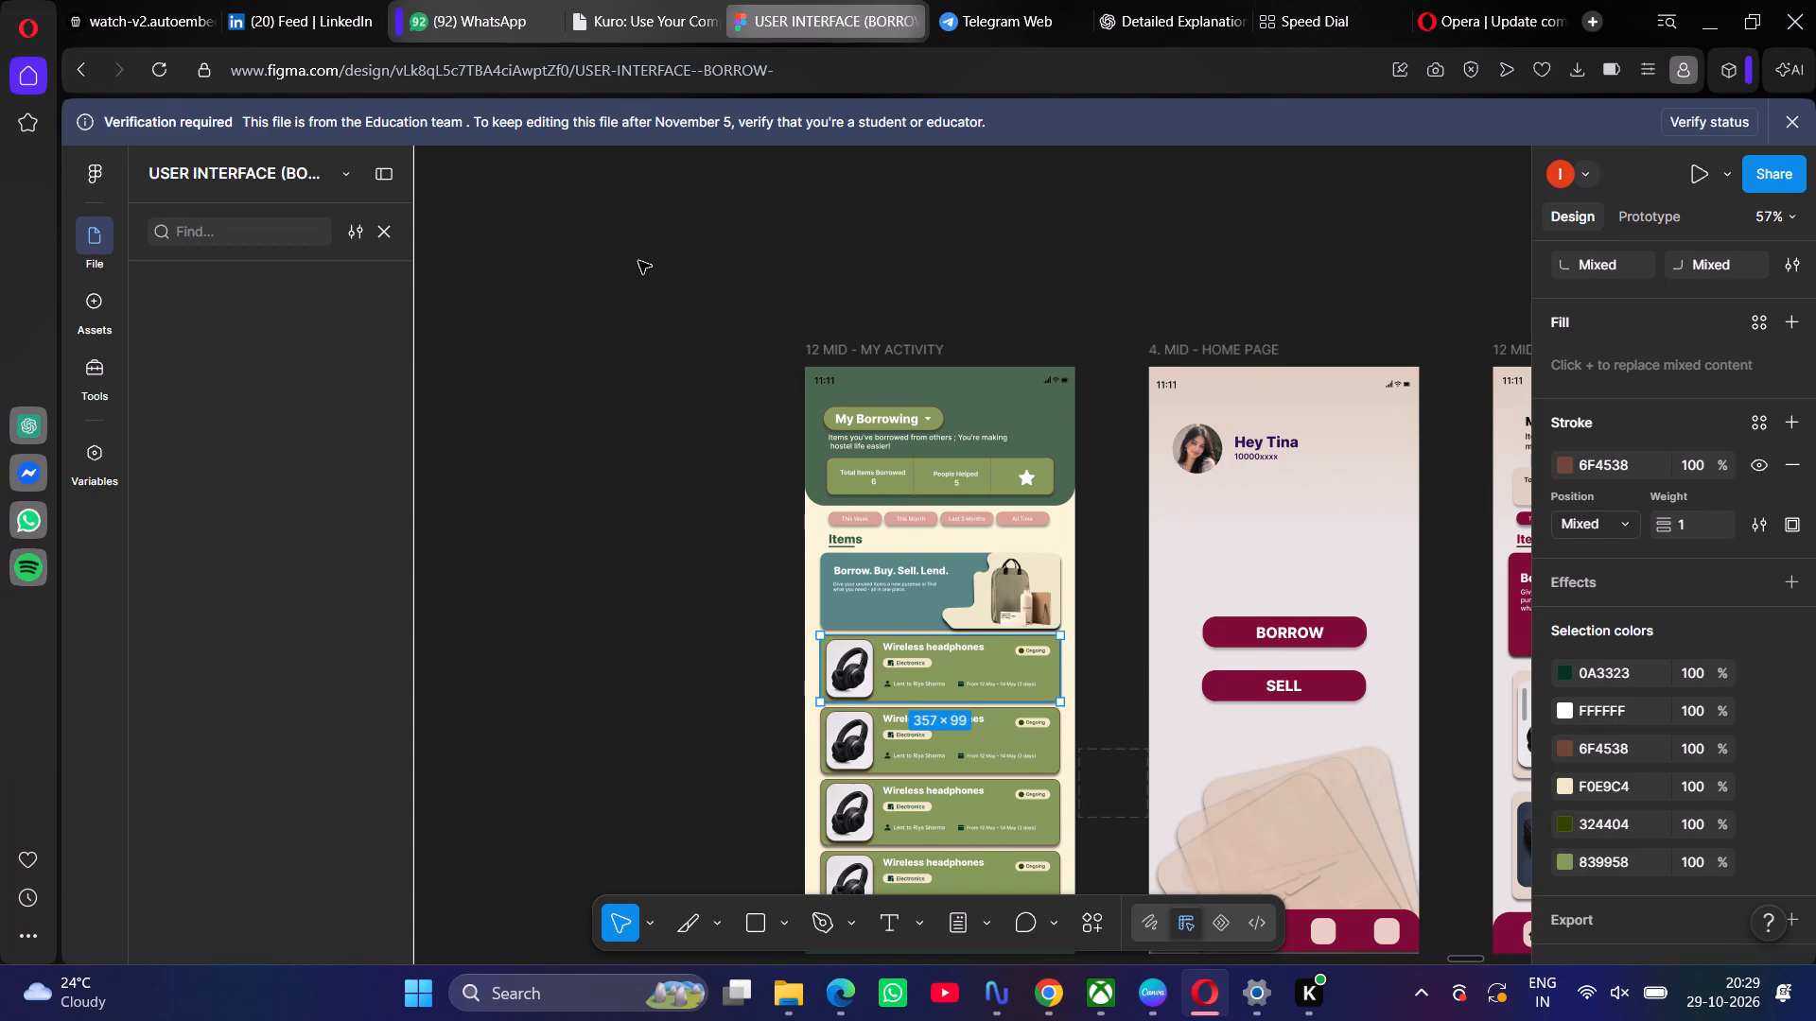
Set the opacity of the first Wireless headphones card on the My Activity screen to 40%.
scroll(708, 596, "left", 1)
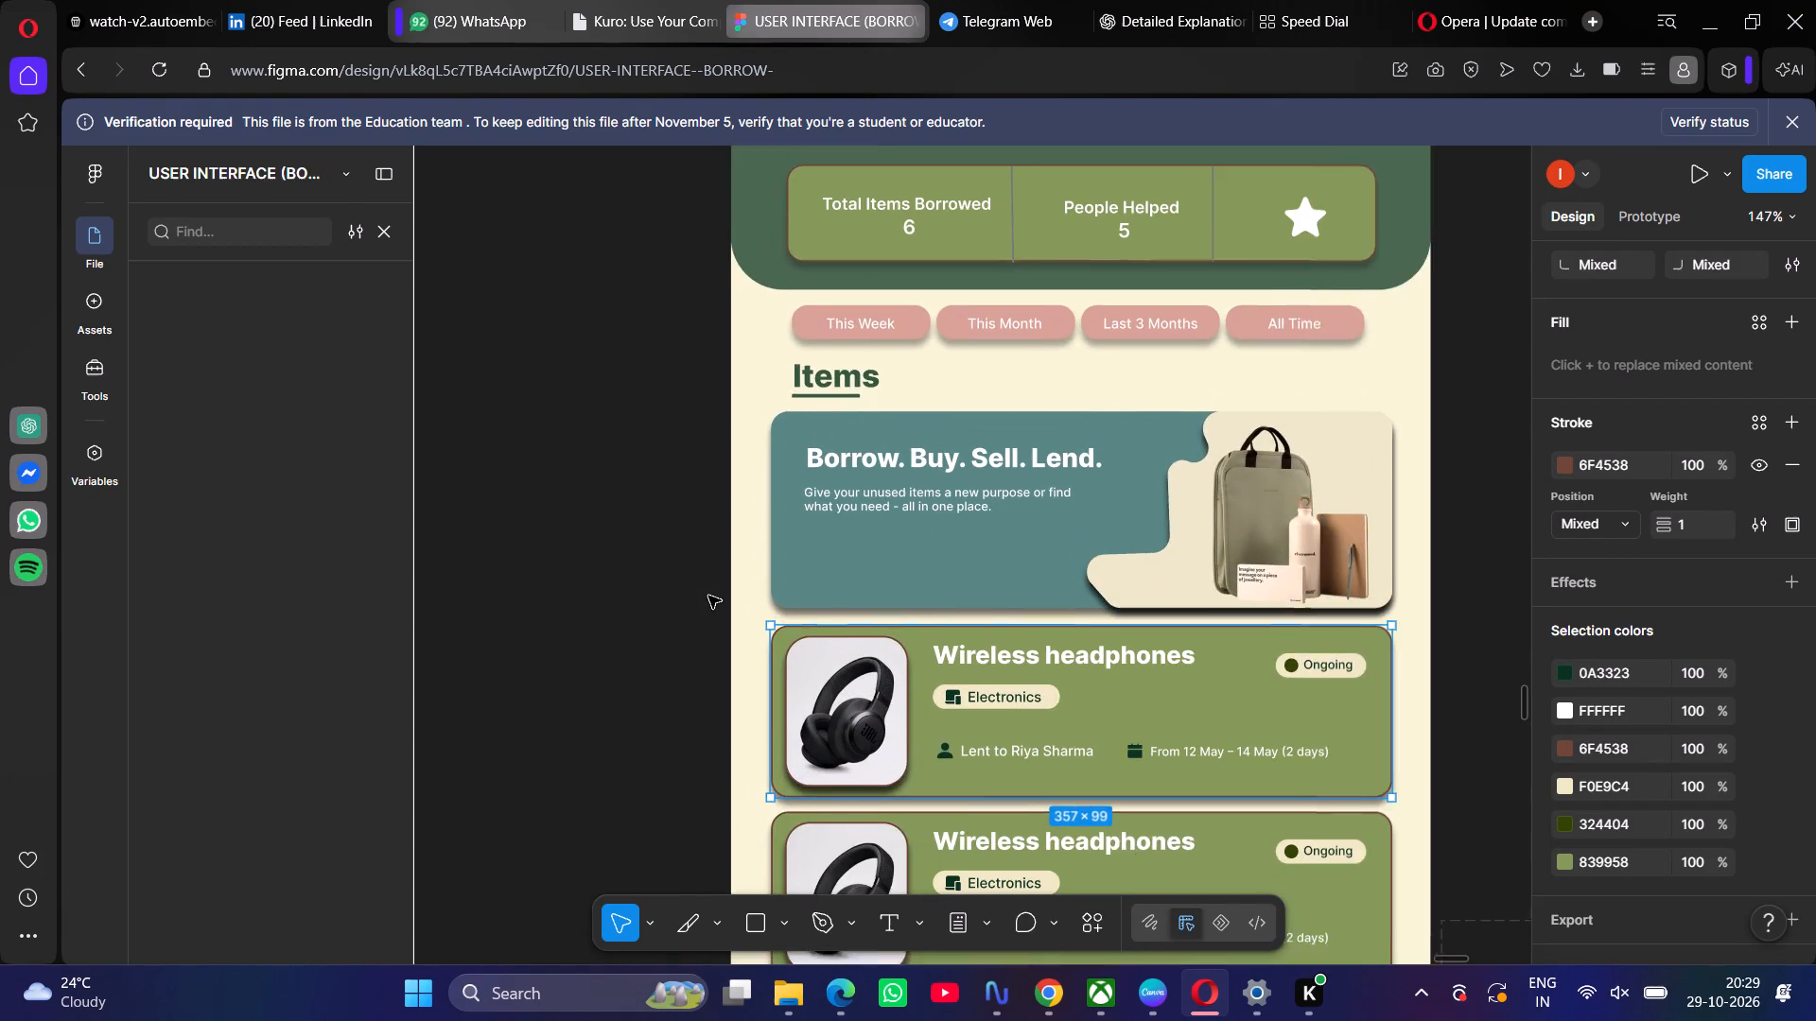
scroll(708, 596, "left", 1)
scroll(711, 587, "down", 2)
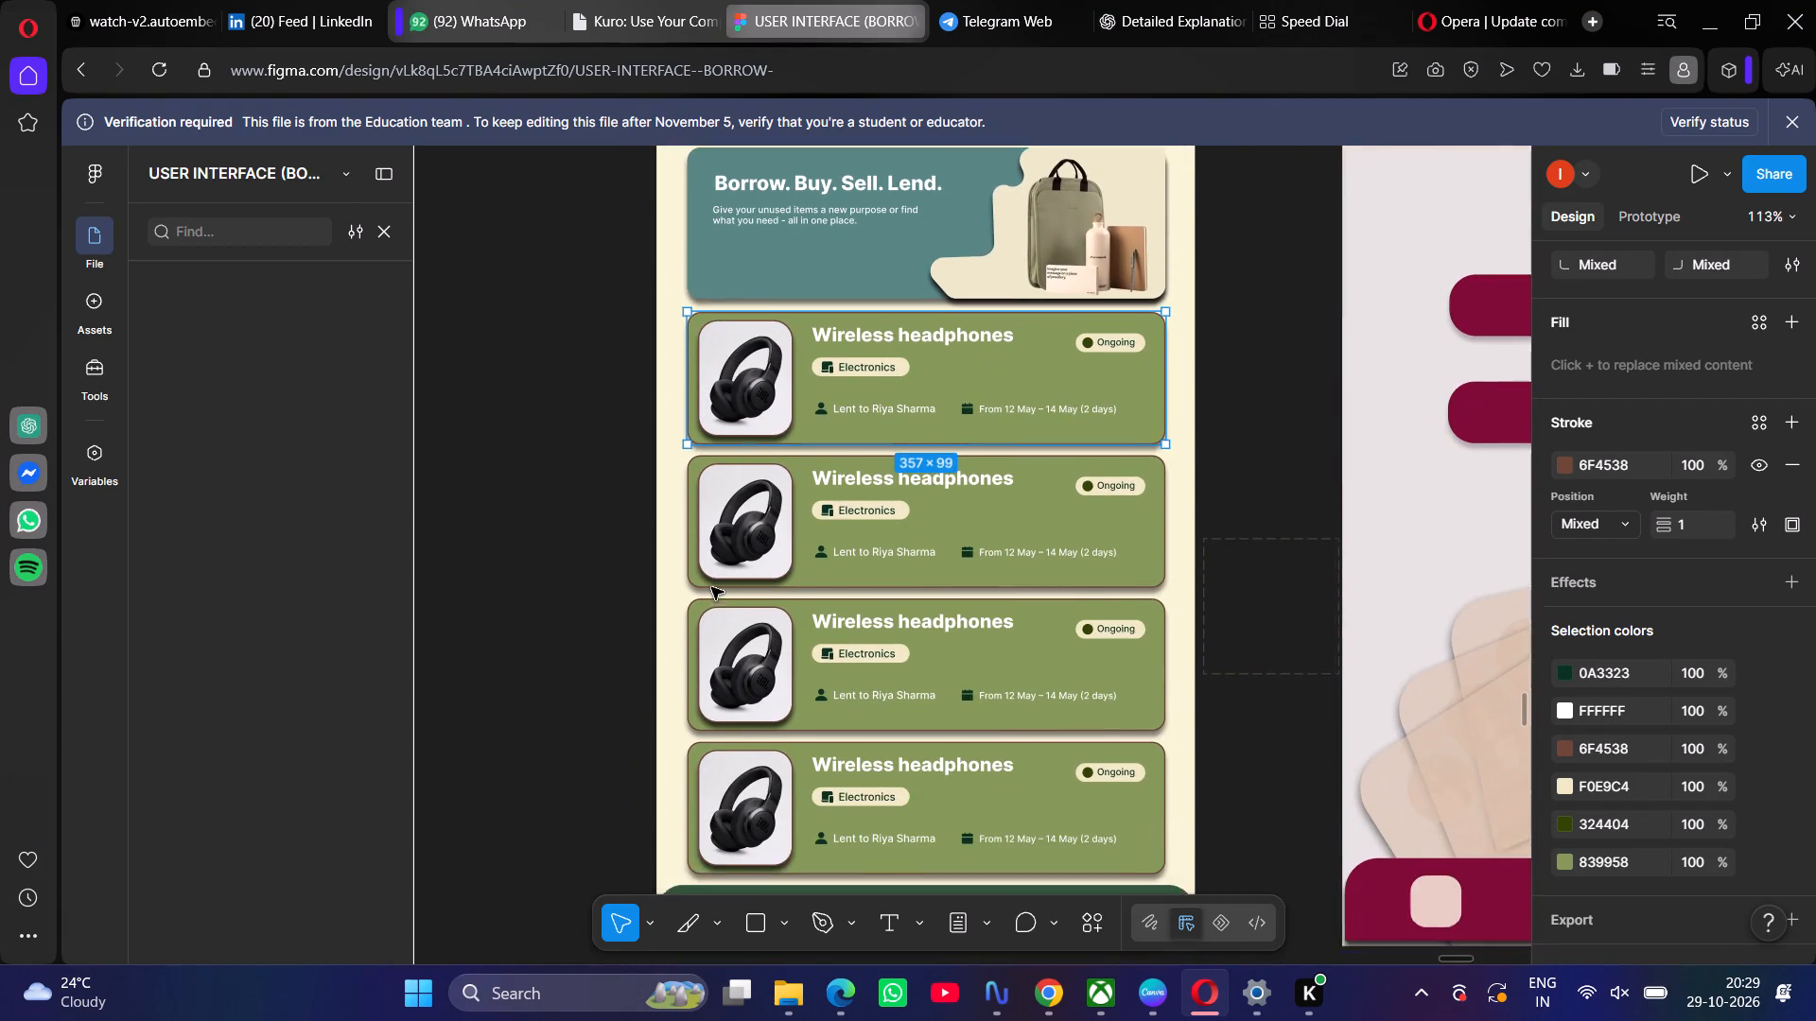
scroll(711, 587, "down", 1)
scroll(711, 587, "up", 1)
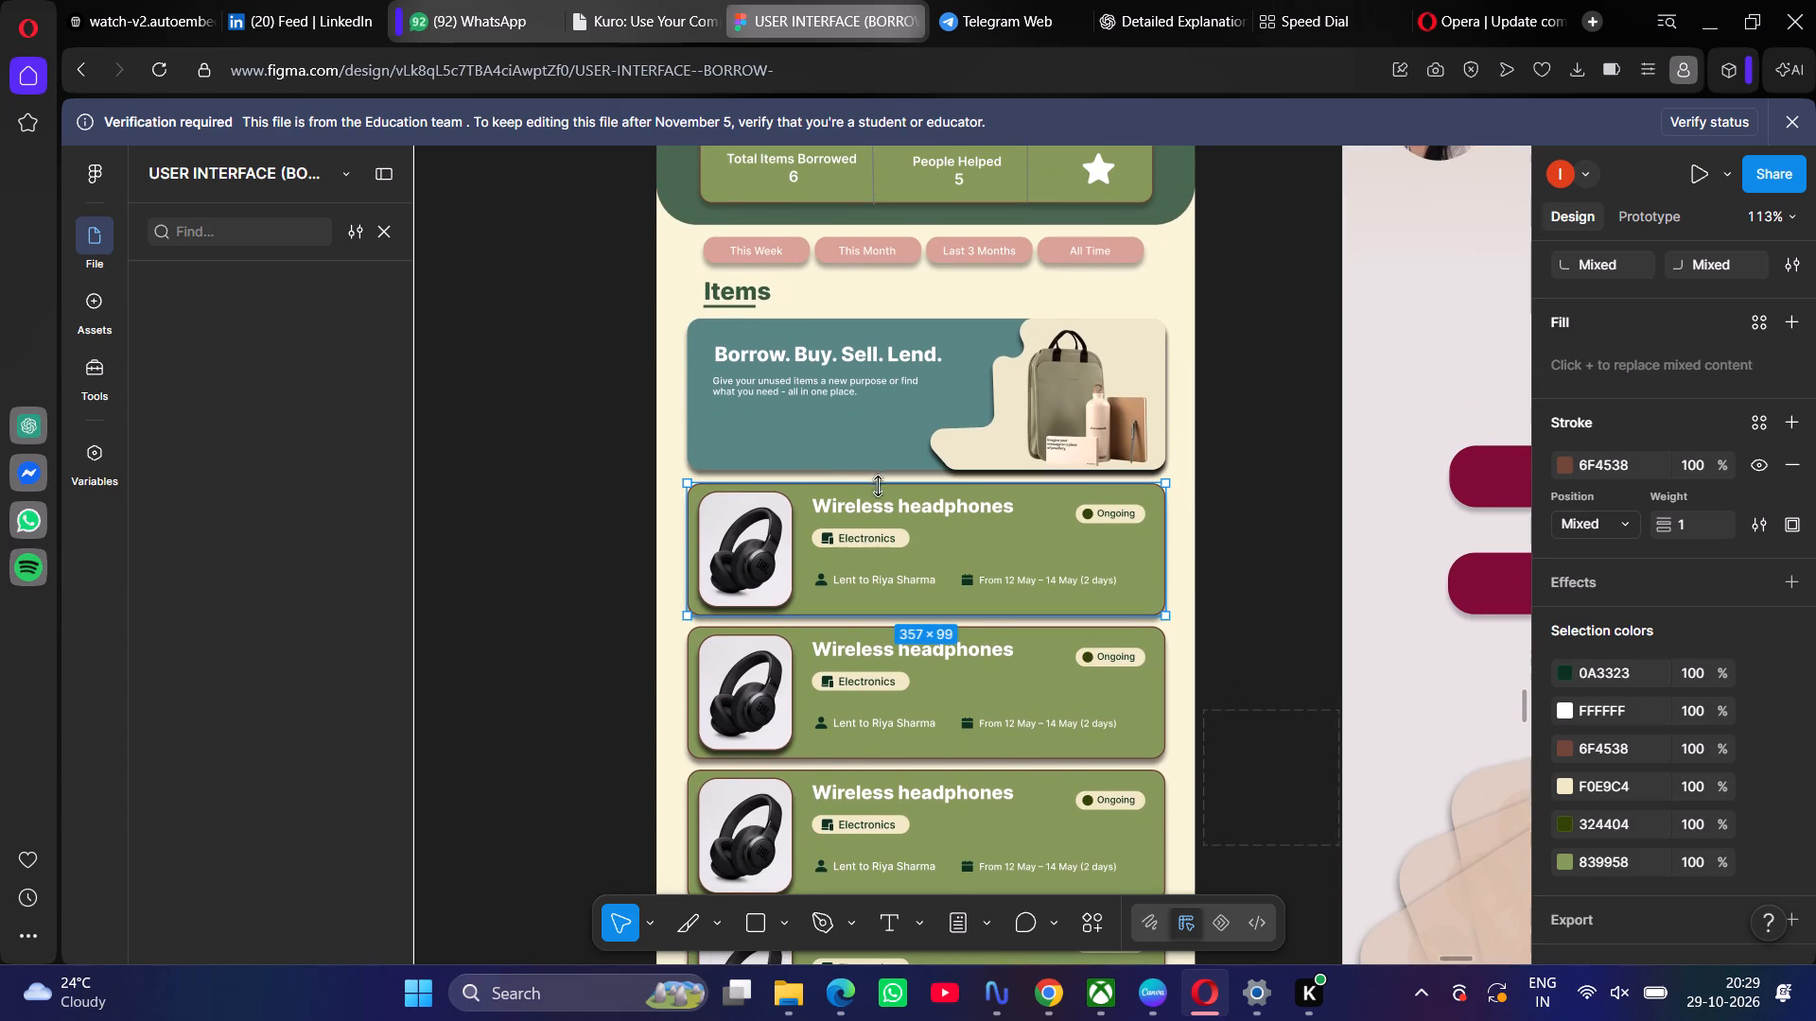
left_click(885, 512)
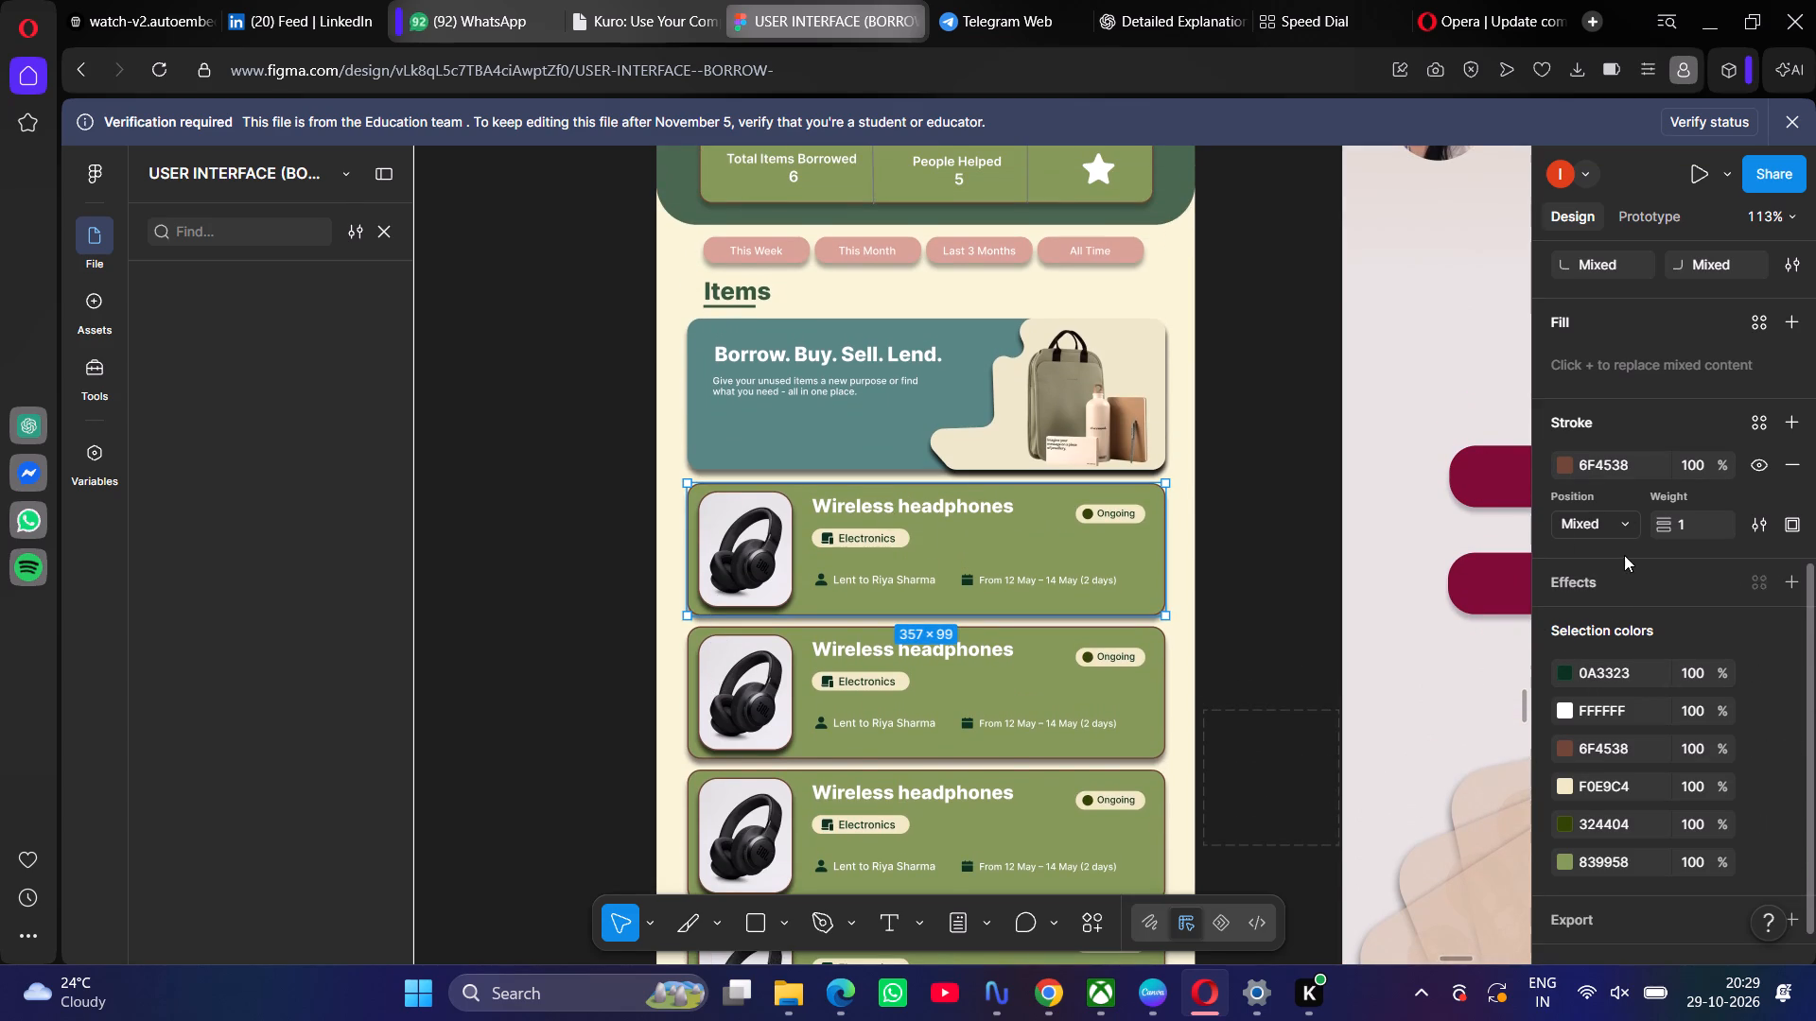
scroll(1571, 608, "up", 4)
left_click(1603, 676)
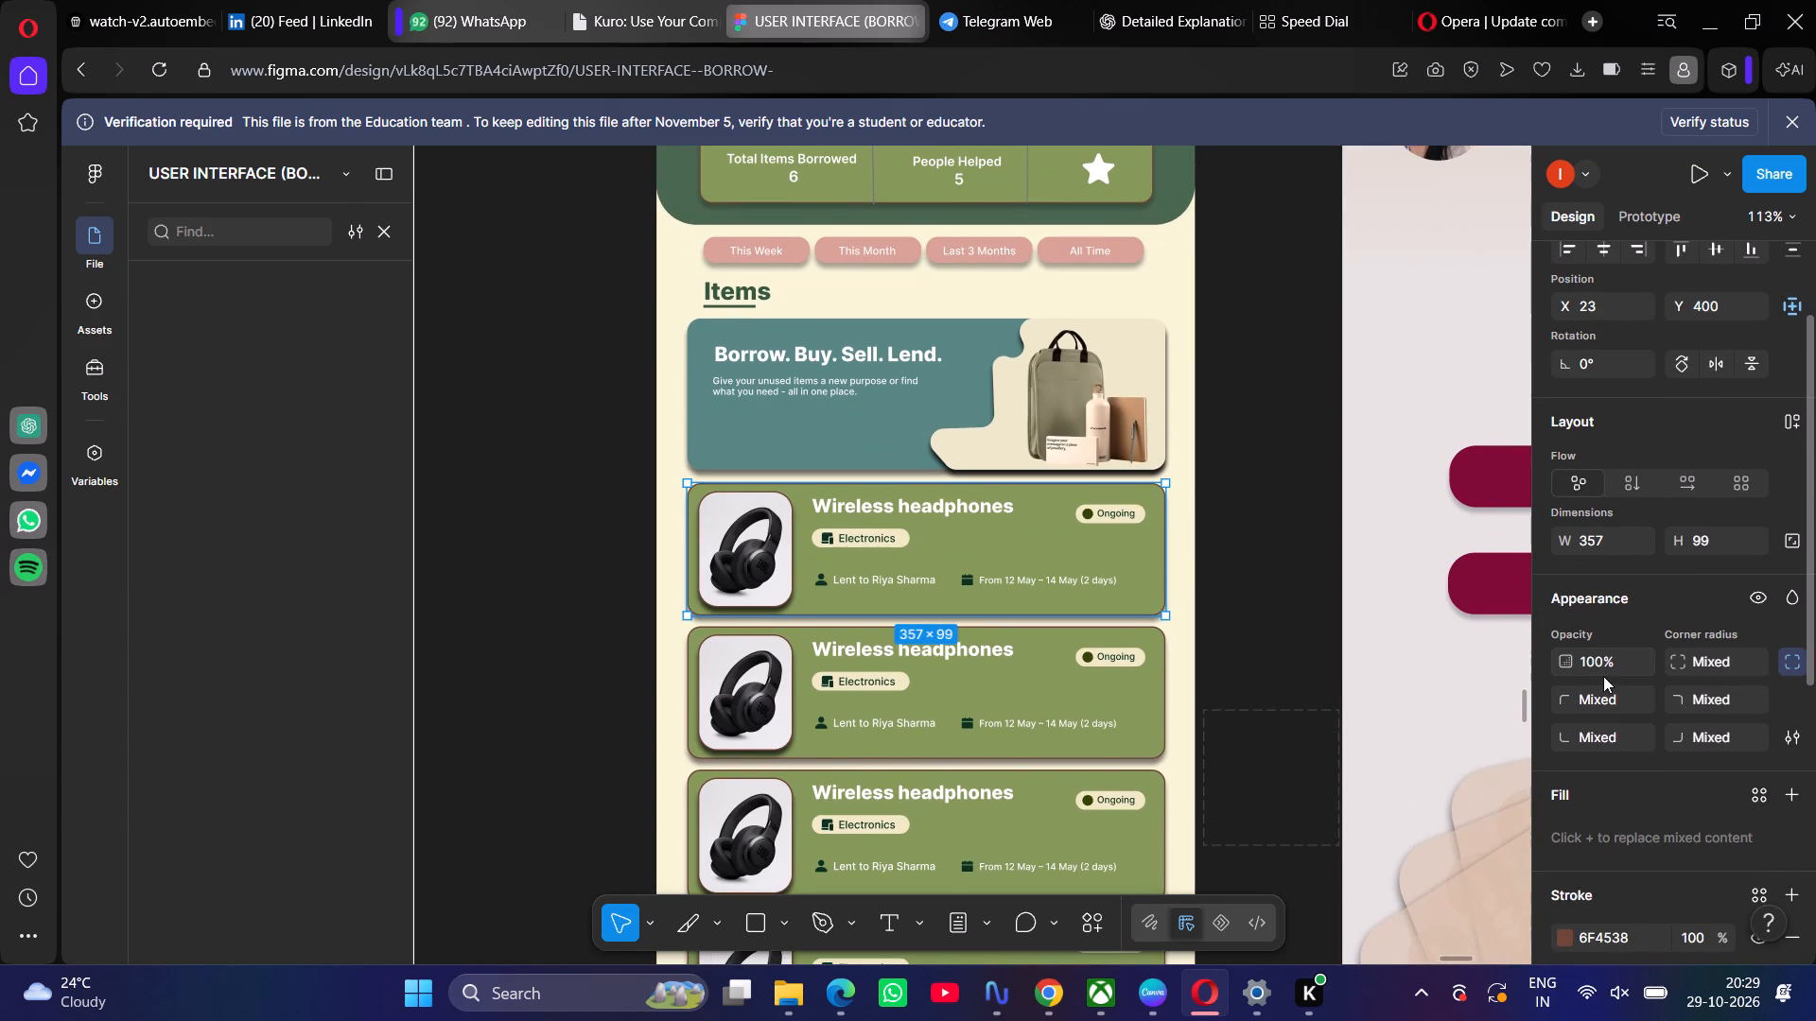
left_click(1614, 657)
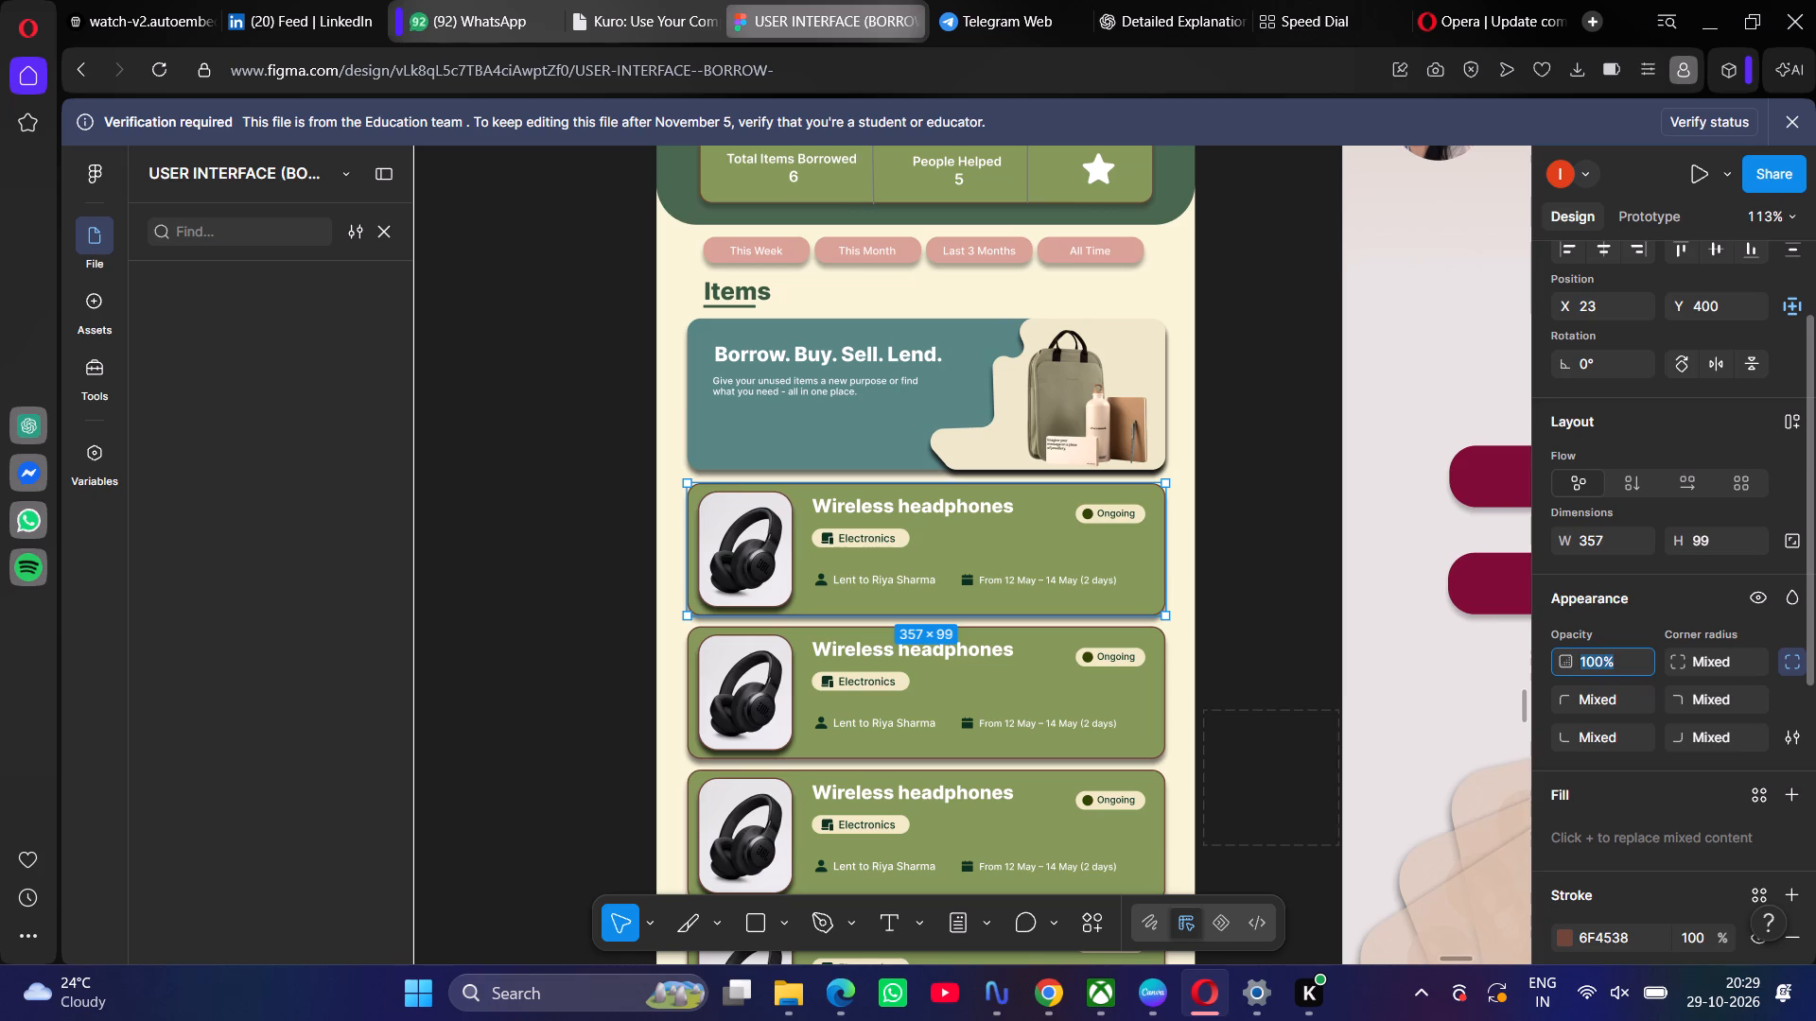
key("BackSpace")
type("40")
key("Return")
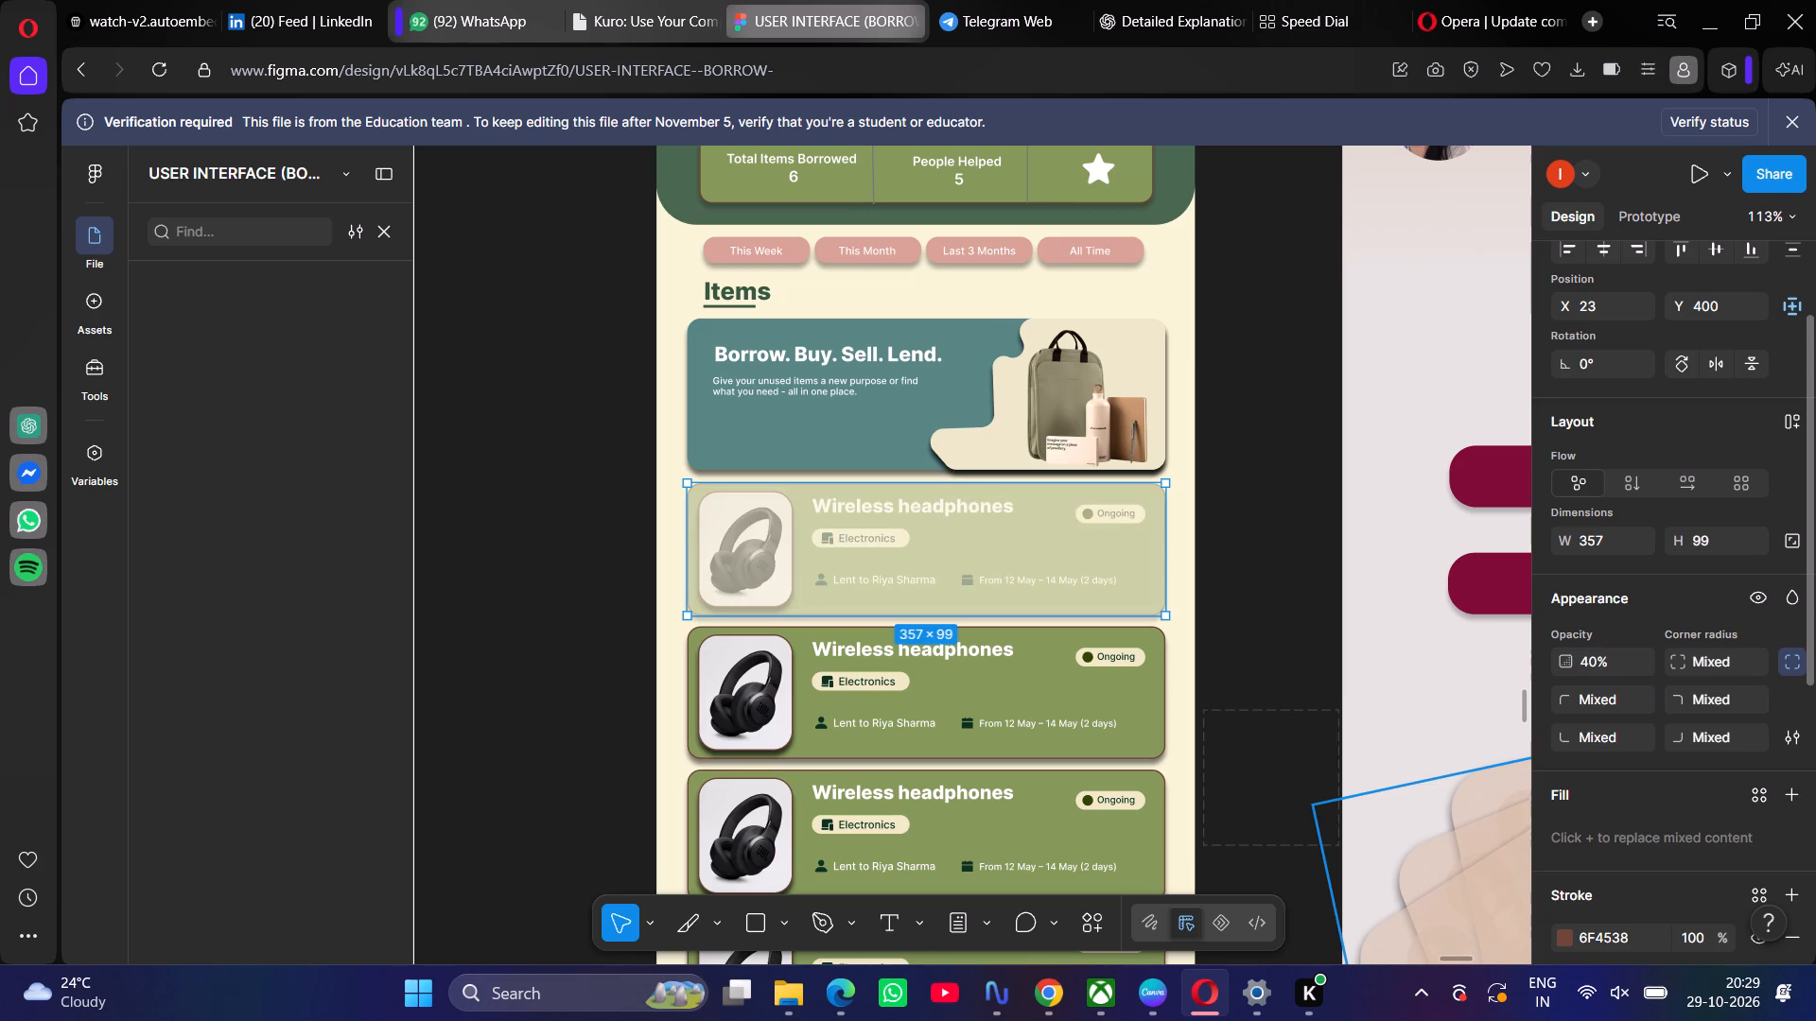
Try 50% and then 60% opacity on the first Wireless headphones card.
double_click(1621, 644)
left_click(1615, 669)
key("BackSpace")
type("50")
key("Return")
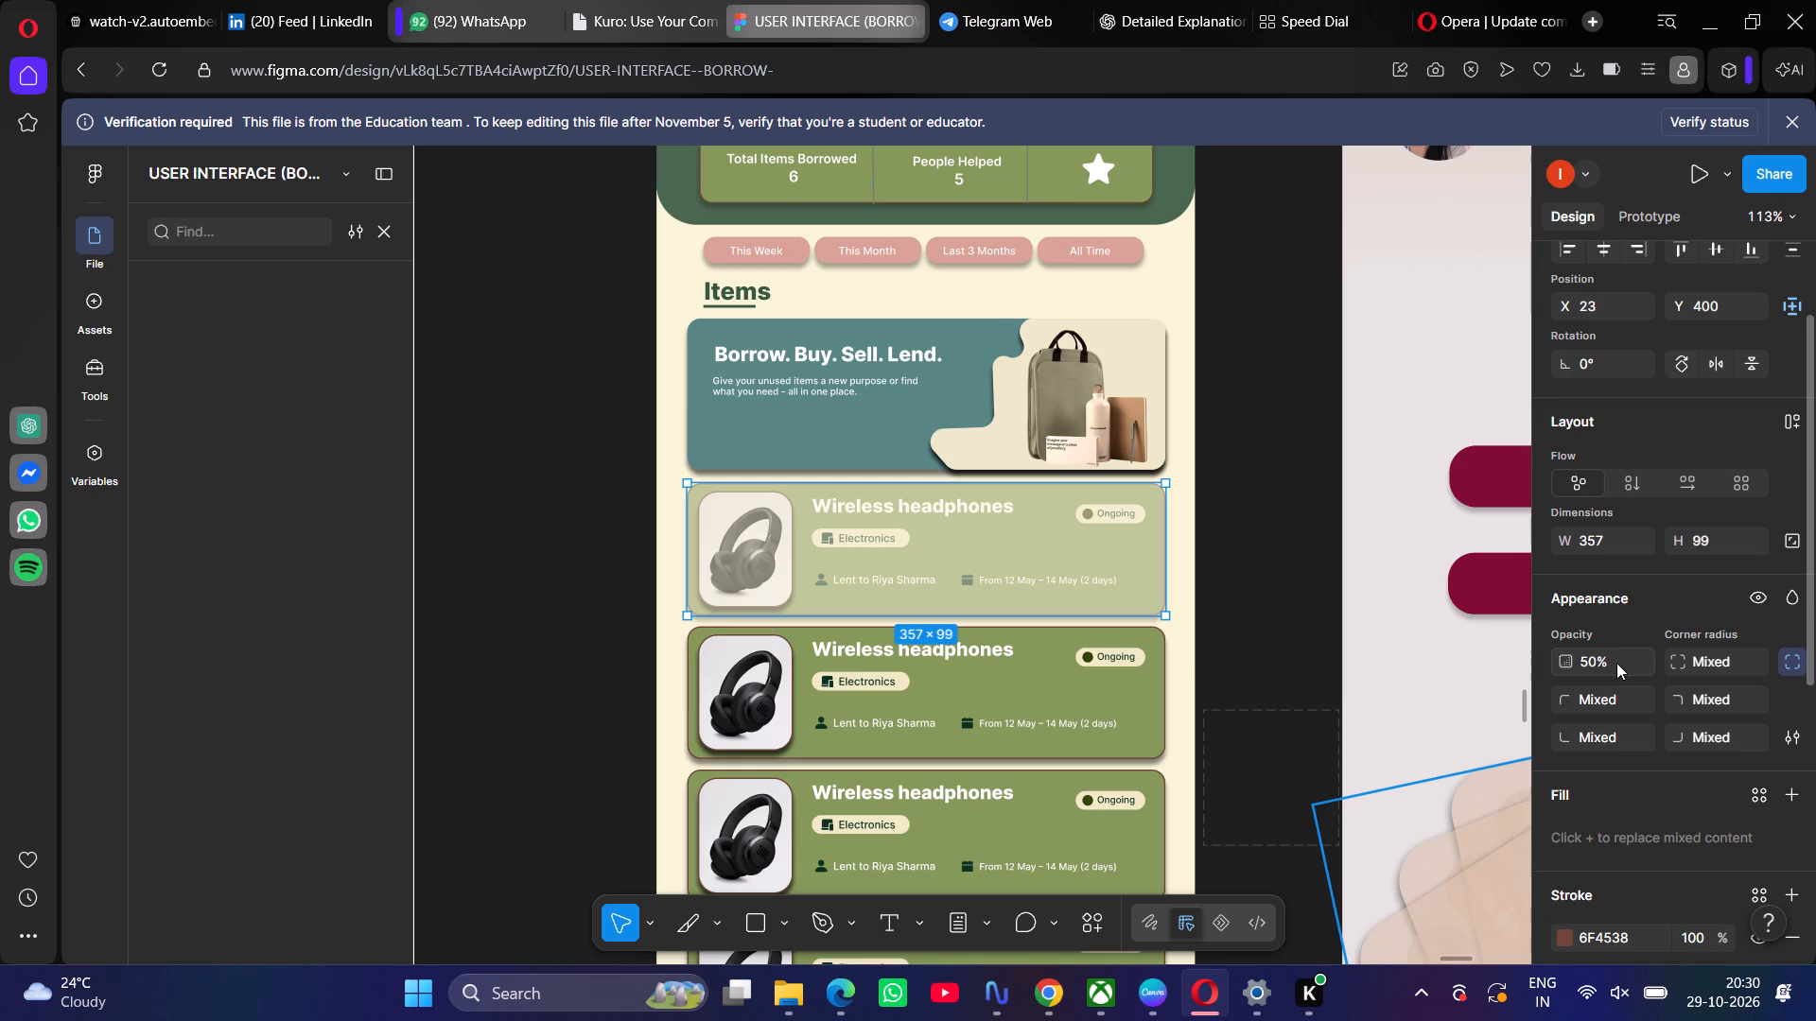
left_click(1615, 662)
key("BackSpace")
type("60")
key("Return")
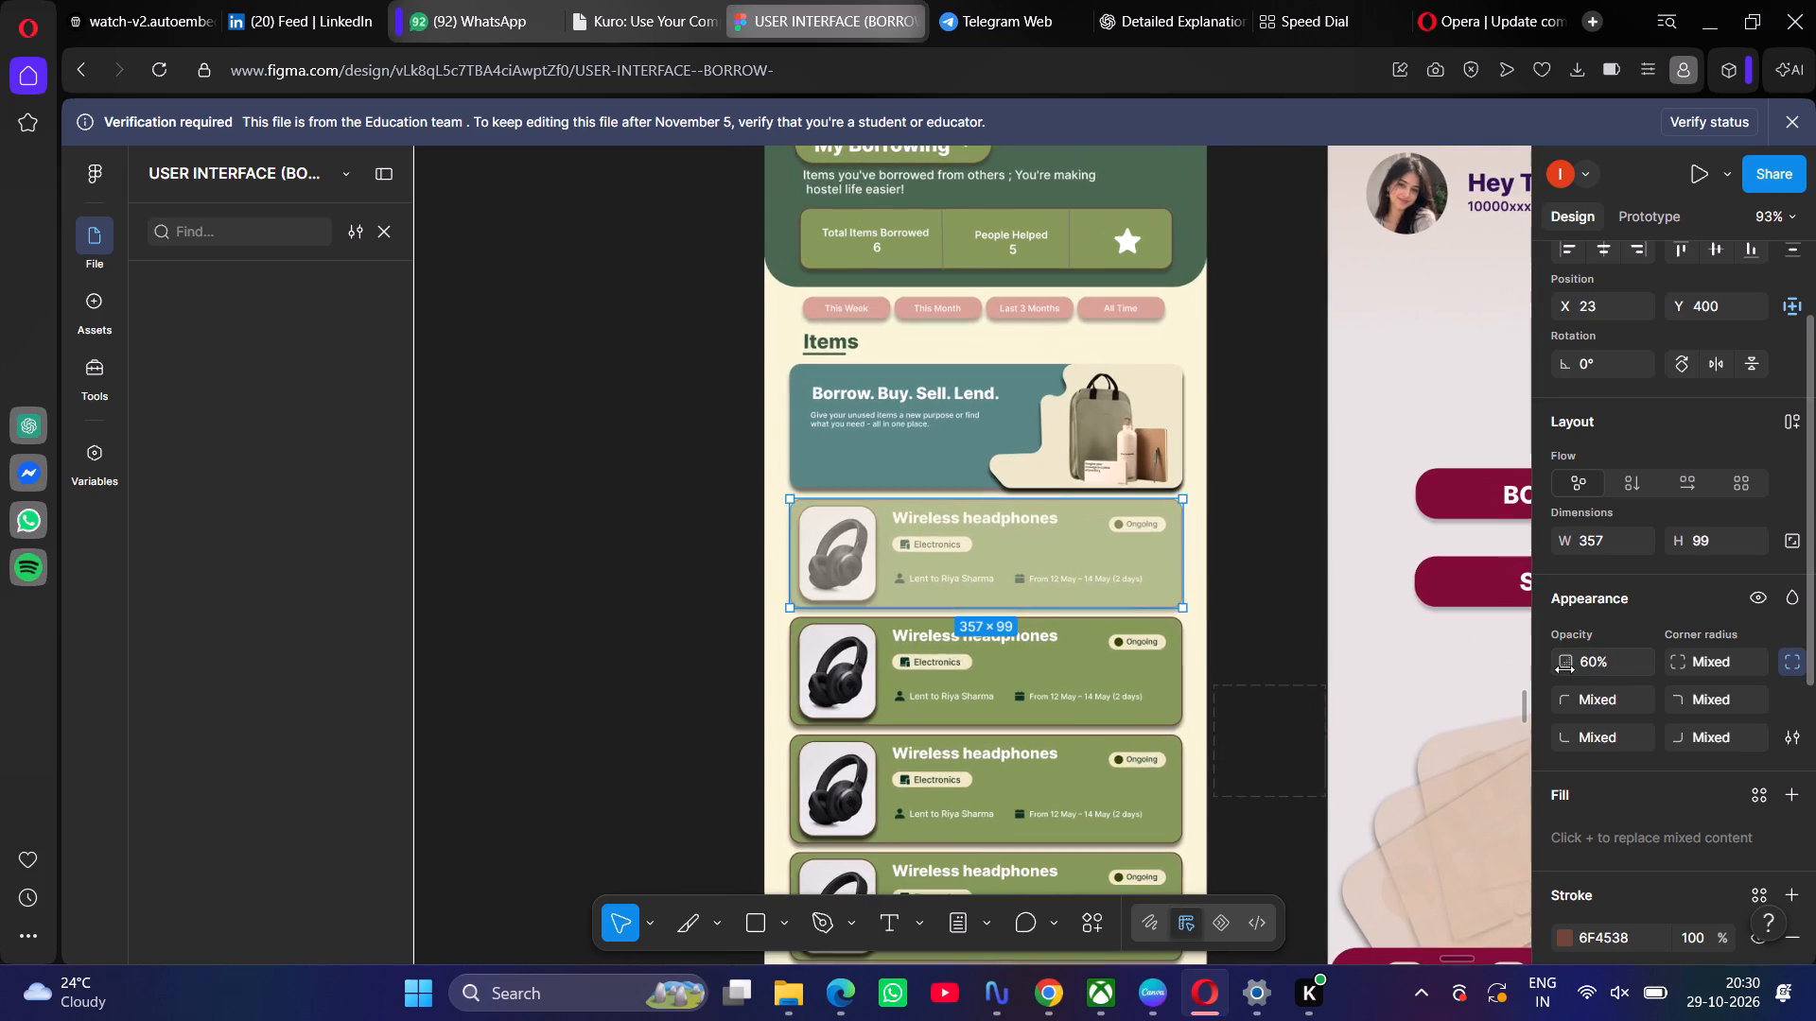
Set the opacity of the first Wireless headphones card to 70% and deselect it.
double_click(1595, 654)
key("BackSpace")
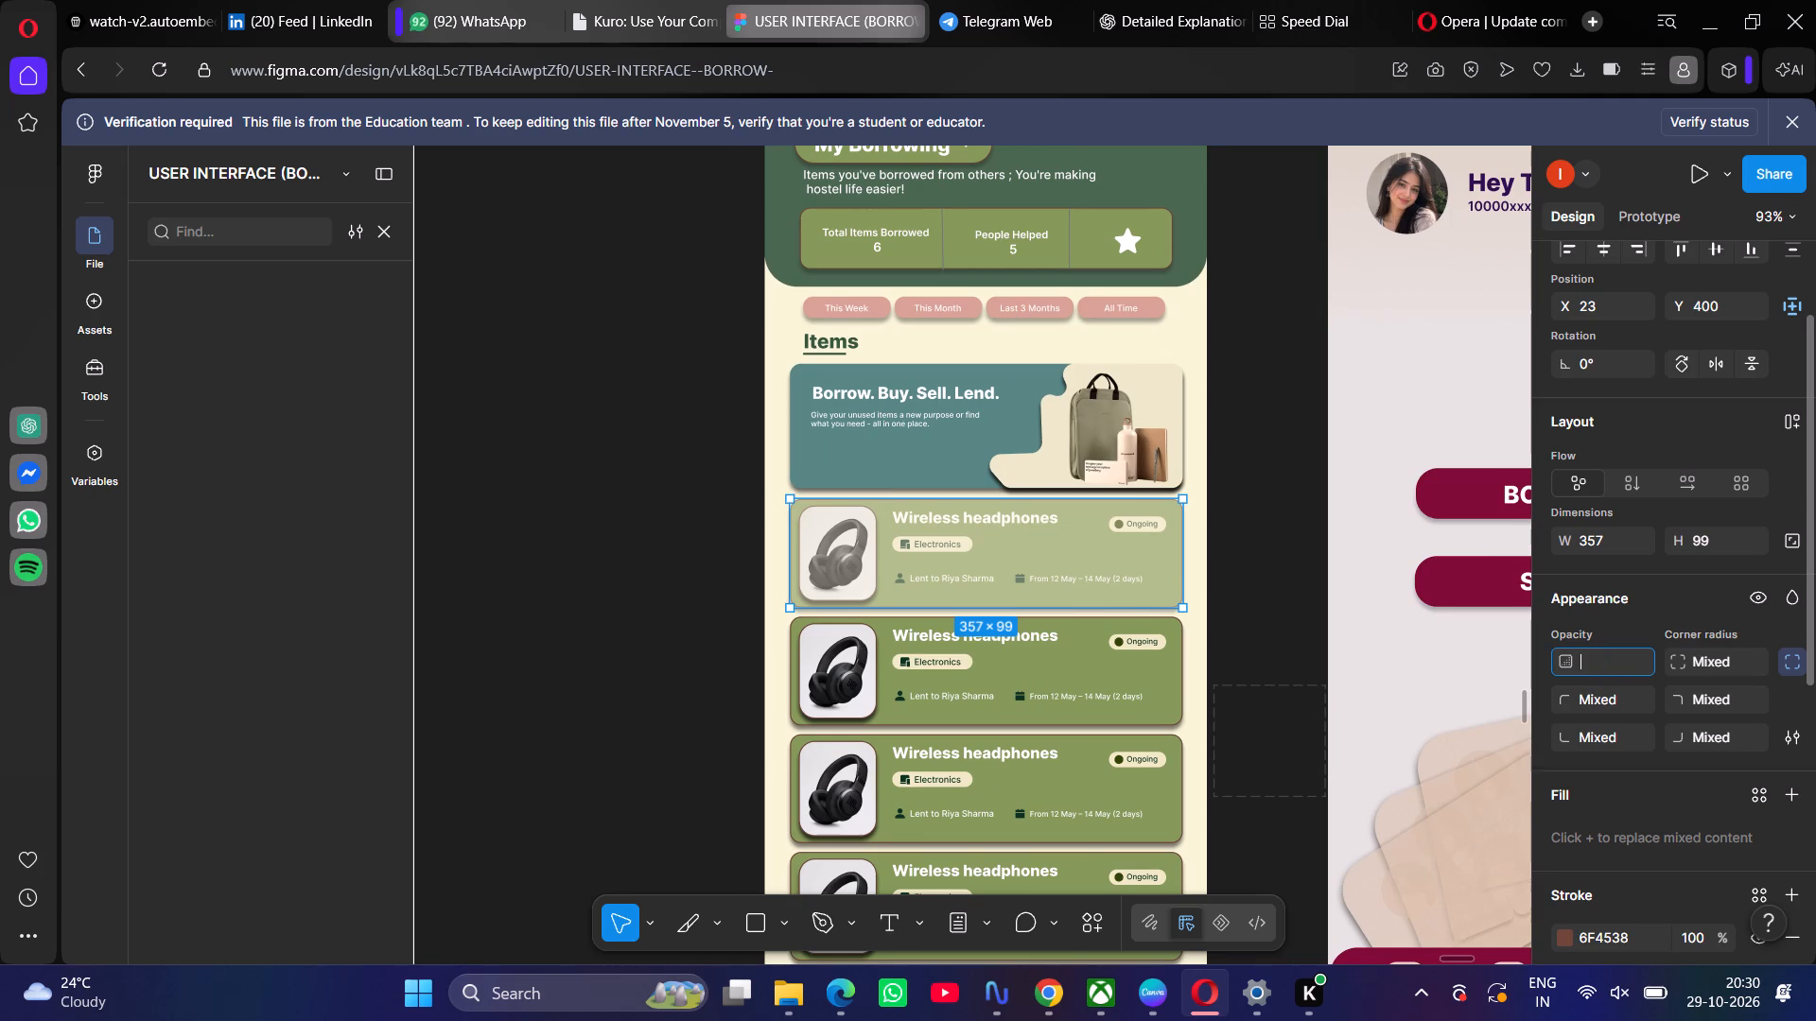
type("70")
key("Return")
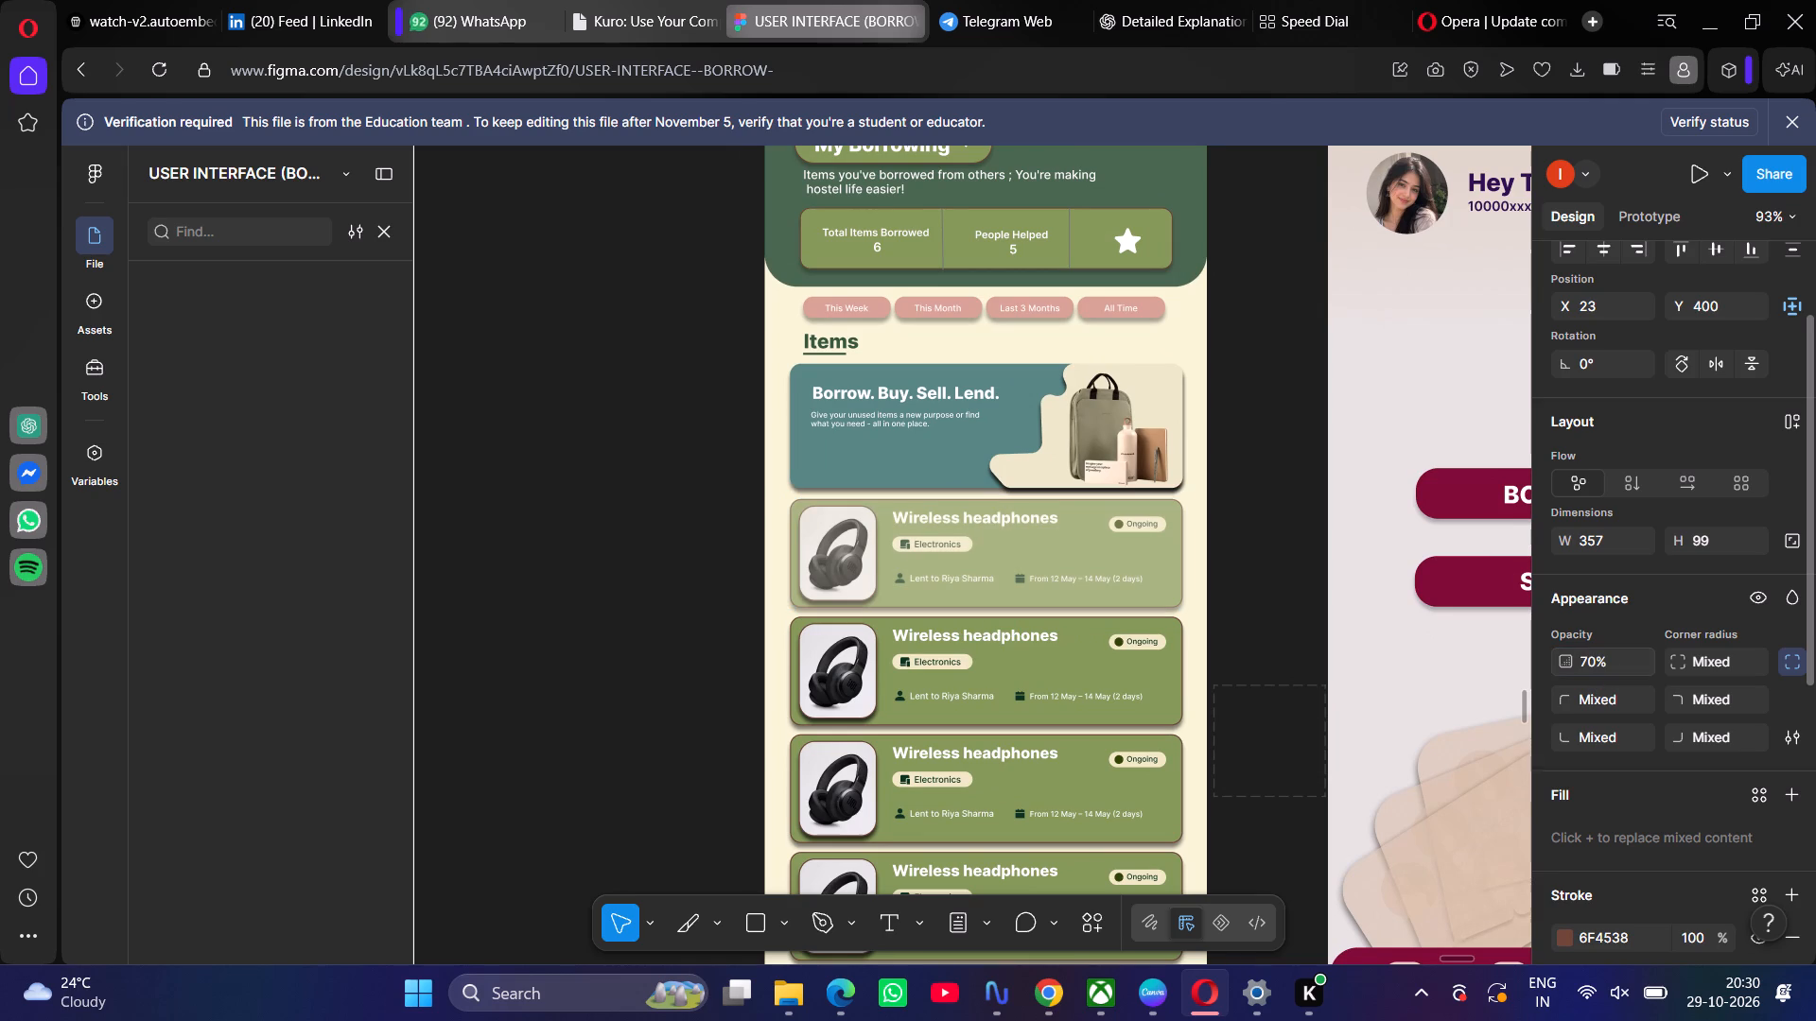
left_click(740, 629)
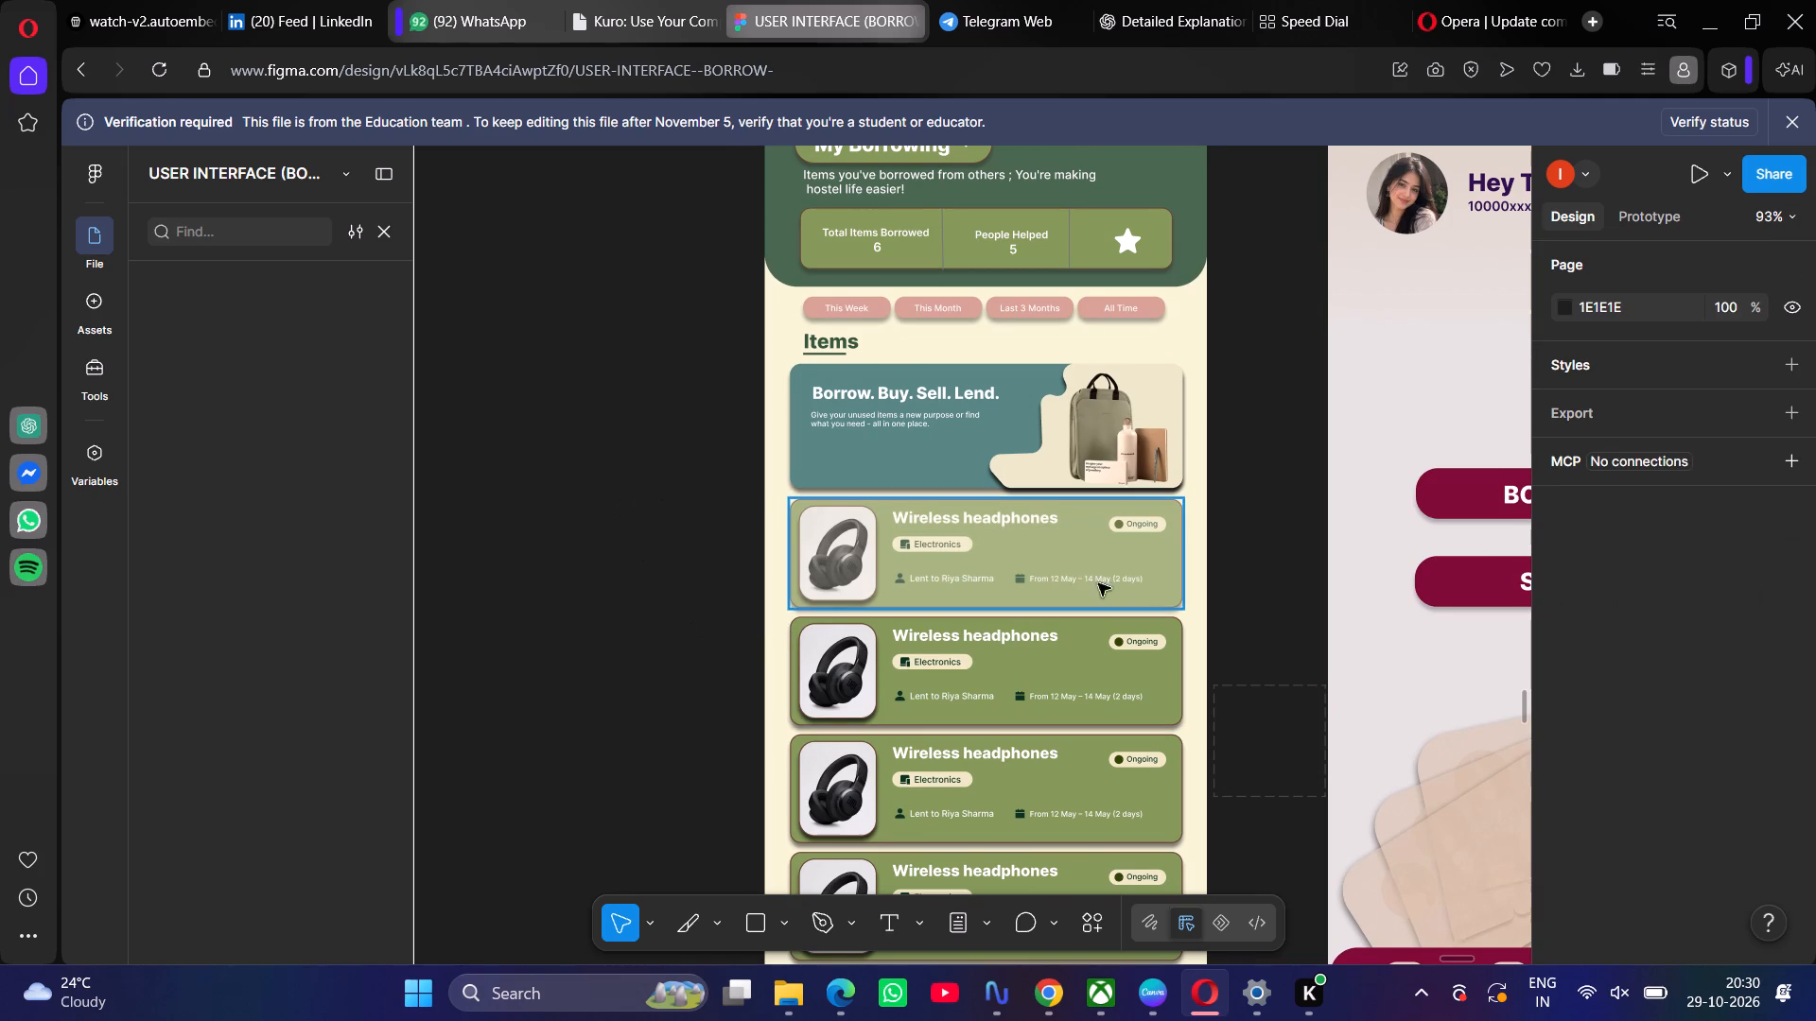
Compare the first Wireless headphones card with the other item cards in the My Activity layout.
scroll(1250, 600, "left", 1)
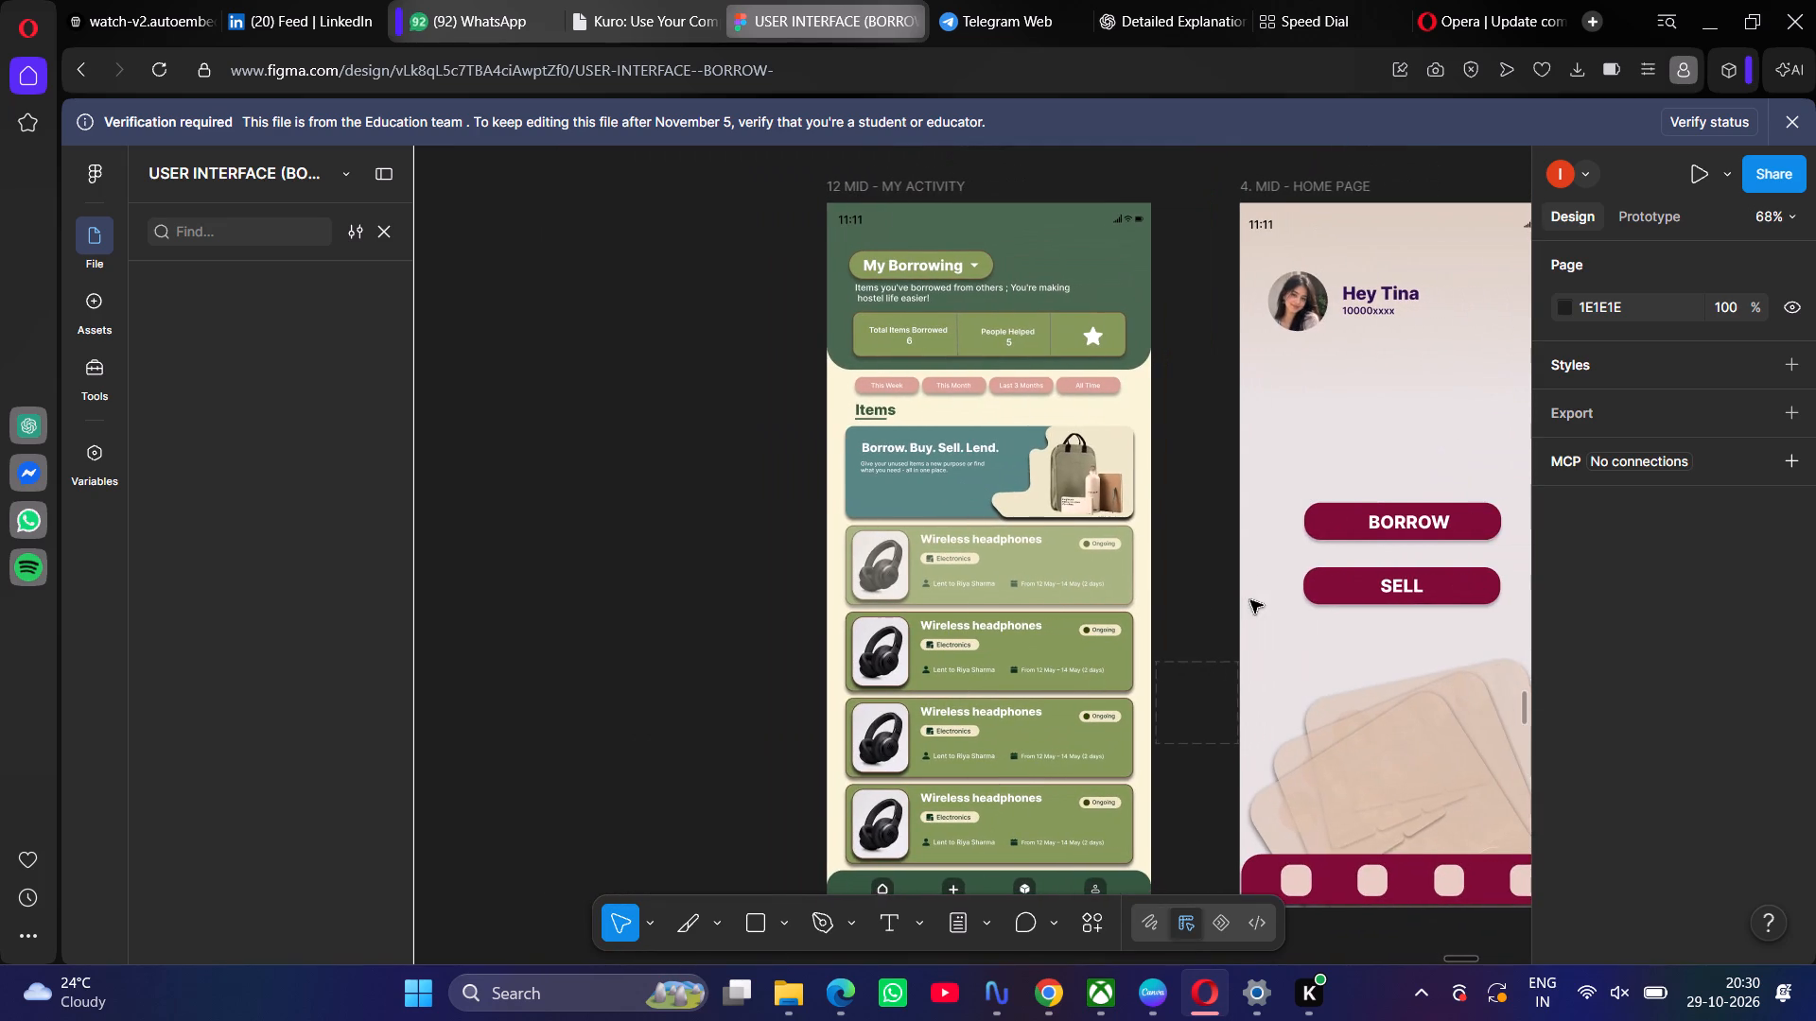
scroll(1250, 600, "left", 1)
scroll(1250, 600, "up", 1)
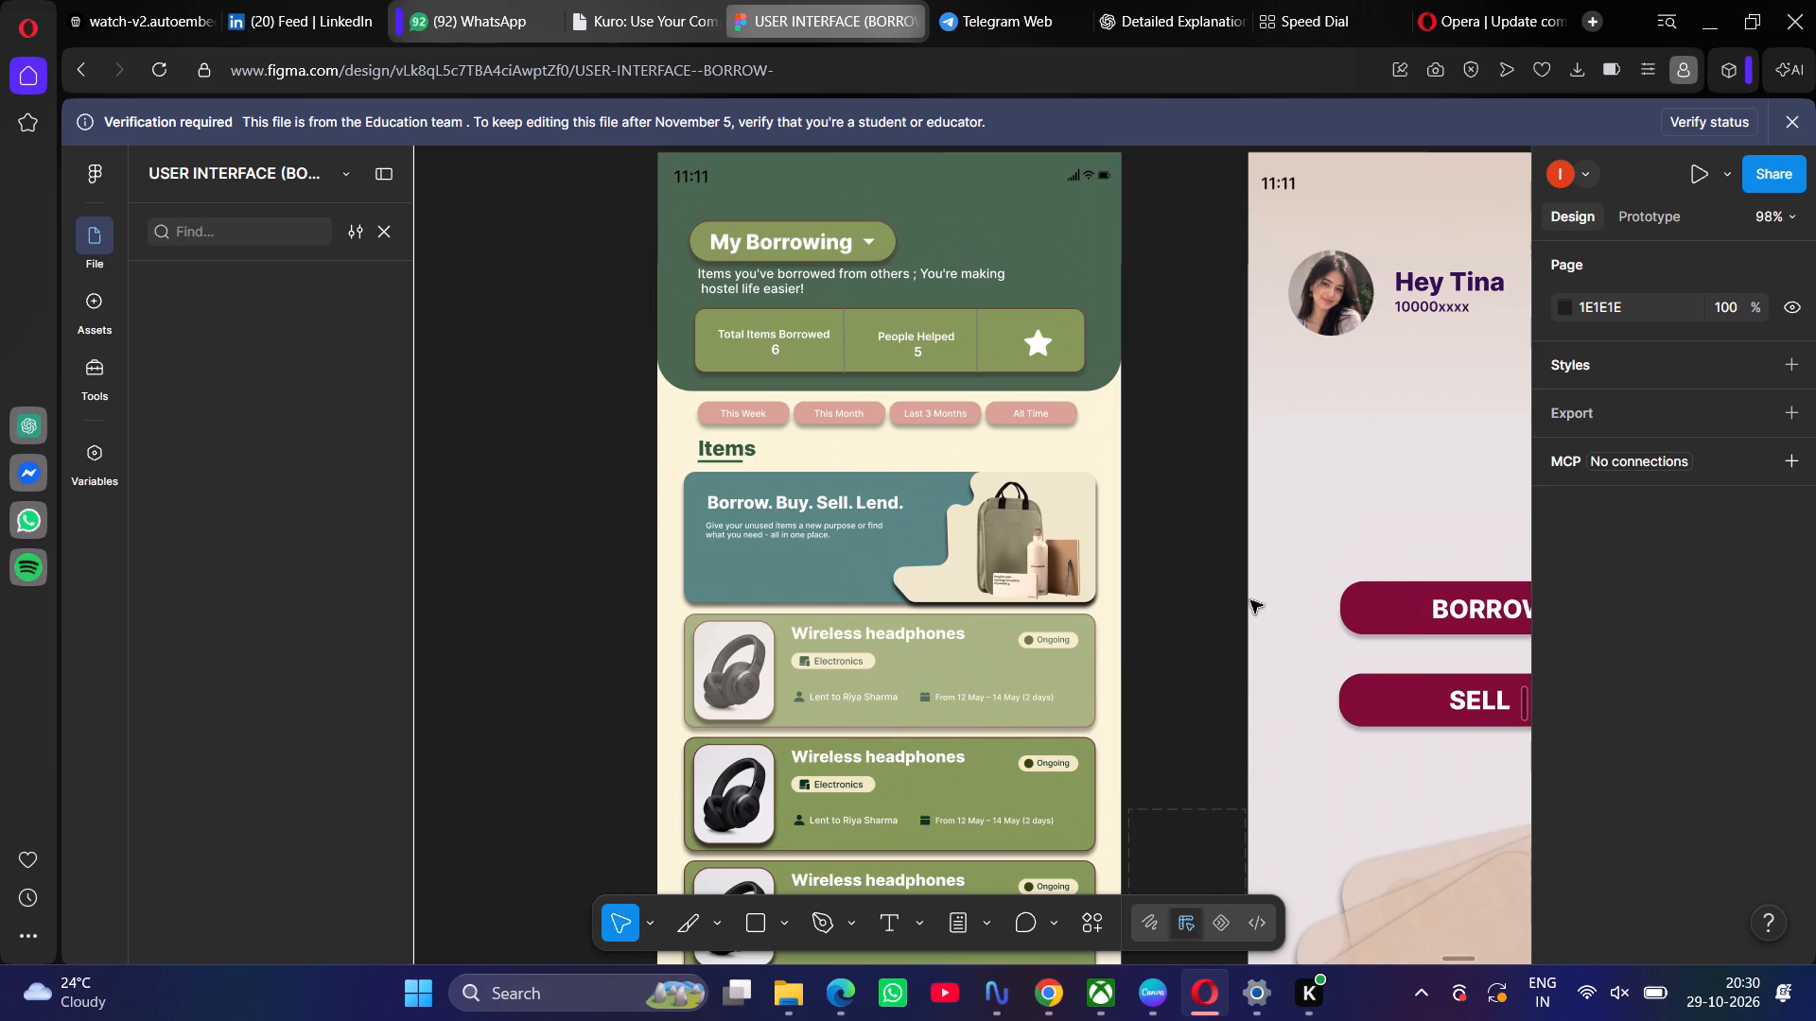
scroll(1250, 600, "down", 1)
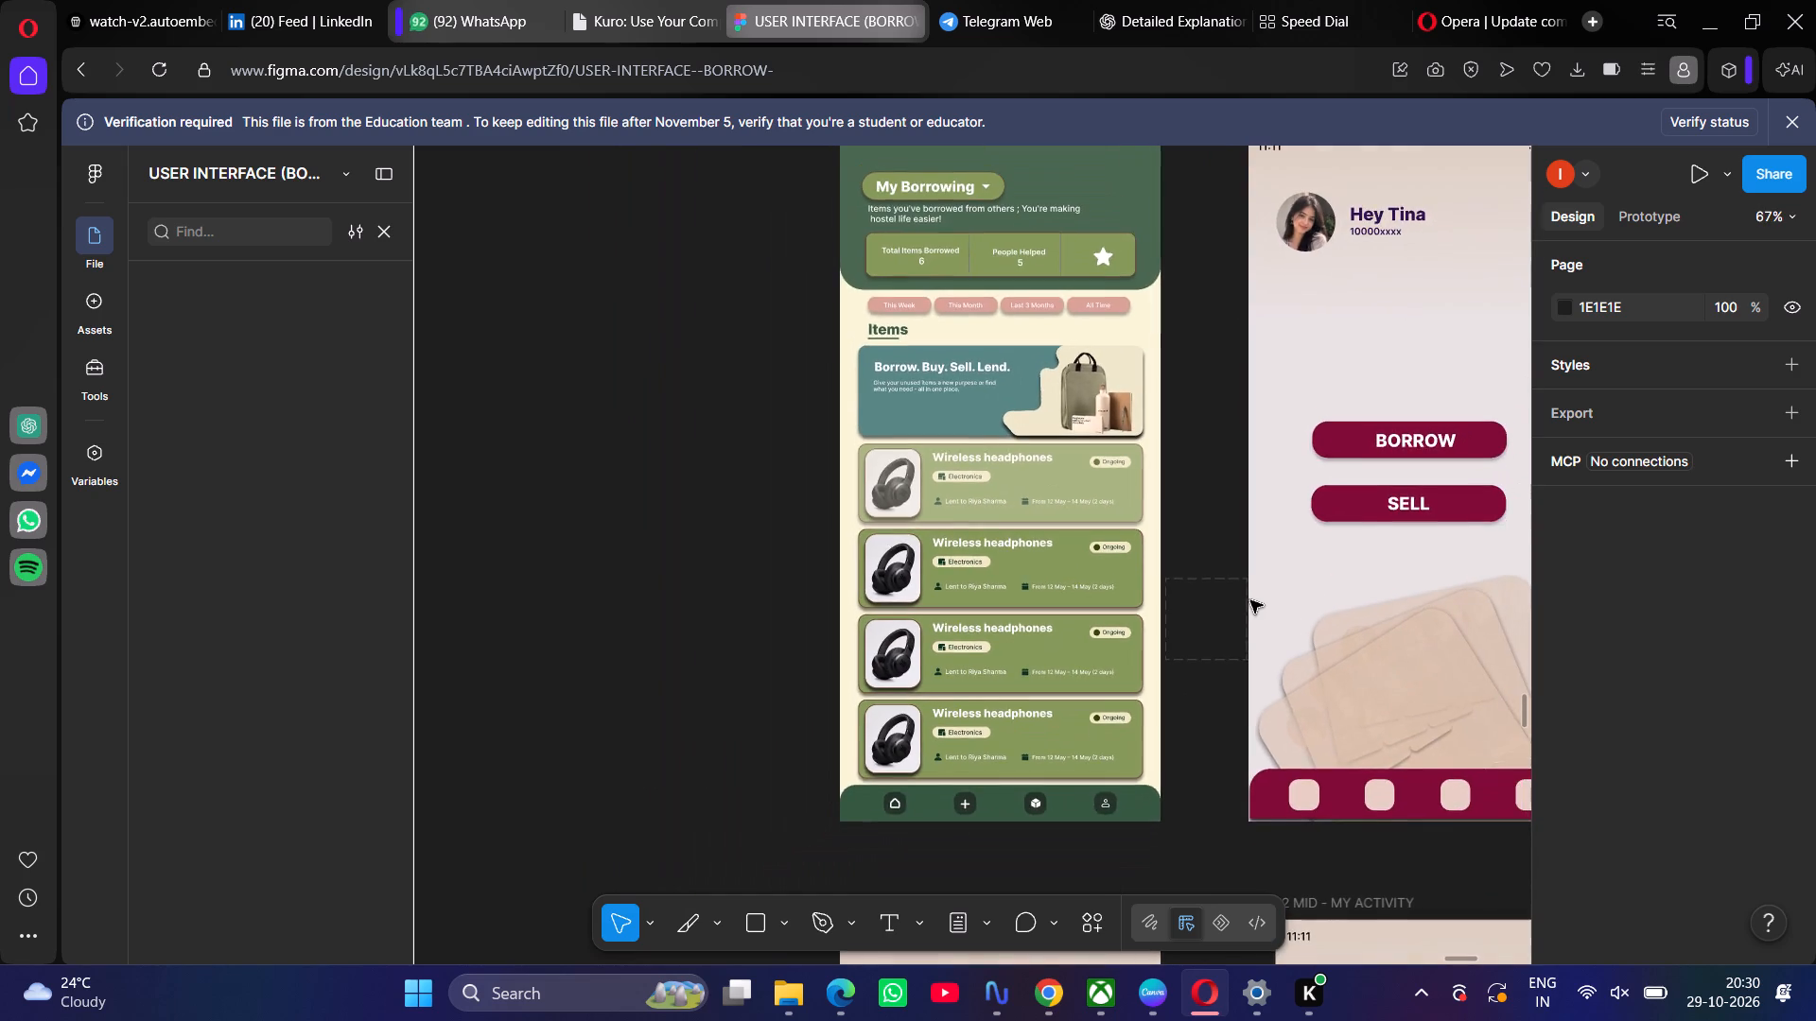
scroll(1250, 600, "left", 1)
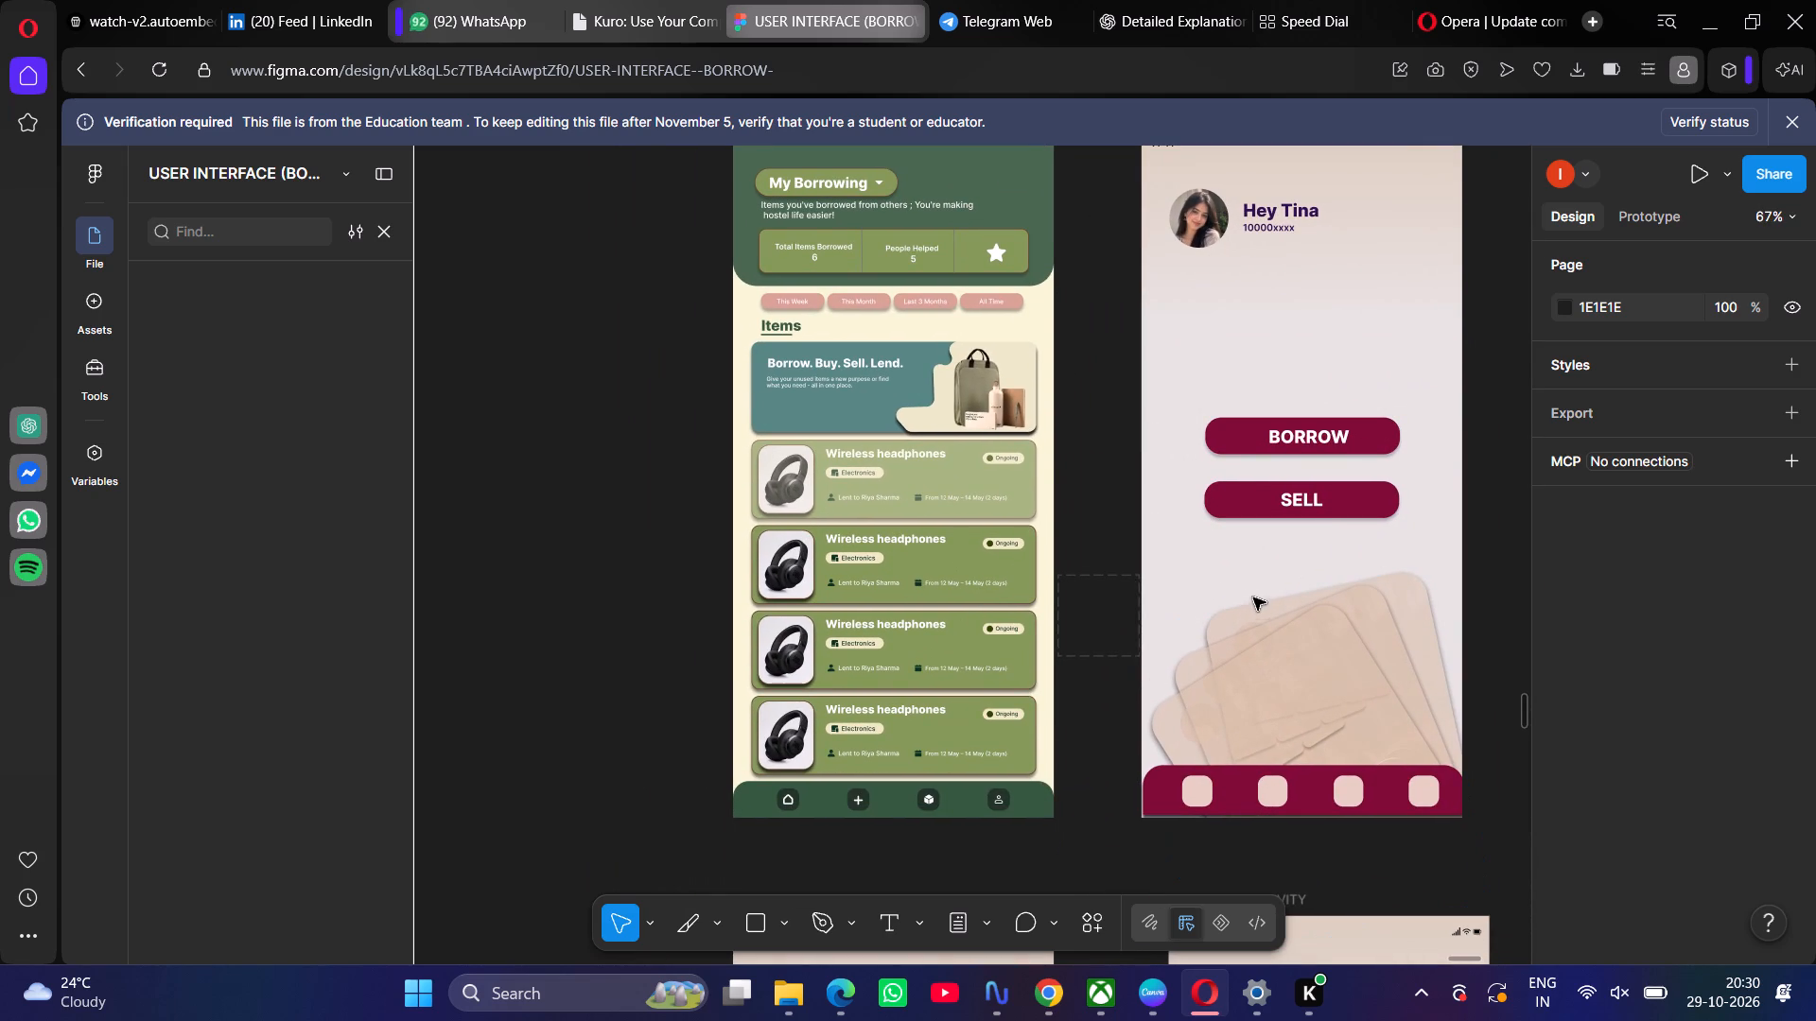
left_click(948, 563)
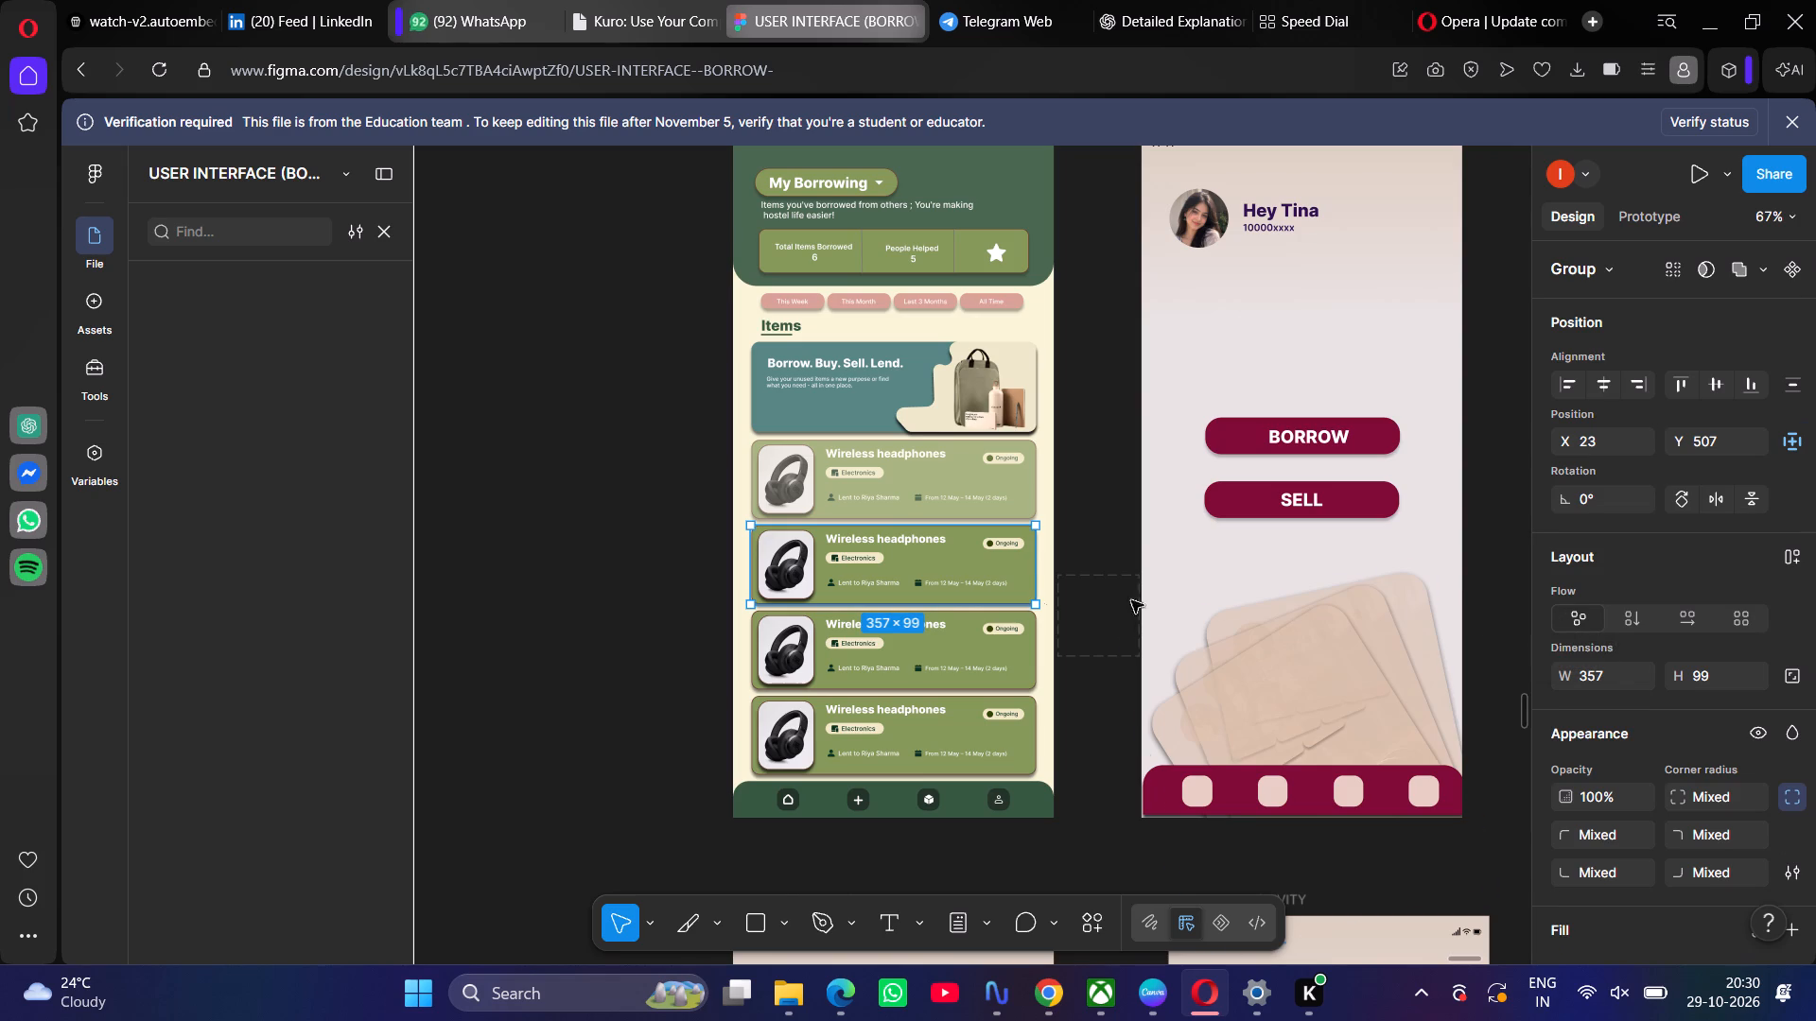
left_click(665, 553)
Change the fill of the first card's "Wireless headphones" title to the dark green page colour 324404.
scroll(666, 551, "left", 1)
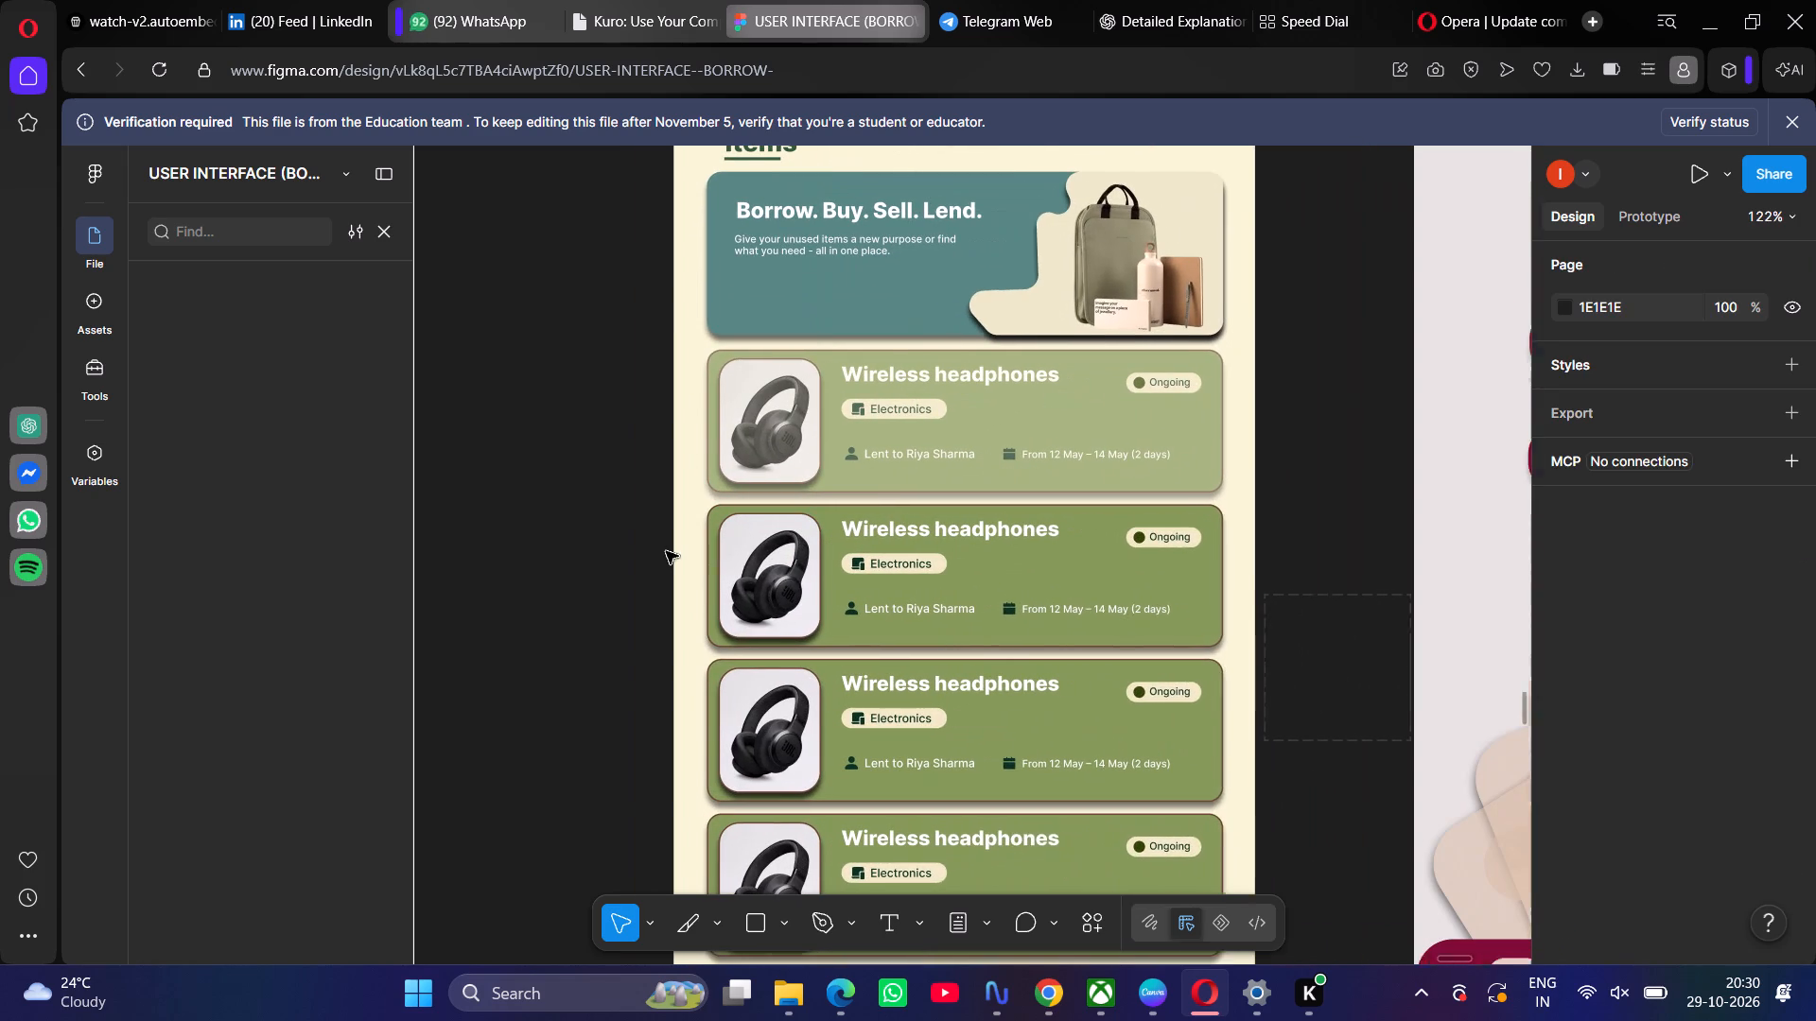
scroll(666, 551, "left", 1)
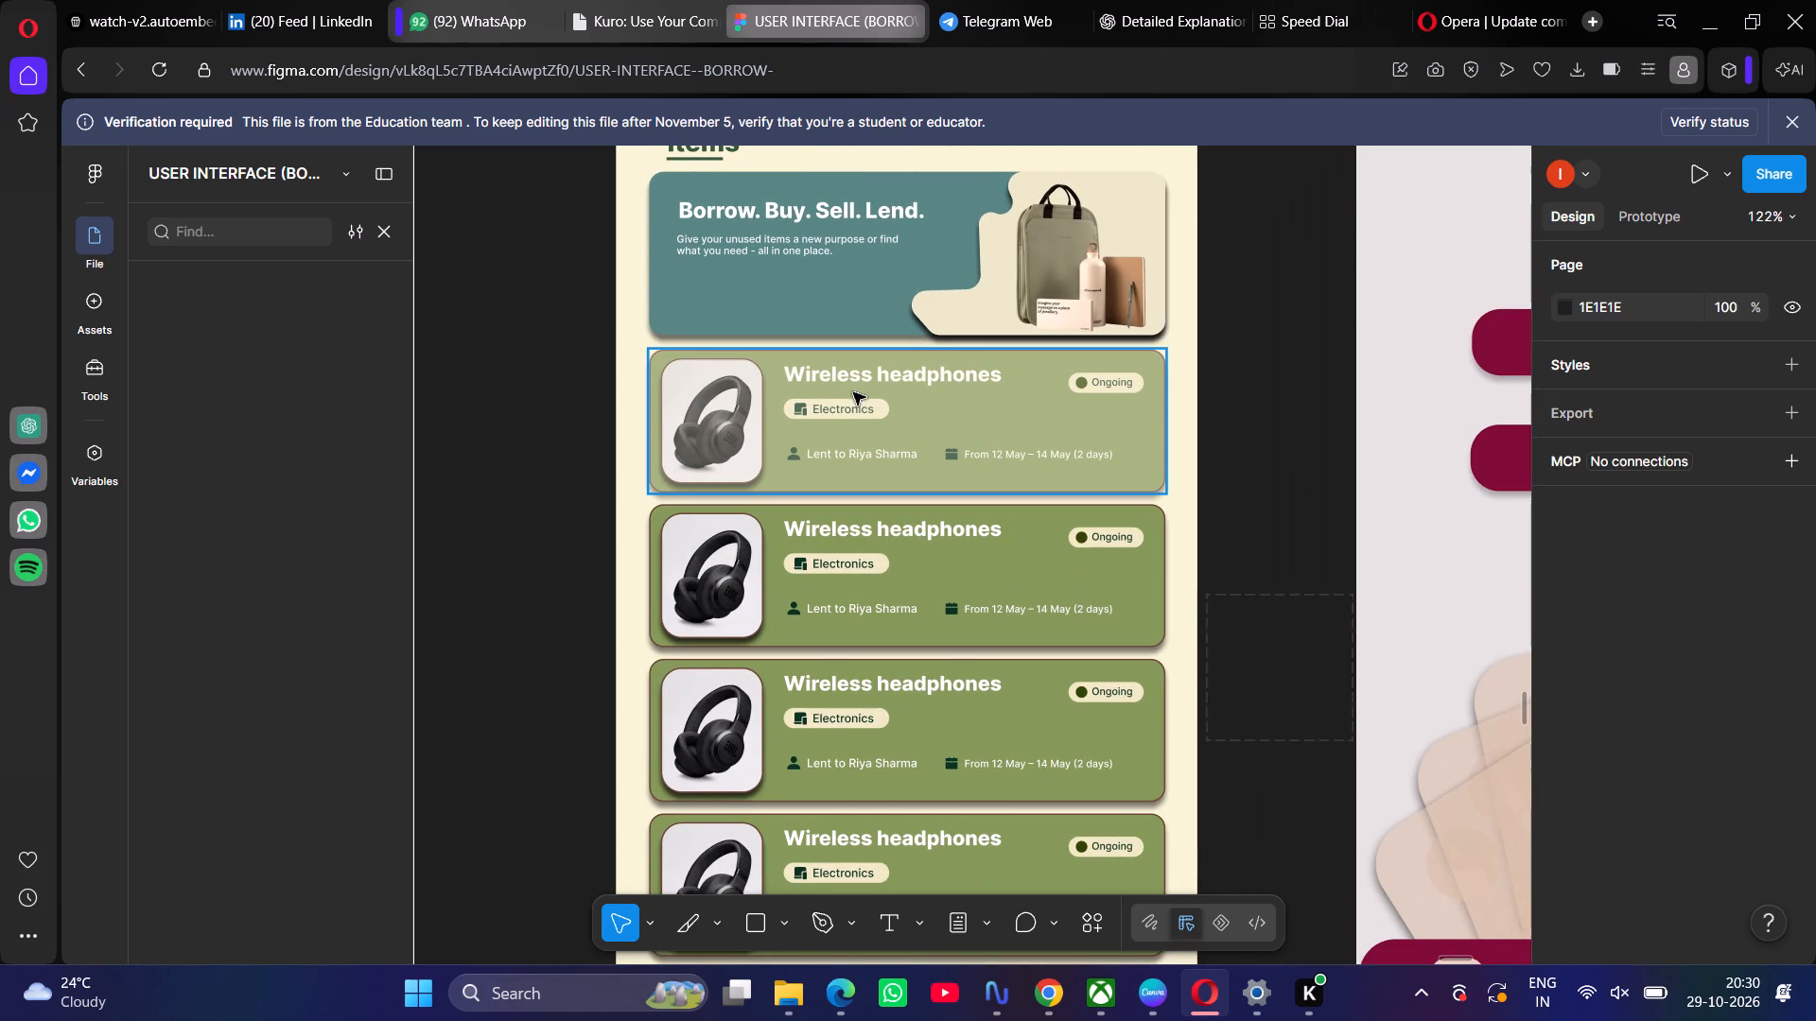
double_click(855, 378)
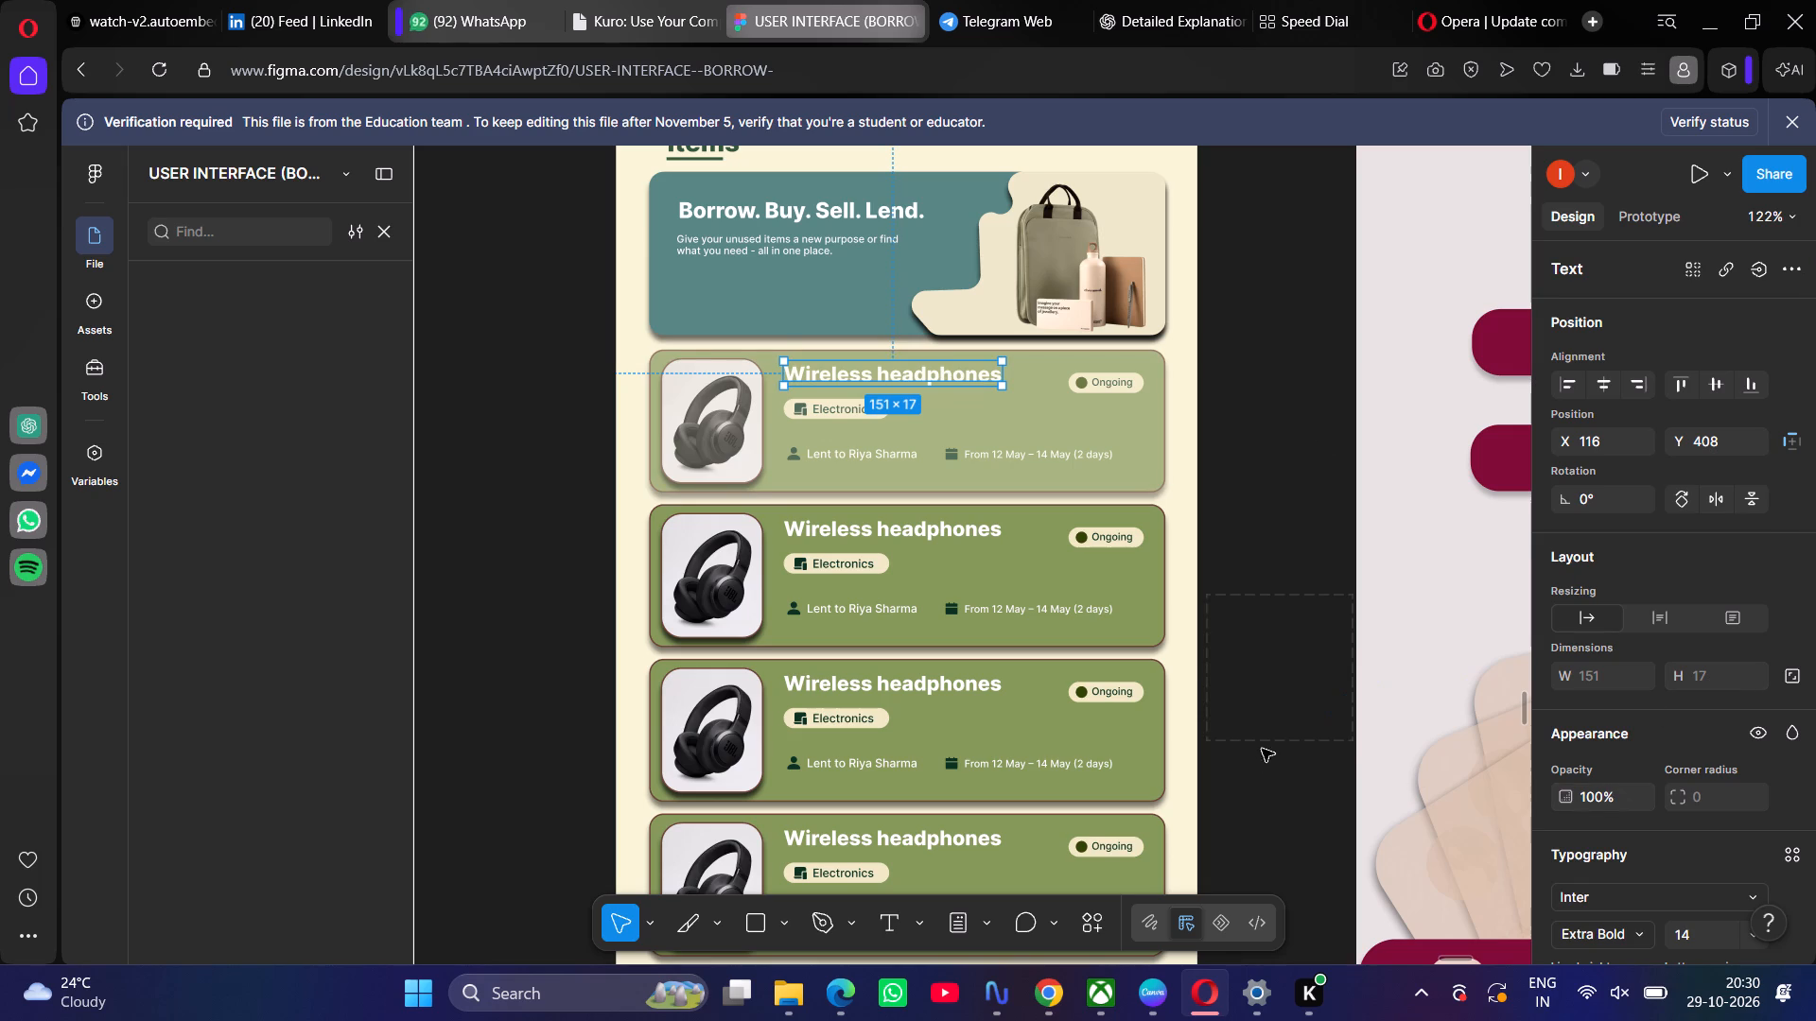
scroll(1640, 790, "down", 5)
left_click(1572, 735)
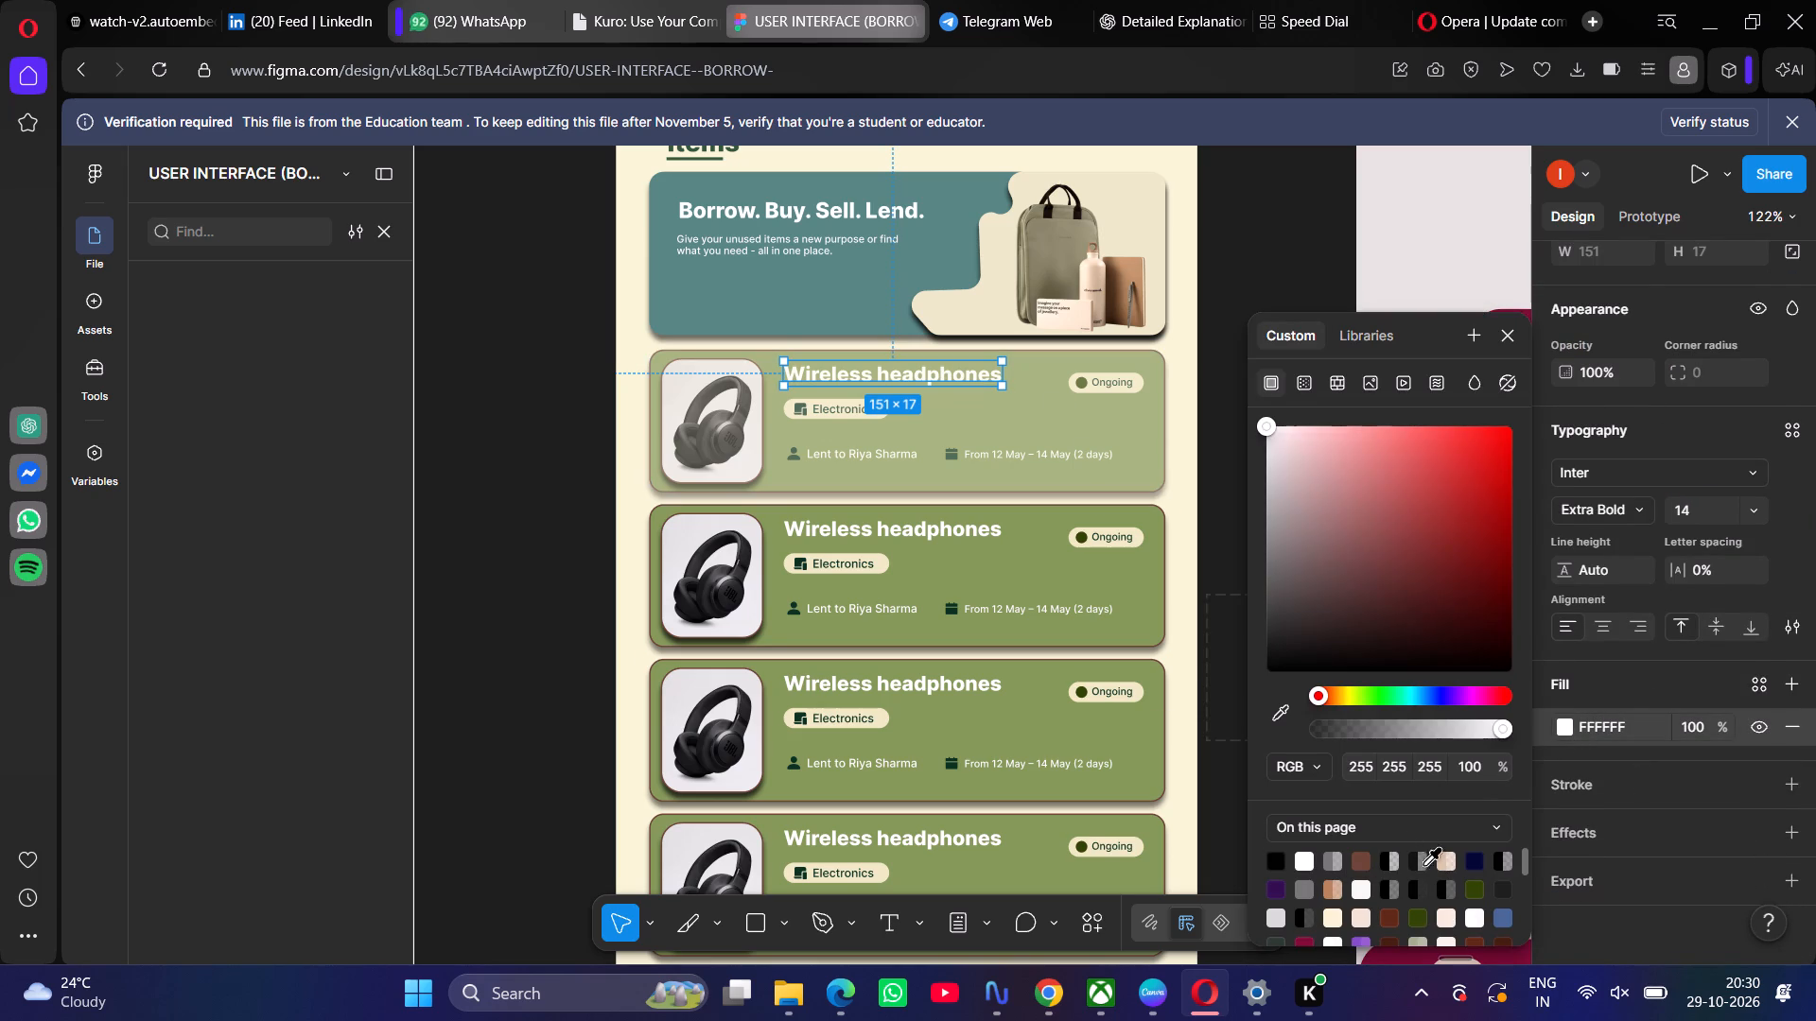
left_click(1422, 915)
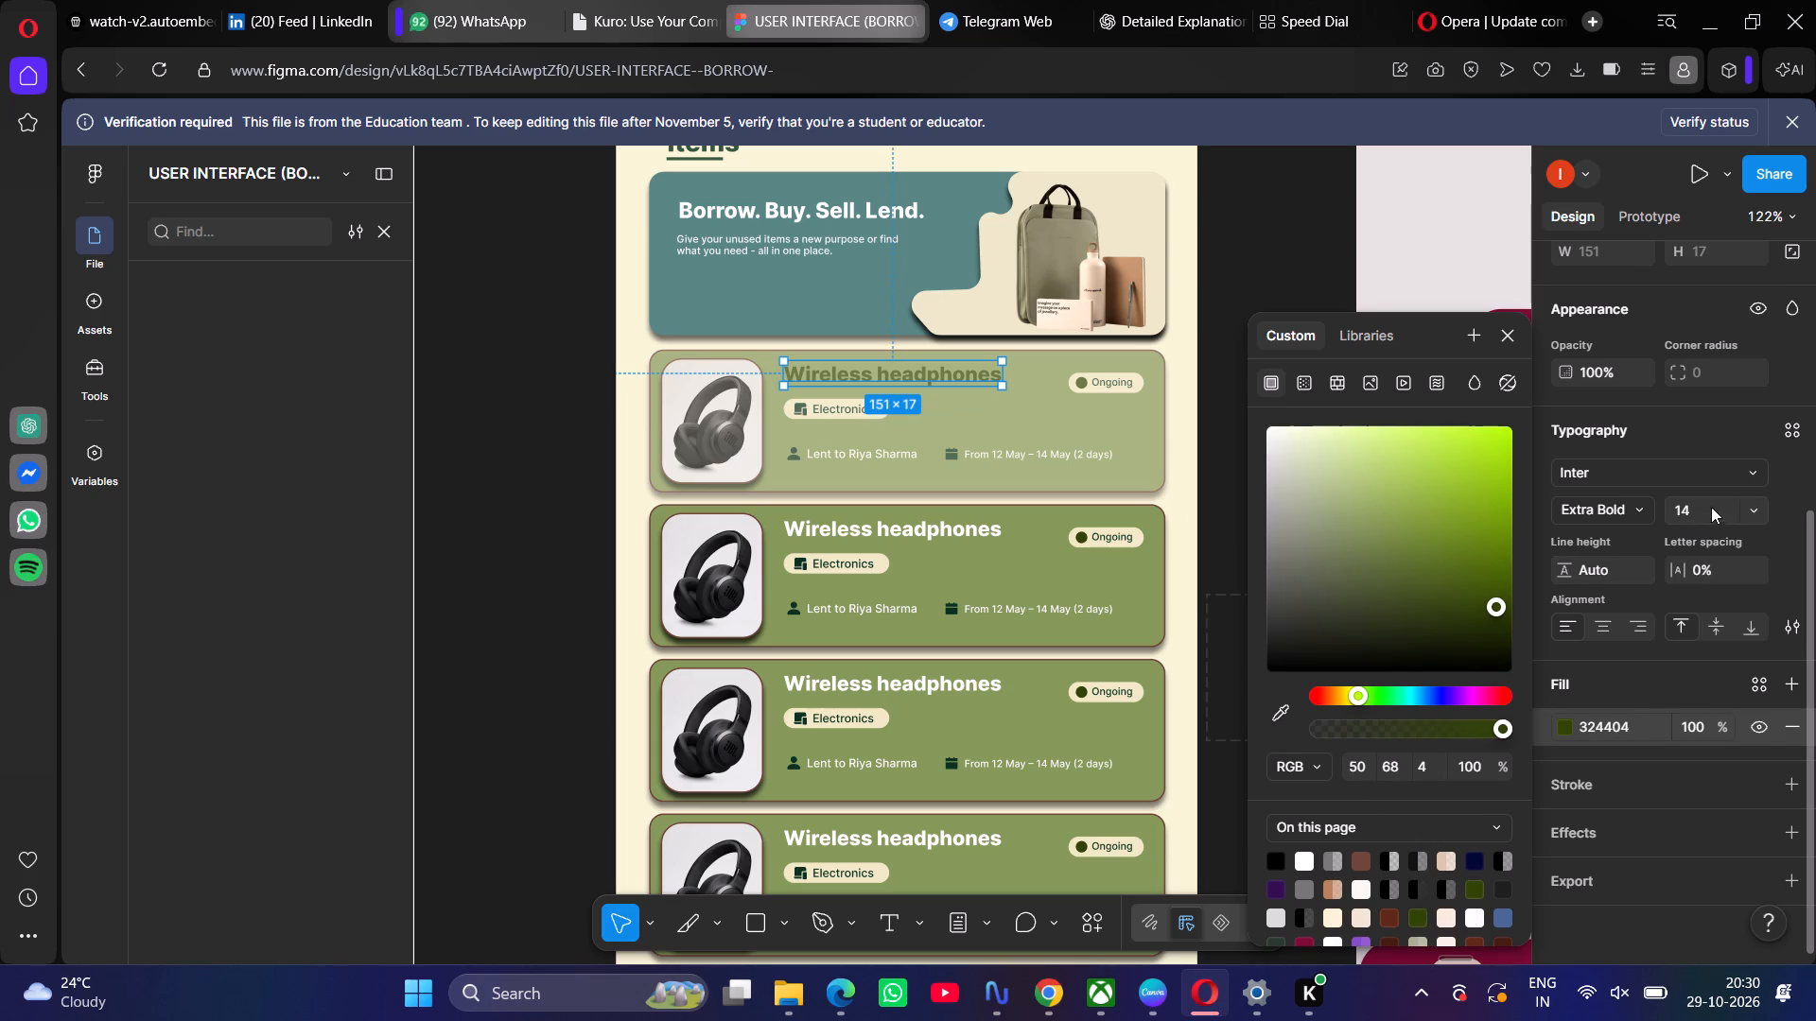
left_click(1260, 227)
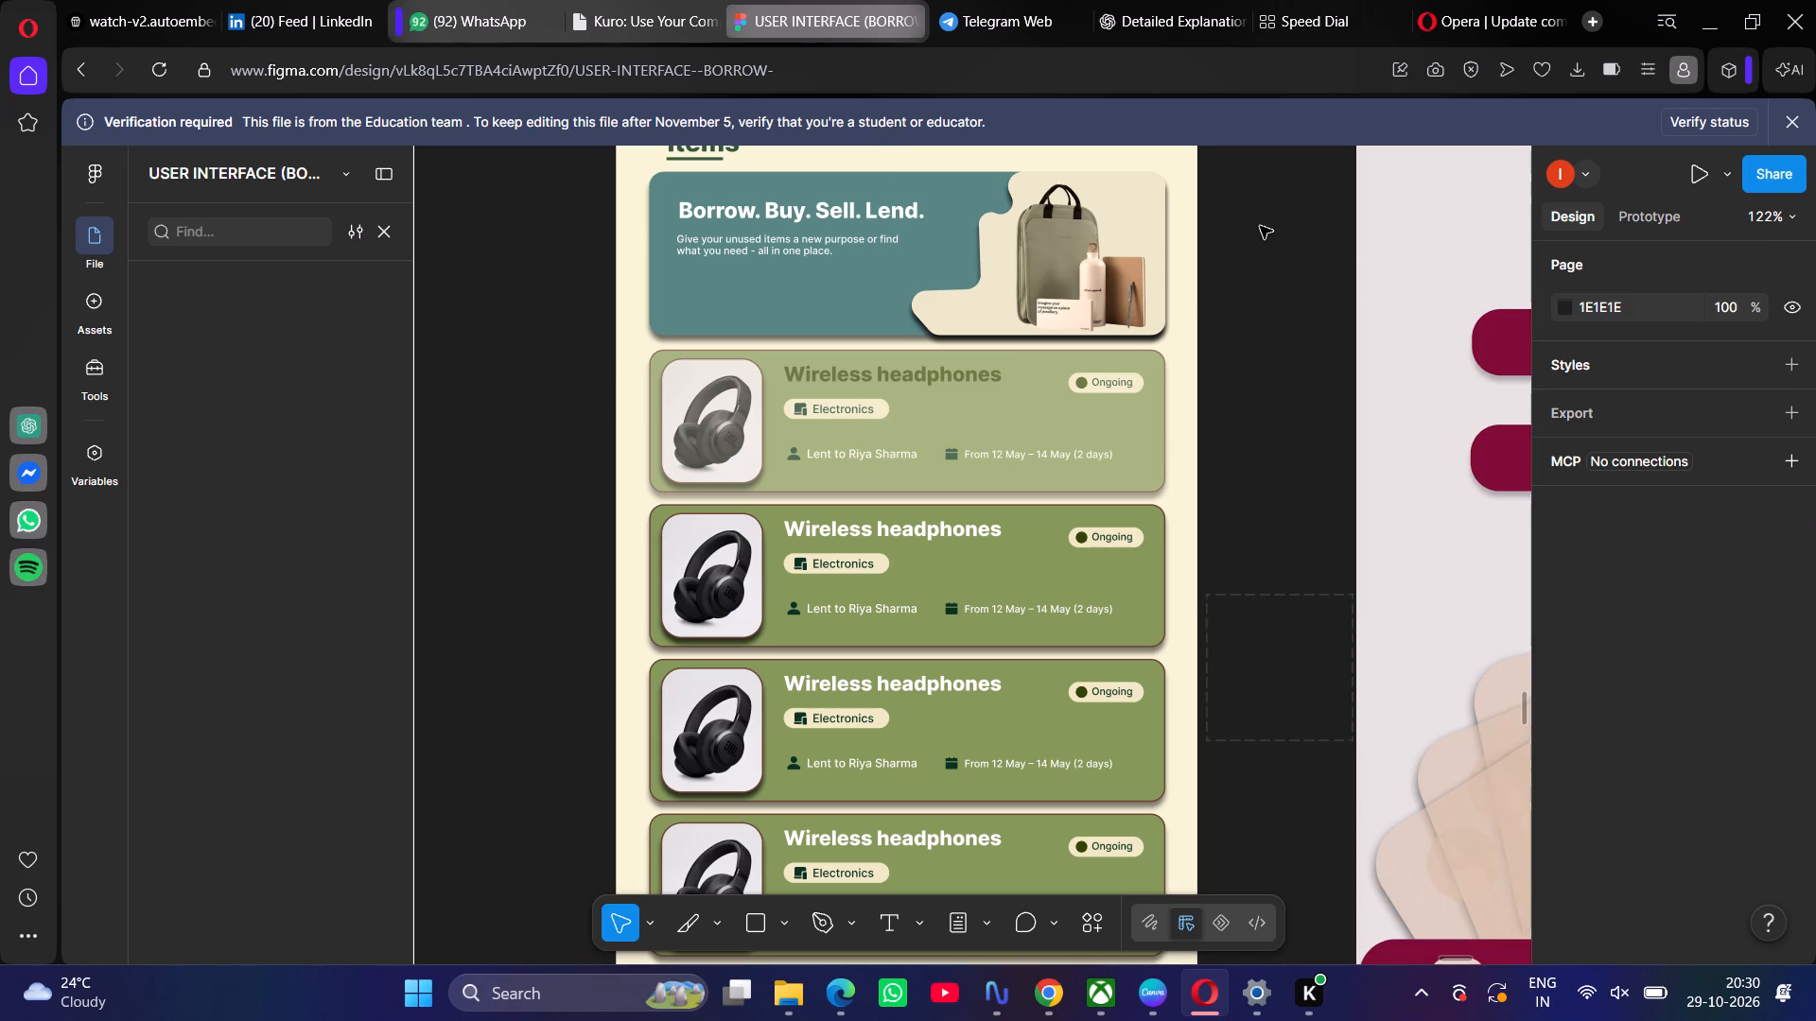
Open the fill colour of the "Lent to" text on the first card for editing.
triple_click(847, 456)
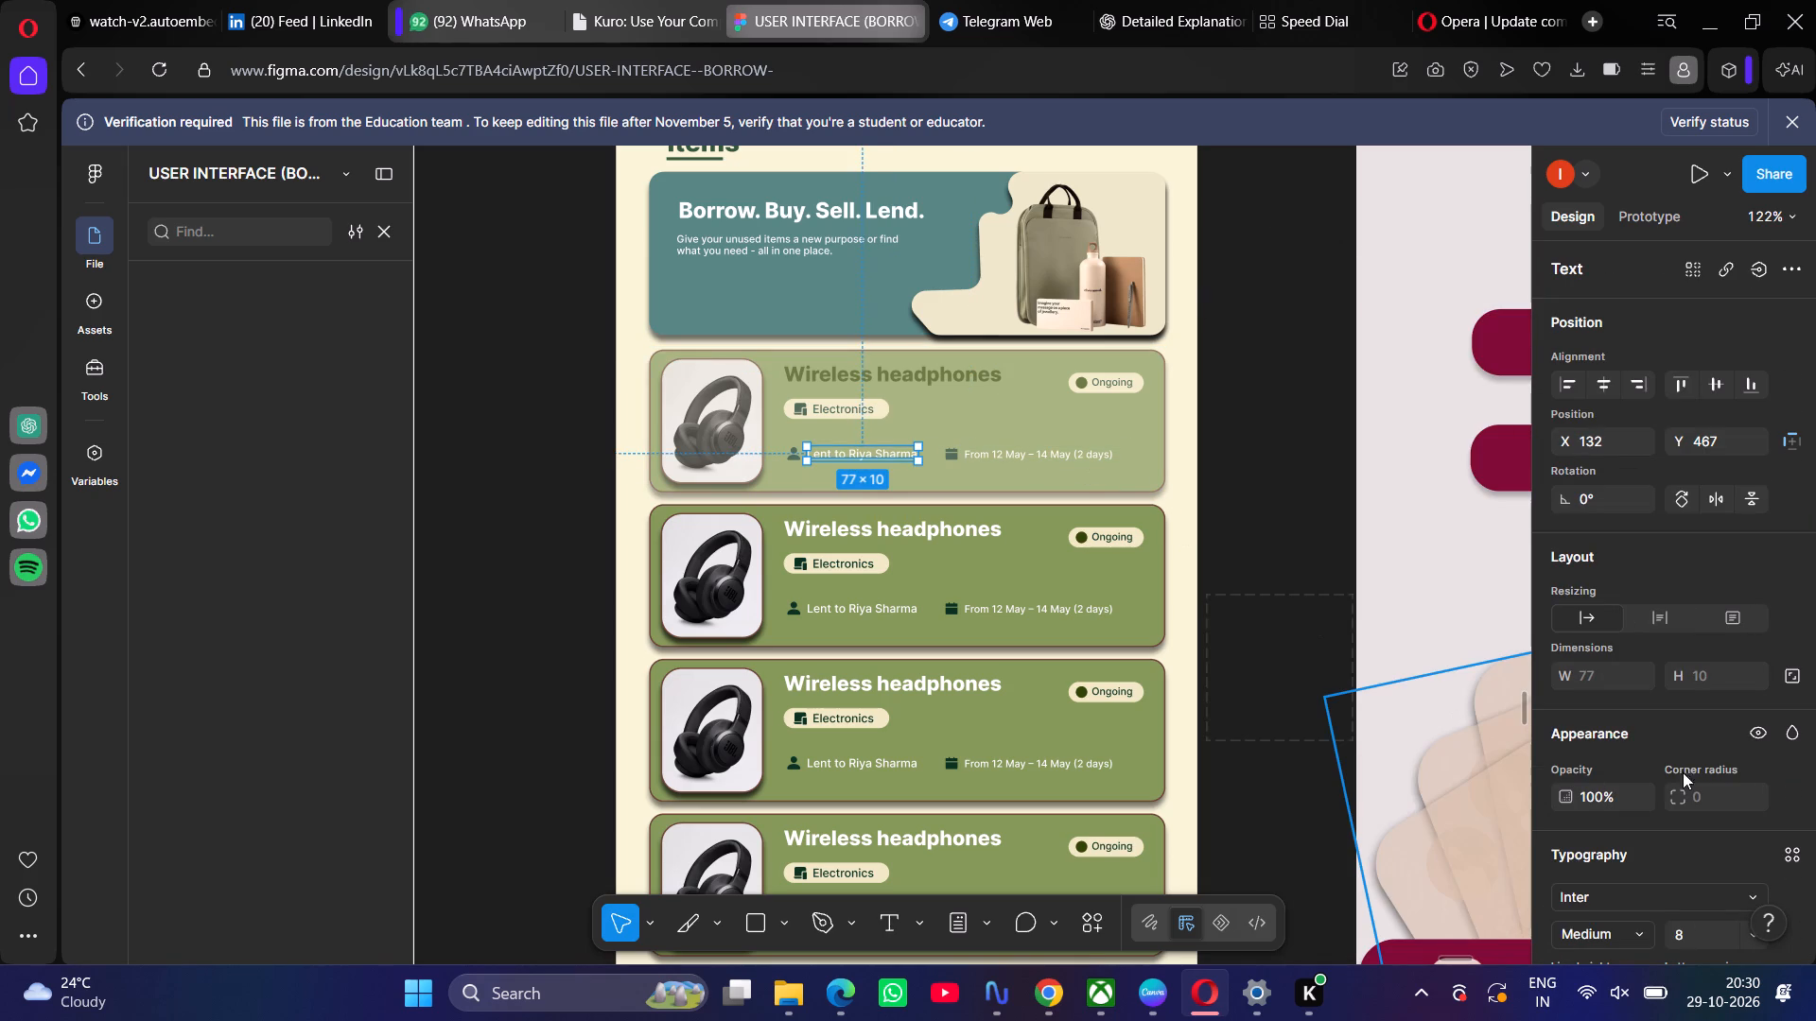
scroll(1708, 765, "down", 4)
left_click(1570, 723)
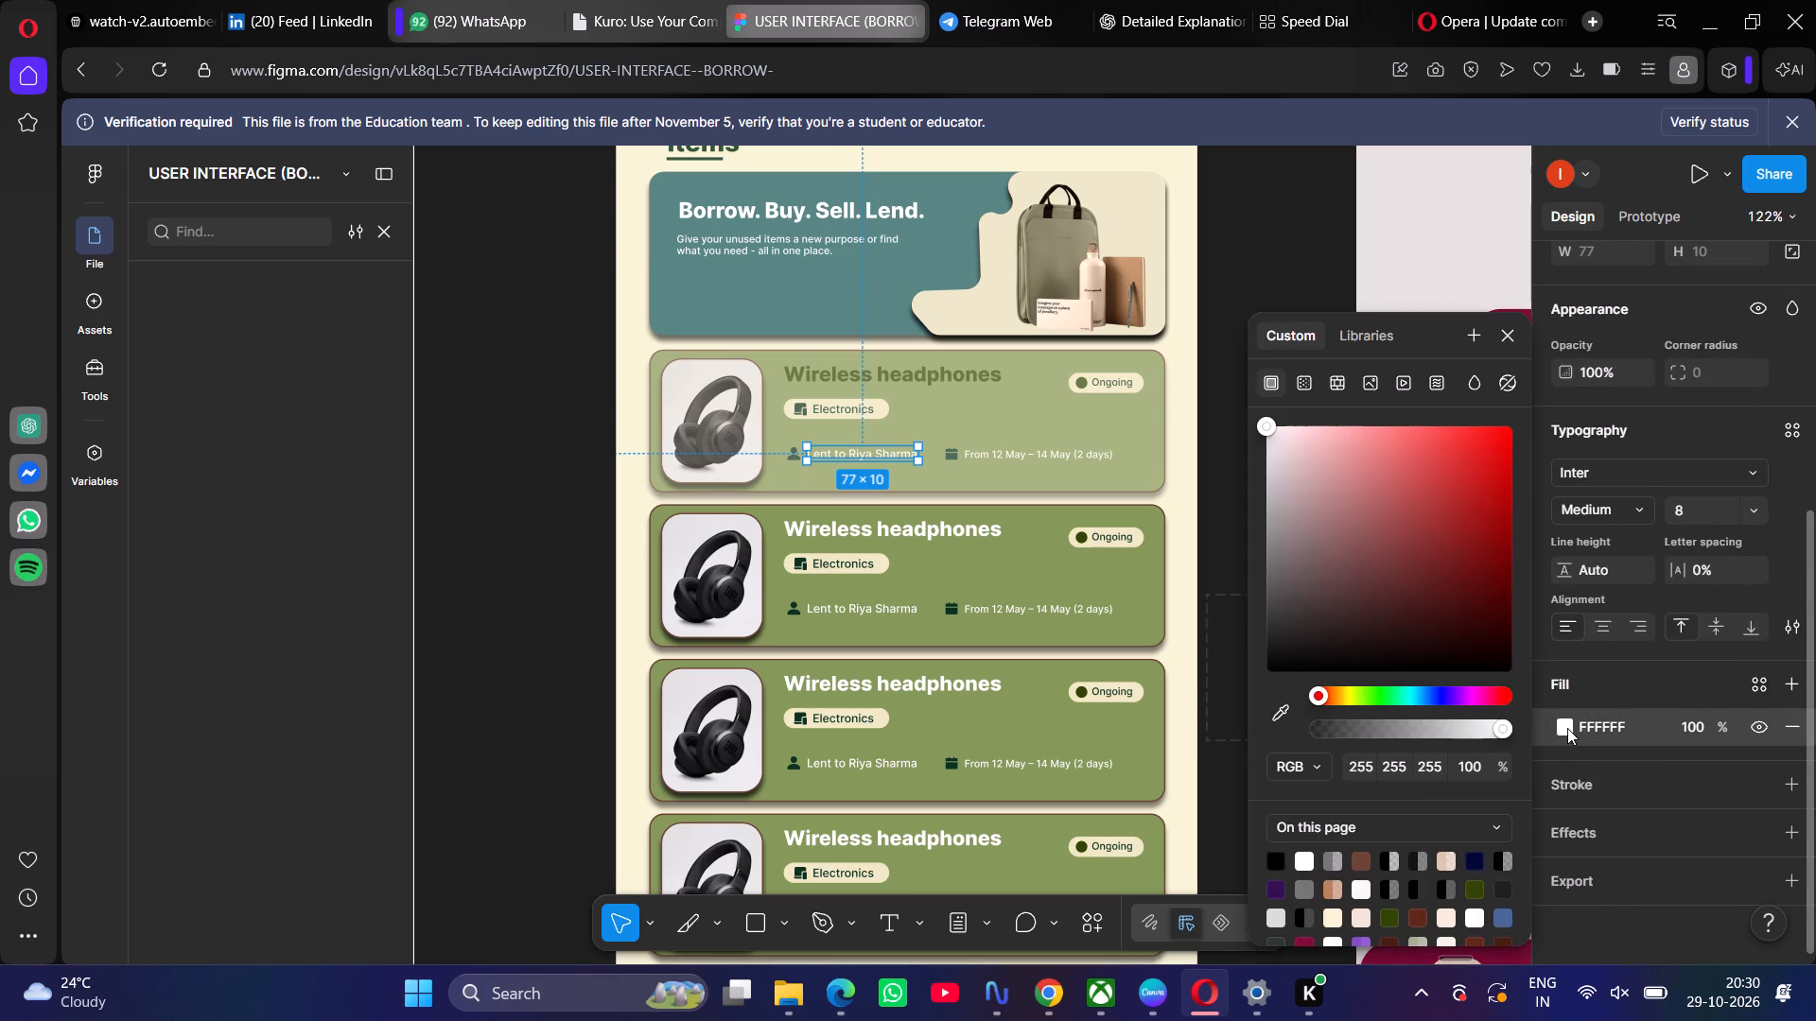
Set the fill of the "Lent to" text in the first Wireless headphones card to dark green 324404.
left_click(1382, 916)
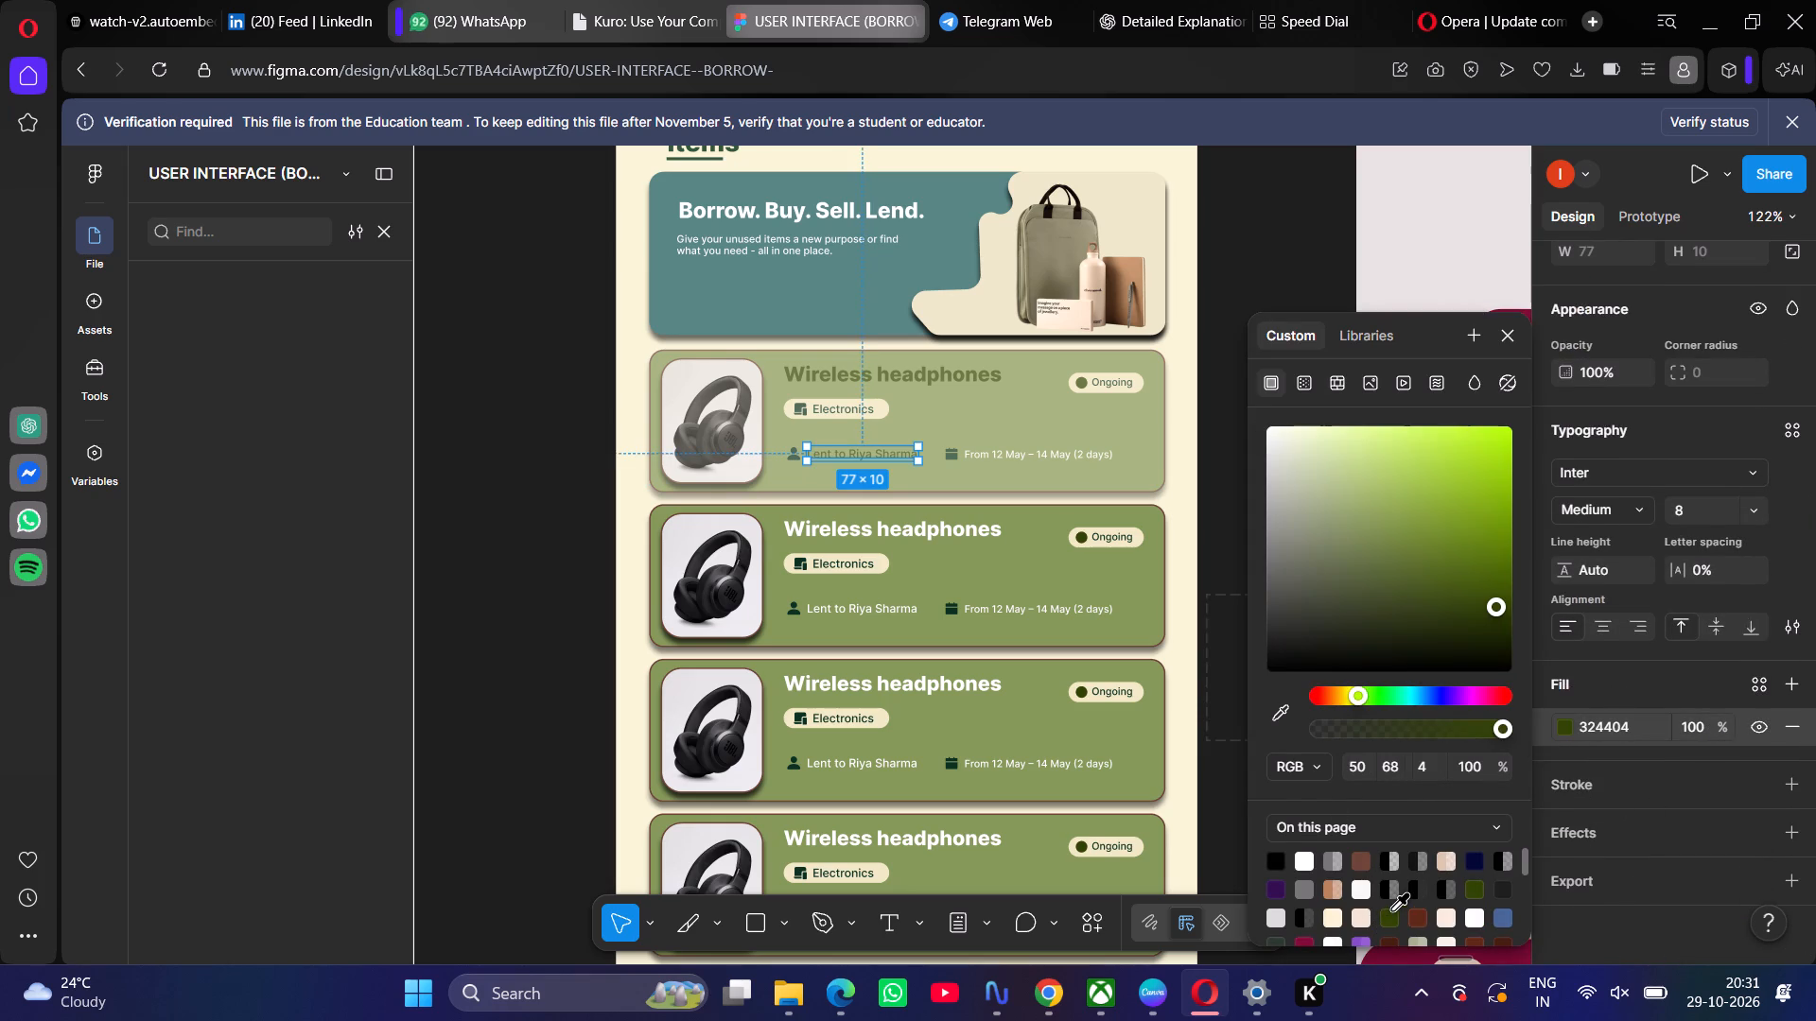
left_click(1394, 910)
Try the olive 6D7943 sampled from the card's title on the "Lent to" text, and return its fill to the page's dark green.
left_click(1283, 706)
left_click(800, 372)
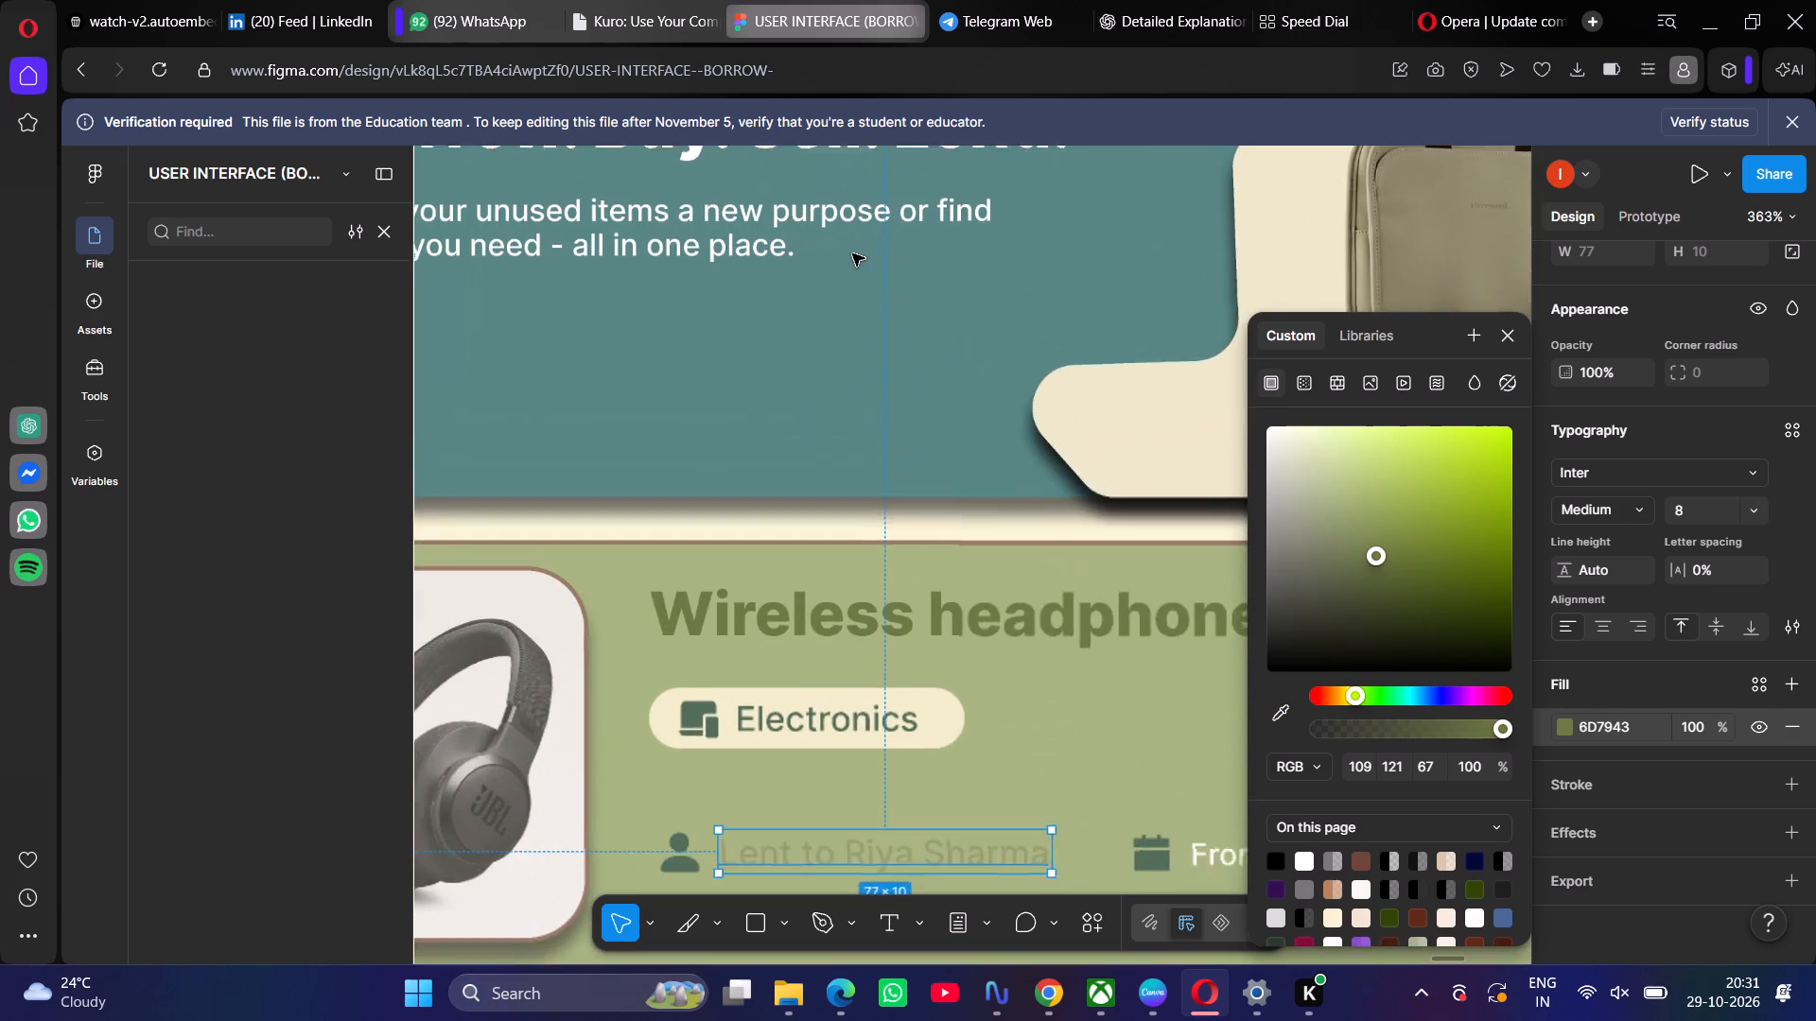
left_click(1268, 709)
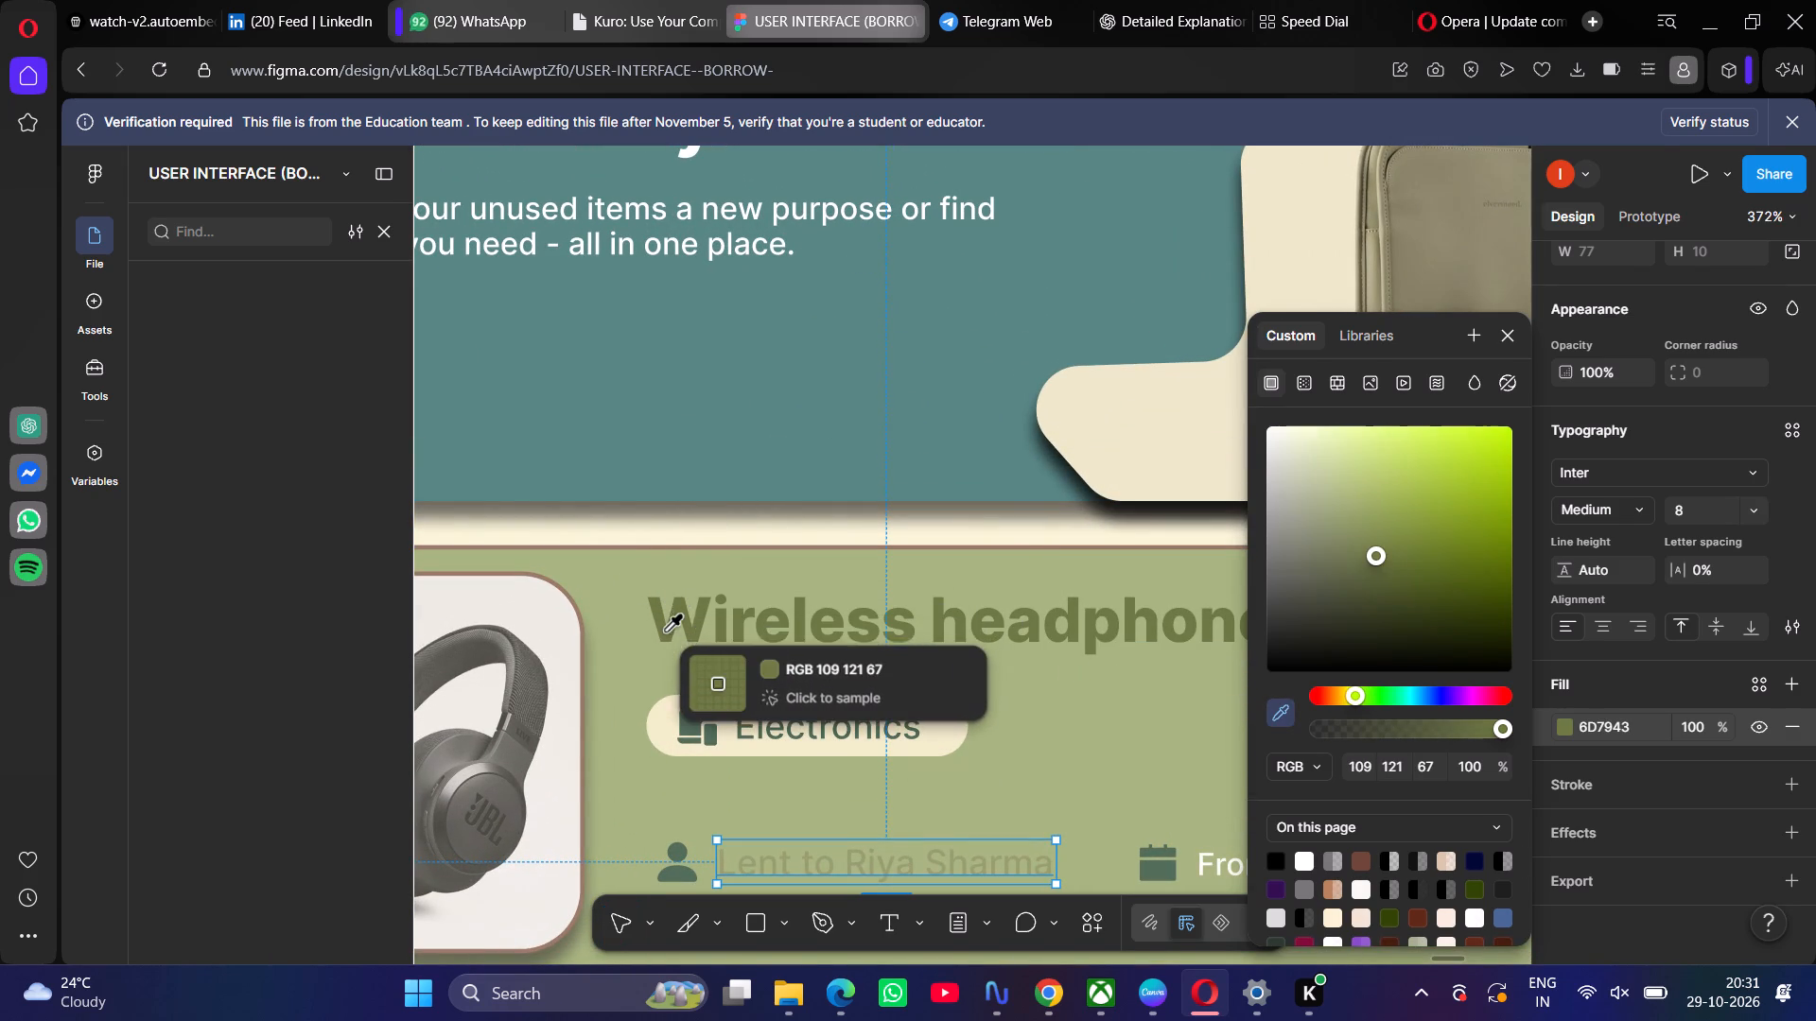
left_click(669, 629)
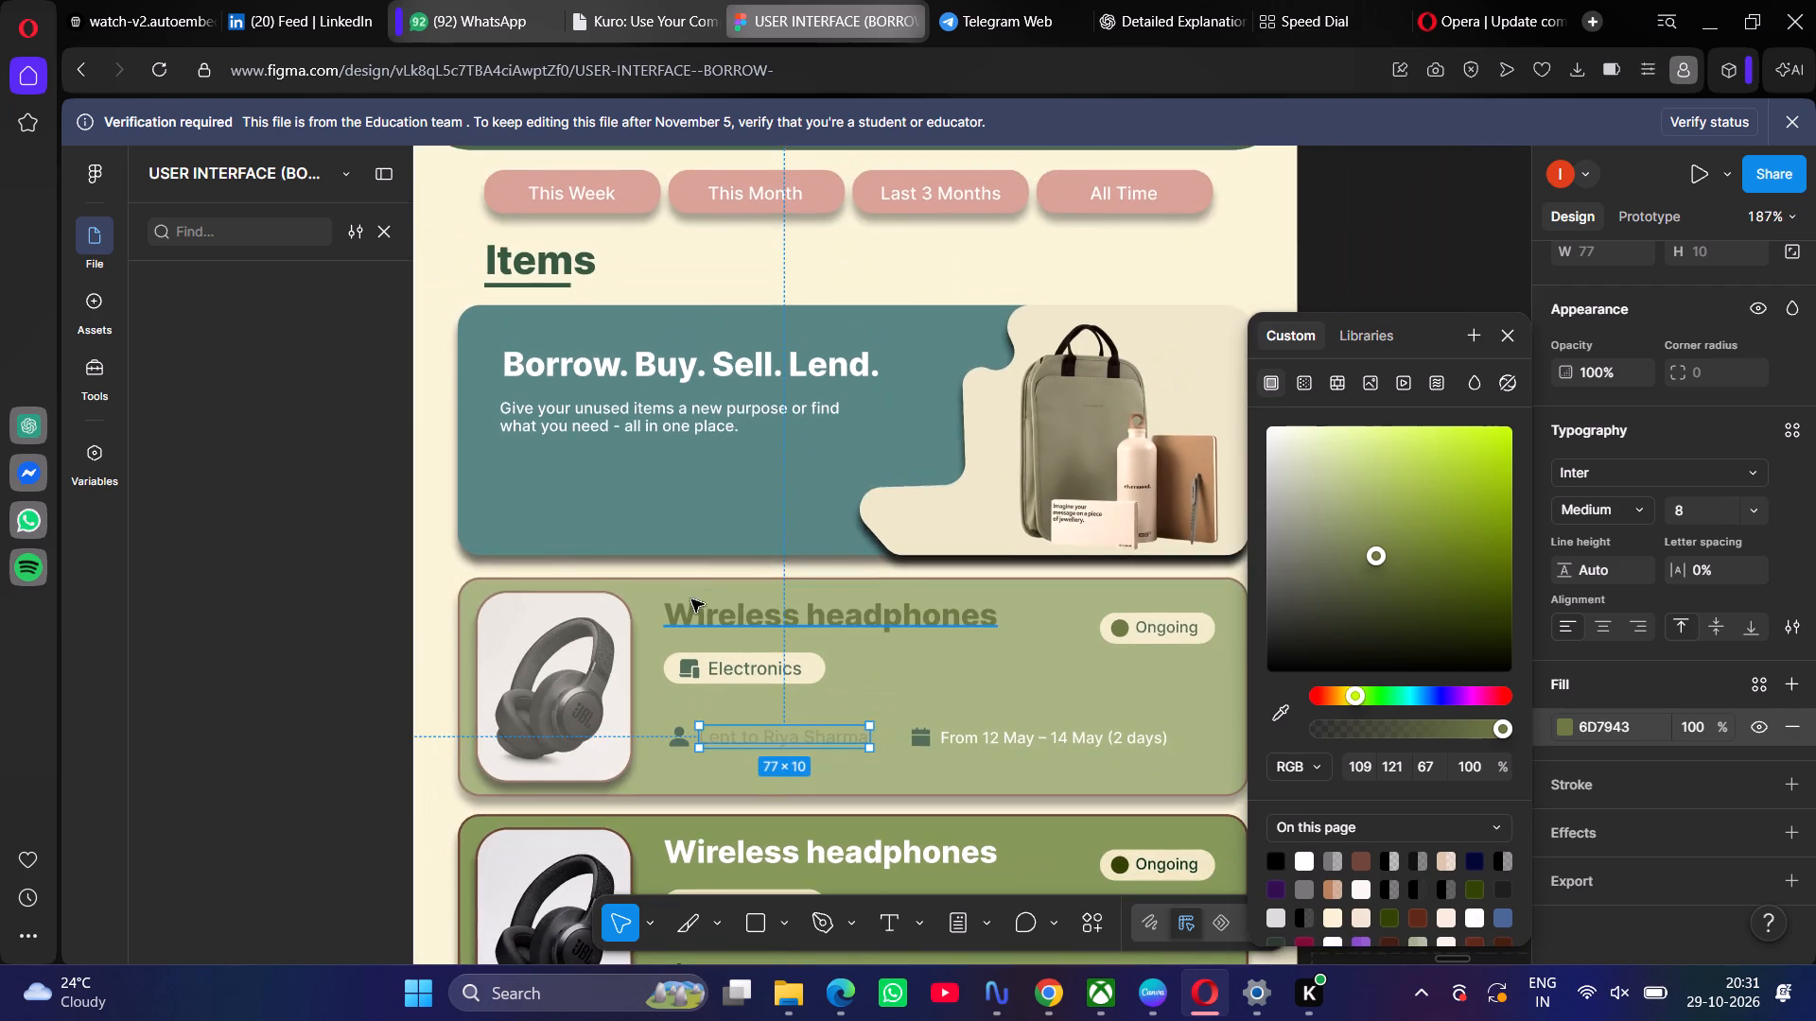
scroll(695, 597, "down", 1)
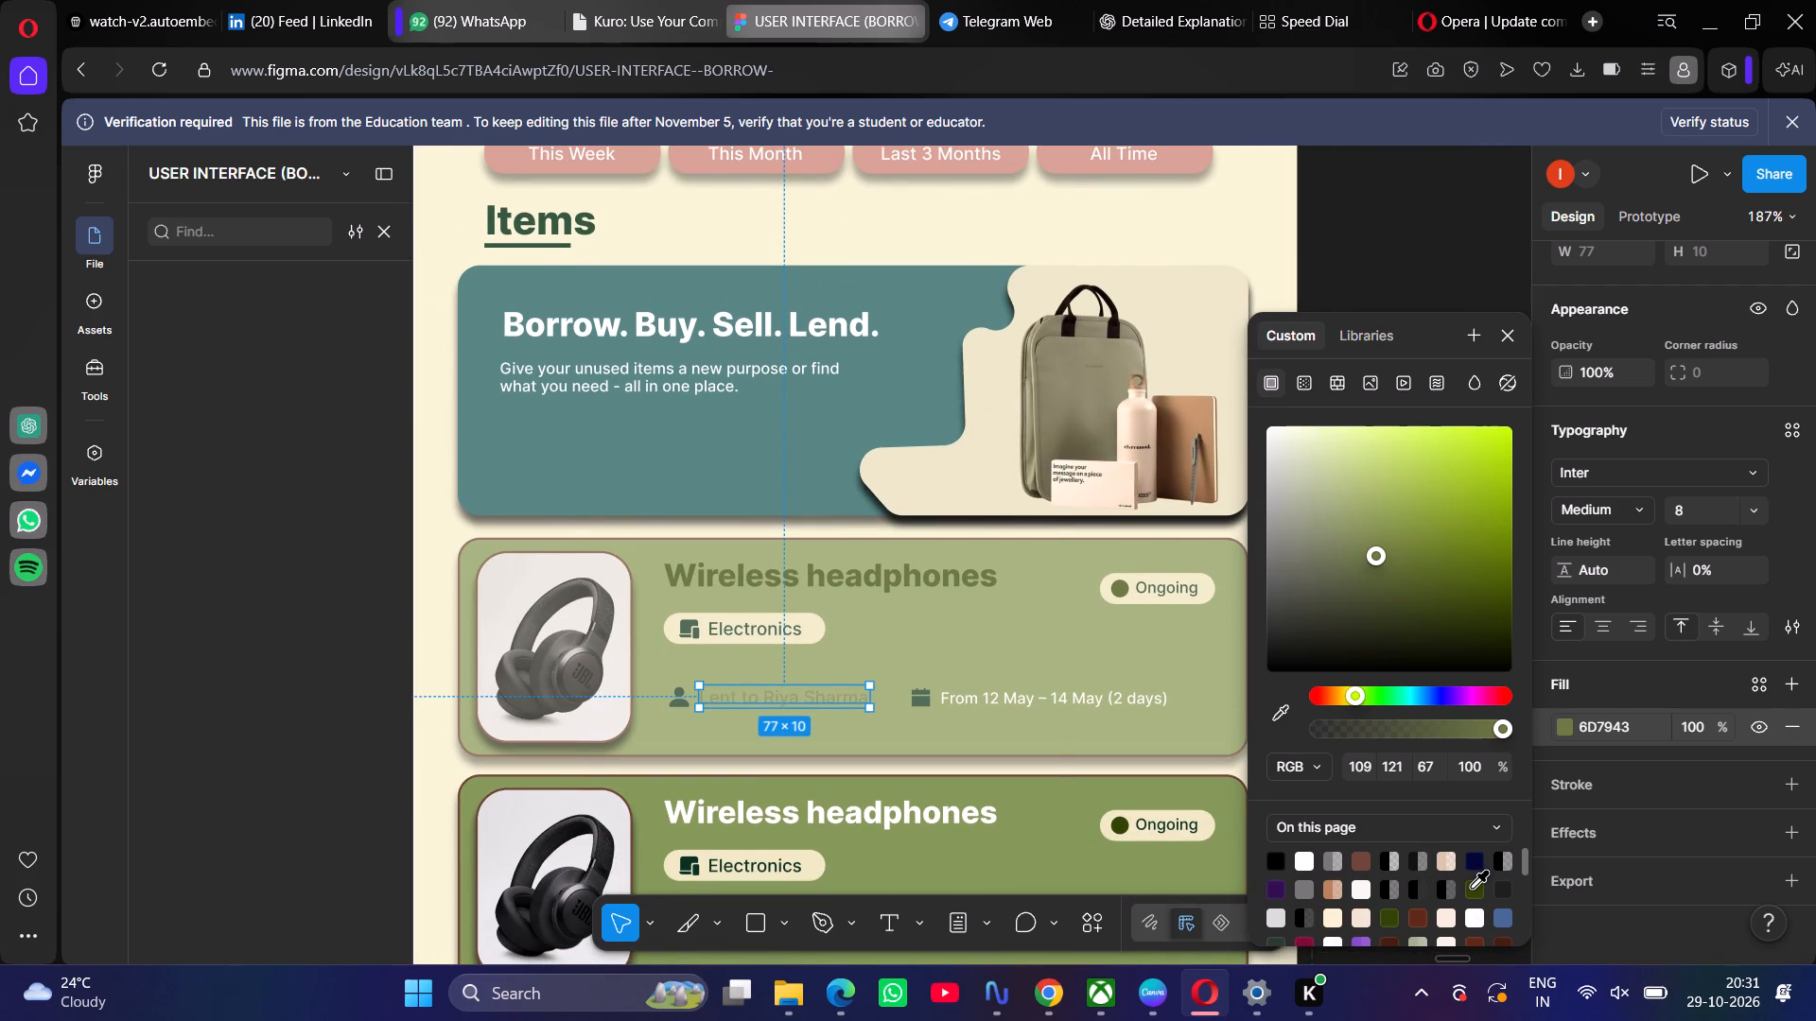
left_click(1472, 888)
Set the fill of the "From 12 May – 14 May (2 days)" text in the first card to dark green 324404.
left_click(1081, 699)
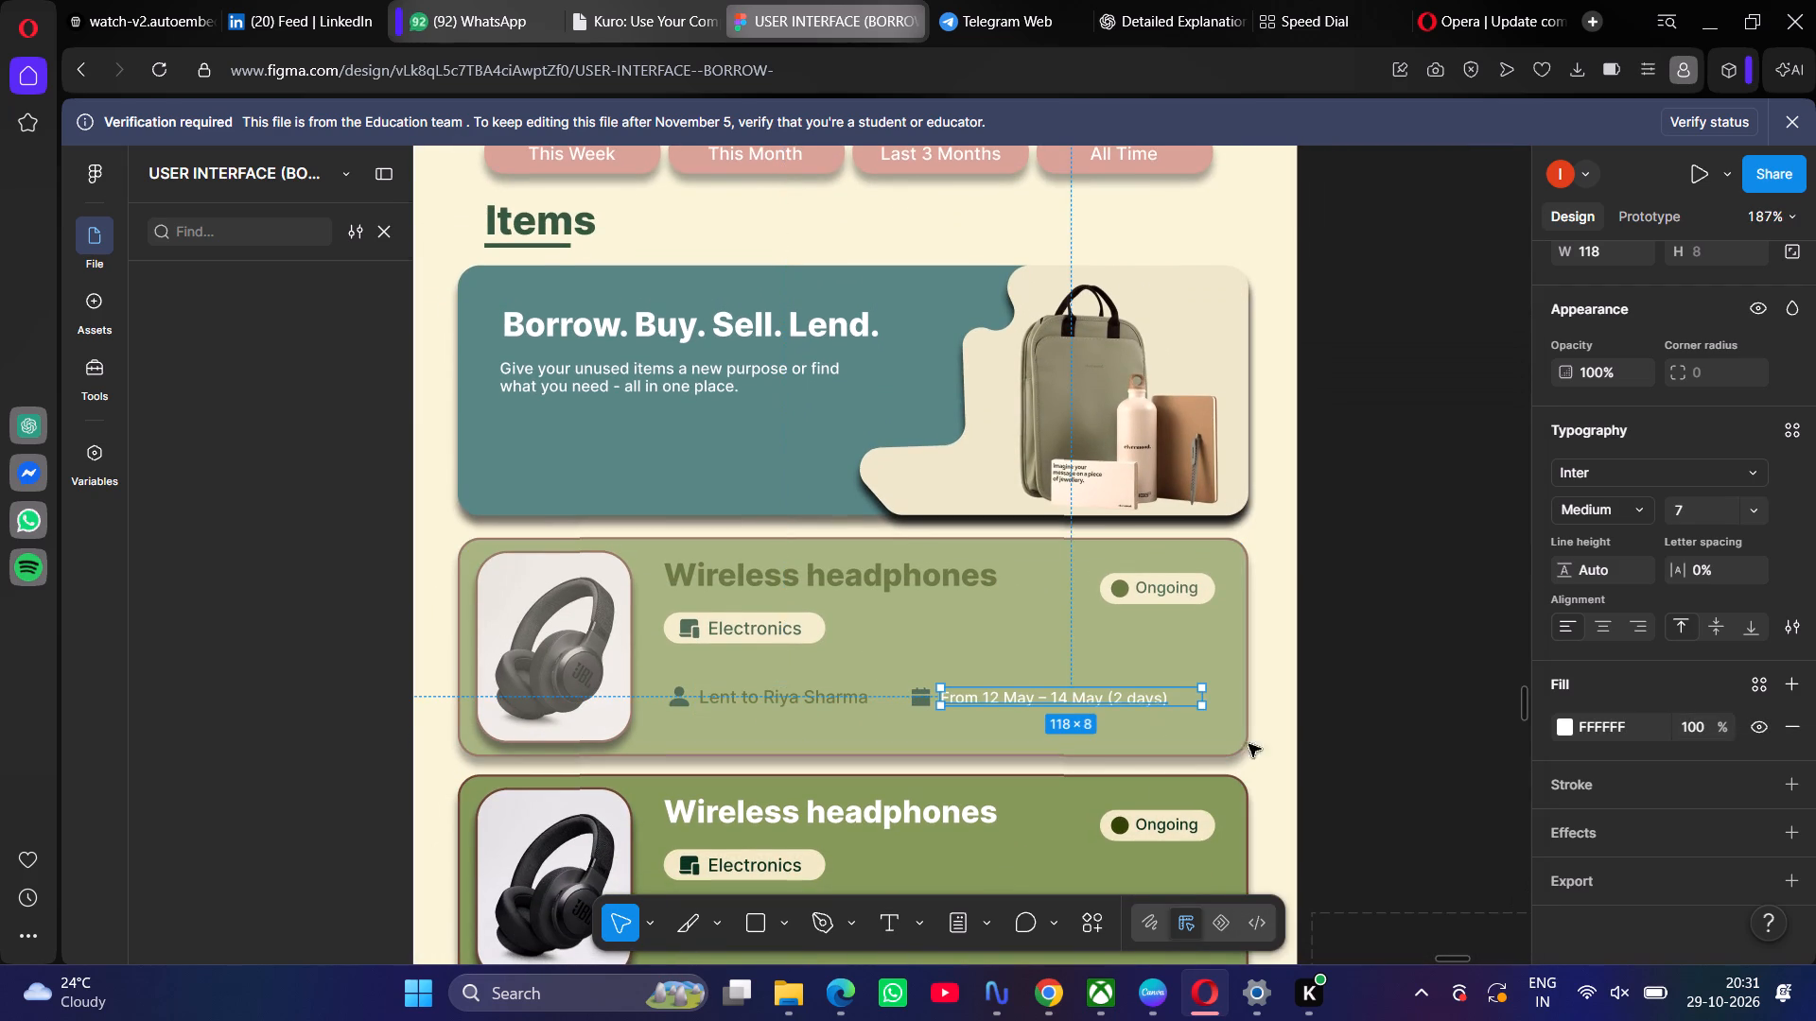
left_click(1566, 725)
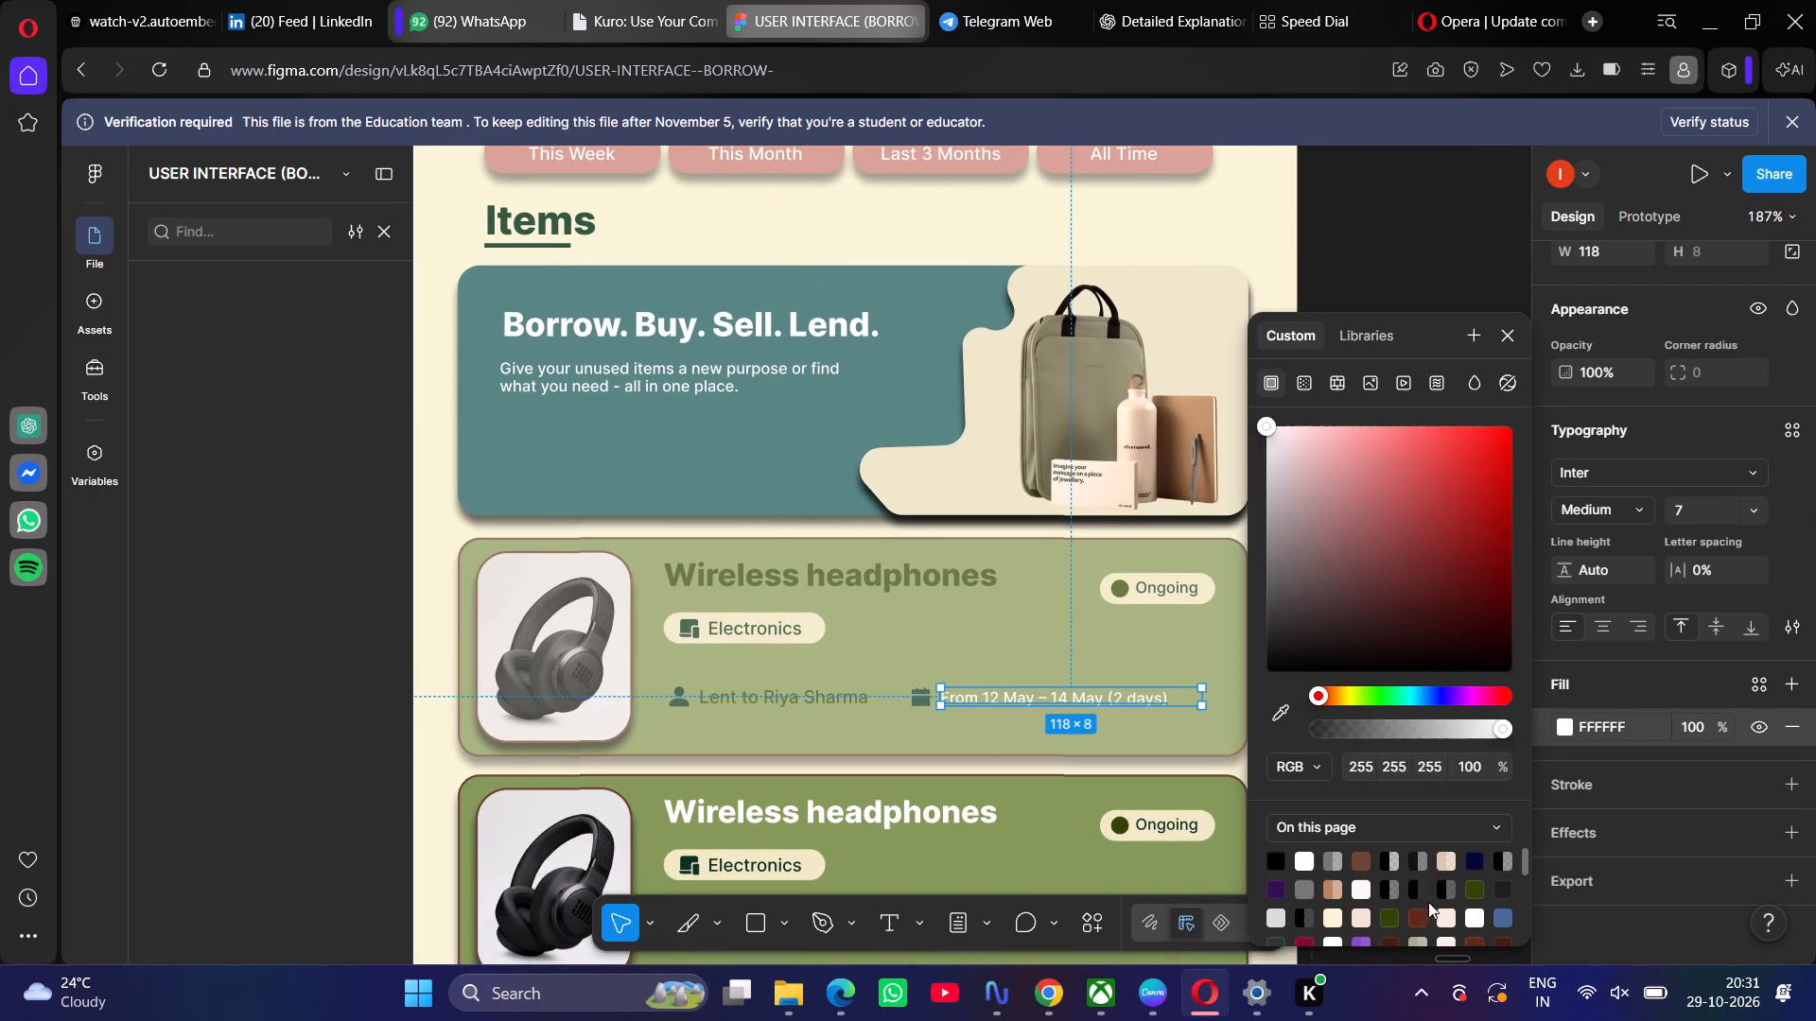
left_click(1483, 885)
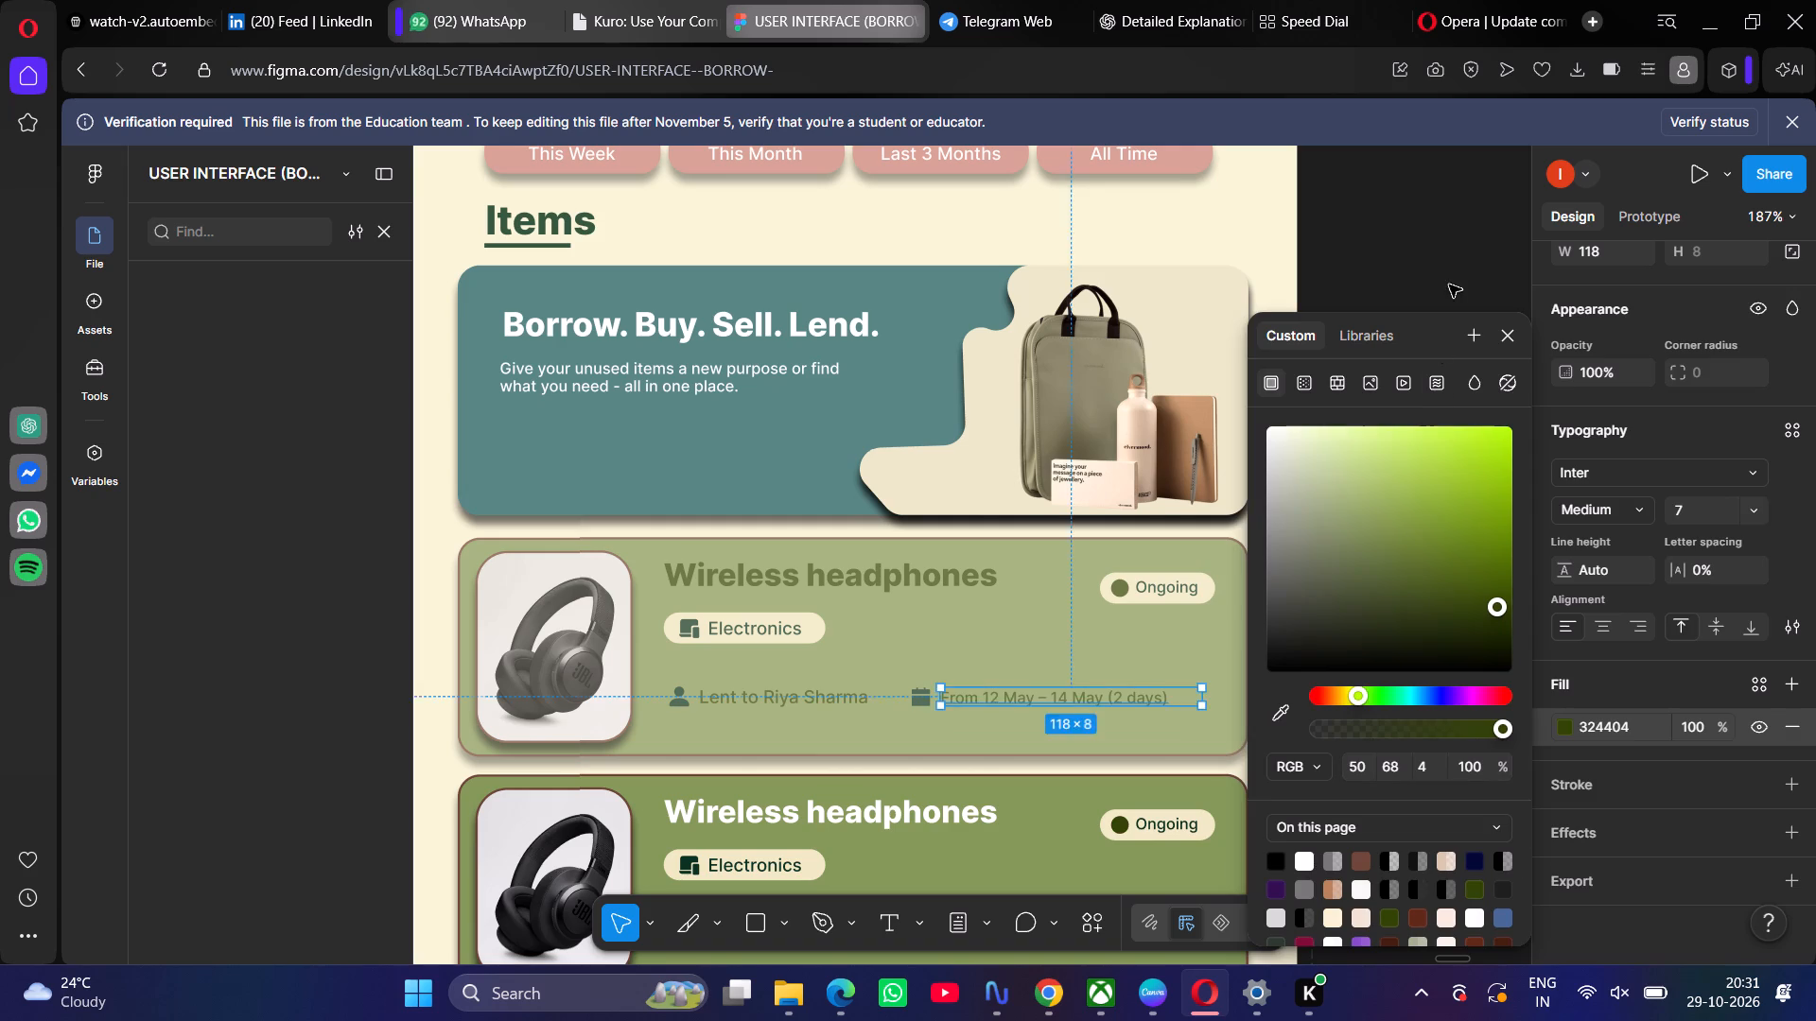
left_click(1452, 269)
Look over the My Borrowing screen's header, filters, banner and item cards.
scroll(1455, 269, "down", 1)
scroll(1455, 269, "left", 1)
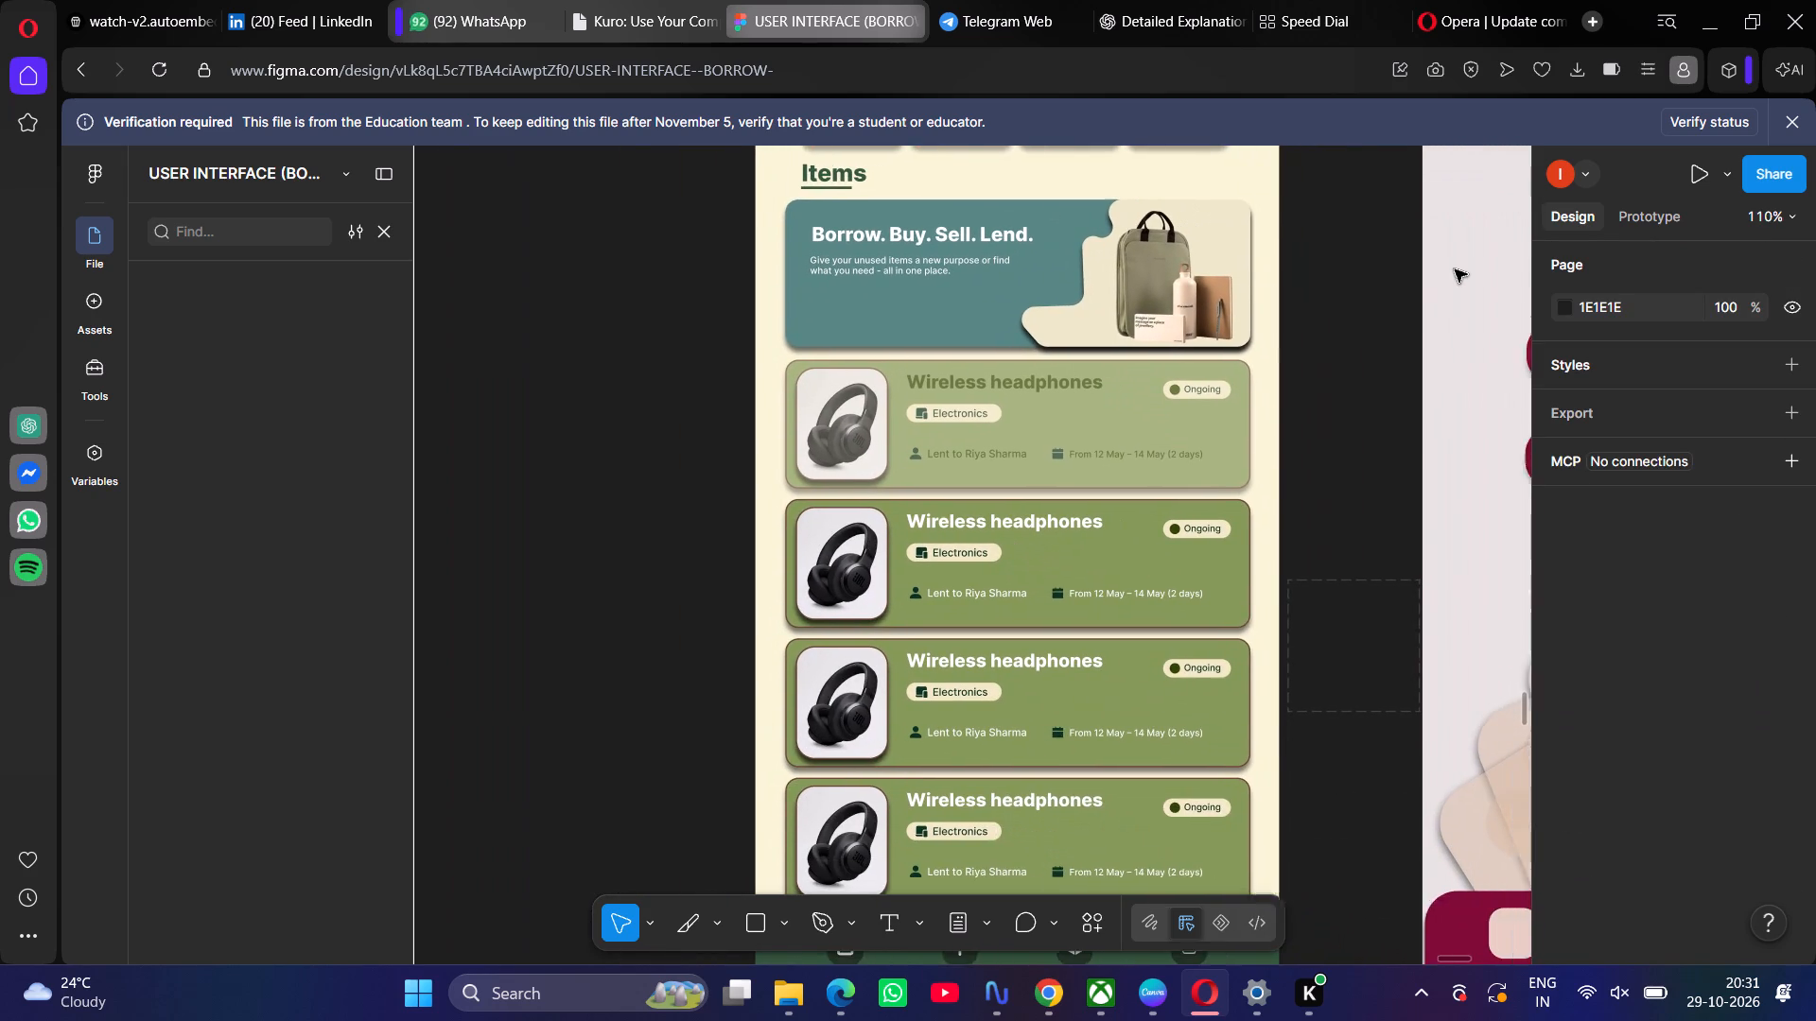
scroll(1455, 269, "left", 1)
scroll(1455, 269, "up", 1)
scroll(1455, 269, "down", 1)
scroll(1455, 269, "up", 1)
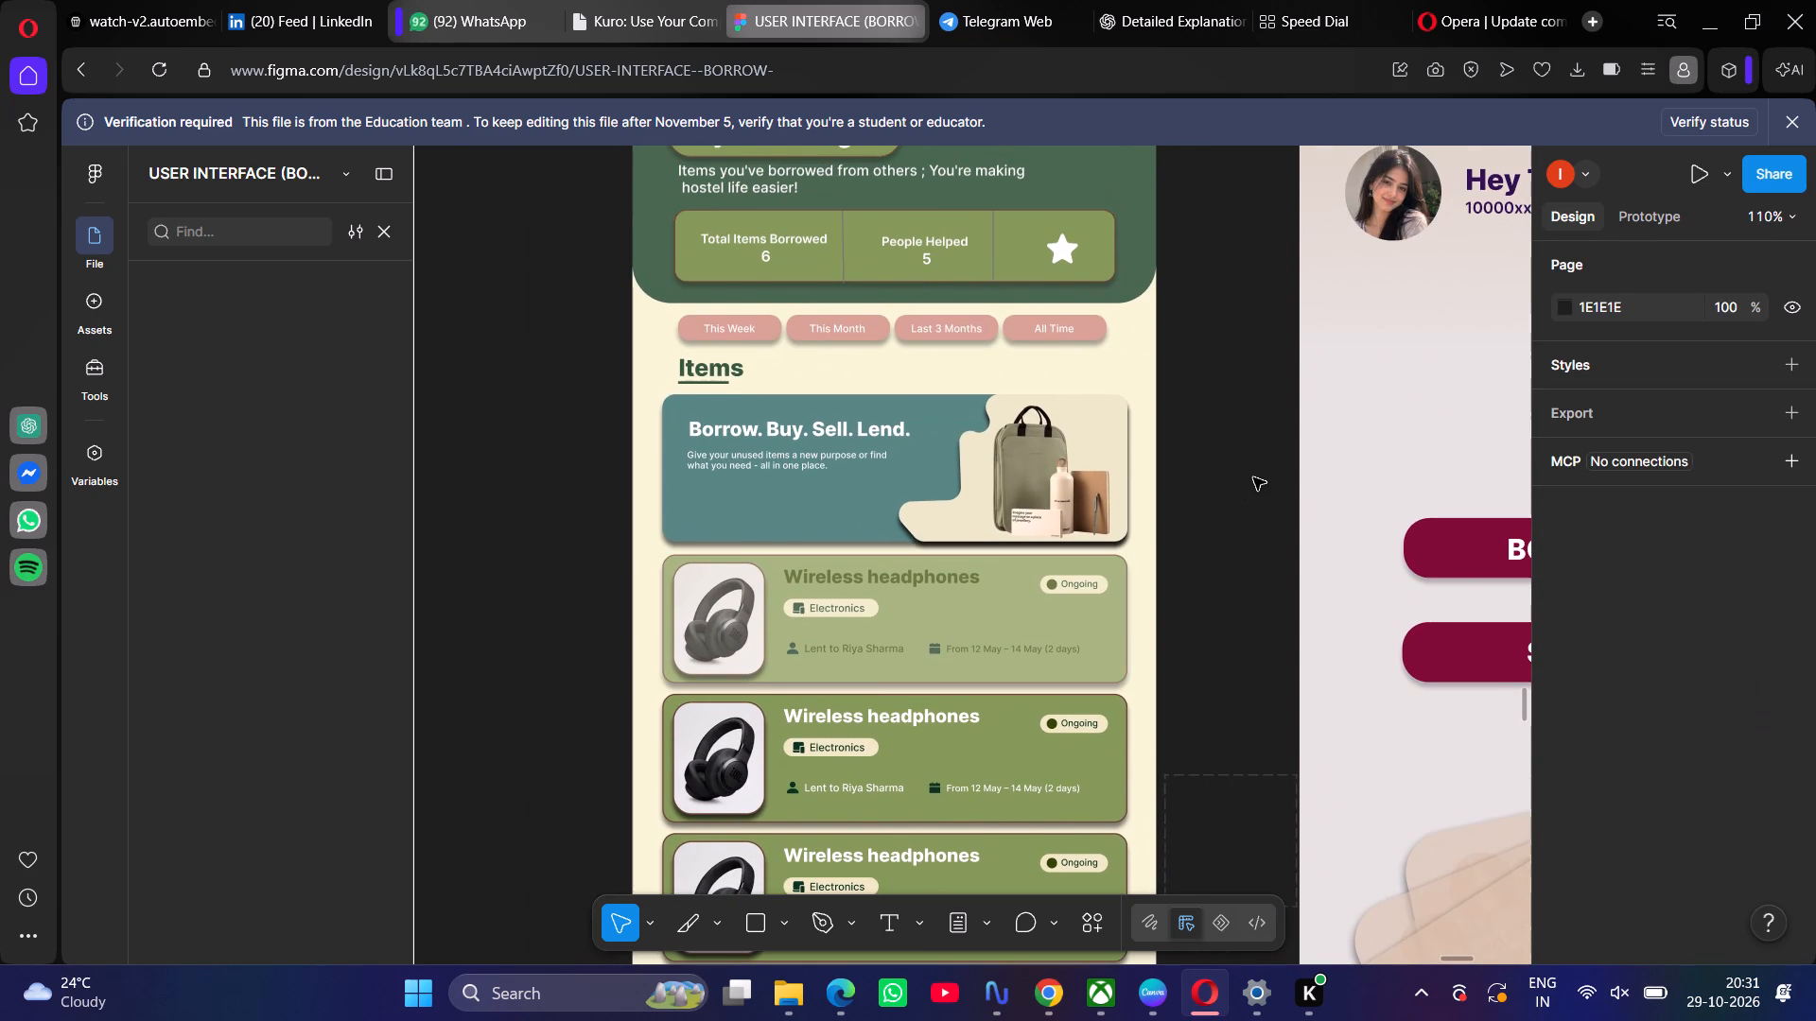
scroll(1254, 477, "down", 1)
scroll(1254, 476, "right", 1)
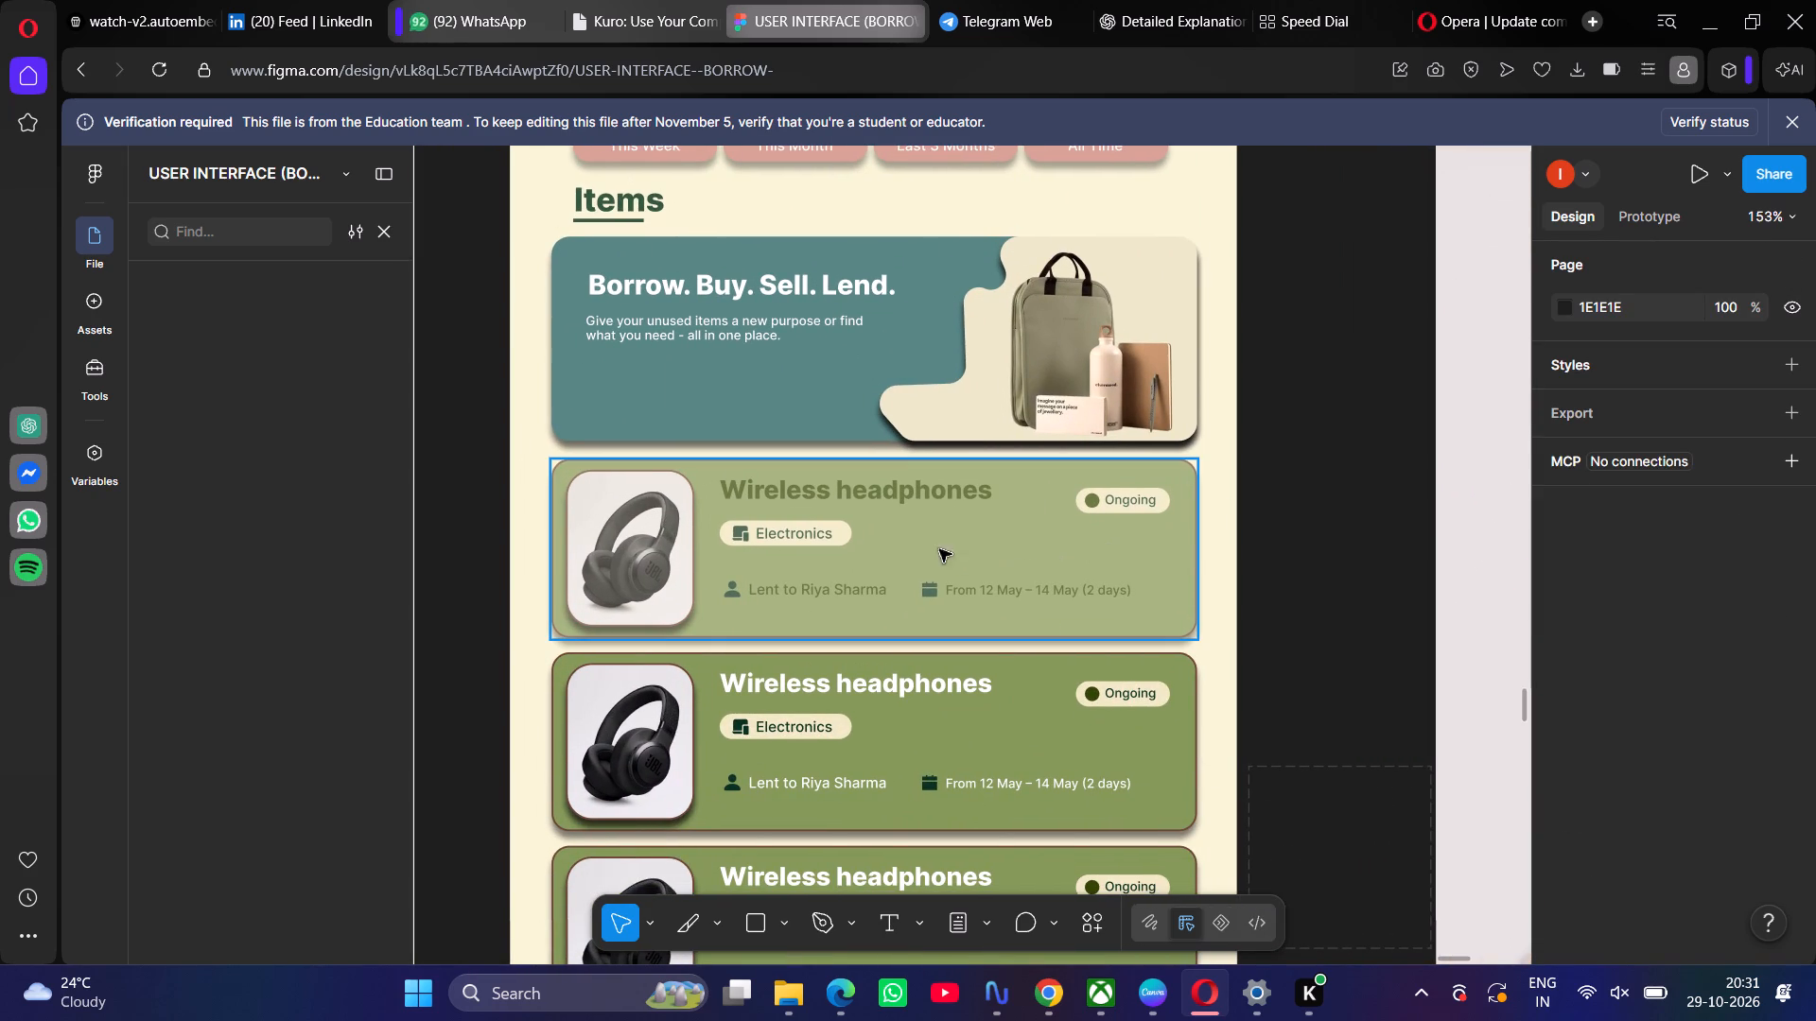
Delete the second, third and fourth Wireless headphones cards from the green My Borrowing screen.
scroll(1230, 510, "down", 1)
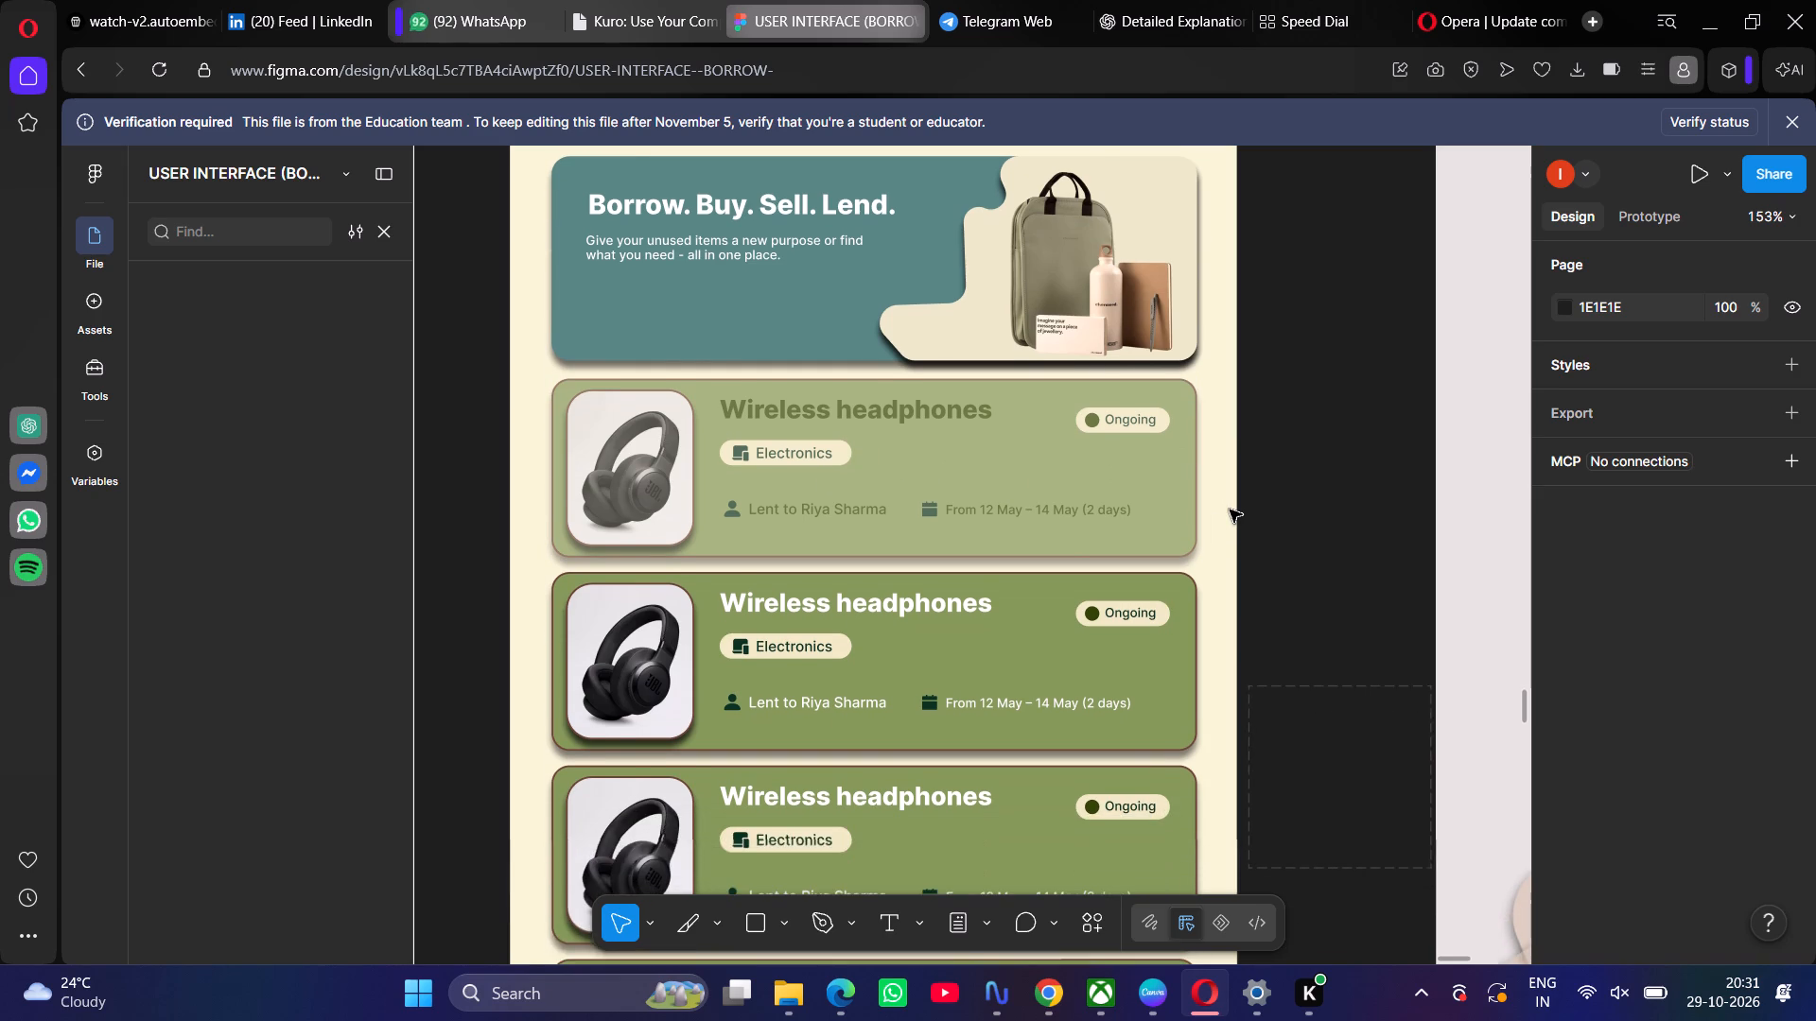
scroll(1230, 510, "down", 1)
scroll(1230, 510, "up", 1)
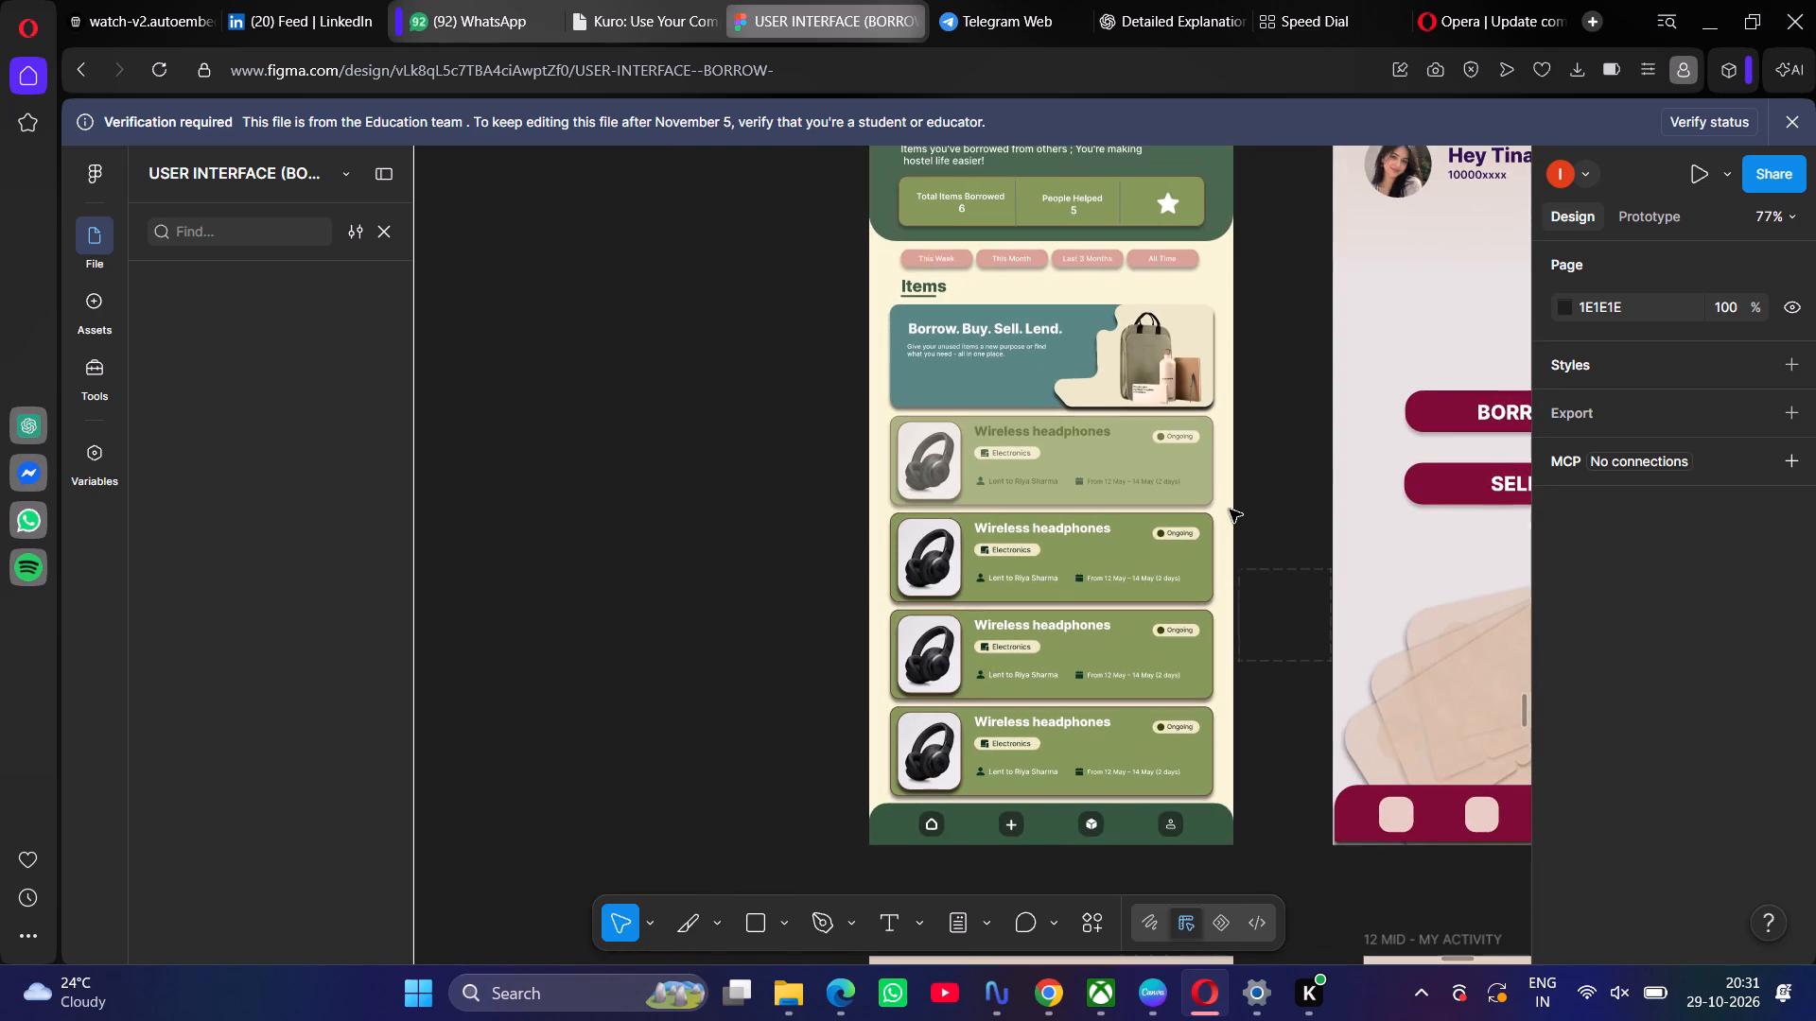
scroll(1230, 510, "left", 1)
scroll(1229, 514, "up", 1)
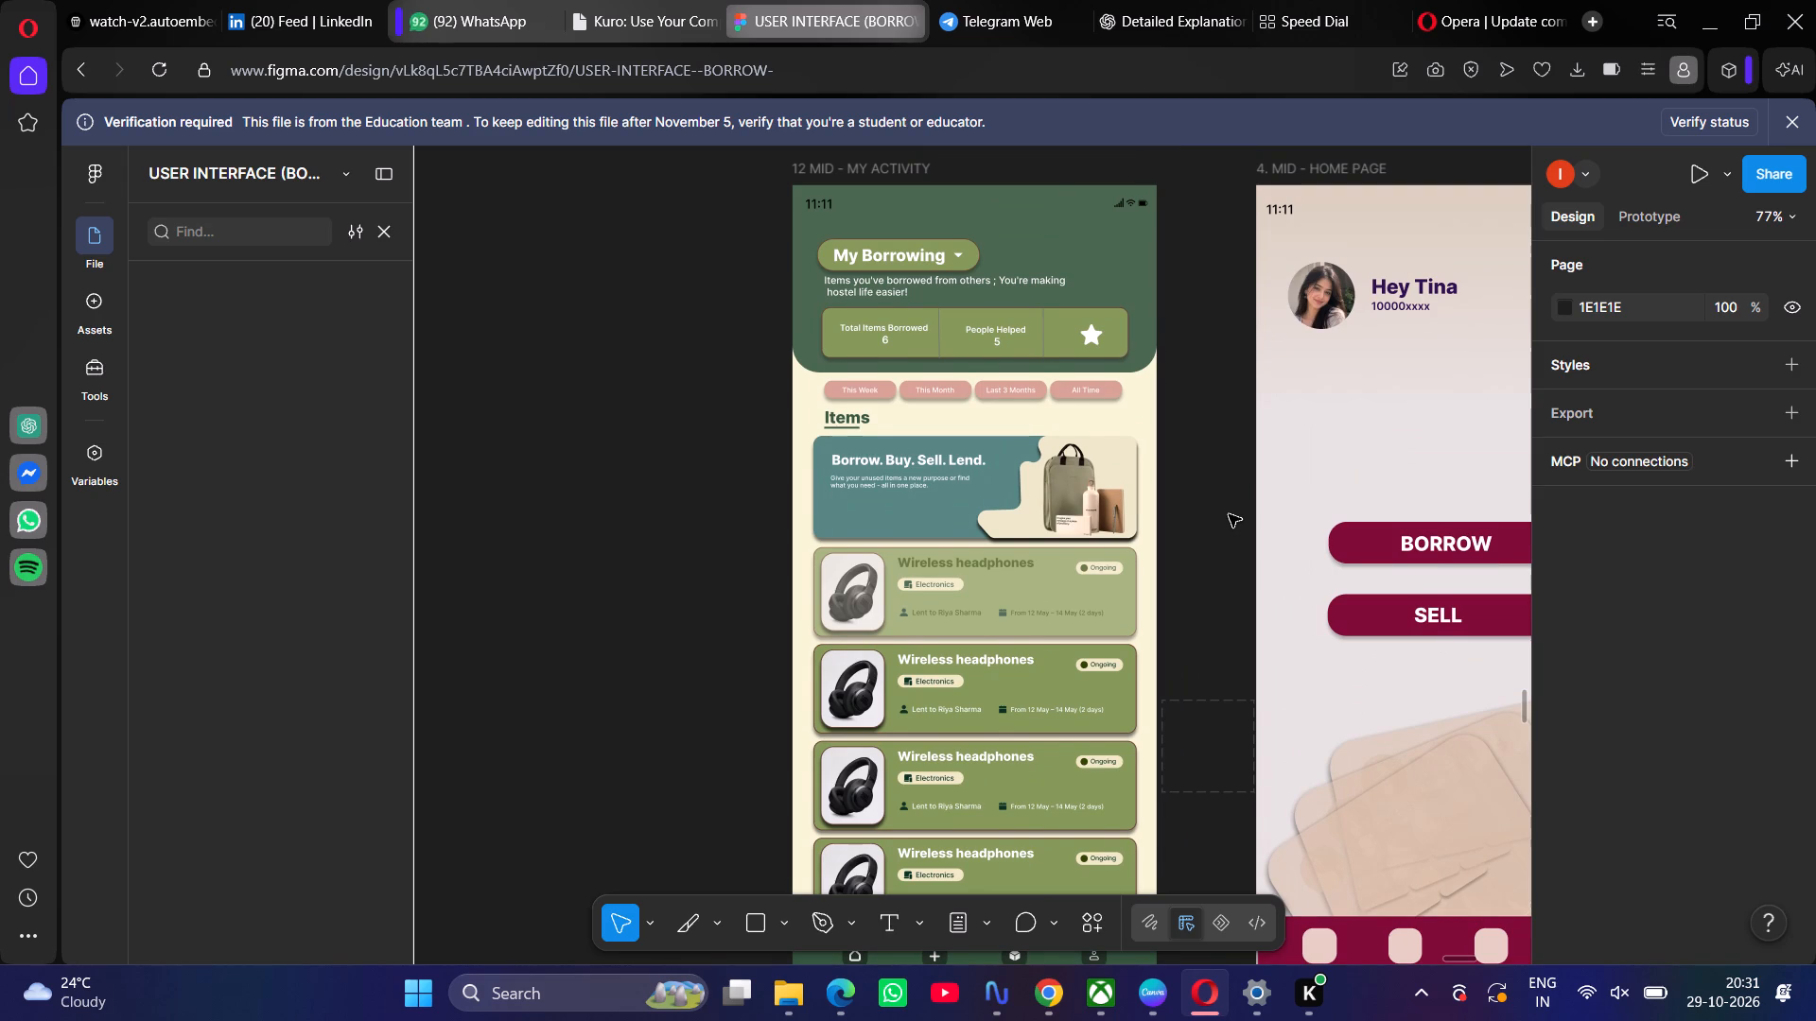
scroll(1229, 514, "down", 2)
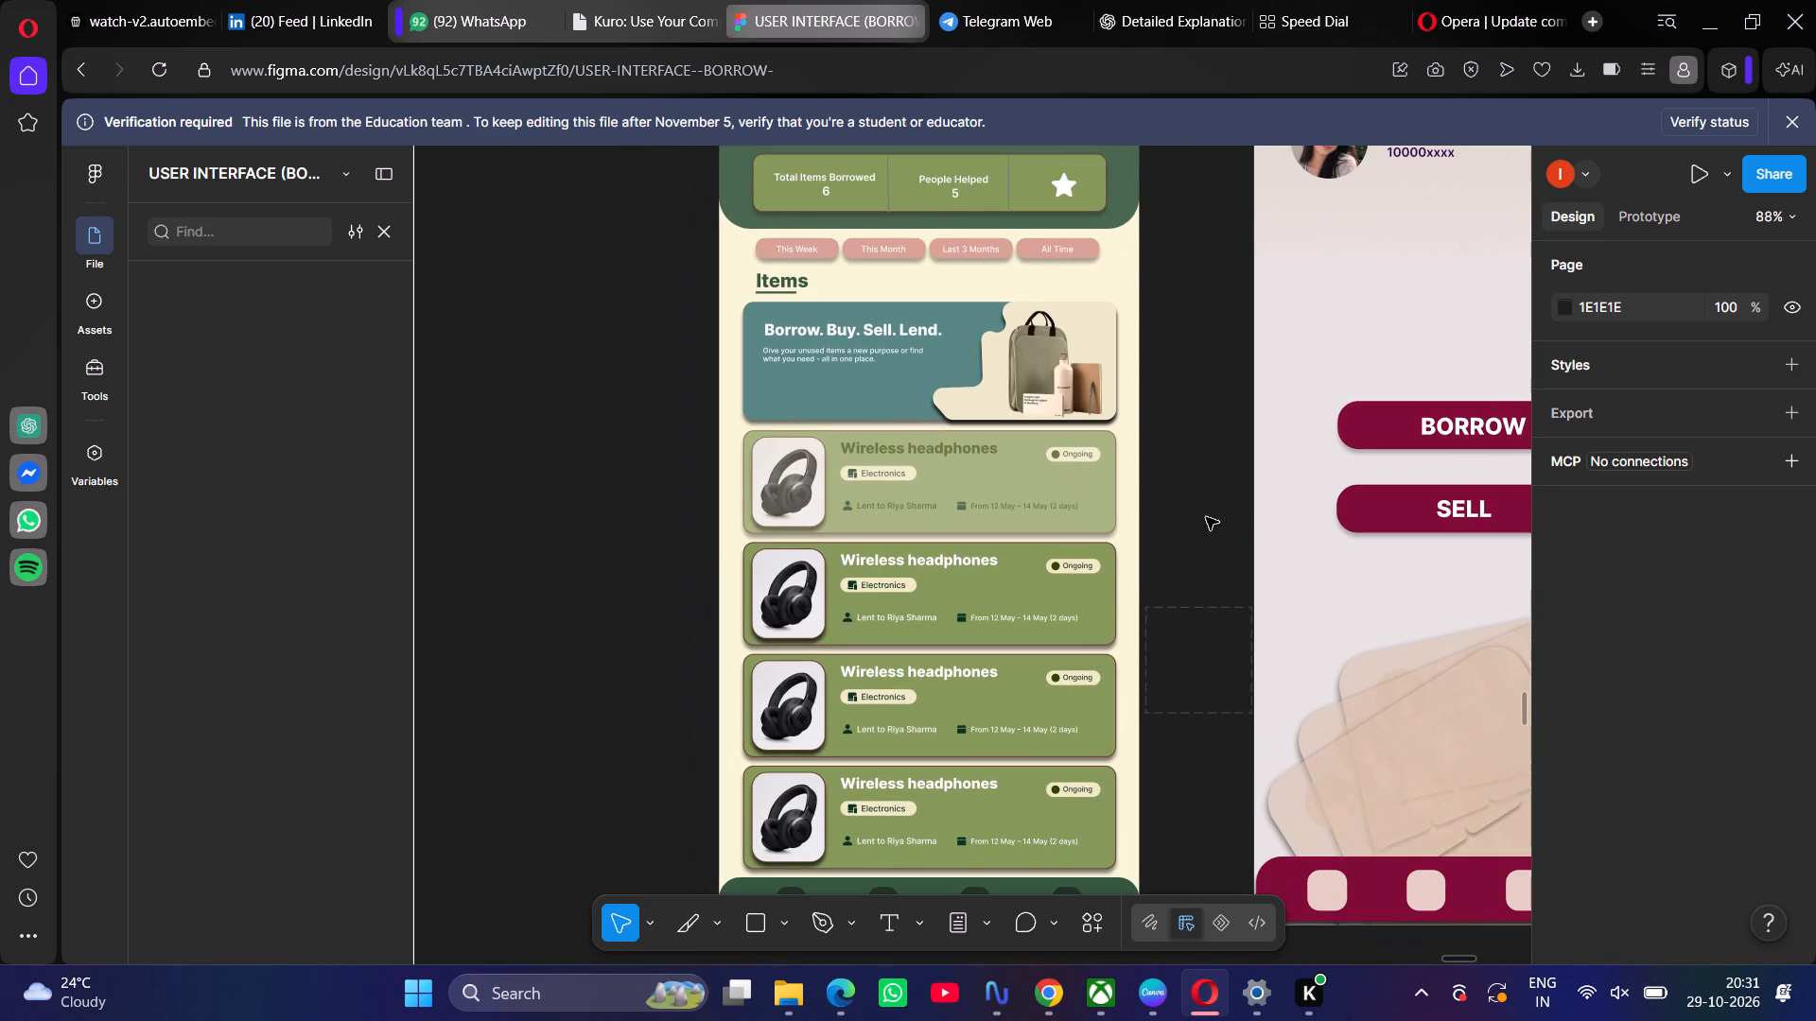
left_click(1043, 596)
key("BackSpace")
left_click(1003, 708)
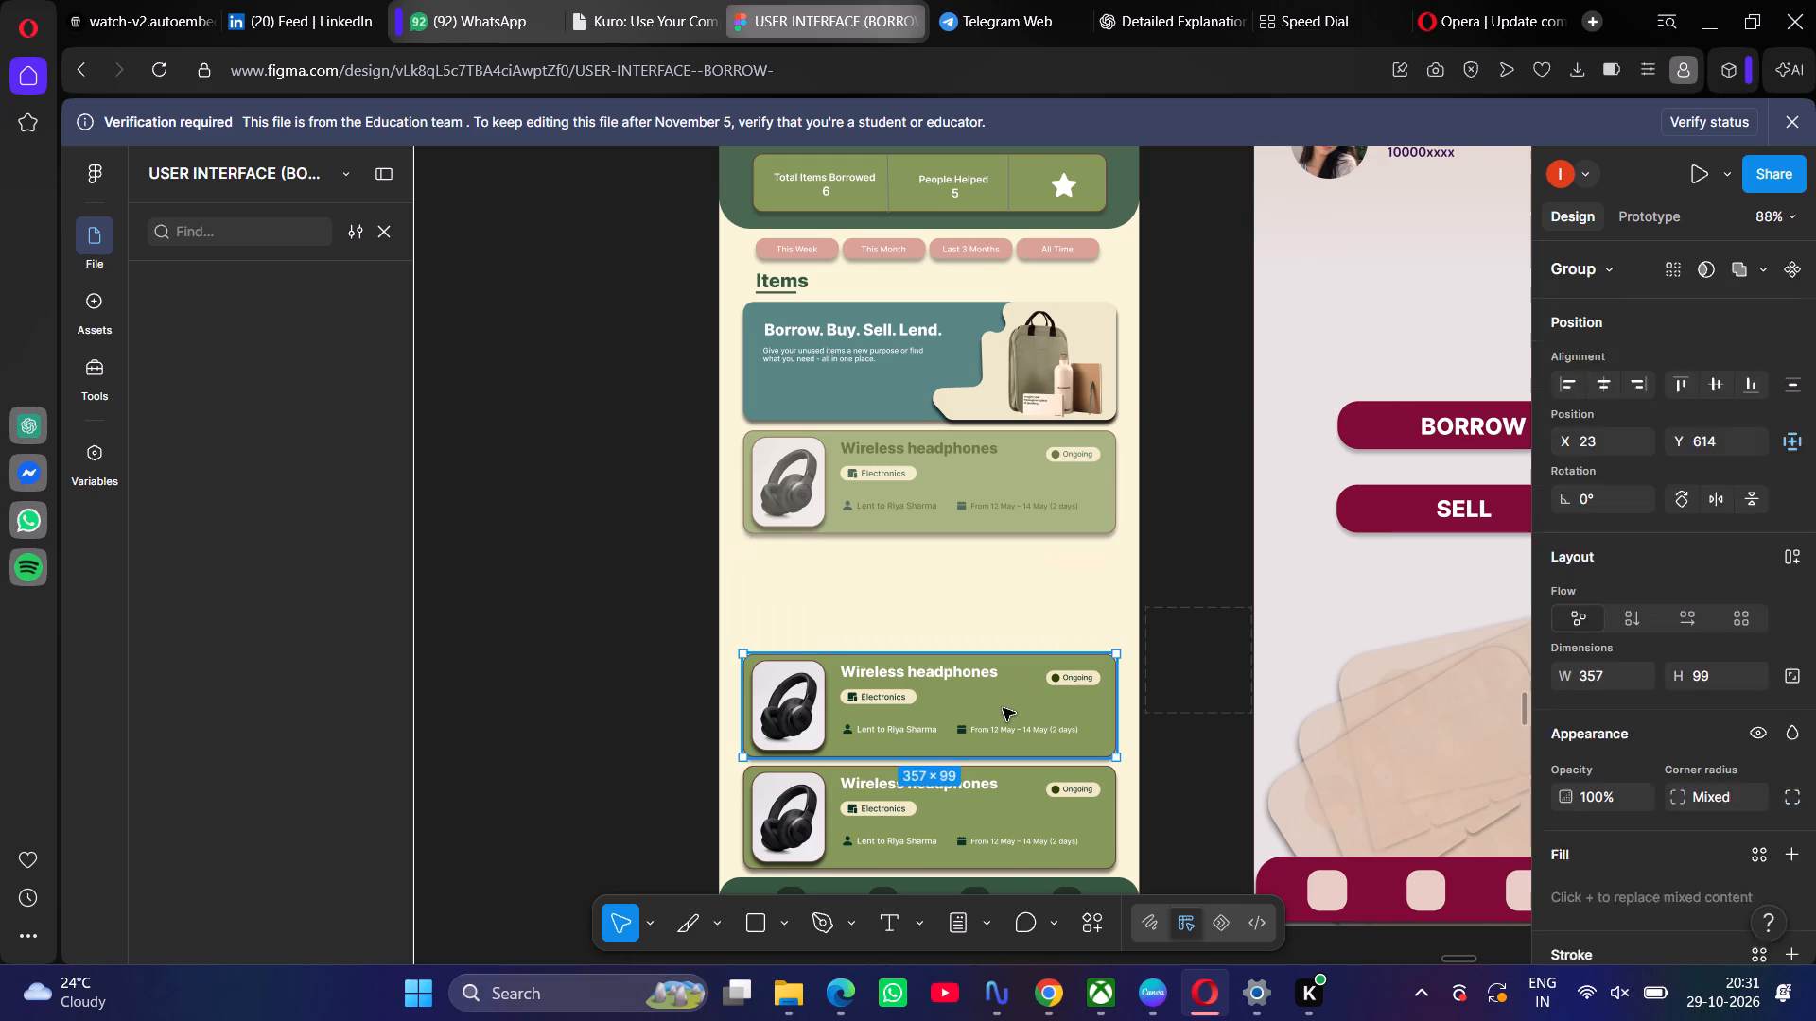
key("BackSpace")
left_click(1016, 822)
key("BackSpace")
Duplicate the faded first Wireless headphones card and place the copy just below it at X 23, Y 505.
left_click(972, 510)
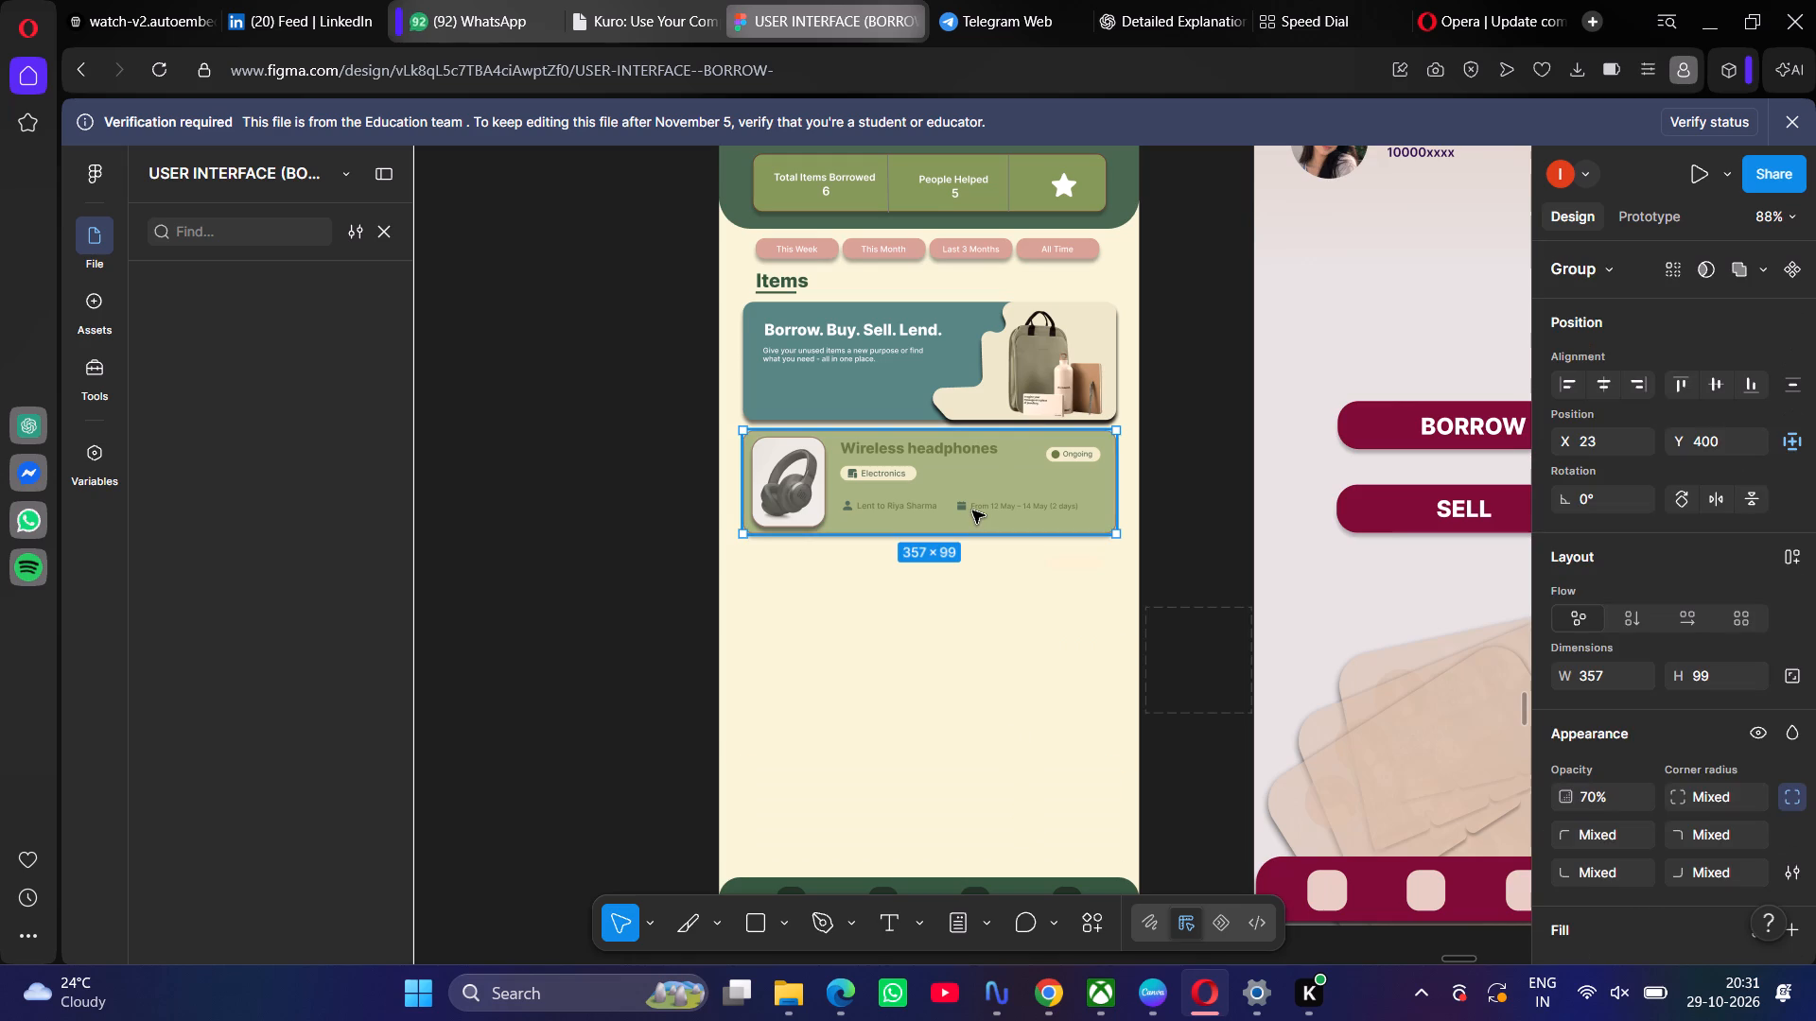
key("ctrl+c")
key("ctrl+v")
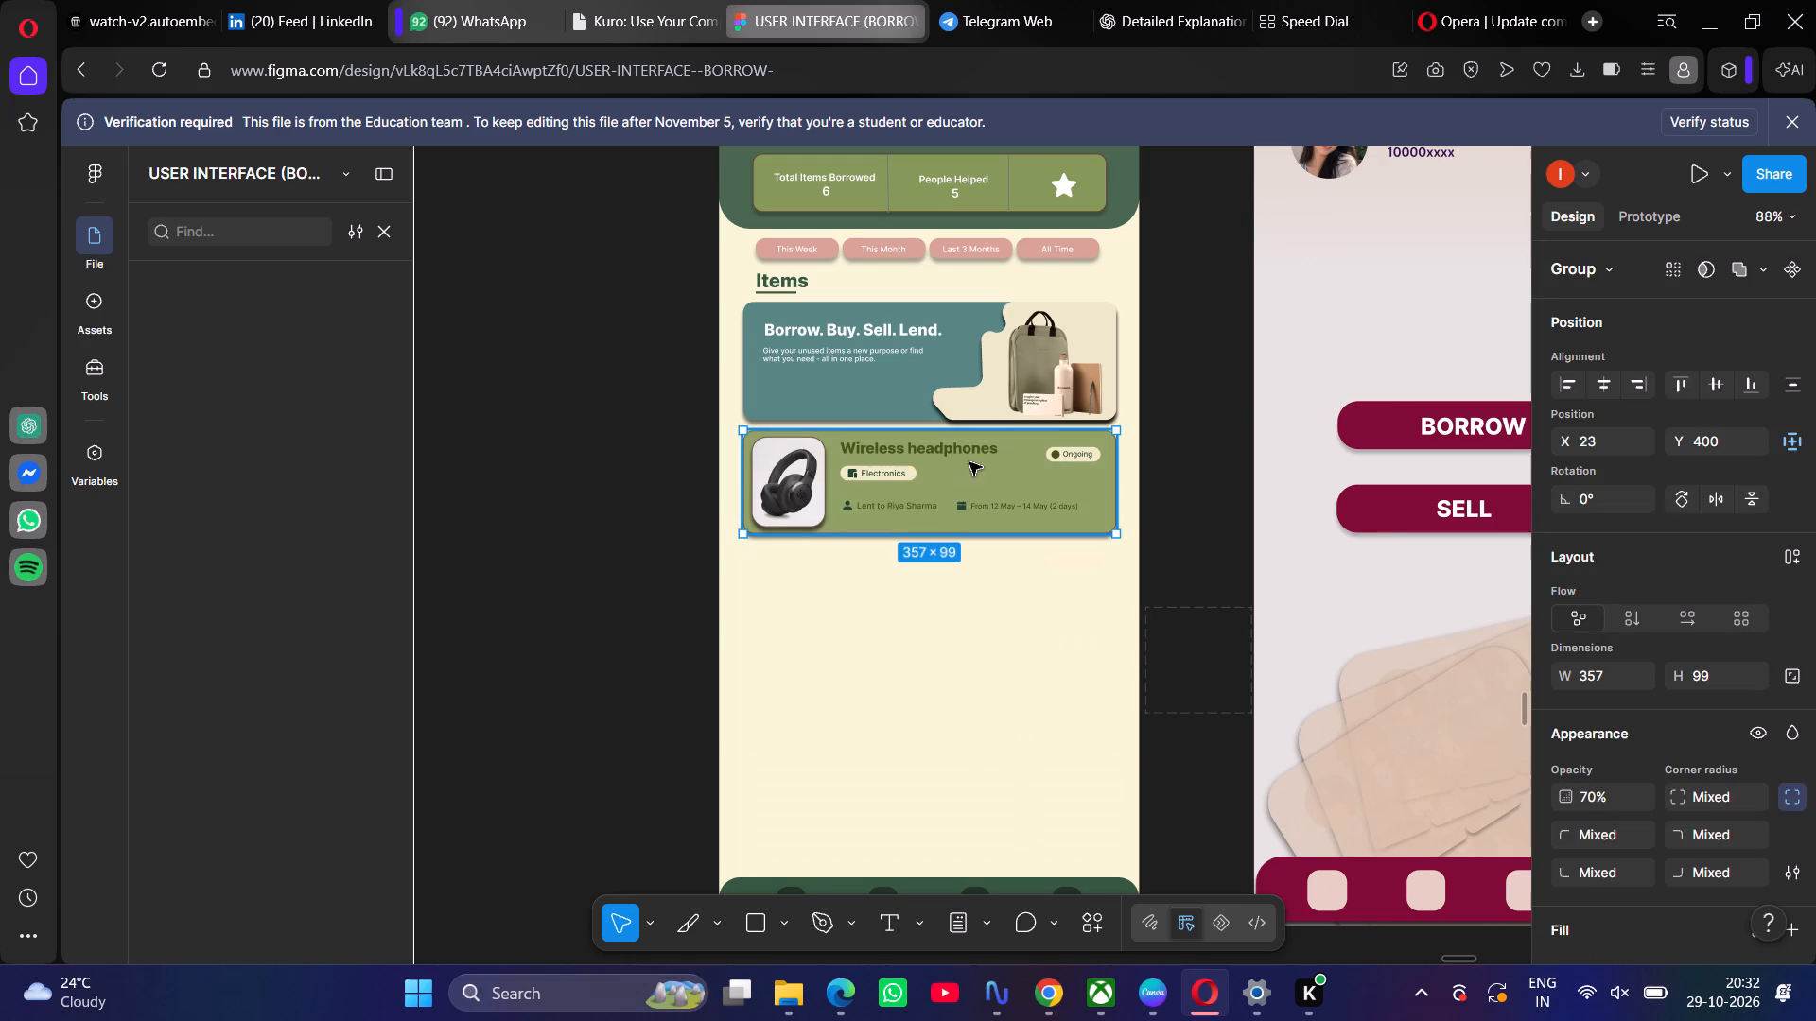
left_click_drag(969, 461, 968, 574)
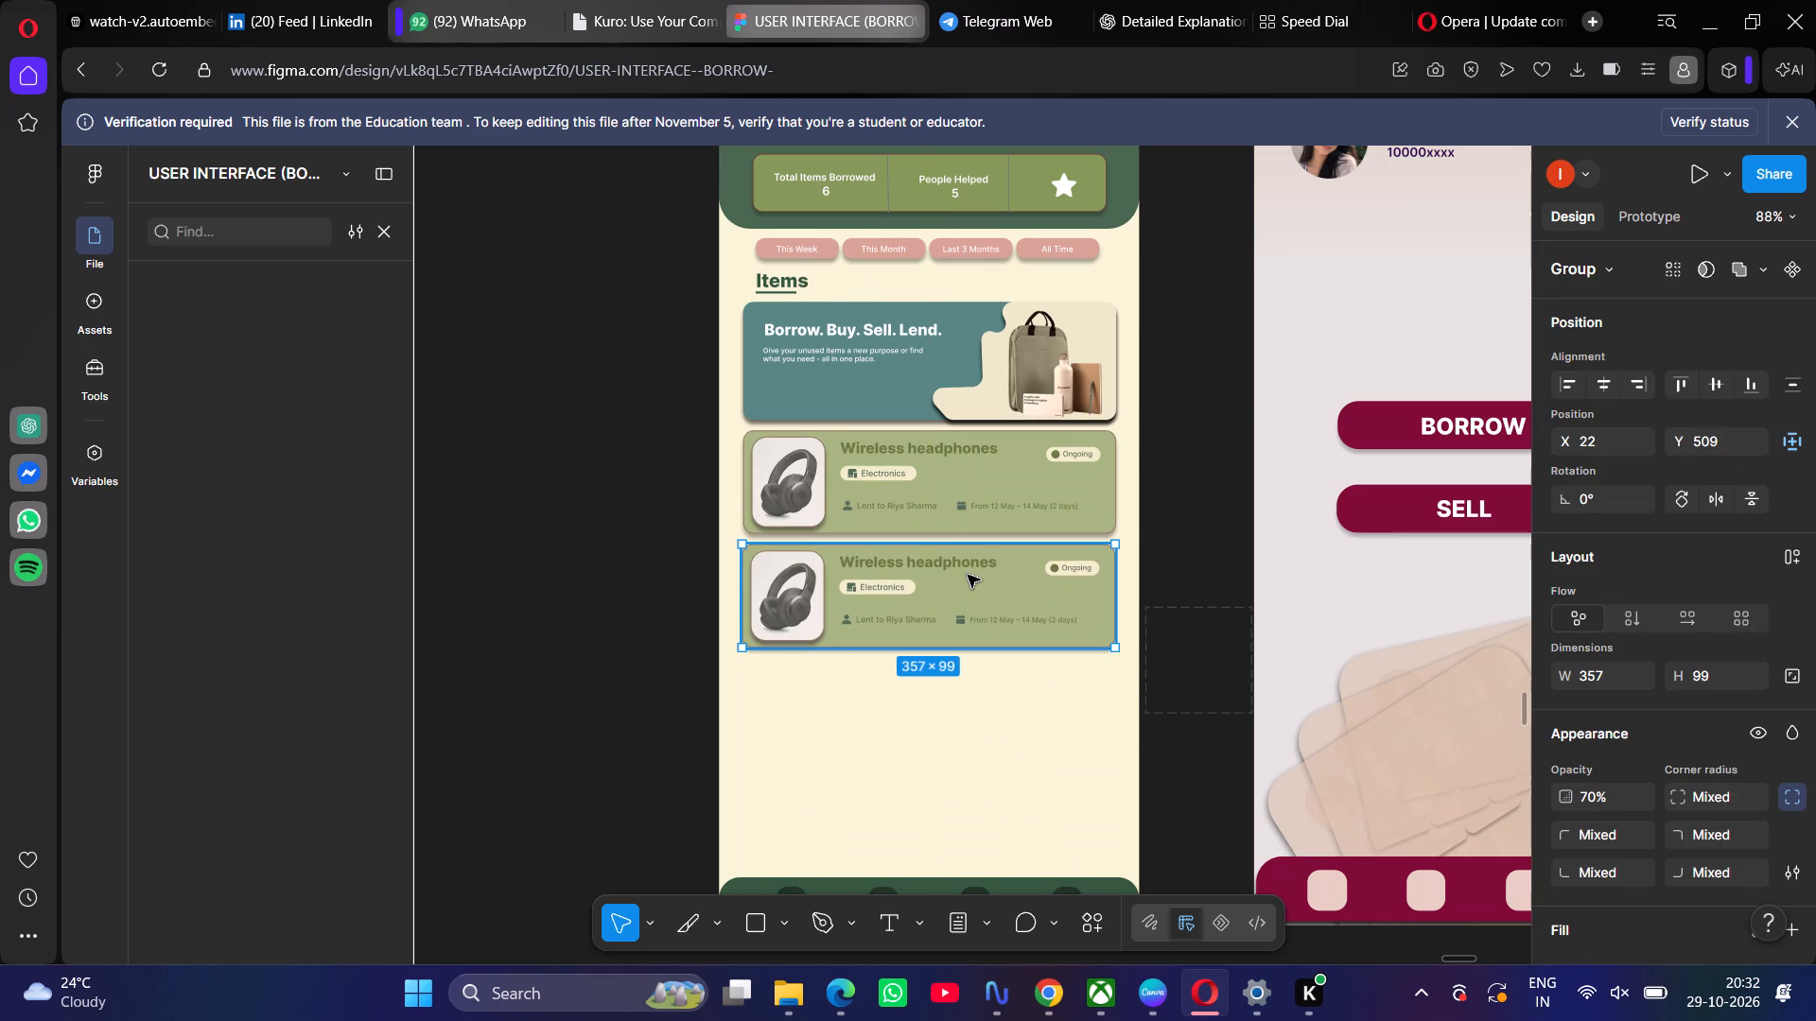
left_click(968, 575)
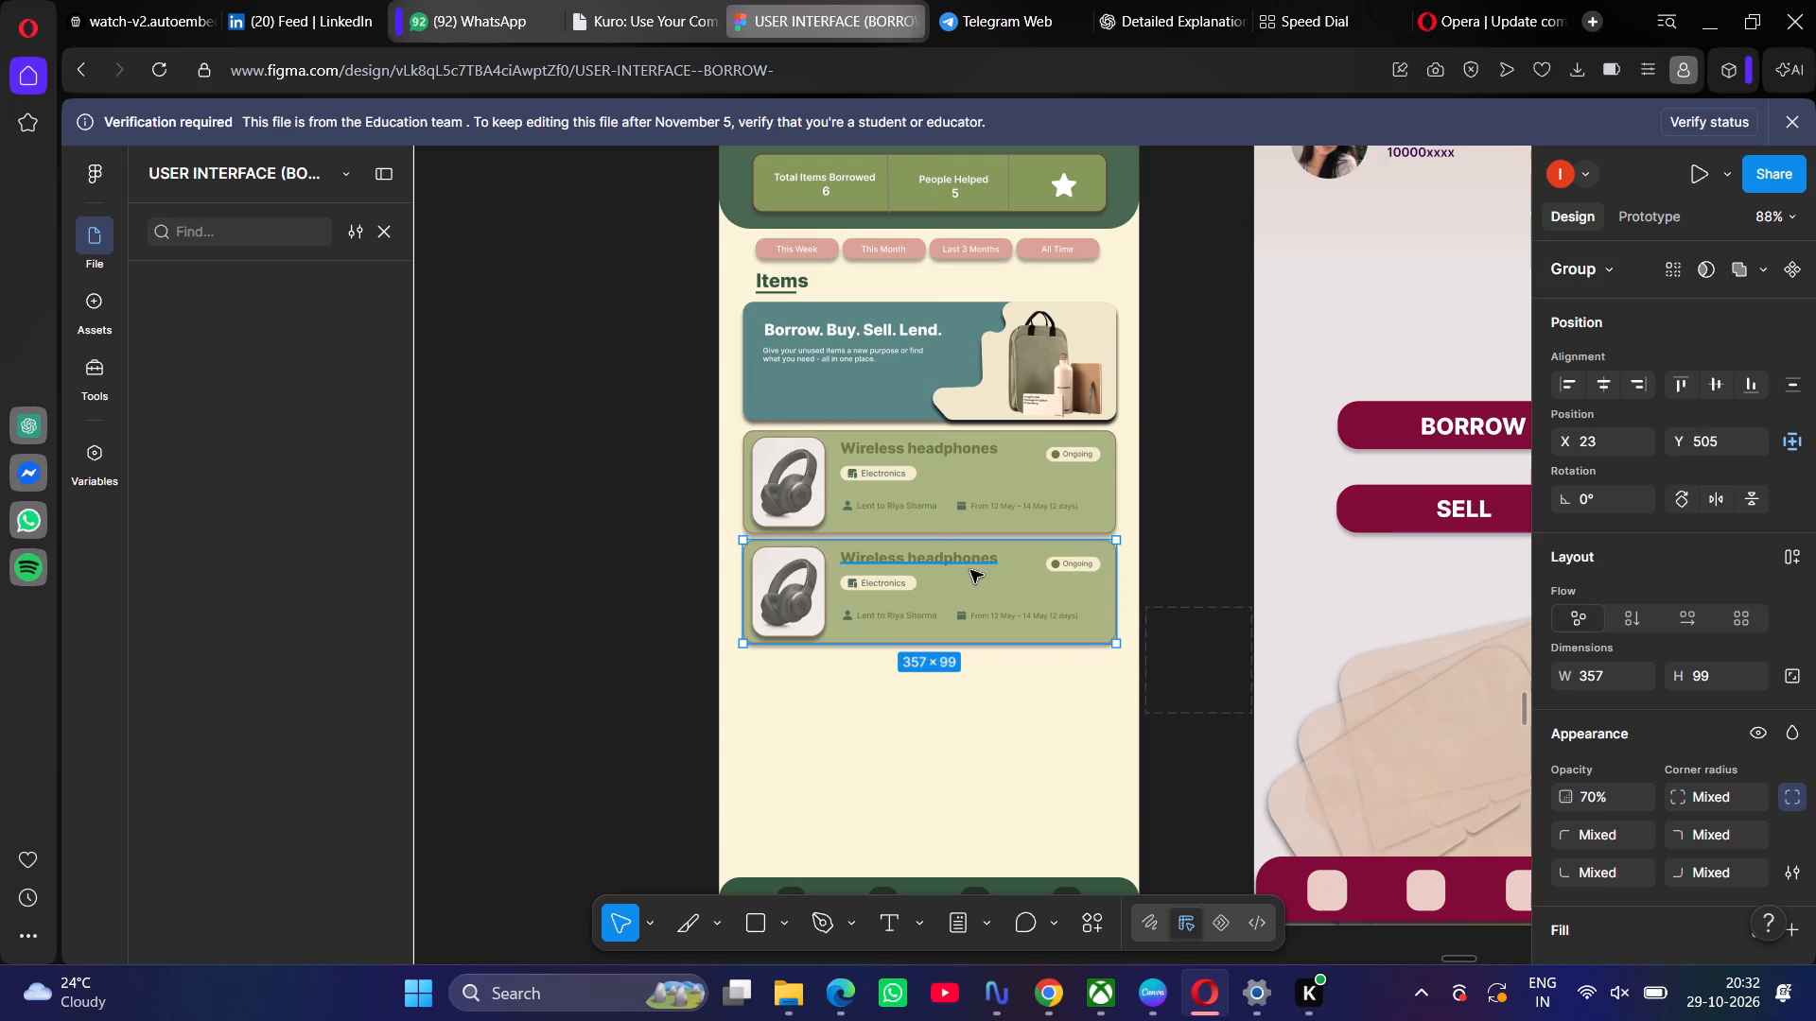
Duplicate the second faded card and place the copy below it as the third card at X 22, Y 610.
key("ctrl+c")
key("ctrl+v")
left_click_drag(969, 582, 966, 663)
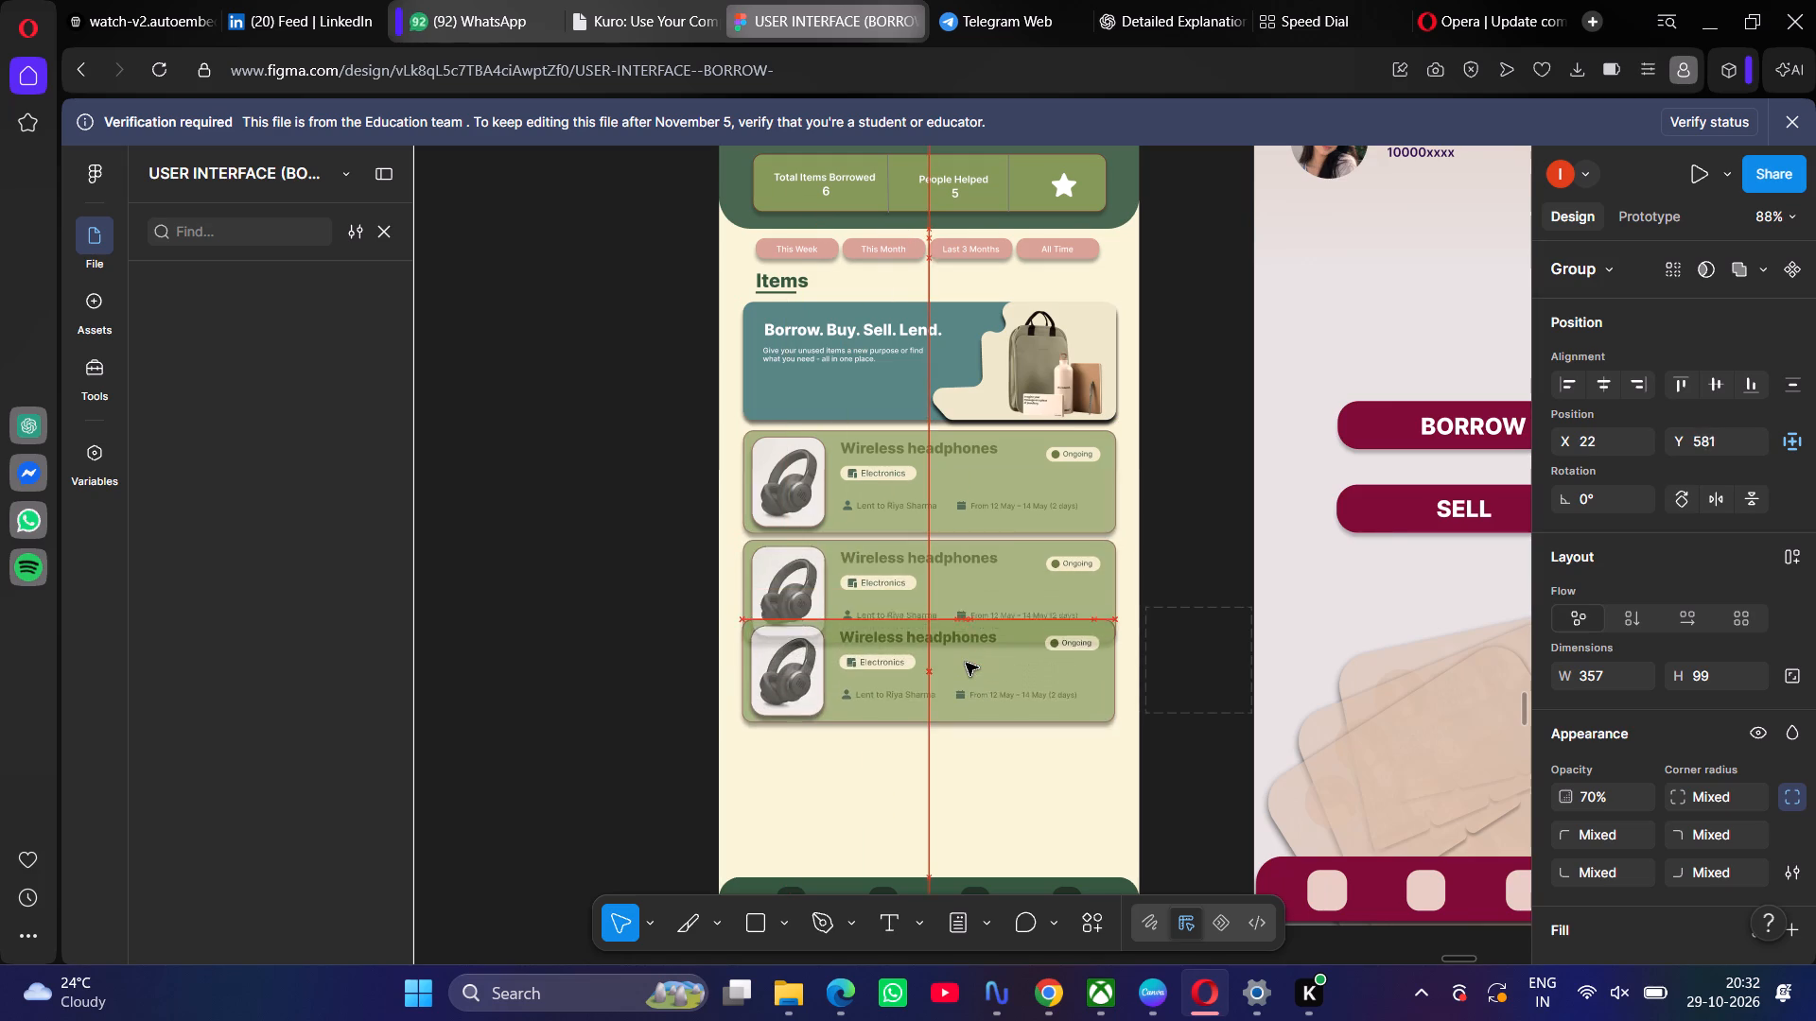
left_click_drag(966, 663, 966, 694)
Duplicate the third faded card and place the copy as the fourth card at X 23, Y 715, above the bottom navigation bar.
key("ctrl+c")
key("ctrl+v")
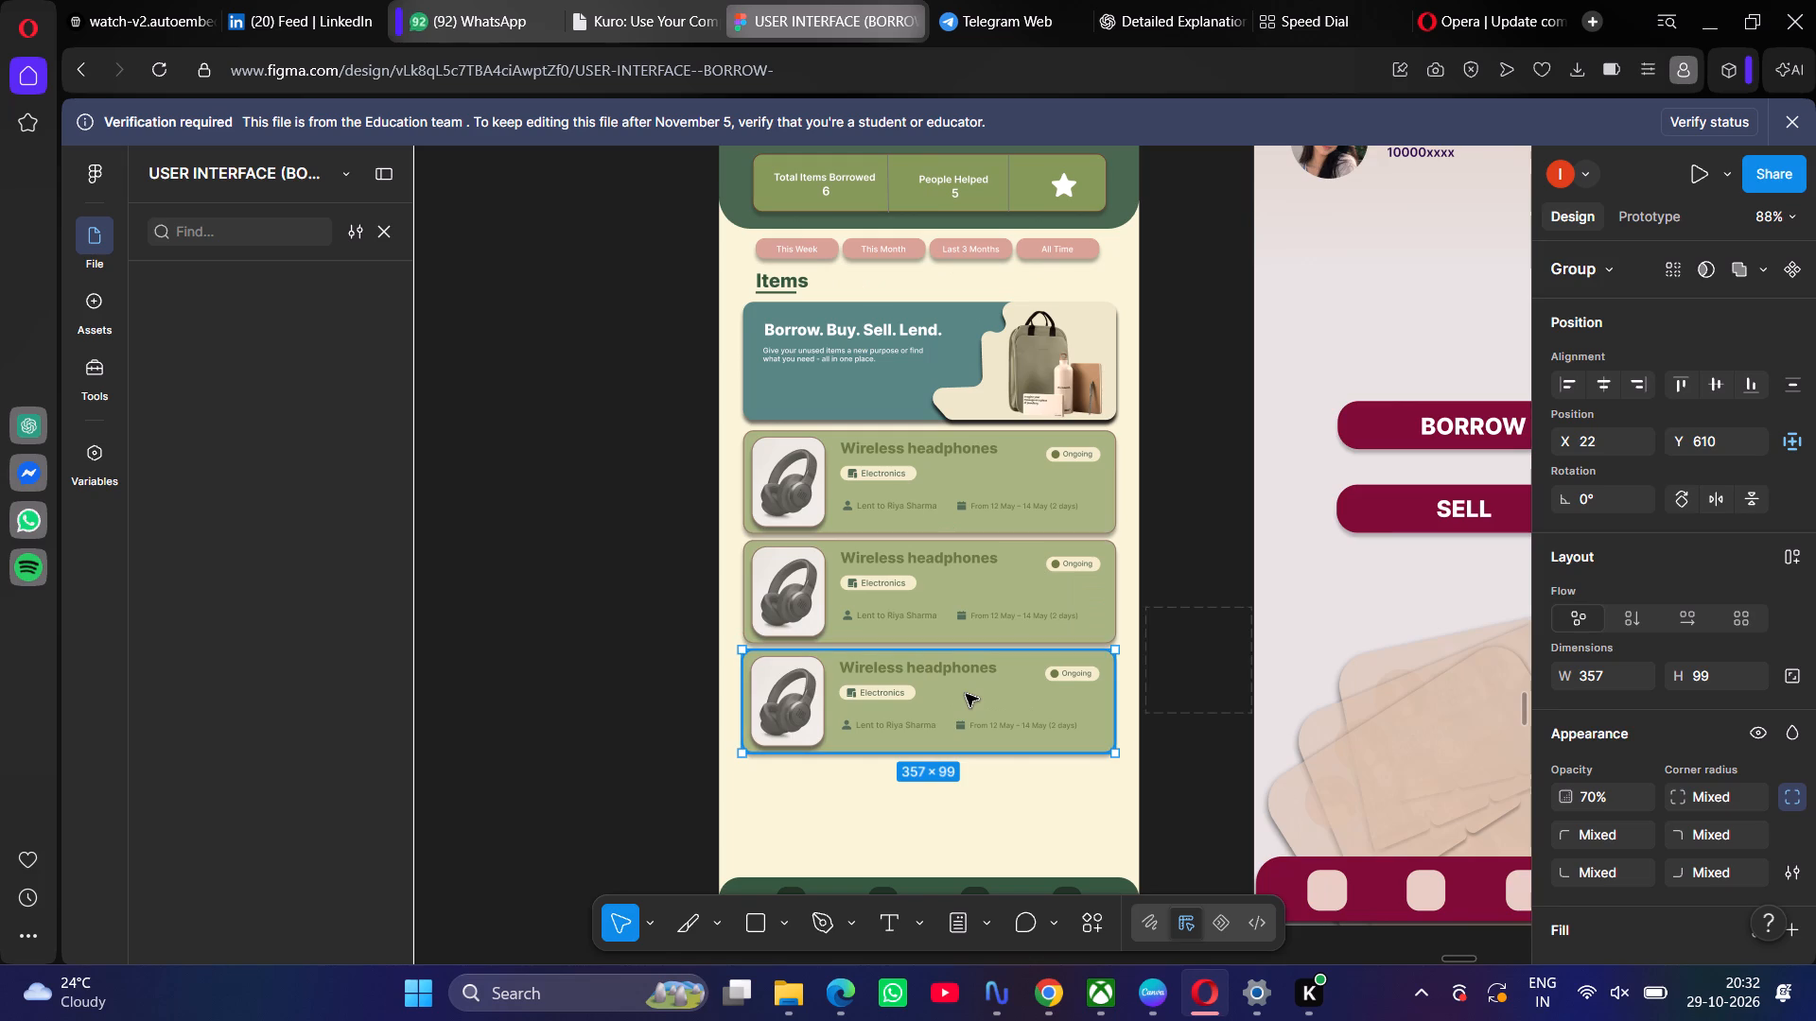
left_click_drag(970, 696, 966, 805)
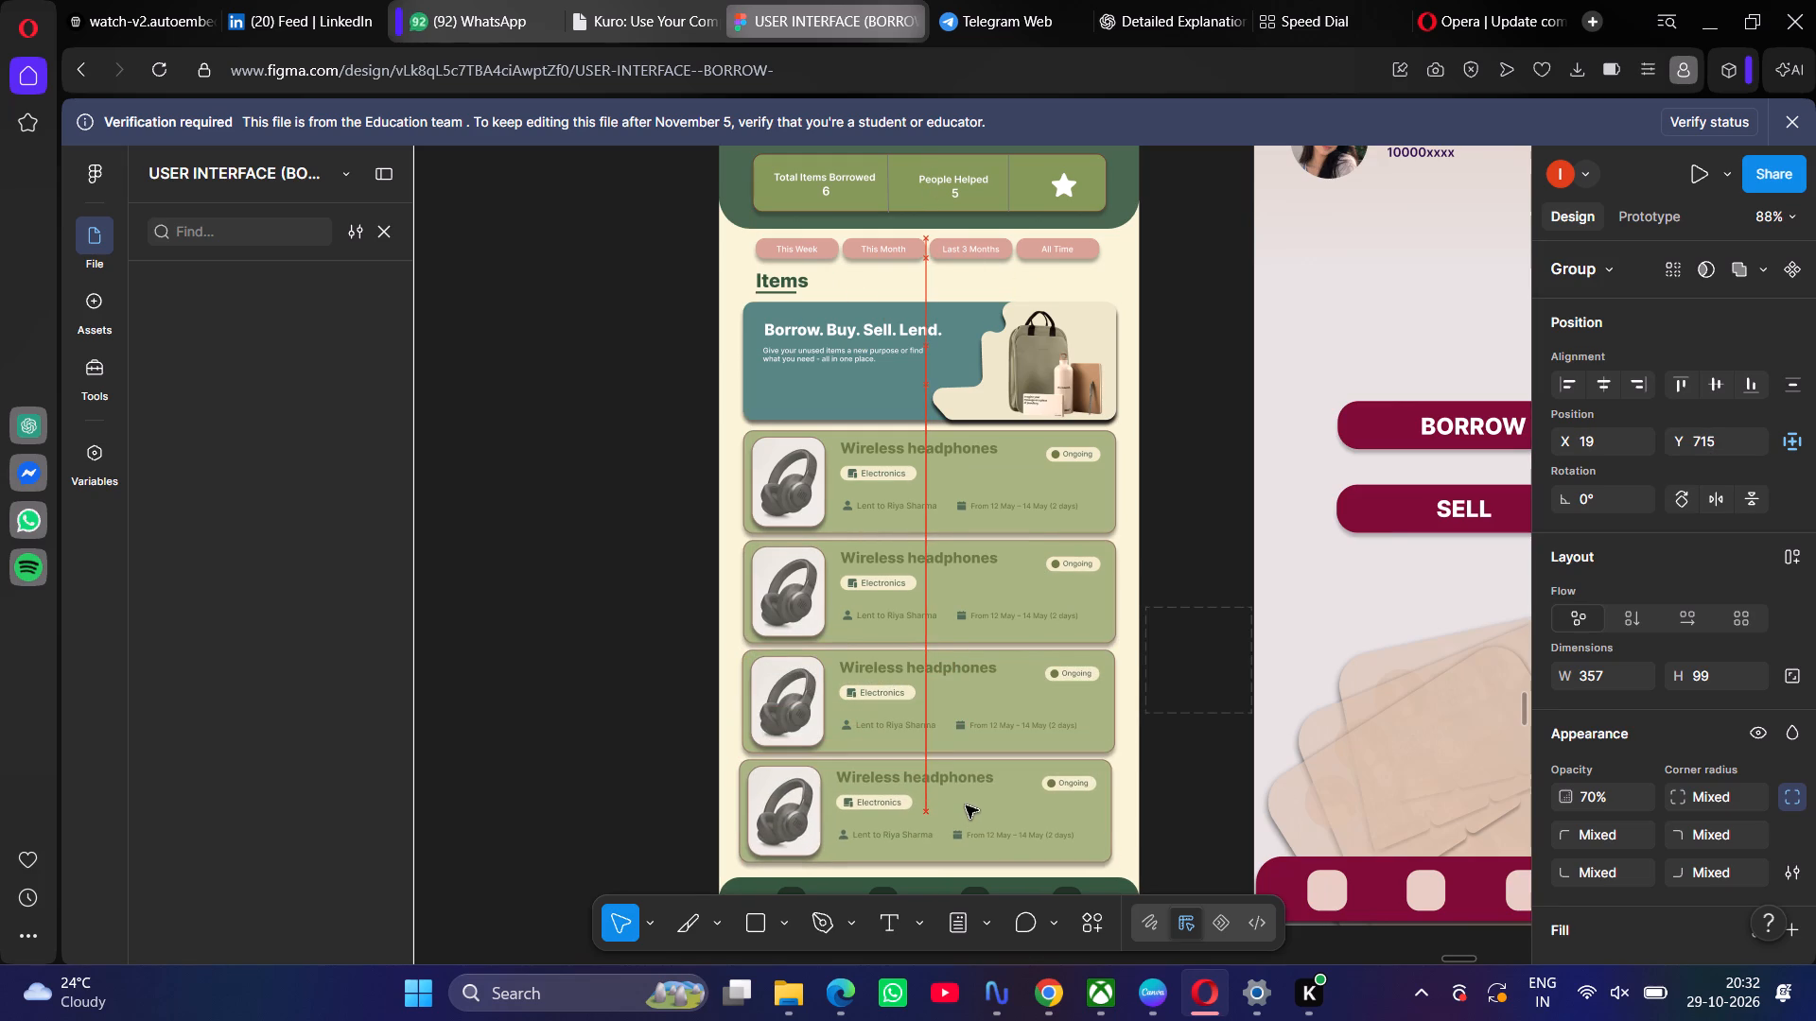
left_click_drag(966, 805, 969, 809)
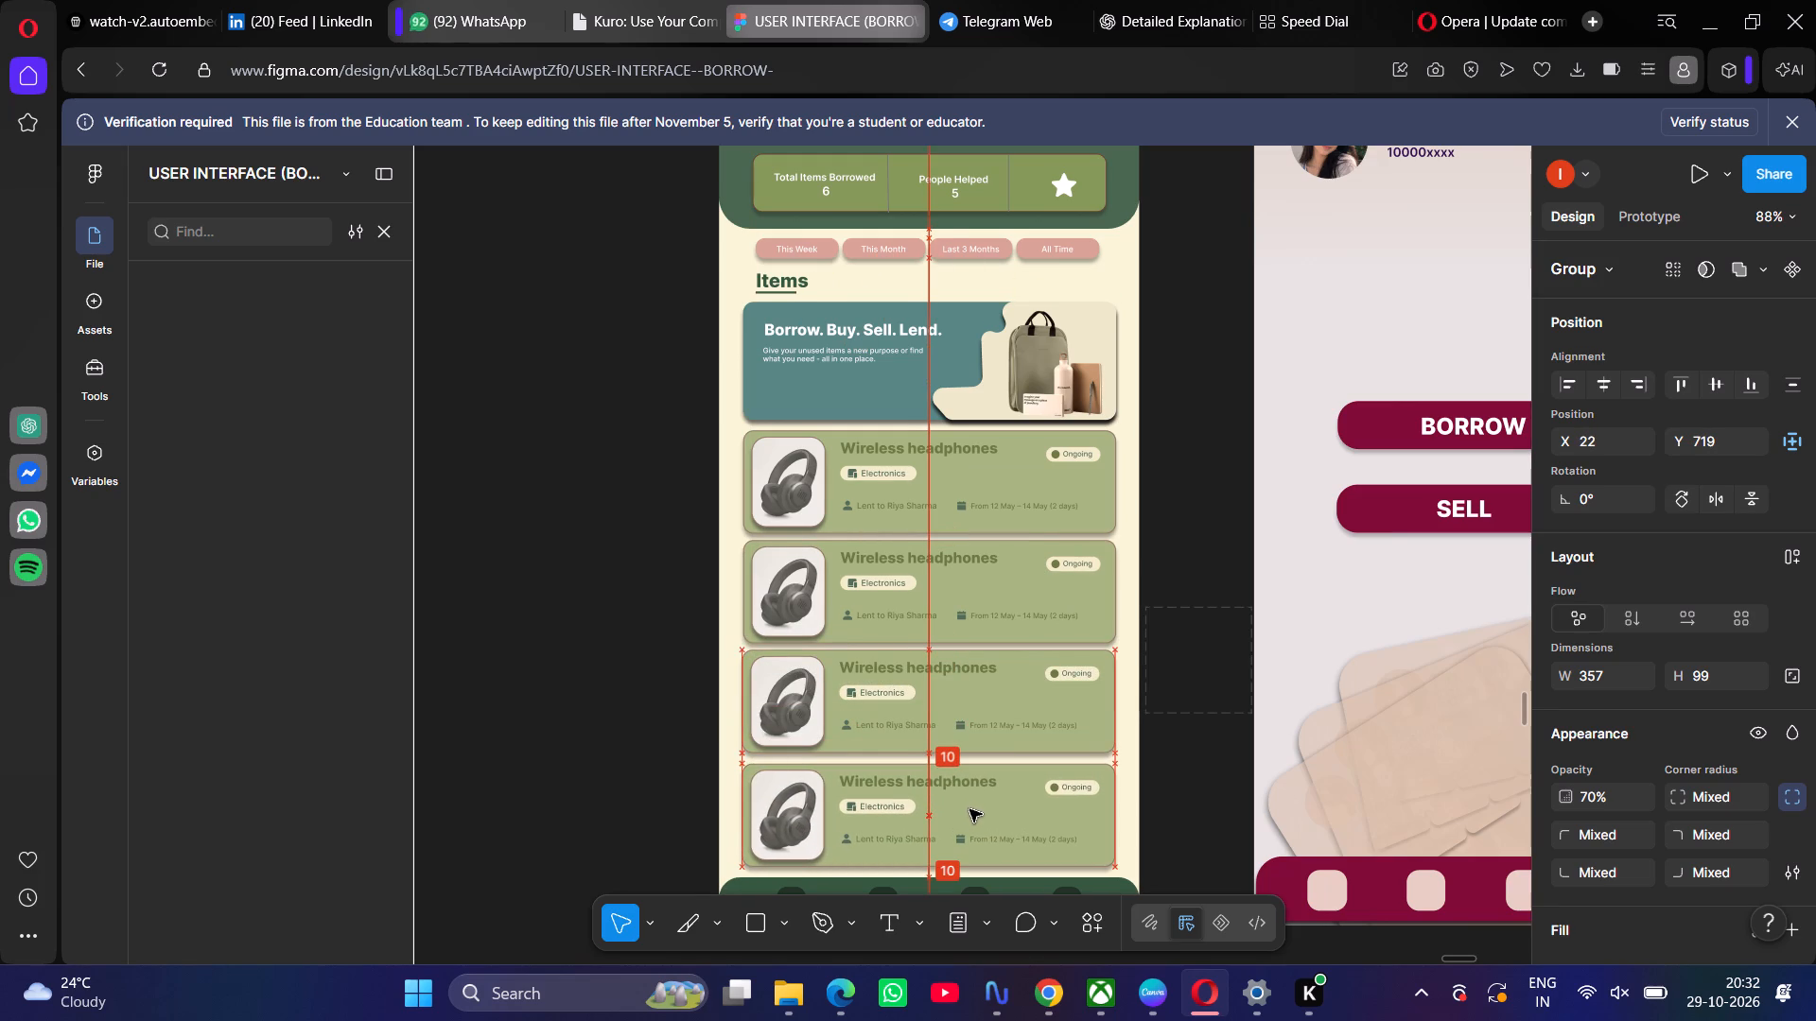
left_click_drag(969, 809, 971, 807)
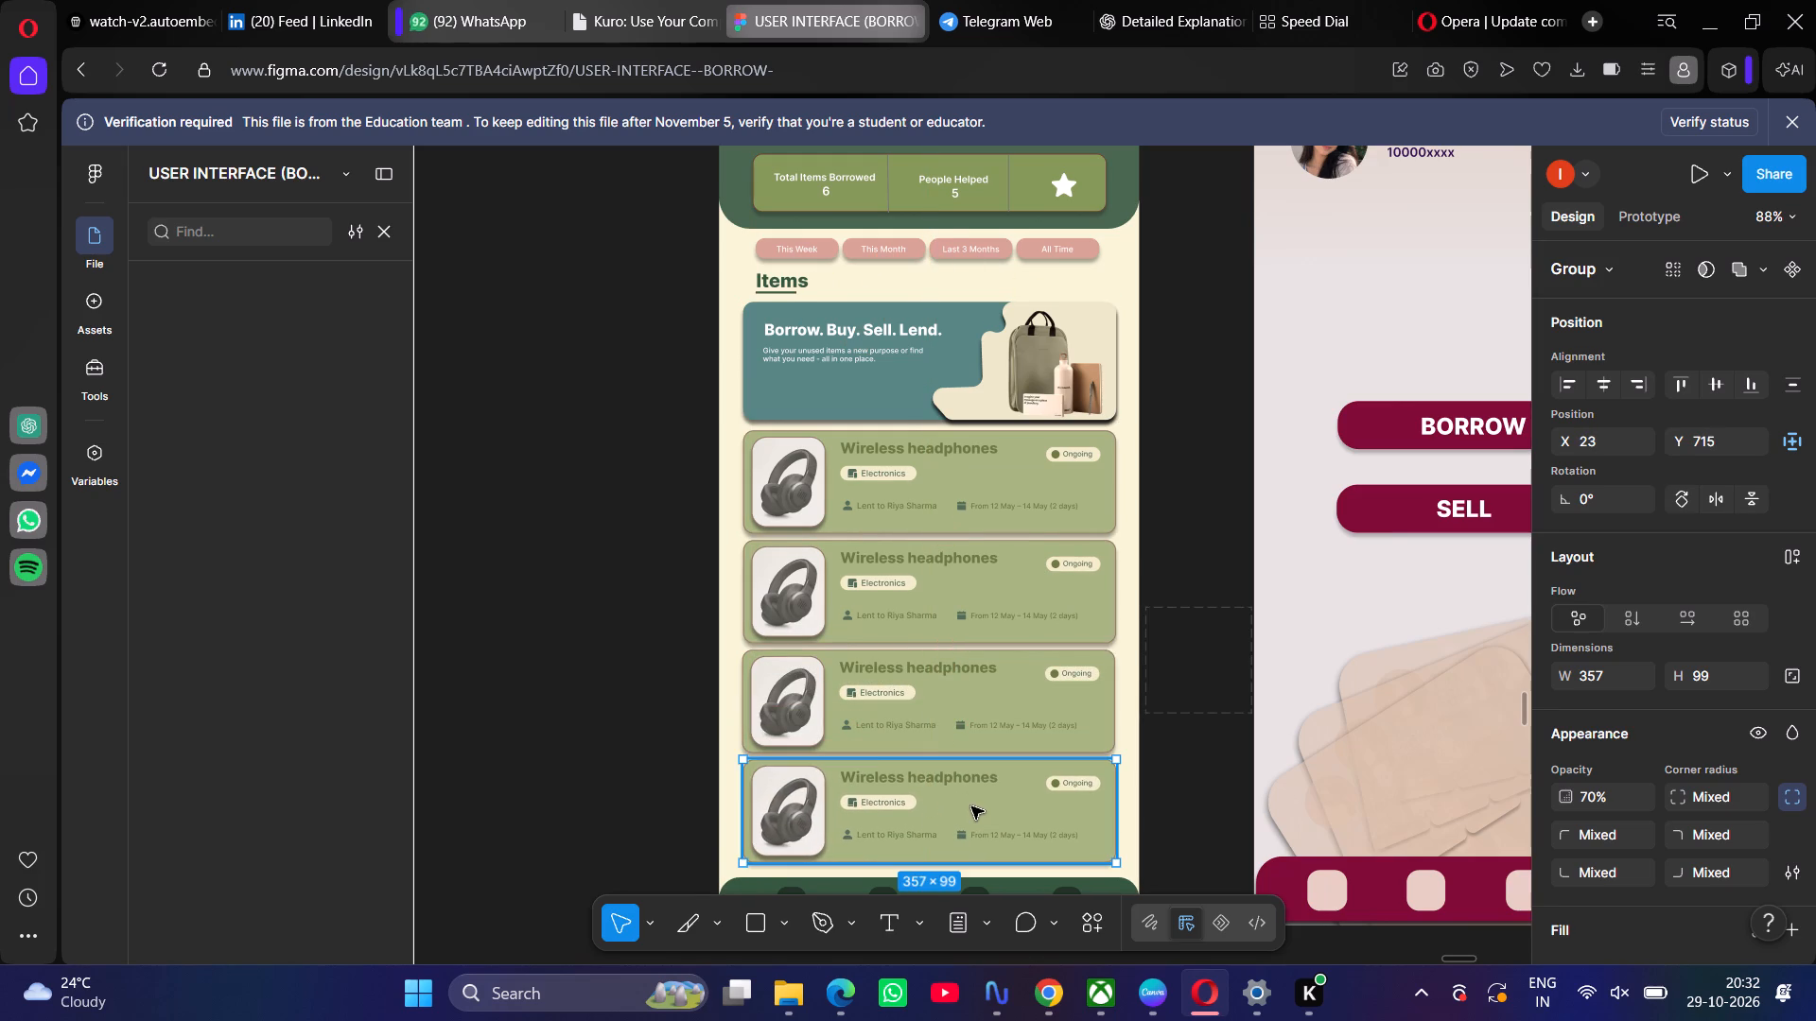
left_click(630, 653)
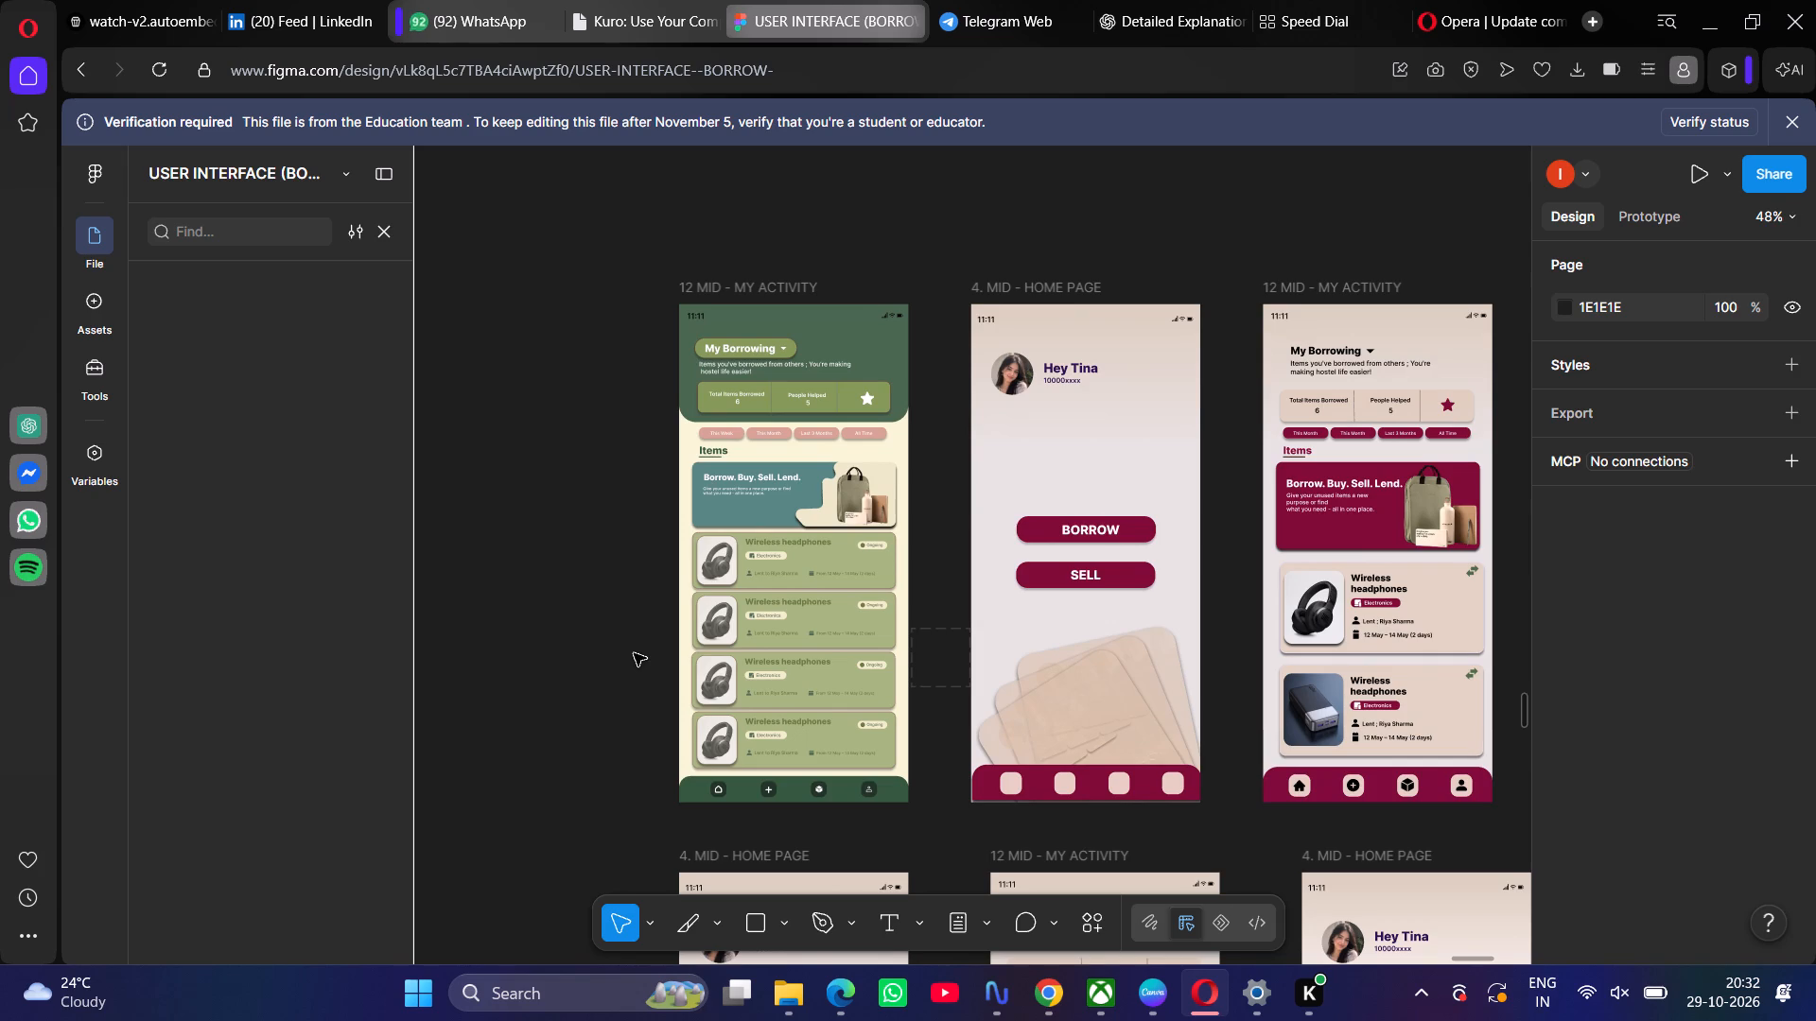
Open the fill colour of the teal "Borrow. Buy. Sell. Lend." banner's background rectangle.
scroll(637, 647, "up", 1)
scroll(723, 447, "up", 1)
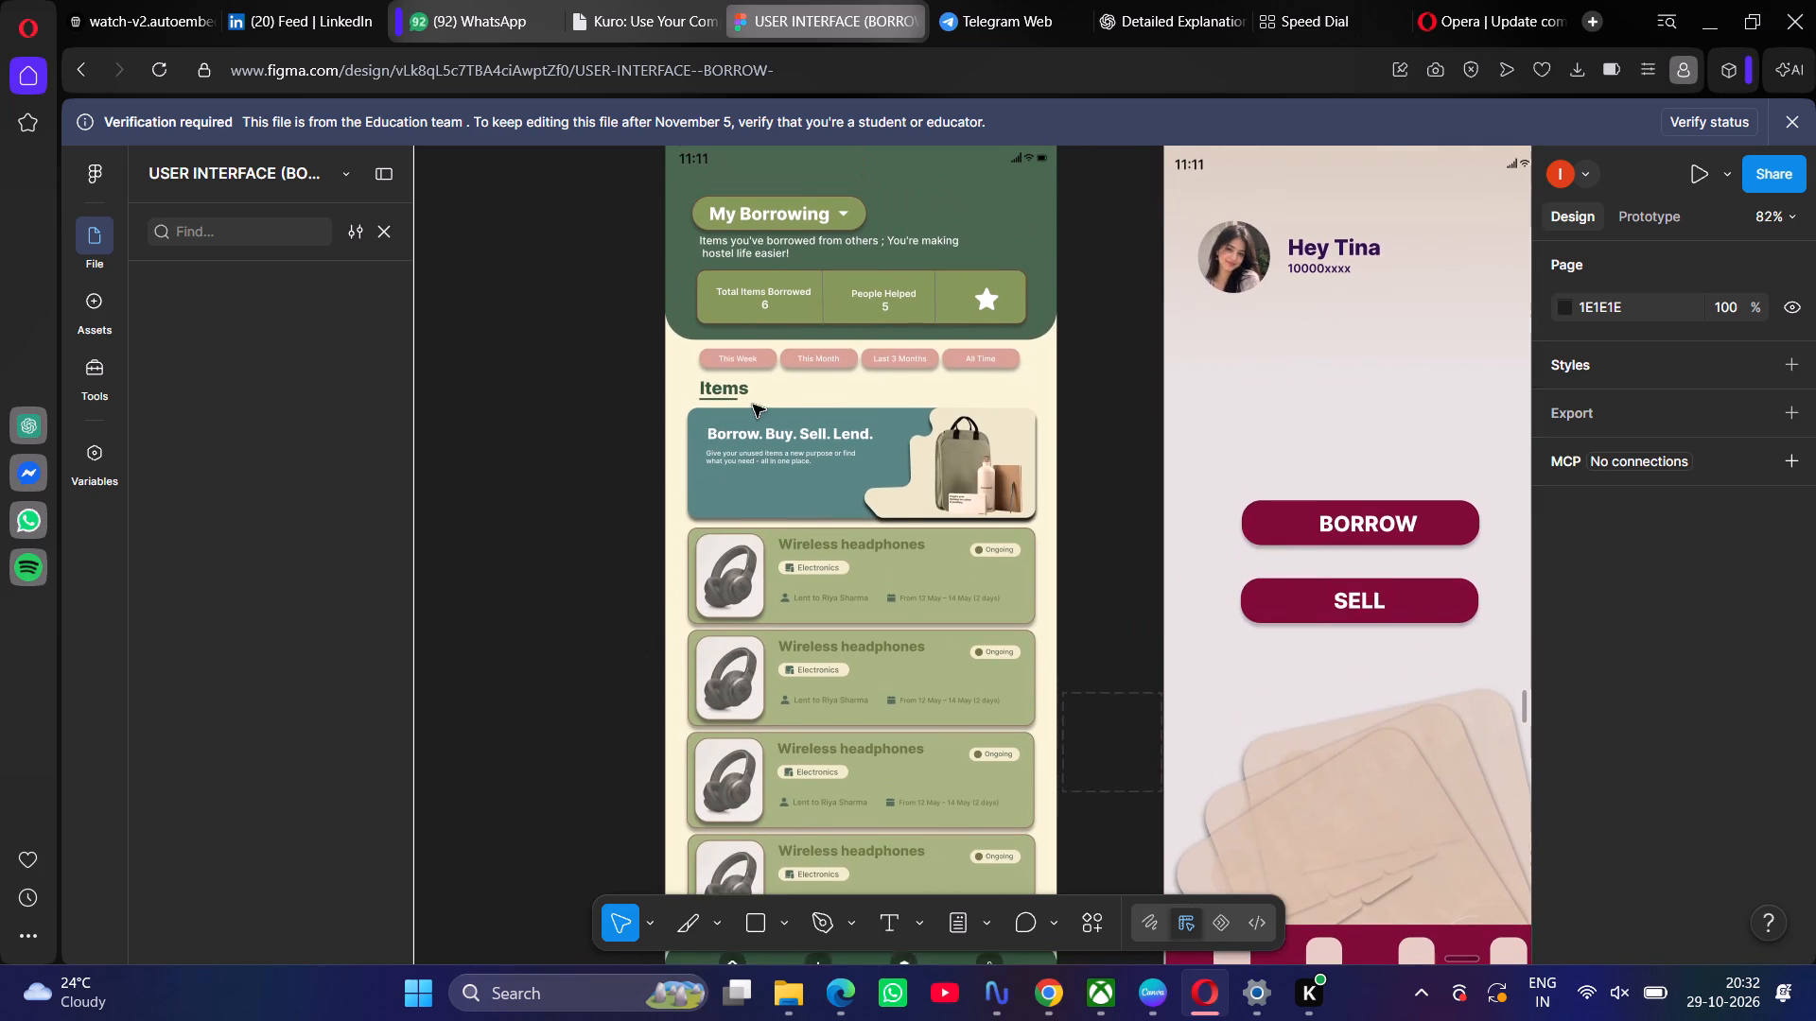
scroll(753, 405, "up", 1)
left_click(762, 484)
left_click(1568, 922)
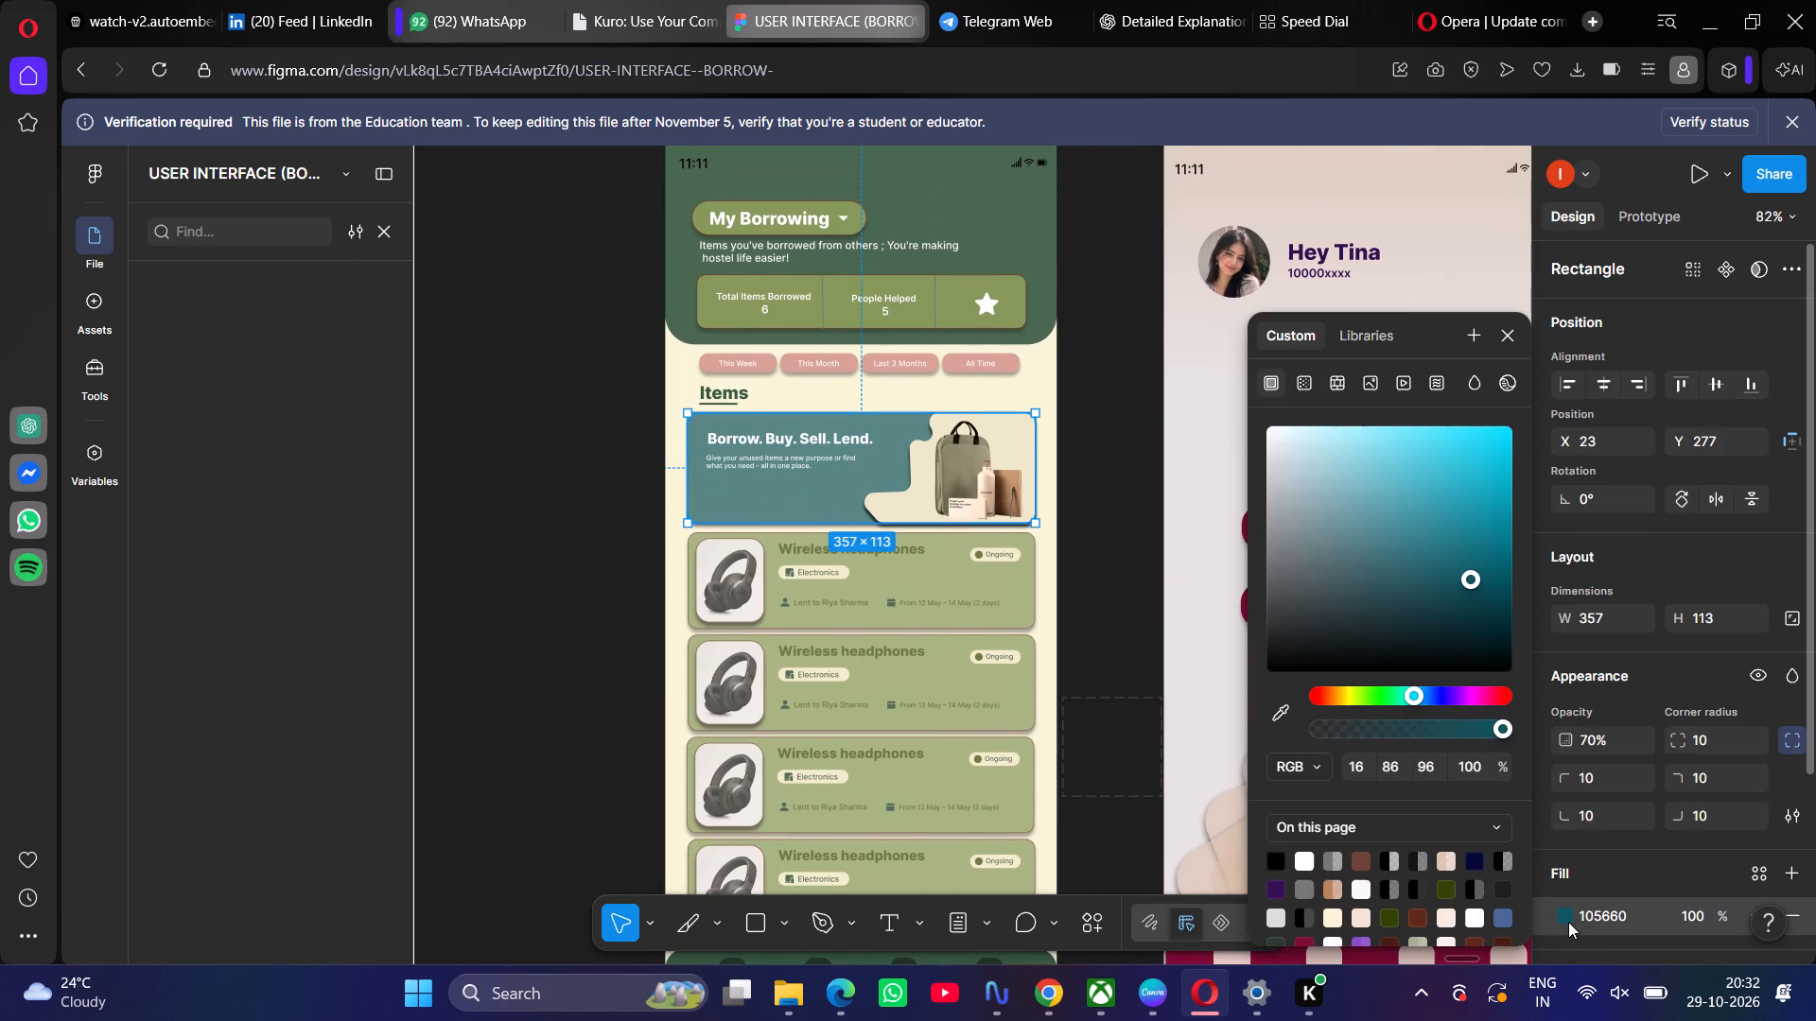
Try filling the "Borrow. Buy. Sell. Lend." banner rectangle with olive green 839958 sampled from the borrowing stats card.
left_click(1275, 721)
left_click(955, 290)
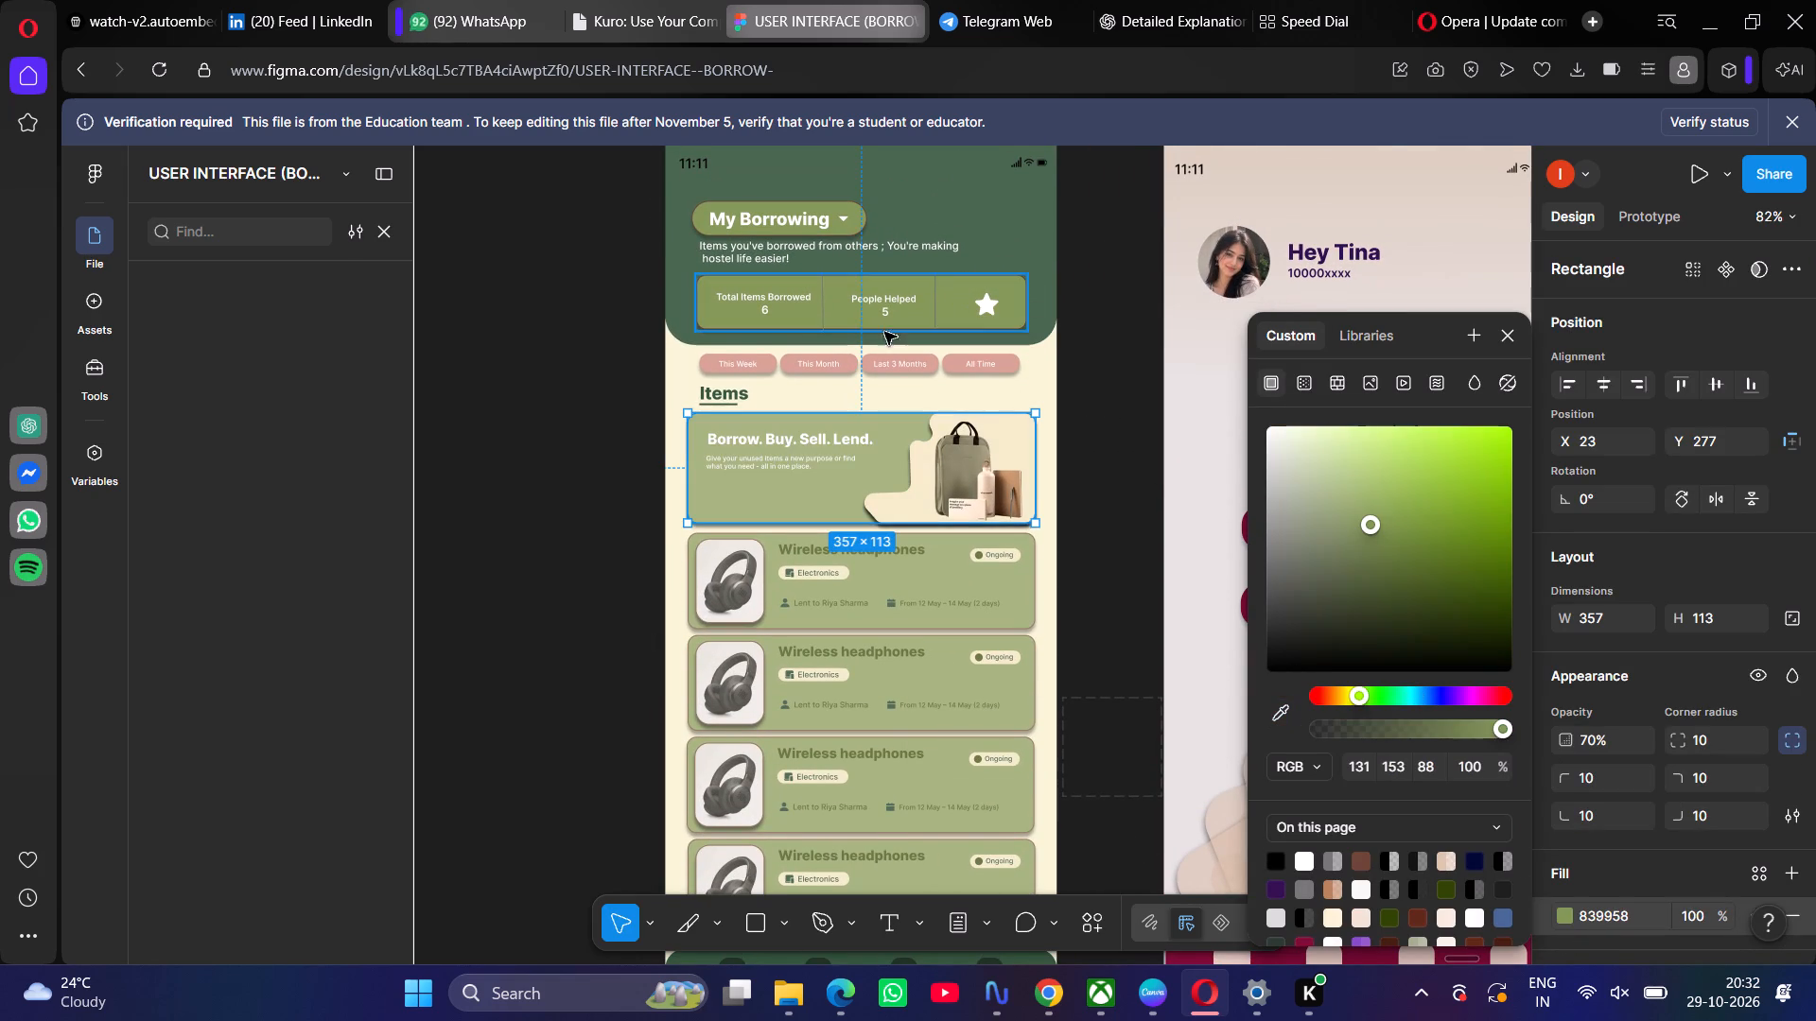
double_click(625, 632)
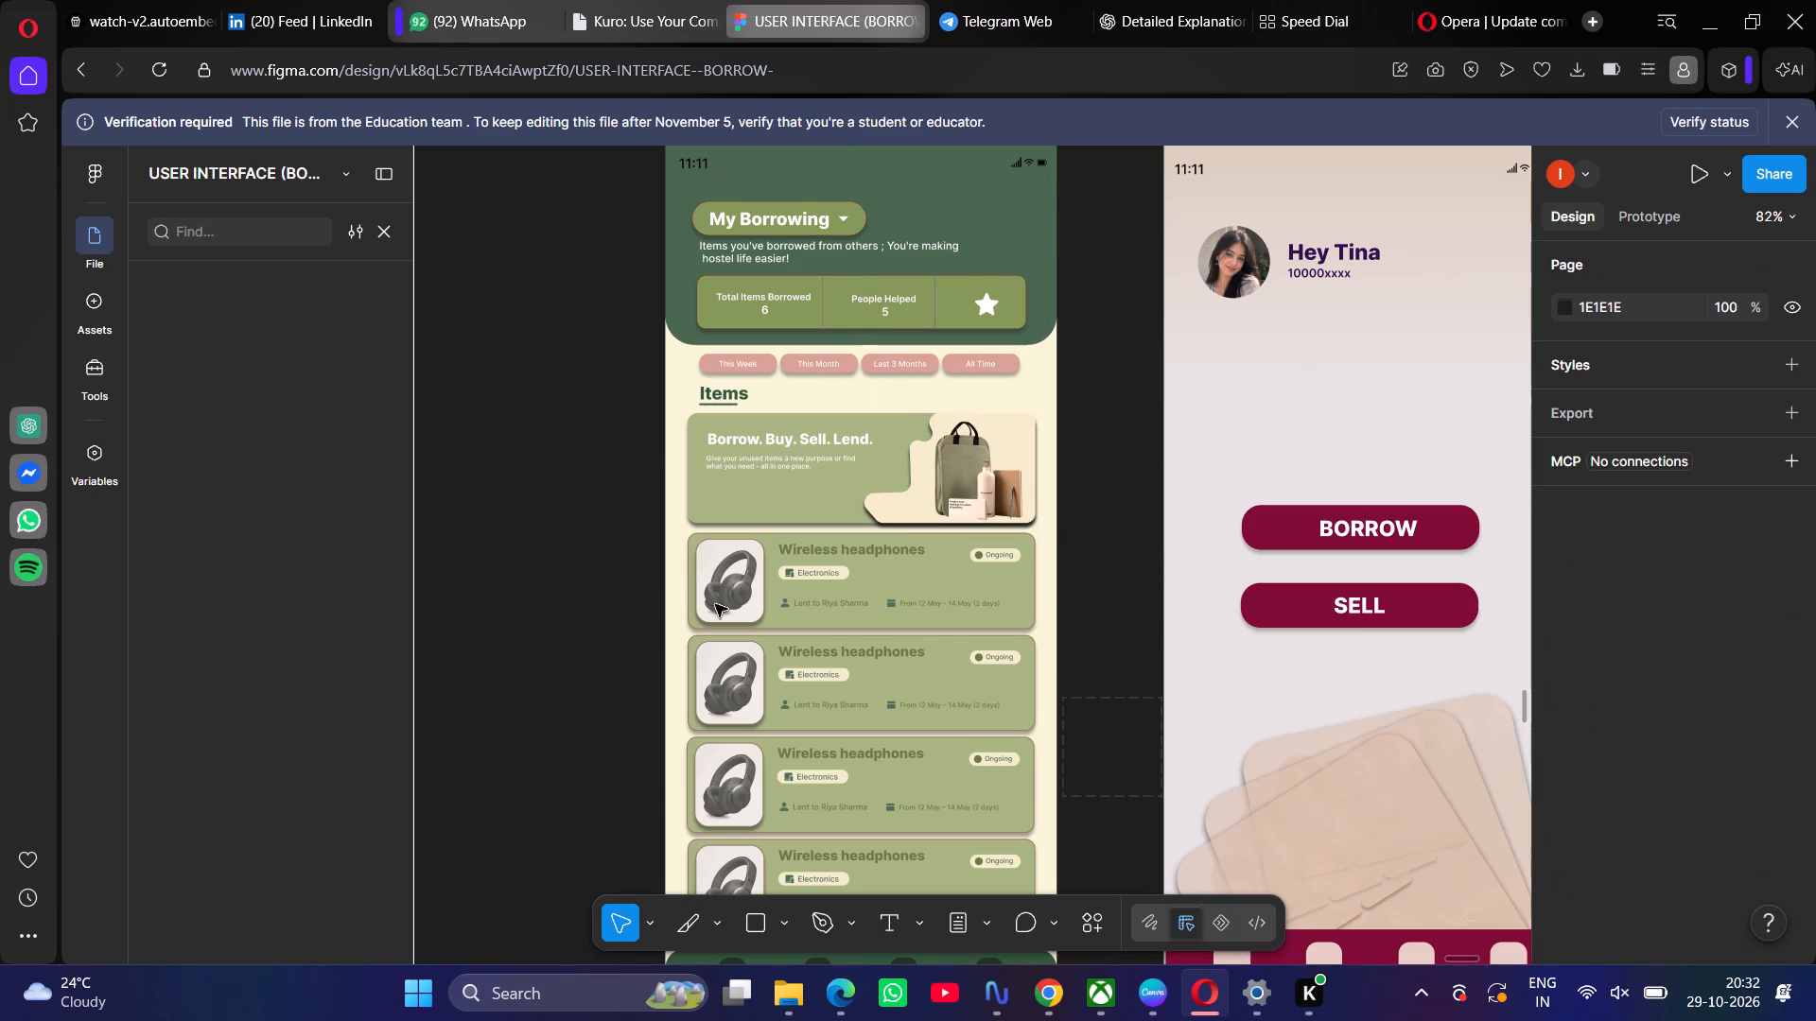
Set the opacity of the "Borrow. Buy. Sell. Lend." banner rectangle to 87%.
left_click(827, 501)
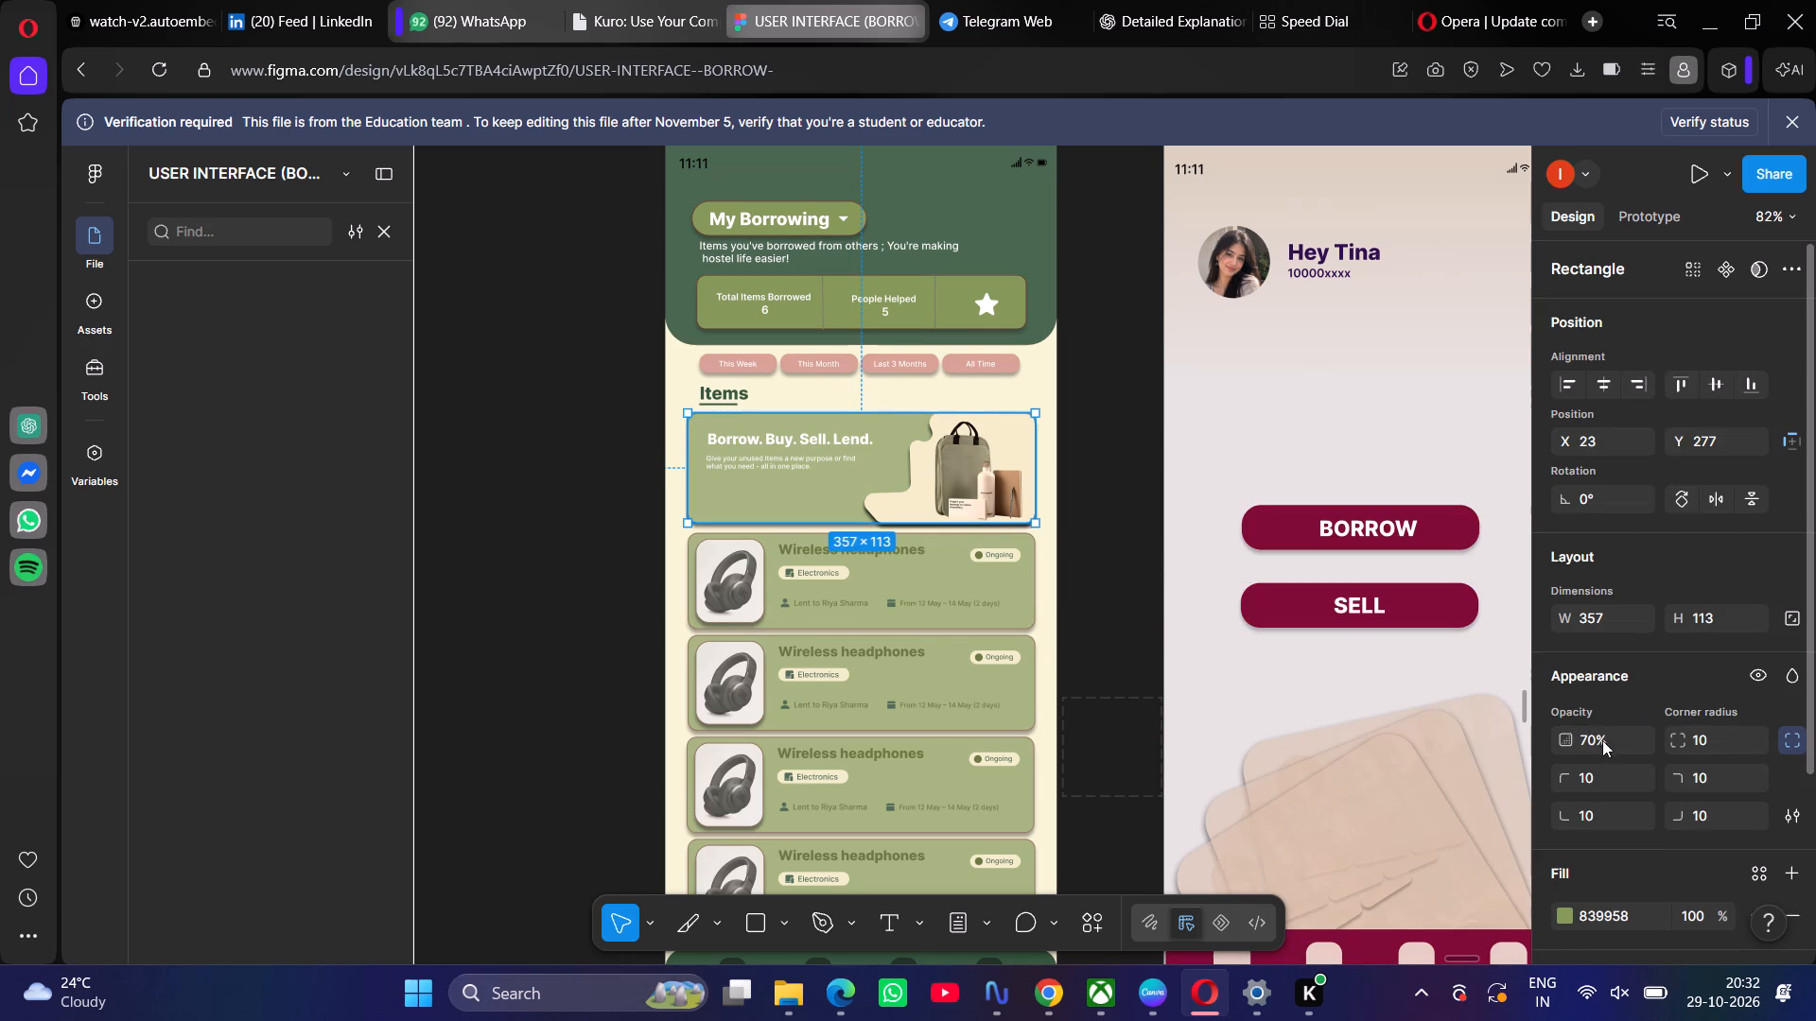
left_click(1634, 739)
key("BackSpace")
key("1")
key("BackSpace")
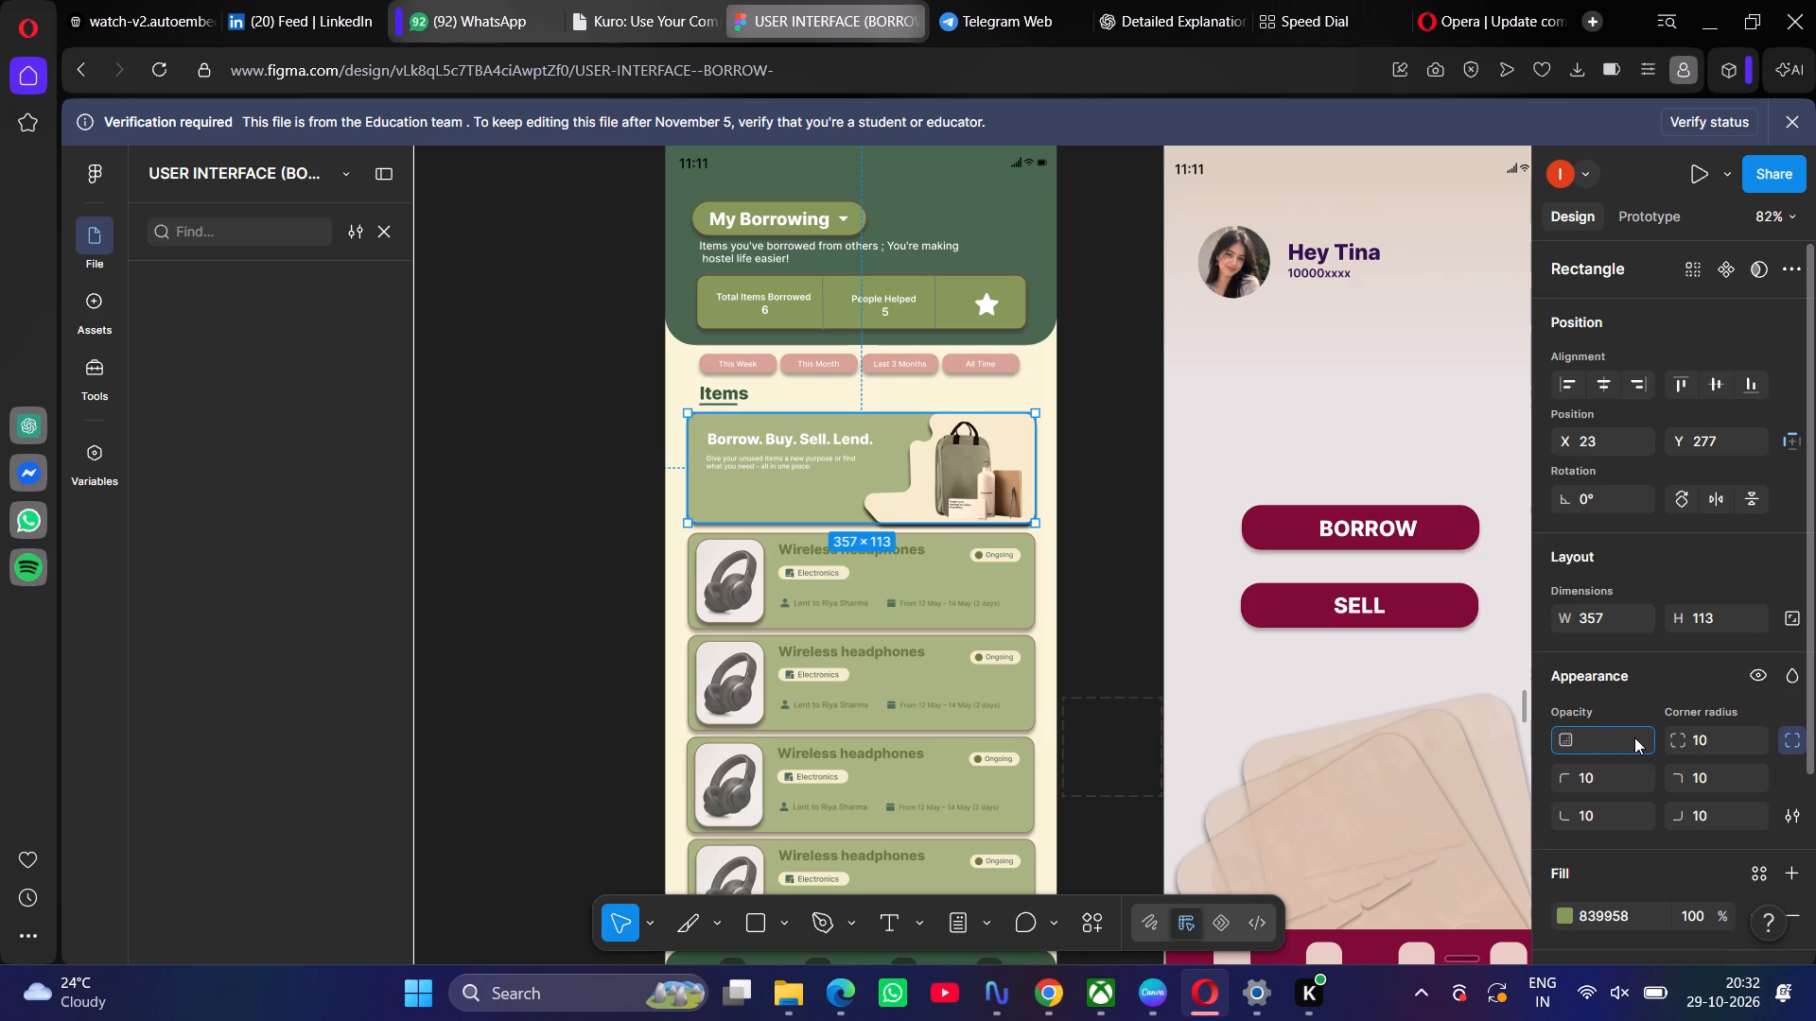
type("87")
key("Return")
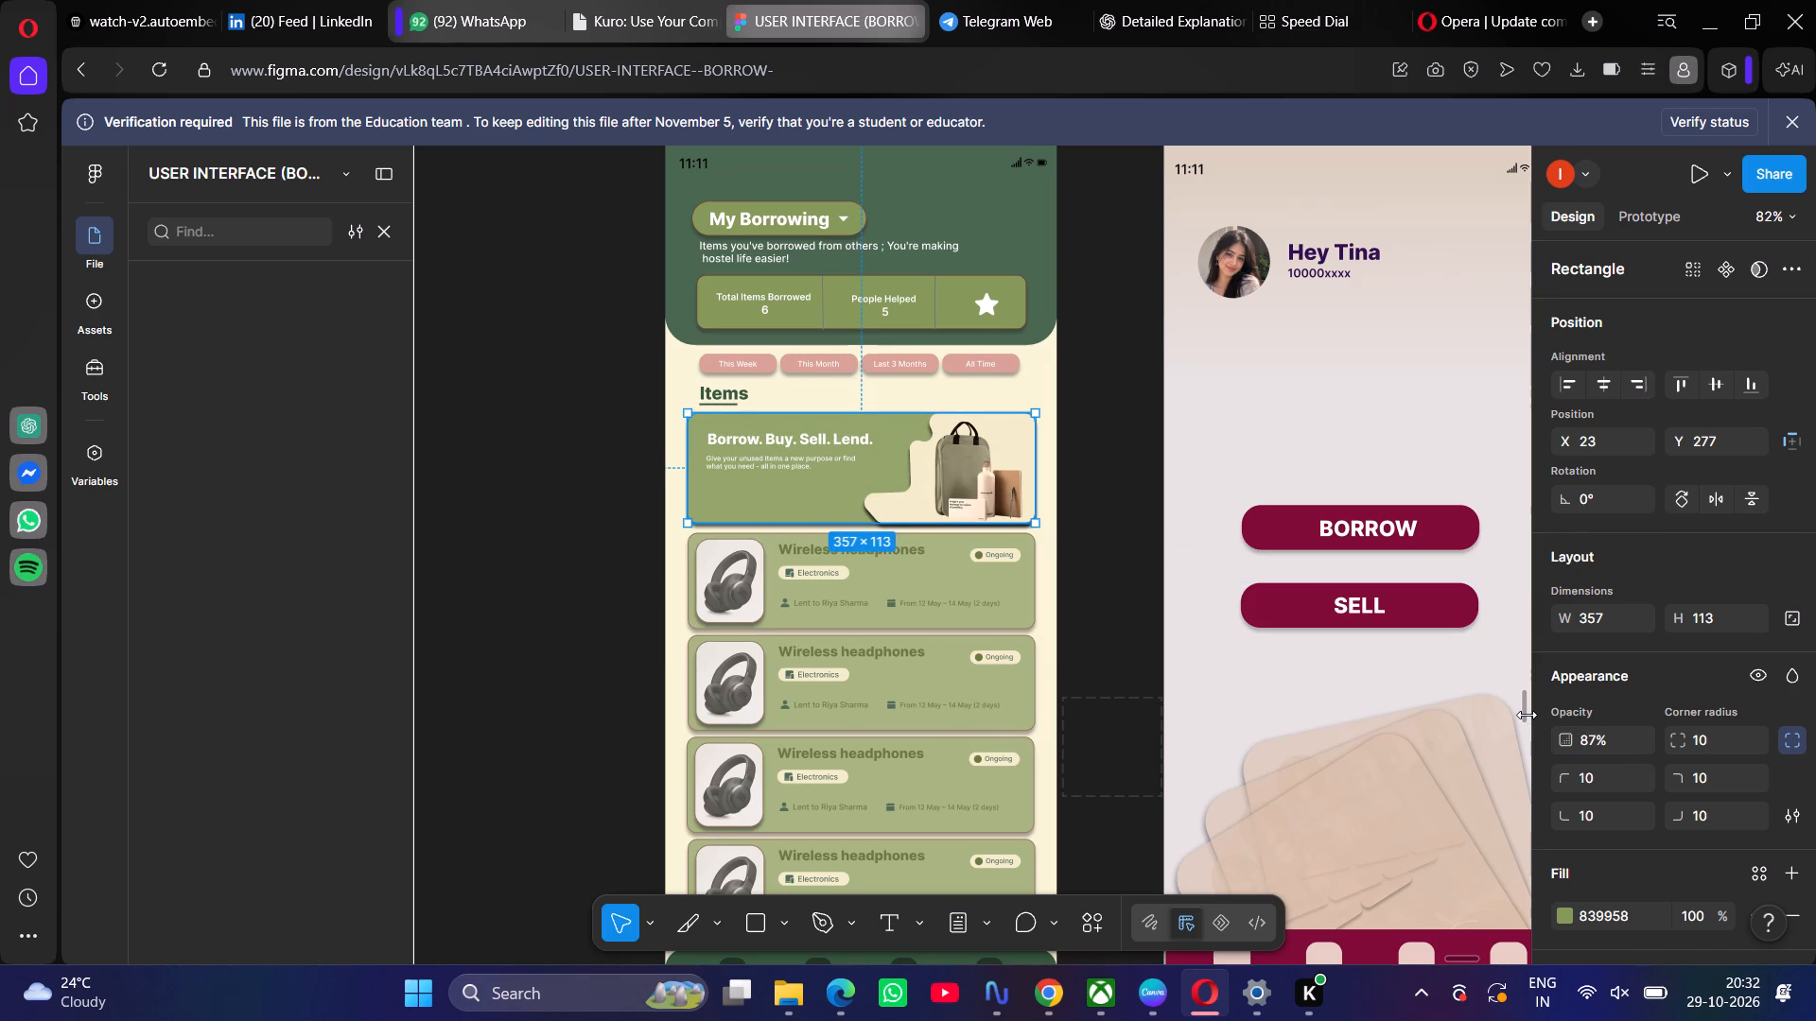
Fill the banner rectangle with dark green 49674F sampled from the screen's header background.
left_click(1561, 922)
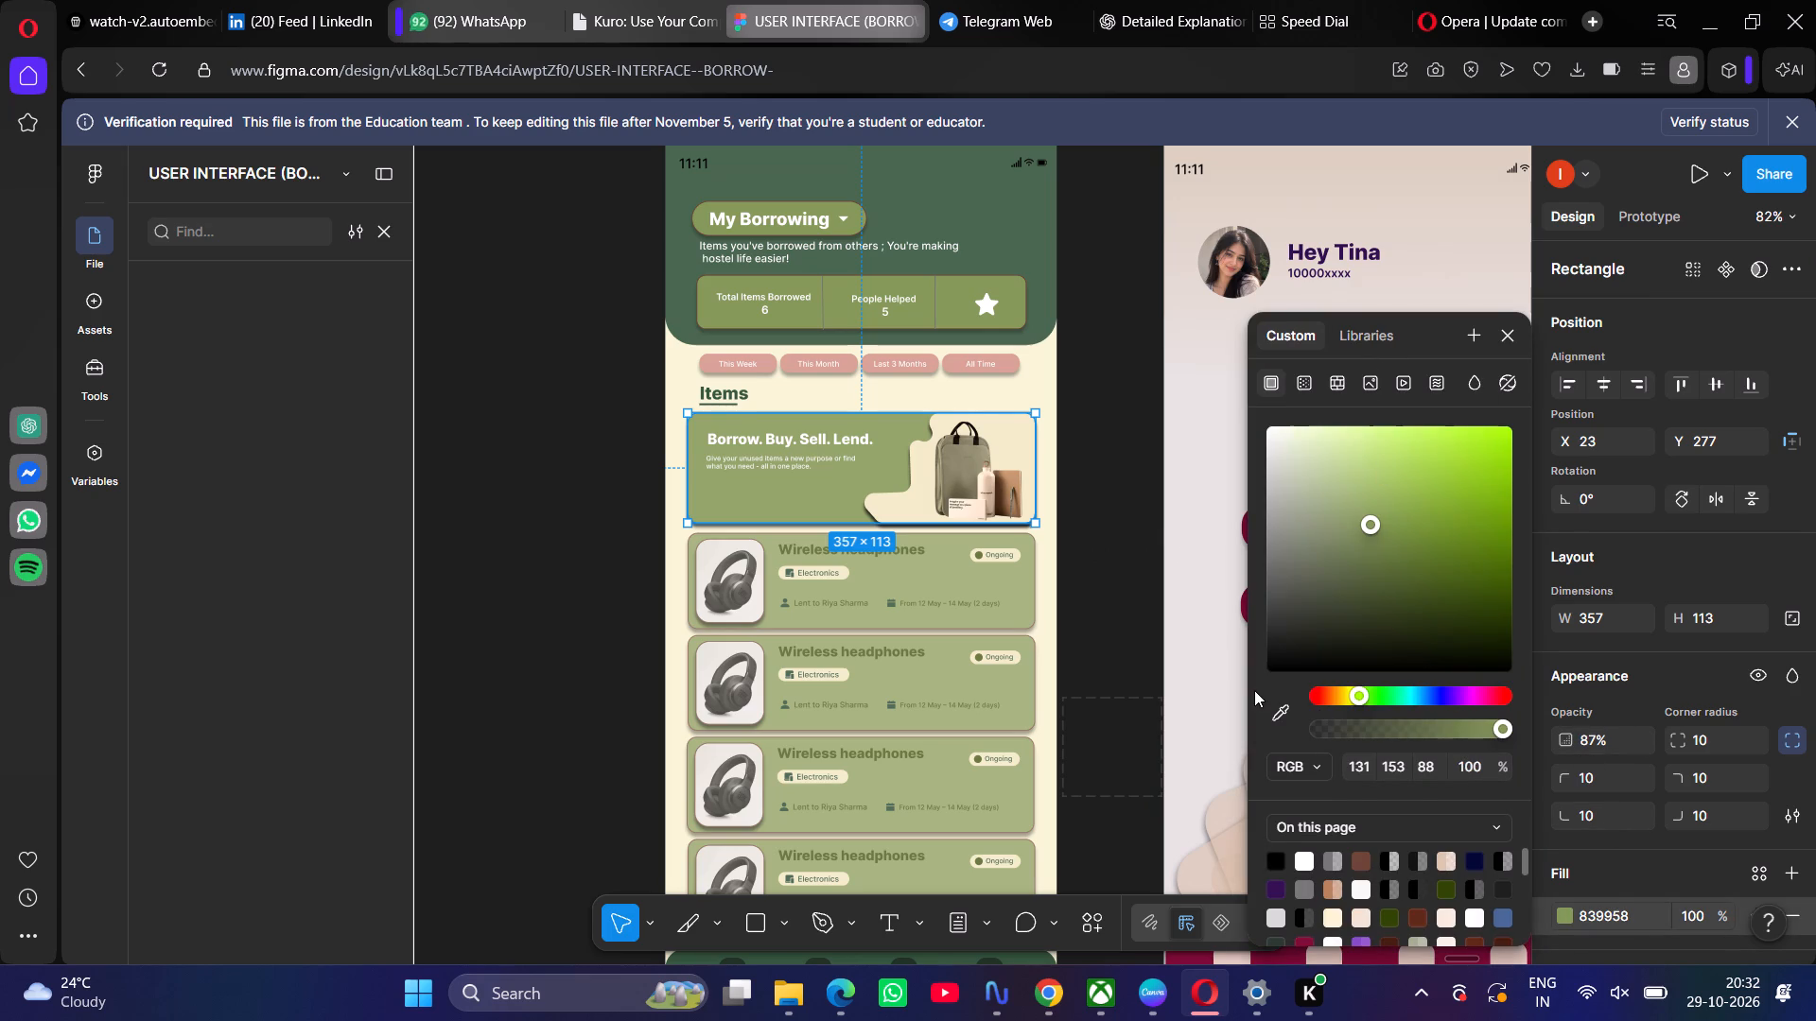
left_click(1276, 716)
left_click(946, 178)
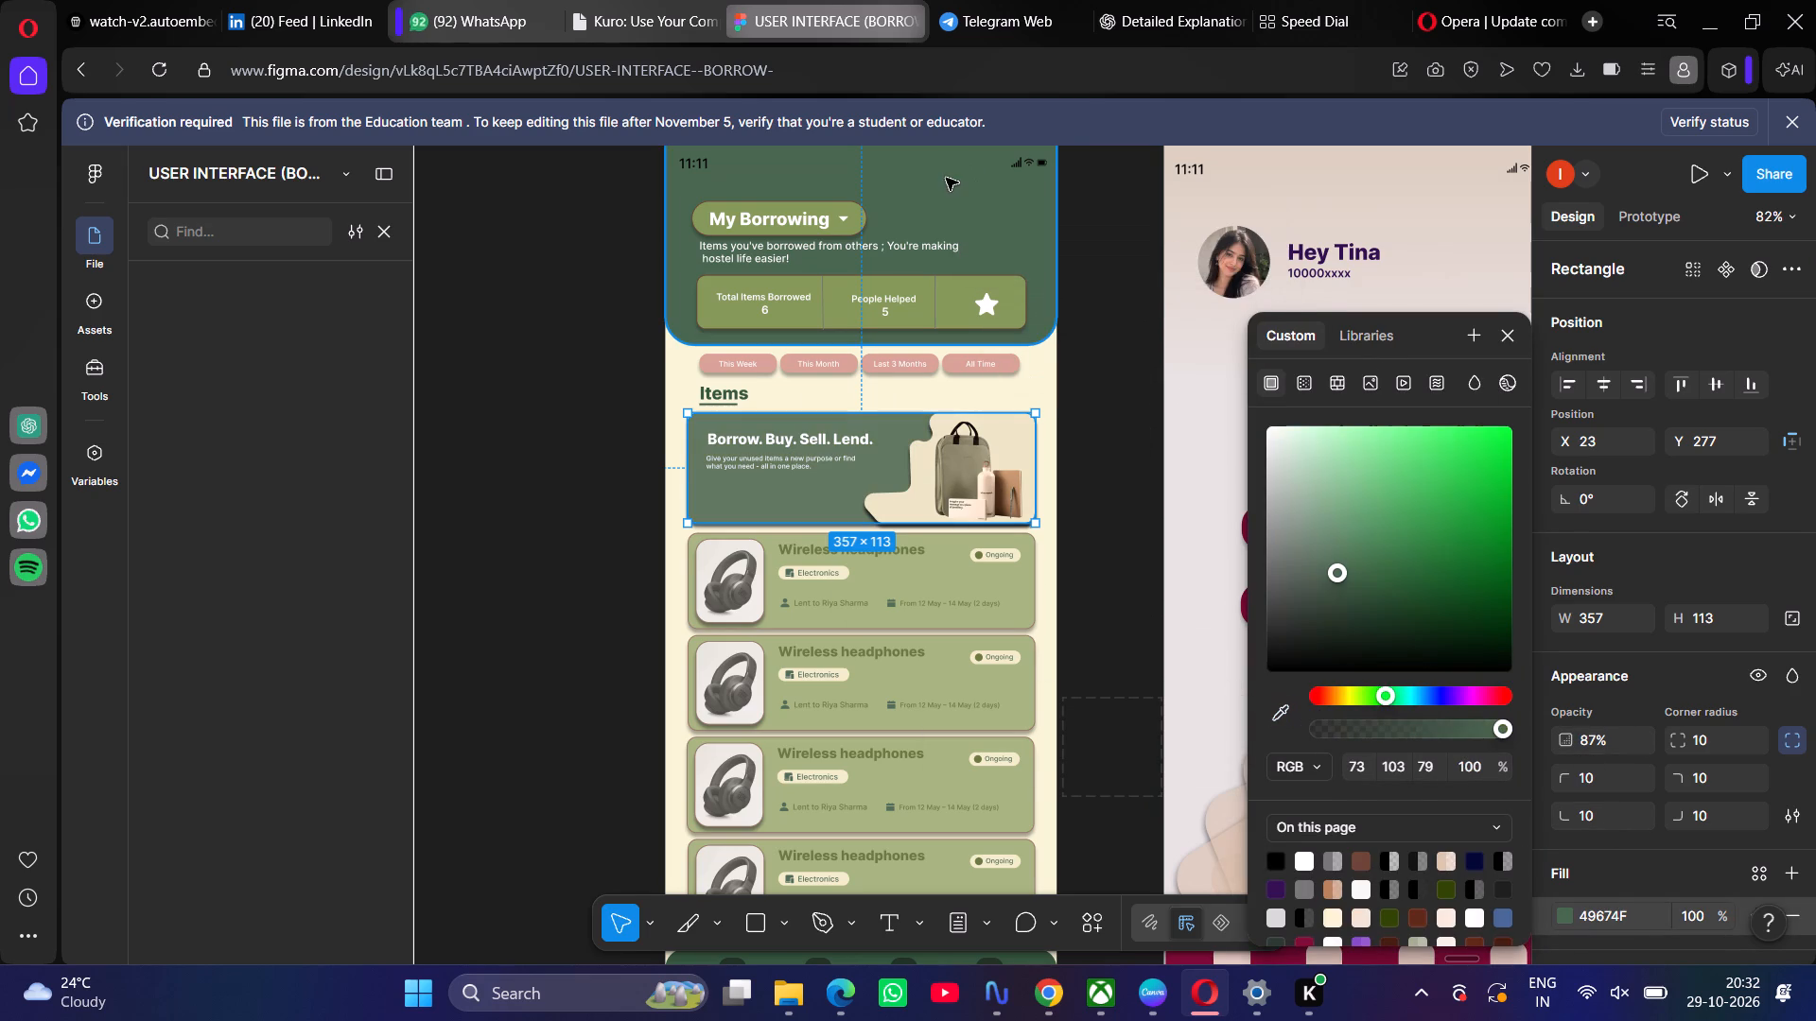
left_click(530, 505)
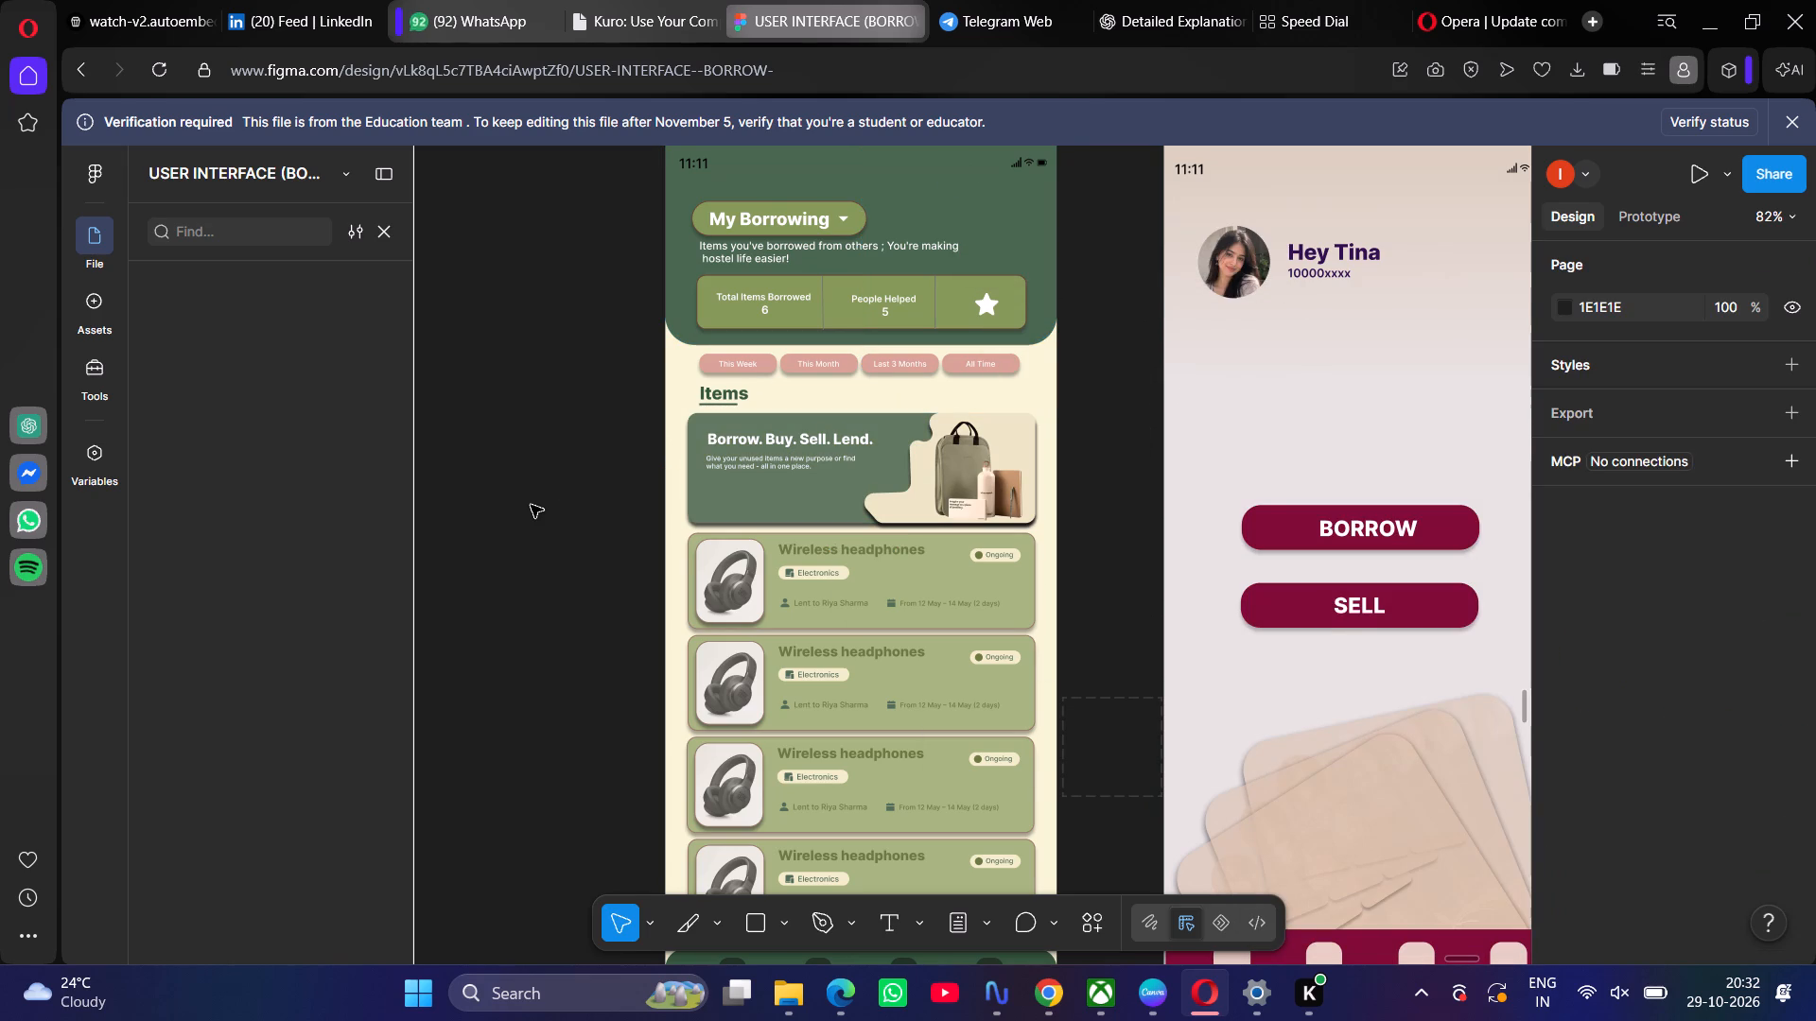
Try dark green 324404 on the "This Week" filter label and settle on white FFFFFF at 80% for its fill.
scroll(531, 505, "right", 1)
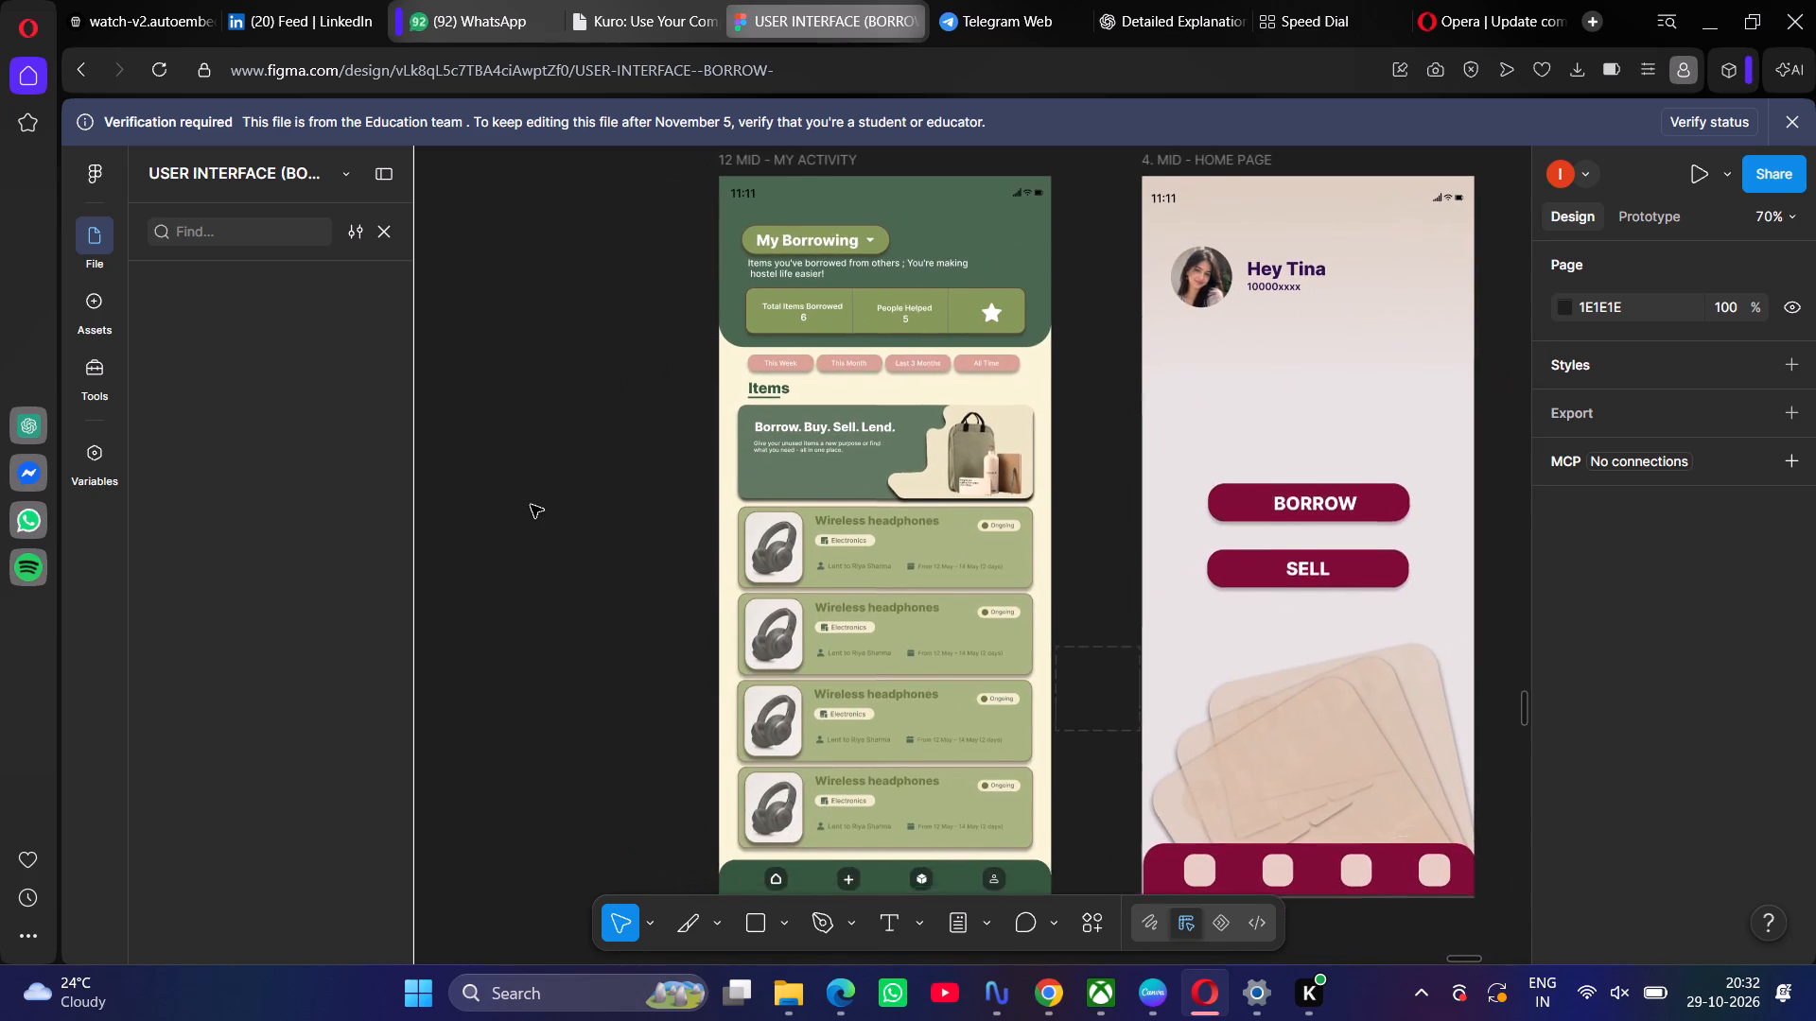
scroll(531, 505, "right", 1)
scroll(531, 505, "up", 1)
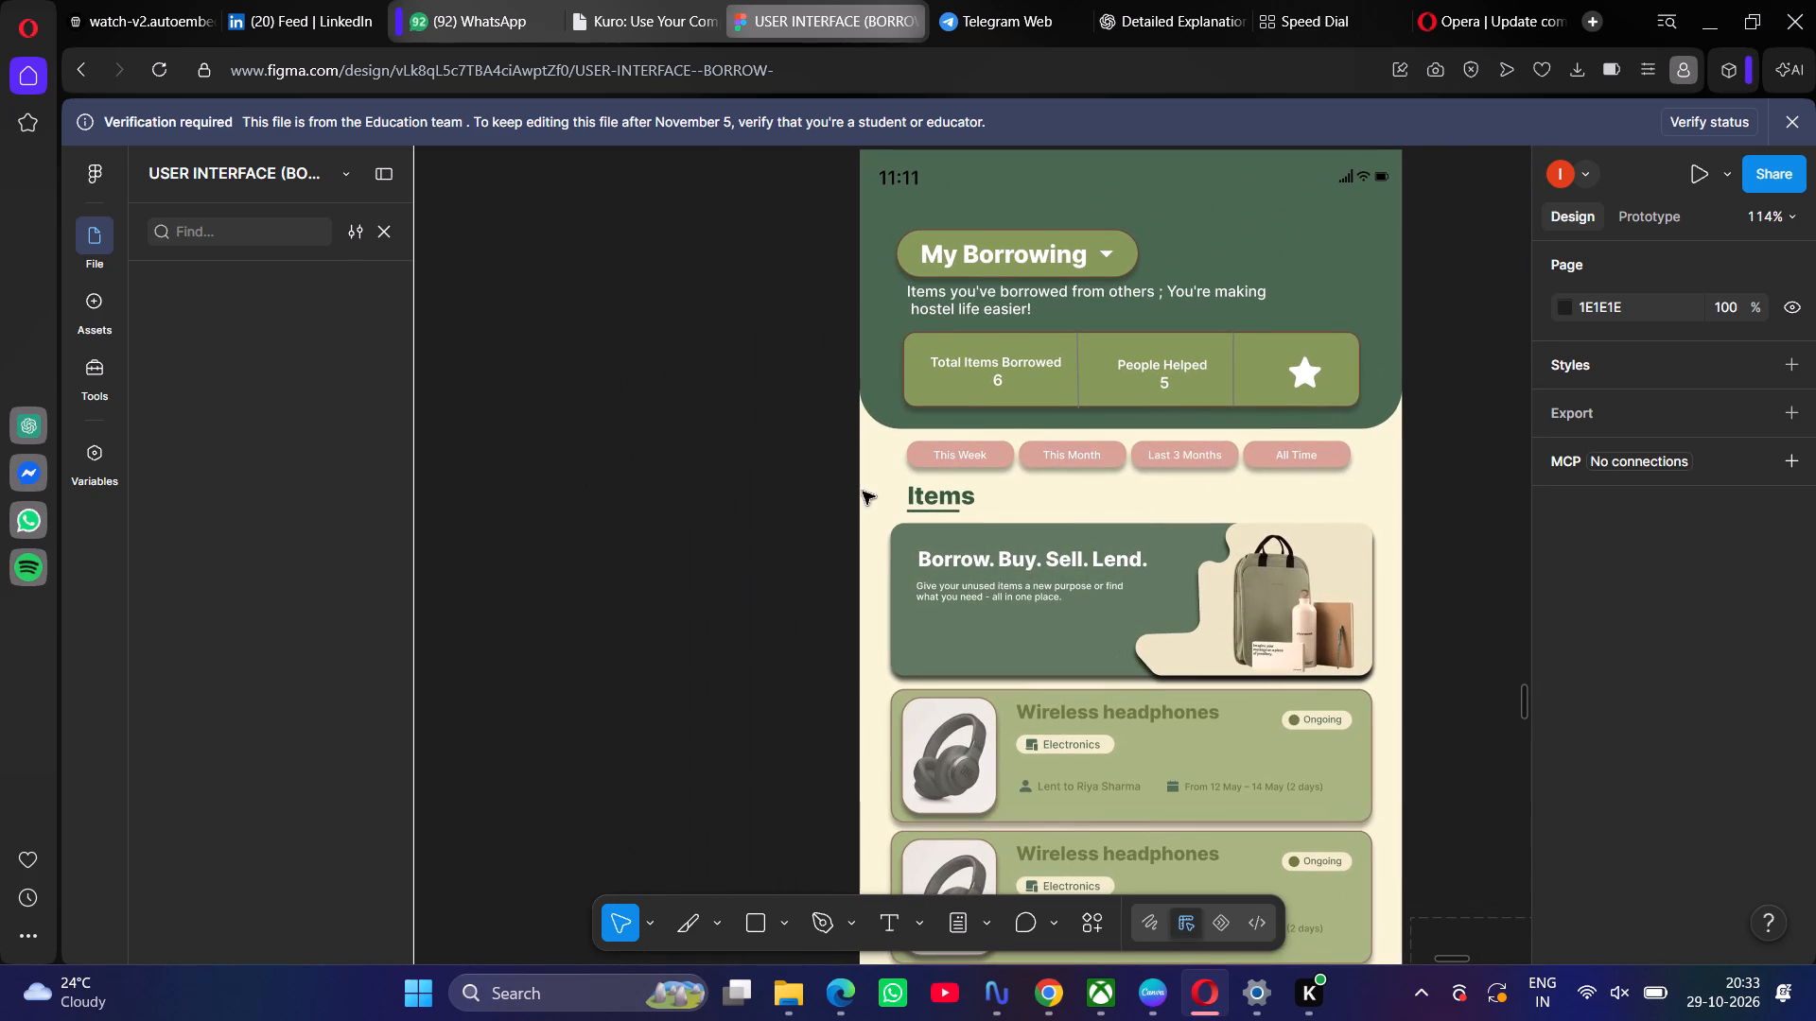
left_click(959, 446)
left_click(954, 467)
left_click(955, 456)
double_click(955, 454)
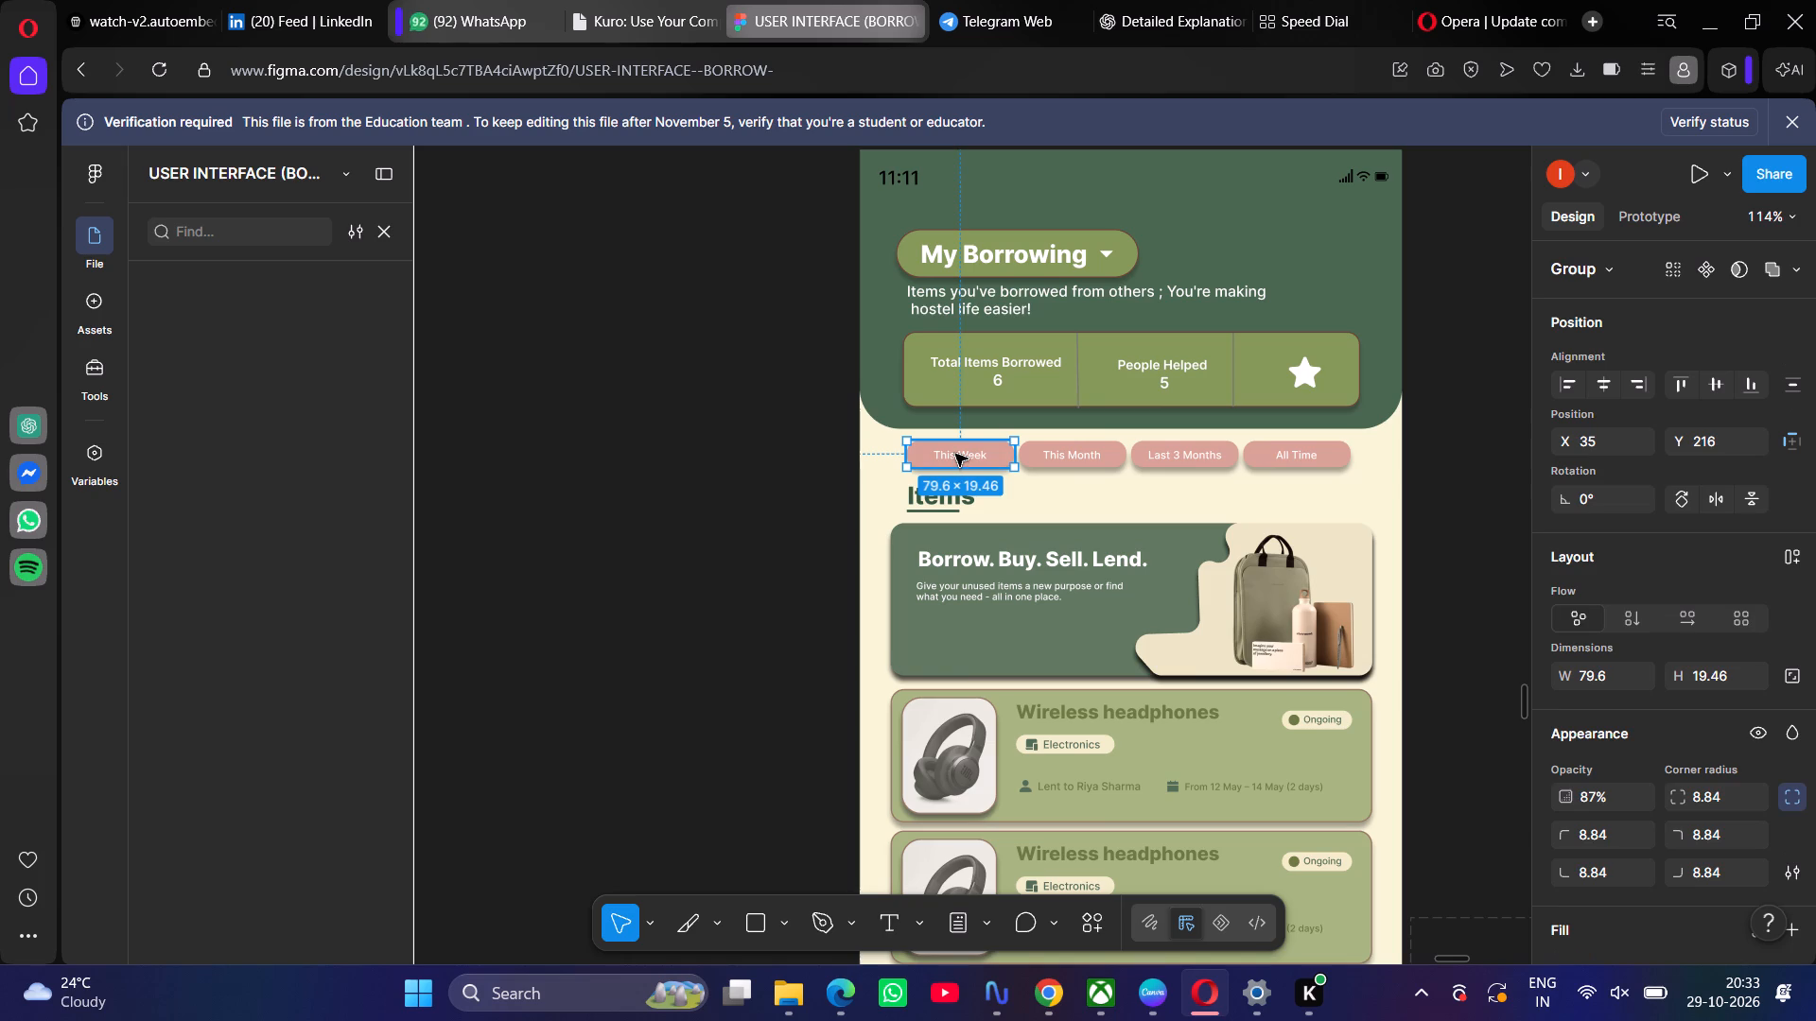
scroll(1604, 866, "down", 4)
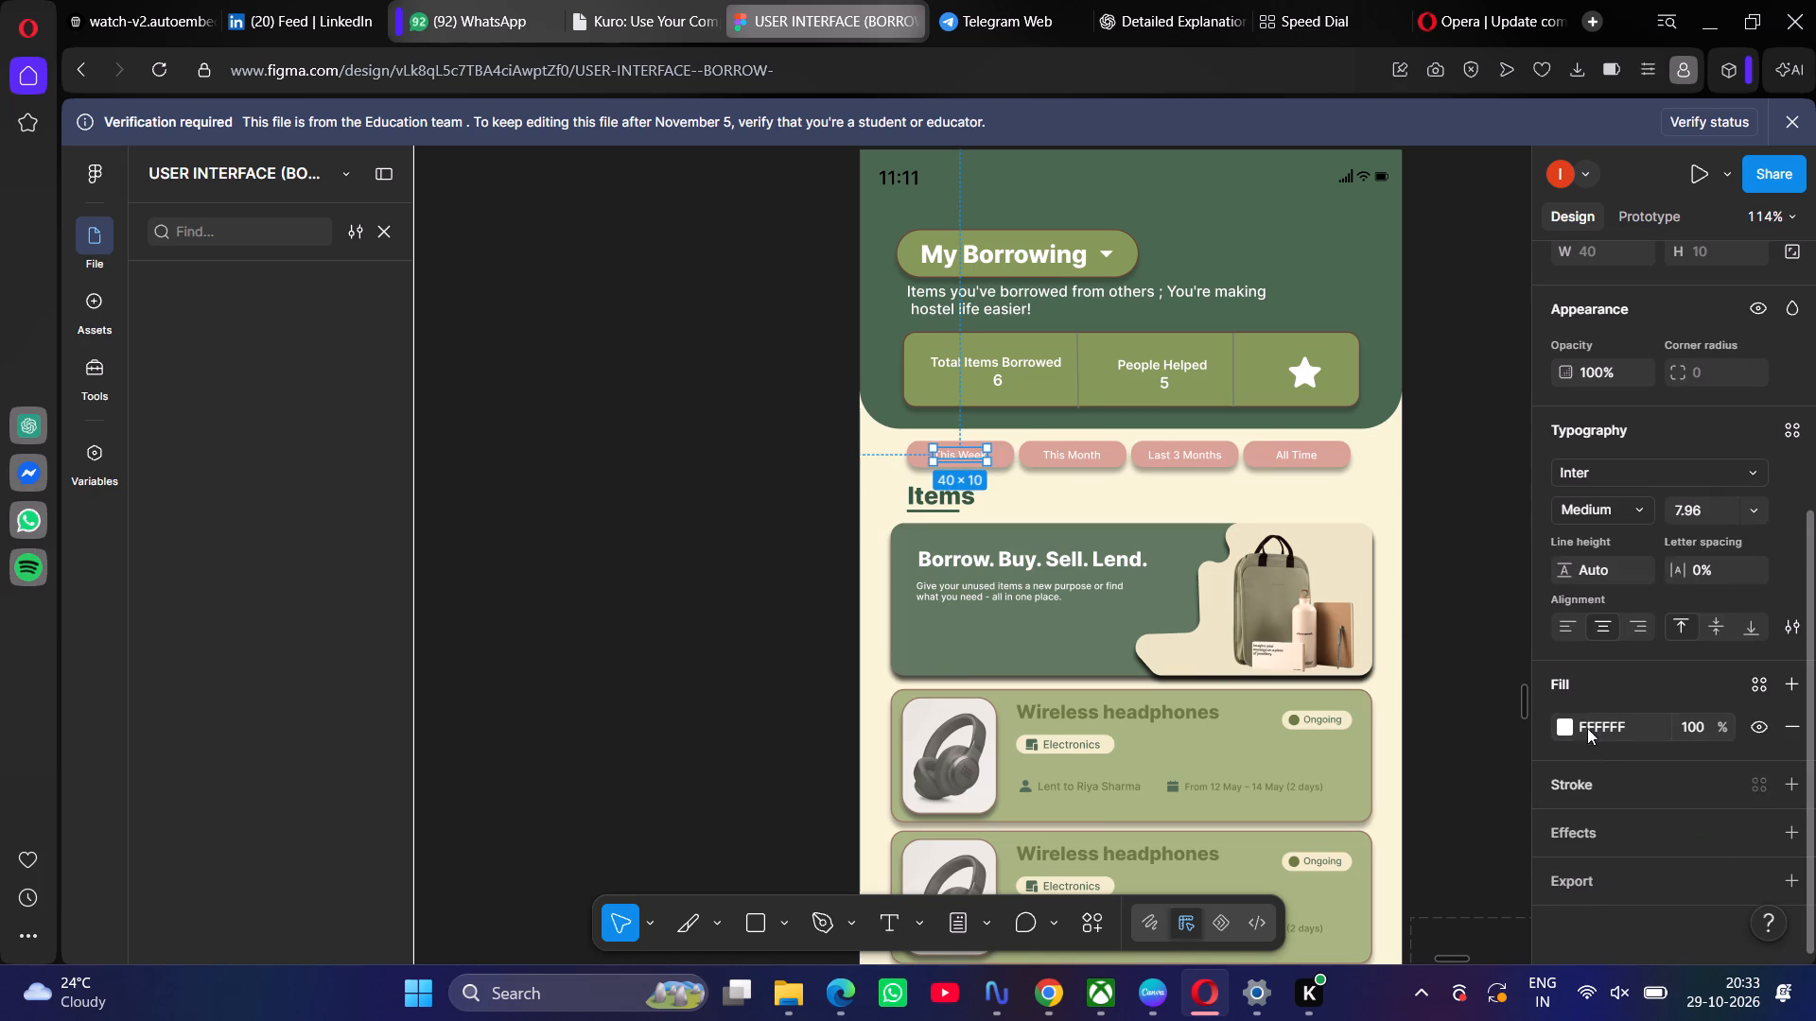
left_click(1569, 719)
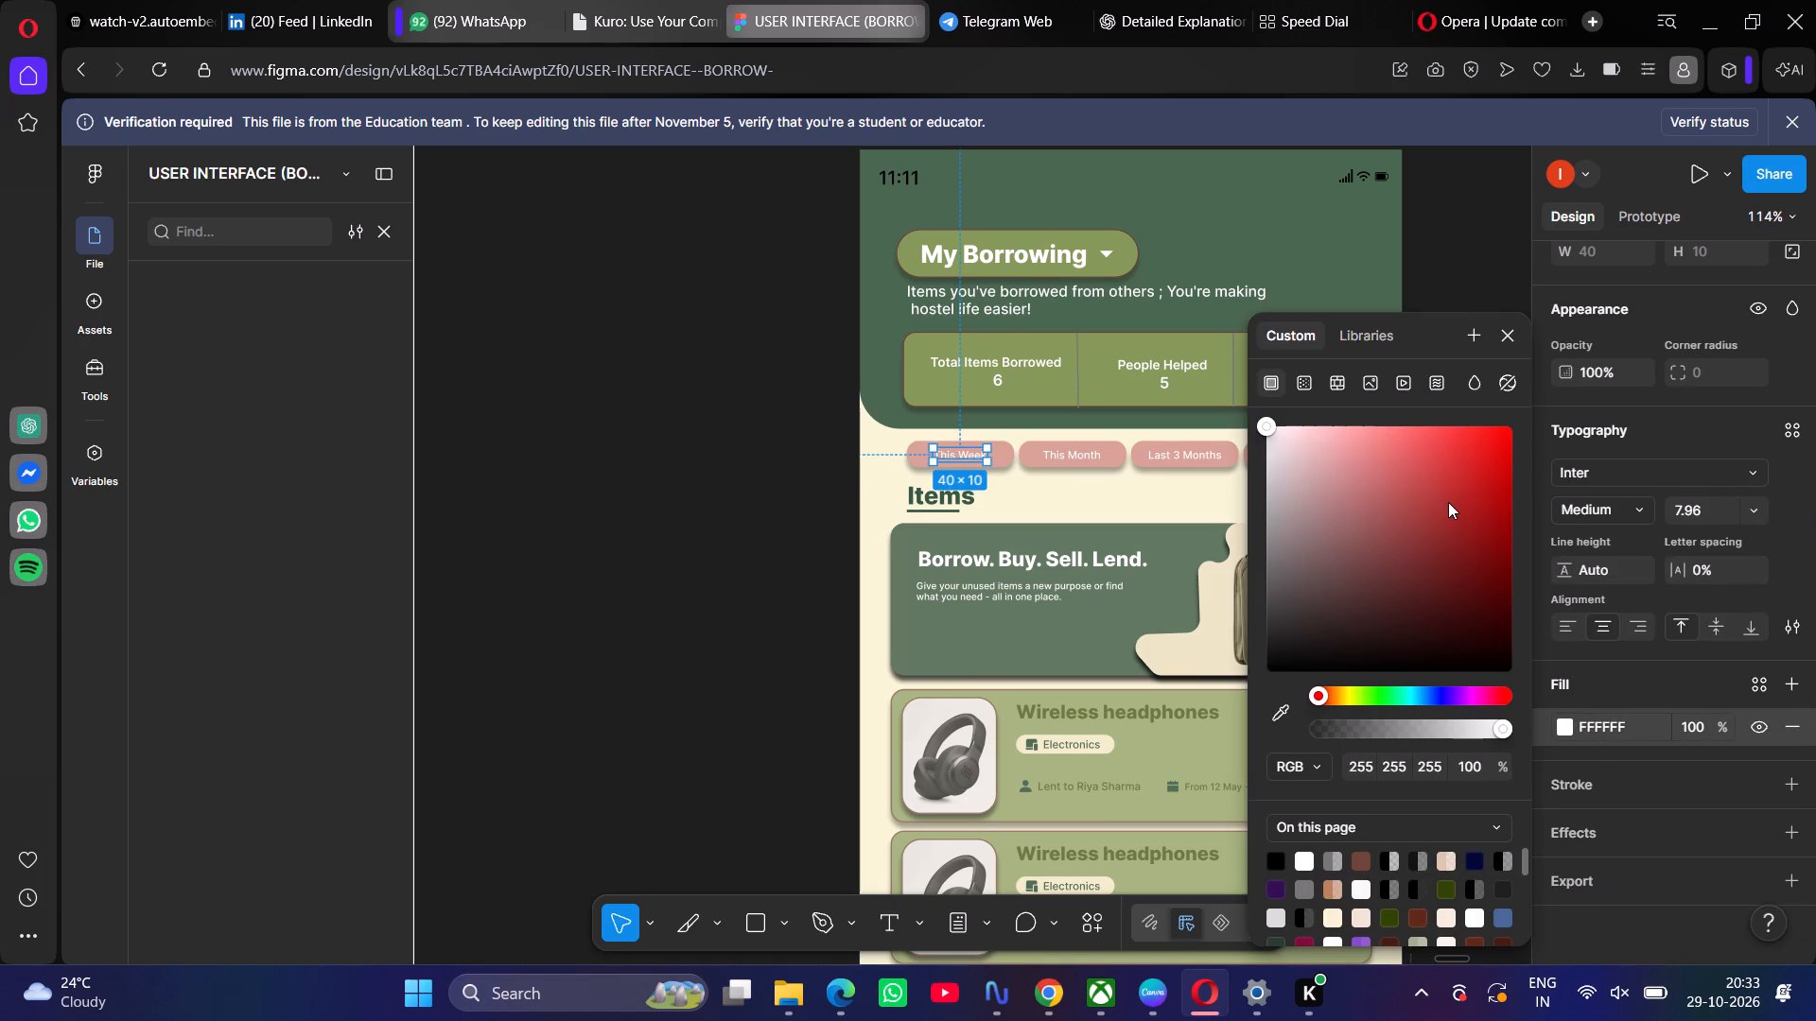
left_click(1391, 917)
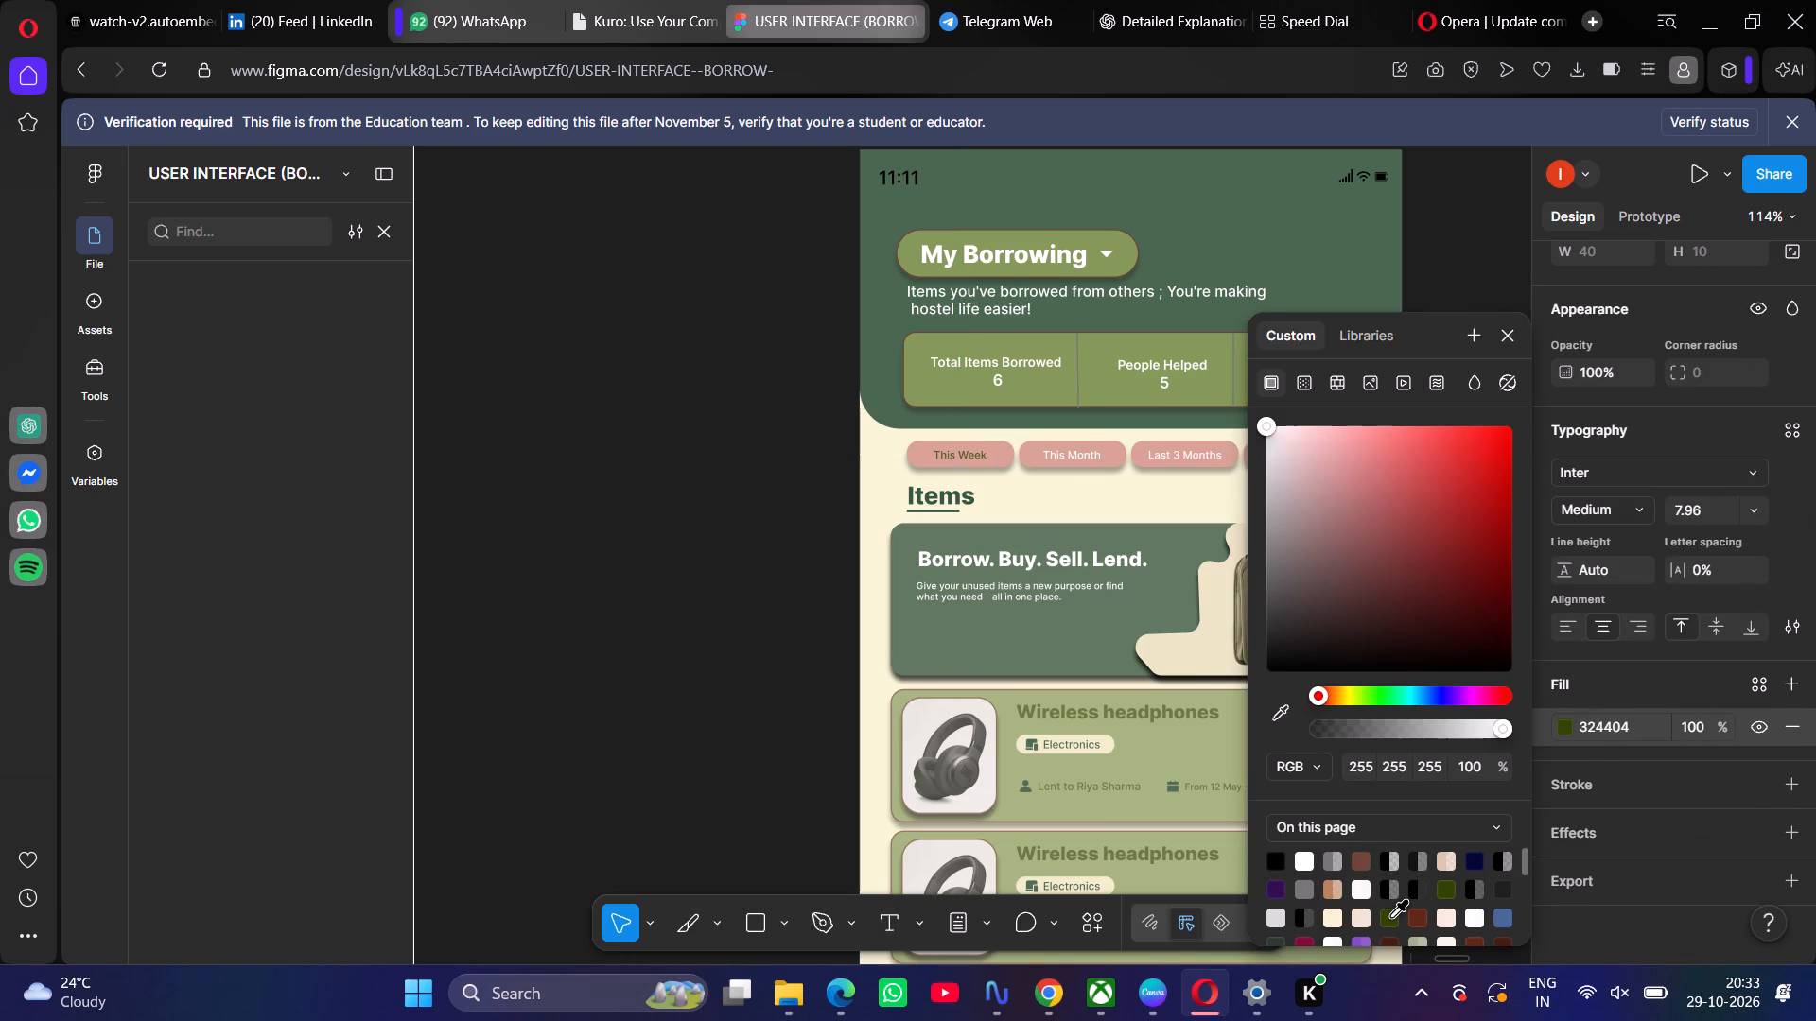
left_click(1473, 920)
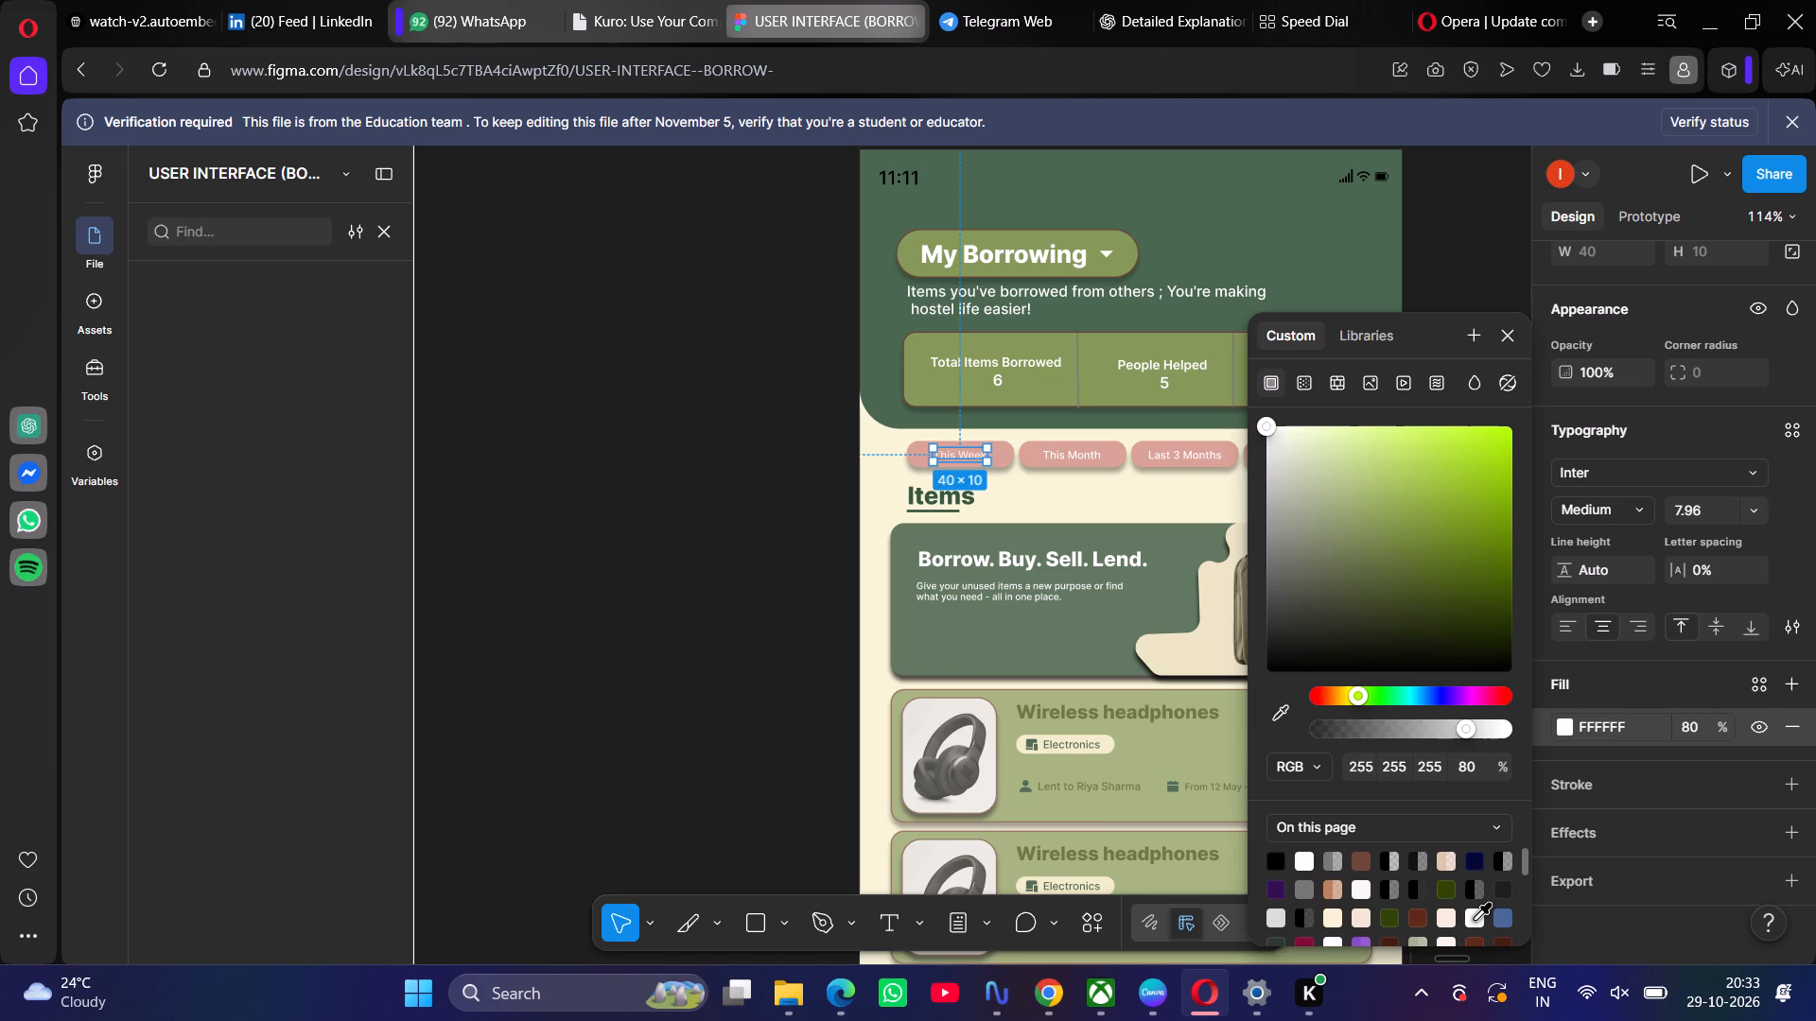
left_click(796, 389)
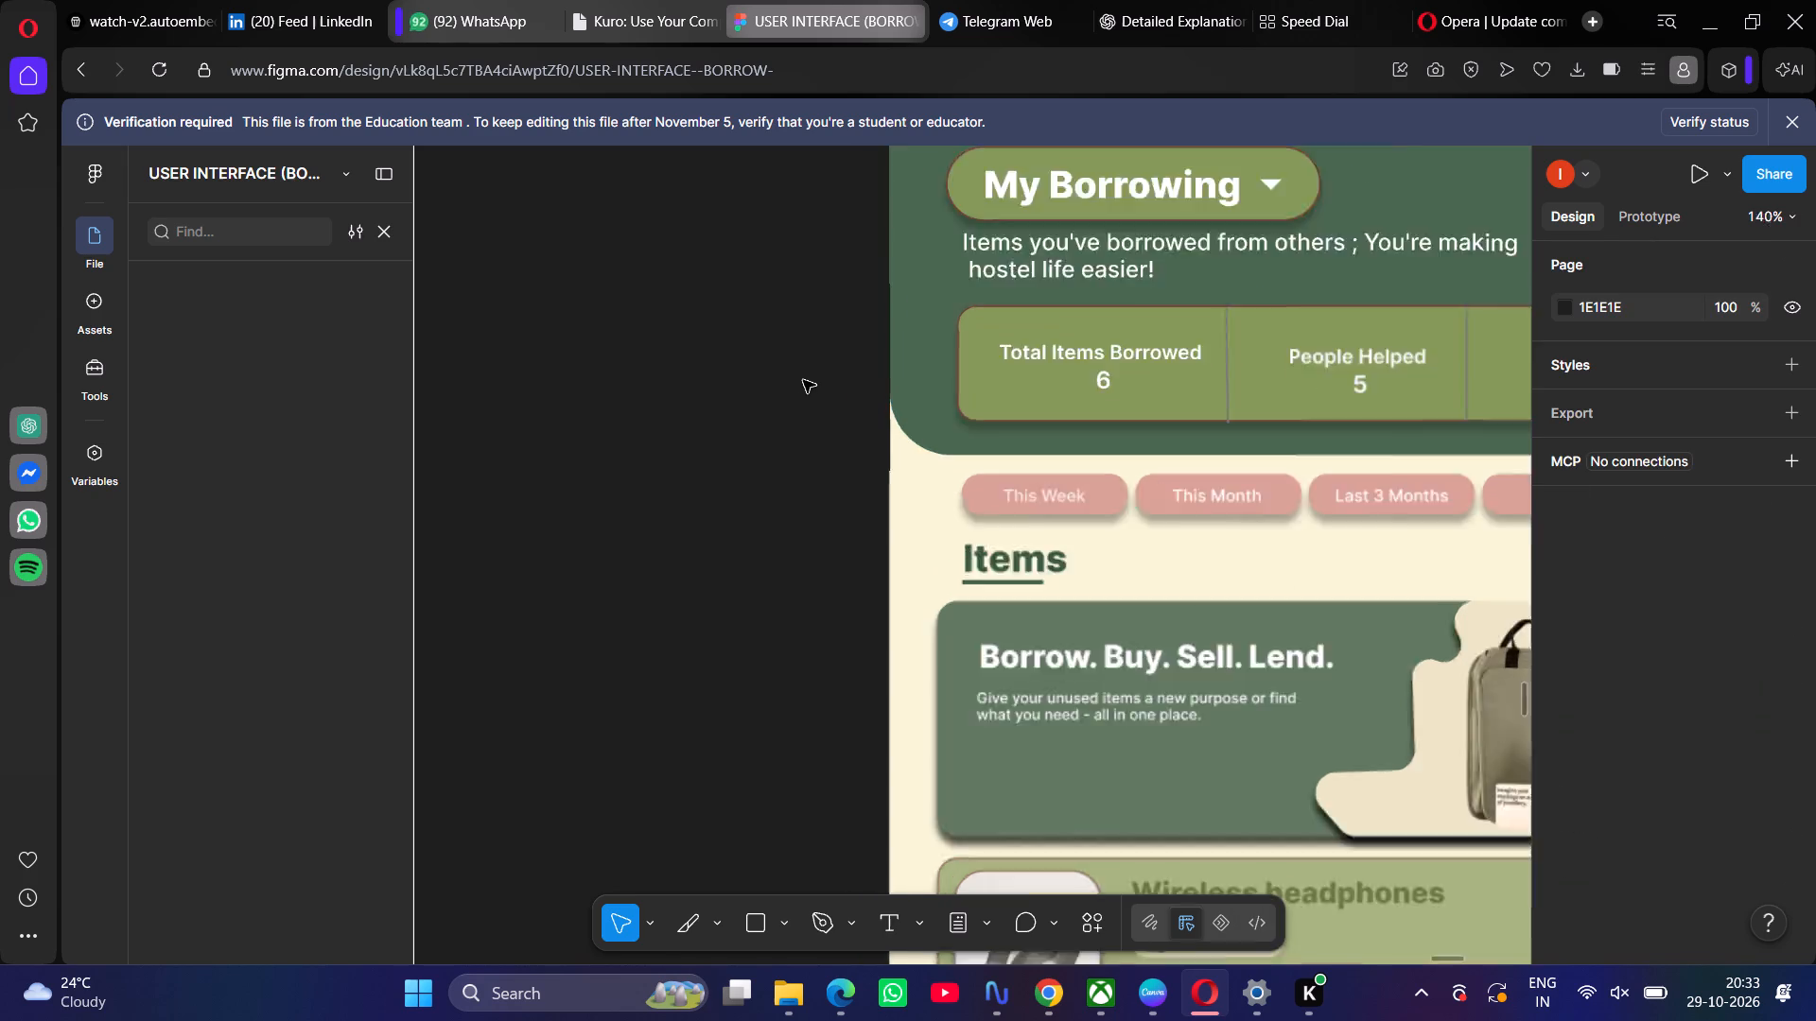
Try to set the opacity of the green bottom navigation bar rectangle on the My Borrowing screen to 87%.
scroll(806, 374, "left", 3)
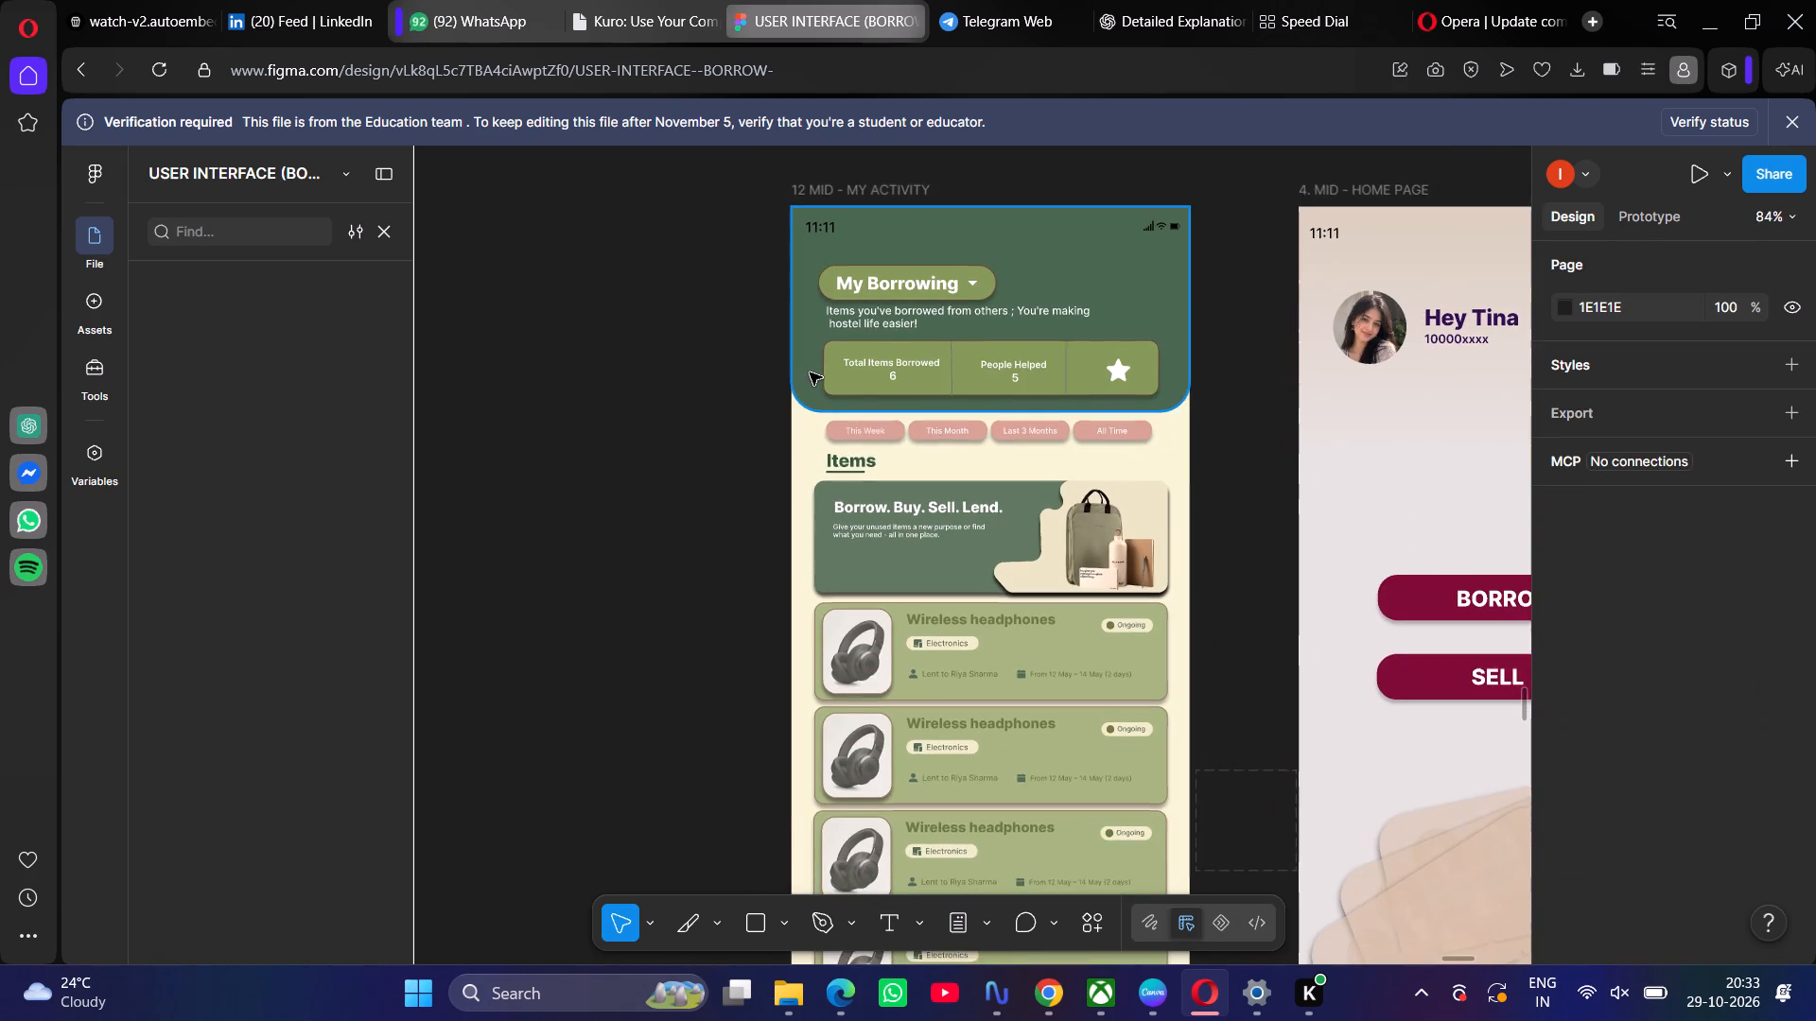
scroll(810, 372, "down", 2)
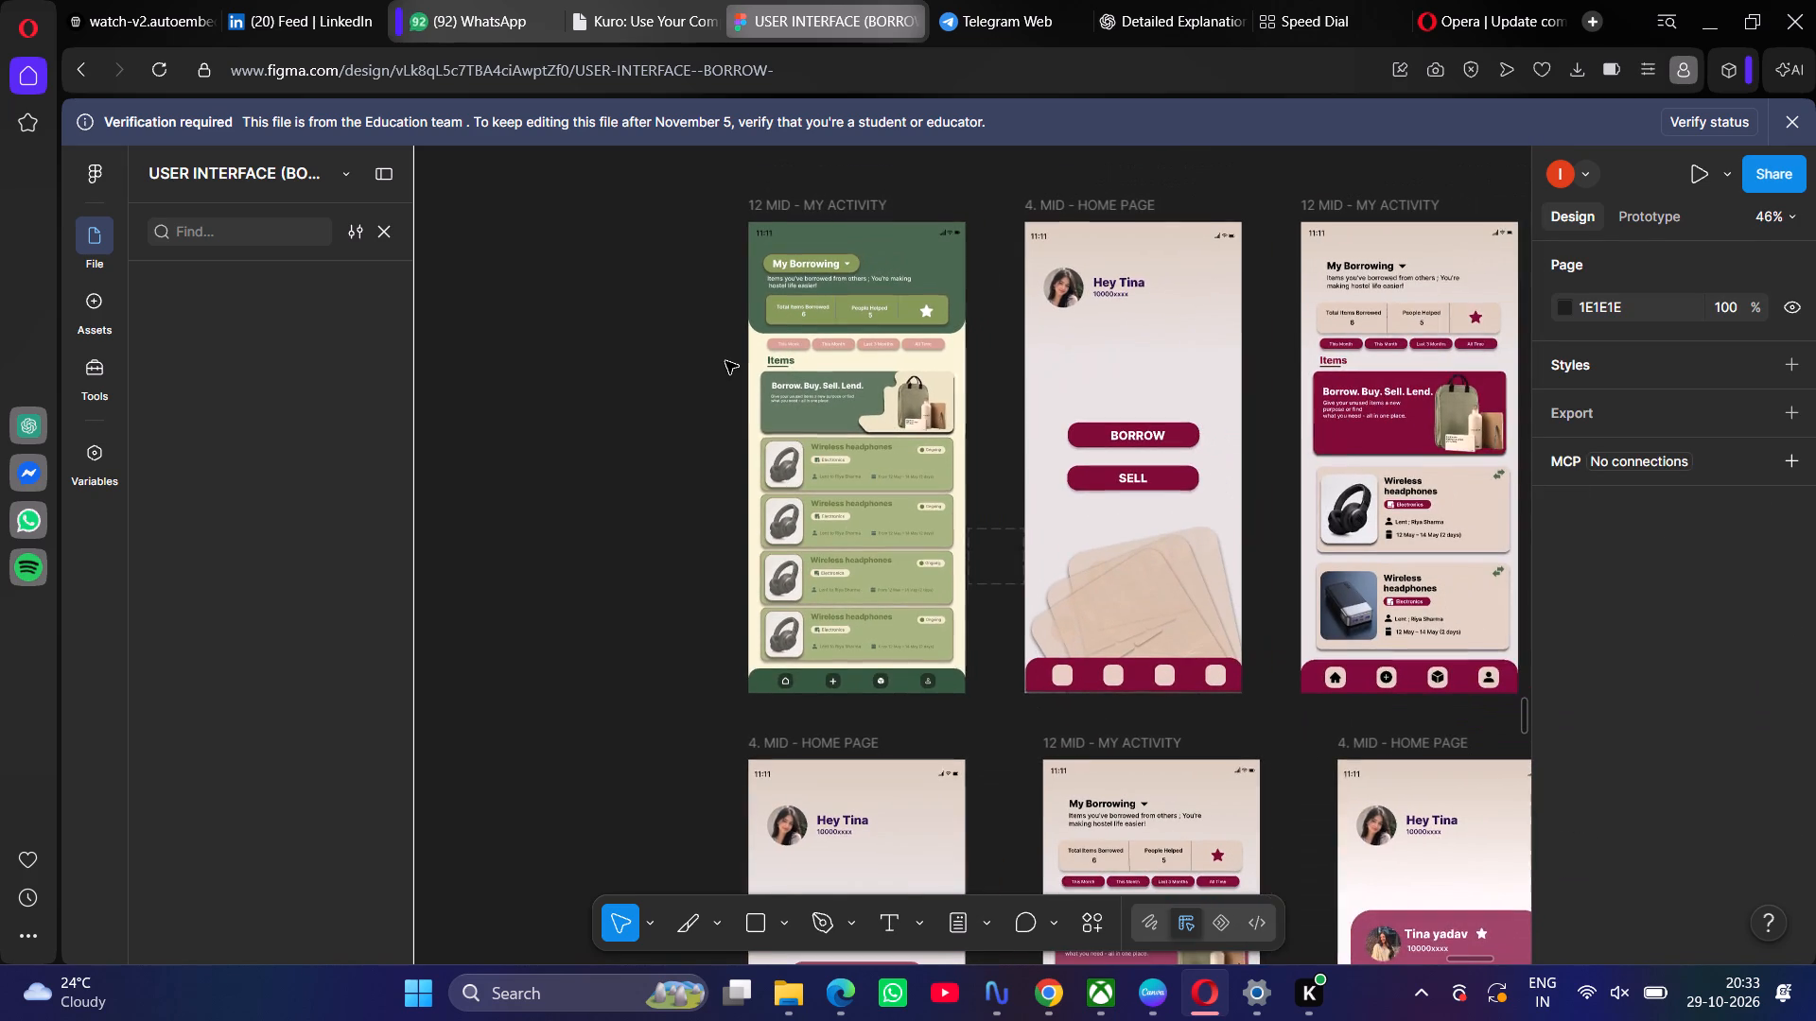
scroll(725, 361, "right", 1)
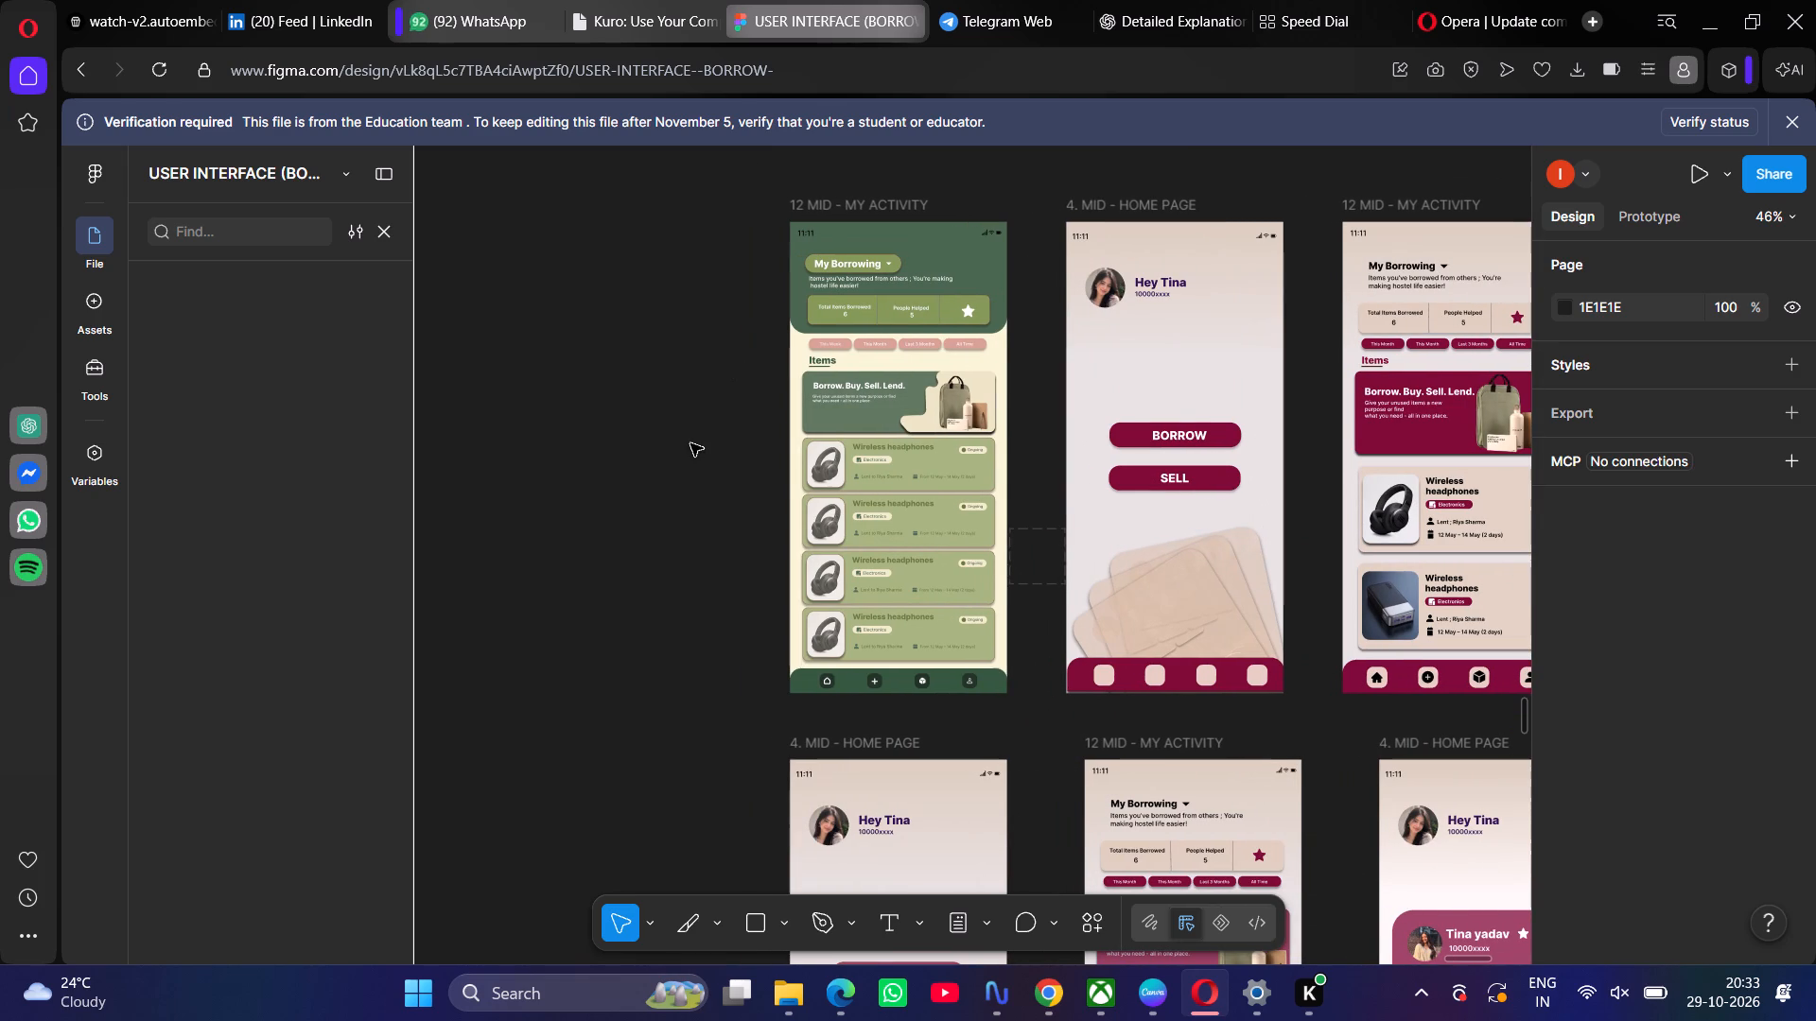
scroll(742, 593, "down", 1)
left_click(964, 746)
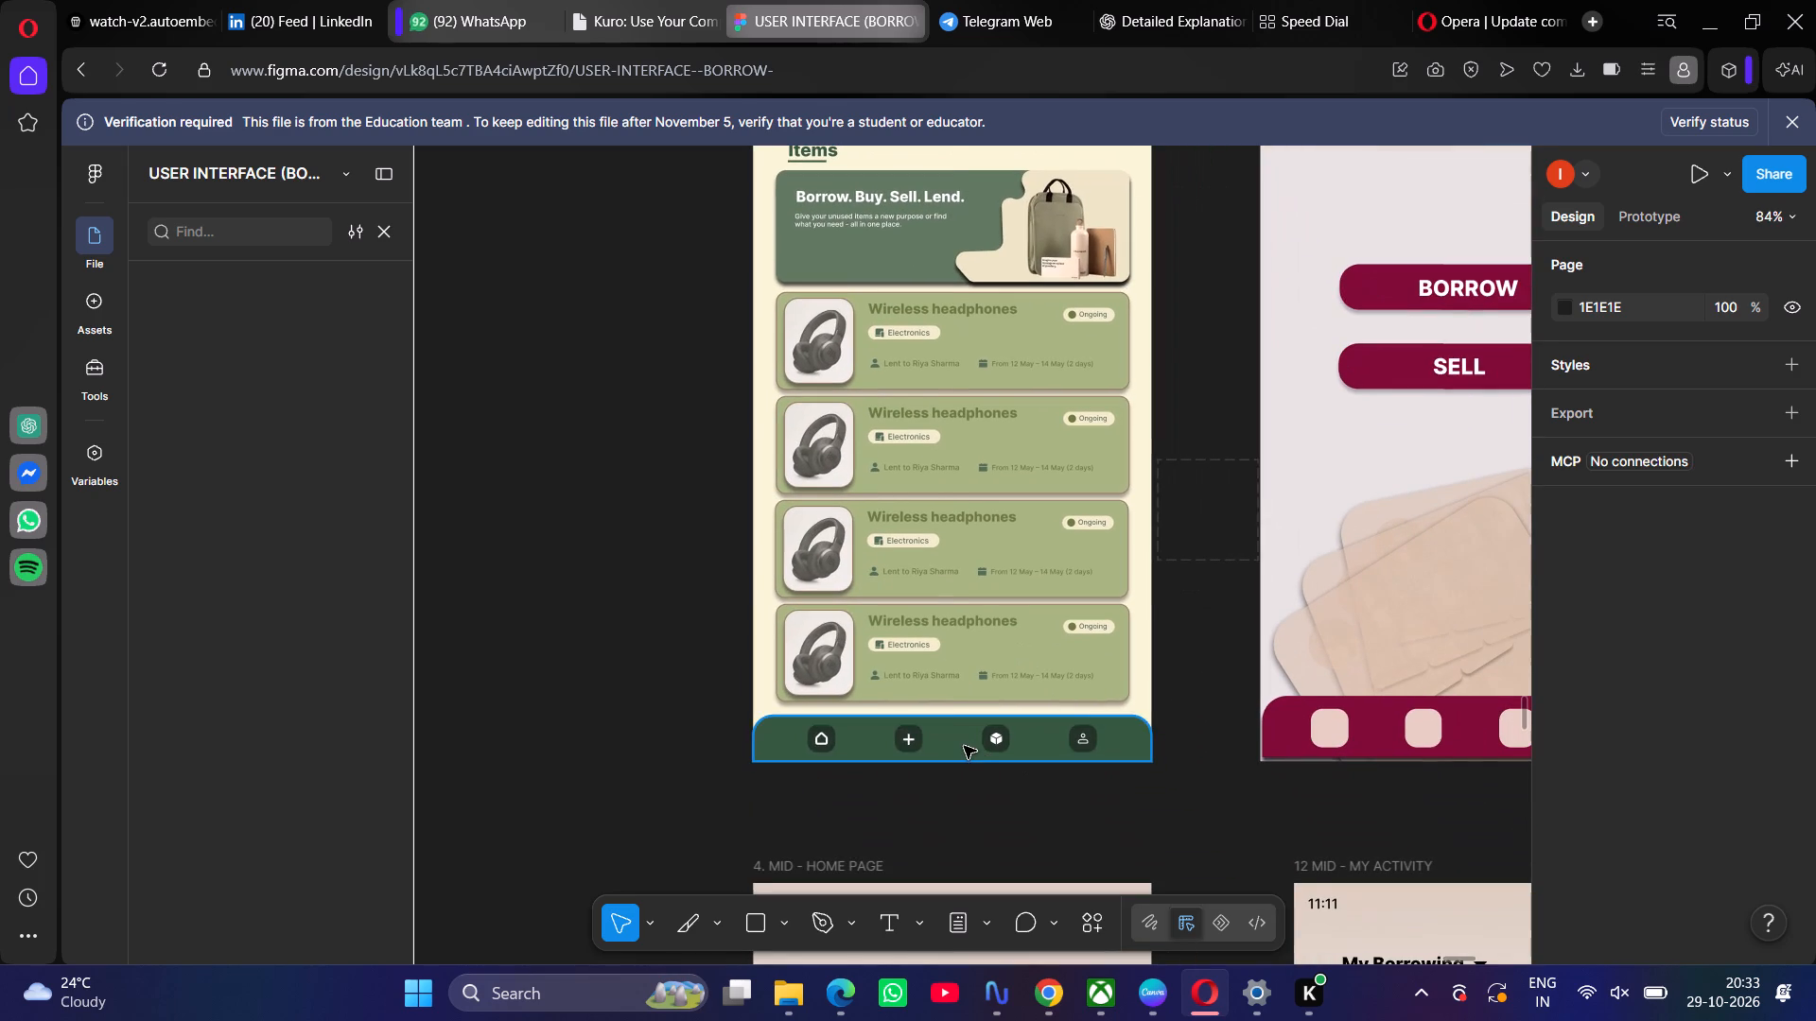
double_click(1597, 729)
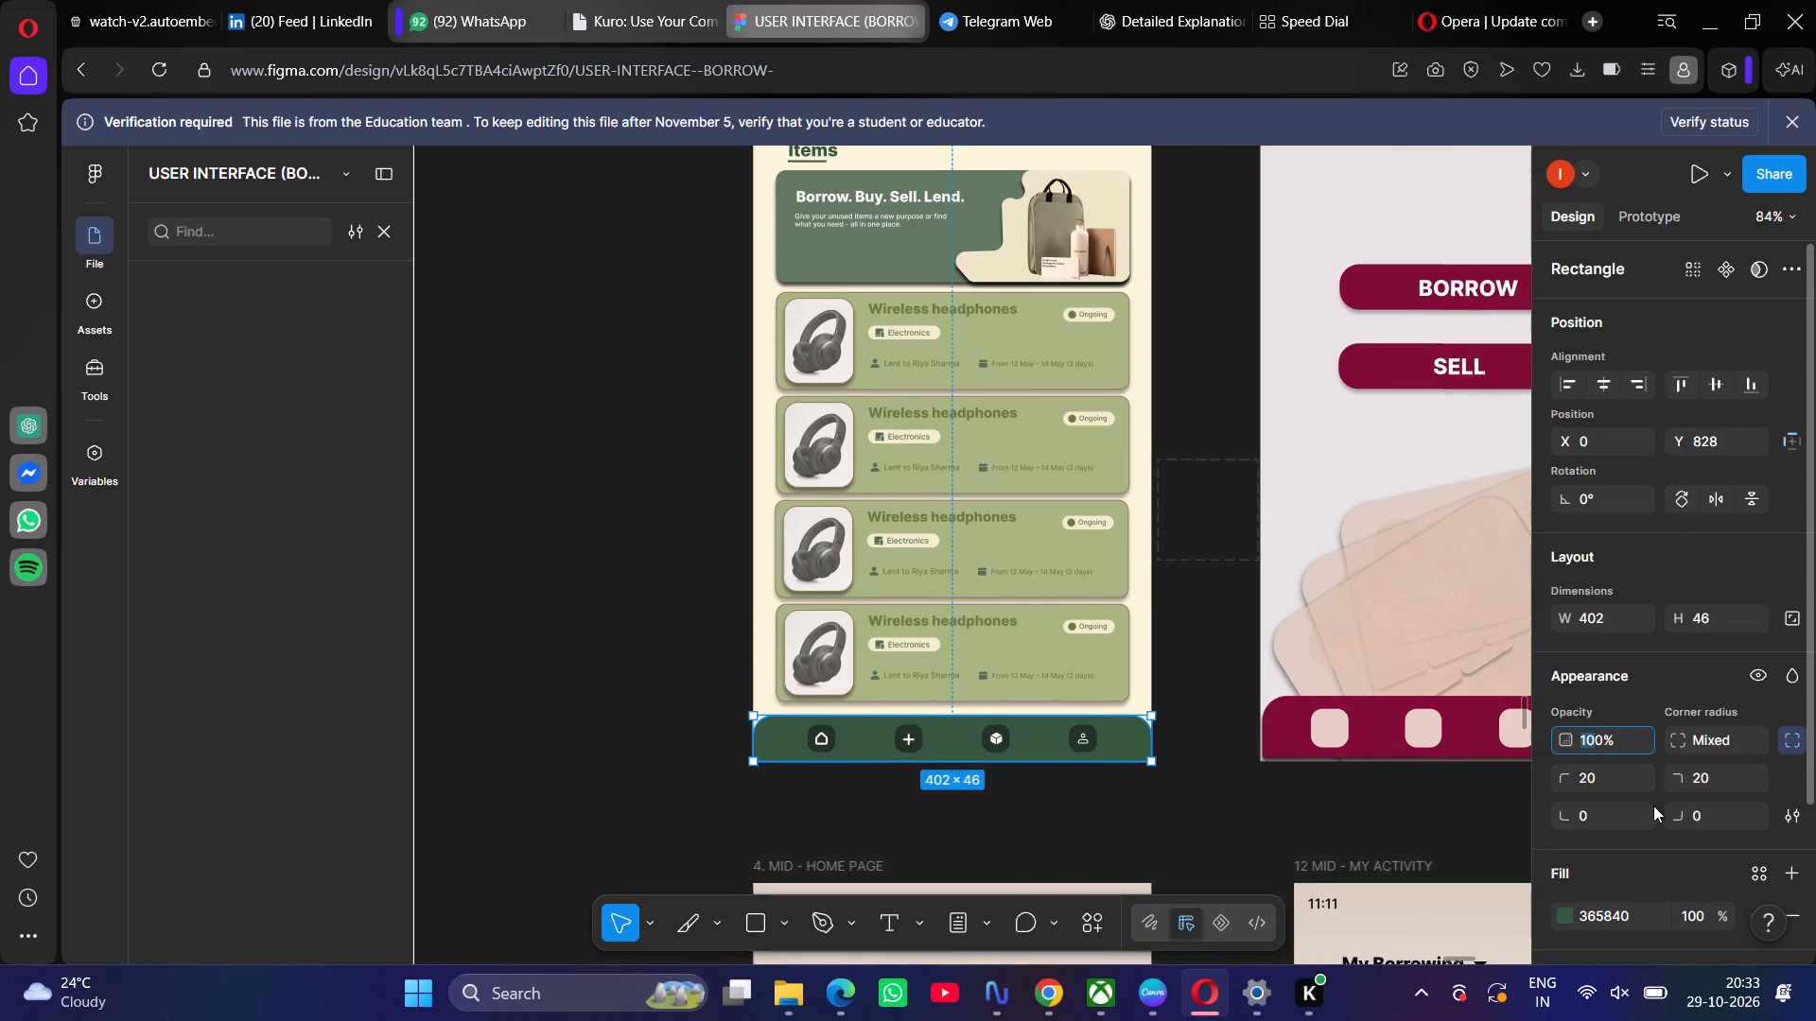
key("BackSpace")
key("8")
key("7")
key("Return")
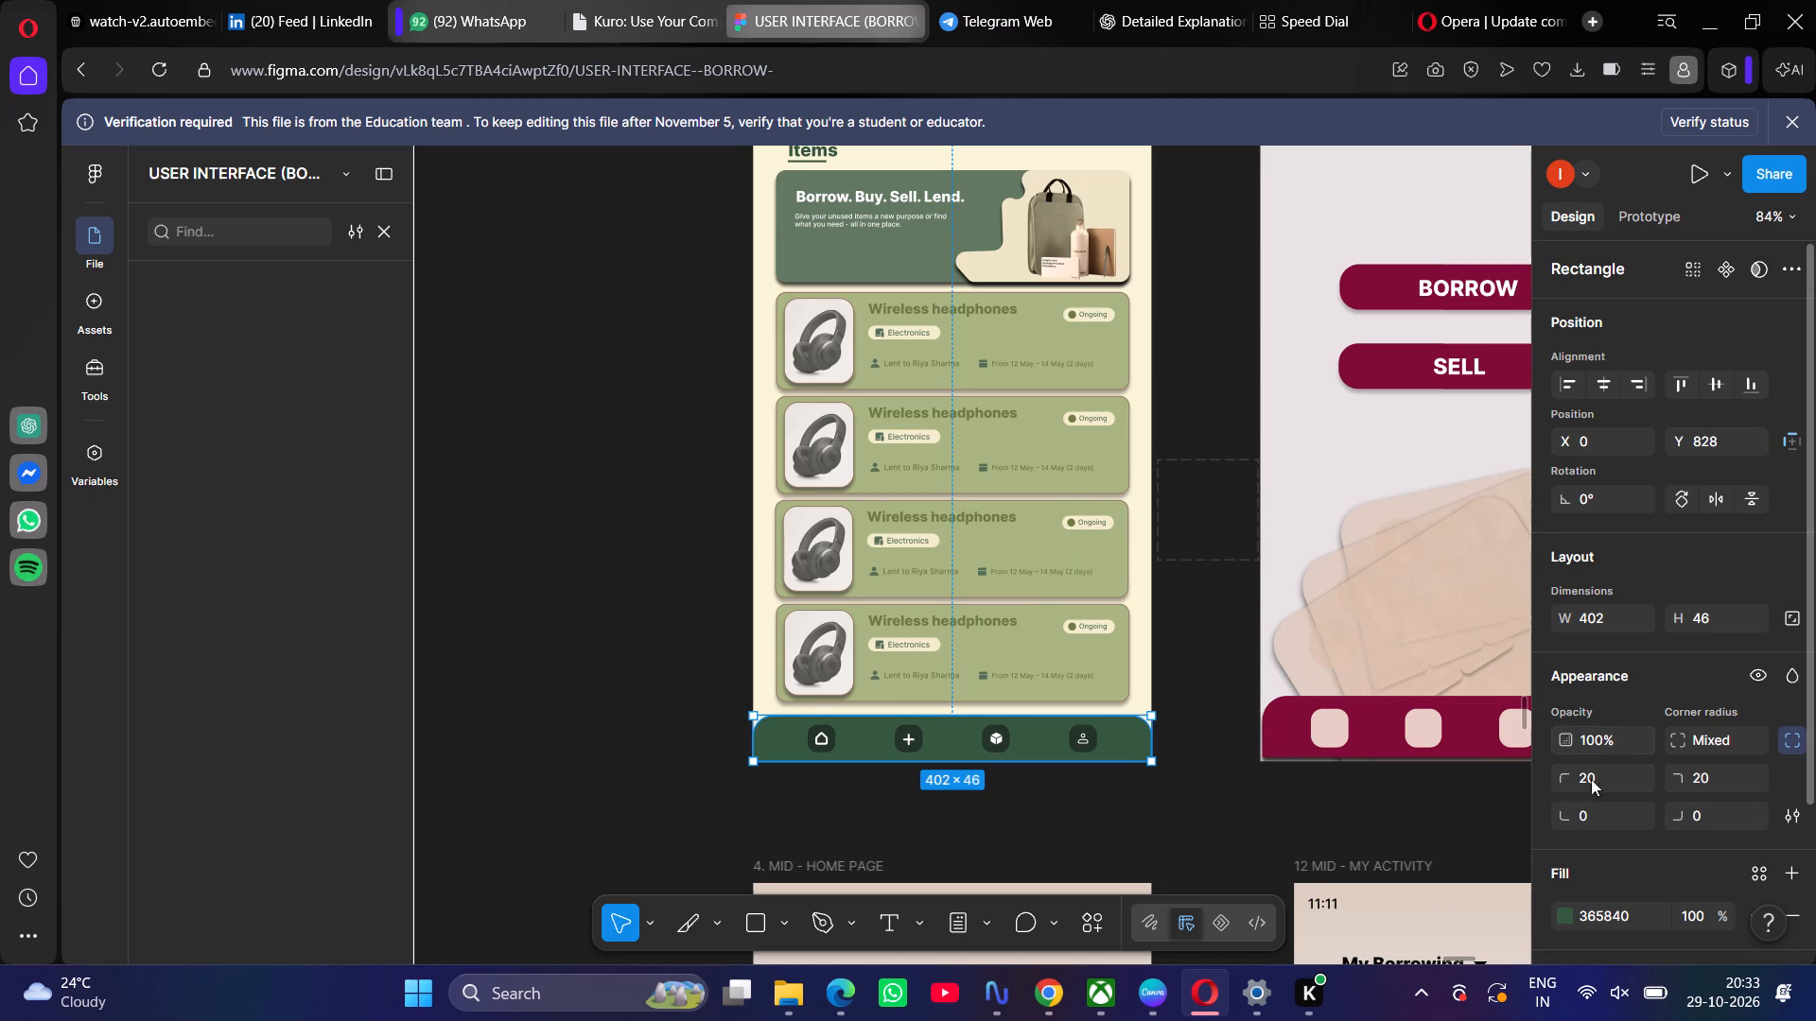
Fill the navigation bar rectangle with the muted green RGB 96 121 96 sampled from the "Borrow. Buy. Sell. Lend." banner.
left_click(1572, 911)
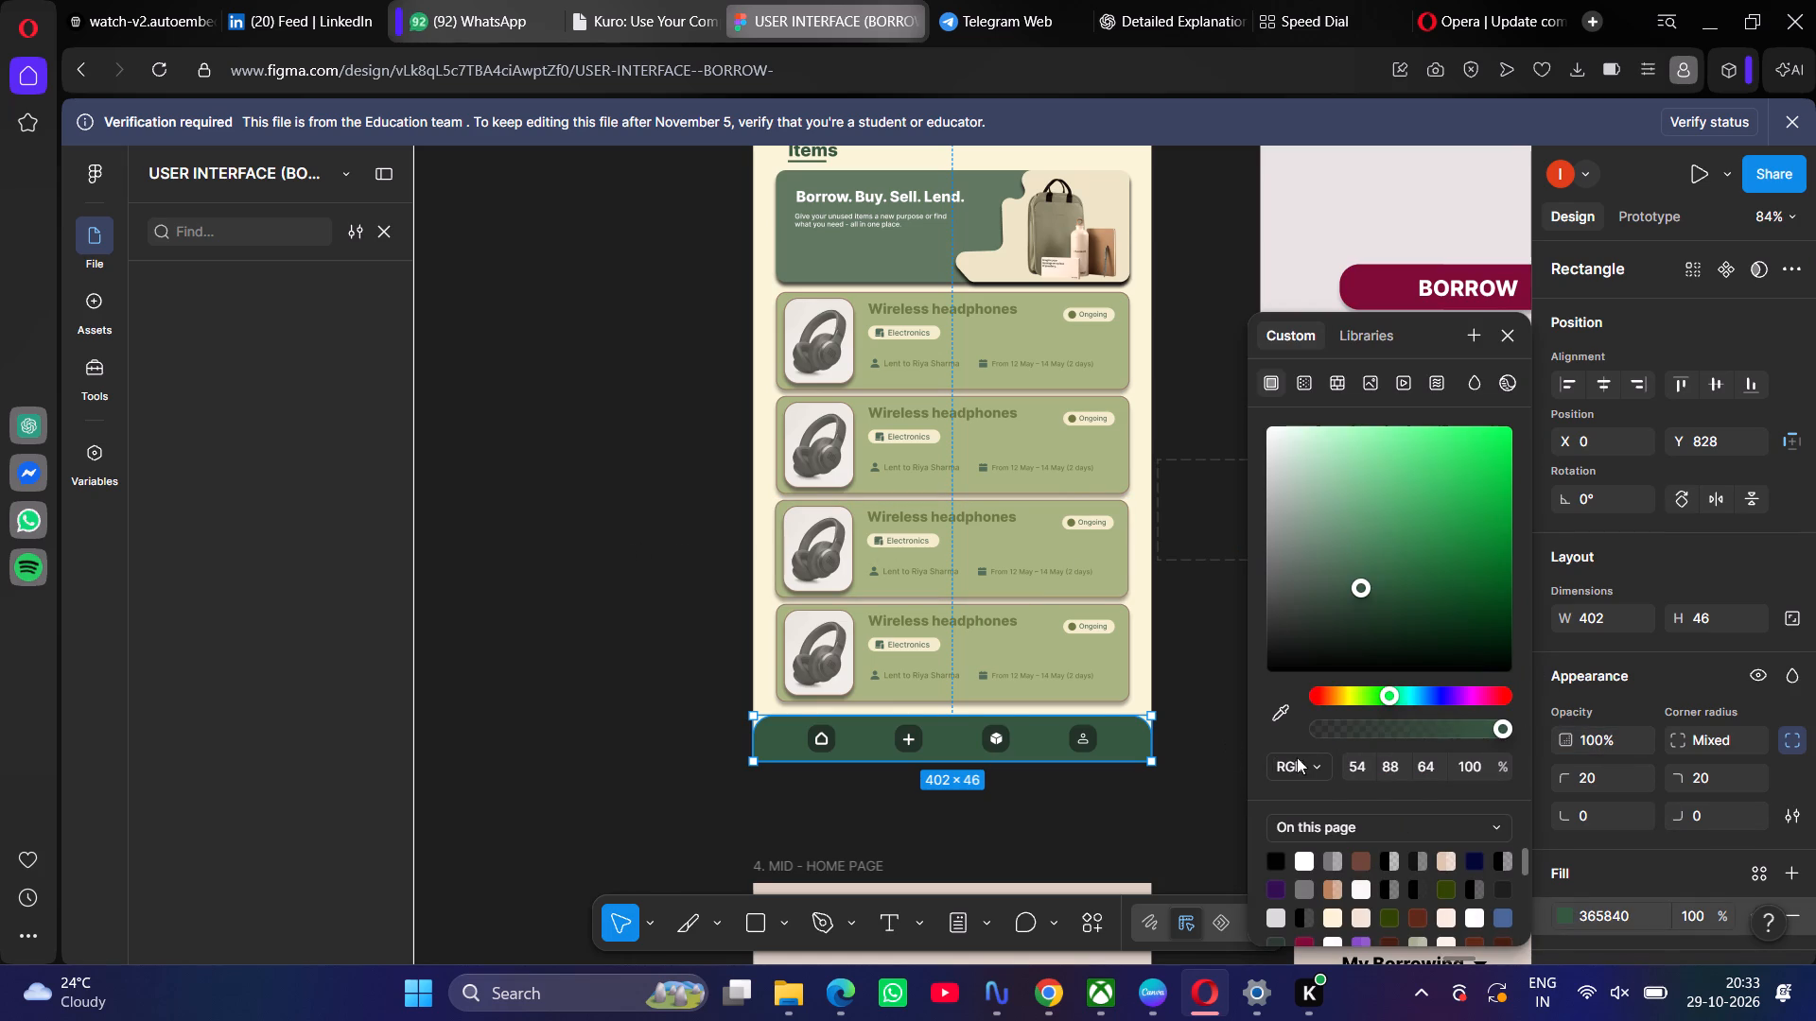
left_click(1288, 718)
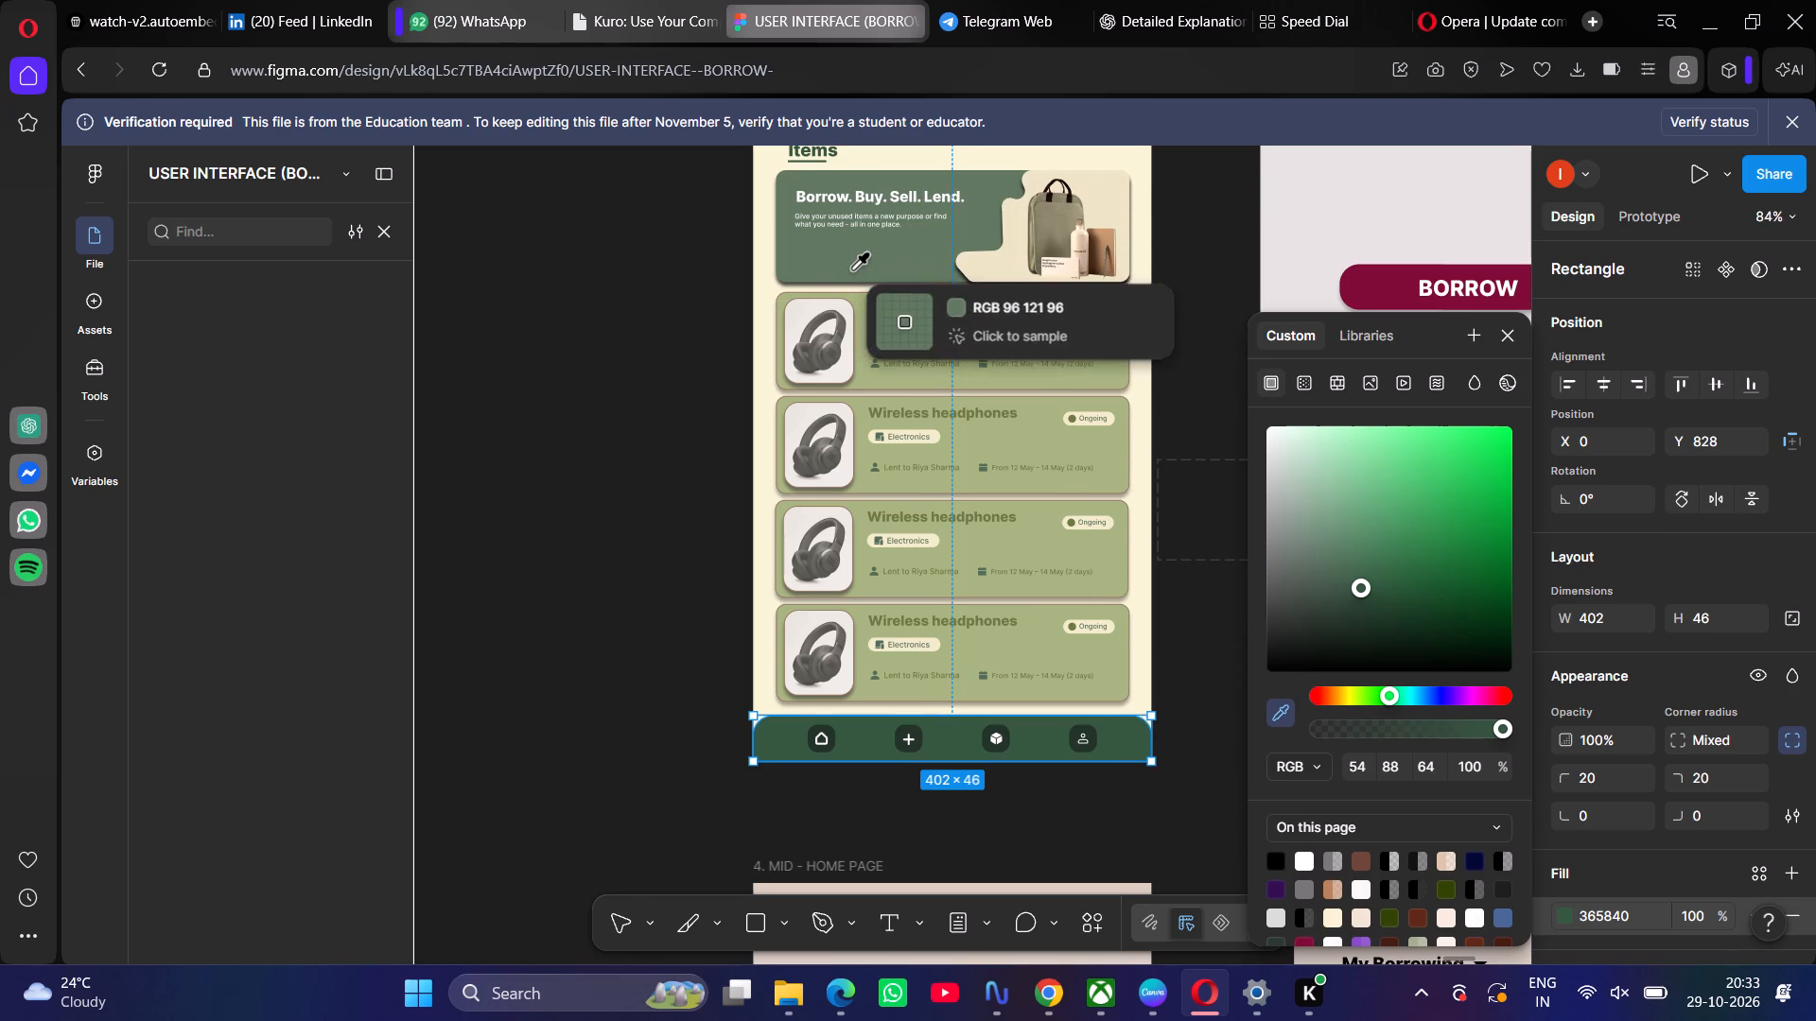
left_click(852, 270)
left_click(617, 421)
Check the banner rectangle's opacity and set the My Borrowing header background rectangle to the same 87% opacity.
scroll(618, 417, "up", 1)
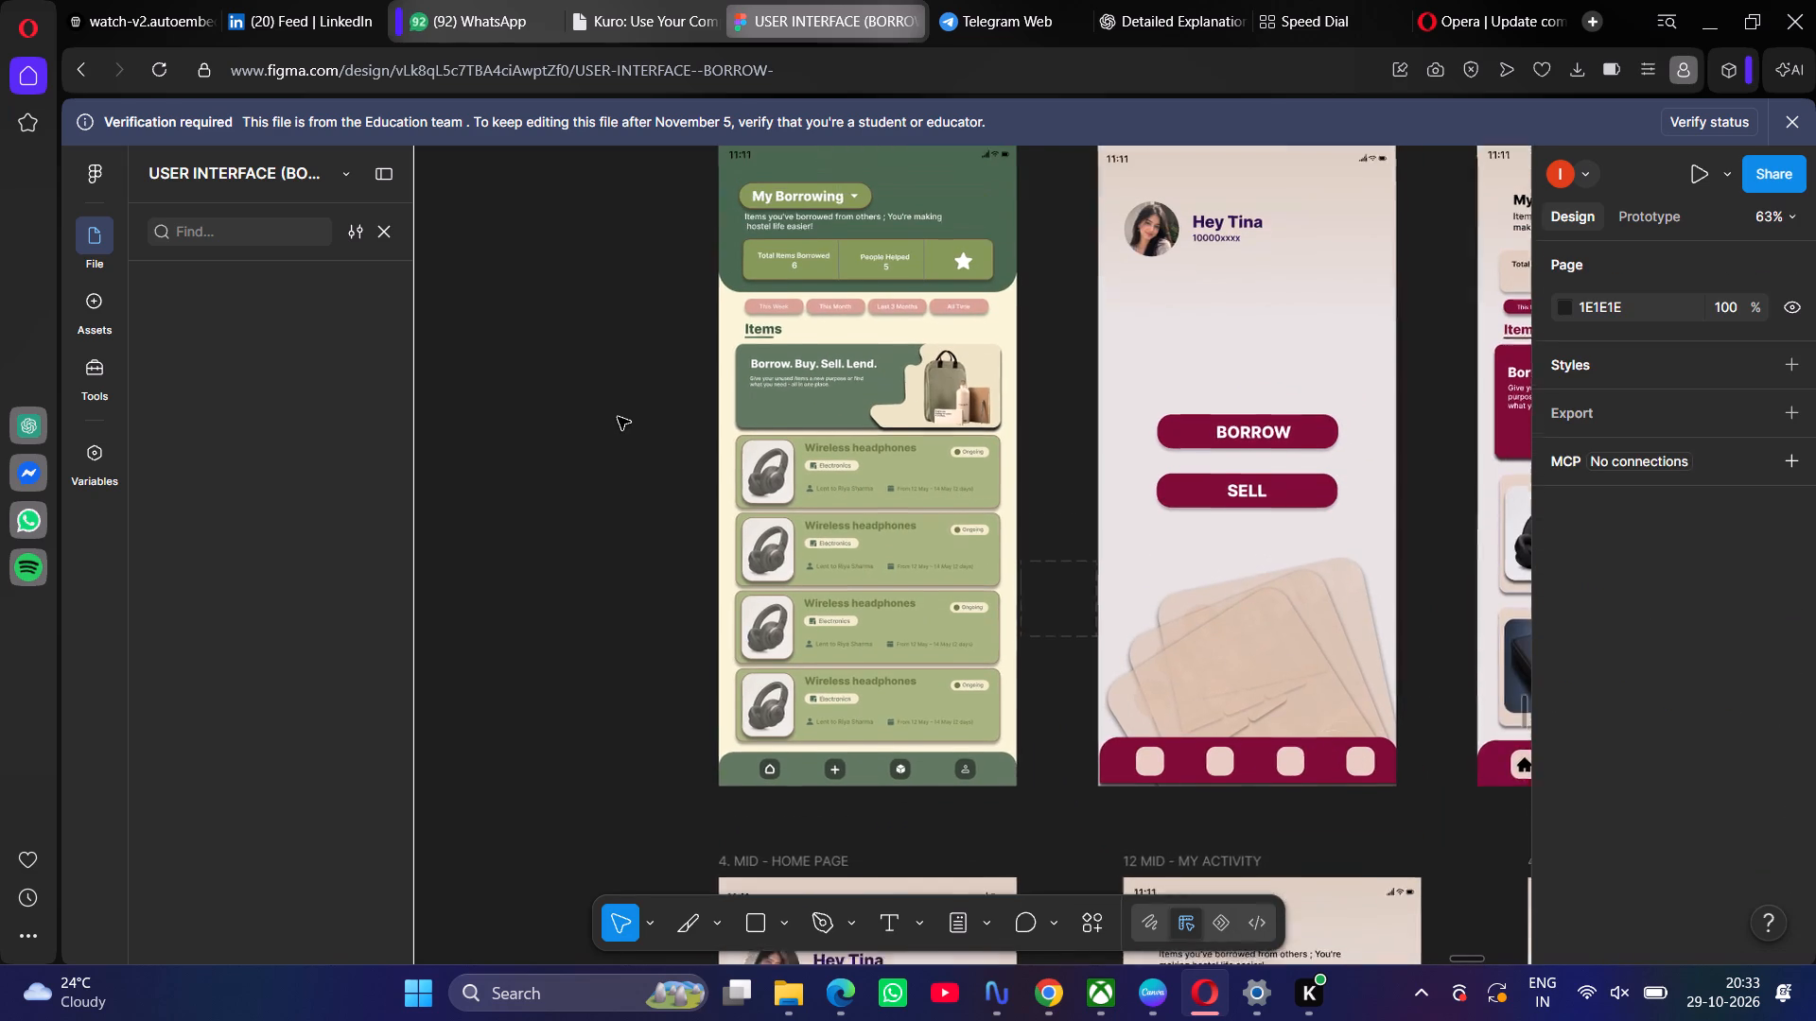
scroll(618, 417, "up", 2)
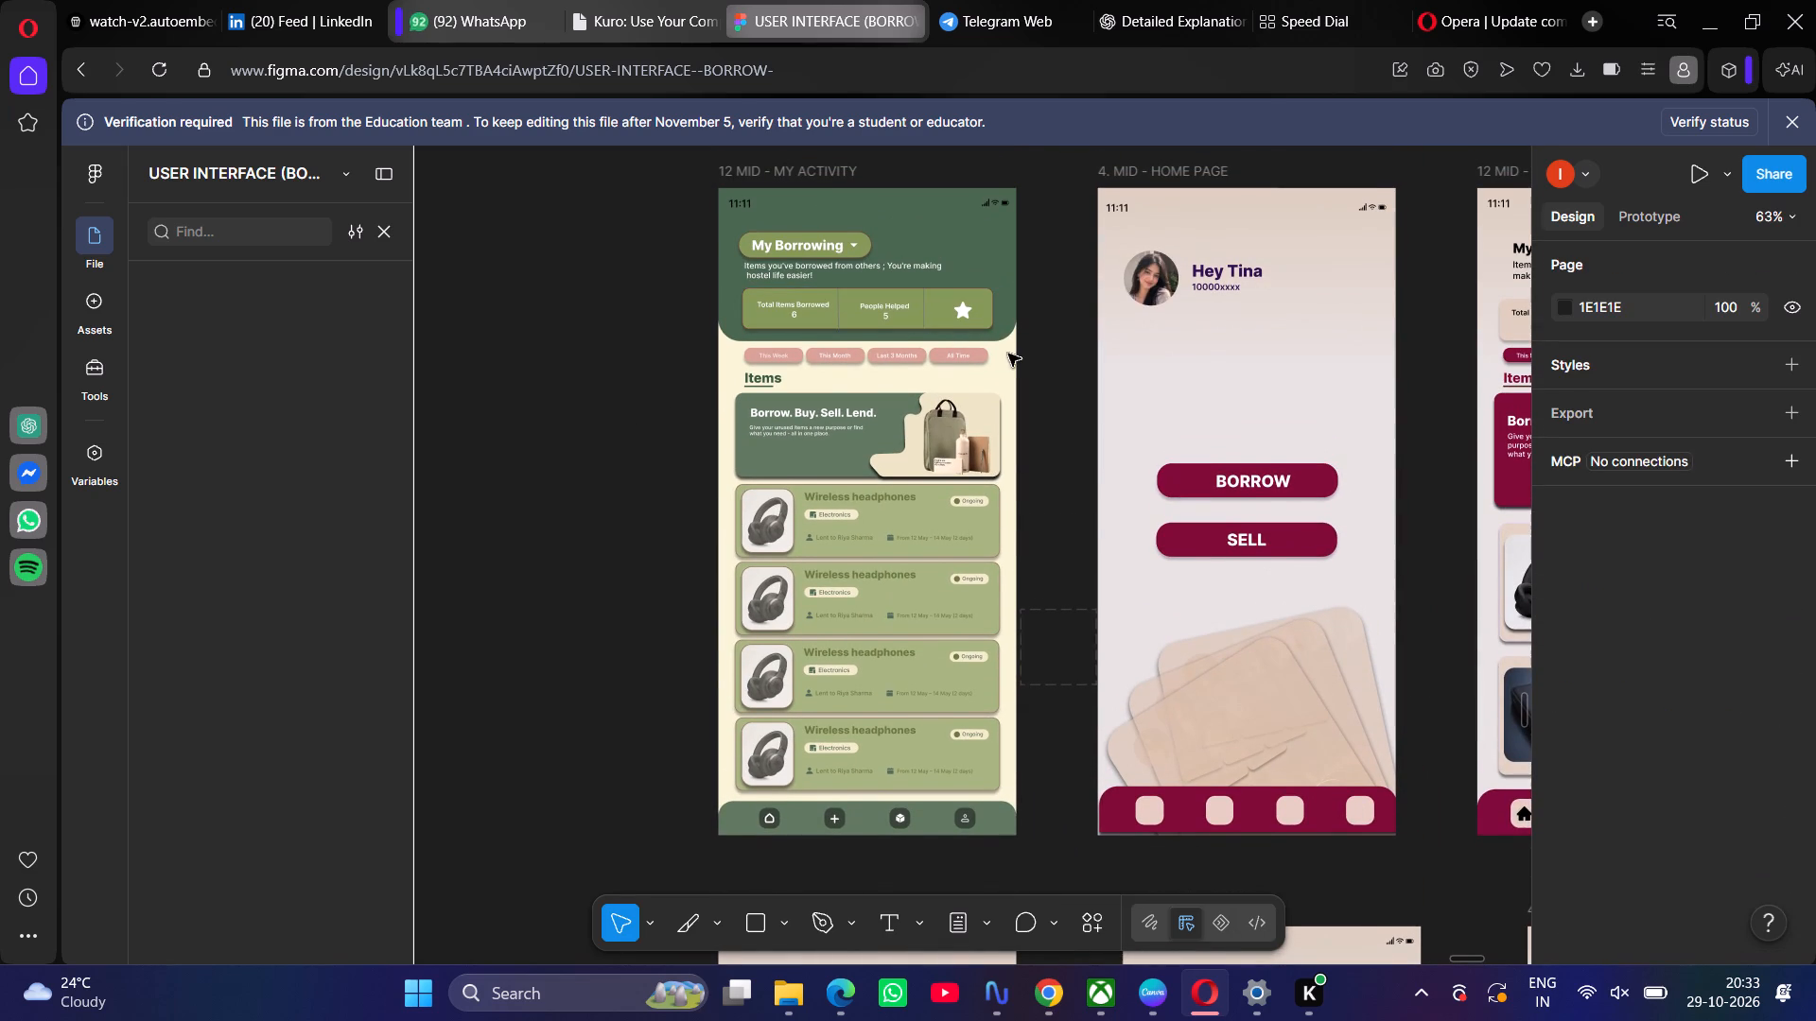
left_click(986, 252)
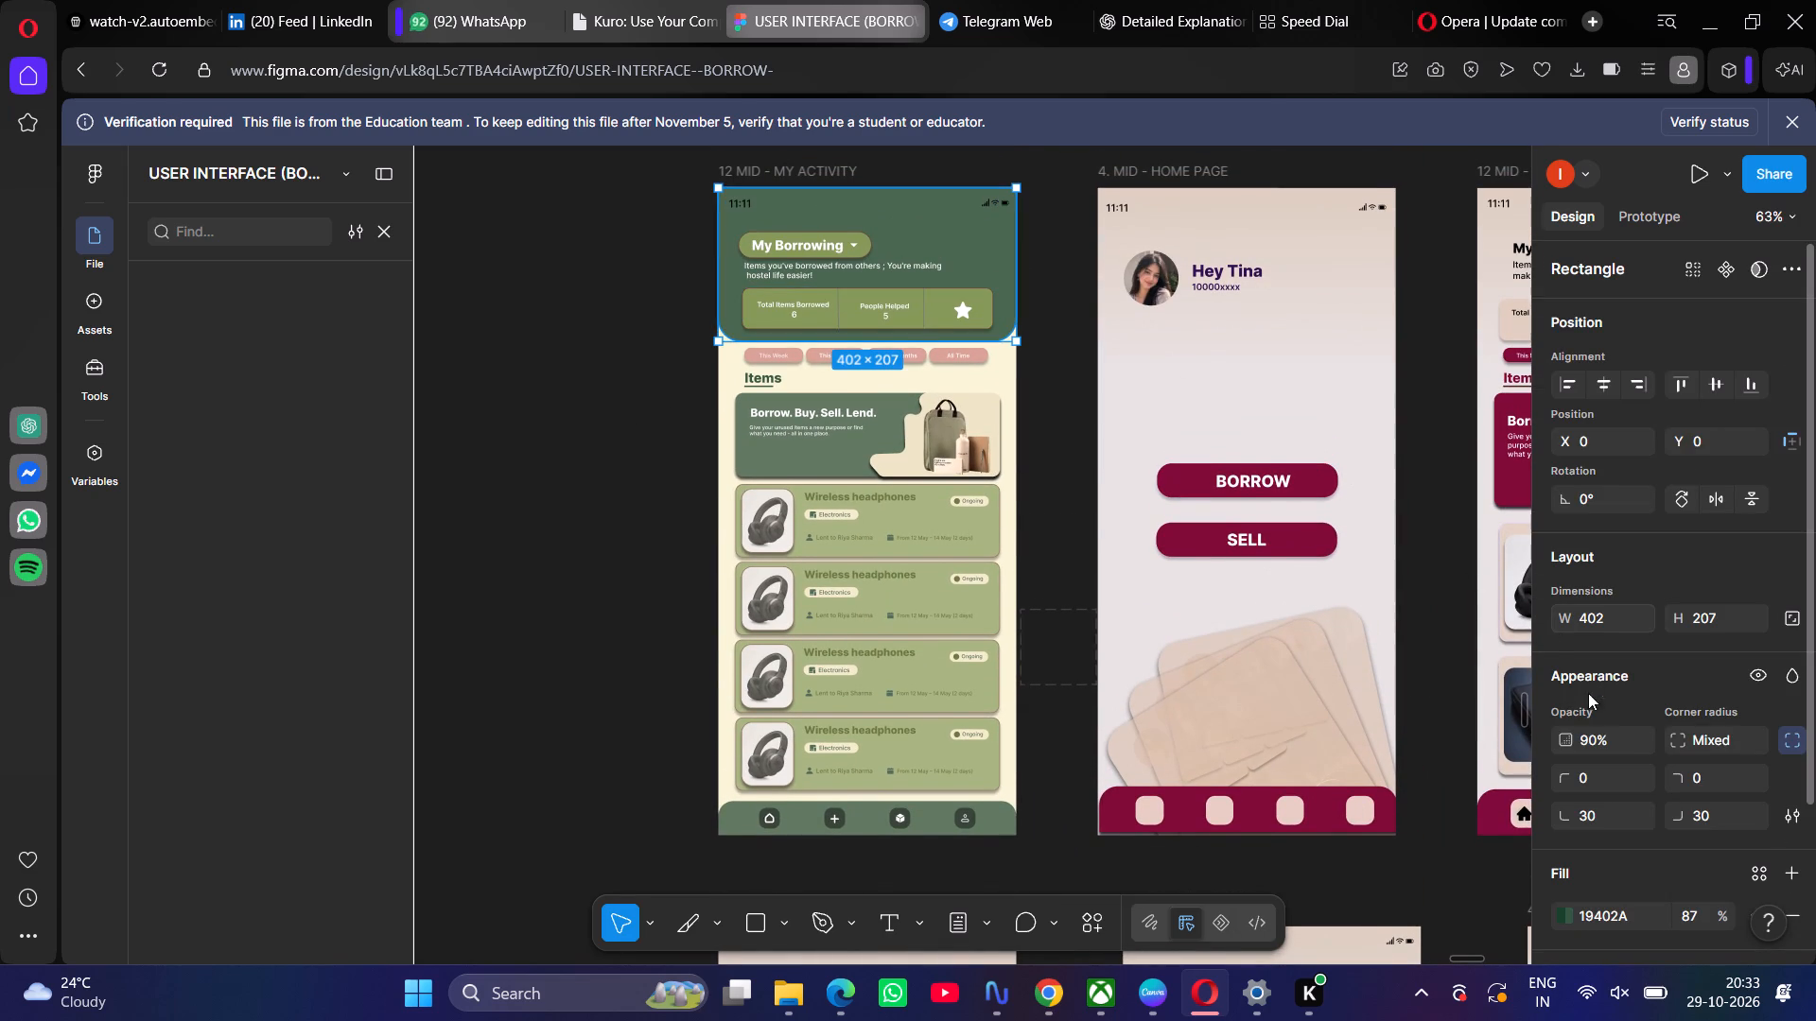
left_click(850, 456)
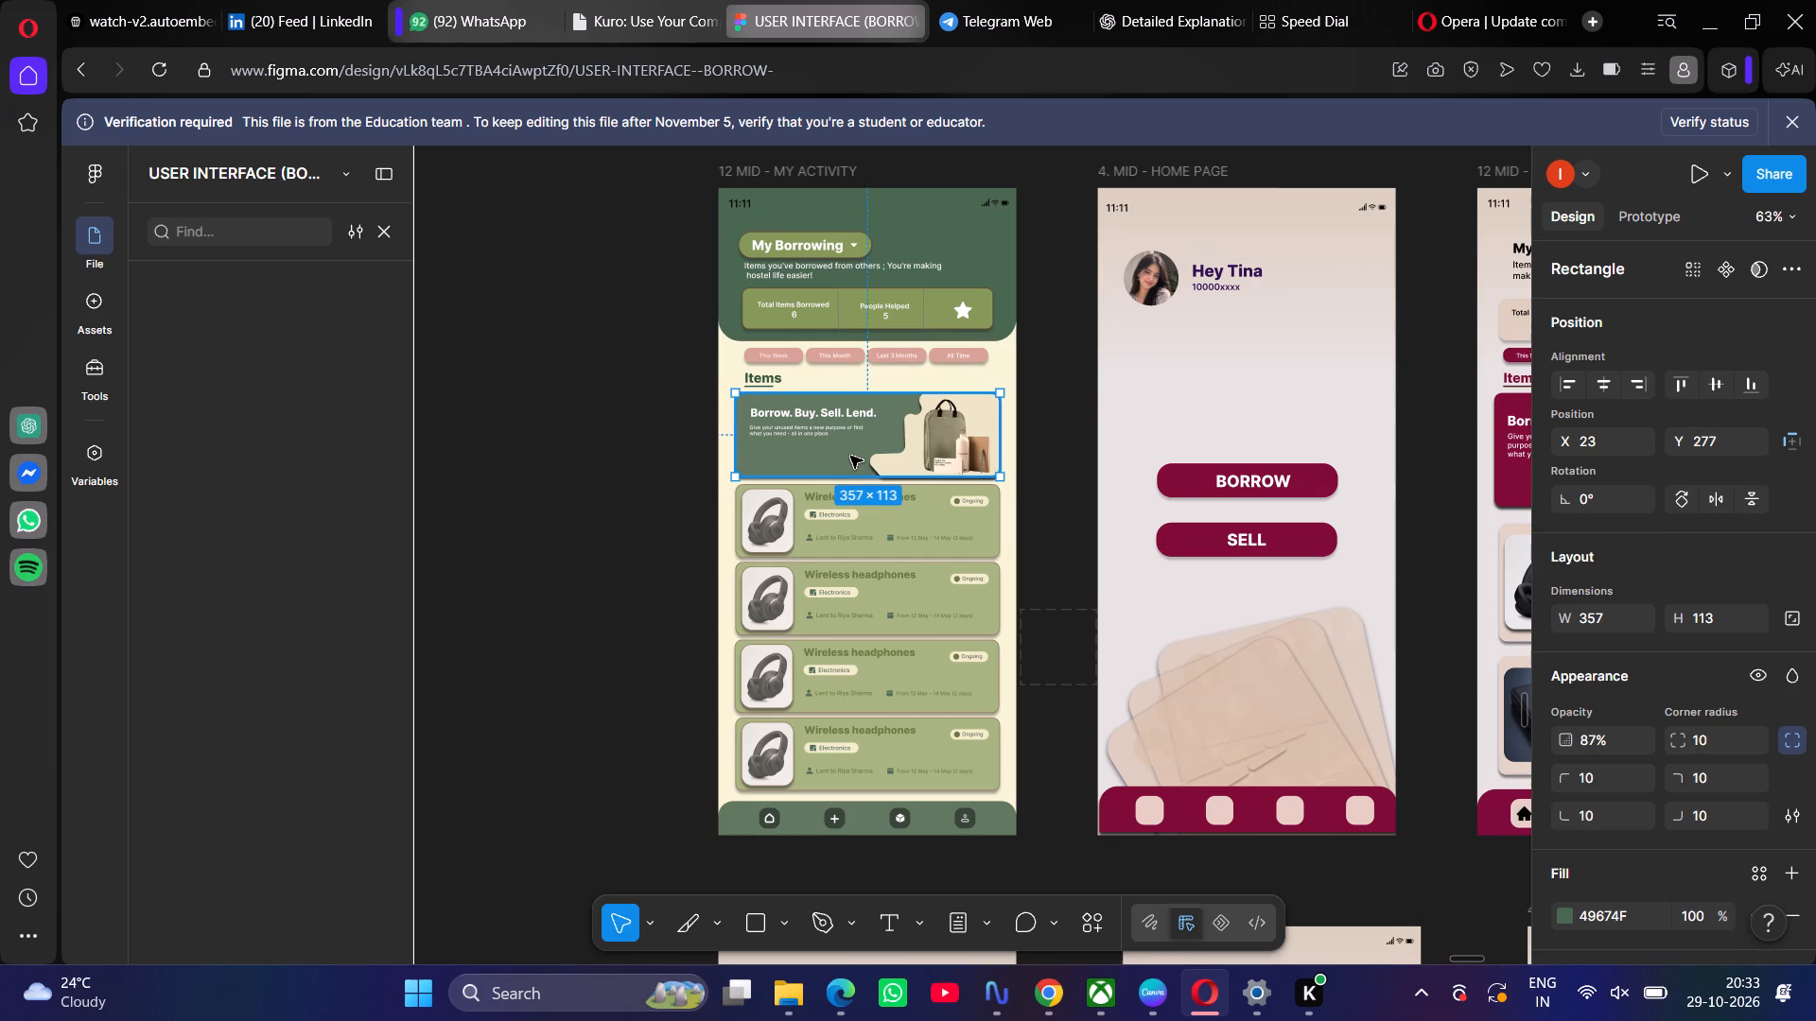
left_click(915, 237)
double_click(1592, 736)
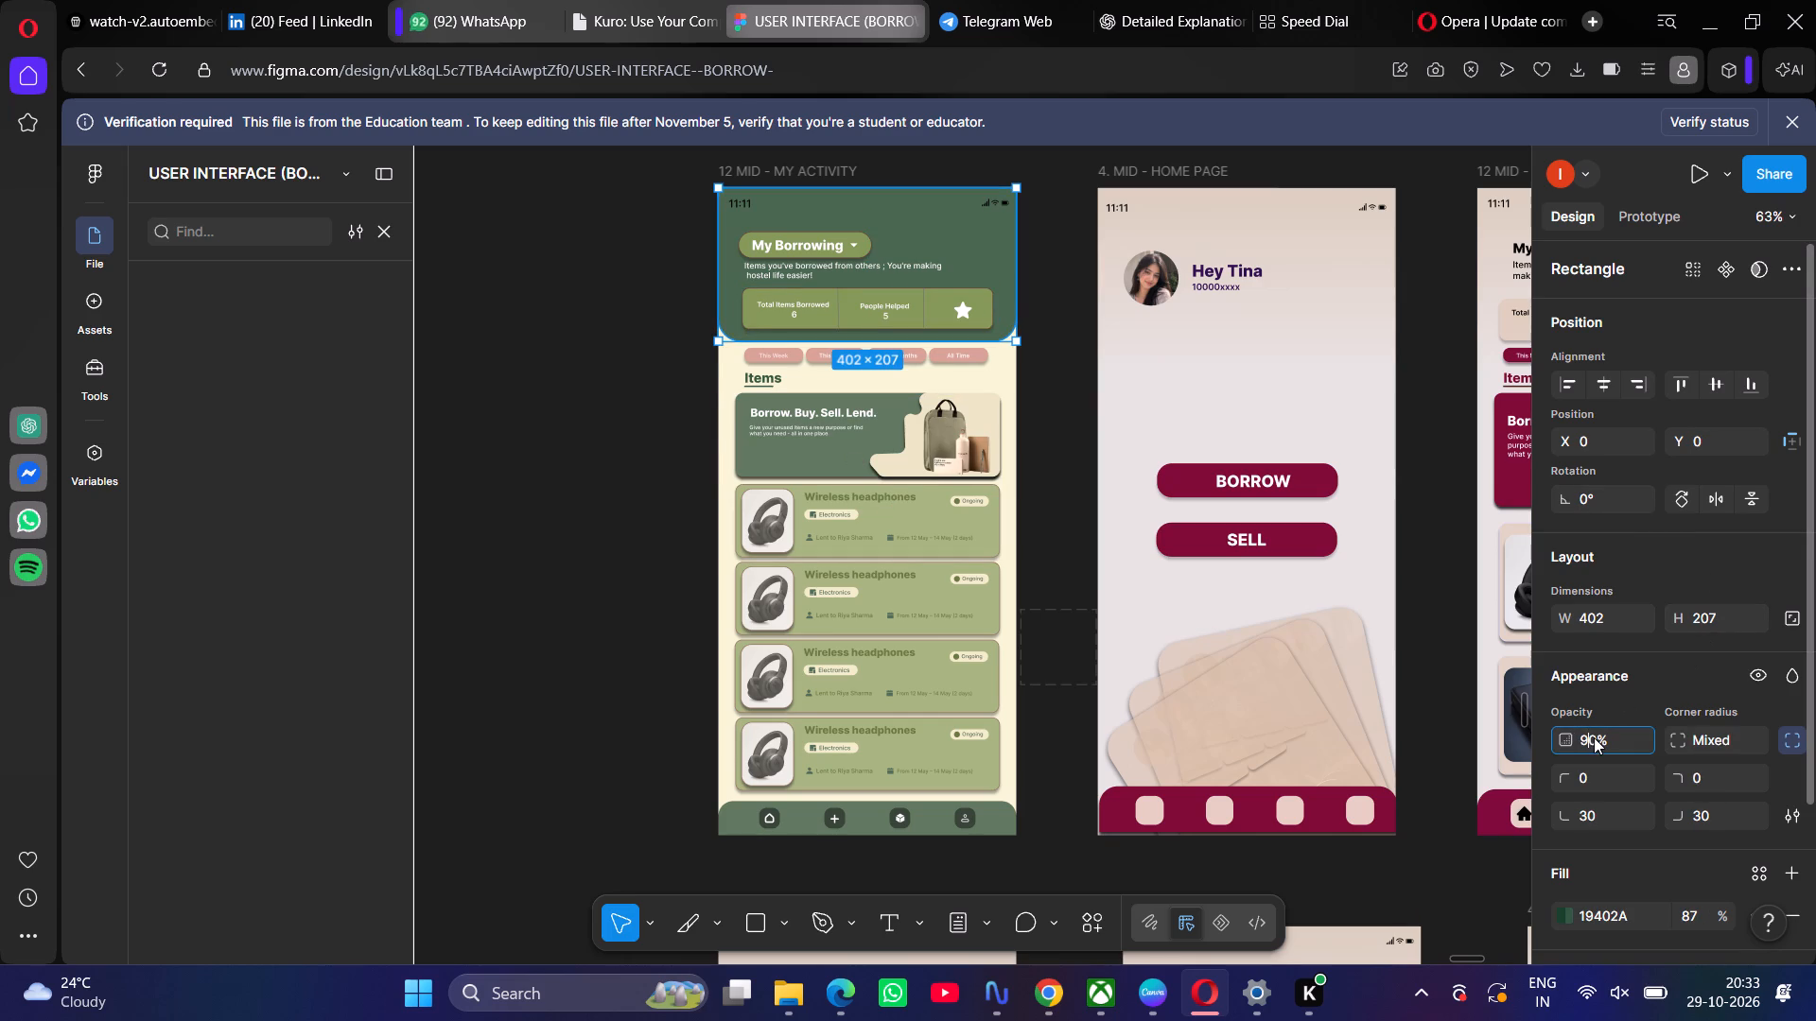
key("BackSpace")
key("BackSpace")
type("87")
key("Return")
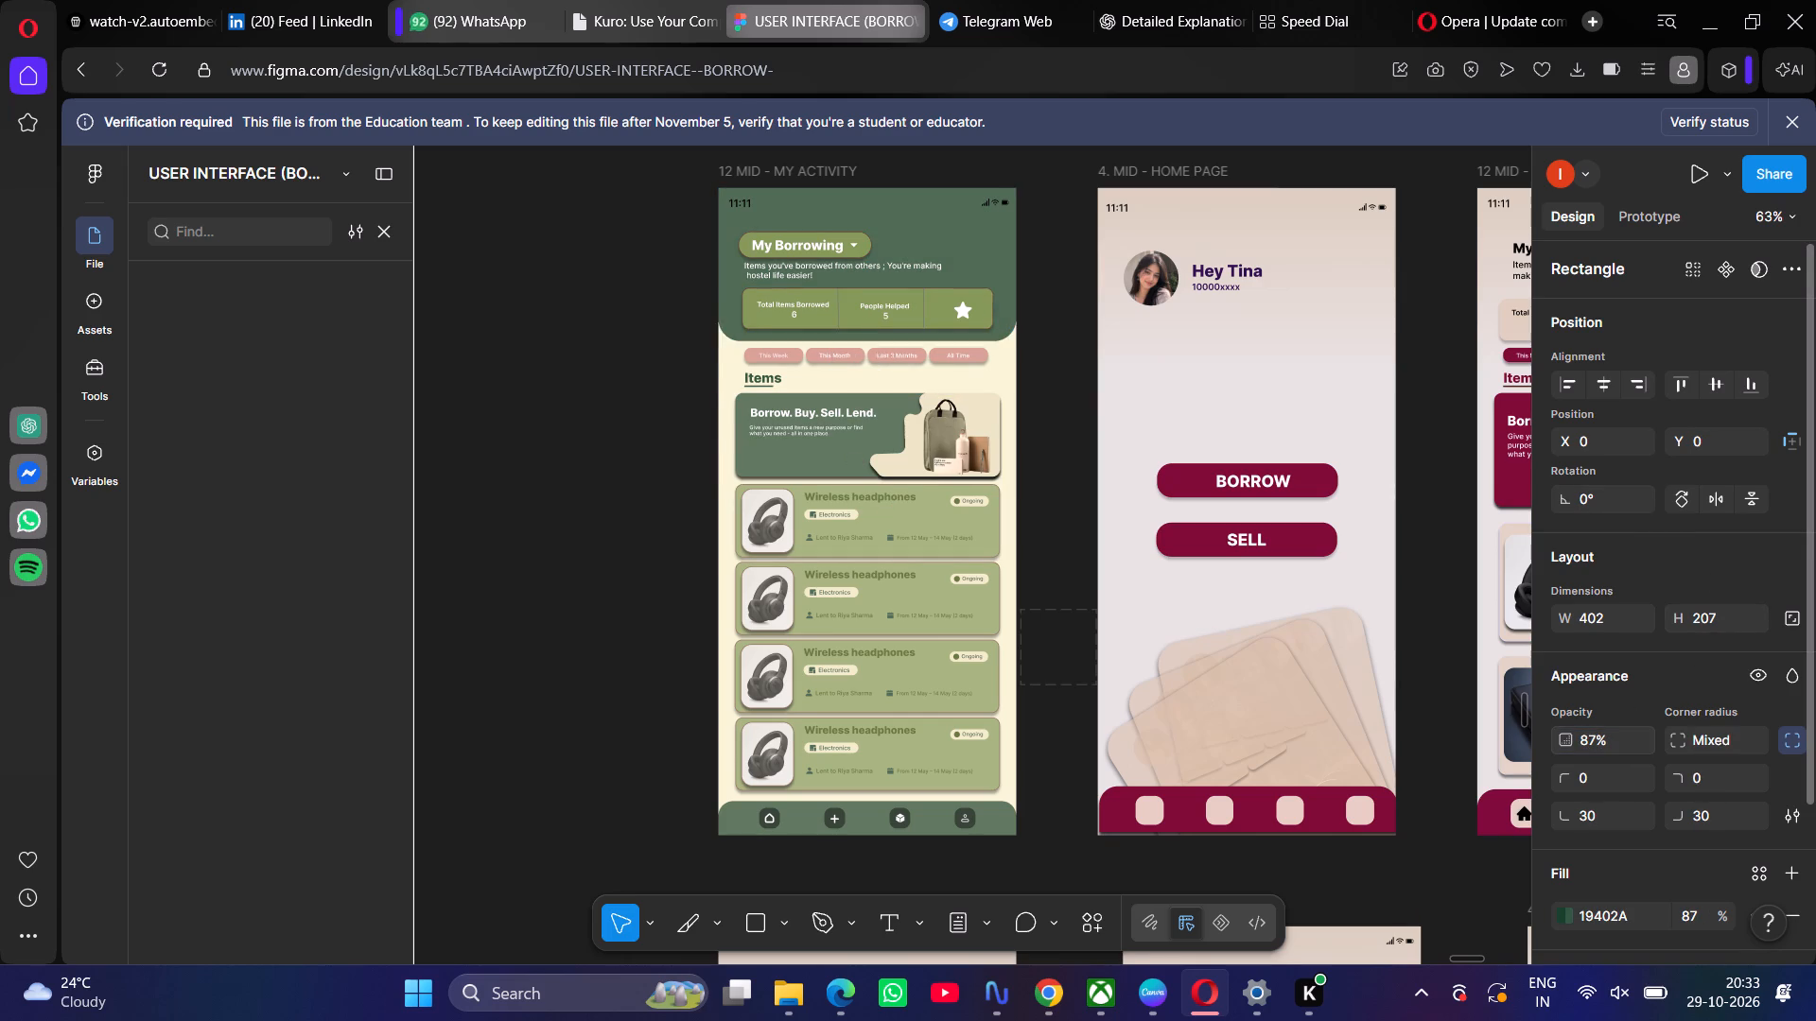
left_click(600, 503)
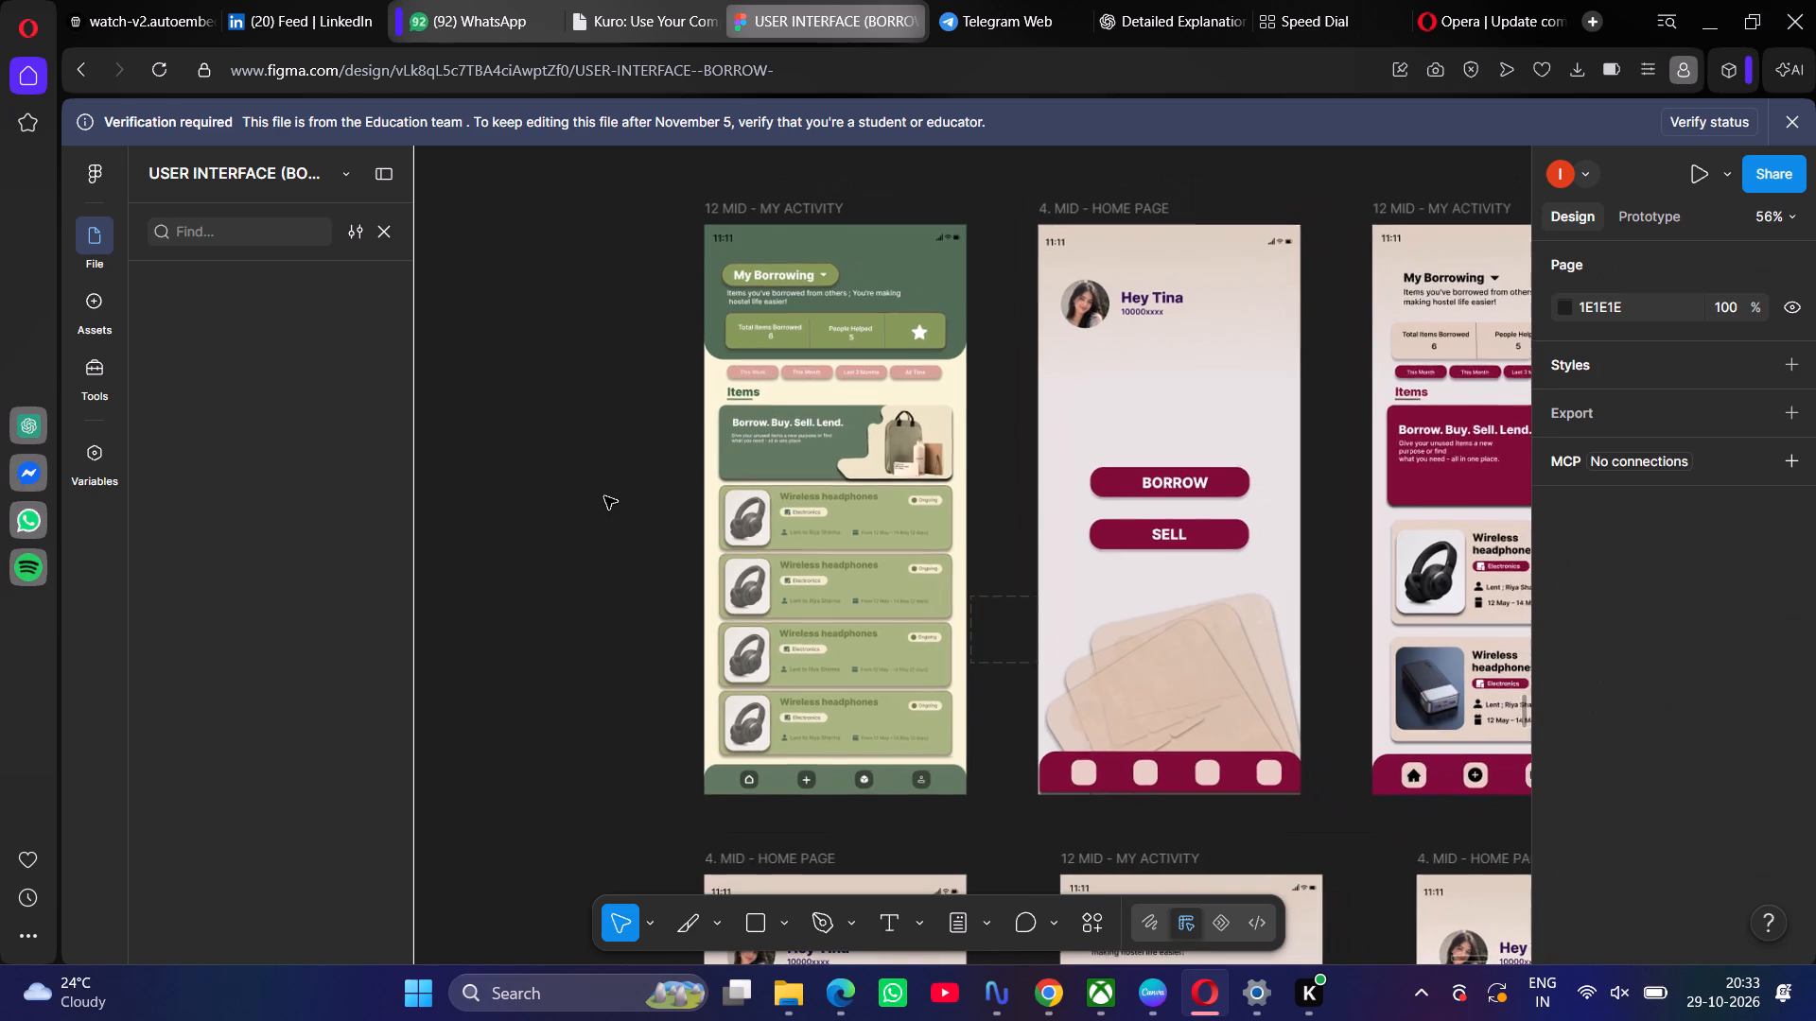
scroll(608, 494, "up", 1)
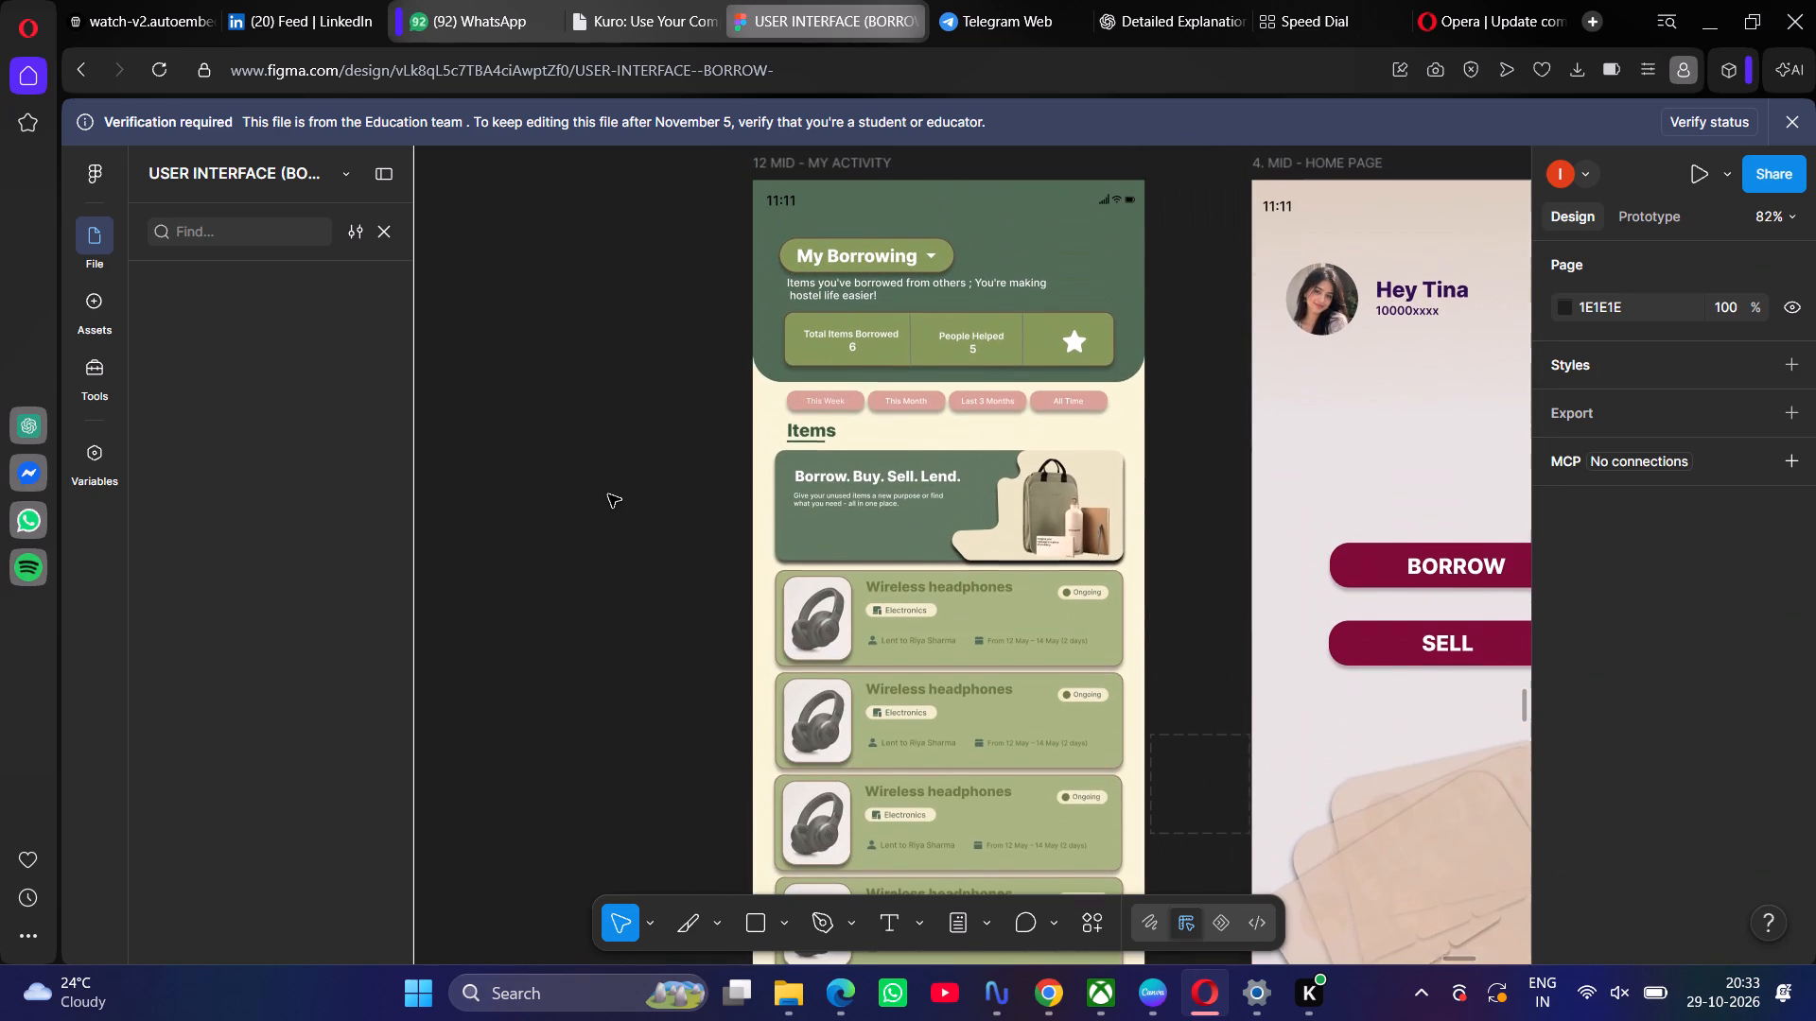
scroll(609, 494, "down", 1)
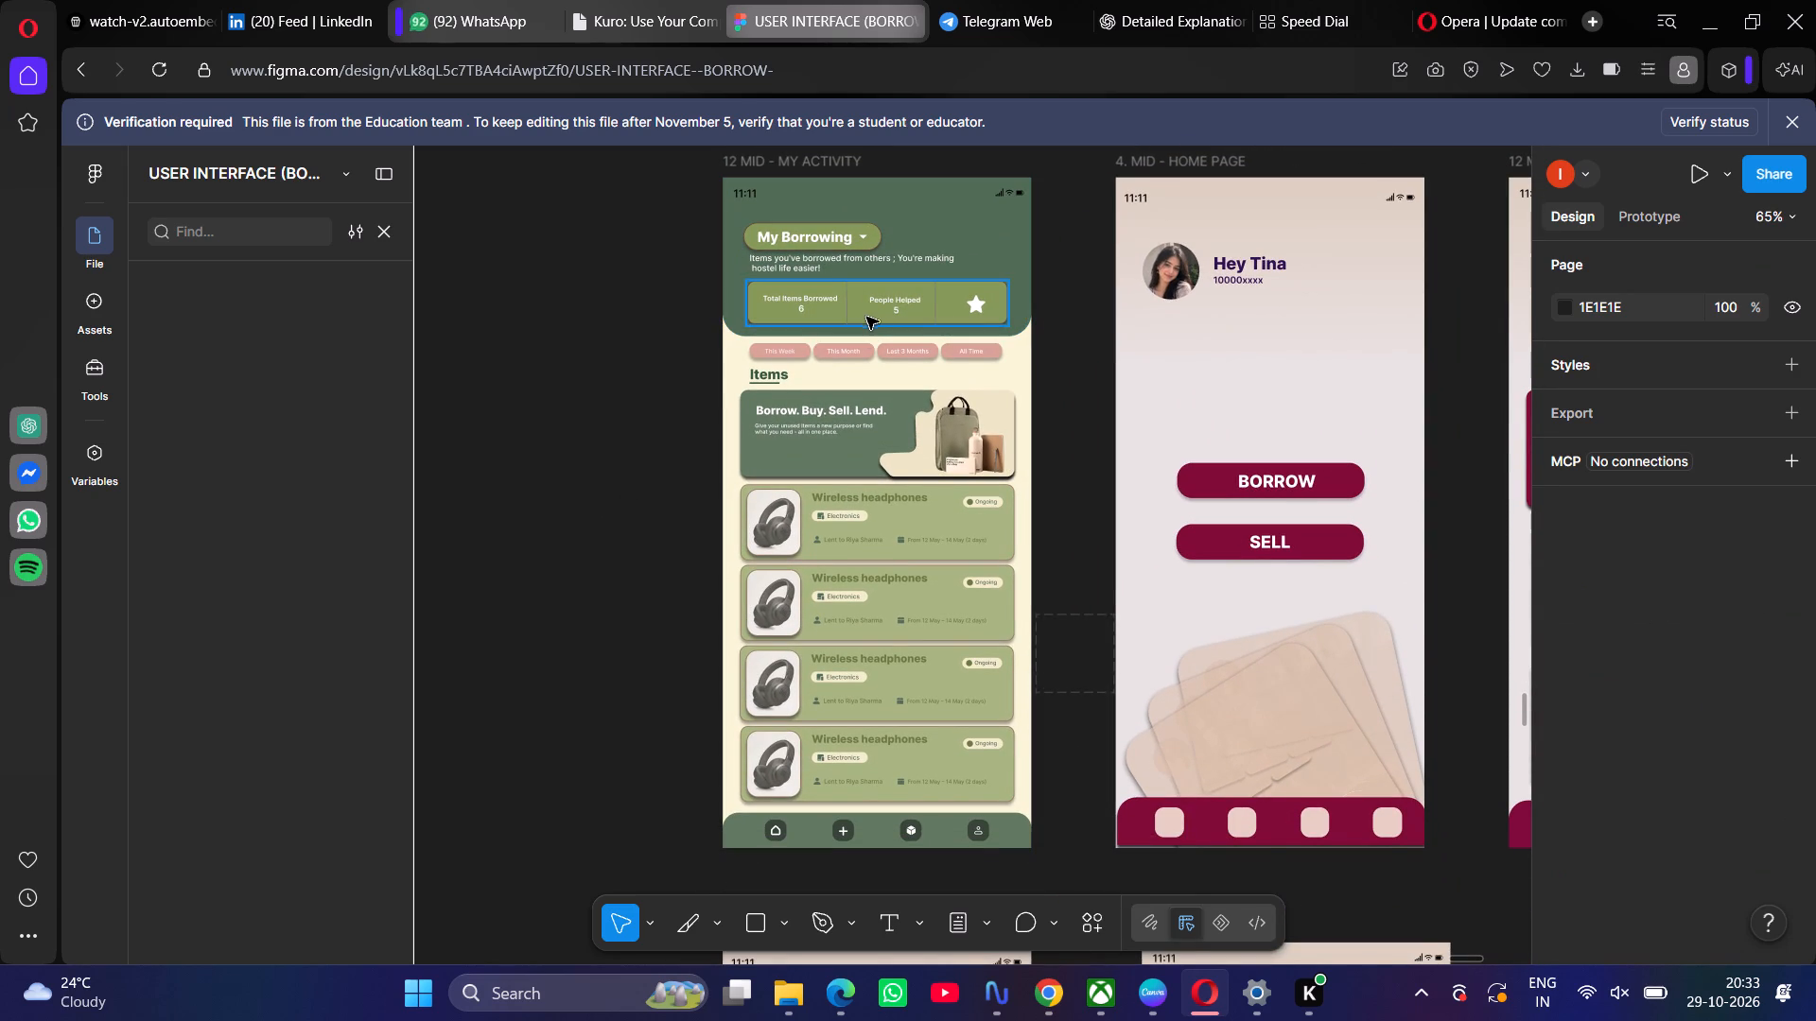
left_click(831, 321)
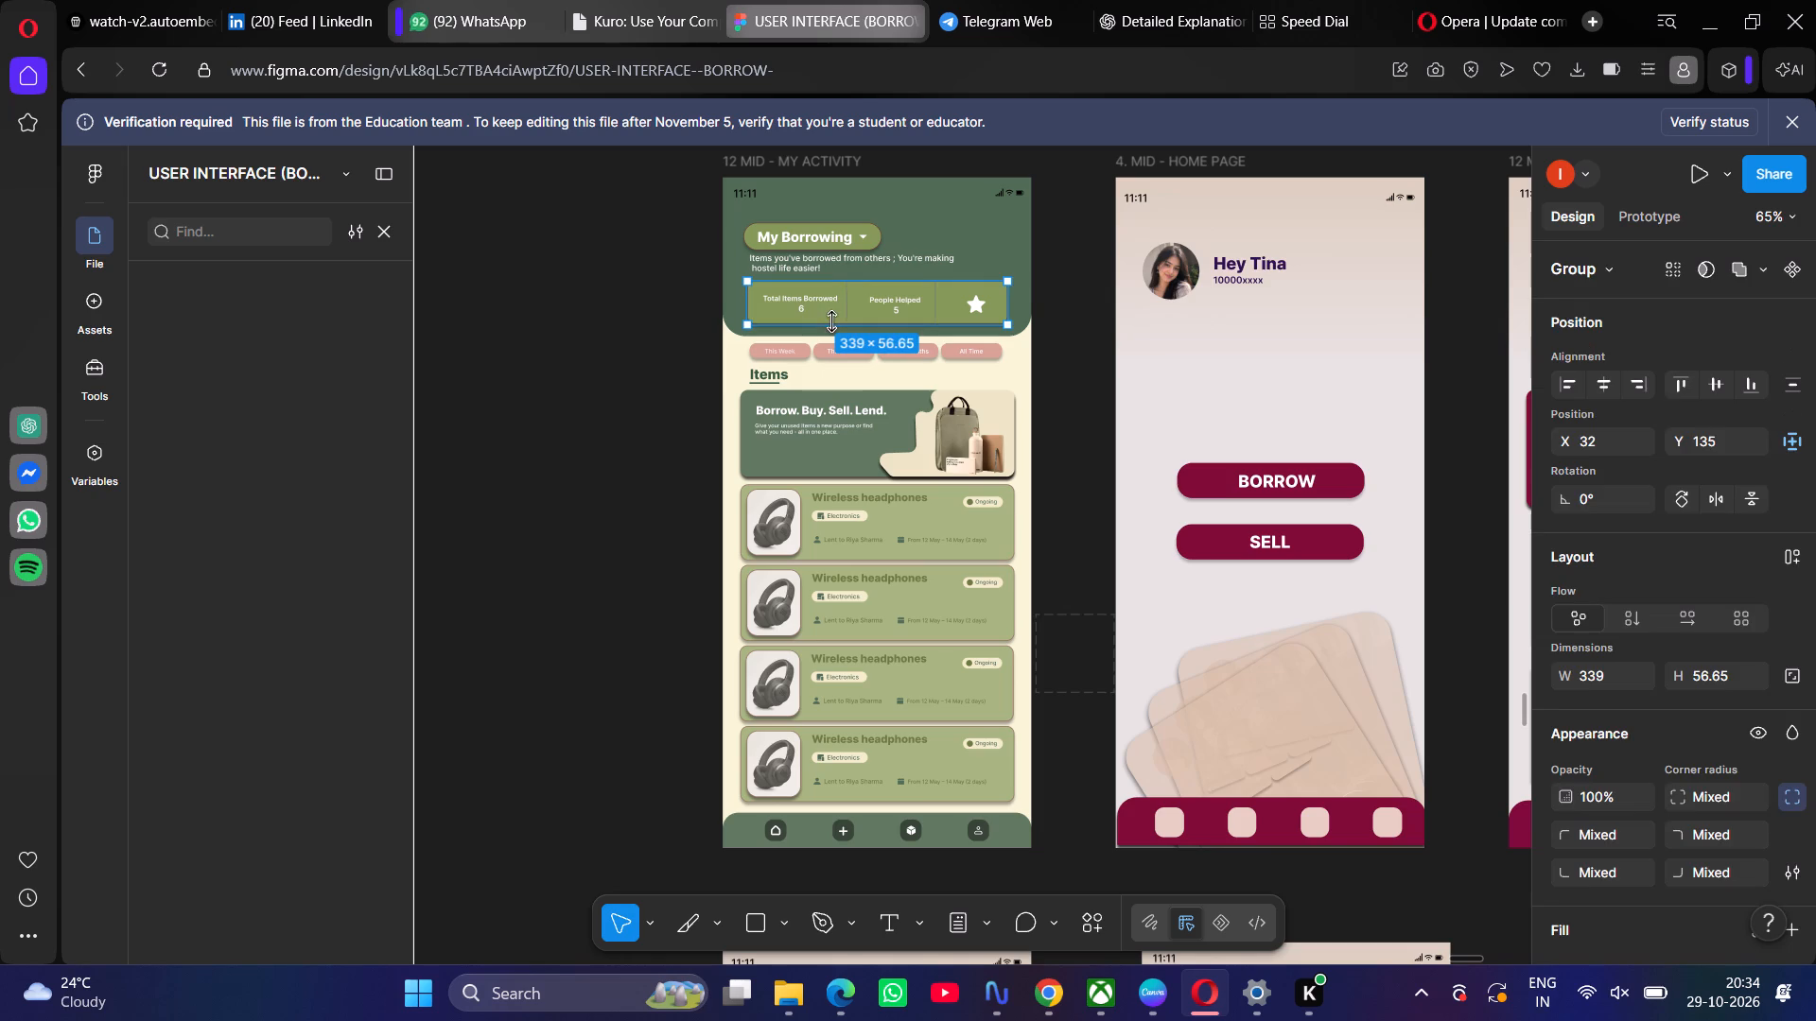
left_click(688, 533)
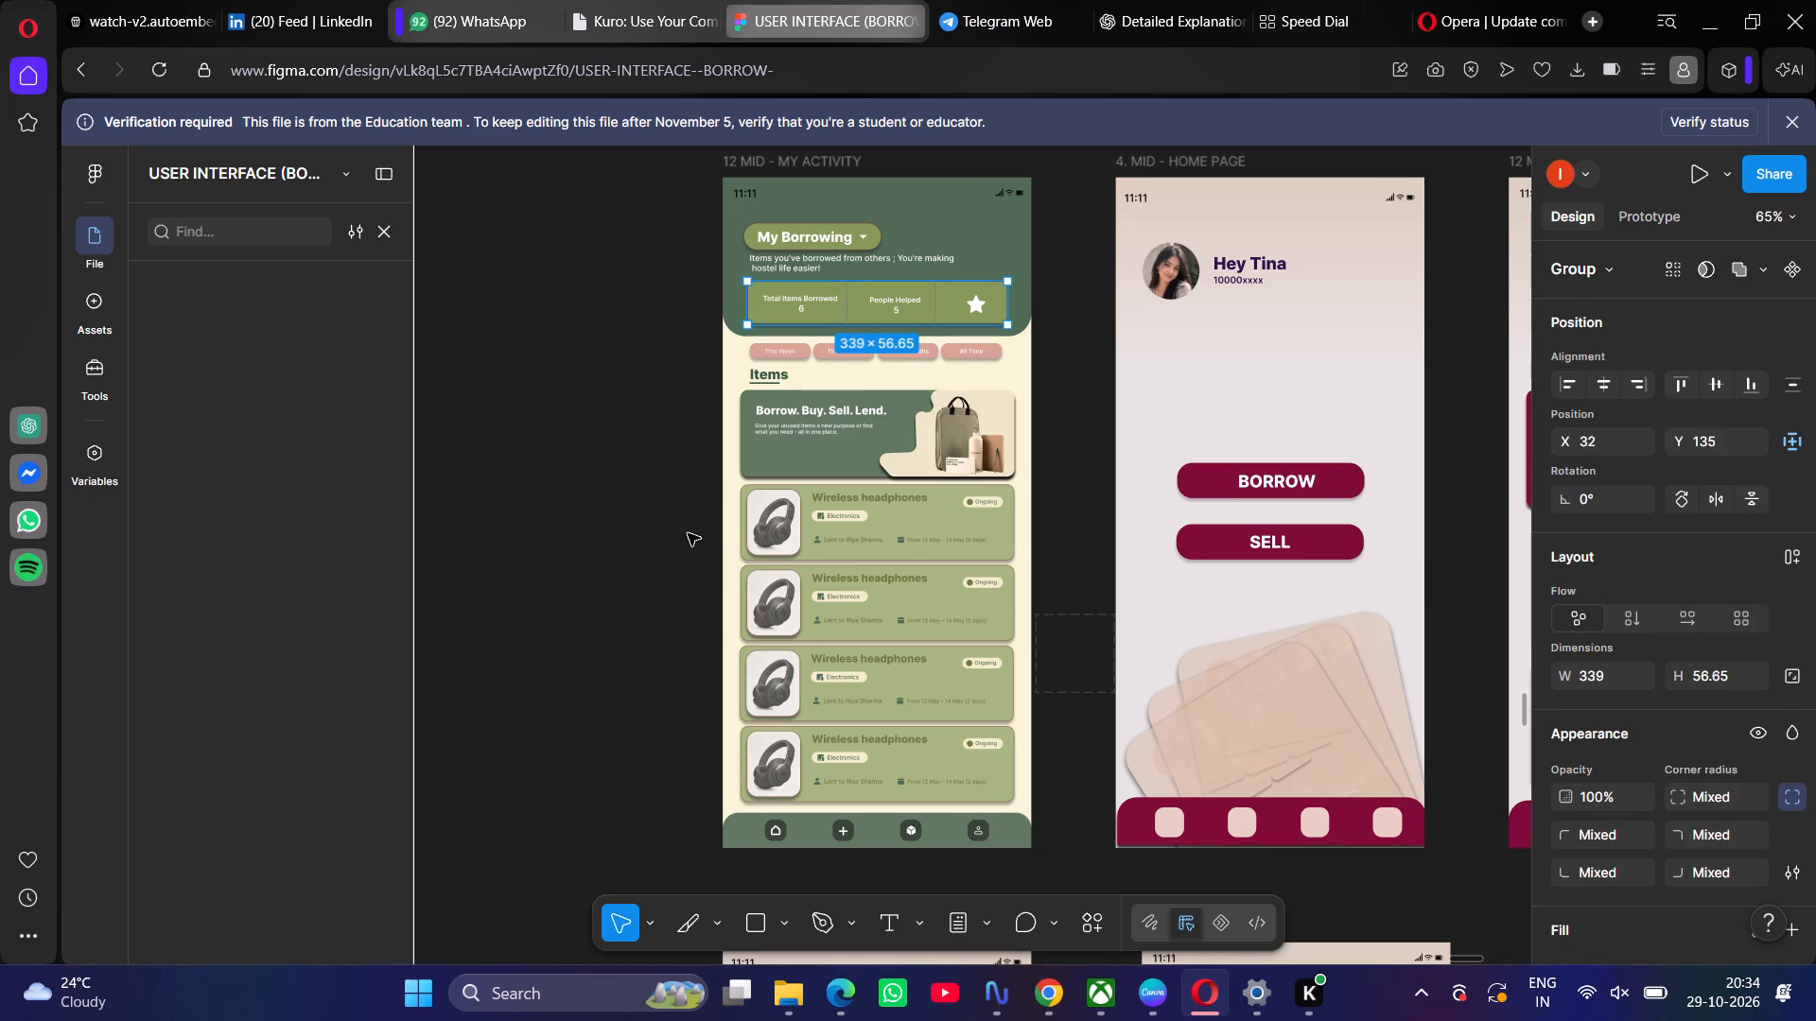
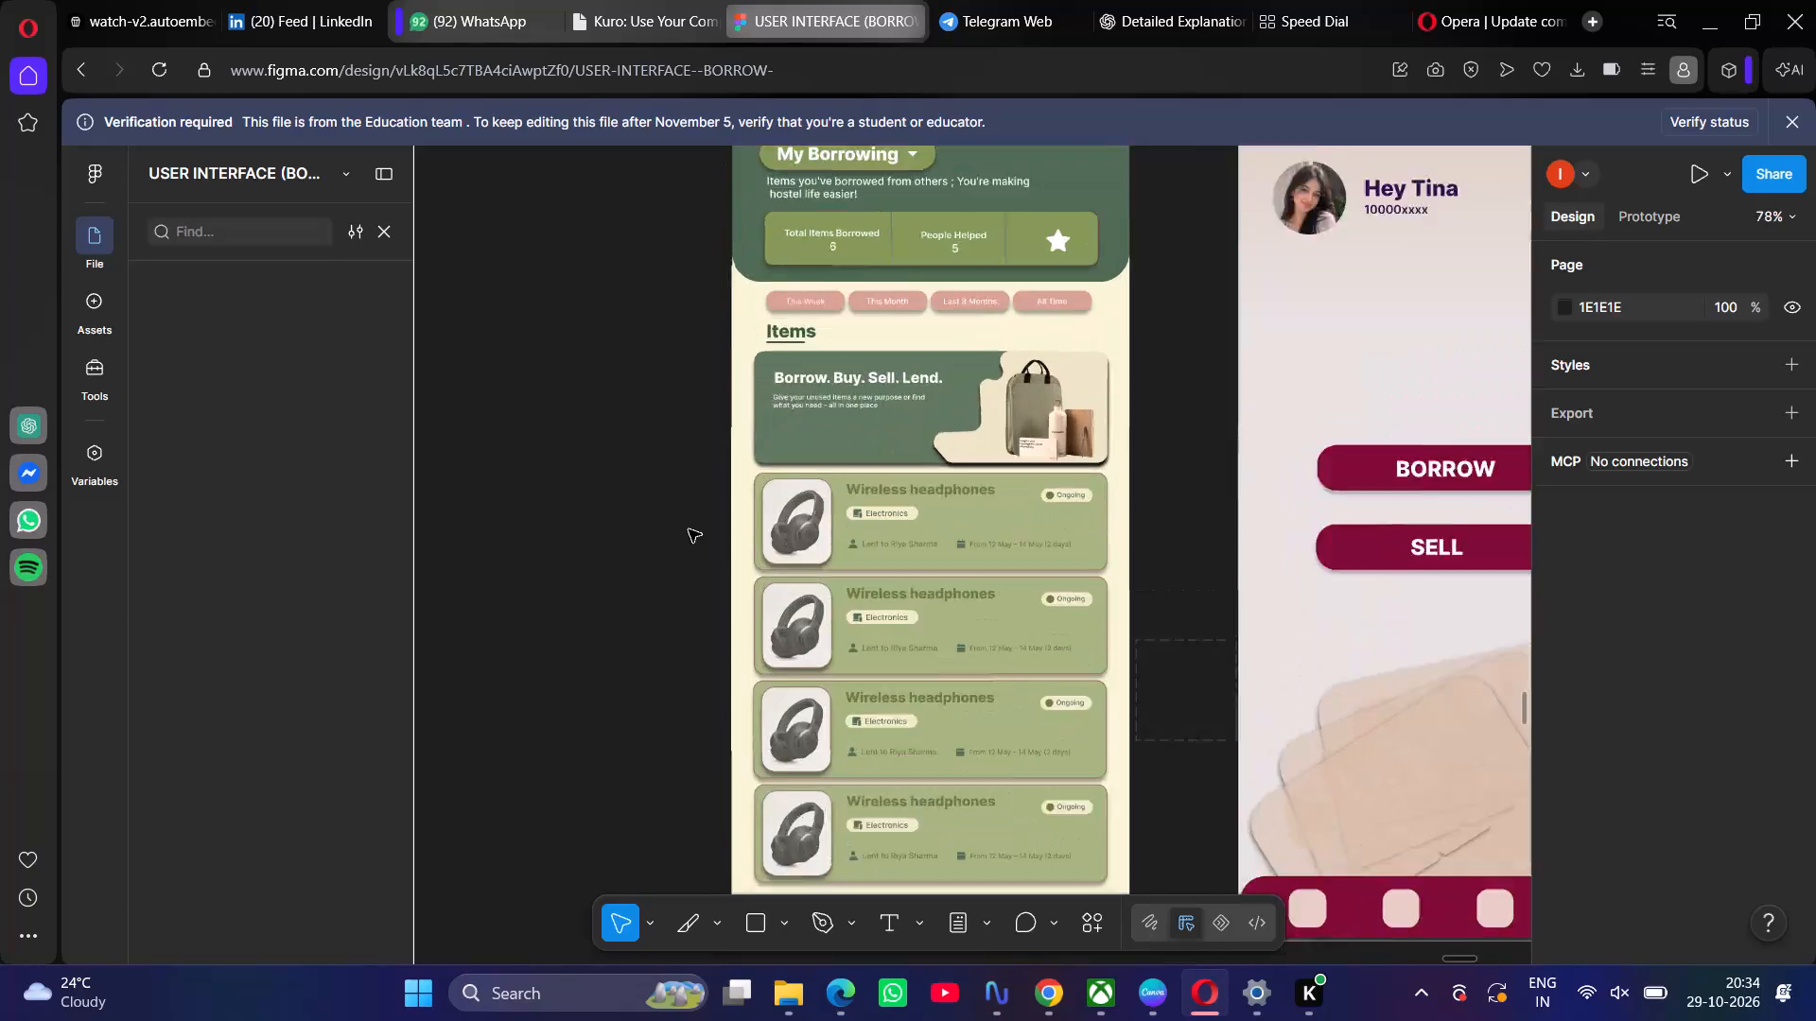
Examine the "This Week" filter chip's opacity, drop shadow and selection colours on the My Borrowing screen.
scroll(689, 529, "up", 2)
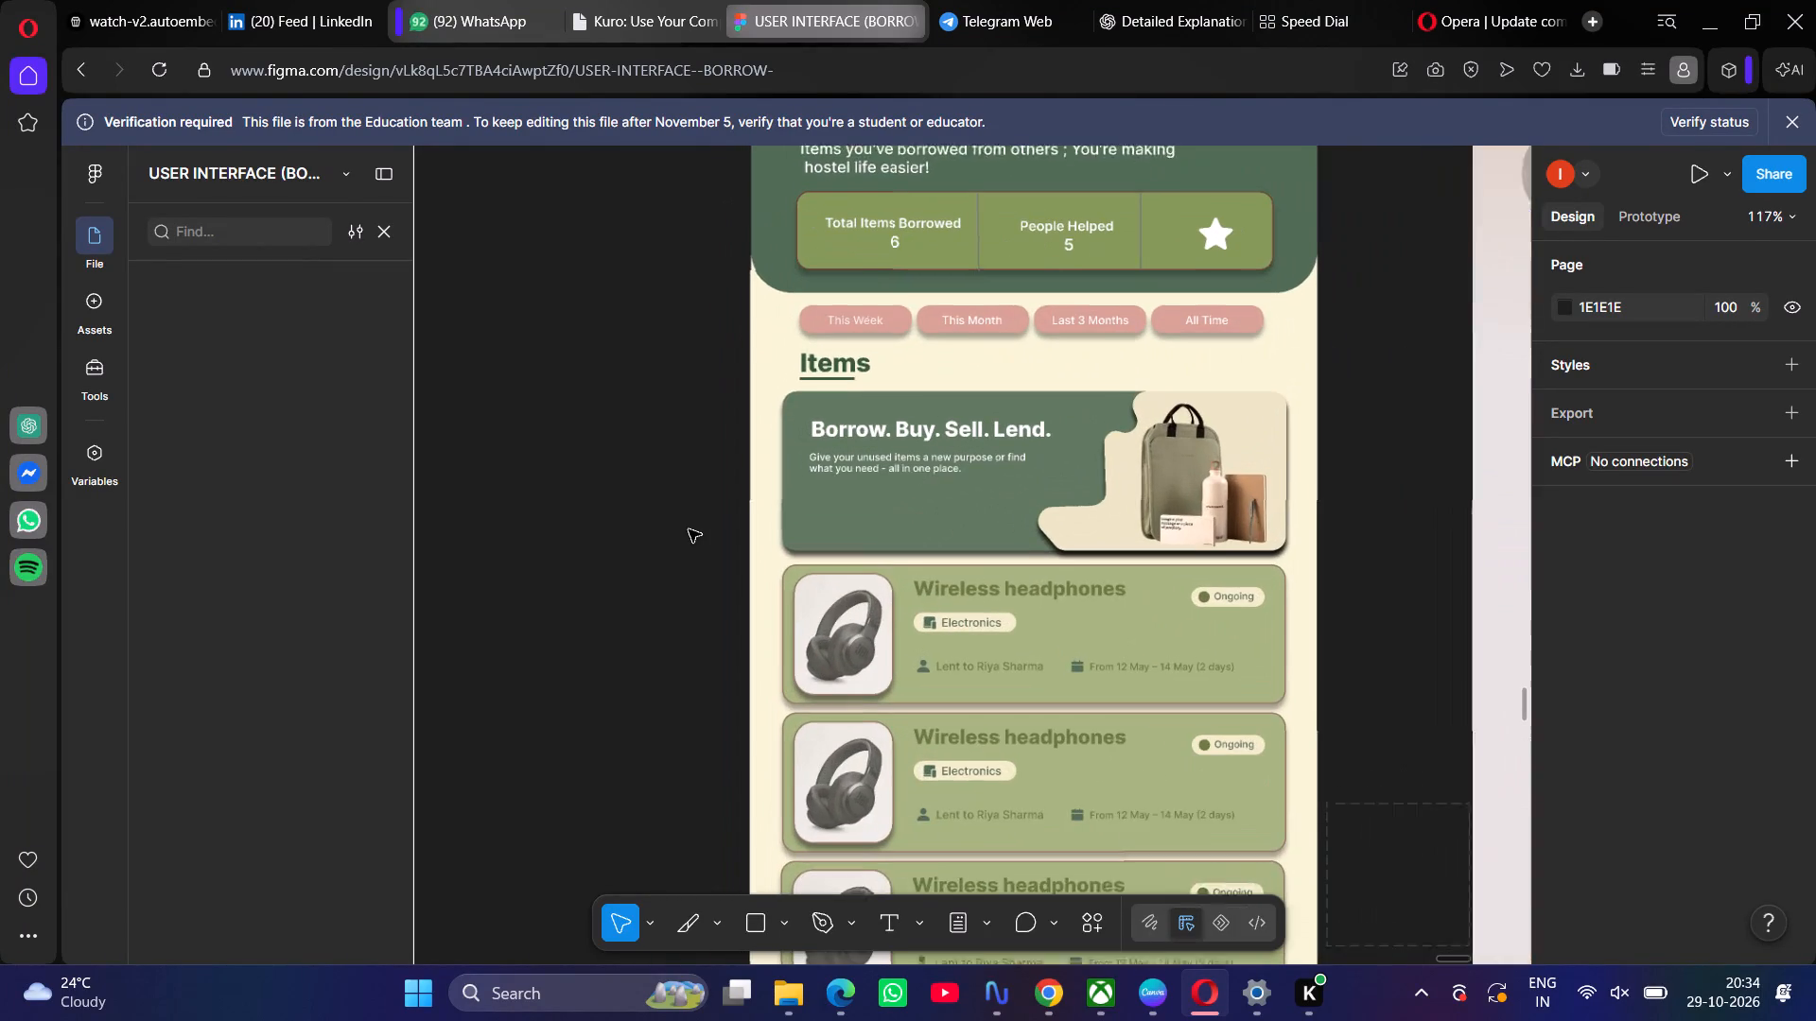
left_click(839, 319)
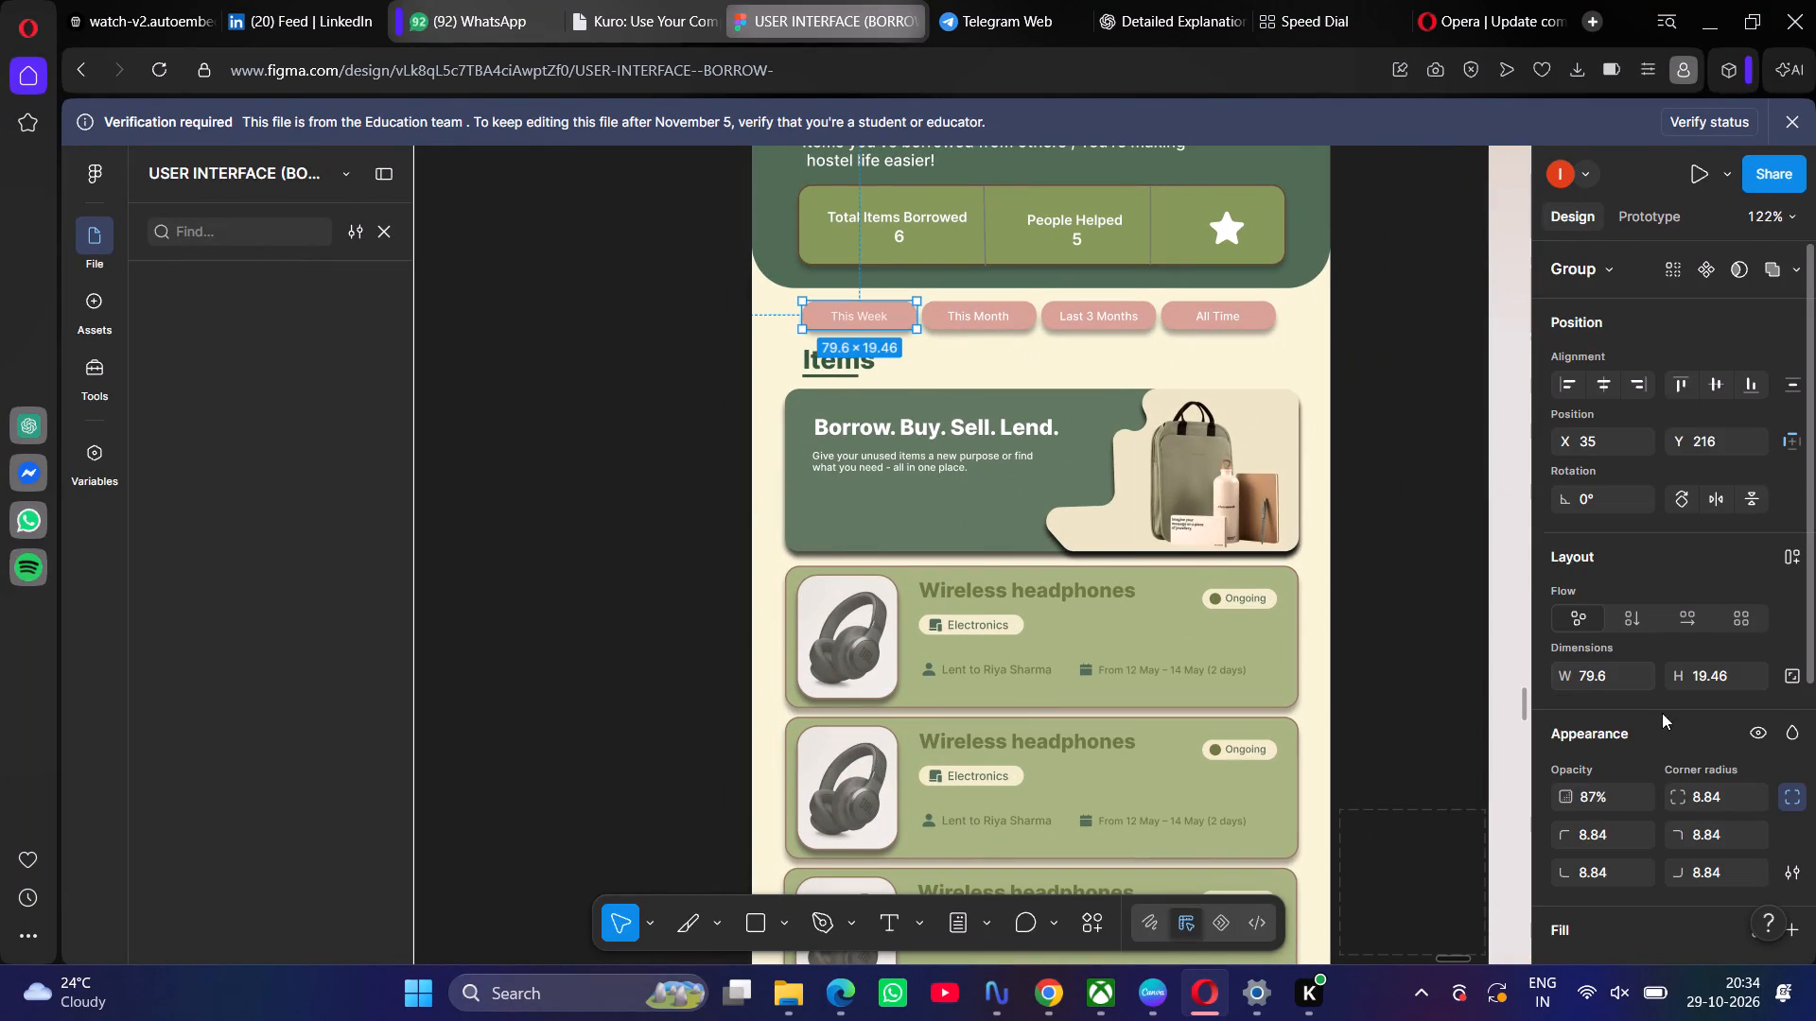
scroll(1704, 862, "down", 7)
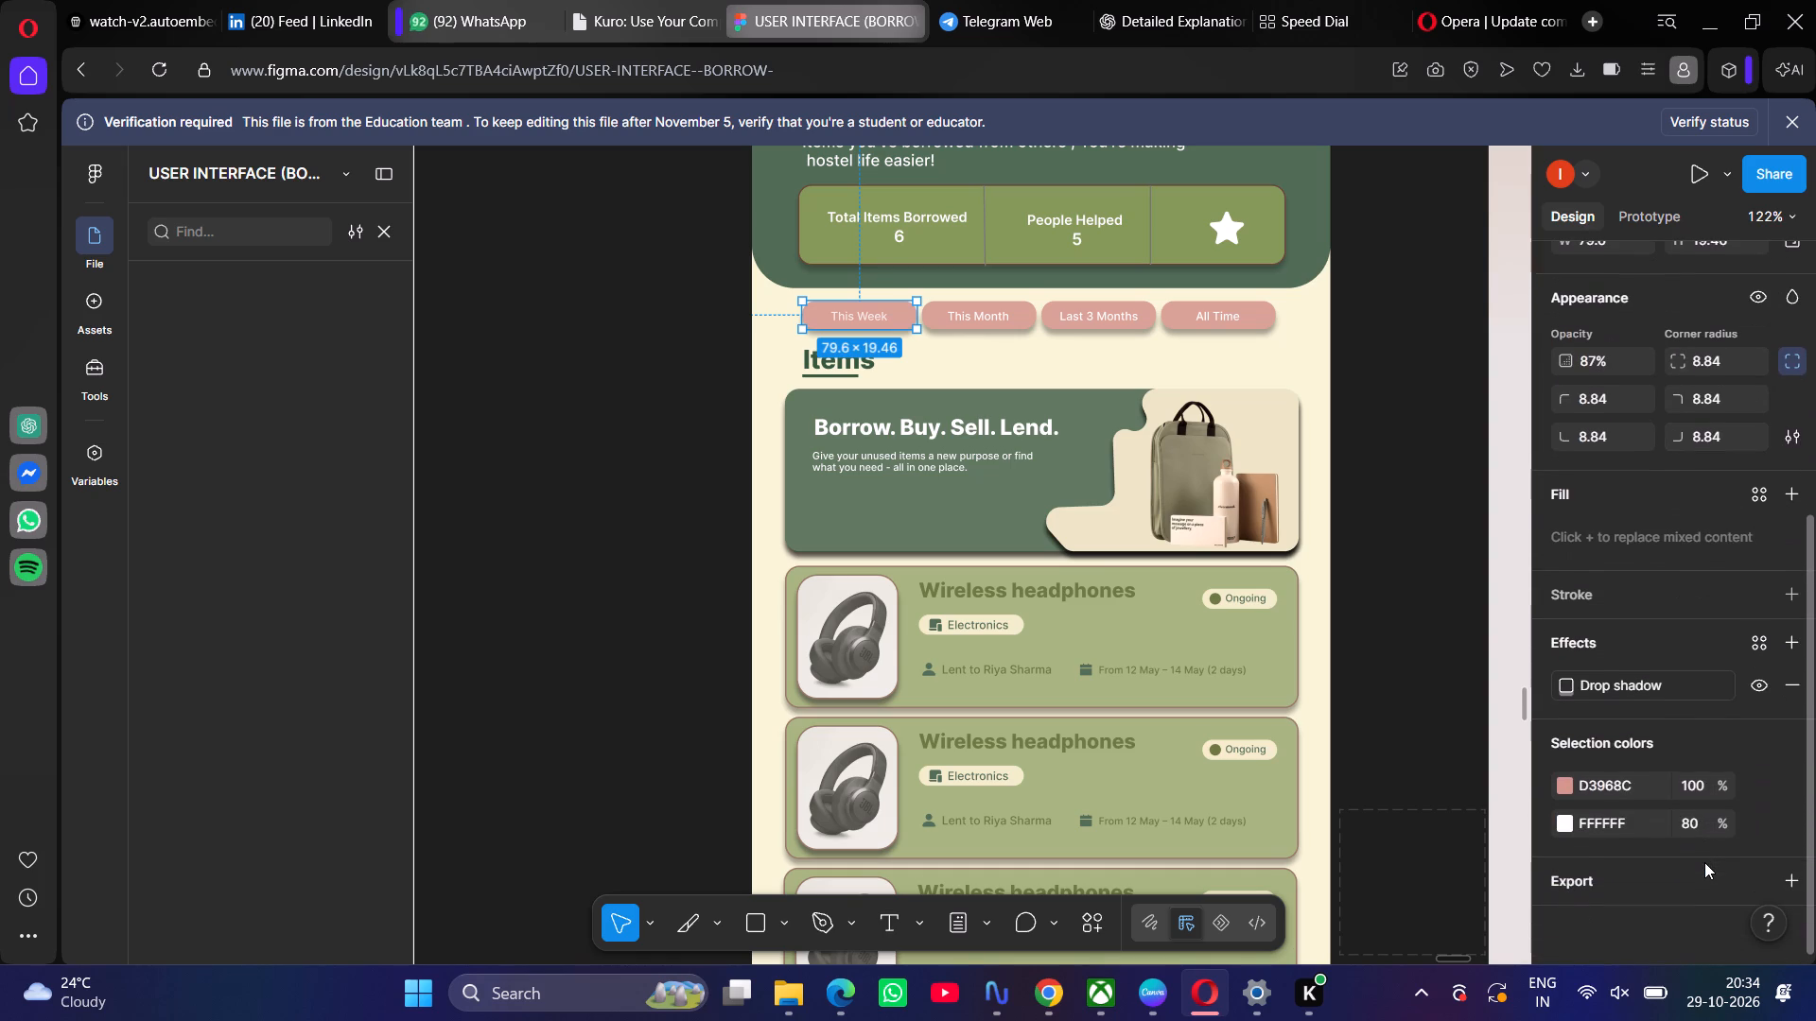
scroll(1704, 862, "up", 4)
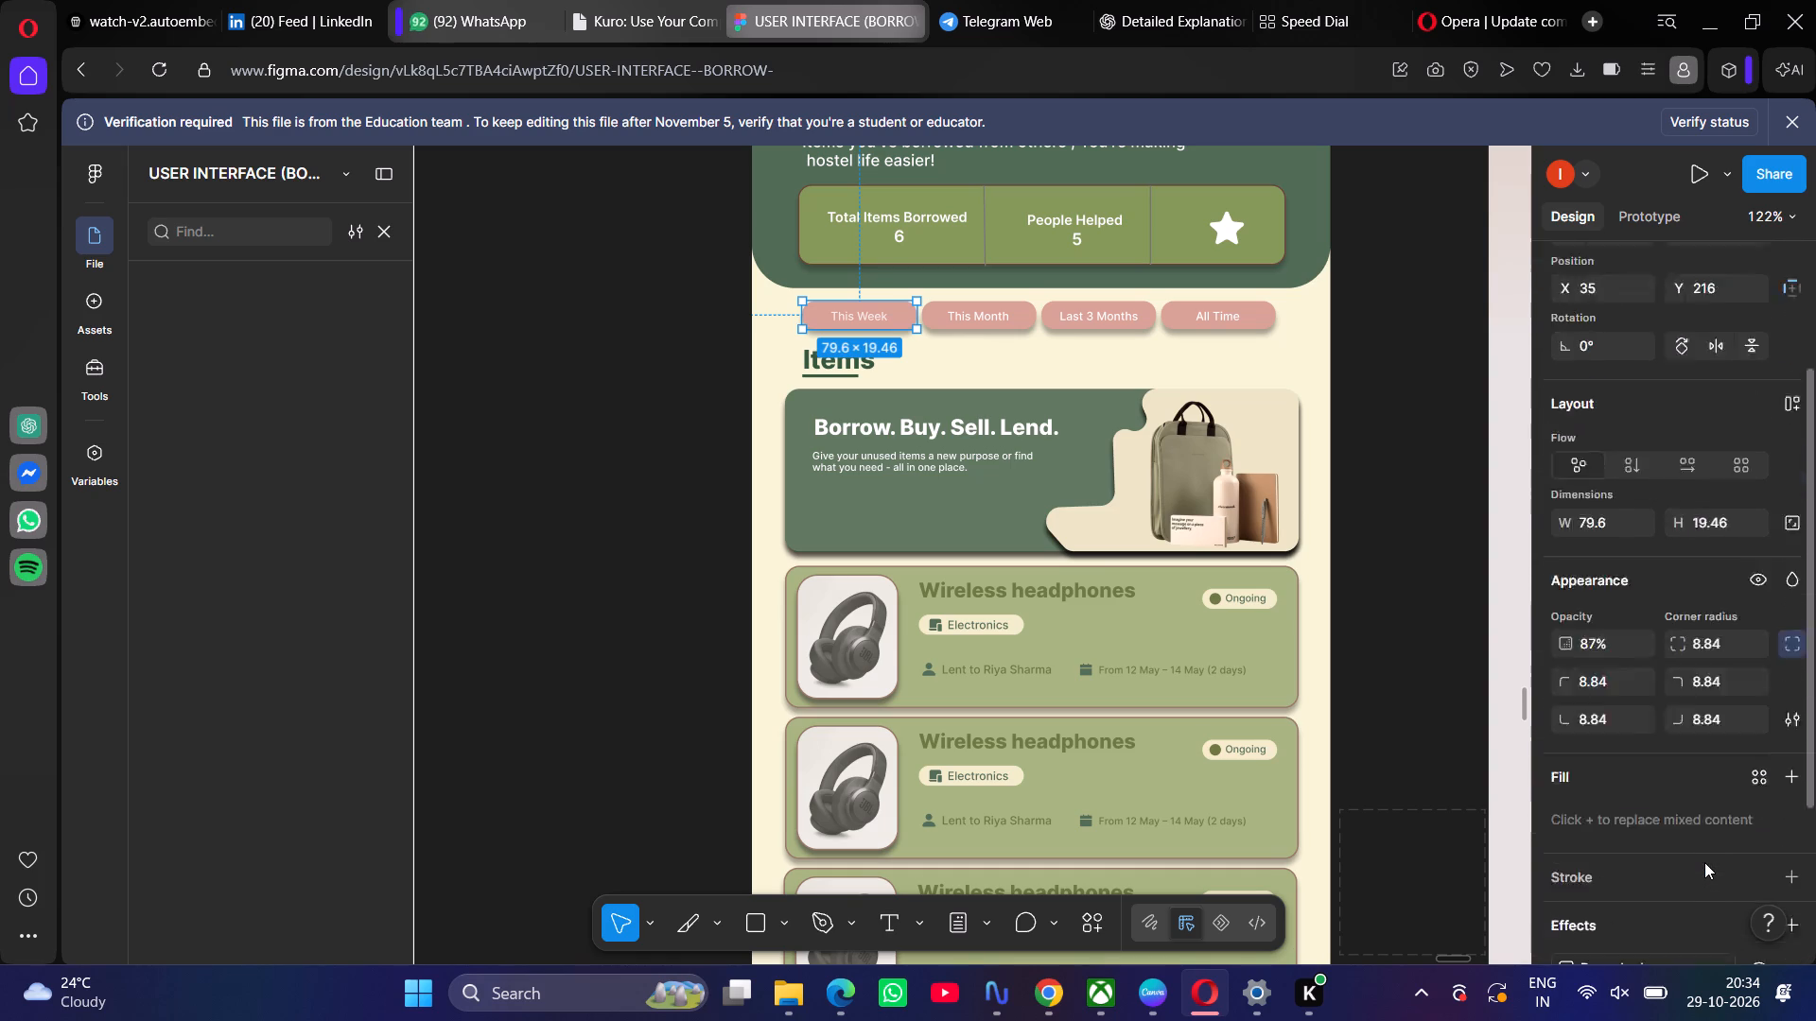
scroll(1704, 861, "up", 4)
scroll(1704, 861, "down", 3)
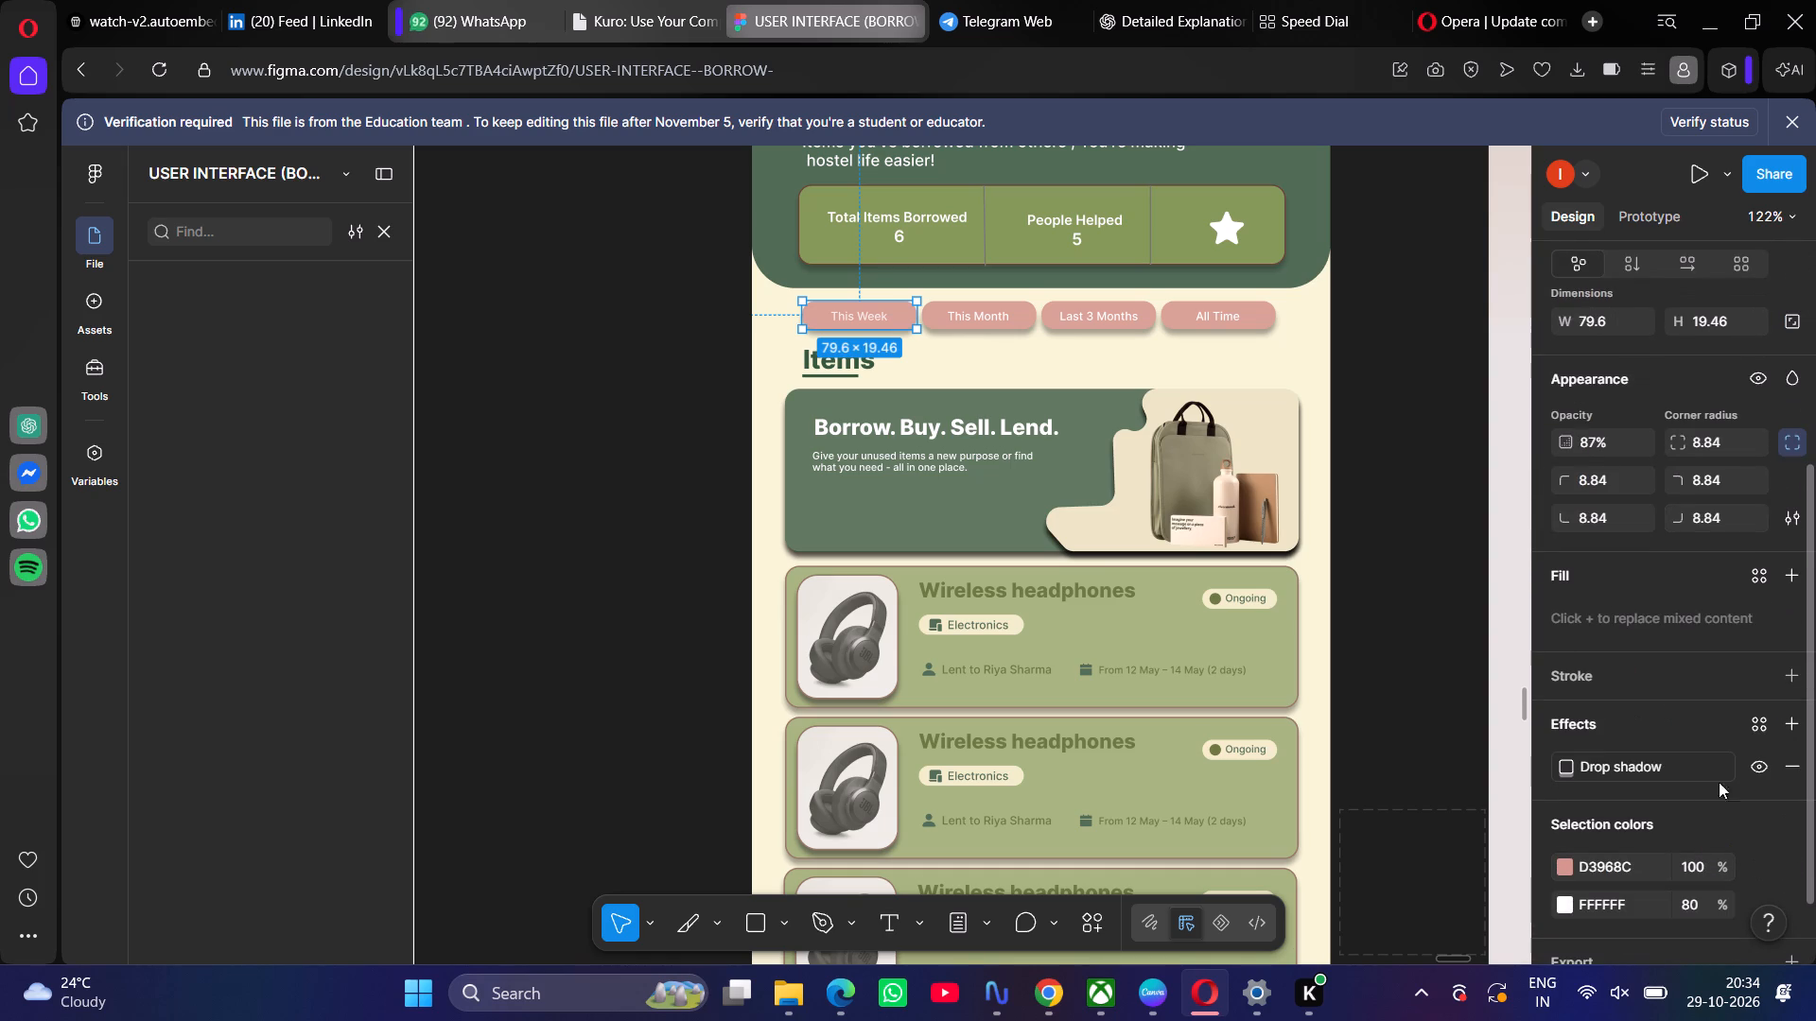
left_click(1670, 783)
left_click(1670, 783)
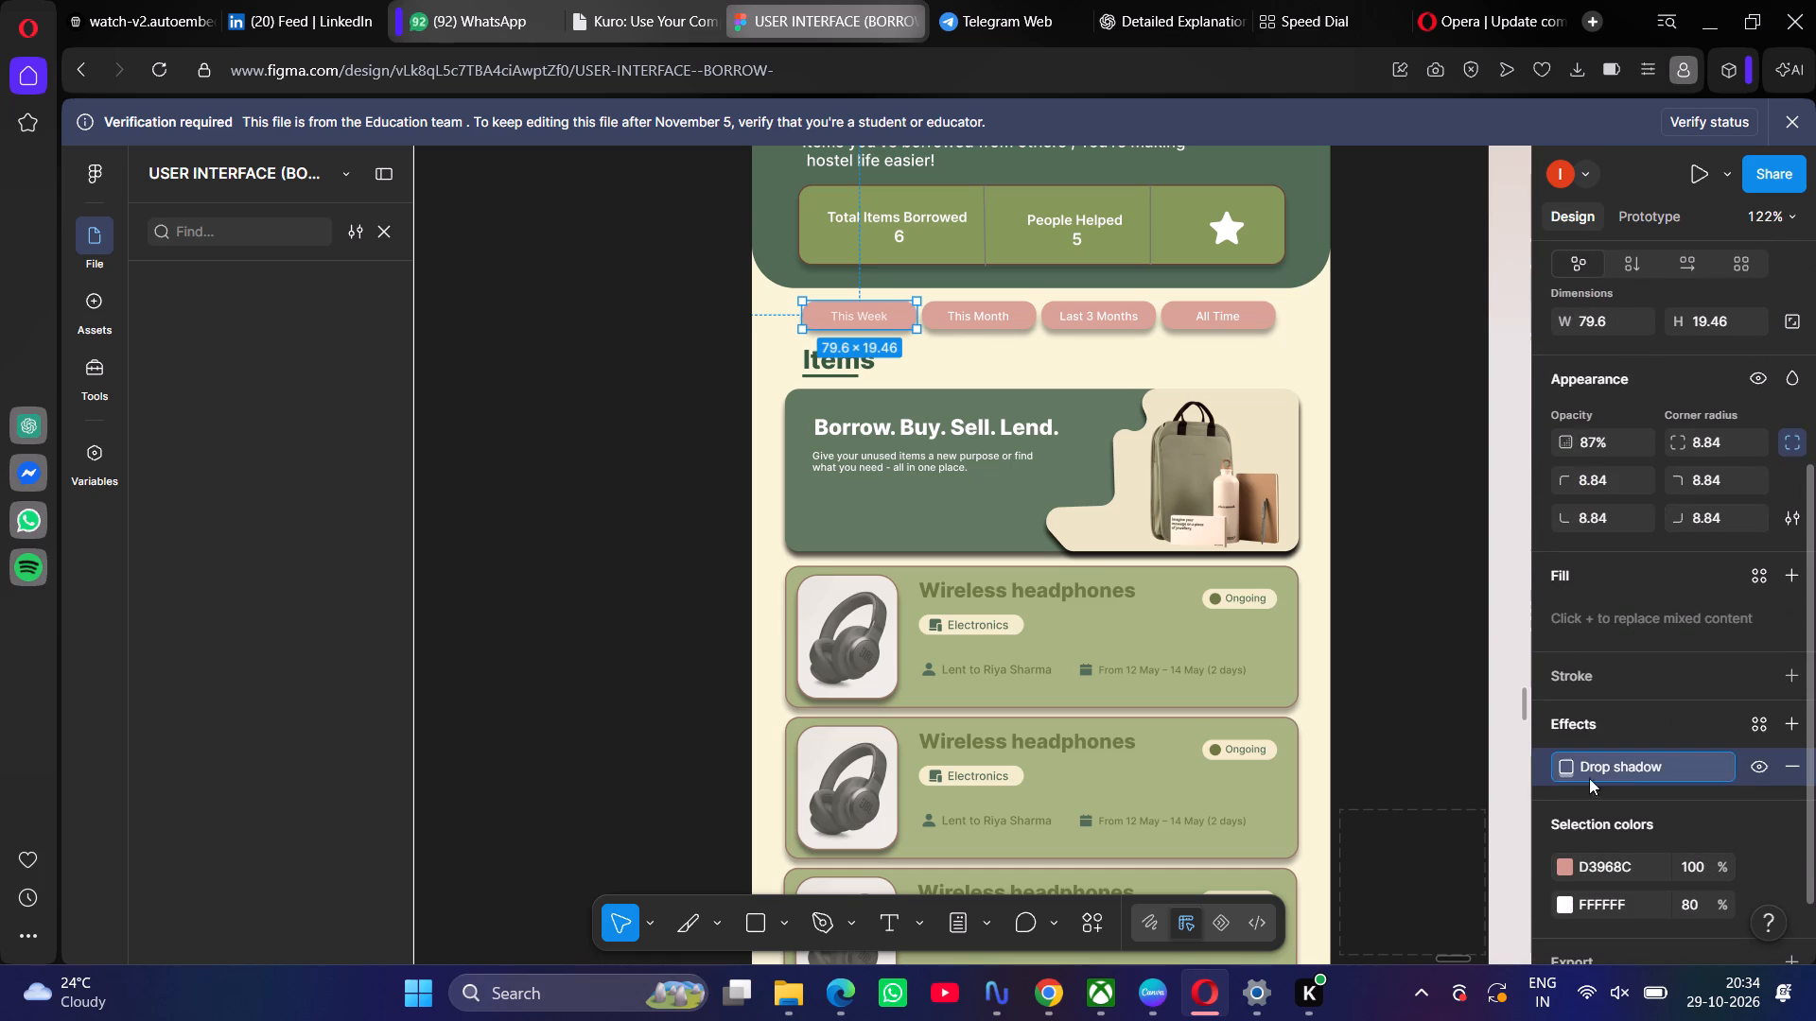
left_click(1420, 746)
Replace the Home Page frame's DCC3AA colour, trying cream F7F4D5 and settling on green A6B47E sampled from a Wireless headphones card.
scroll(1420, 745, "right", 1)
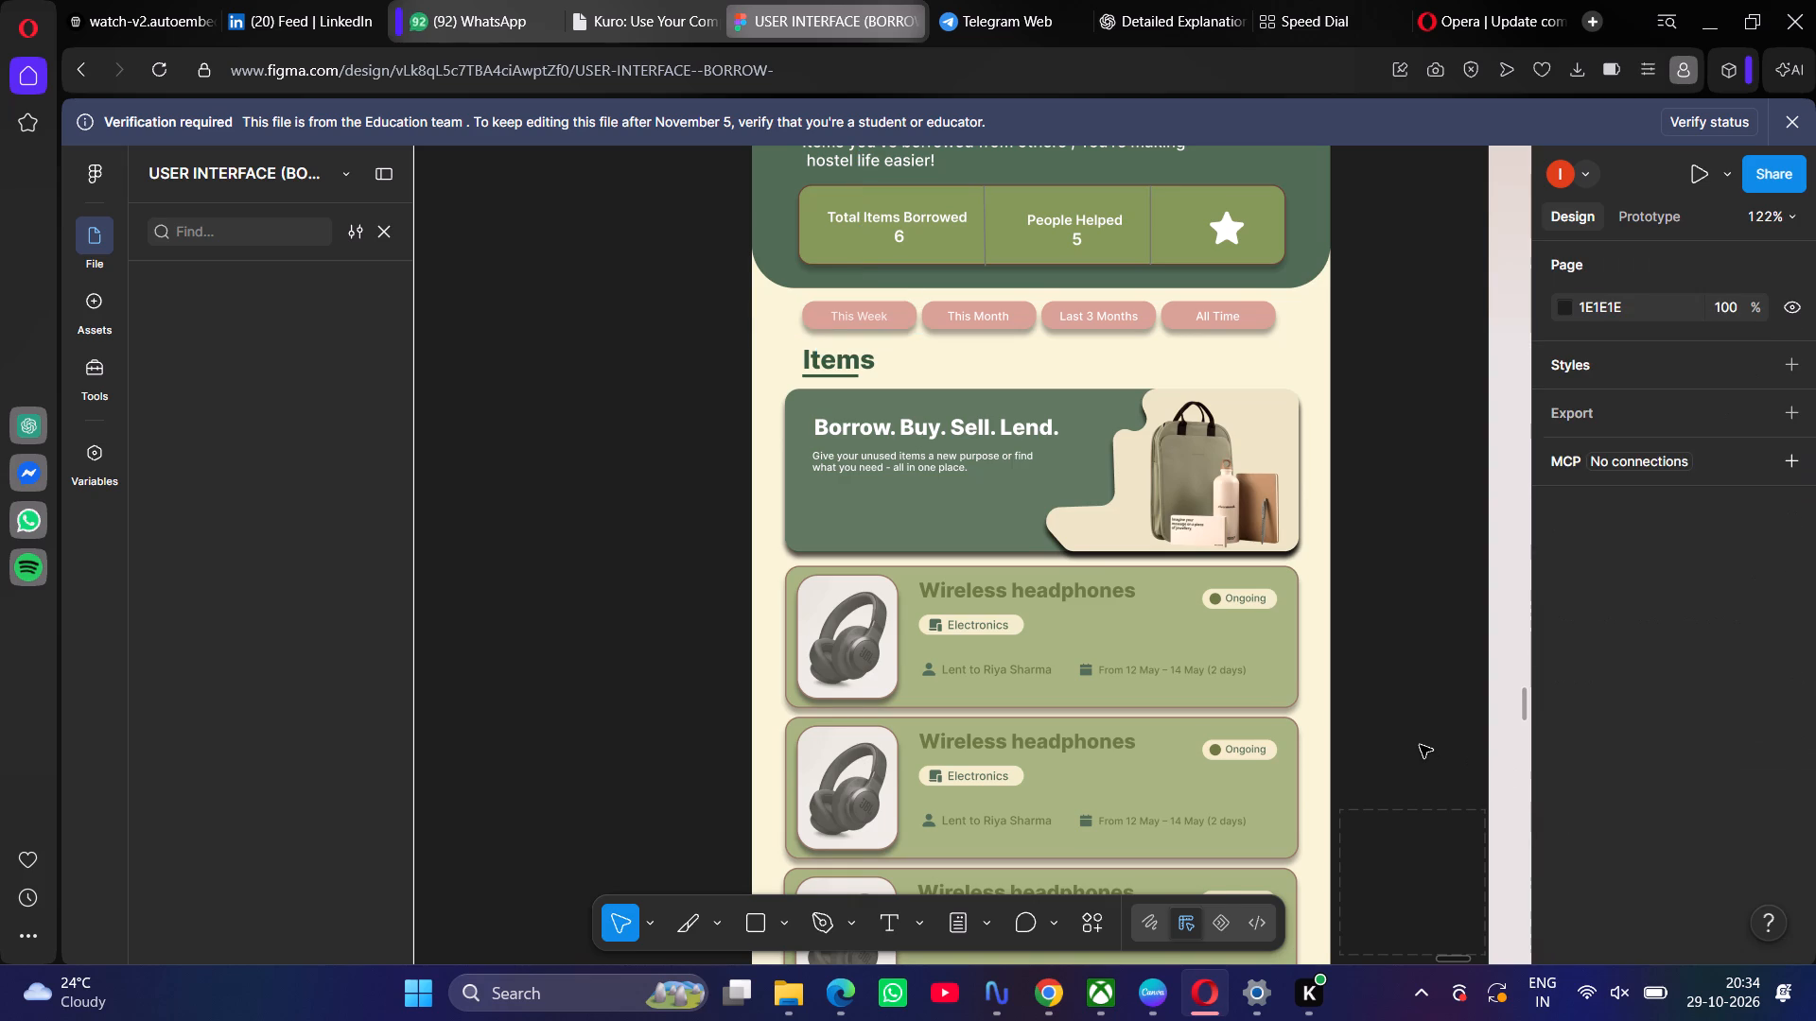
scroll(1420, 745, "left", 5)
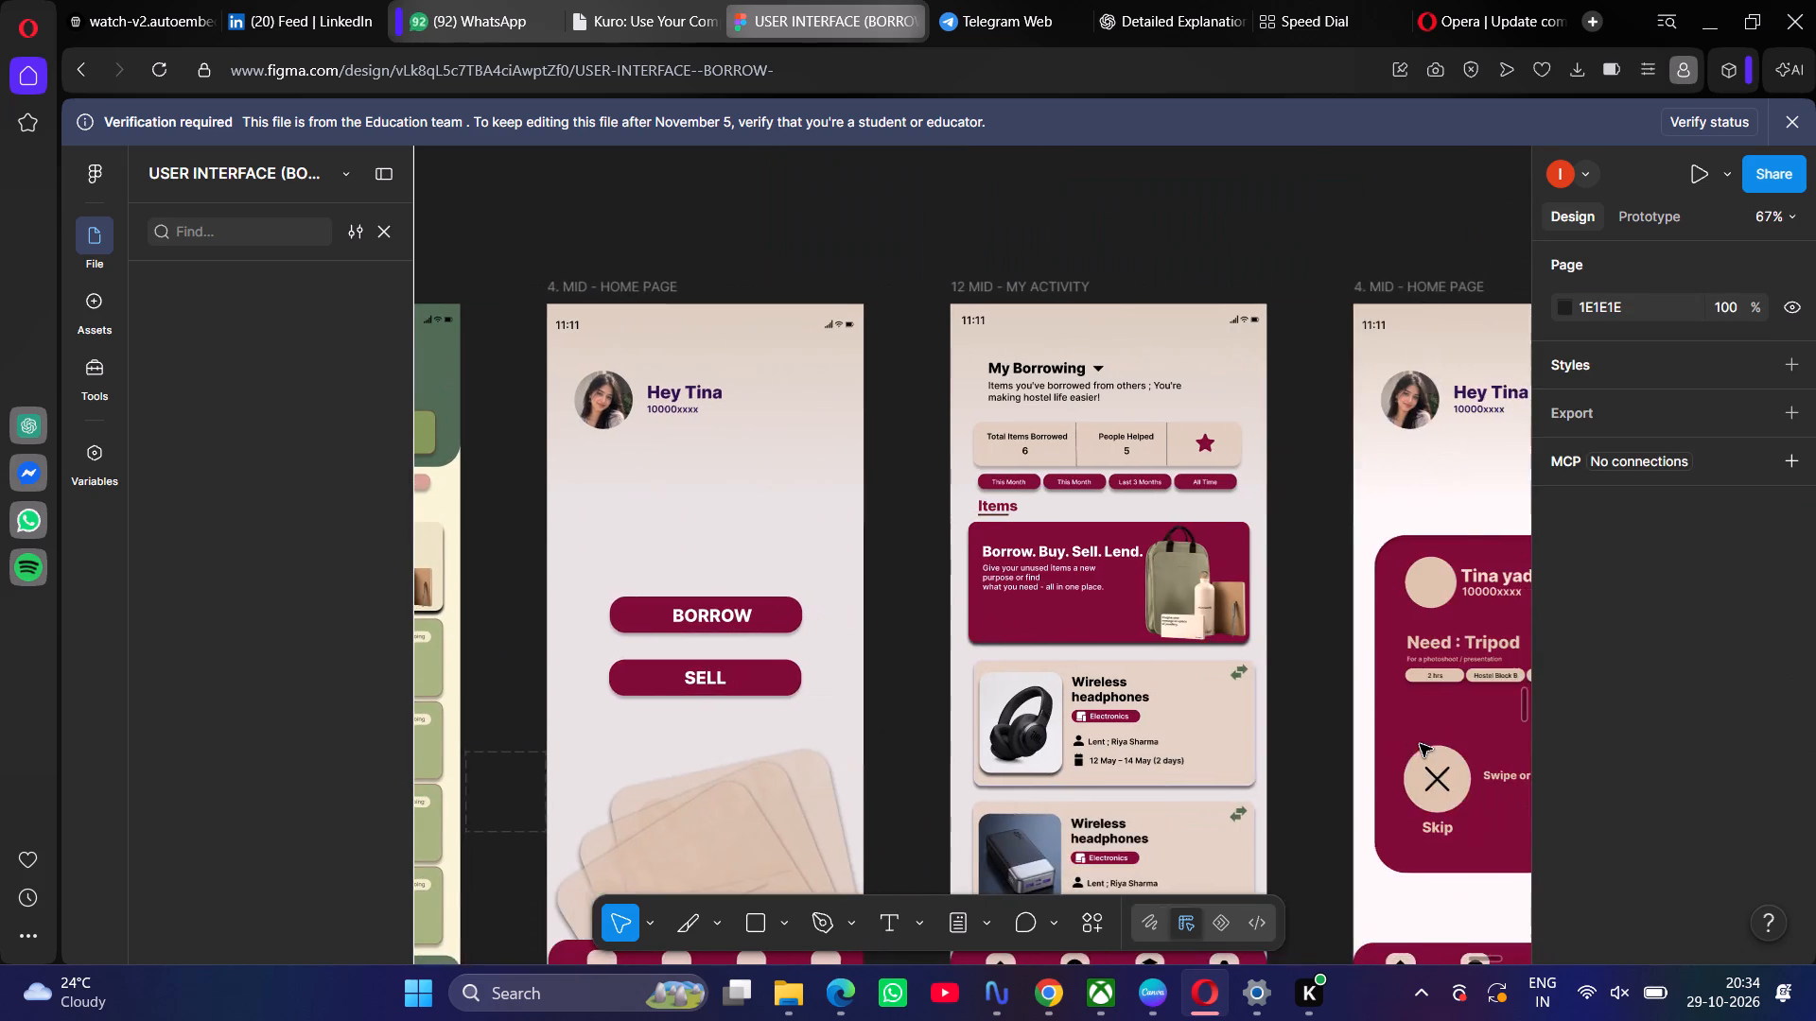
scroll(1420, 744, "right", 3)
left_click(1159, 538)
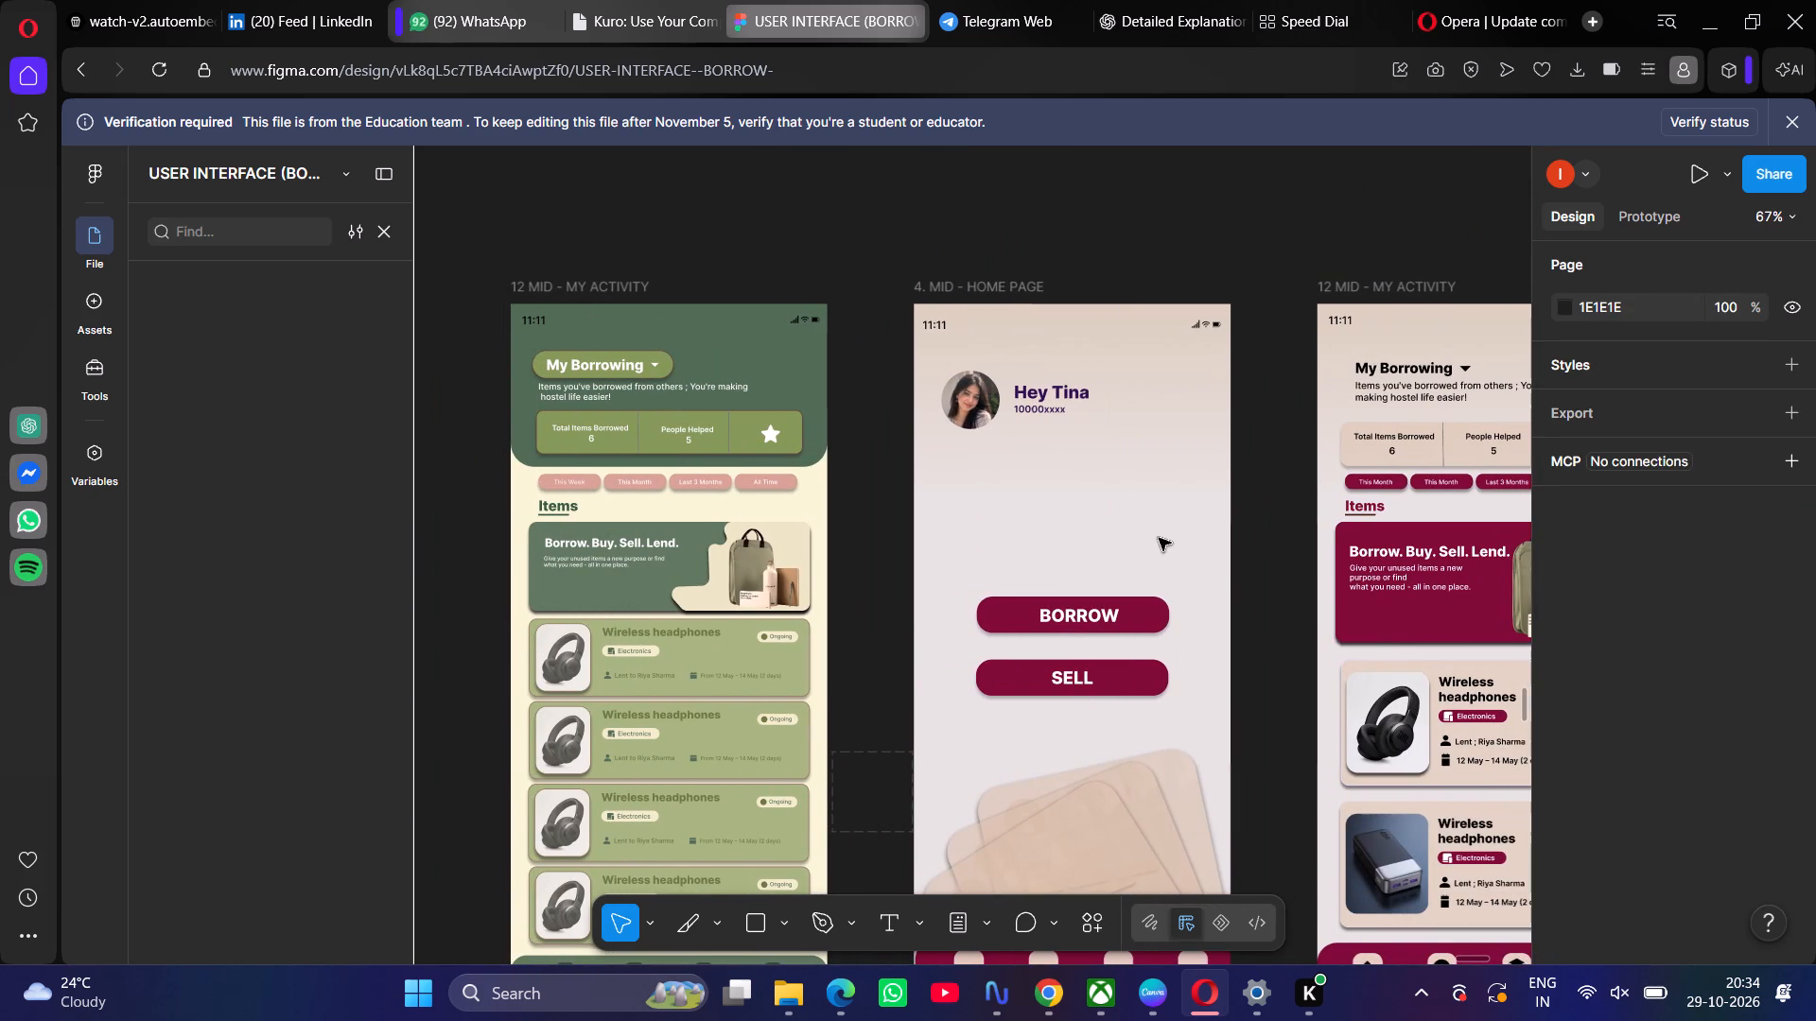
left_click(1159, 538)
left_click(1015, 291)
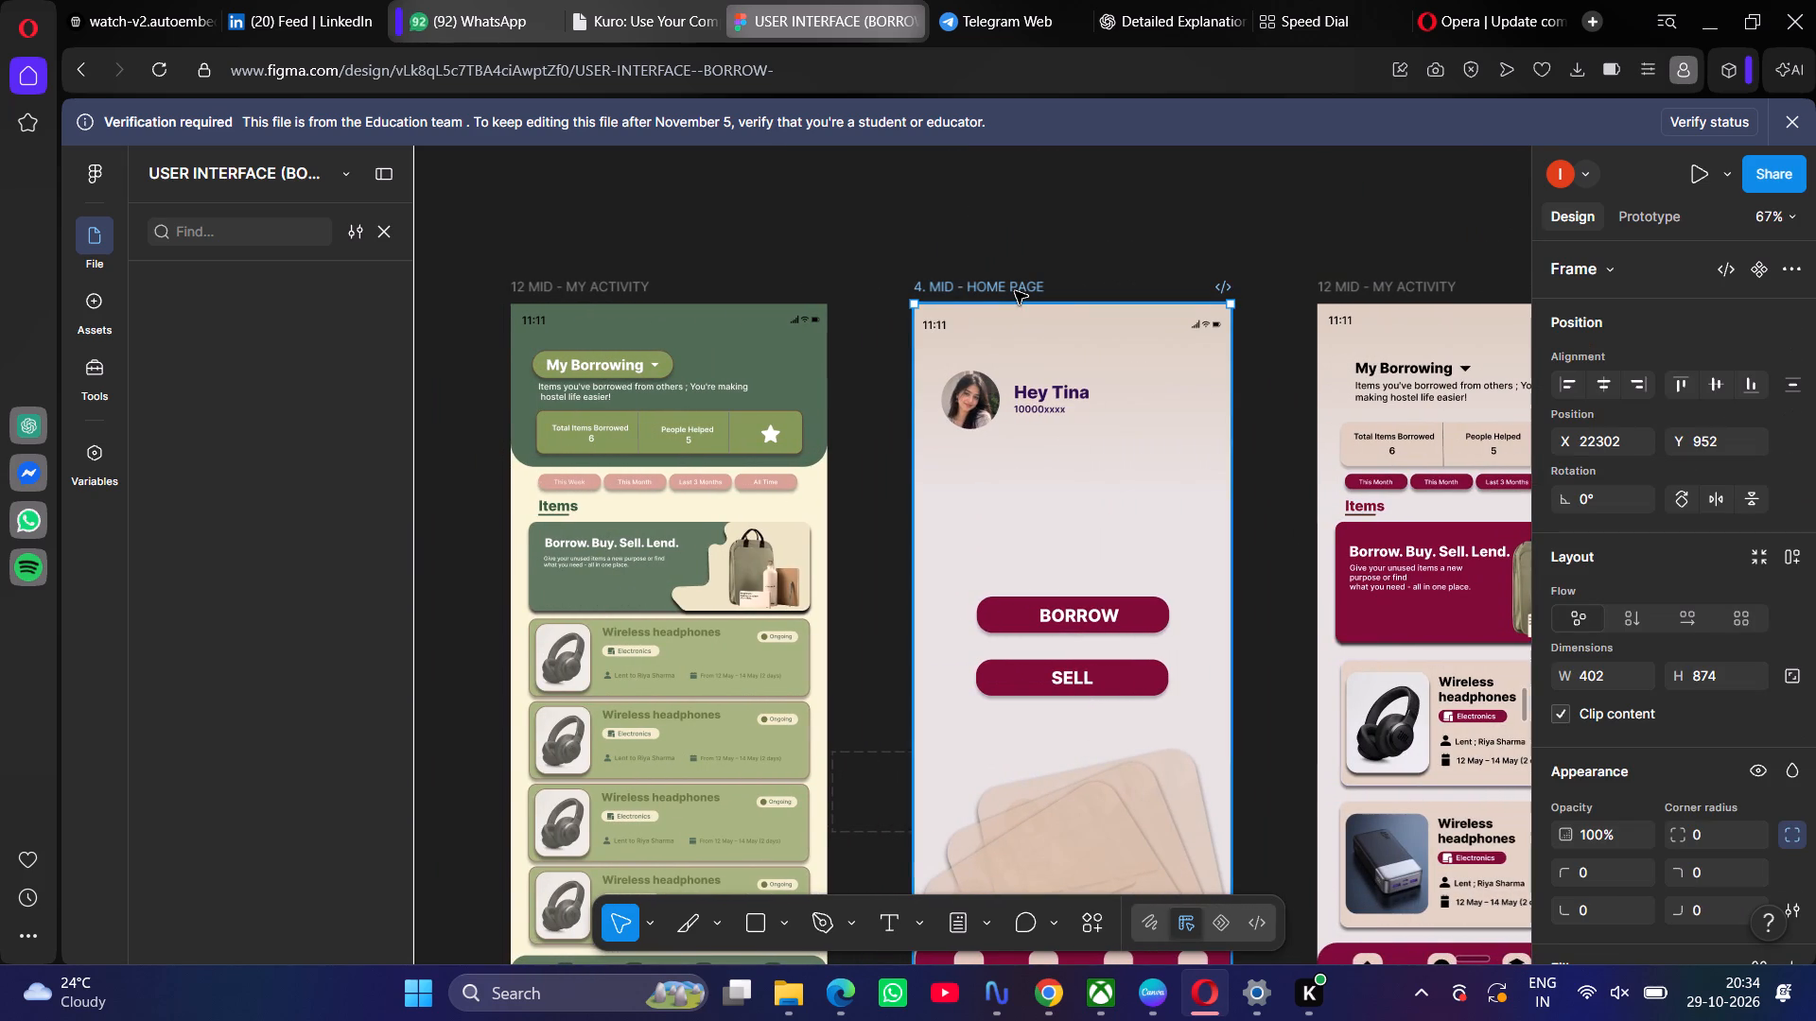
scroll(1624, 836, "down", 3)
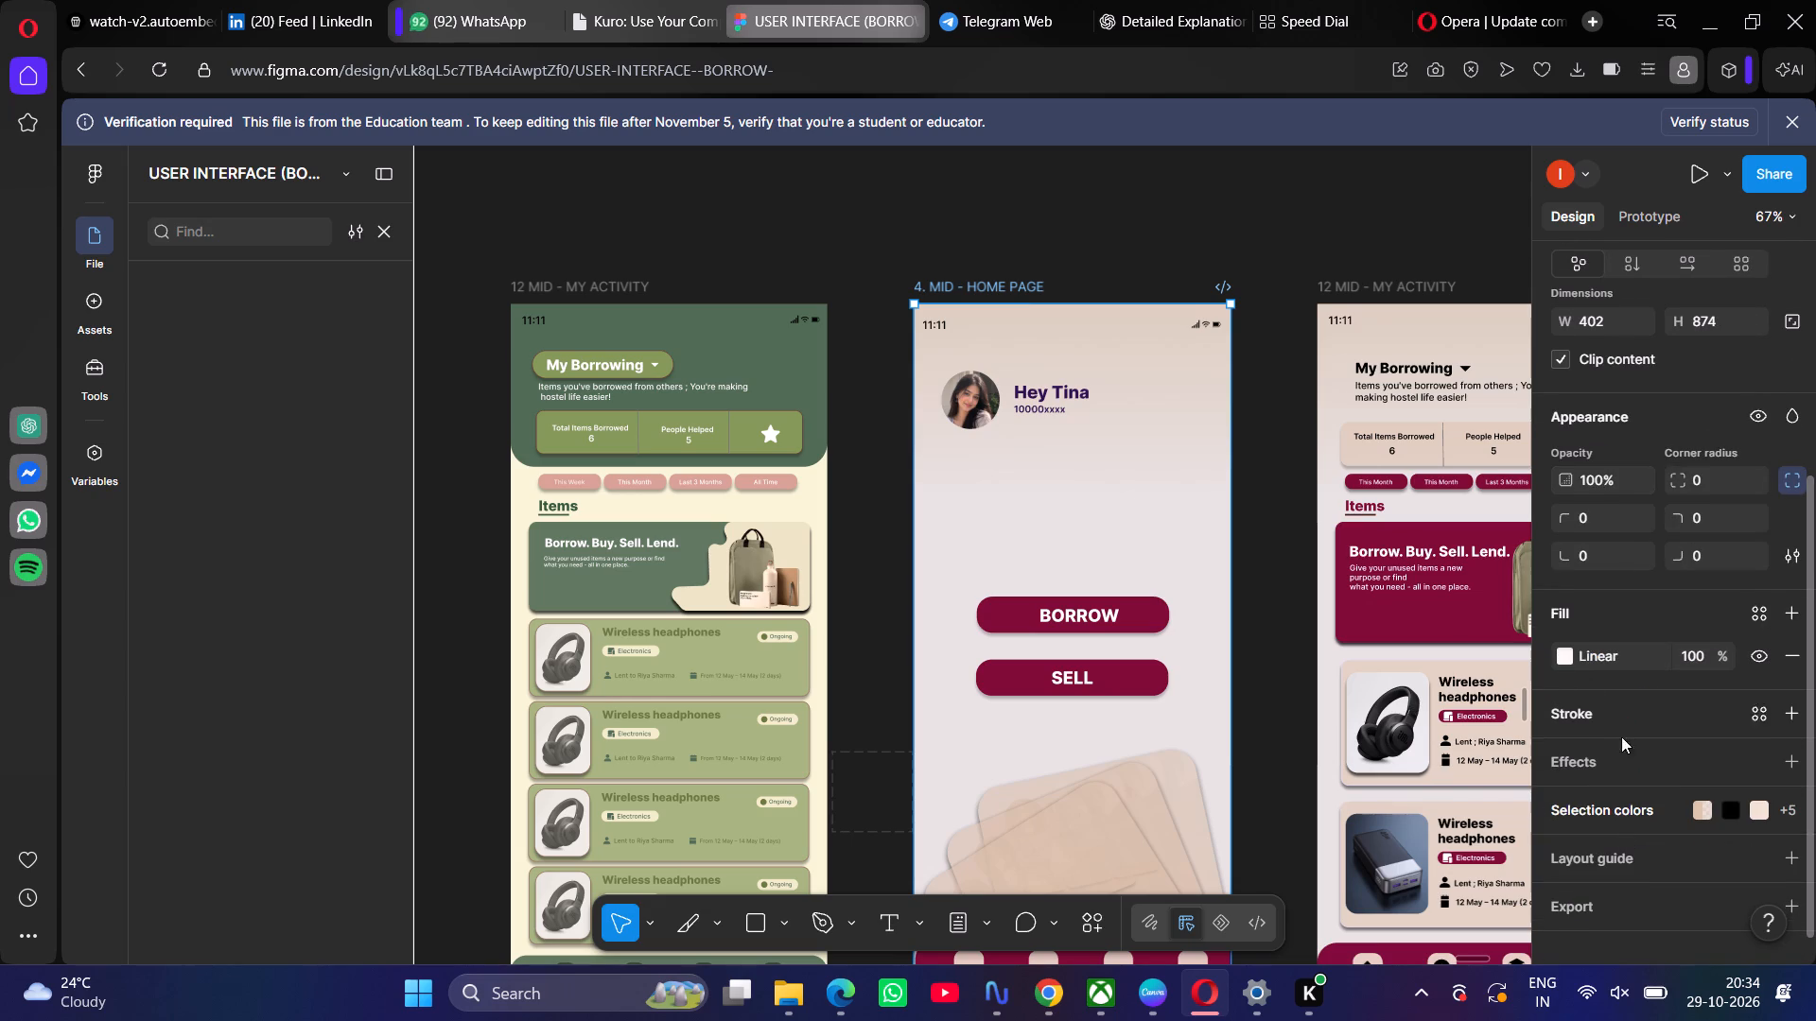
left_click(1738, 810)
scroll(1731, 811, "down", 2)
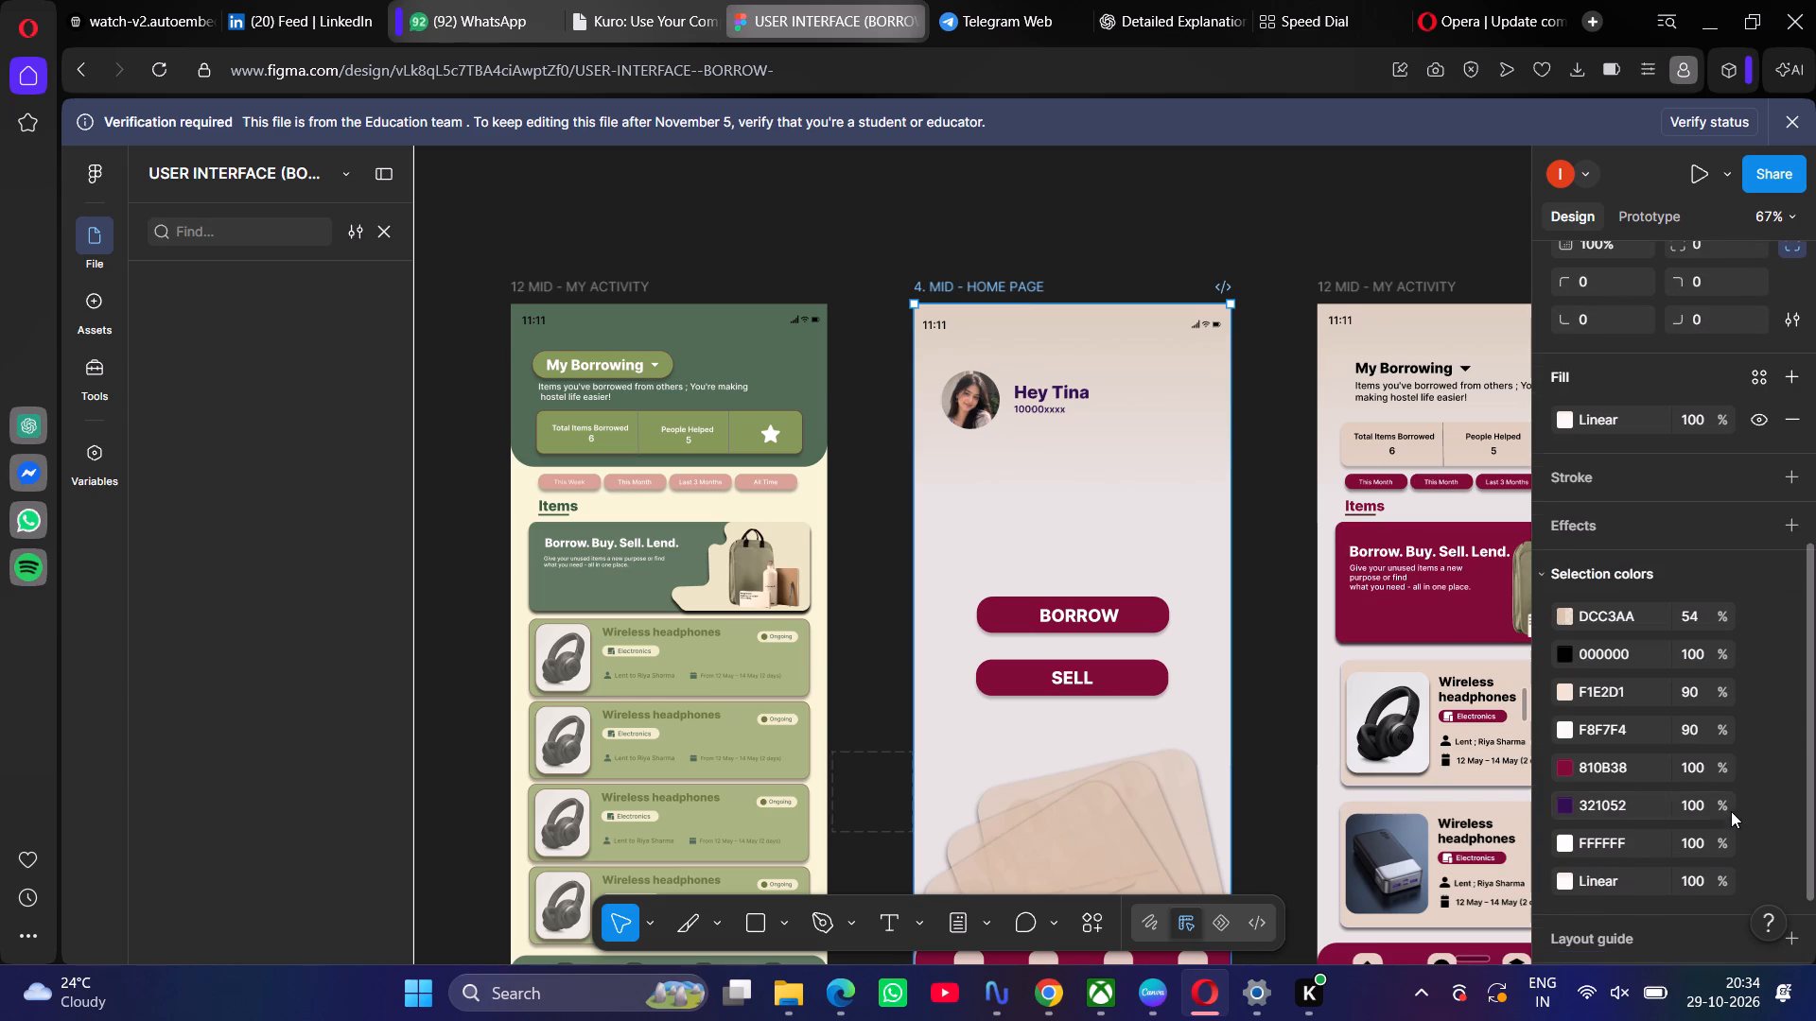
left_click(1565, 620)
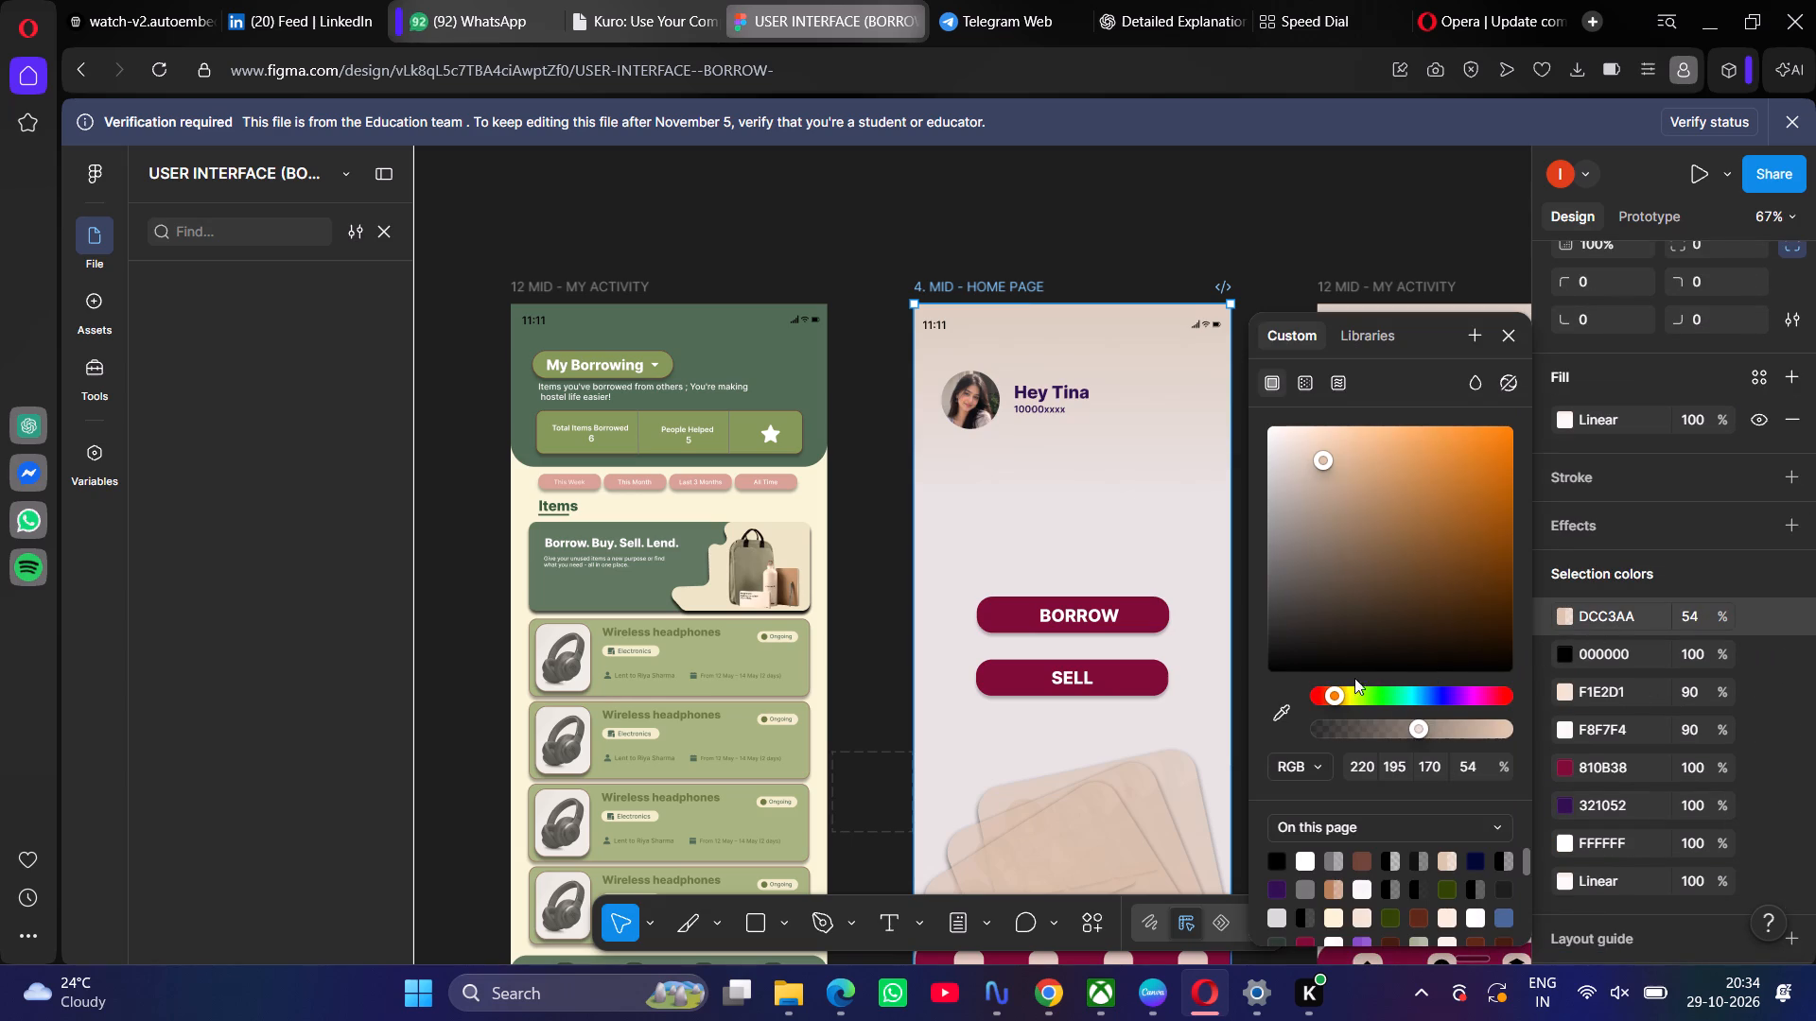
left_click(1292, 708)
left_click(815, 488)
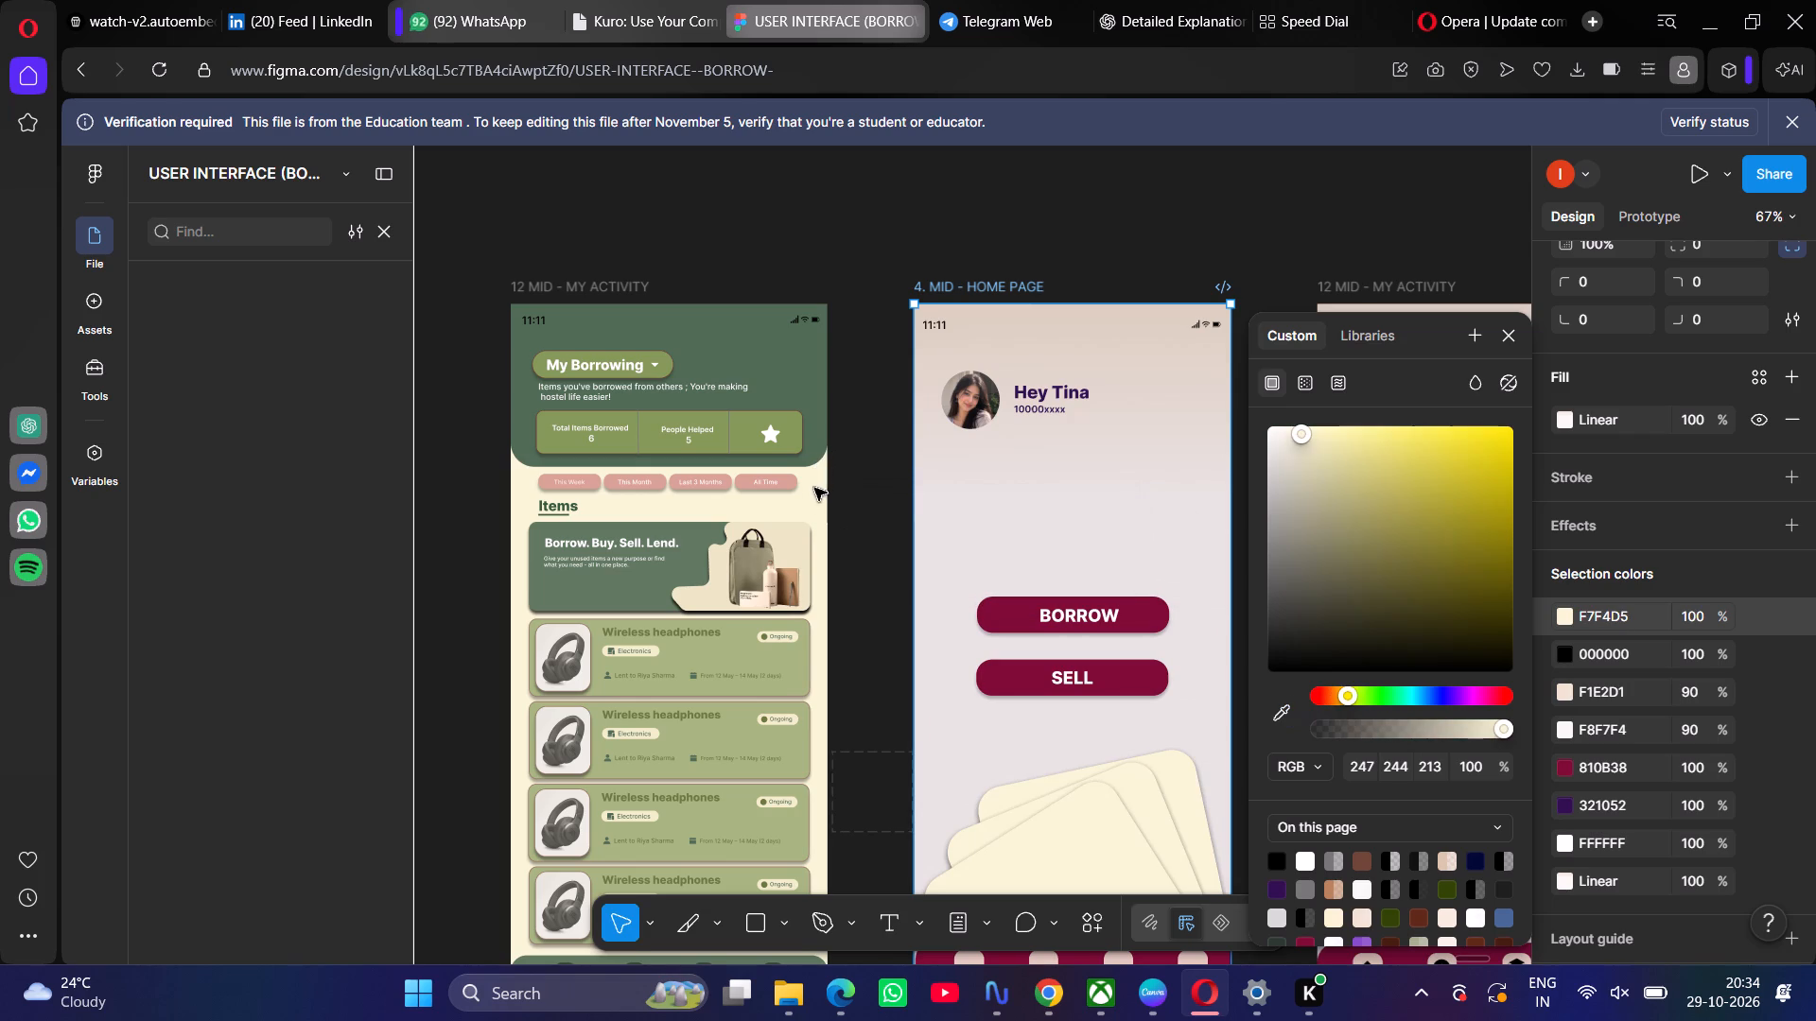
left_click(1273, 718)
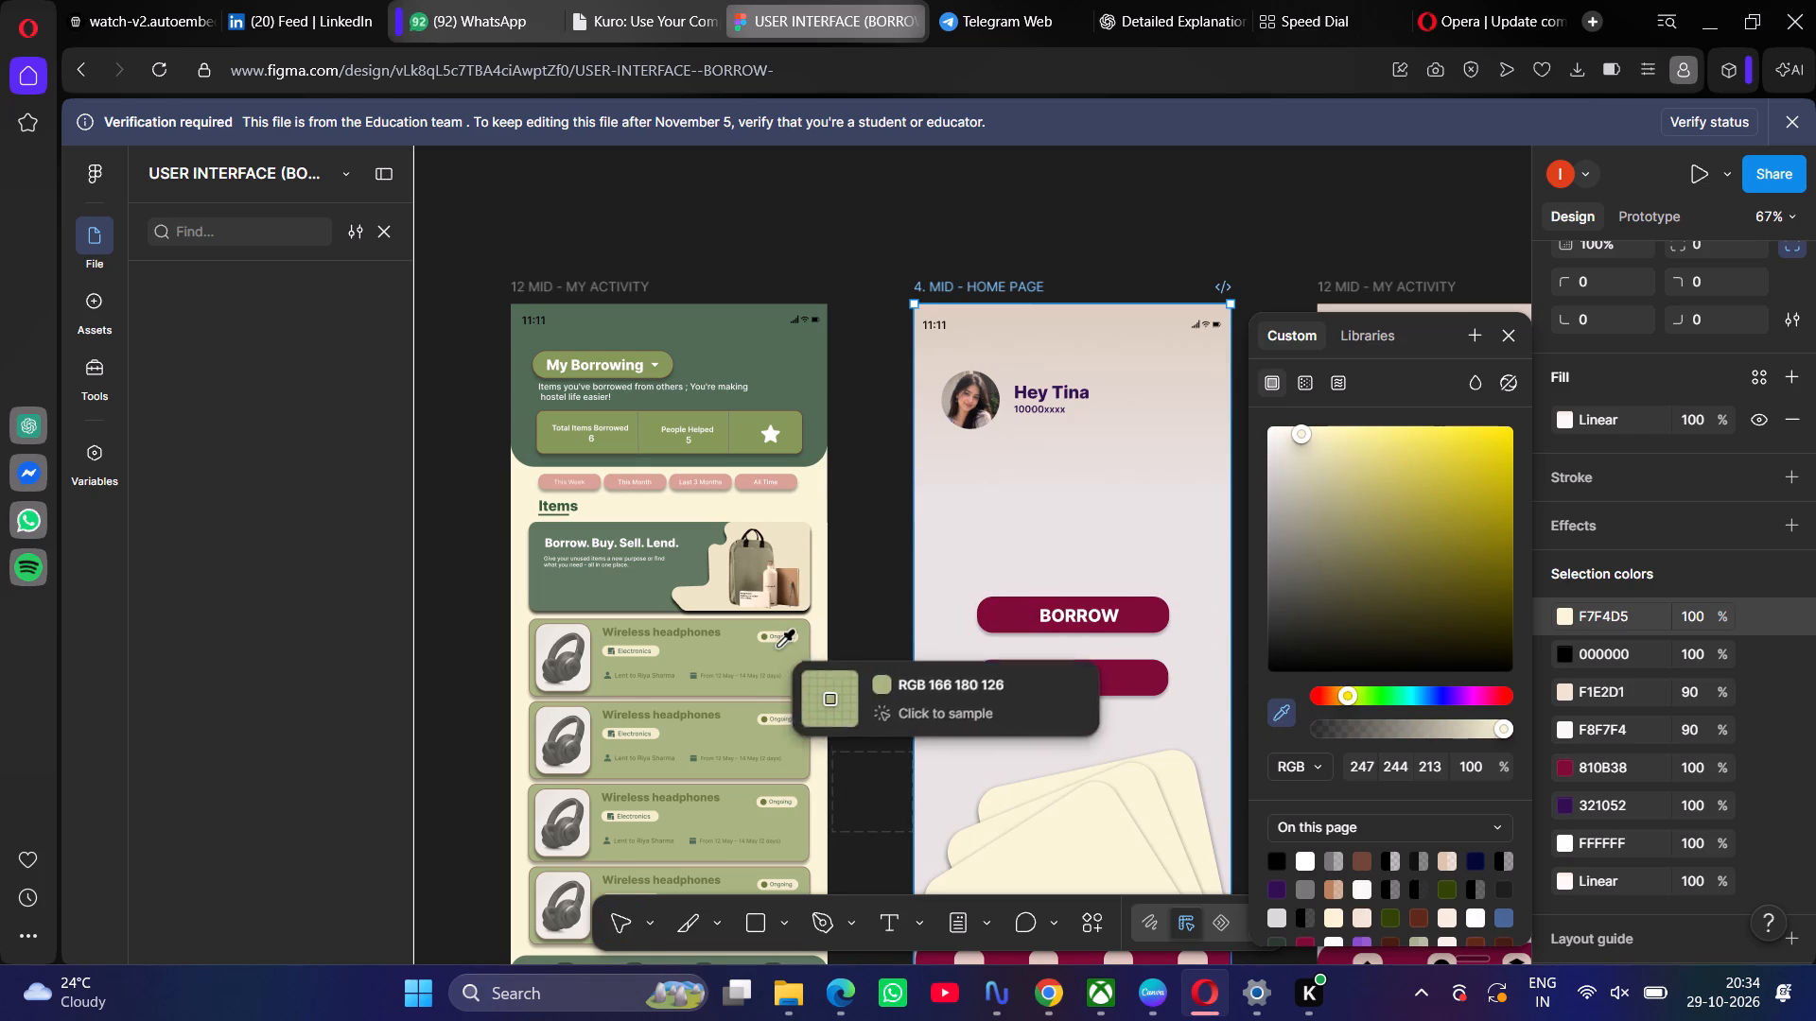
left_click(729, 651)
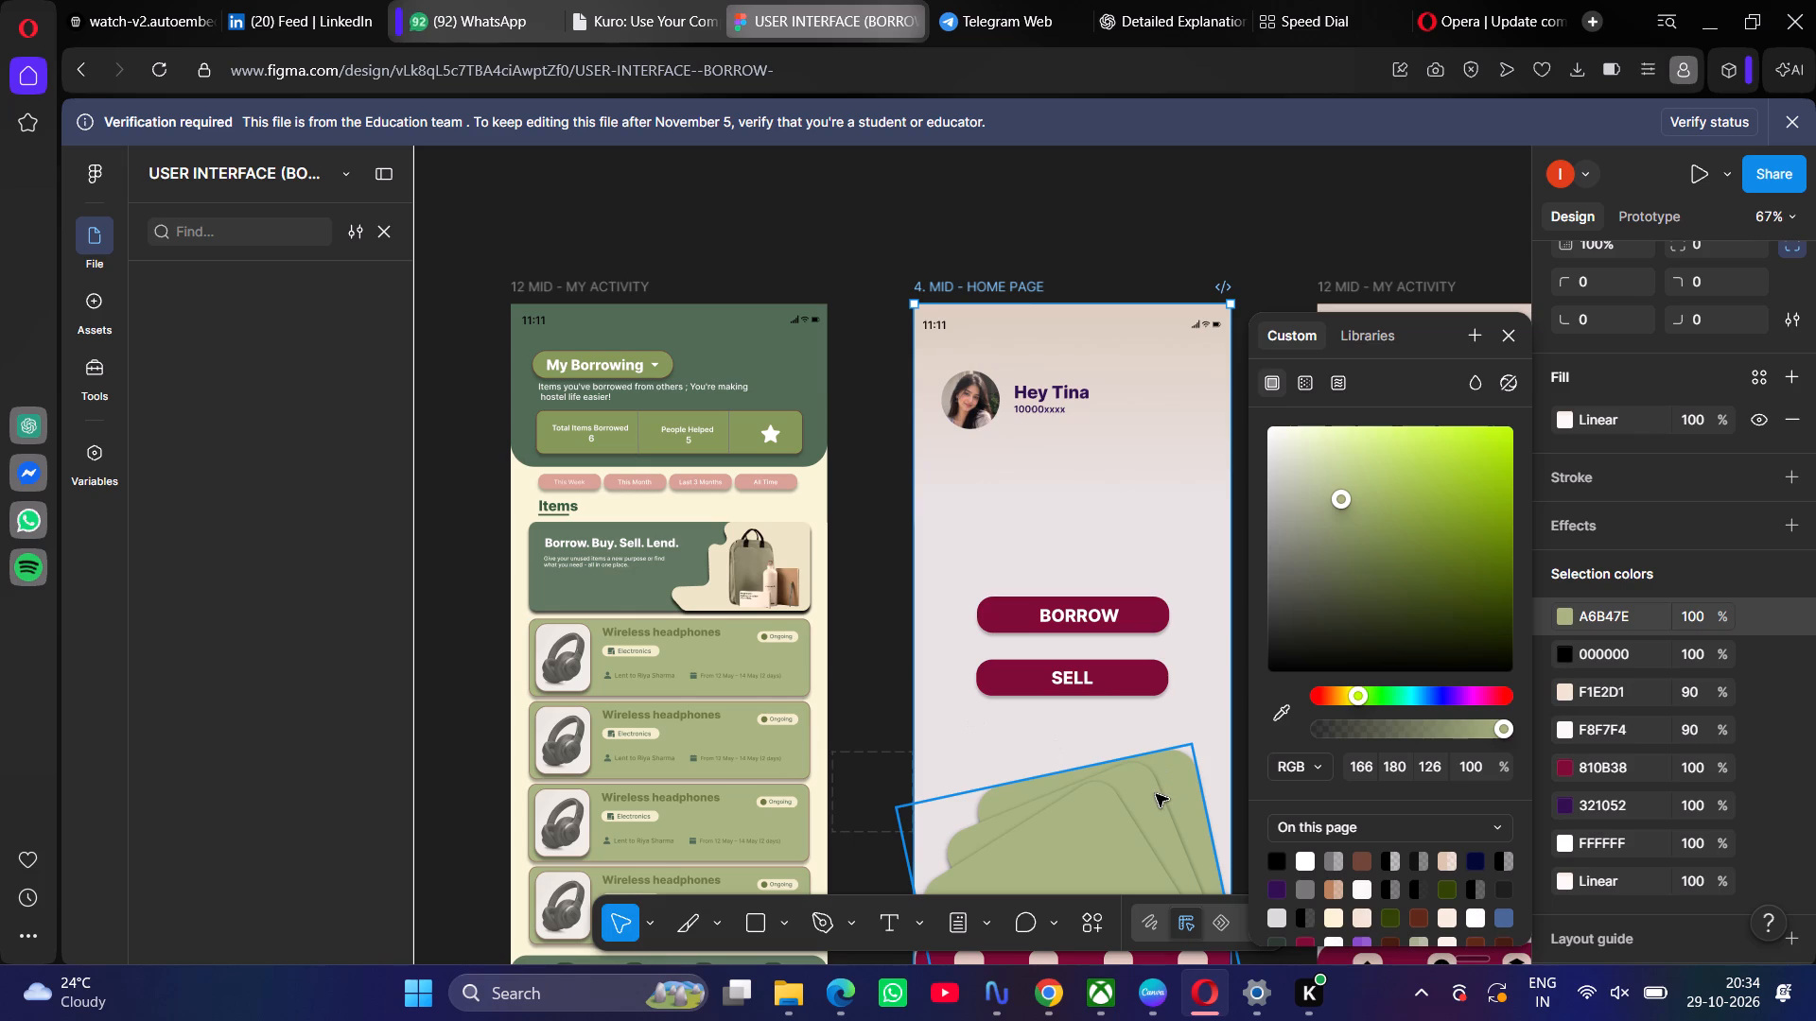
Fill the SELL and BORROW button rectangles on the Home Page with dark green 324404.
left_click(1126, 674)
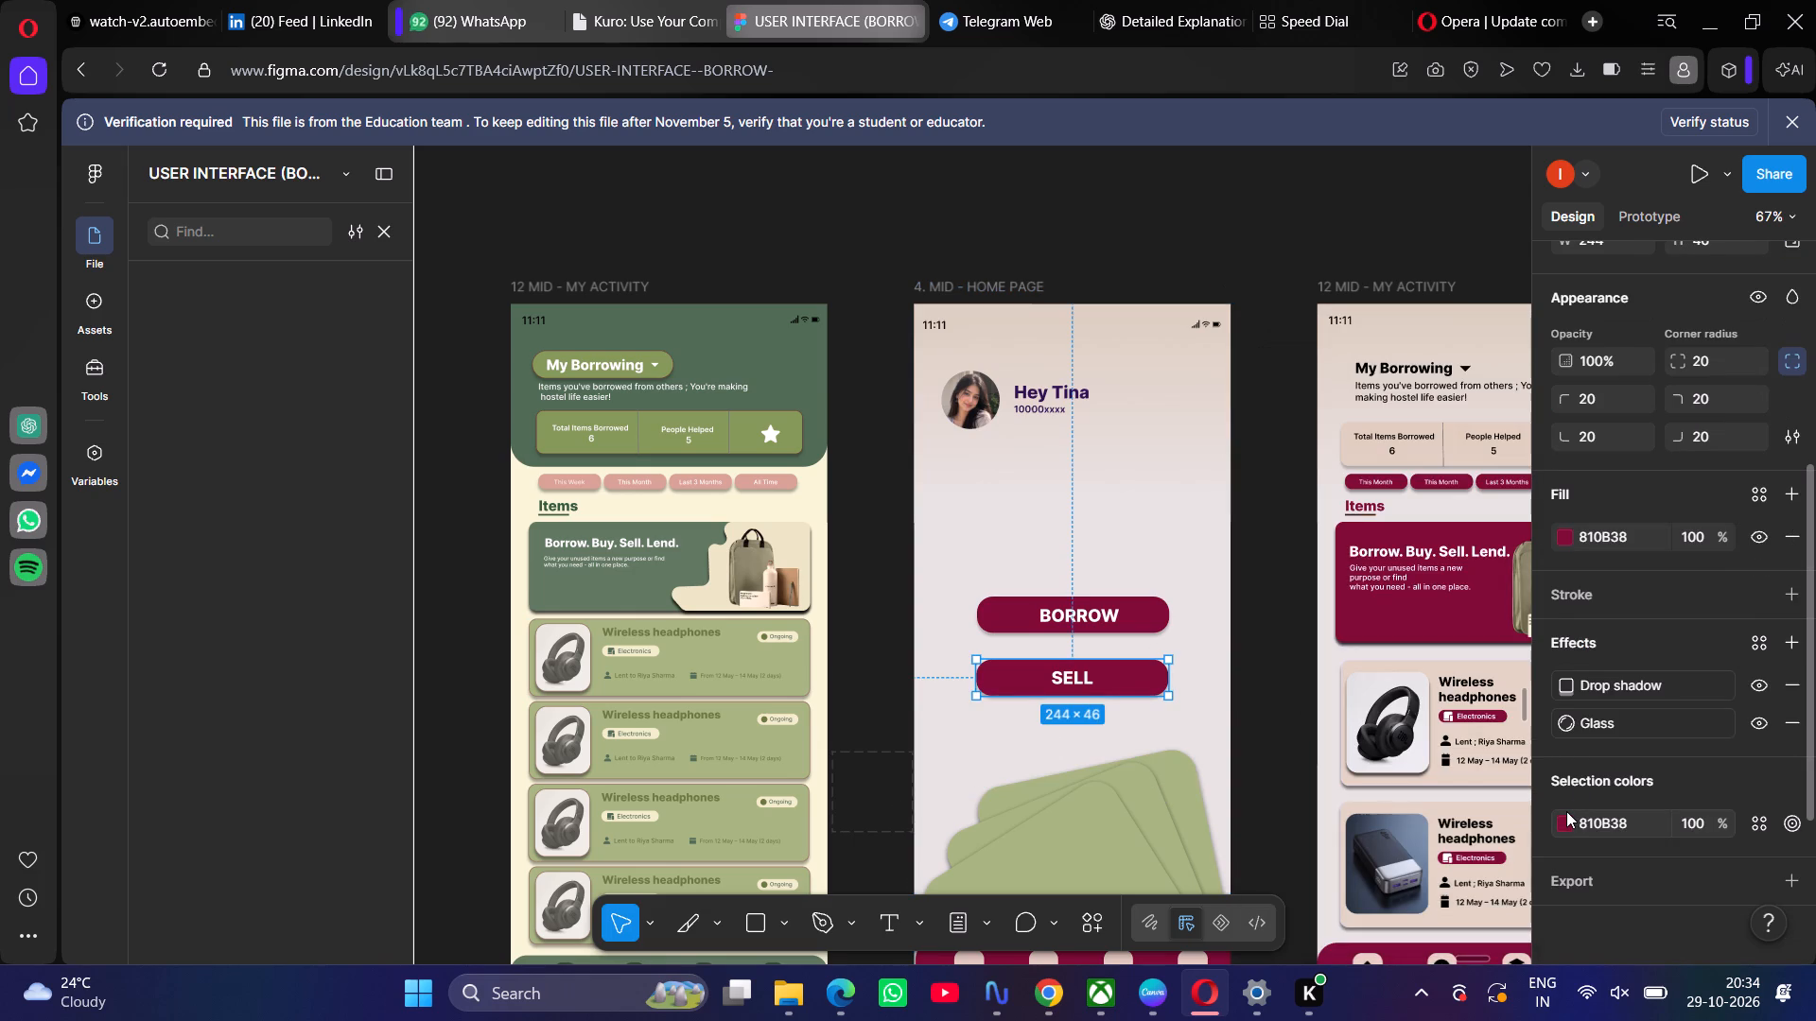
left_click(1563, 821)
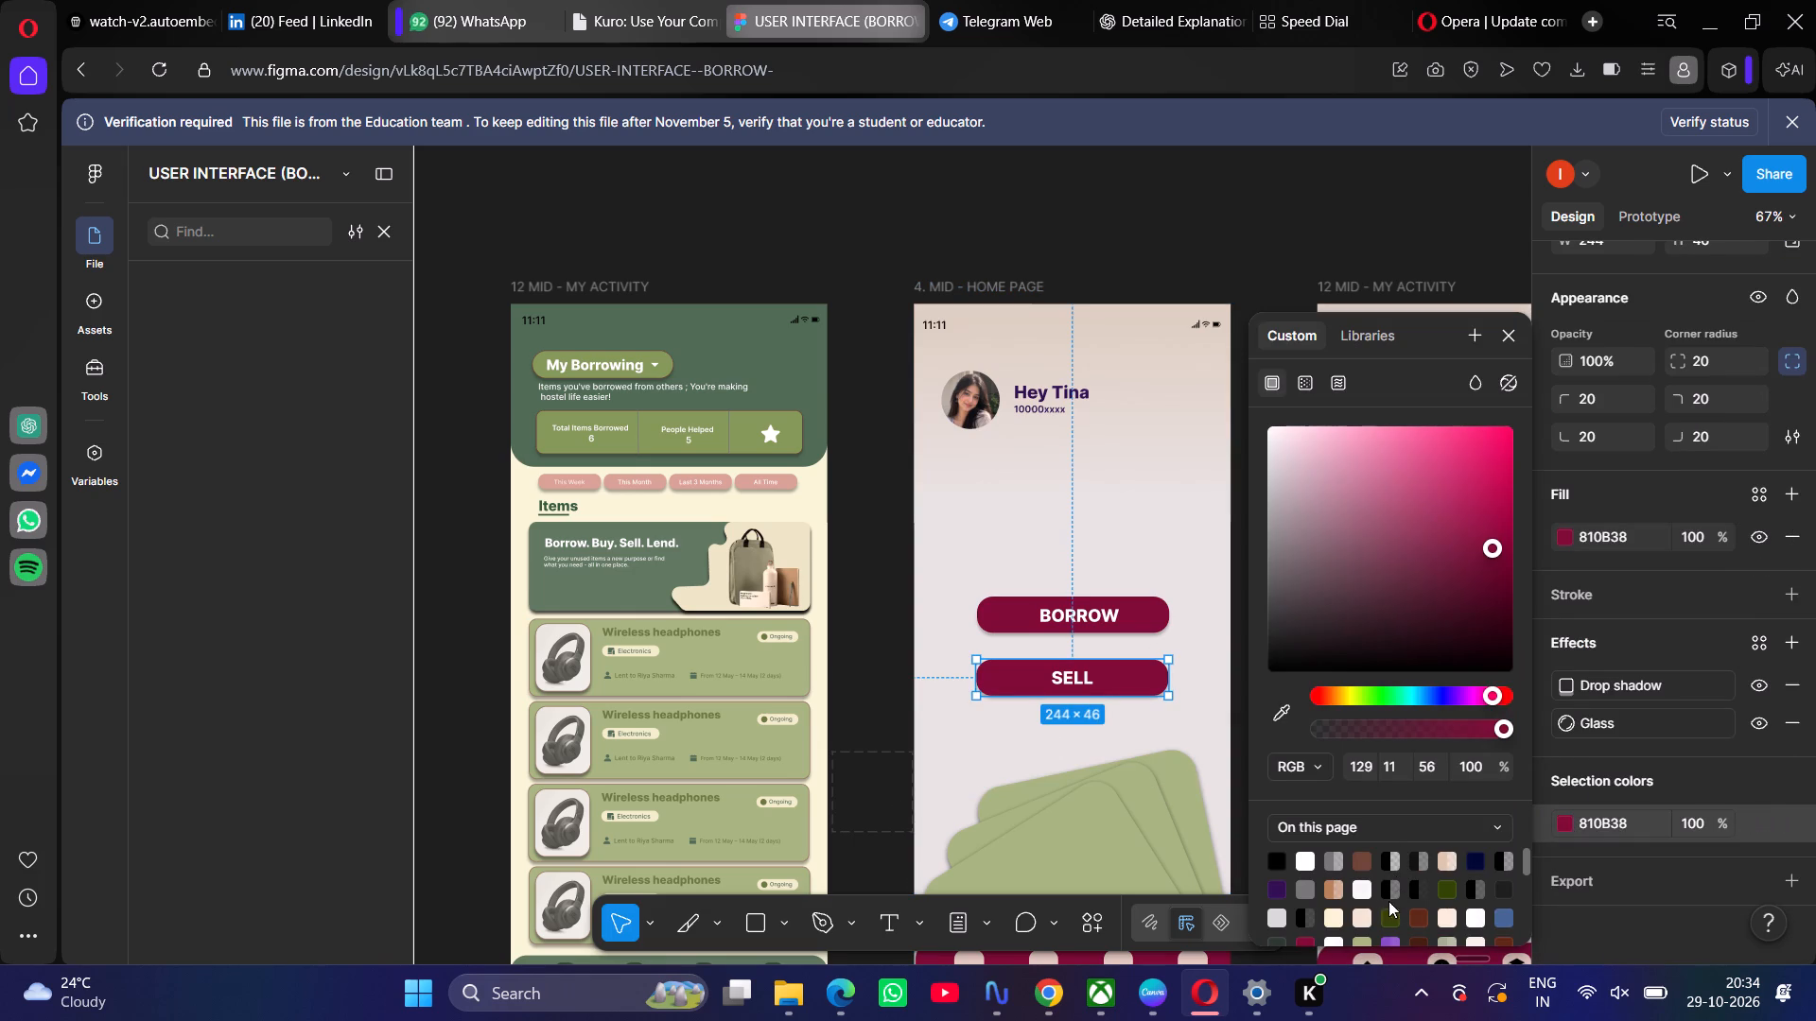
left_click(1393, 922)
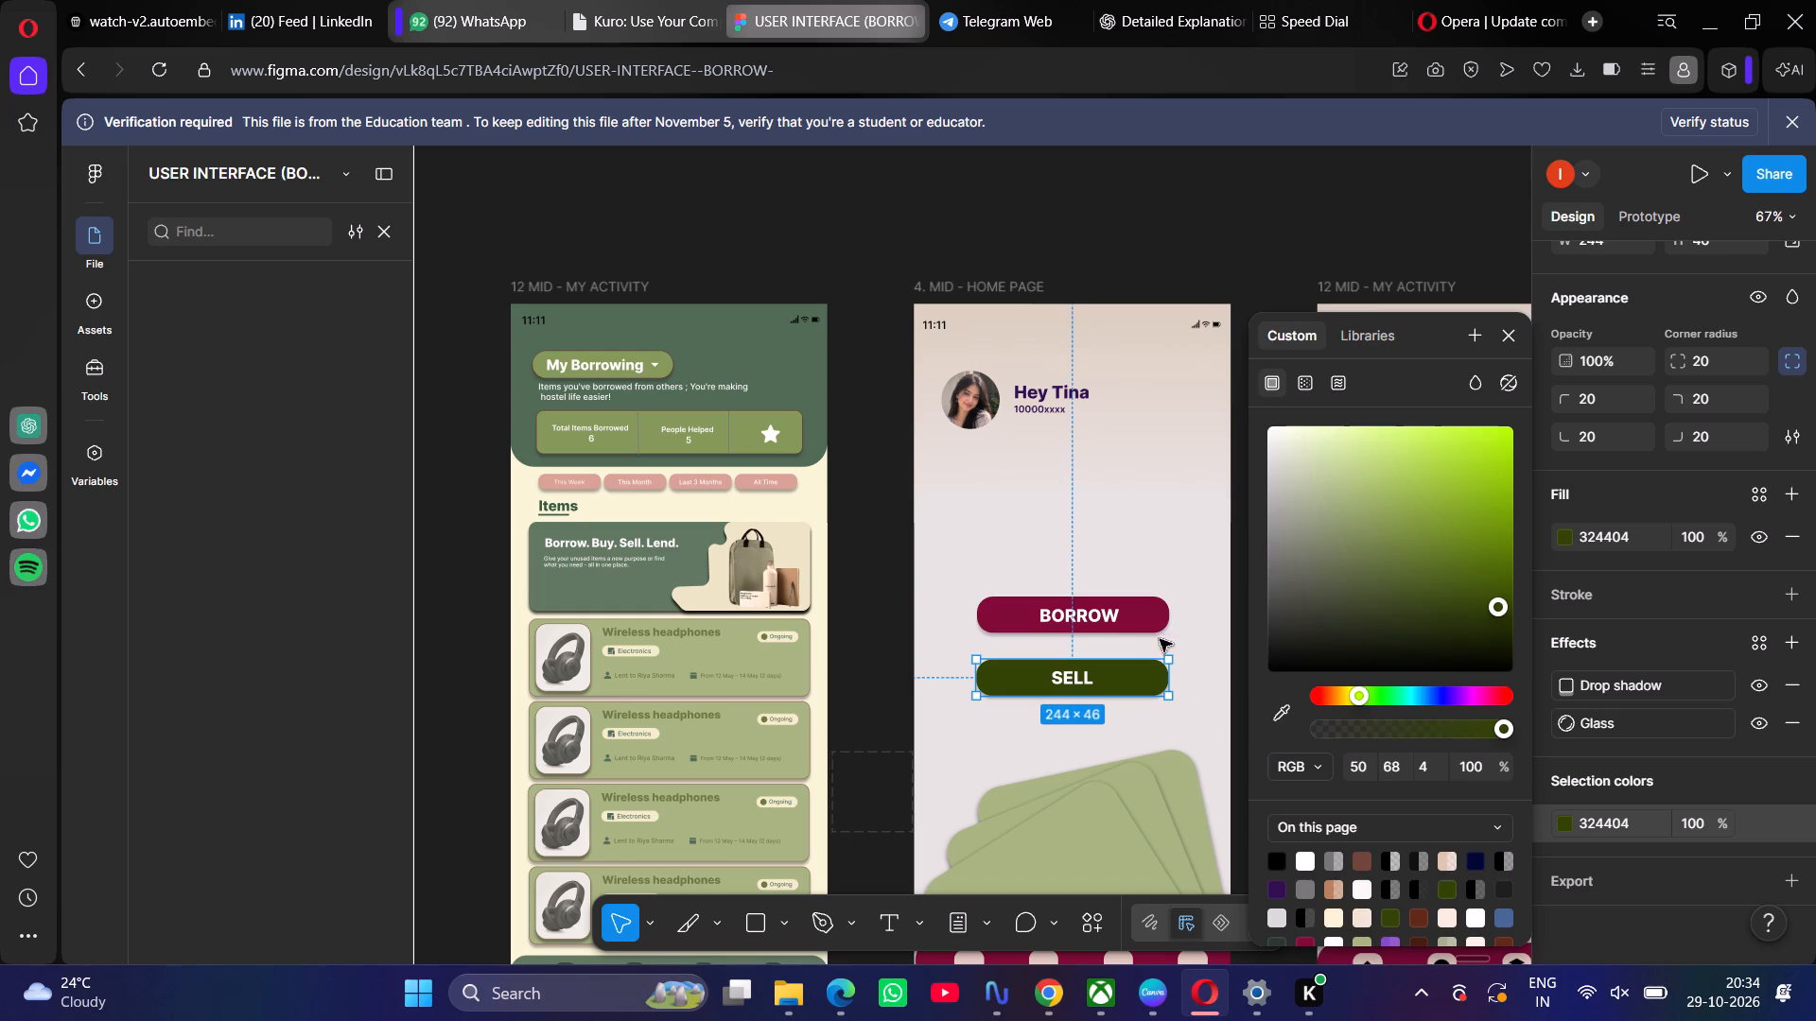
left_click(1143, 614)
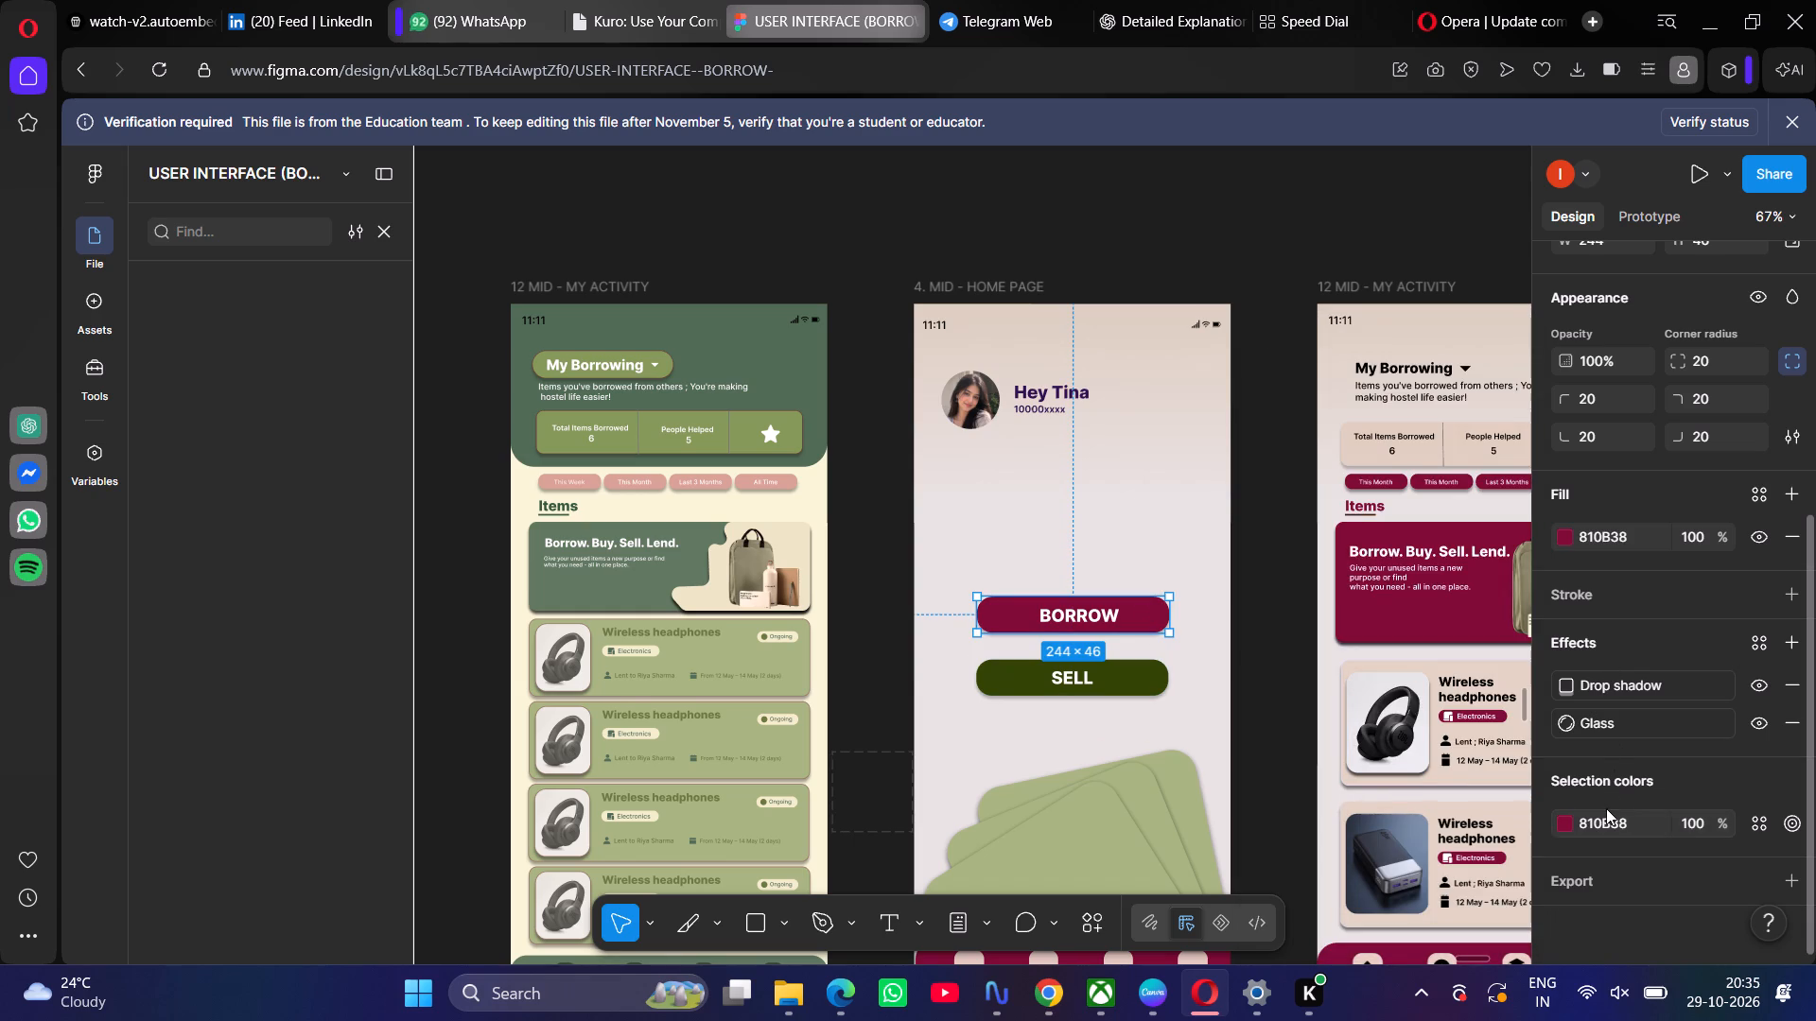
left_click(1606, 808)
left_click(1607, 814)
left_click(1606, 826)
left_click(1563, 822)
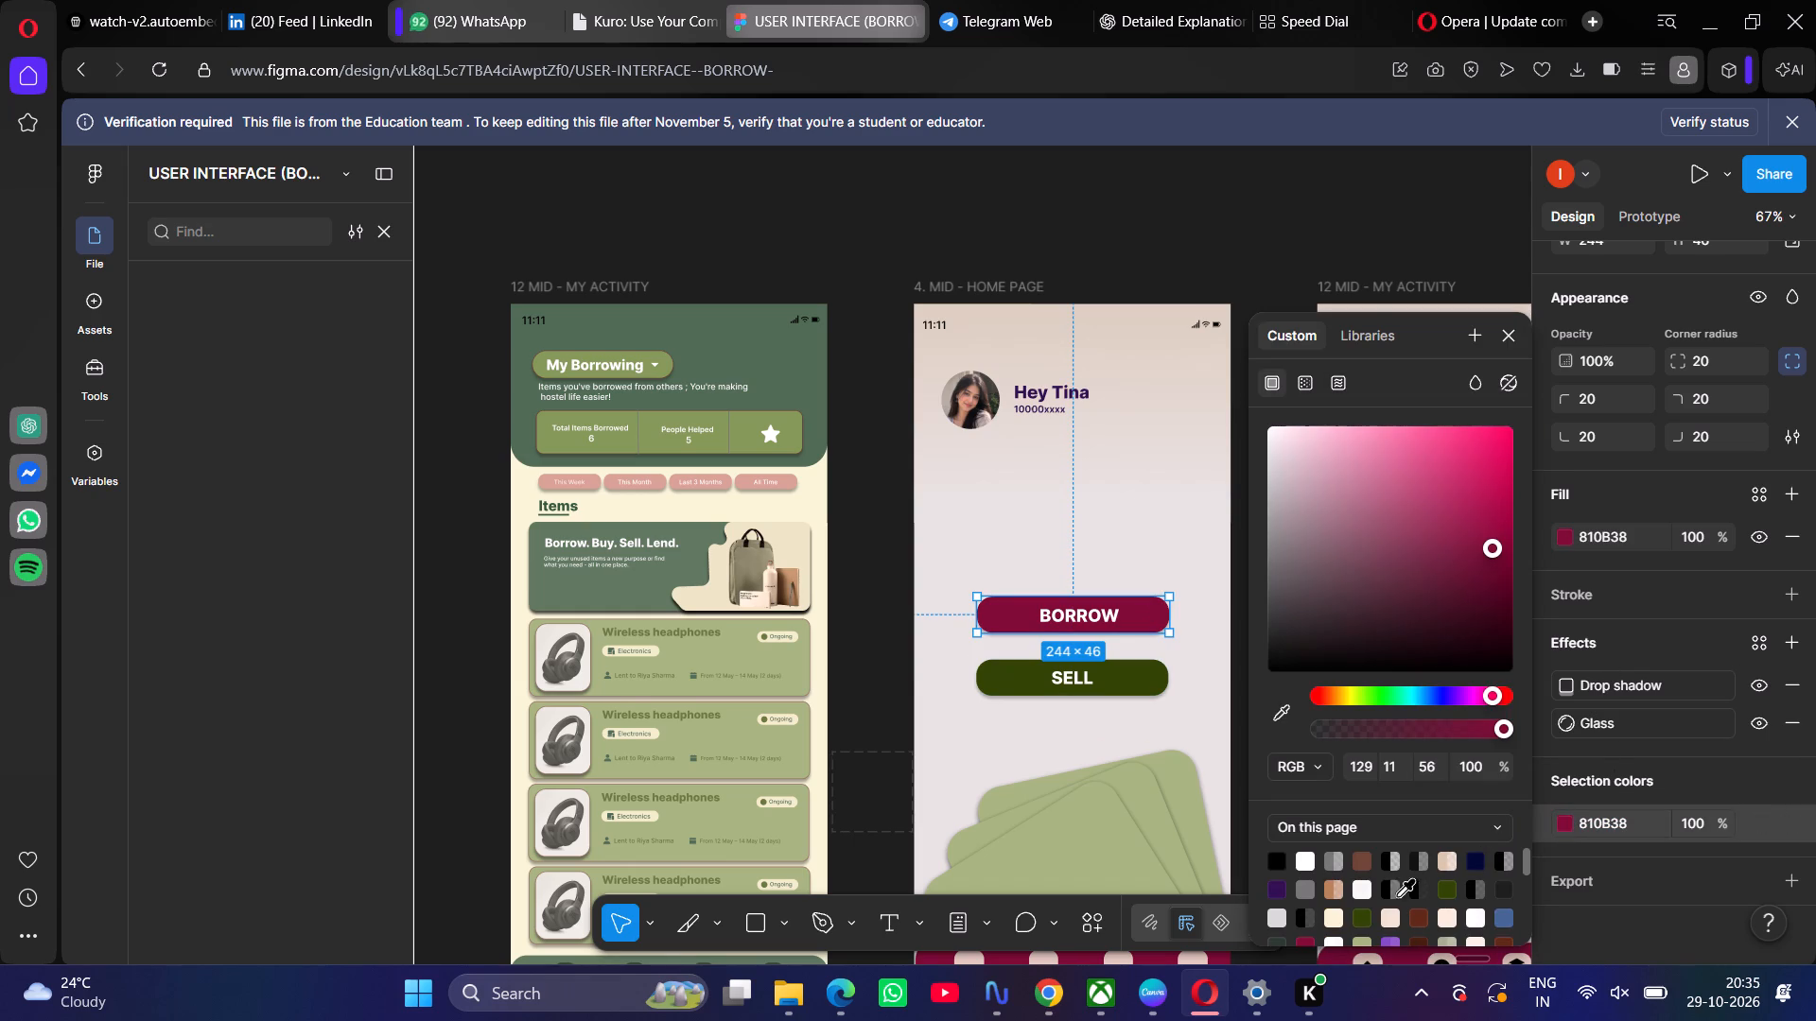
left_click(1368, 911)
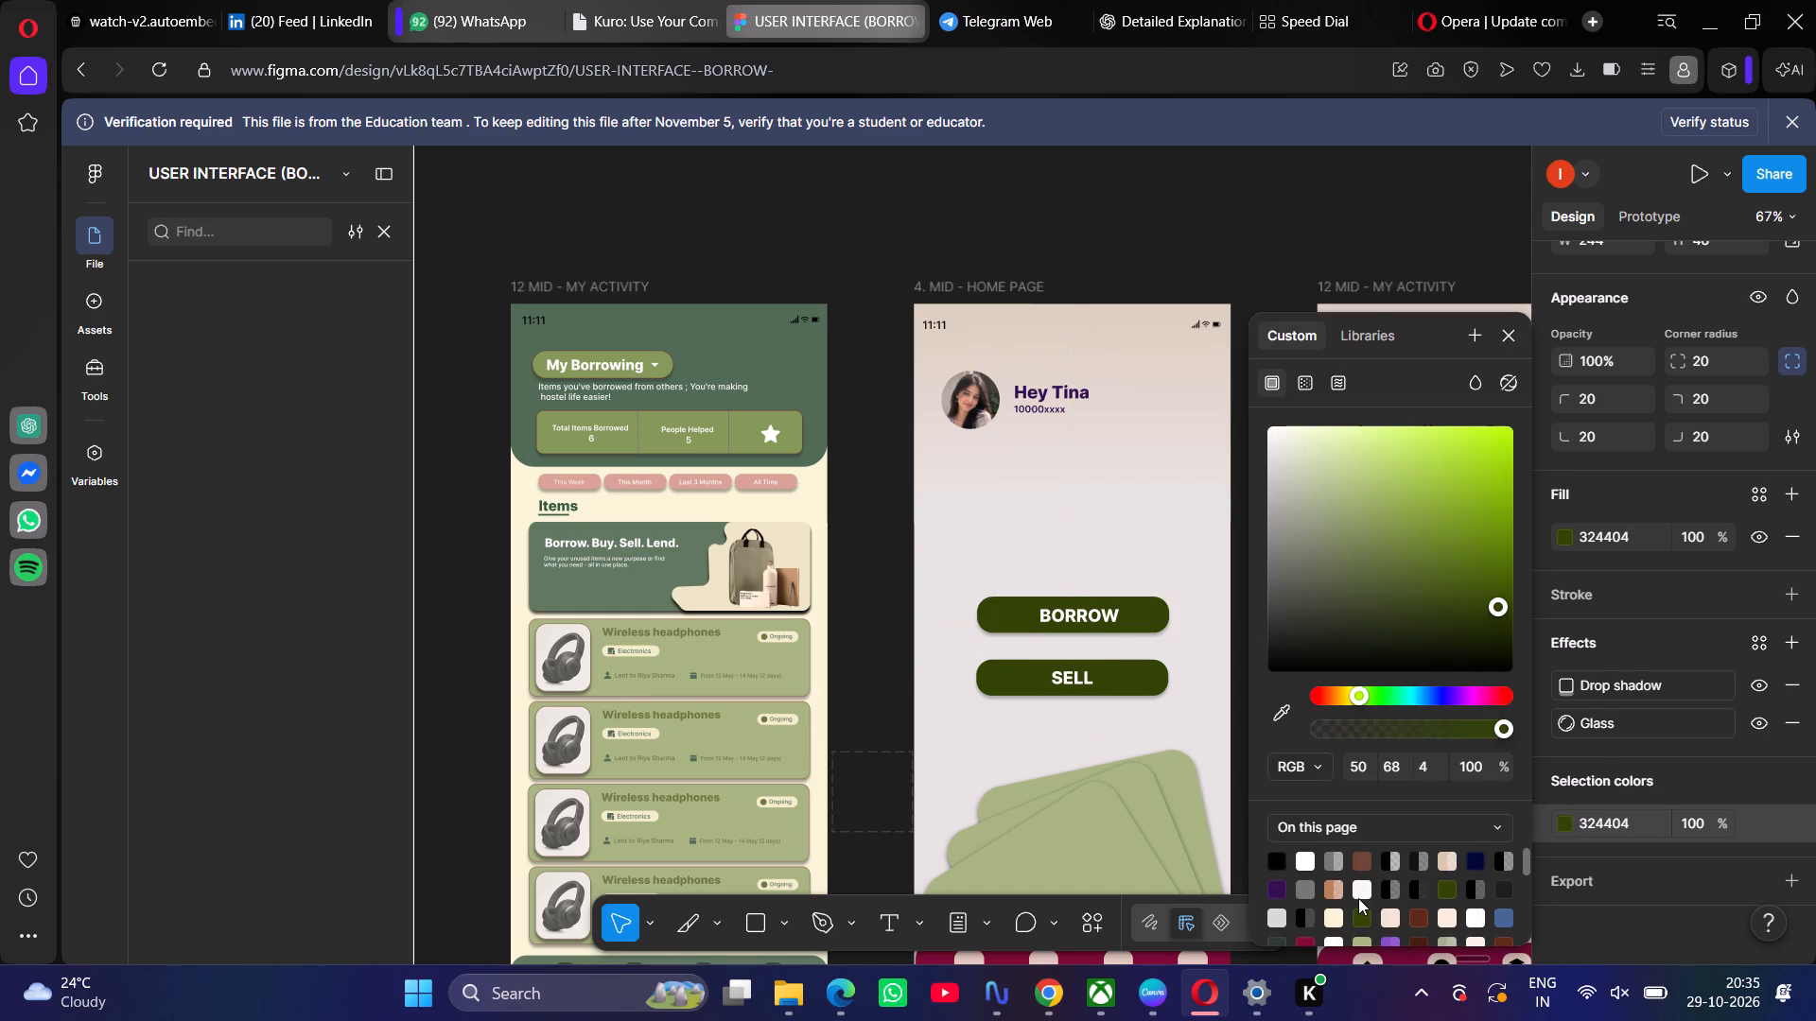
left_click(1302, 234)
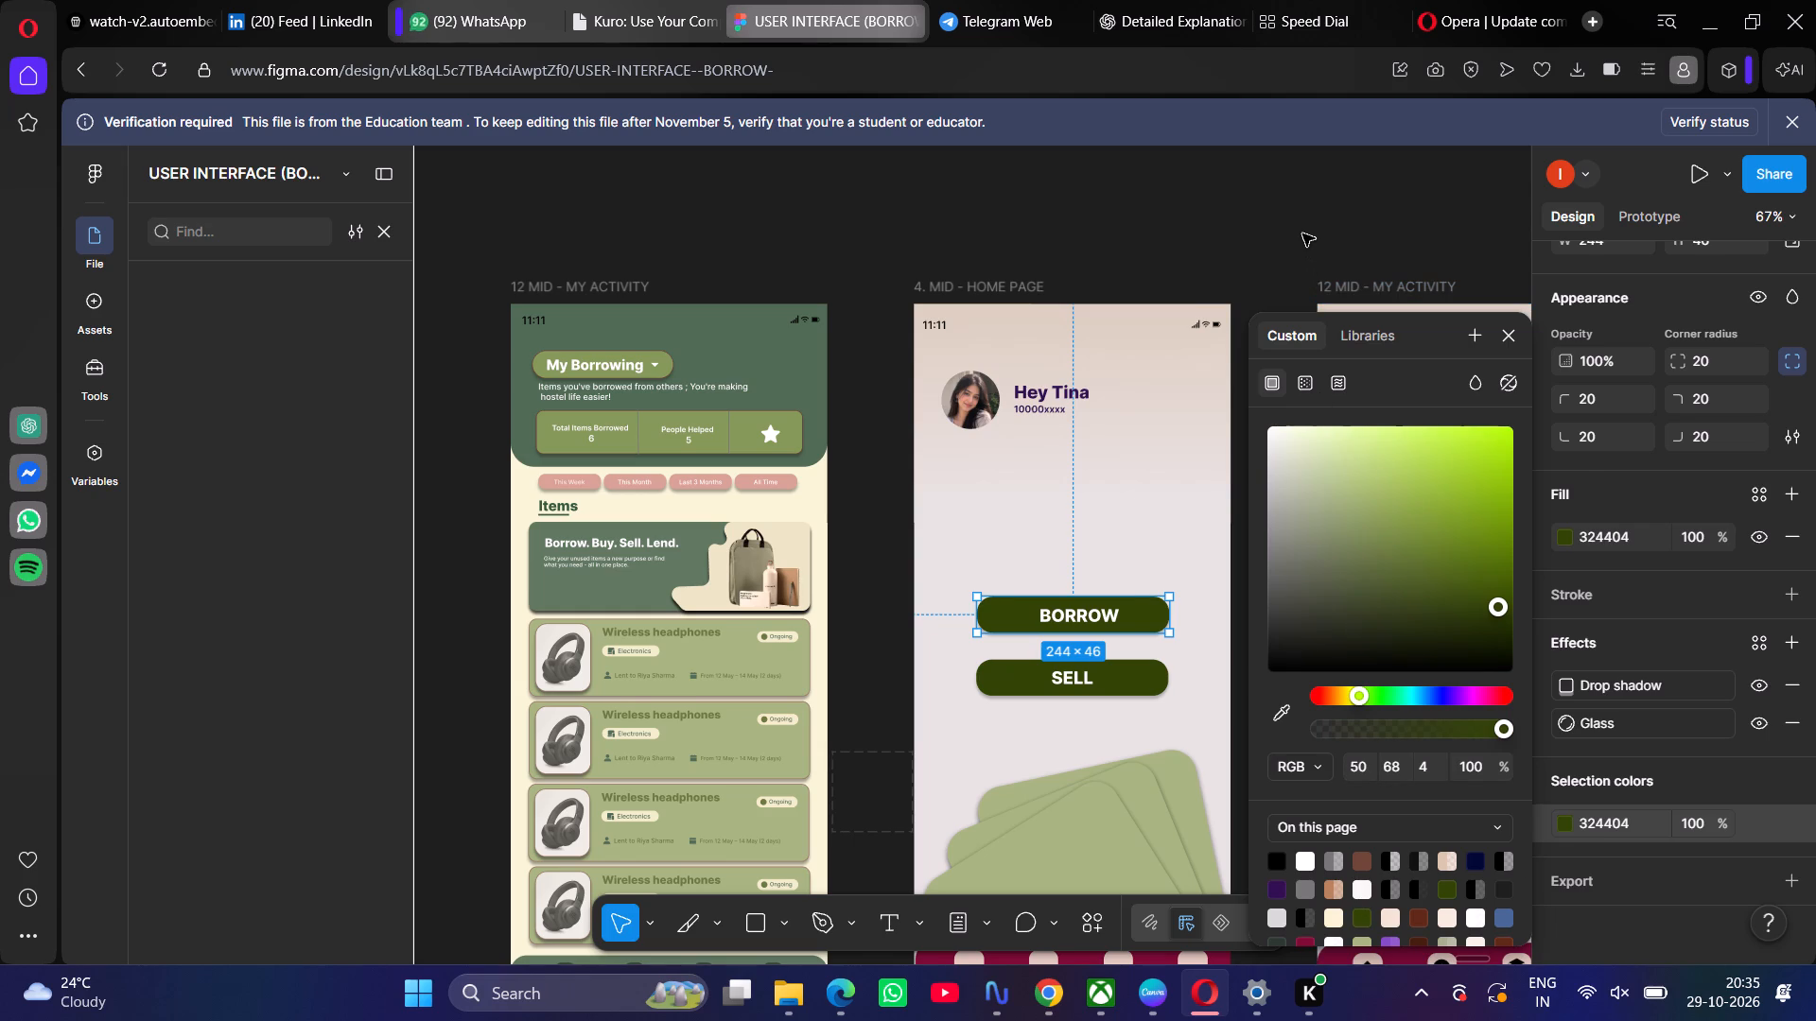
Fill the home page's maroon bottom navigation bar with the dark green 324404 sampled from the SELL button.
scroll(1302, 234, "left", 1)
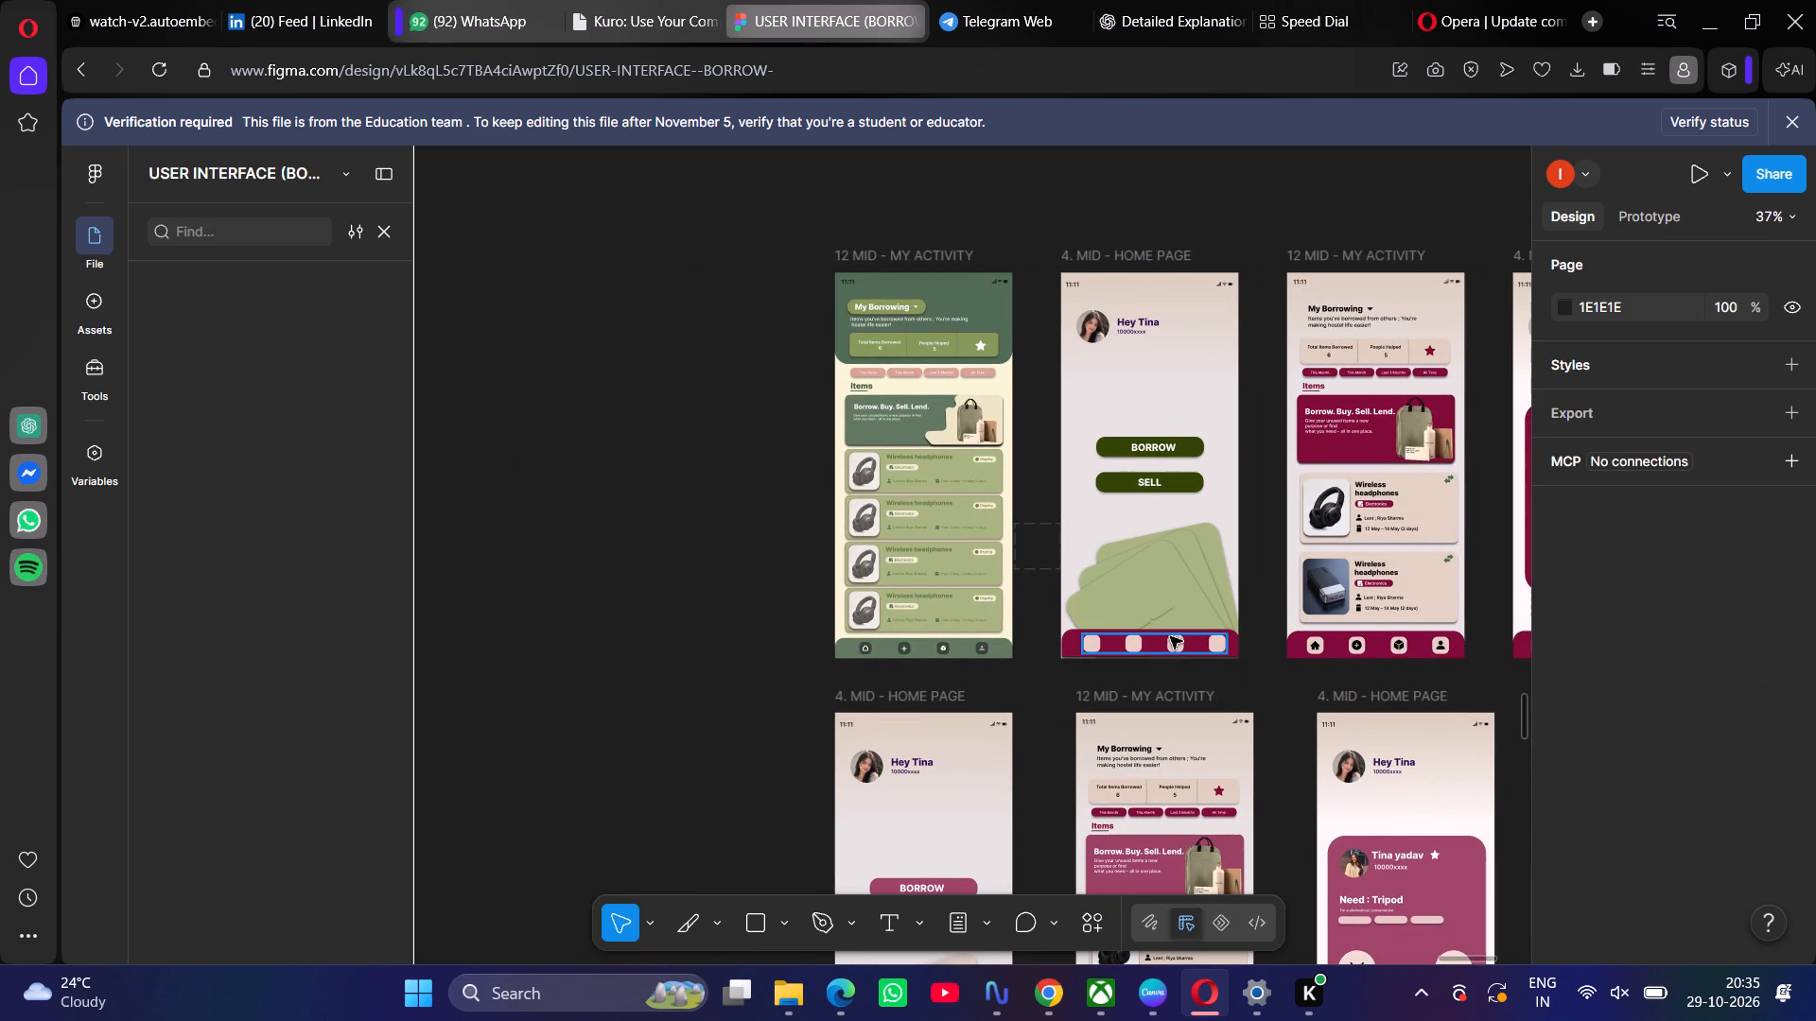
left_click(1196, 655)
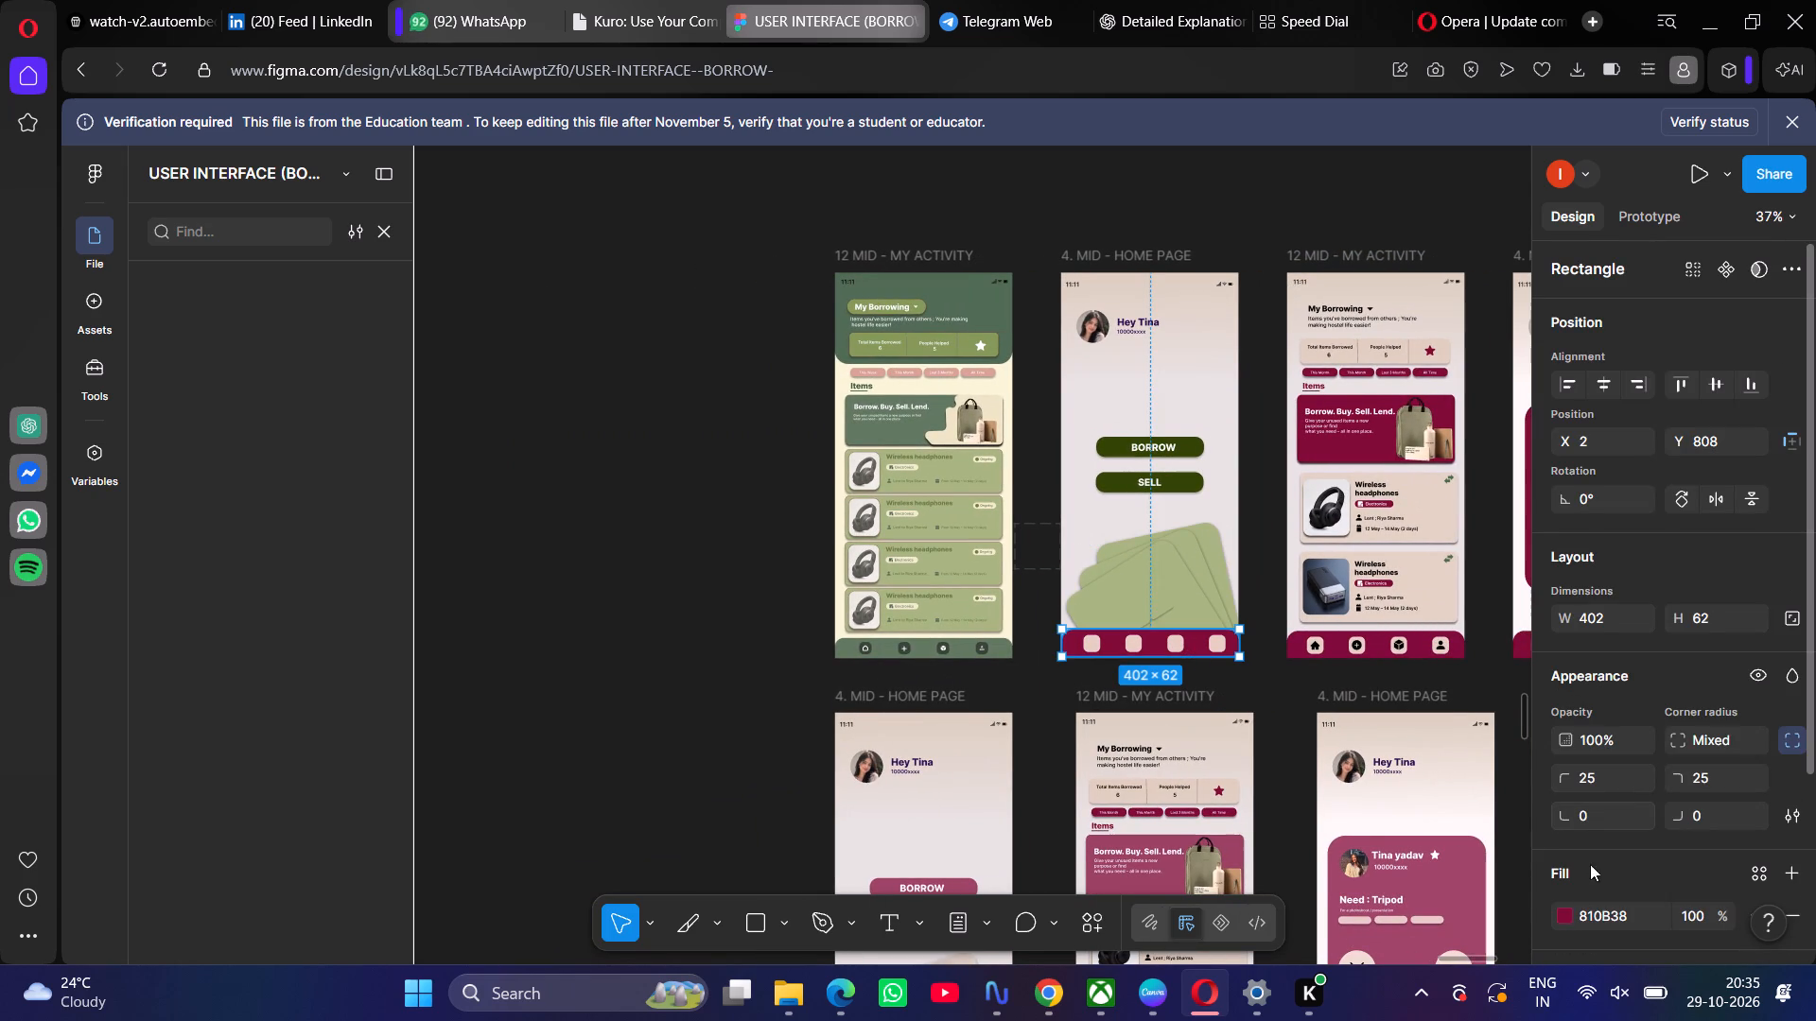
left_click(1566, 913)
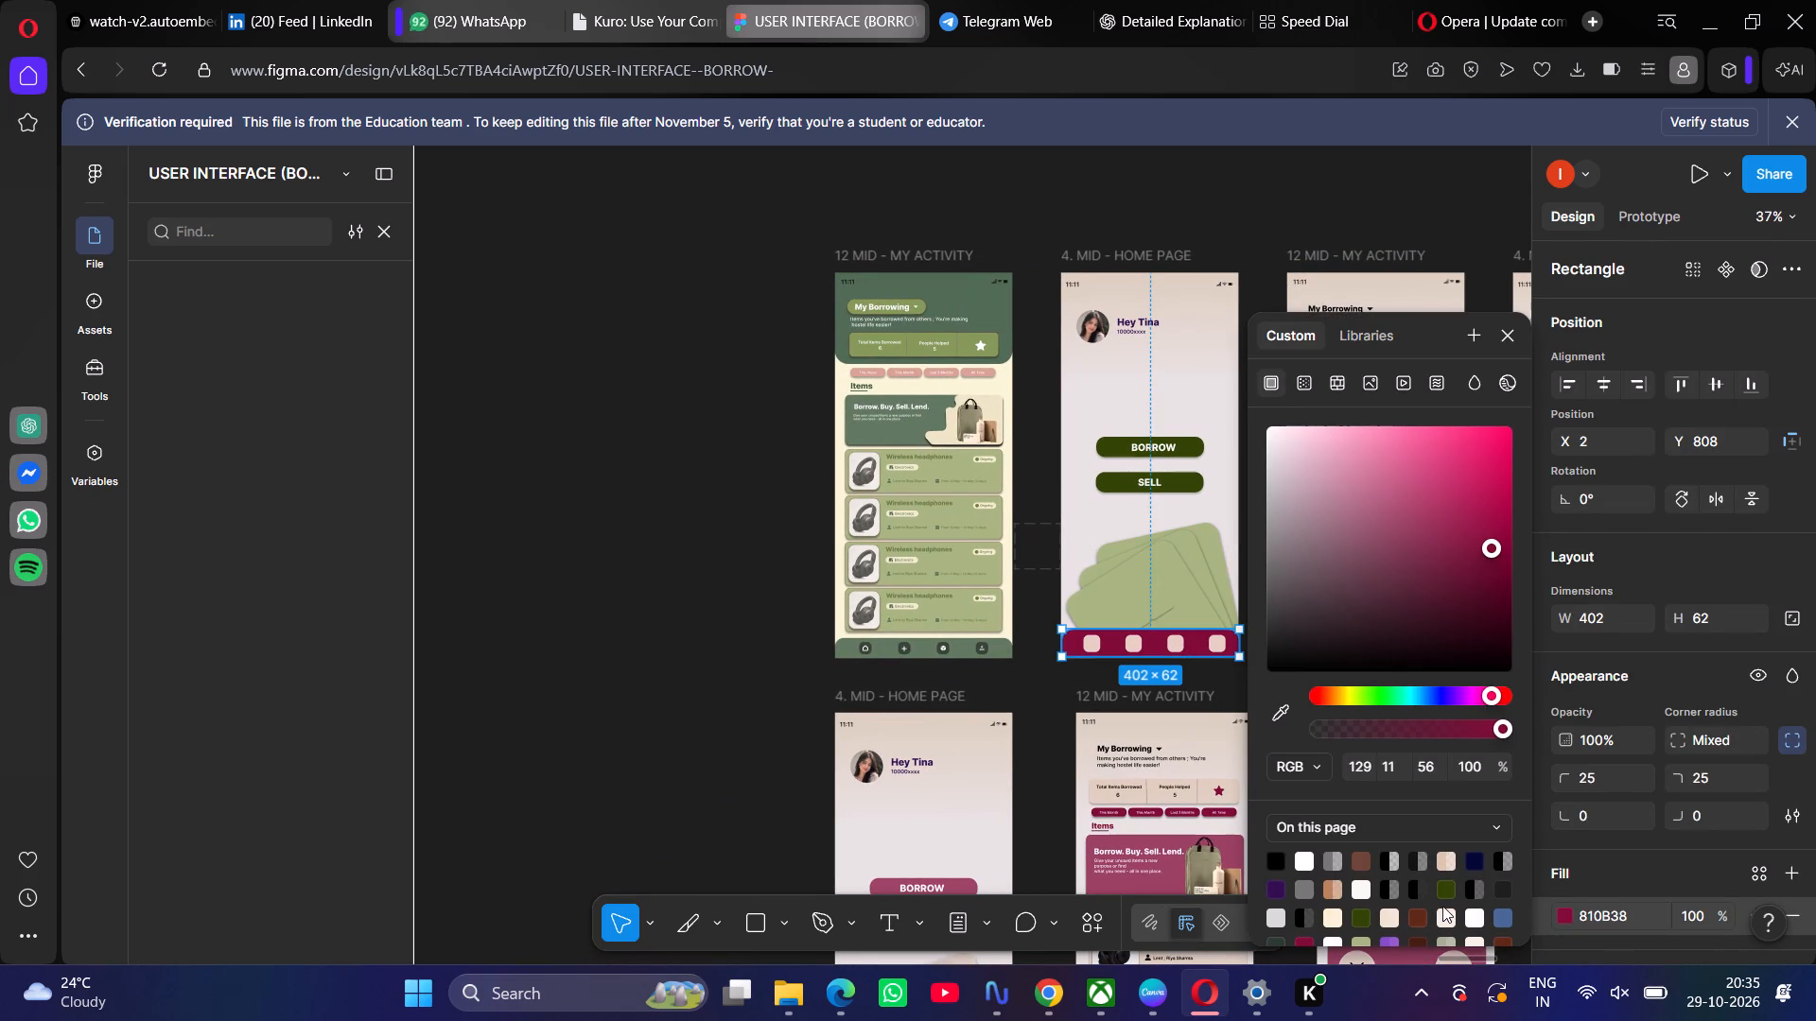
left_click(1281, 709)
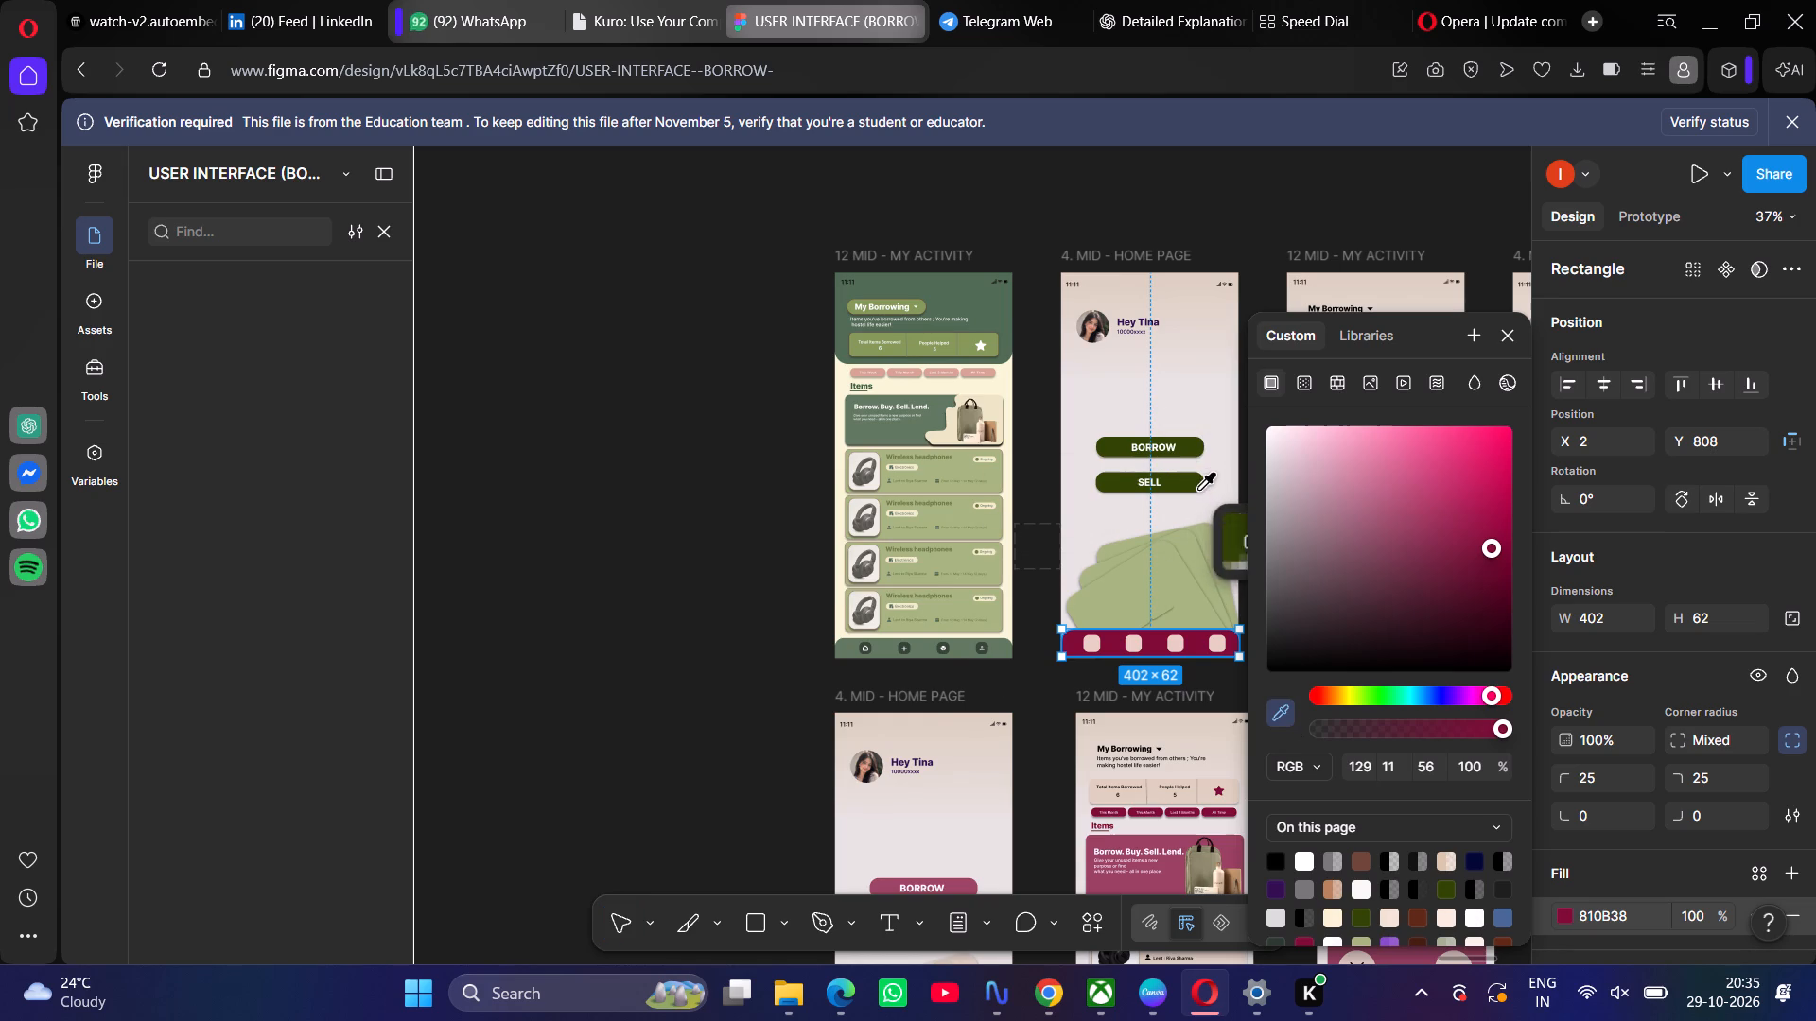
left_click(1193, 478)
left_click(812, 561)
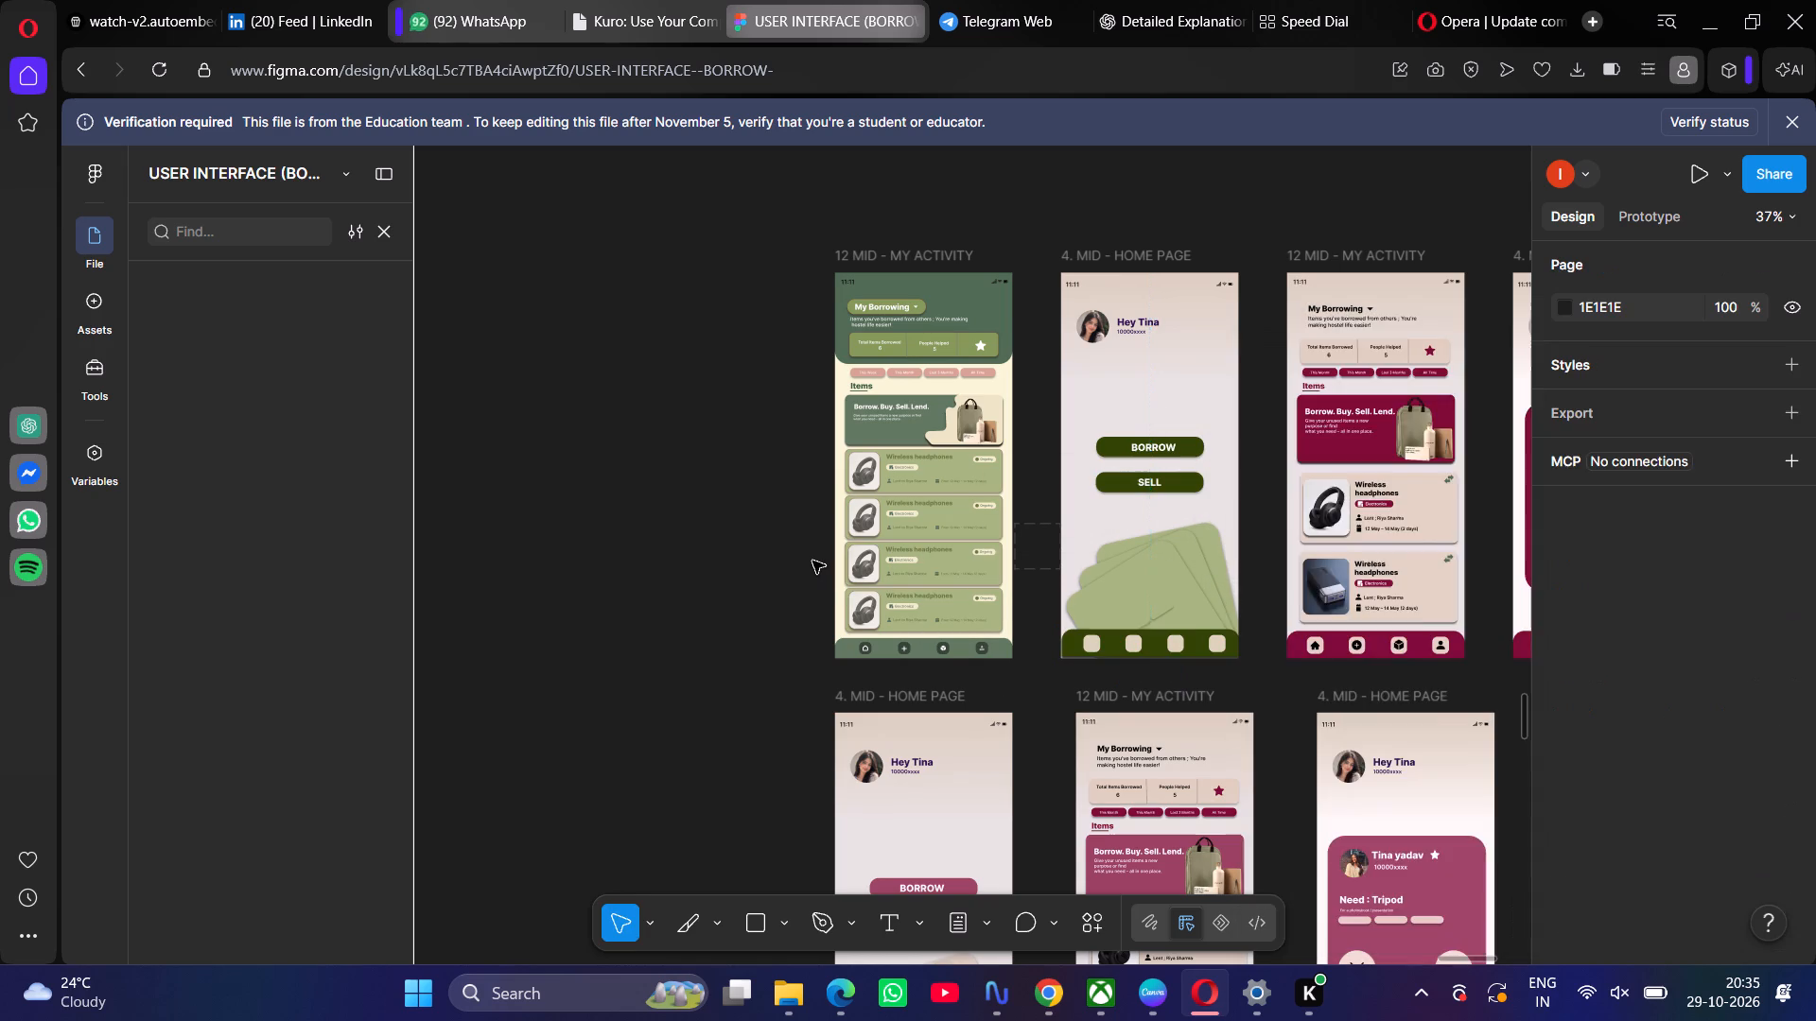
Widen the home page's navigation bar rectangle to 404 and reposition it to sit along the frame's bottom edge.
scroll(813, 561, "left", 2)
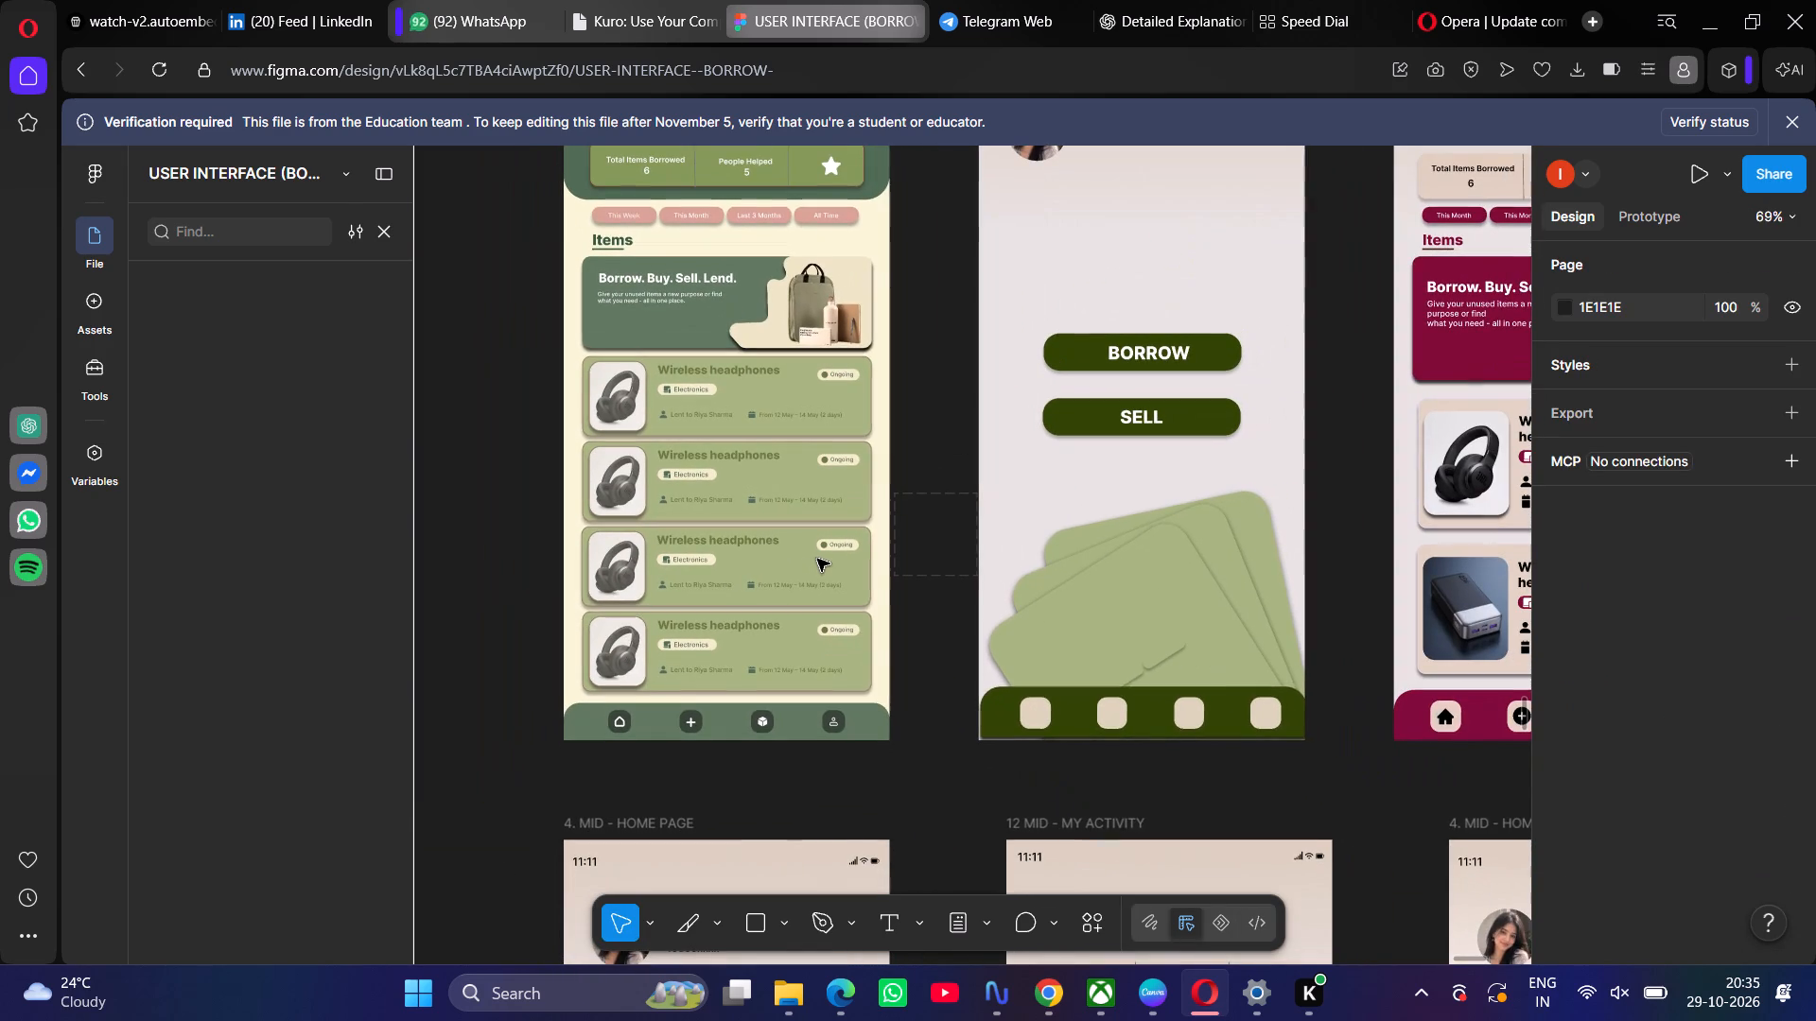
left_click(1163, 715)
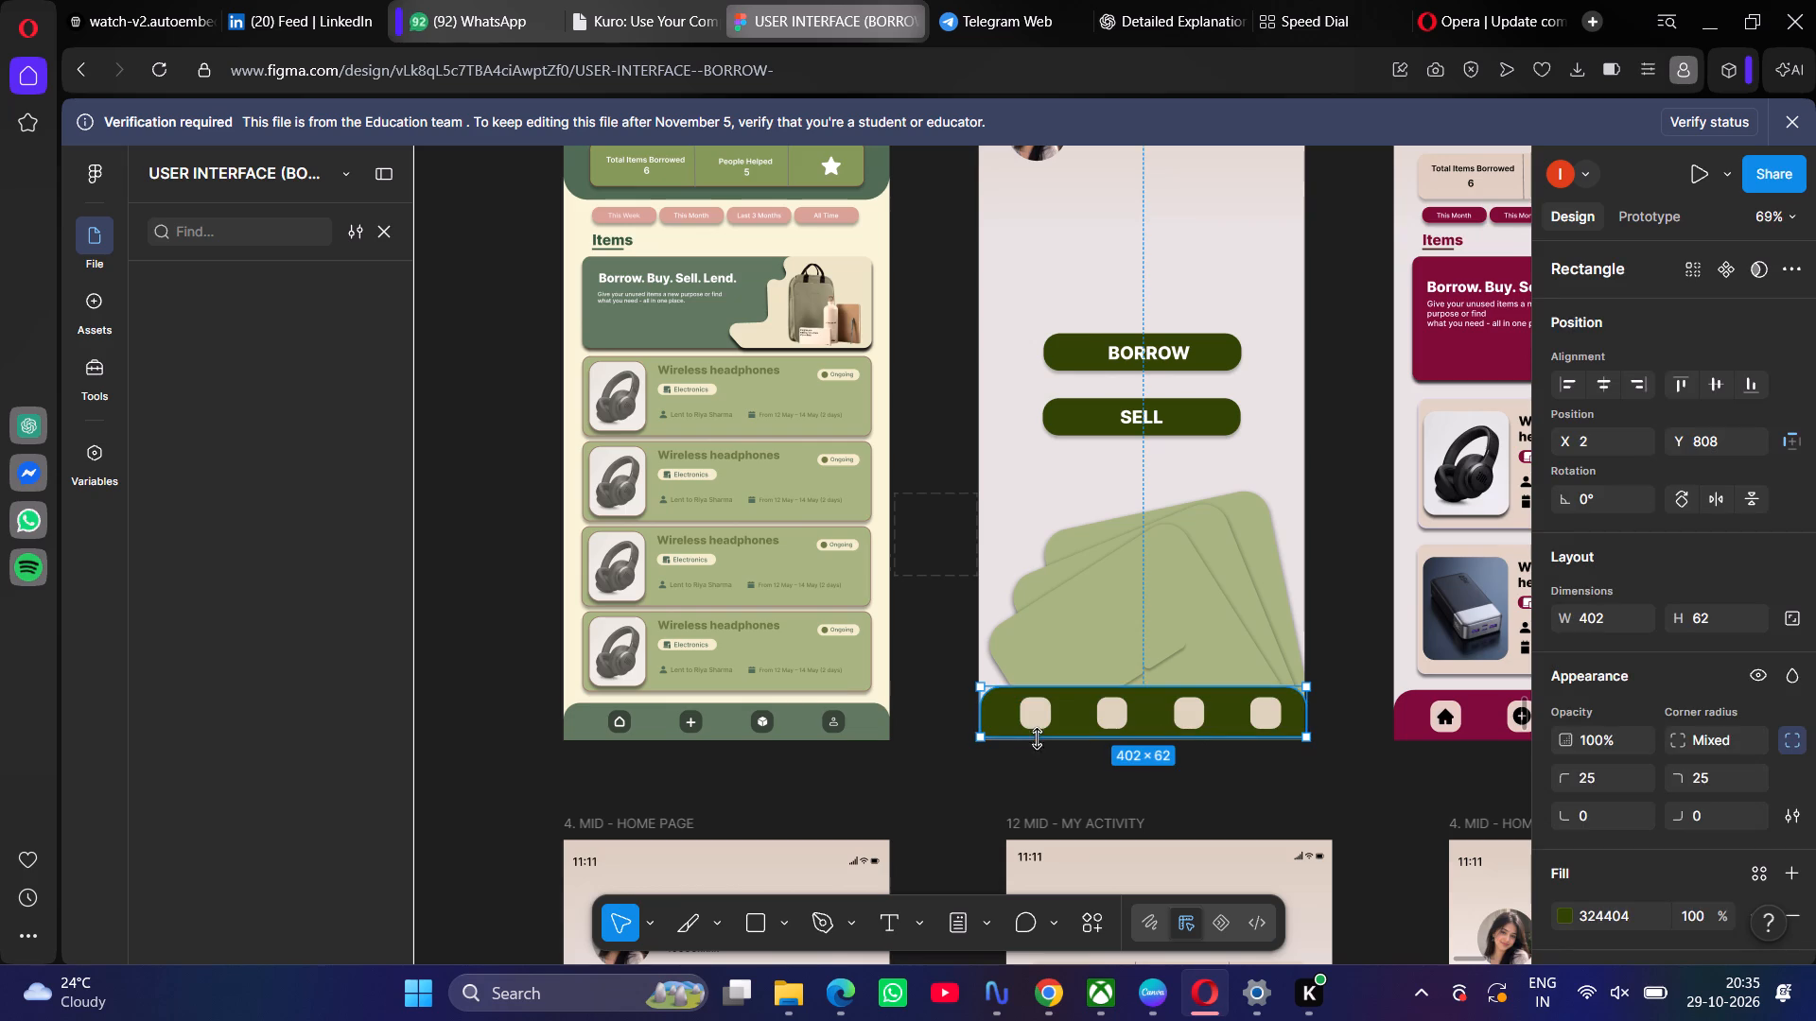
left_click(977, 708)
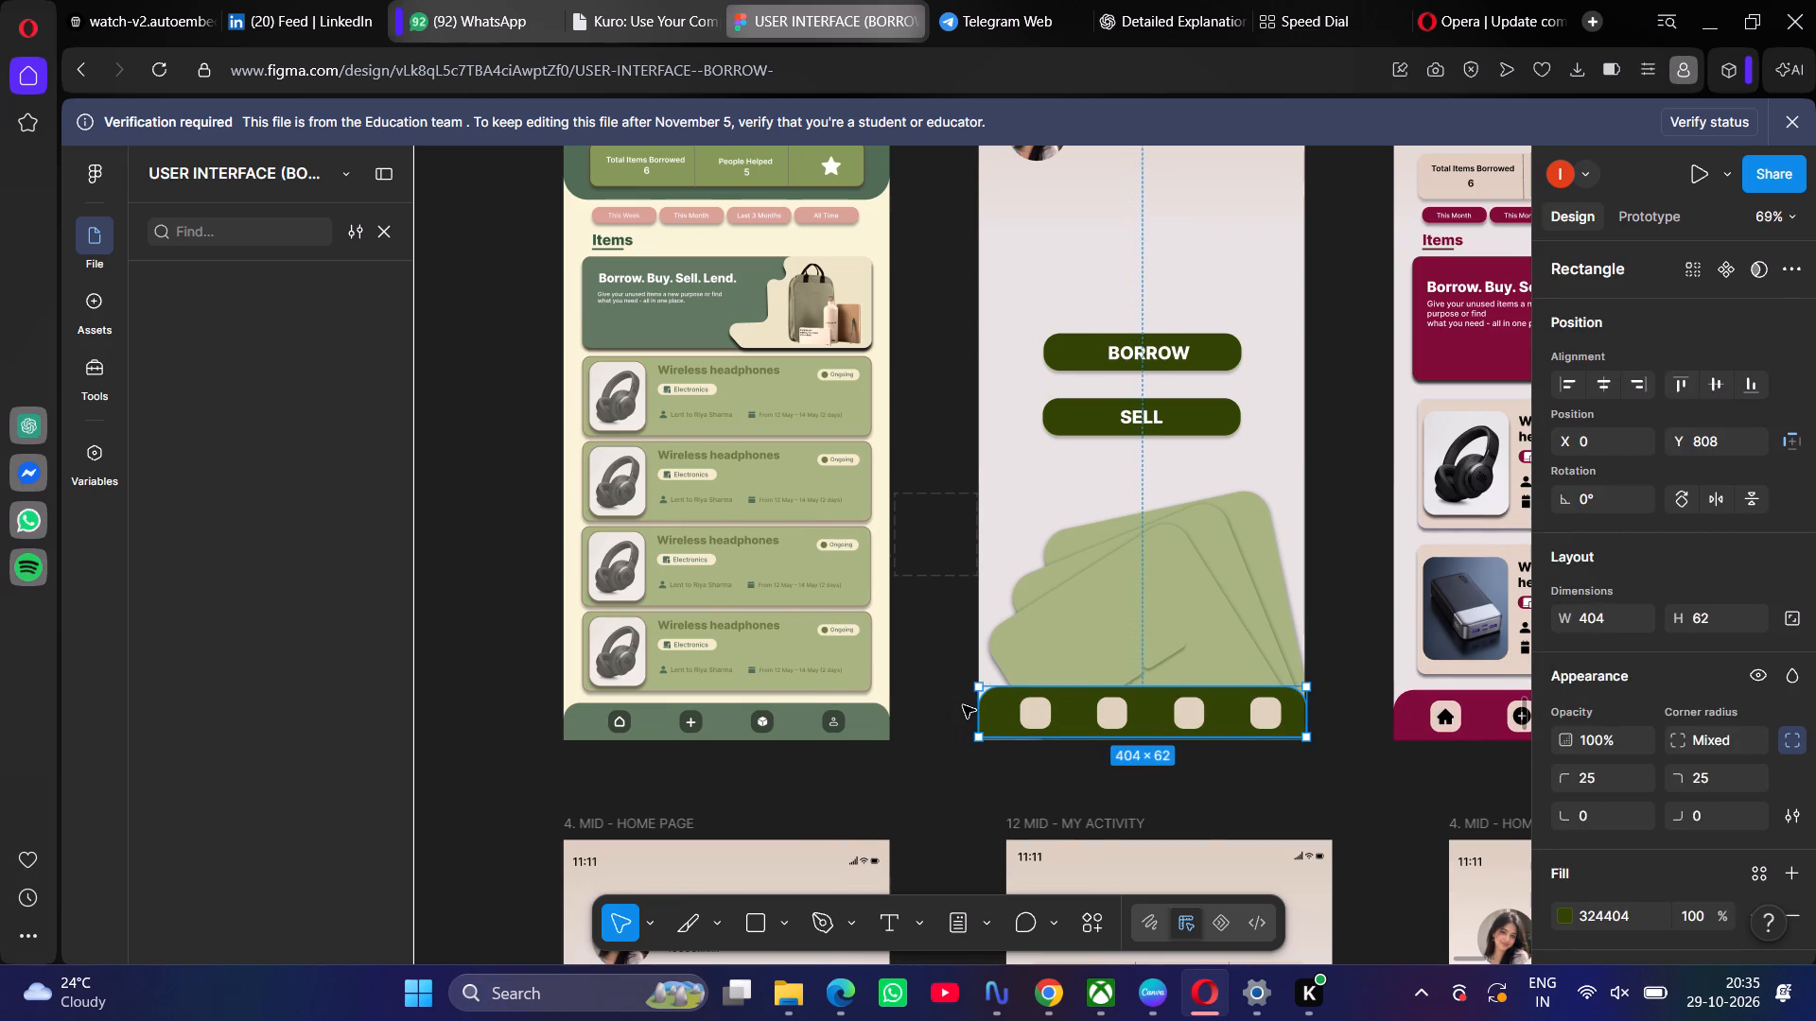
left_click(961, 703)
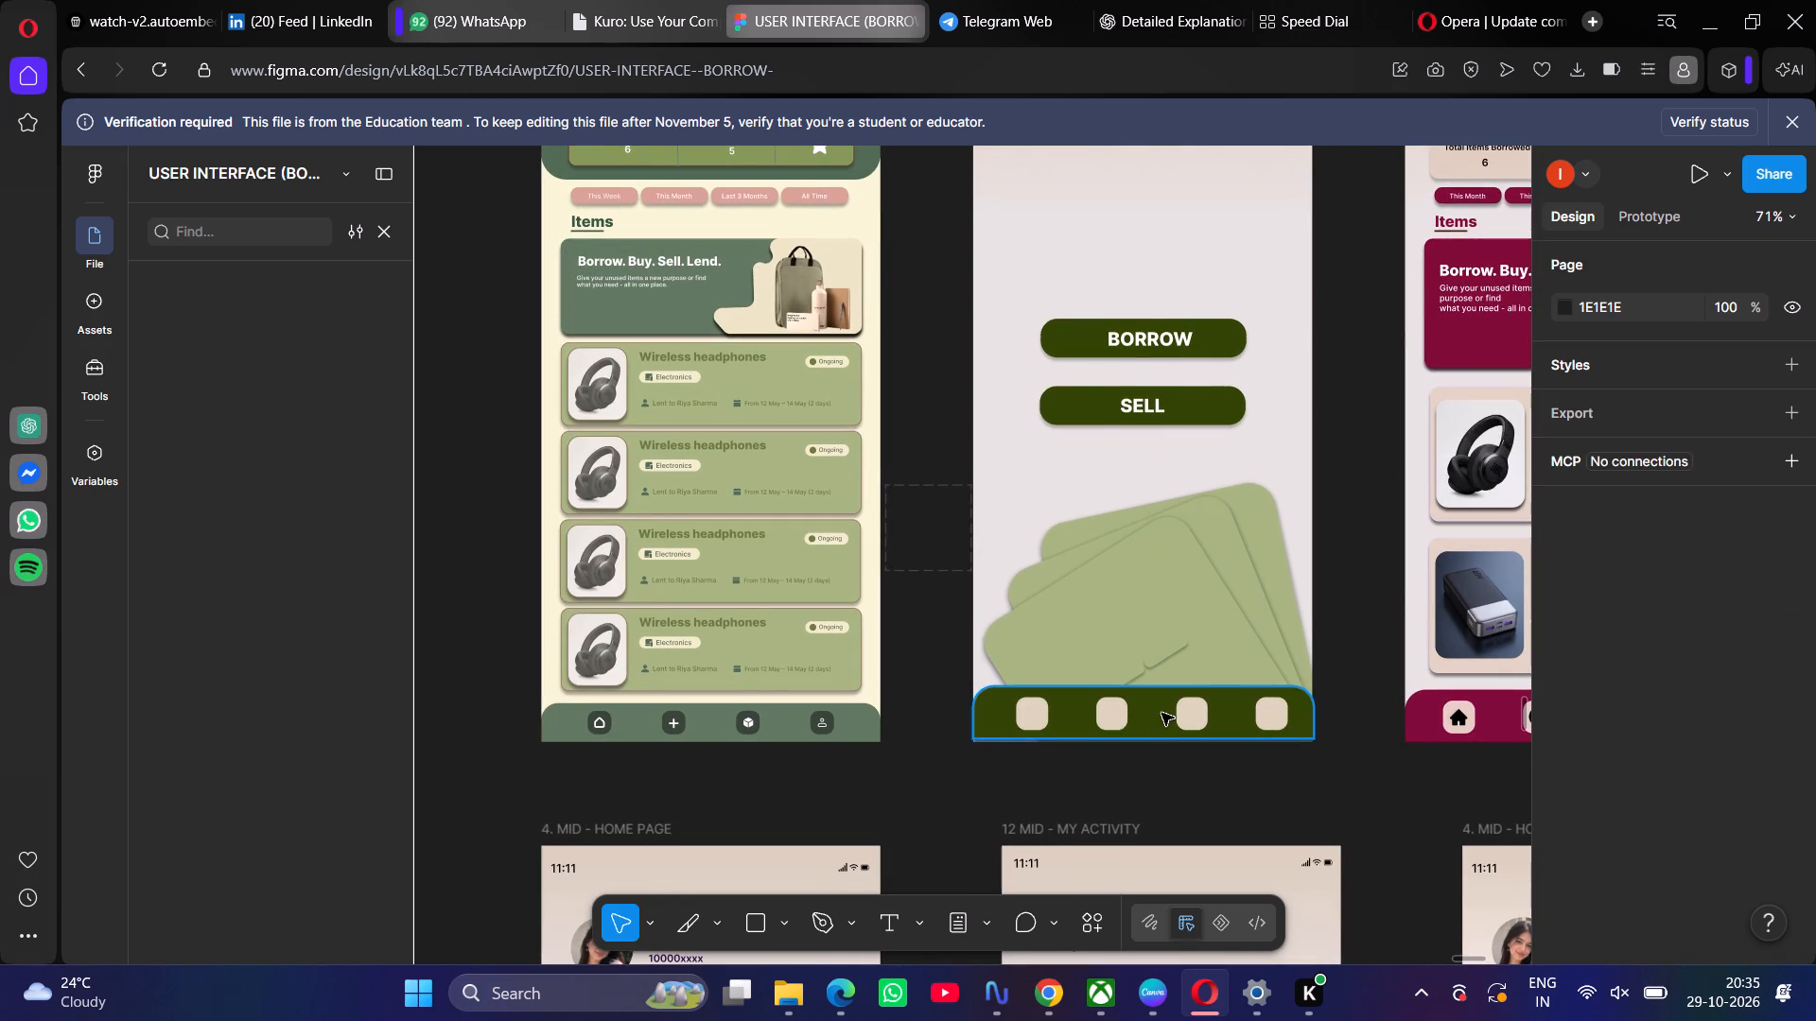
left_click(1161, 713)
left_click_drag(1149, 711, 1150, 719)
left_click(1150, 719)
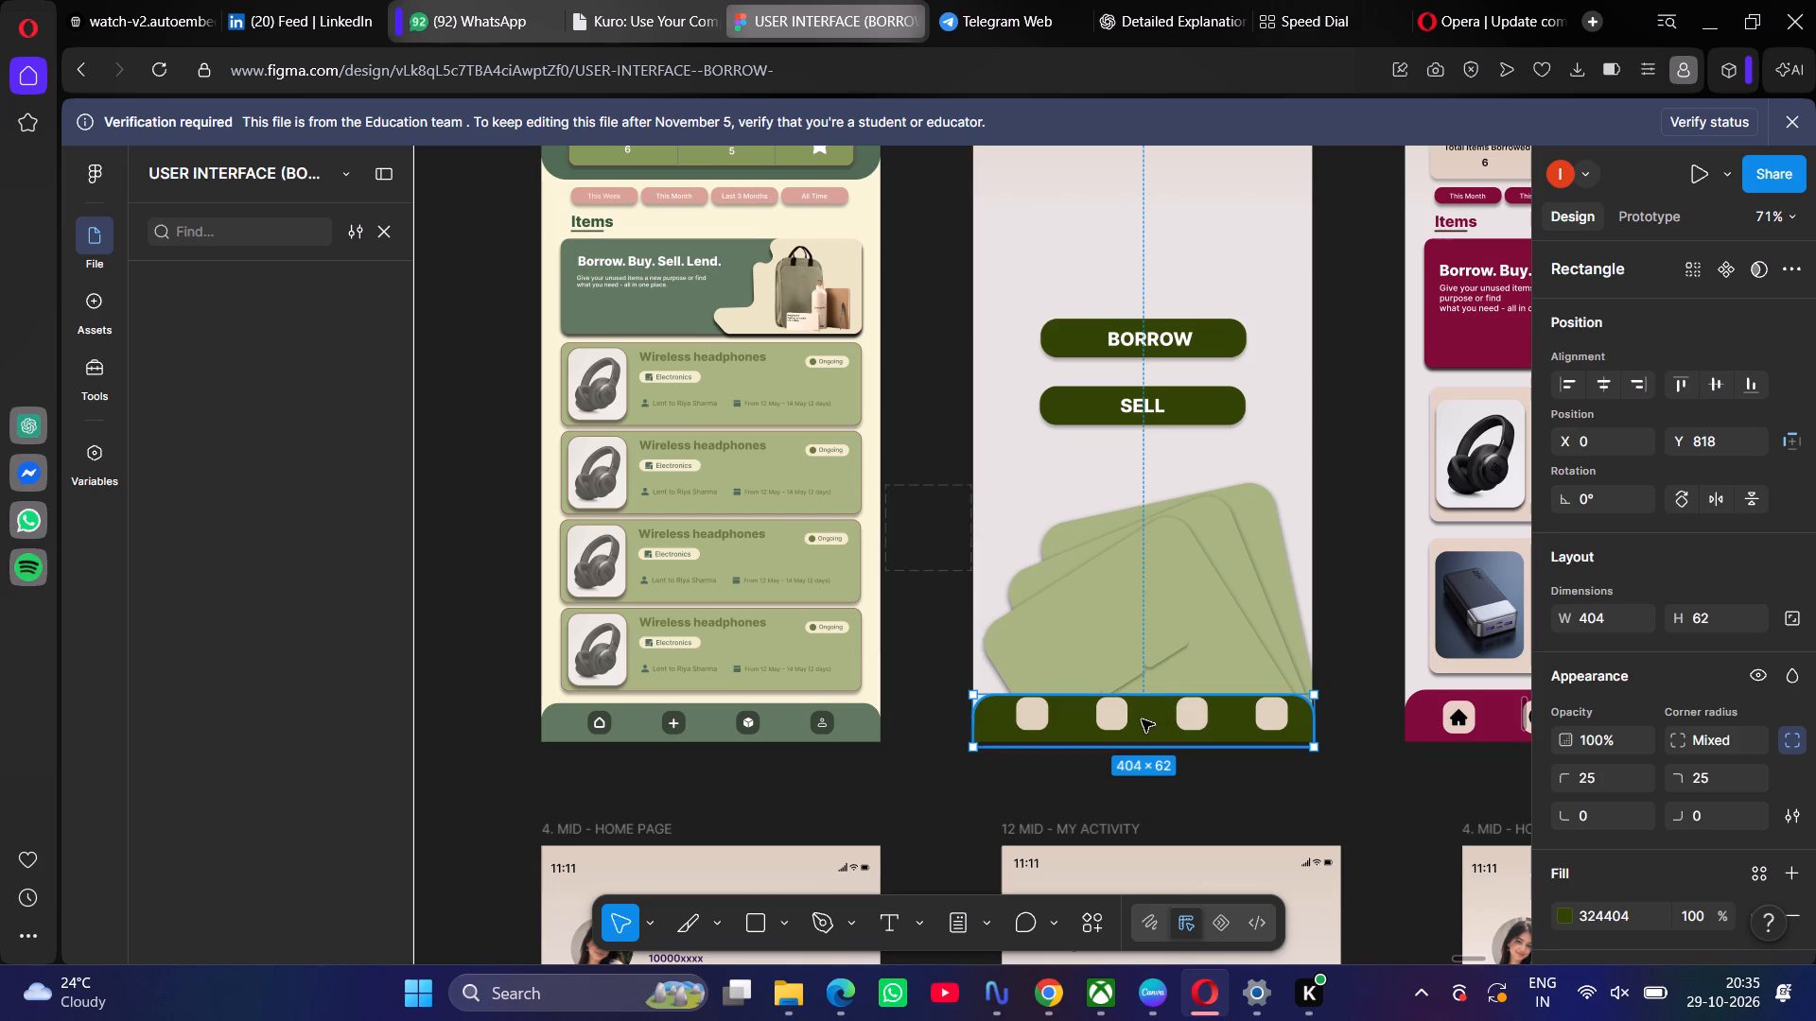
left_click(923, 681)
left_click(1074, 722)
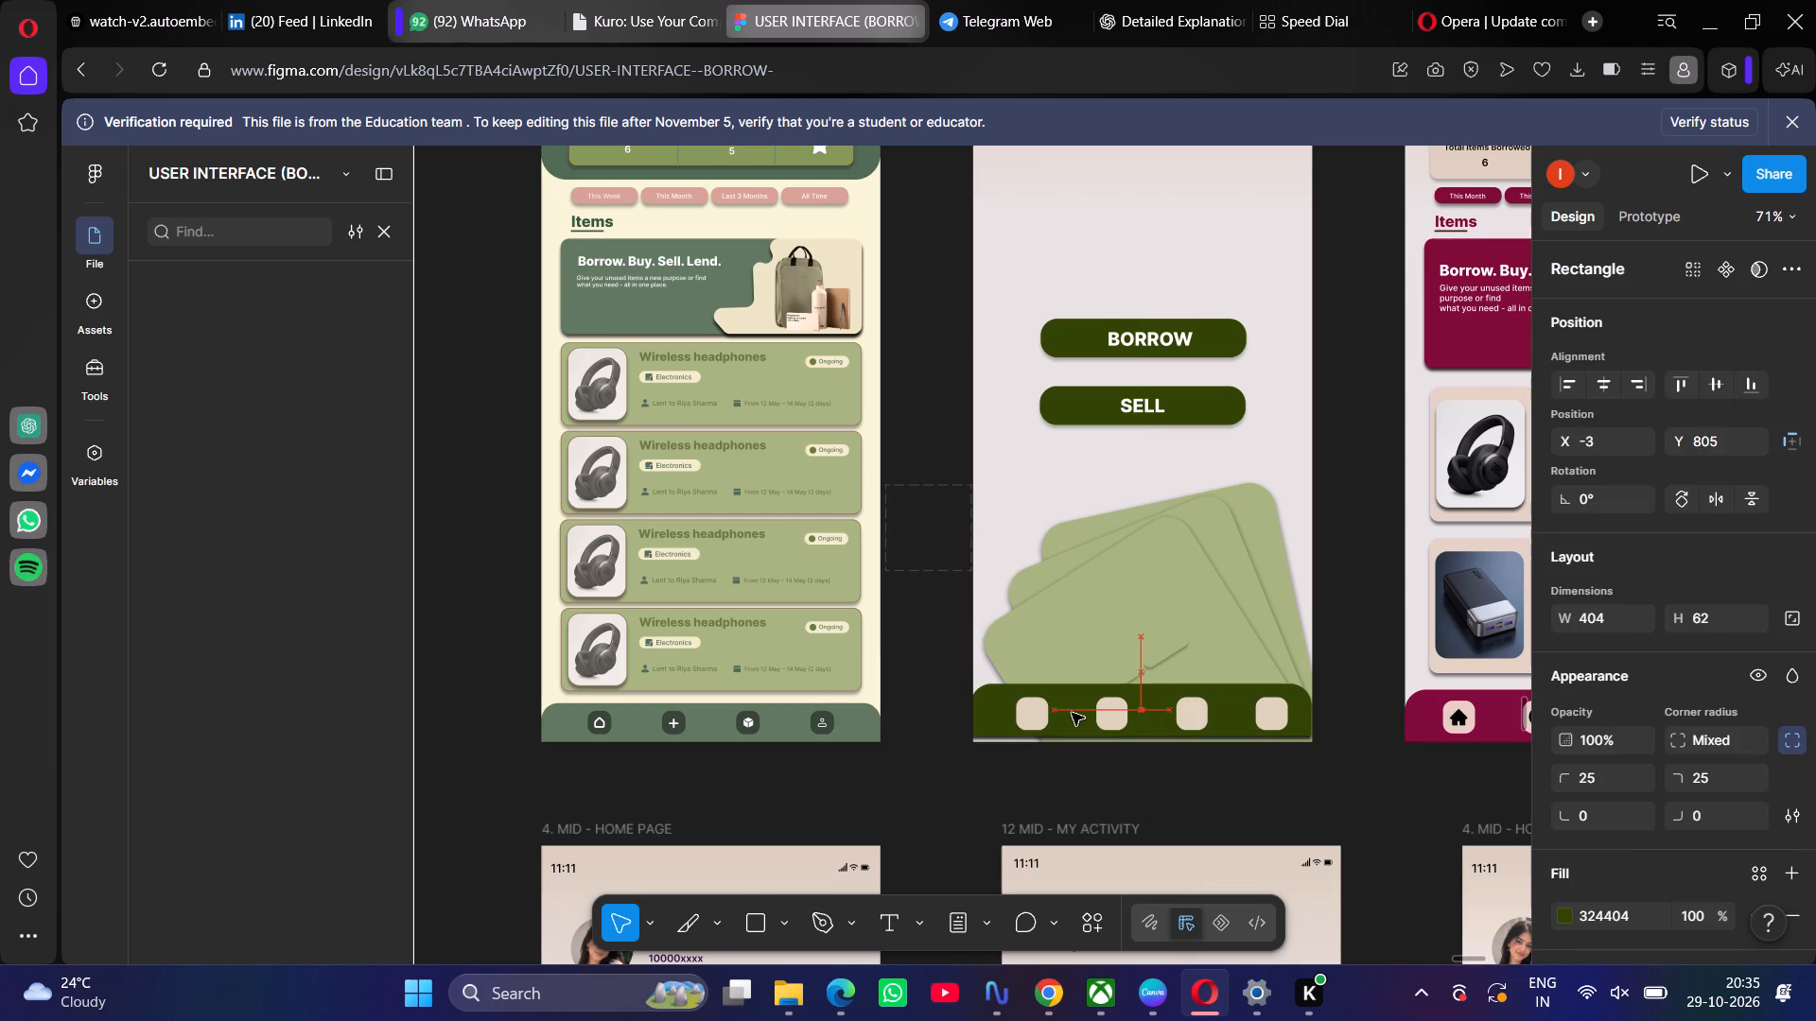
left_click(901, 706)
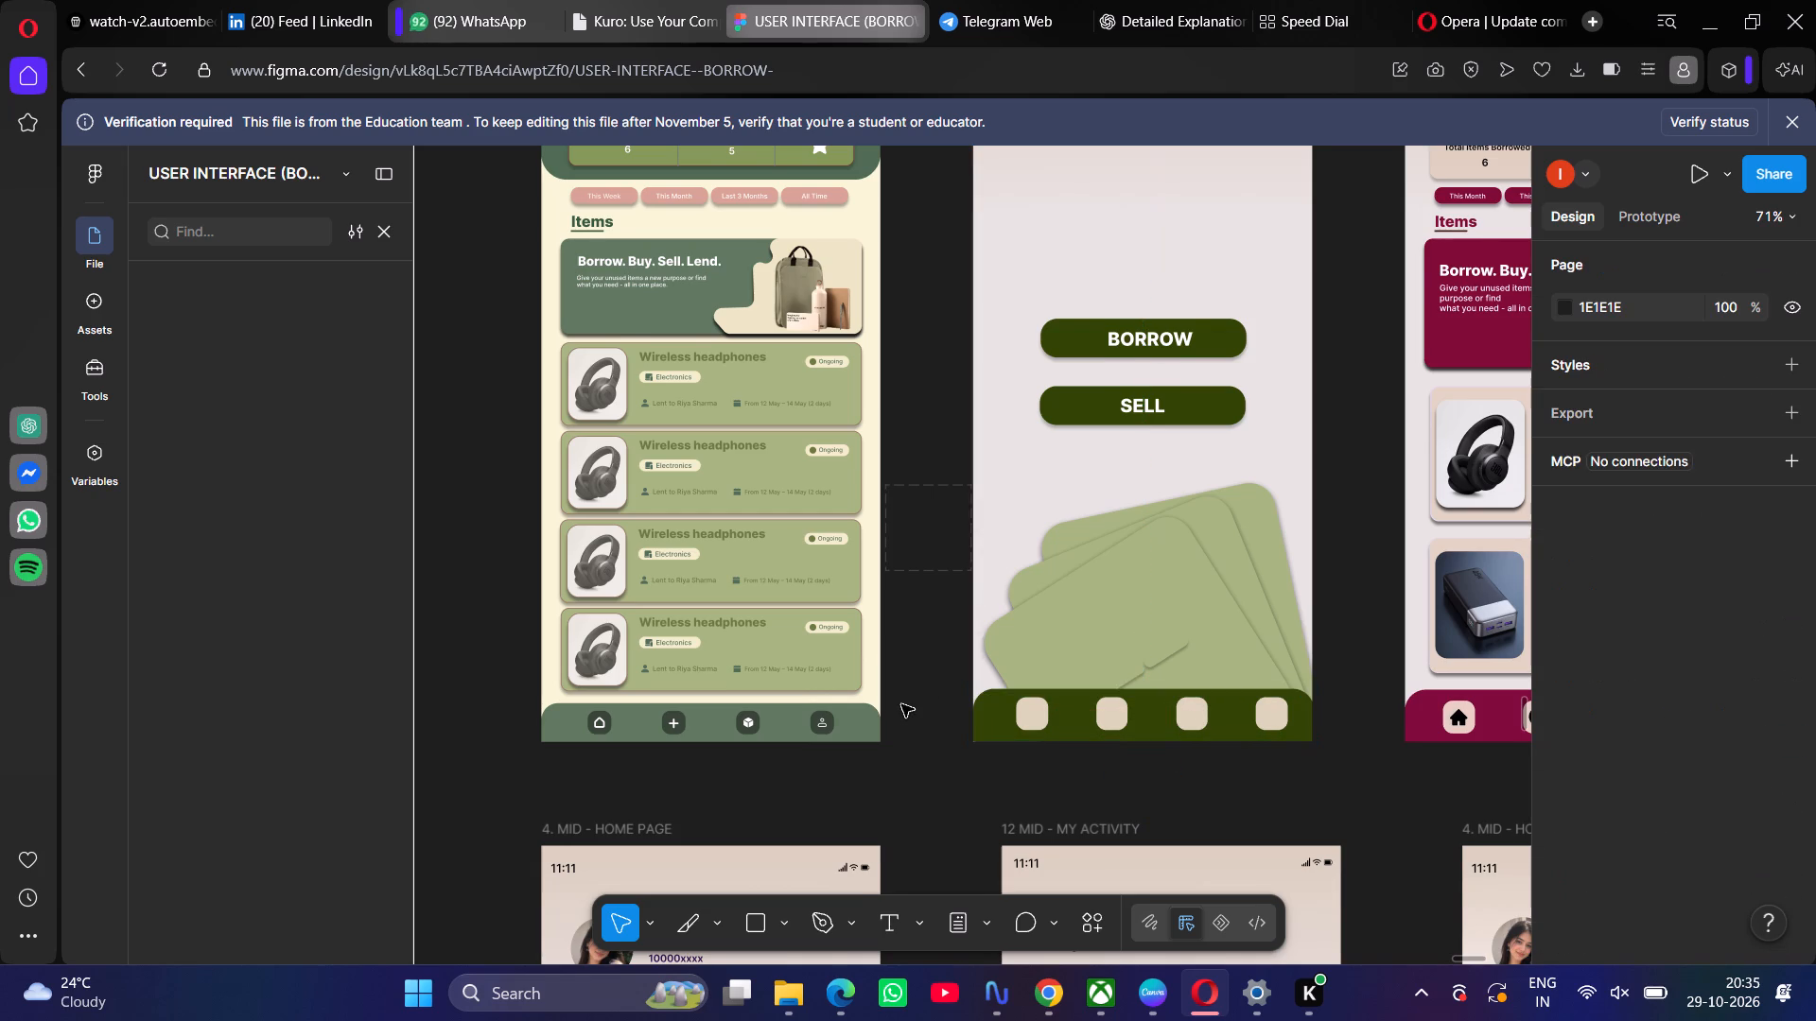
Set the opacity of the group of four icon placeholders in the home page's navigation bar to 87%.
left_click(1010, 716)
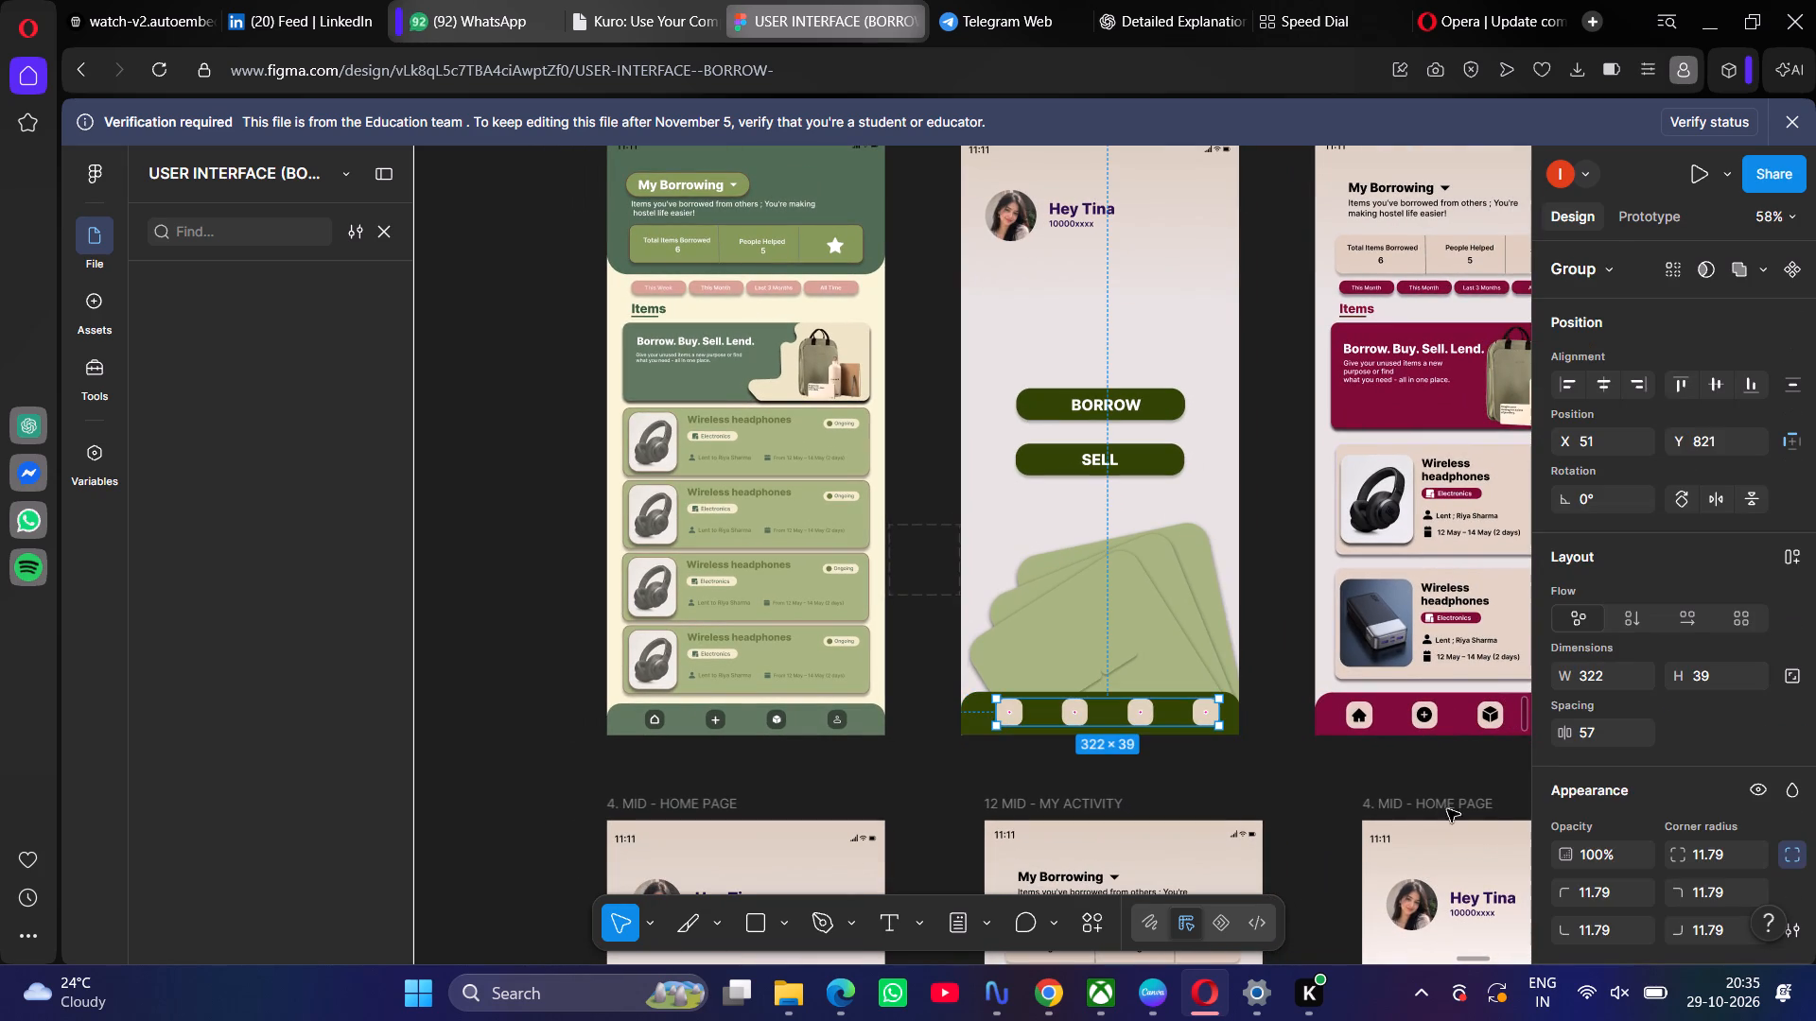
scroll(1610, 688, "down", 1)
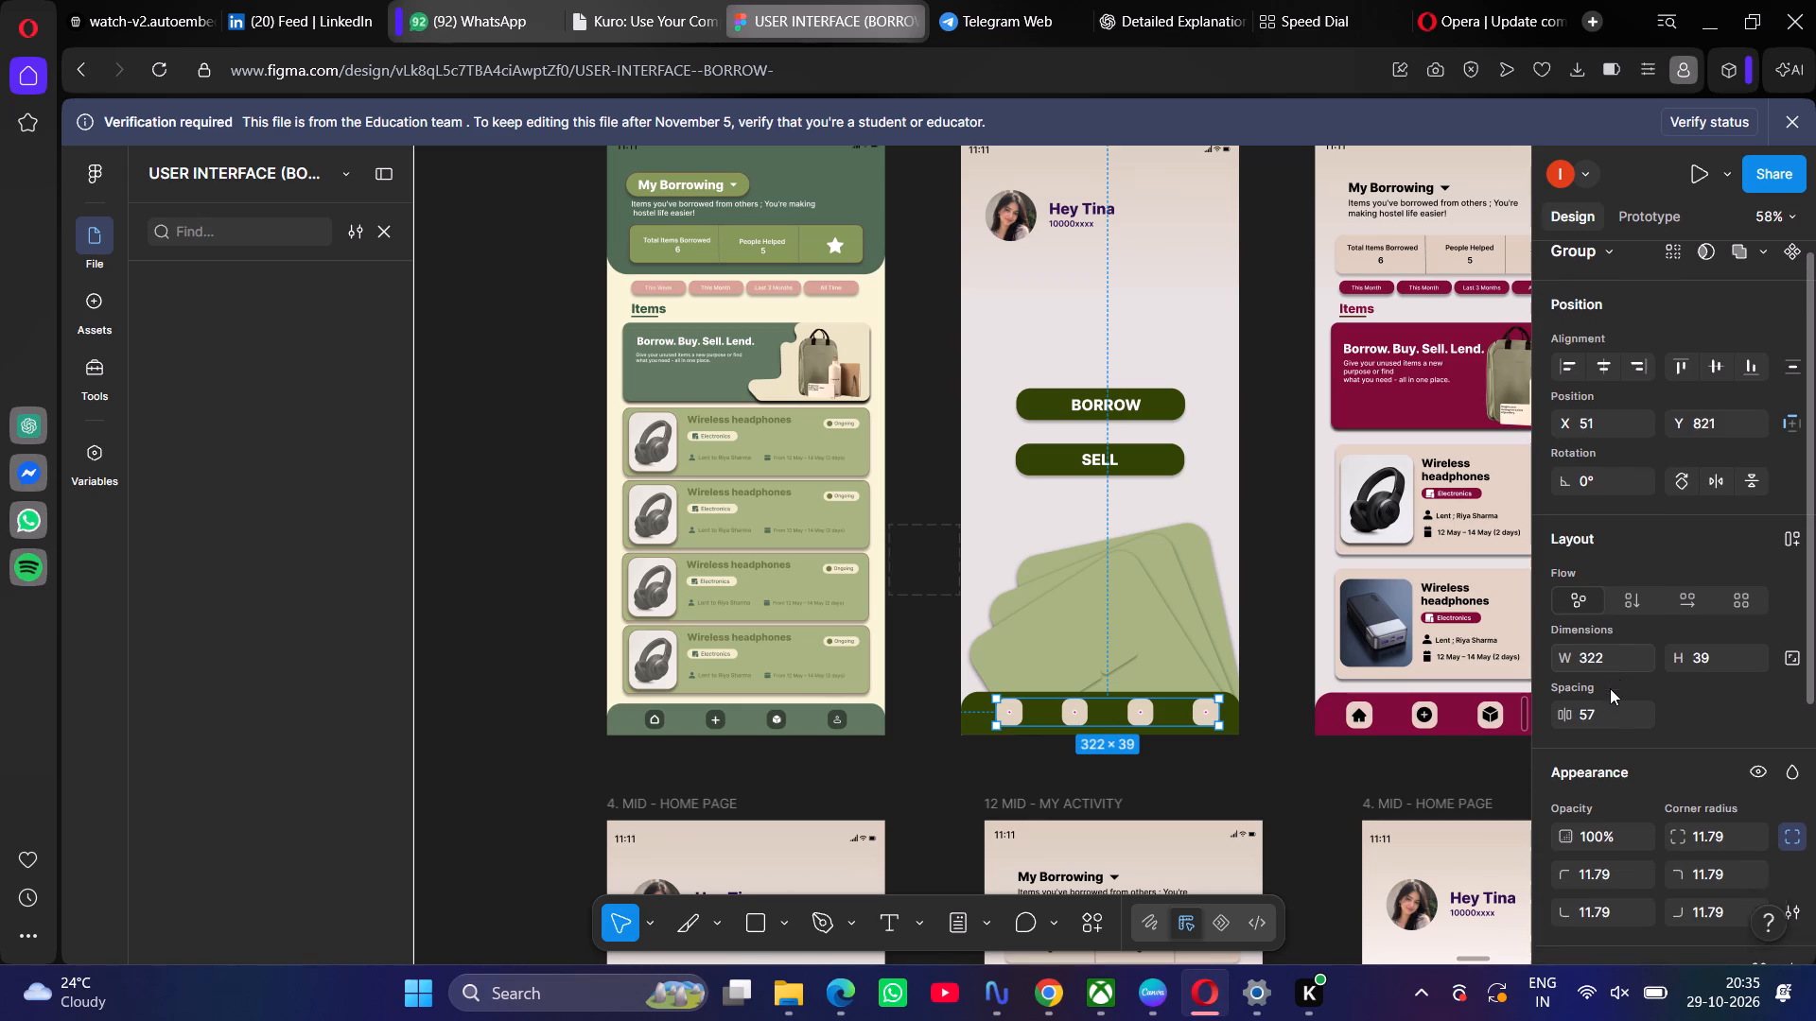
left_click(1605, 738)
key("BackSpace")
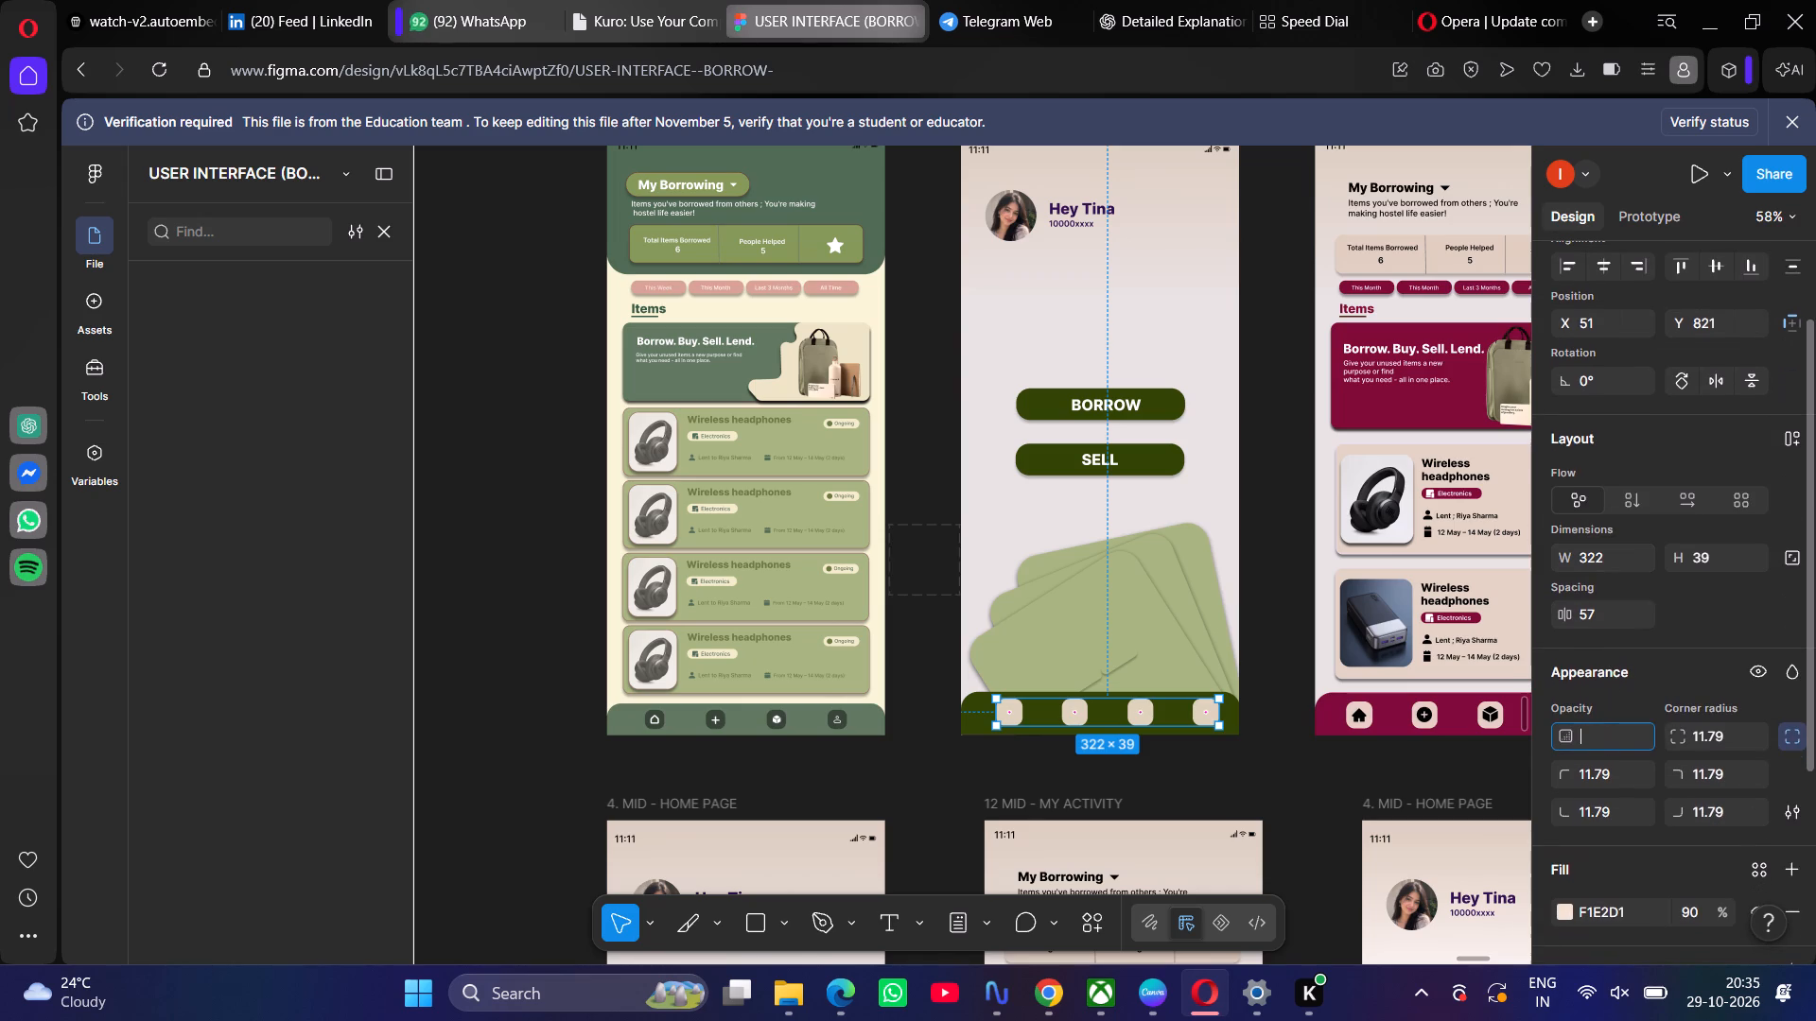
type("87")
key("Return")
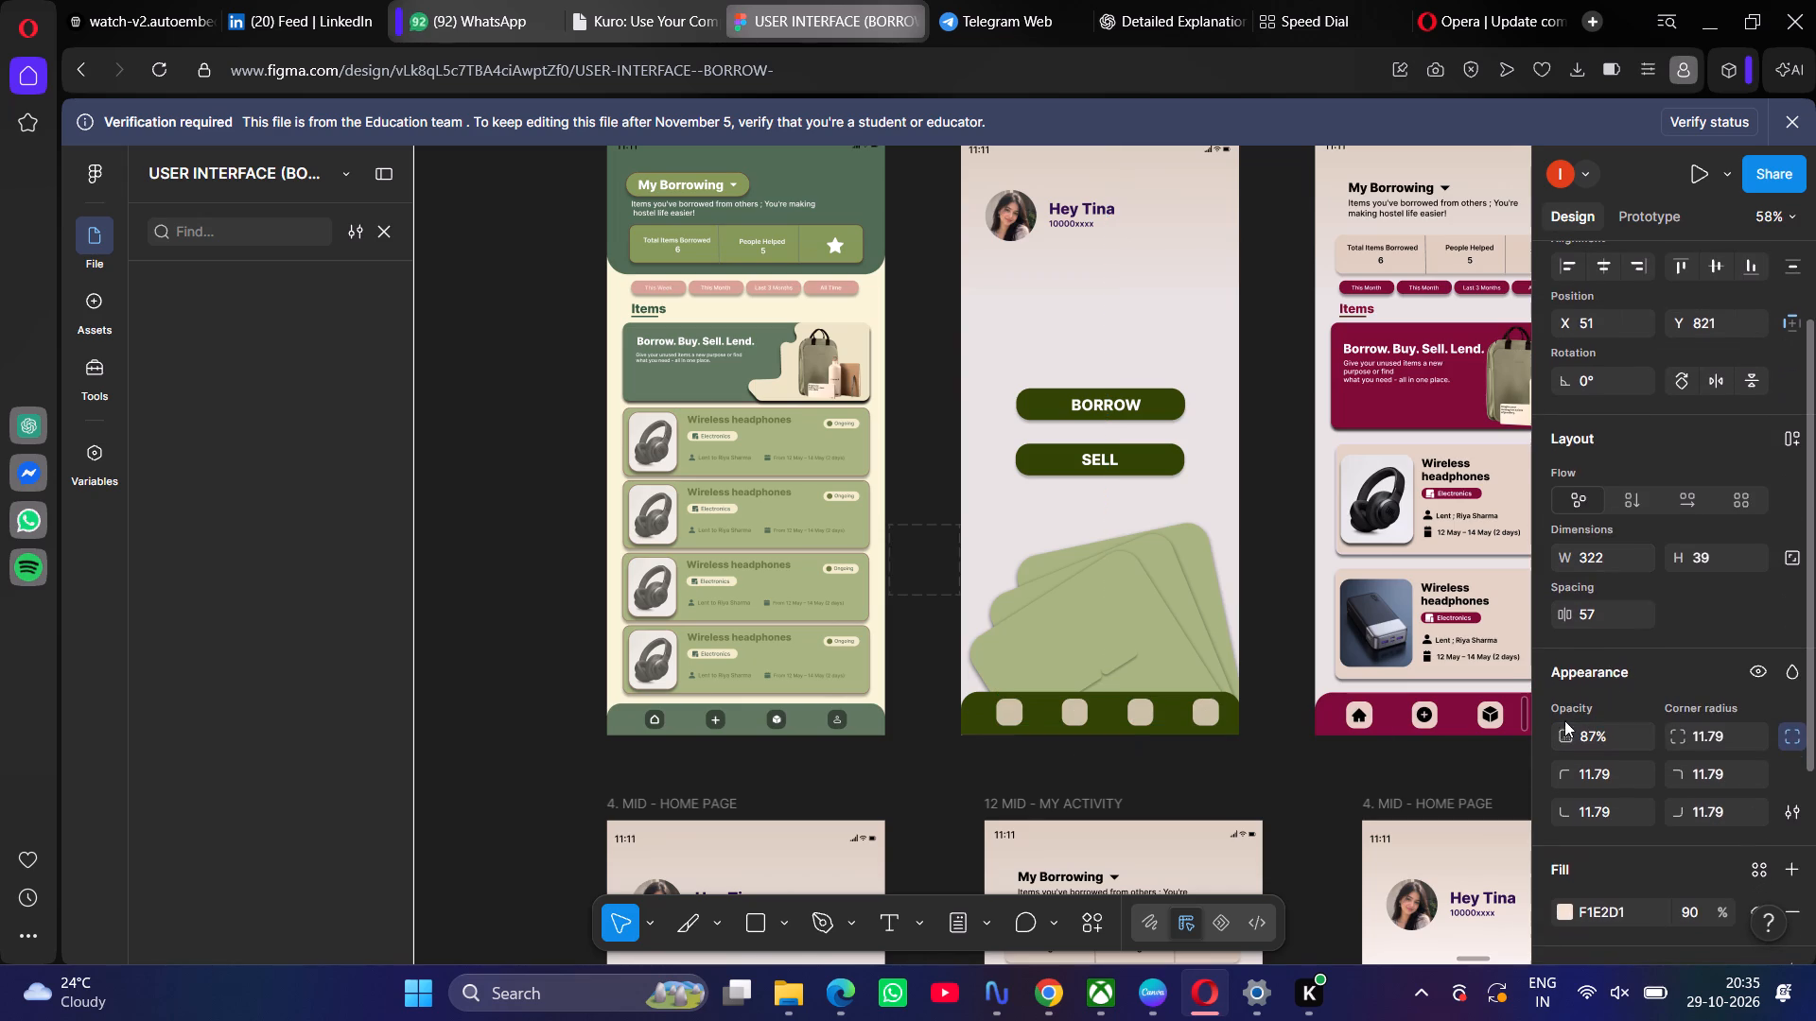
Review the green My Activity and Home Page screens side by side and against the other palette variants on the canvas.
left_click(462, 700)
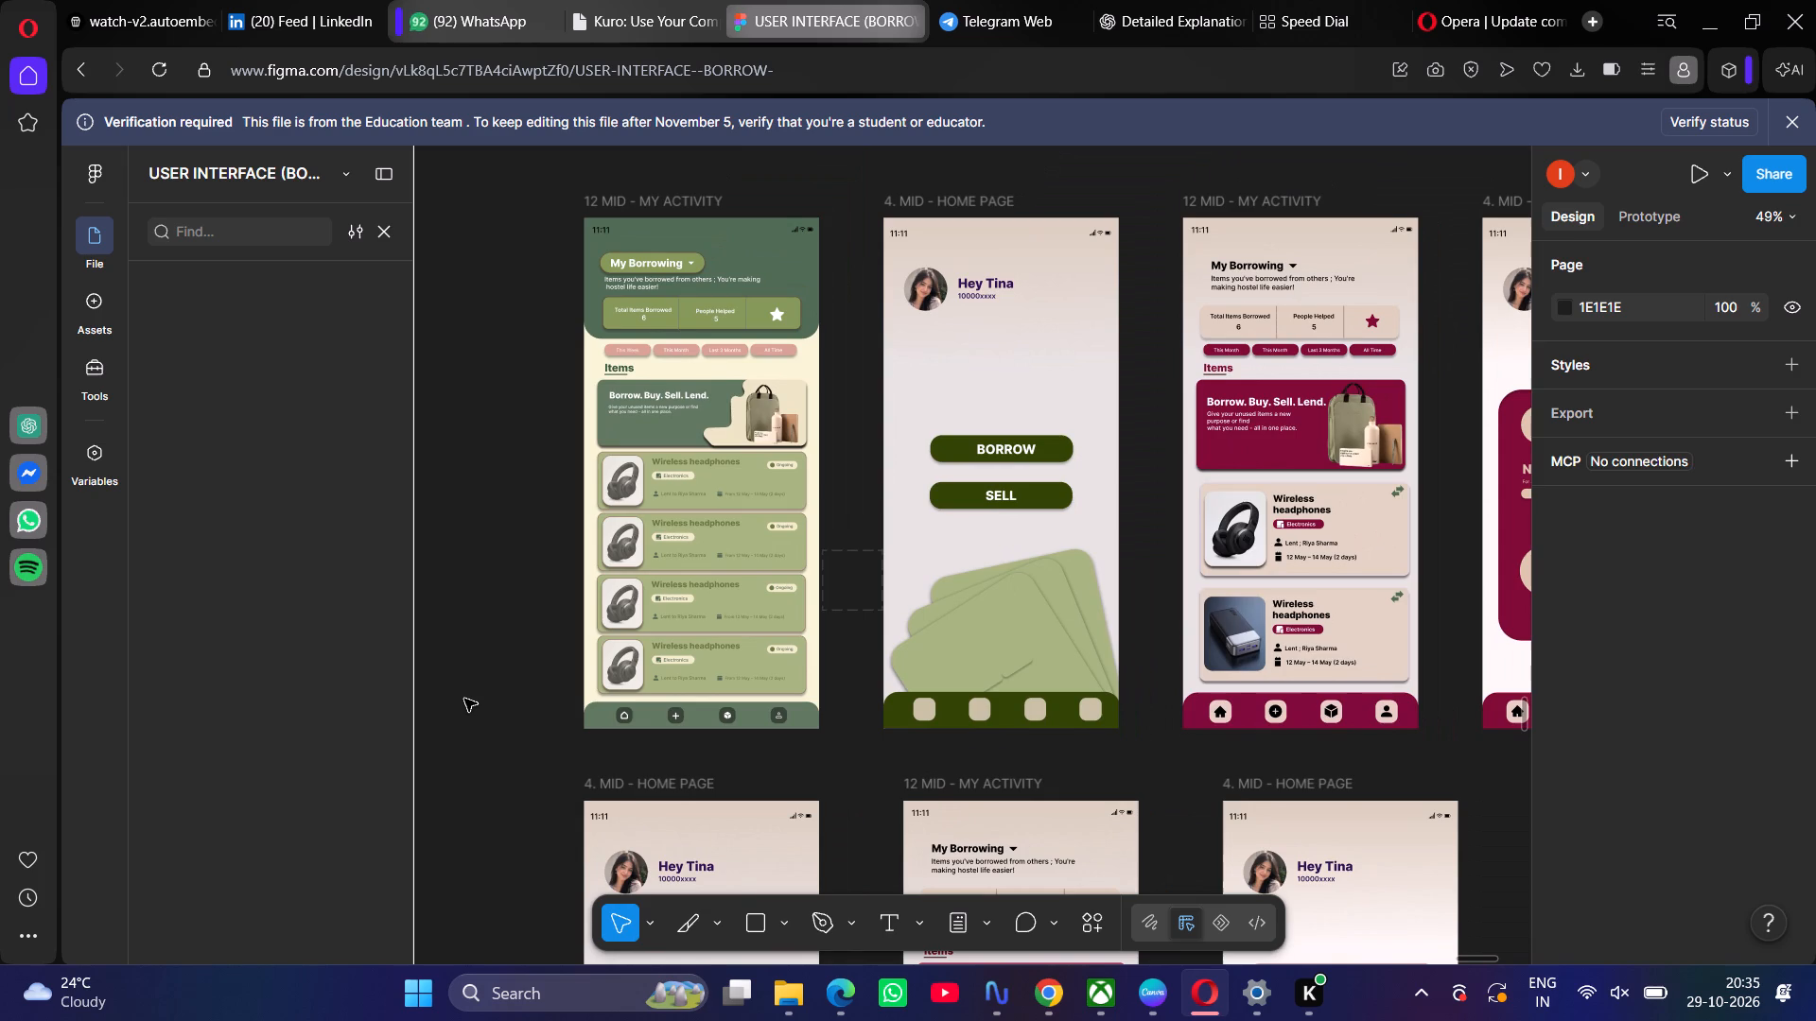
scroll(464, 699, "right", 3)
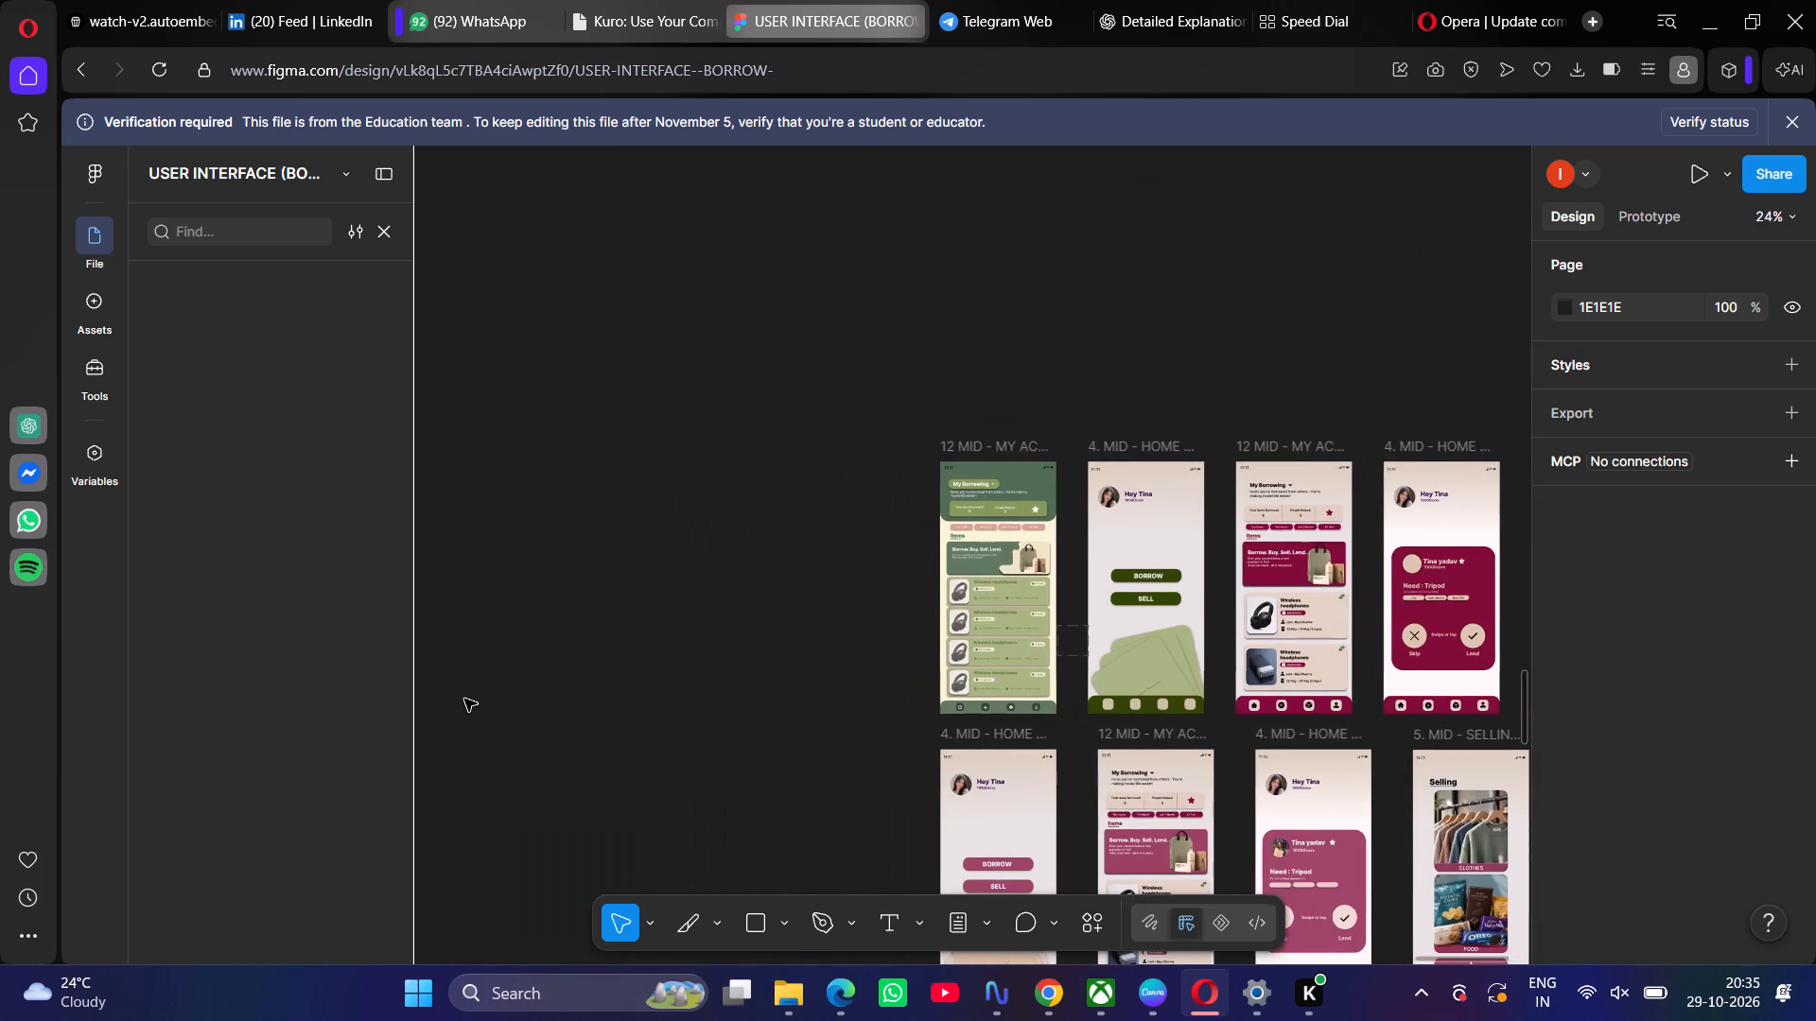
scroll(464, 699, "right", 4)
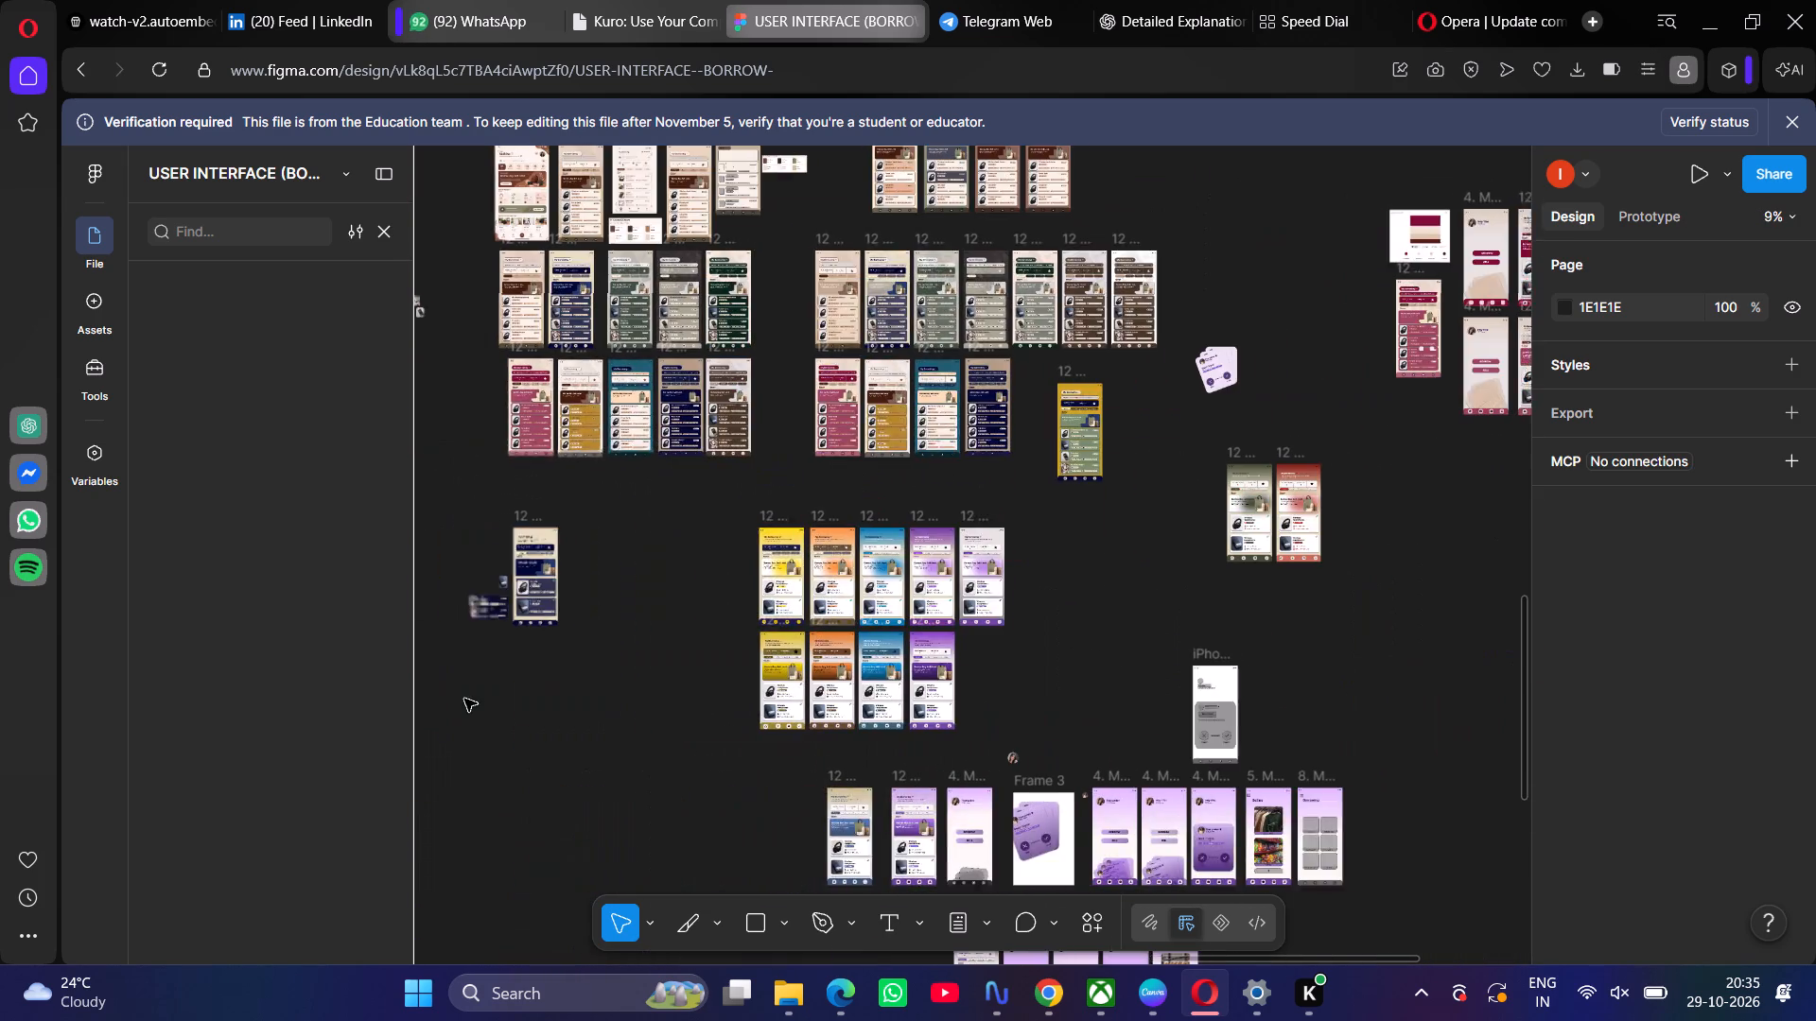
scroll(464, 699, "right", 2)
scroll(464, 699, "left", 4)
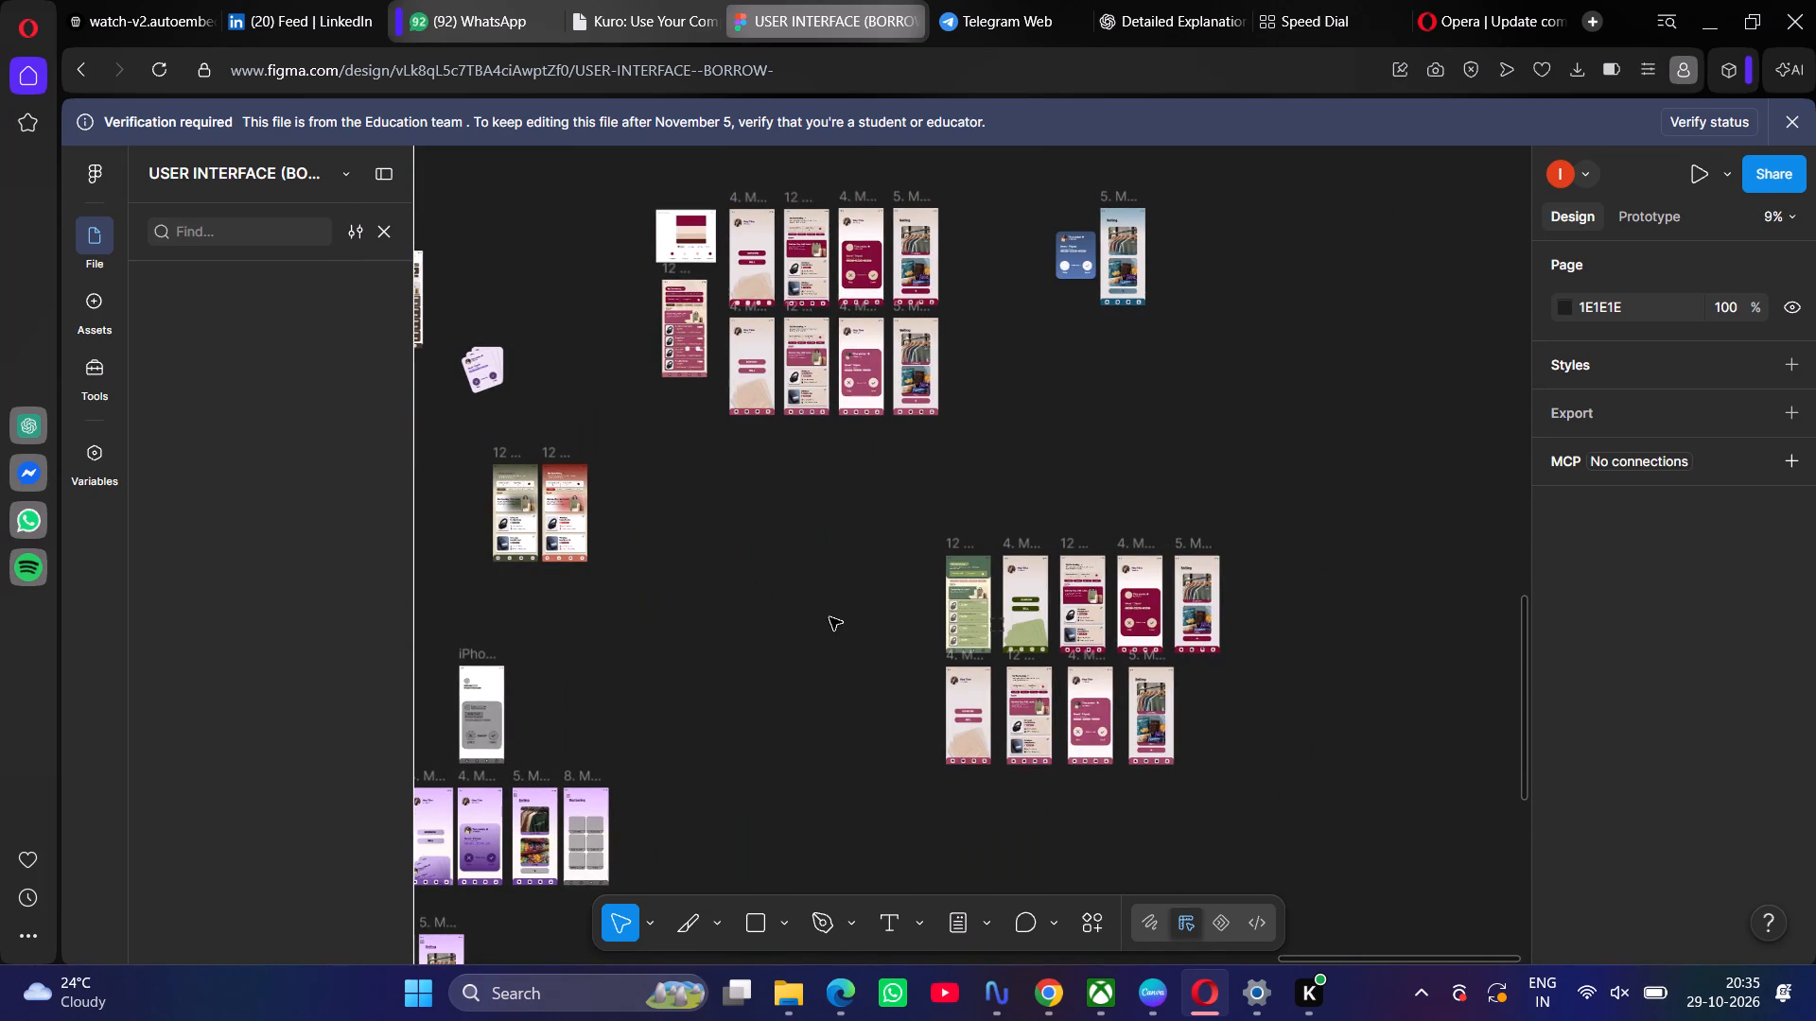
scroll(829, 617, "left", 2)
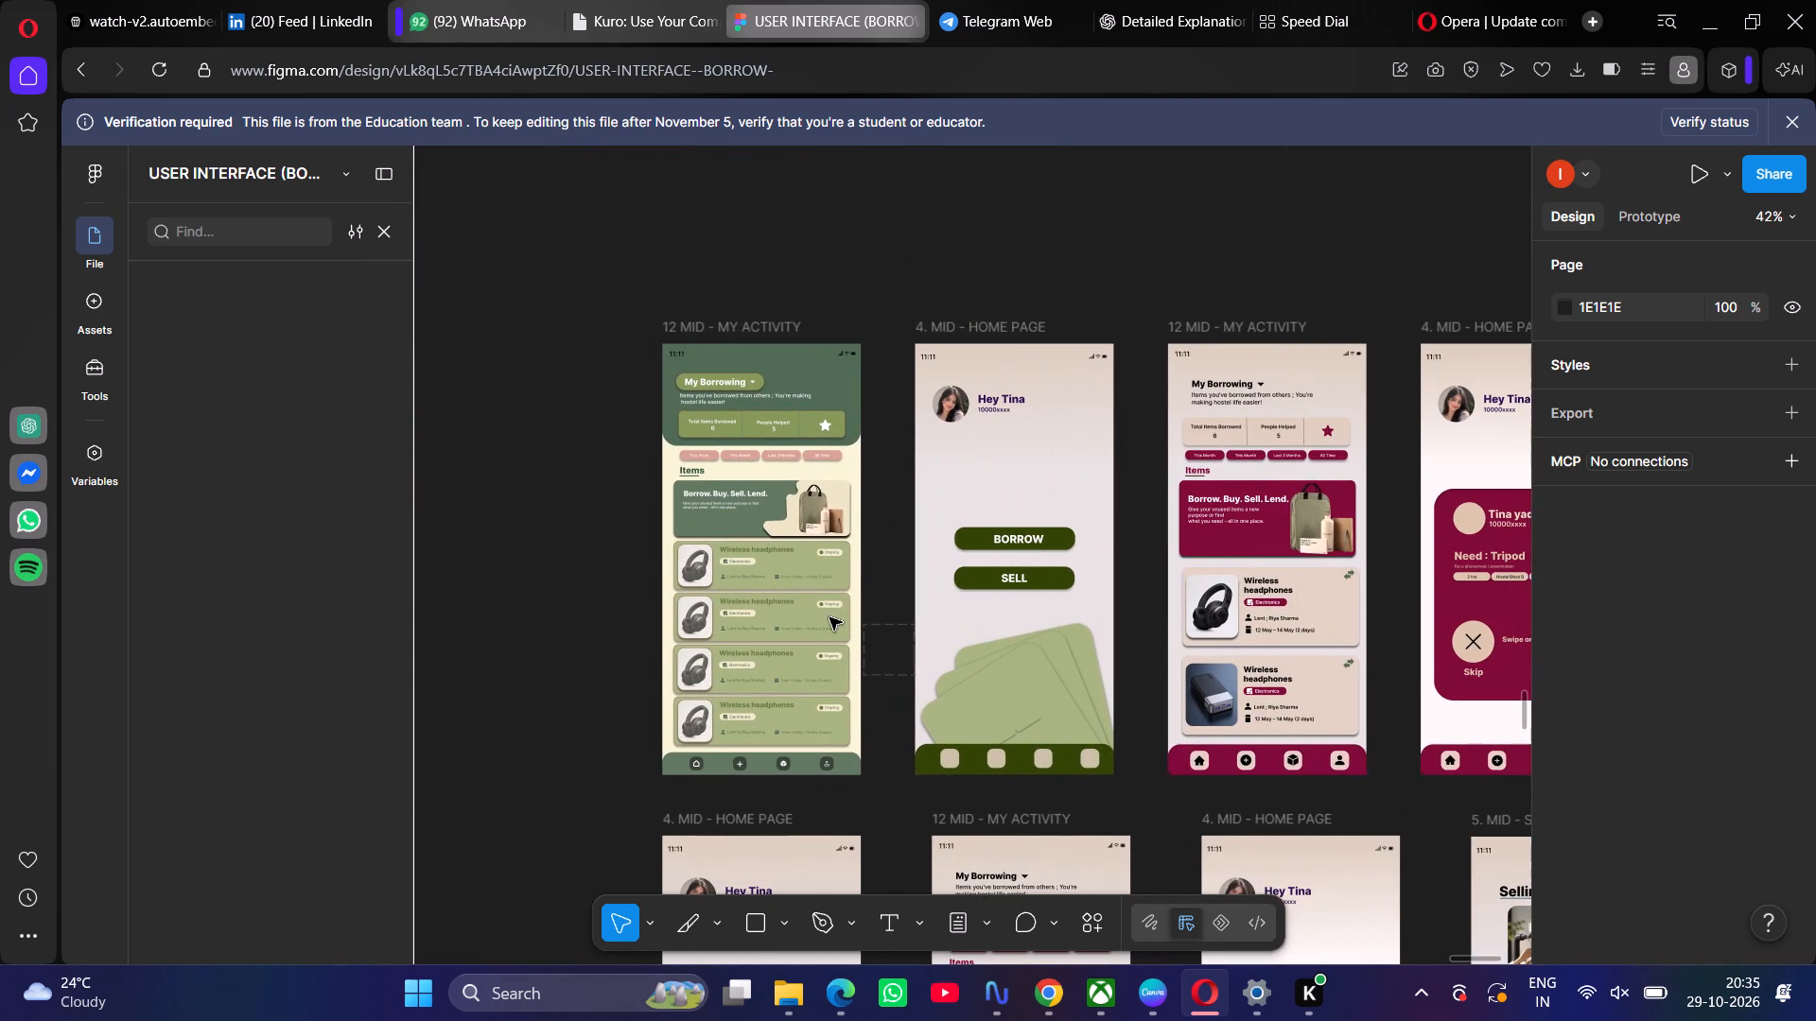
scroll(829, 617, "left", 1)
scroll(624, 795, "down", 1)
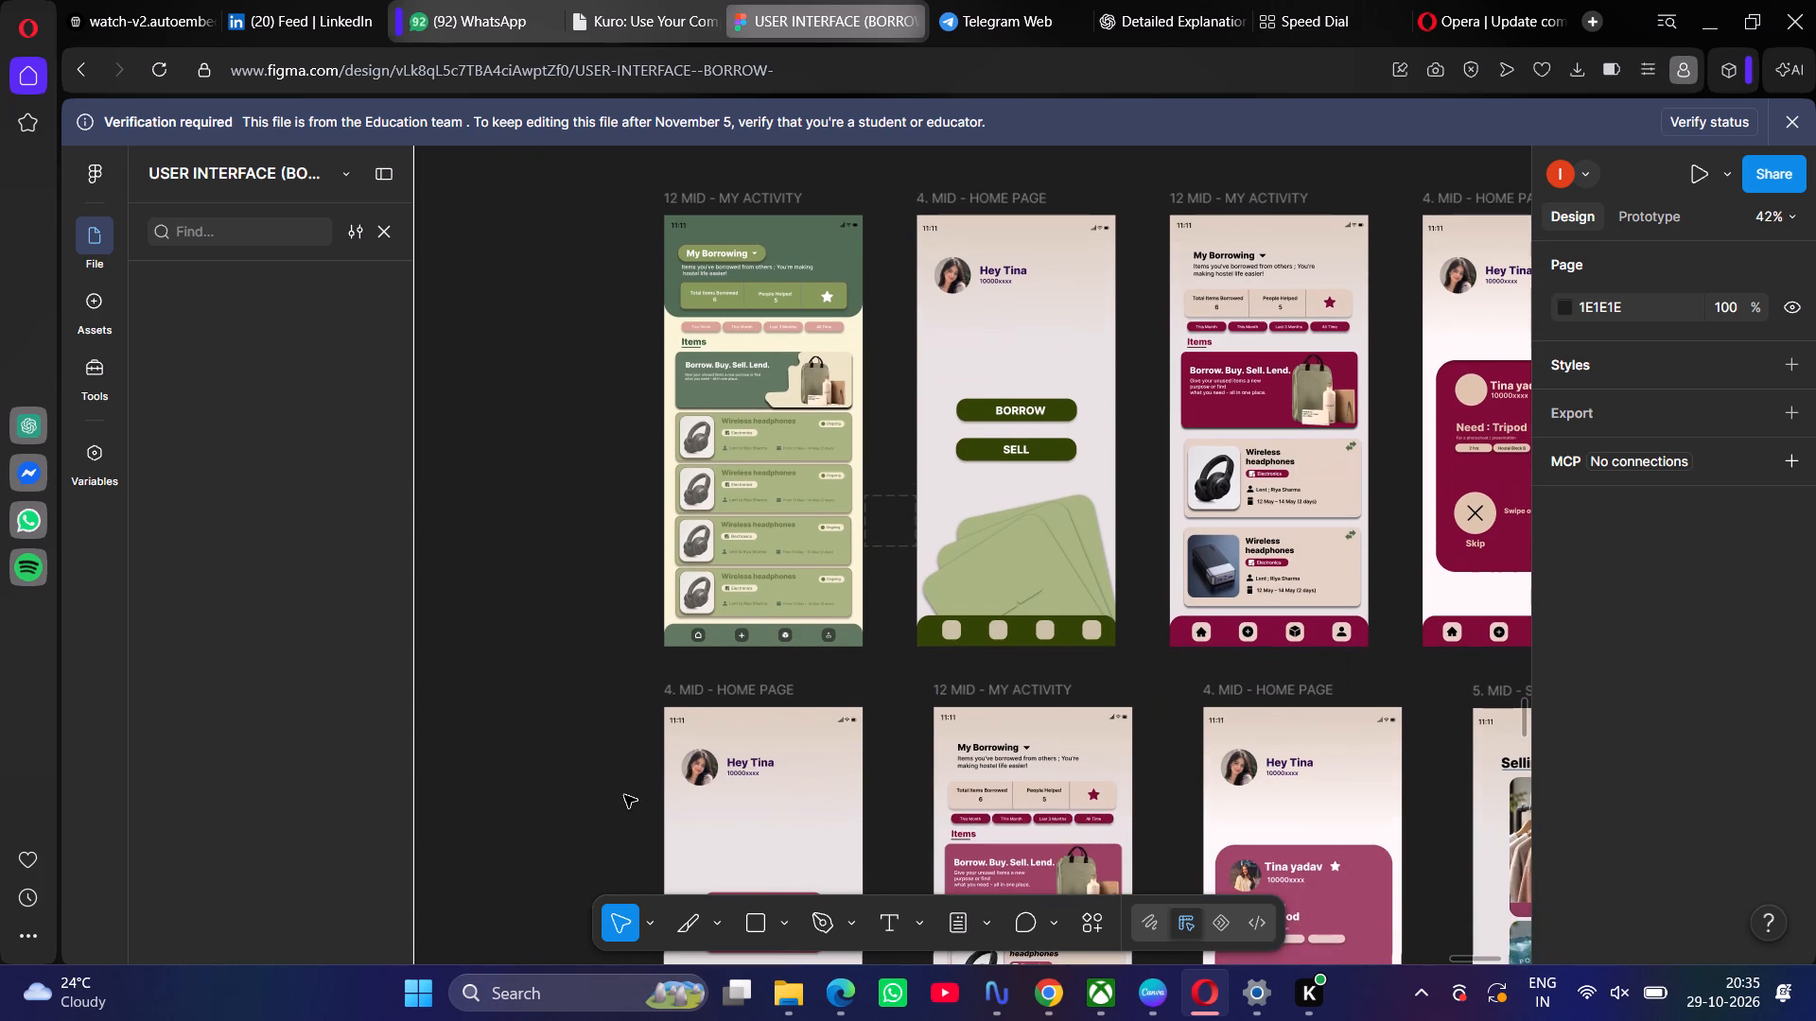
scroll(624, 795, "up", 1)
scroll(624, 795, "left", 1)
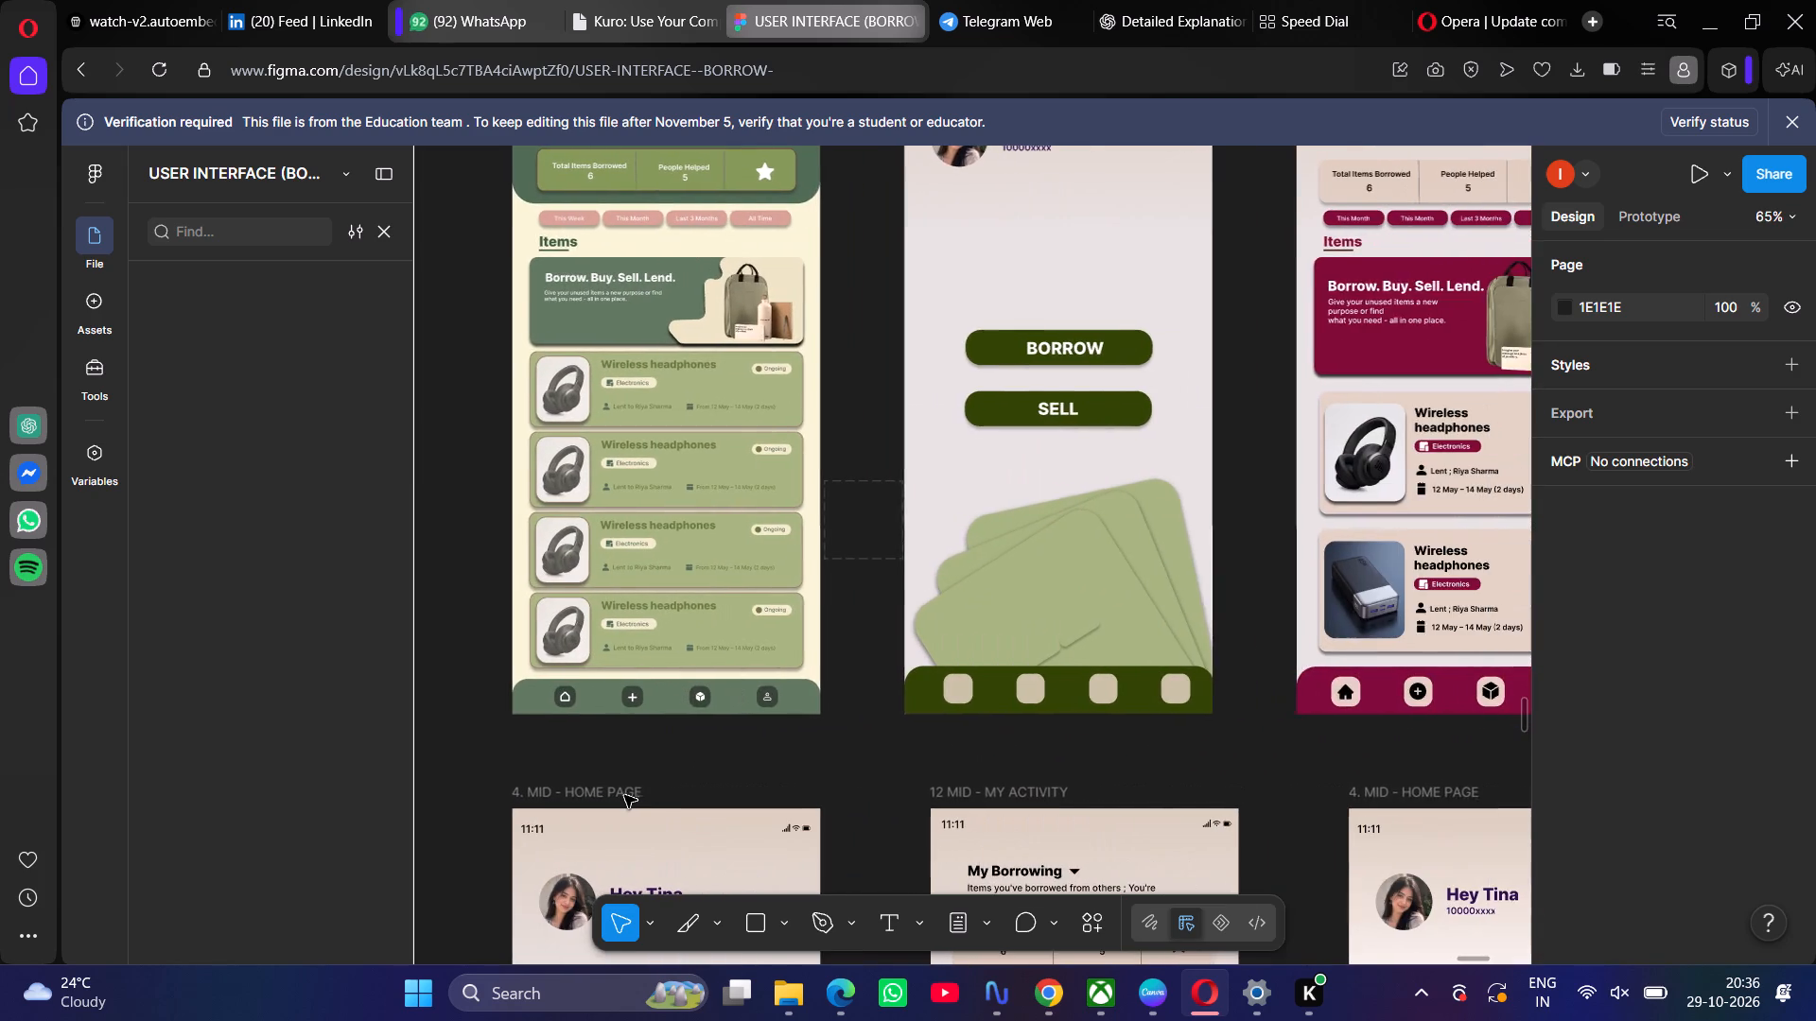
scroll(624, 795, "up", 1)
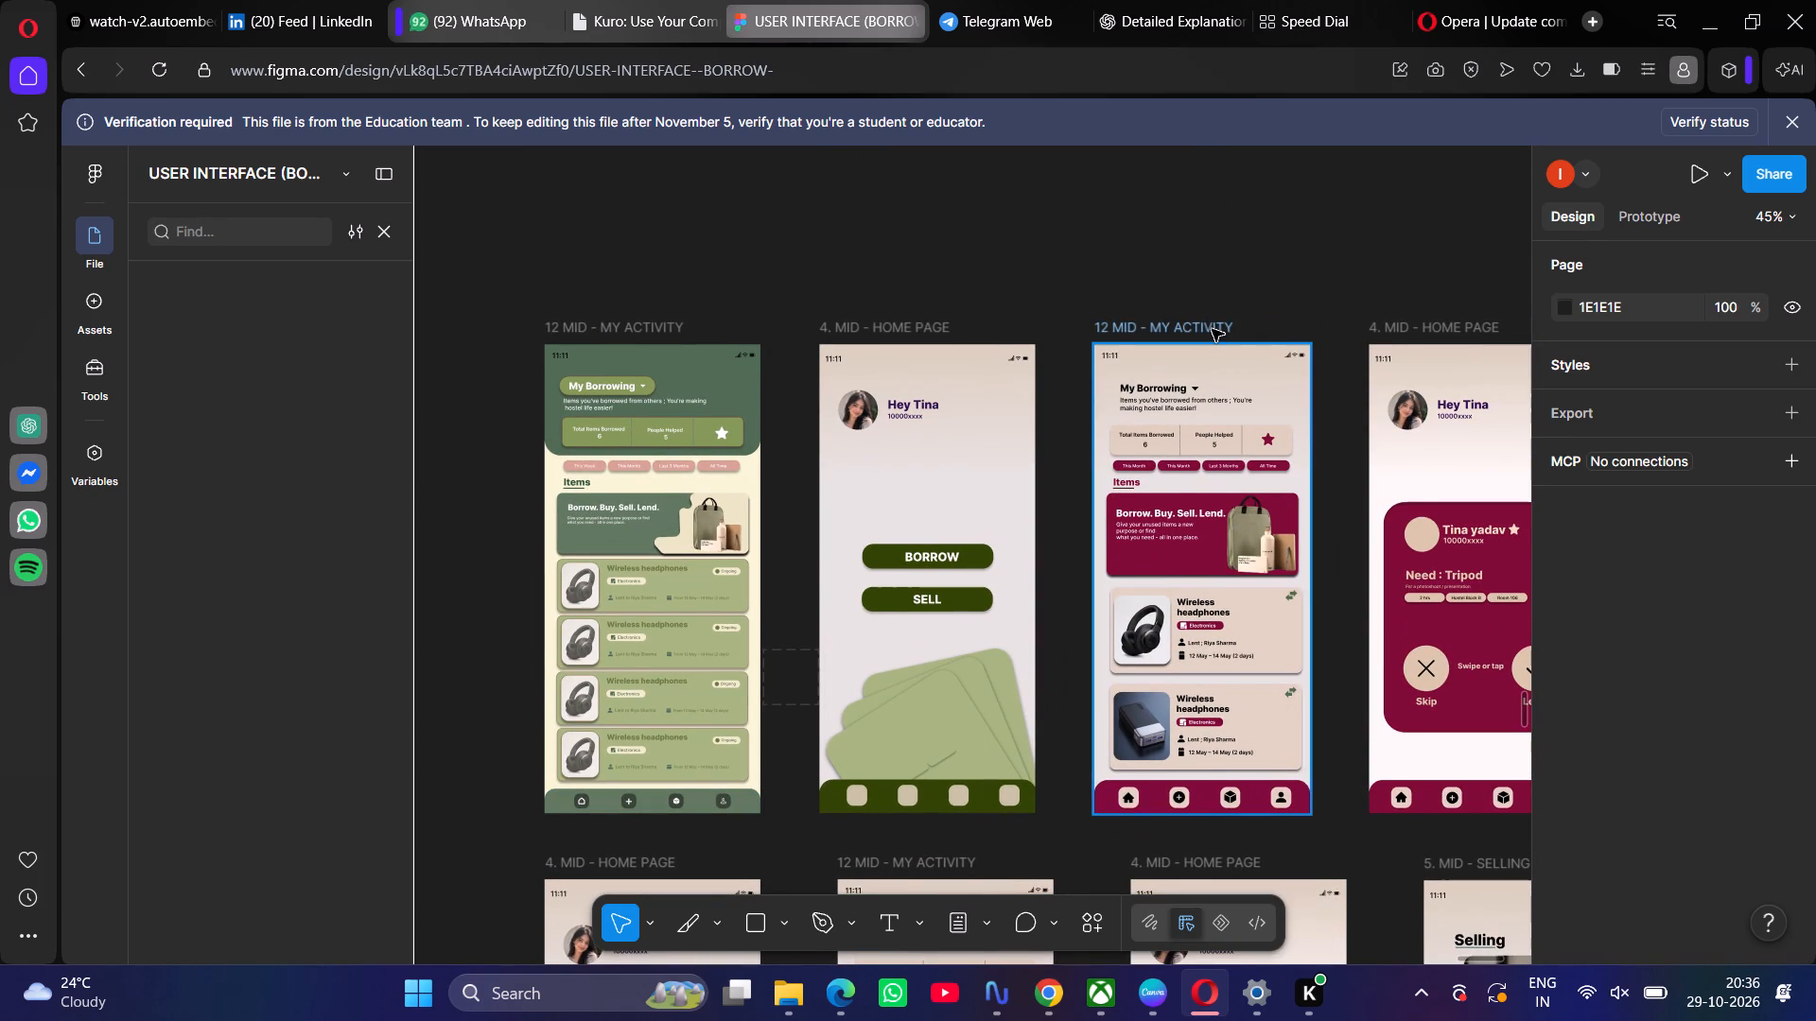
scroll(1212, 329, "down", 1)
scroll(1212, 328, "right", 1)
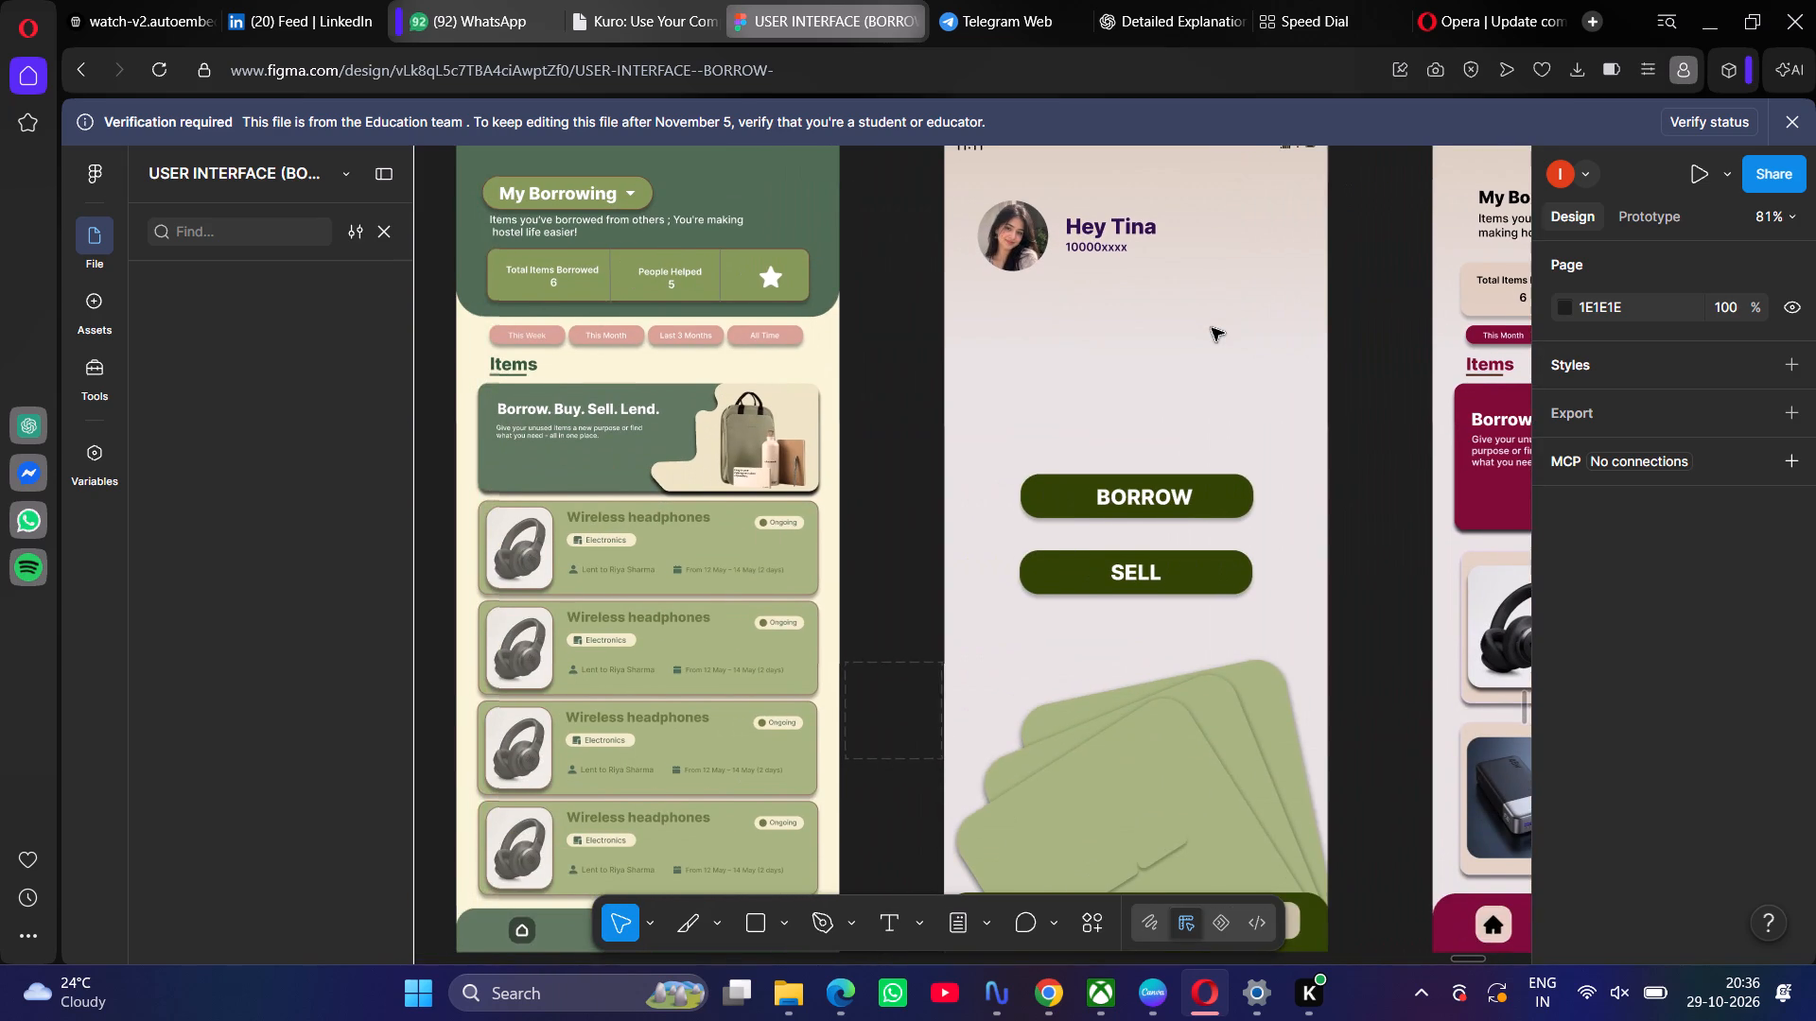
scroll(1212, 328, "right", 1)
scroll(1212, 329, "up", 1)
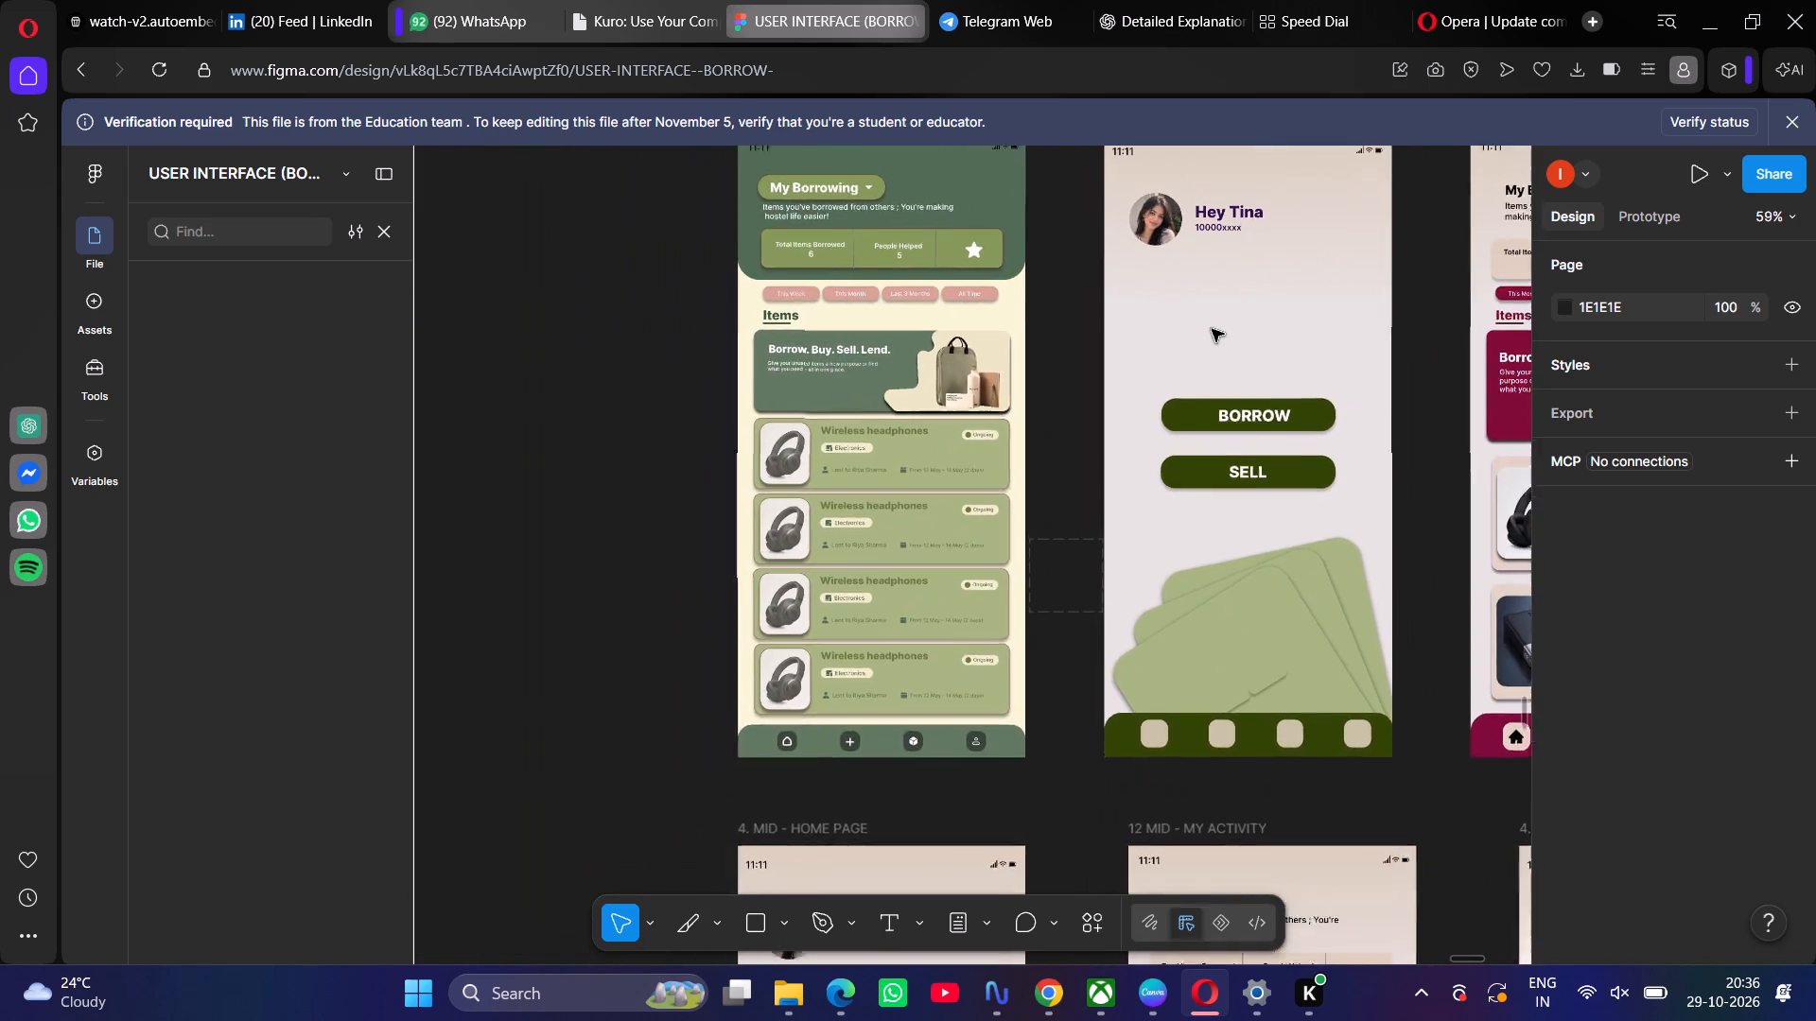
Set the opacity of the first Wireless headphones card on the green My Activity screen to 75%.
left_click(760, 508)
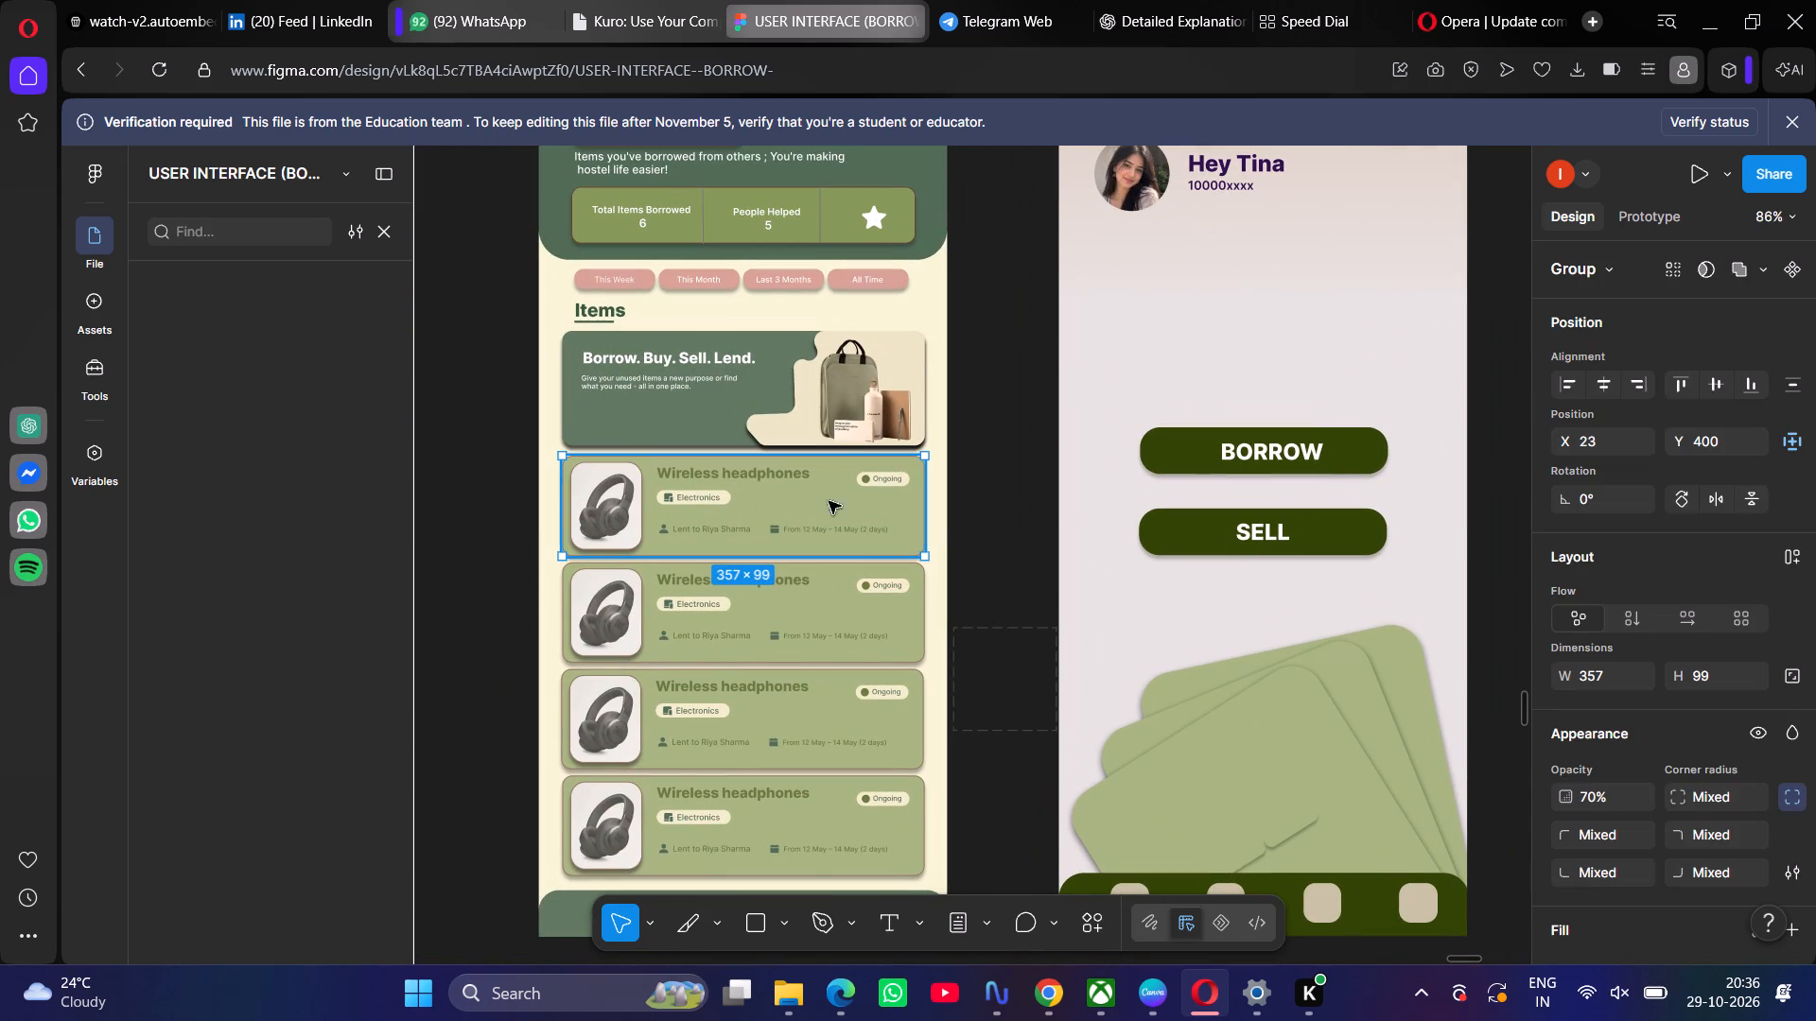
left_click(1611, 793)
key("BackSpace")
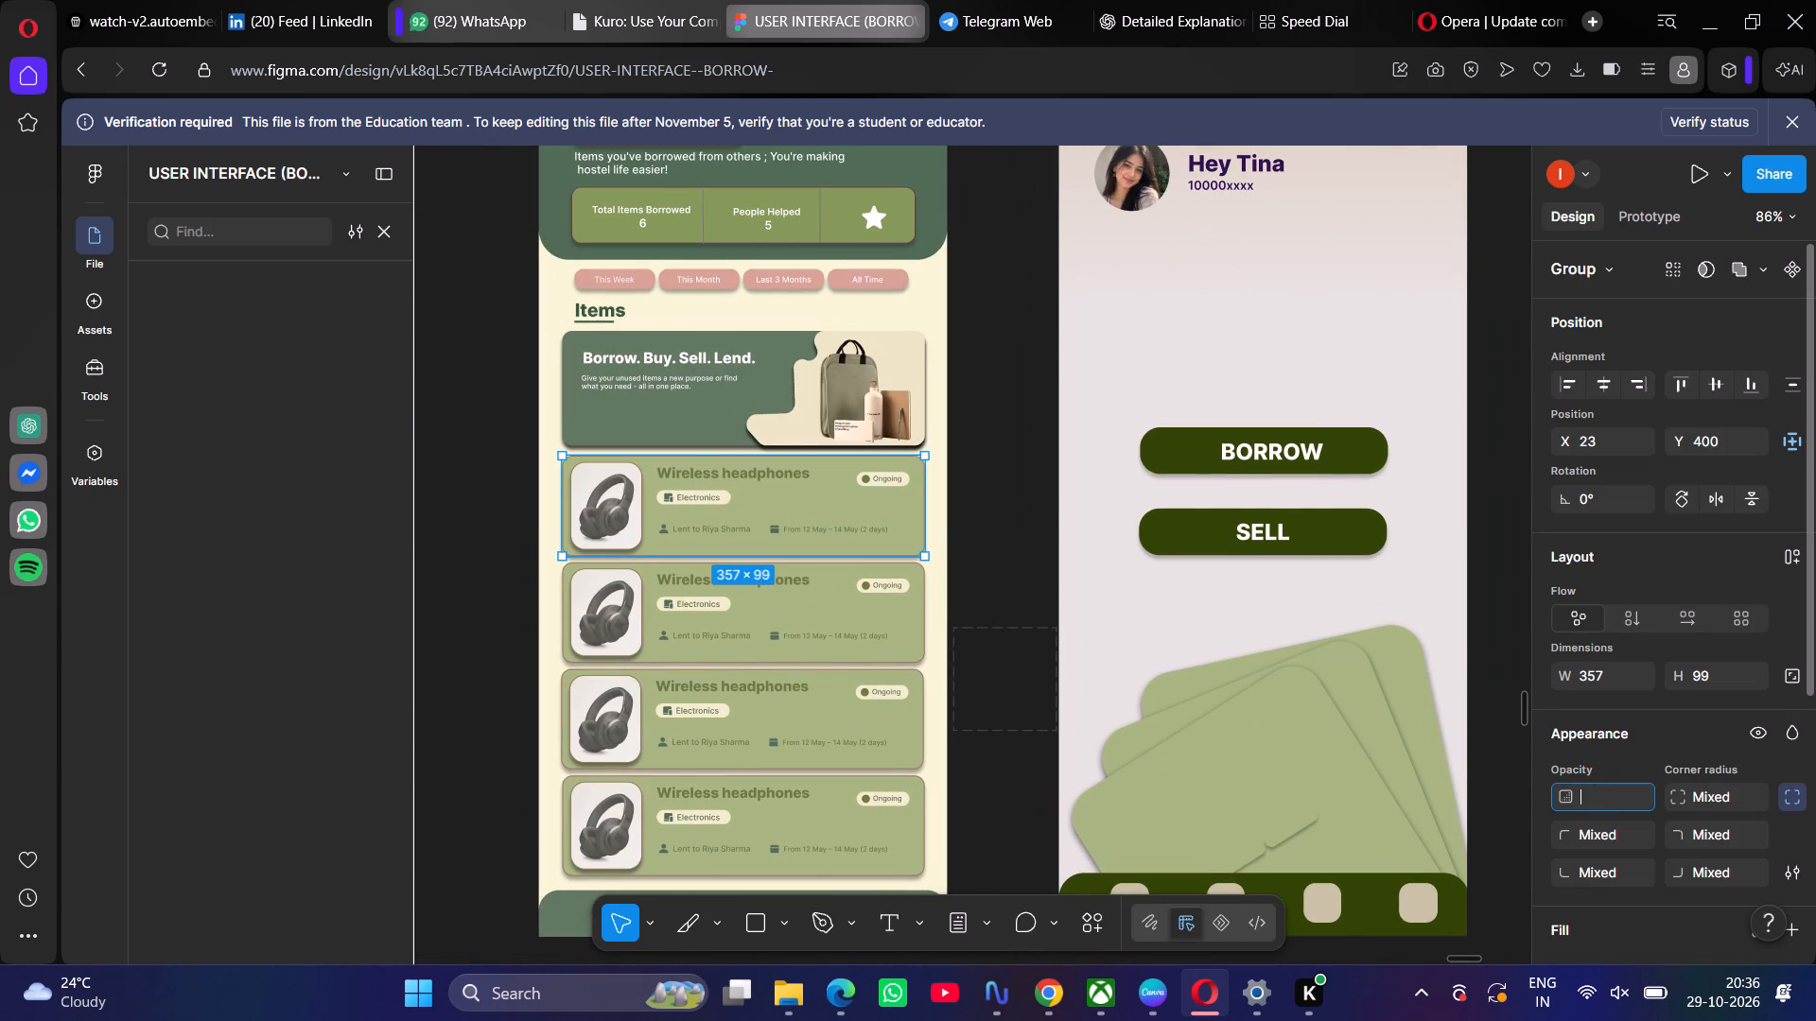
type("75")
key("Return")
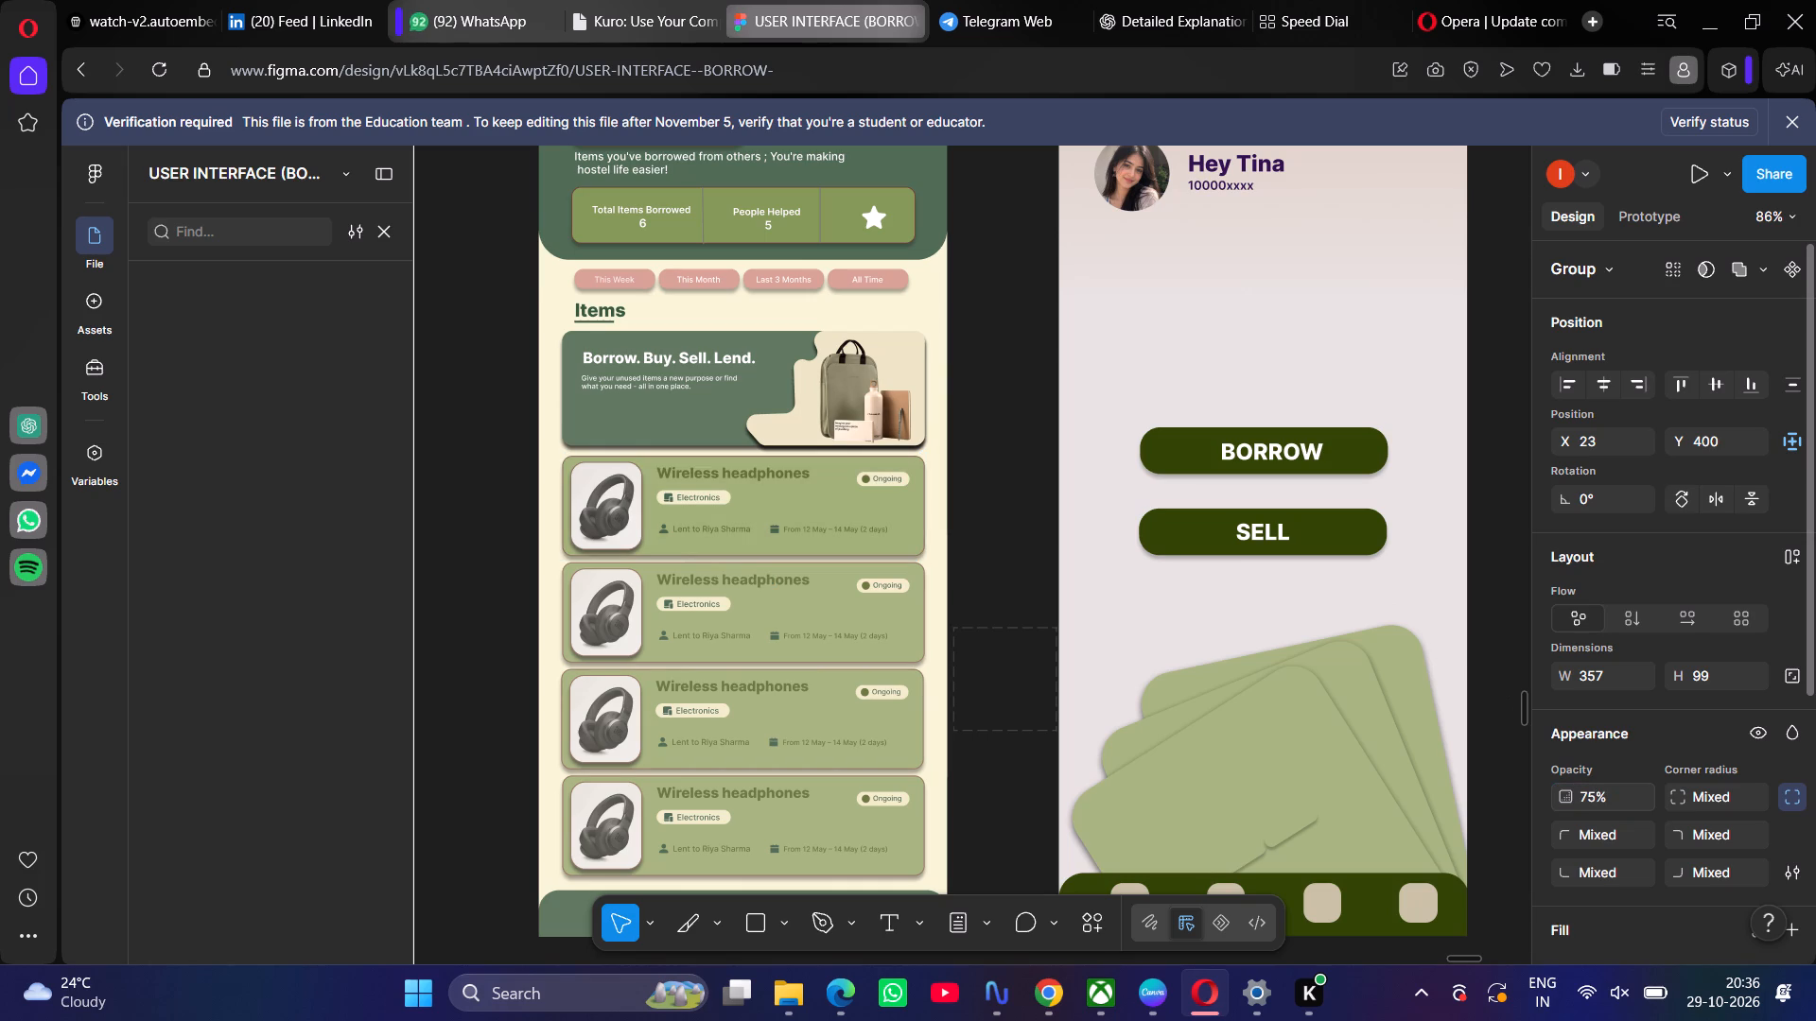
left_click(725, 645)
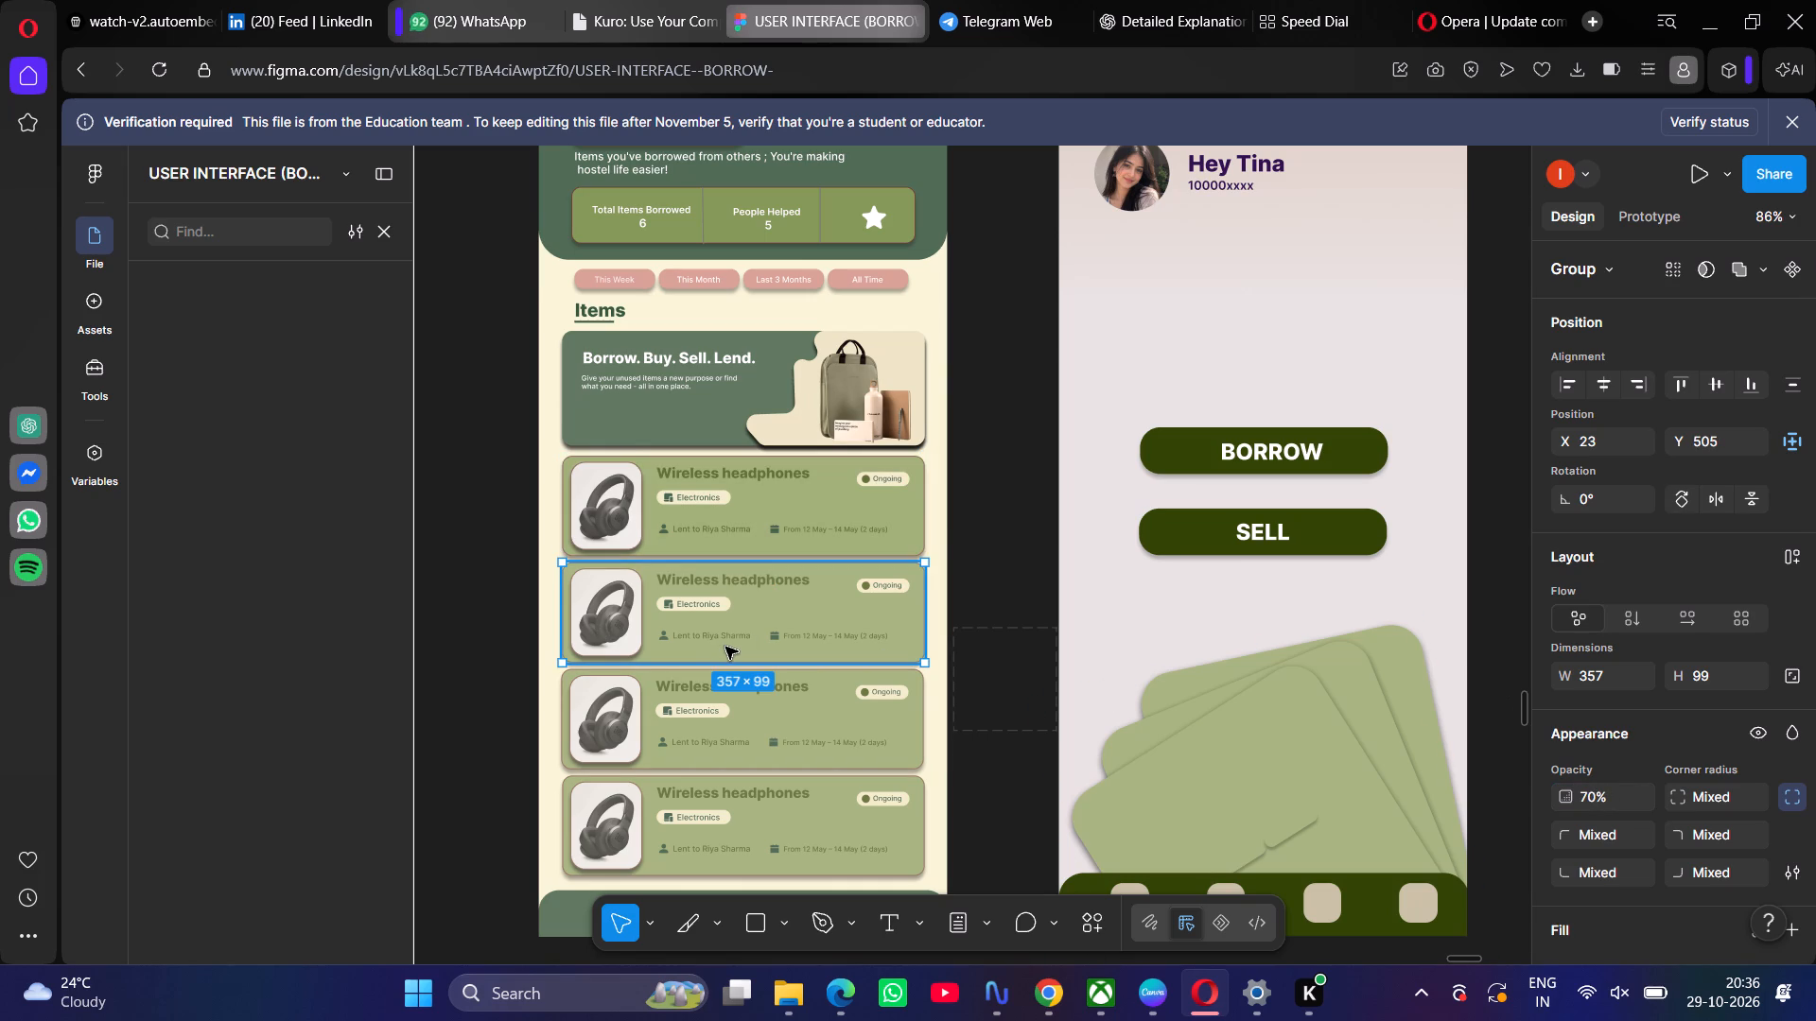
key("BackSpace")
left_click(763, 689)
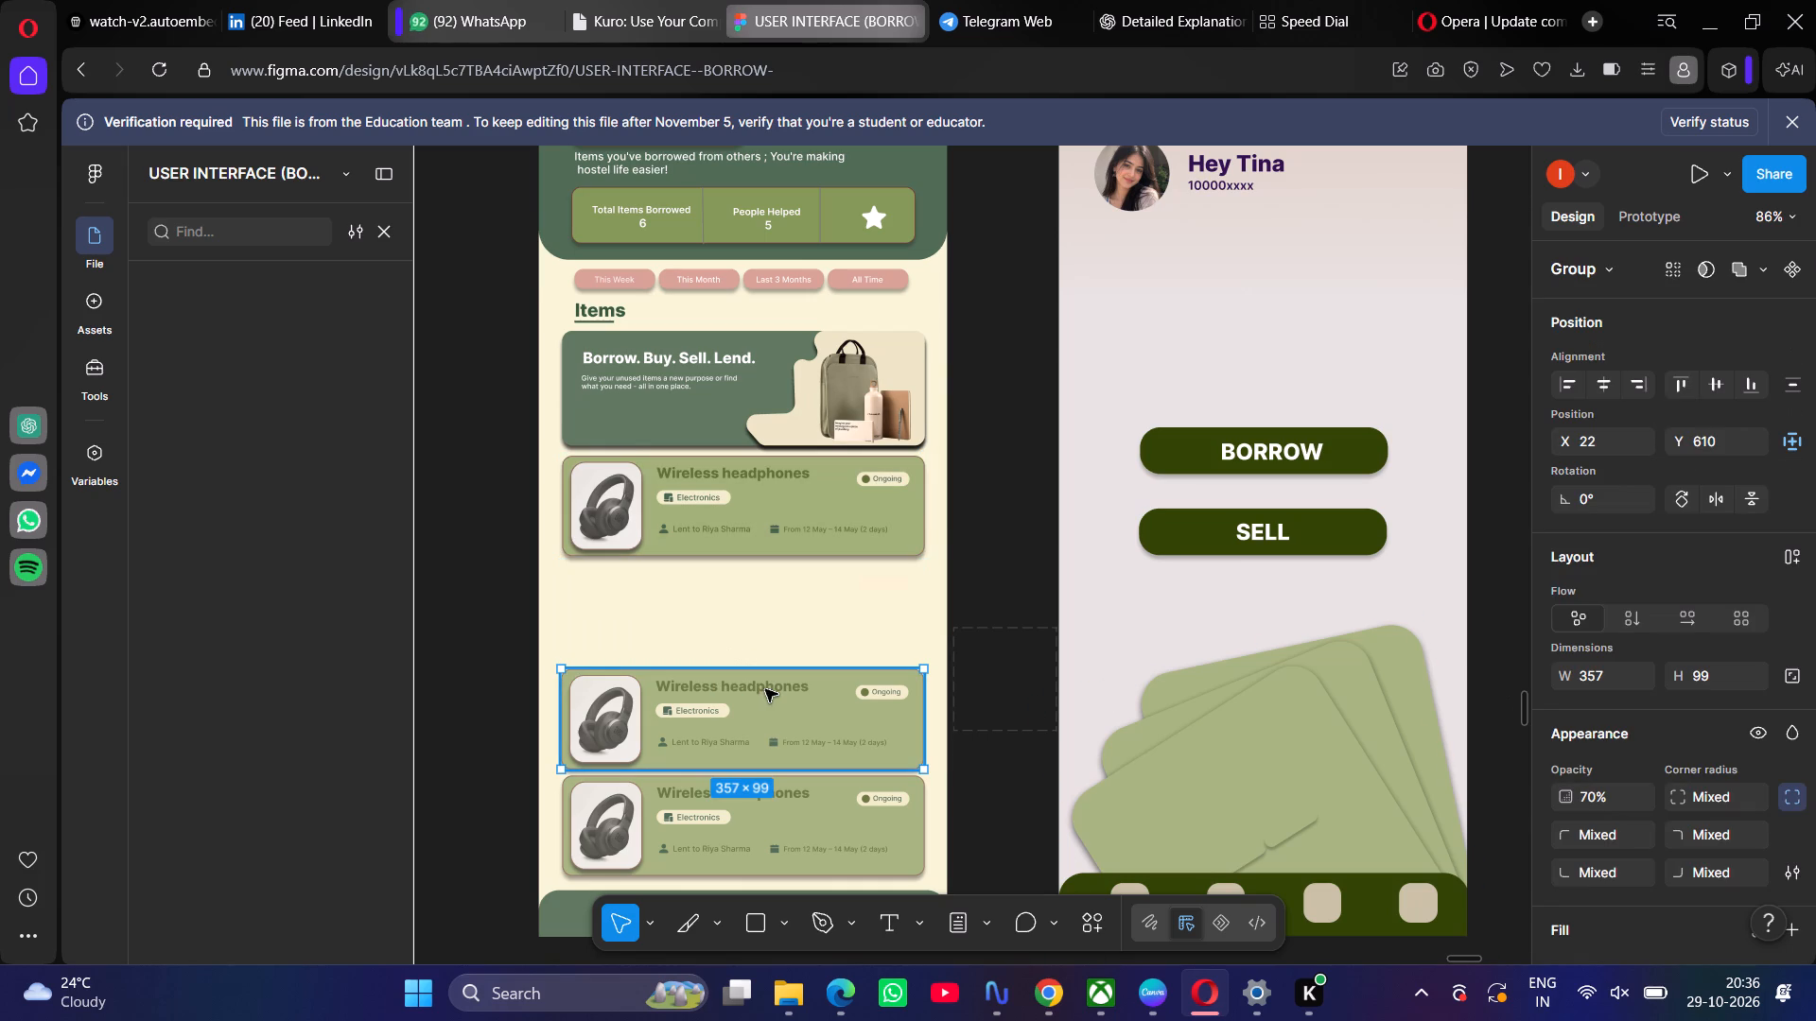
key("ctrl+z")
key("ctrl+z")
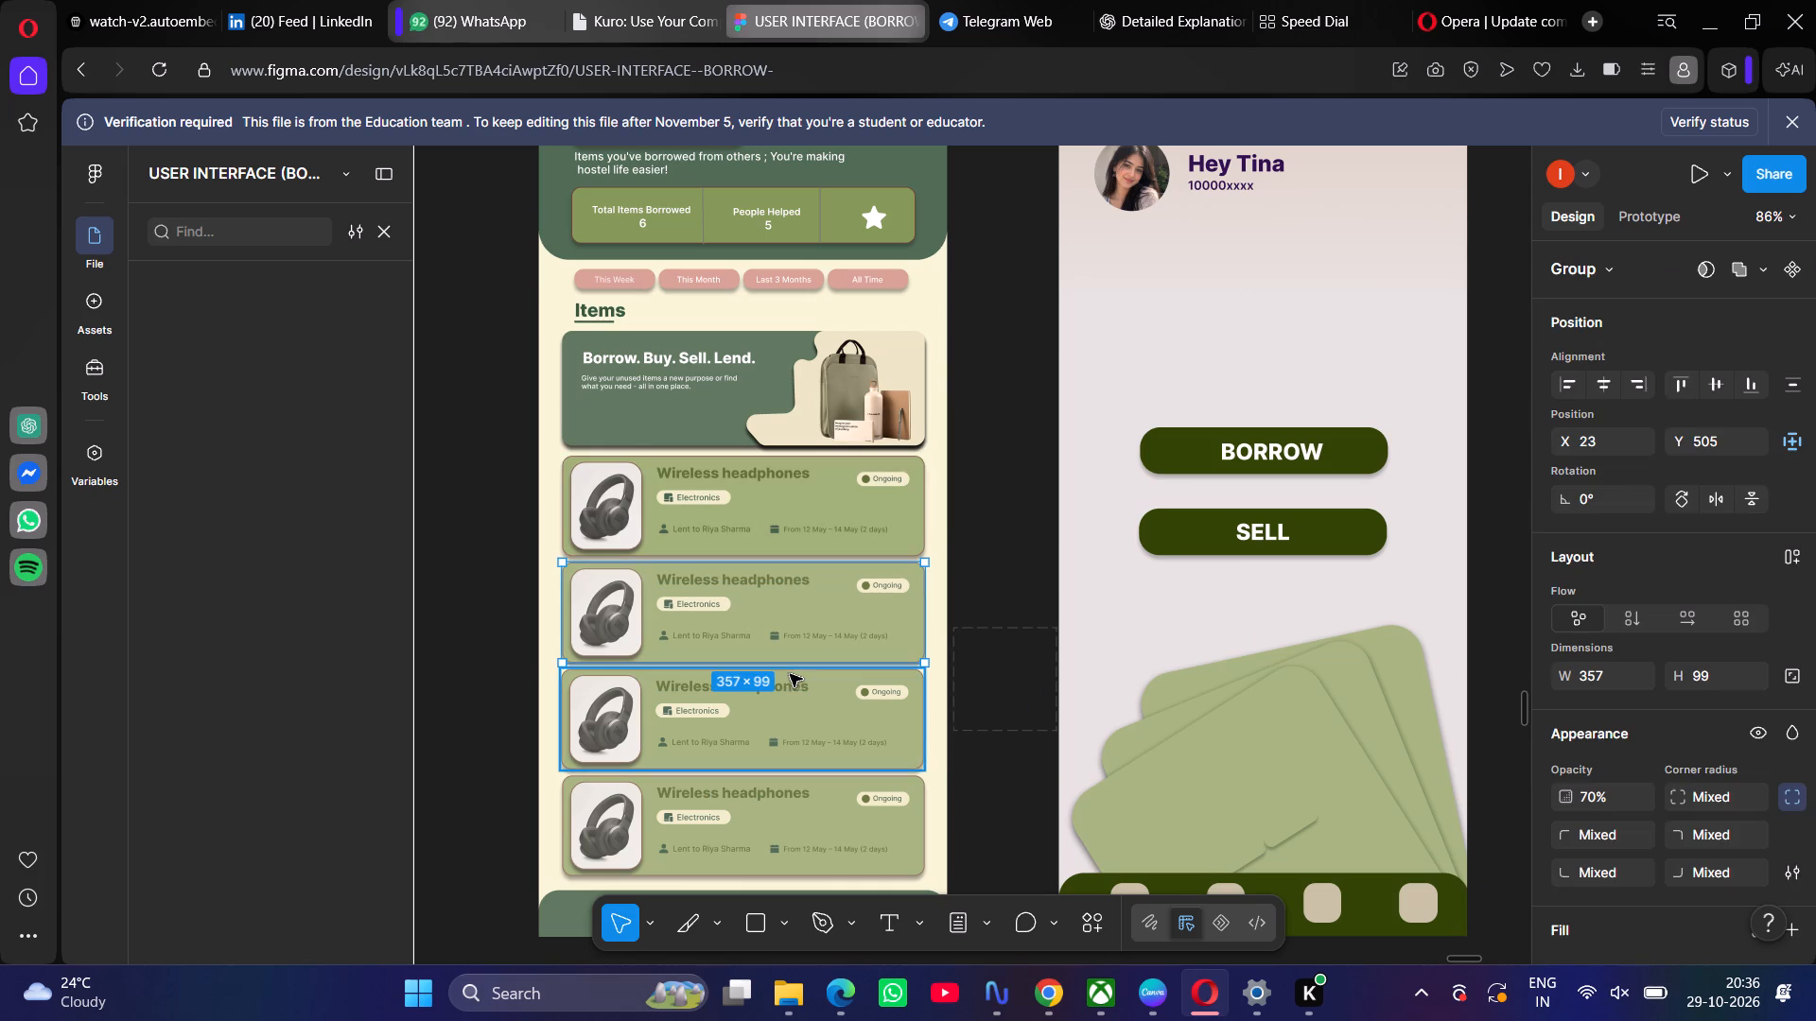
Set the opacity of the second Wireless headphones card on the green My Activity screen to 75%.
left_click(1607, 797)
key("BackSpace")
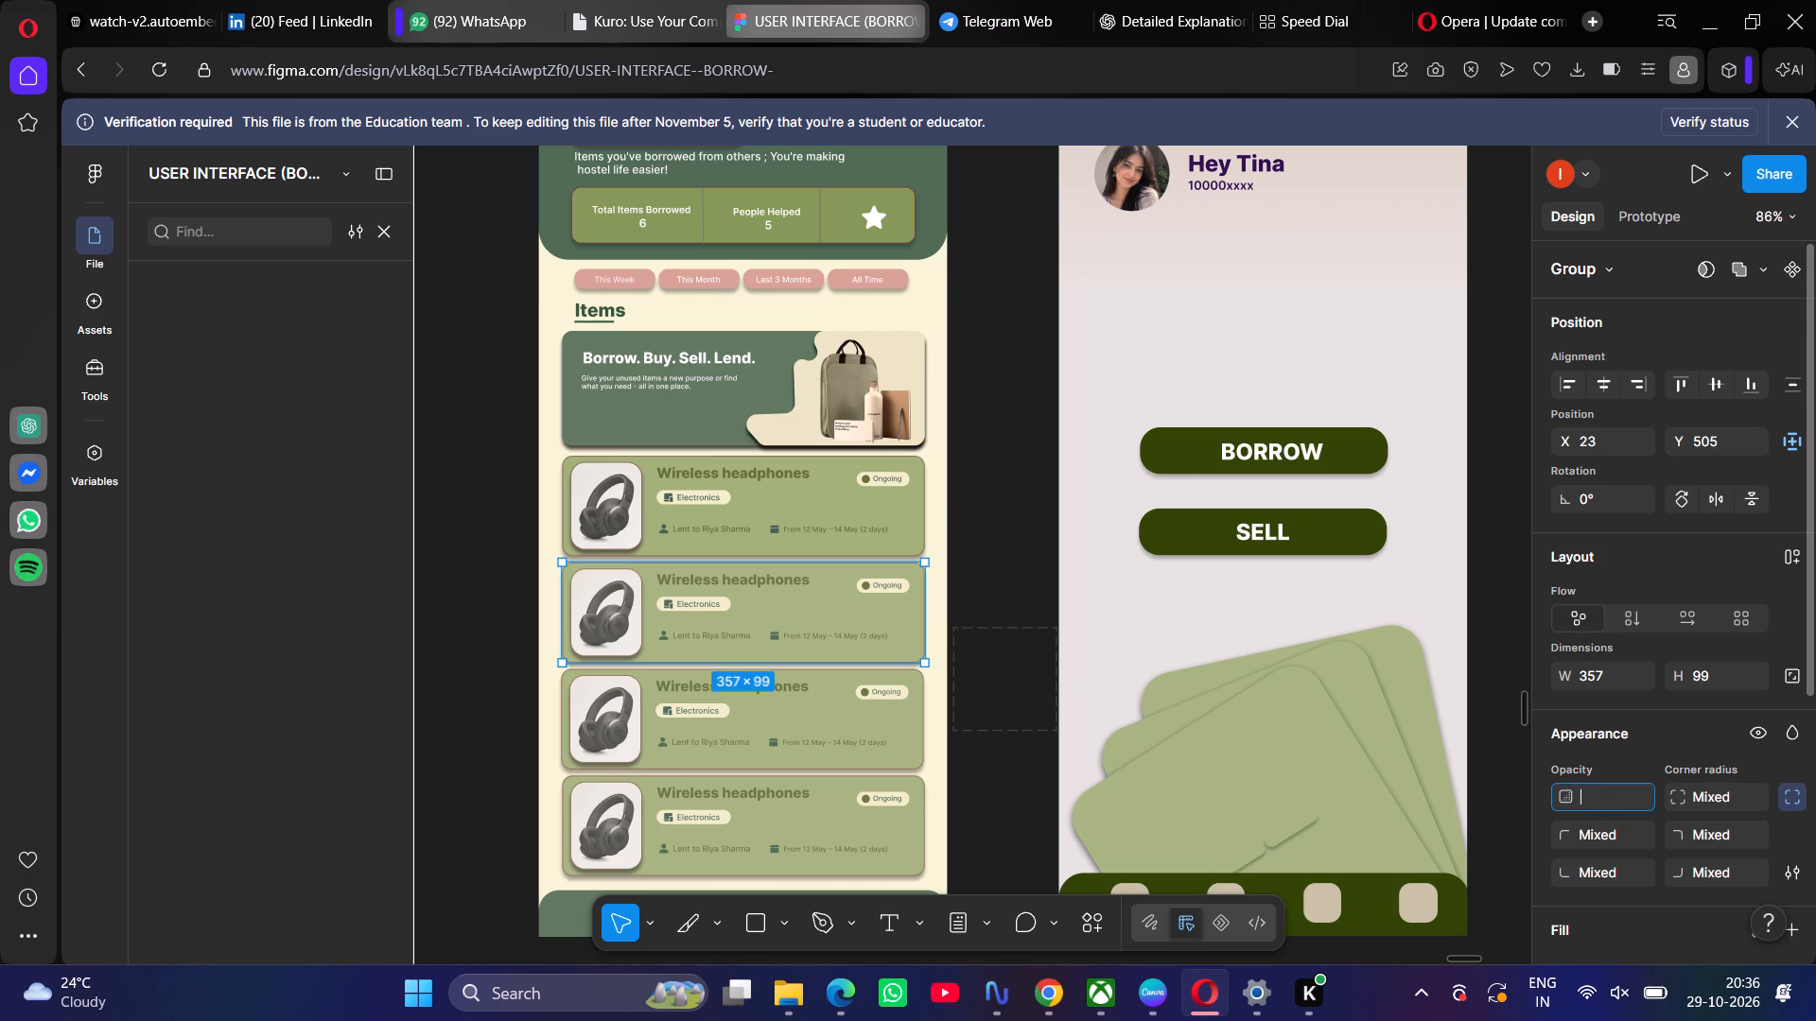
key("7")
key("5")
key("Return")
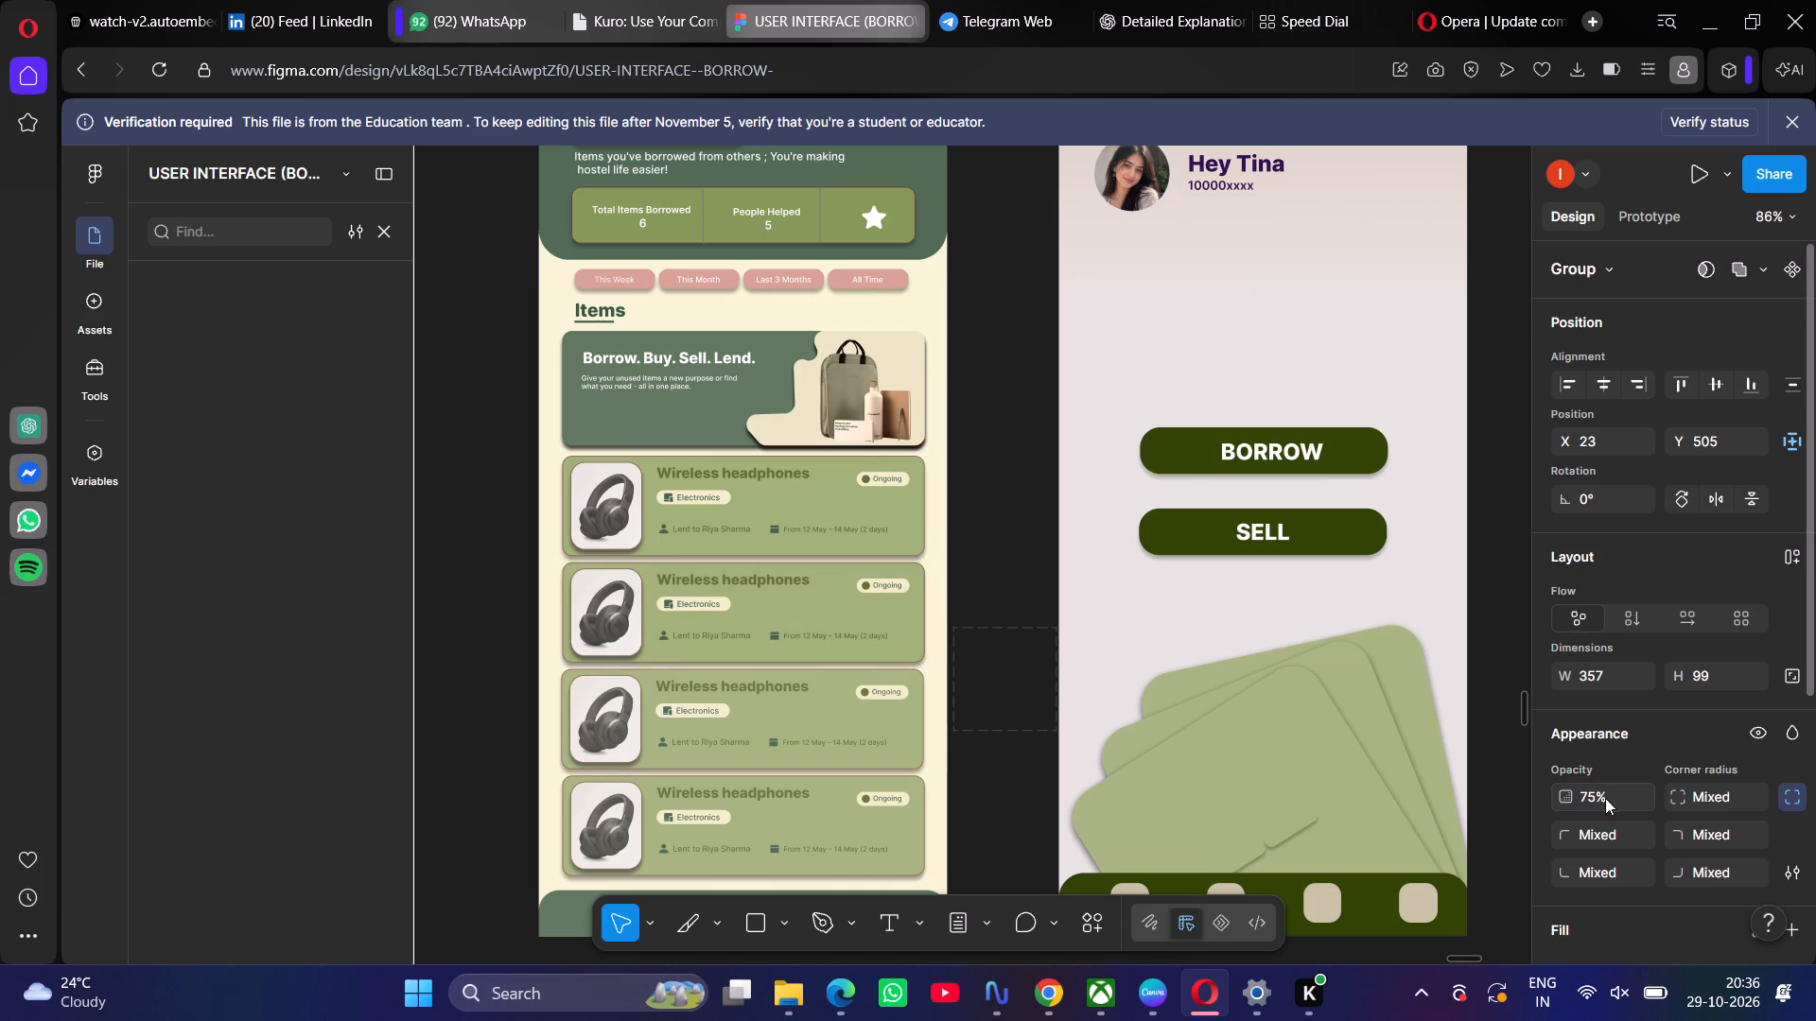
Set the opacity of the third Wireless headphones card on the green My Activity screen to 75%.
left_click(859, 690)
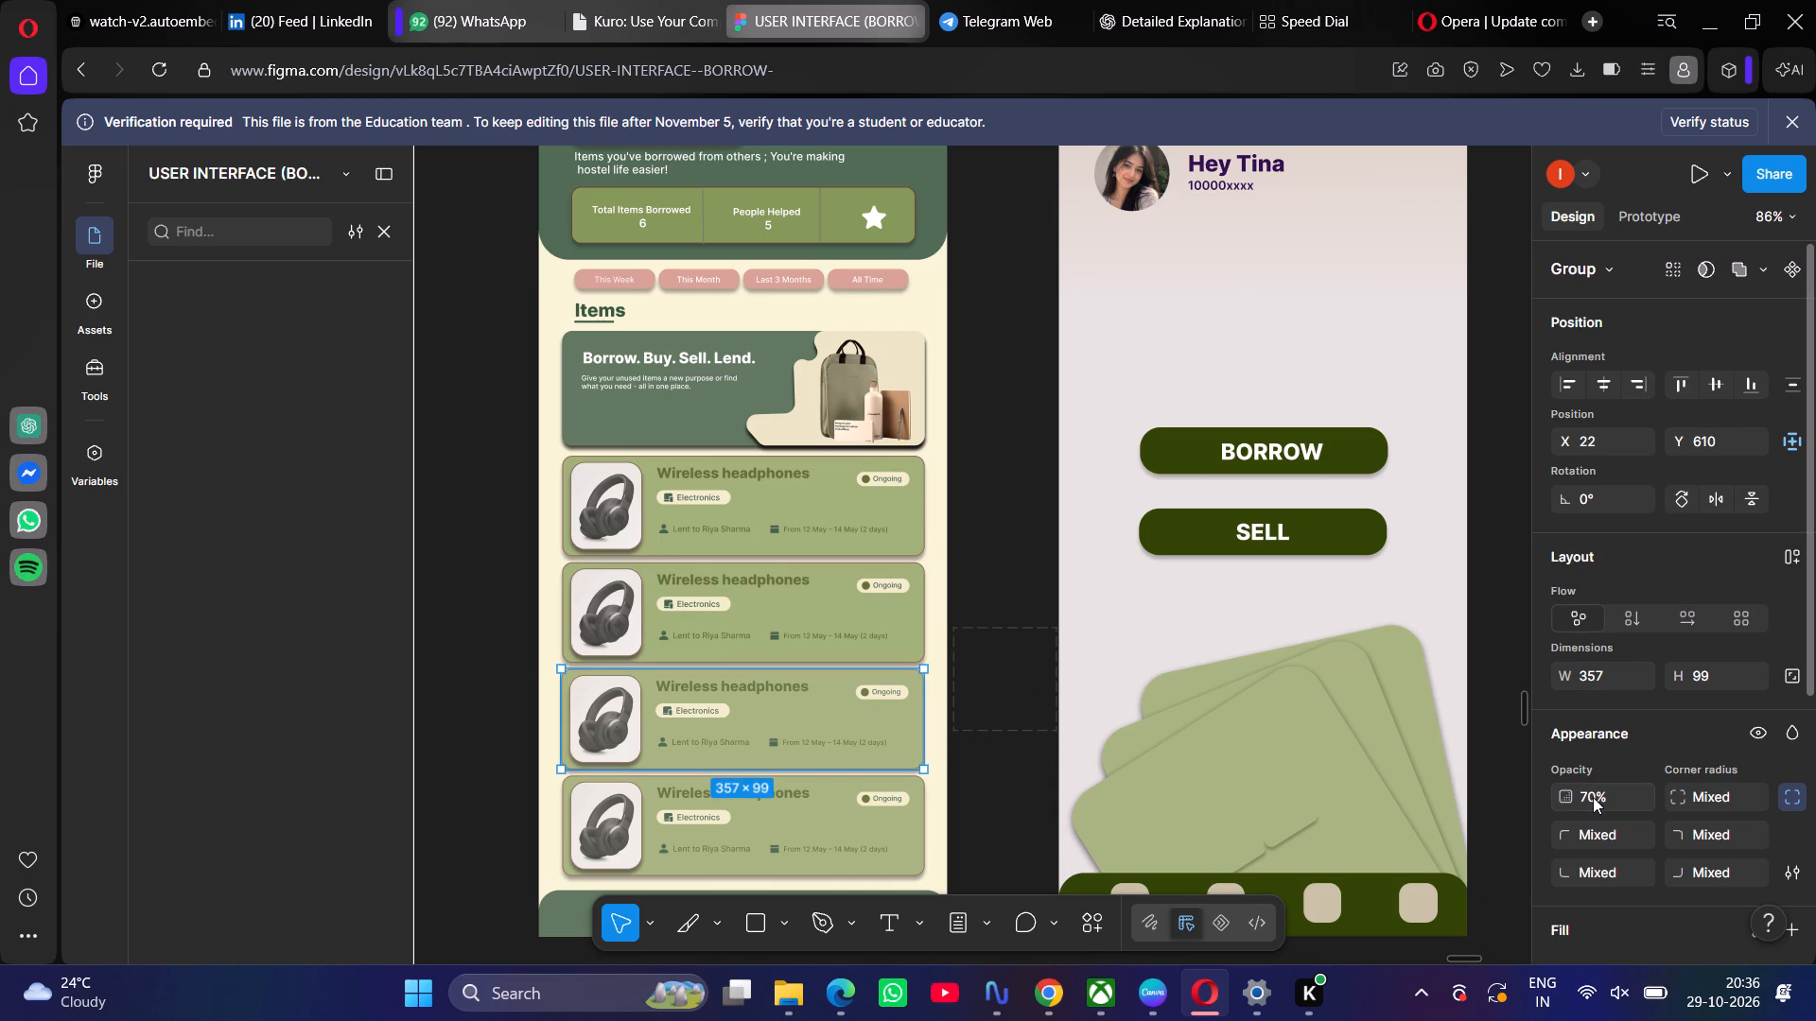
left_click(1593, 797)
key("BackSpace")
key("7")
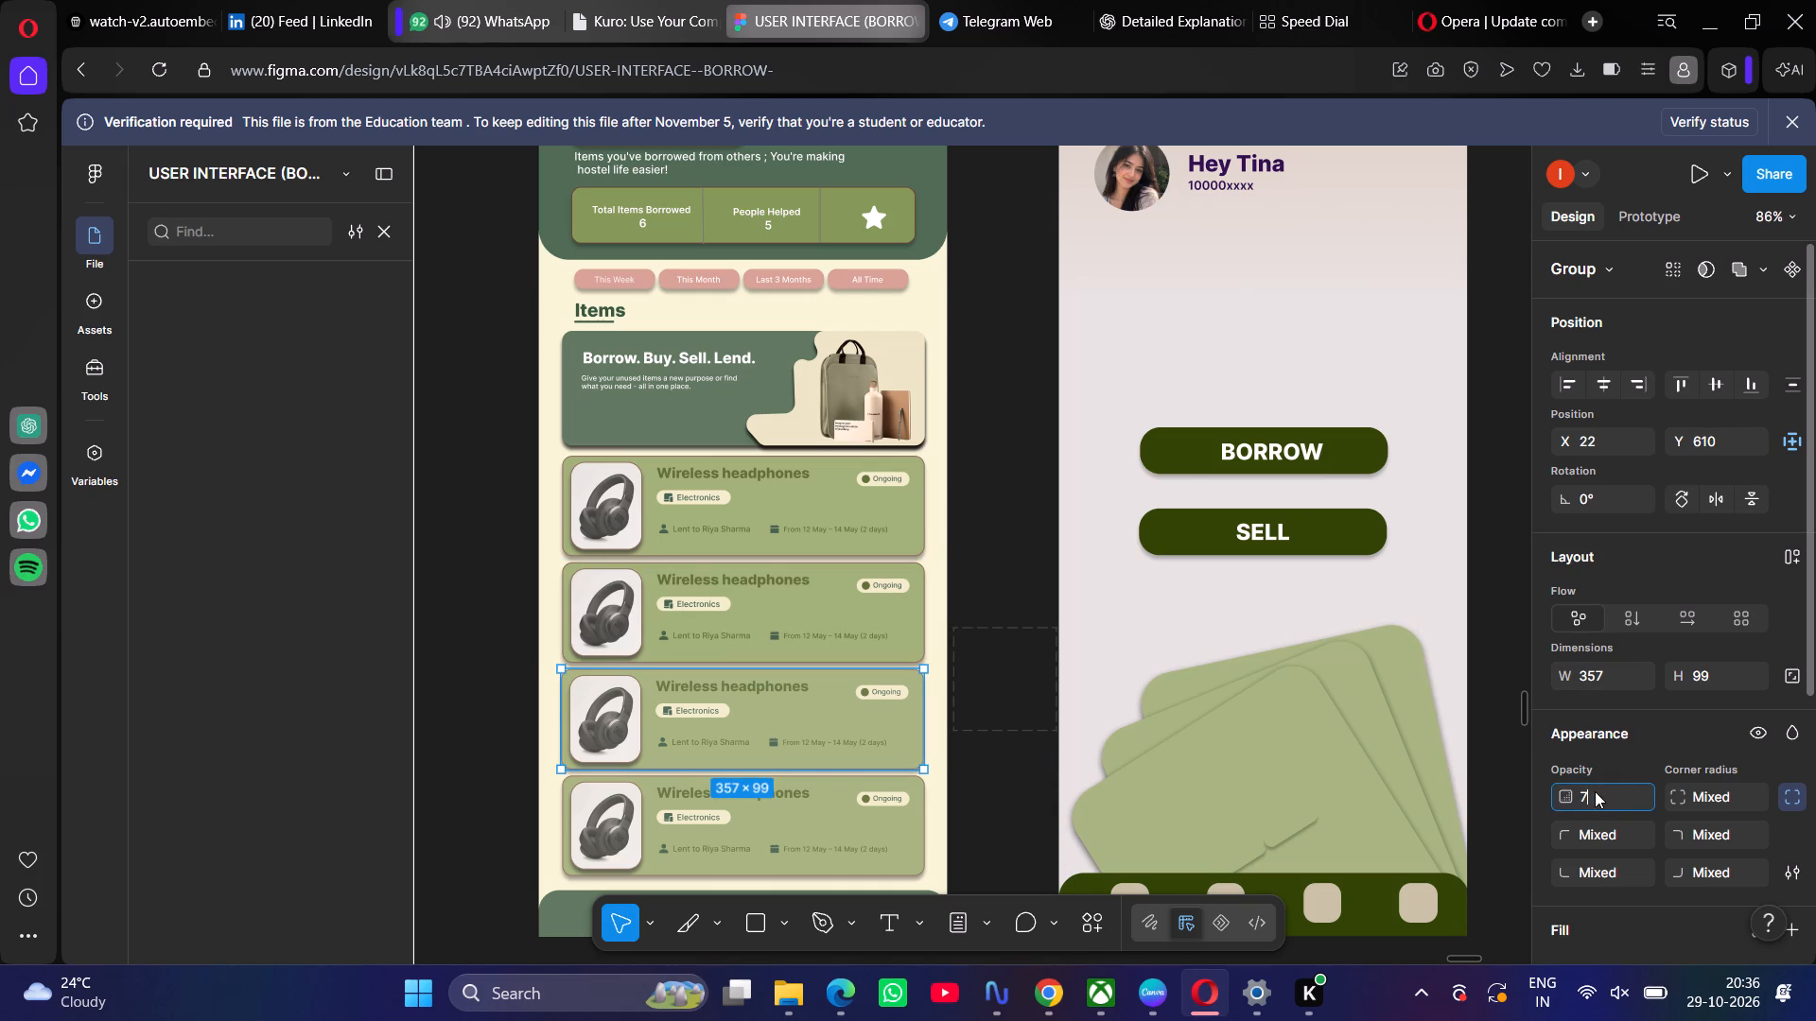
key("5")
key("Return")
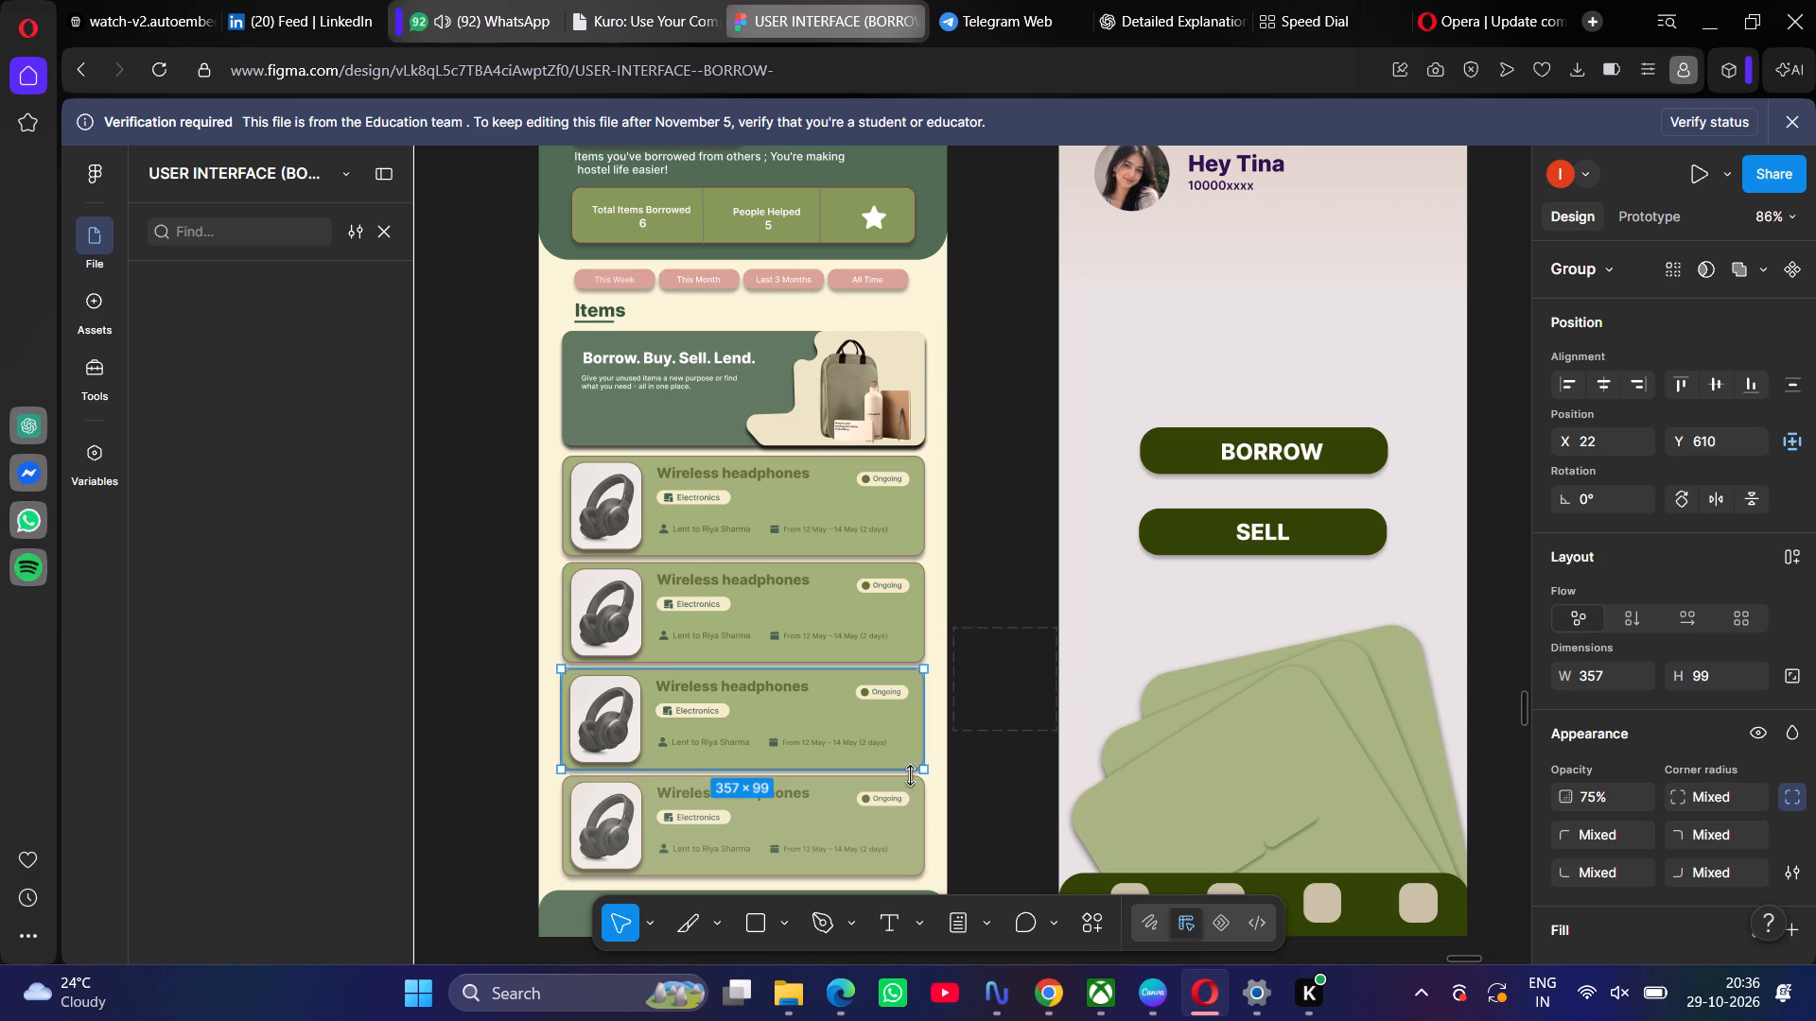
Open the opacity value of the fourth Wireless headphones card on the green My Activity screen for editing.
left_click(861, 802)
left_click(1599, 781)
left_click(1598, 787)
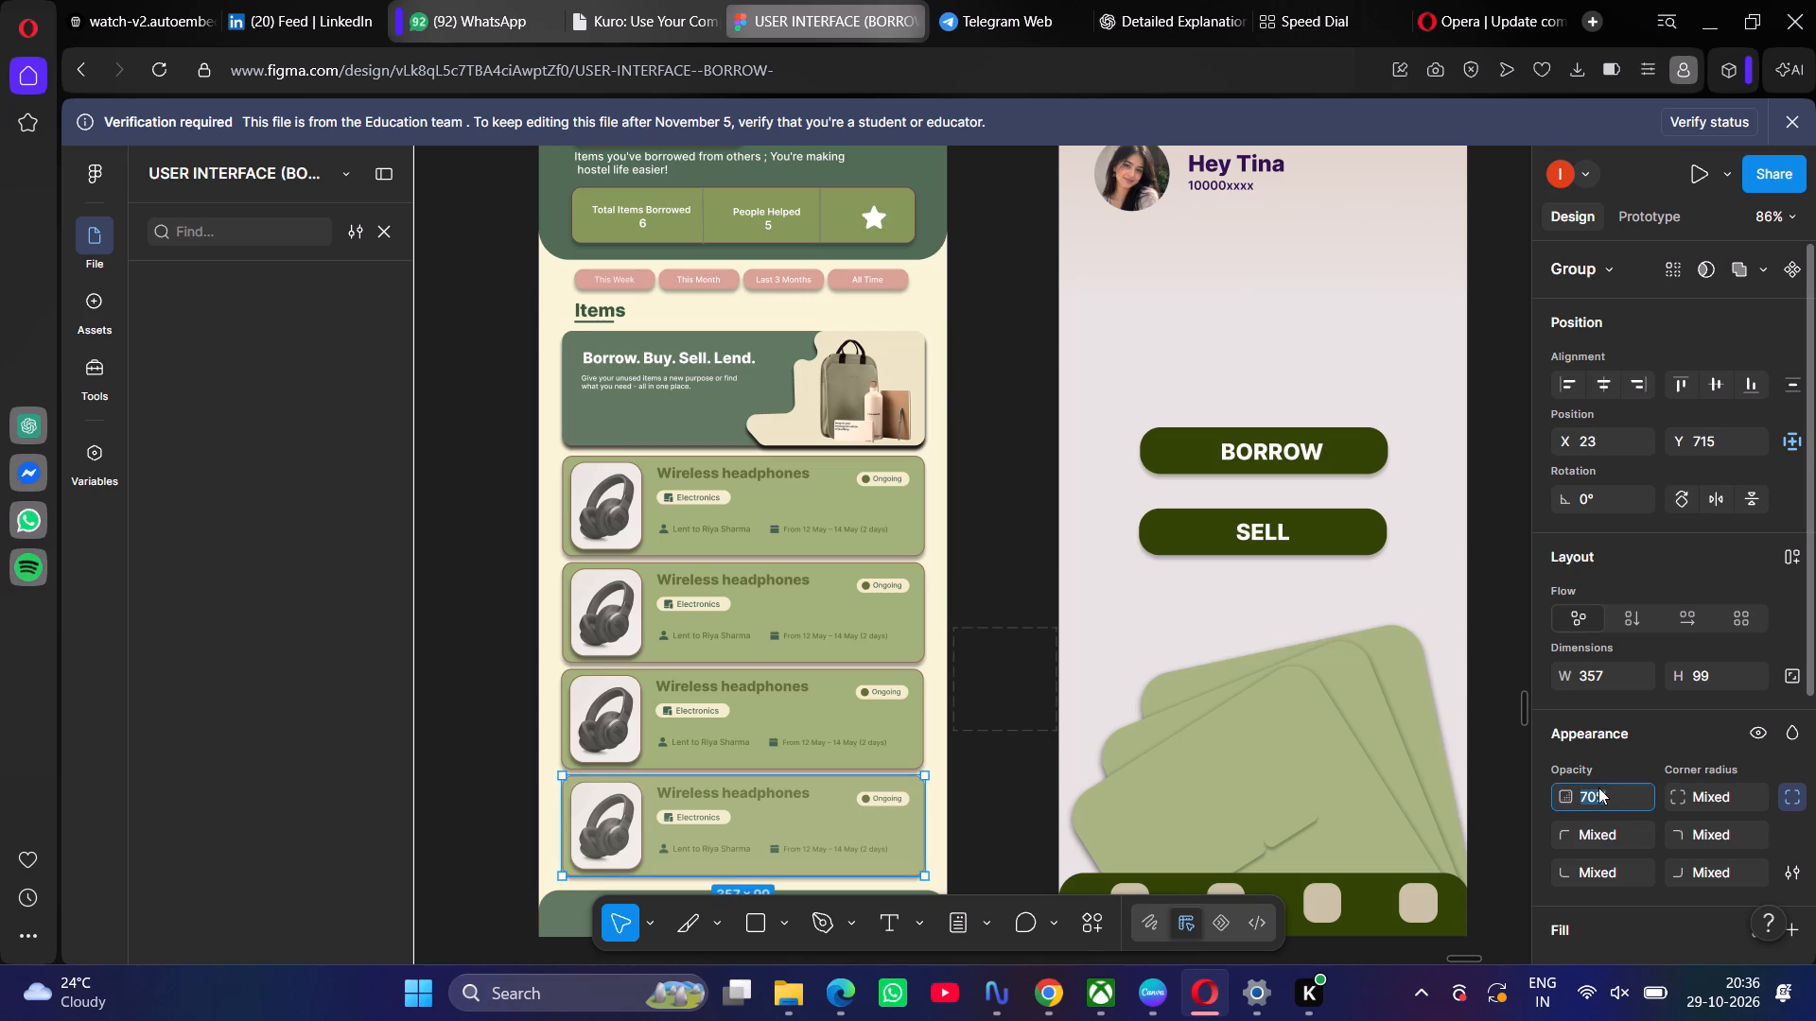
Set the opacity of the lowest "Wireless headphones" card on the My Borrowing screen to 75%.
key("BackSpace")
key("7")
key("5")
key("Return")
left_click(481, 581)
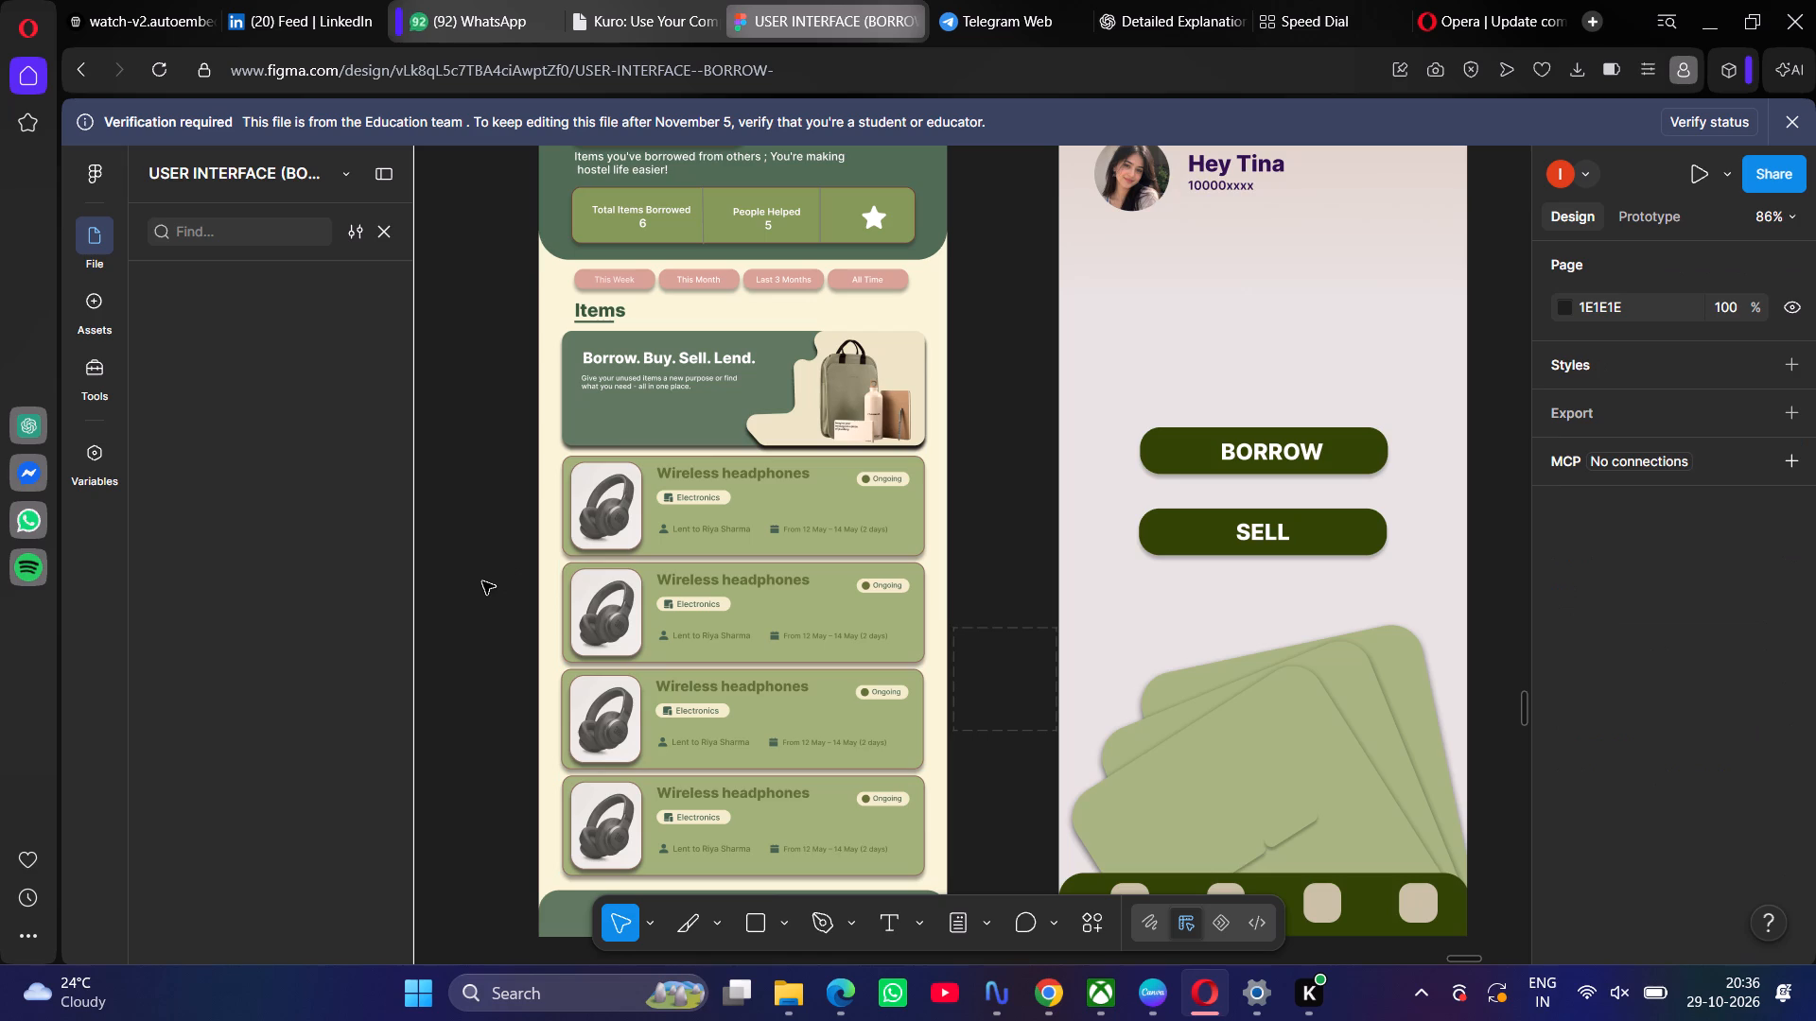
Review the recoloured green screens and browse the other colour-scheme variants and palette samples across the canvas for comparison.
scroll(486, 591, "down", 1)
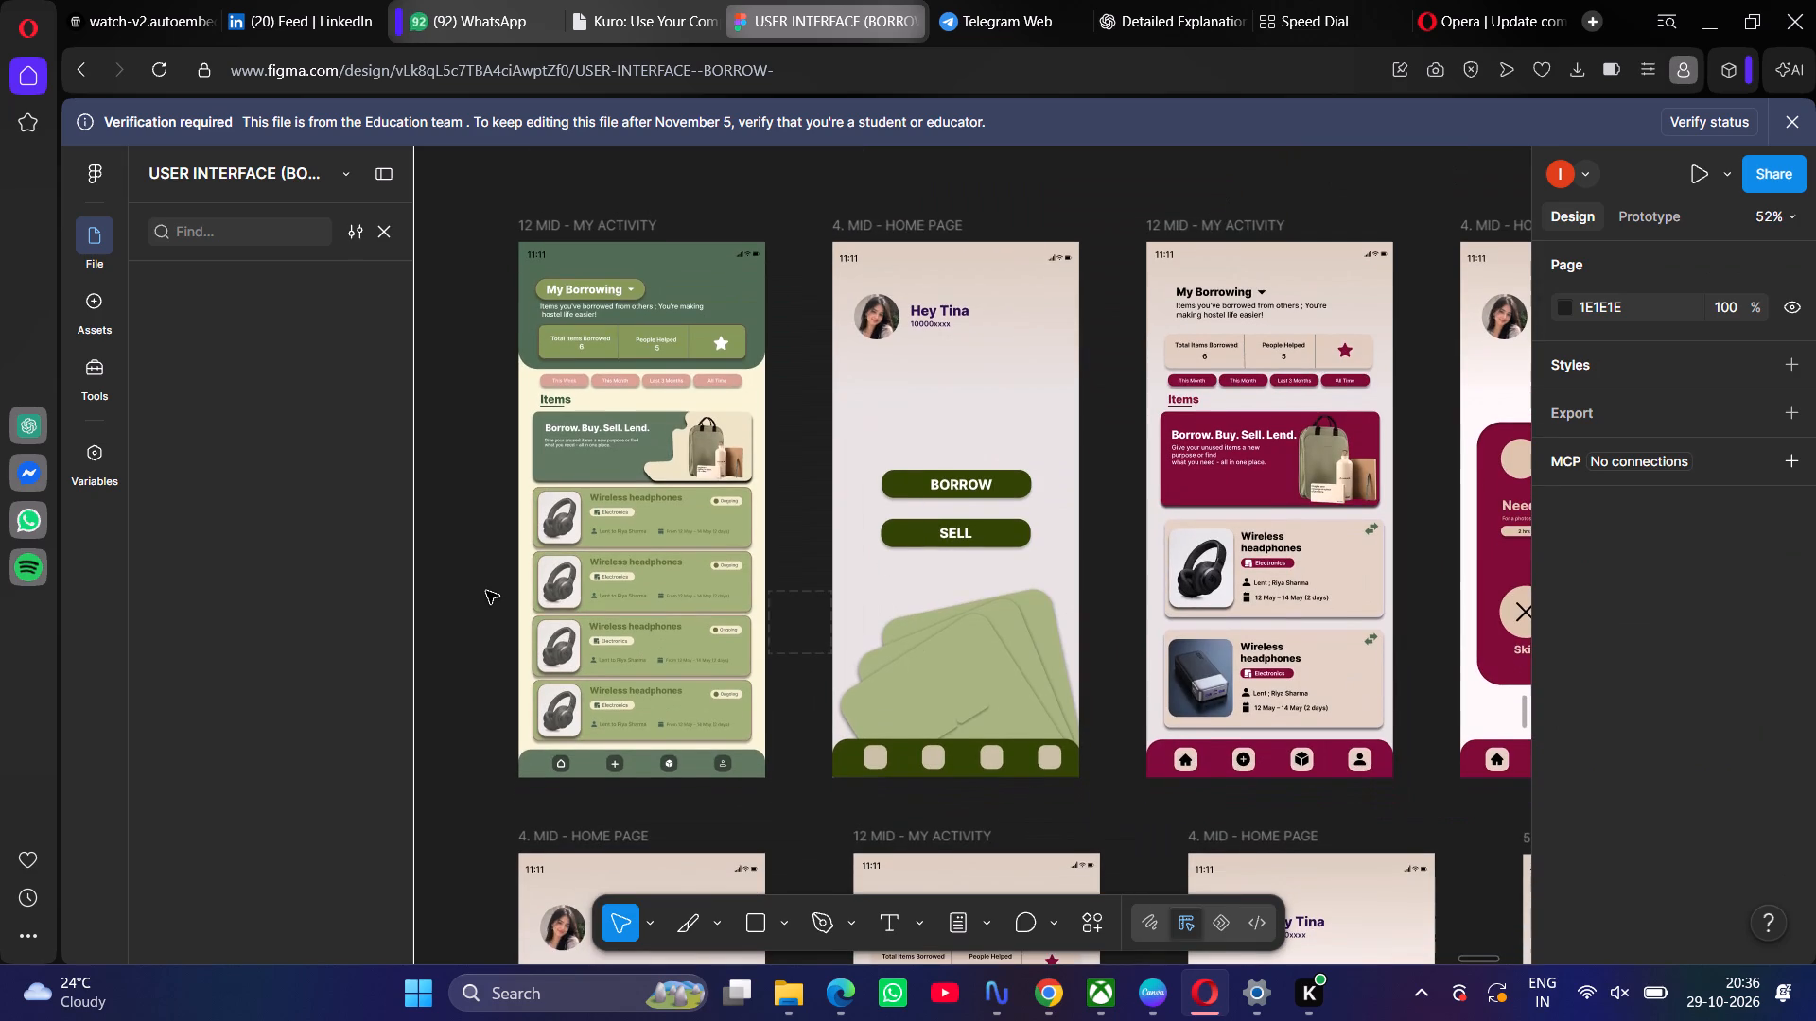
scroll(486, 591, "right", 1)
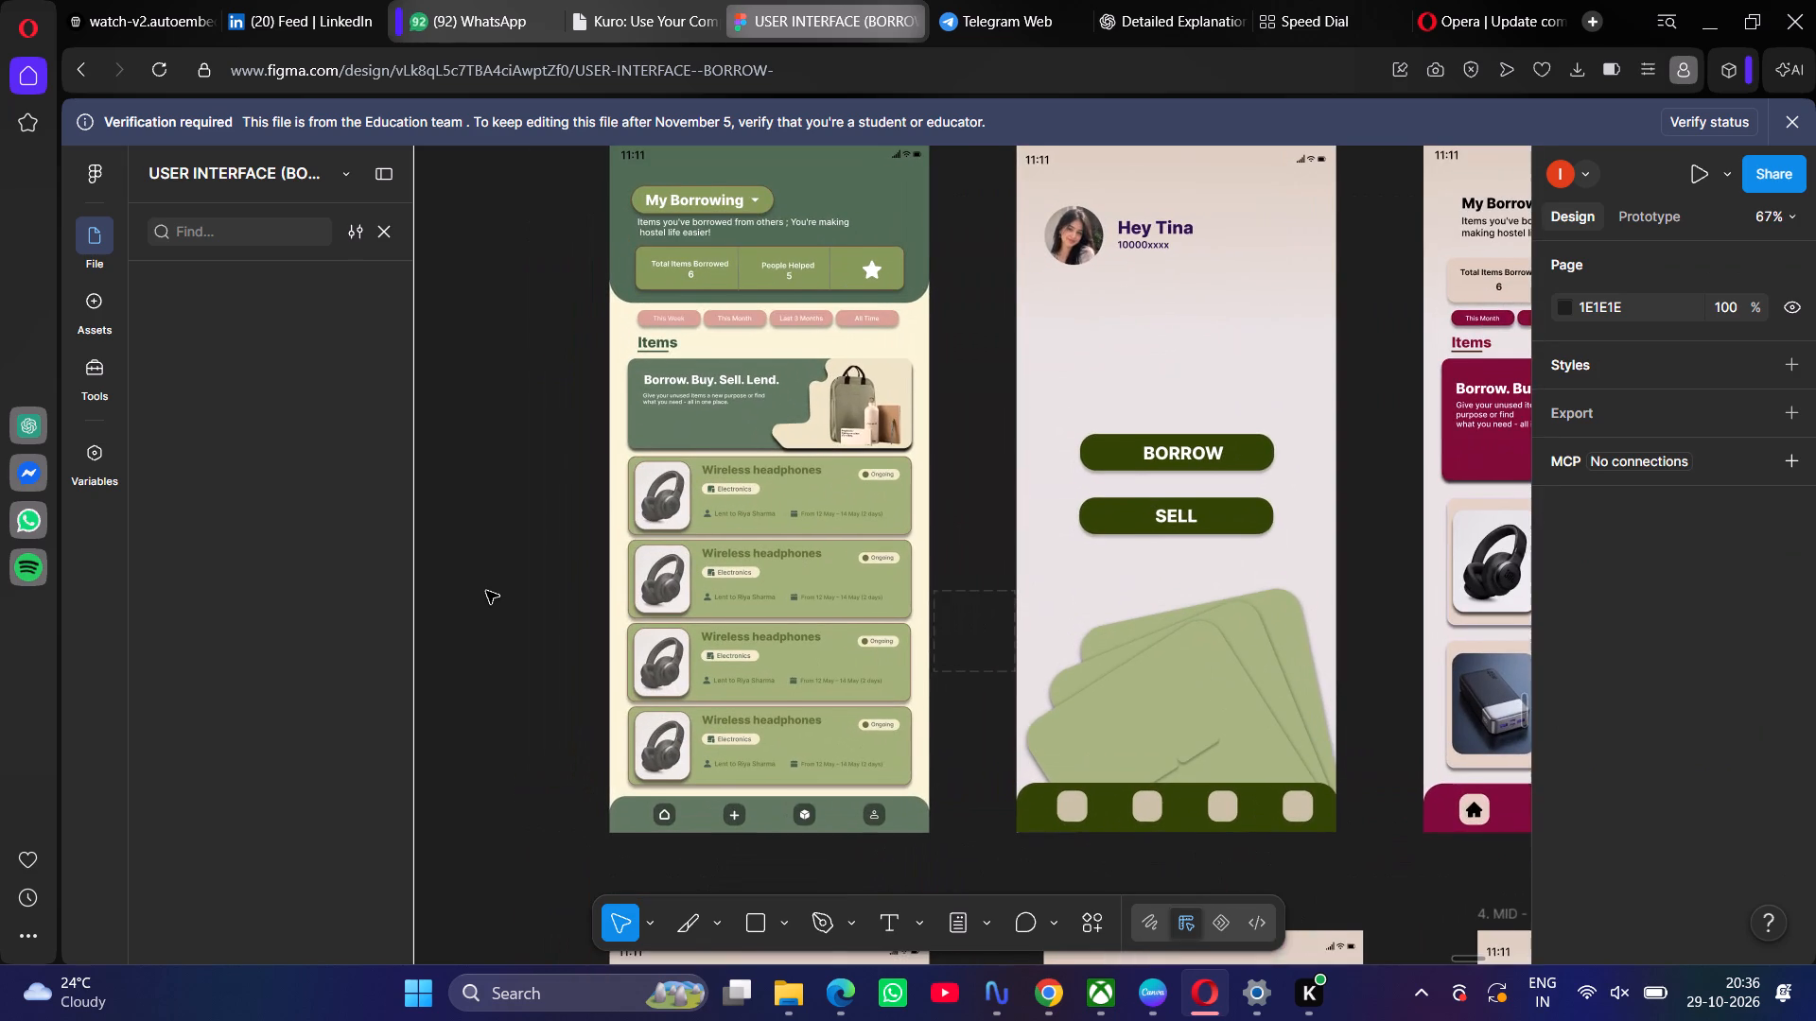
scroll(486, 591, "up", 1)
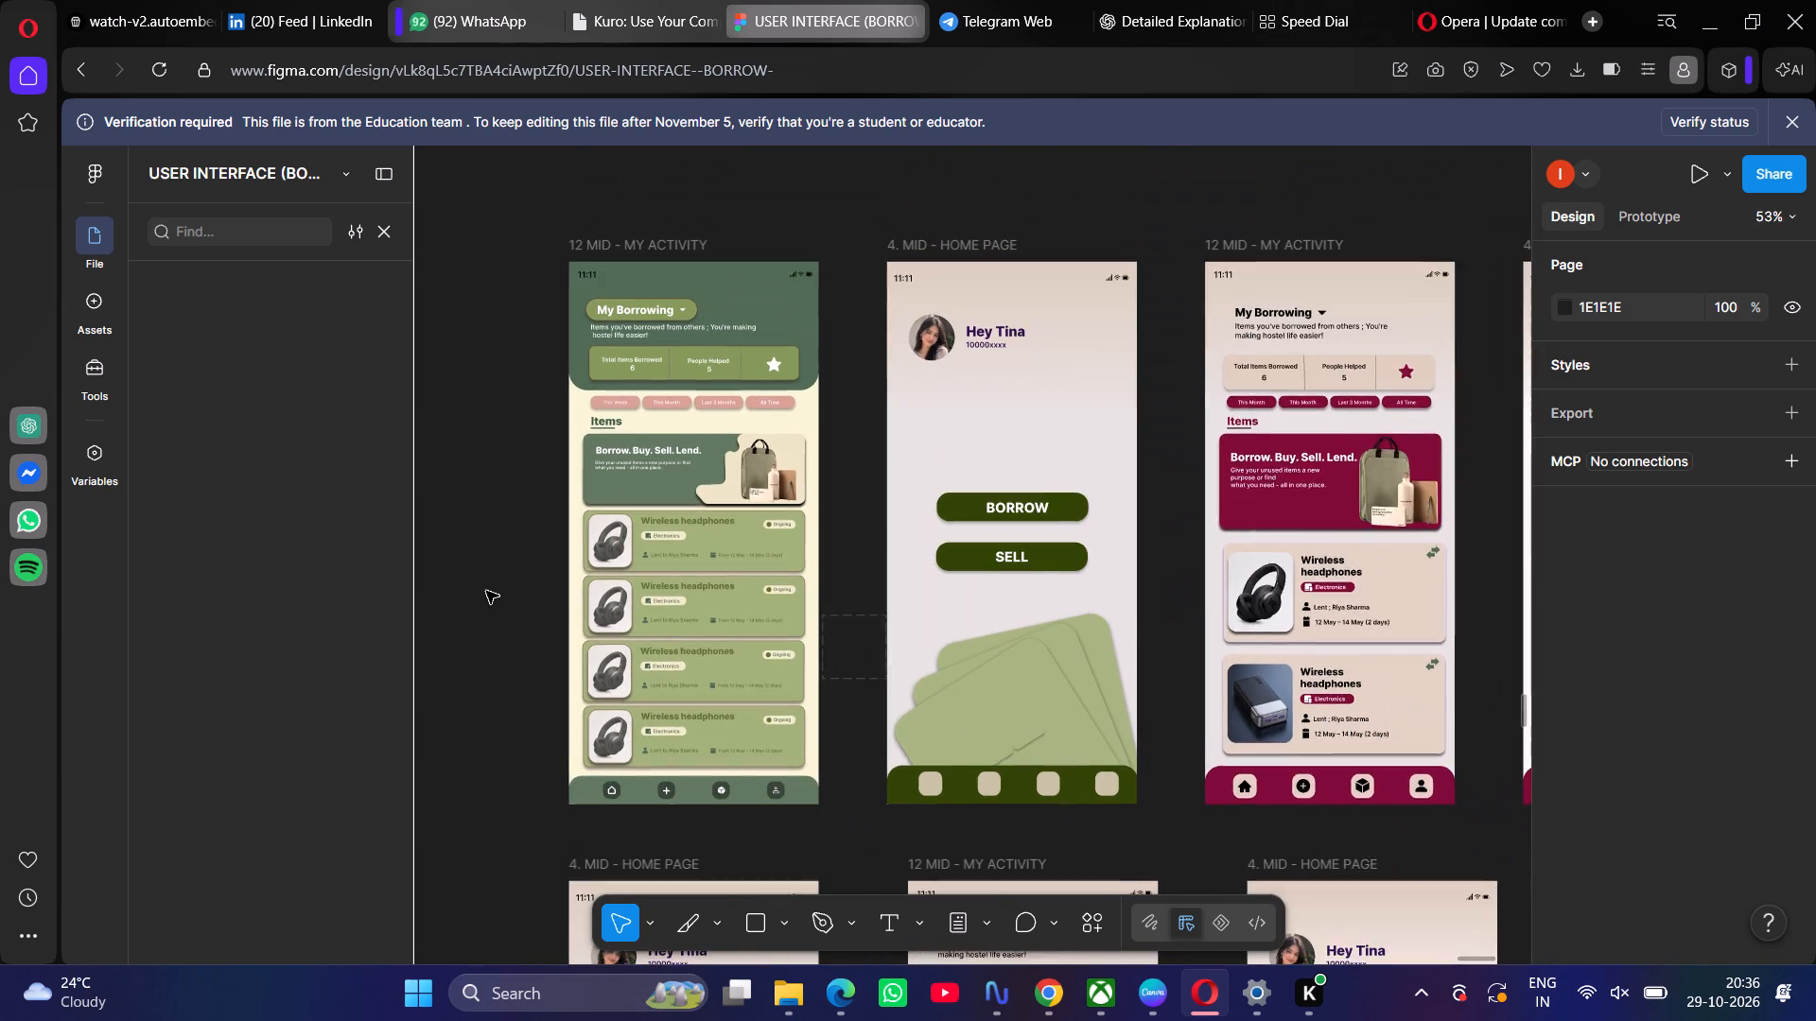
scroll(486, 591, "right", 8)
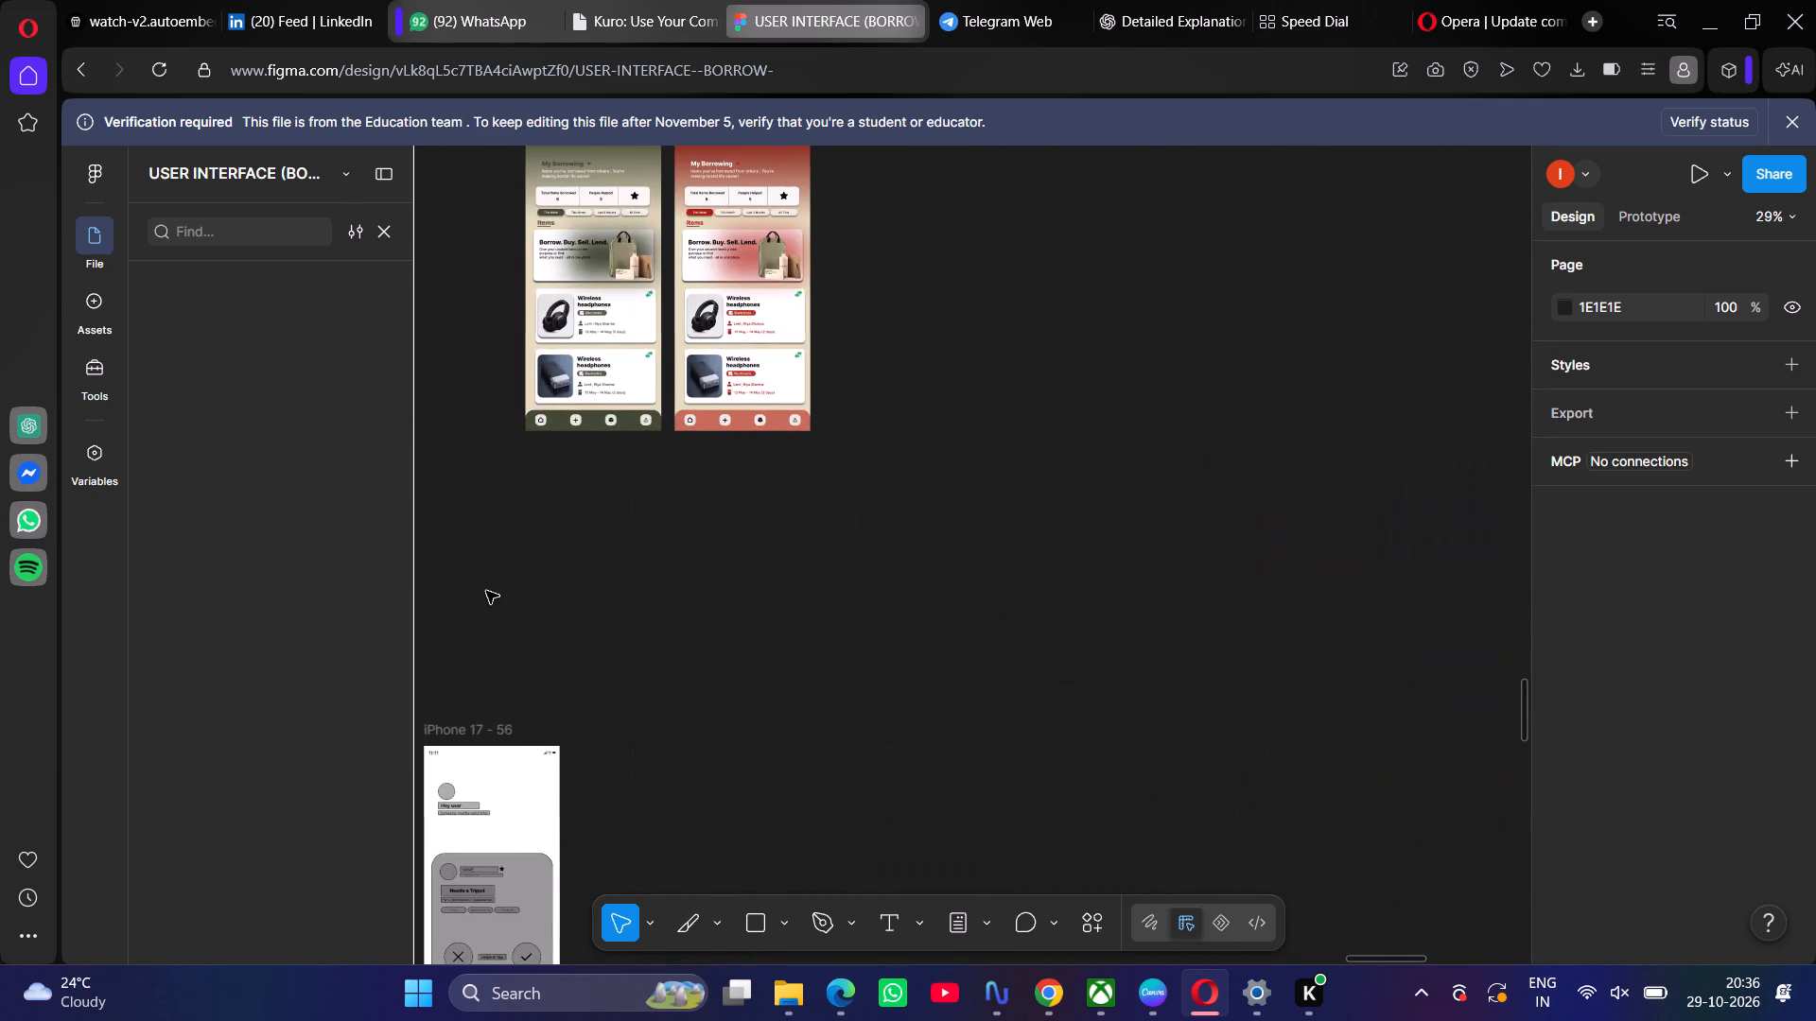
scroll(486, 591, "up", 2)
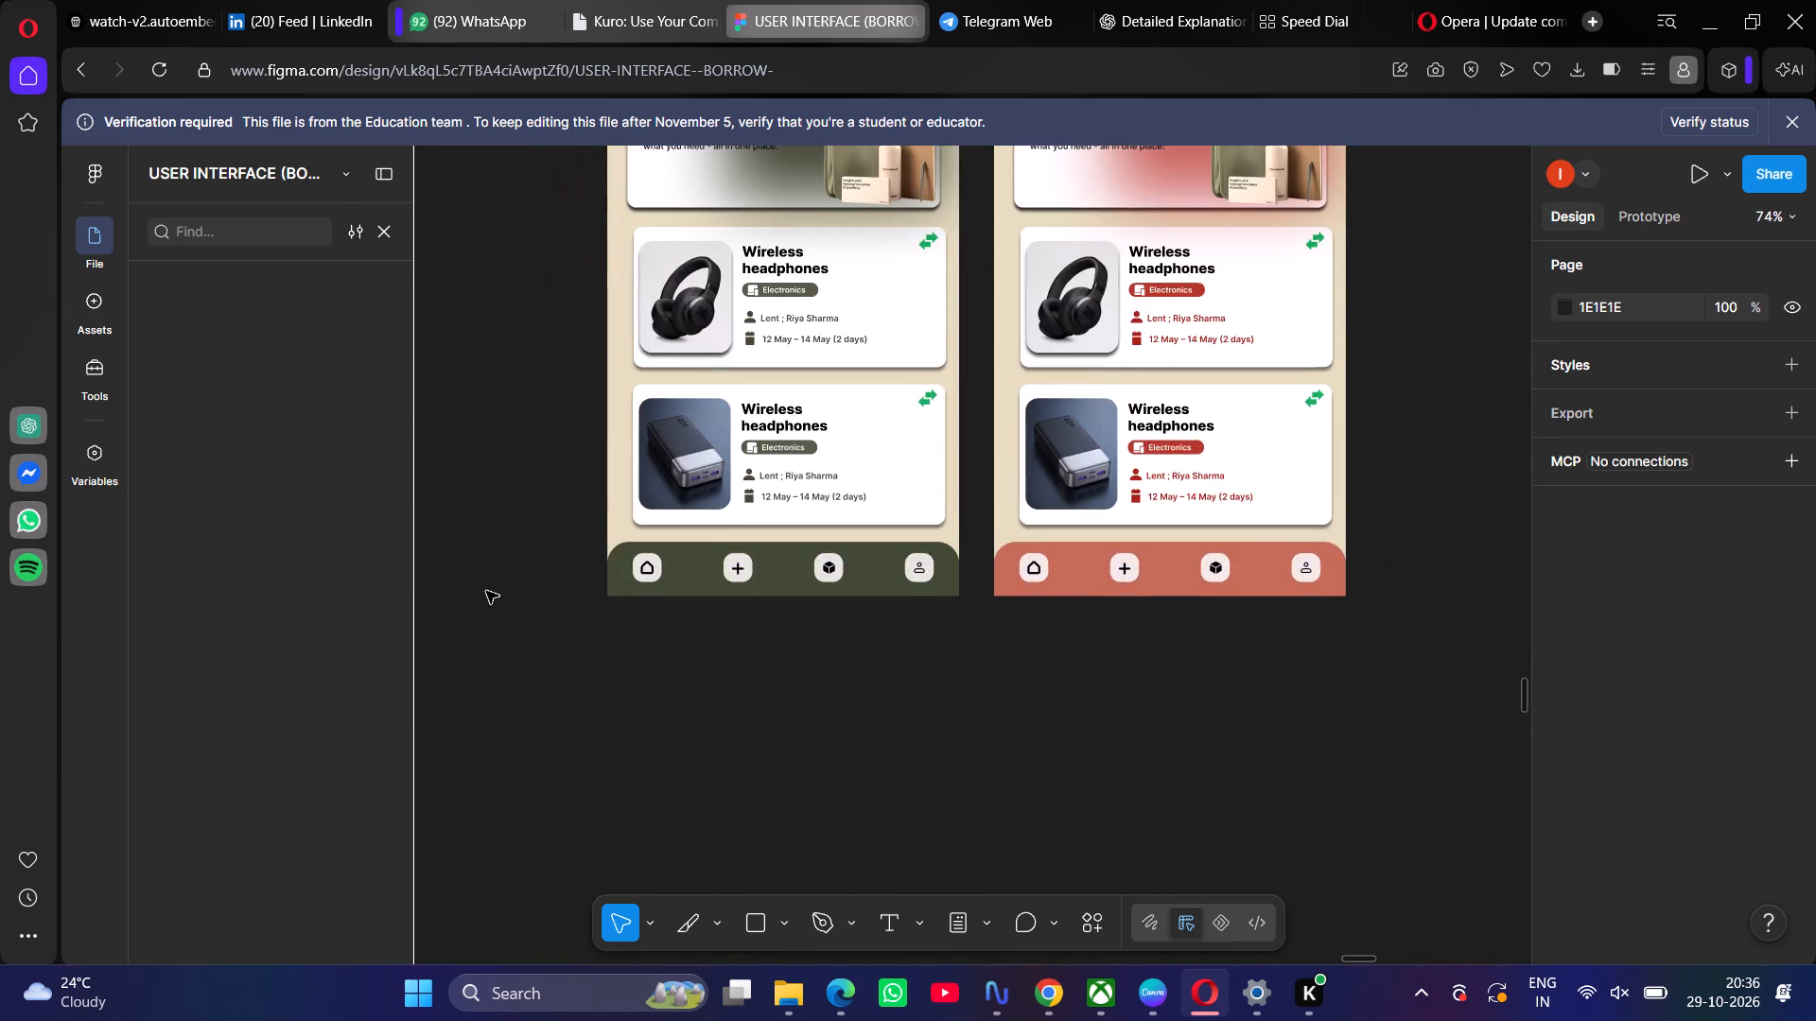
scroll(486, 591, "up", 2)
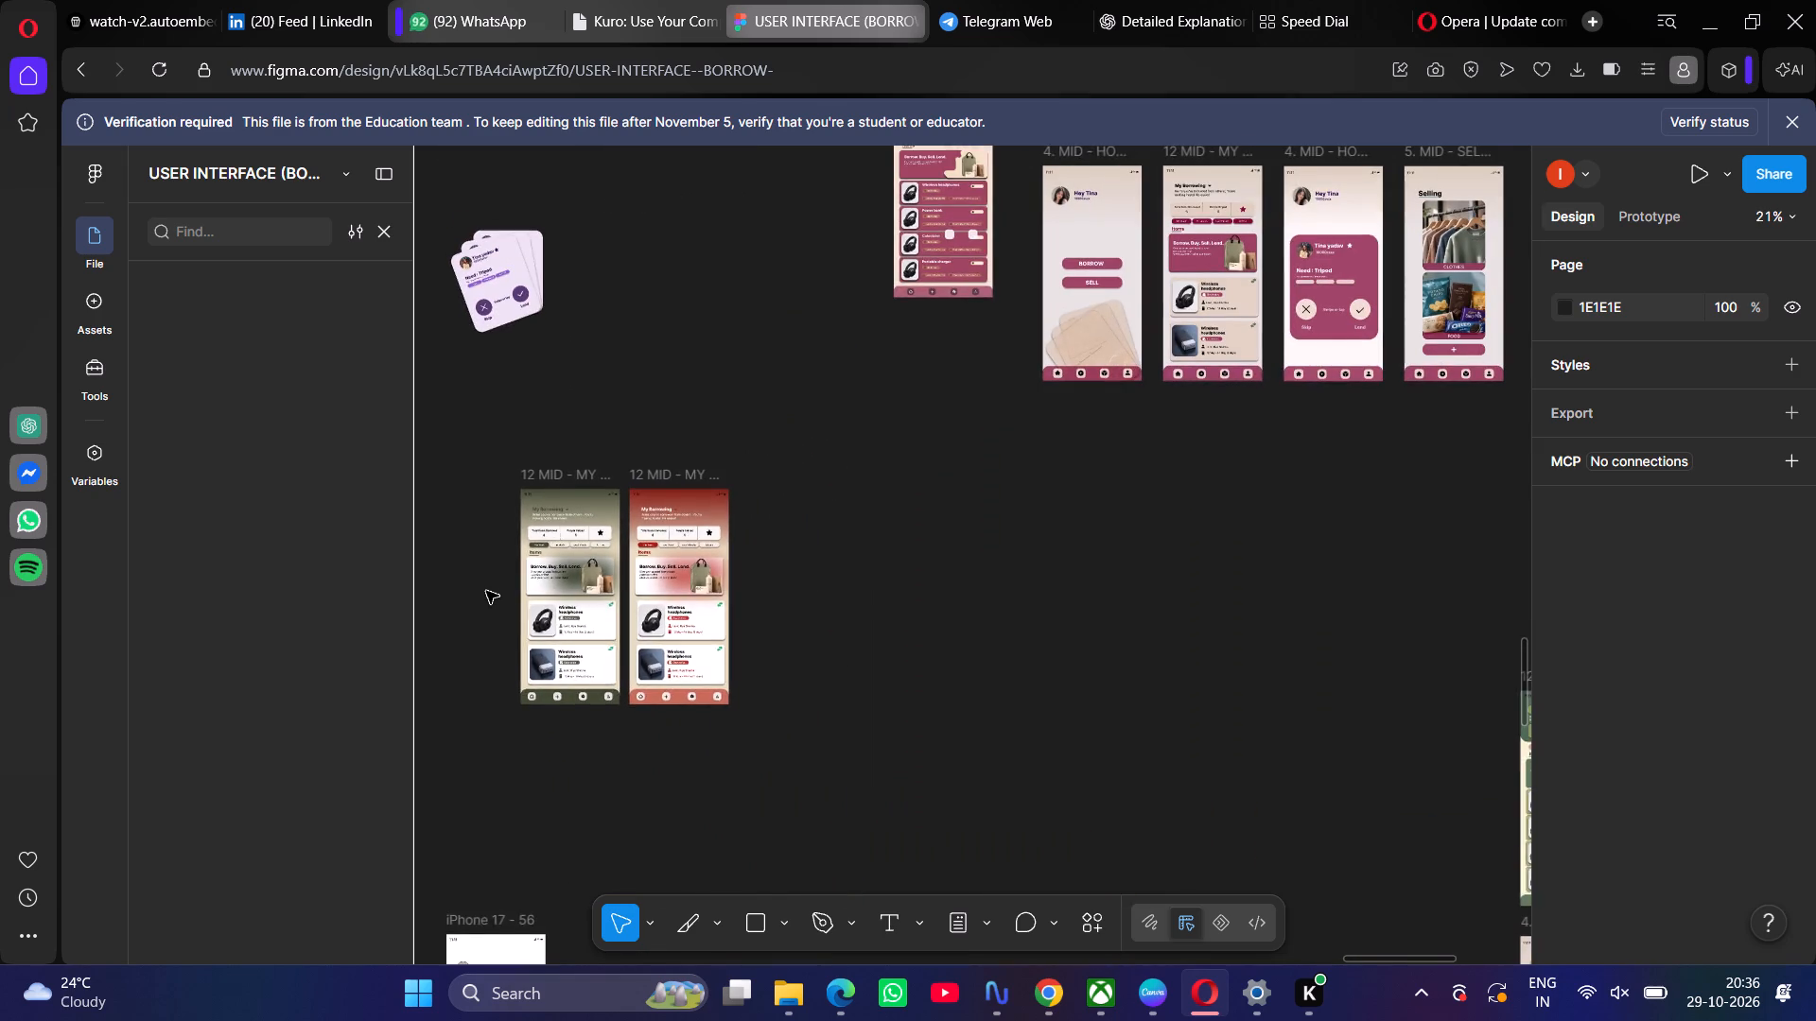
scroll(486, 591, "up", 1)
scroll(486, 591, "right", 1)
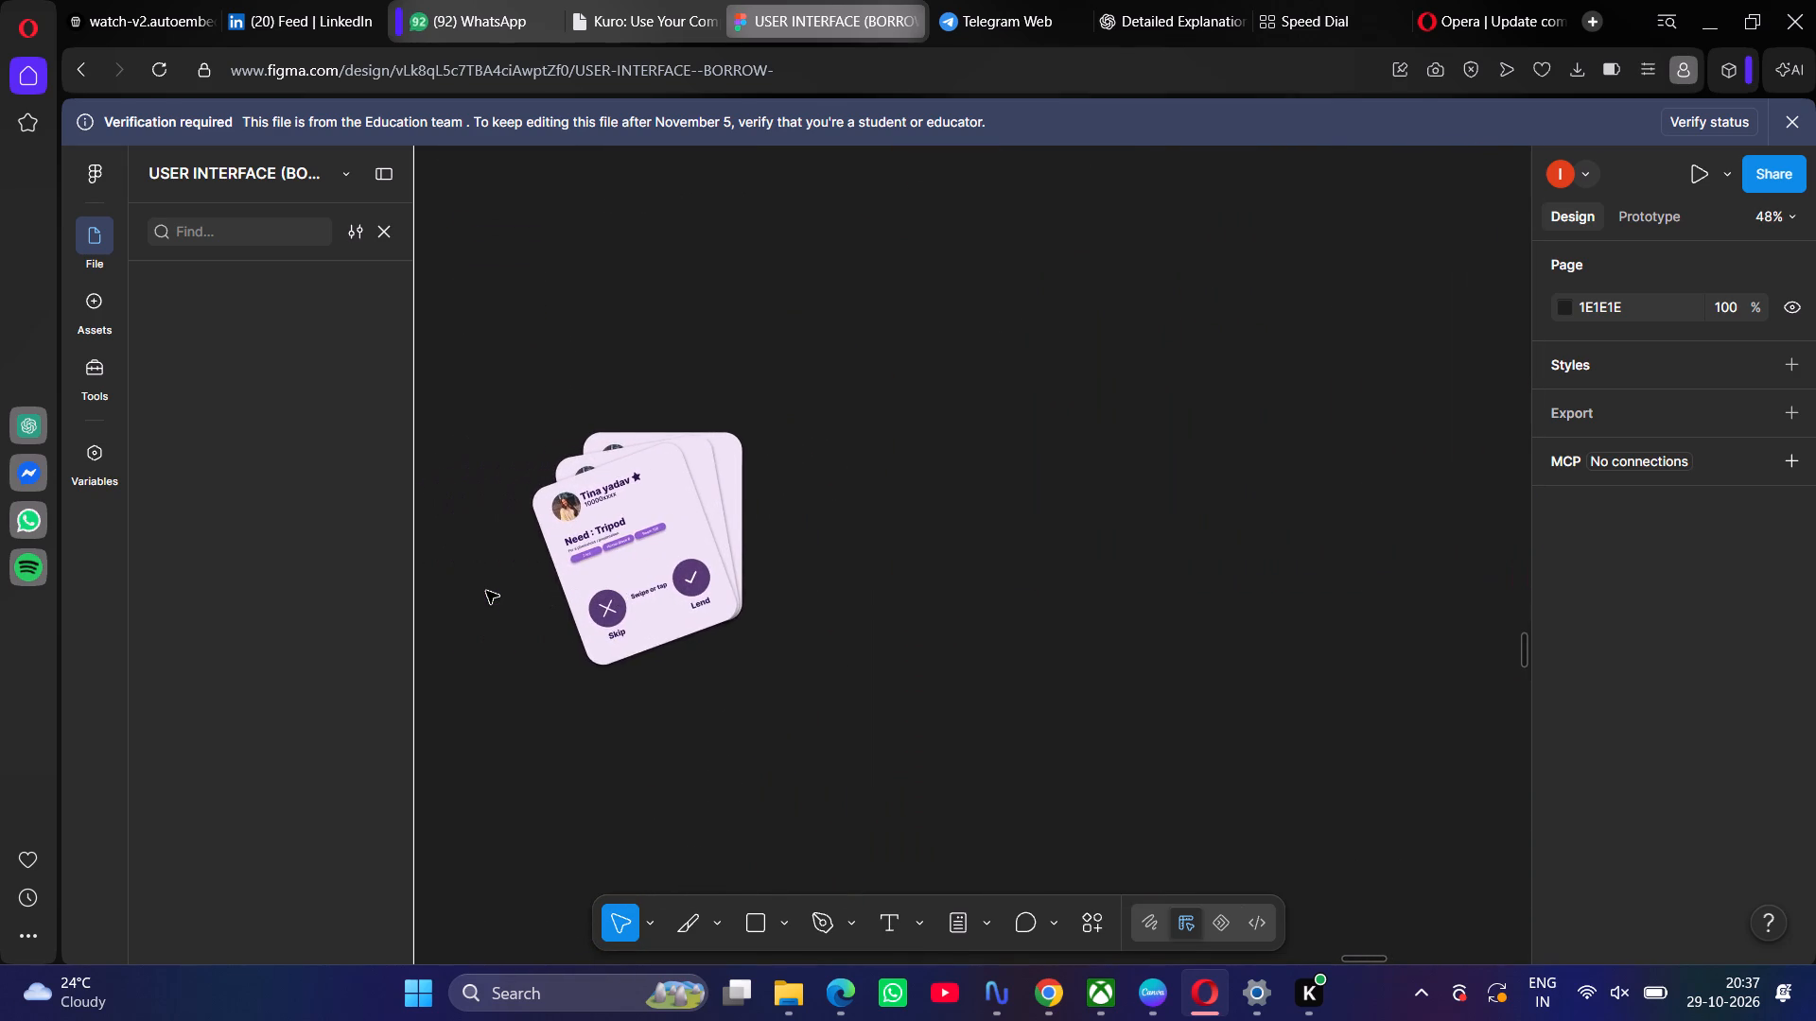
scroll(486, 591, "down", 3)
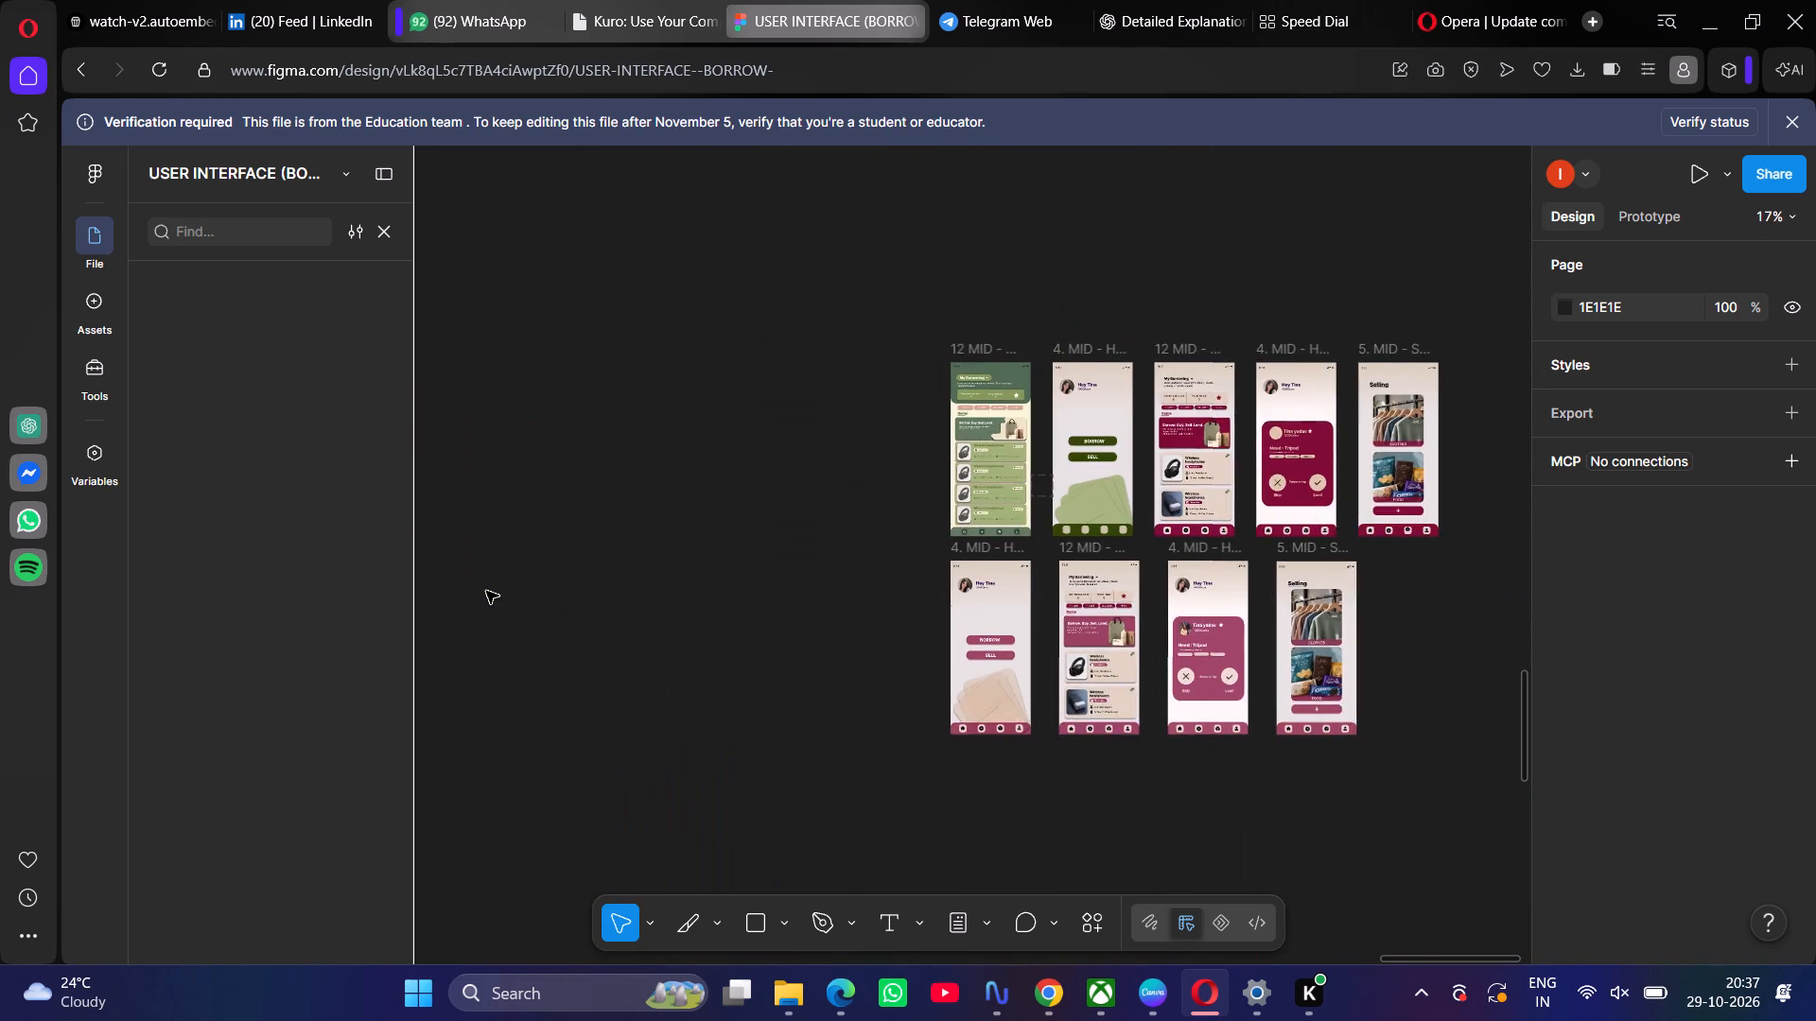
scroll(486, 591, "right", 4)
scroll(486, 591, "up", 2)
scroll(486, 591, "right", 2)
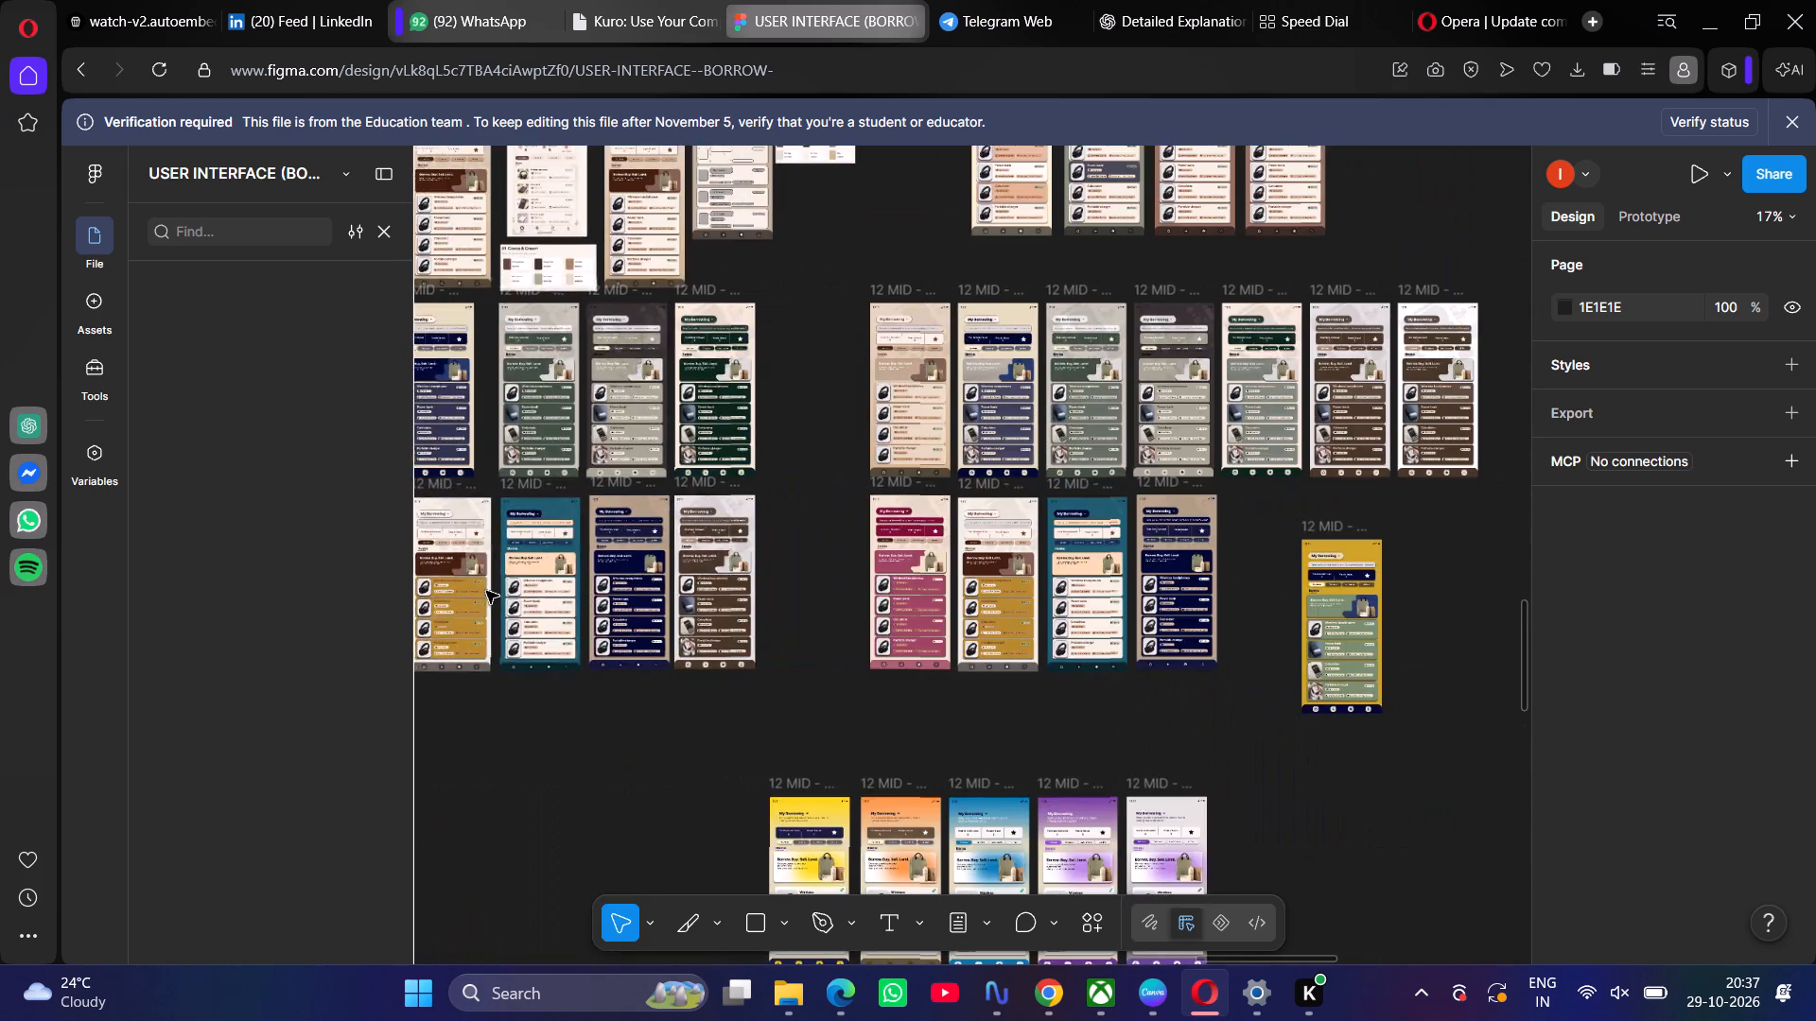
scroll(486, 591, "right", 1)
scroll(486, 591, "up", 3)
scroll(486, 591, "down", 1)
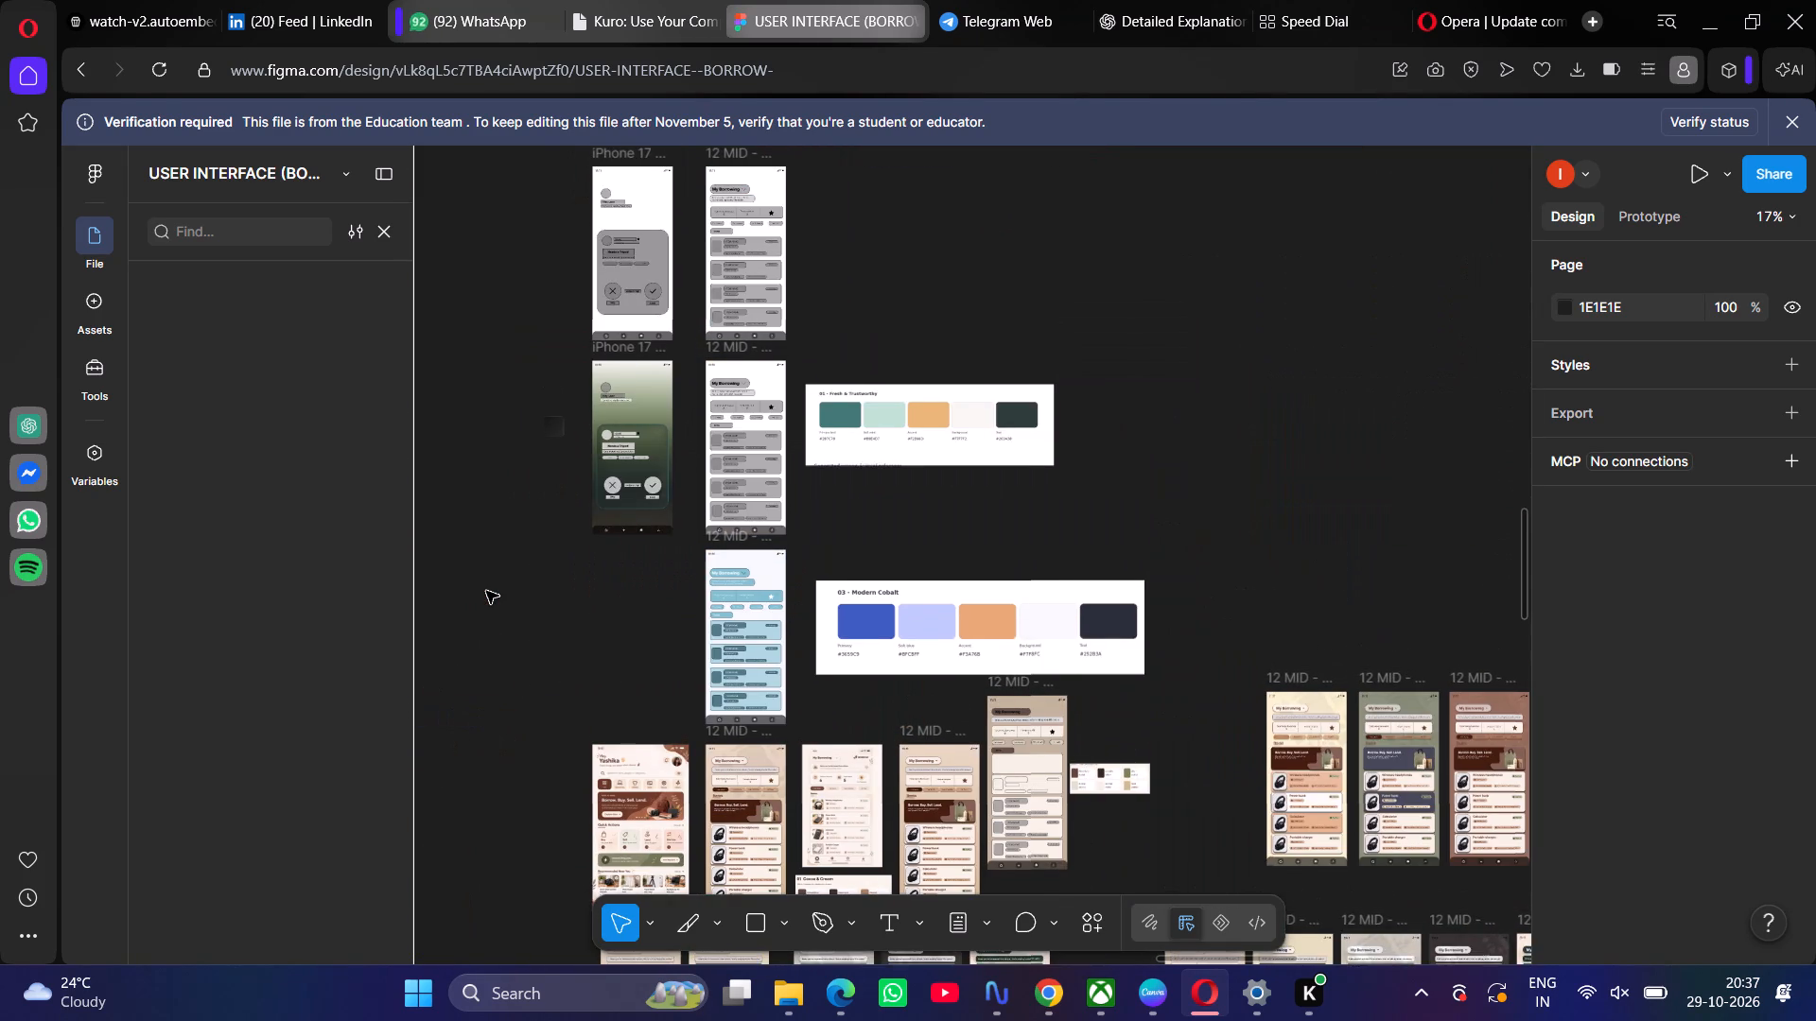
scroll(486, 591, "down", 2)
scroll(486, 591, "left", 2)
scroll(486, 591, "down", 2)
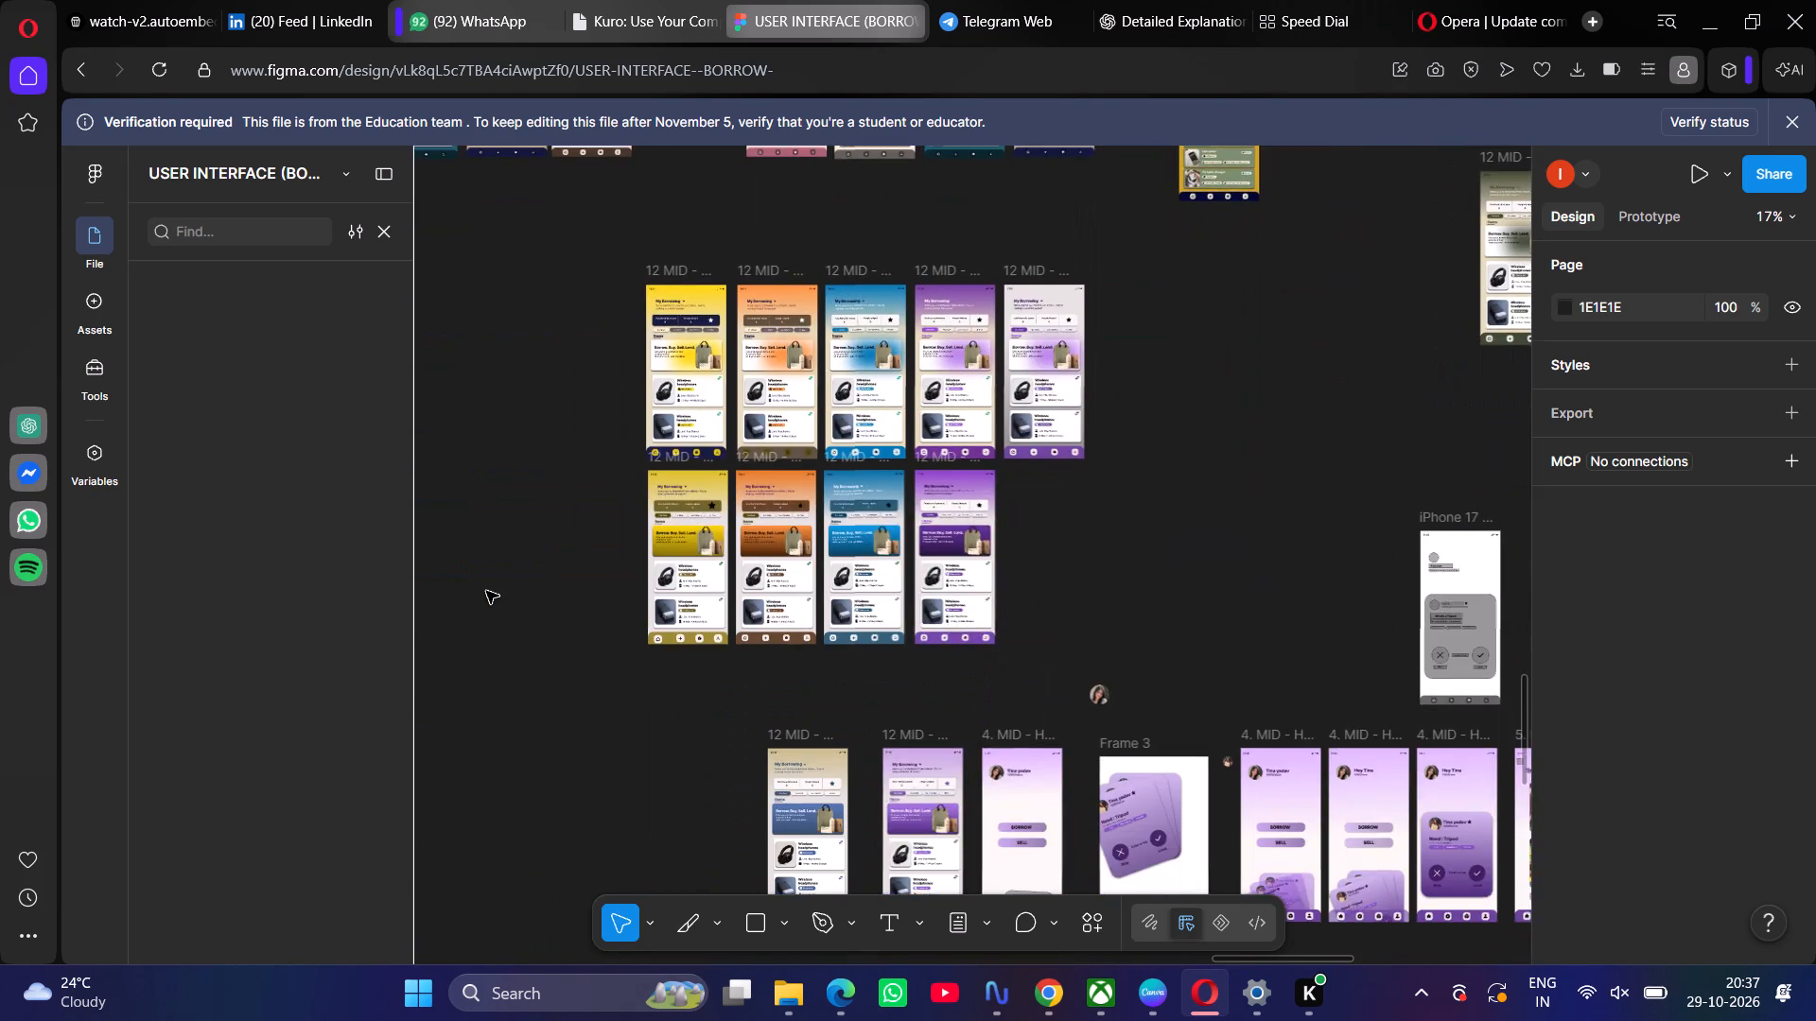
Browse the canvas to the purple home page screens and examine their stacked request card designs.
scroll(486, 591, "left", 3)
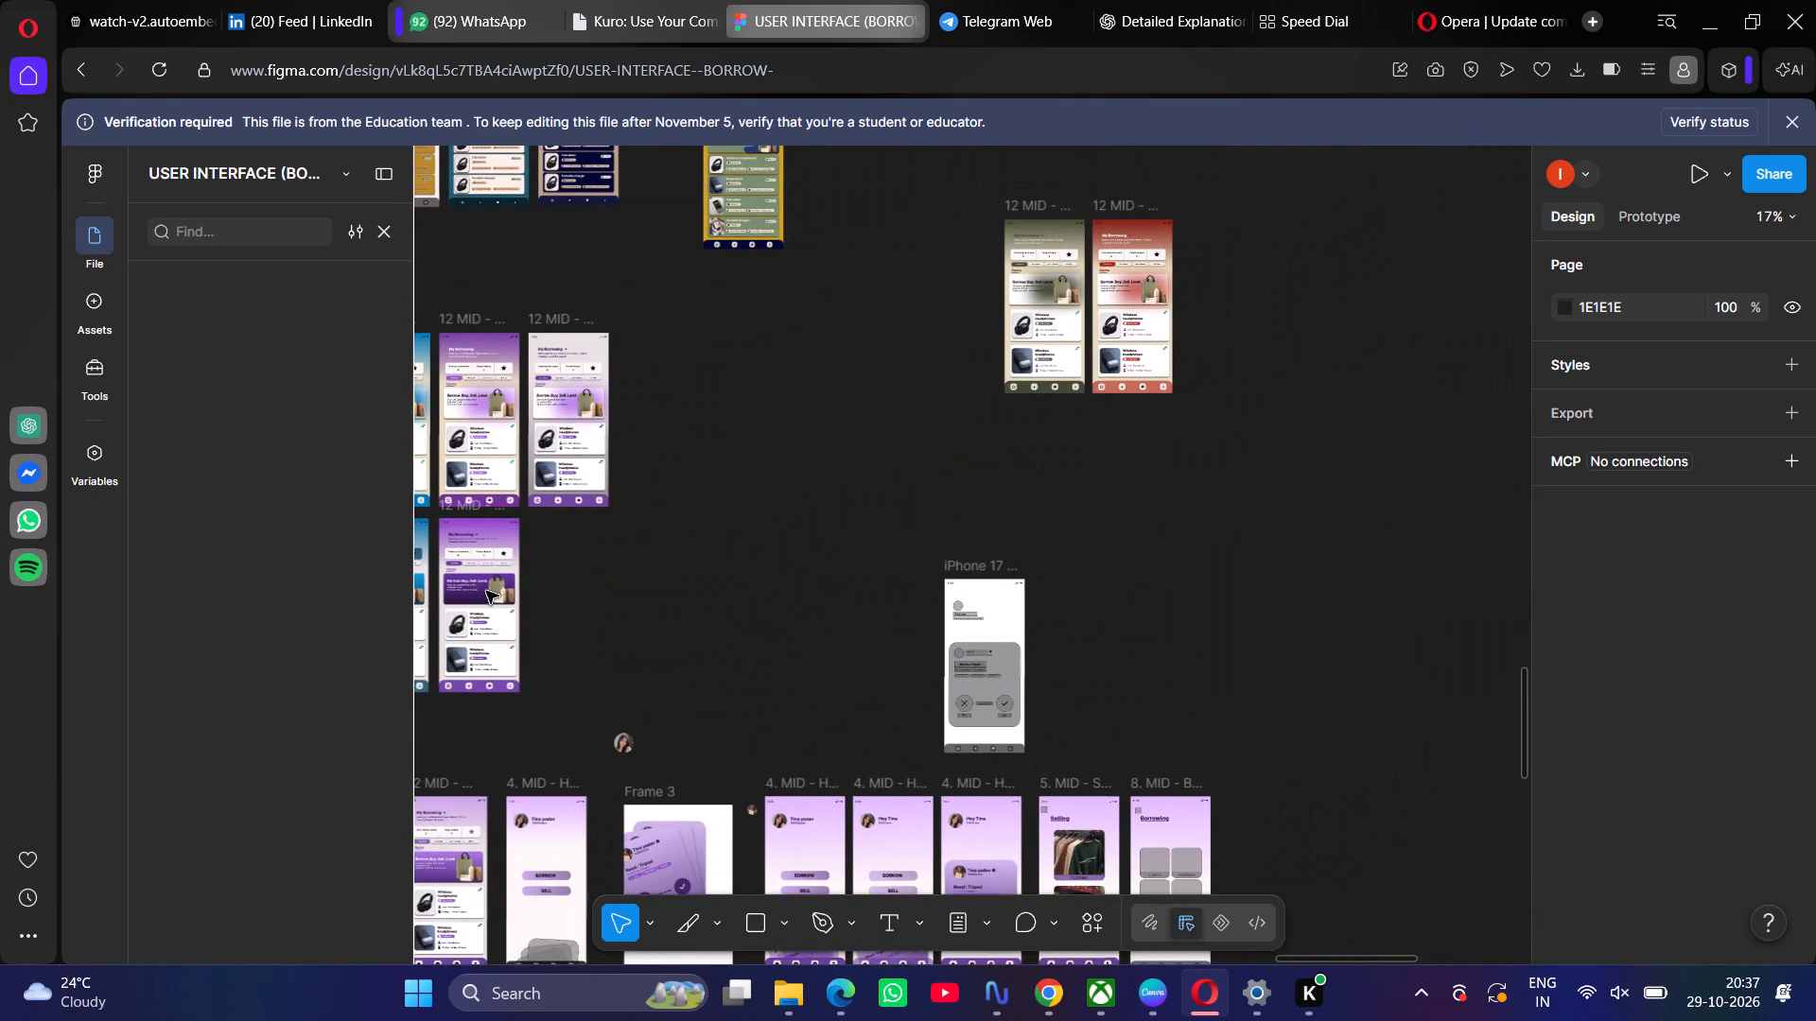
scroll(486, 591, "left", 2)
scroll(486, 591, "down", 1)
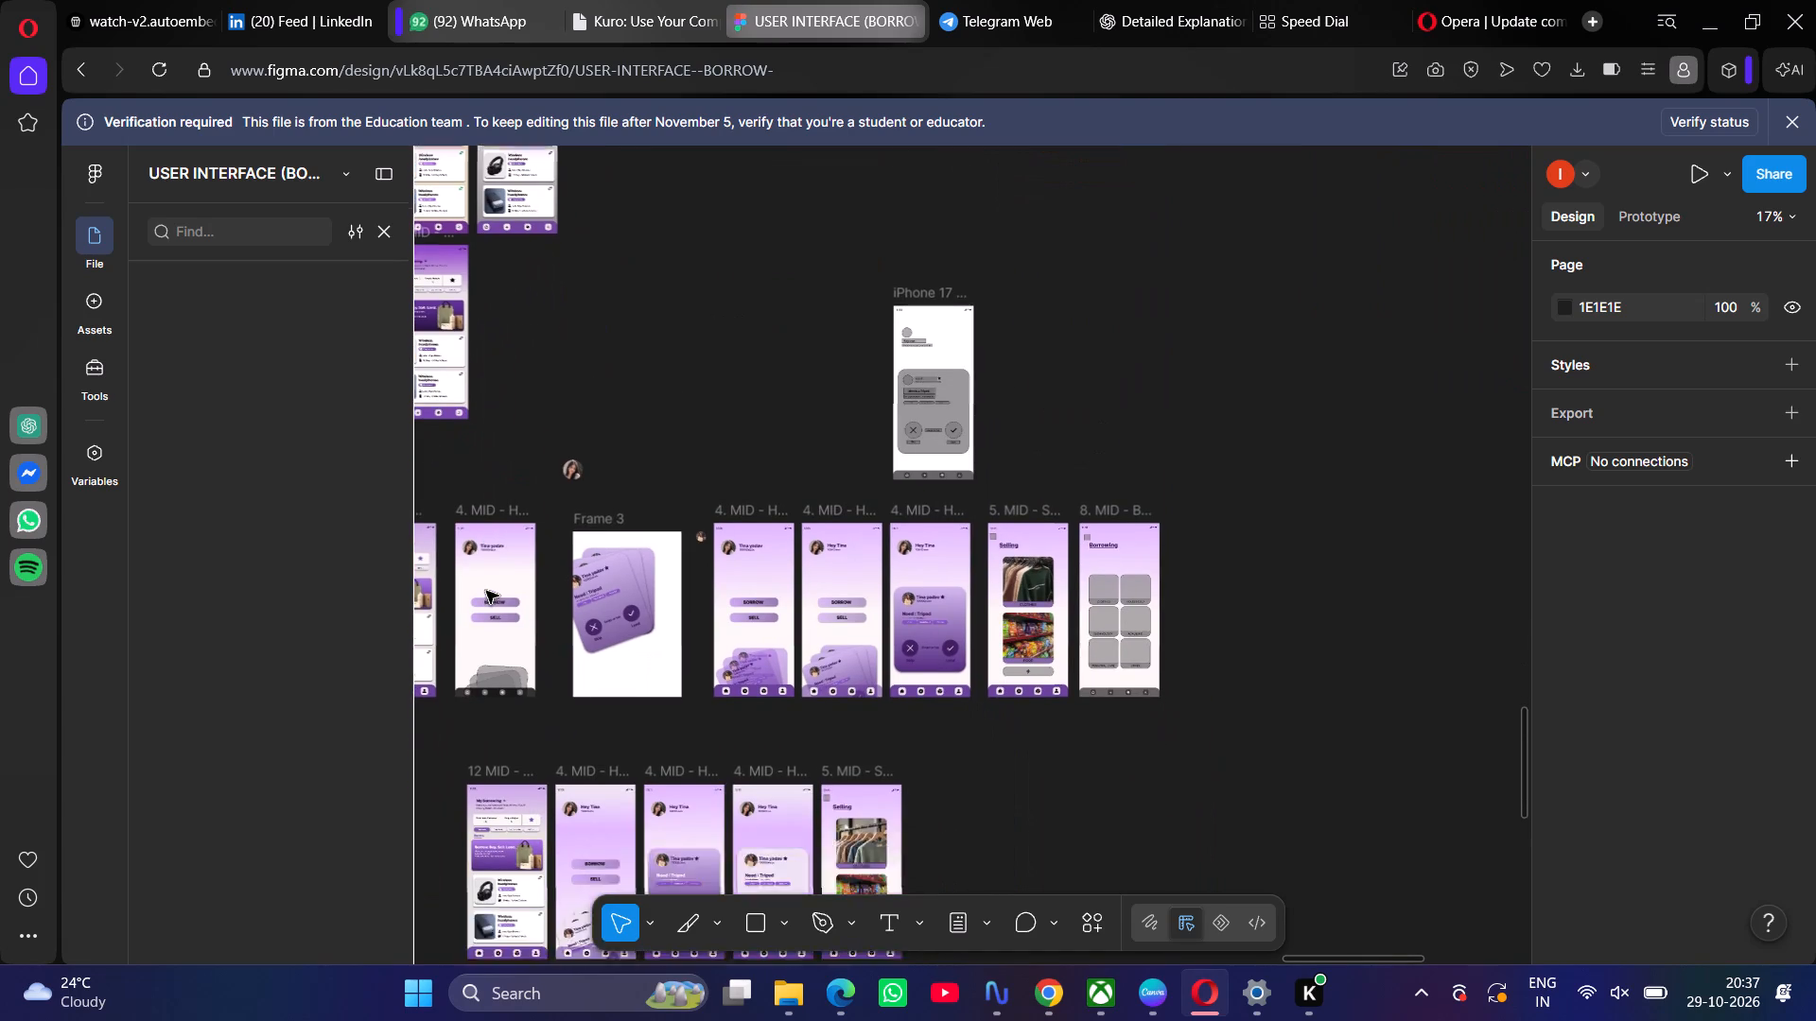
scroll(486, 591, "down", 1)
scroll(486, 591, "up", 1)
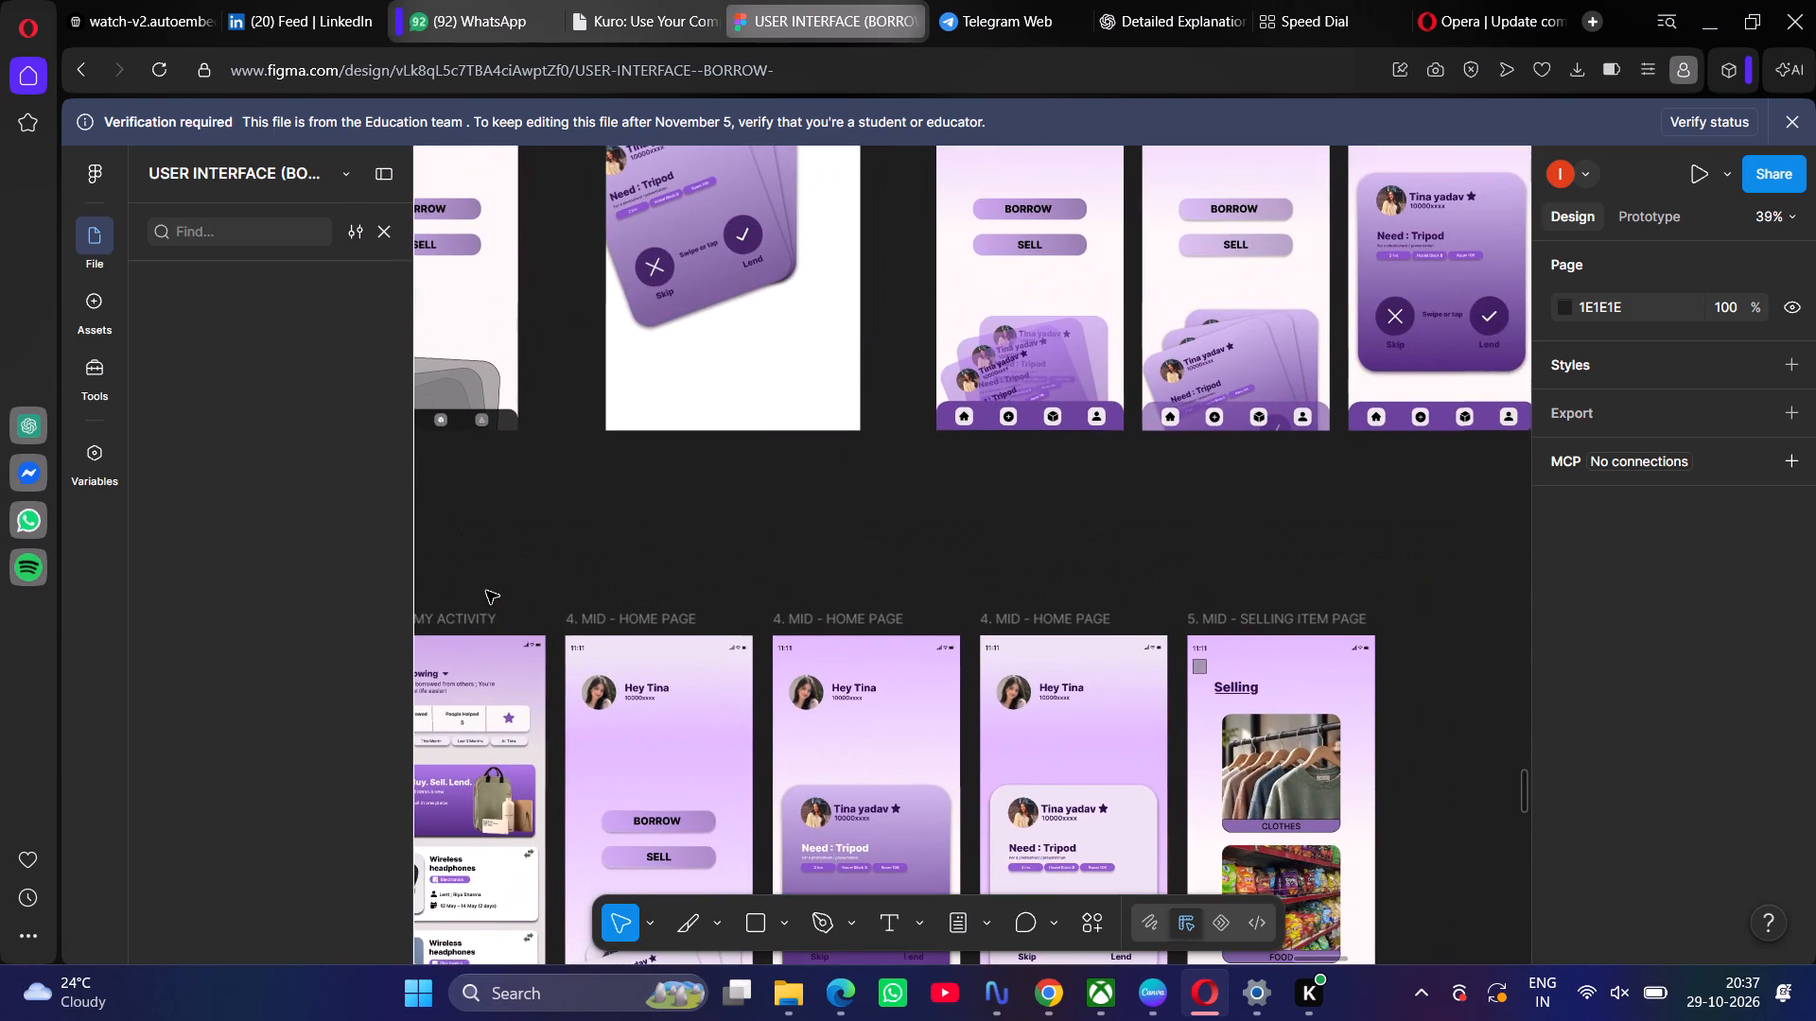
scroll(486, 591, "up", 2)
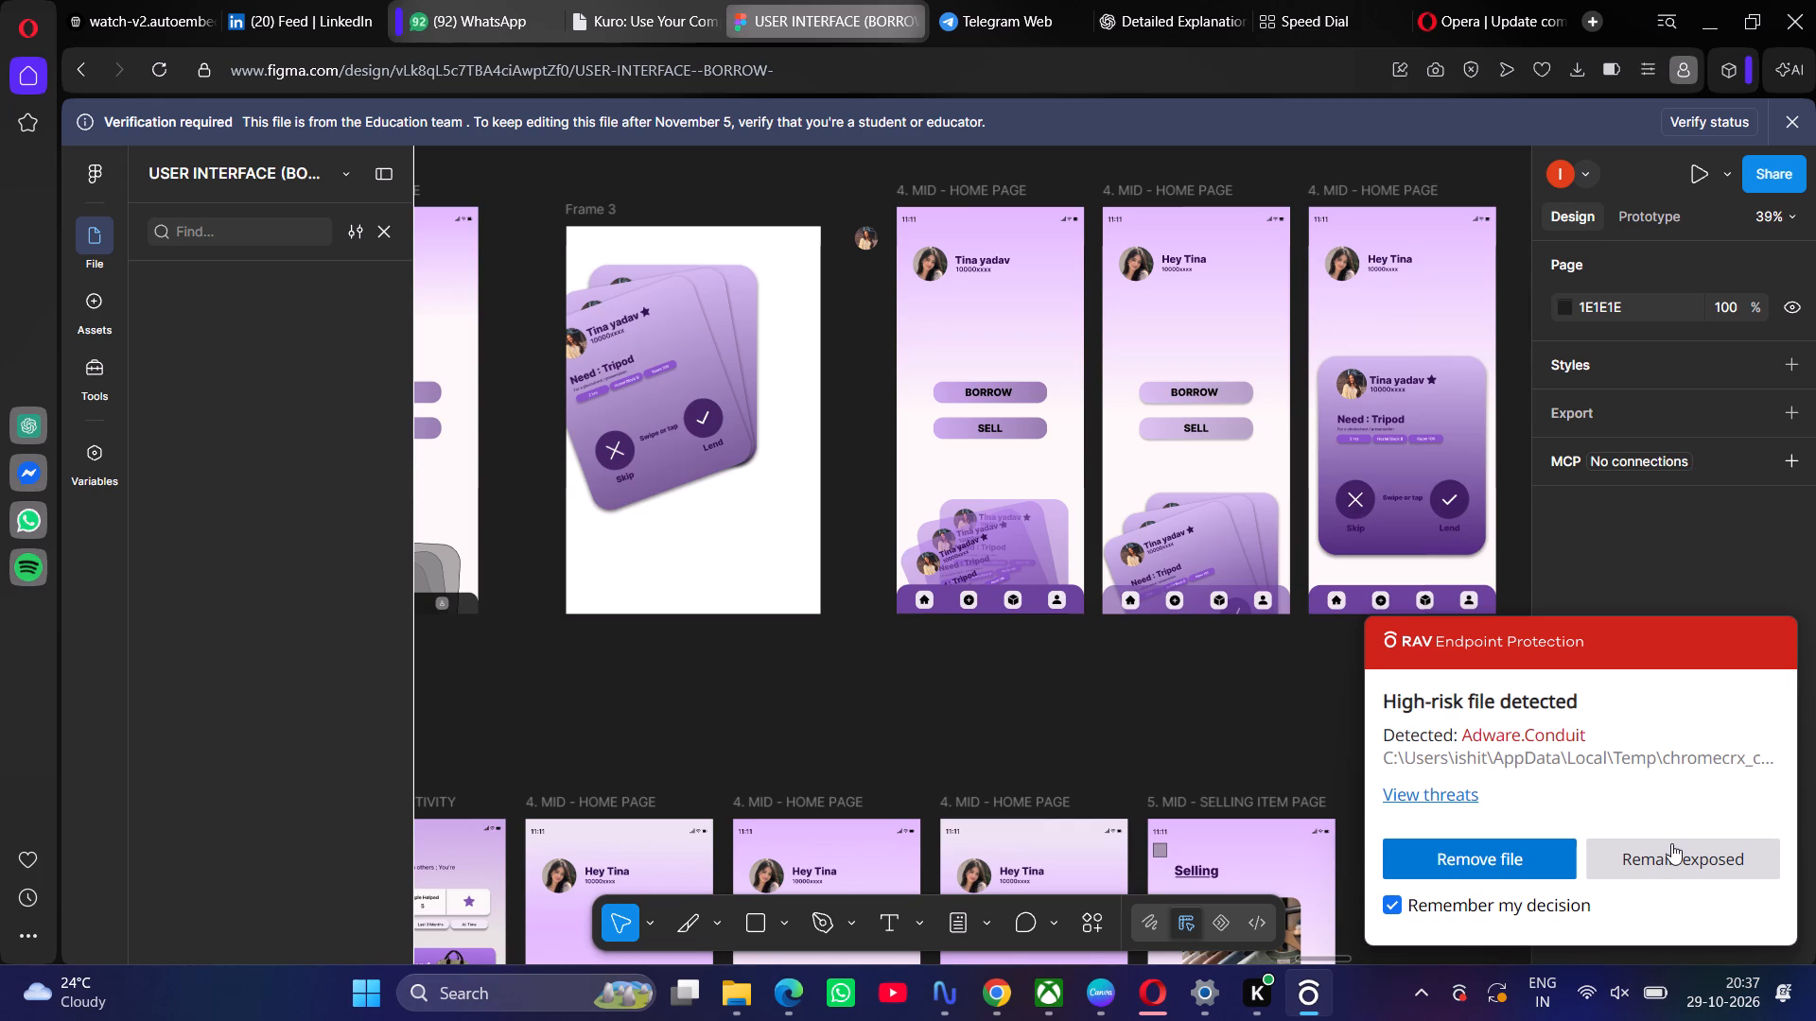
Choose to remain exposed in the RAV Endpoint Protection file alert and dismiss its follow-up scan offer.
left_click(1675, 848)
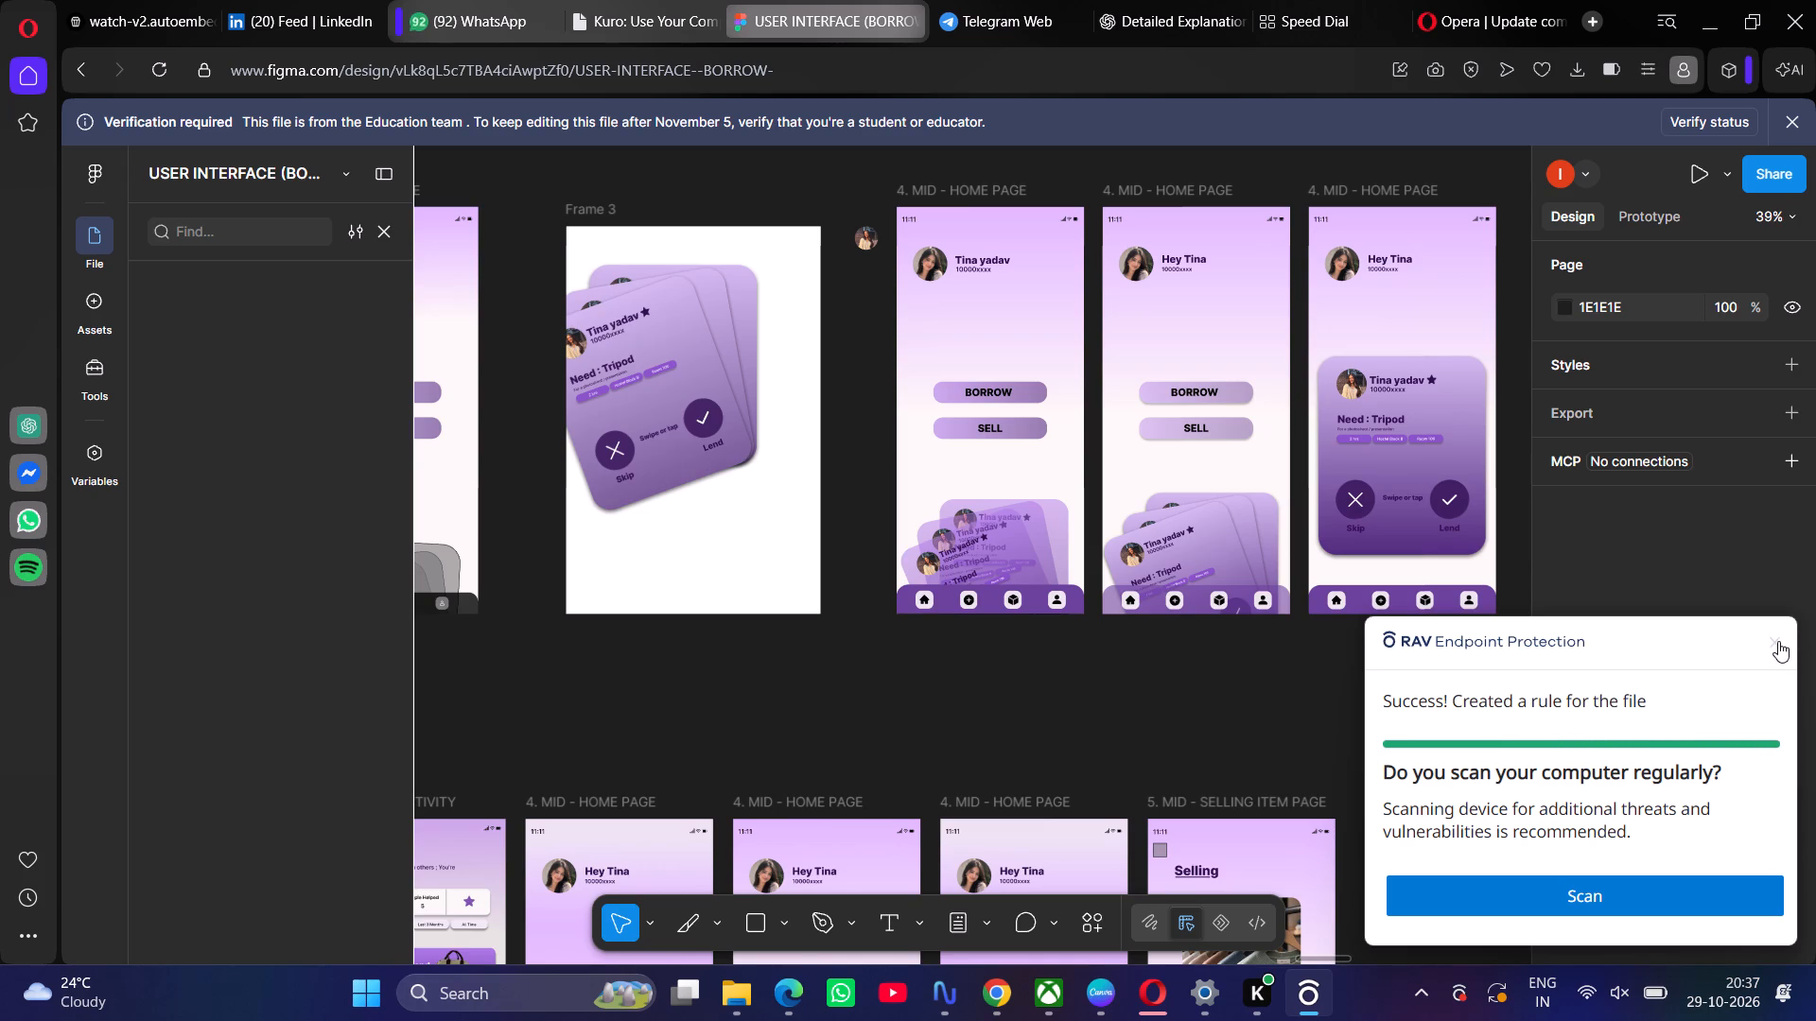
left_click(1270, 699)
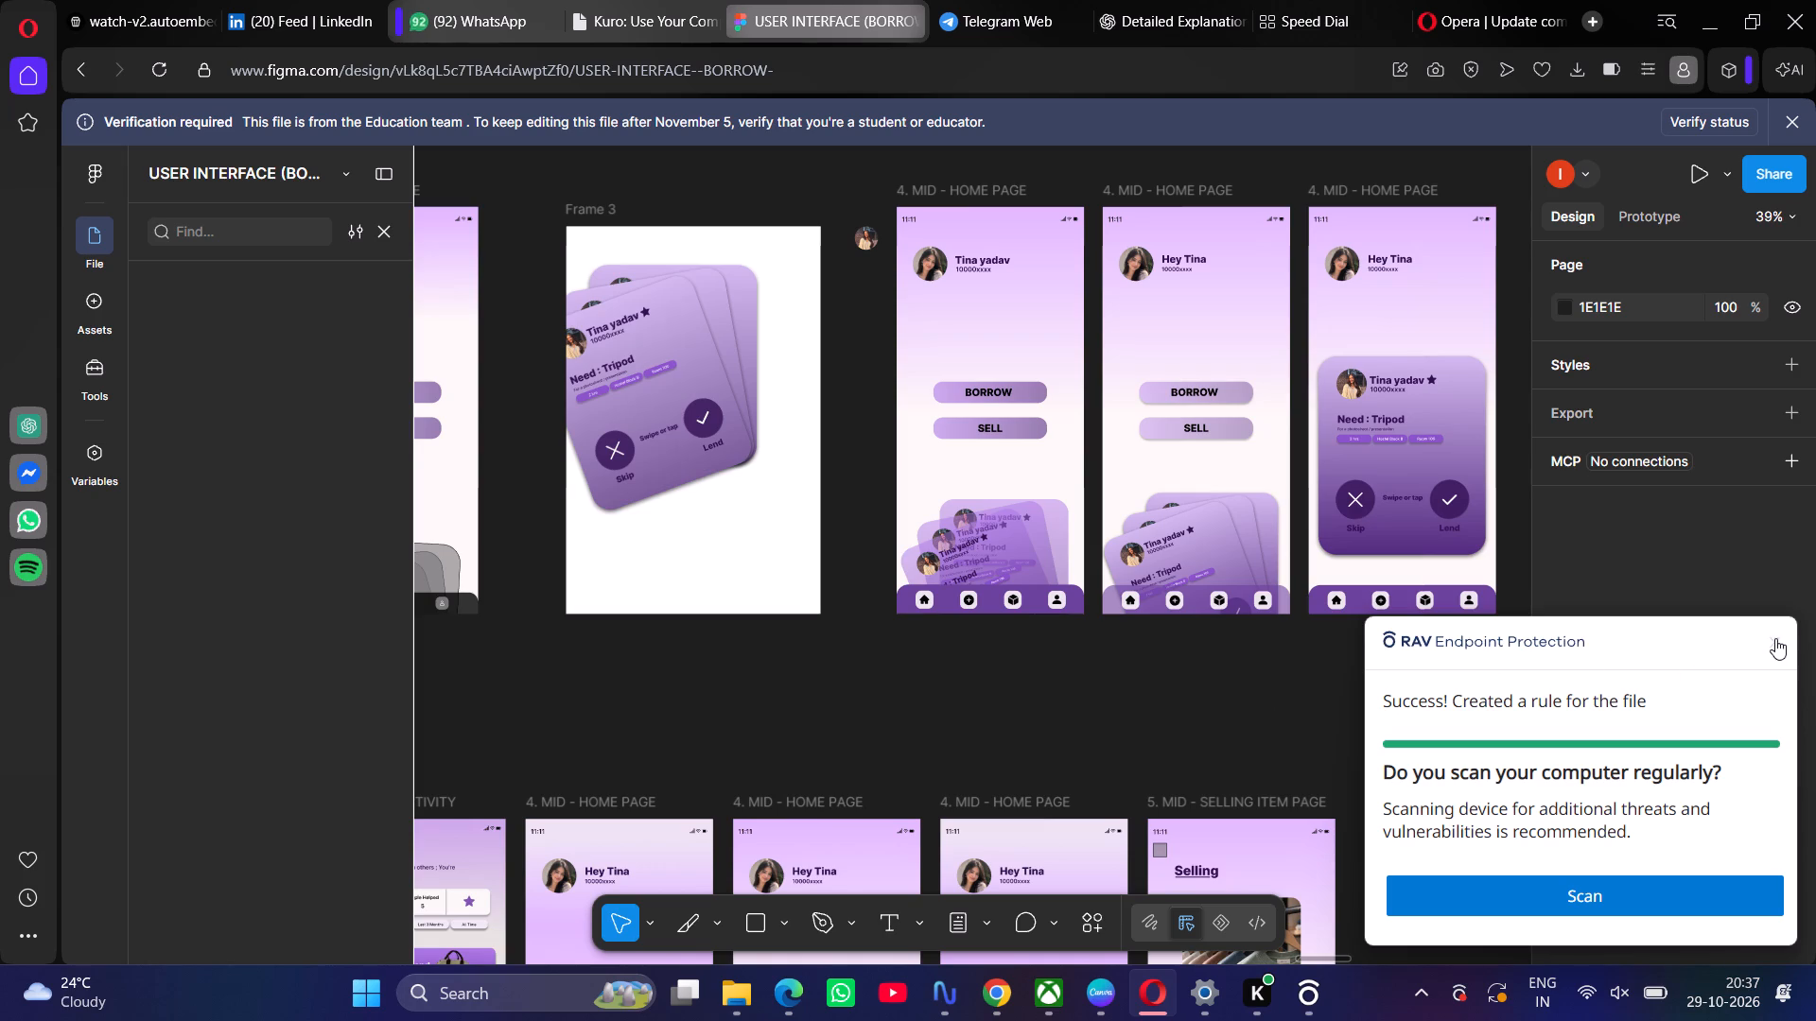
left_click(1775, 638)
left_click(1392, 678)
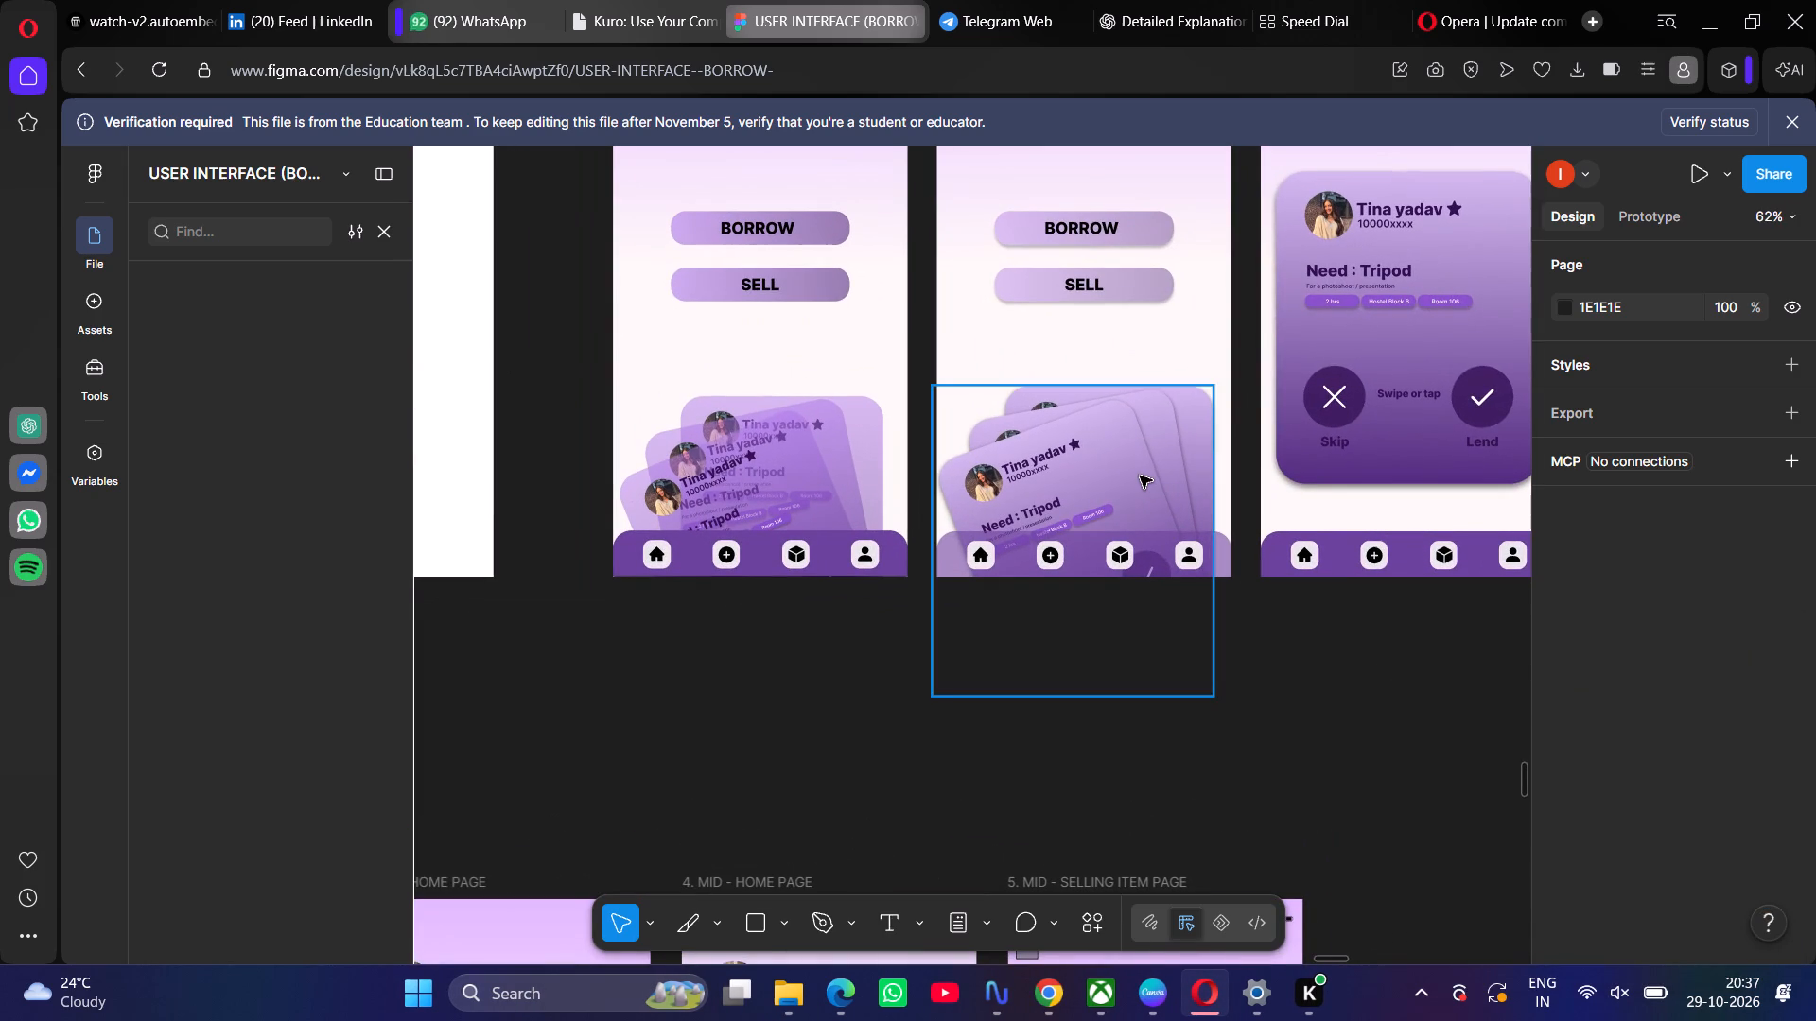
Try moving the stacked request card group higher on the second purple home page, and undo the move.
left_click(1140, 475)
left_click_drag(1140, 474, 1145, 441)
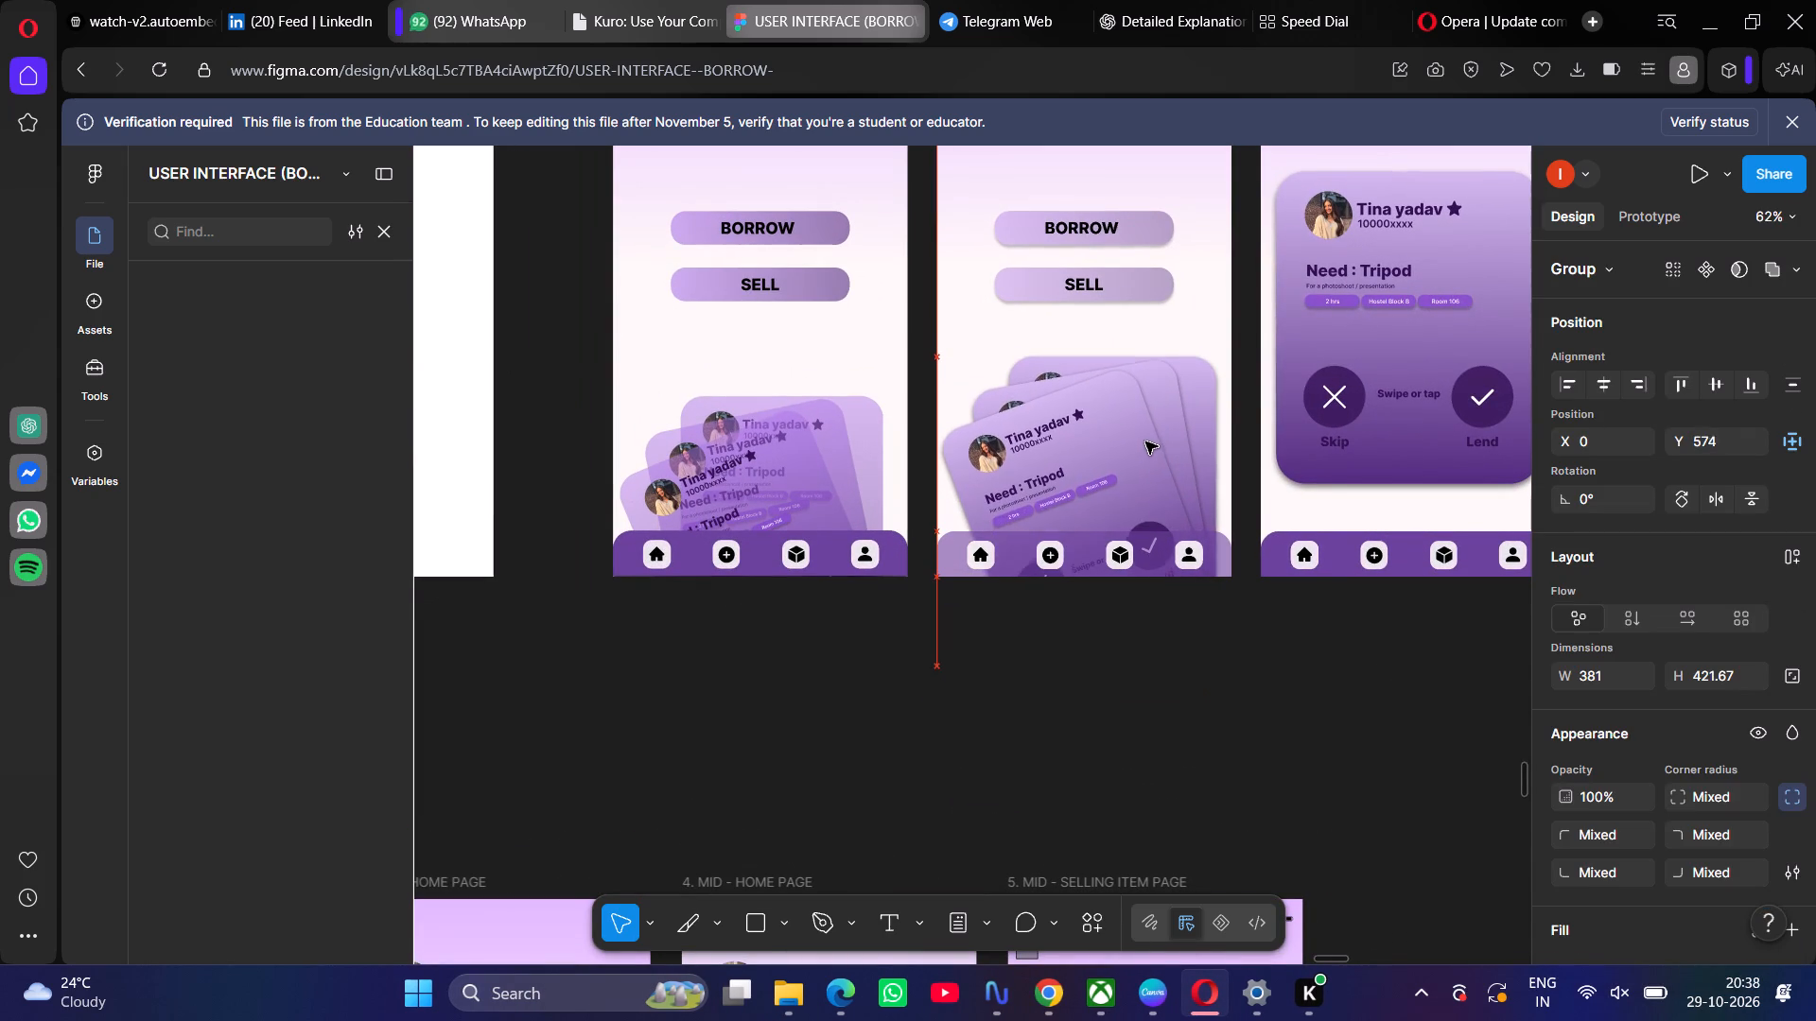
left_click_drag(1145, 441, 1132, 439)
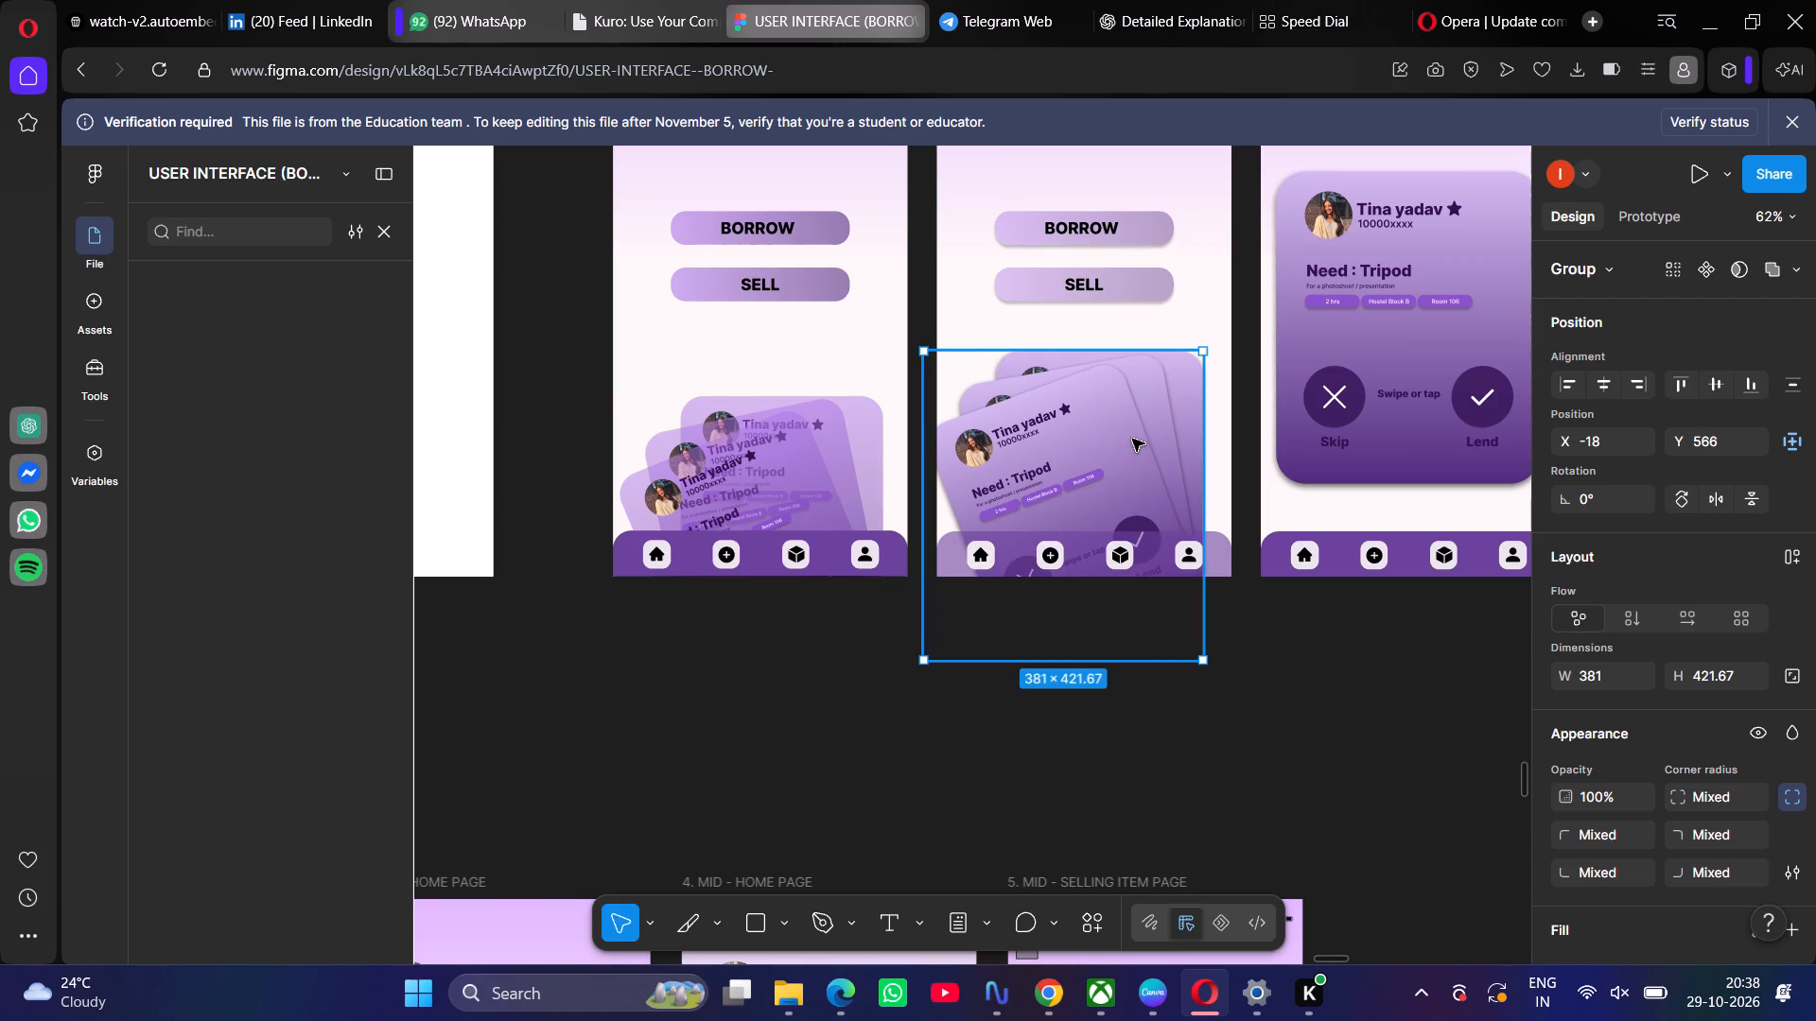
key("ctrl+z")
Duplicate the stacked request card group from the second purple home page and place the copy on empty canvas beside the screens.
left_click(1130, 455)
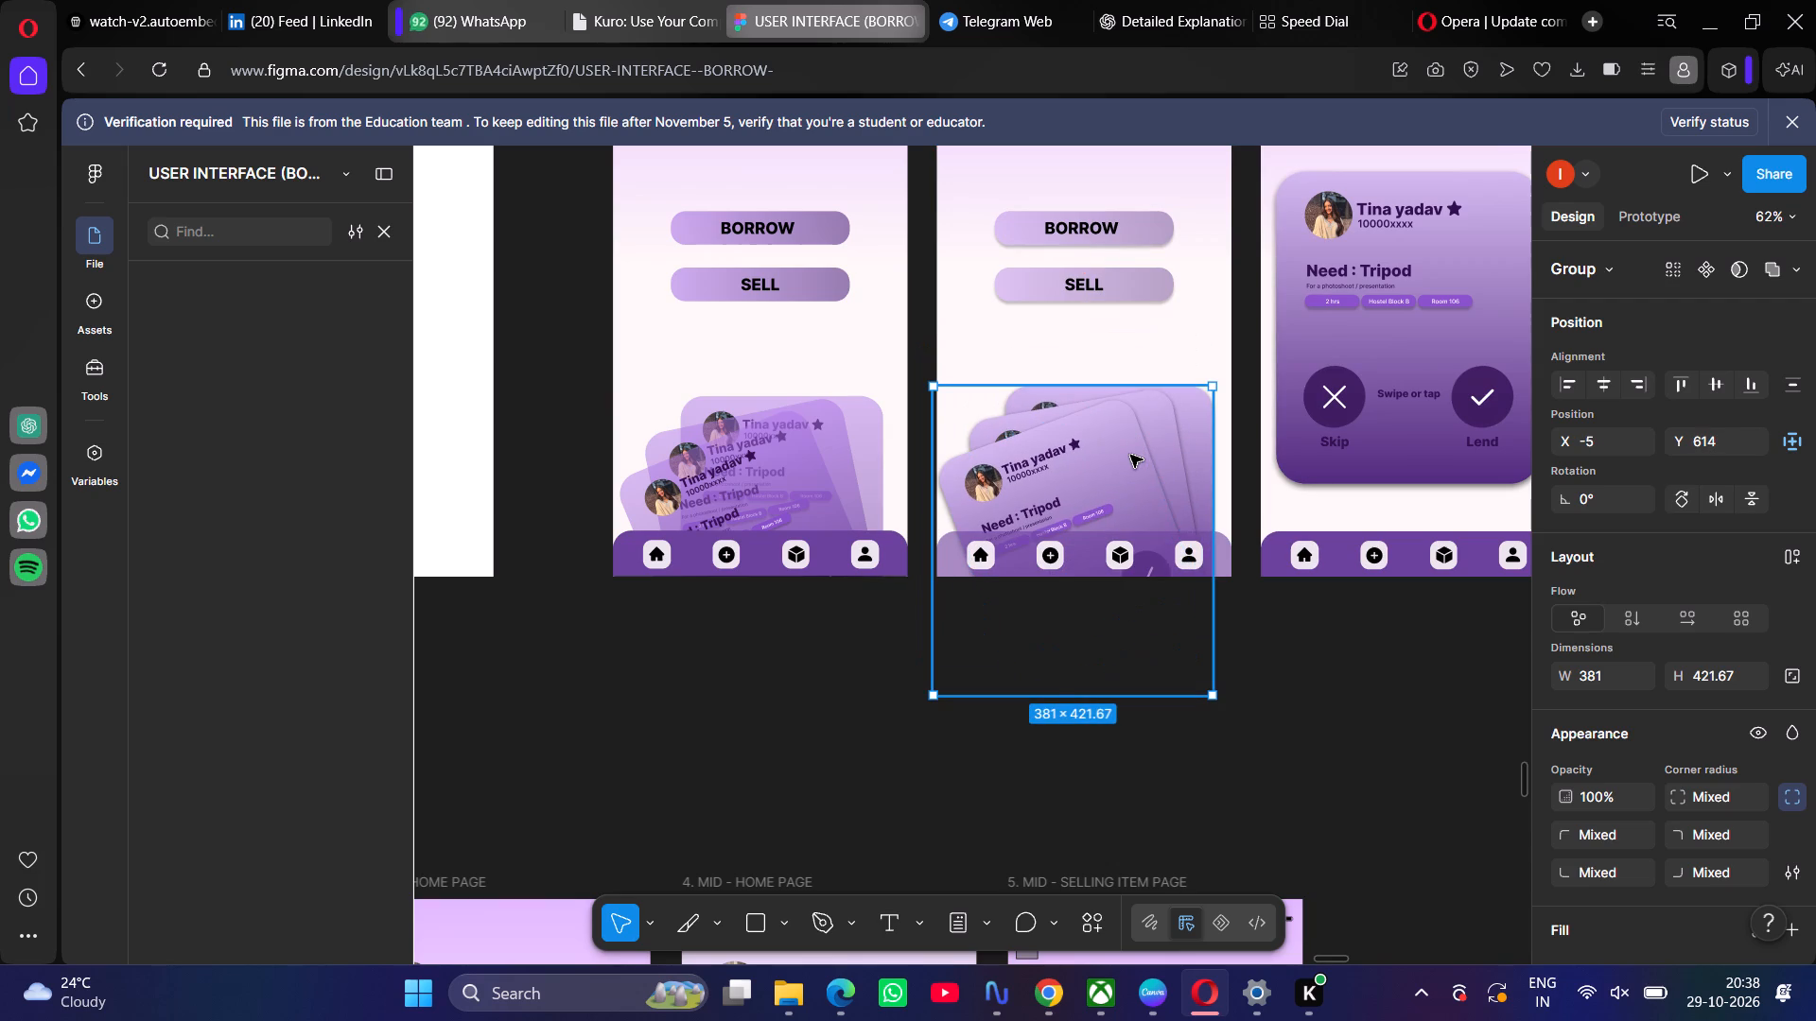
key("ctrl+c")
key("ctrl+v")
left_click_drag(1130, 455, 1298, 688)
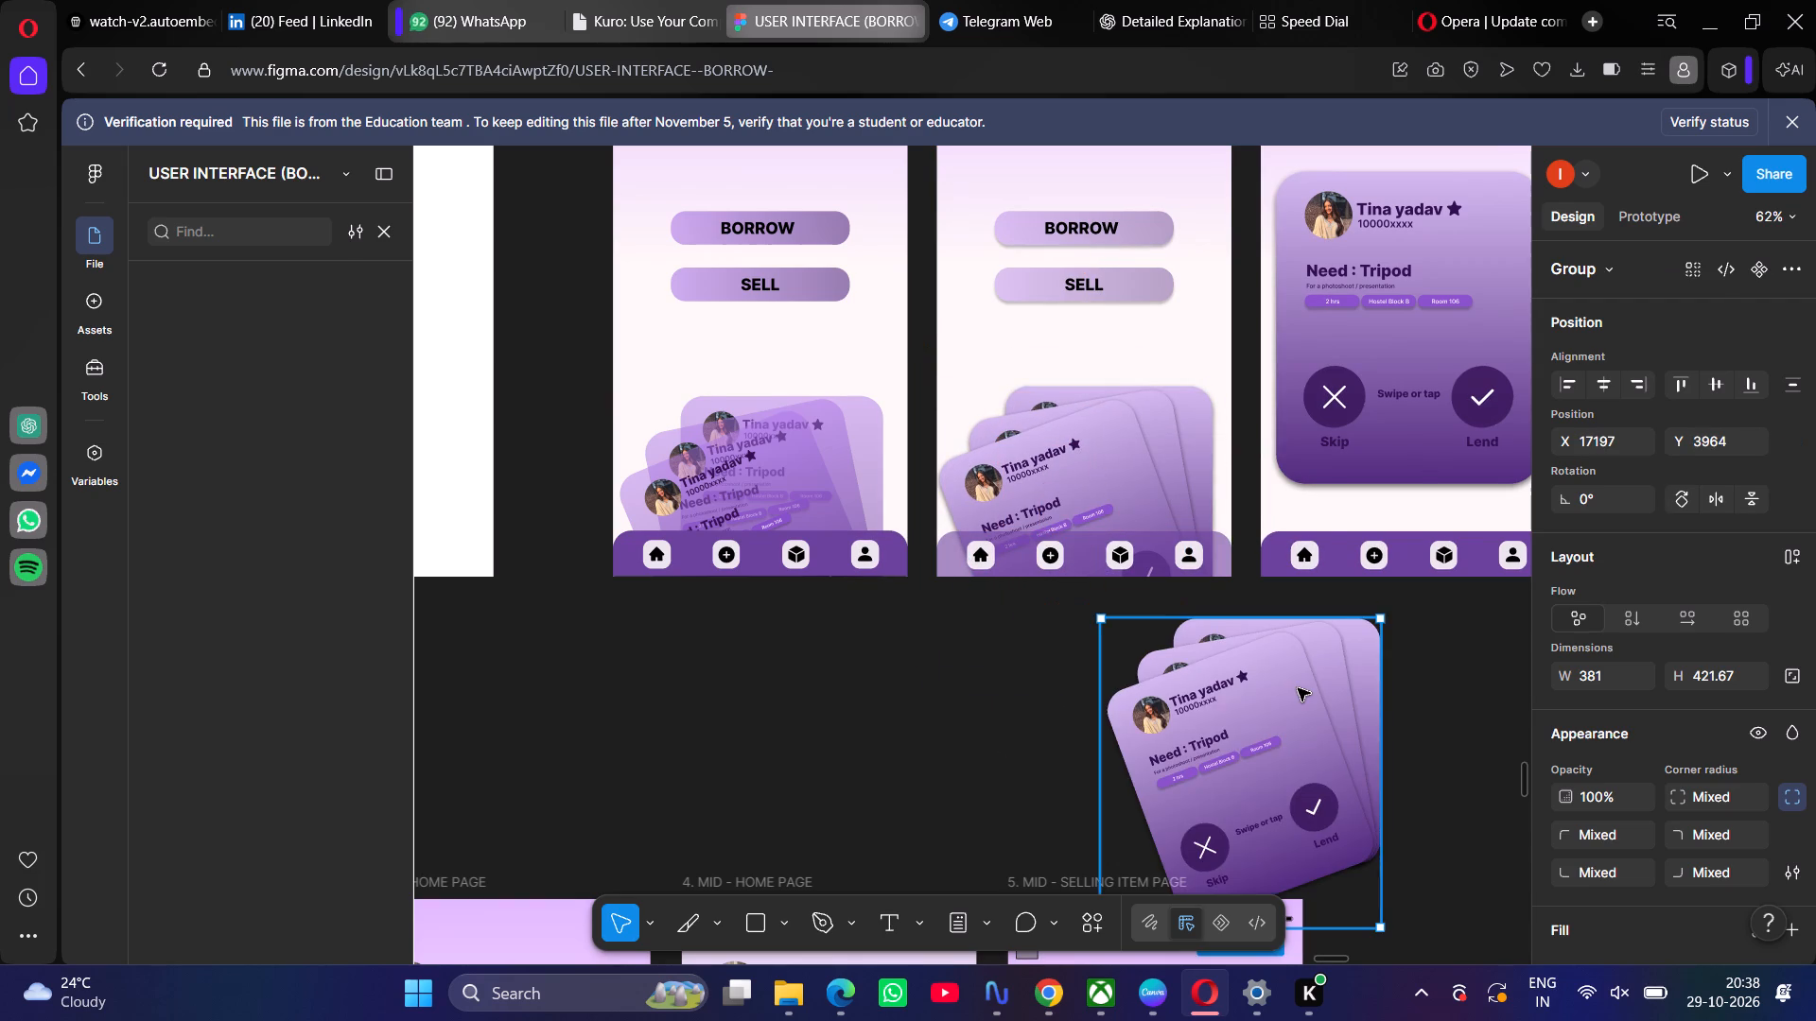
scroll(1298, 688, "left", 3)
scroll(1275, 651, "down", 1)
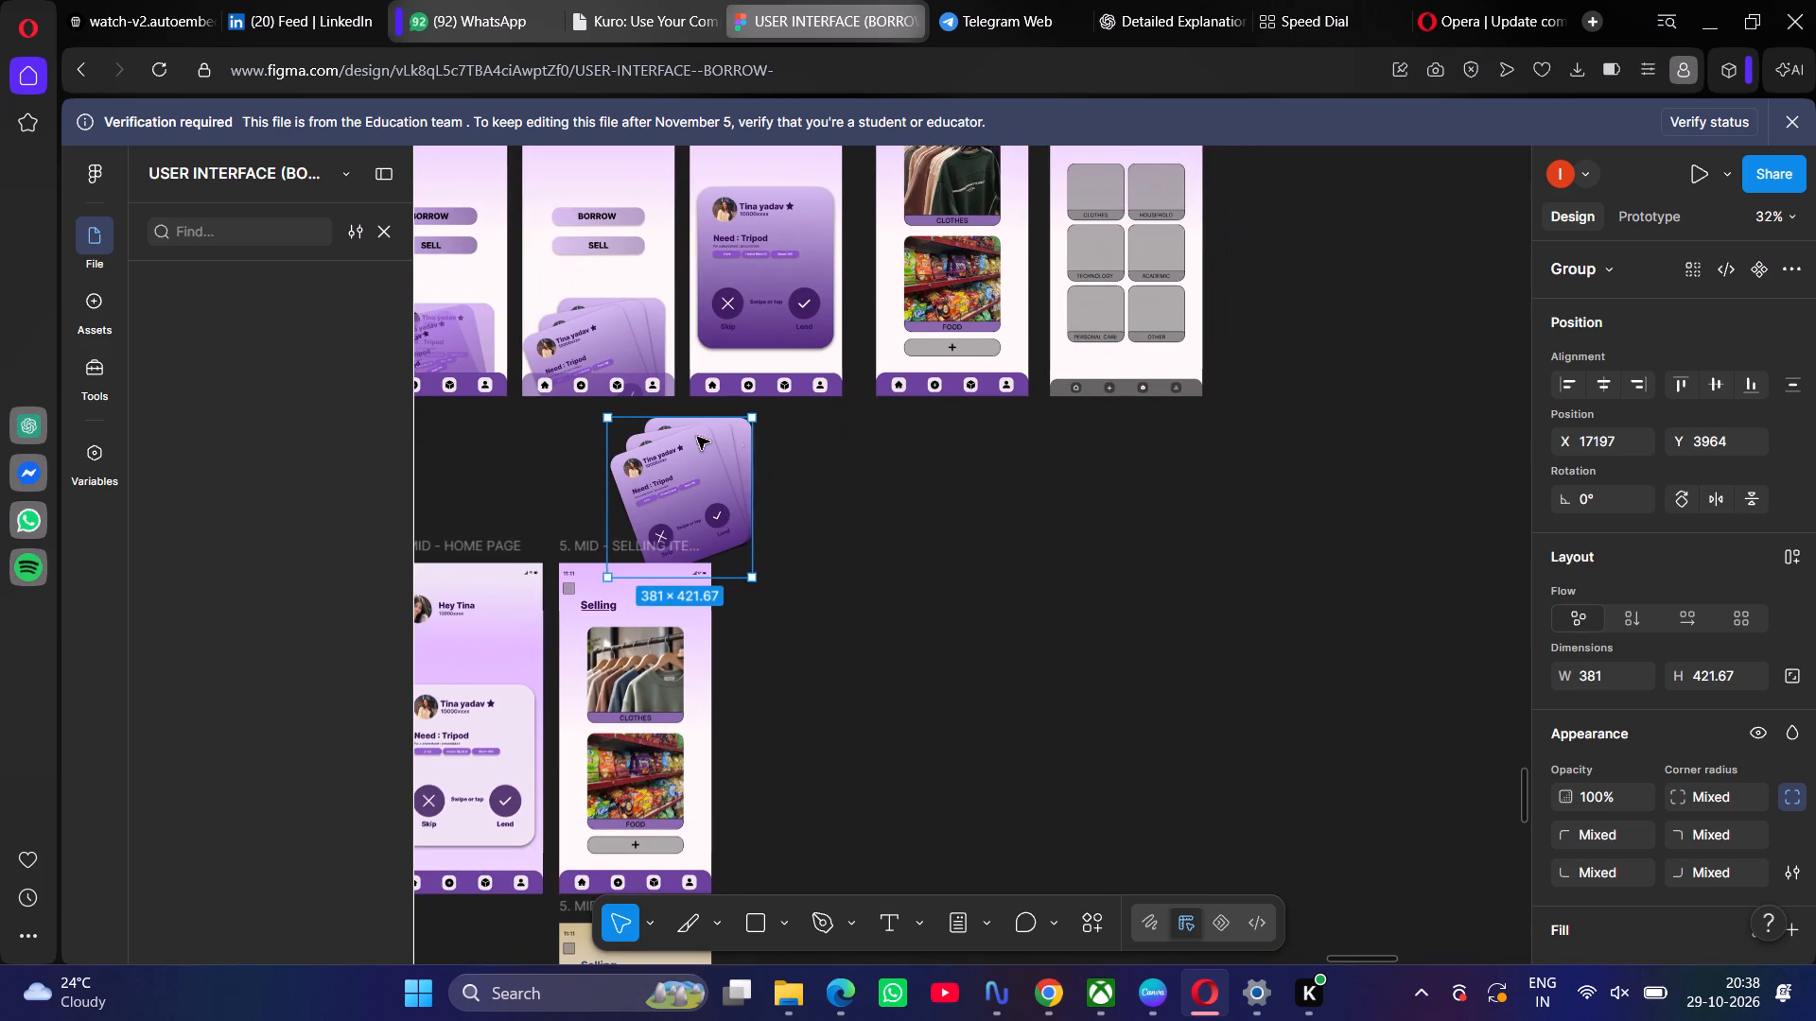
left_click_drag(675, 470, 1284, 667)
Move the copied purple card stack across the canvas into the green home page, over its placeholder cards.
scroll(1285, 667, "left", 4)
scroll(1286, 667, "down", 1)
scroll(635, 390, "left", 1)
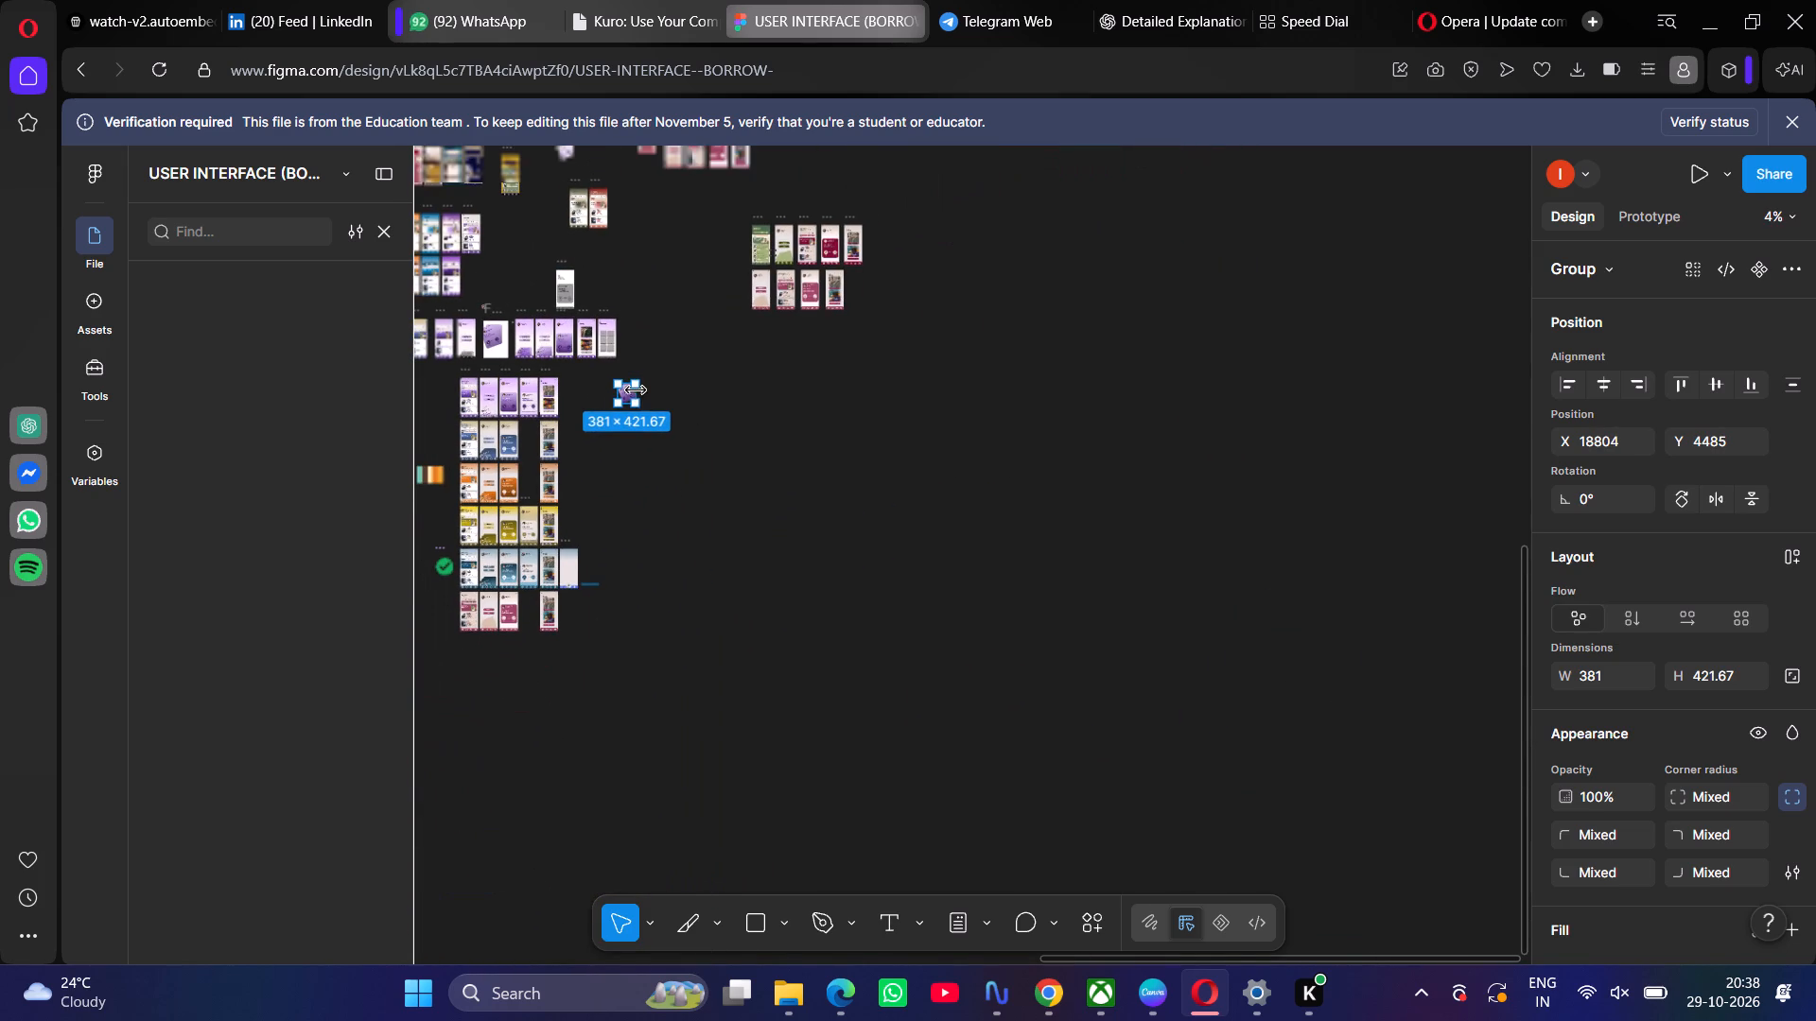
left_click(810, 508)
scroll(811, 508, "right", 1)
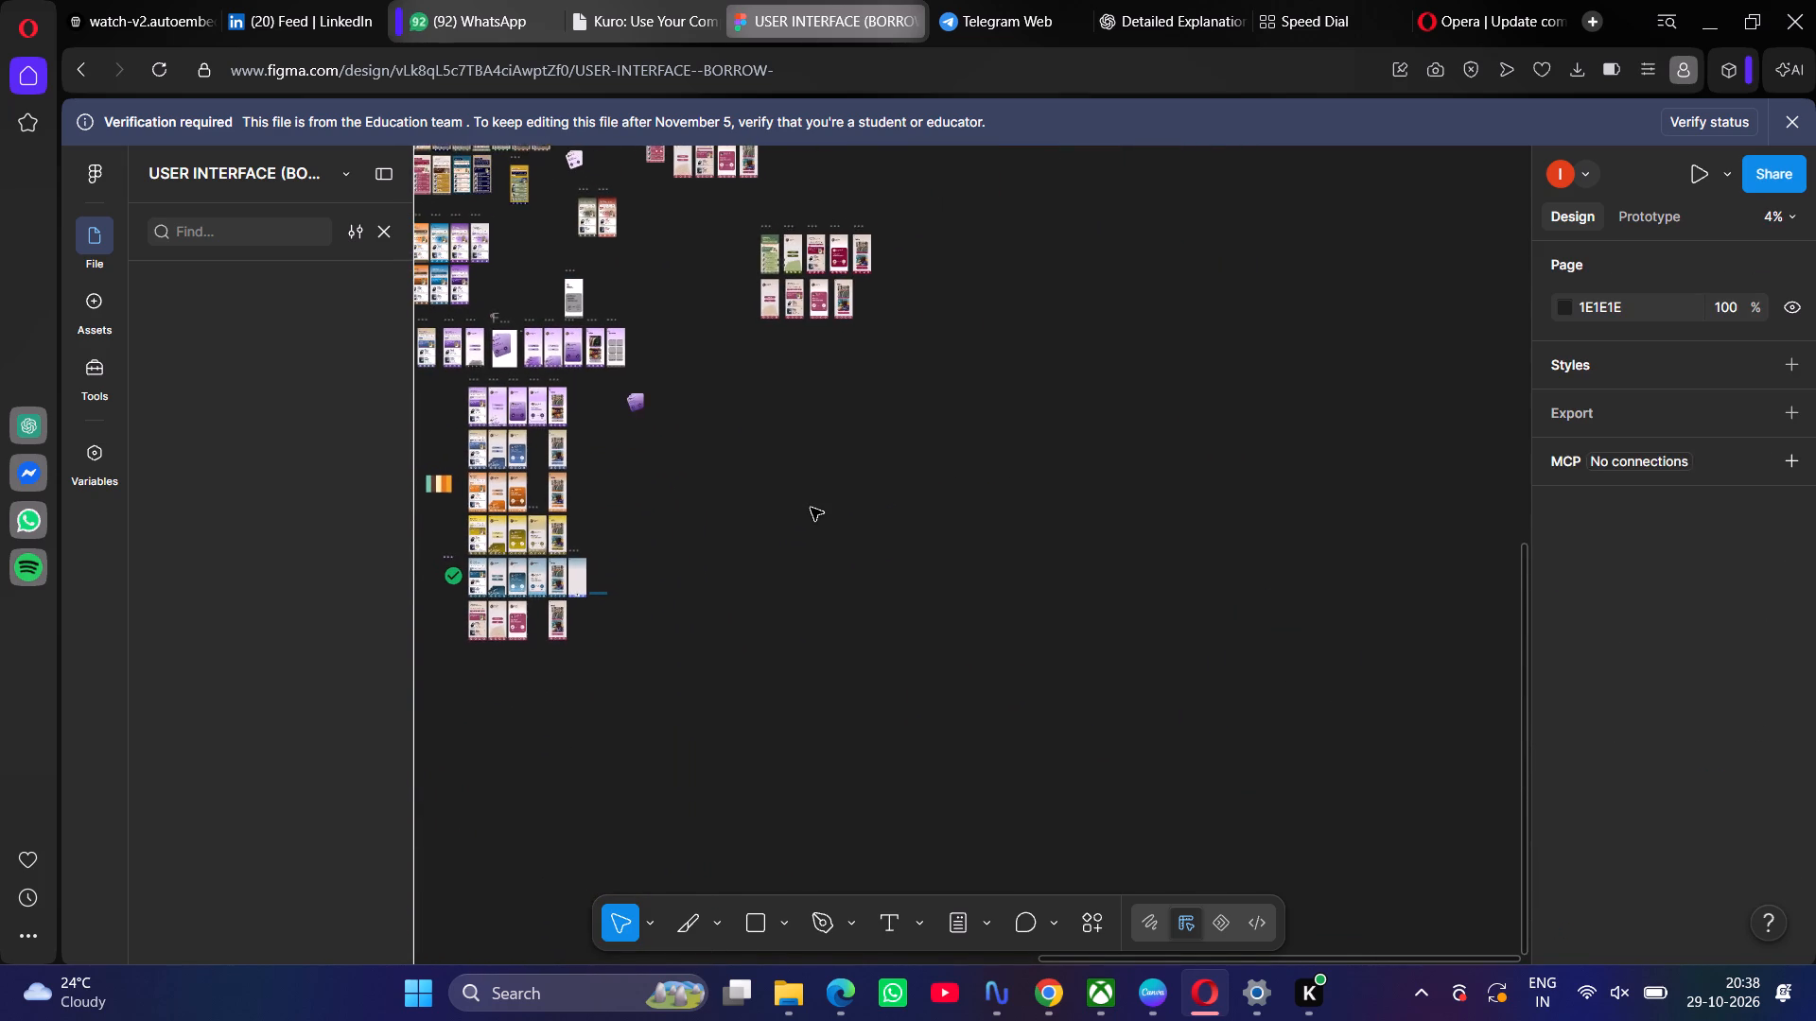
scroll(811, 508, "right", 3)
scroll(811, 508, "up", 2)
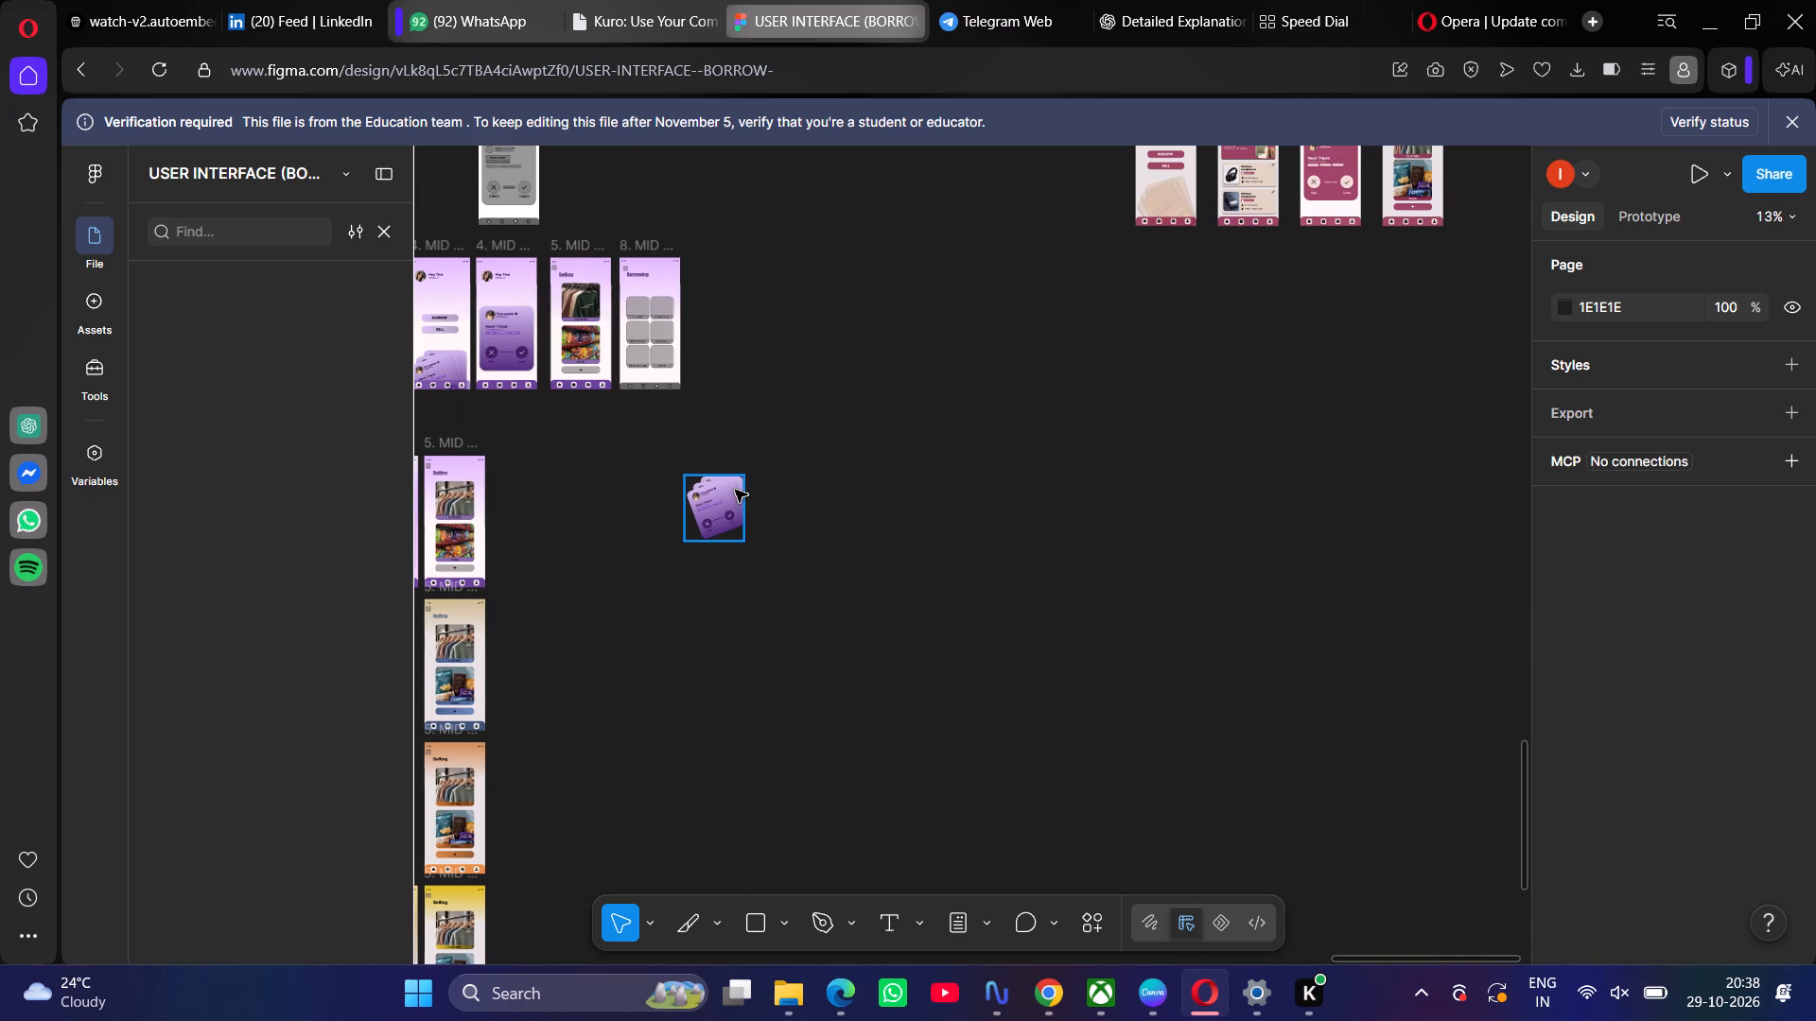
left_click_drag(726, 495, 1176, 325)
scroll(1180, 321, "up", 1)
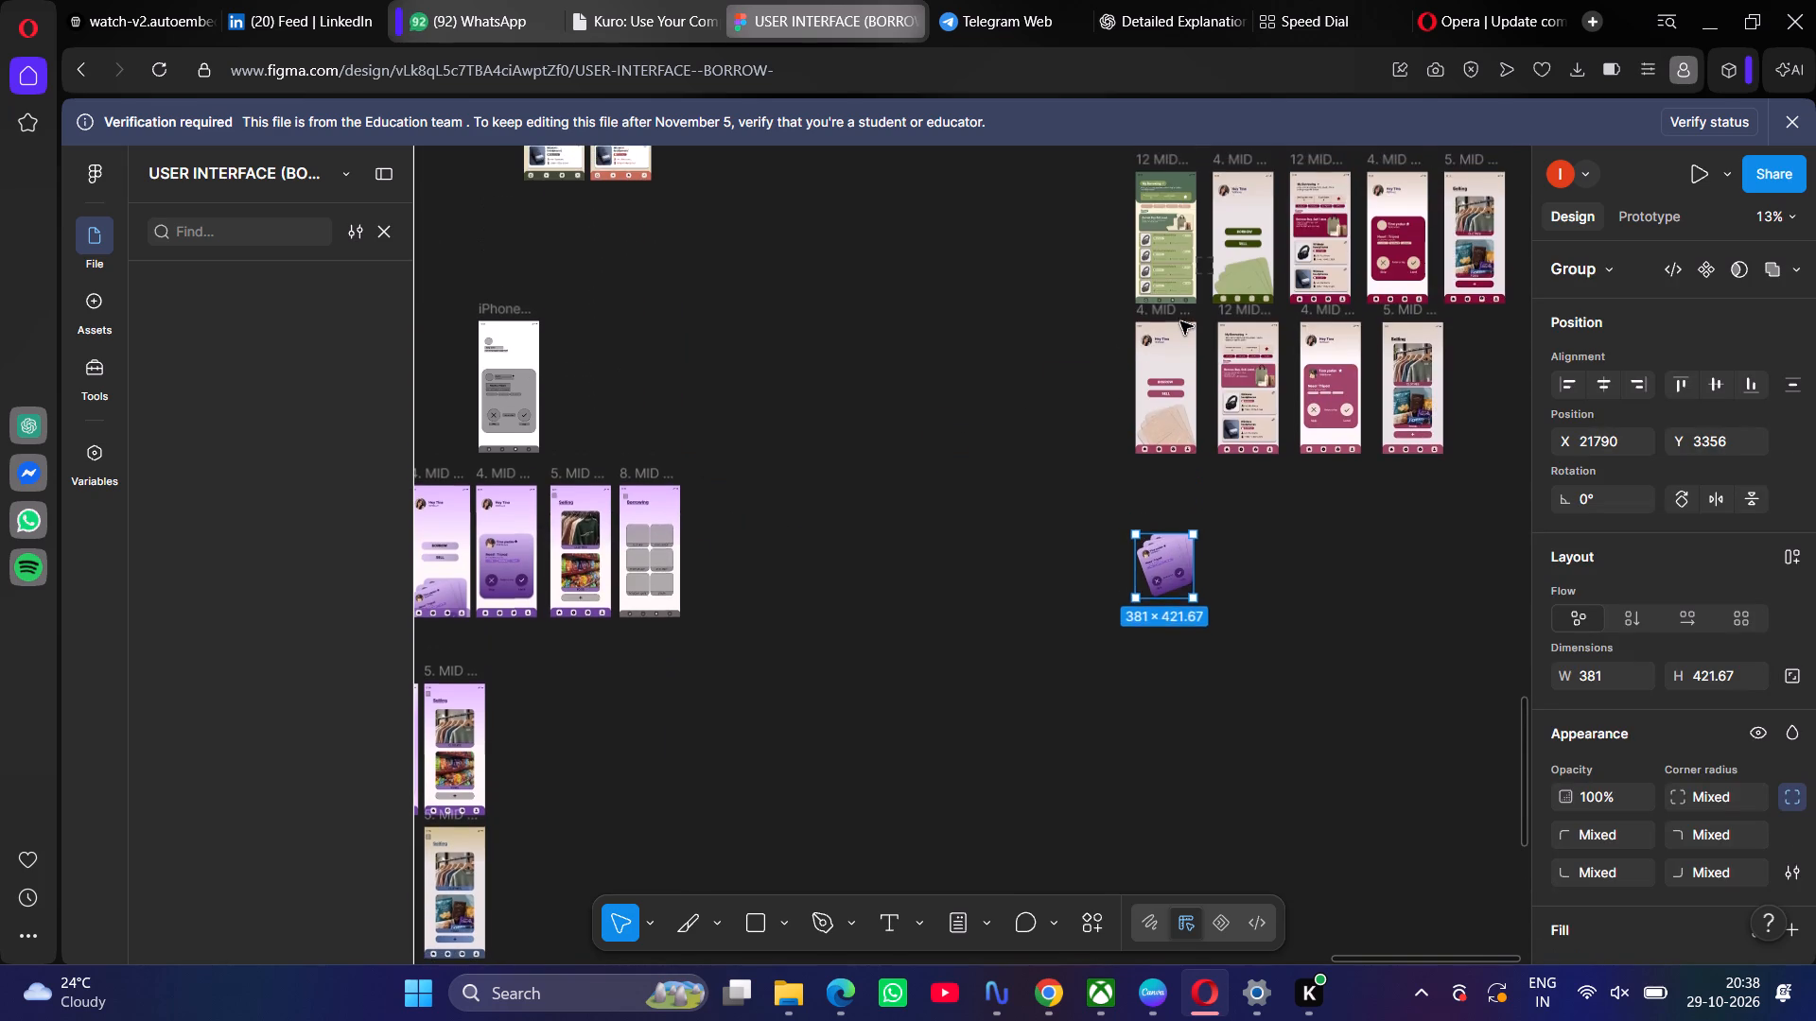
left_click_drag(1138, 790, 1240, 513)
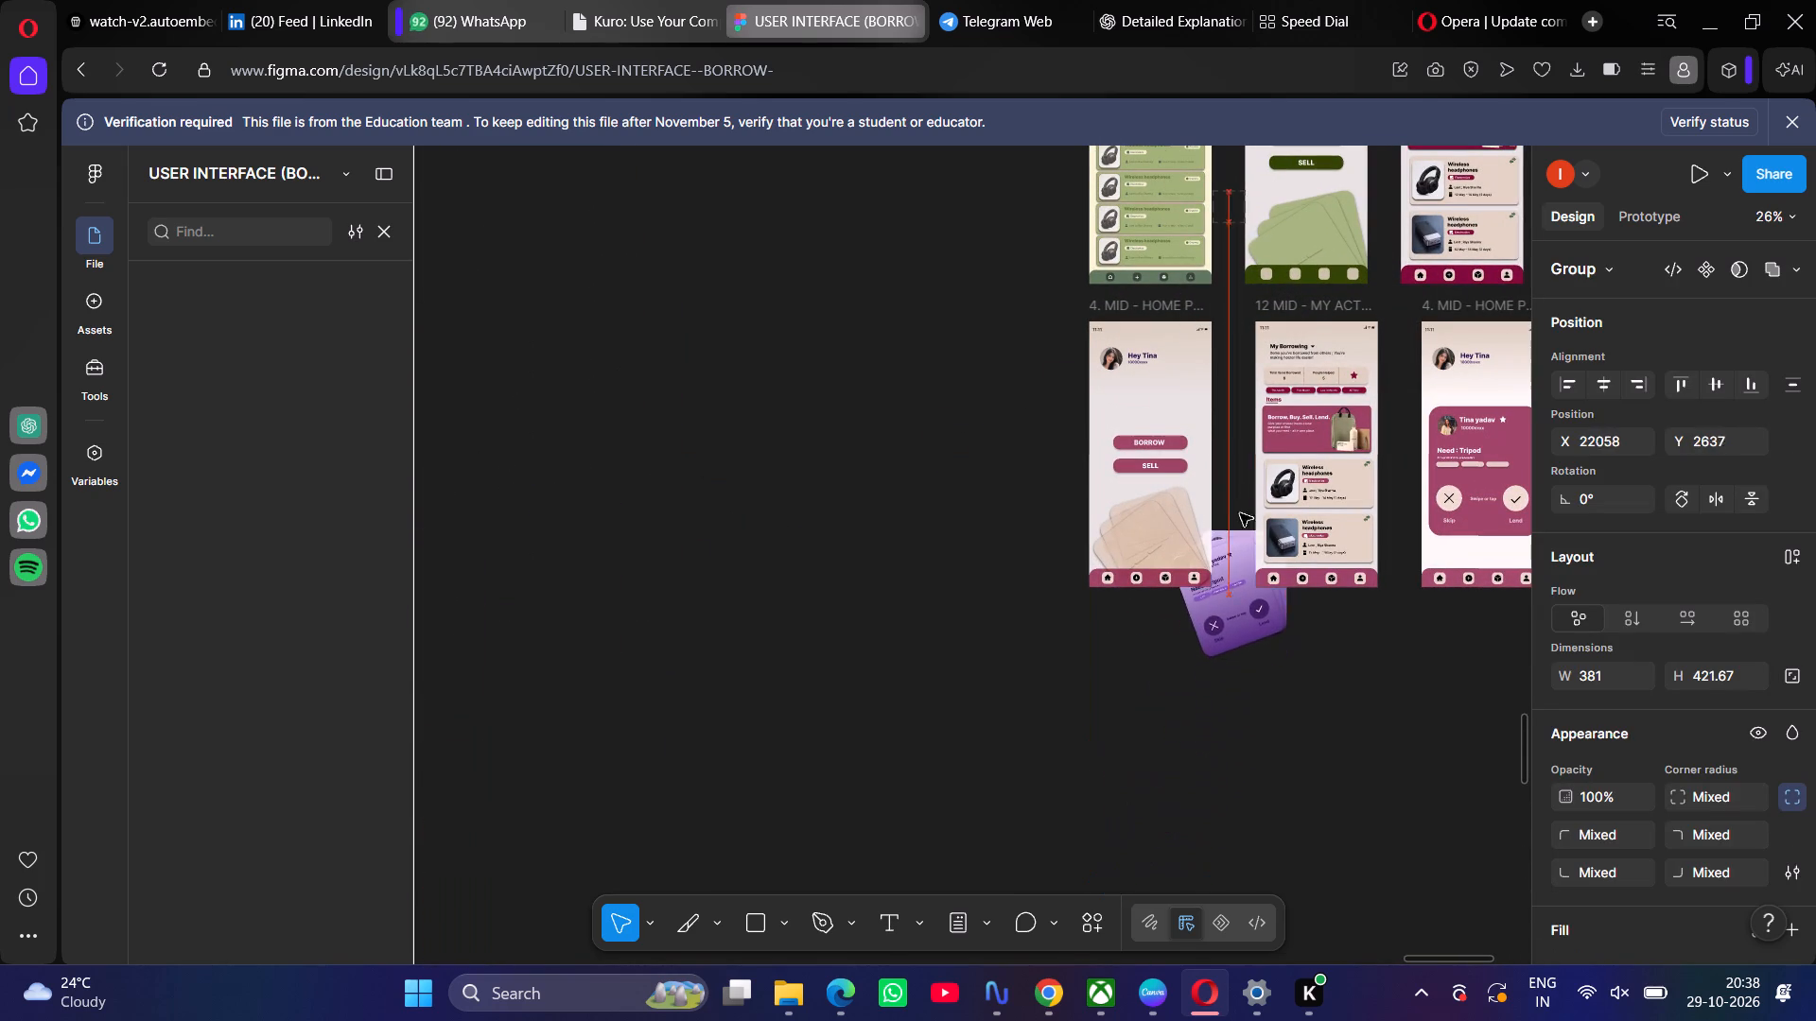
left_click_drag(1240, 513, 1301, 247)
scroll(1301, 246, "up", 1)
scroll(1301, 246, "right", 1)
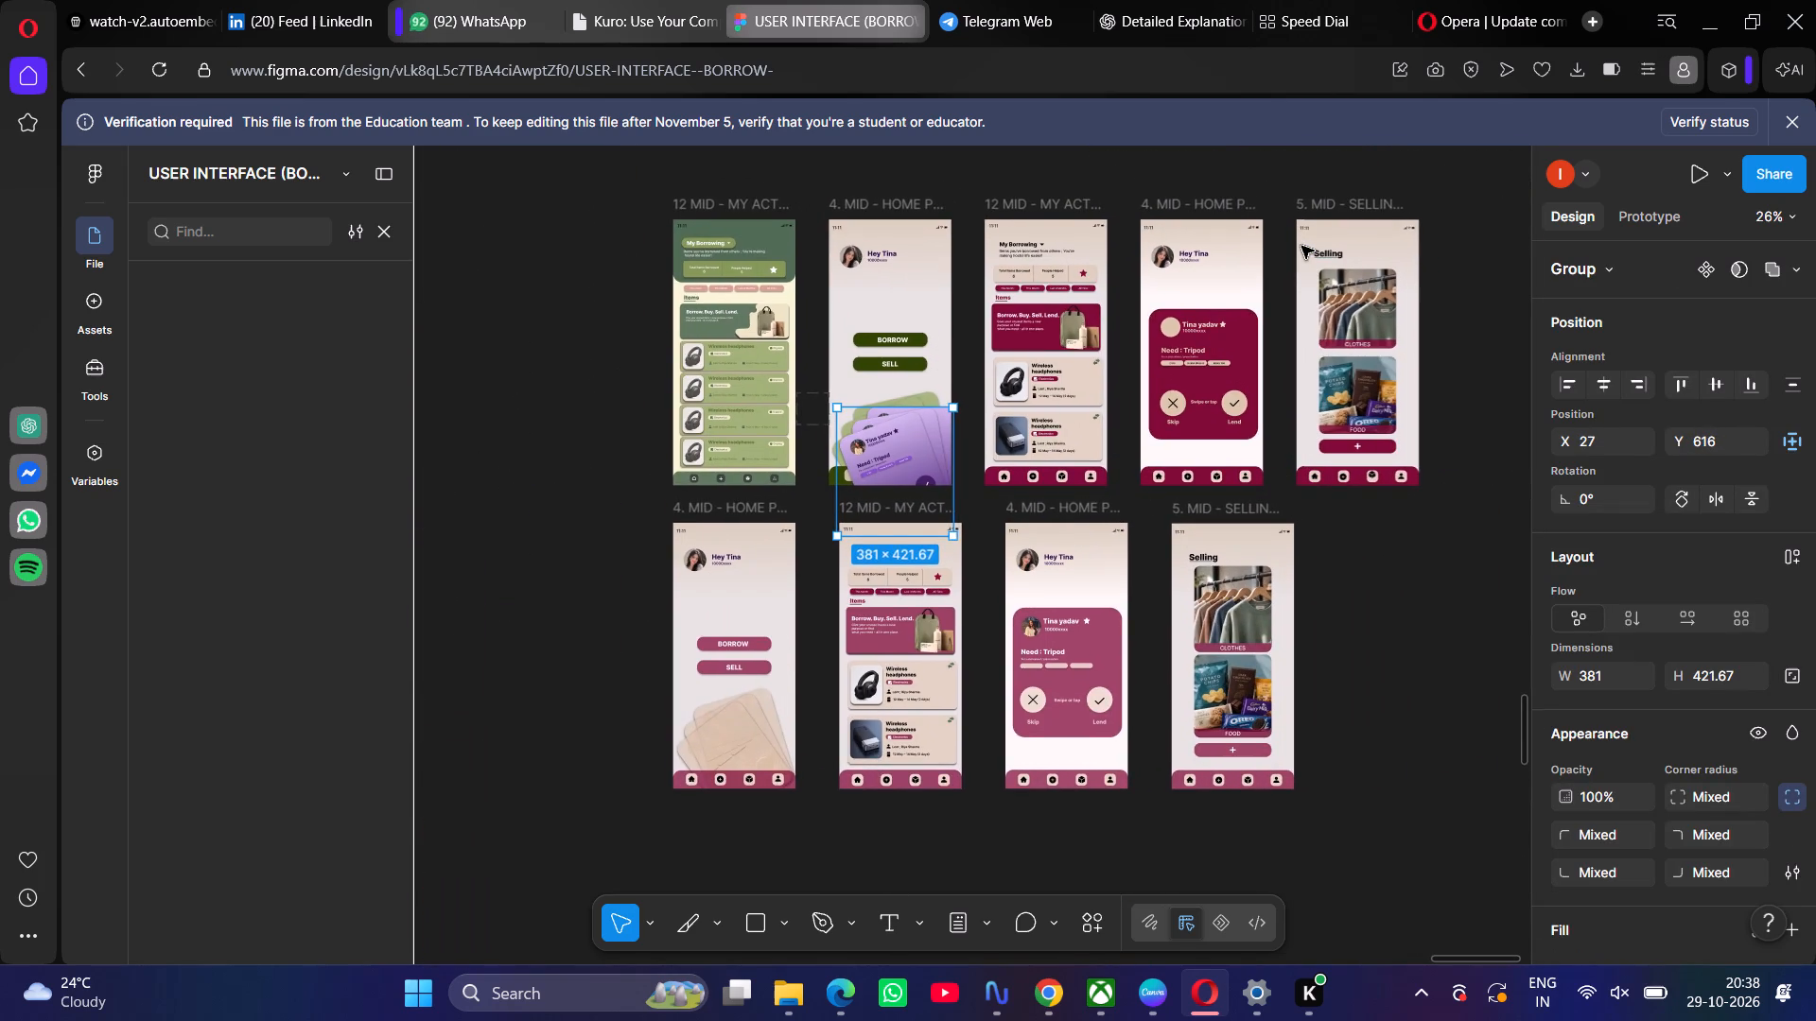
scroll(1301, 246, "right", 3)
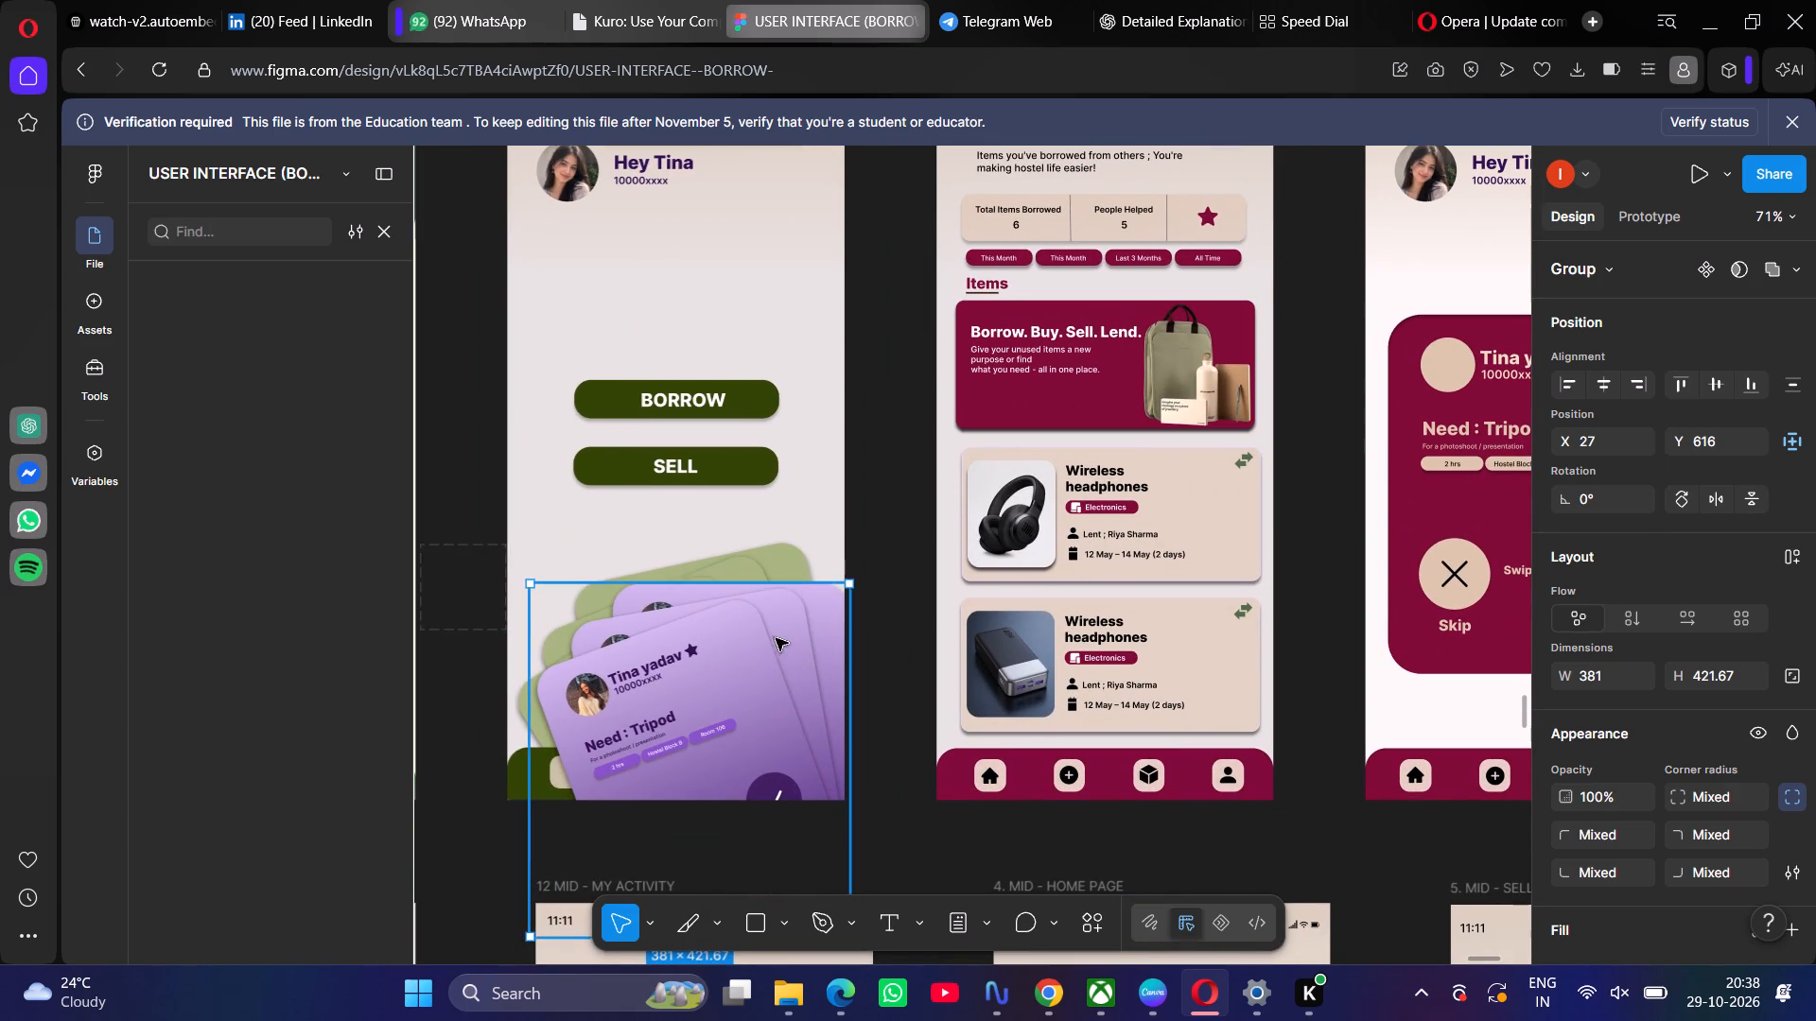
Replace the green home page's placeholder card stack with the purple card stack, placed below the SELL button at about X -8, Y 541.
left_click_drag(771, 642, 789, 767)
left_click(742, 632)
key("BackSpace")
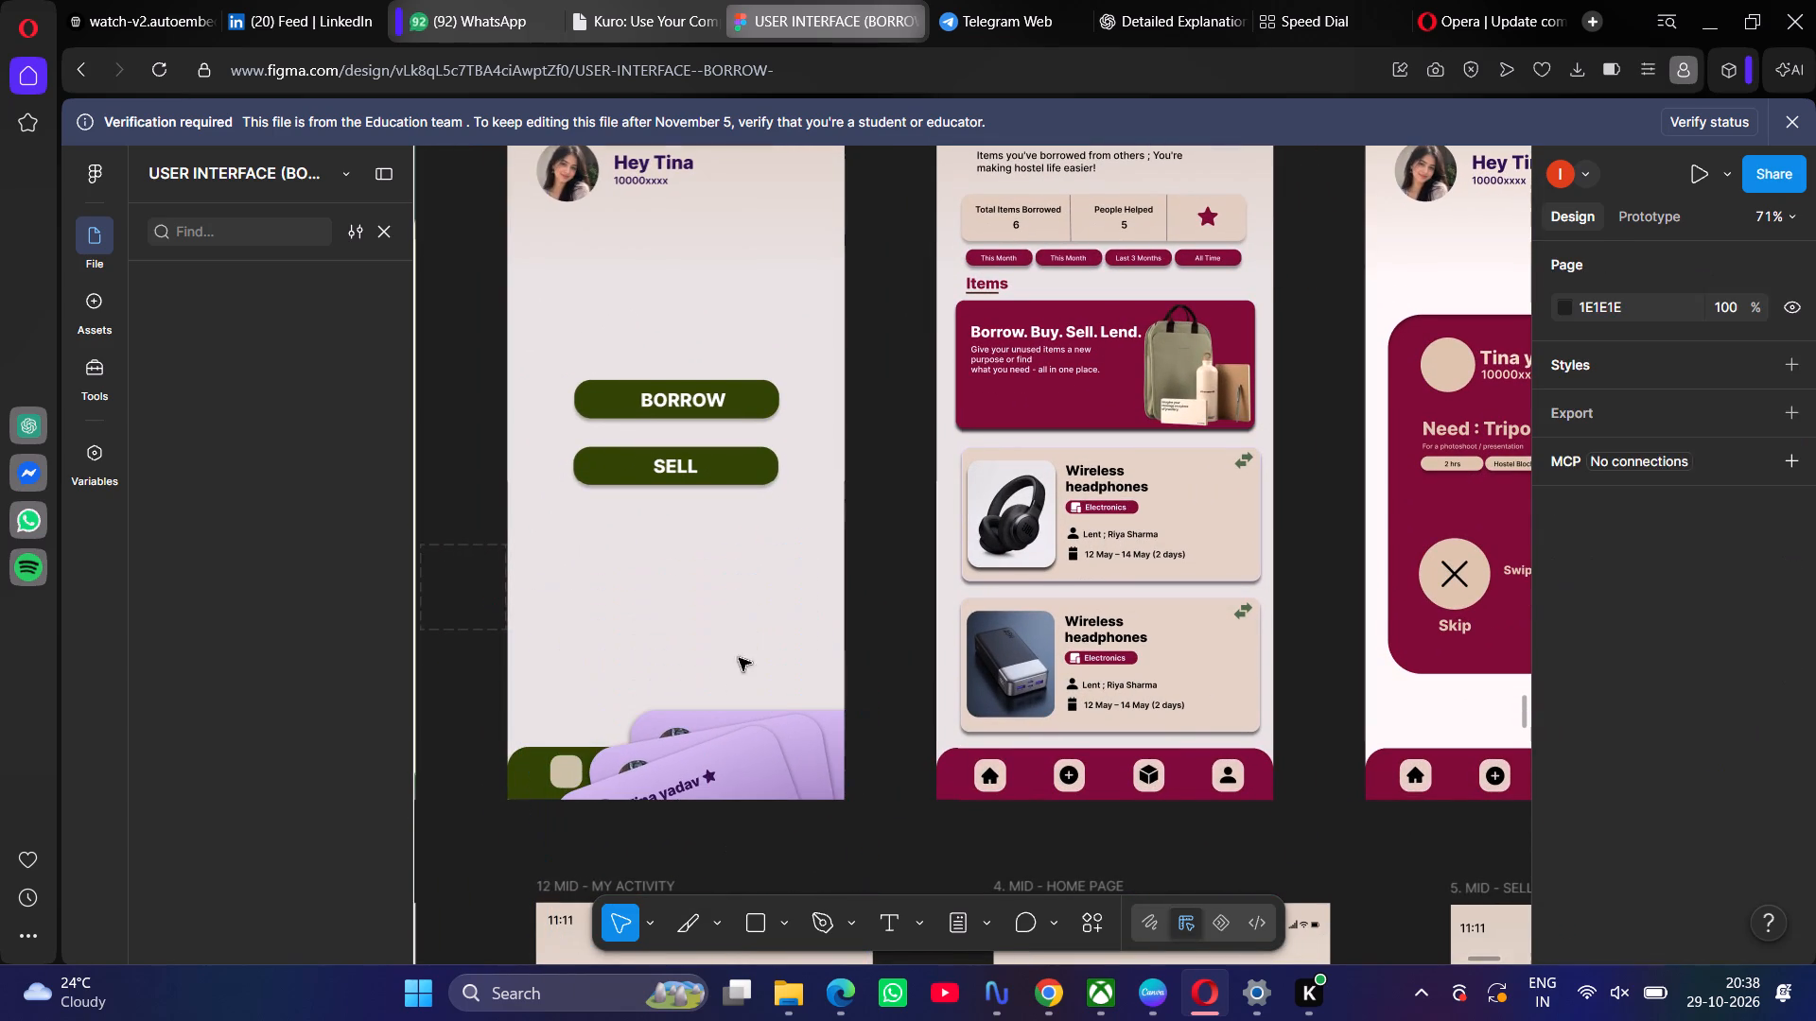
left_click_drag(715, 756, 678, 507)
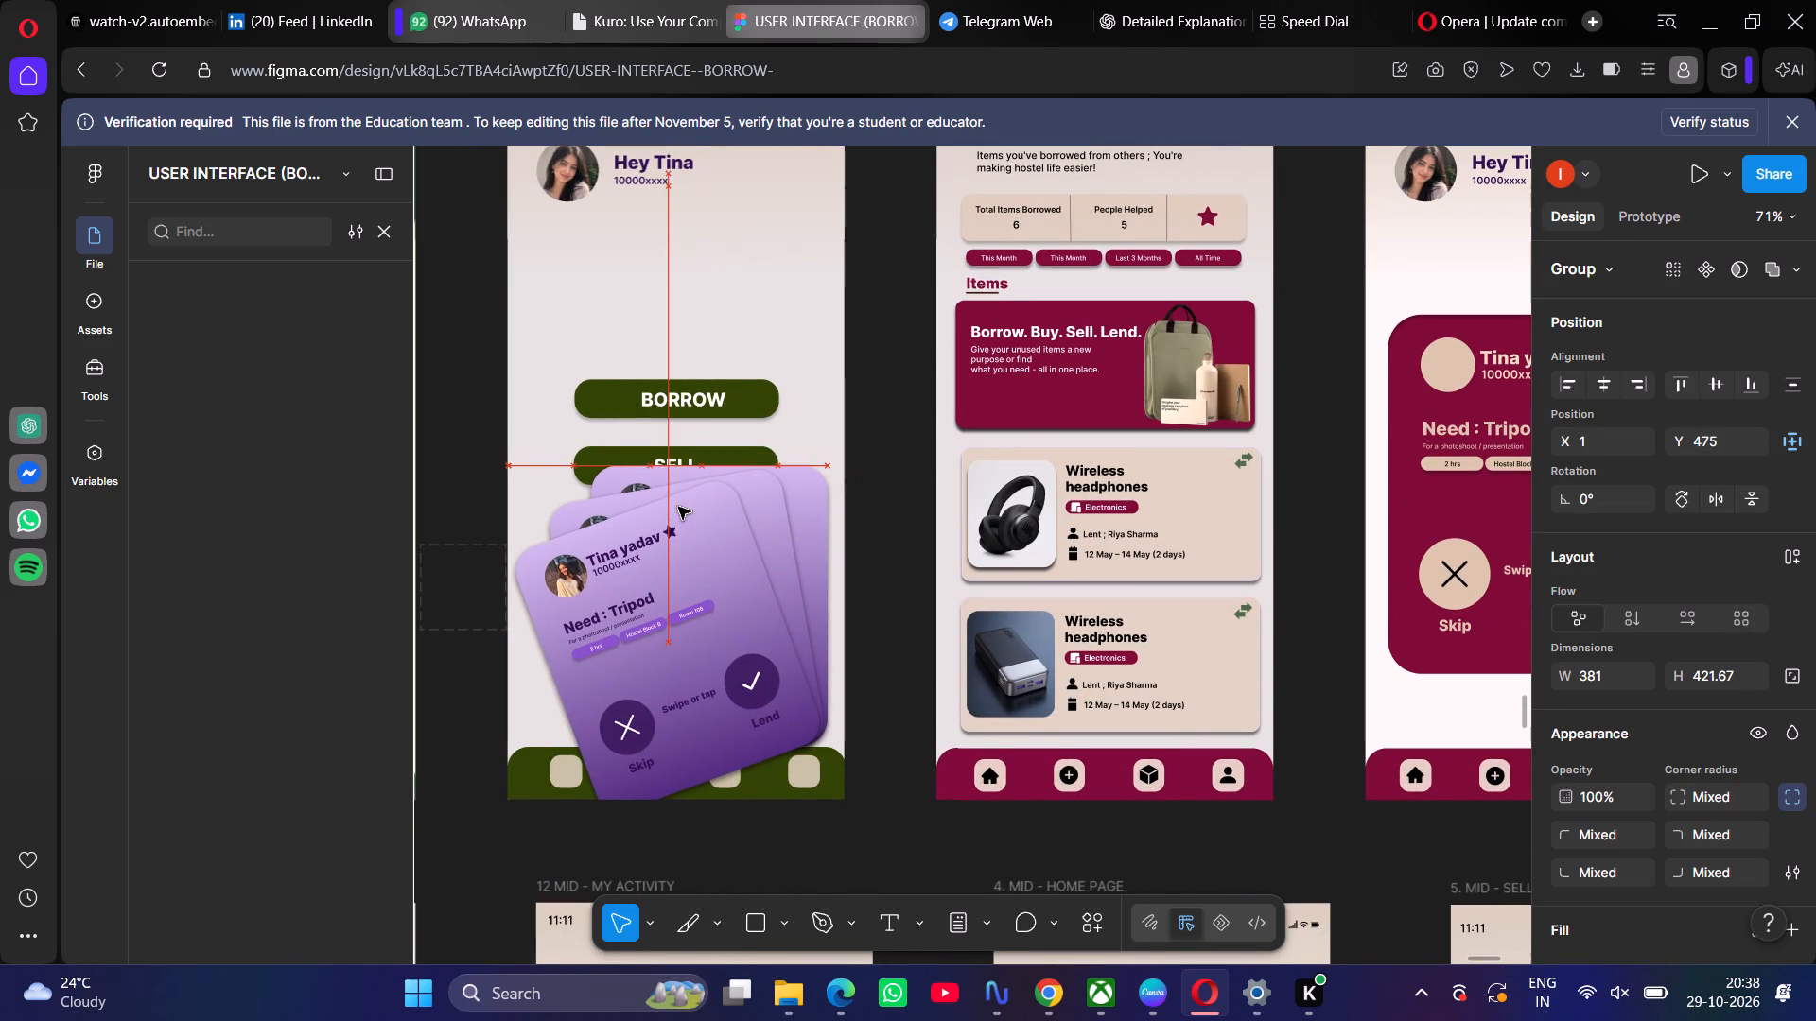
left_click_drag(678, 507, 670, 564)
Reorder the green home page's layers so the purple card group sits directly beneath the navigation bar rectangle, Rectangle 340.
left_click(532, 760)
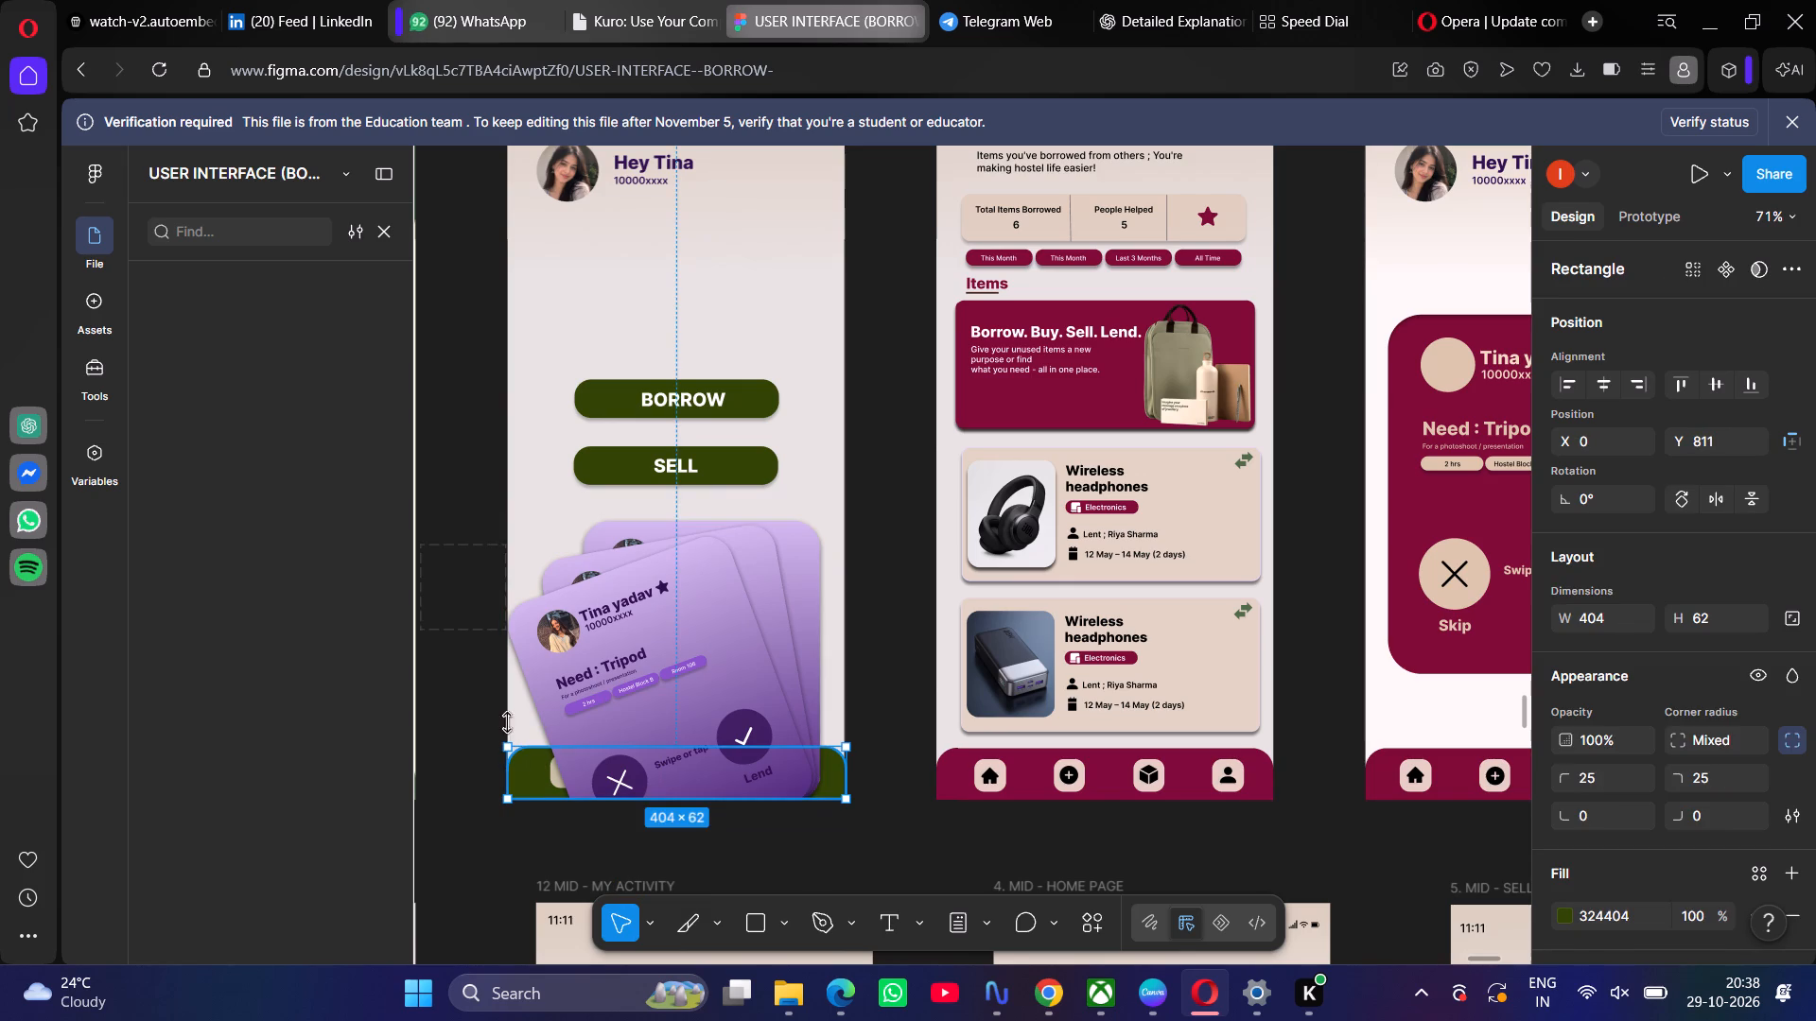
left_click(388, 230)
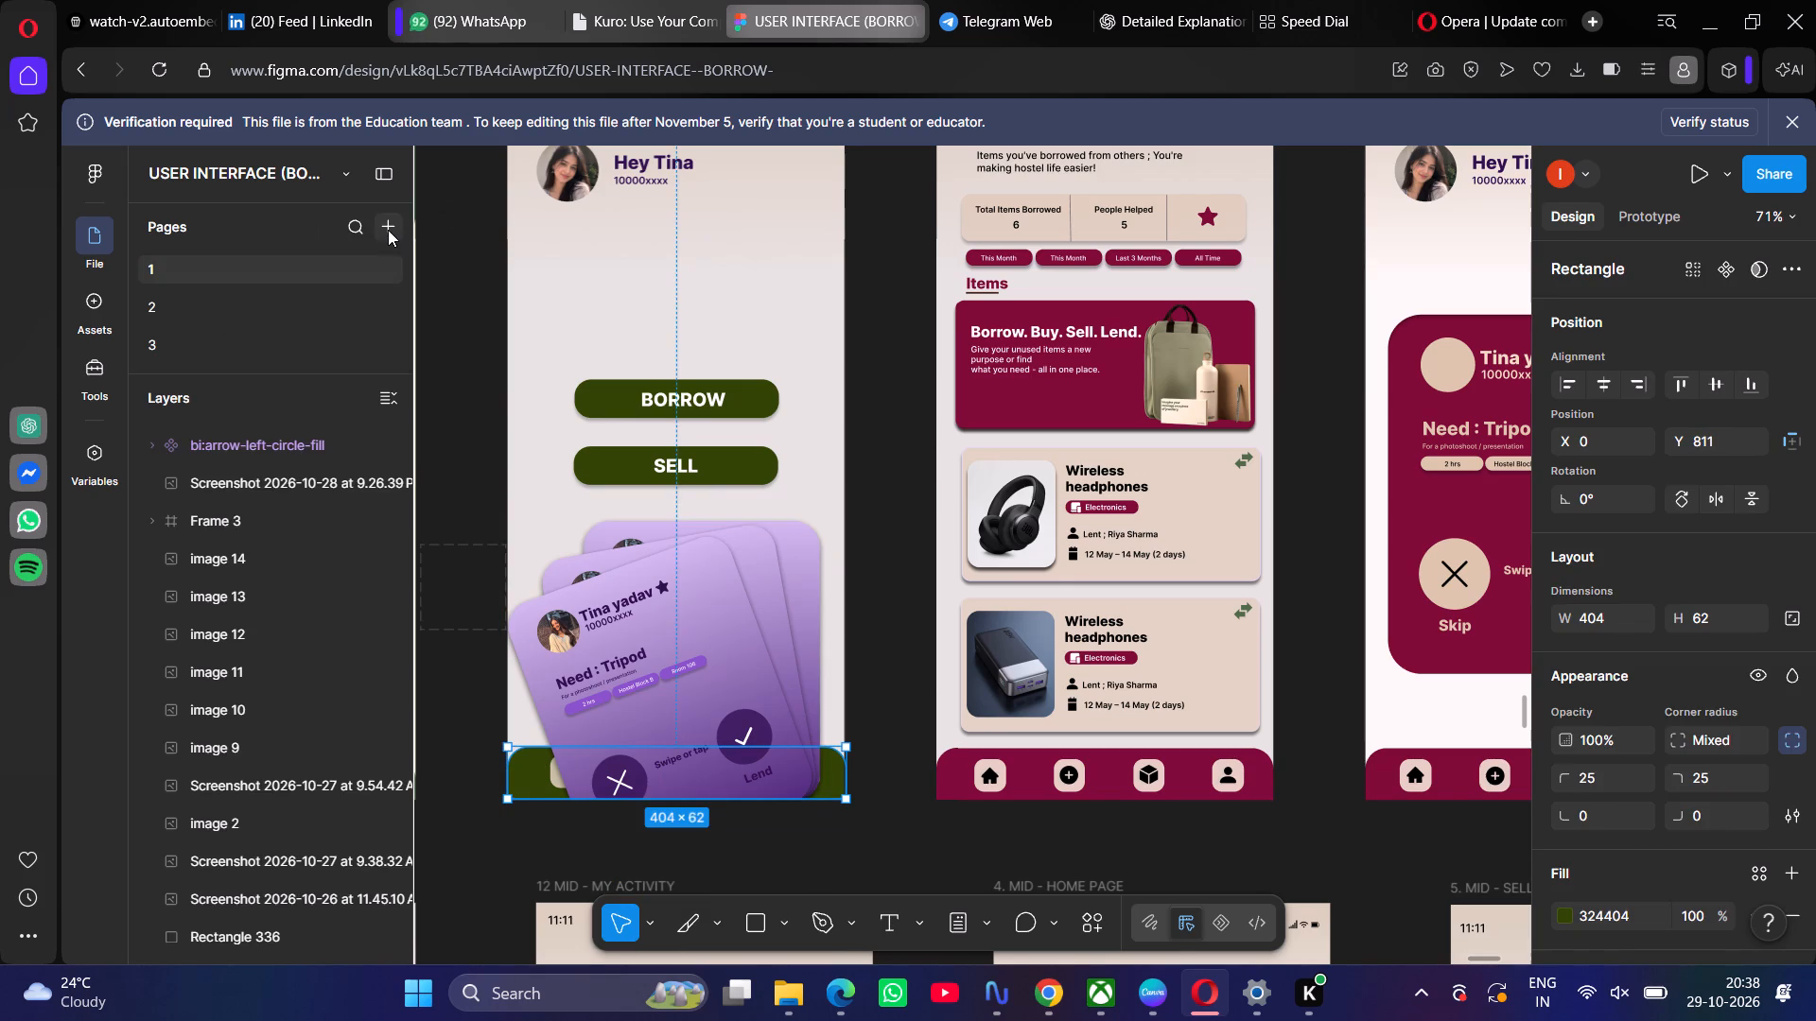
left_click(244, 282)
left_click(275, 447)
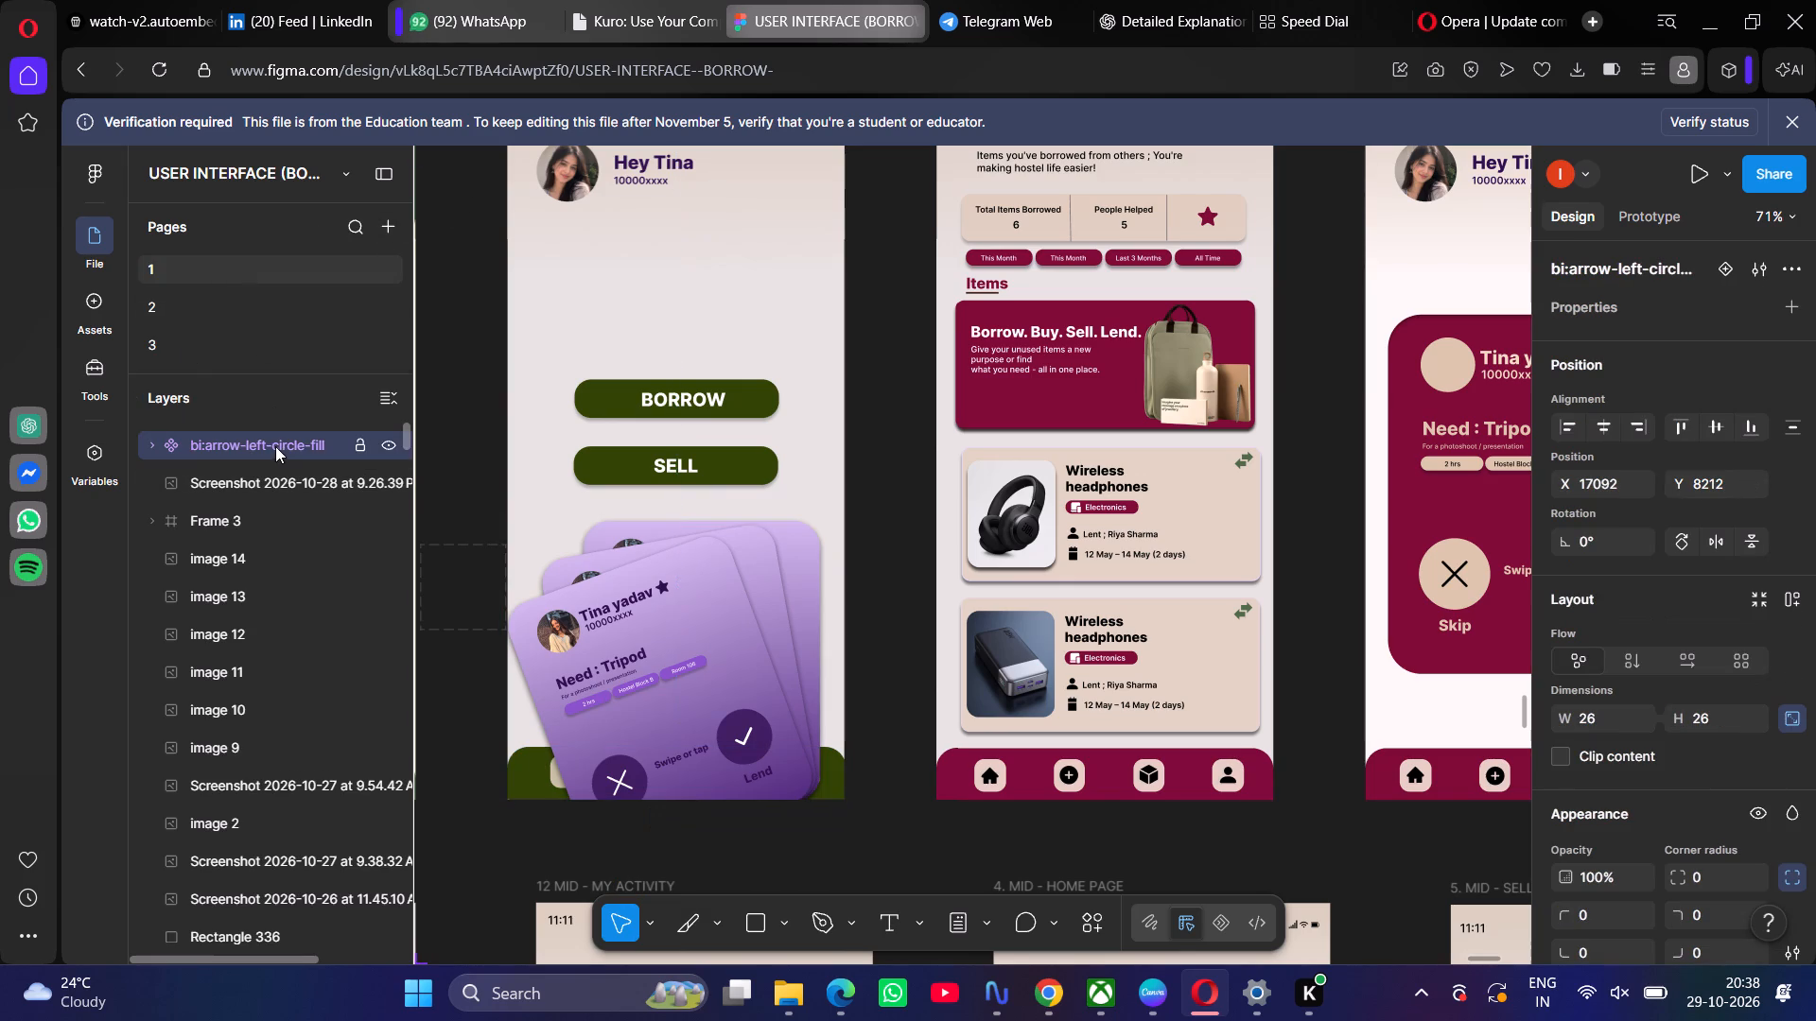
left_click(529, 779)
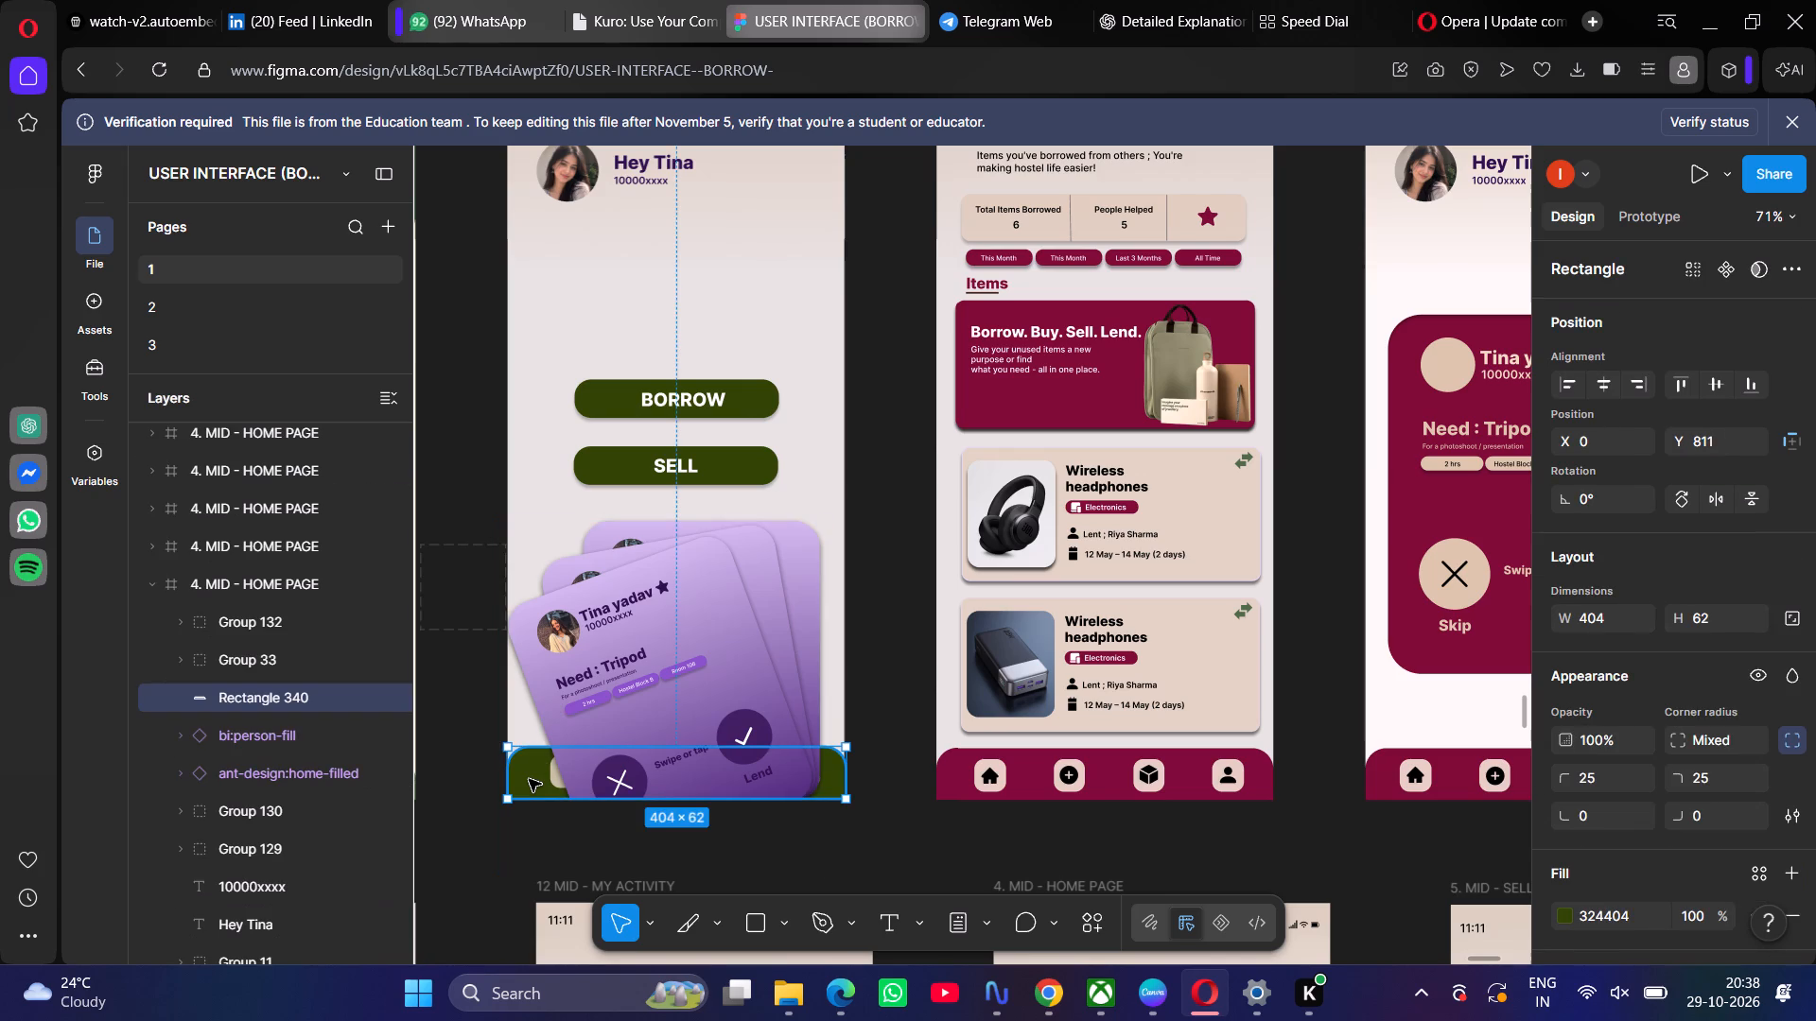
left_click(447, 750)
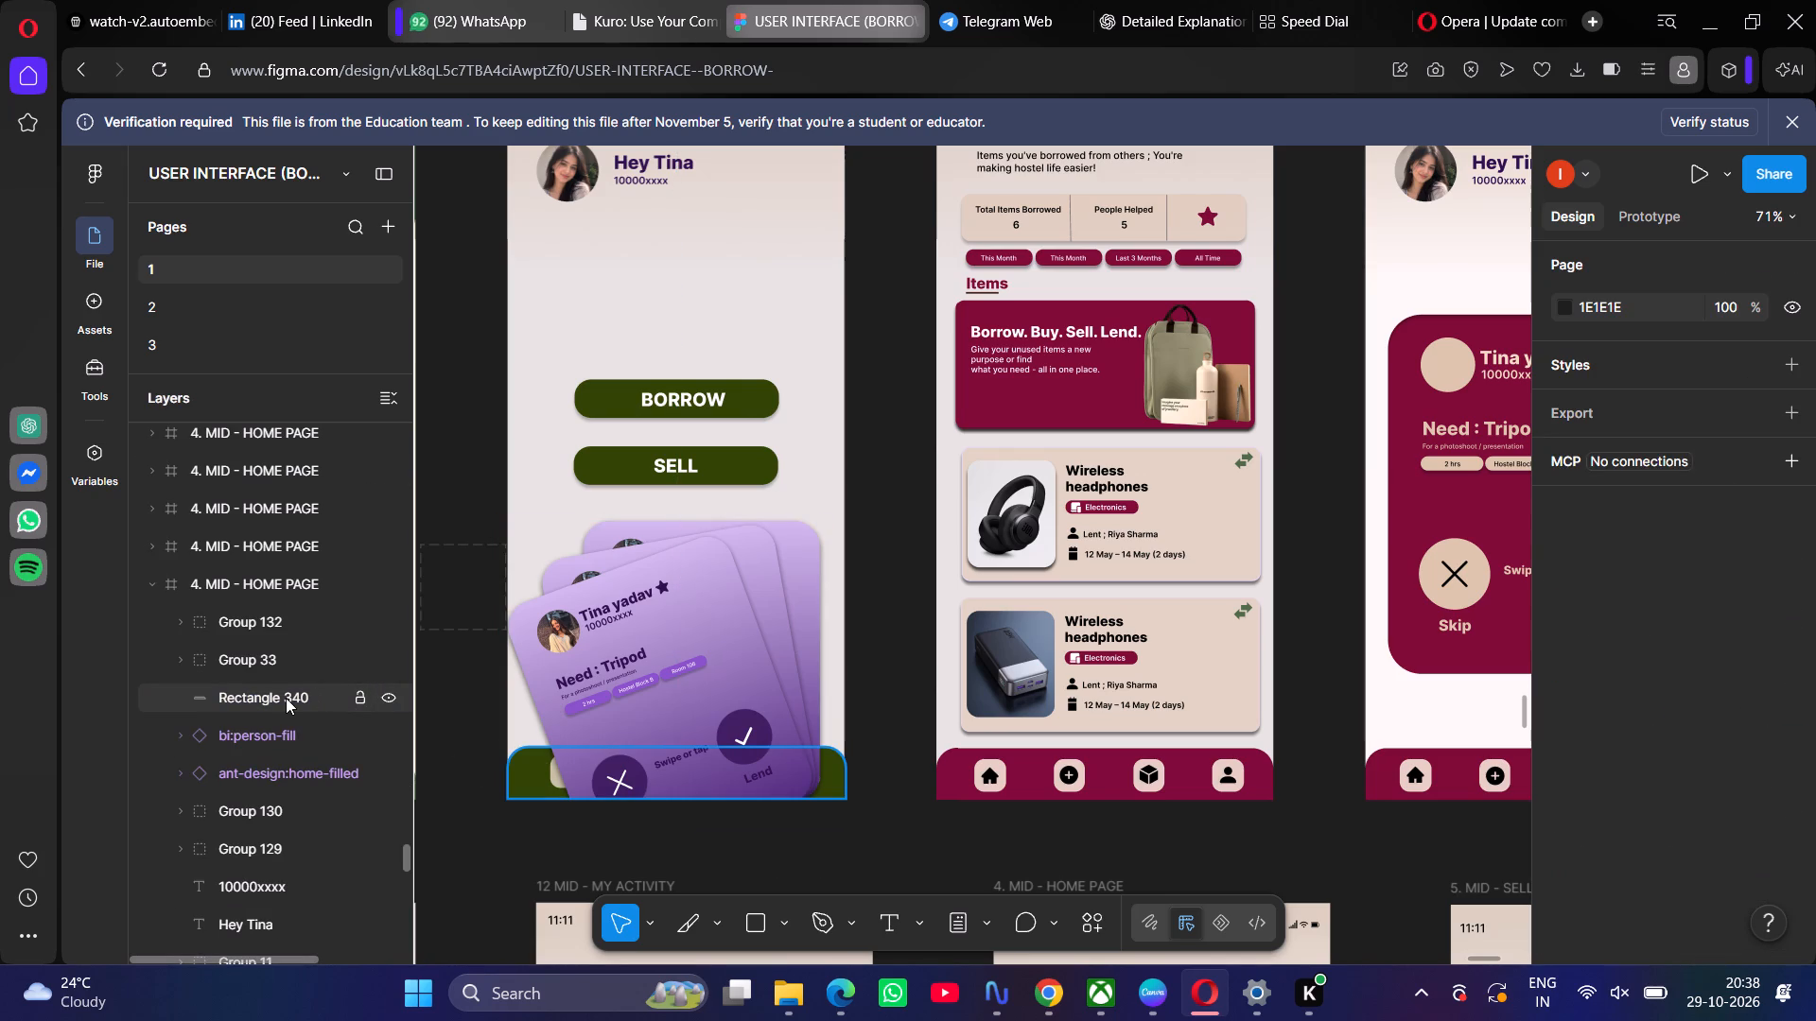
scroll(286, 698, "up", 16)
scroll(286, 698, "up", 8)
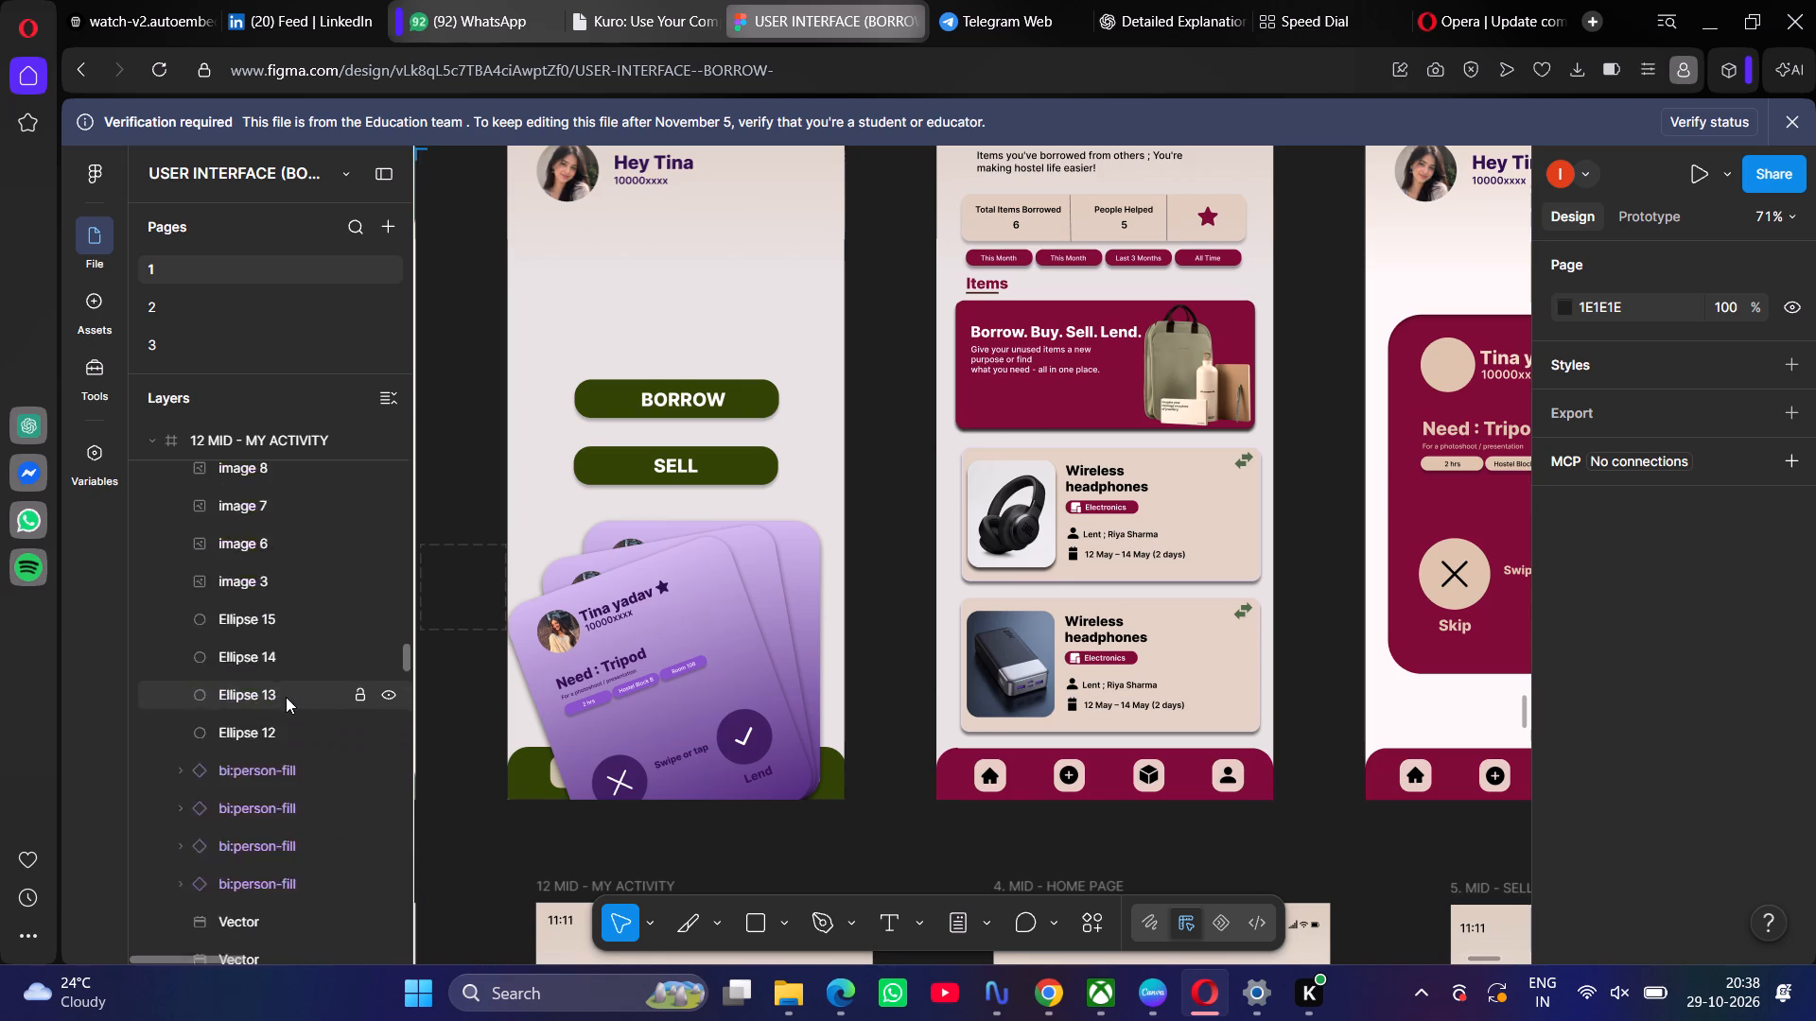
scroll(286, 697, "up", 12)
scroll(409, 517, "up", 19)
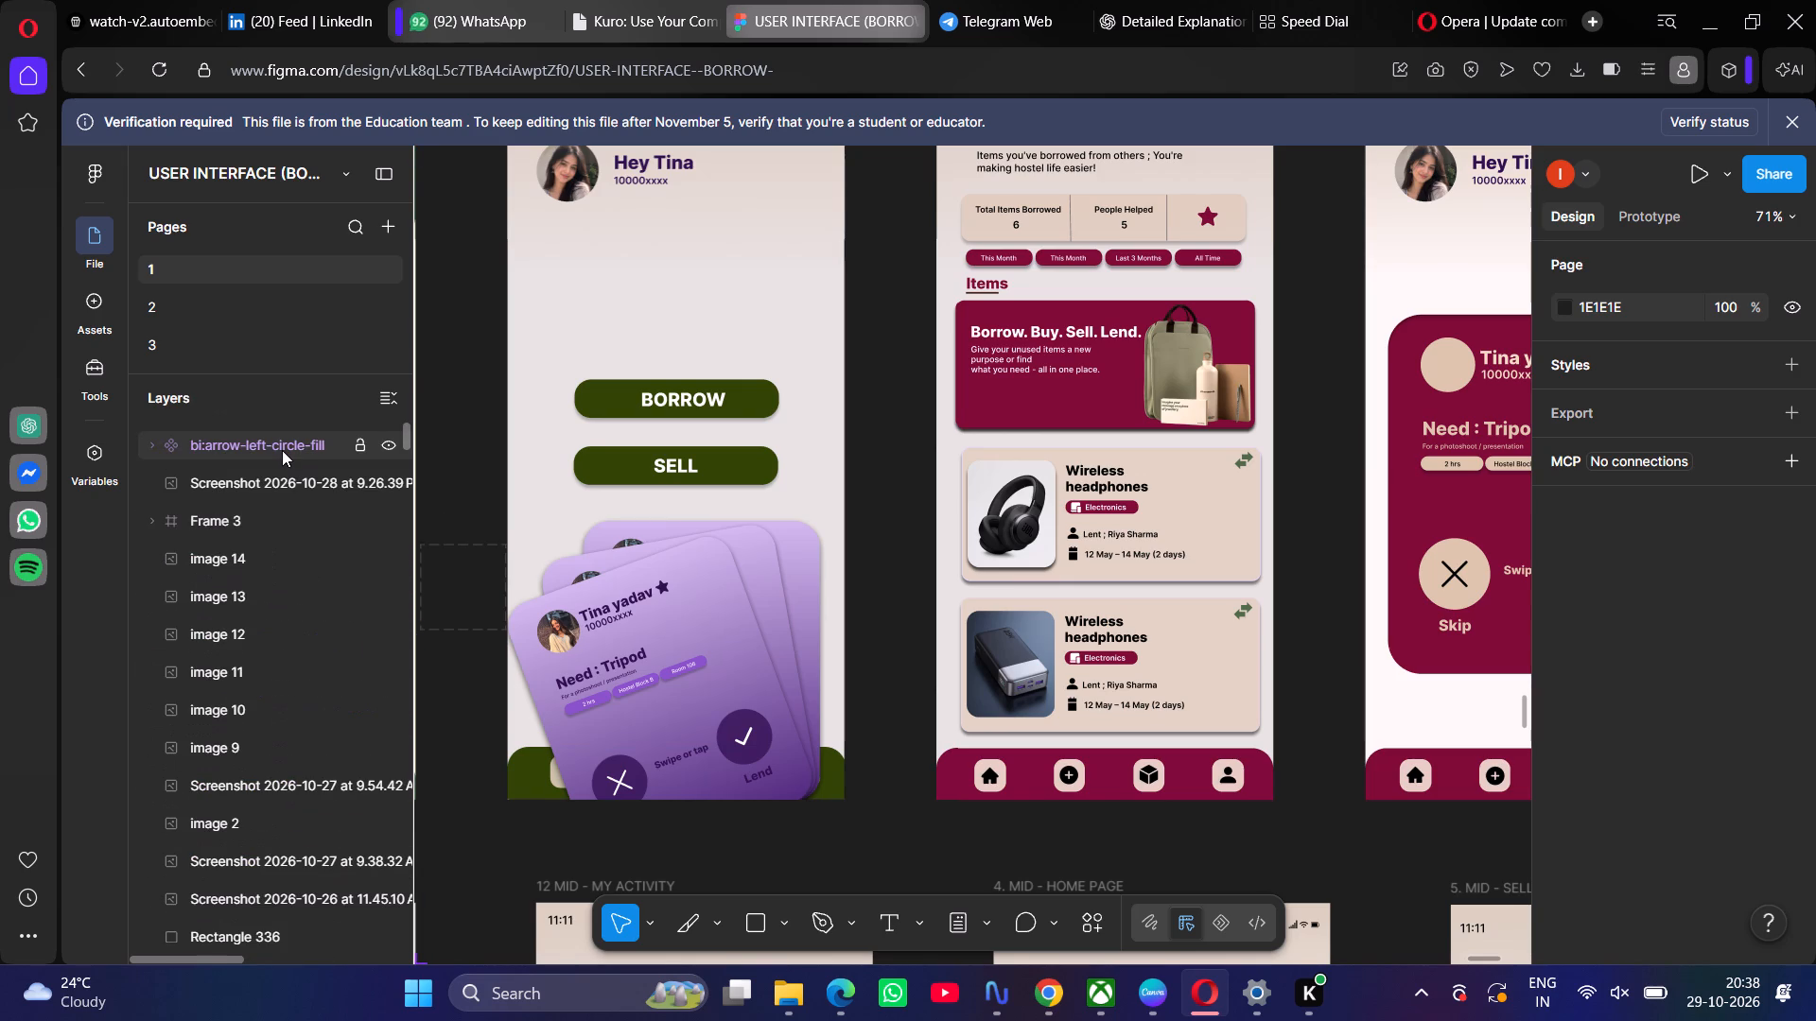
left_click(279, 450)
left_click(671, 619)
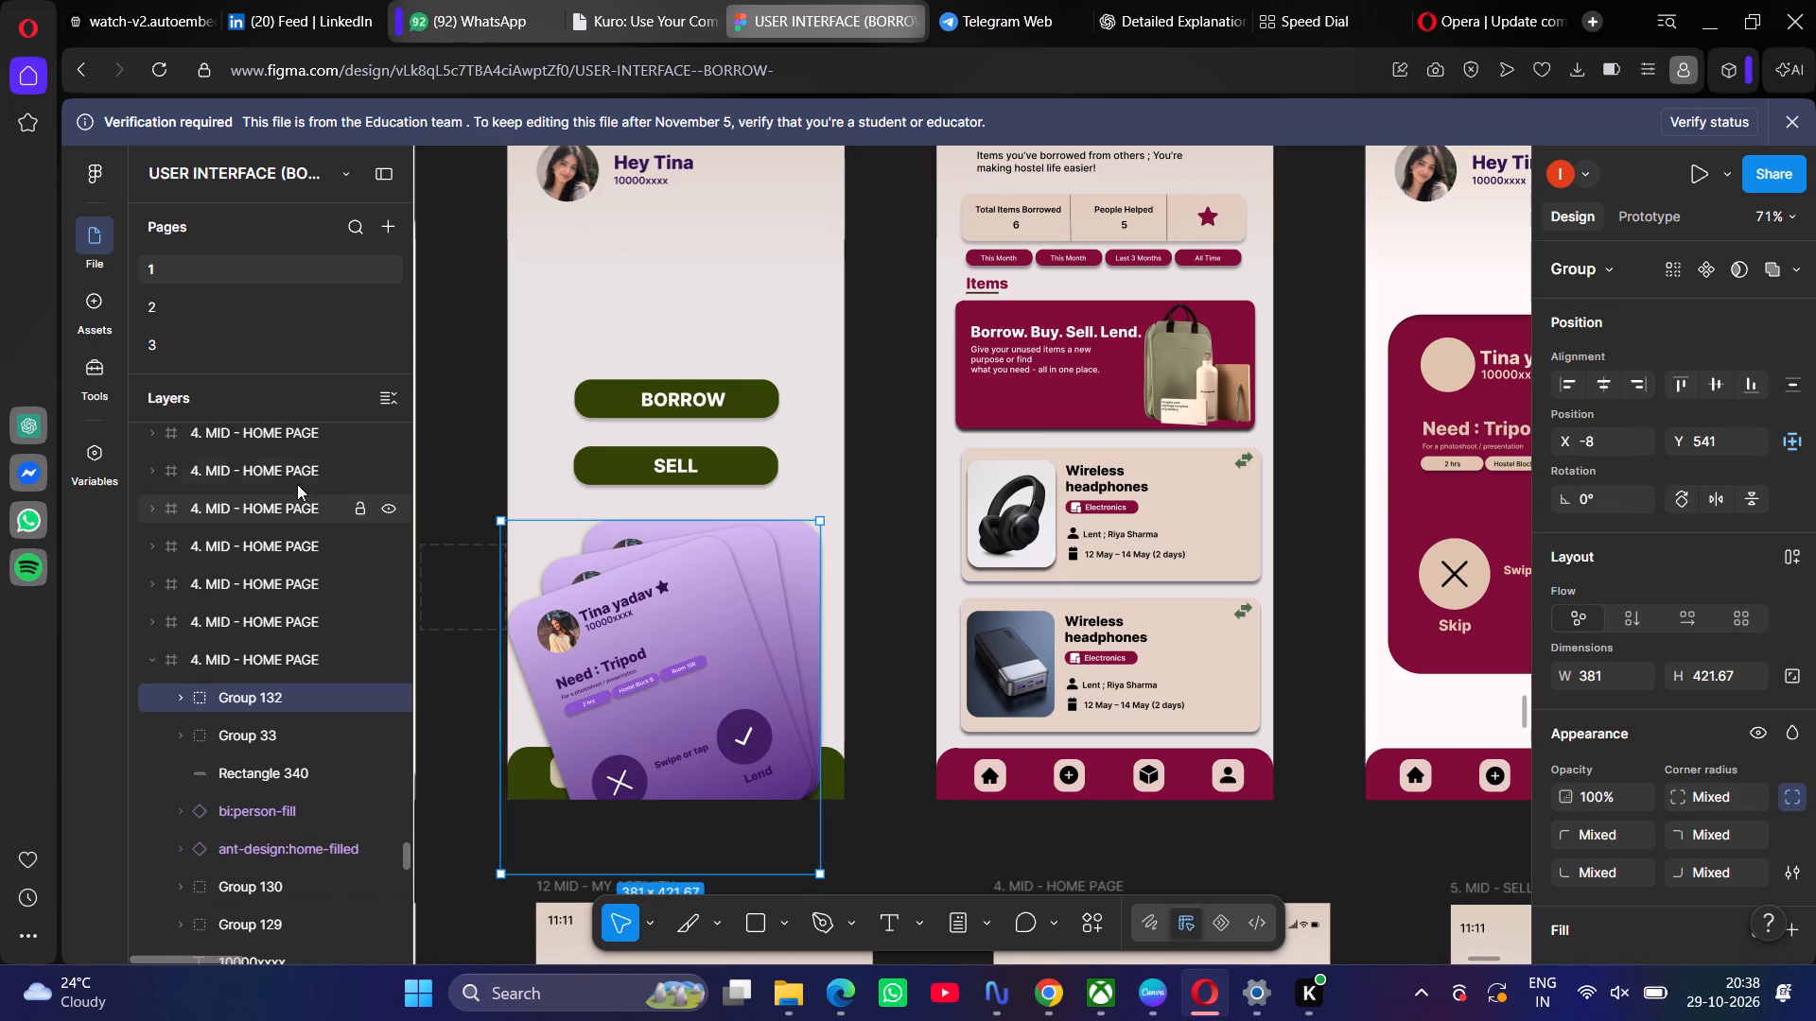
left_click_drag(270, 698, 290, 758)
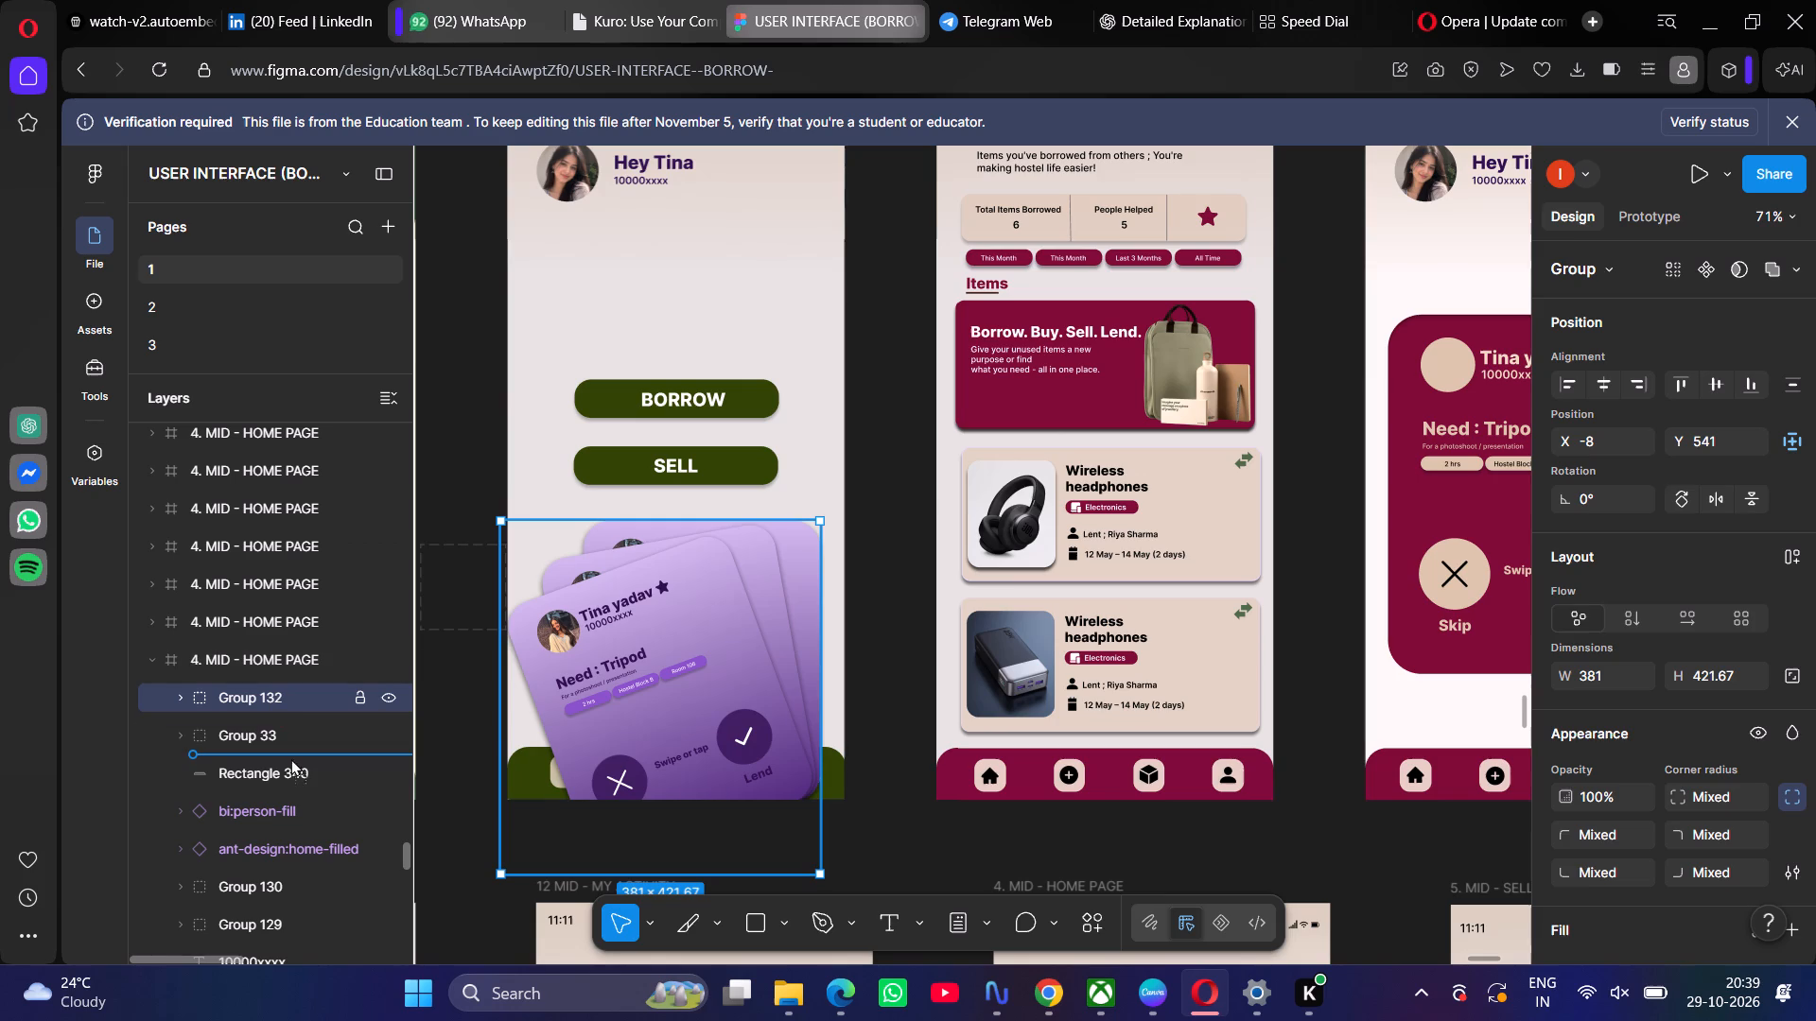
left_click_drag(290, 758, 295, 809)
left_click(295, 809)
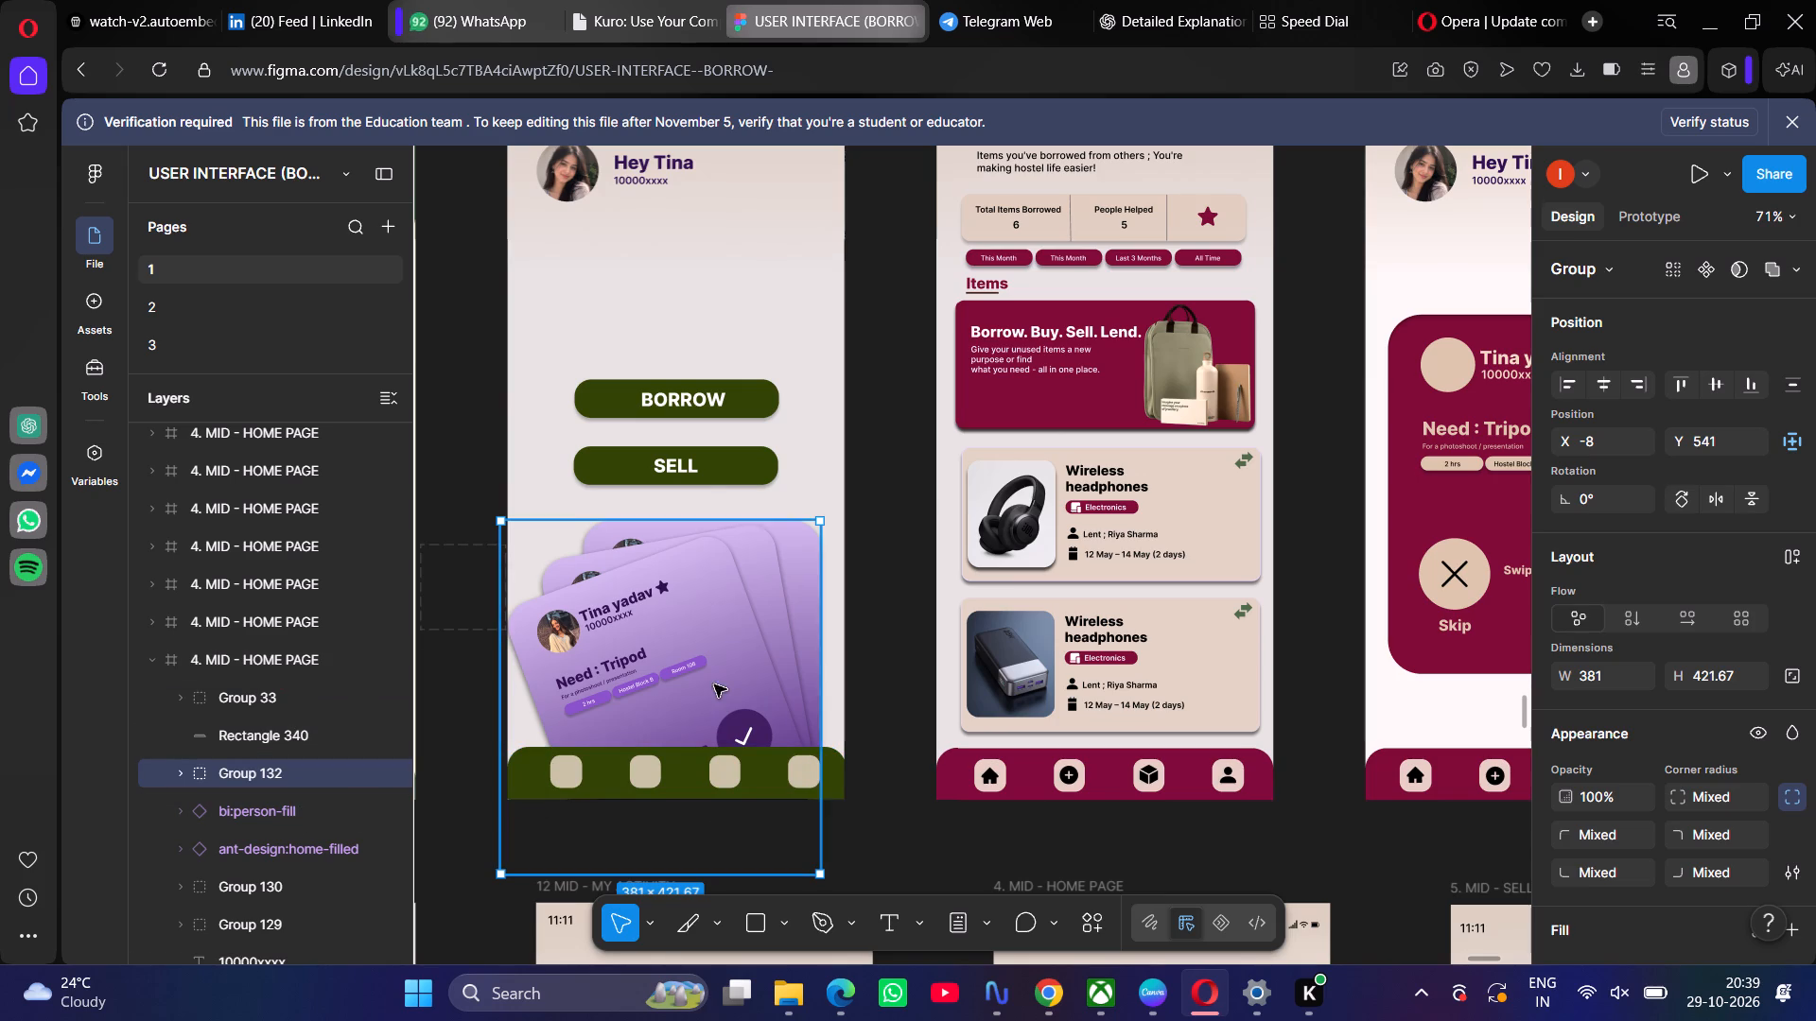
Inspect the selection colours used in the purple card group on the green home page.
scroll(1635, 768, "down", 5)
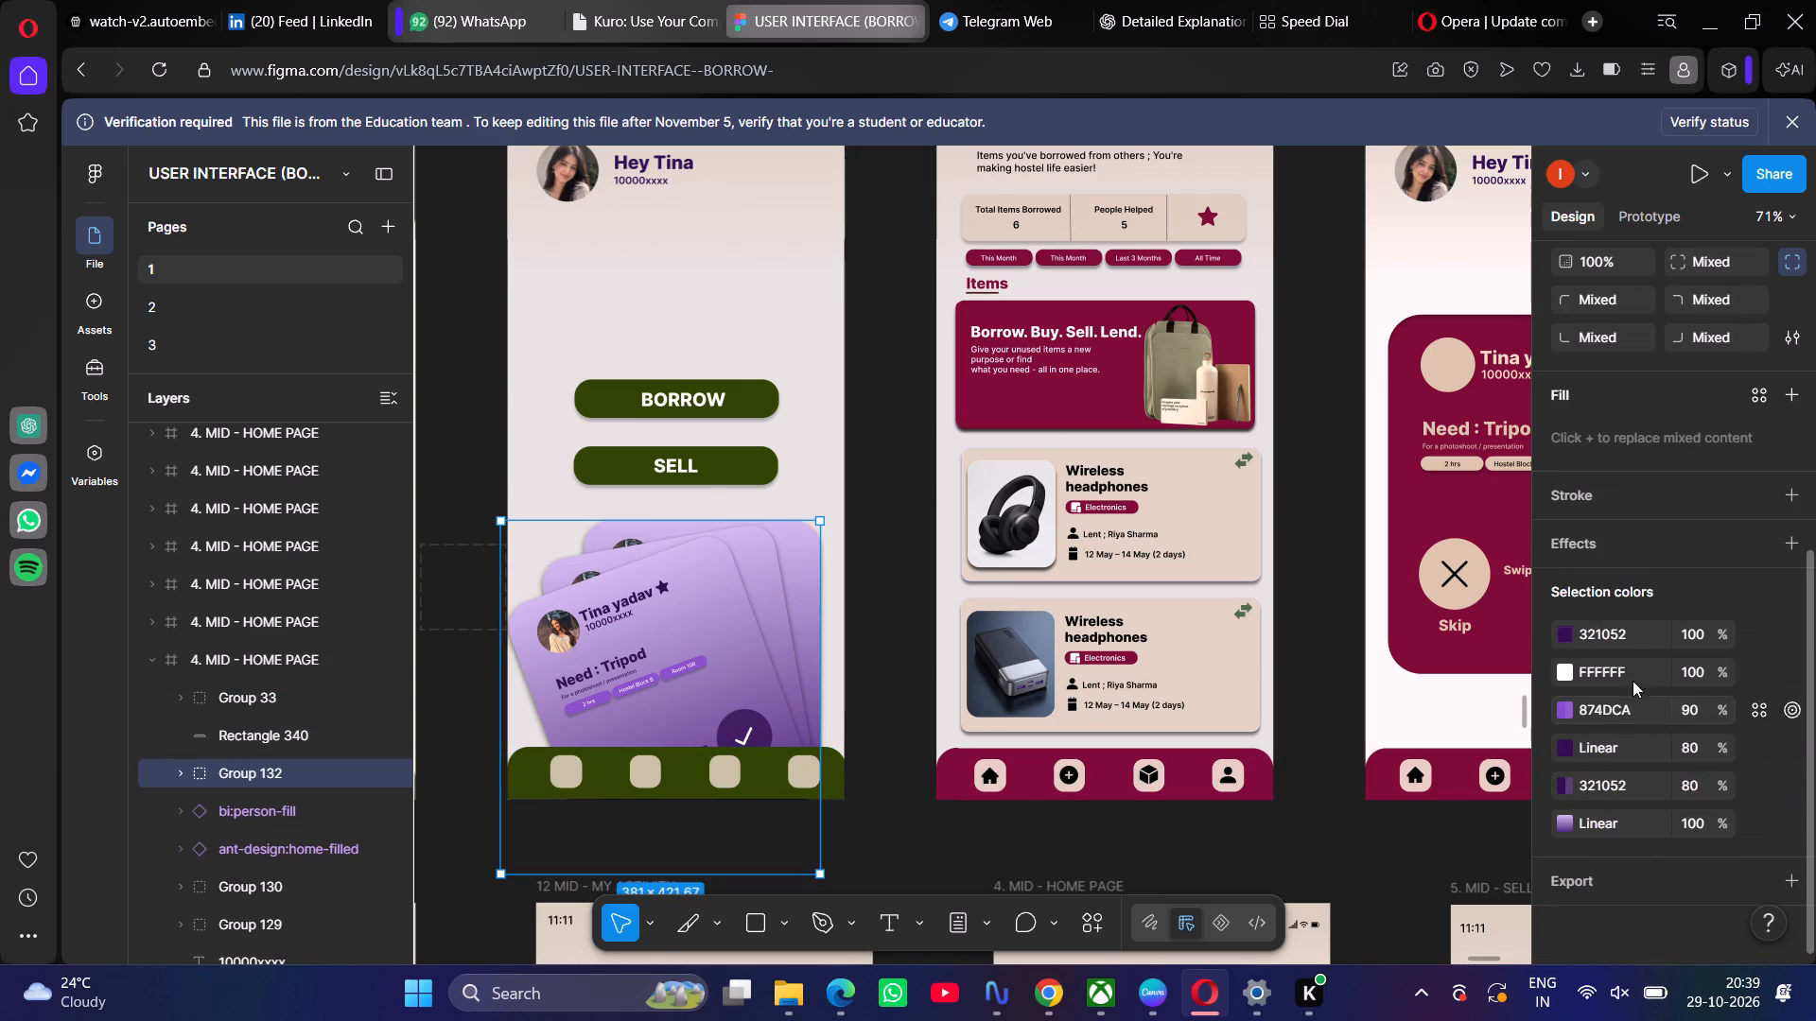
scroll(1634, 621, "up", 1)
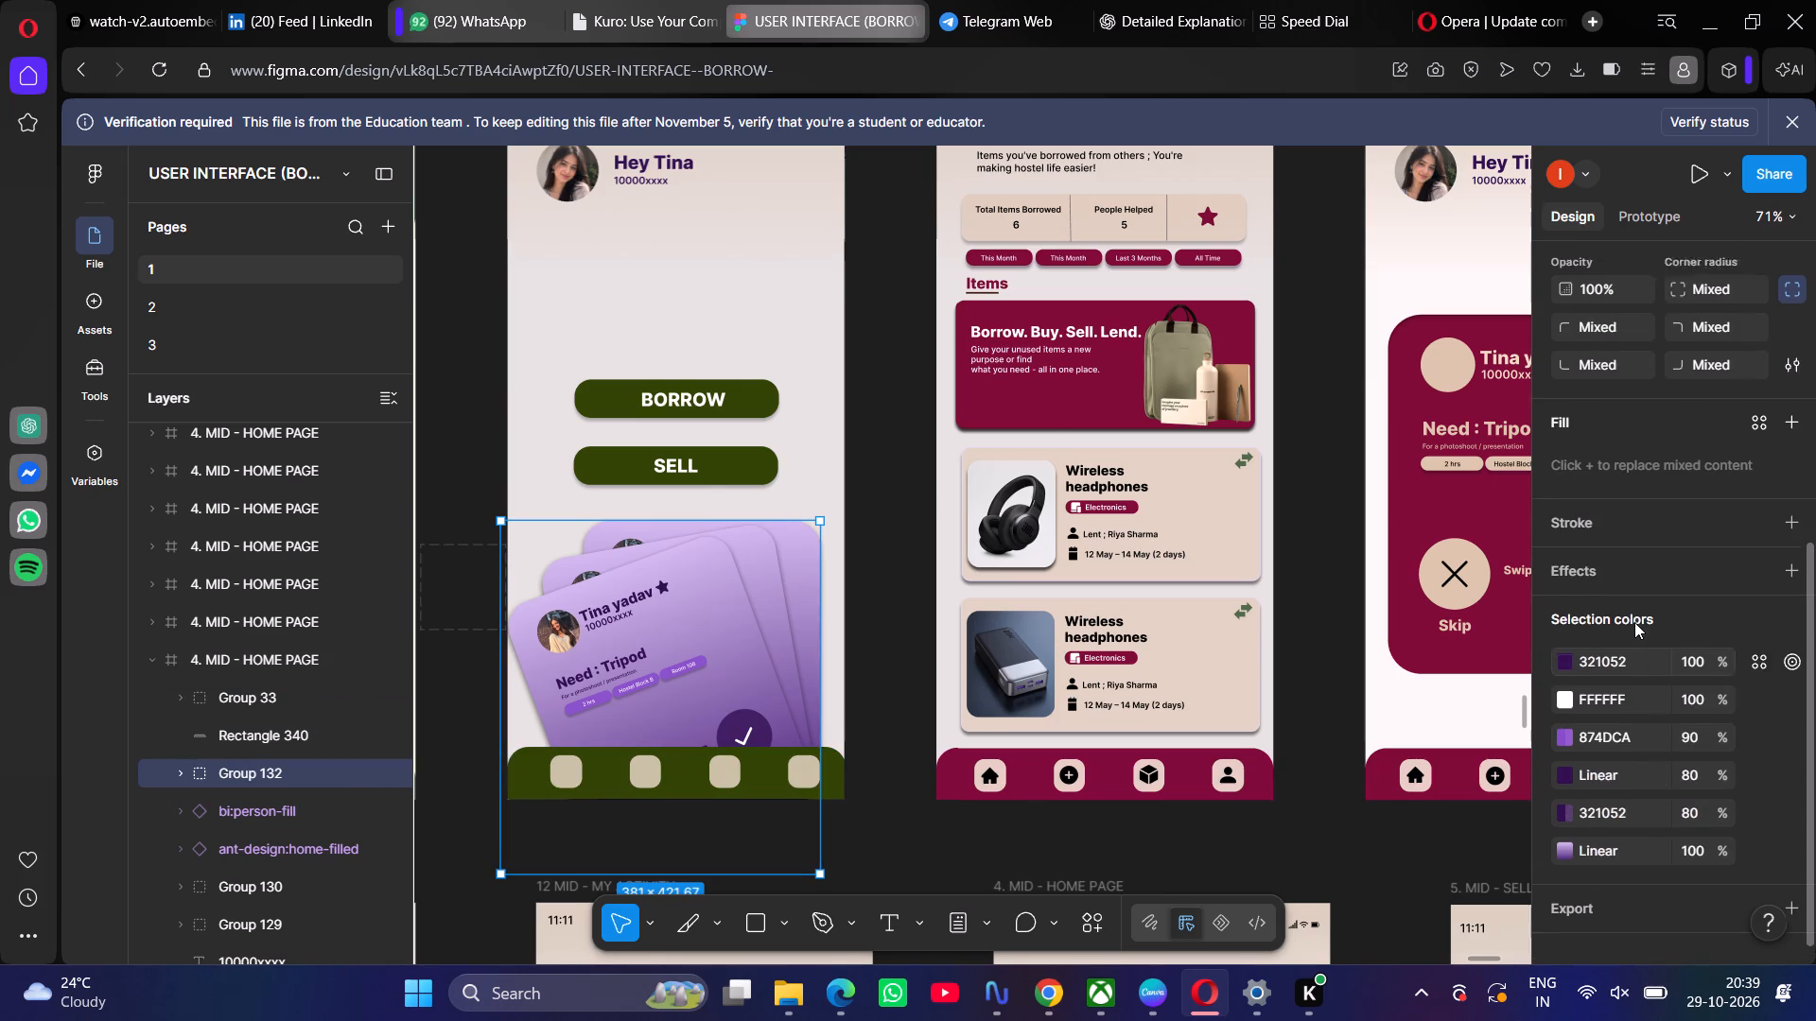
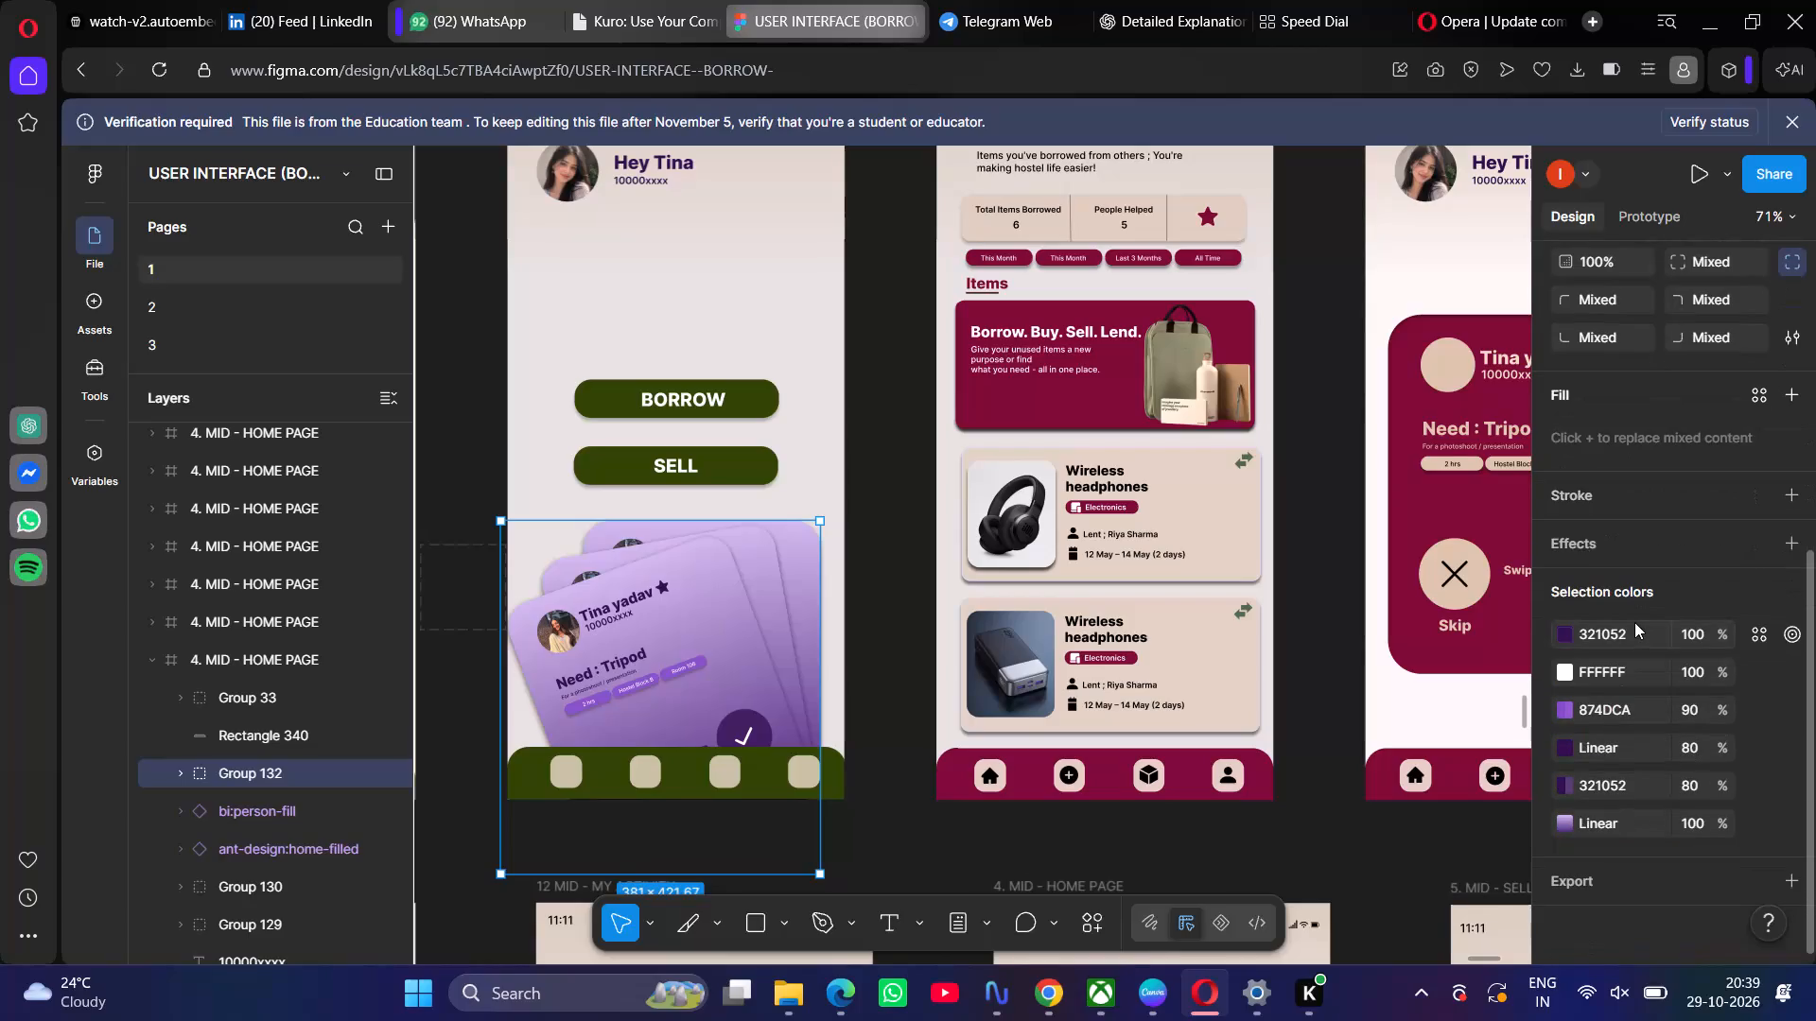
Recolour the 874DCA purple tags in the home page's card stack to dark green 324404.
left_click(1559, 710)
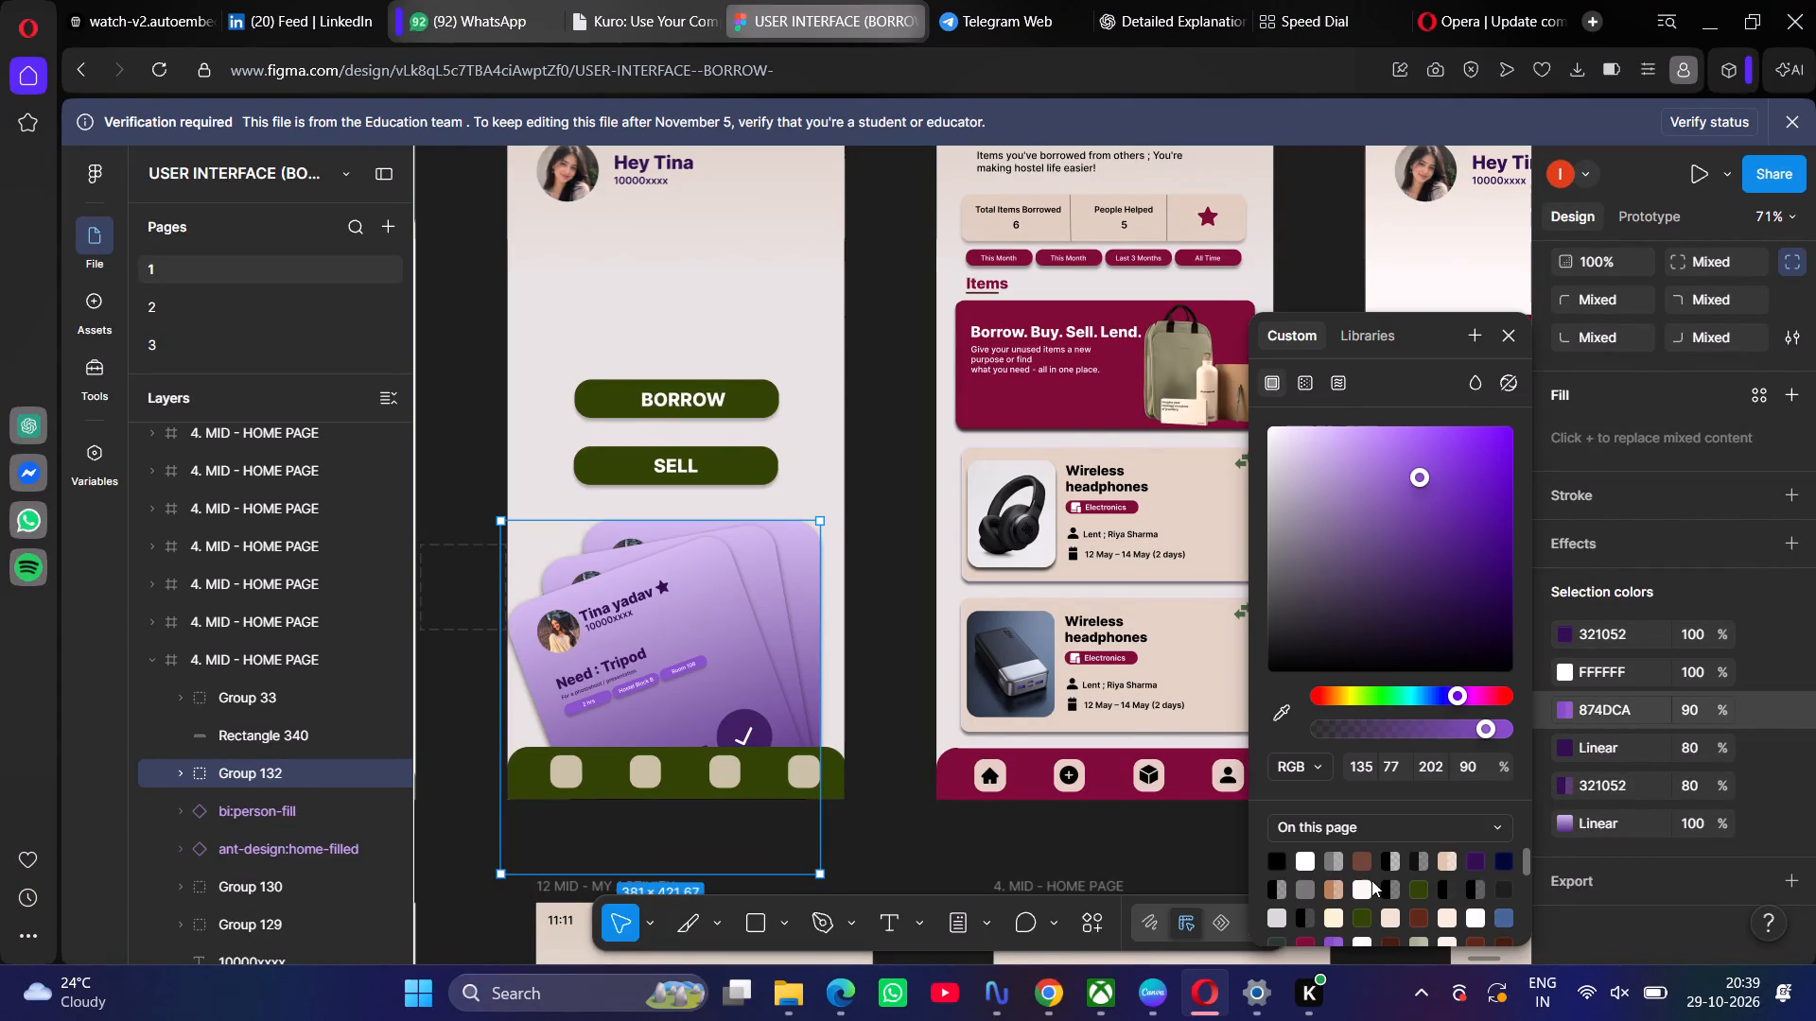
left_click(1363, 916)
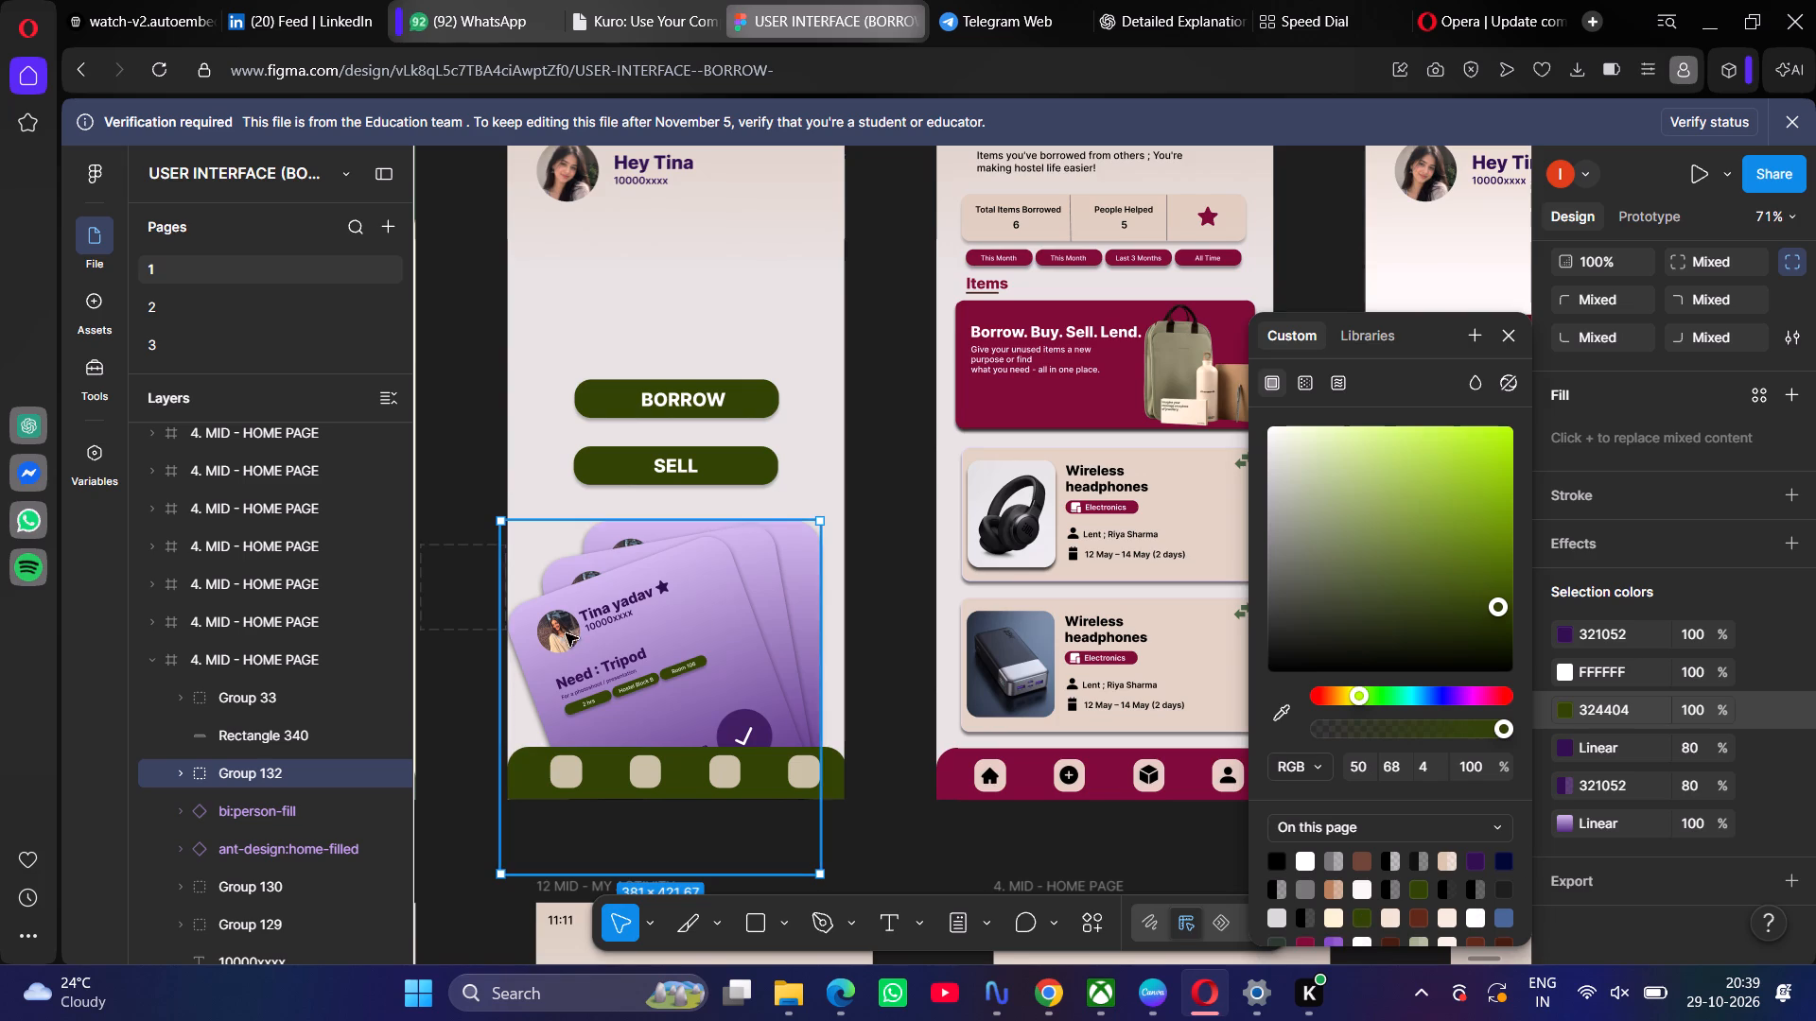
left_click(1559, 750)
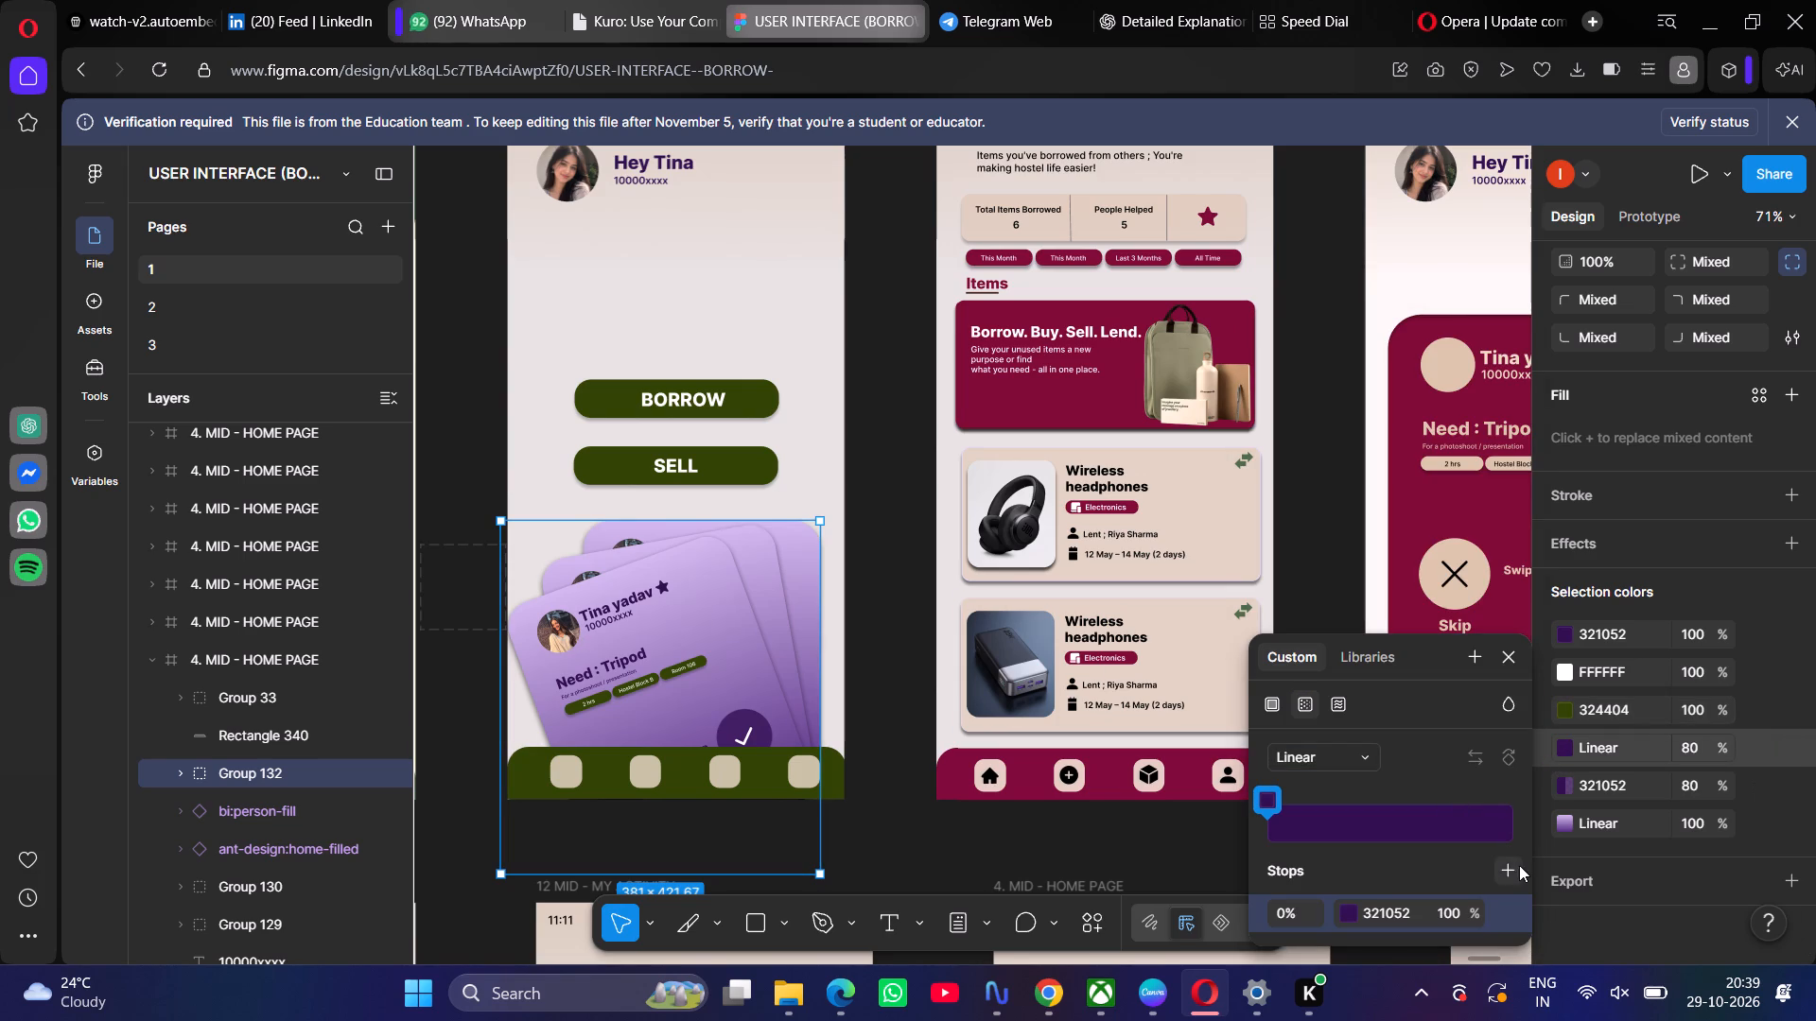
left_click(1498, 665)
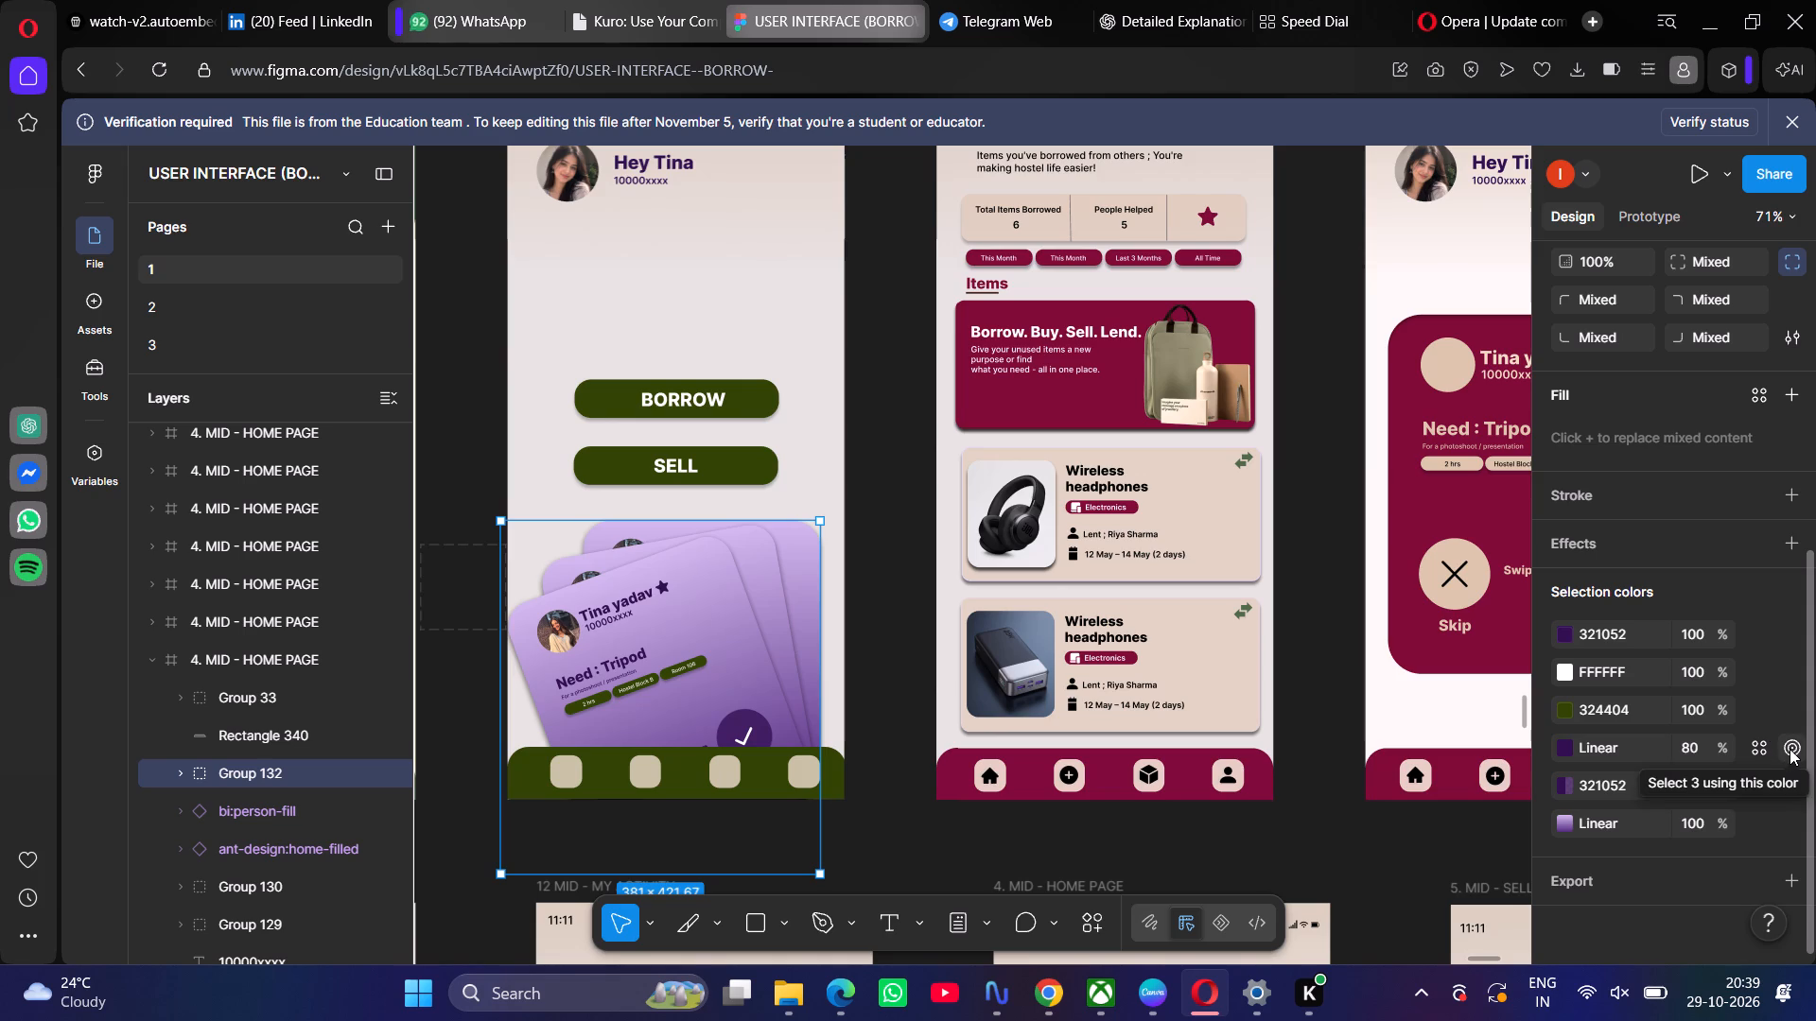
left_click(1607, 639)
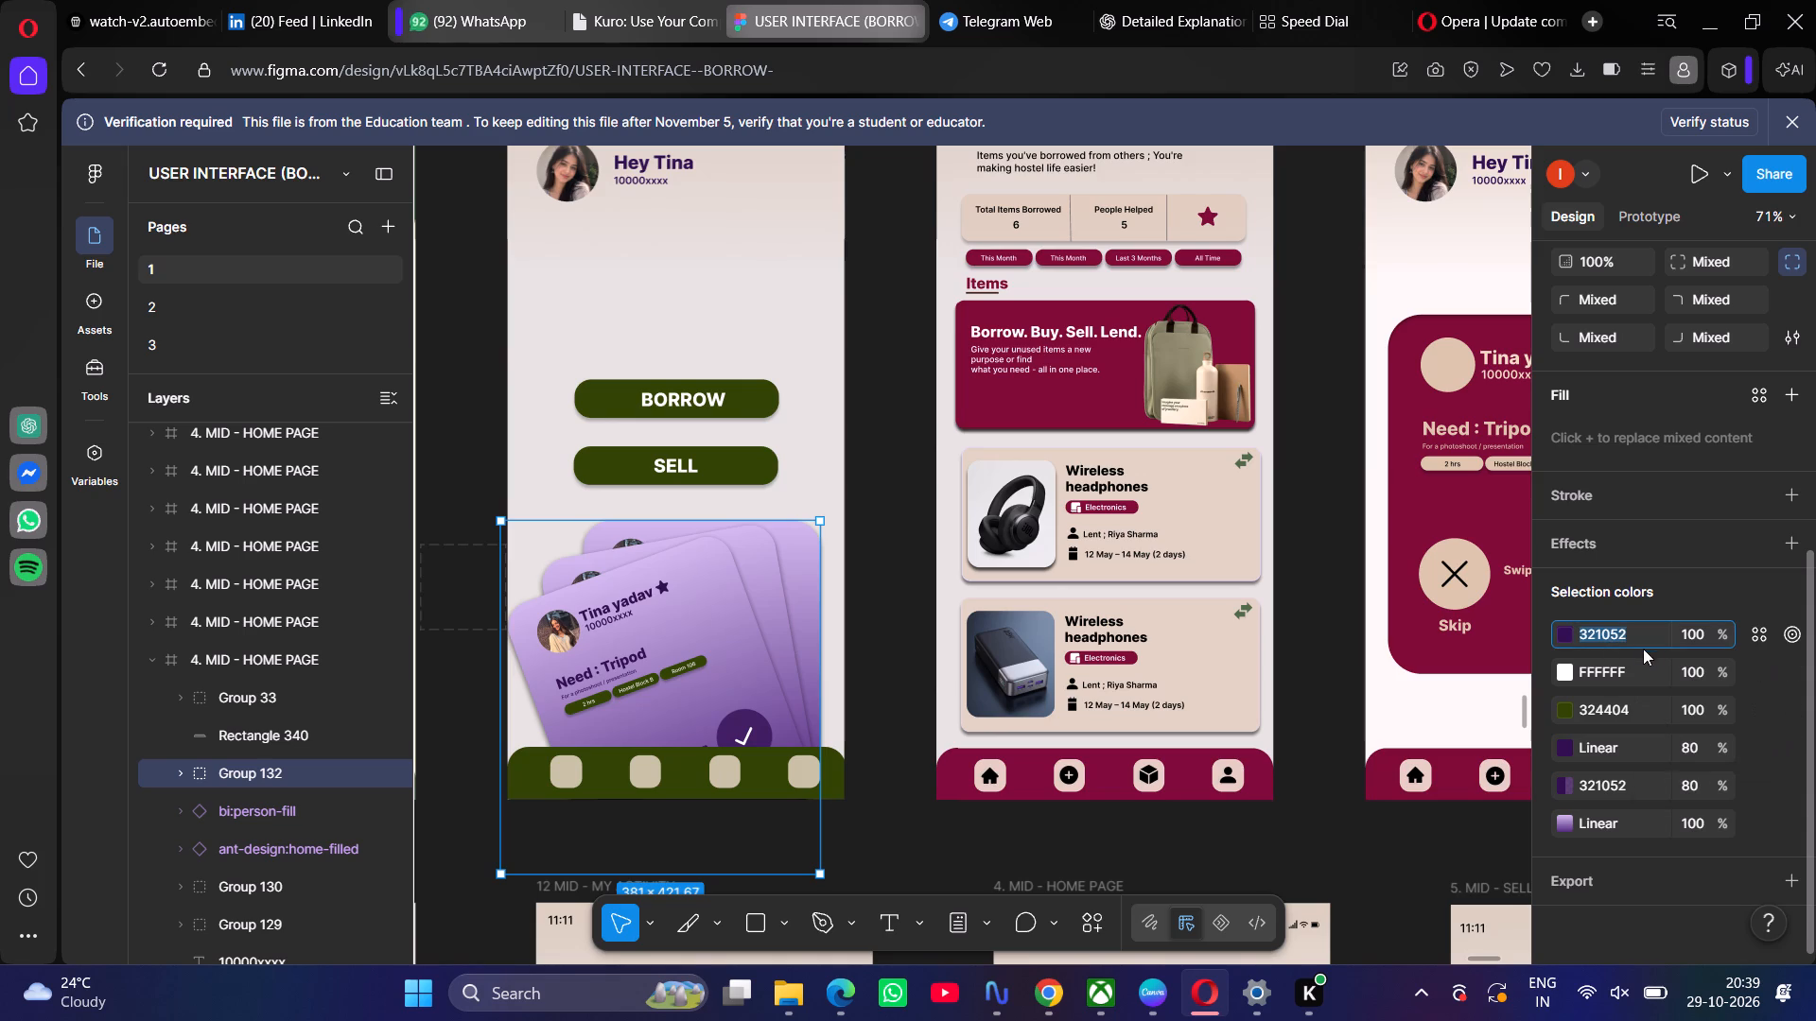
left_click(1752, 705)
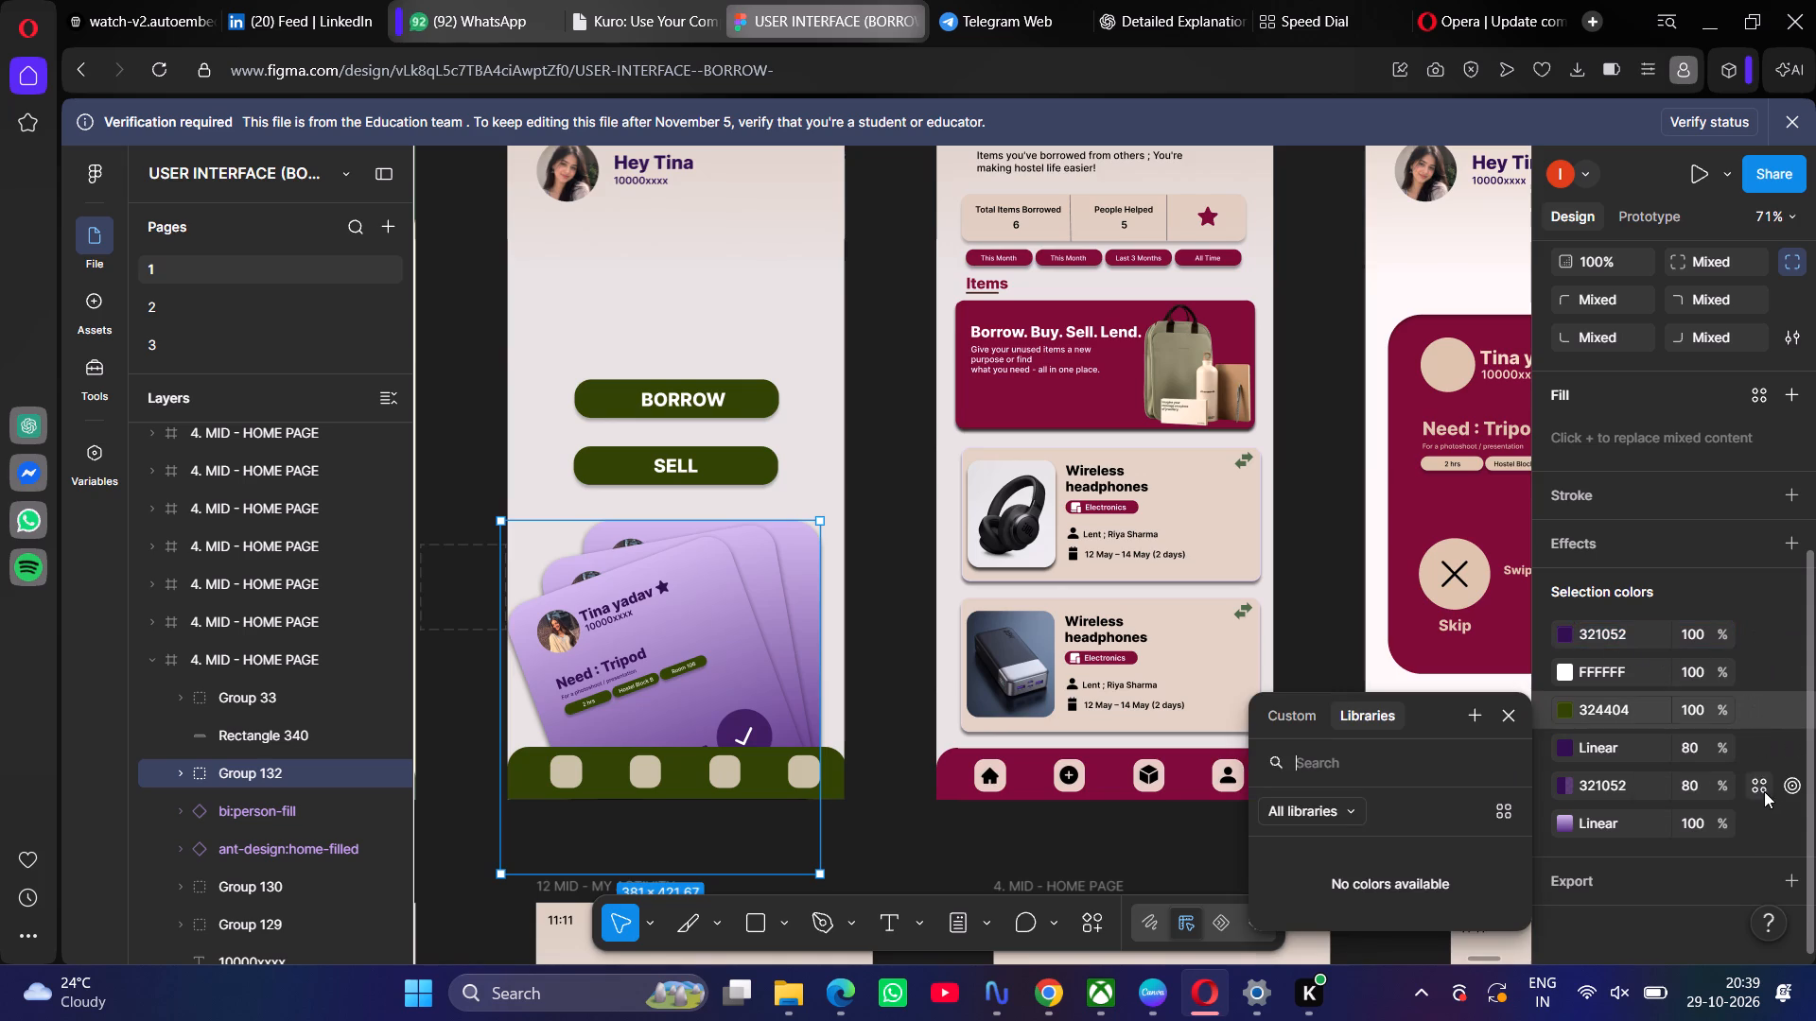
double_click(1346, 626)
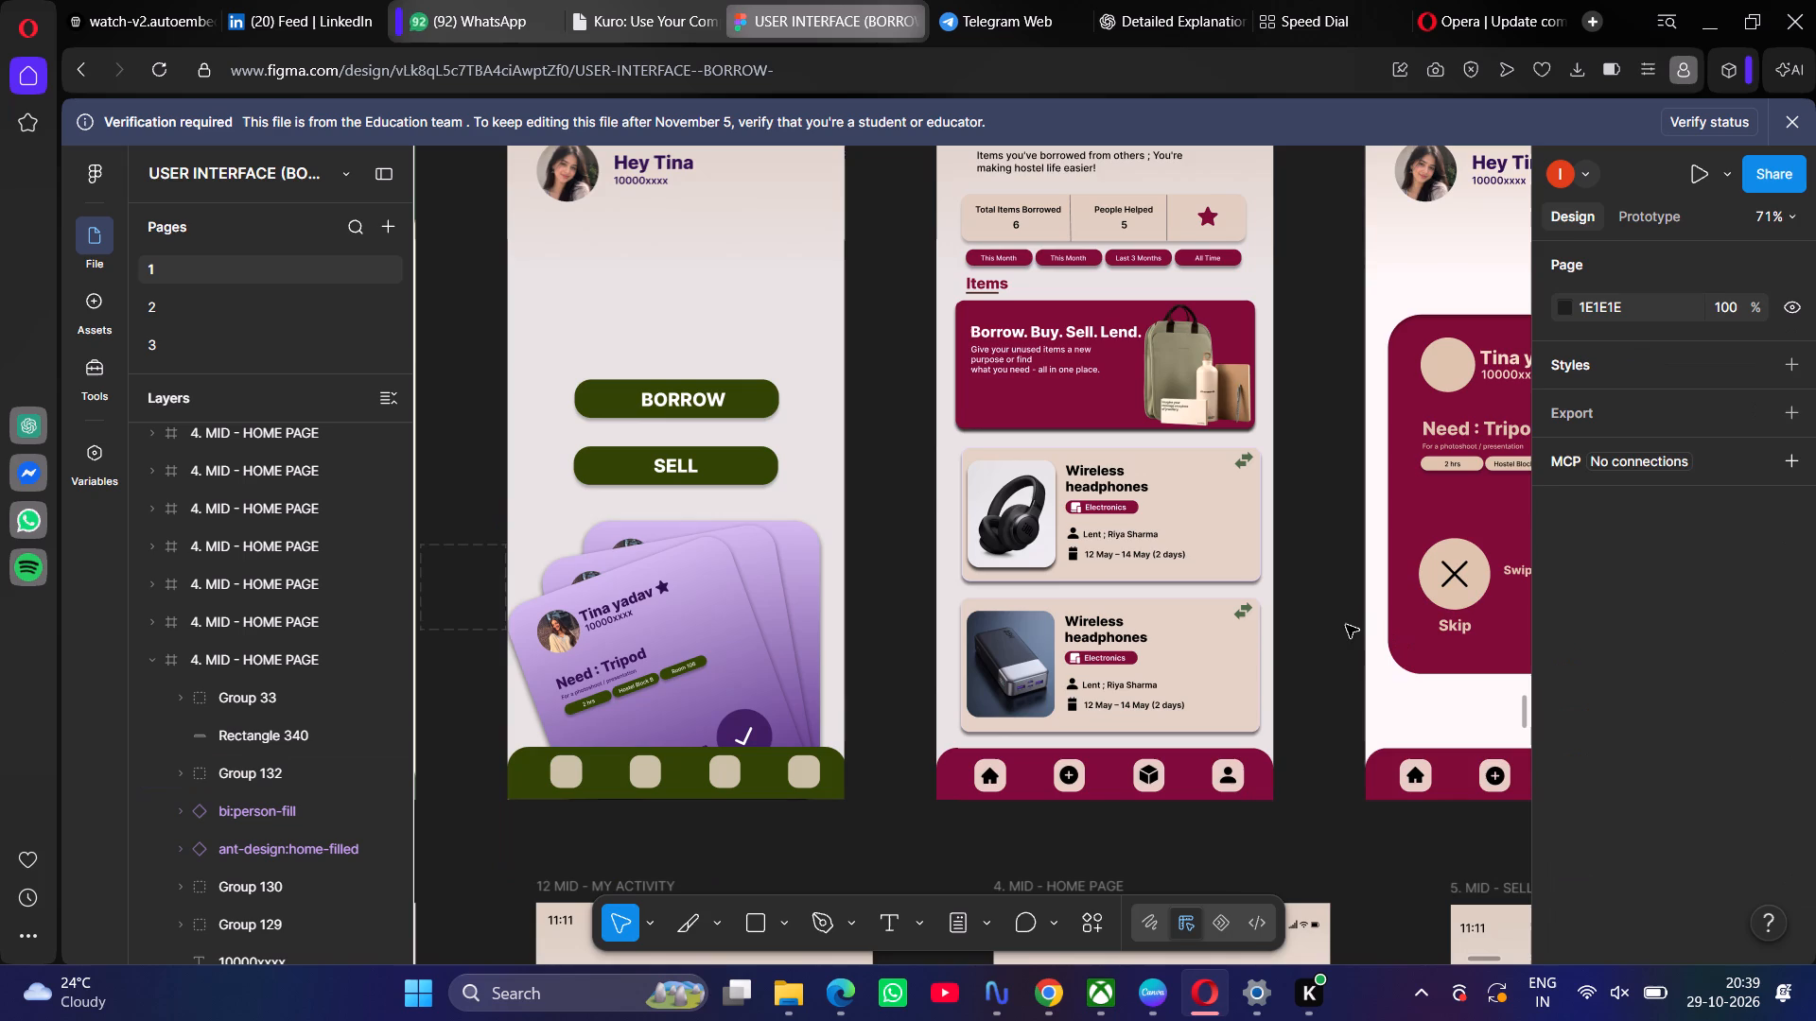
Replace the card stack's solid 321052 purple with the dark green 324404 sampled from the home page's navigation bar.
left_click(747, 671)
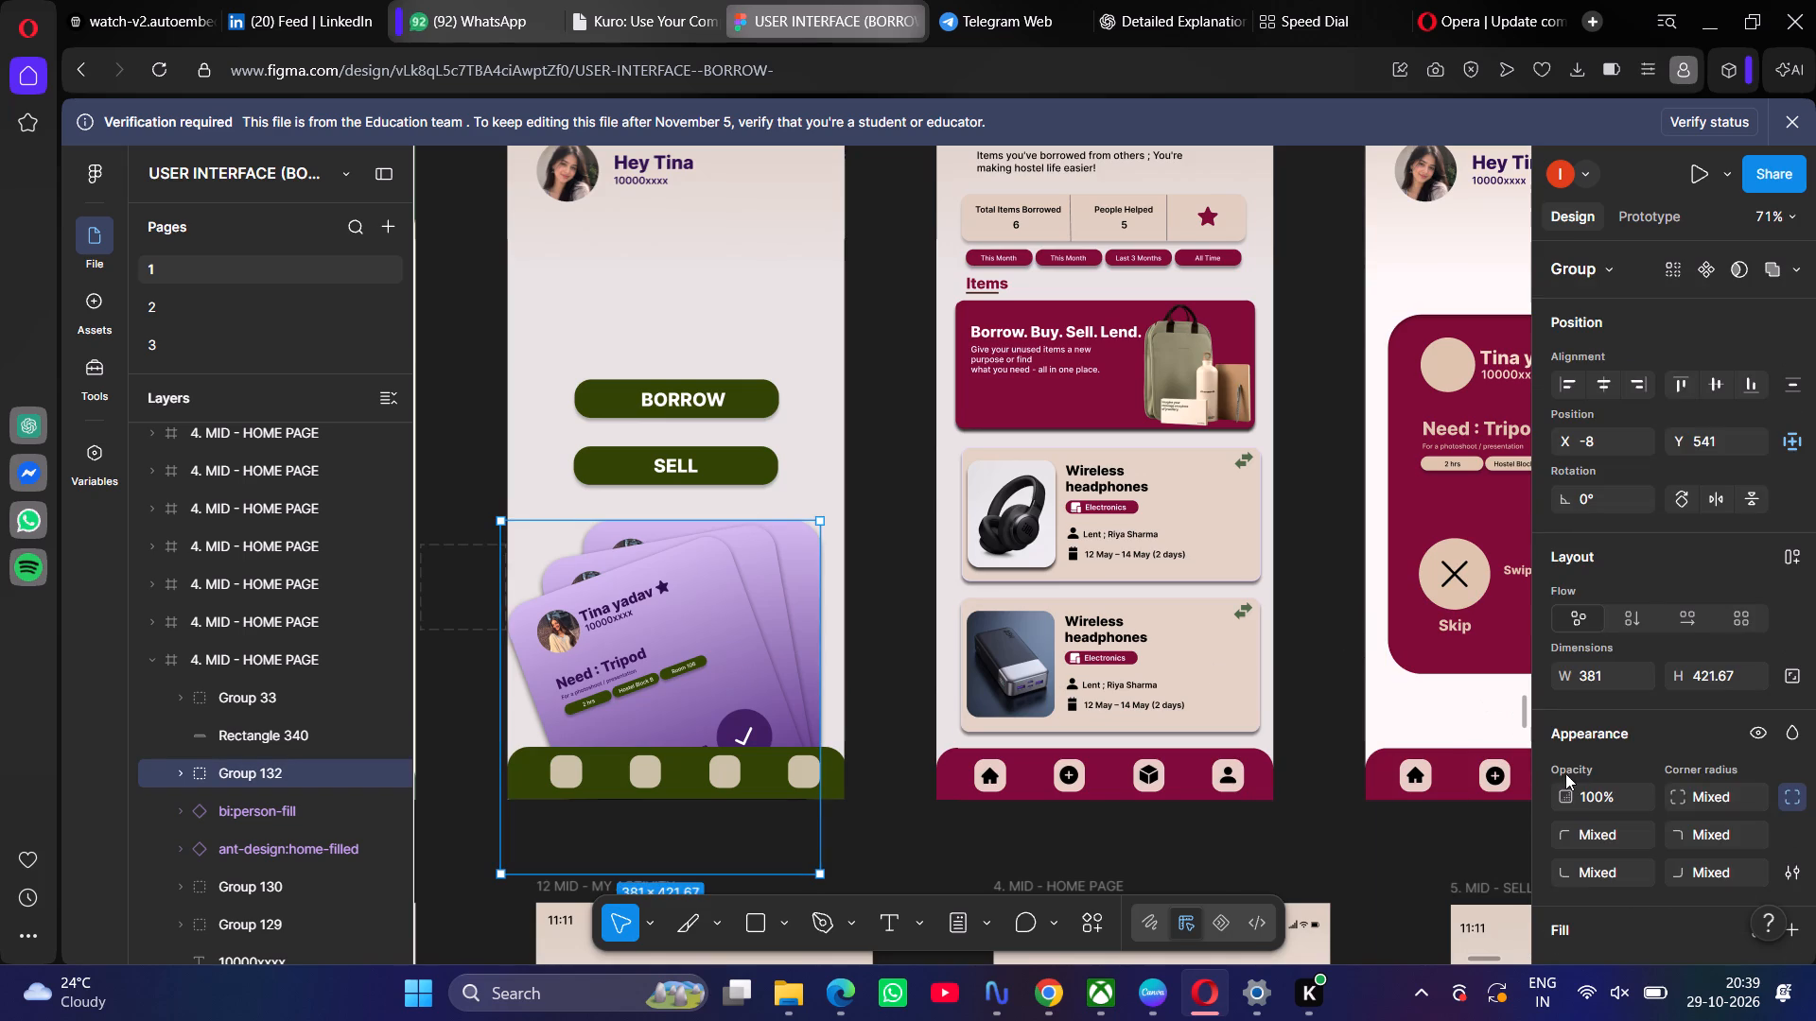
scroll(1641, 854, "down", 5)
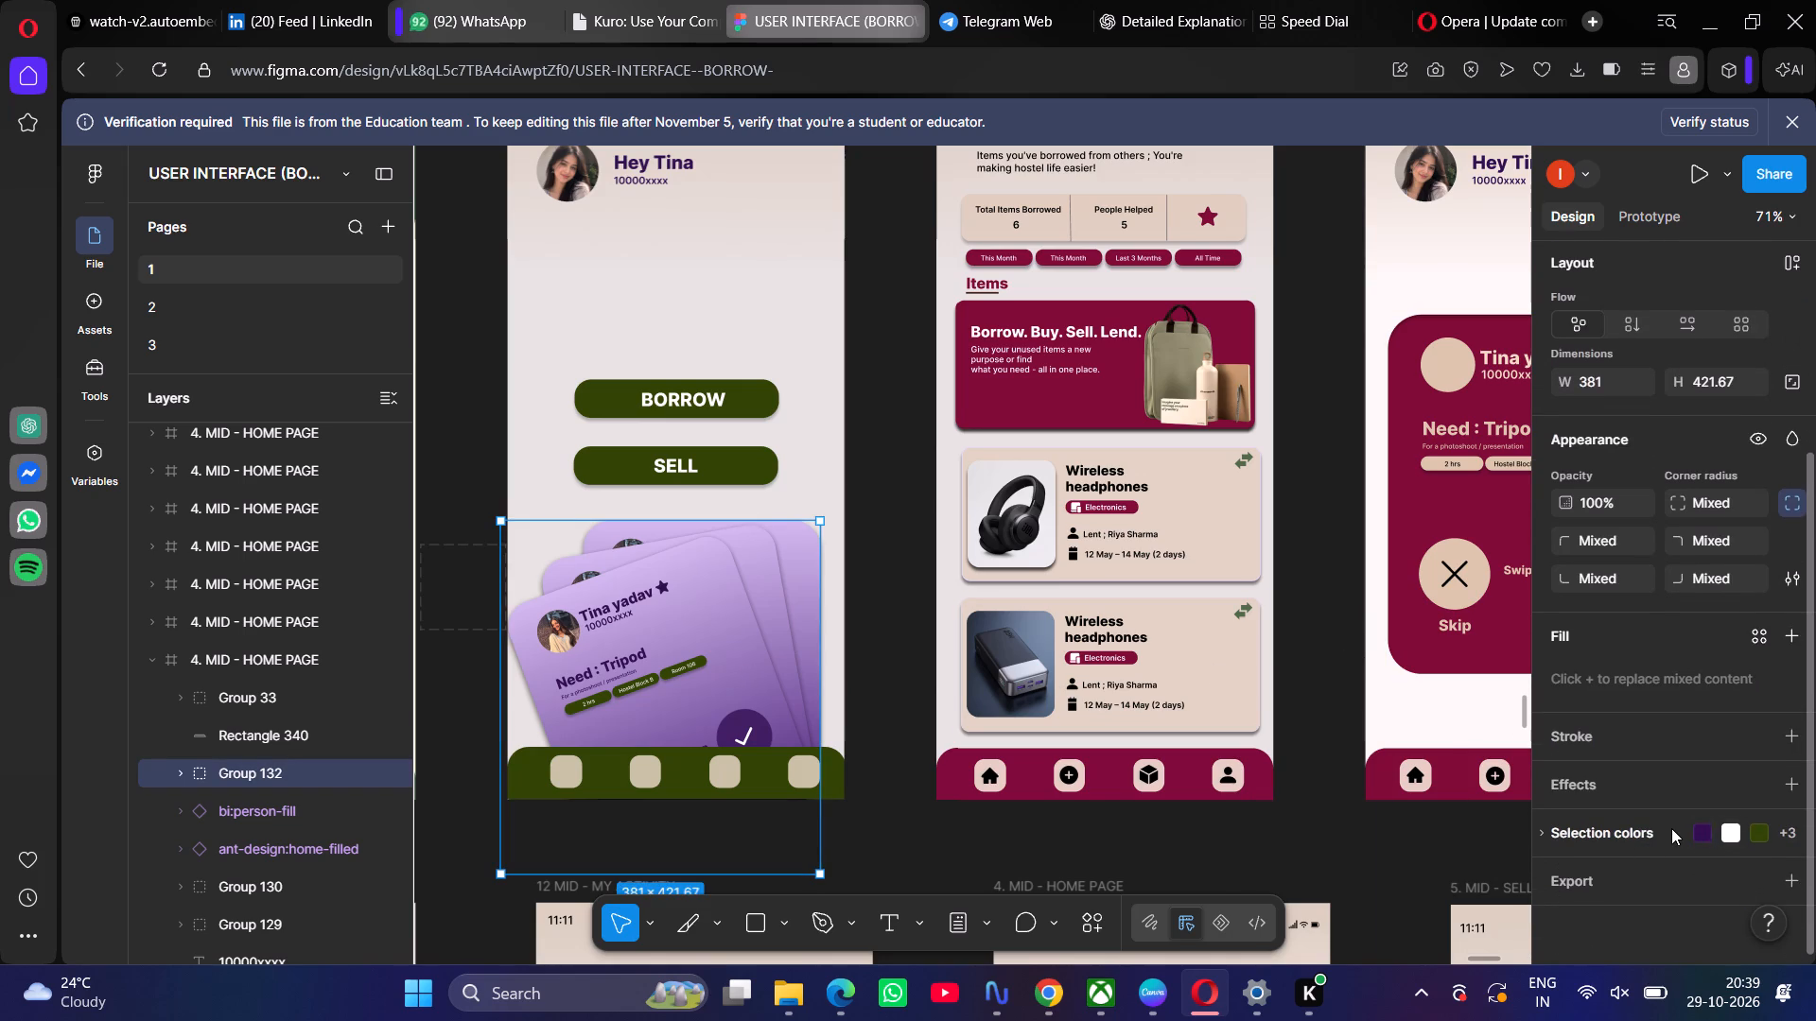
left_click(1671, 828)
scroll(1671, 828, "down", 2)
left_click(1567, 642)
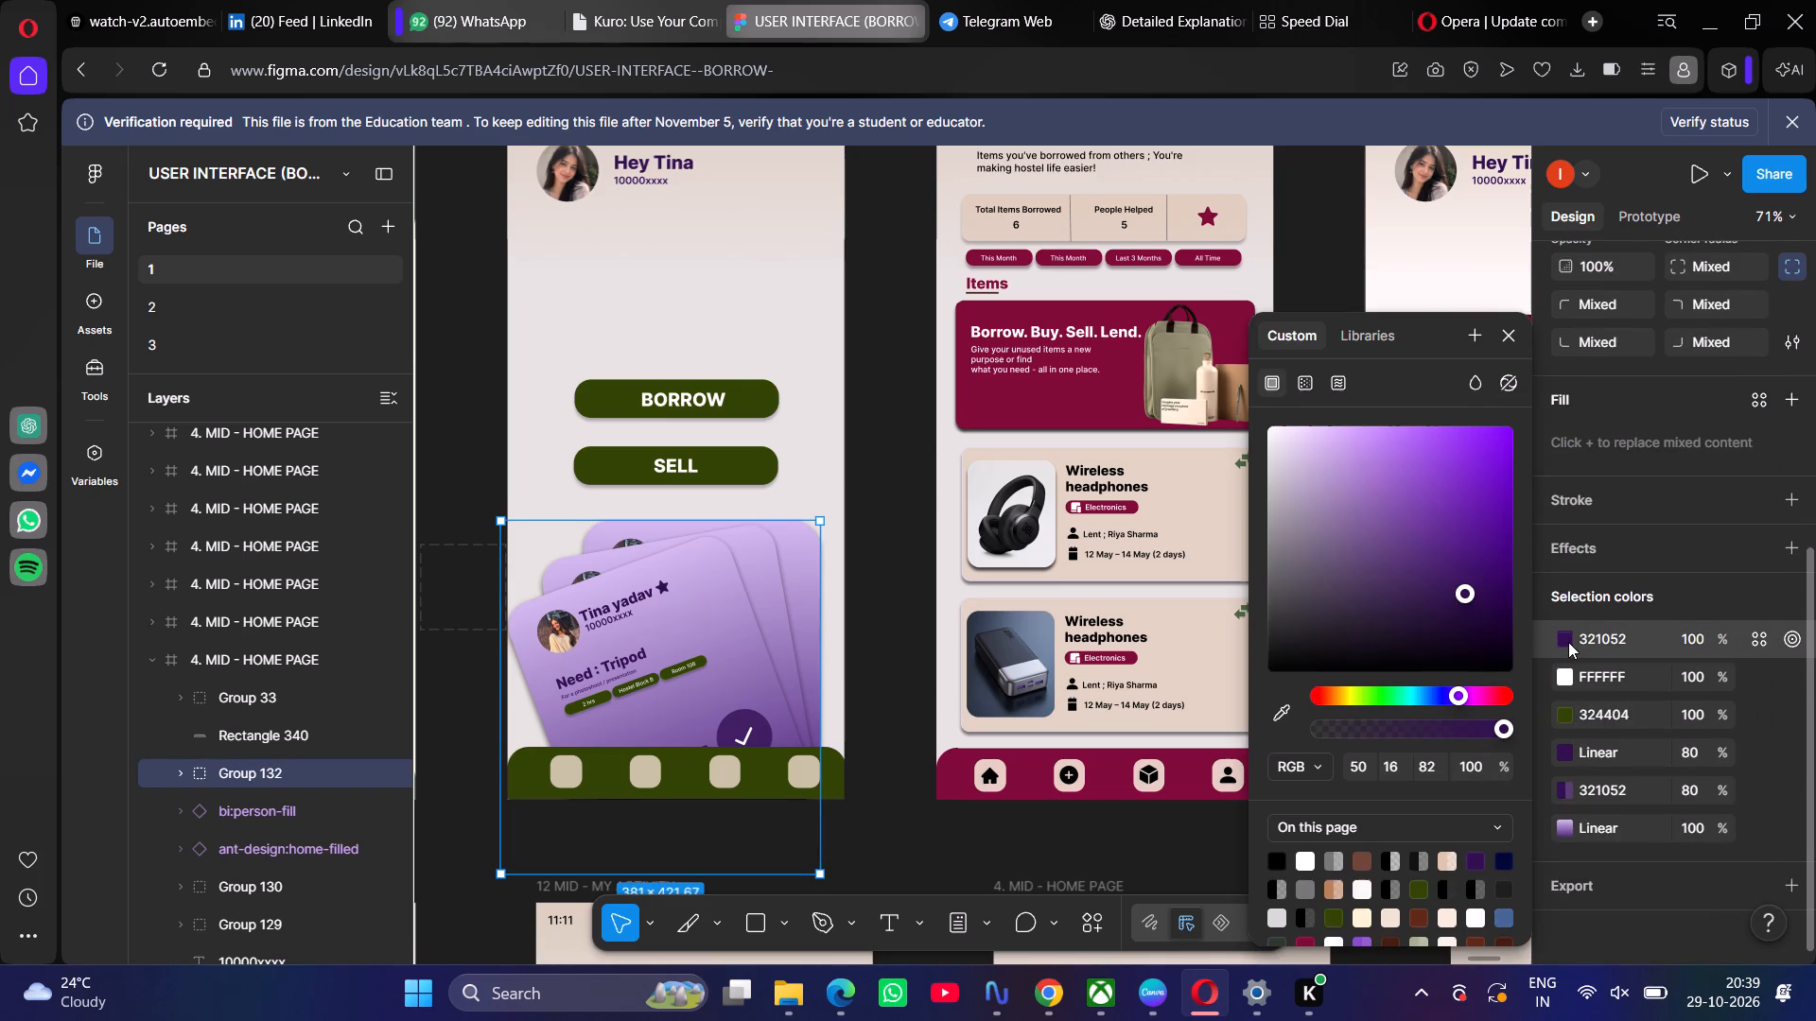
left_click(1273, 716)
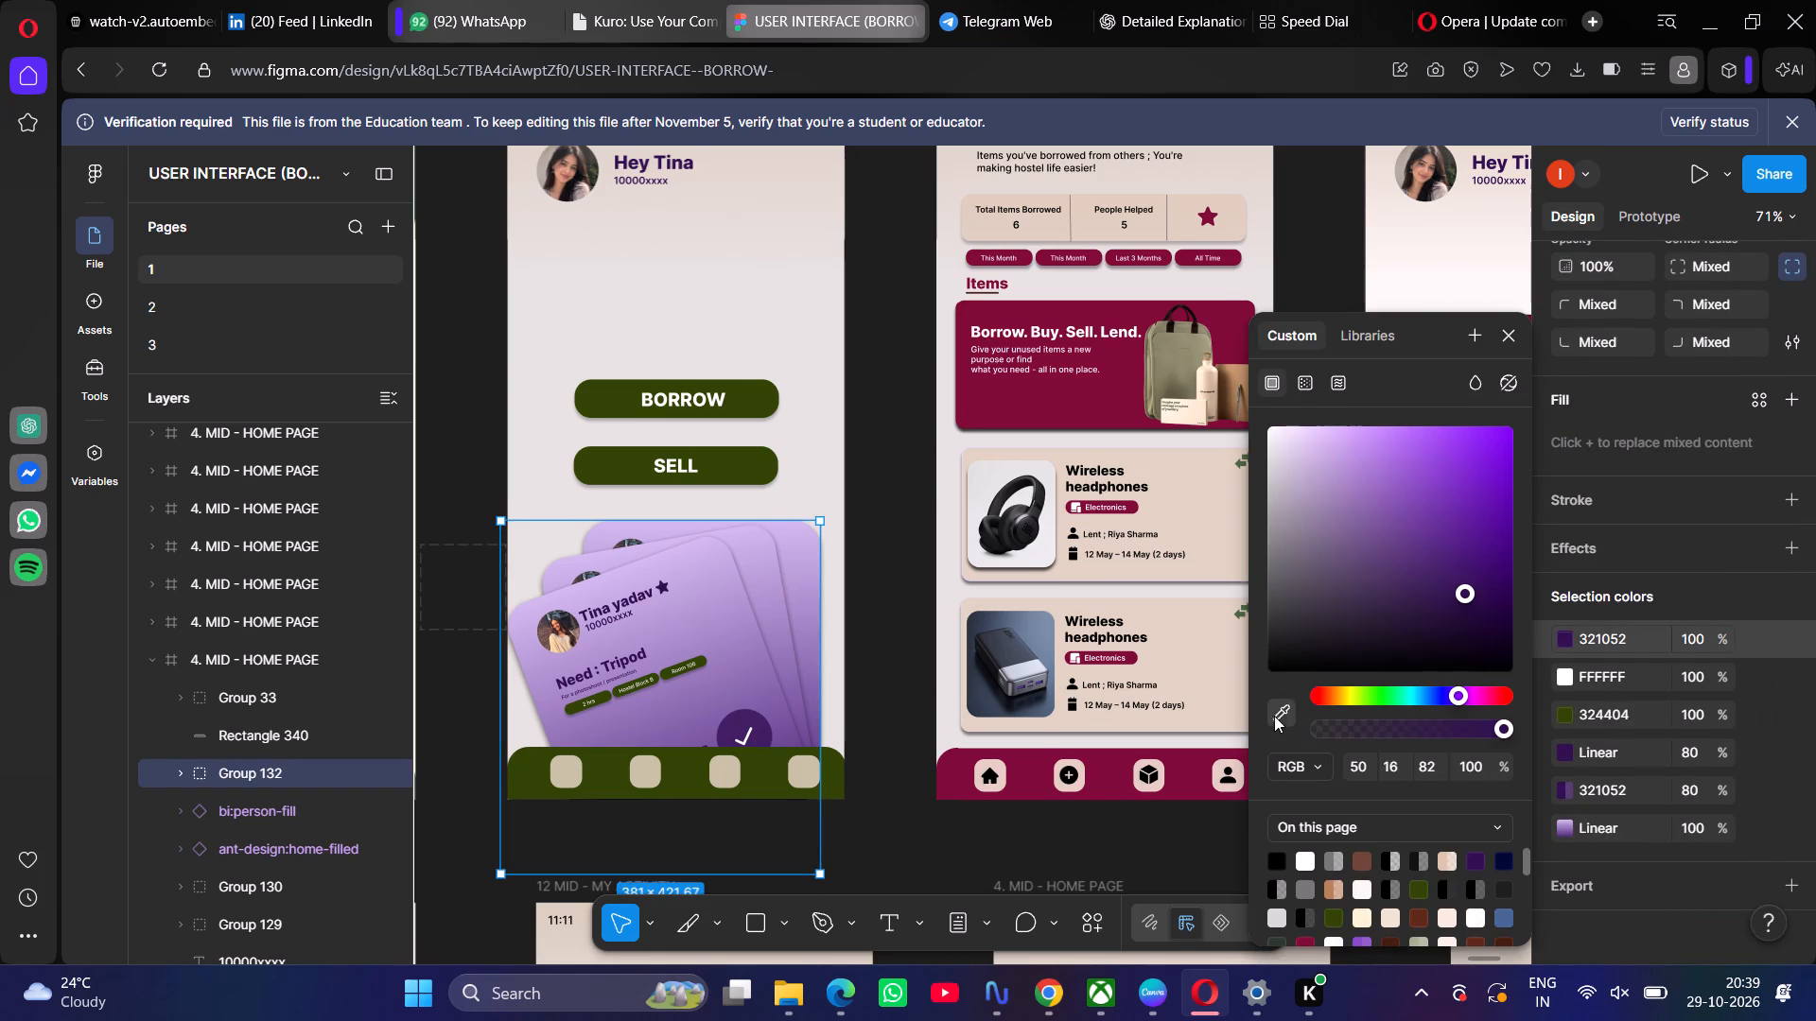
left_click(680, 785)
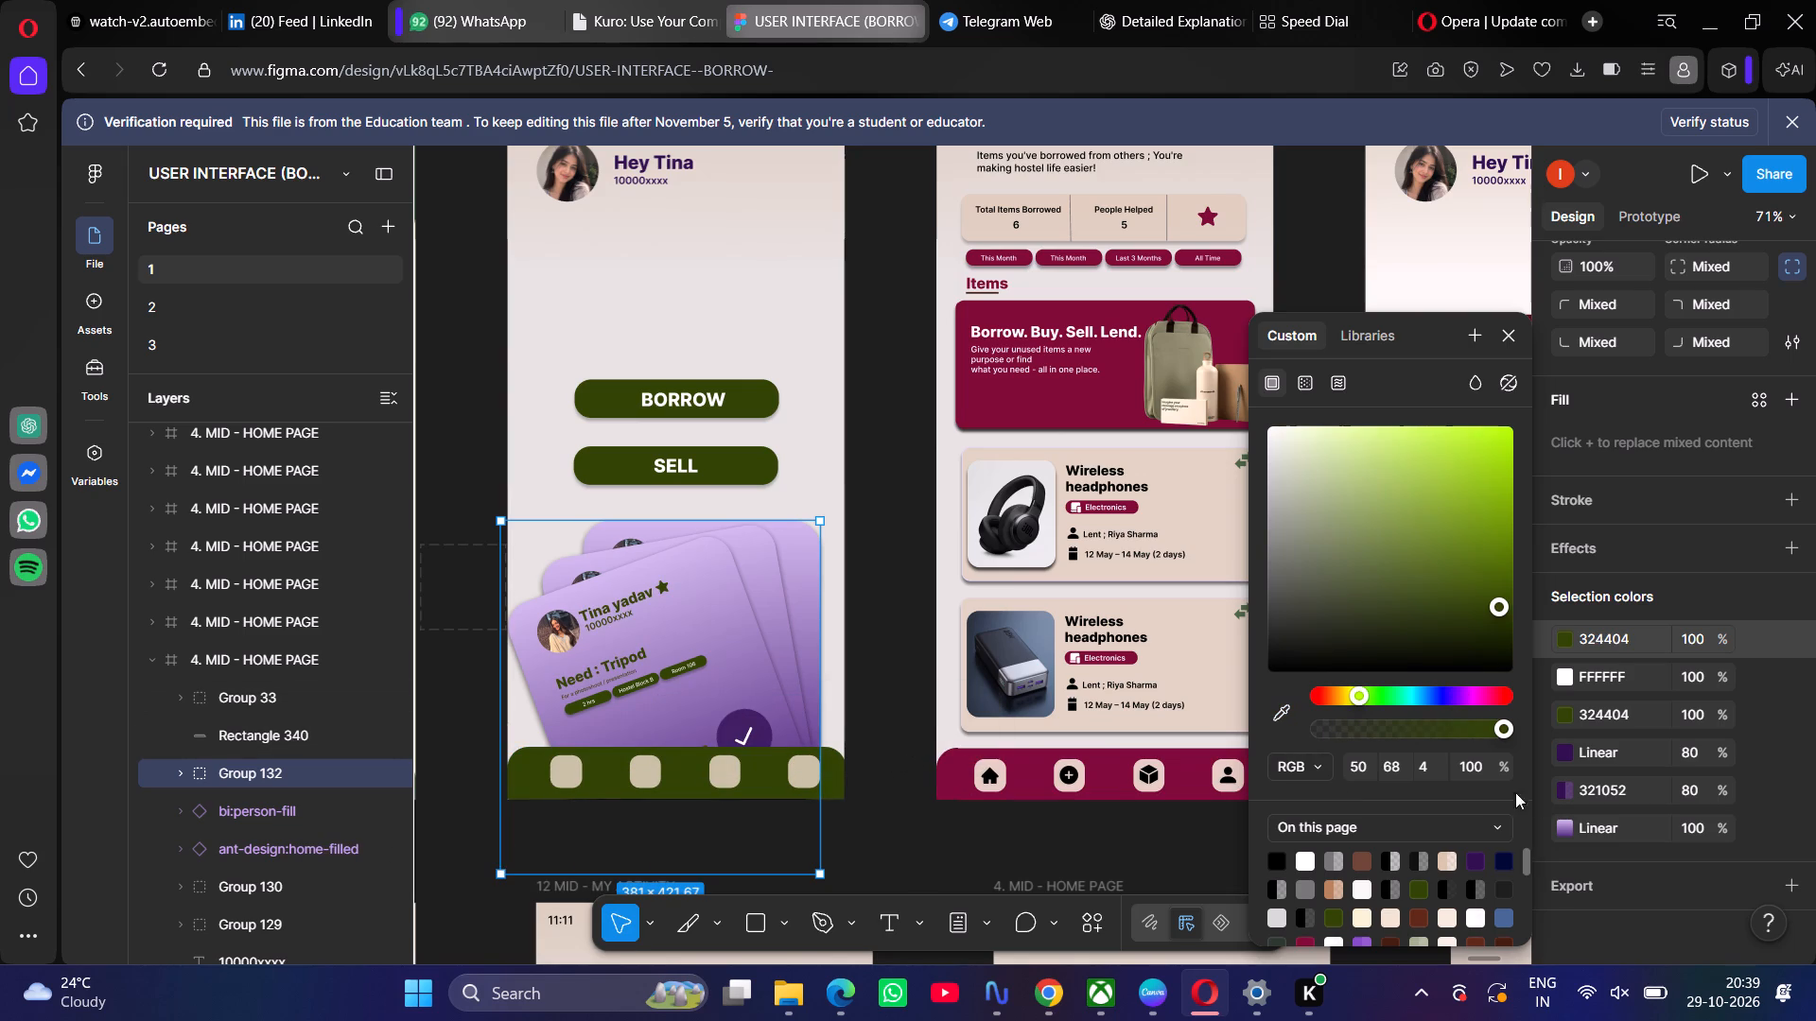
Set the stop of the card stack's 80% linear gradient, used on the tick button circles, to dark green 324404.
left_click(1566, 752)
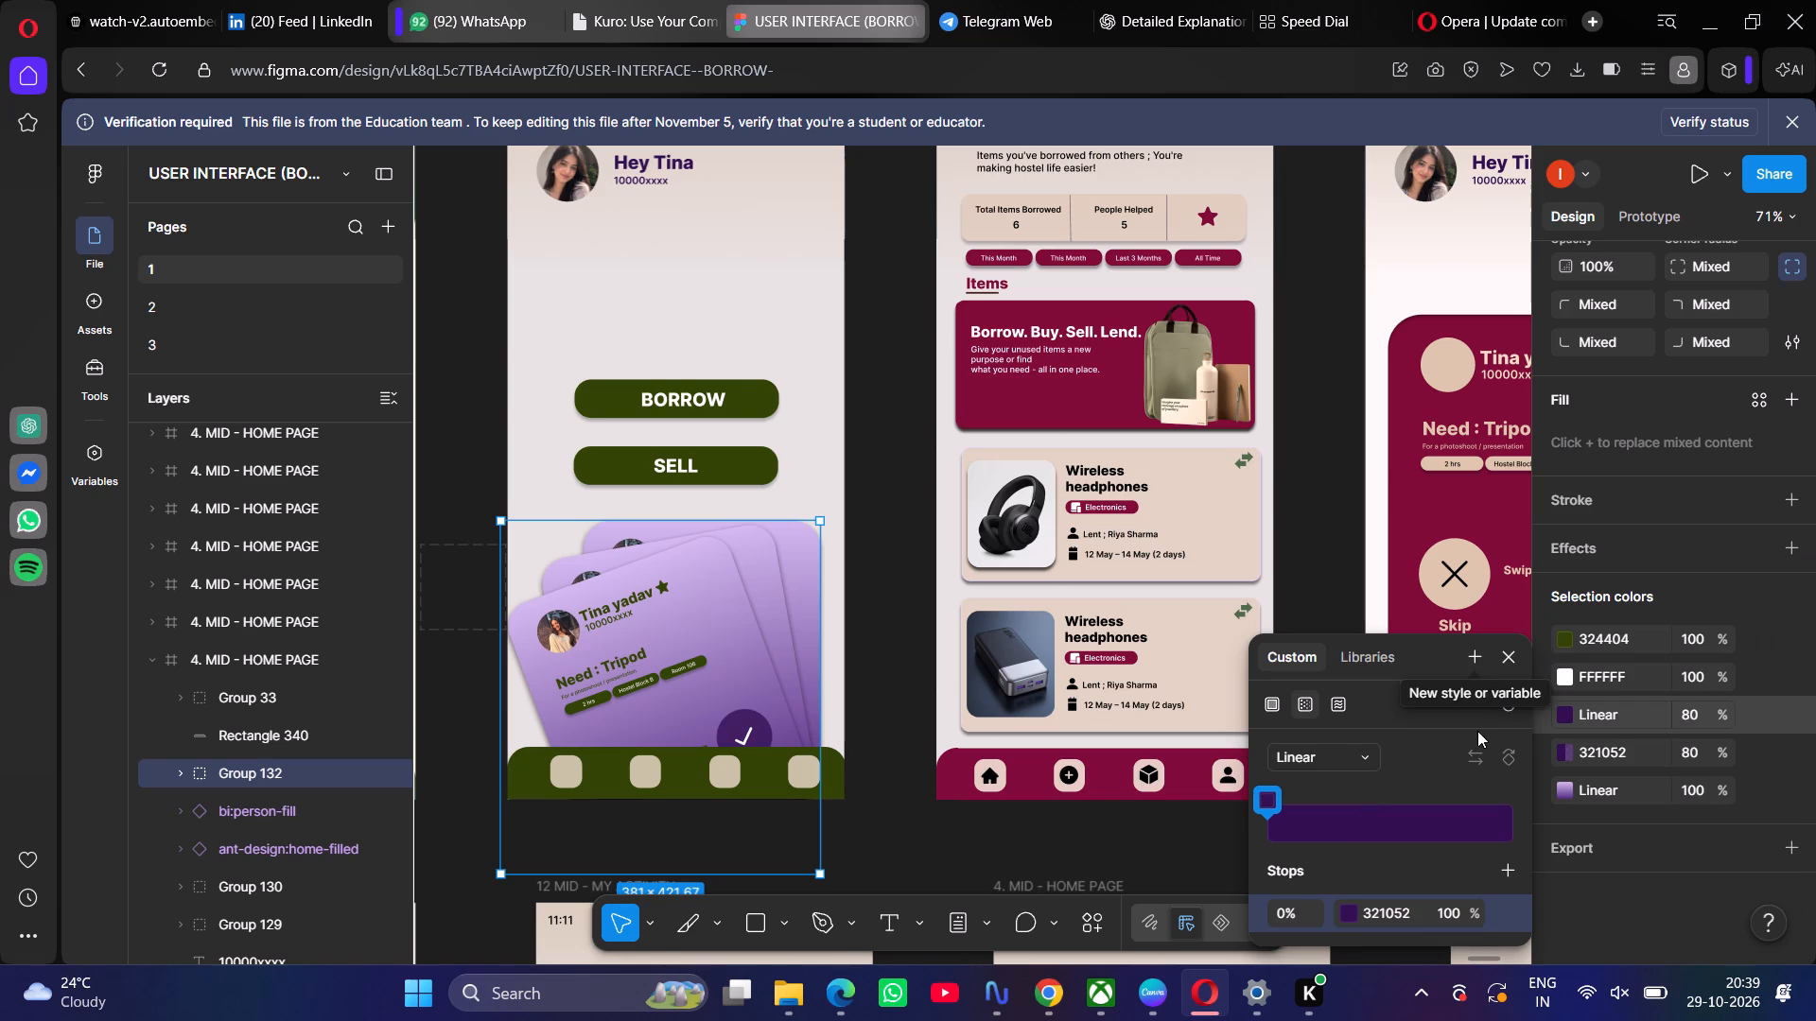
left_click(1559, 716)
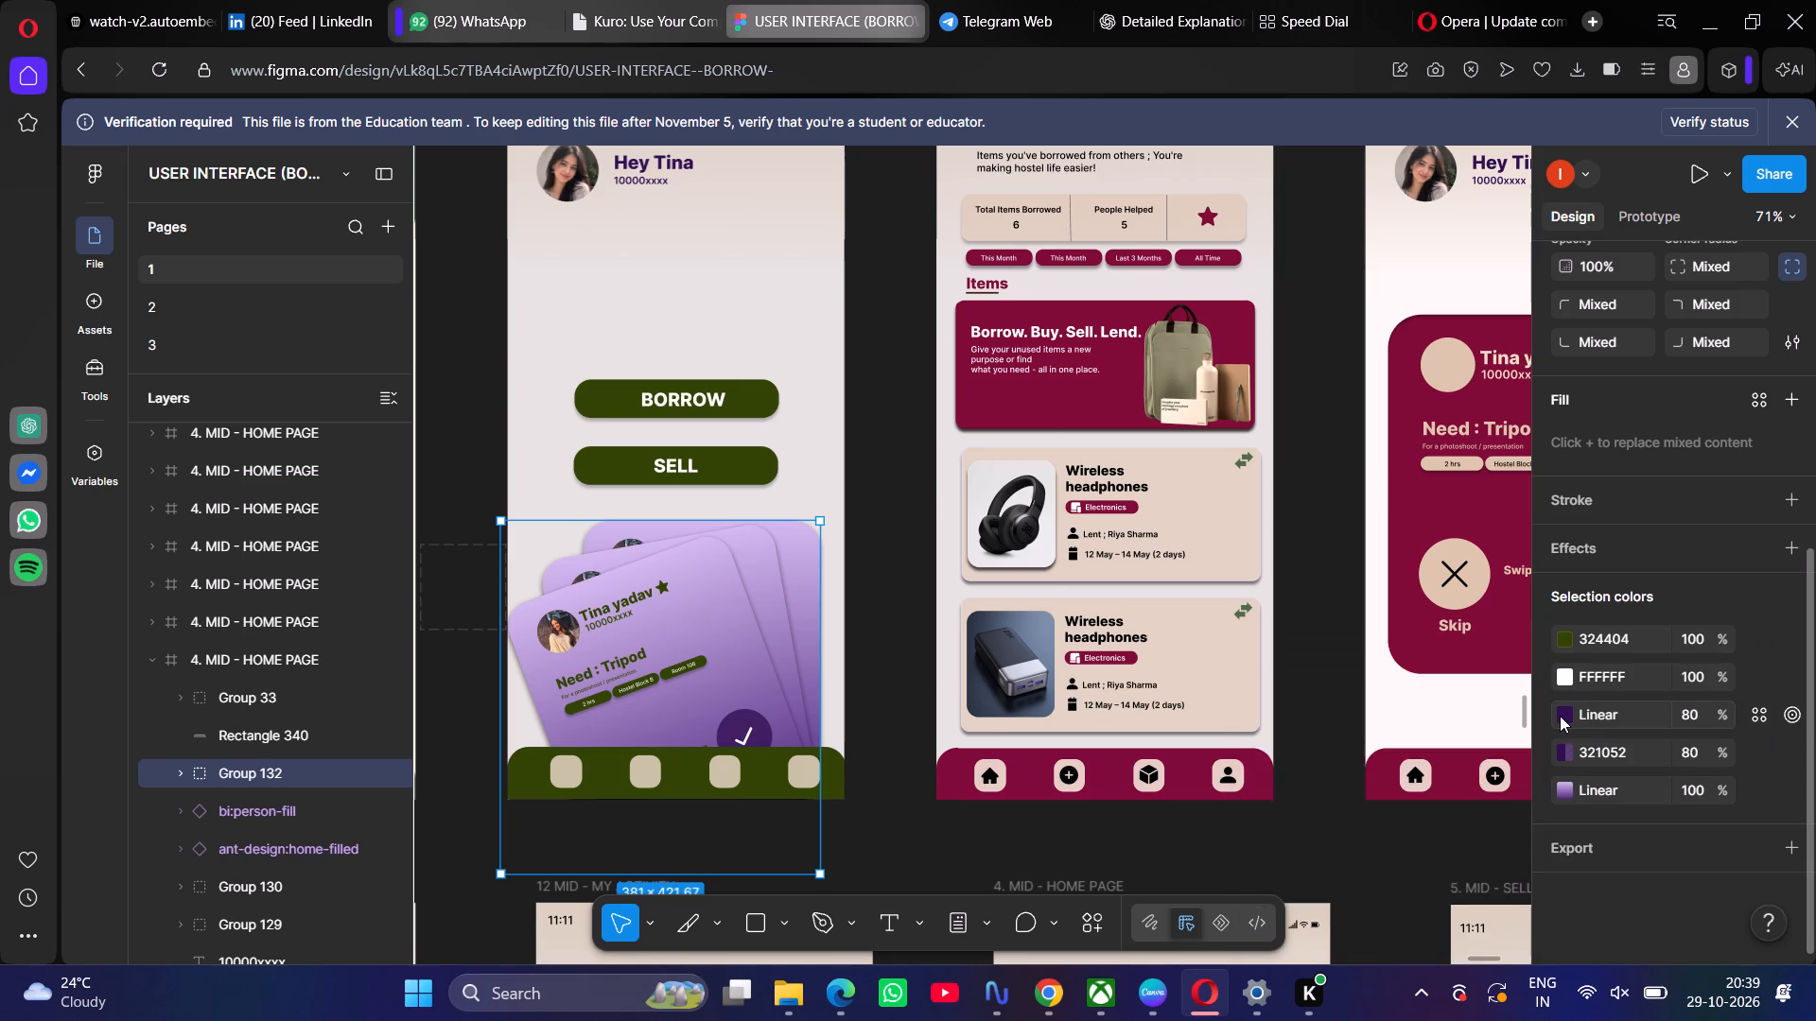
left_click(1560, 716)
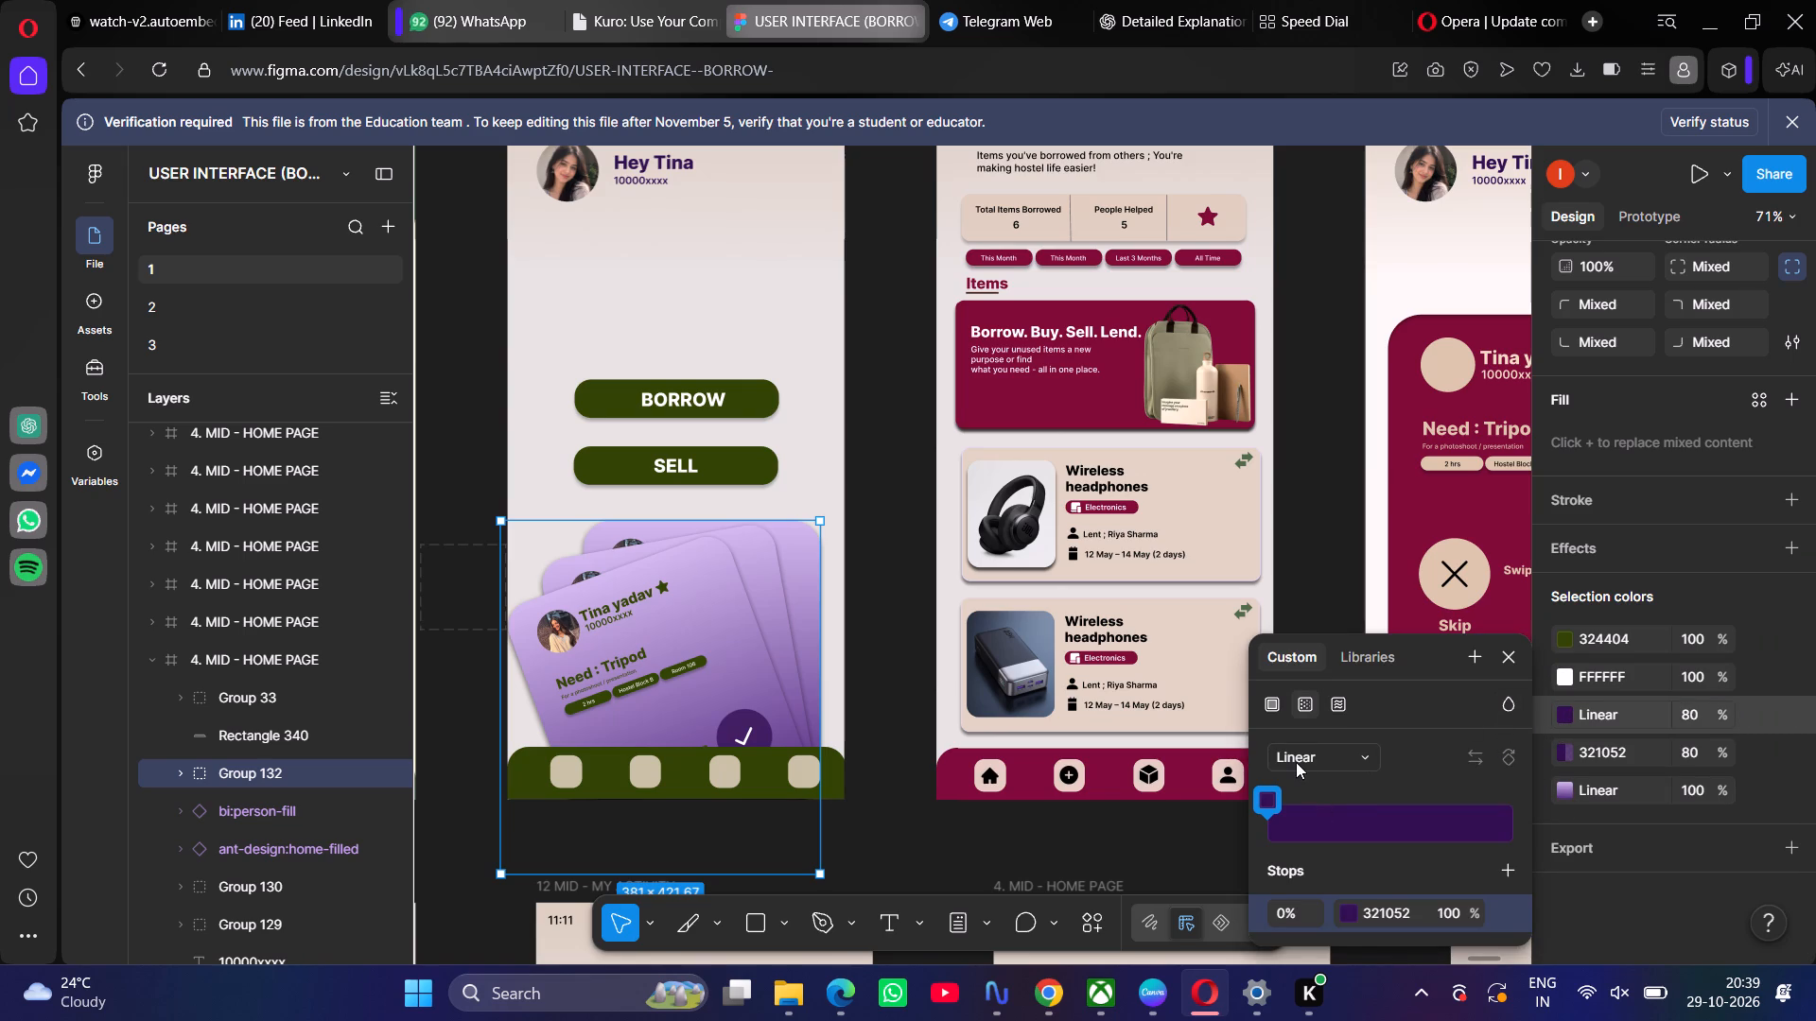
left_click(1264, 792)
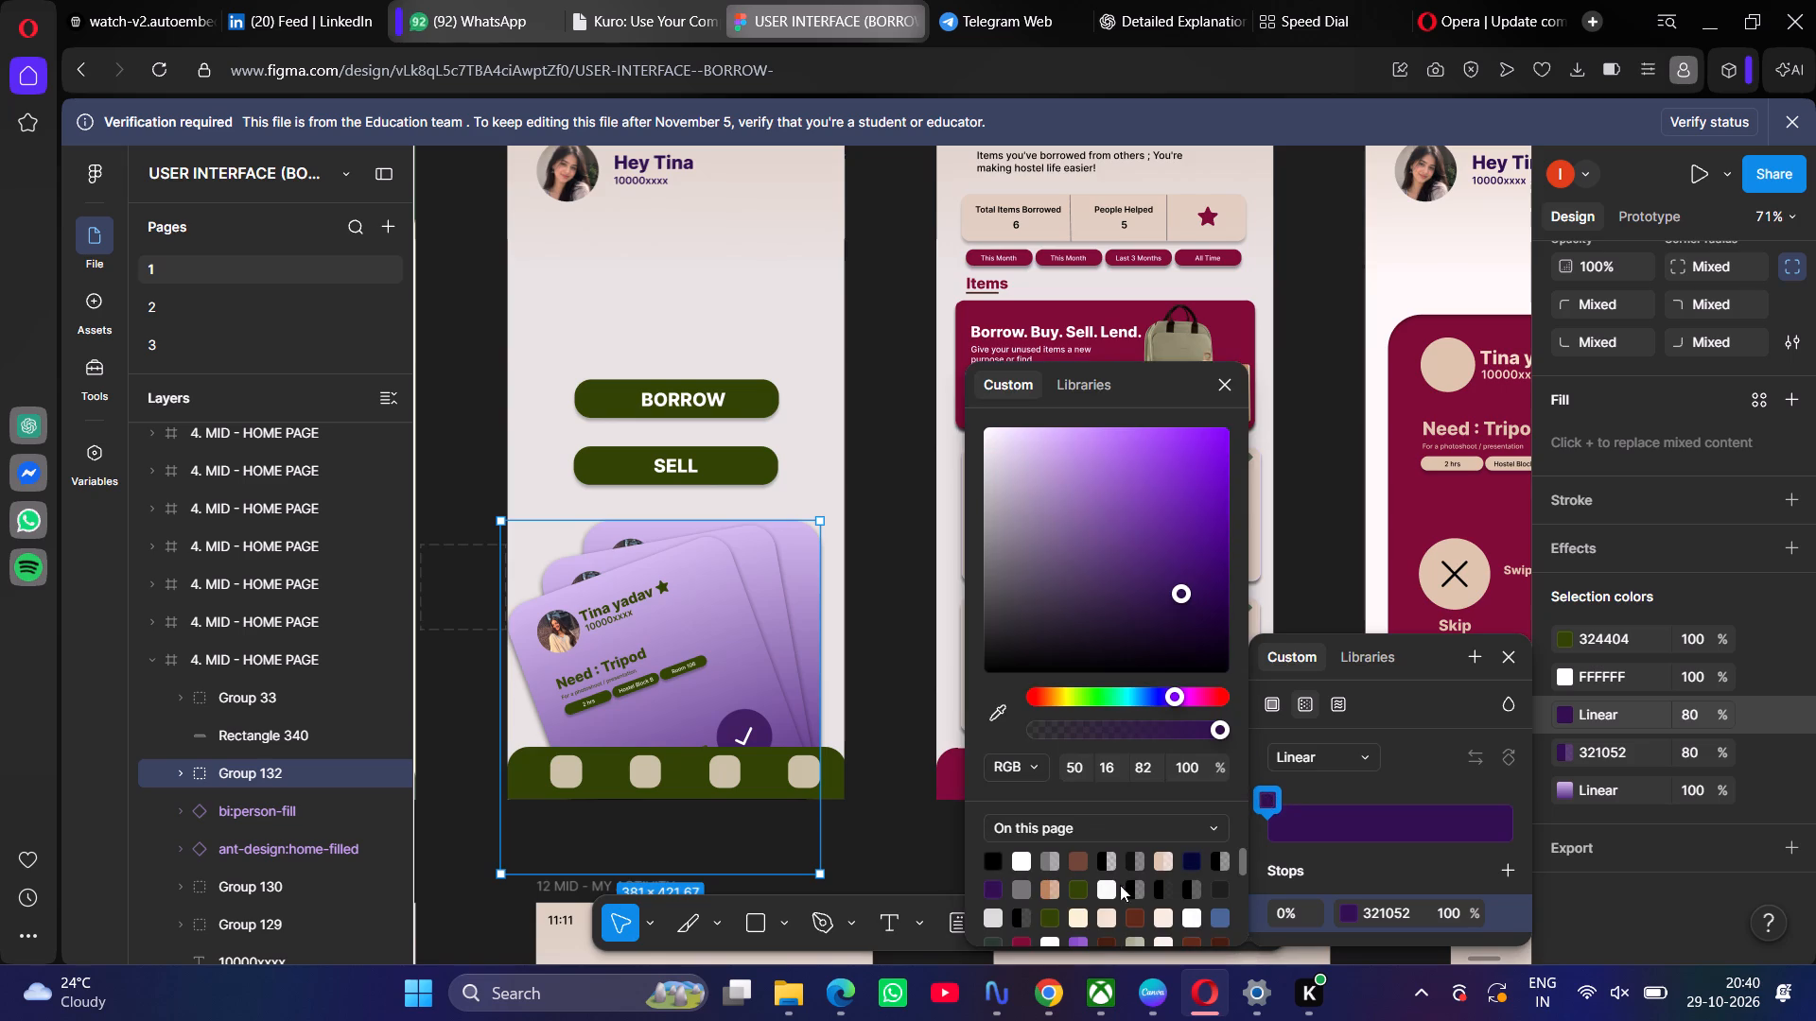
left_click(1081, 886)
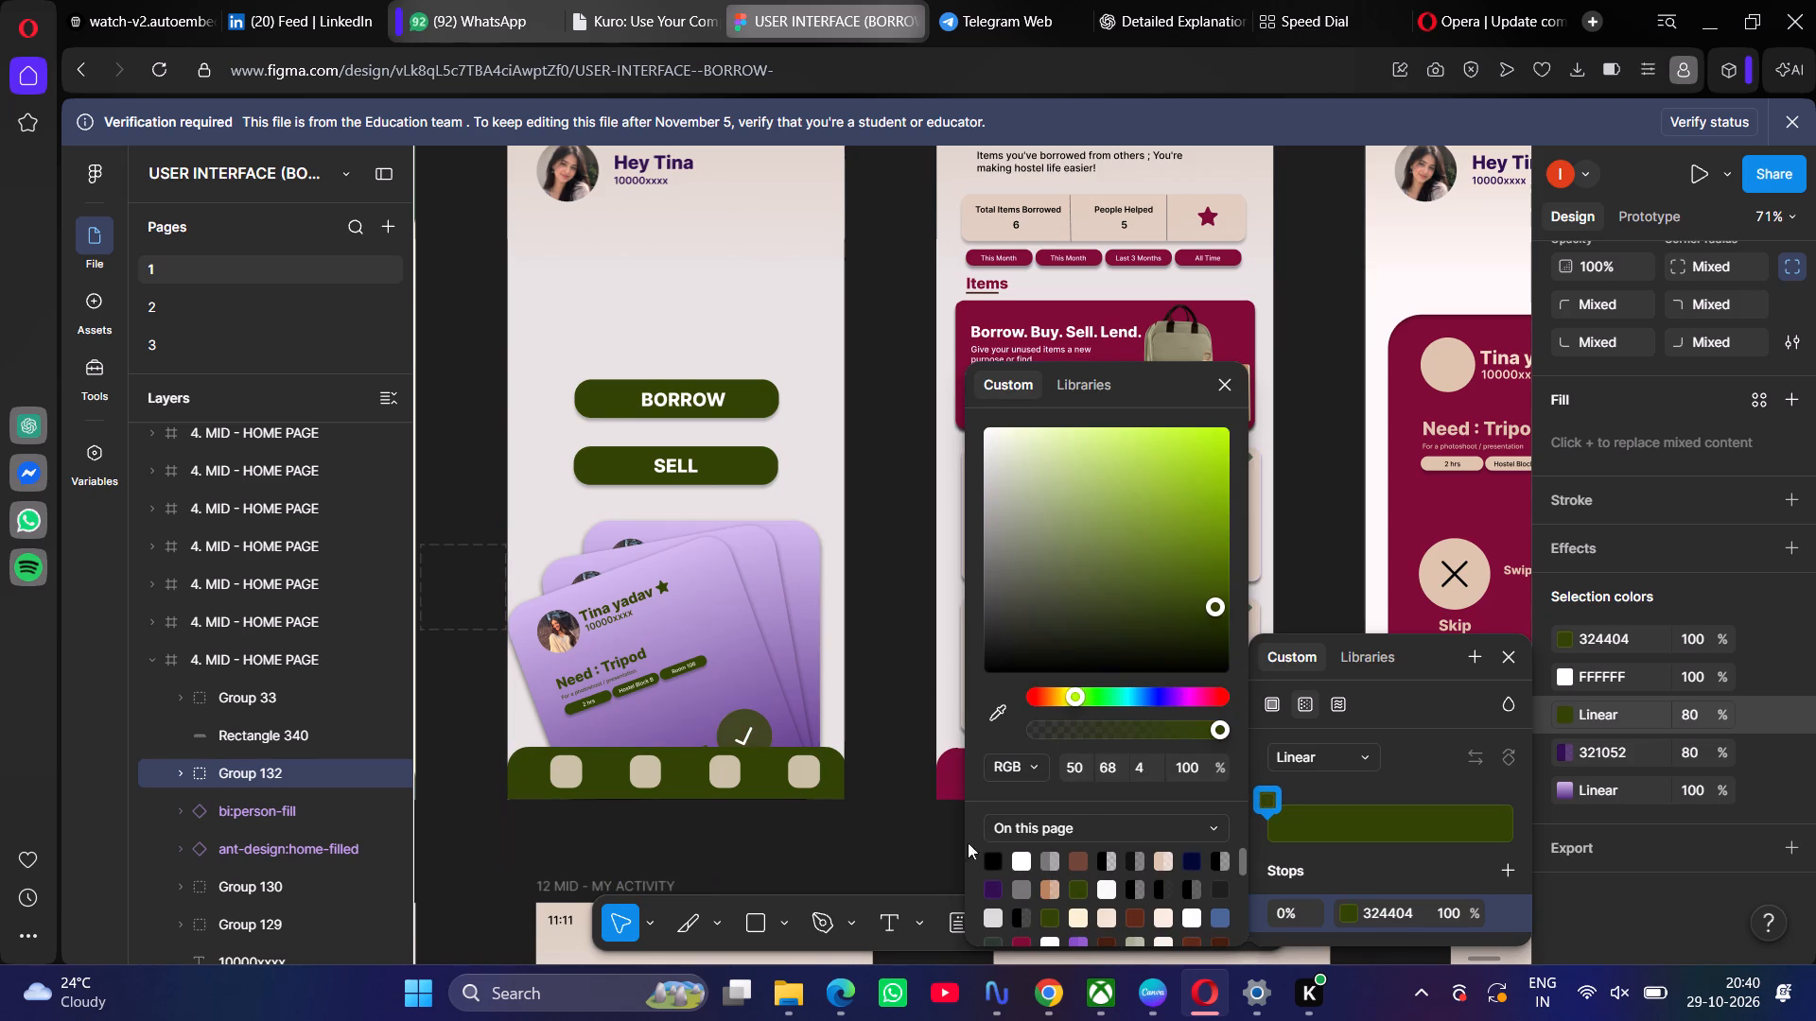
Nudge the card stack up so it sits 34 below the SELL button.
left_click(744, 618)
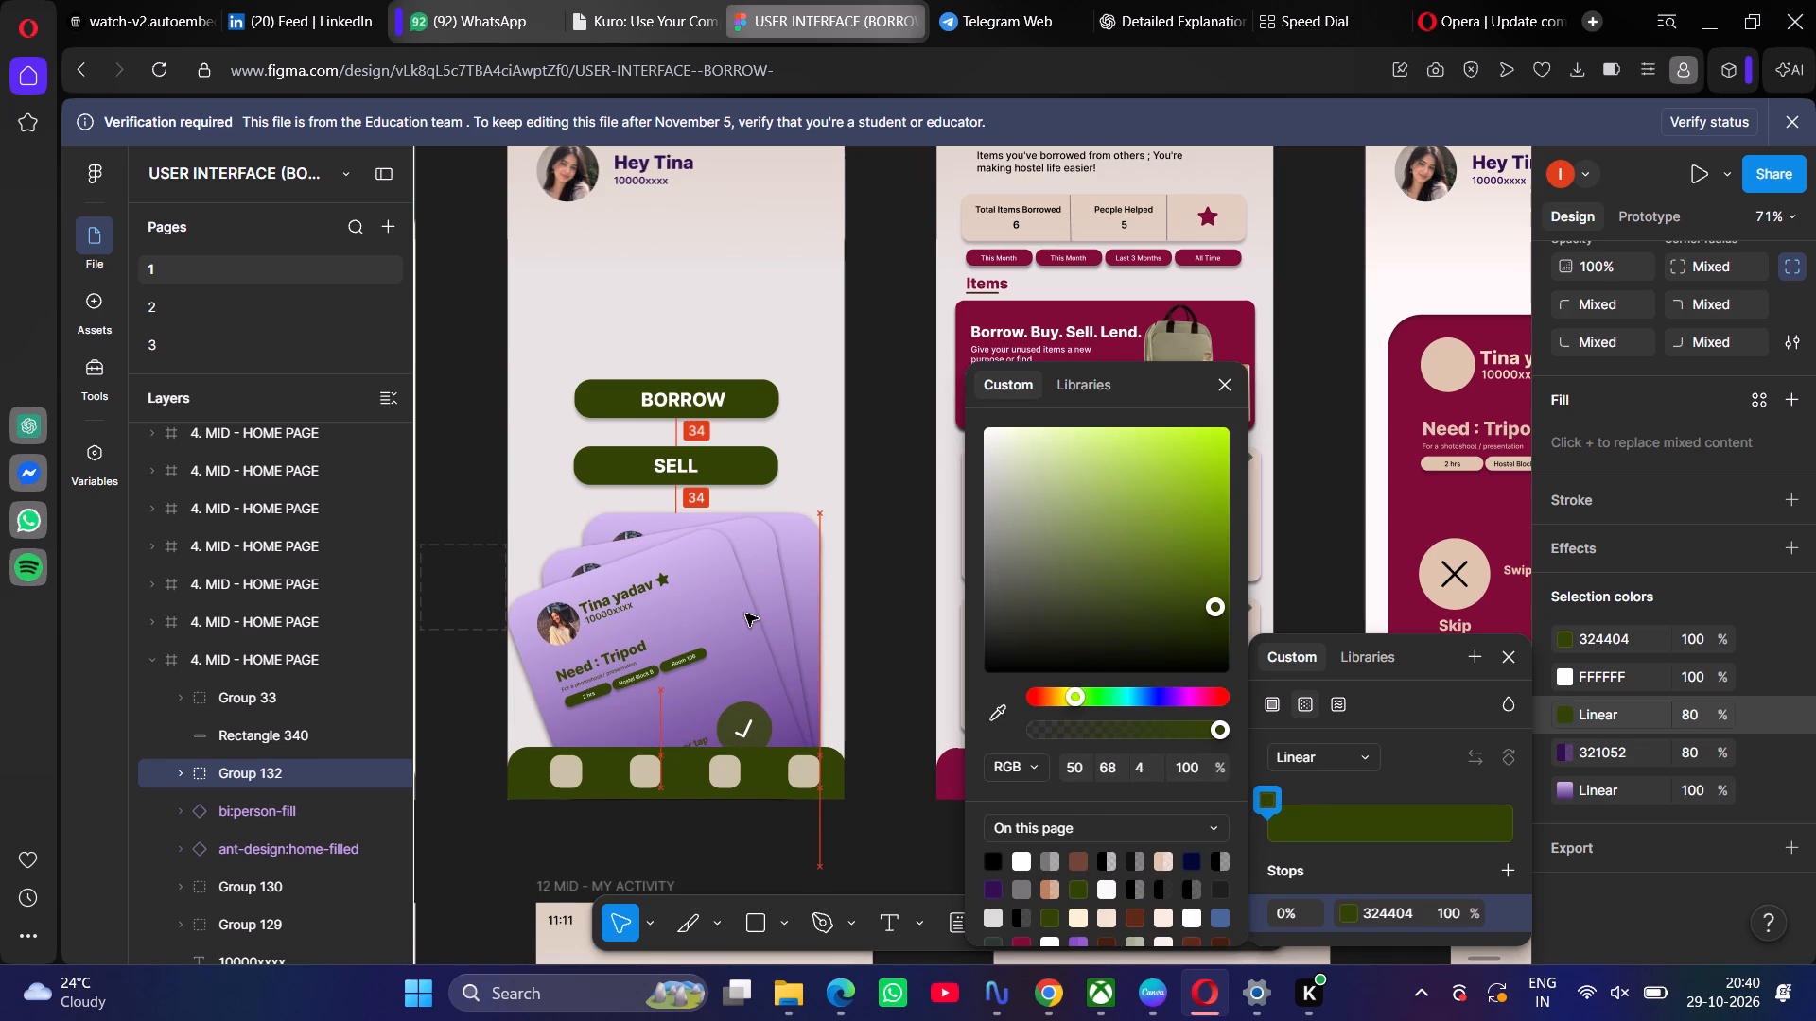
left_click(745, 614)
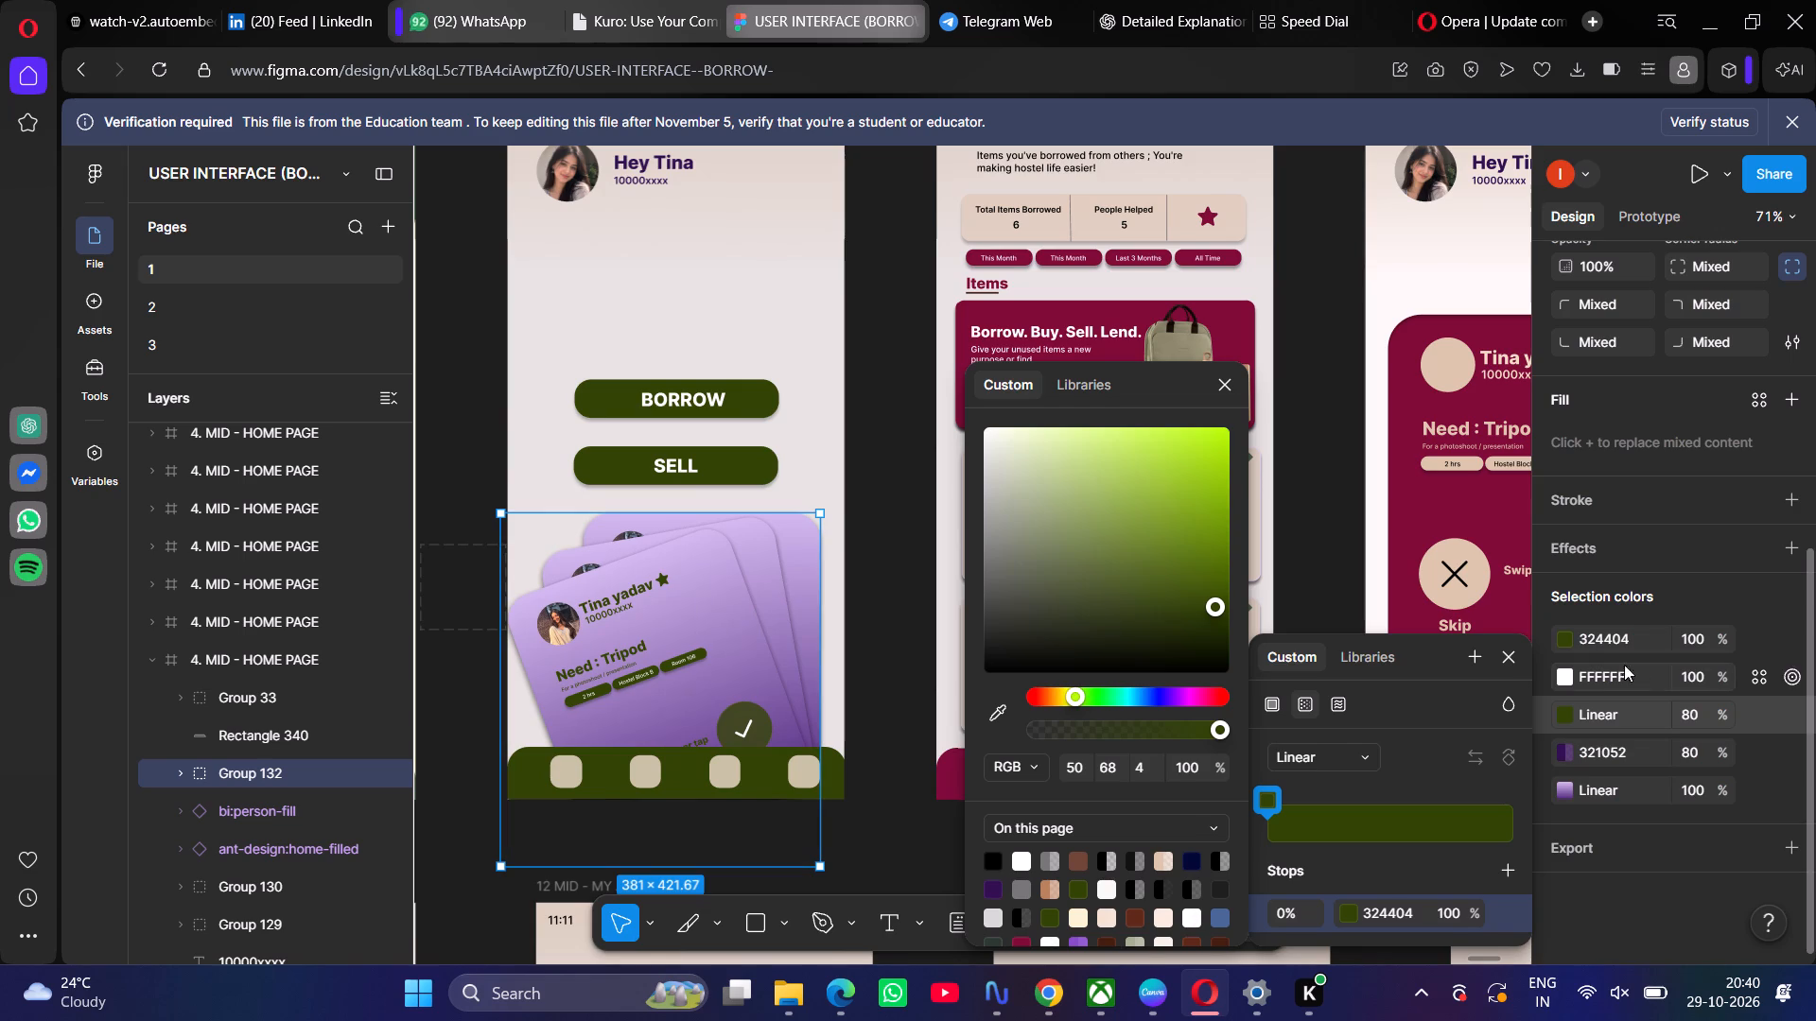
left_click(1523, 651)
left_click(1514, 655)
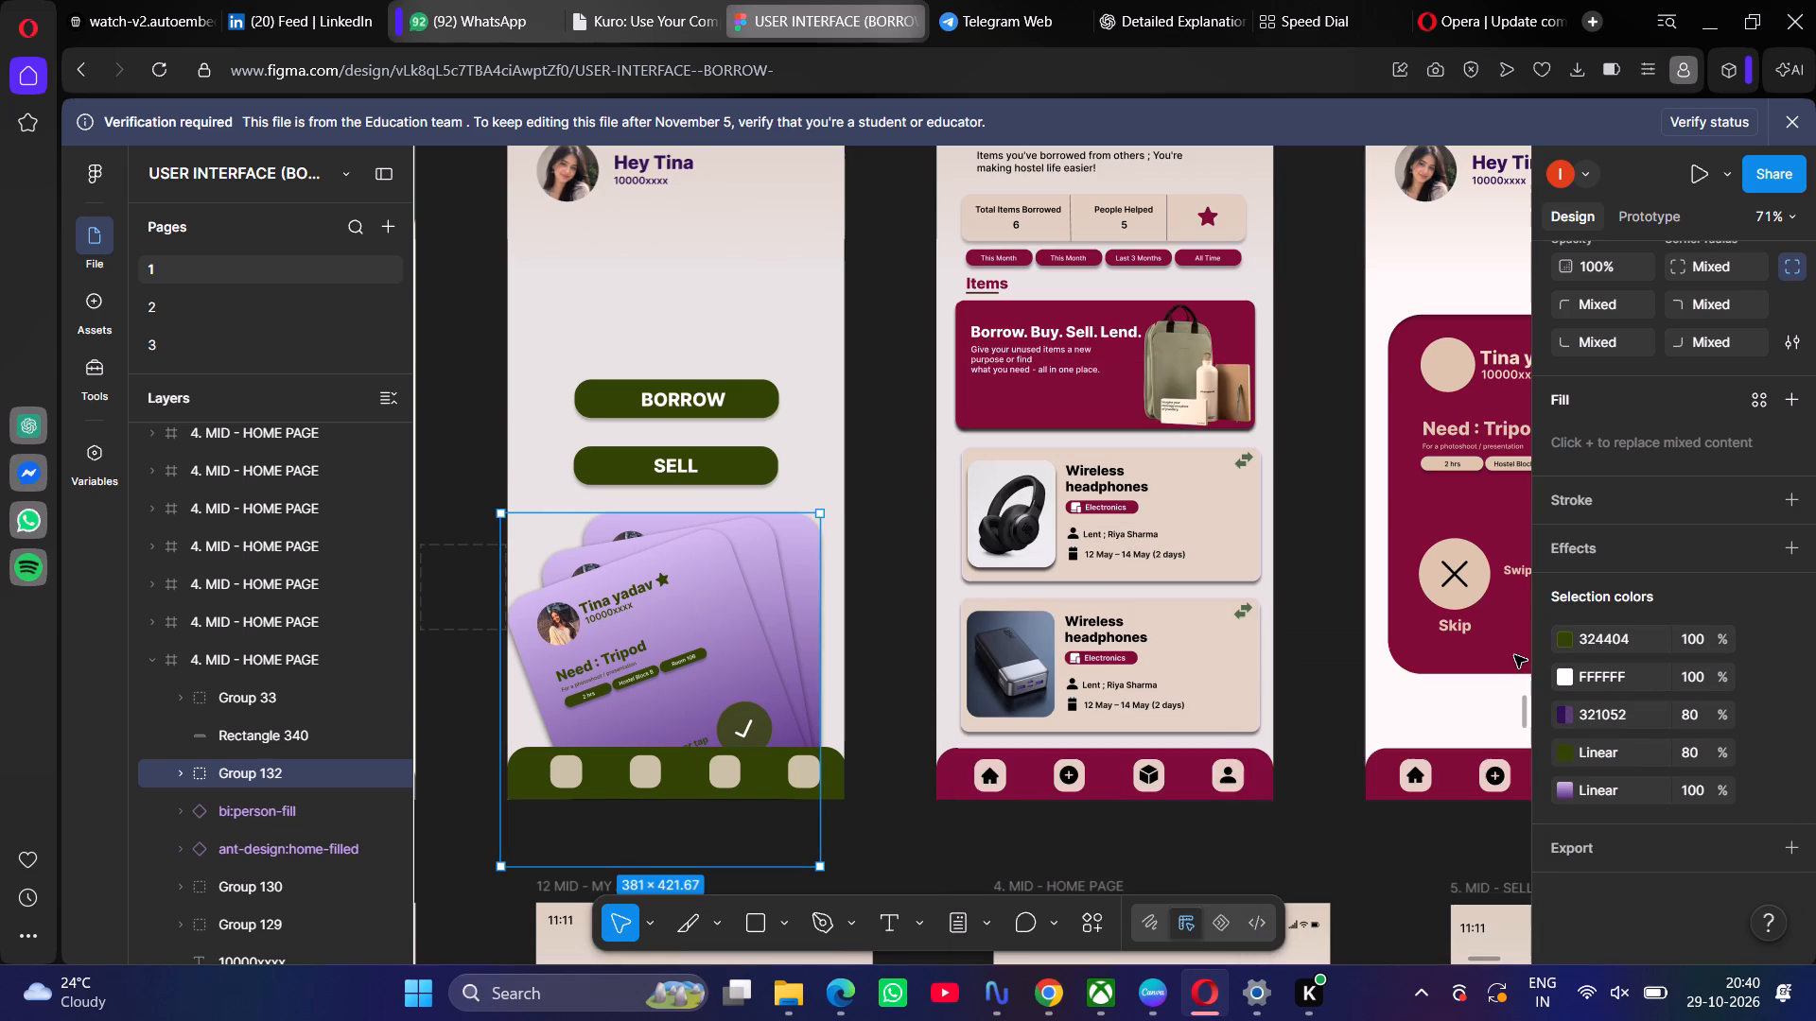
Set the 0% stop of the cards' linear background gradient to light green A0B077, sampled from the green My Activity screen.
left_click(1568, 787)
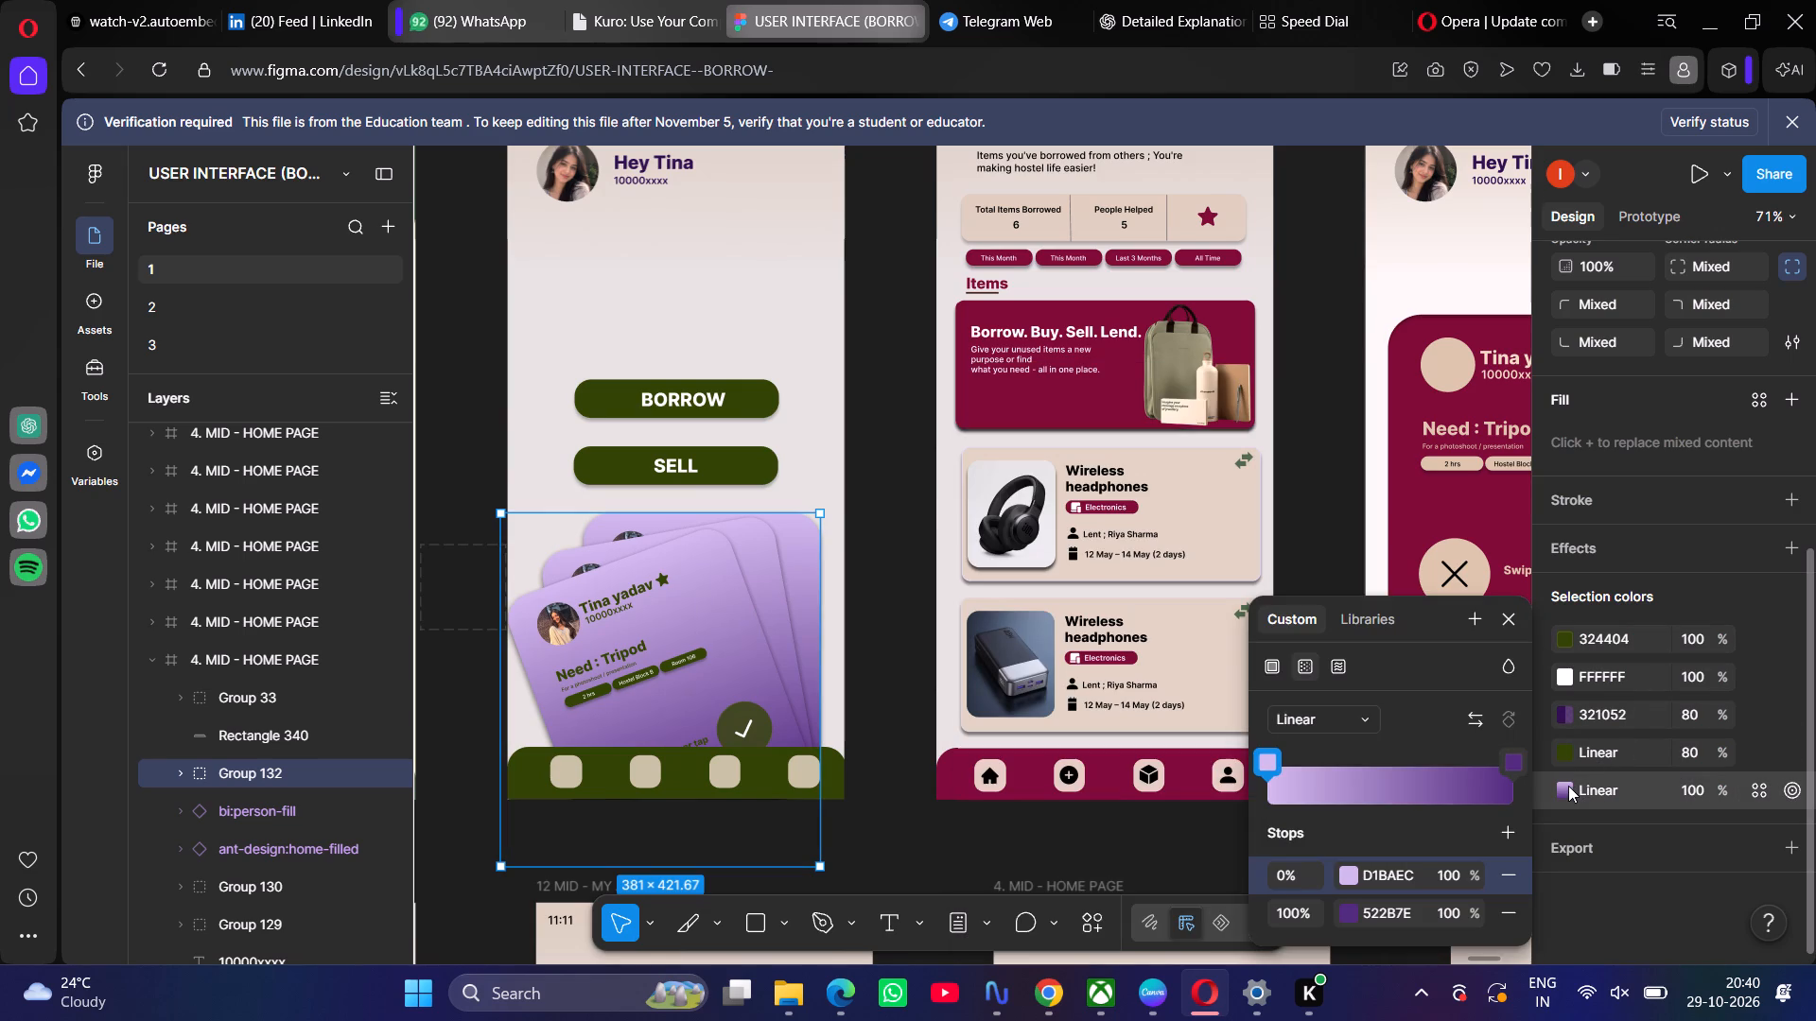
left_click(1341, 878)
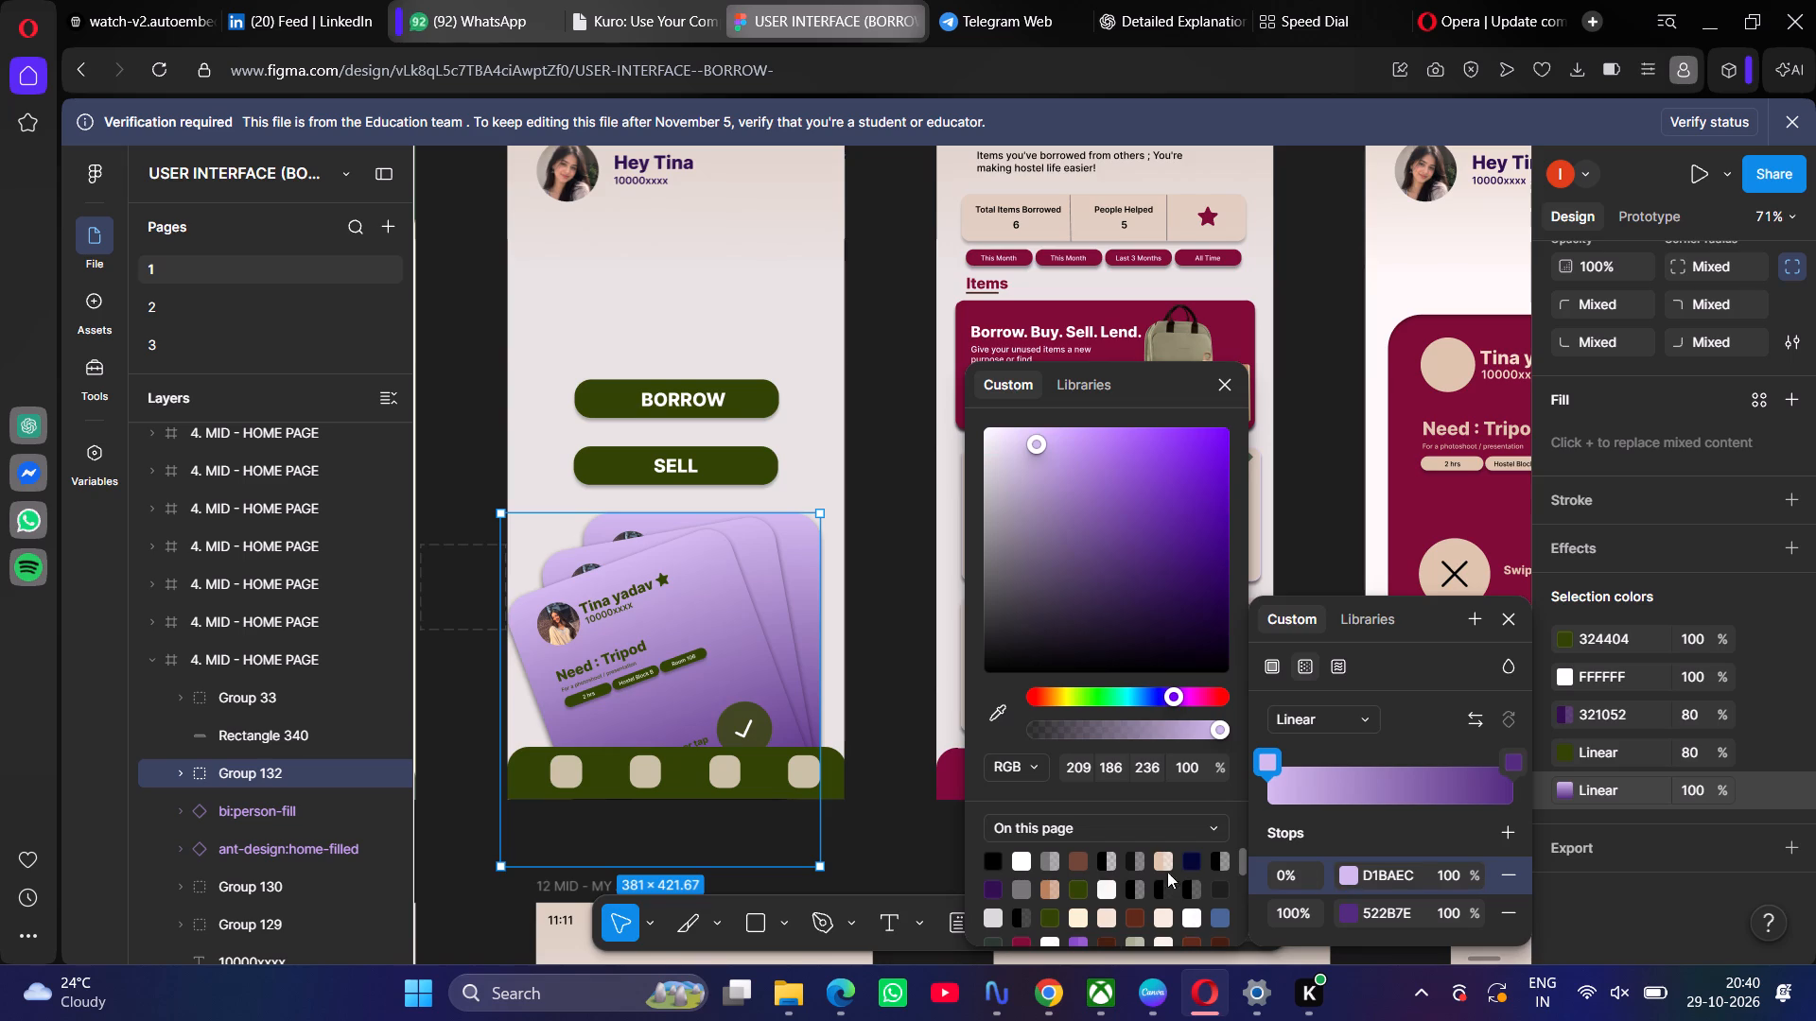
left_click(1081, 889)
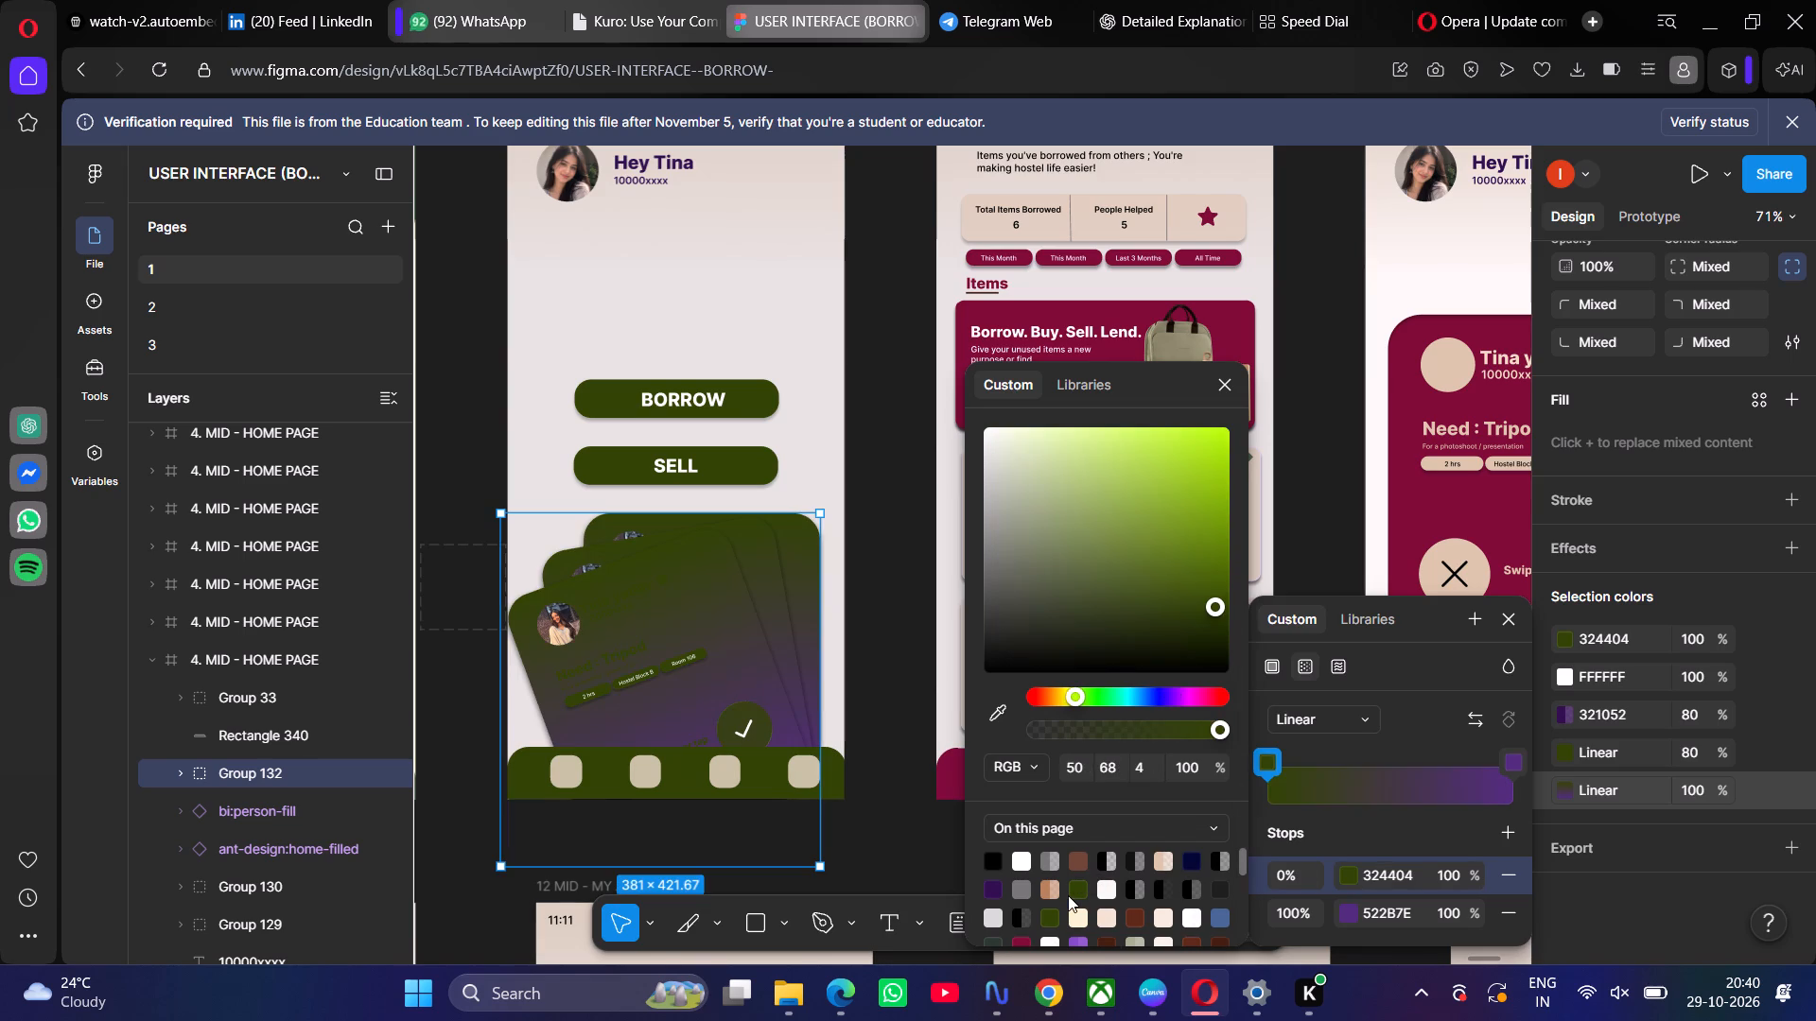
left_click(1001, 712)
scroll(1001, 712, "right", 5)
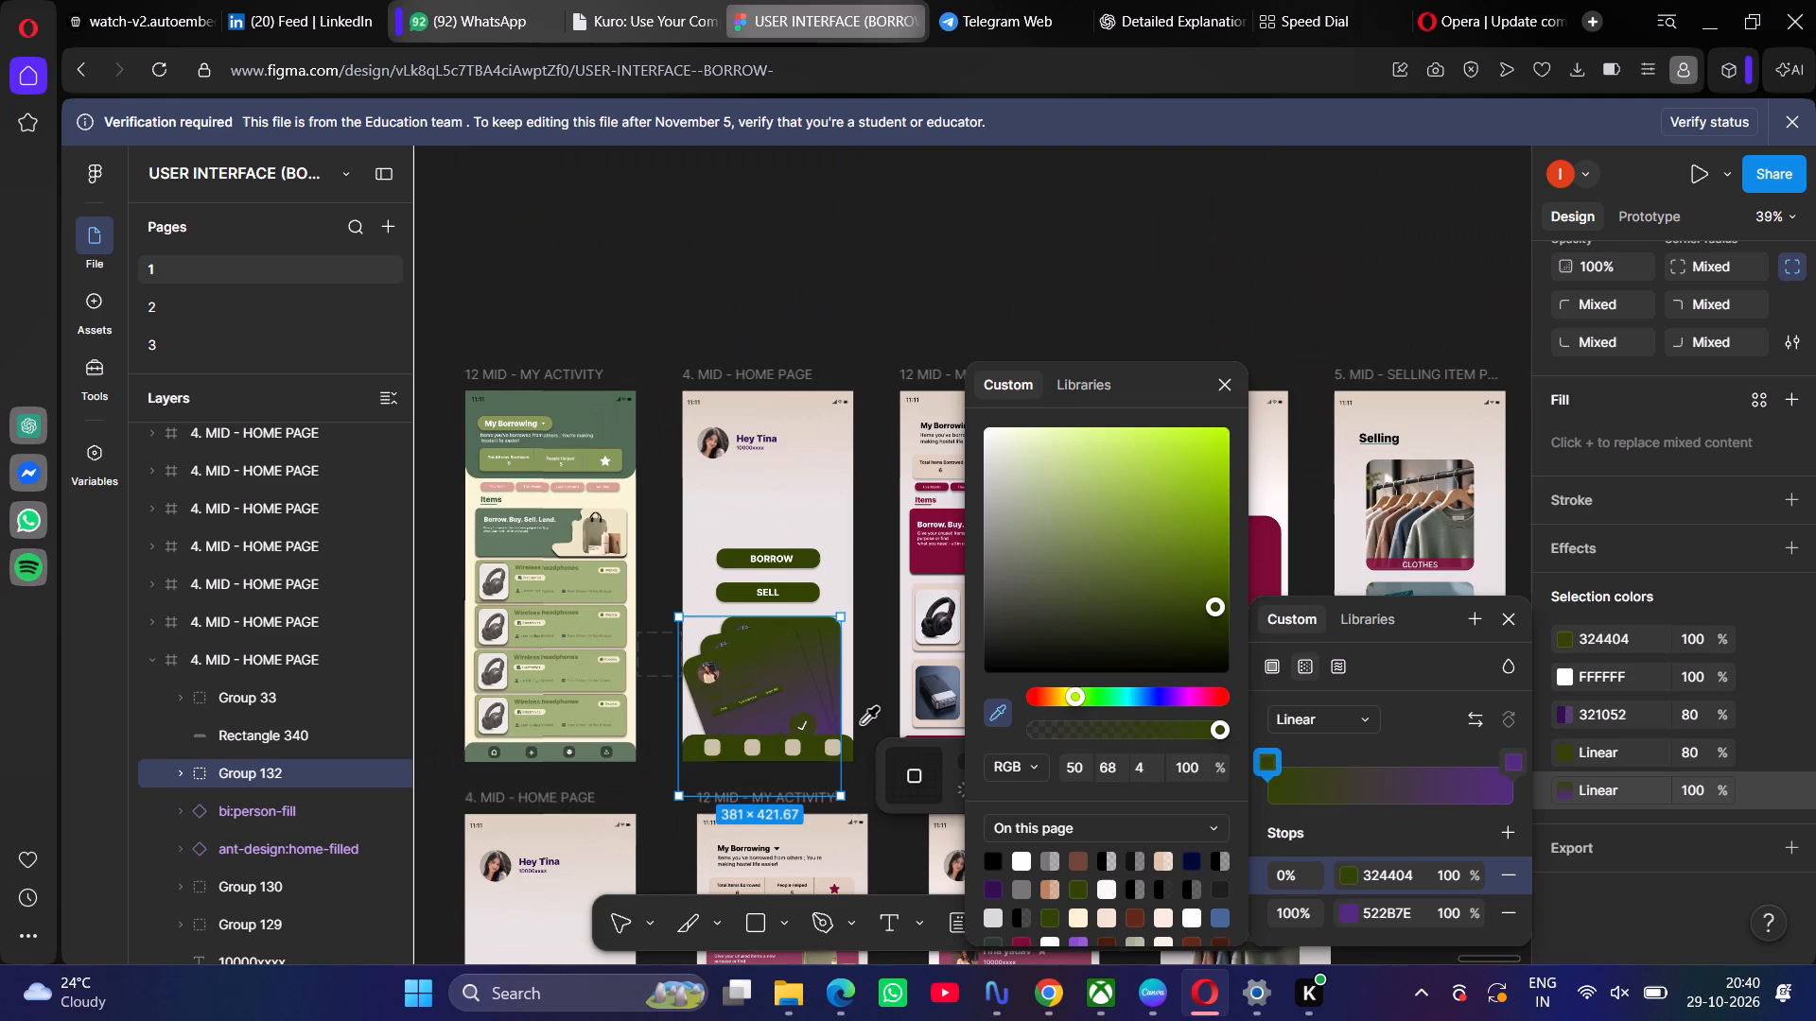
scroll(858, 722, "right", 1)
left_click(630, 578)
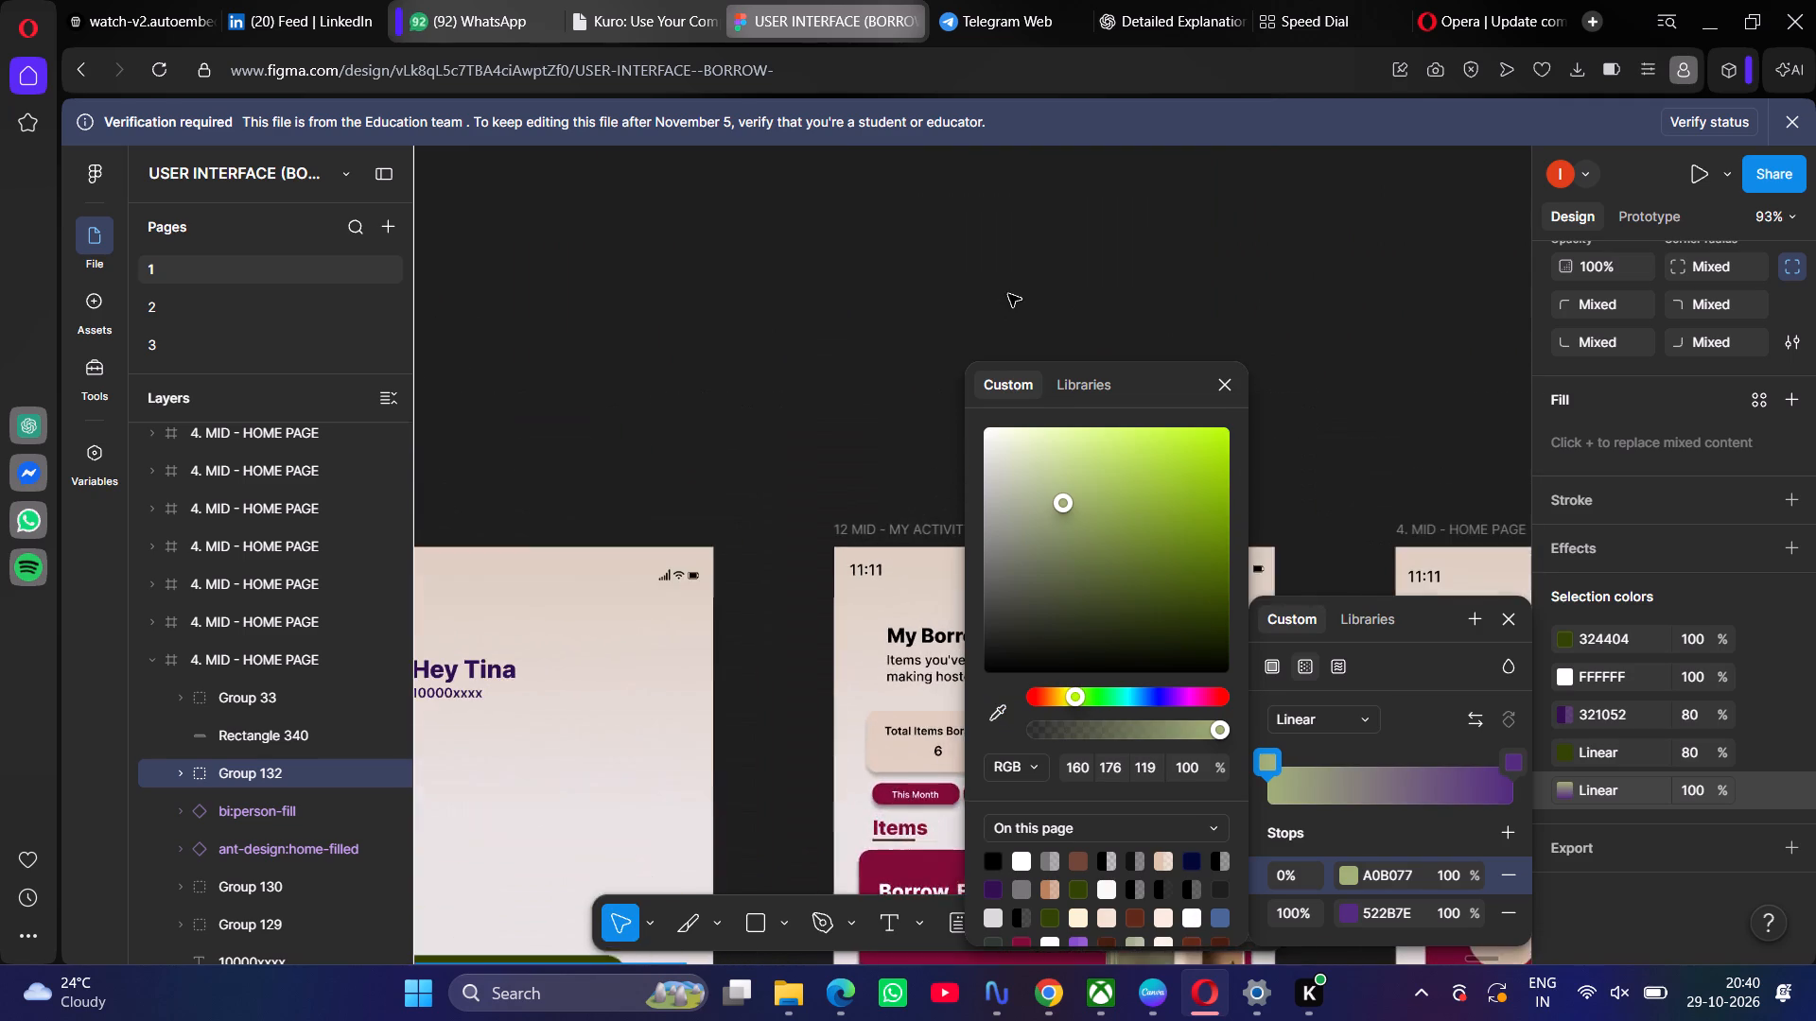
Remove the purple 522B7E end stop from the cards' linear background gradient.
scroll(1008, 294, "down", 3)
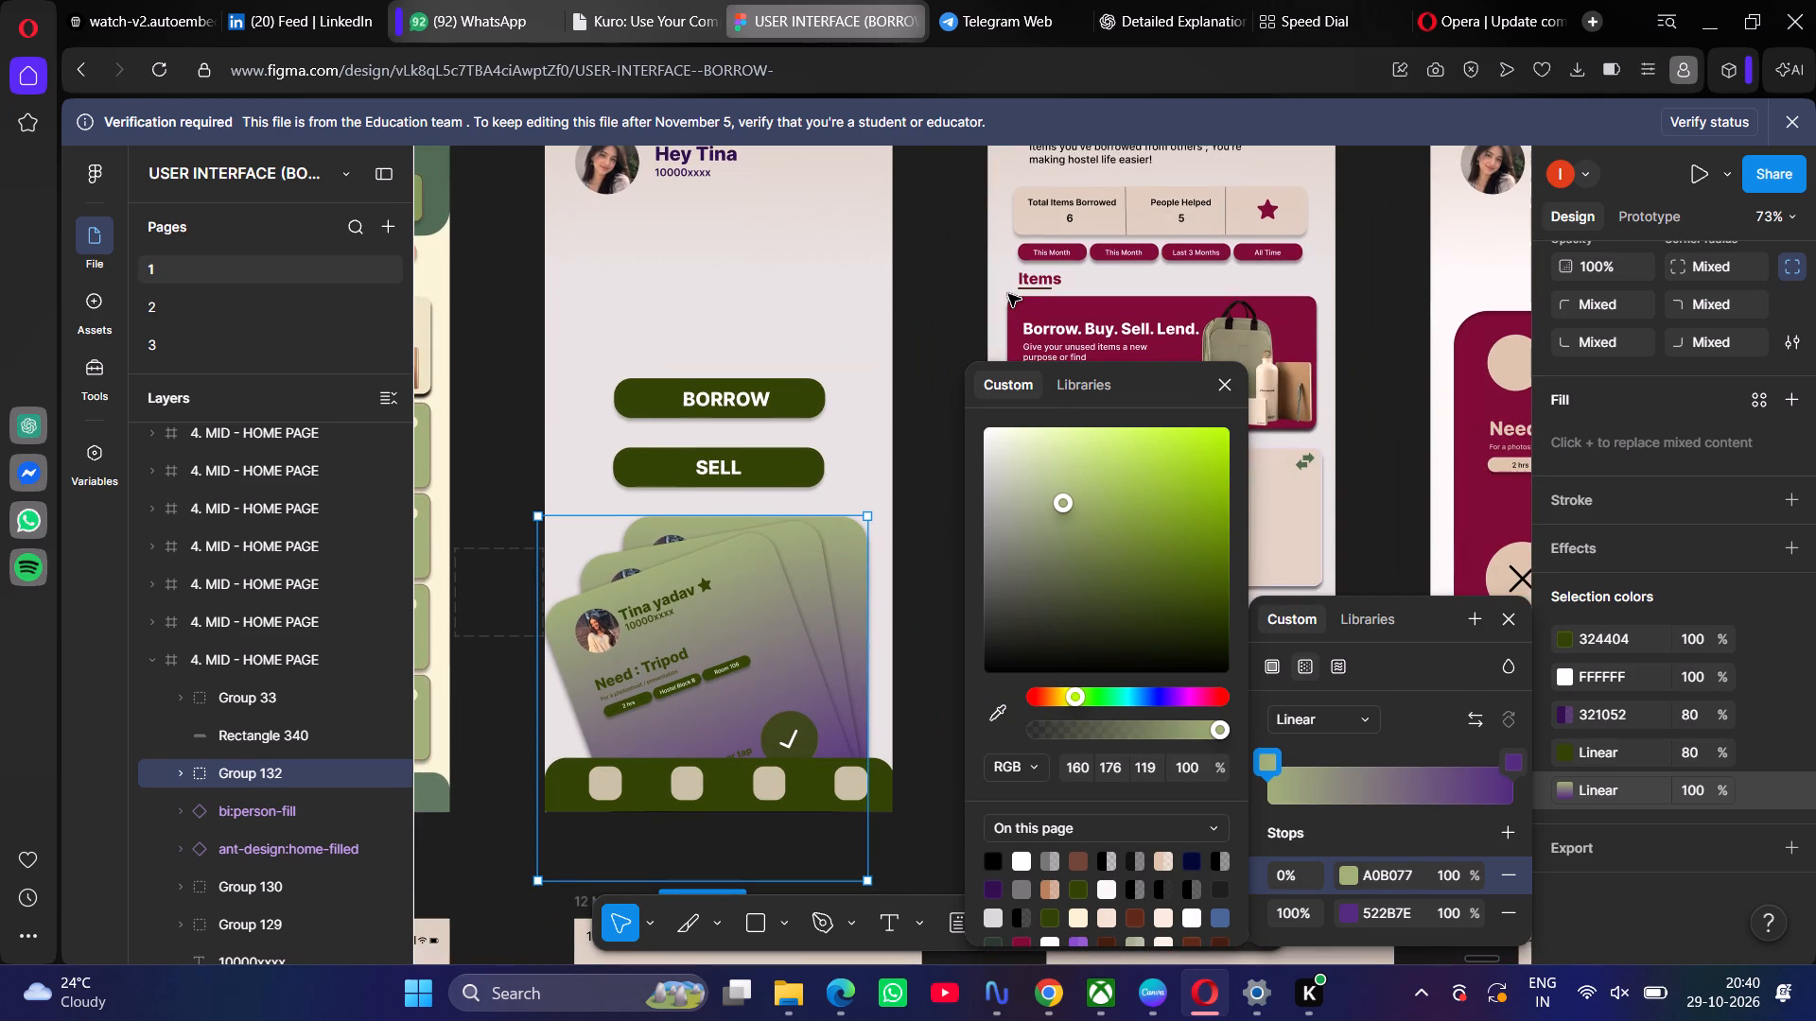
left_click(1505, 756)
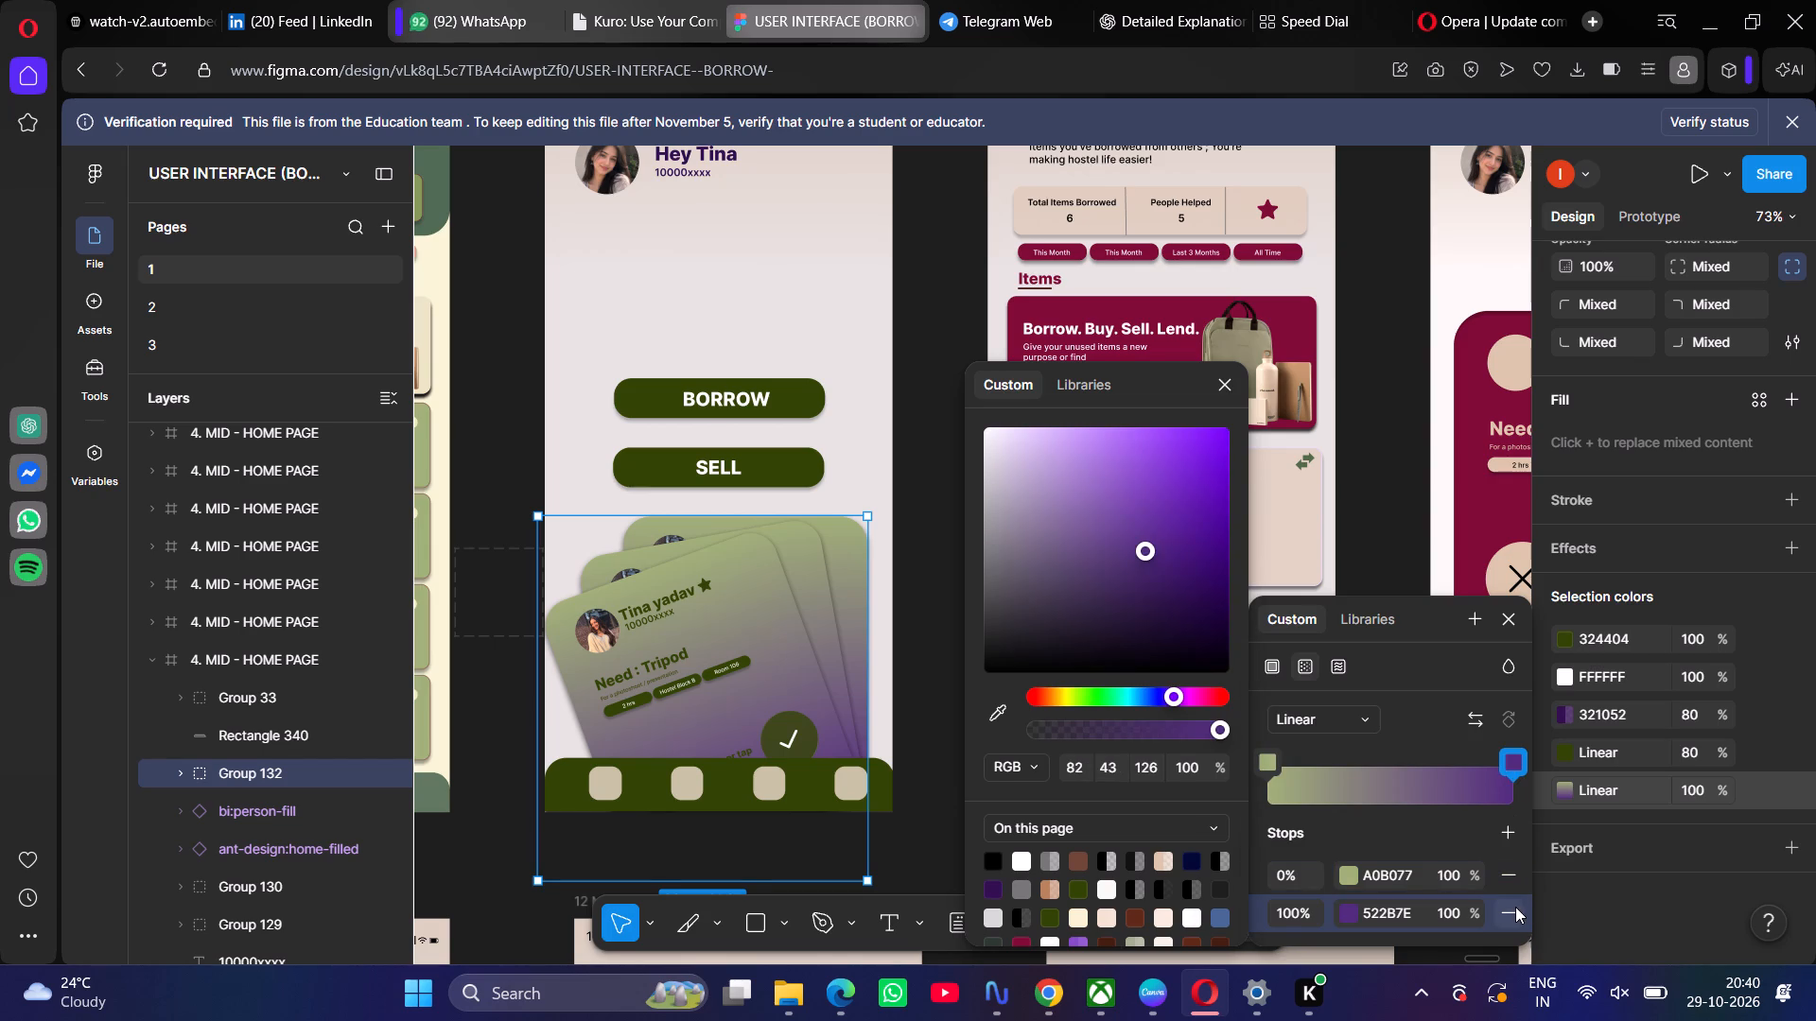
left_click(1513, 907)
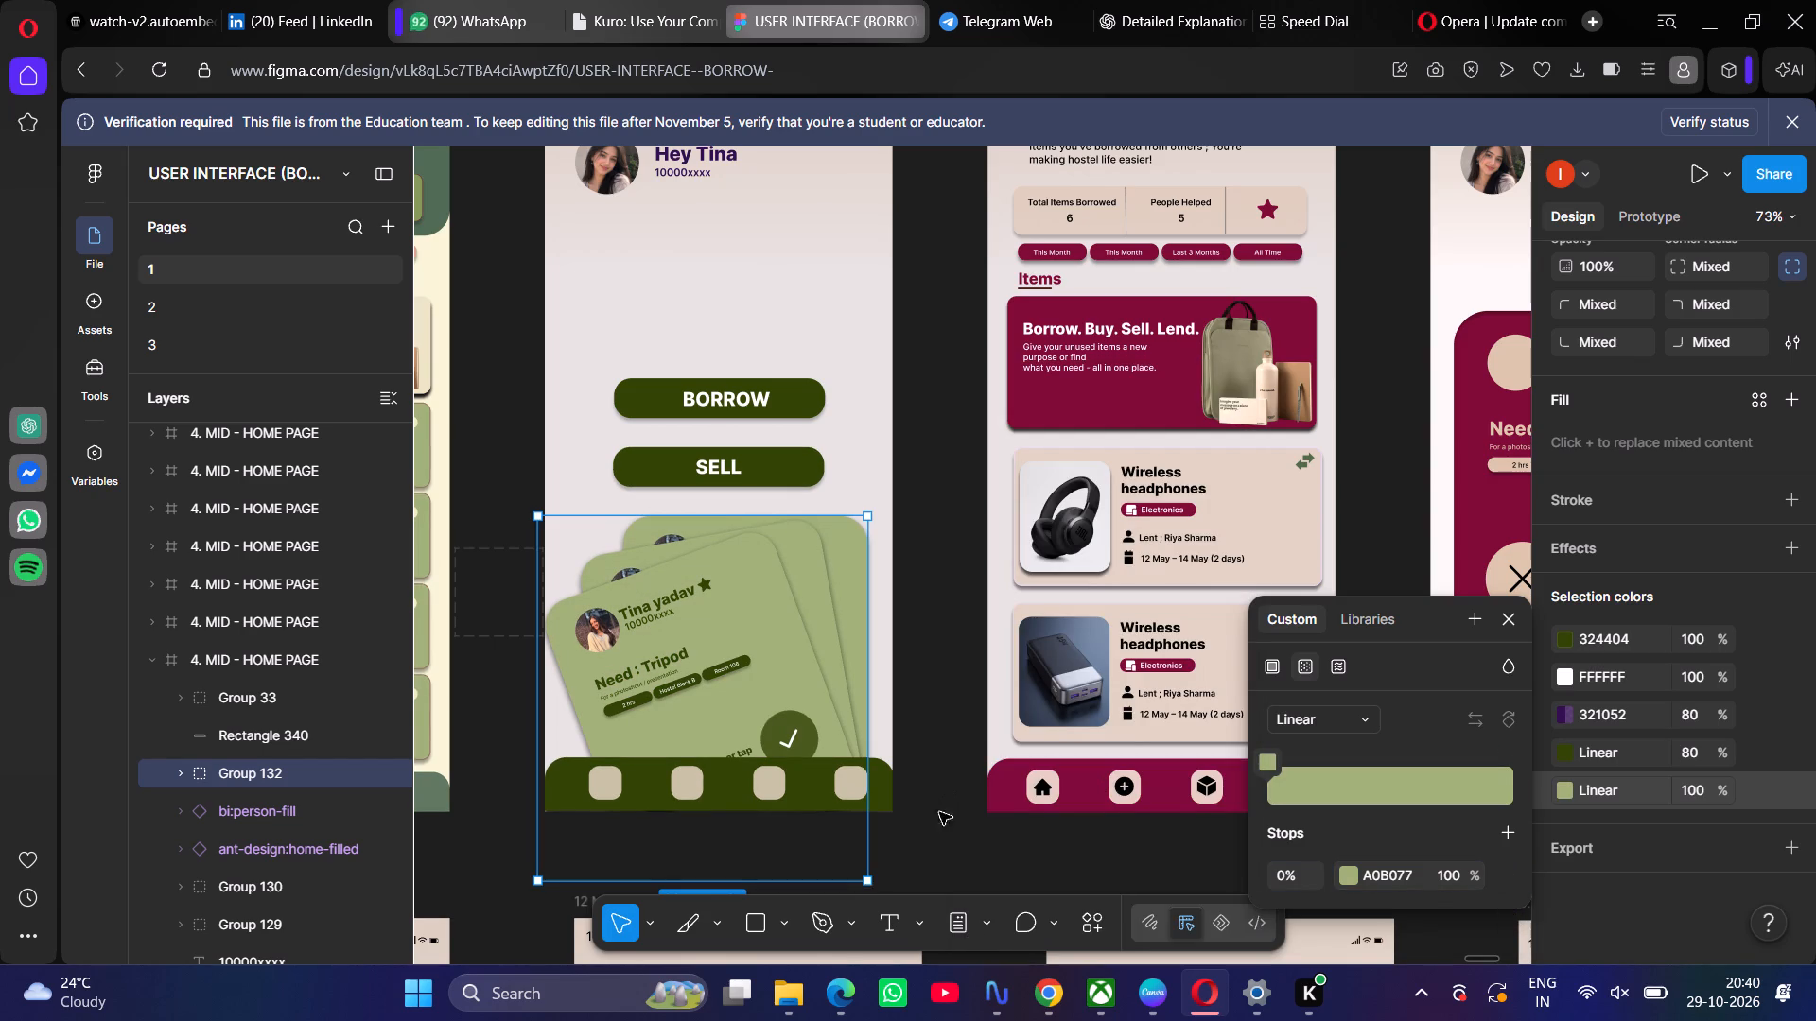
left_click(918, 857)
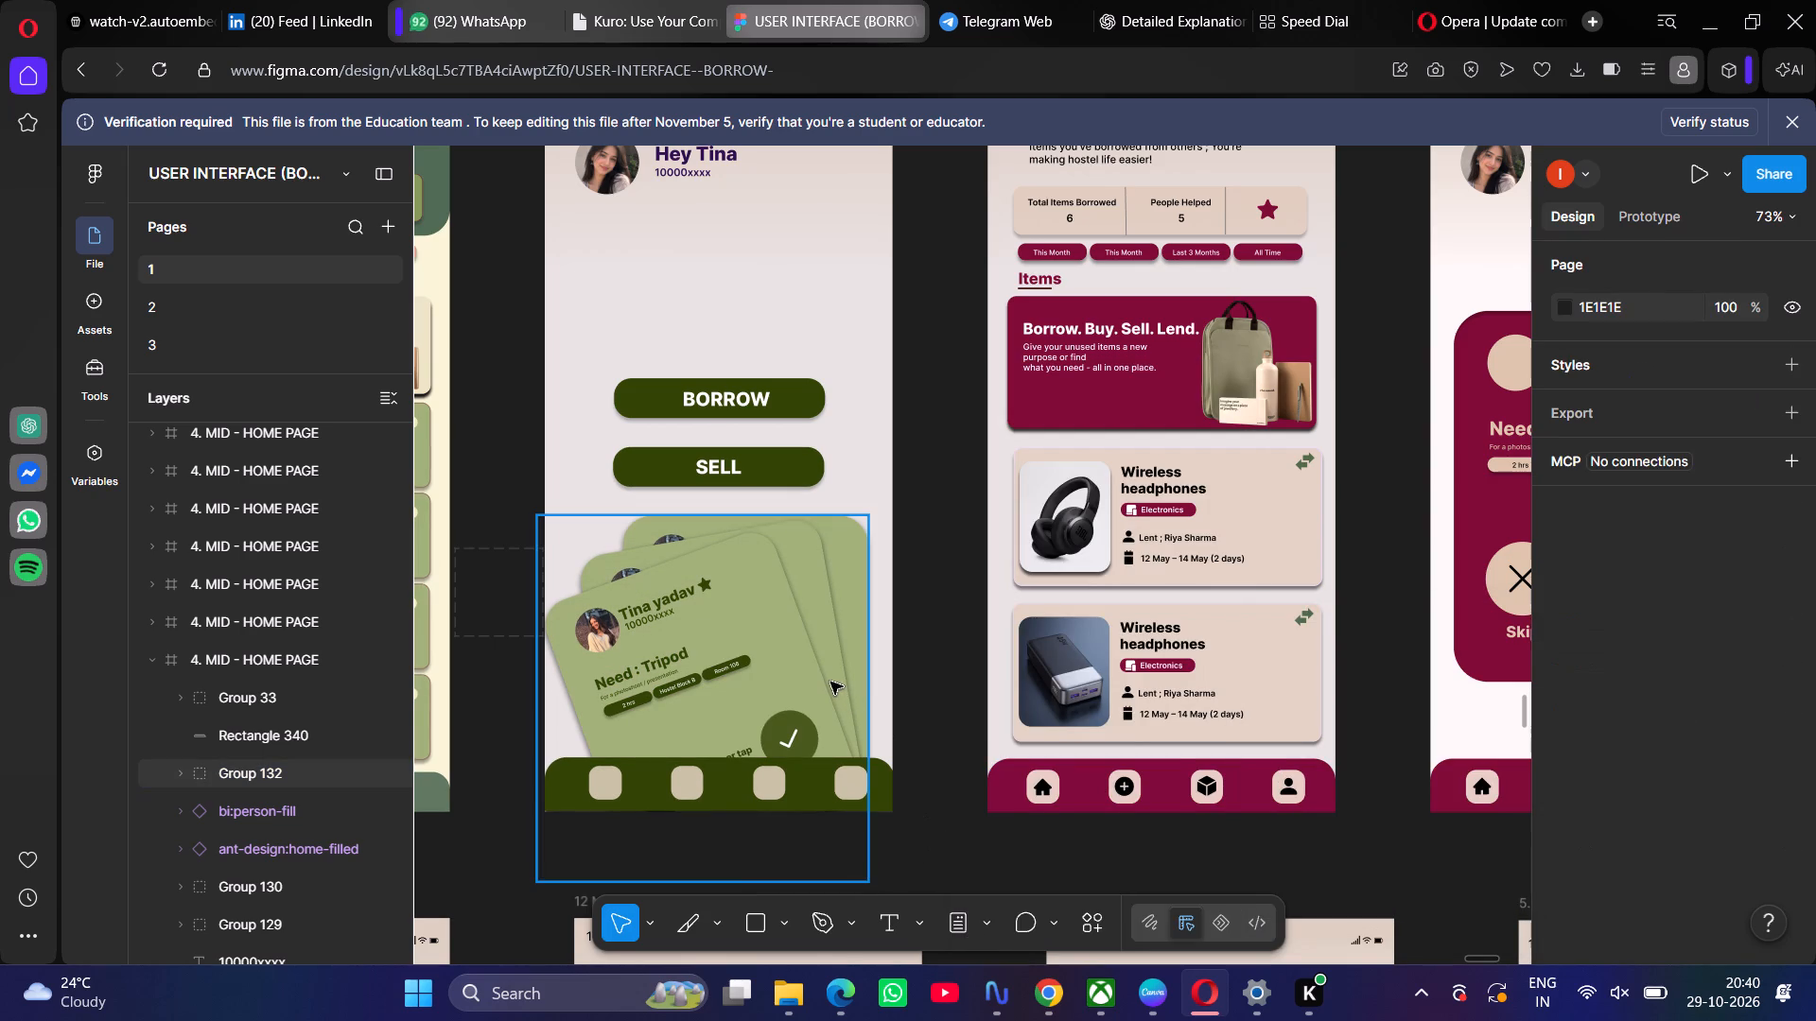
Move the green card stack up on the home page, over the SELL button, to about X 10, Y 468.
left_click_drag(830, 682, 842, 626)
left_click(847, 601)
left_click_drag(847, 601, 844, 583)
left_click_drag(841, 577, 839, 562)
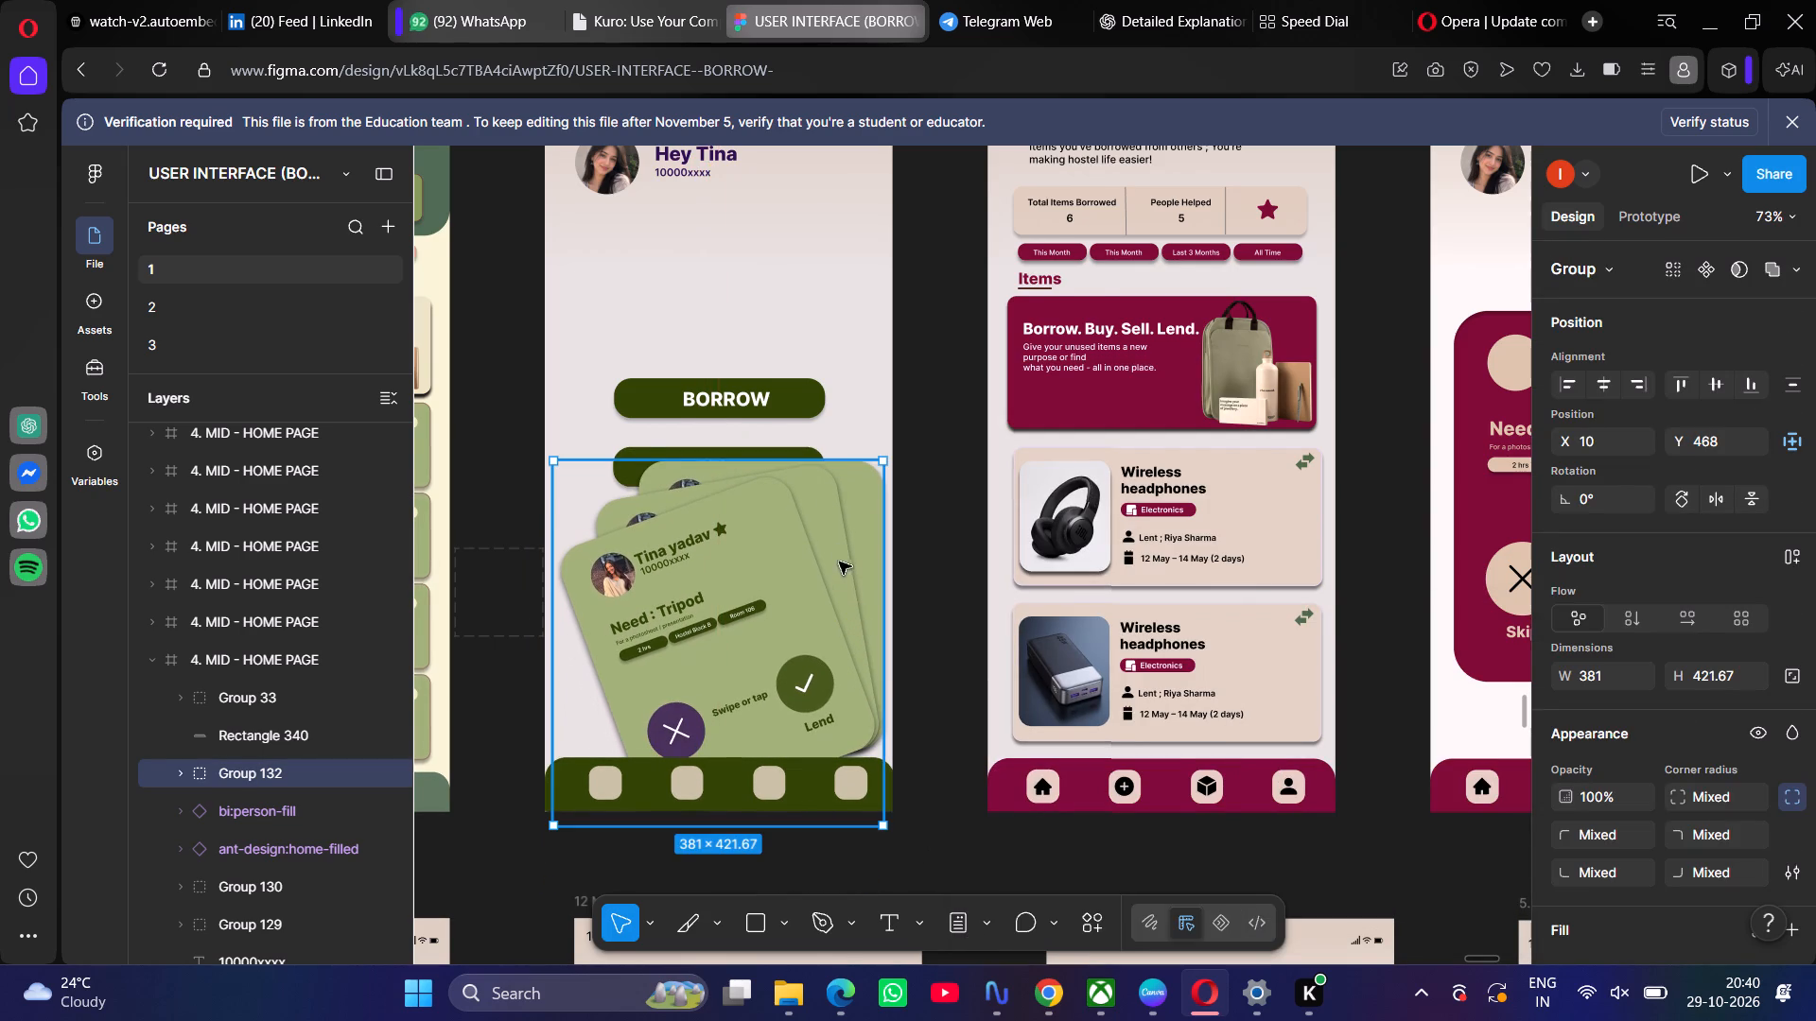
left_click_drag(839, 562, 839, 564)
Shift the middle card within the stack to about X 51, Y 448, undoing the last two adjustments.
left_click(843, 531)
left_click_drag(829, 509, 835, 576)
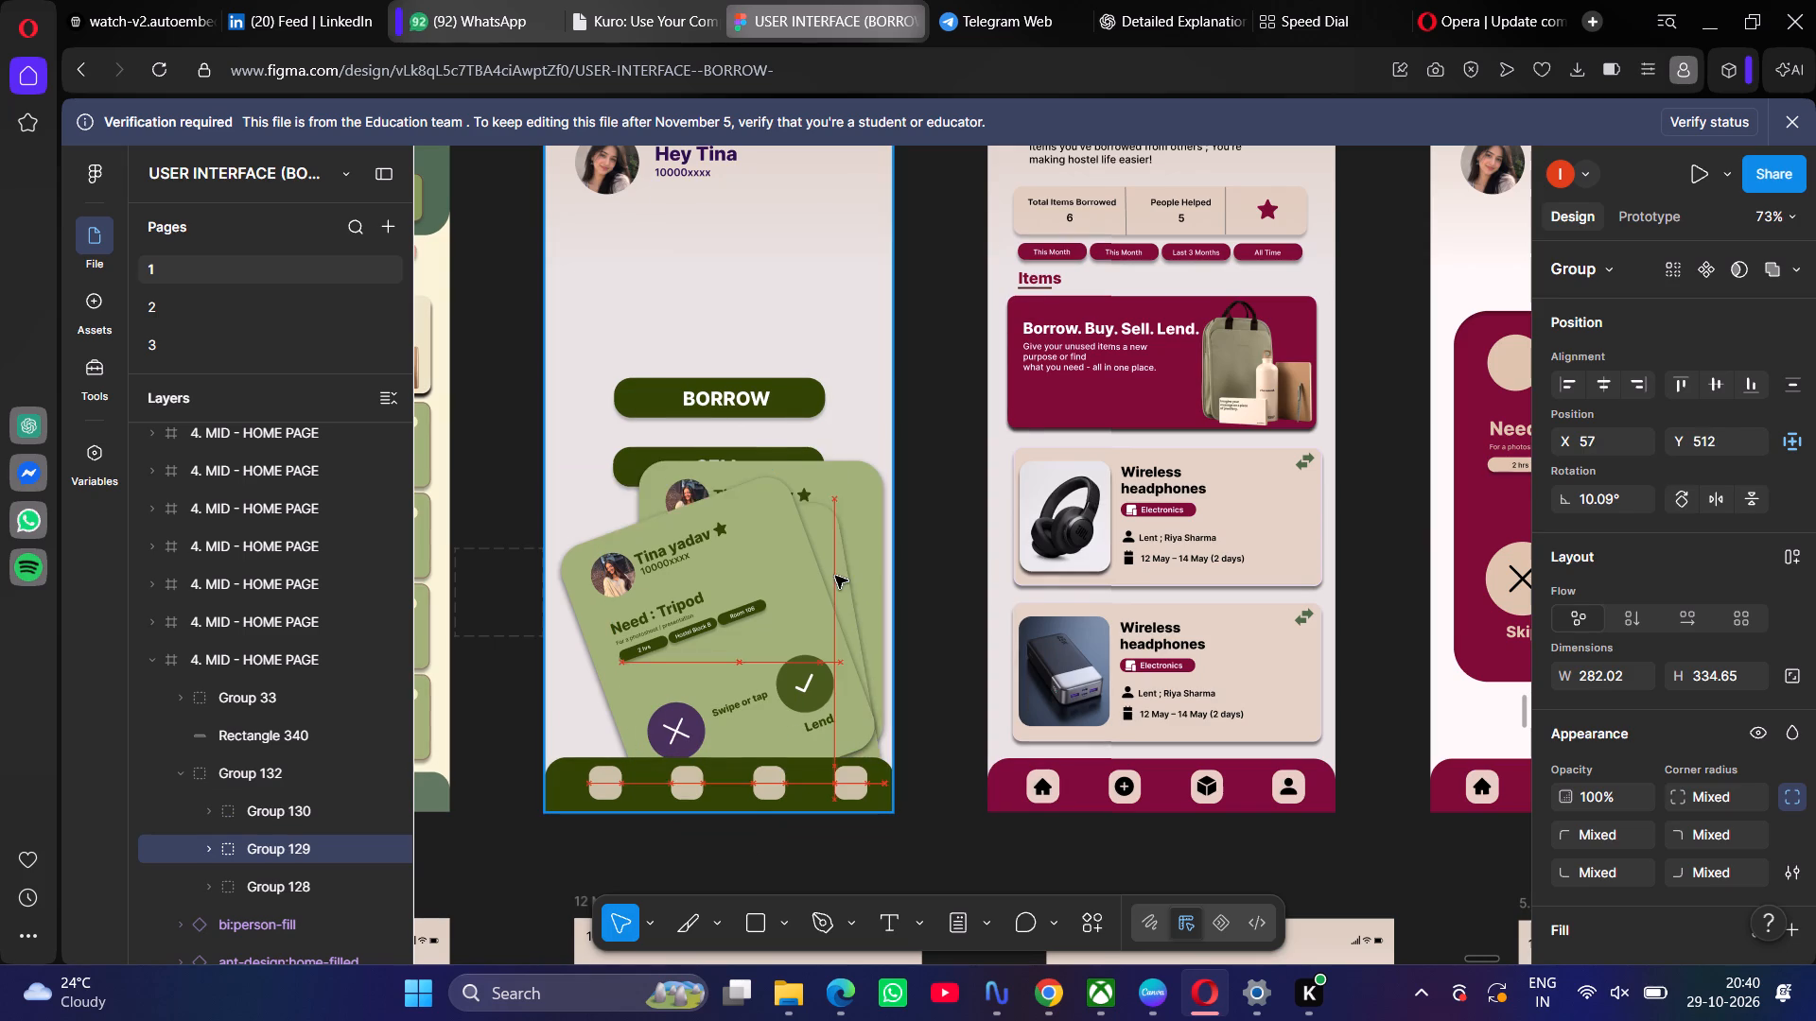
left_click_drag(835, 576, 847, 528)
left_click(847, 528)
key("ctrl+z")
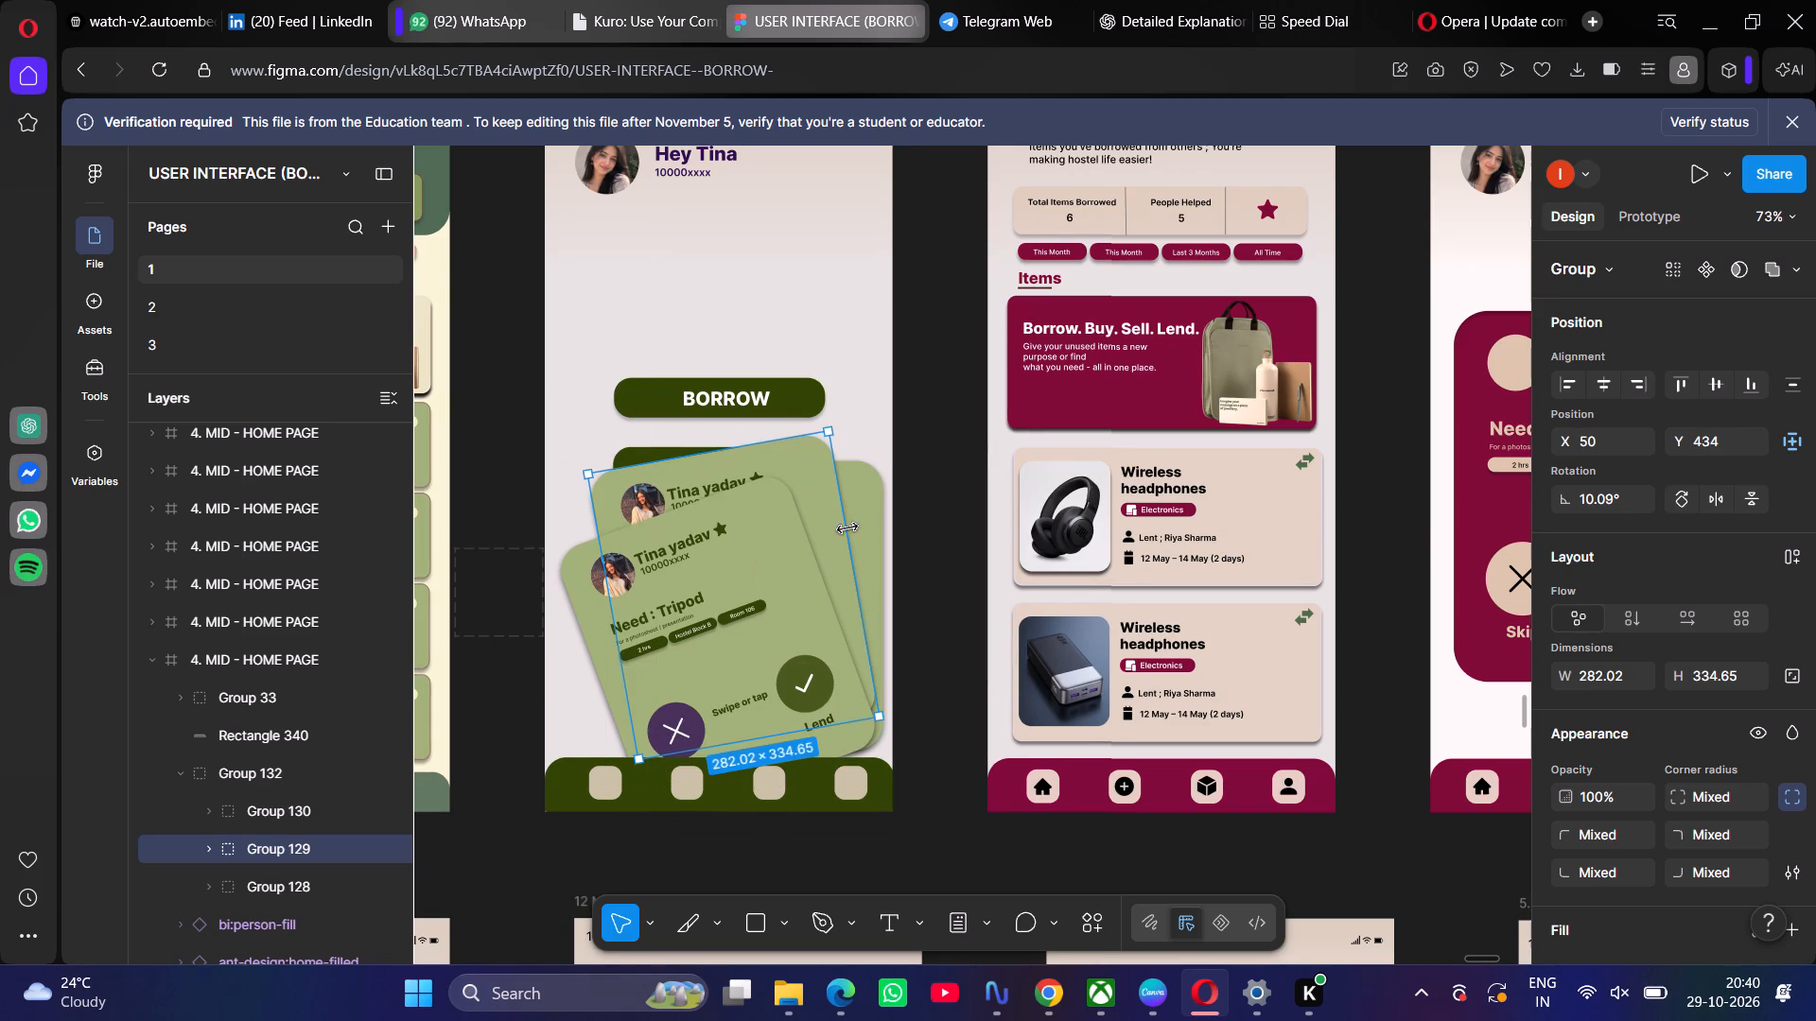
key("ctrl+z")
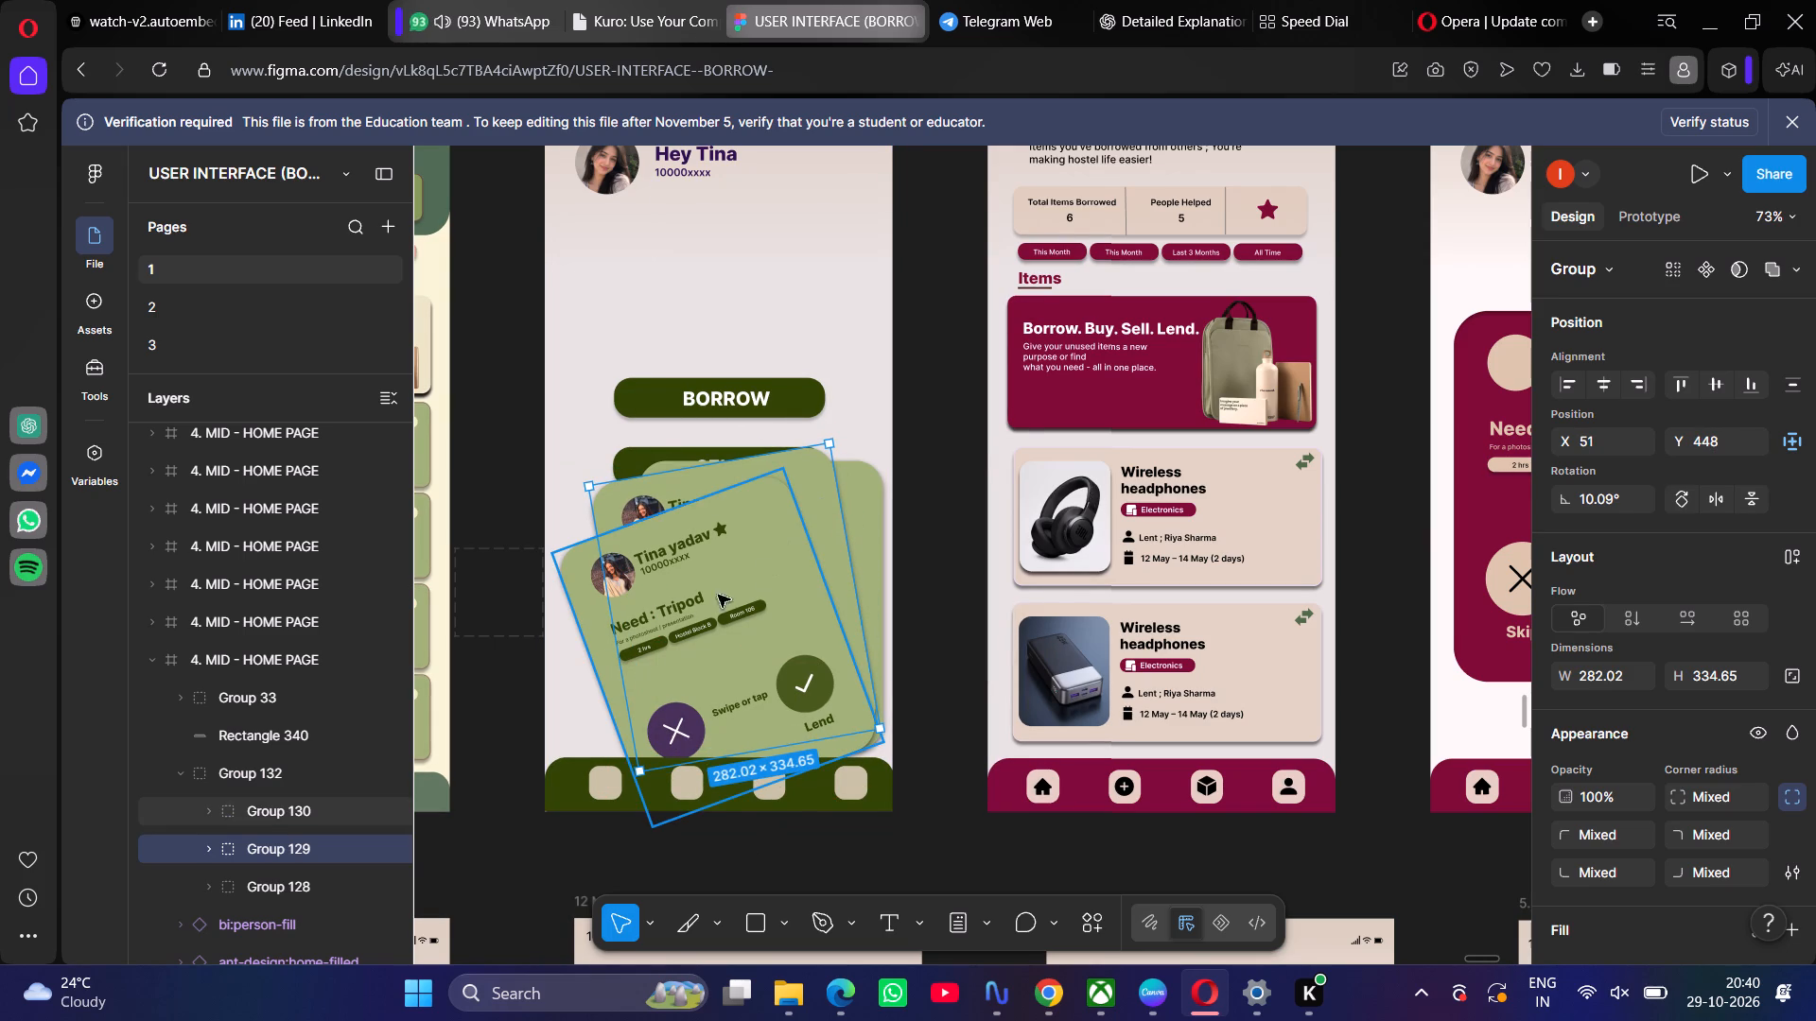
Select the front card of the stack, the one with the purple cross button.
left_click(682, 733)
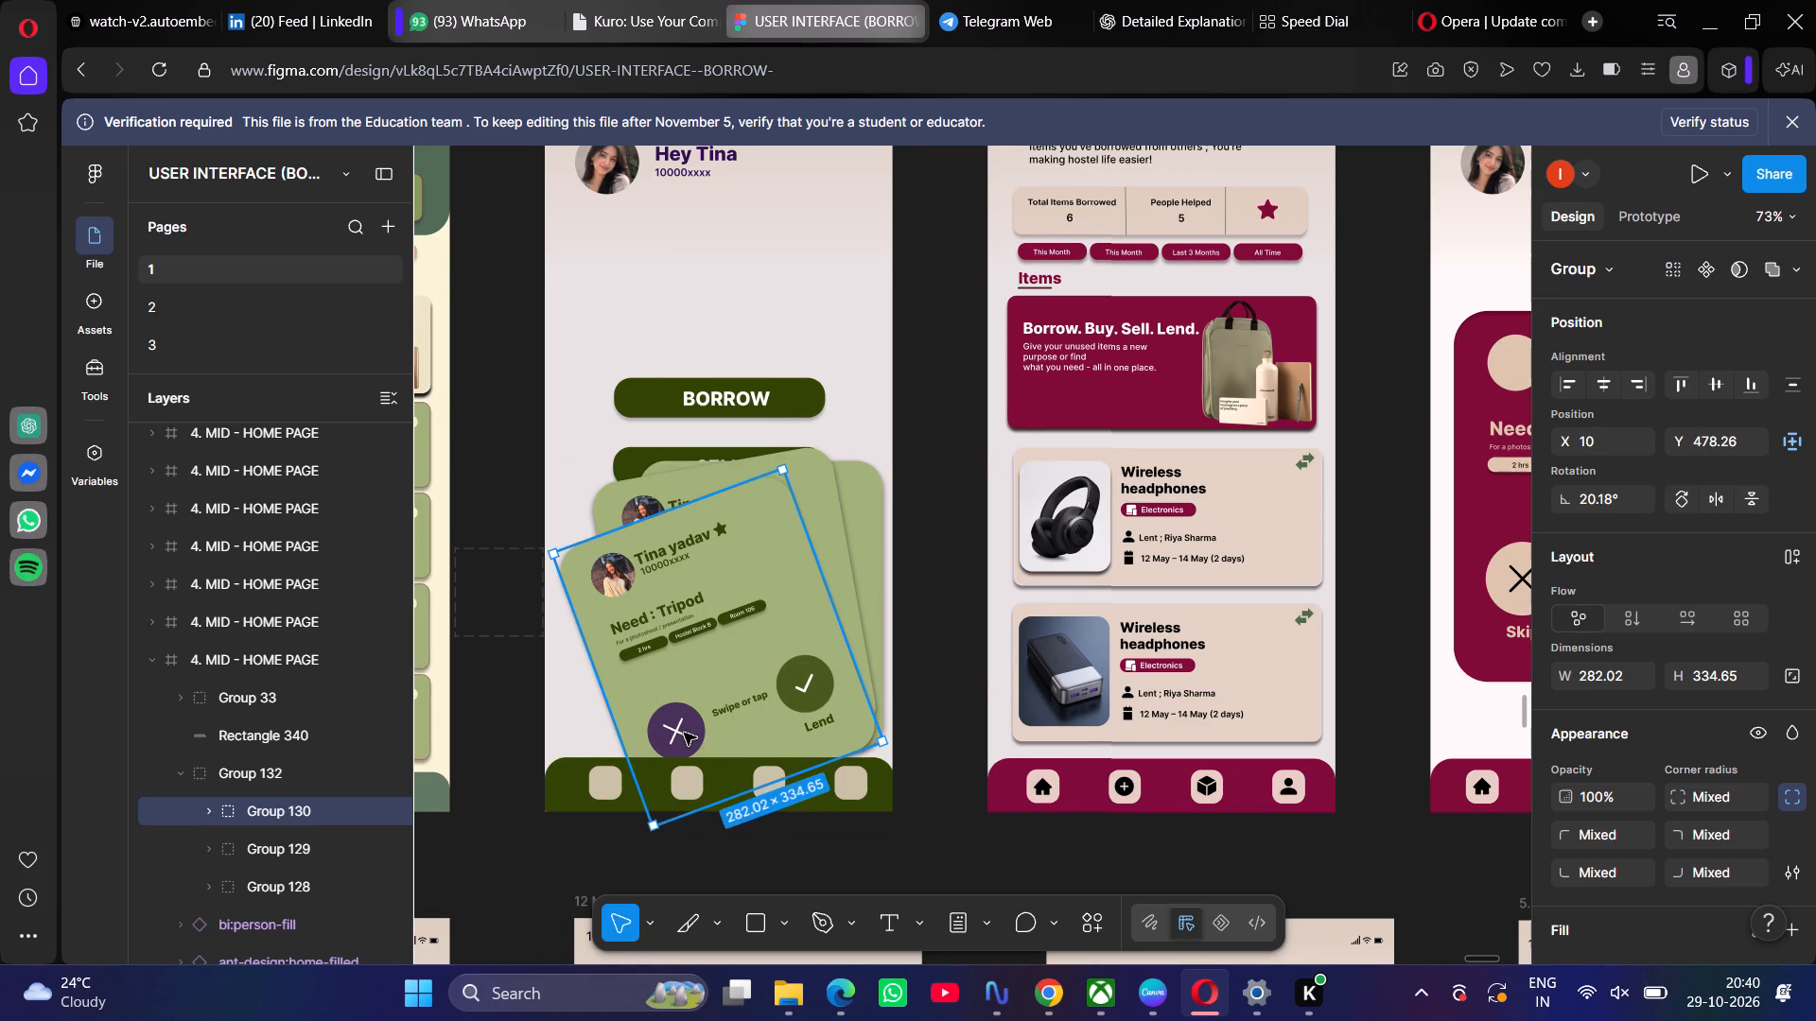
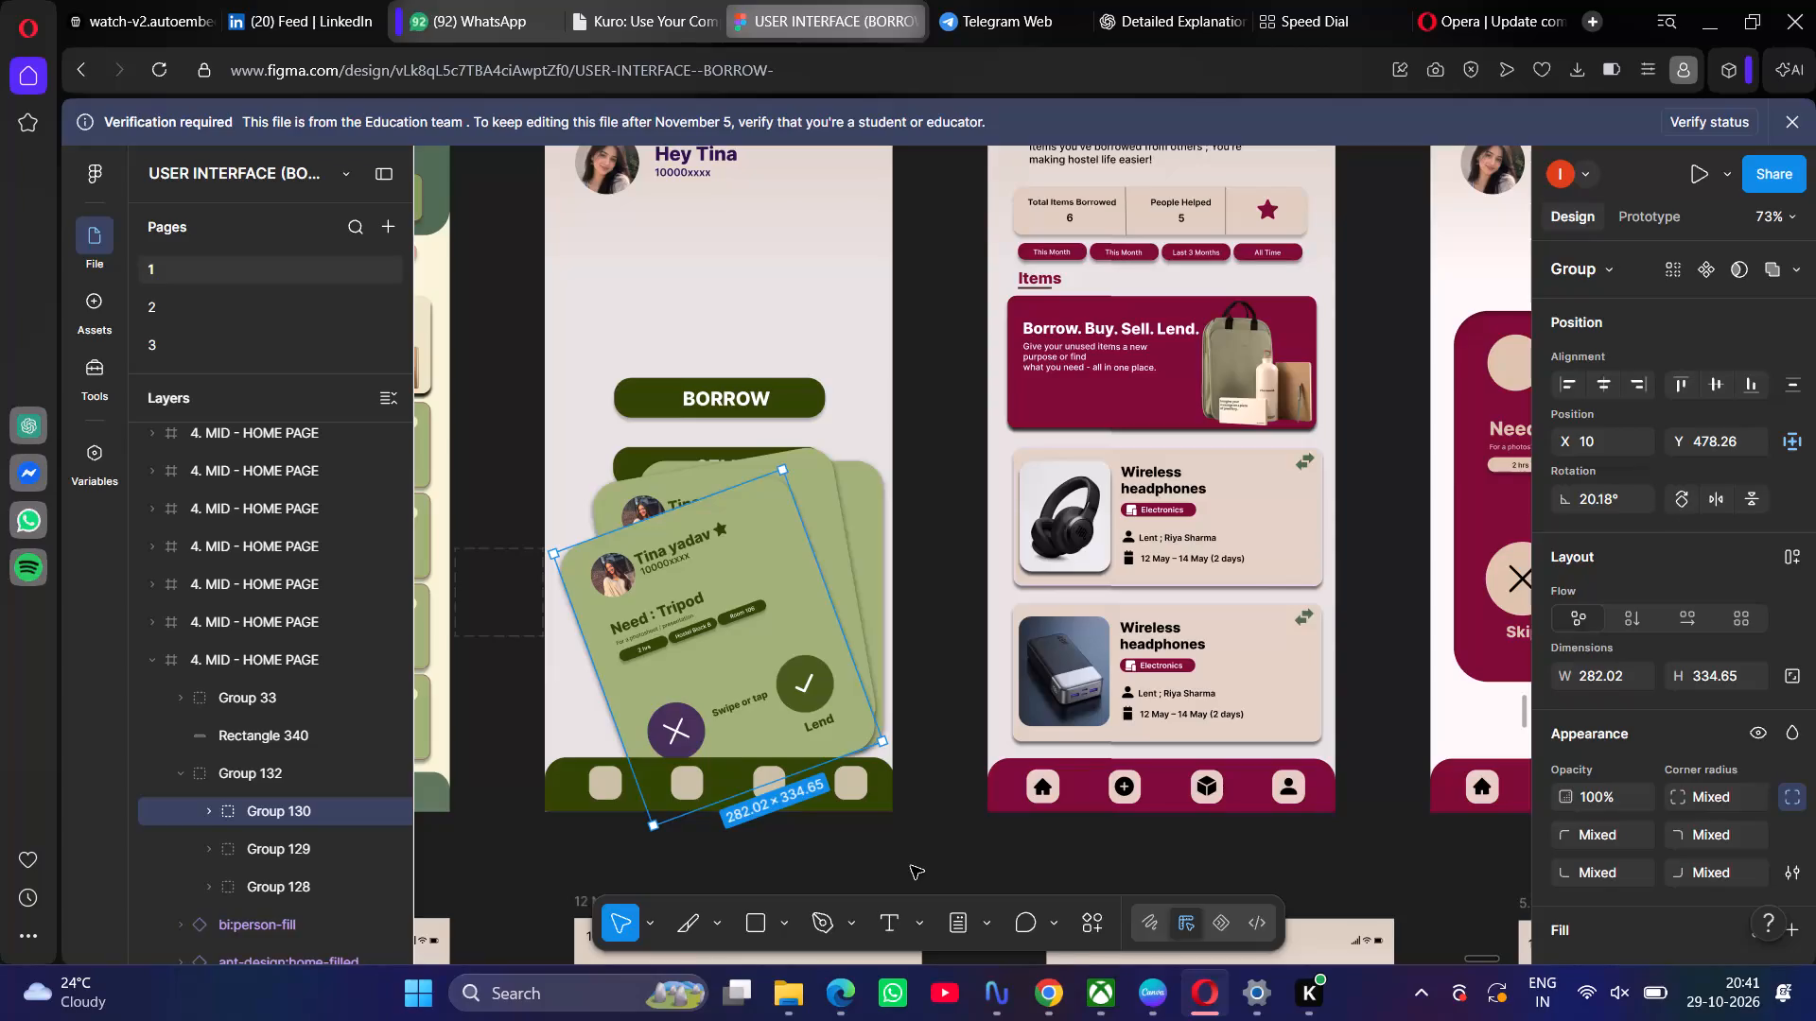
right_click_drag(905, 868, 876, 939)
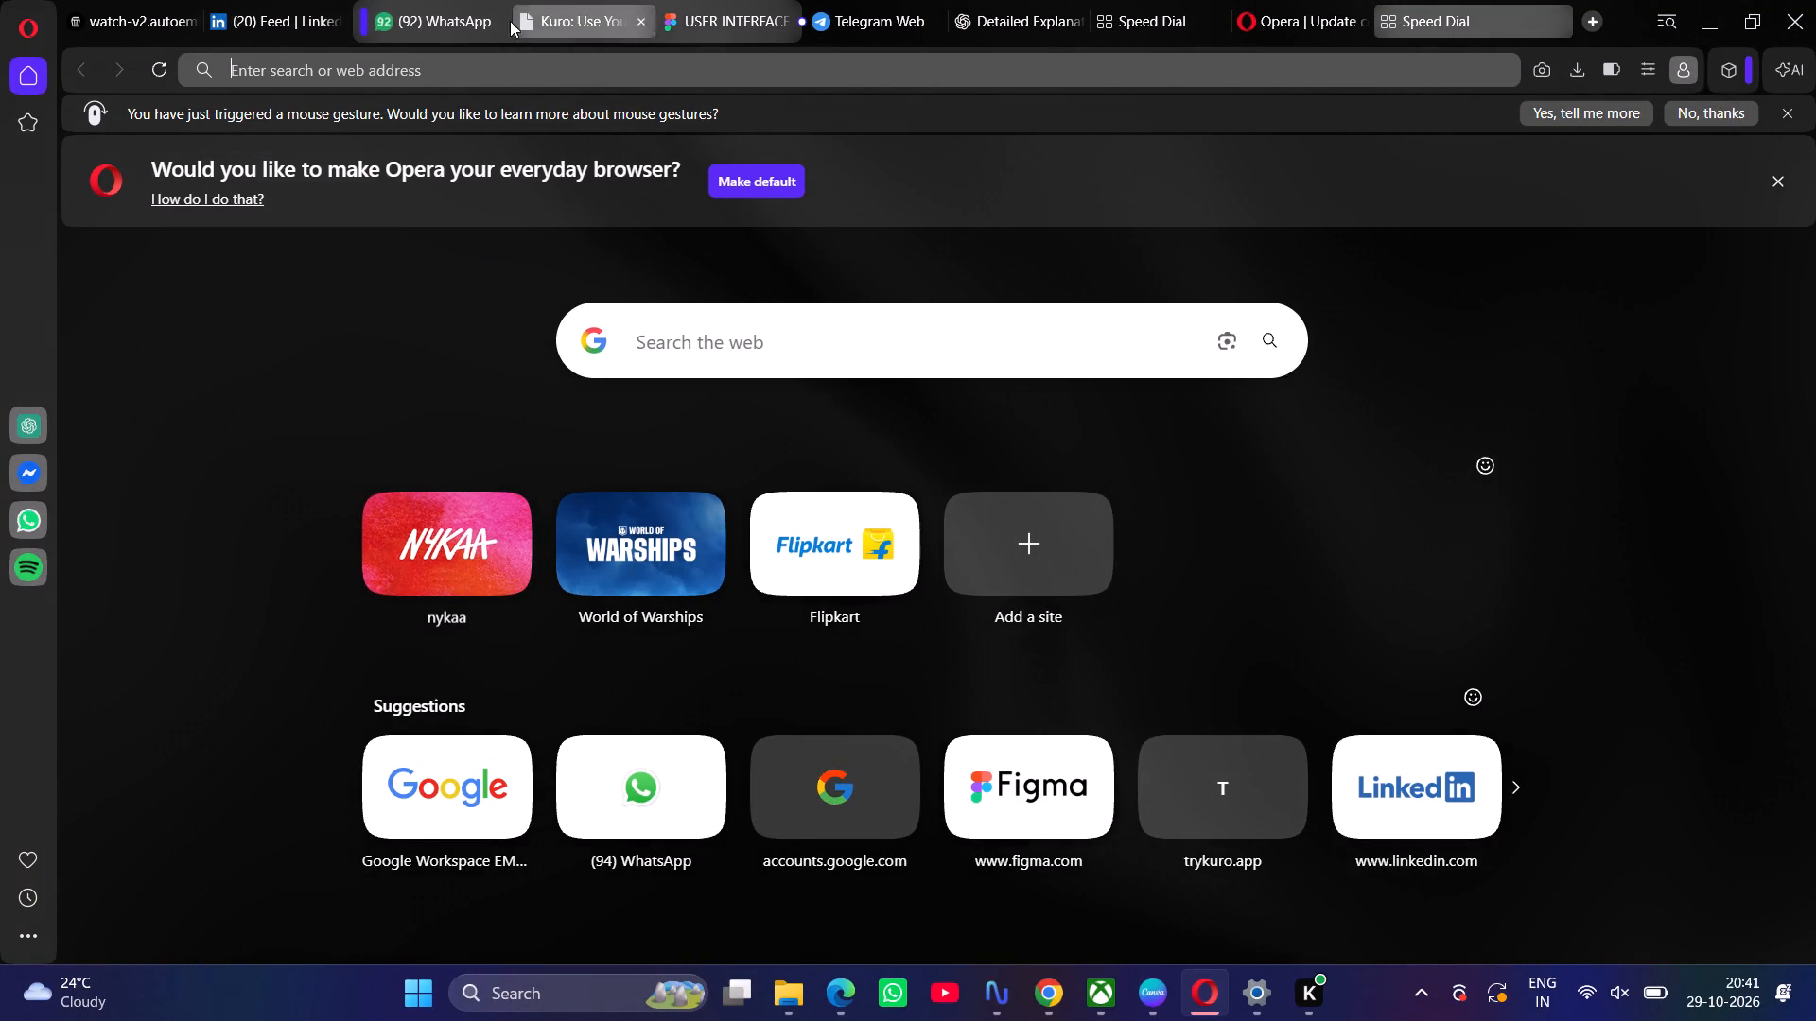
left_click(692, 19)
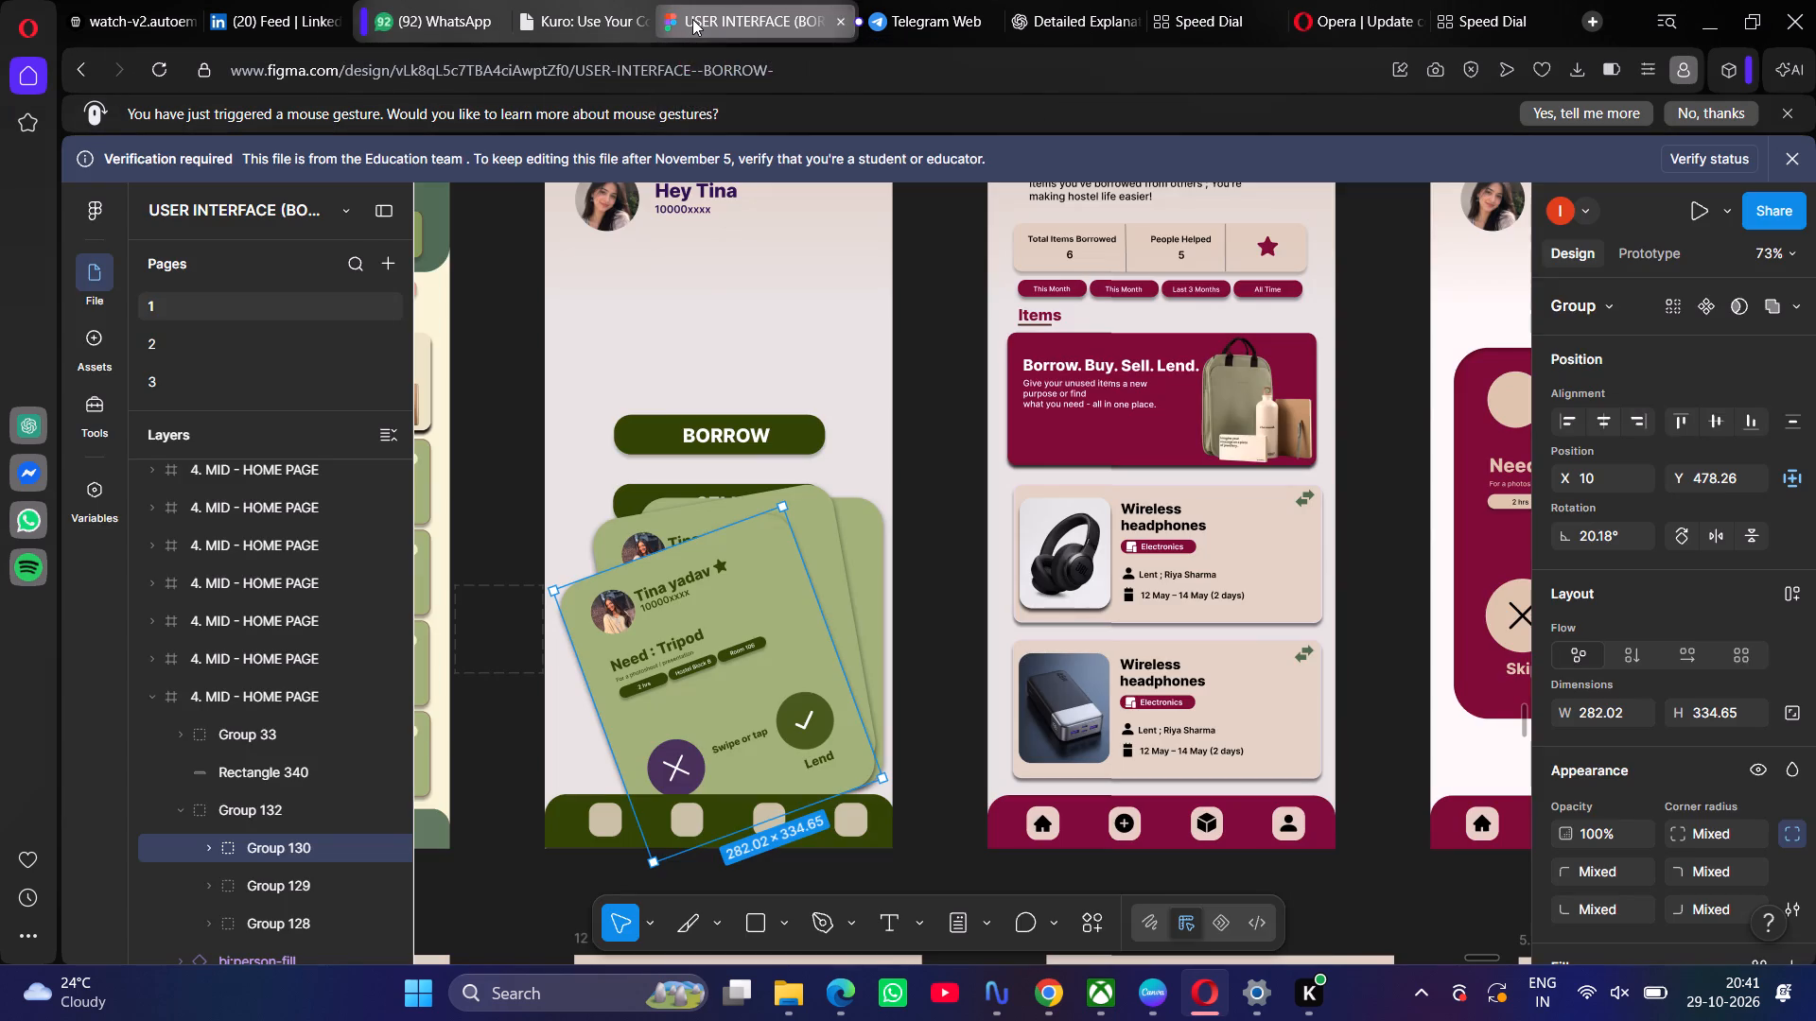
Recolour the purple circle behind the front card's cross to green 48591B, sampled from the tick circle on the same card.
double_click(681, 763)
double_click(682, 764)
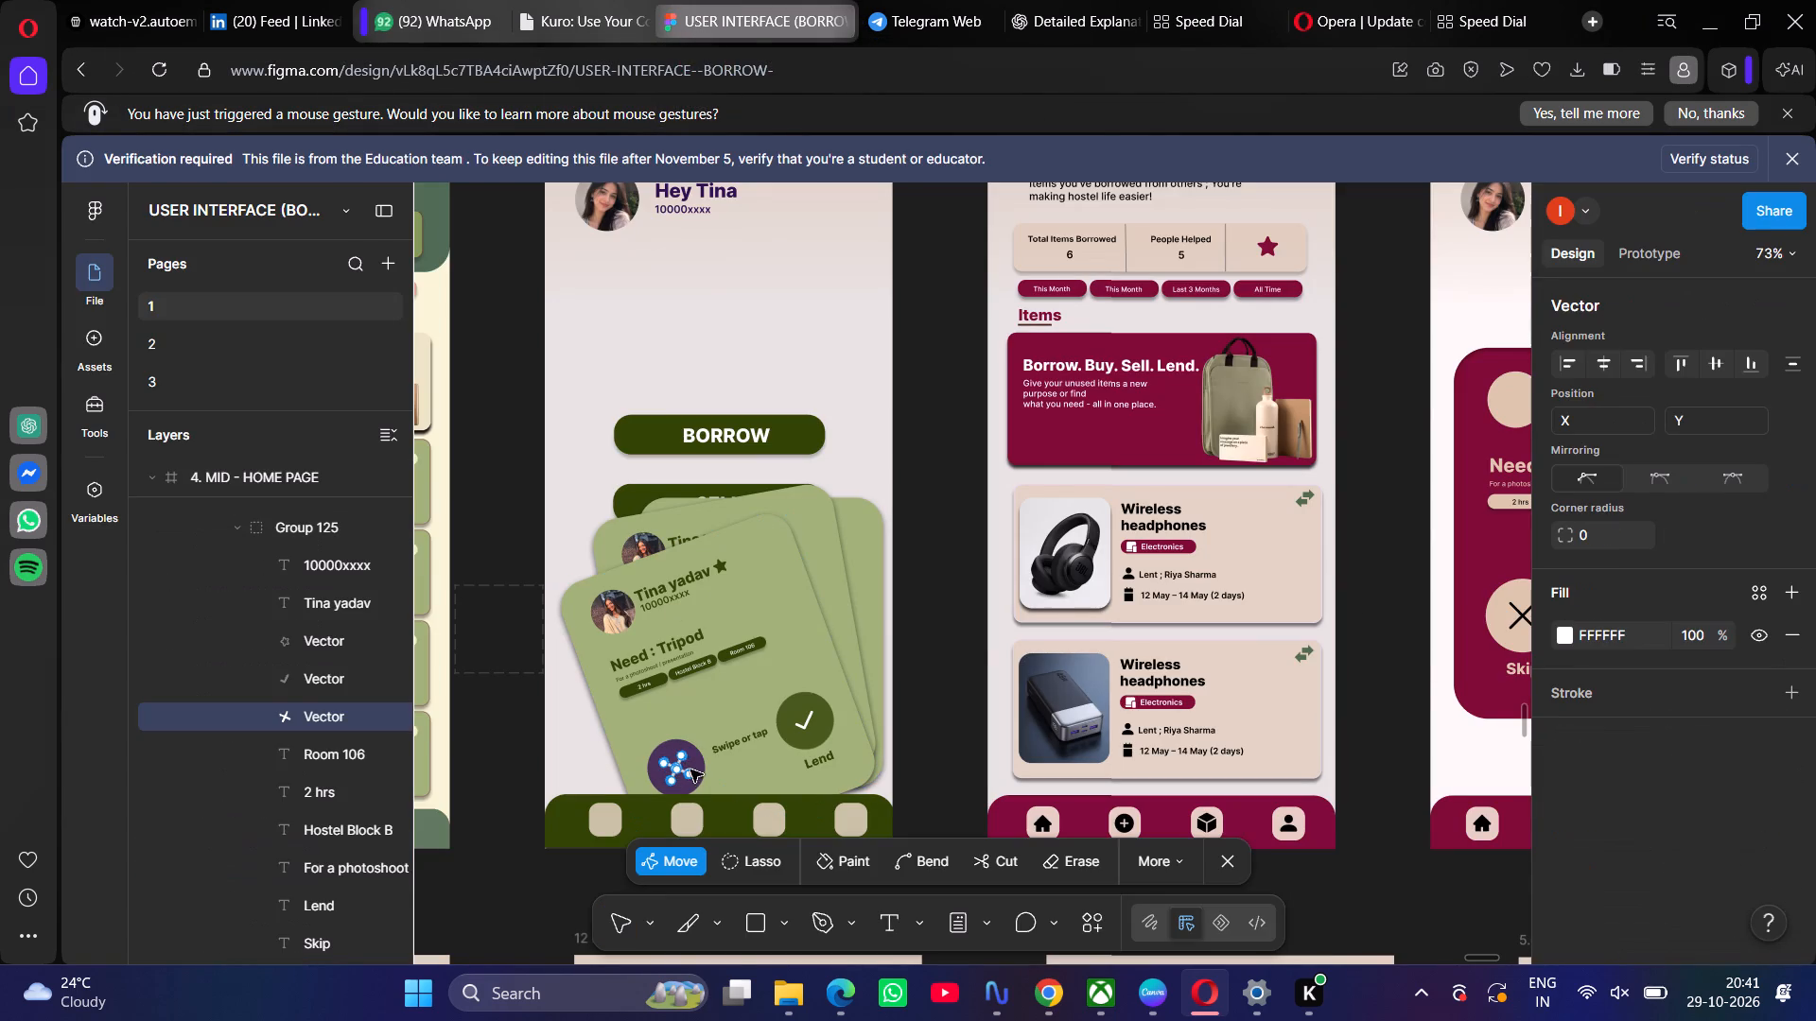
double_click(697, 769)
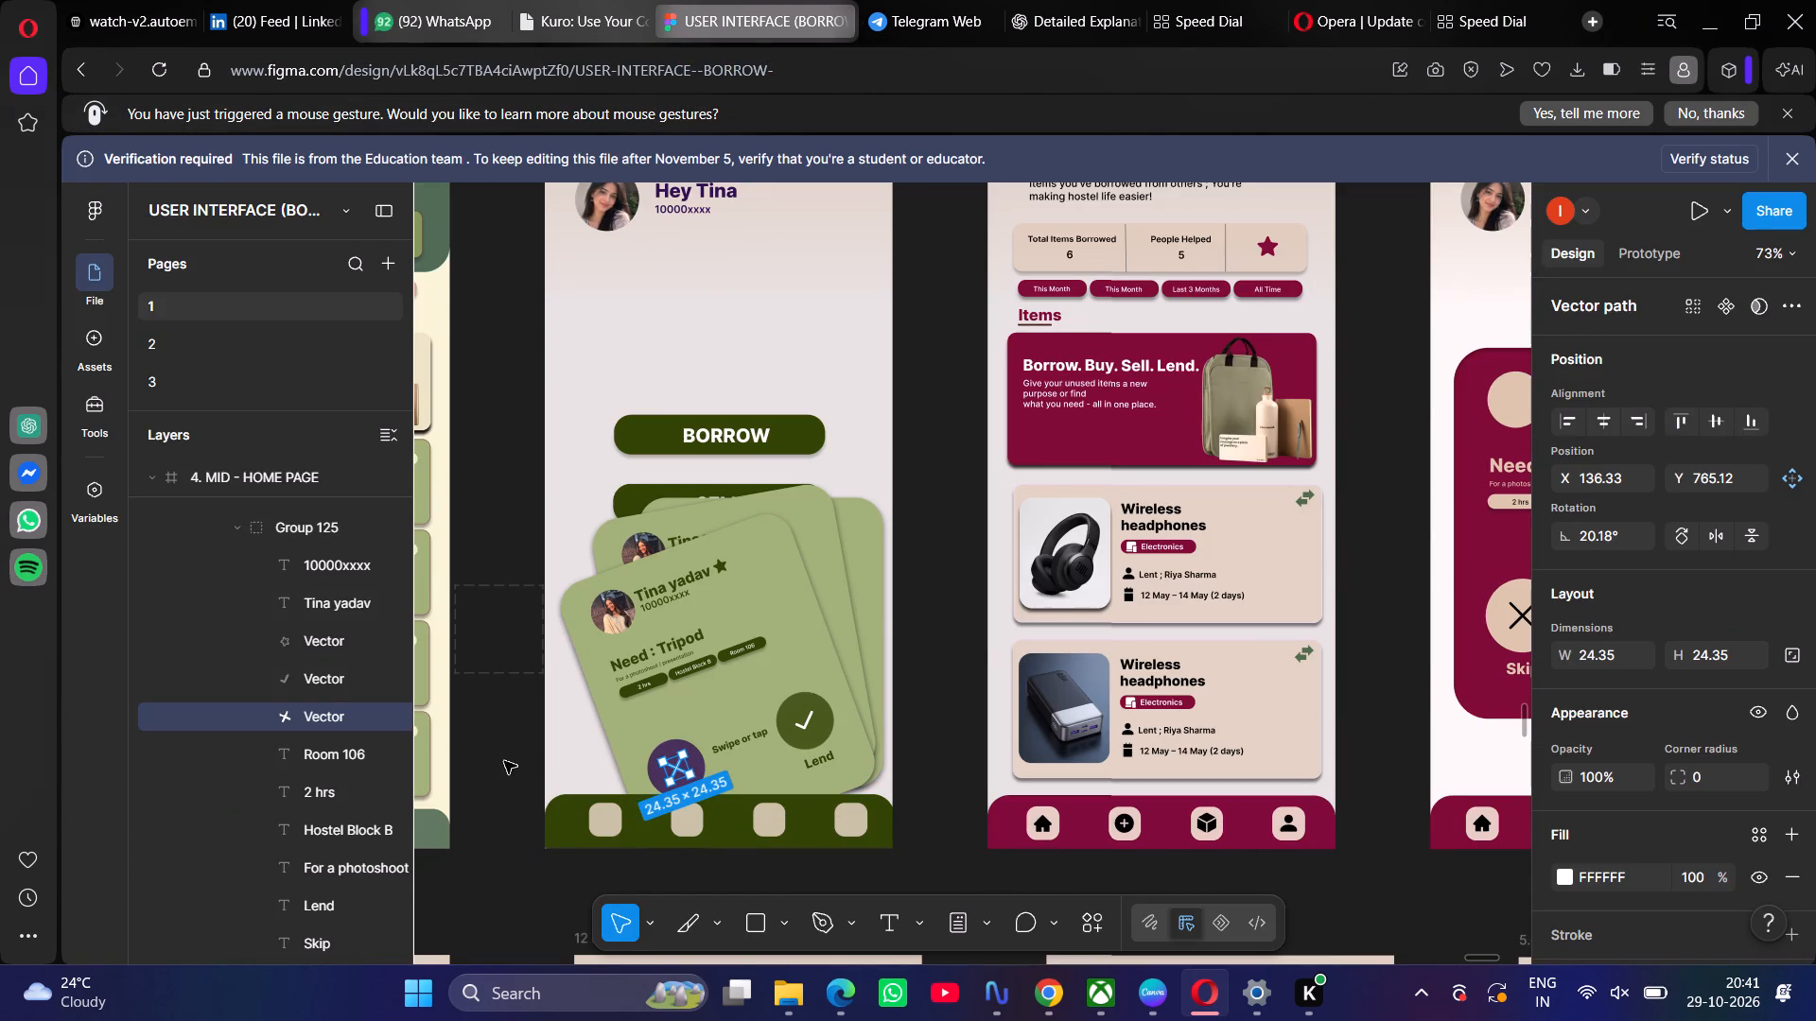
left_click(505, 736)
double_click(696, 756)
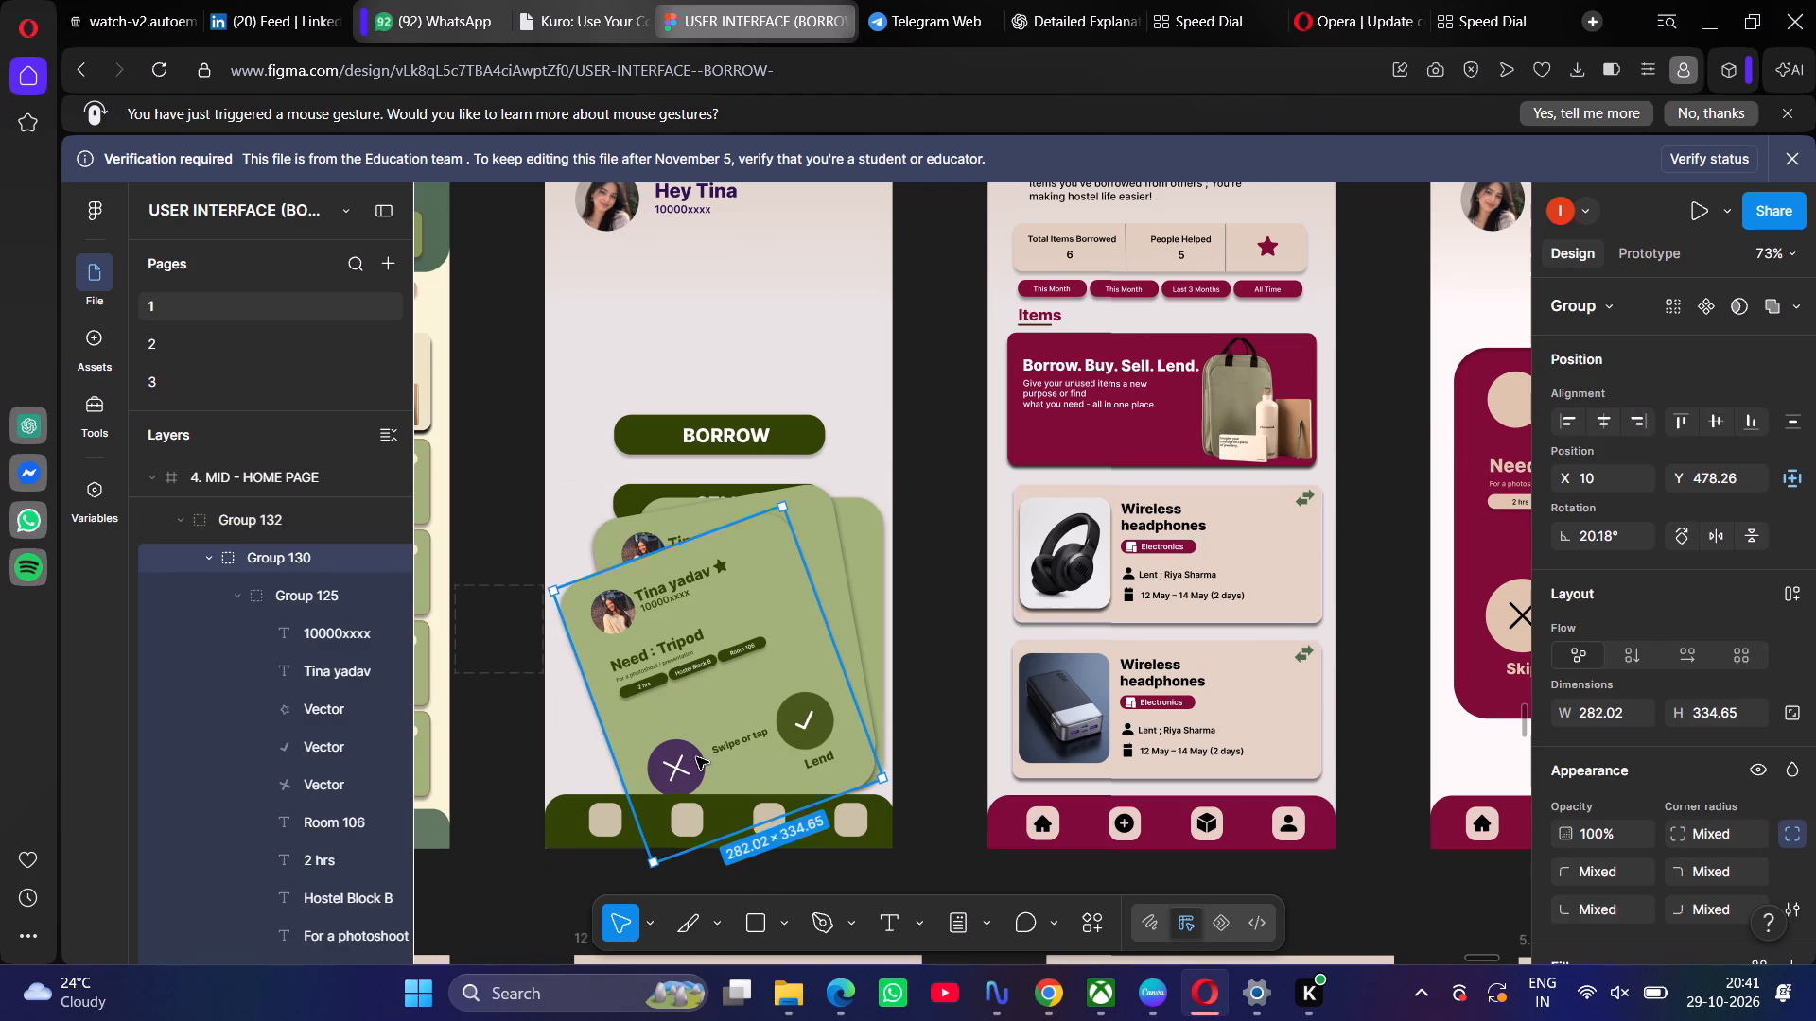
double_click(696, 757)
scroll(1624, 810, "down", 1)
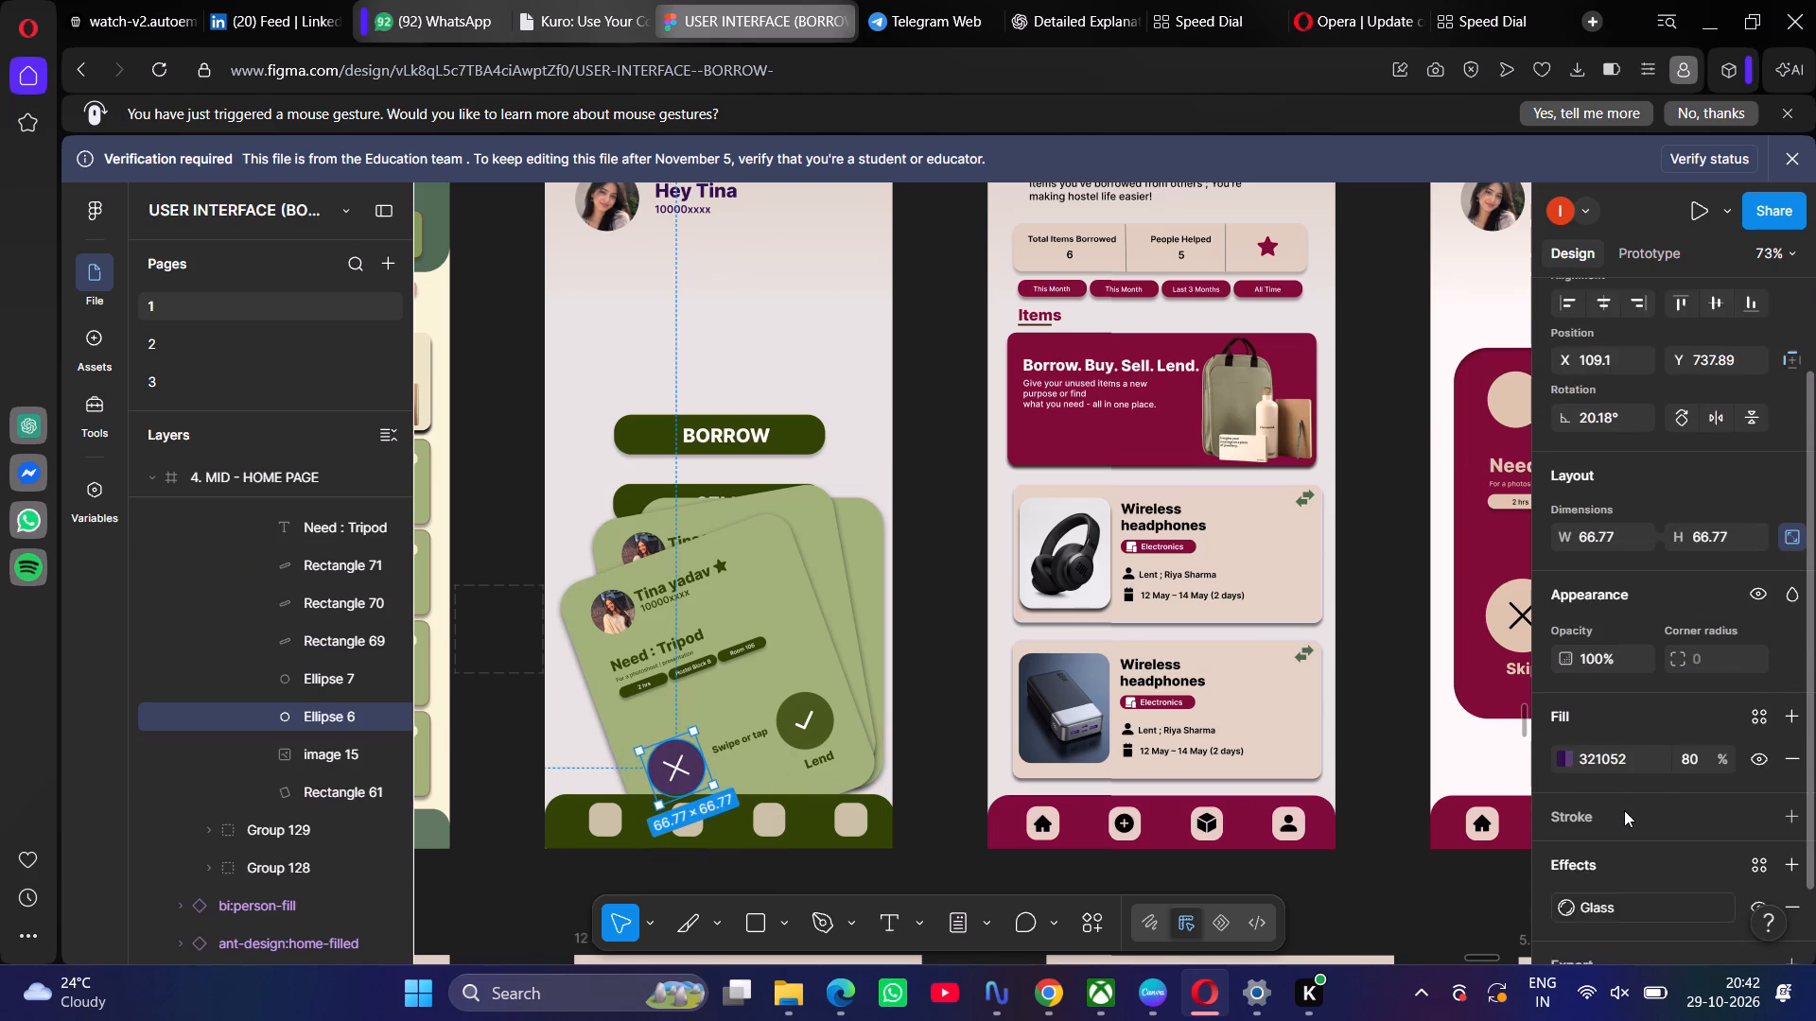
scroll(1624, 810, "down", 3)
left_click(1560, 675)
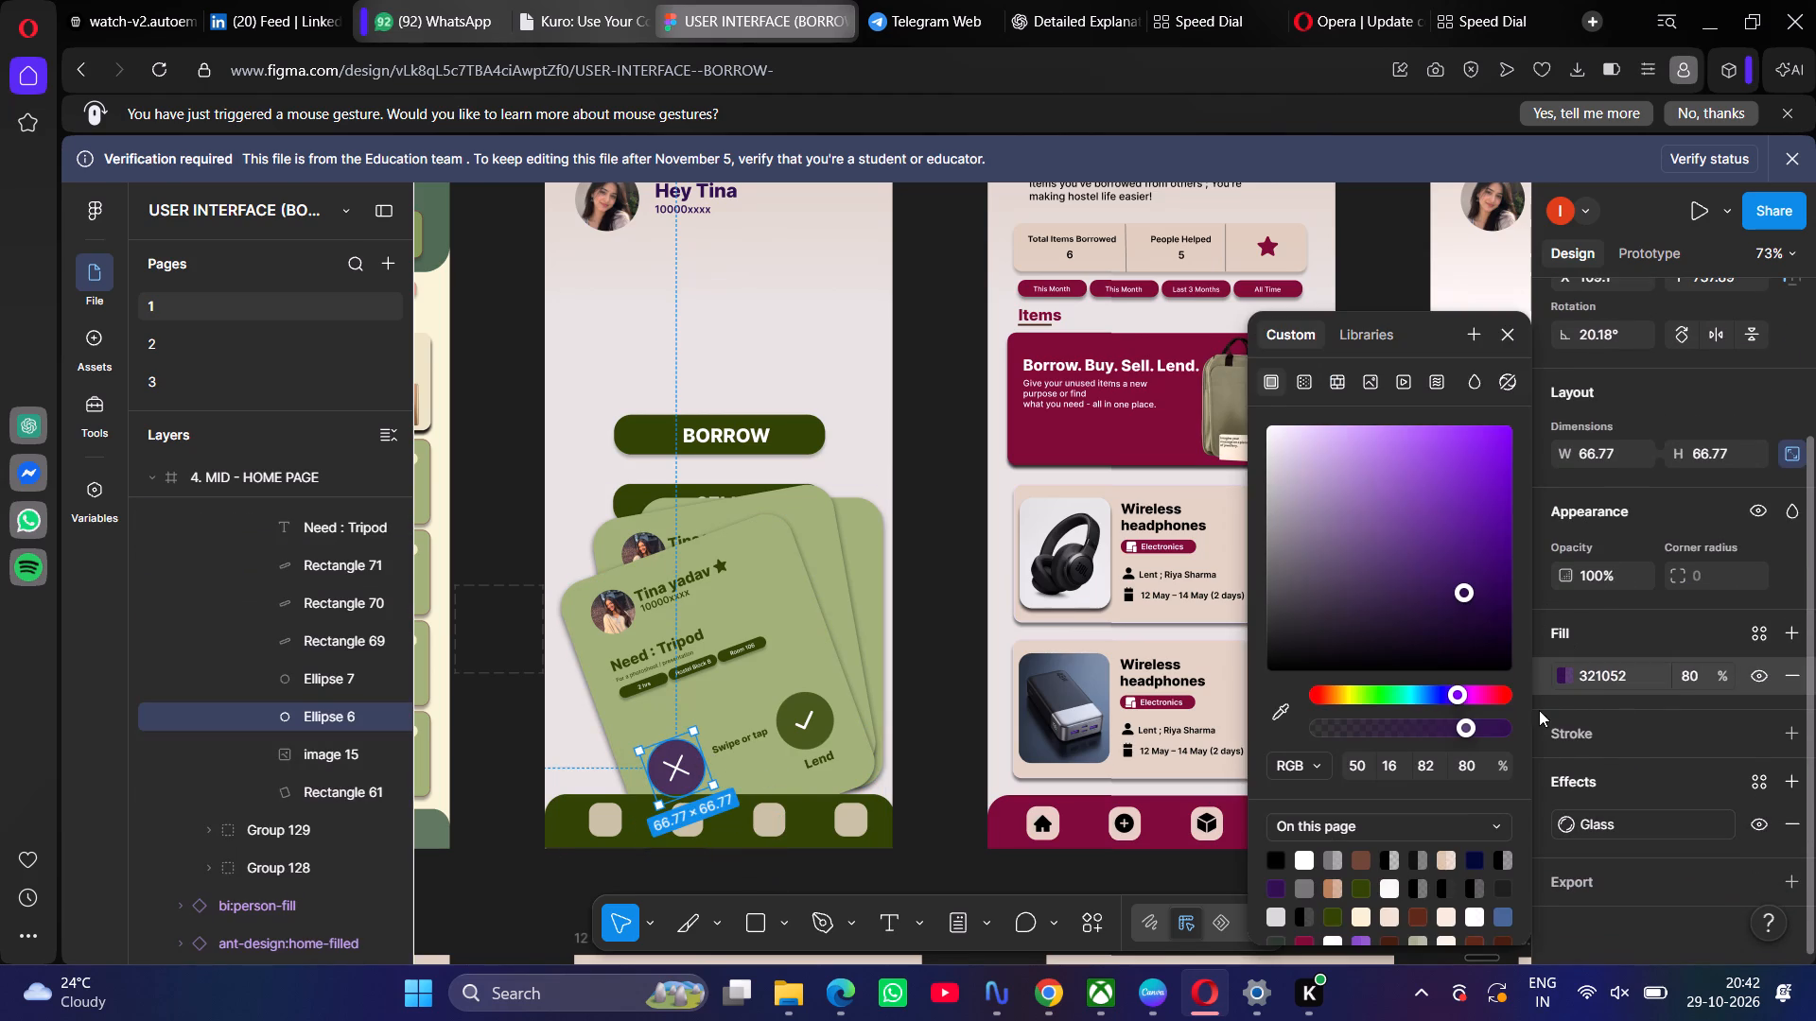
left_click(1273, 719)
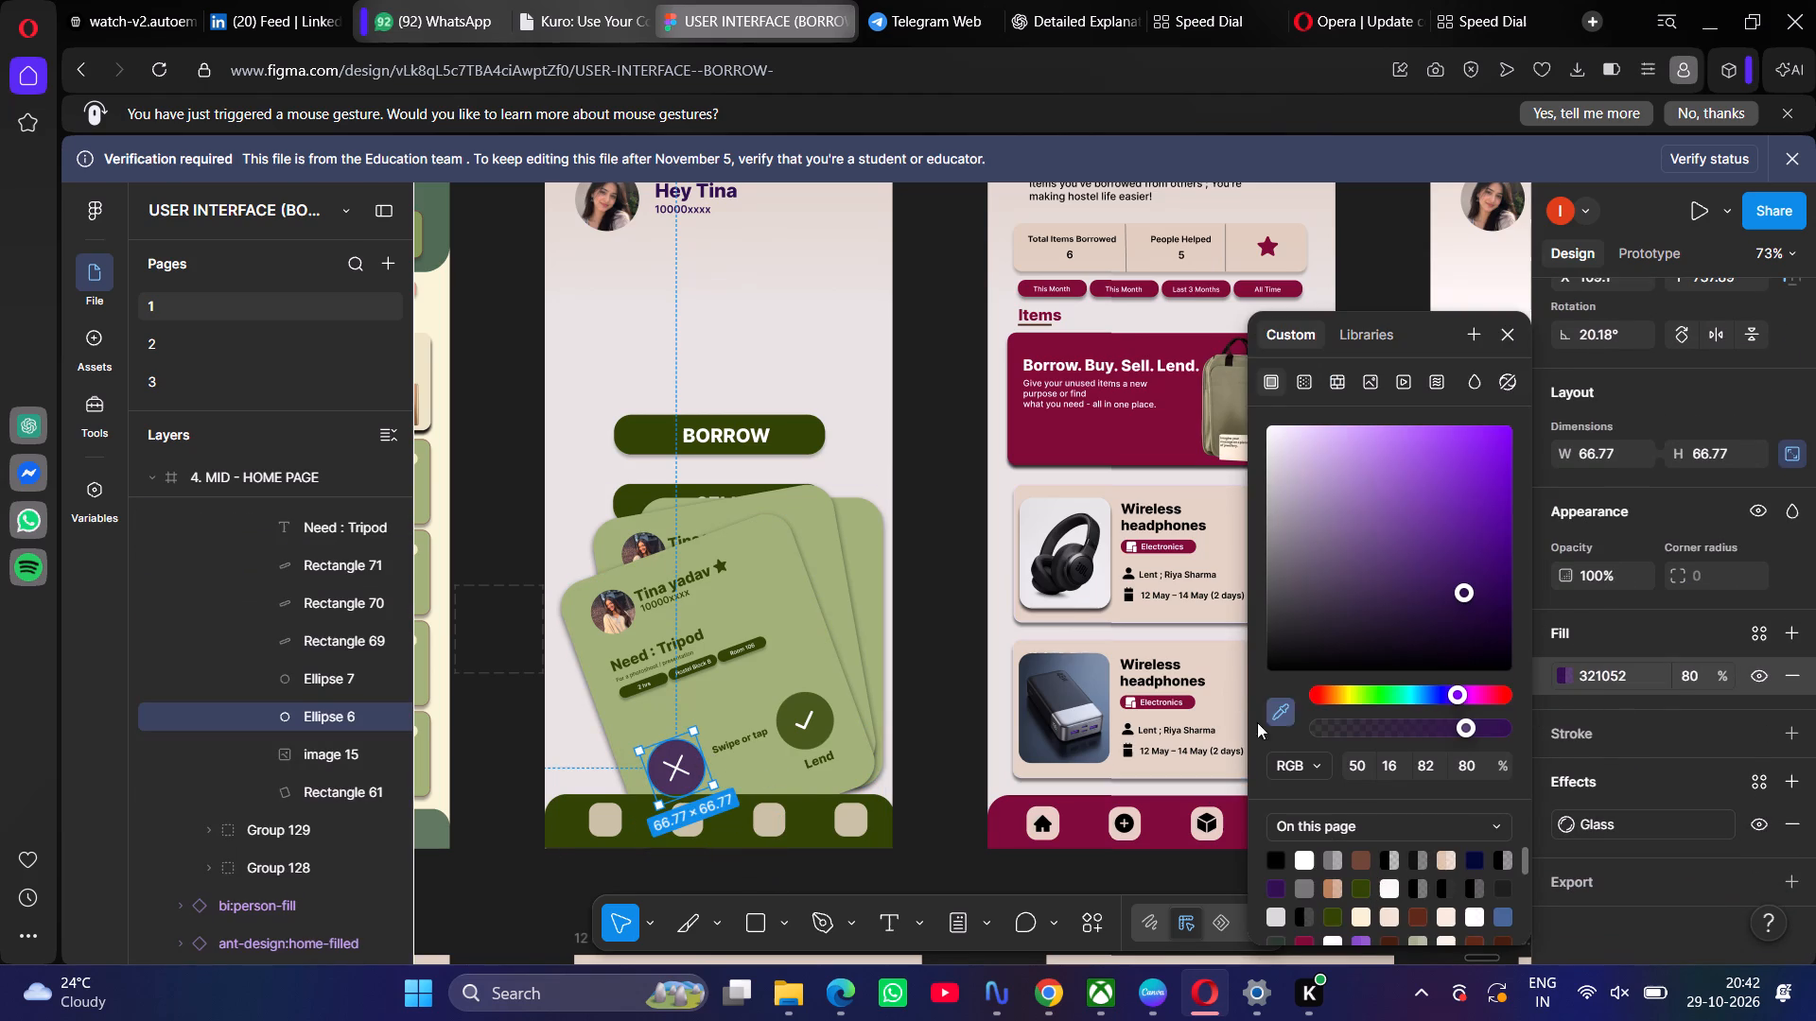
left_click(795, 712)
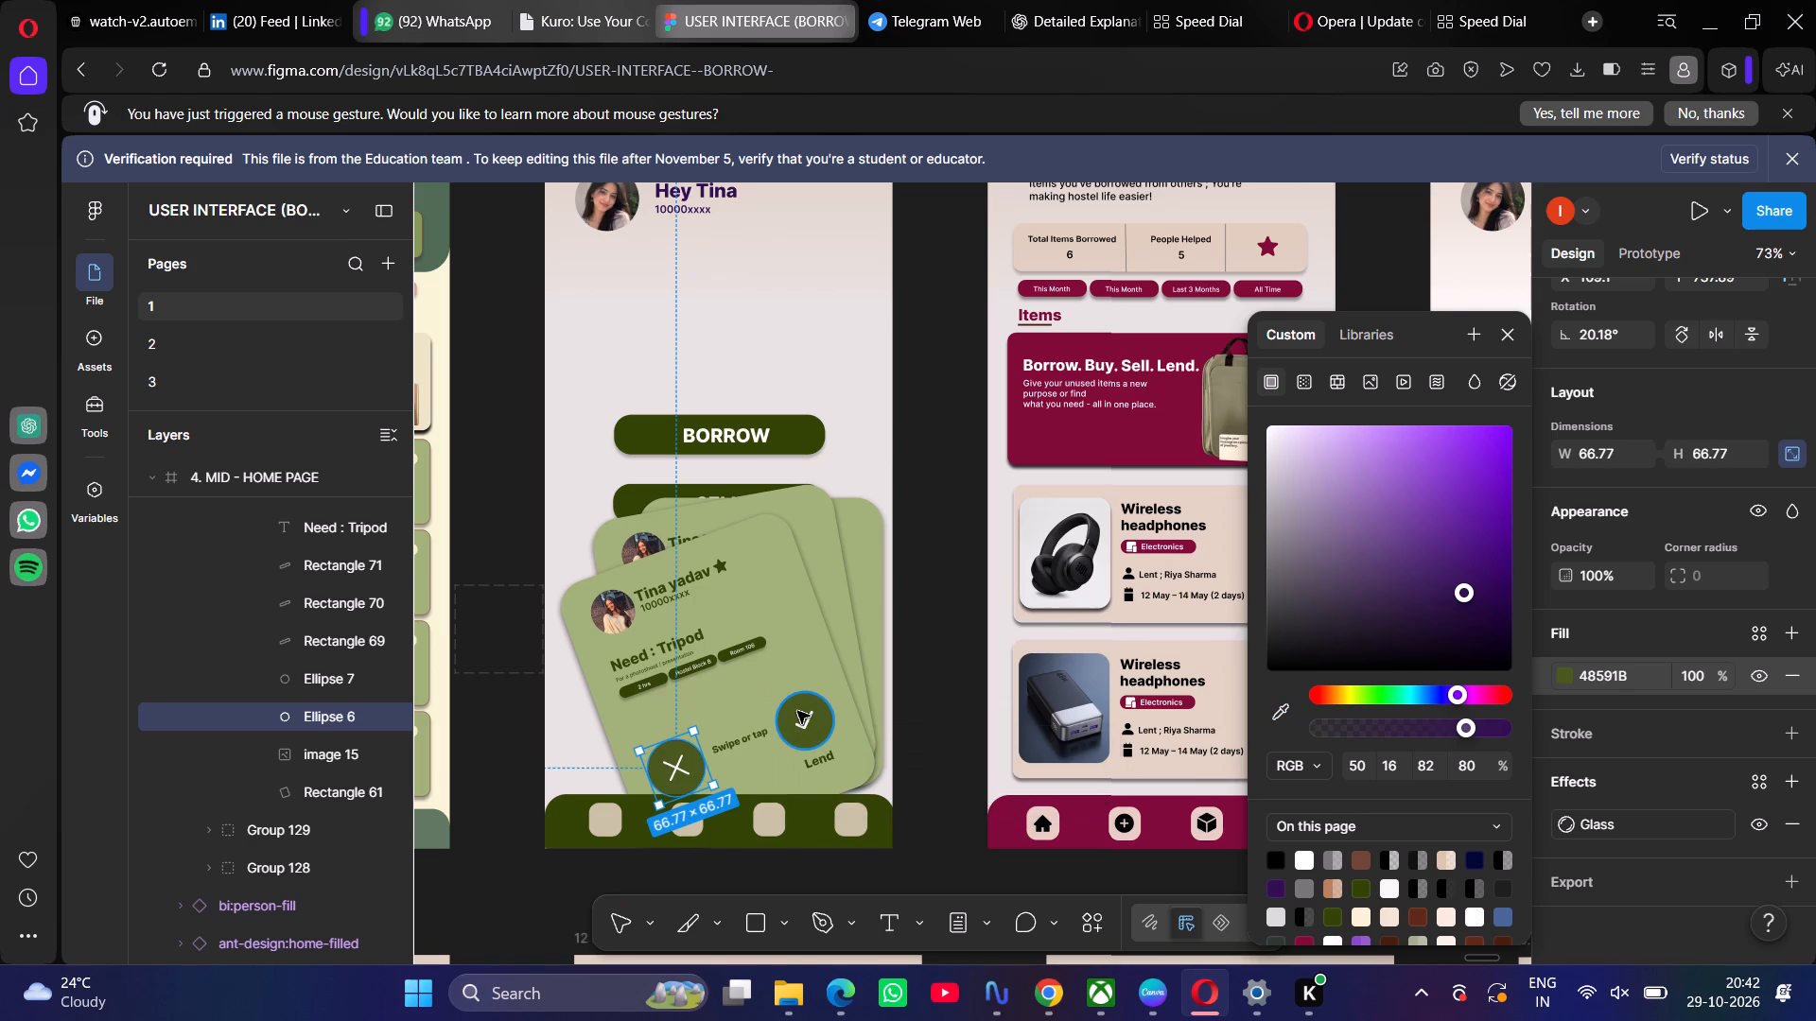
left_click(938, 389)
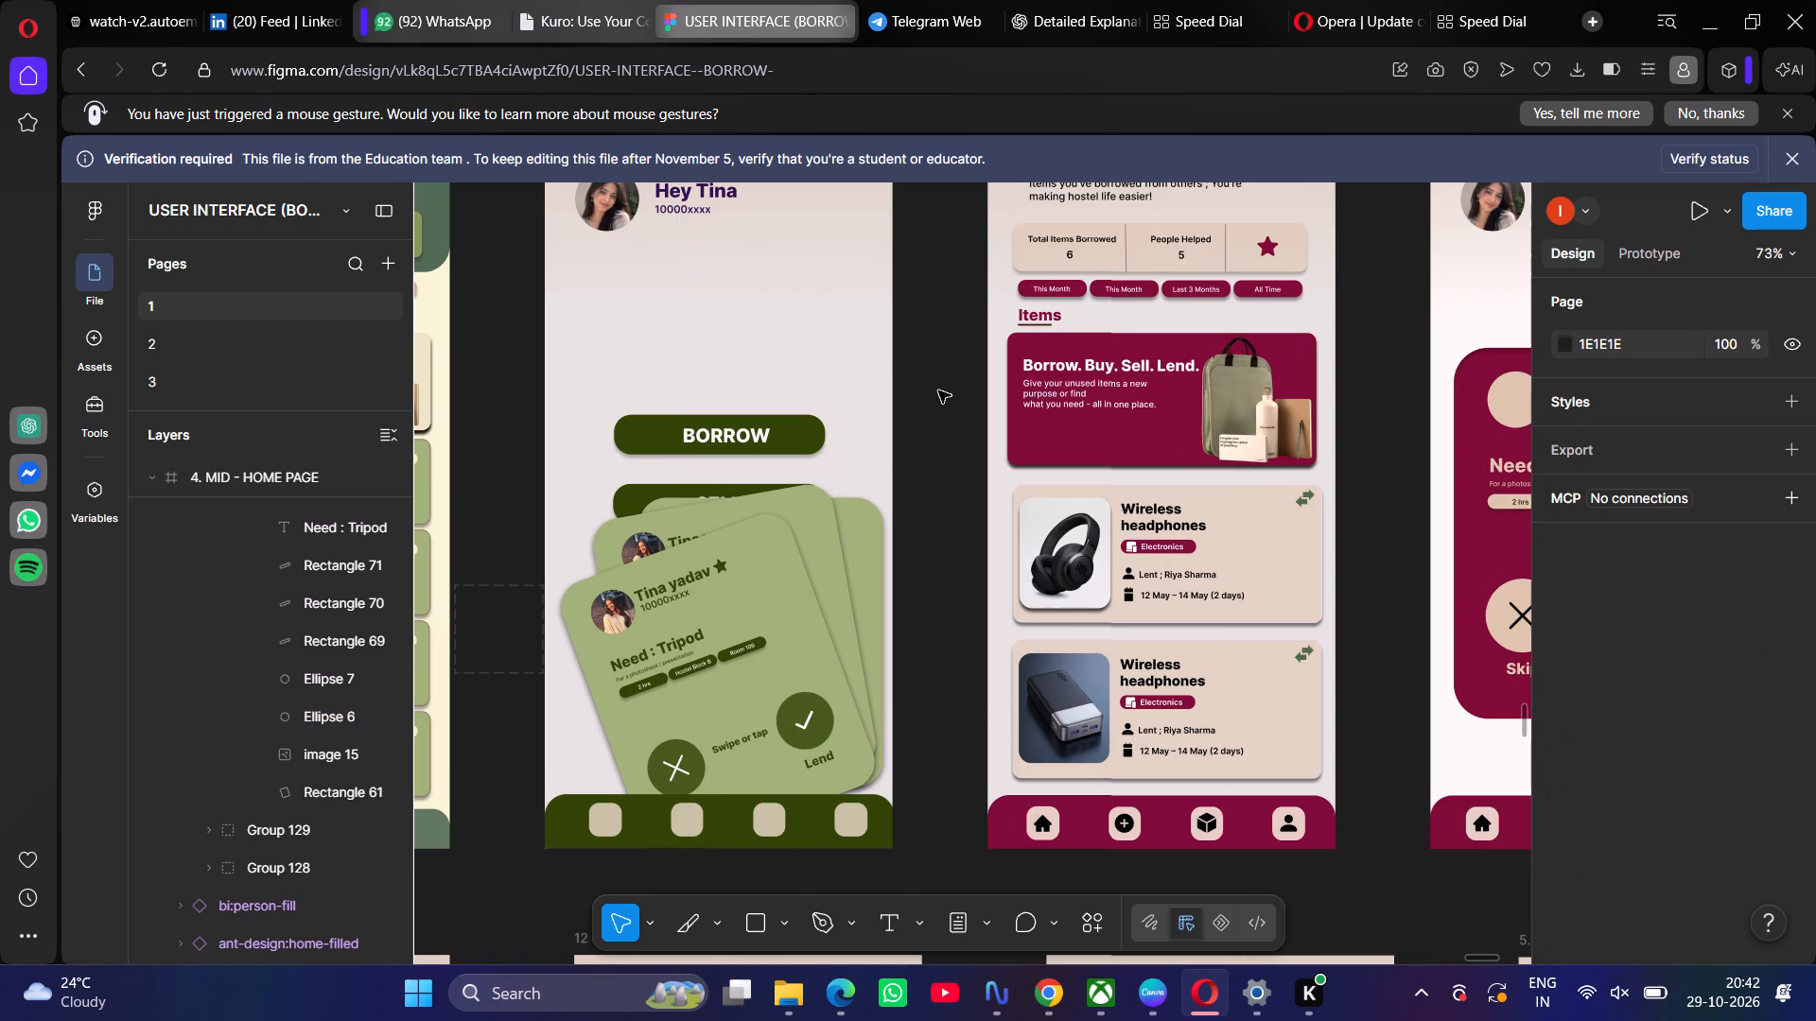
Move the green card stack down below the SELL button to about Y 522 and centre it horizontally on the home page.
left_click(811, 553)
left_click_drag(812, 553, 808, 606)
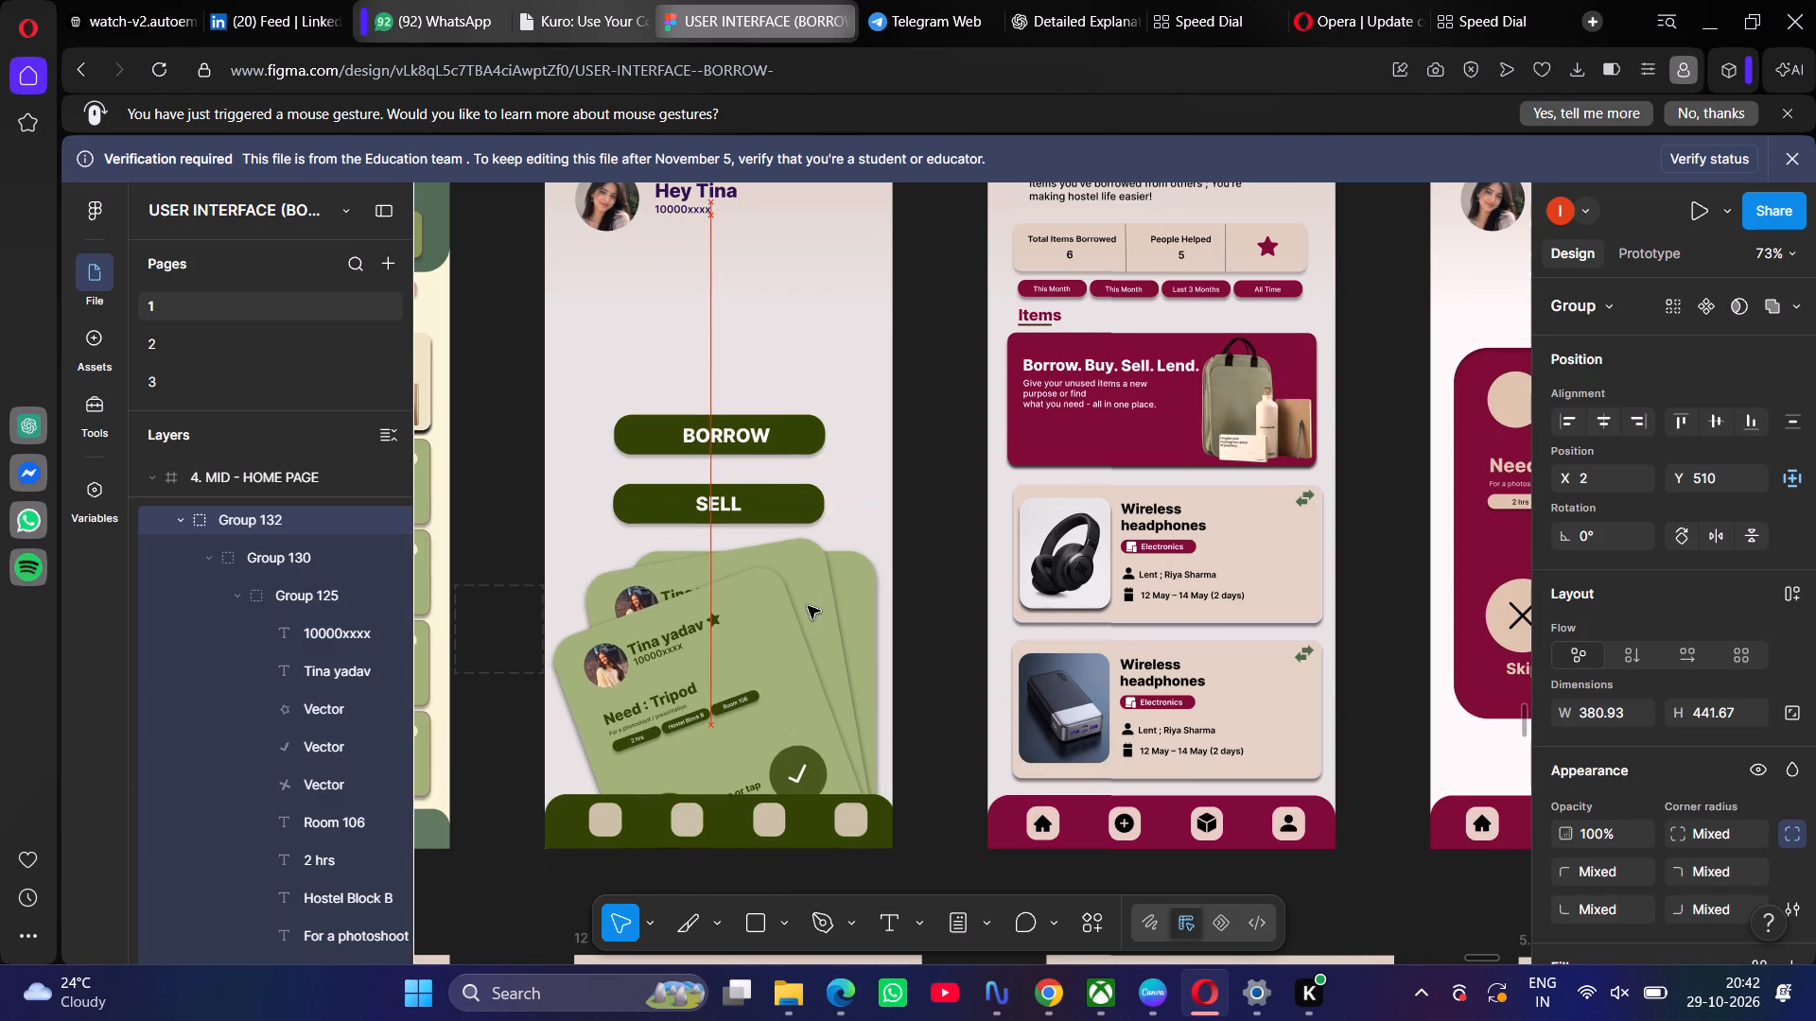
left_click_drag(808, 606, 812, 618)
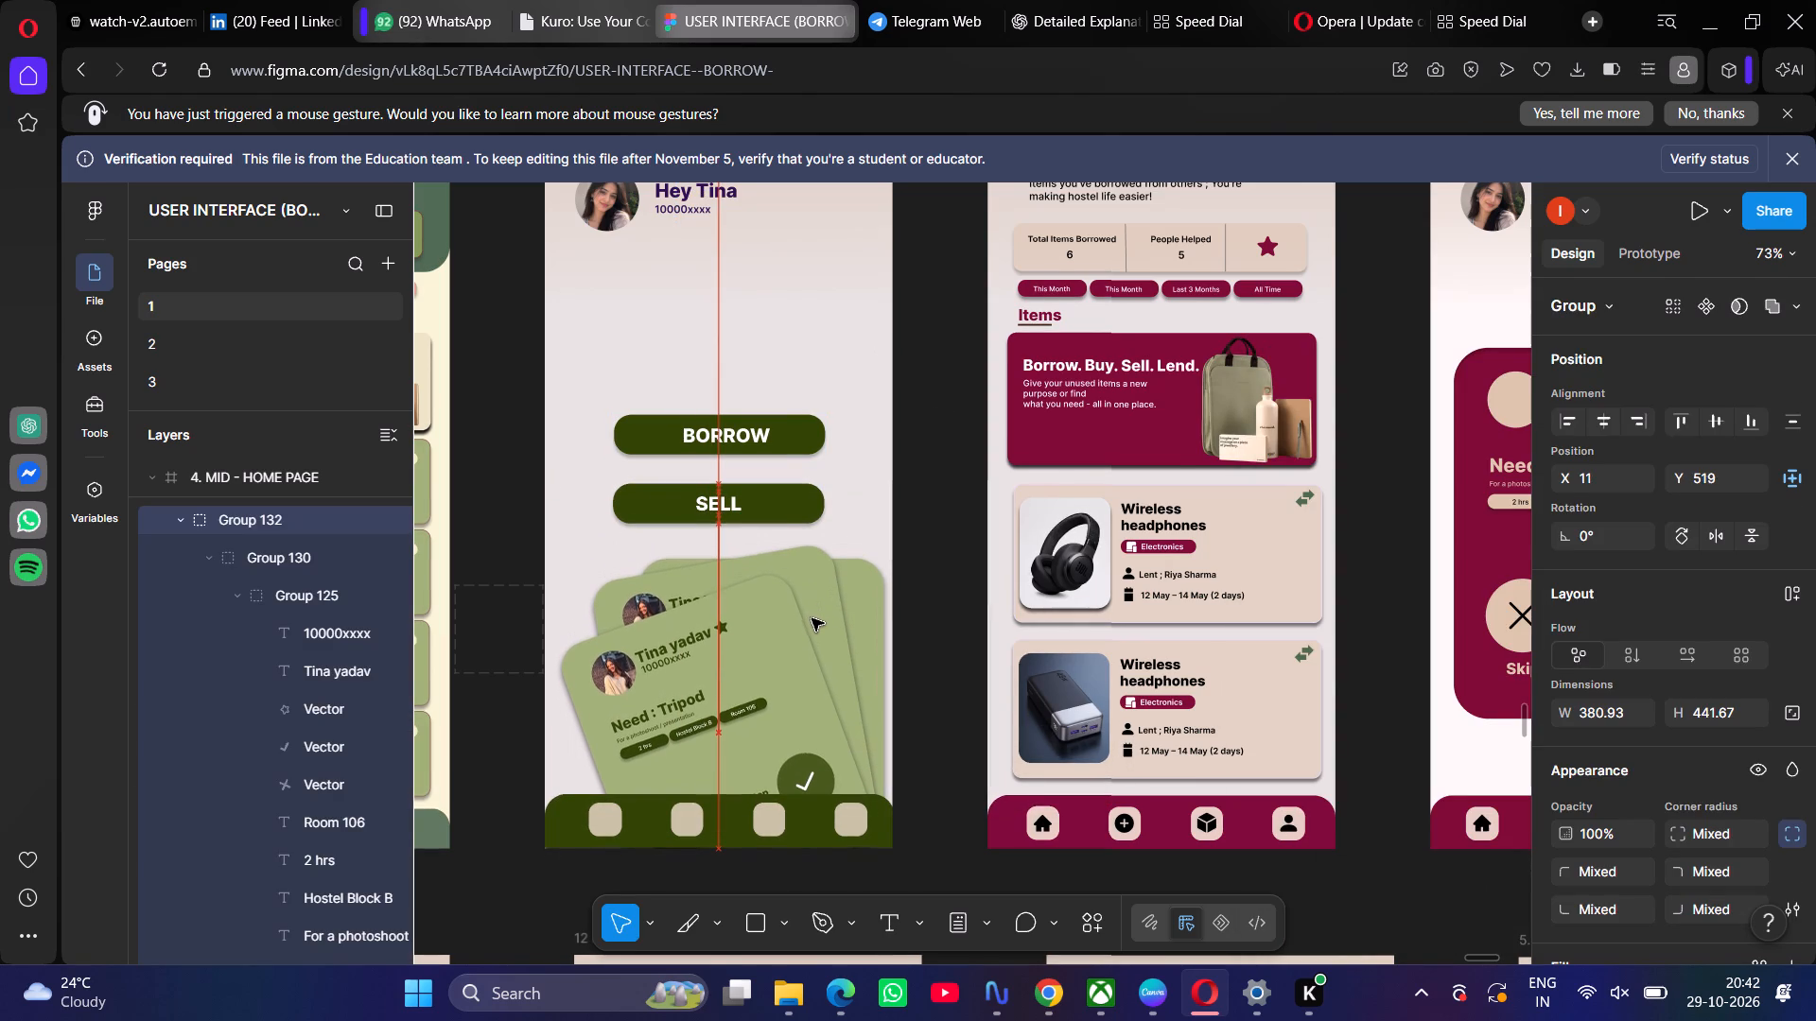
left_click_drag(812, 618, 801, 617)
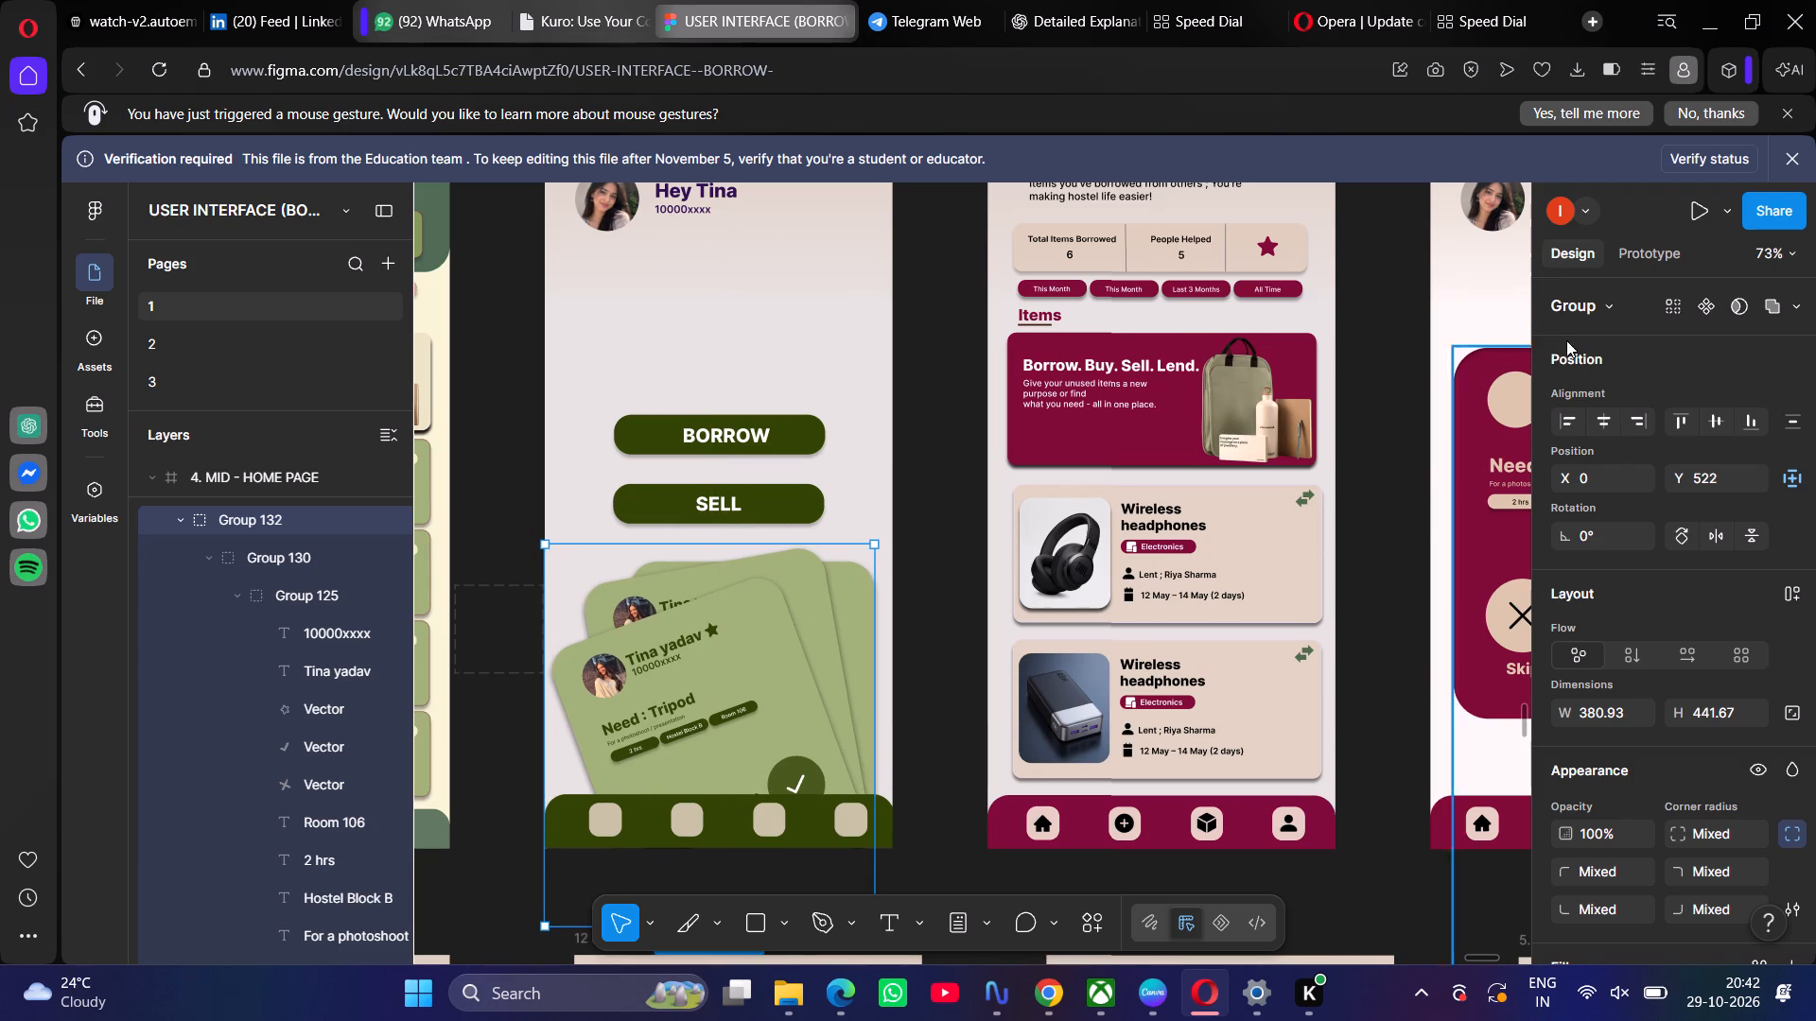
left_click(1608, 419)
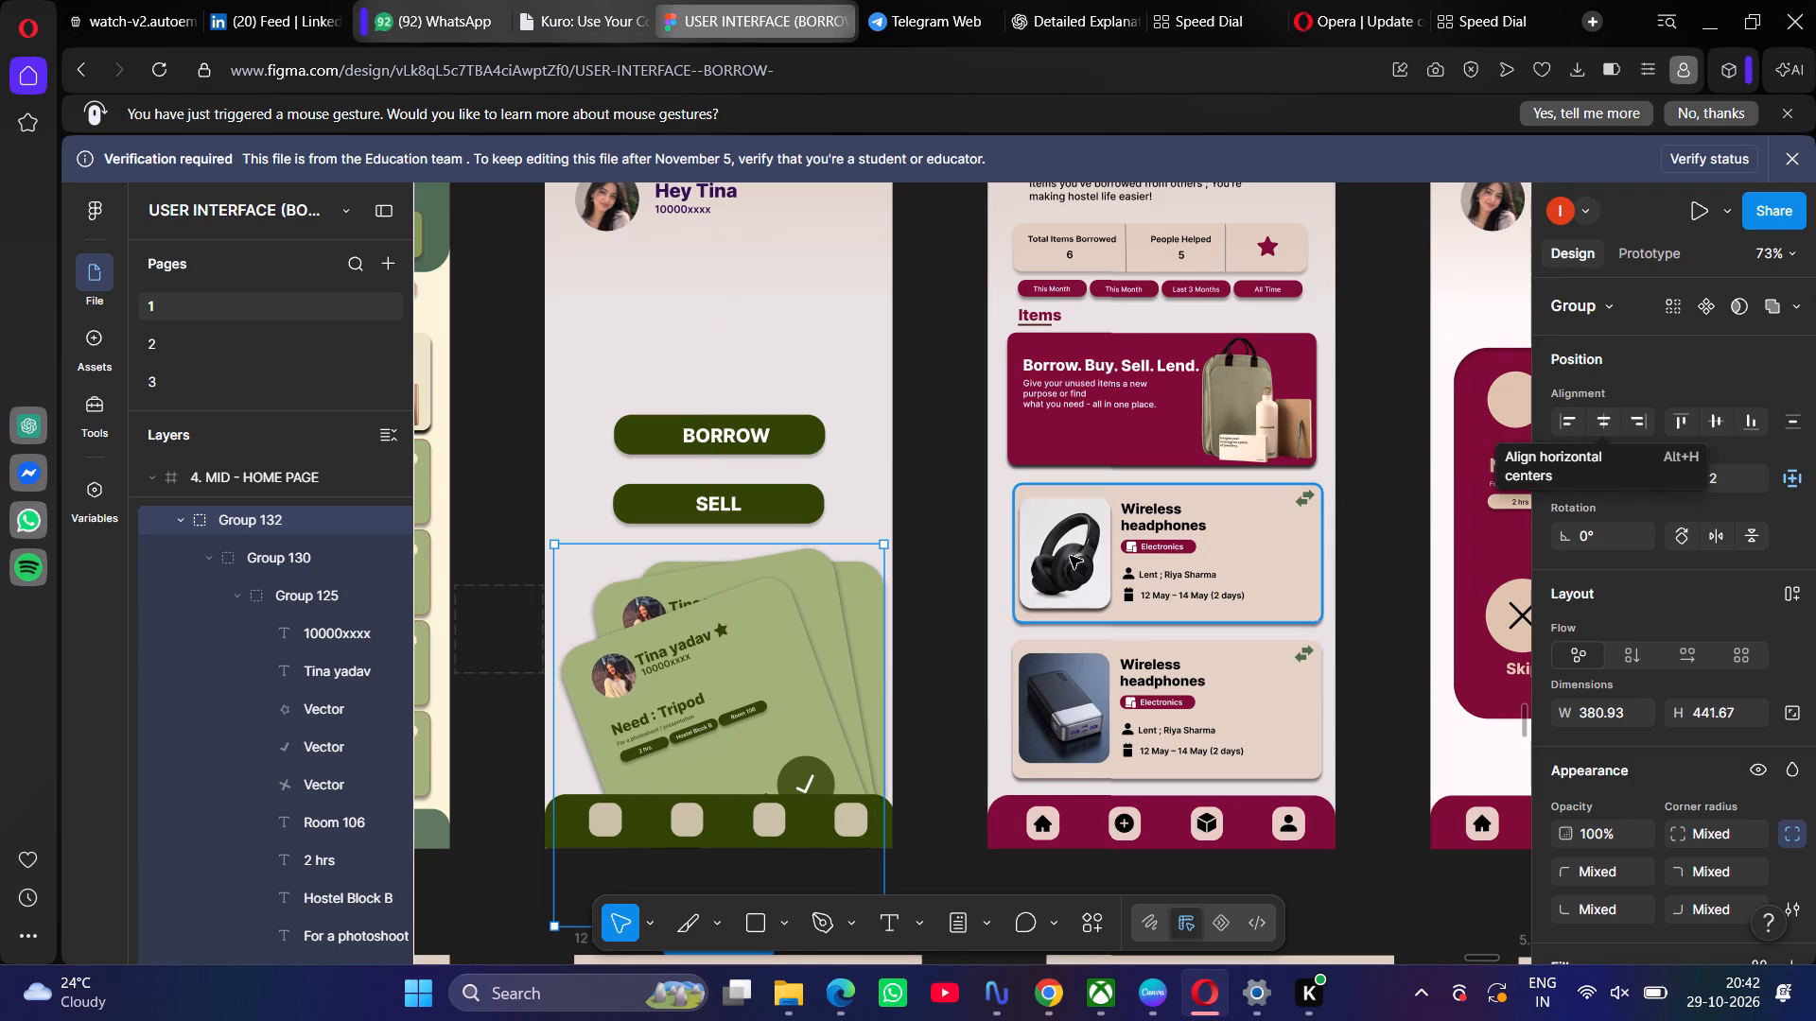
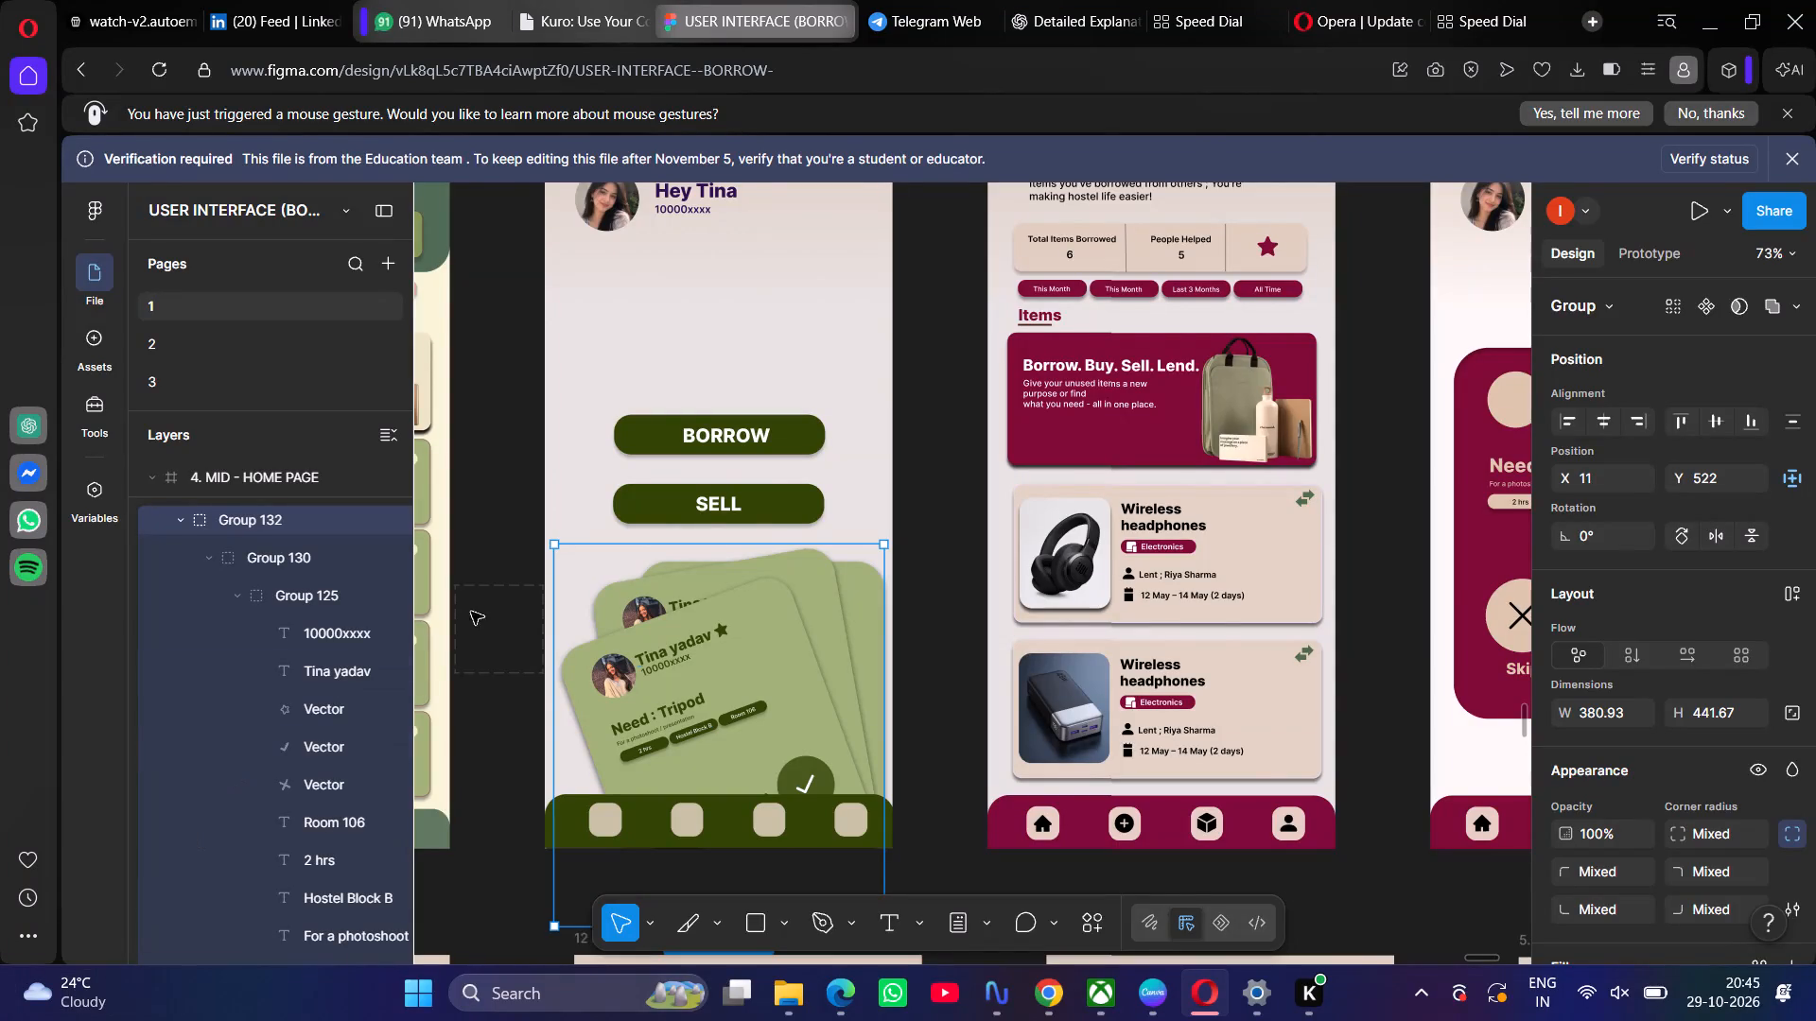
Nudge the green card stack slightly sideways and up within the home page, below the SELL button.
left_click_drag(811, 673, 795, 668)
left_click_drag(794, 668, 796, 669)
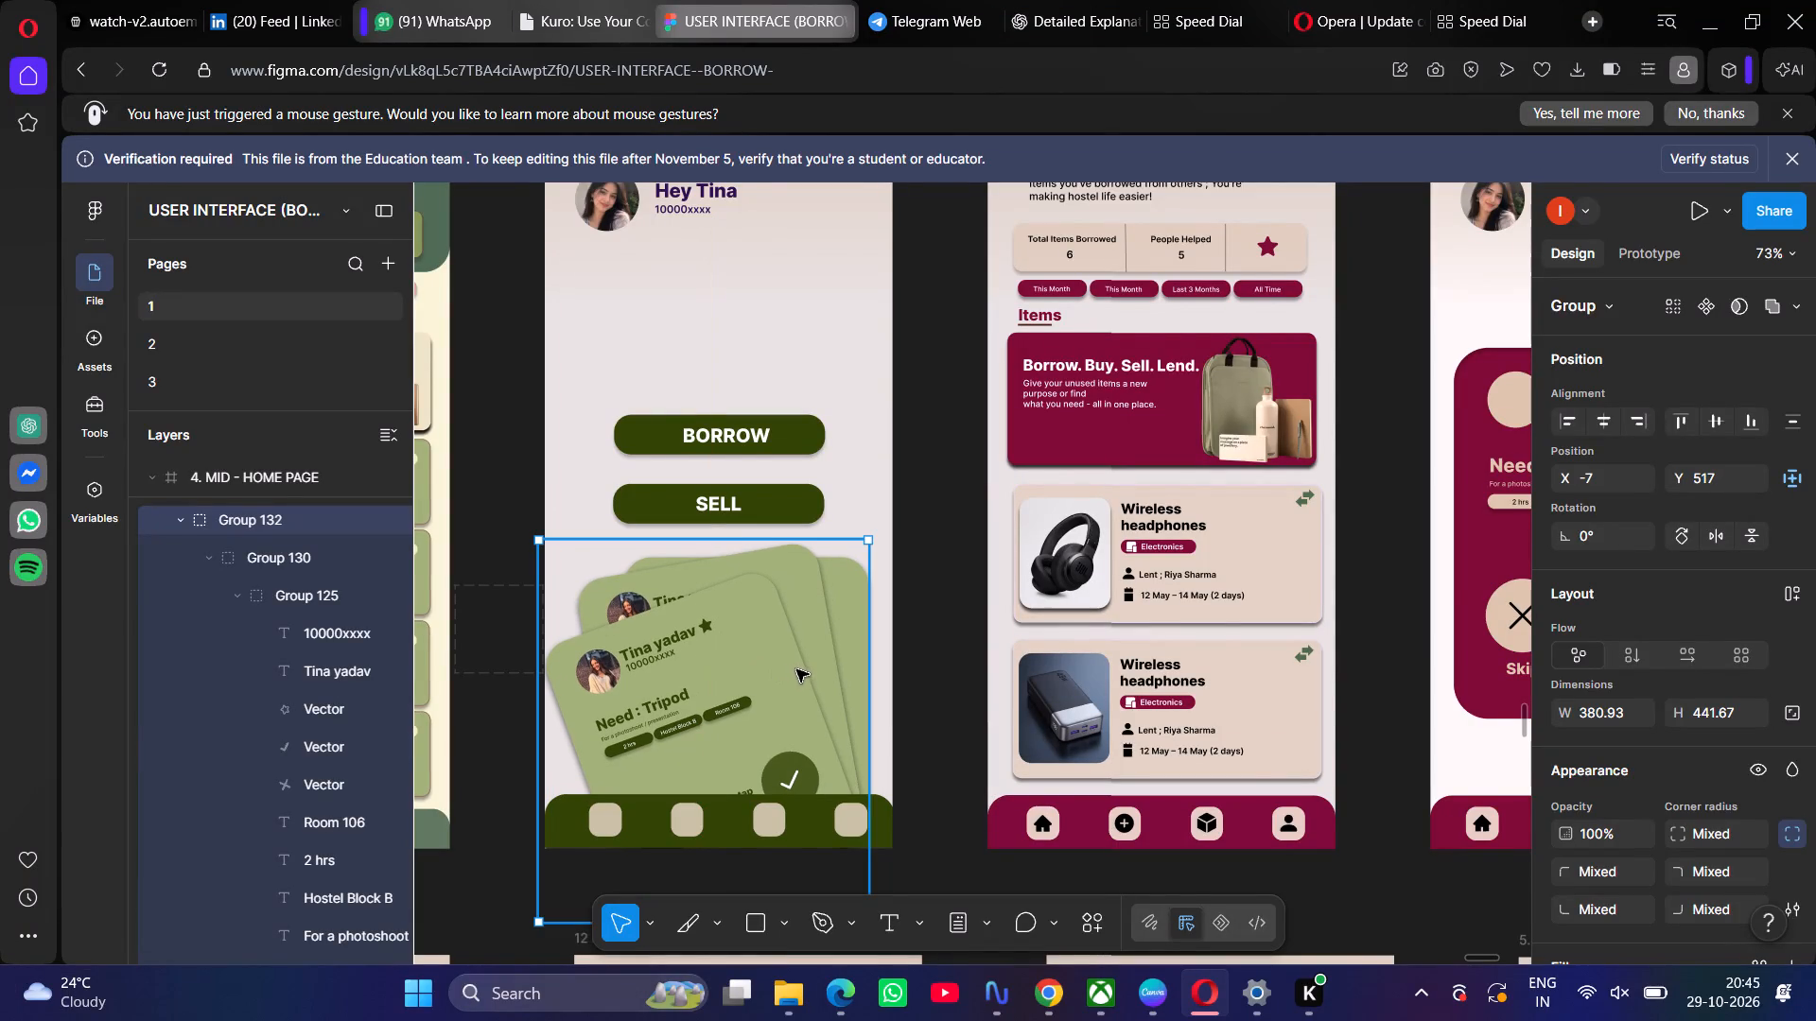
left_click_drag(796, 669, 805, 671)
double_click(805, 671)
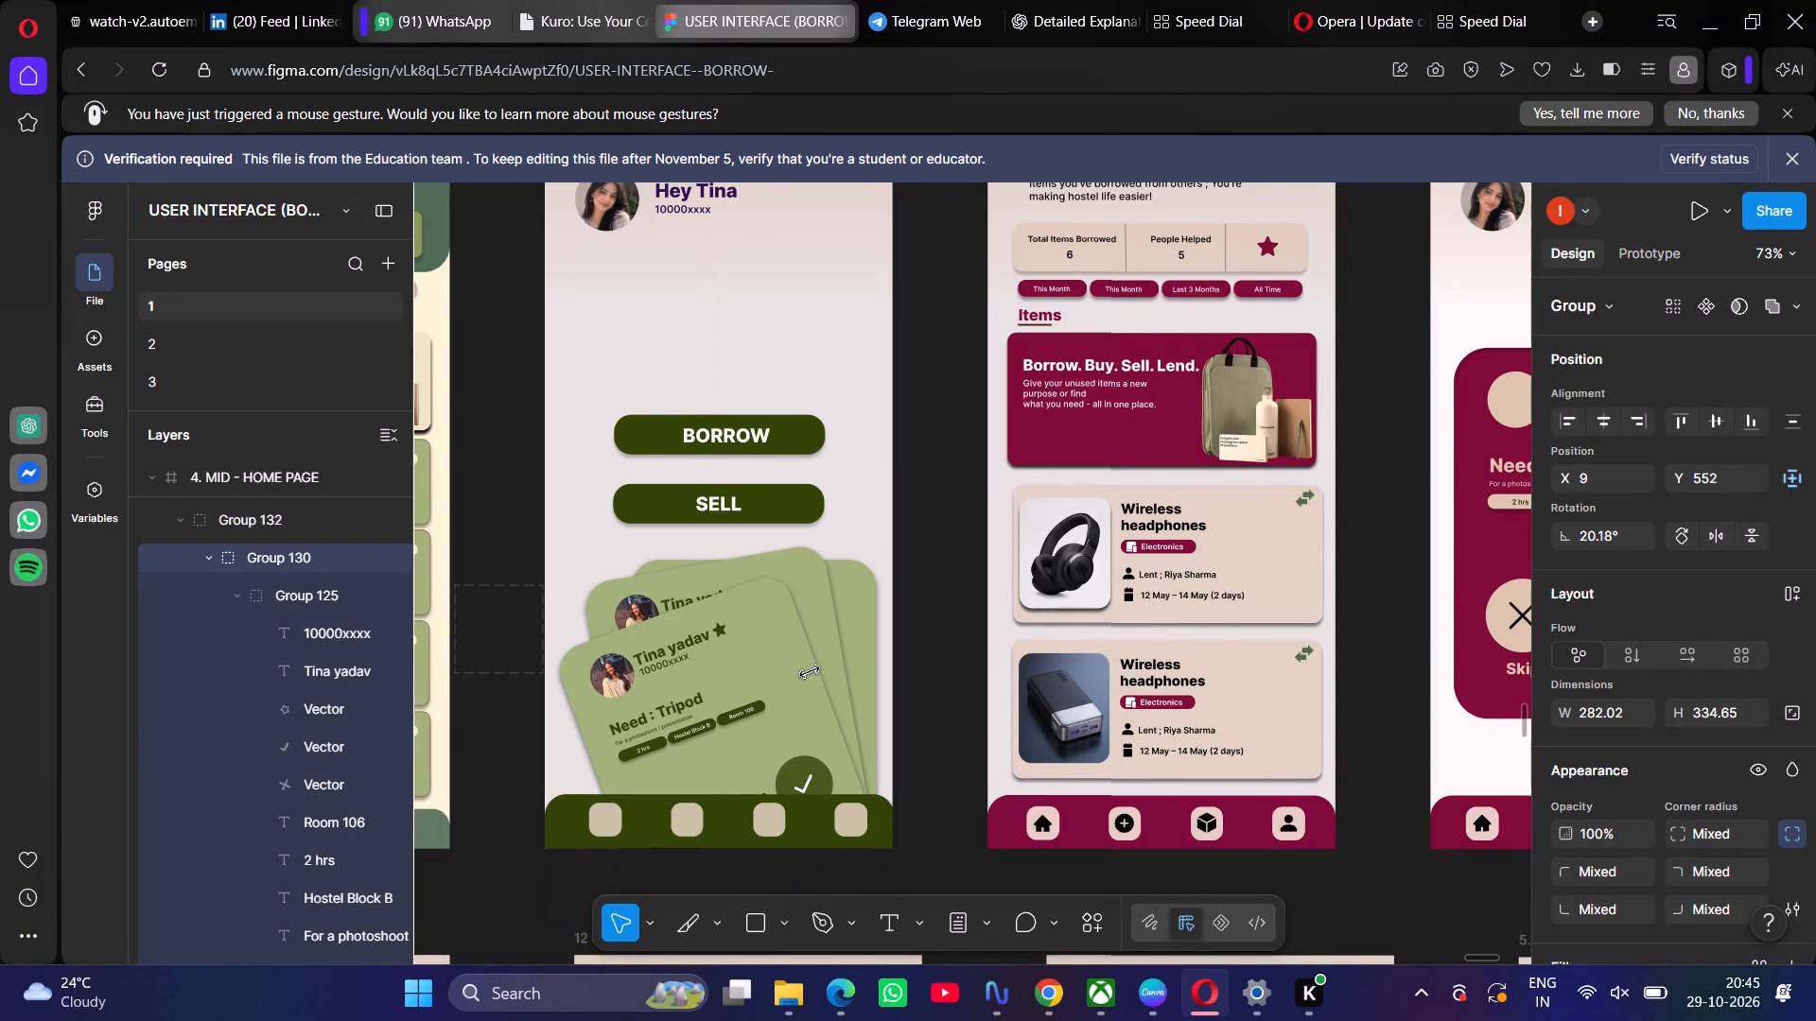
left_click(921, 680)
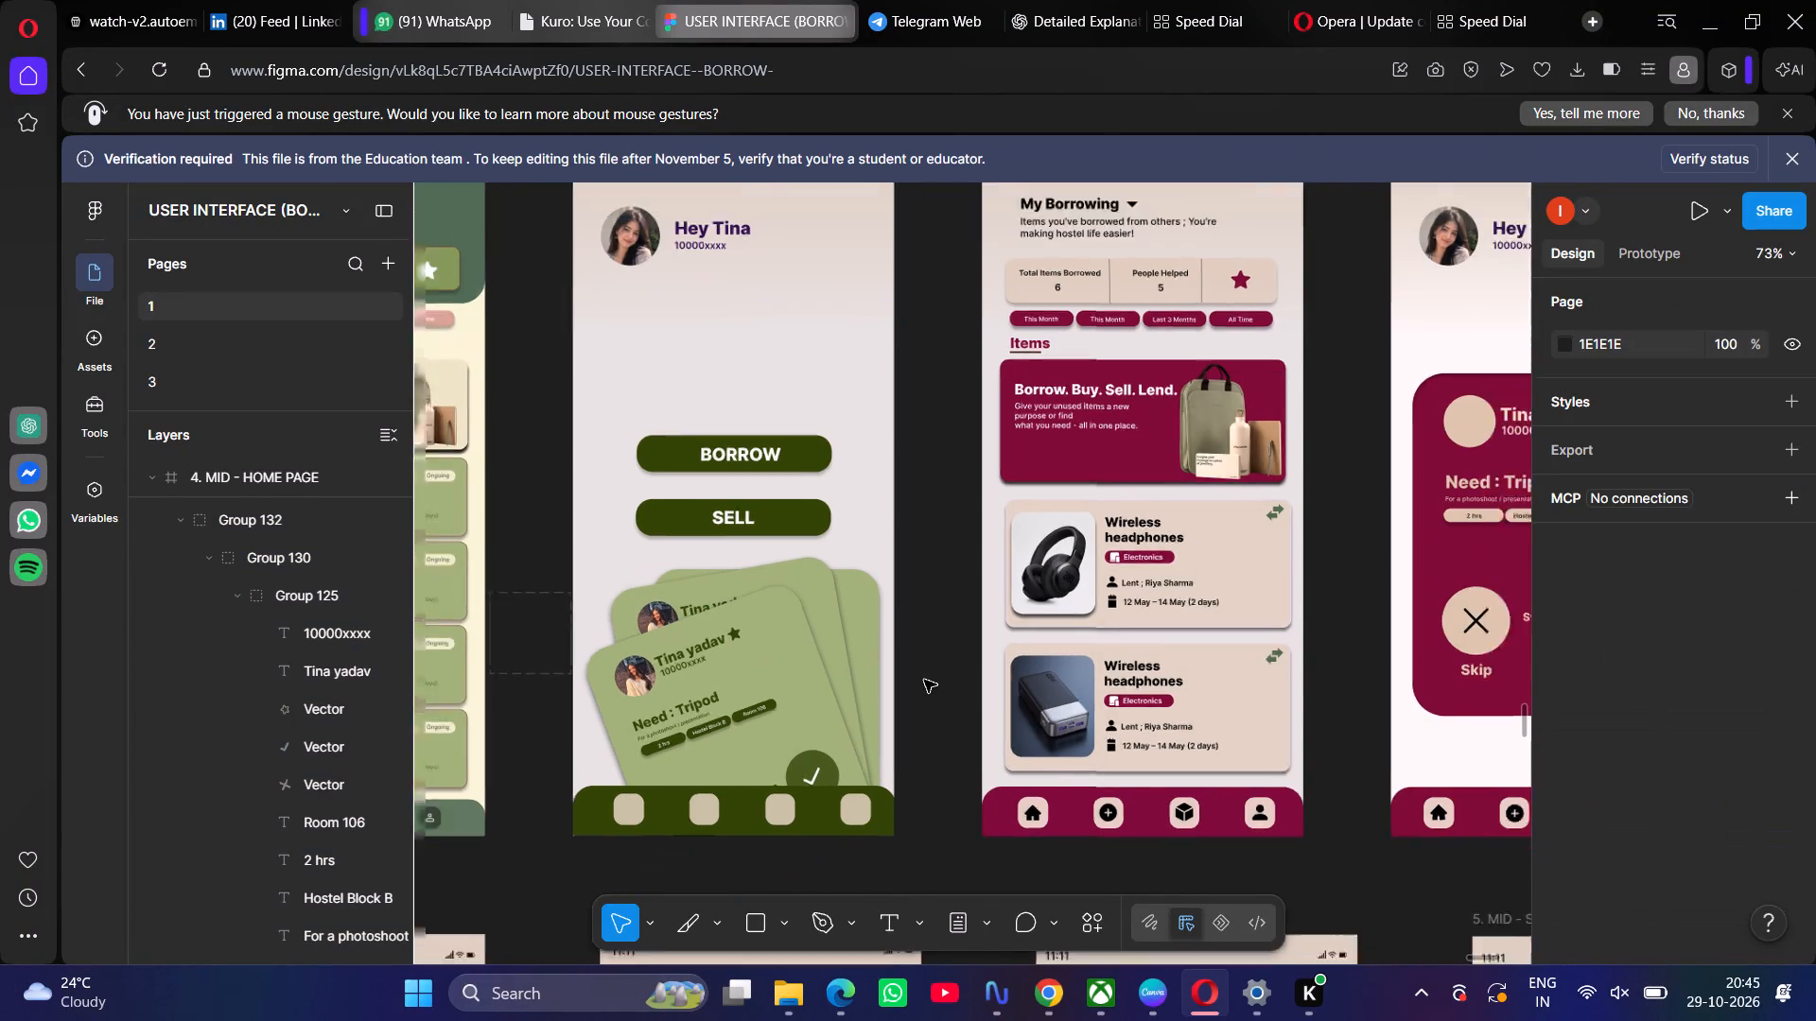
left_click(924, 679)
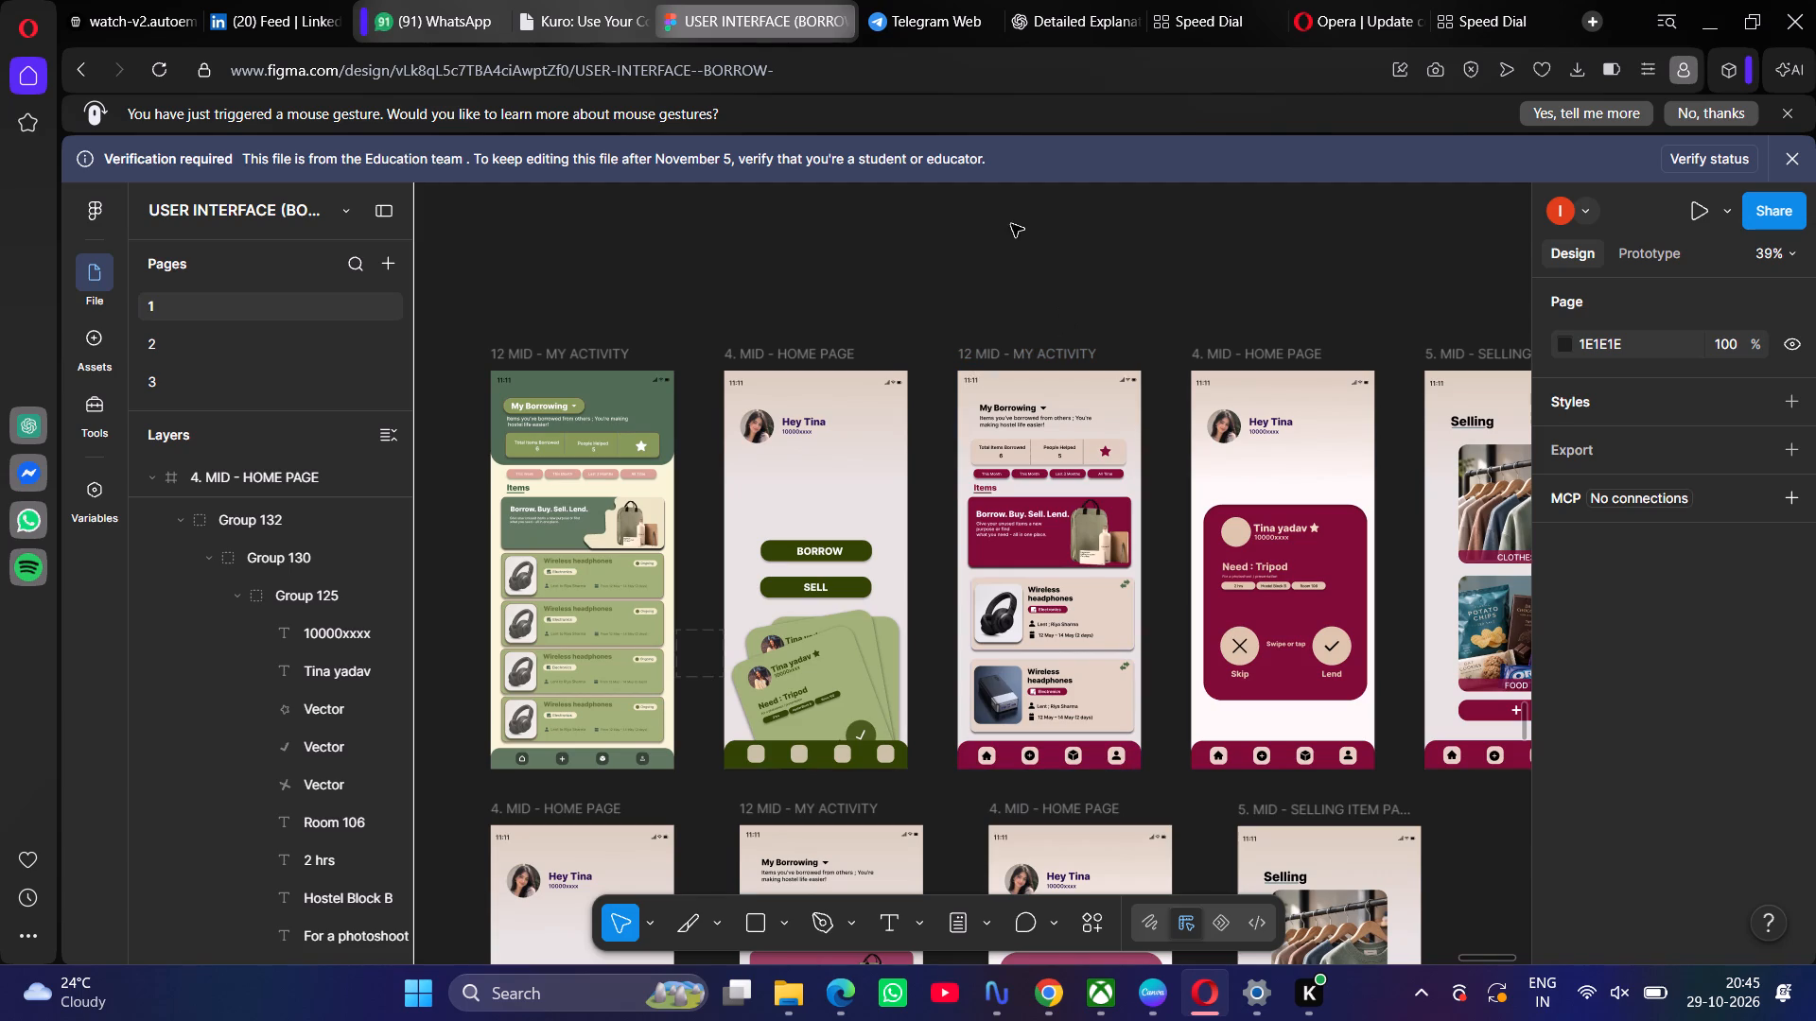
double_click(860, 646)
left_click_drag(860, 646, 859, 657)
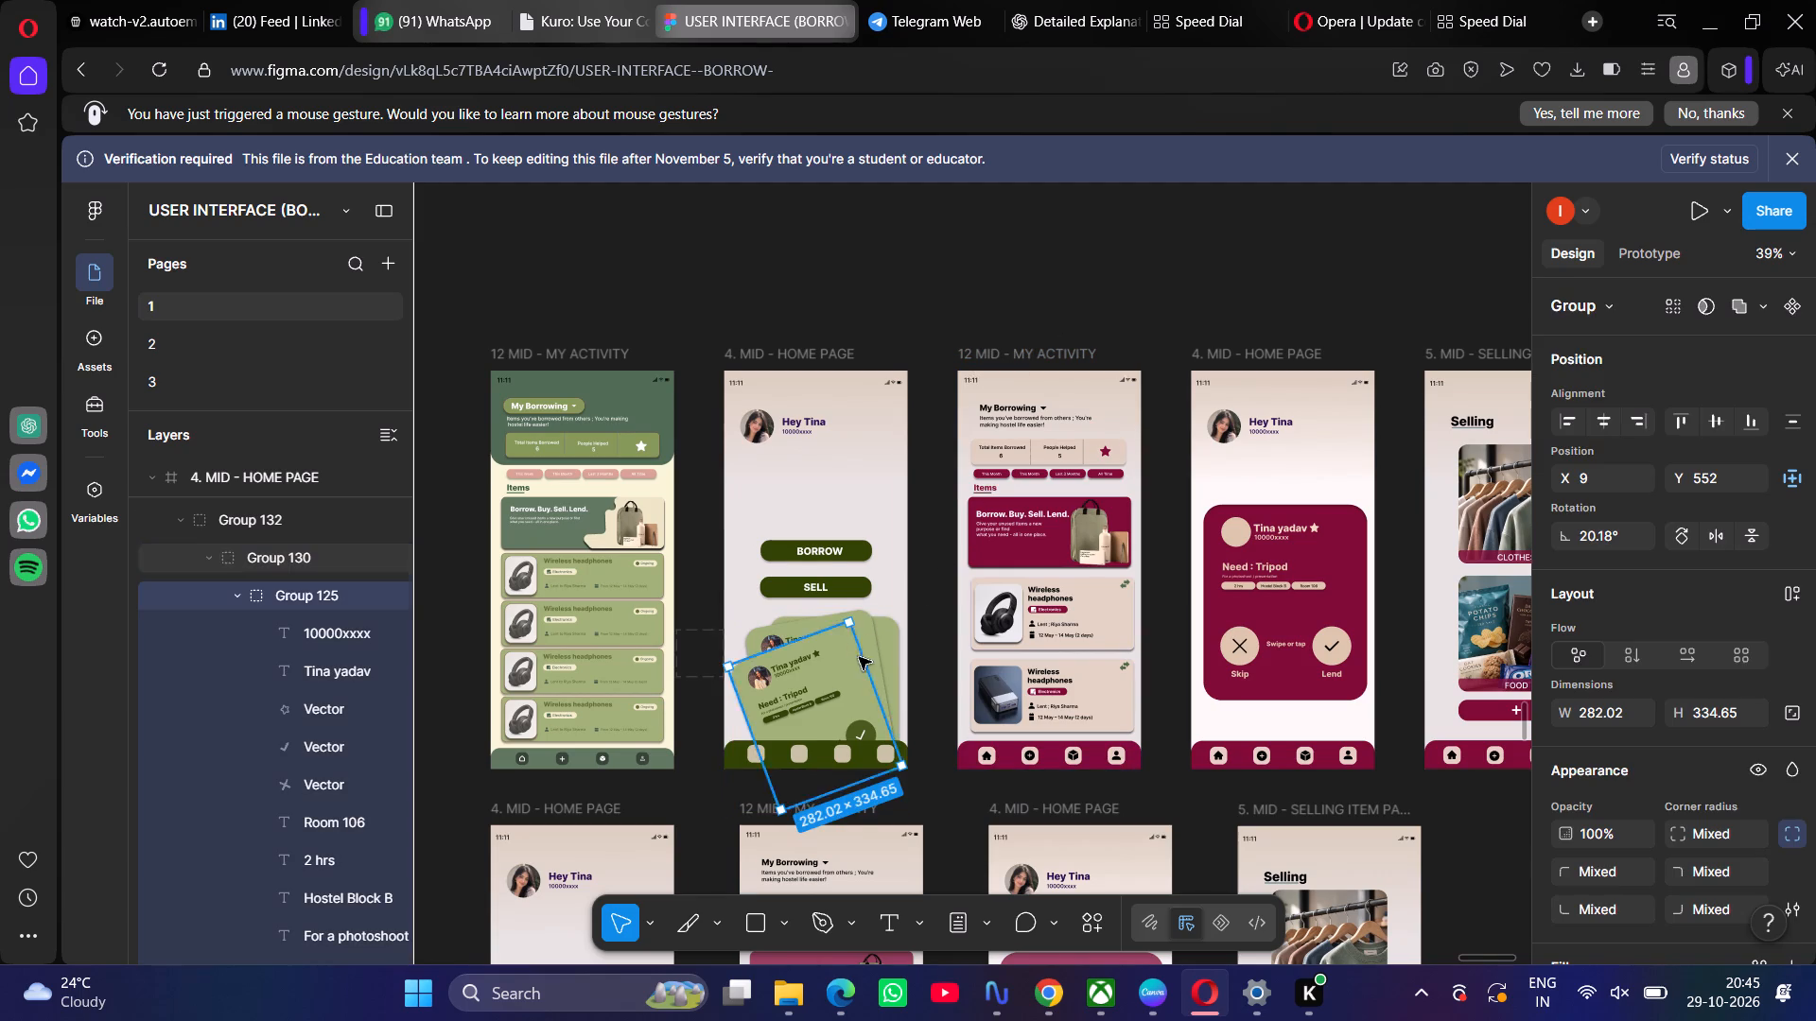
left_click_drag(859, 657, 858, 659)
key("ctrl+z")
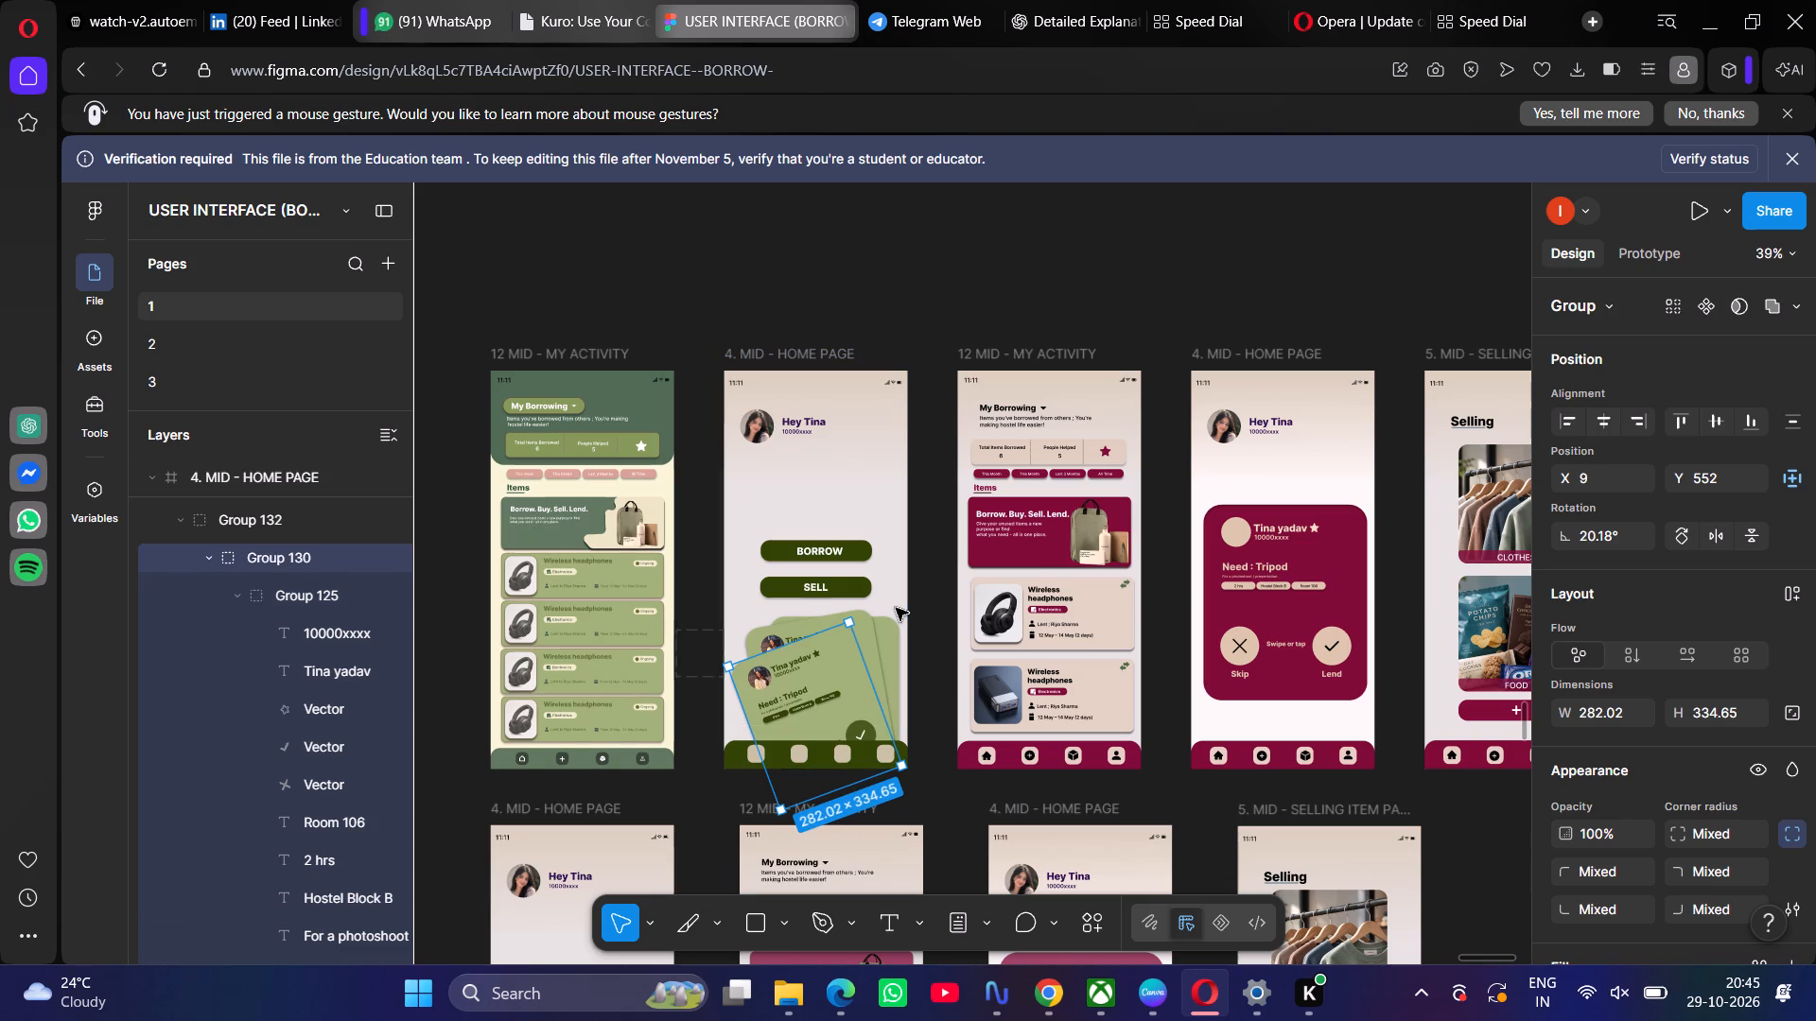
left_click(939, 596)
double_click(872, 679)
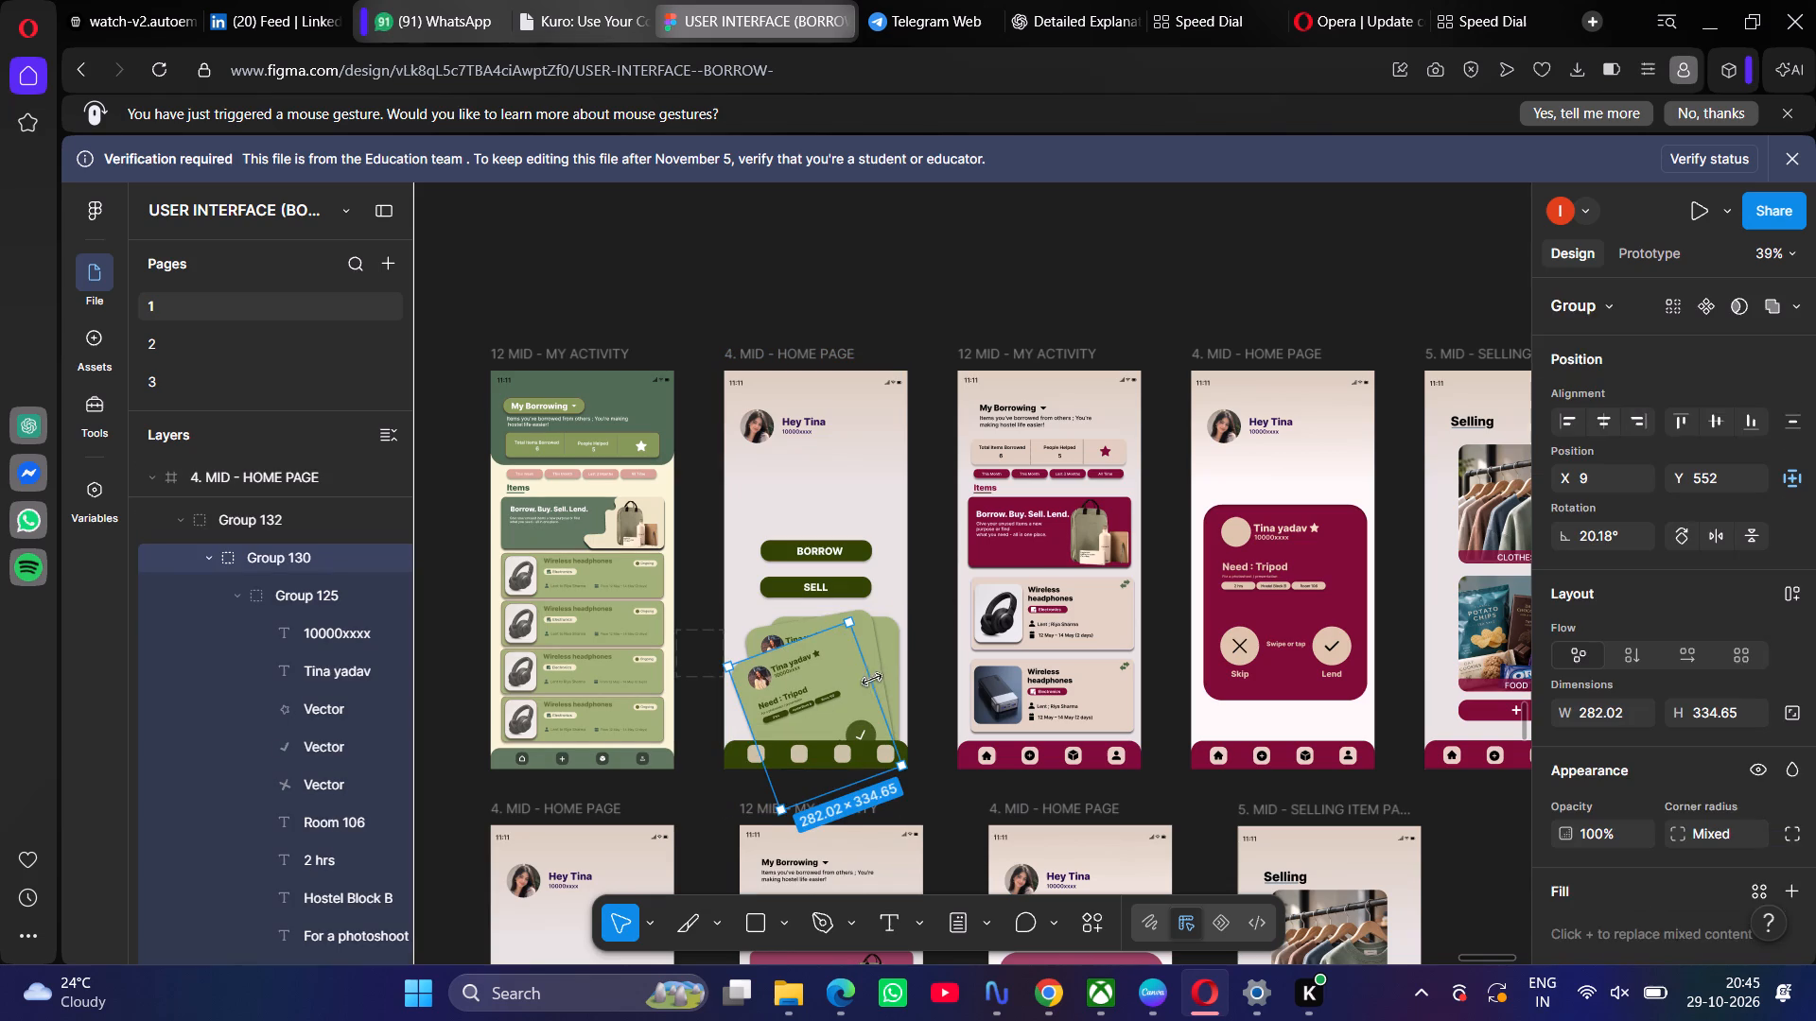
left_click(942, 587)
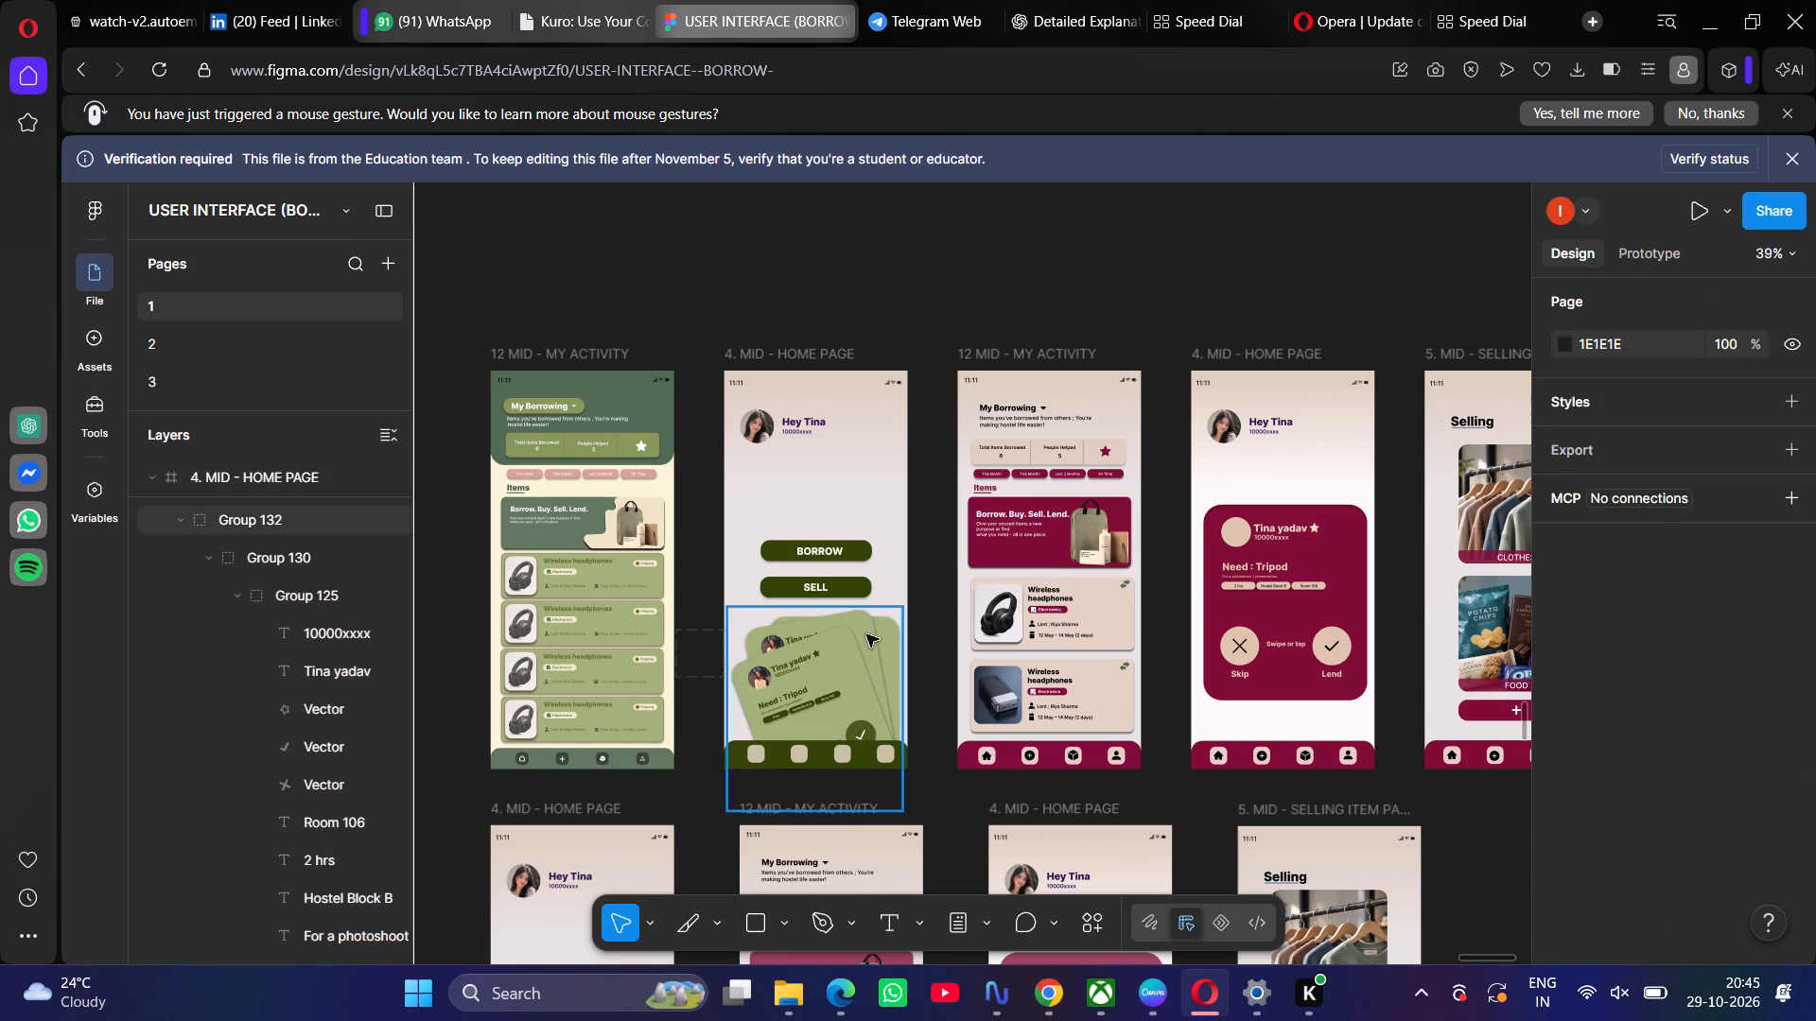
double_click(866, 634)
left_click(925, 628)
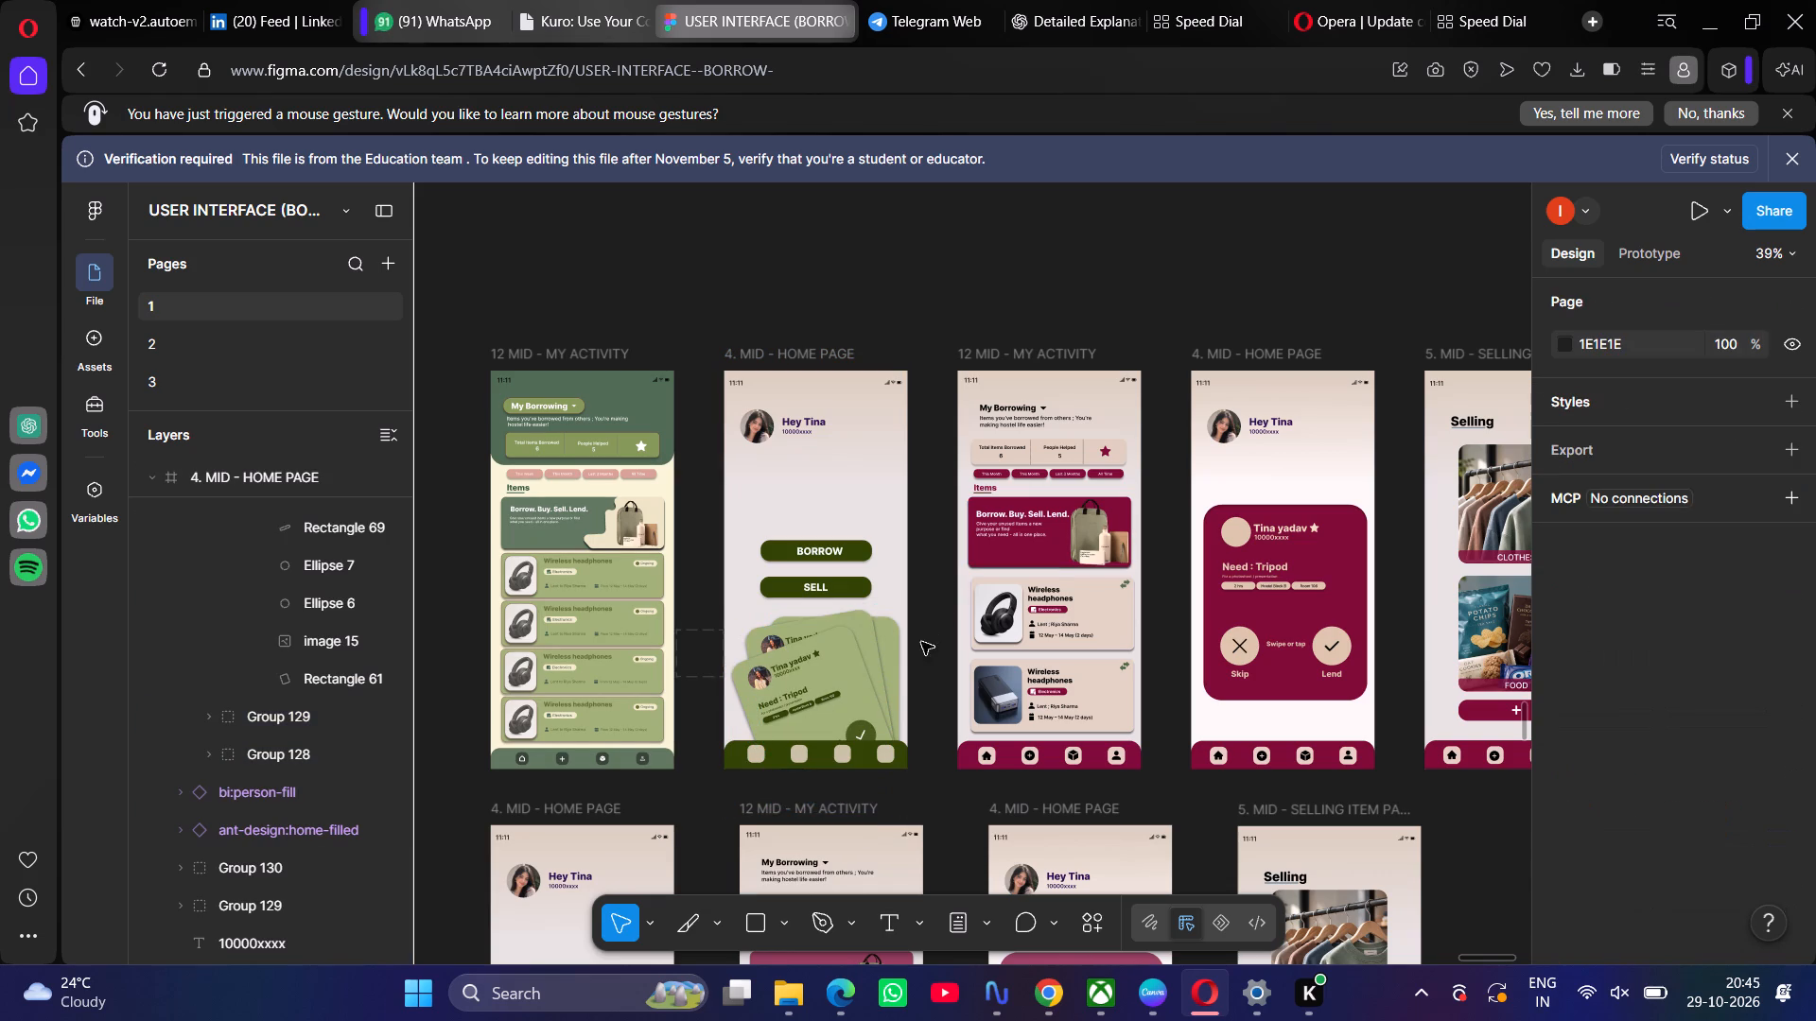
Move the green card stack further down the home page, to about X 7, Y 561.
left_click(890, 648)
left_click_drag(835, 665, 840, 686)
triple_click(840, 686)
left_click(840, 684)
left_click_drag(840, 684, 841, 673)
left_click(913, 625)
left_click(878, 666)
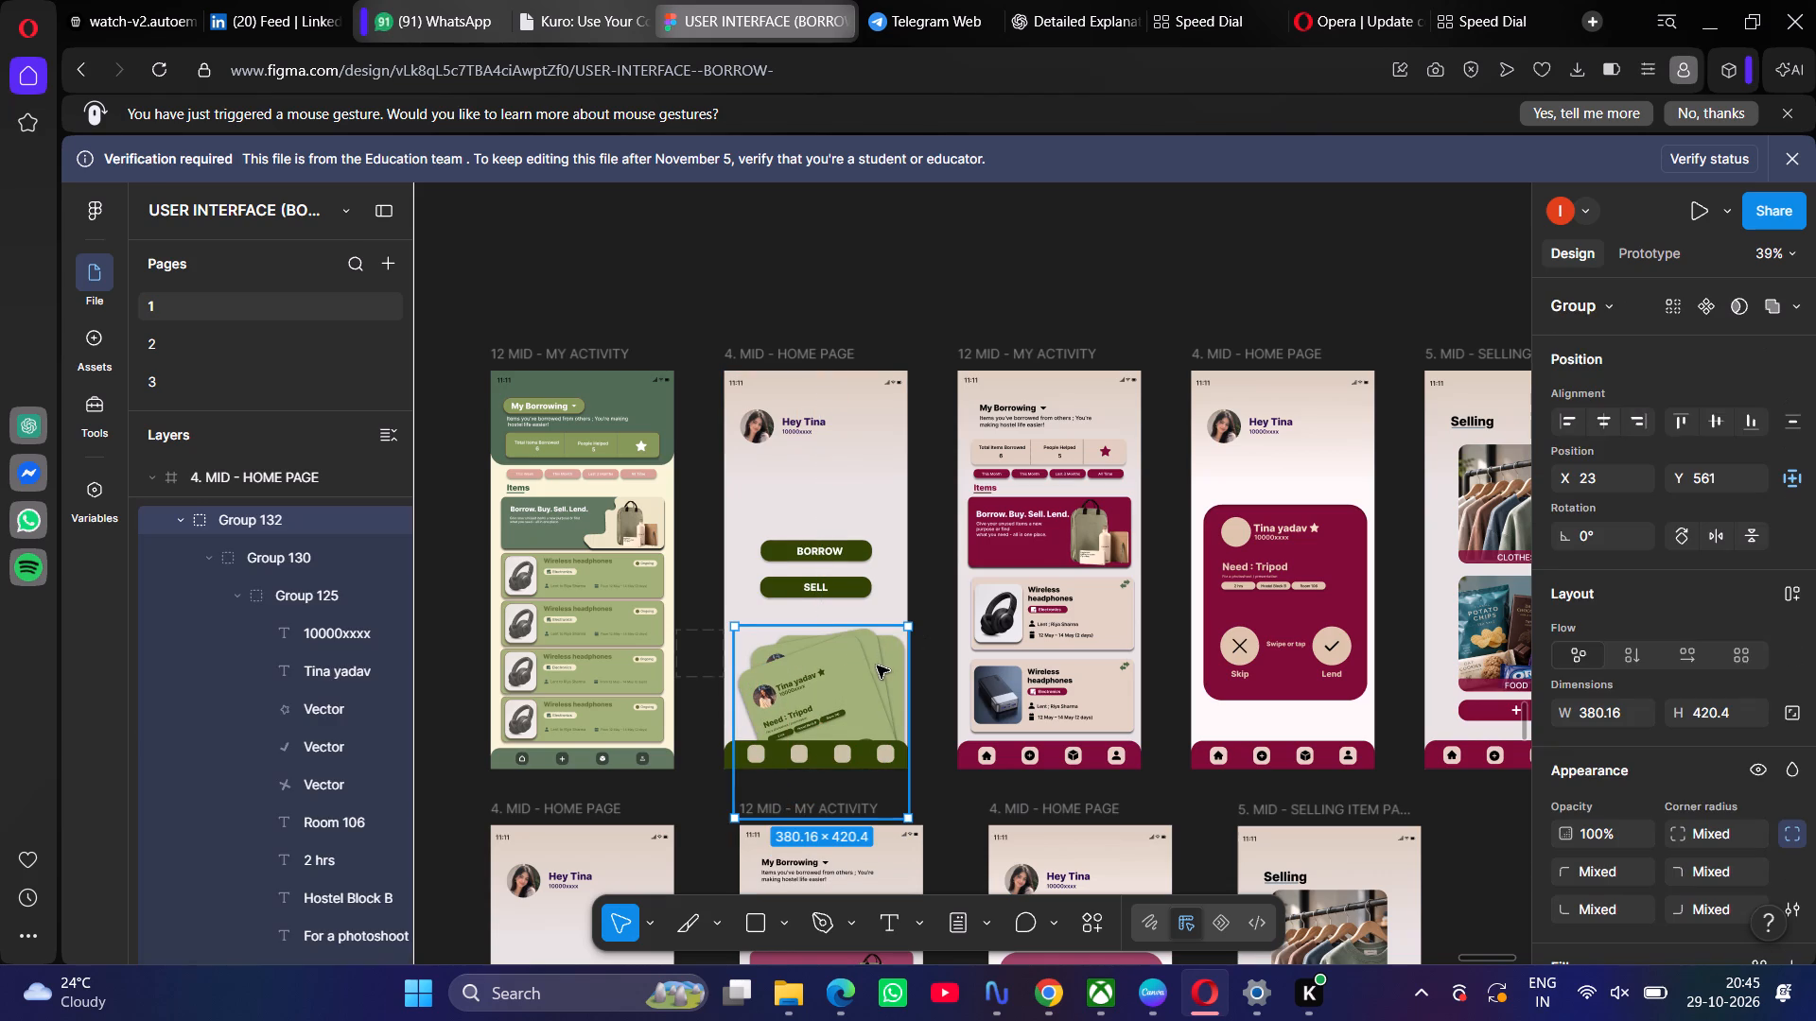
left_click(842, 651)
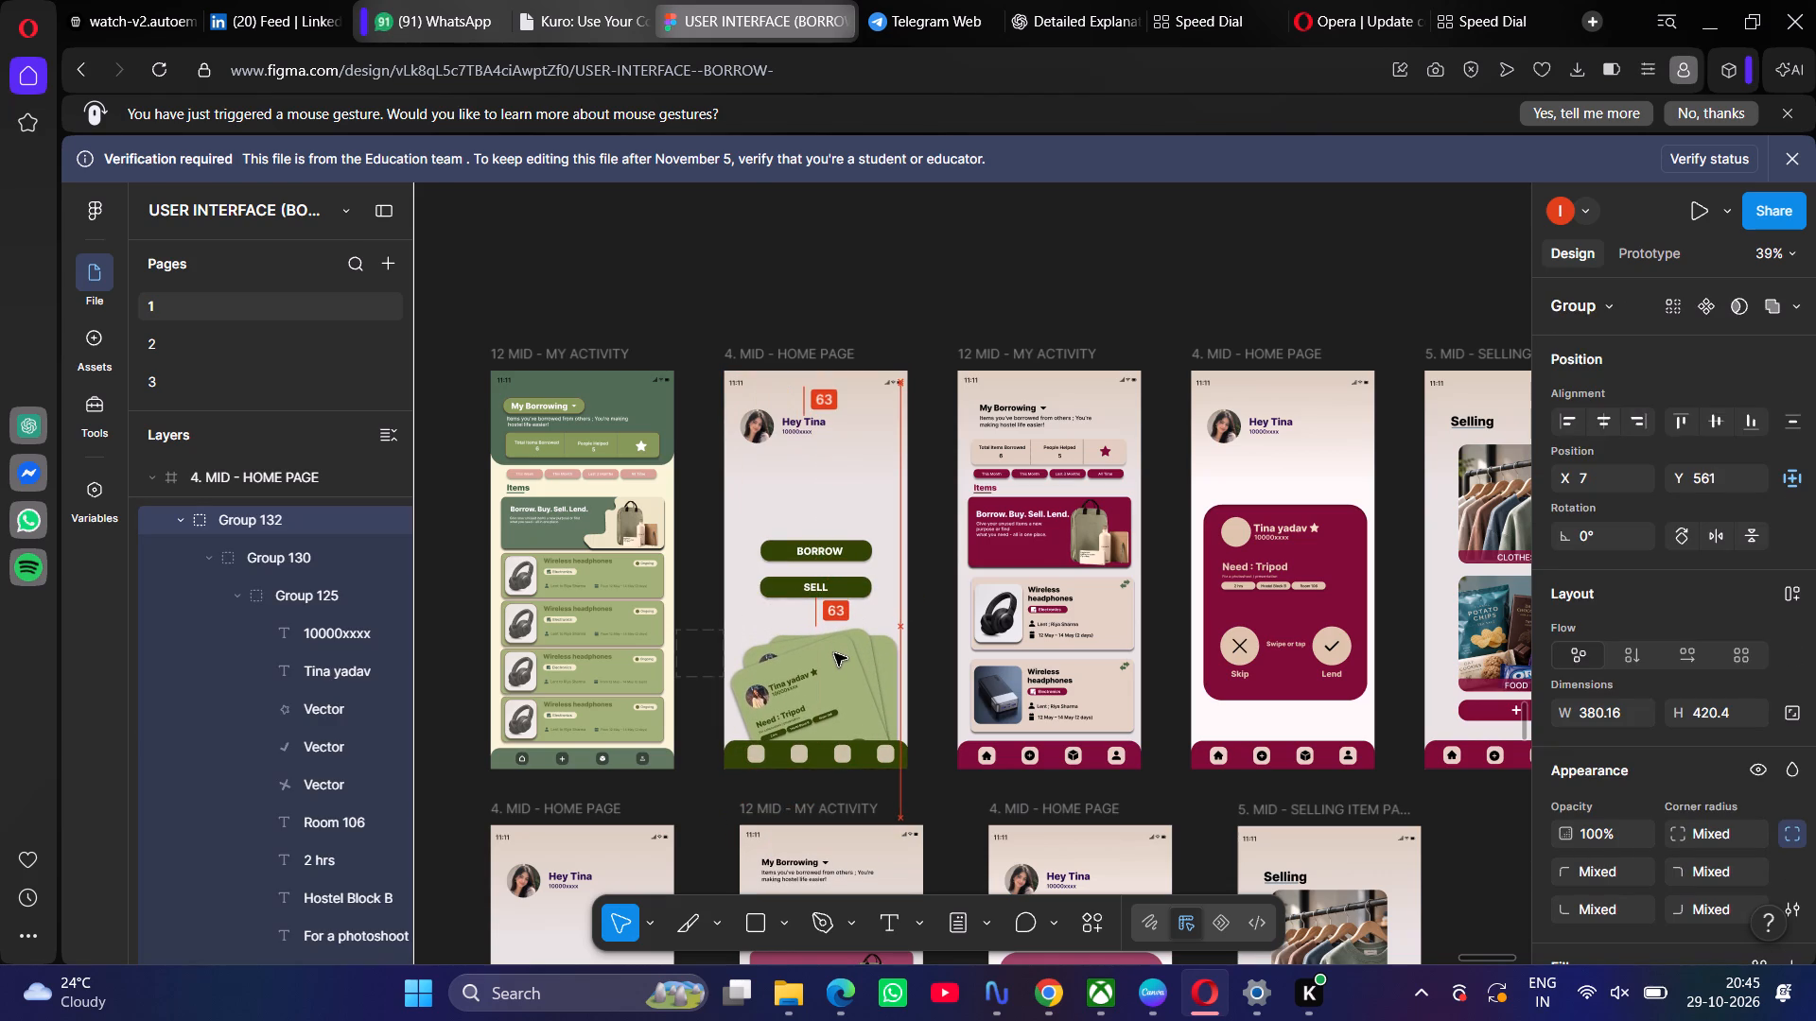
Rotate the green card stack to about -1.87° and reposition it at about X -5, Y 561.
left_click_drag(912, 611, 921, 631)
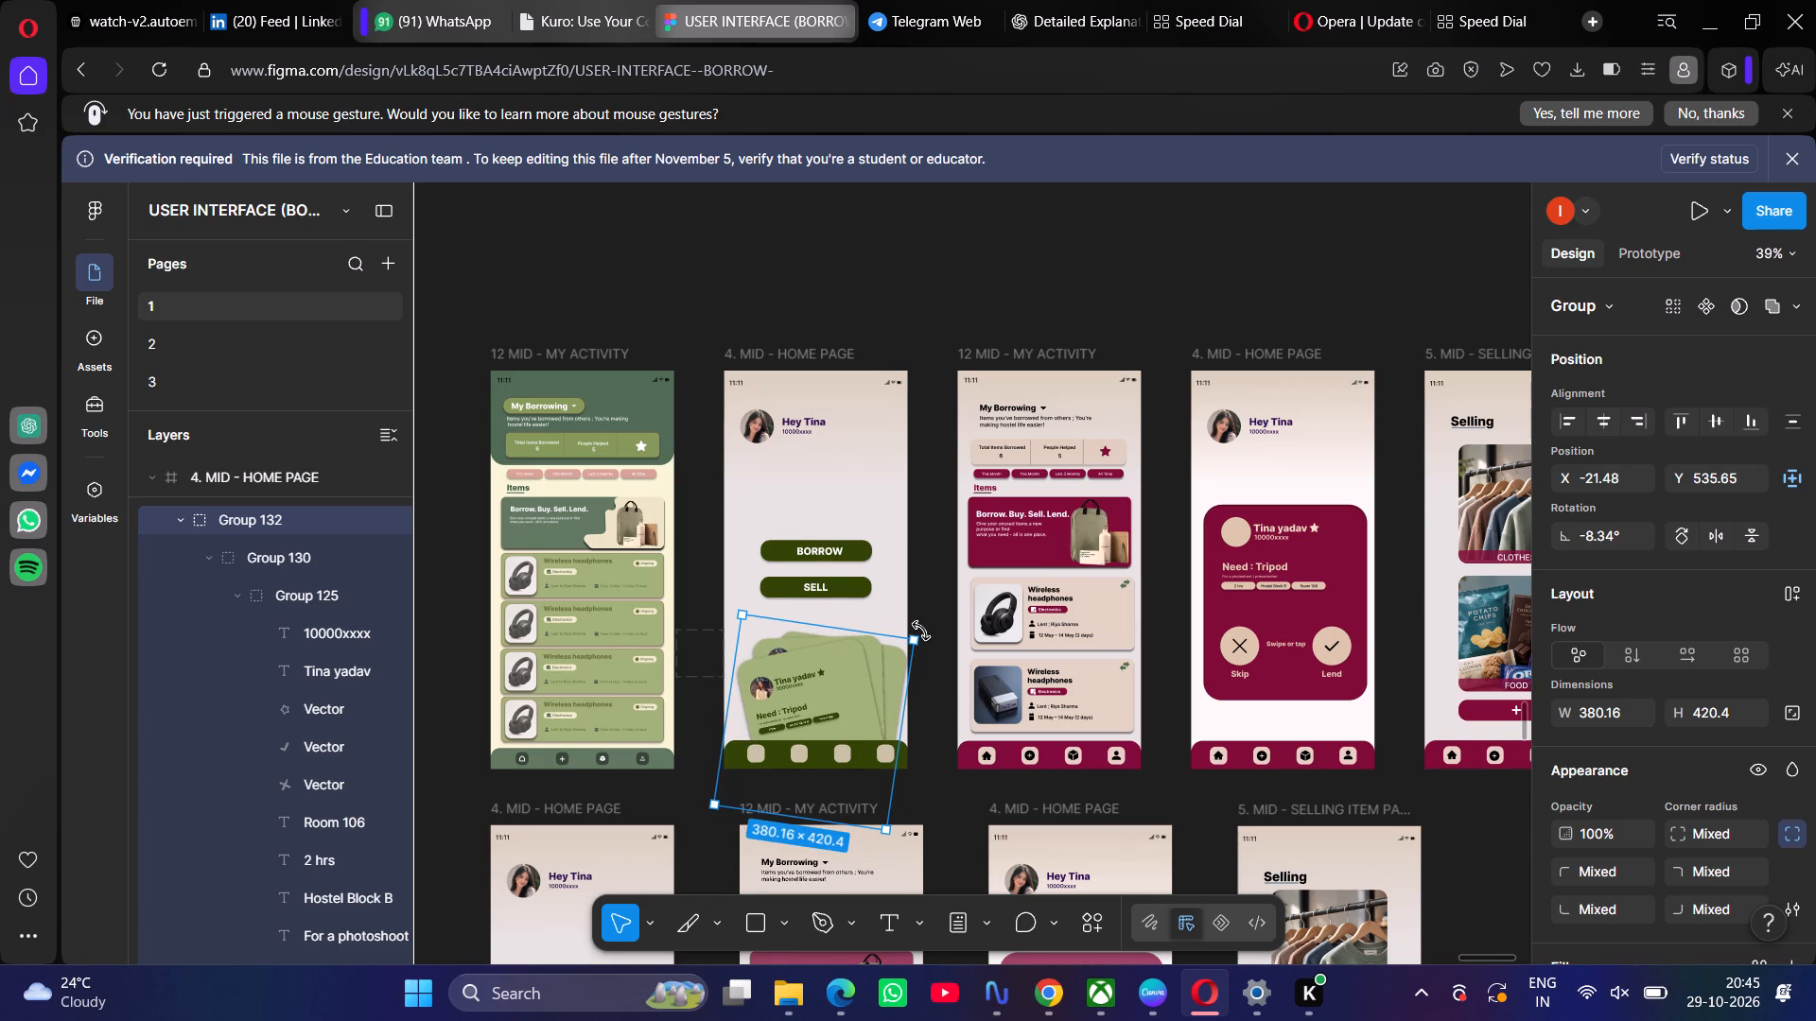
left_click_drag(921, 631, 918, 626)
left_click(918, 626)
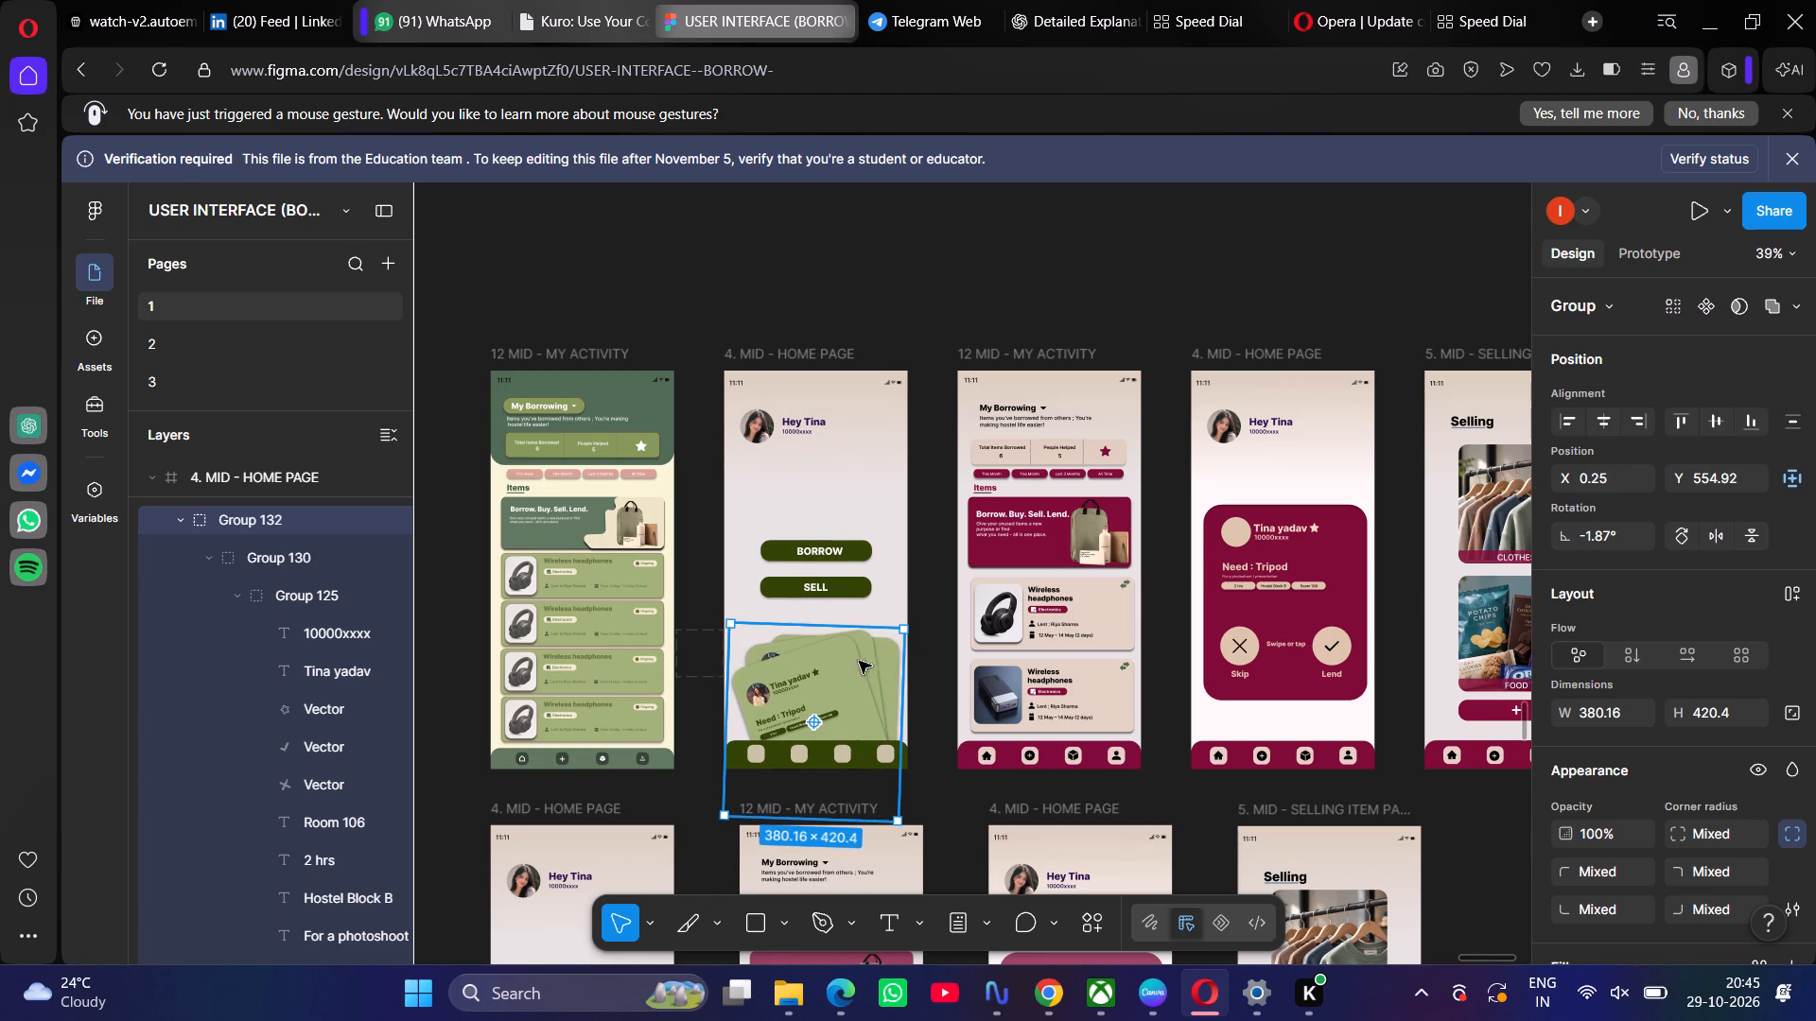
left_click(839, 677)
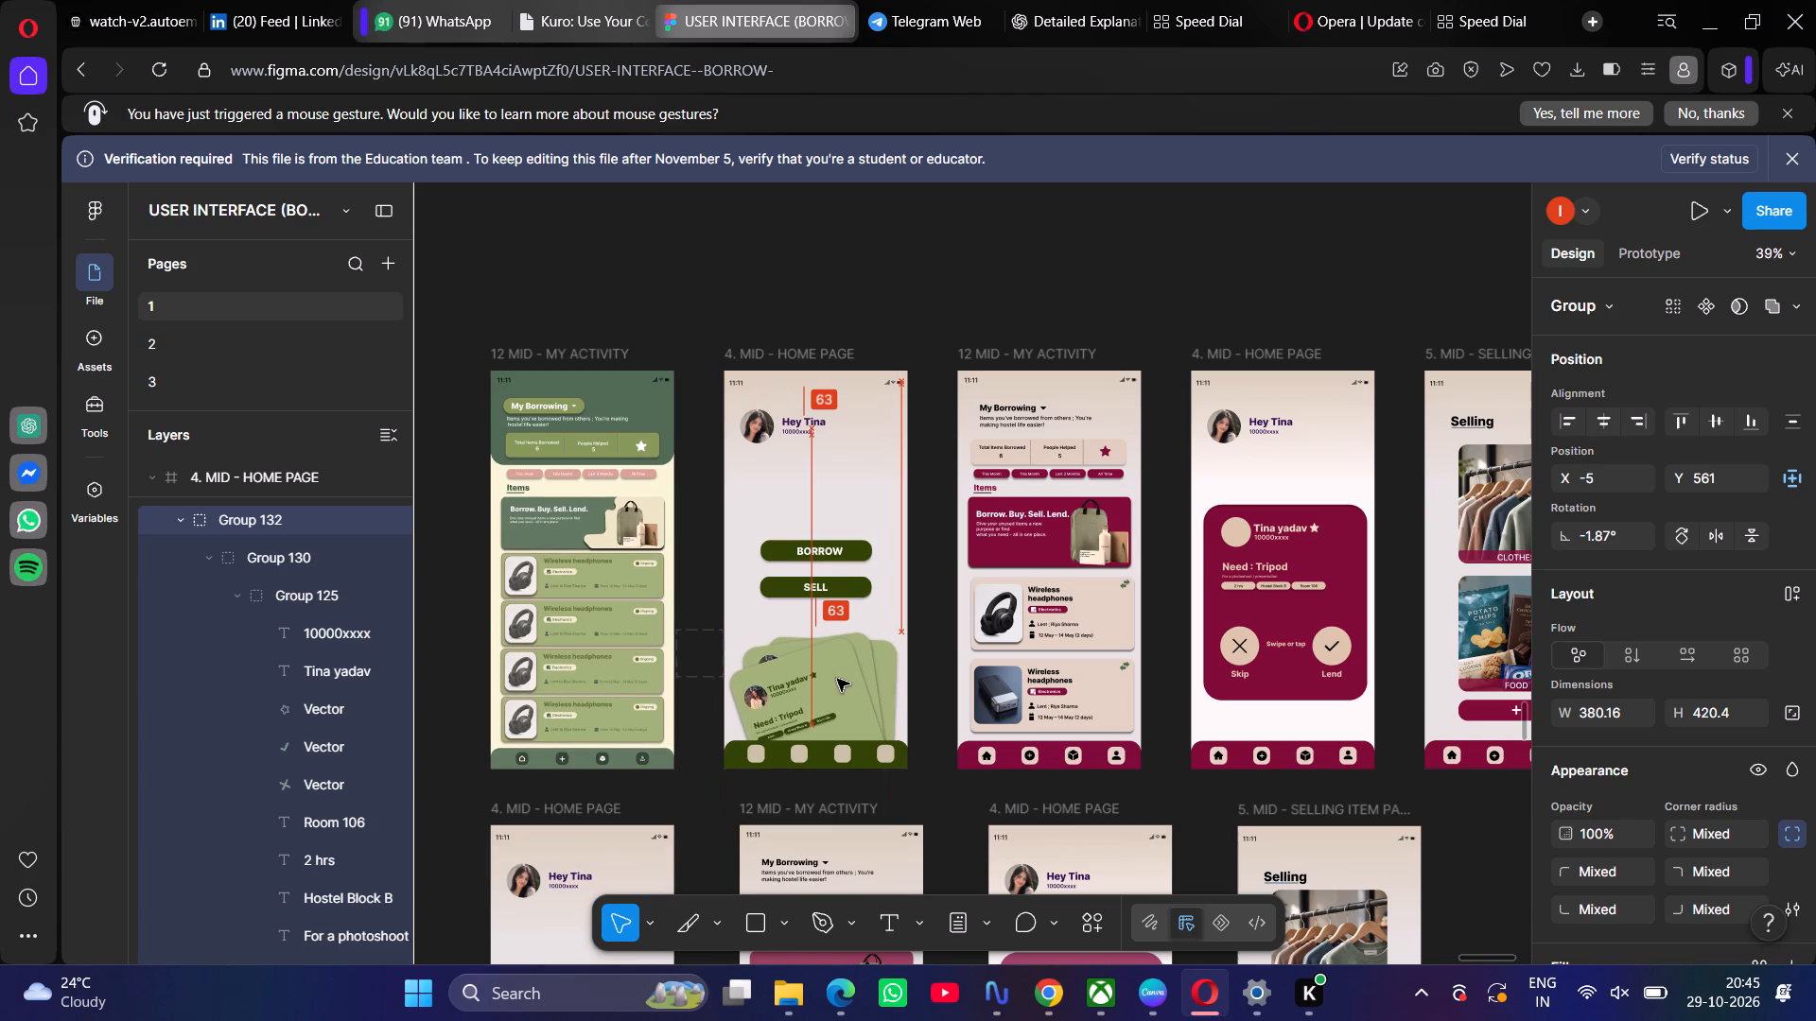
left_click(932, 669)
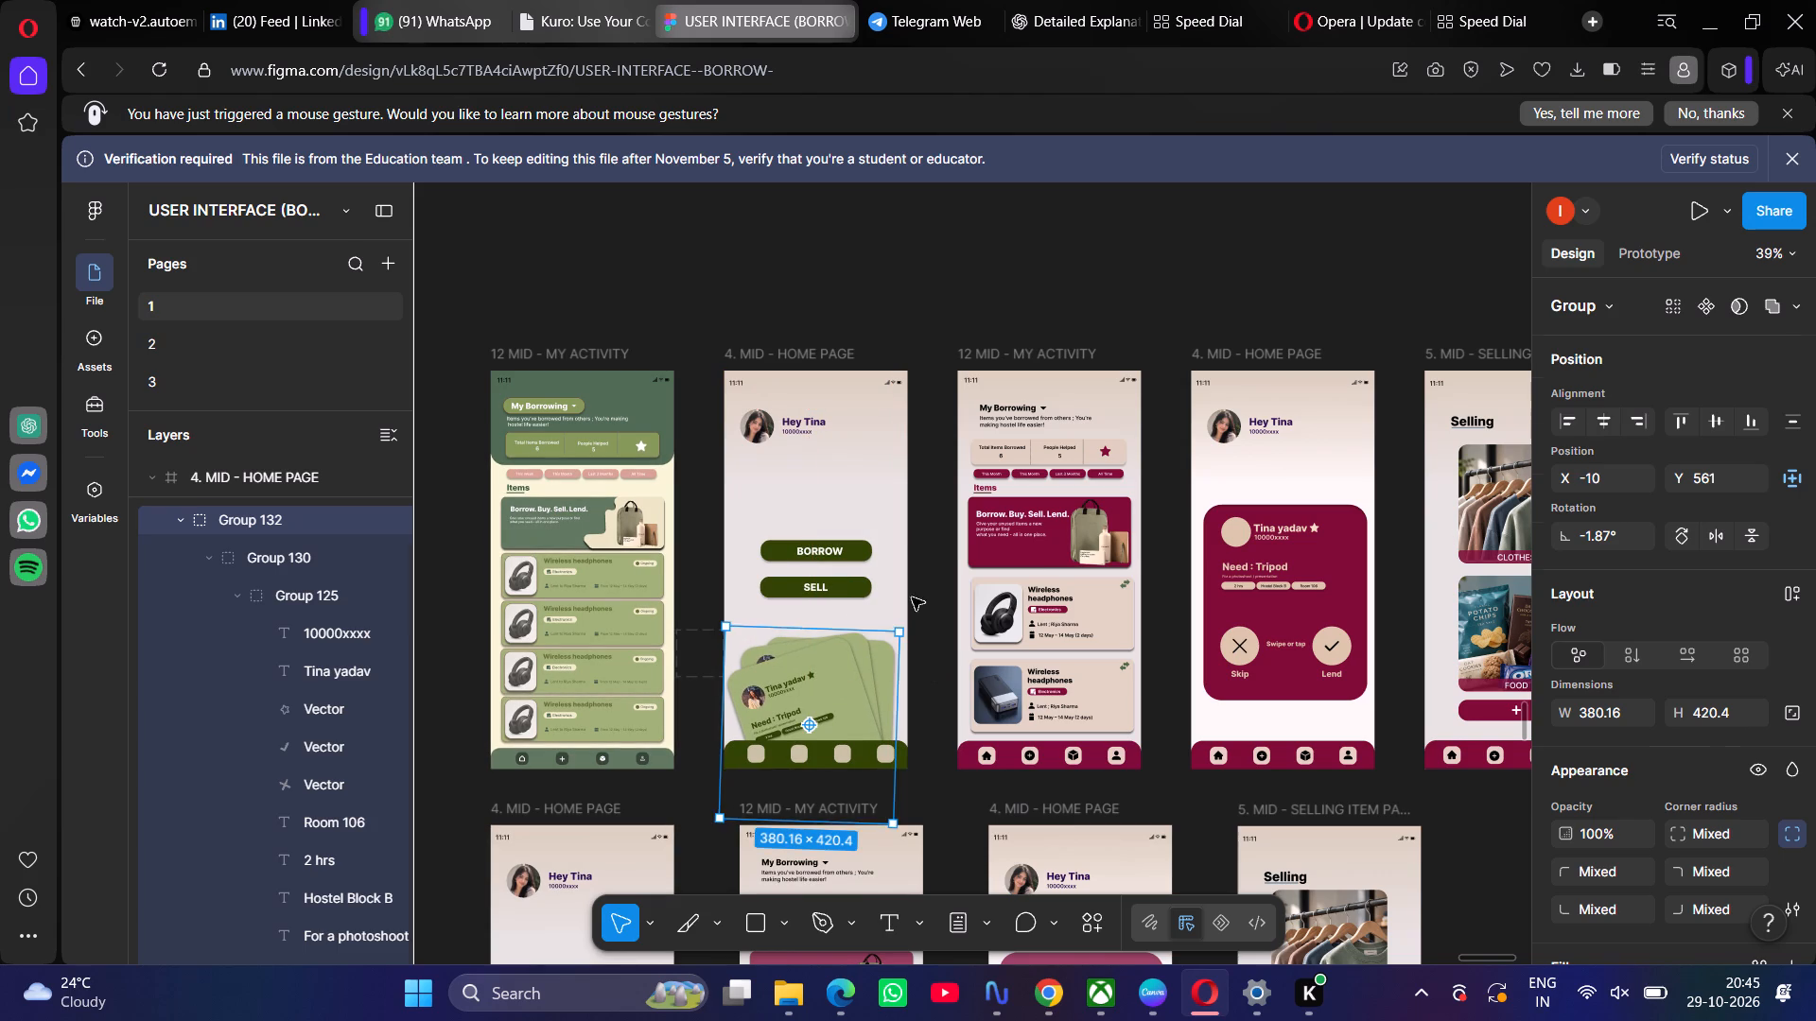
left_click(910, 550)
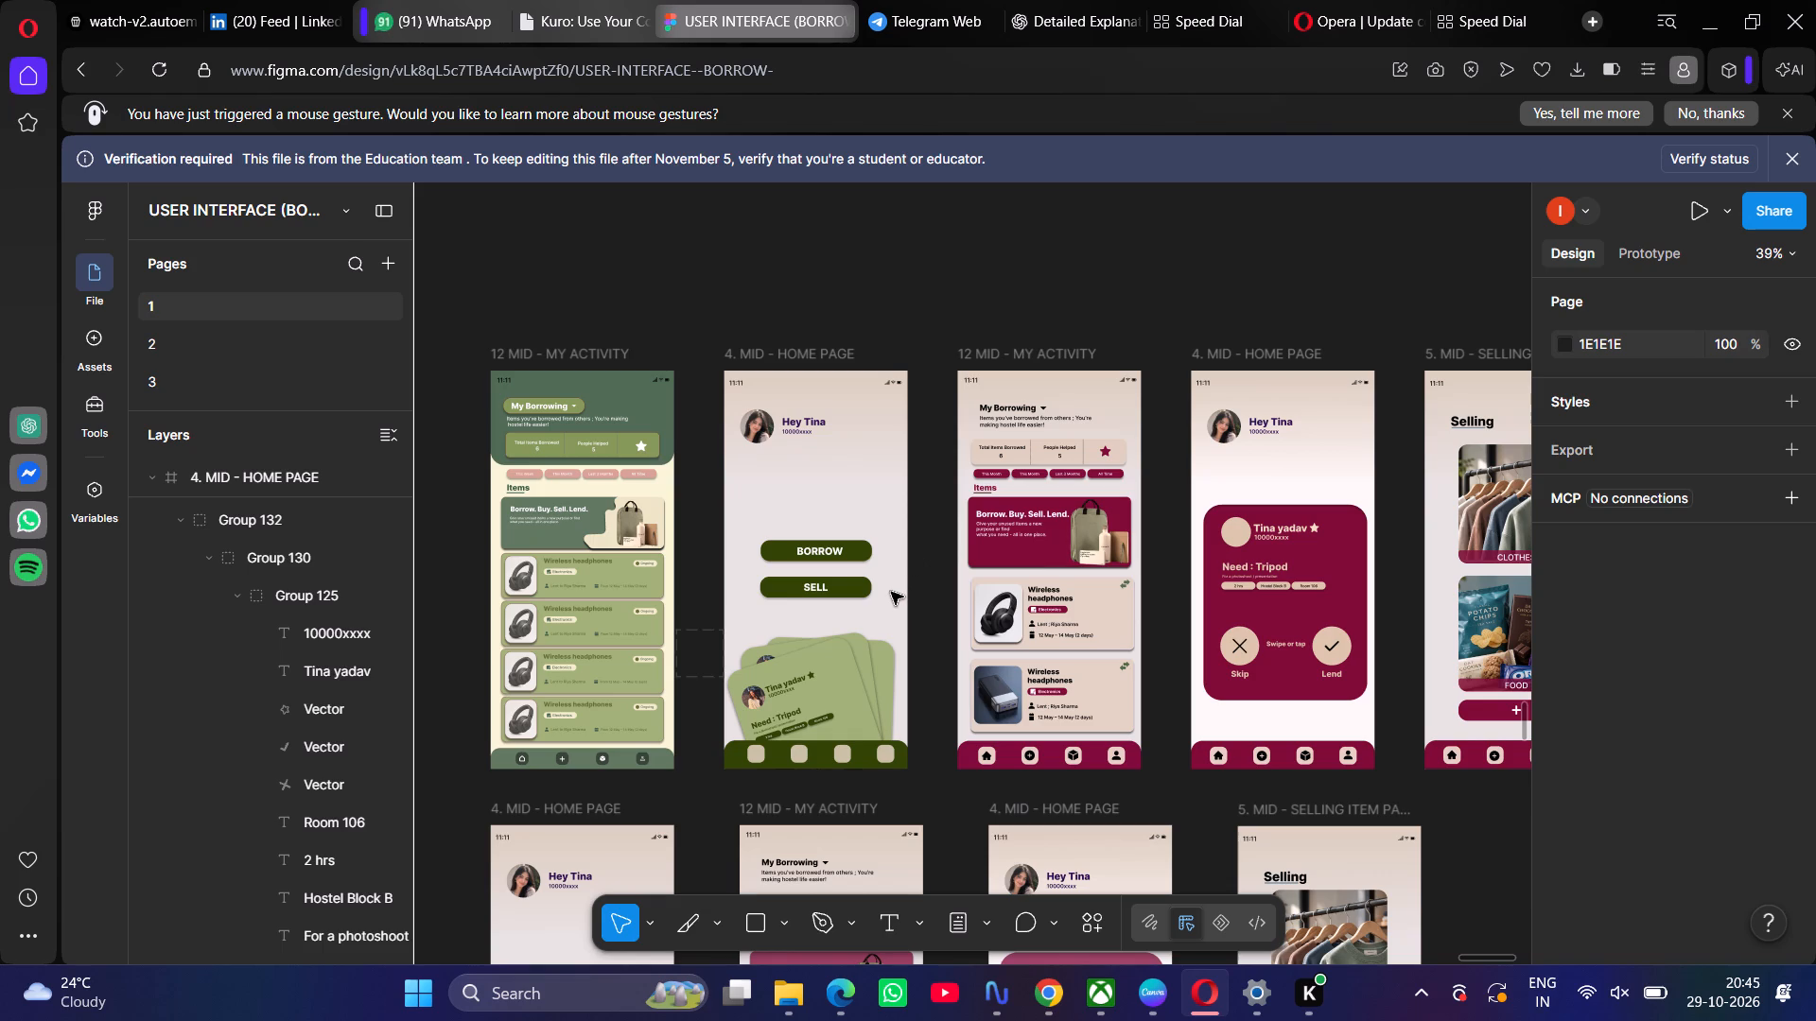
Delete the maroon My Activity frame from the top row, between the two home page frames.
left_click(1036, 552)
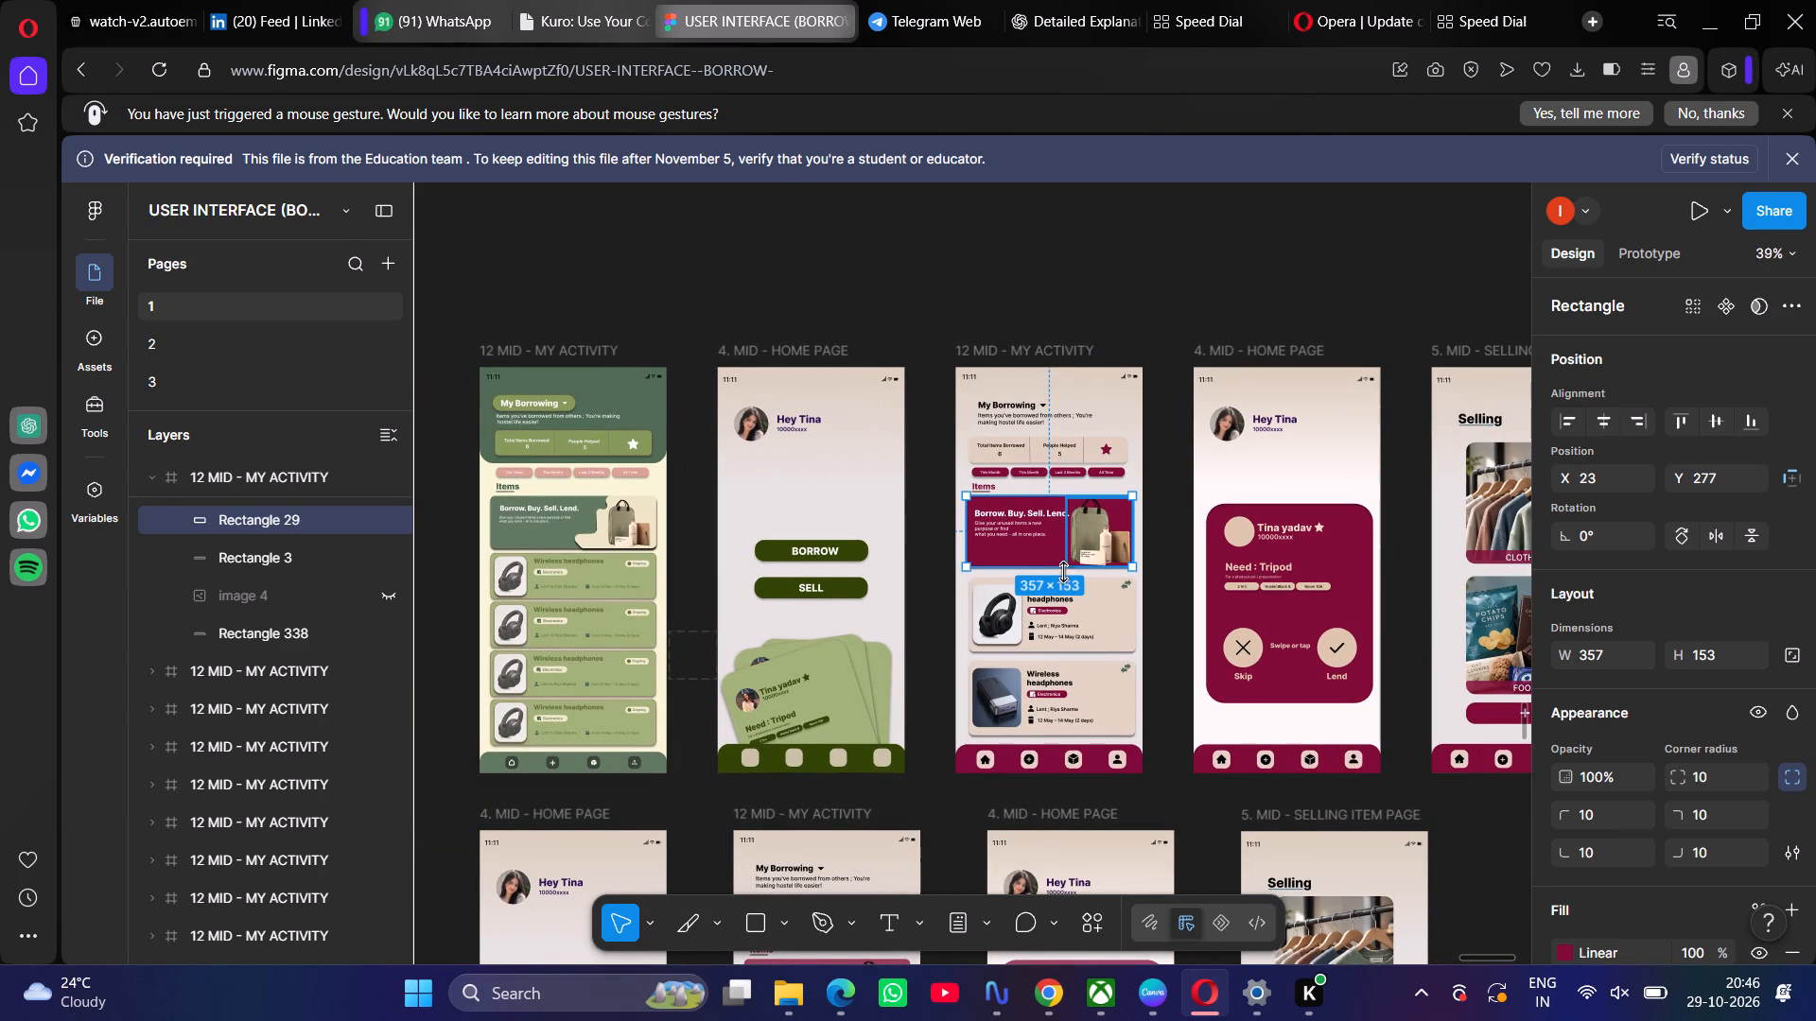
left_click(1111, 398)
left_click(1039, 356)
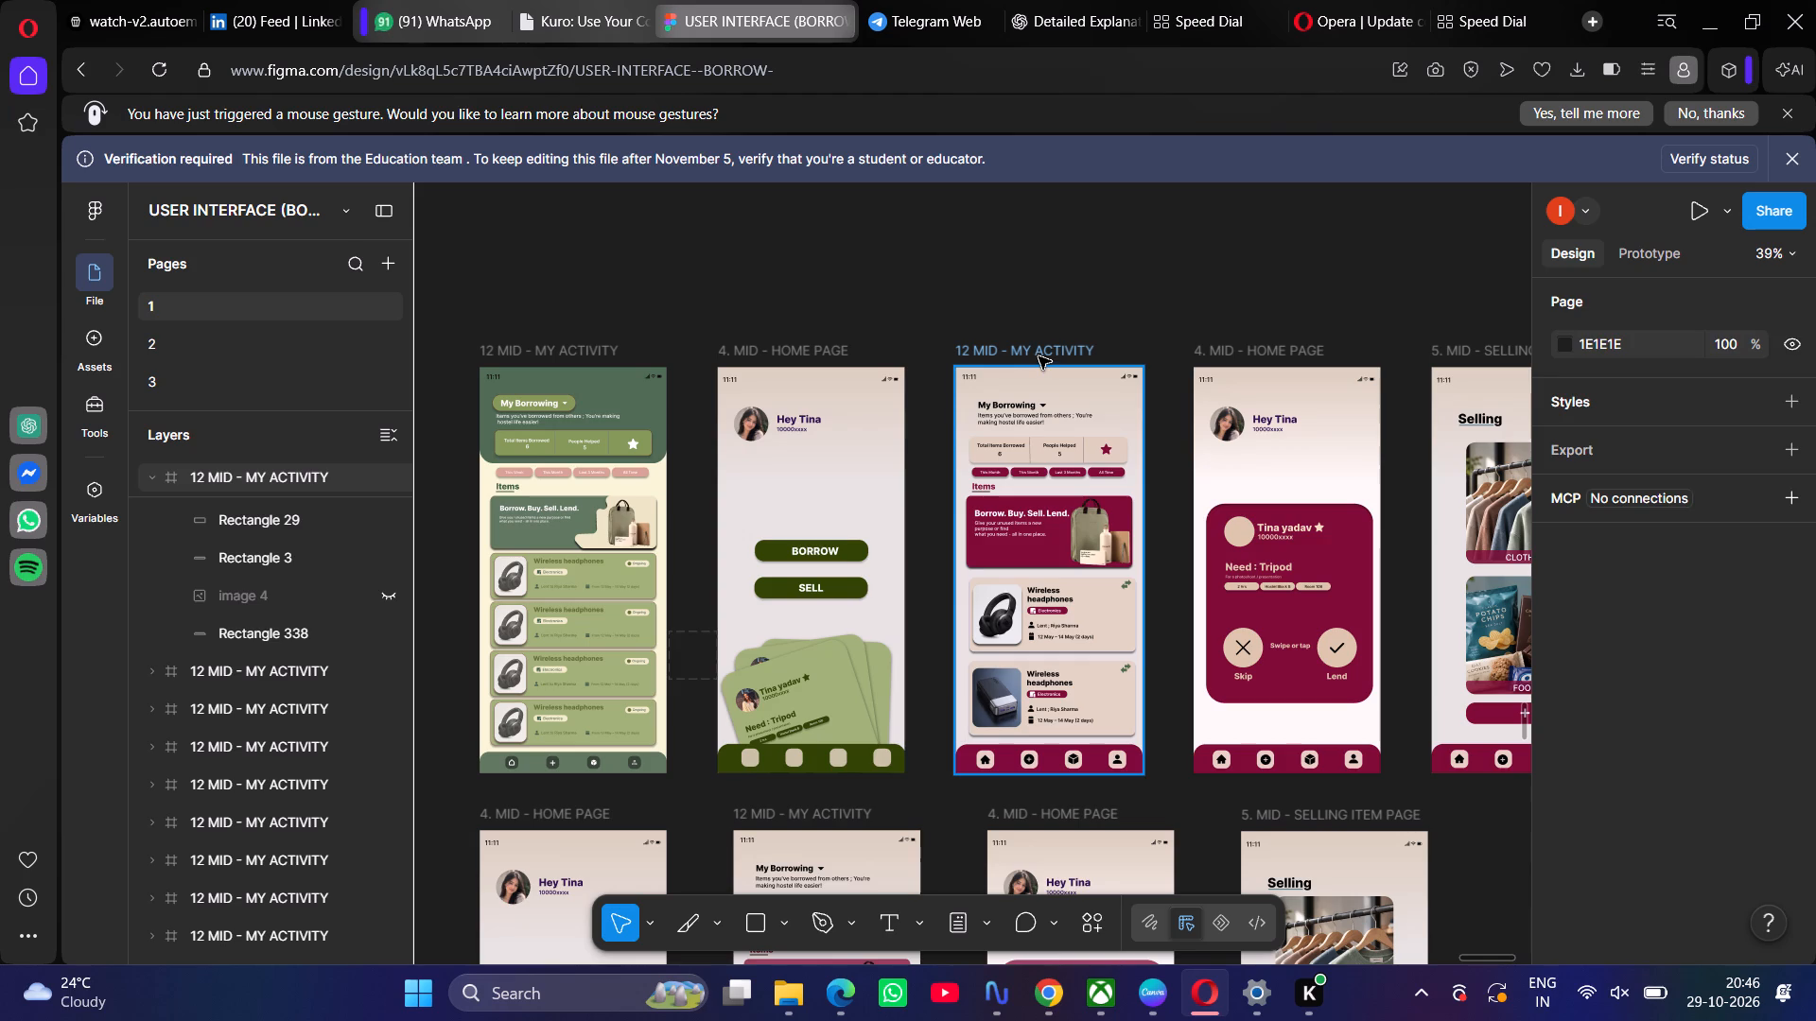
key("BackSpace")
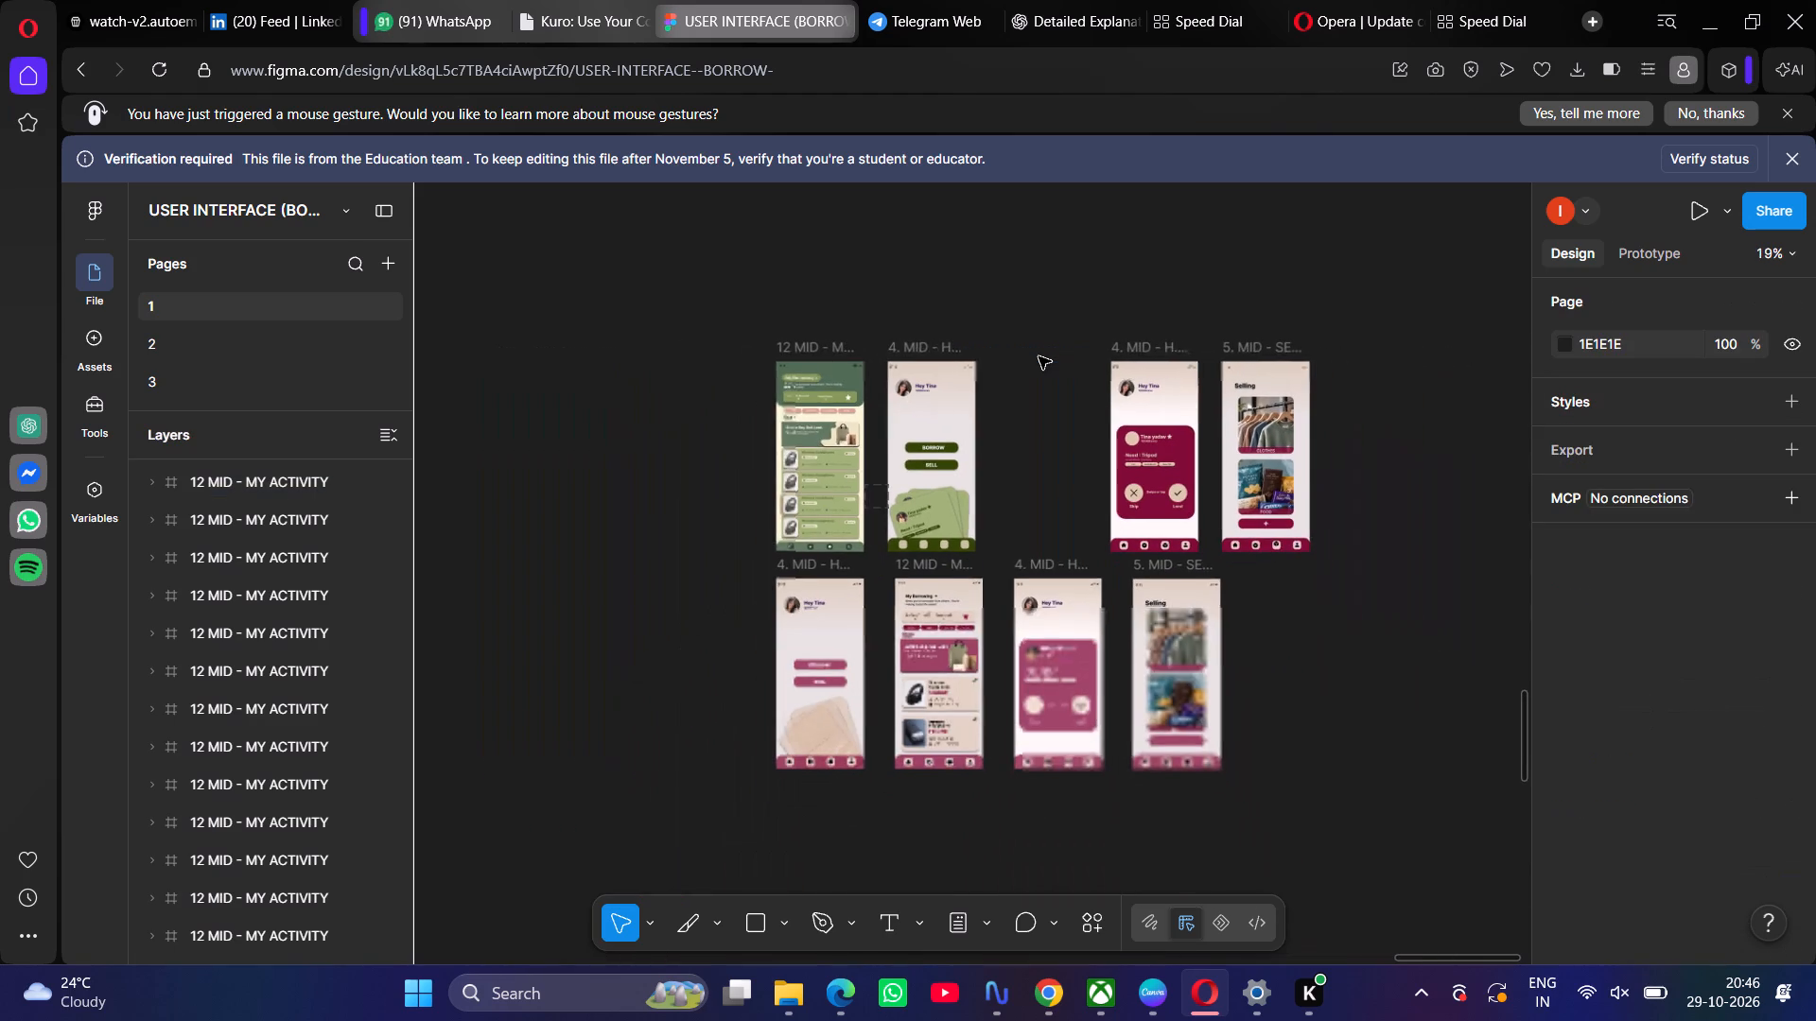
Move the Selling Item Page frame from the second row into the top-row gap beside the green home page, aligned with that row.
left_click(1184, 580)
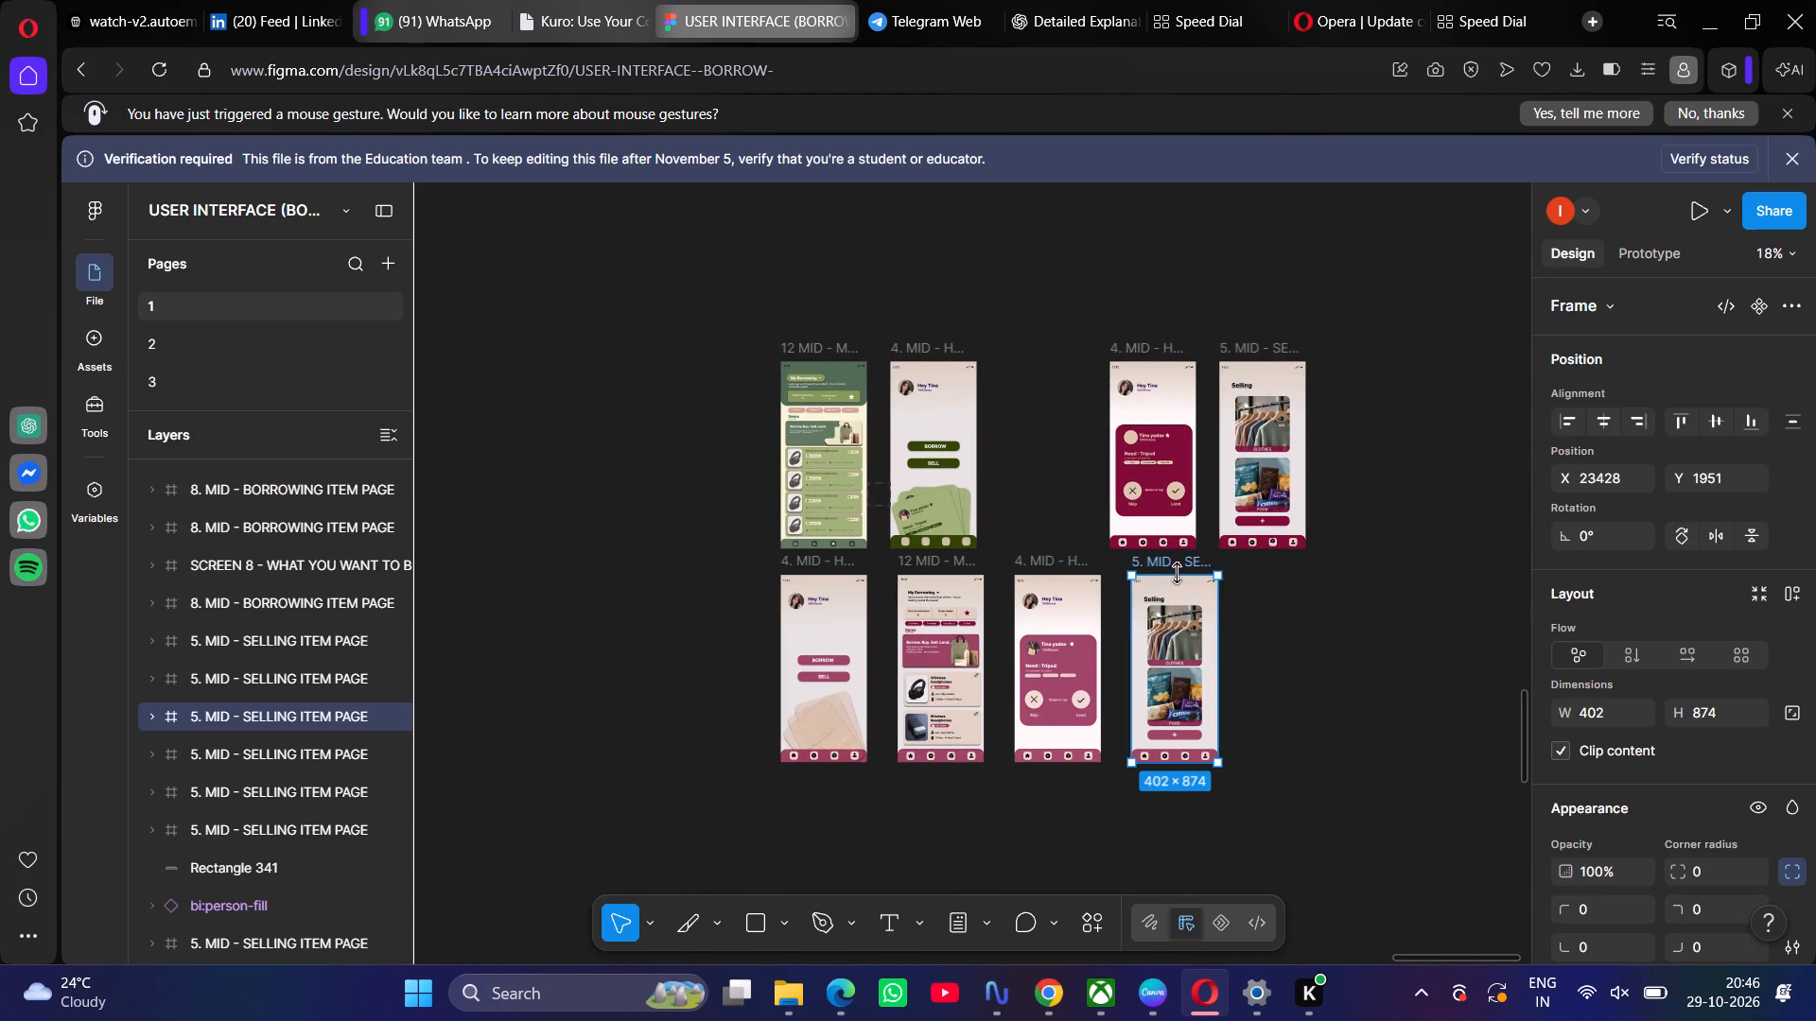
left_click_drag(1173, 589, 1025, 376)
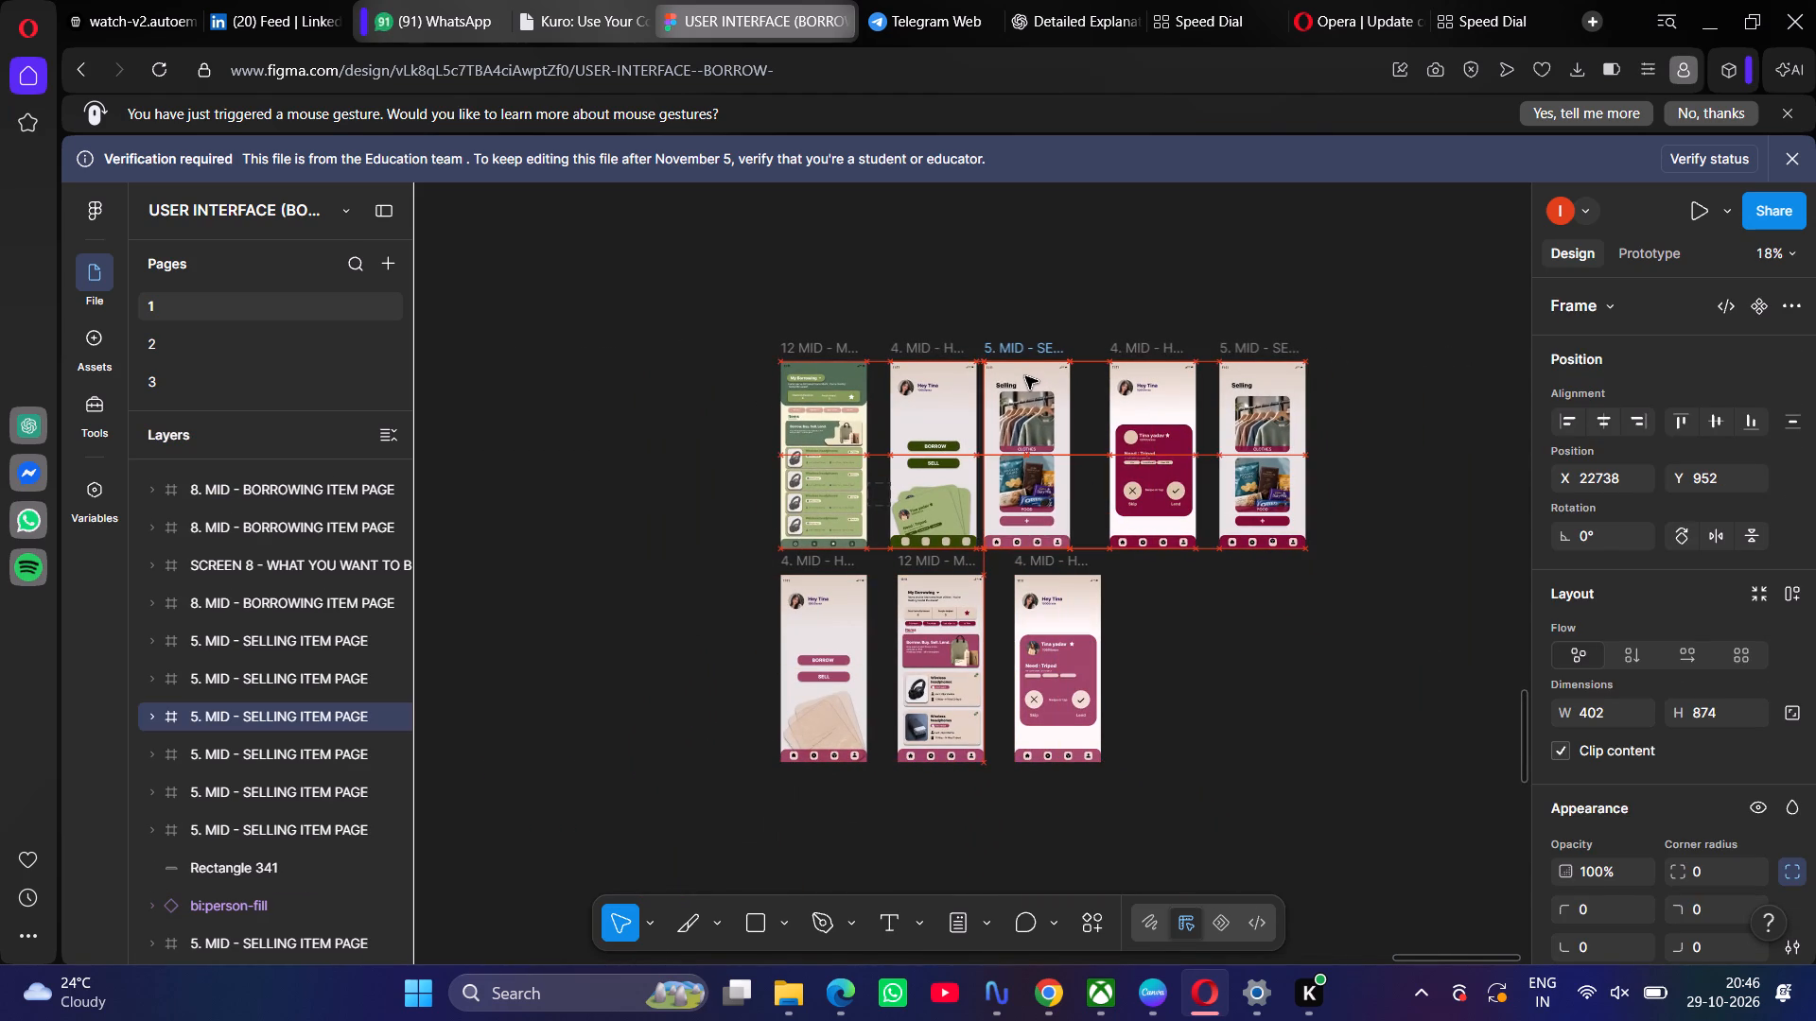
left_click_drag(1025, 376, 1038, 378)
left_click(1288, 681)
Recolour the CLOTHES caption bar on the moved Selling page to green 324404, sampled from the home page's SELL button.
scroll(1290, 679, "up", 1)
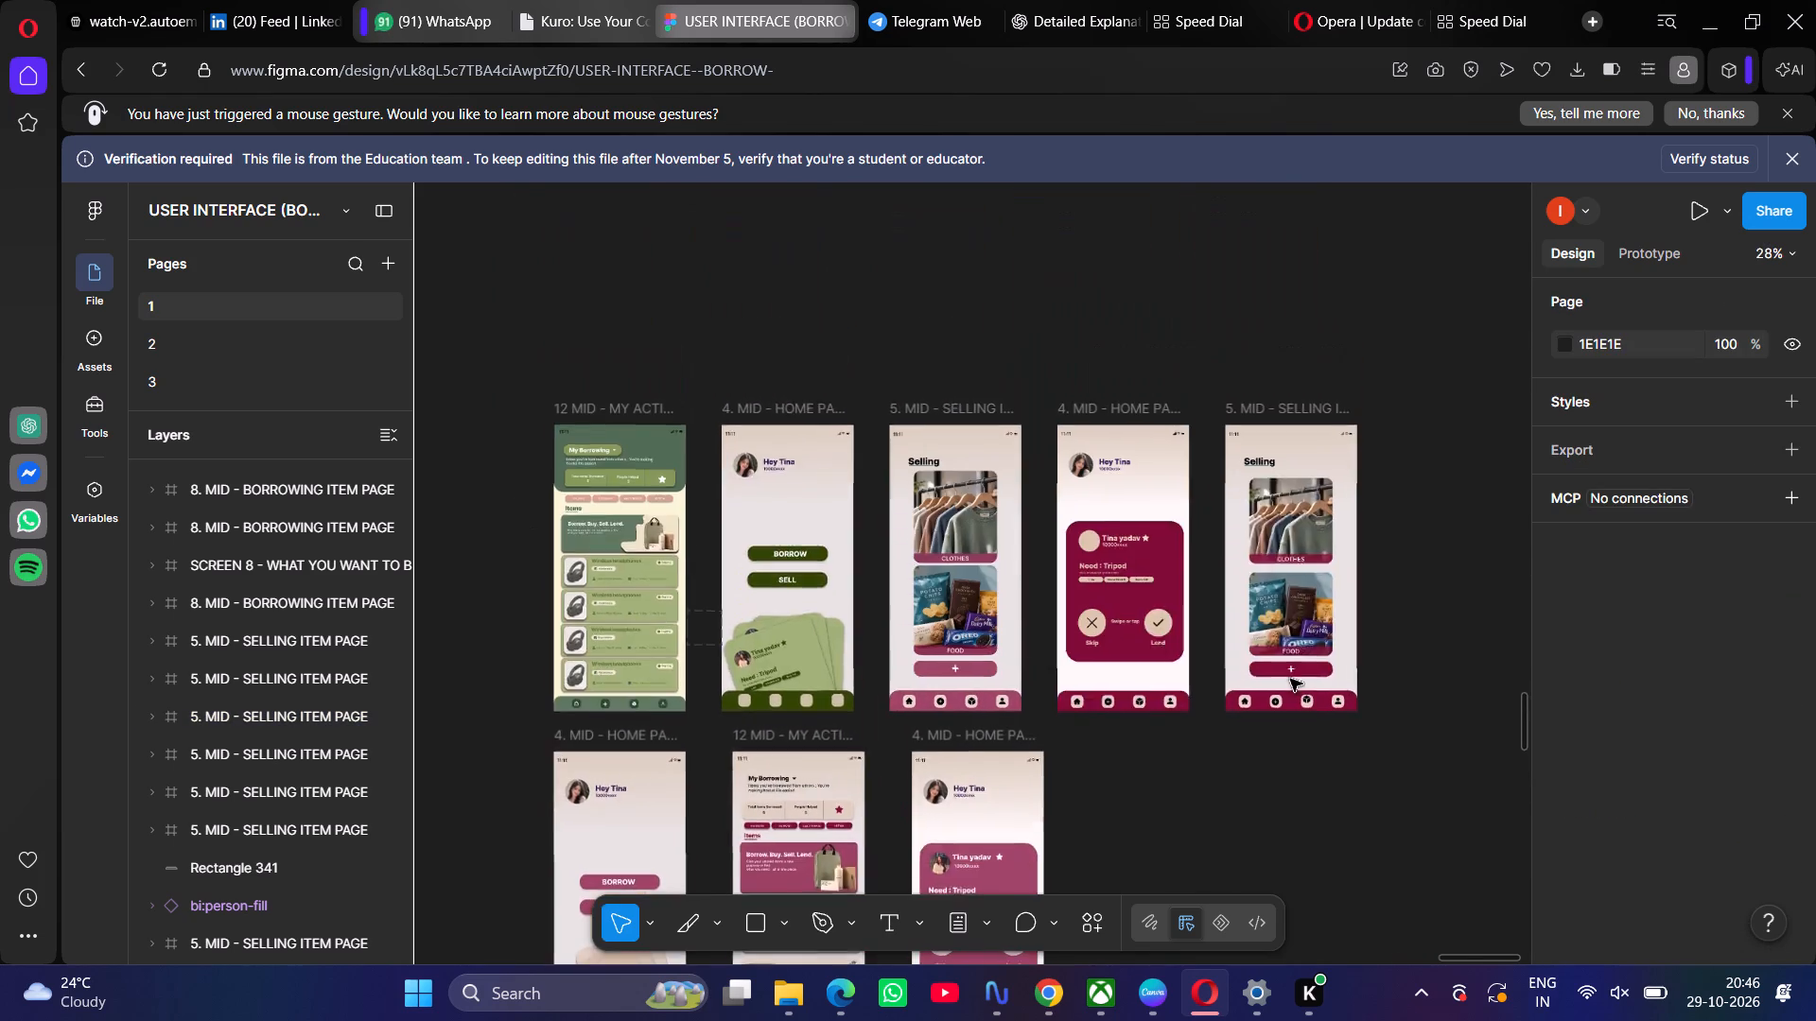
scroll(1290, 679, "right", 1)
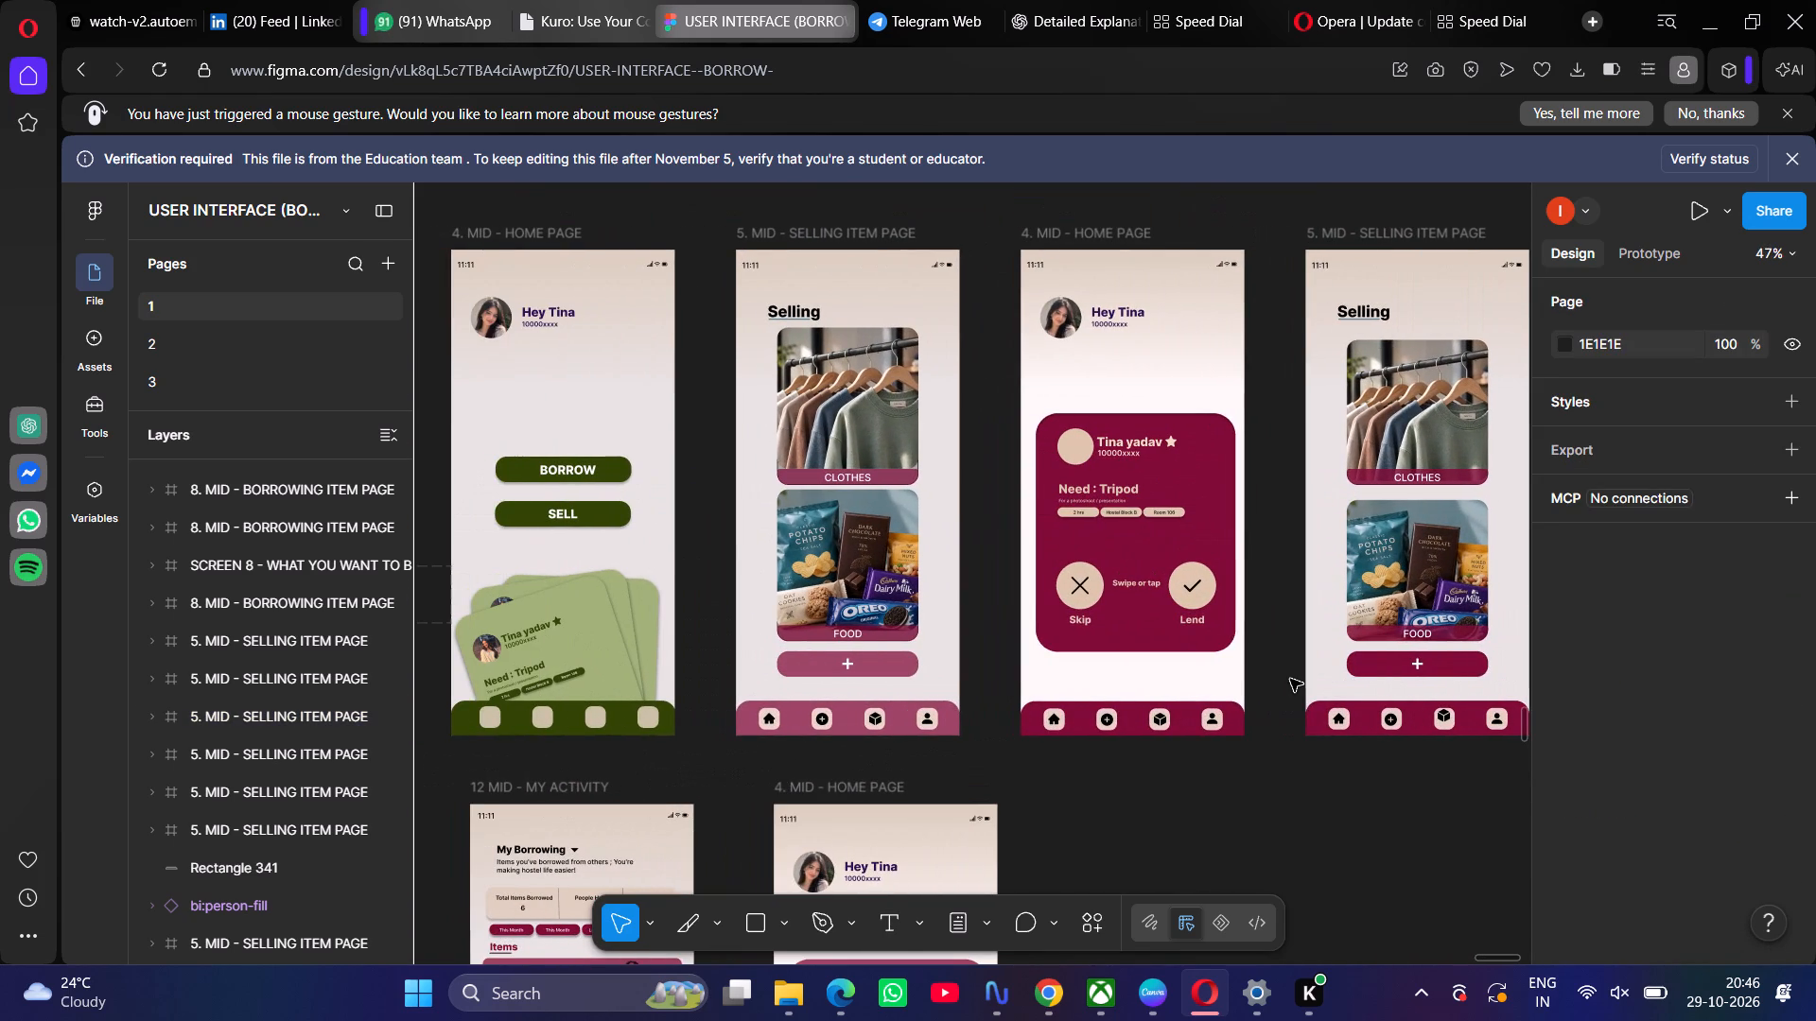
scroll(1290, 680, "right", 2)
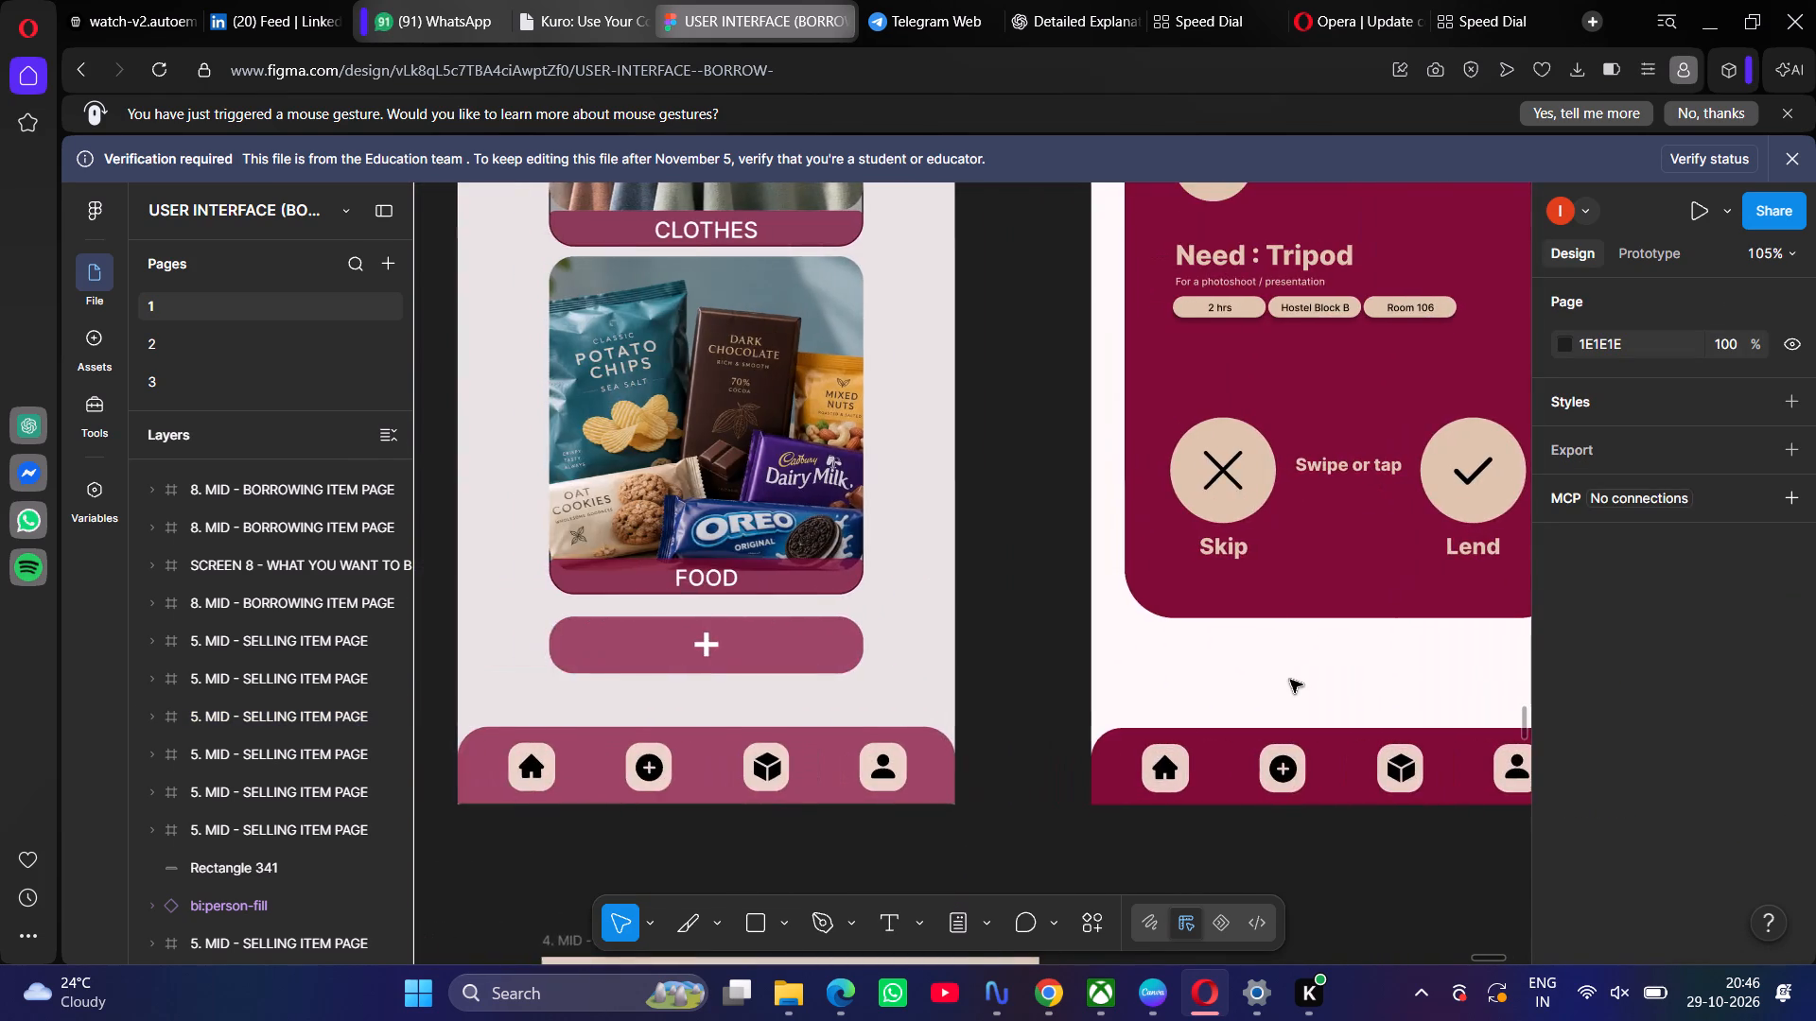
scroll(1290, 680, "up", 1)
scroll(1290, 680, "down", 1)
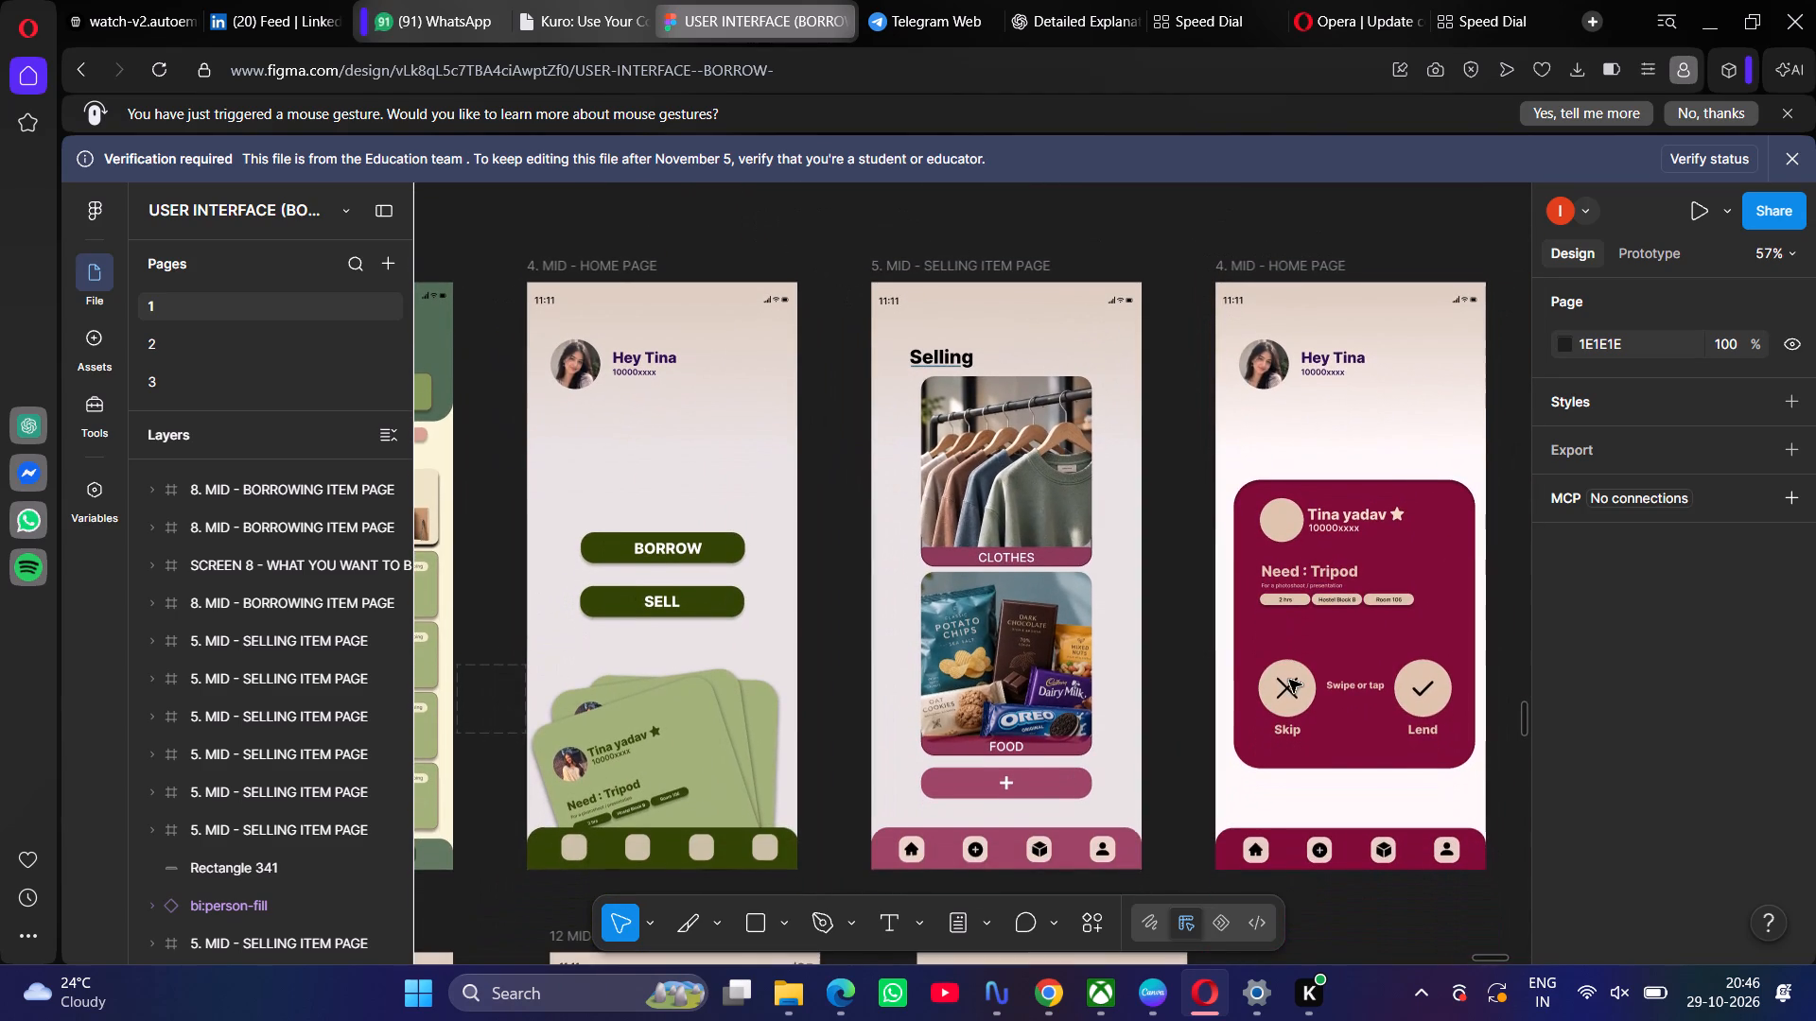
left_click(984, 555)
left_click(955, 556)
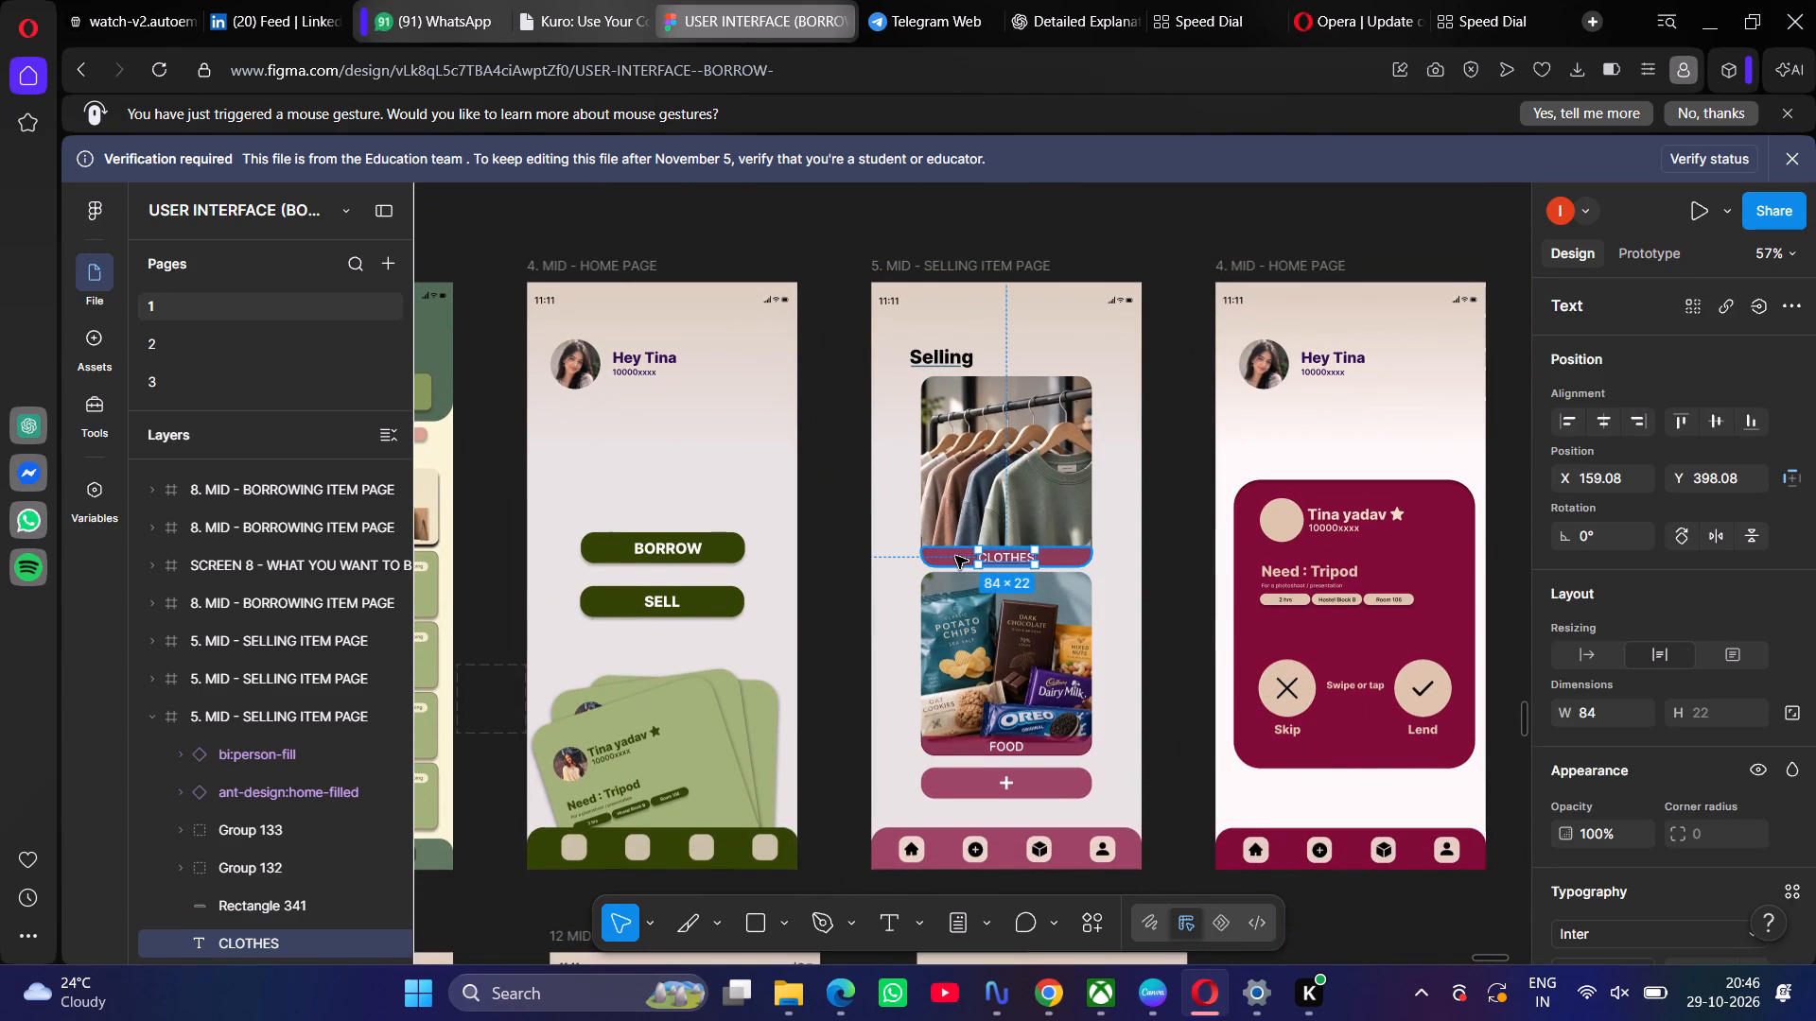
scroll(1747, 813, "down", 1)
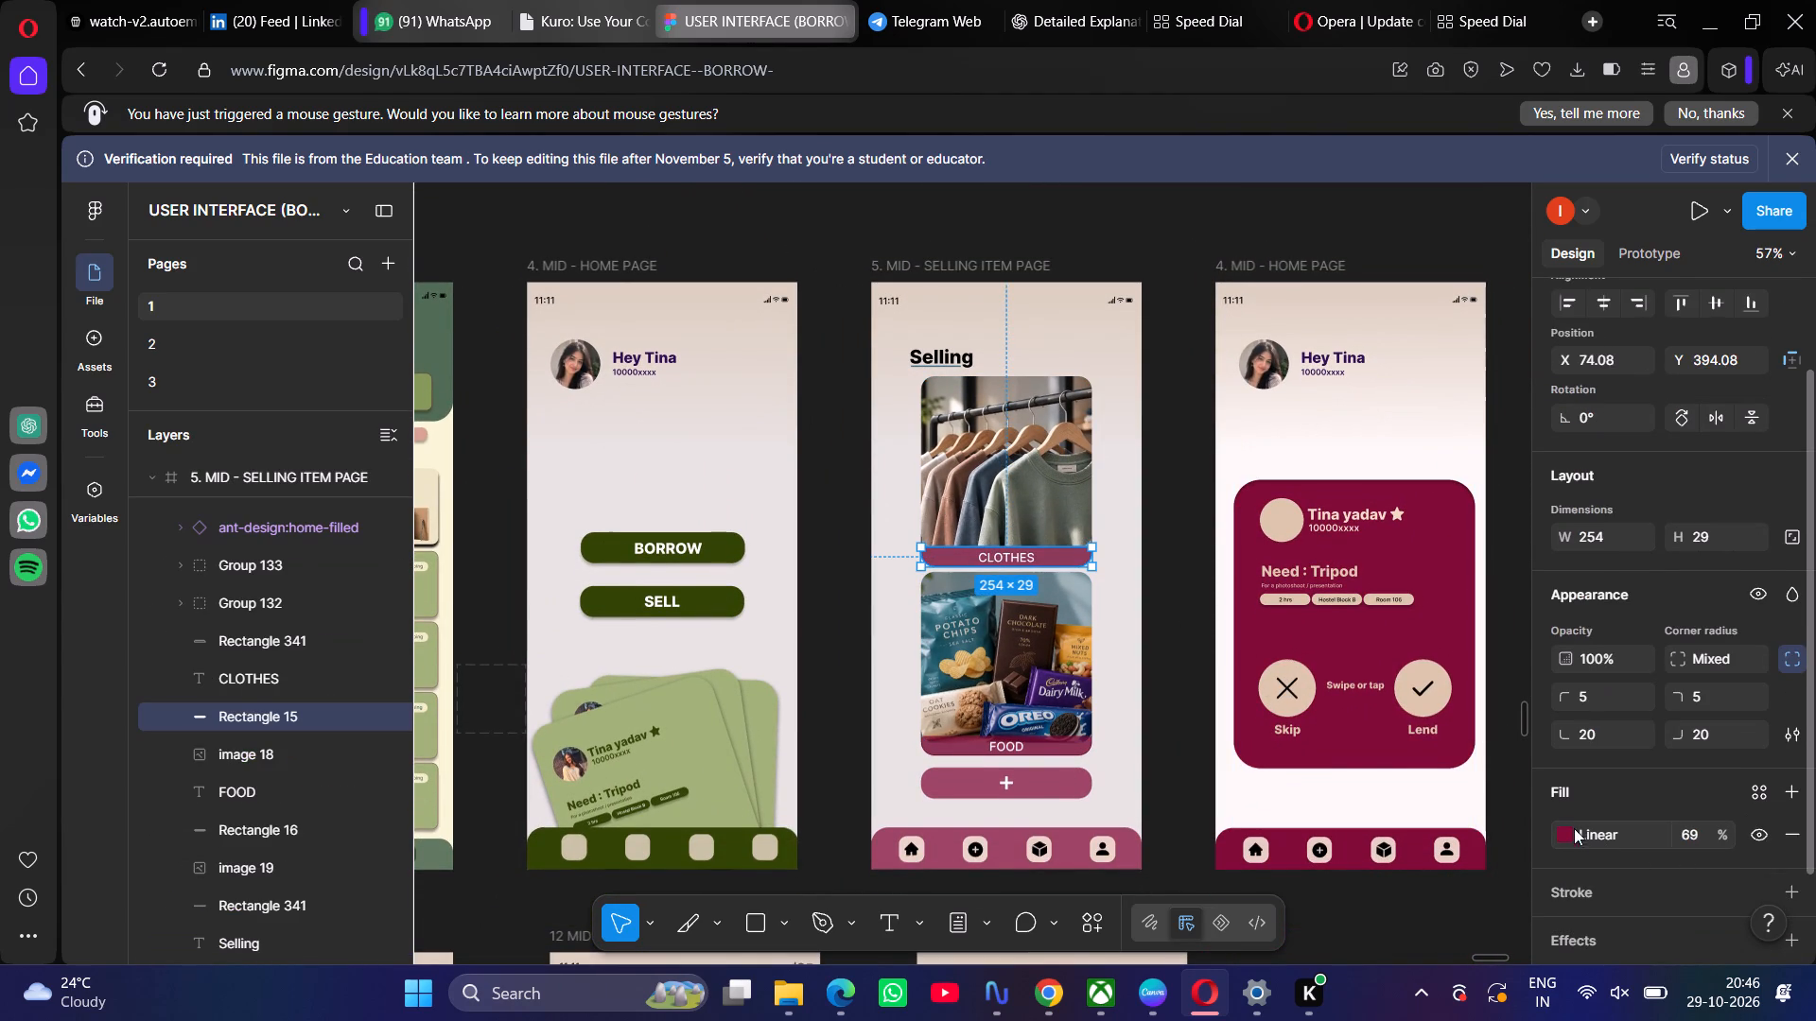
double_click(1567, 821)
double_click(1565, 838)
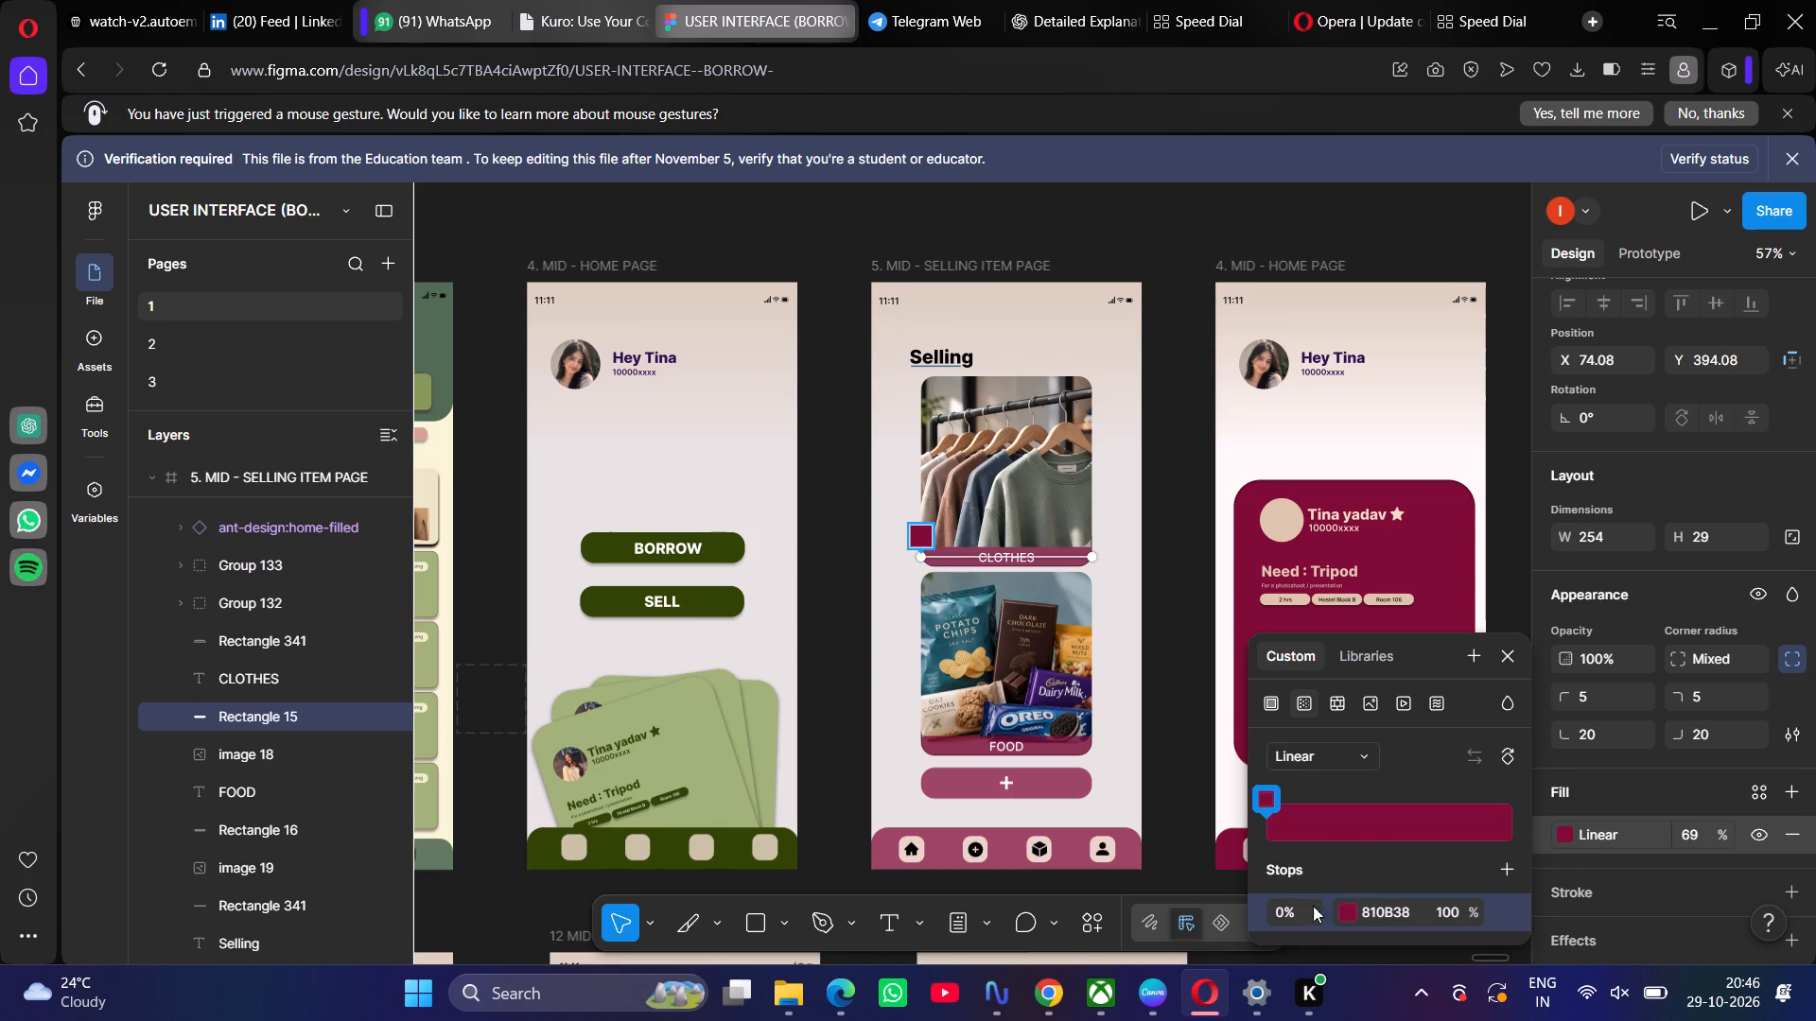
left_click(1515, 656)
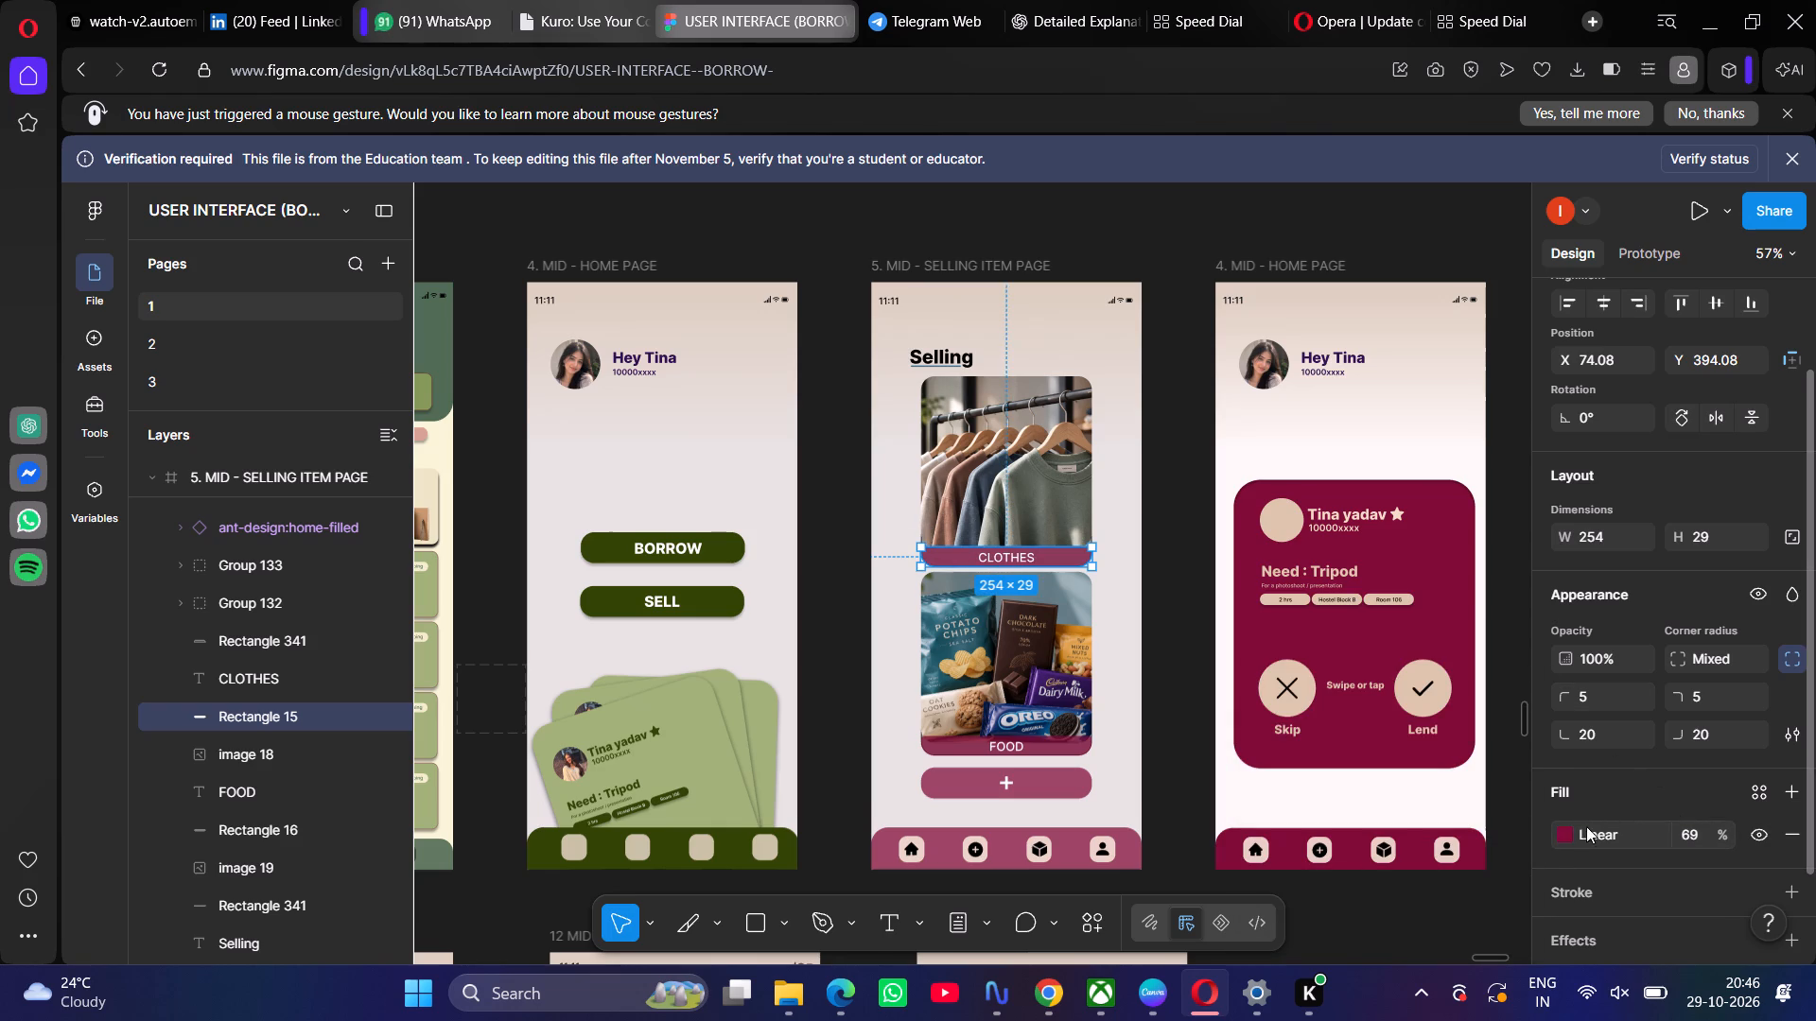
left_click(1559, 829)
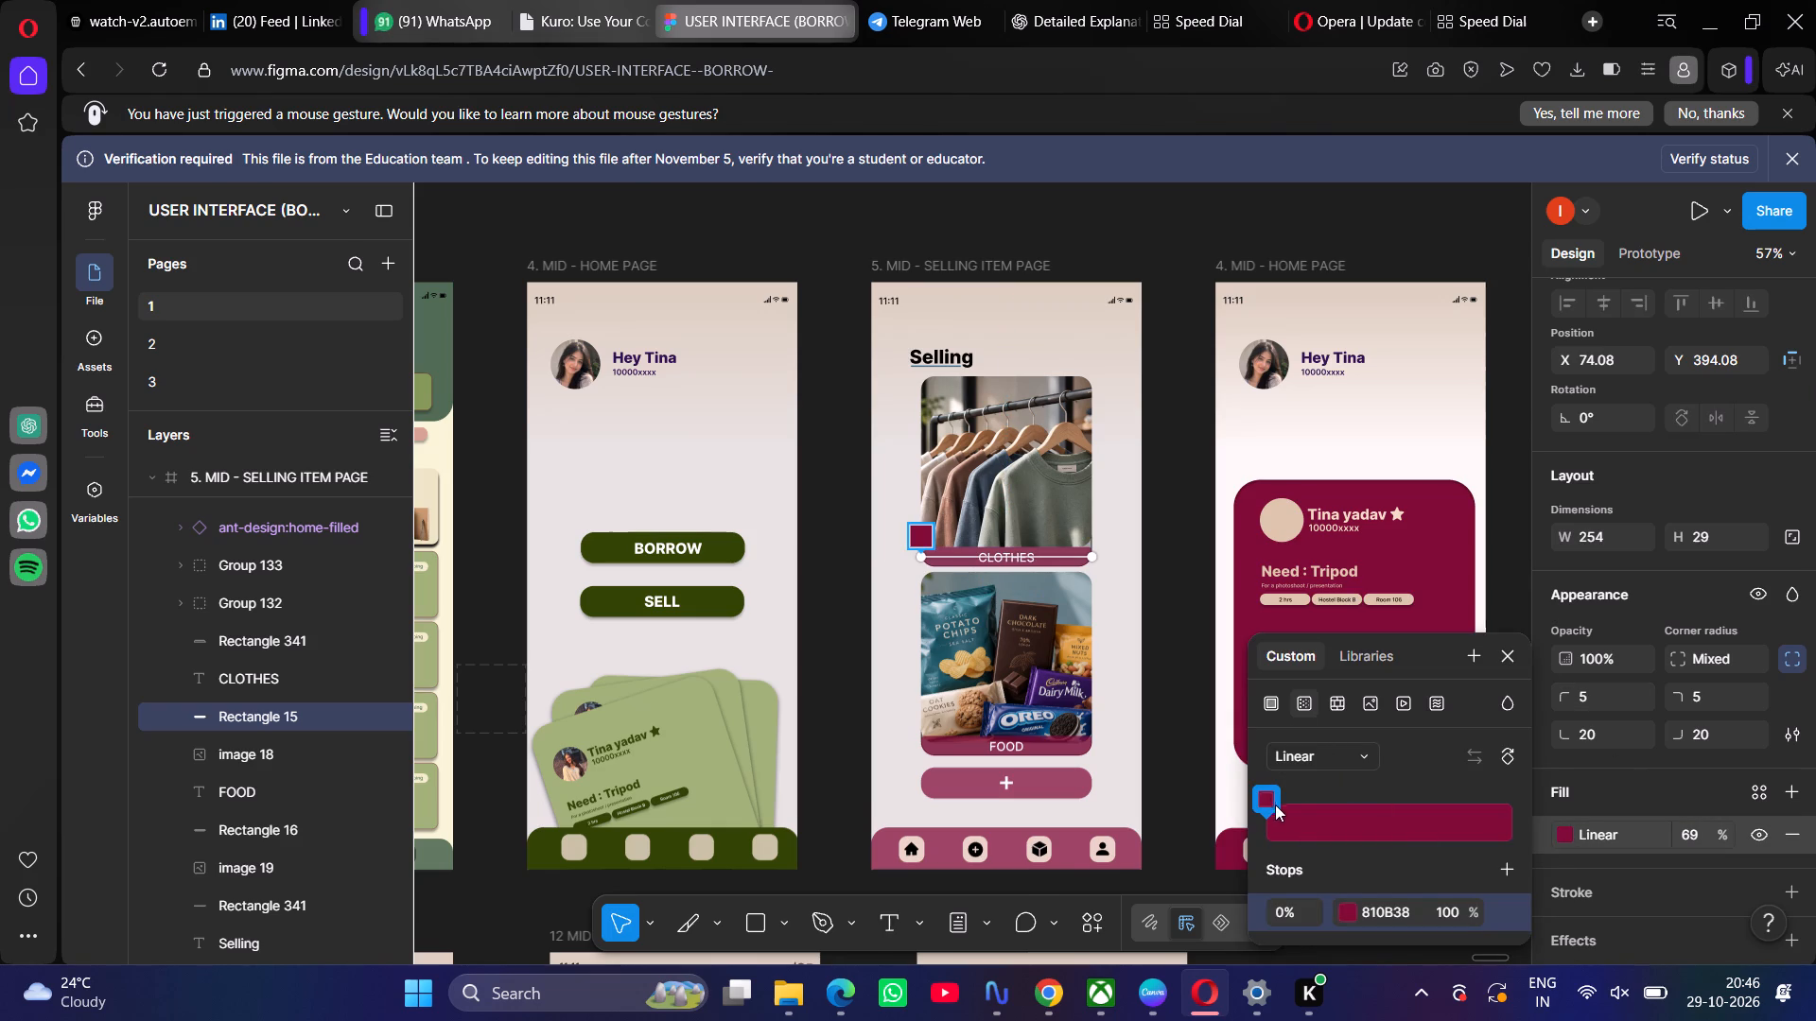
left_click(1270, 795)
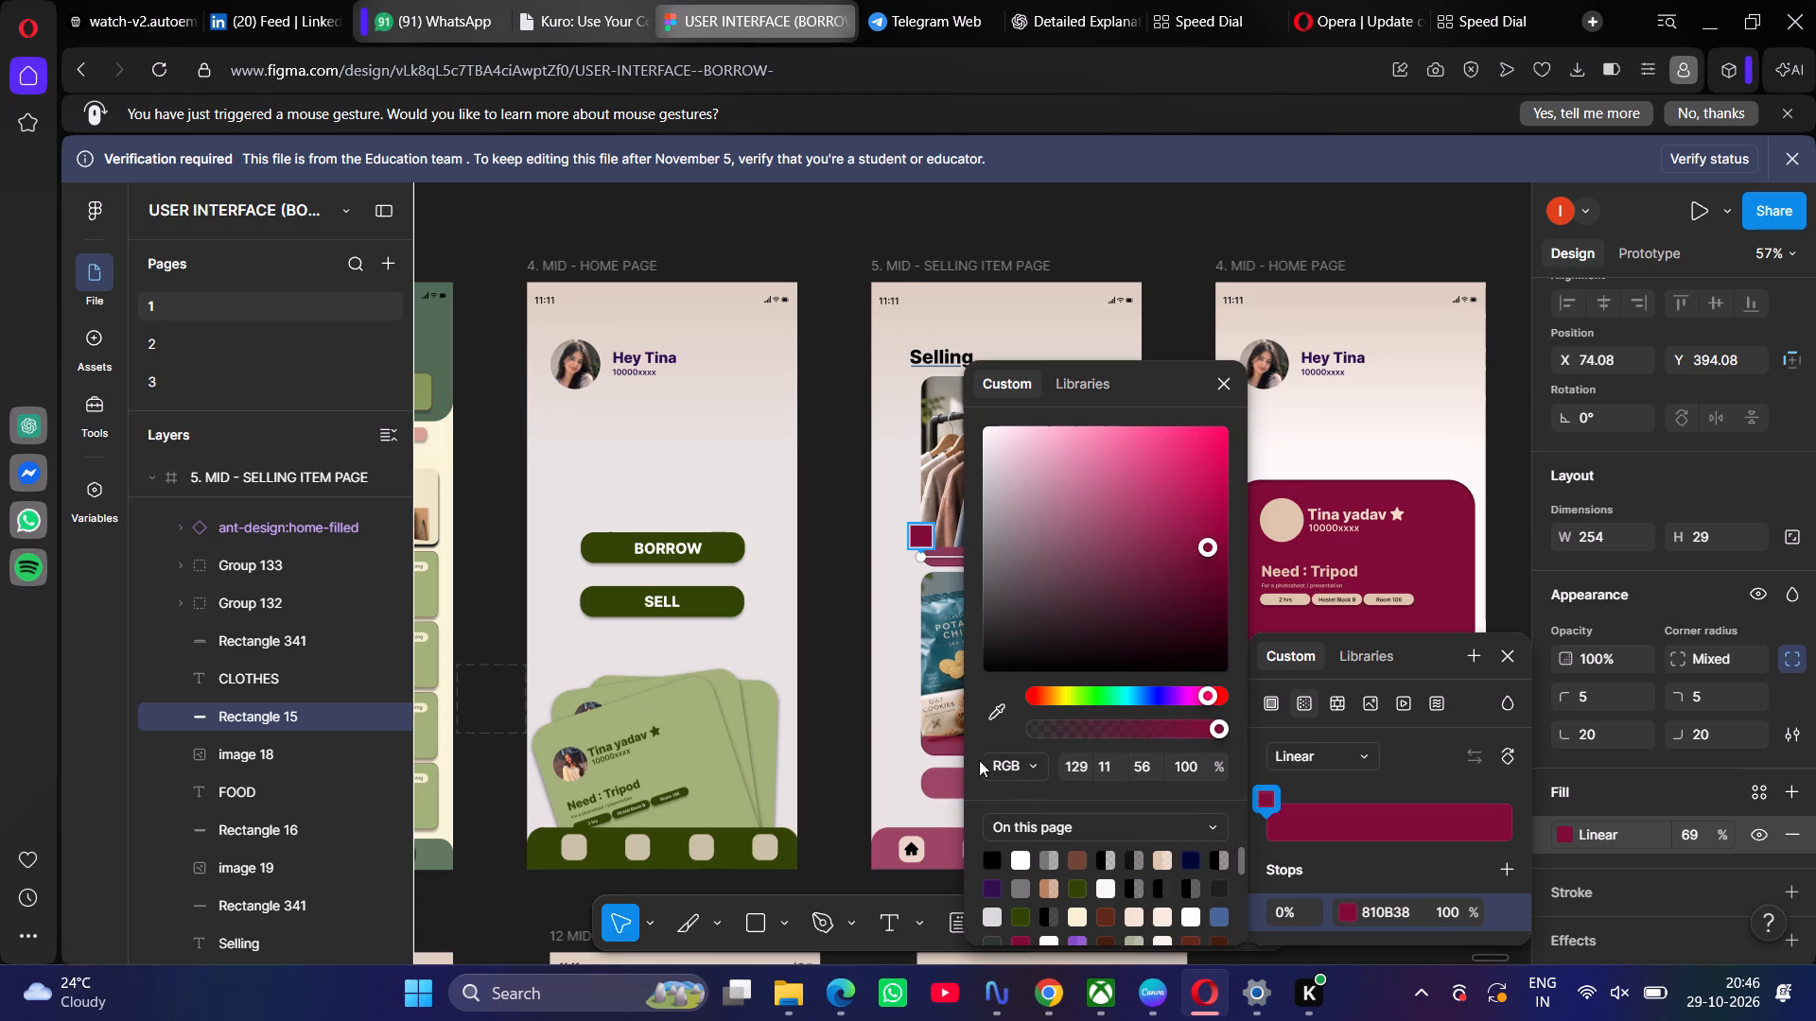
left_click(1004, 723)
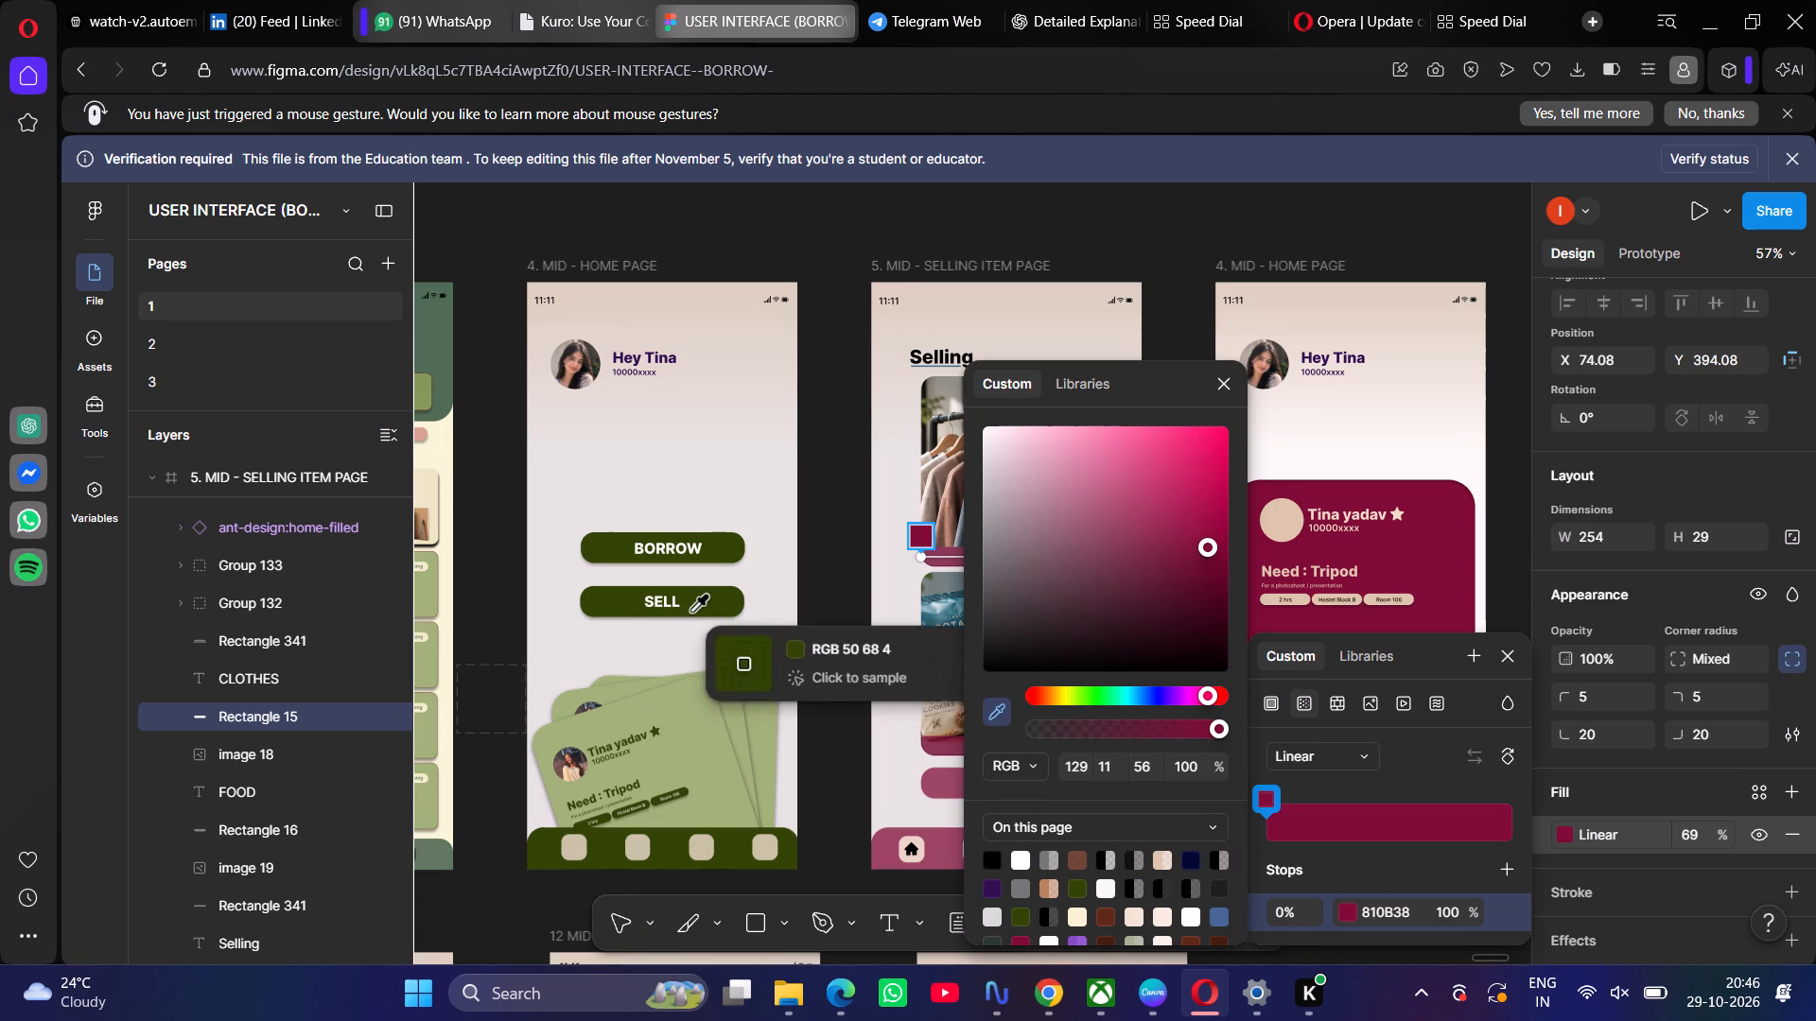
left_click(693, 608)
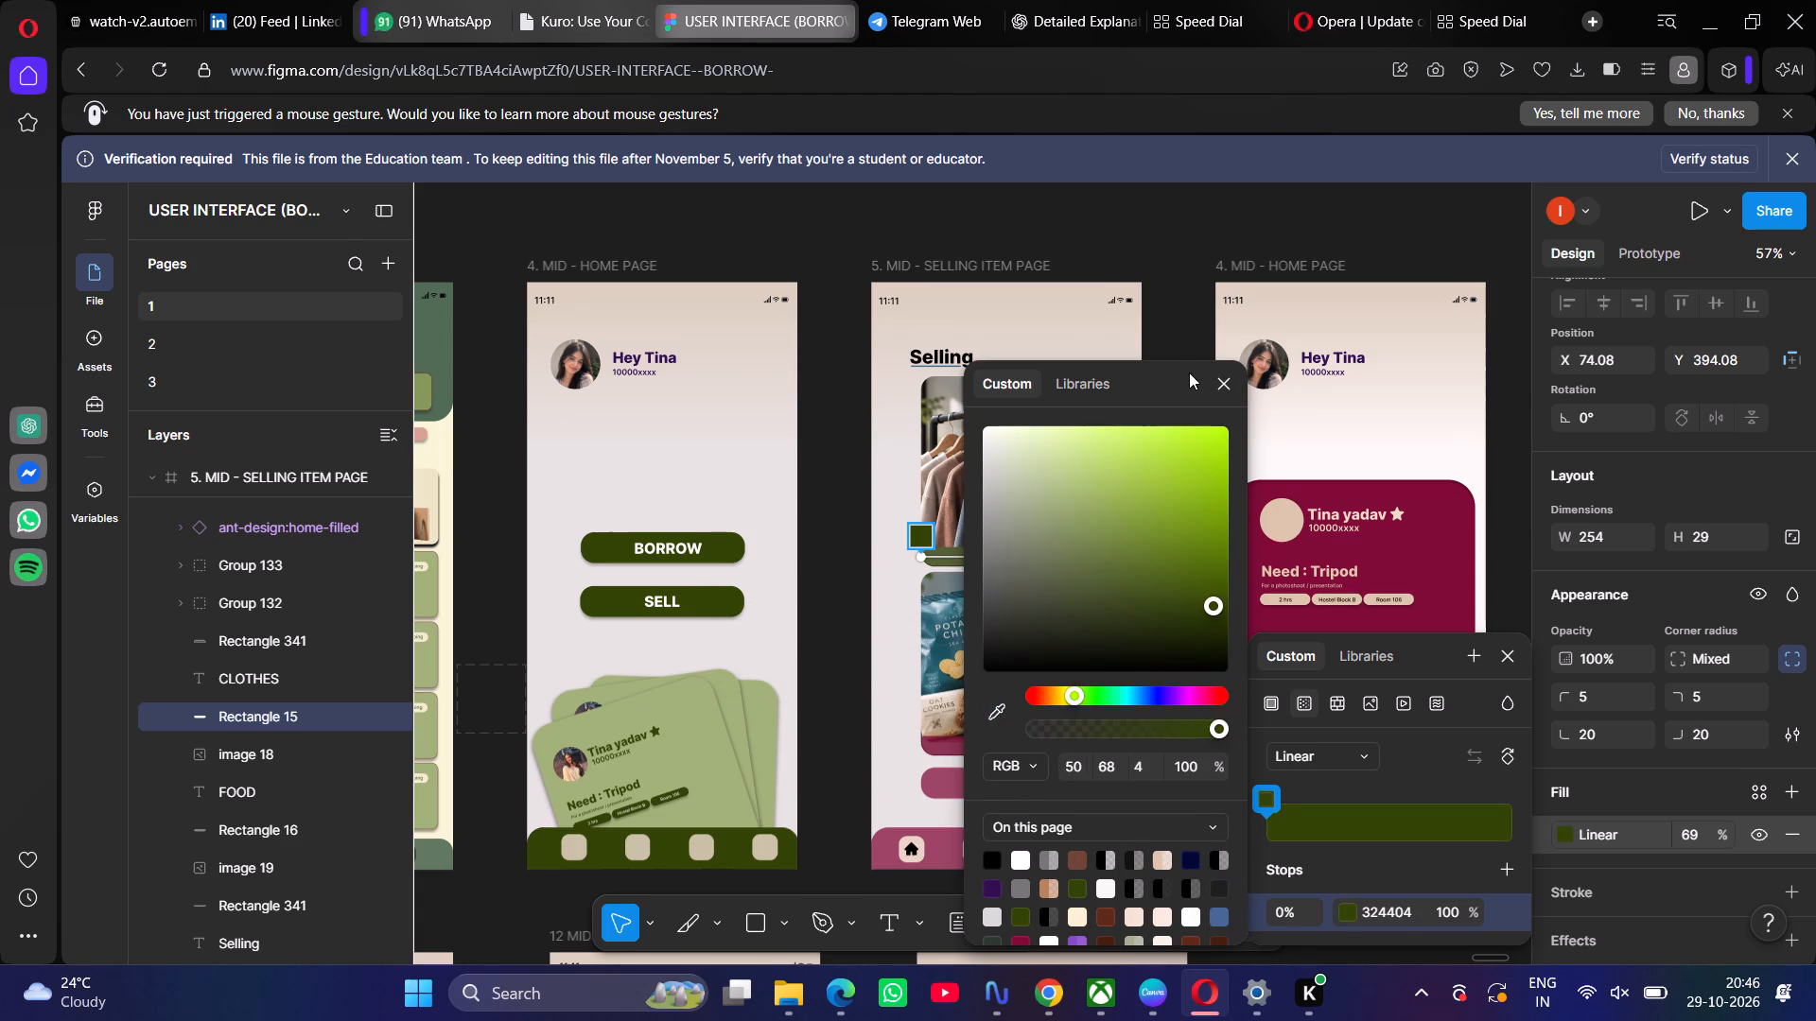
left_click(1214, 375)
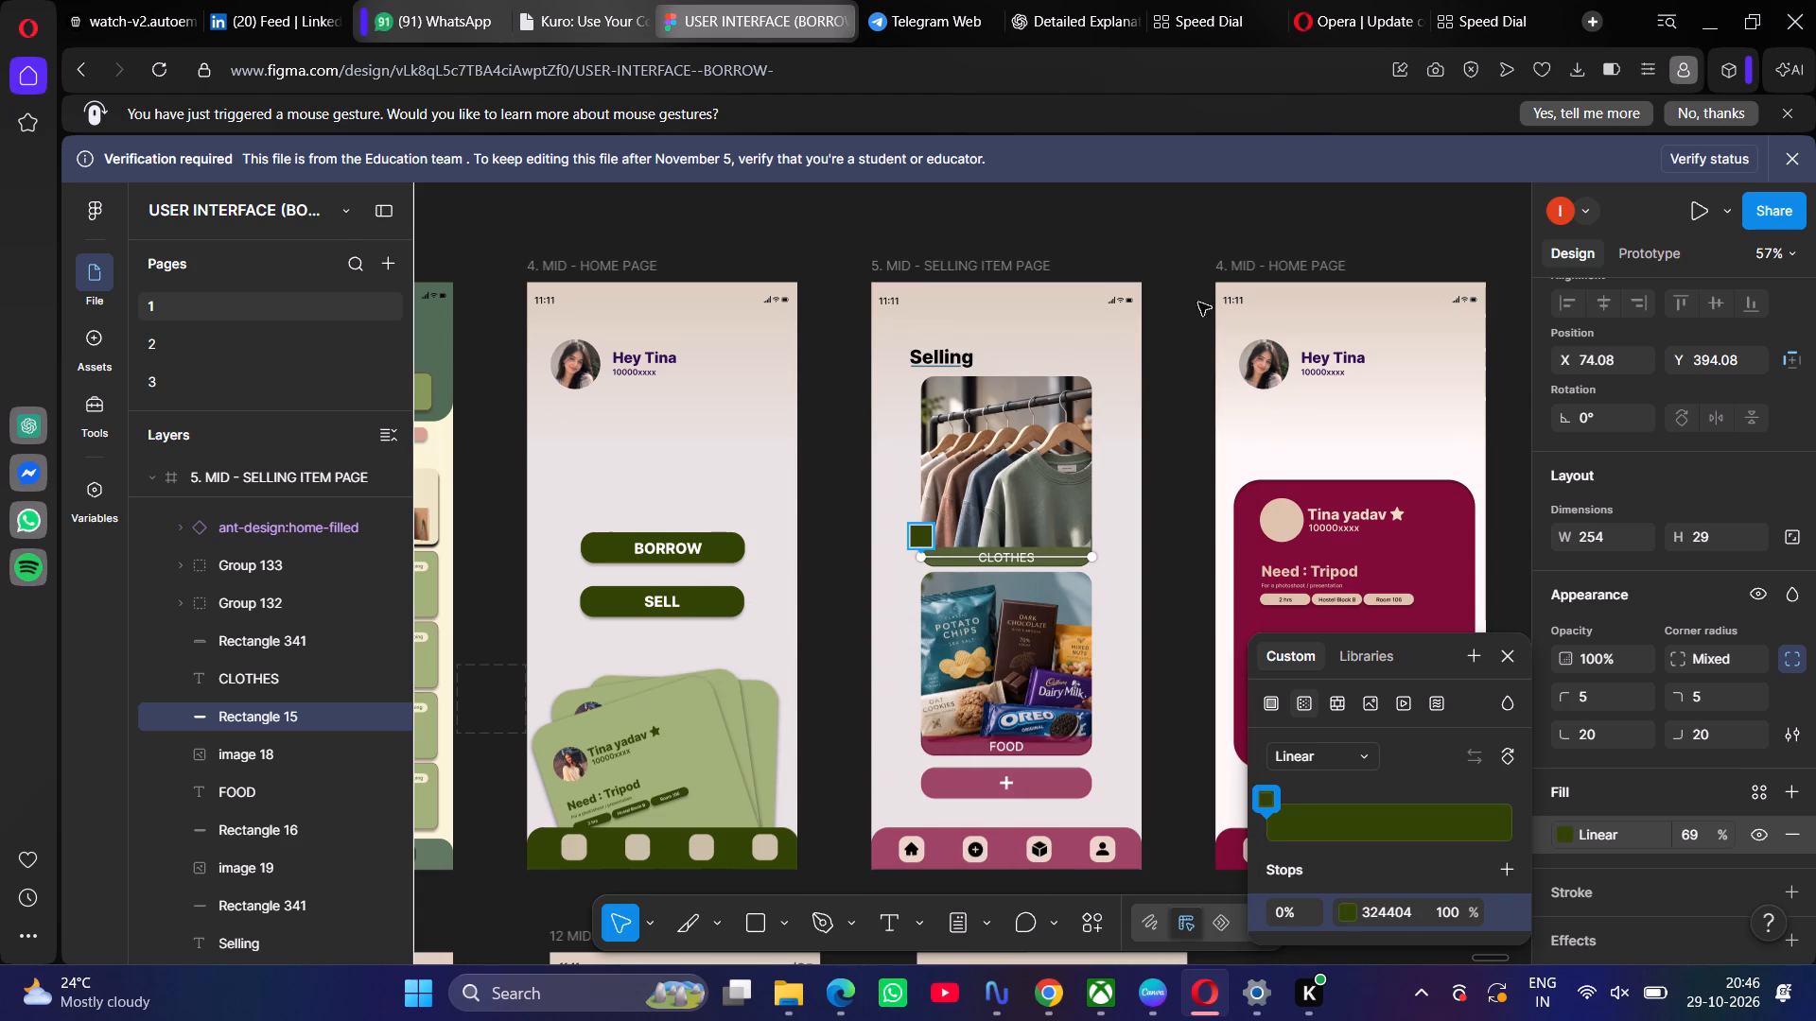
left_click(1188, 234)
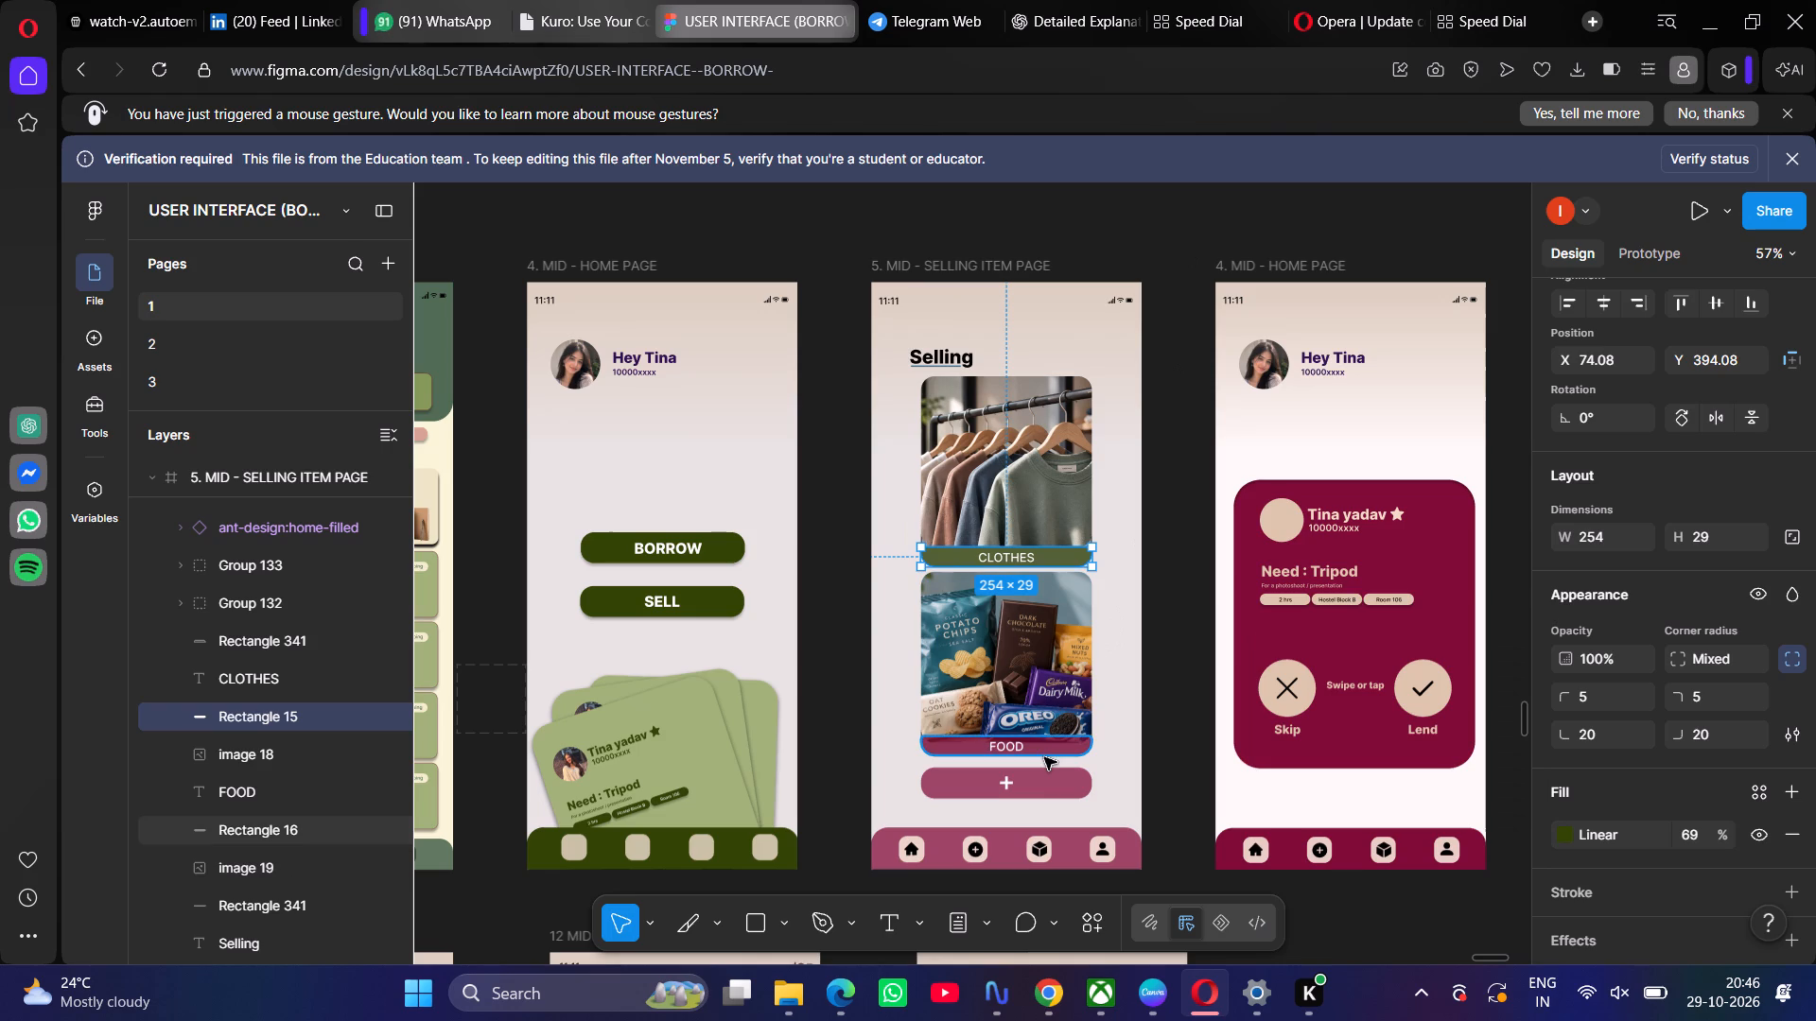
Recolour the FOOD caption bar on the green Selling page to 546135, sampled from the CLOTHES caption bar.
left_click(1044, 757)
left_click(1571, 821)
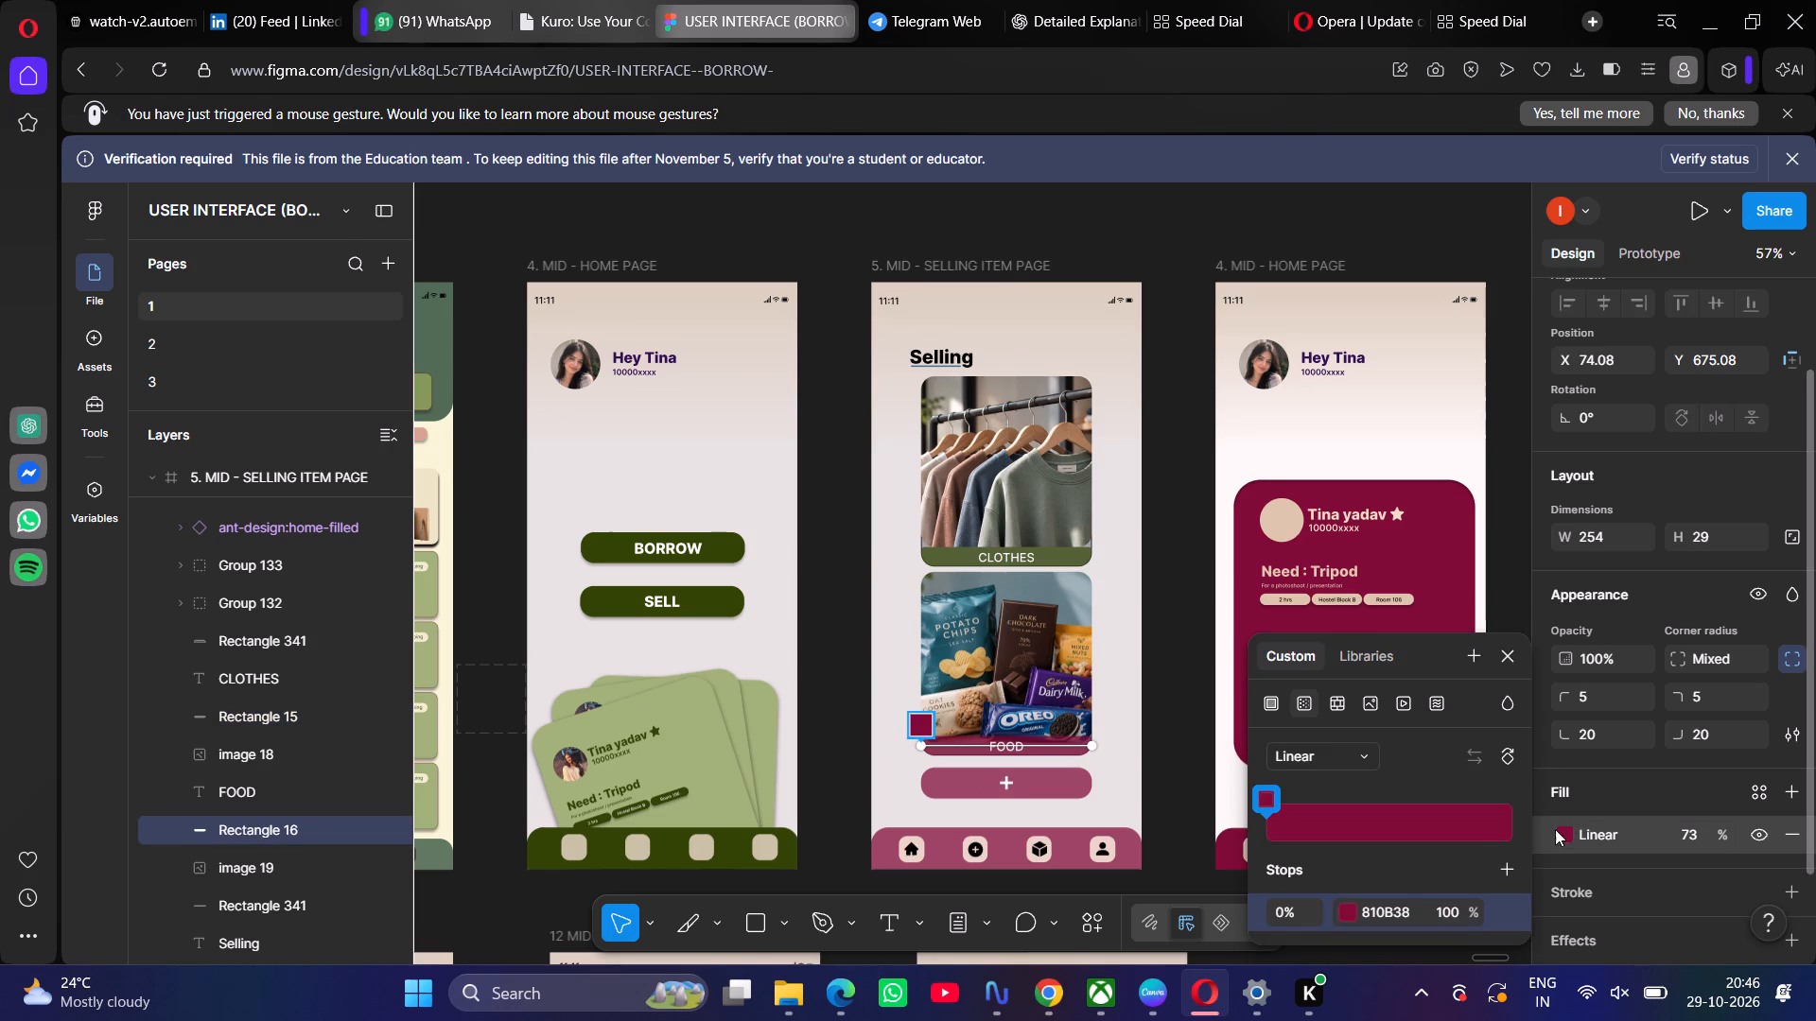
left_click(1271, 790)
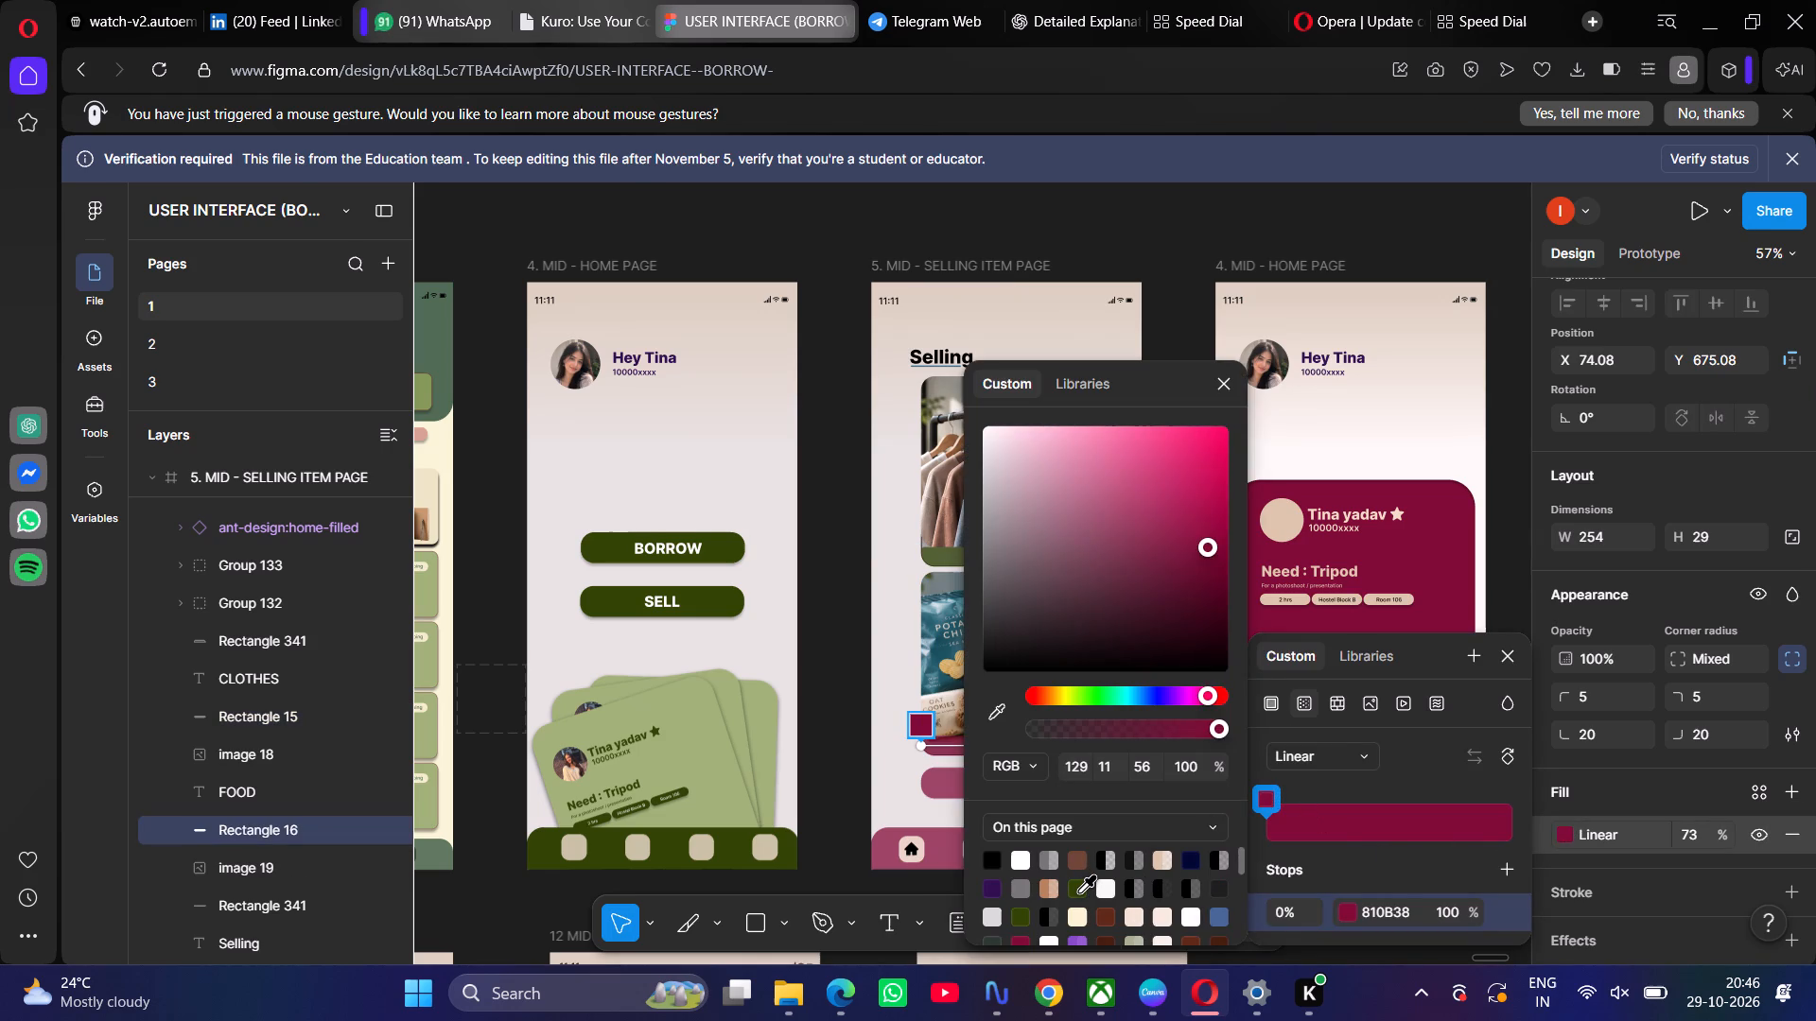
left_click(1005, 716)
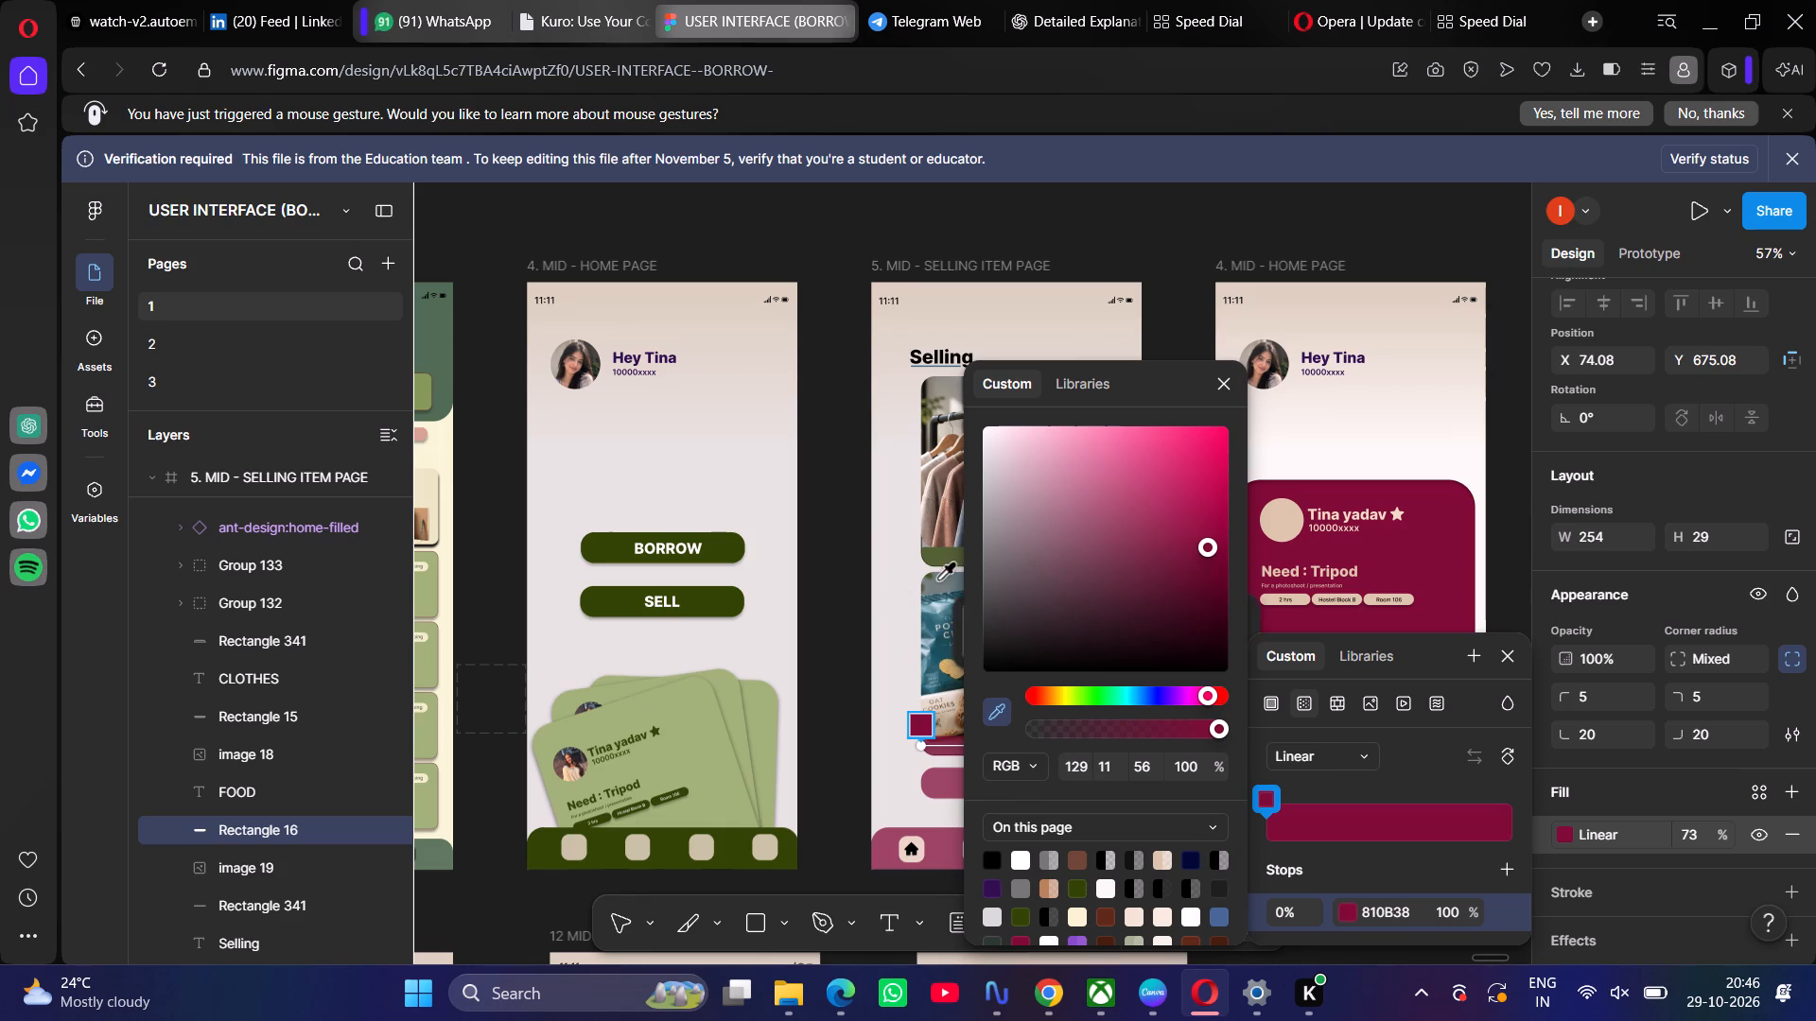
left_click(951, 553)
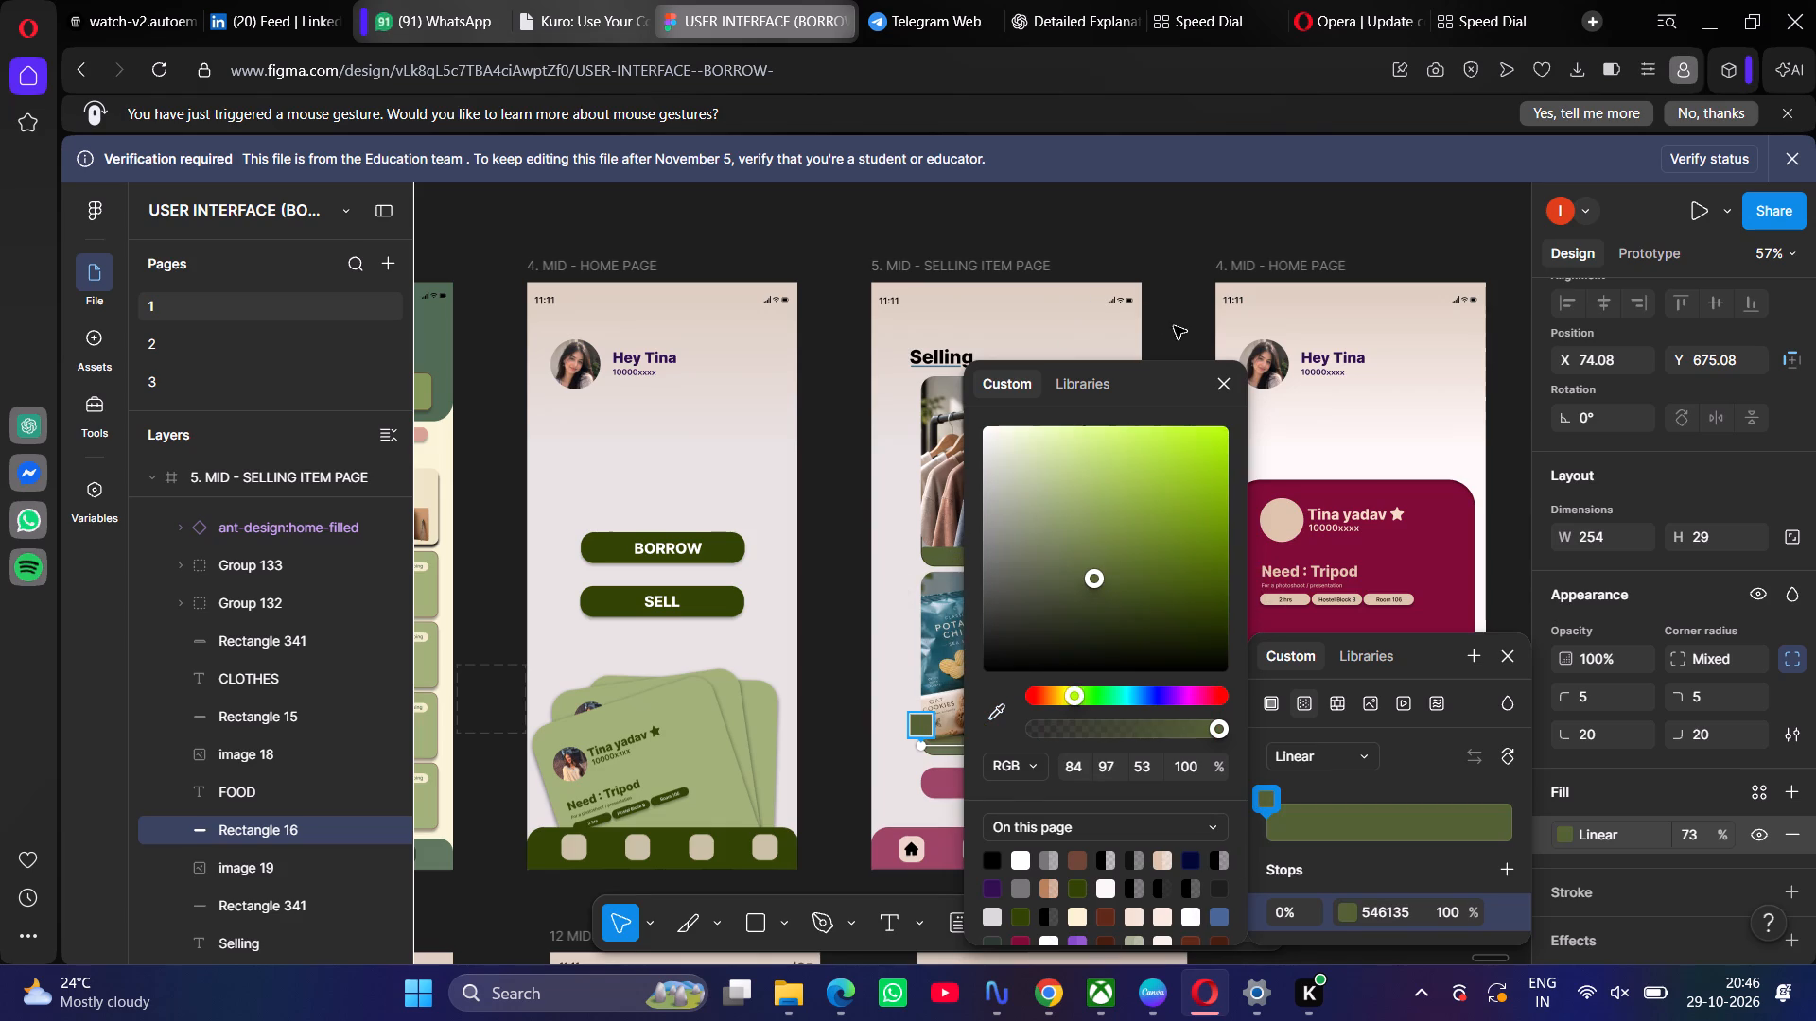
left_click(1212, 378)
left_click(1182, 260)
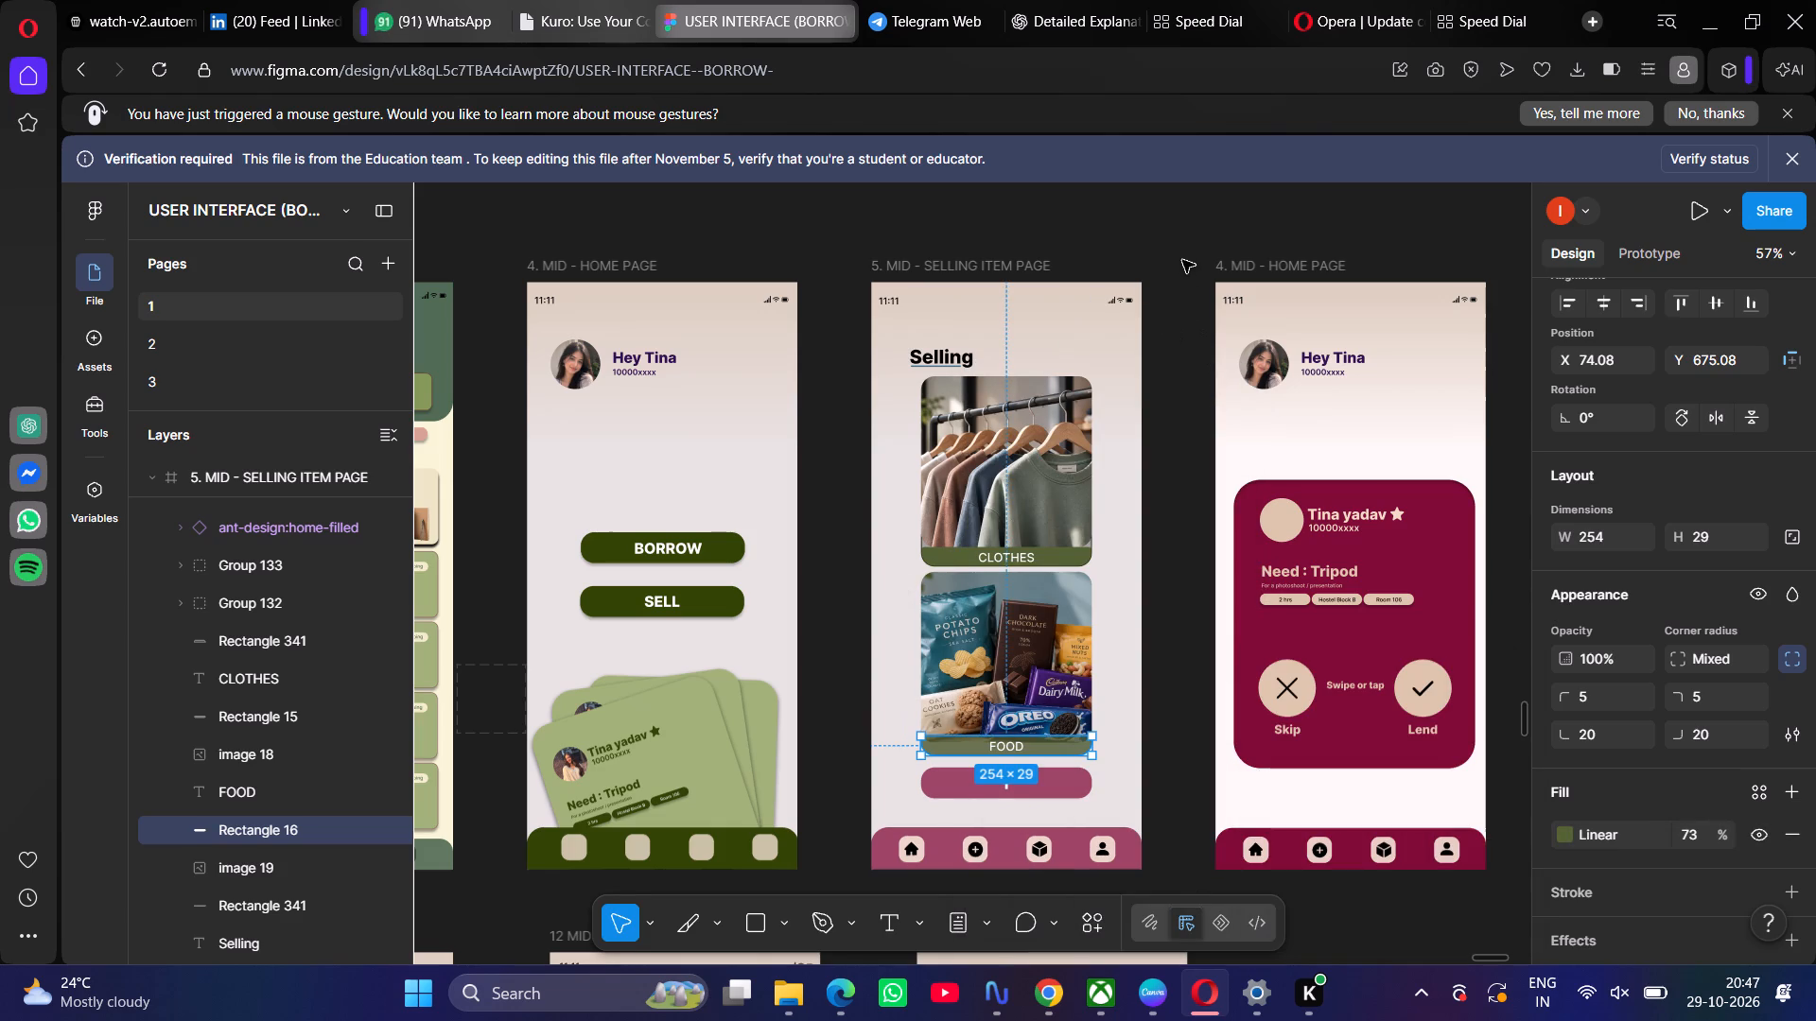
left_click(1182, 260)
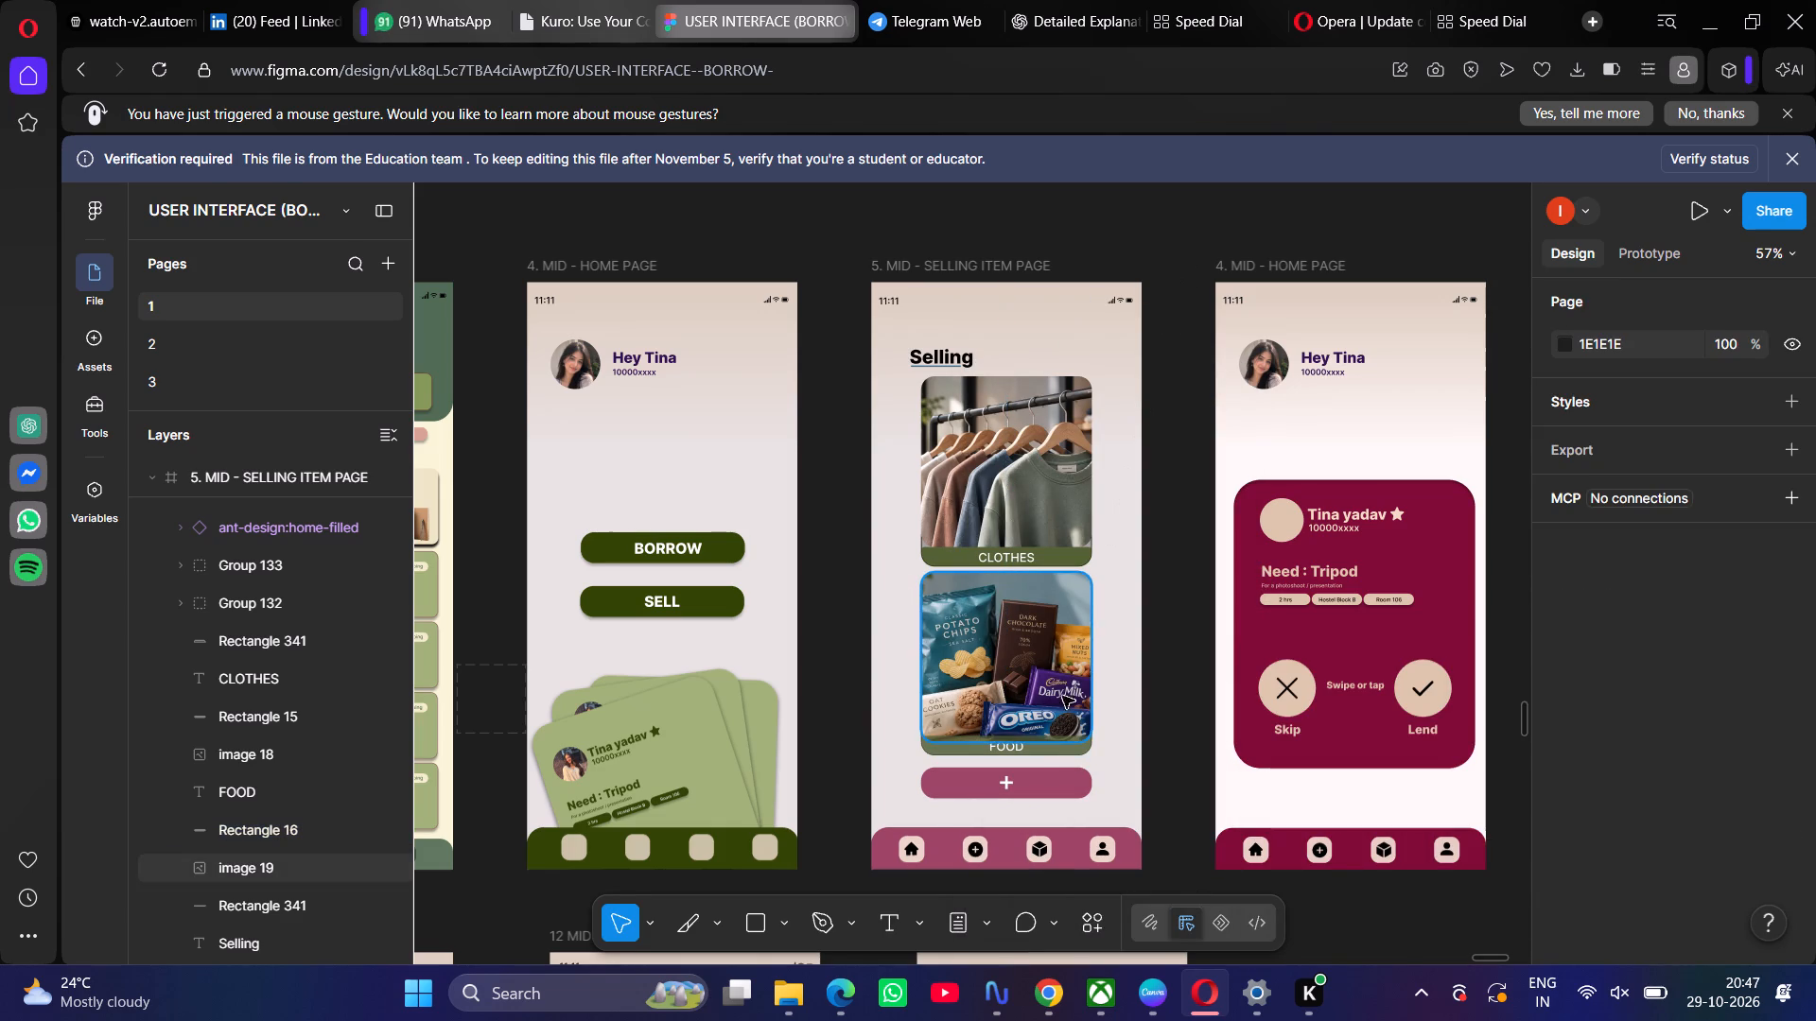
Shorten the FOOD caption bar from its upper edge to a height of 25, at Y 679.
left_click(1046, 753)
left_click(1022, 733)
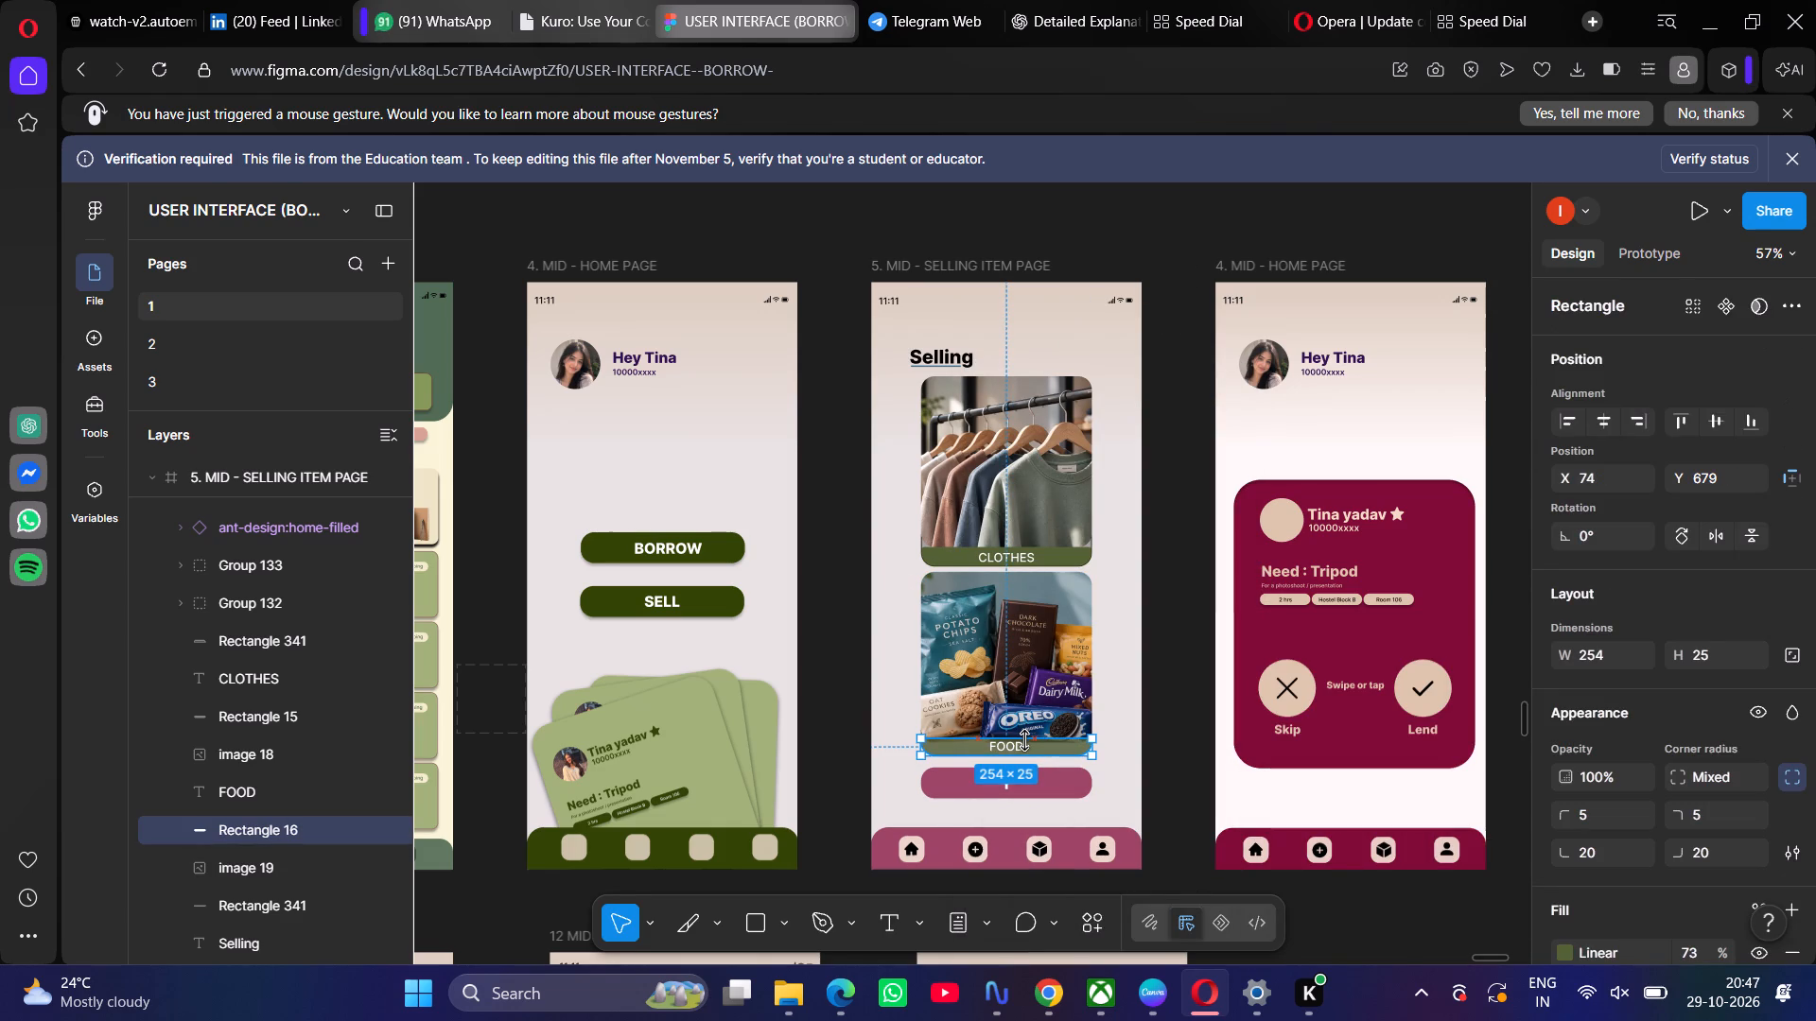
left_click(1157, 716)
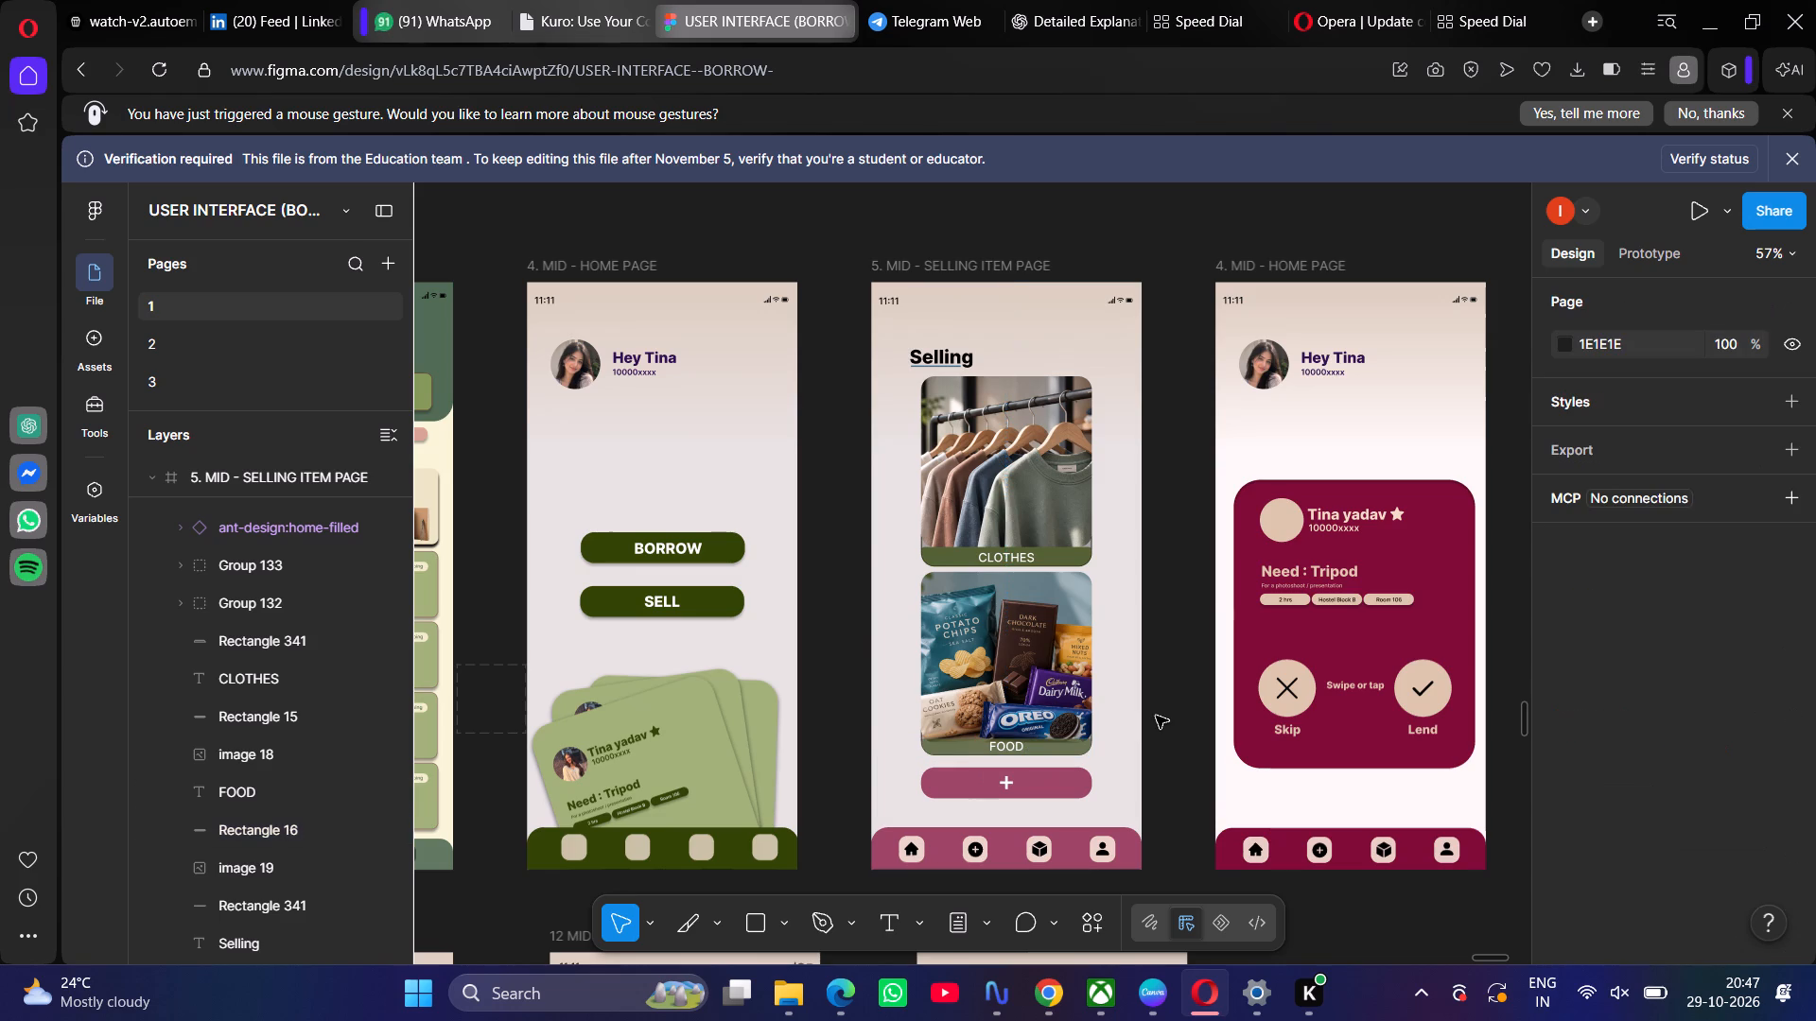
left_click(1039, 746)
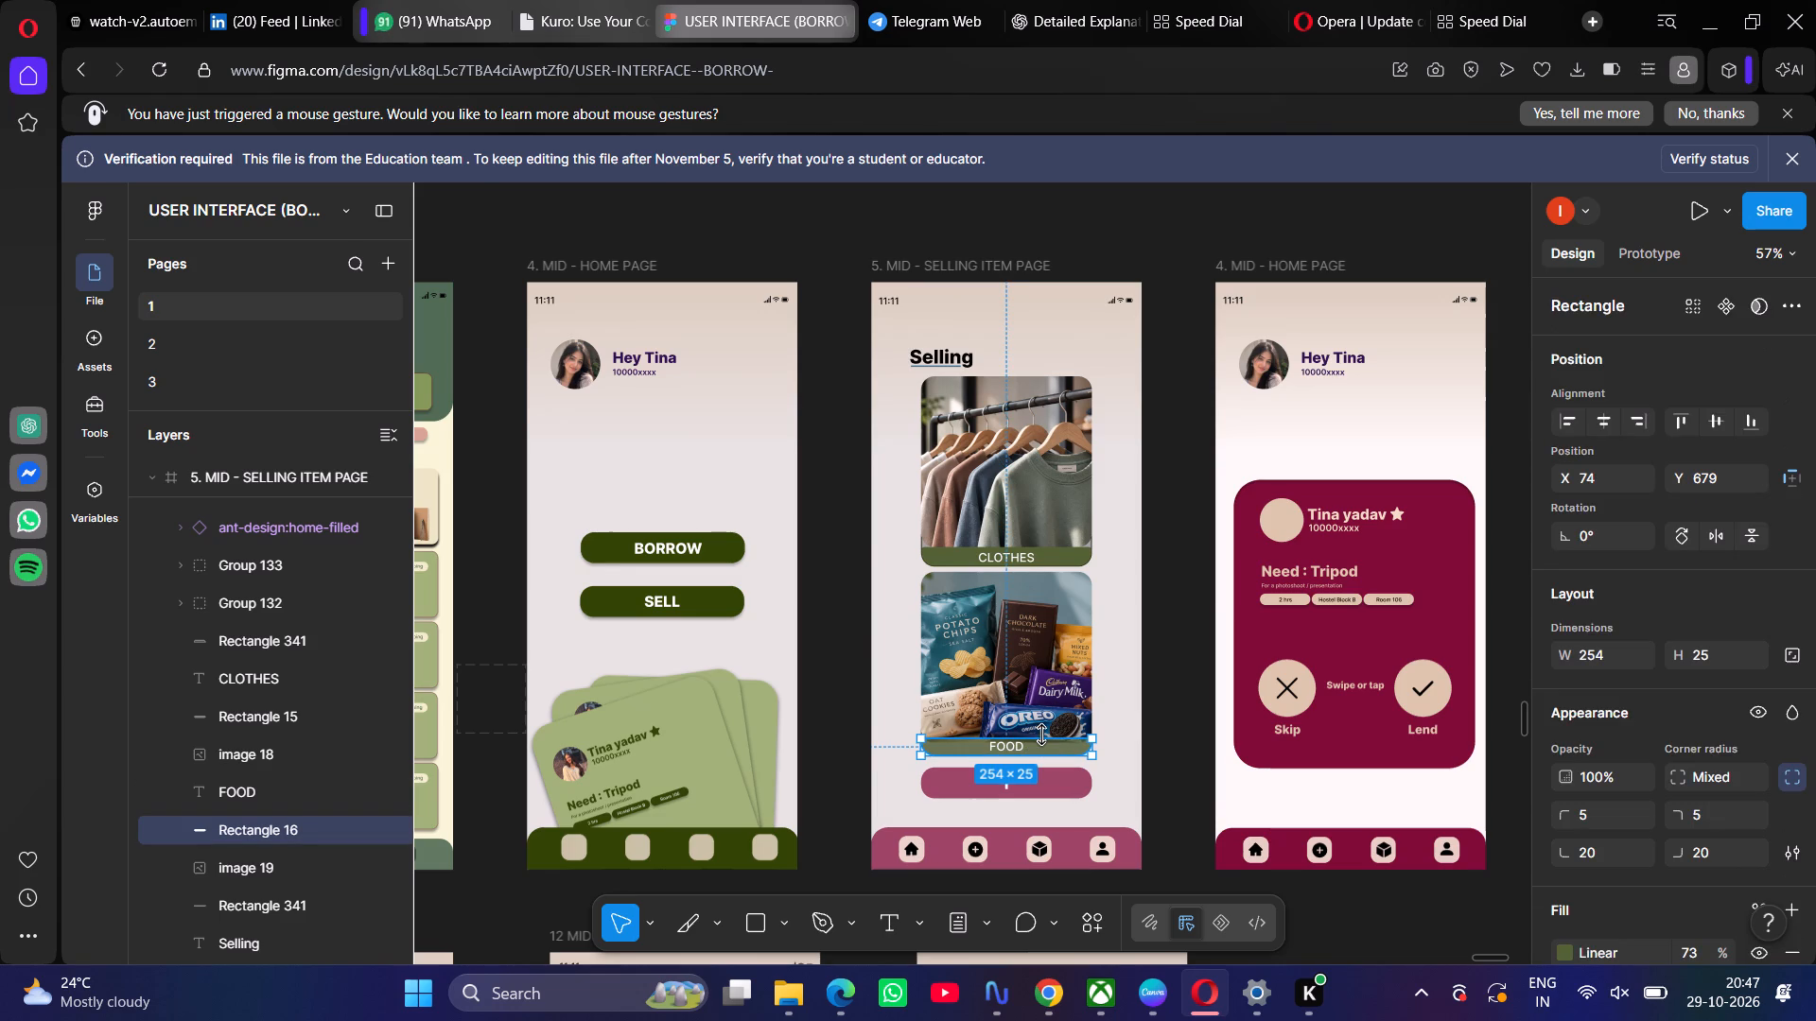
left_click(1042, 735)
double_click(1047, 733)
Recolour the plus bar below the FOOD card to green 324404, sampled from the home page's SELL button.
left_click(1054, 780)
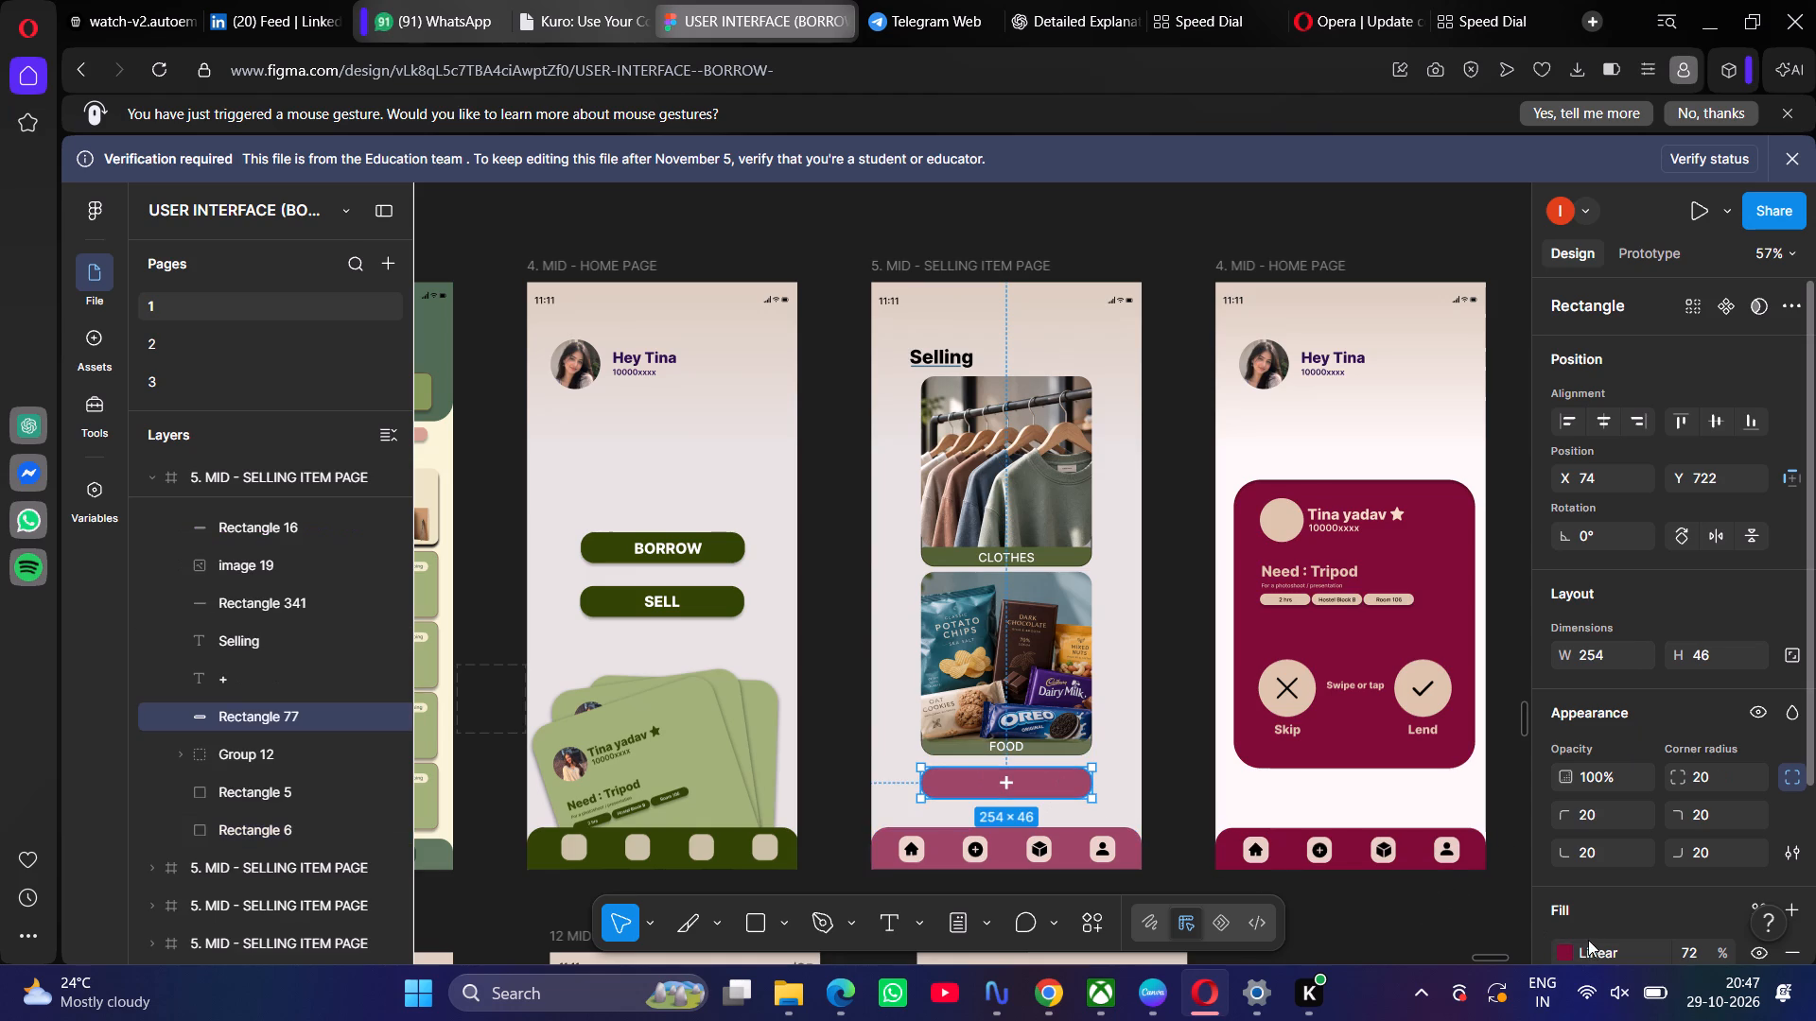
scroll(1601, 909, "down", 2)
left_click(1564, 725)
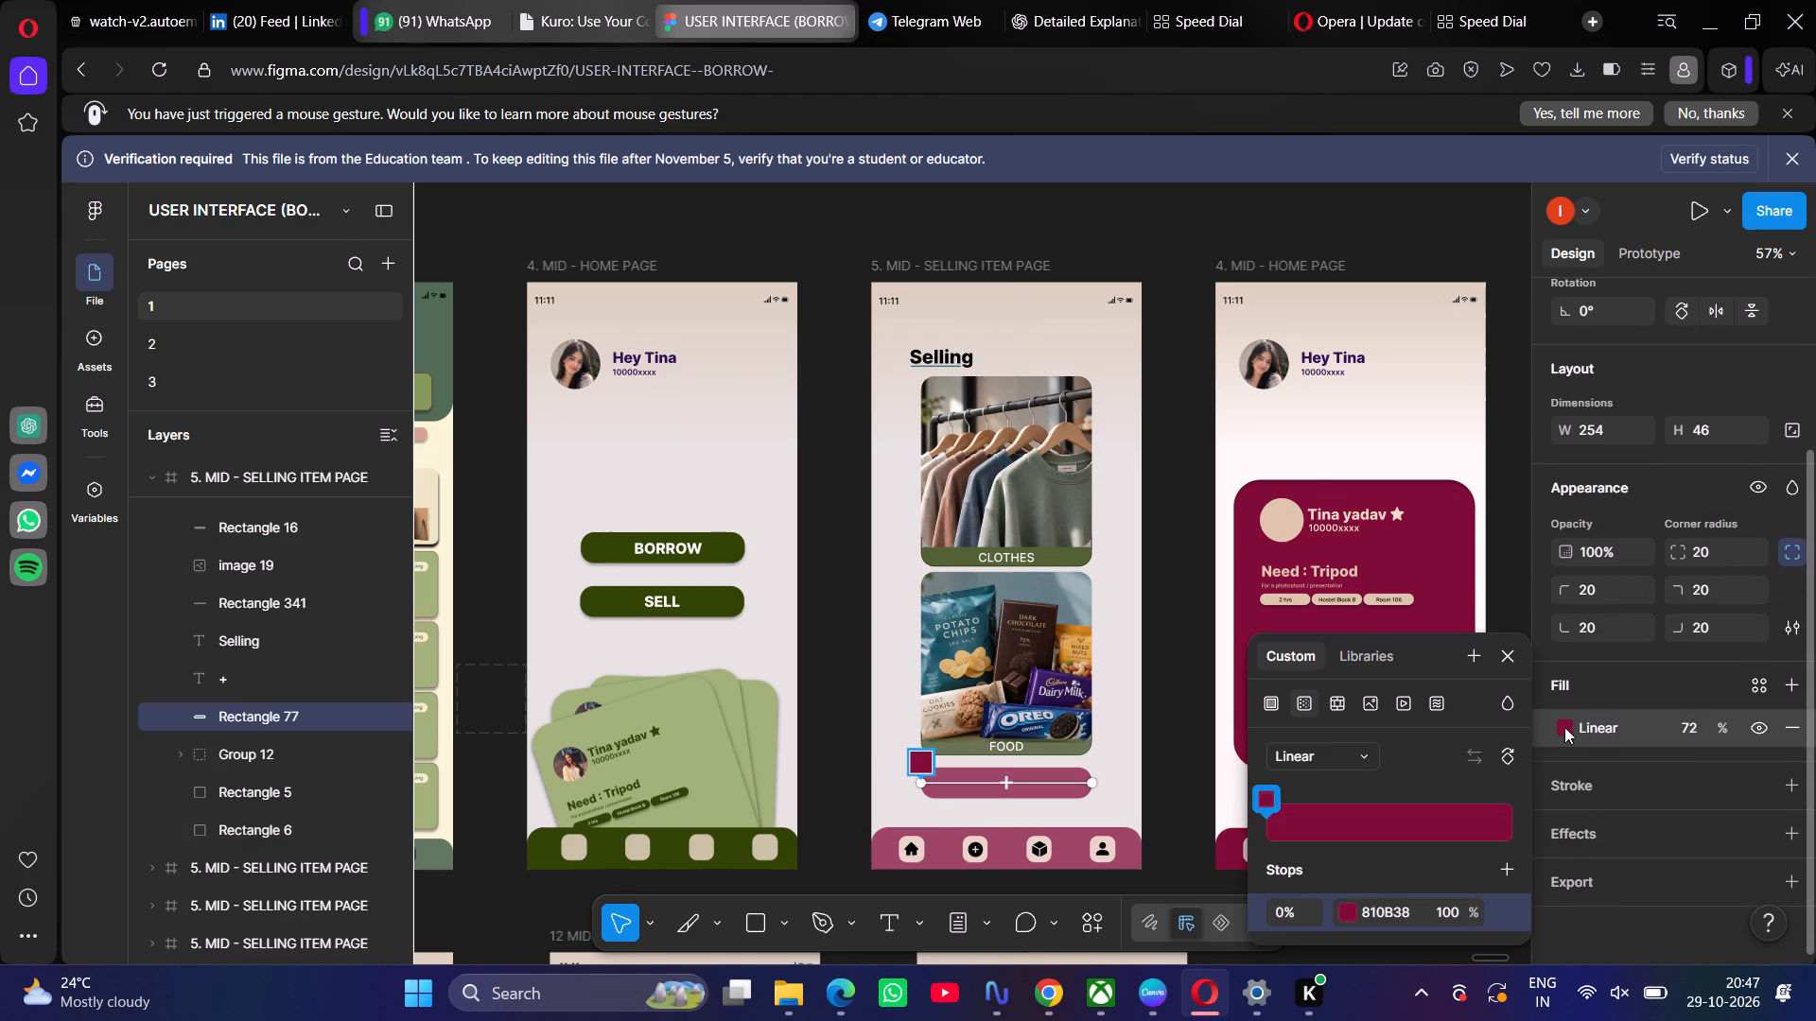
left_click(1262, 799)
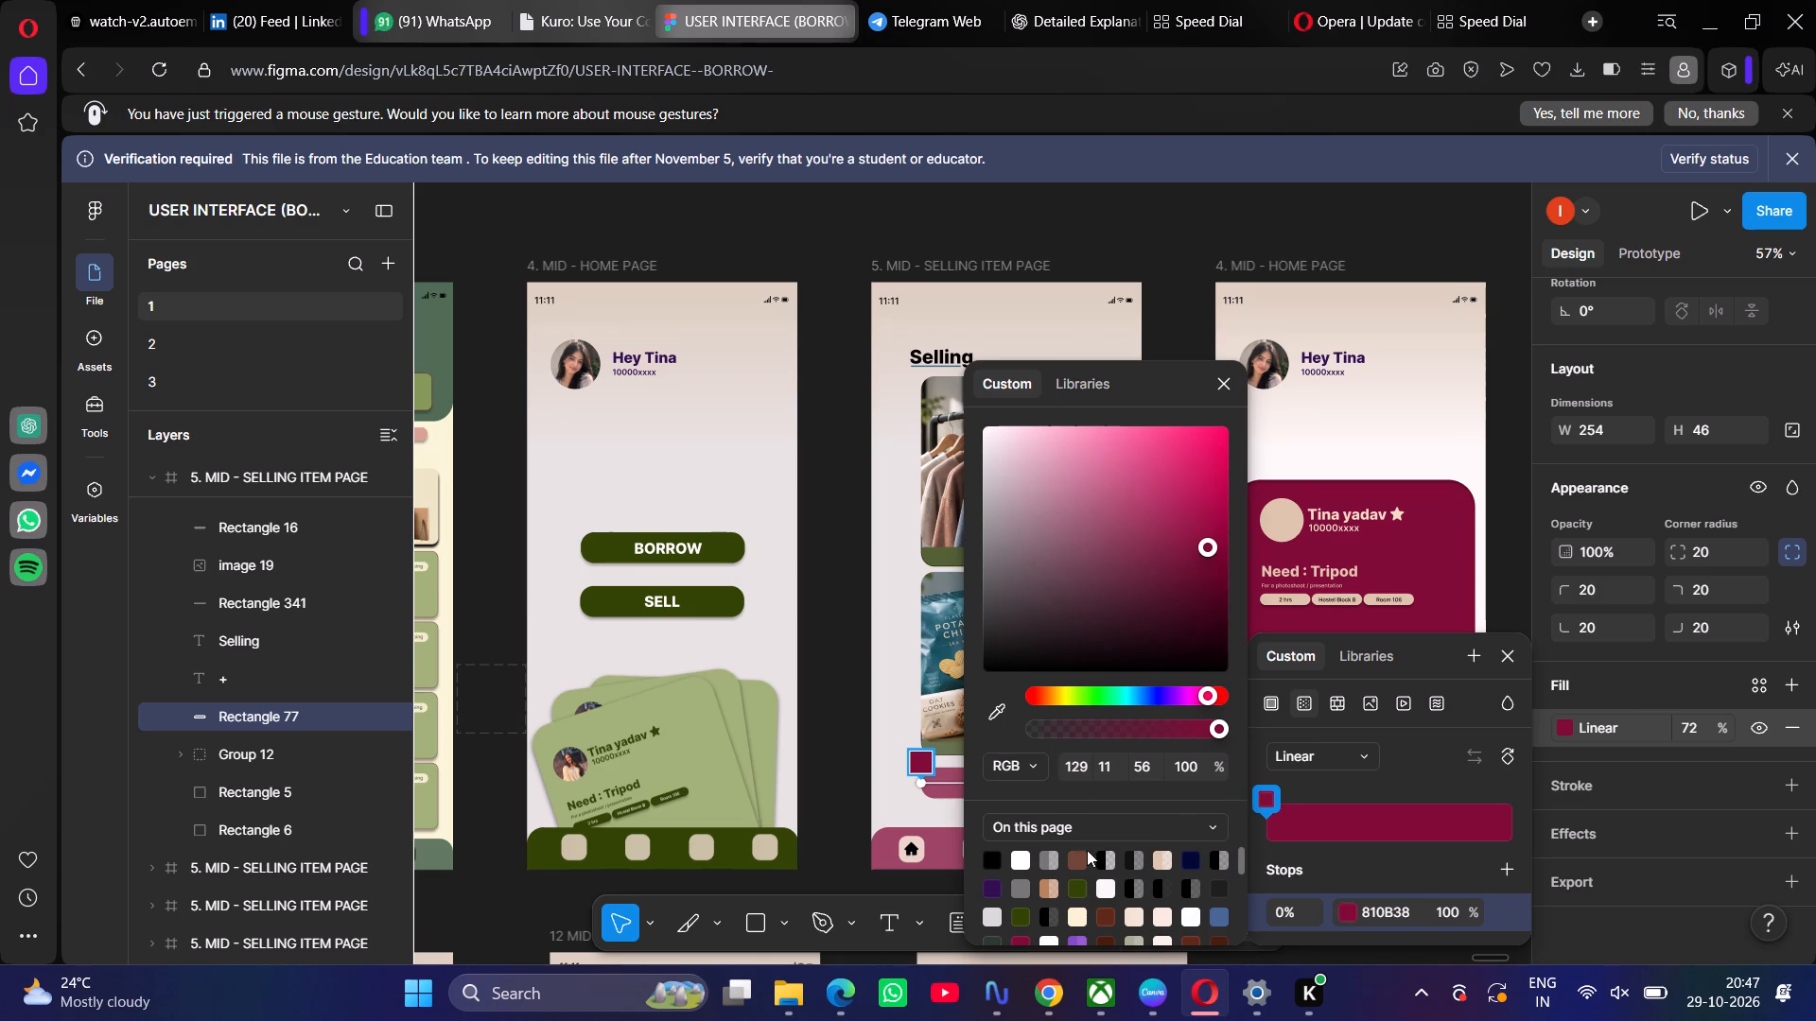
left_click(994, 710)
left_click(699, 605)
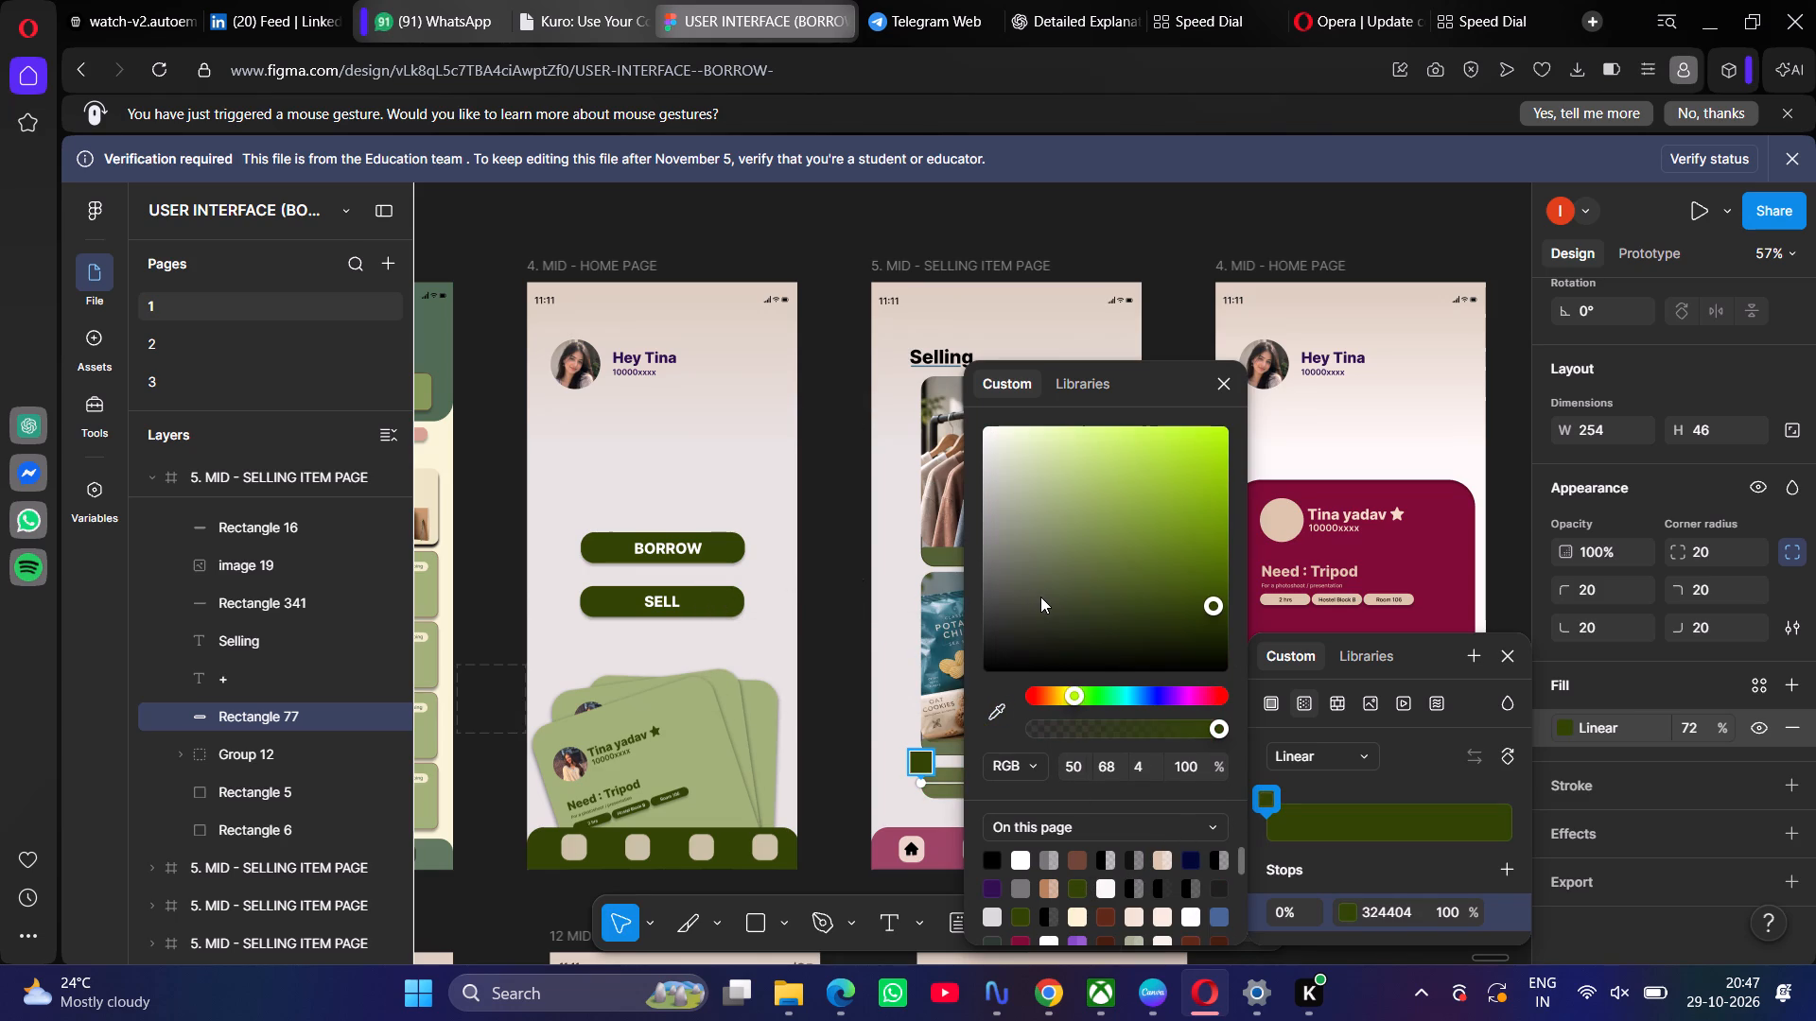
double_click(1233, 384)
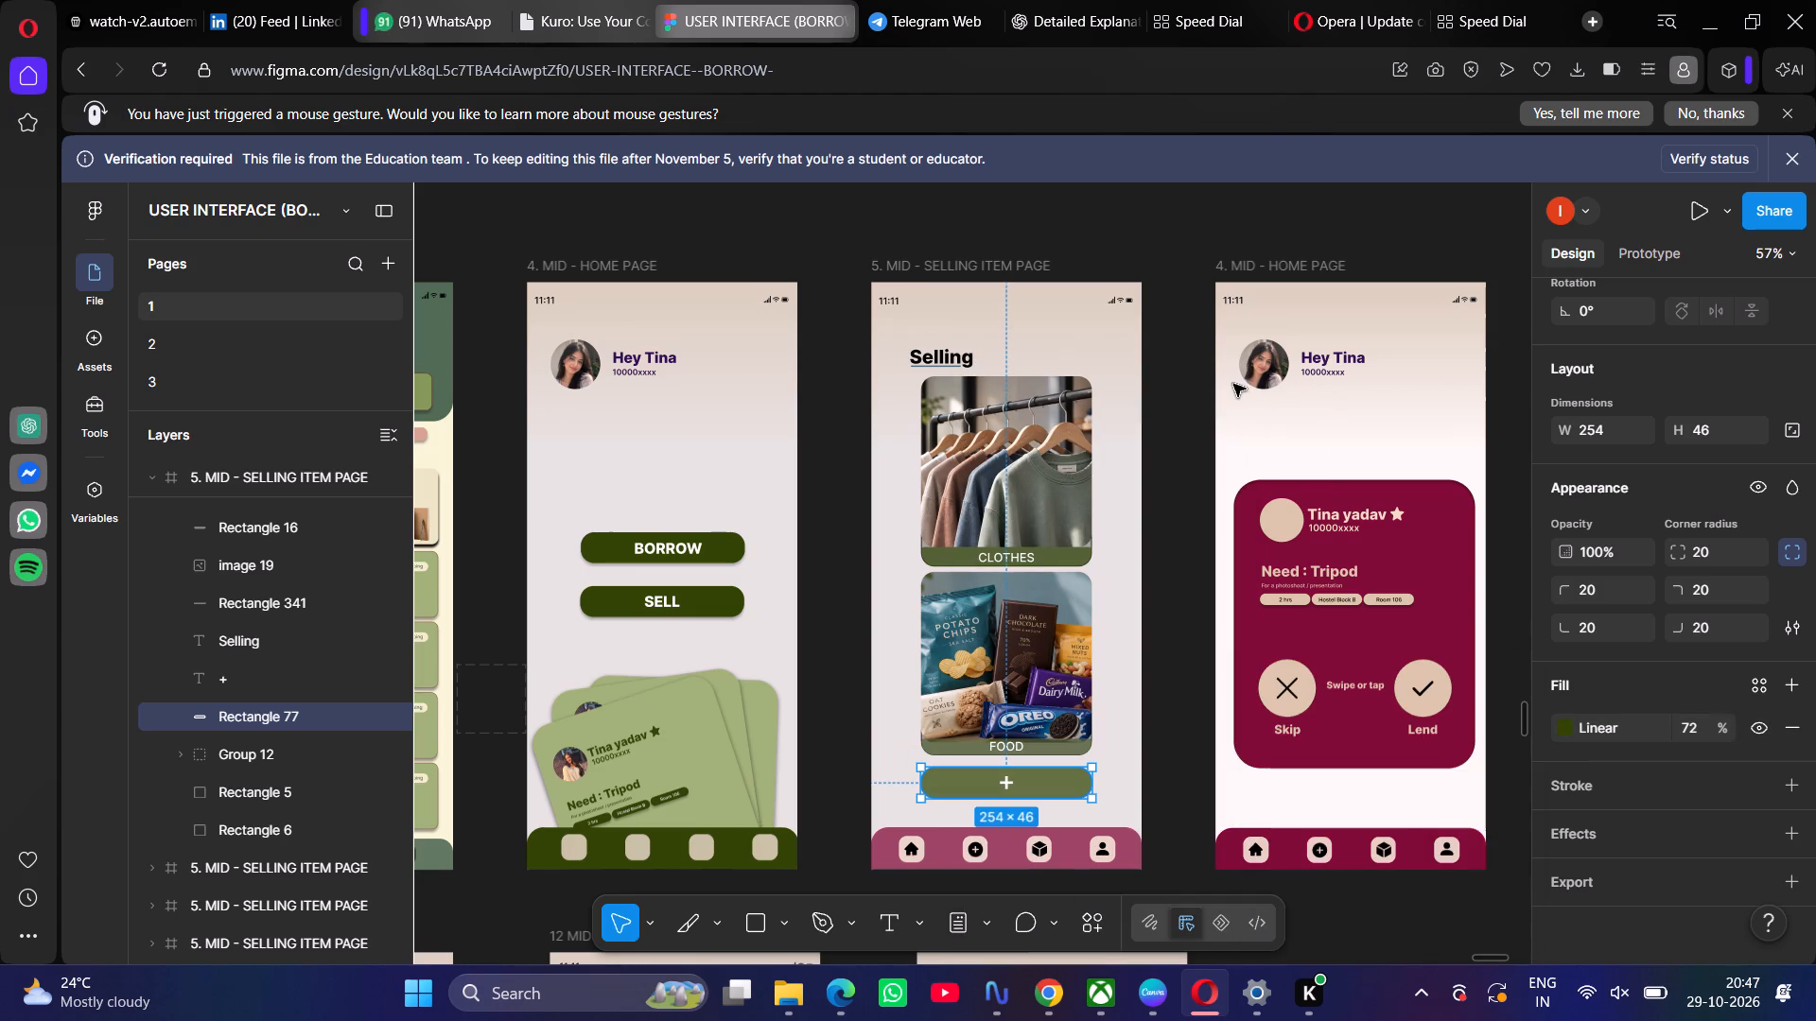
Set the plus bar's fill opacity to 100%.
double_click(1695, 725)
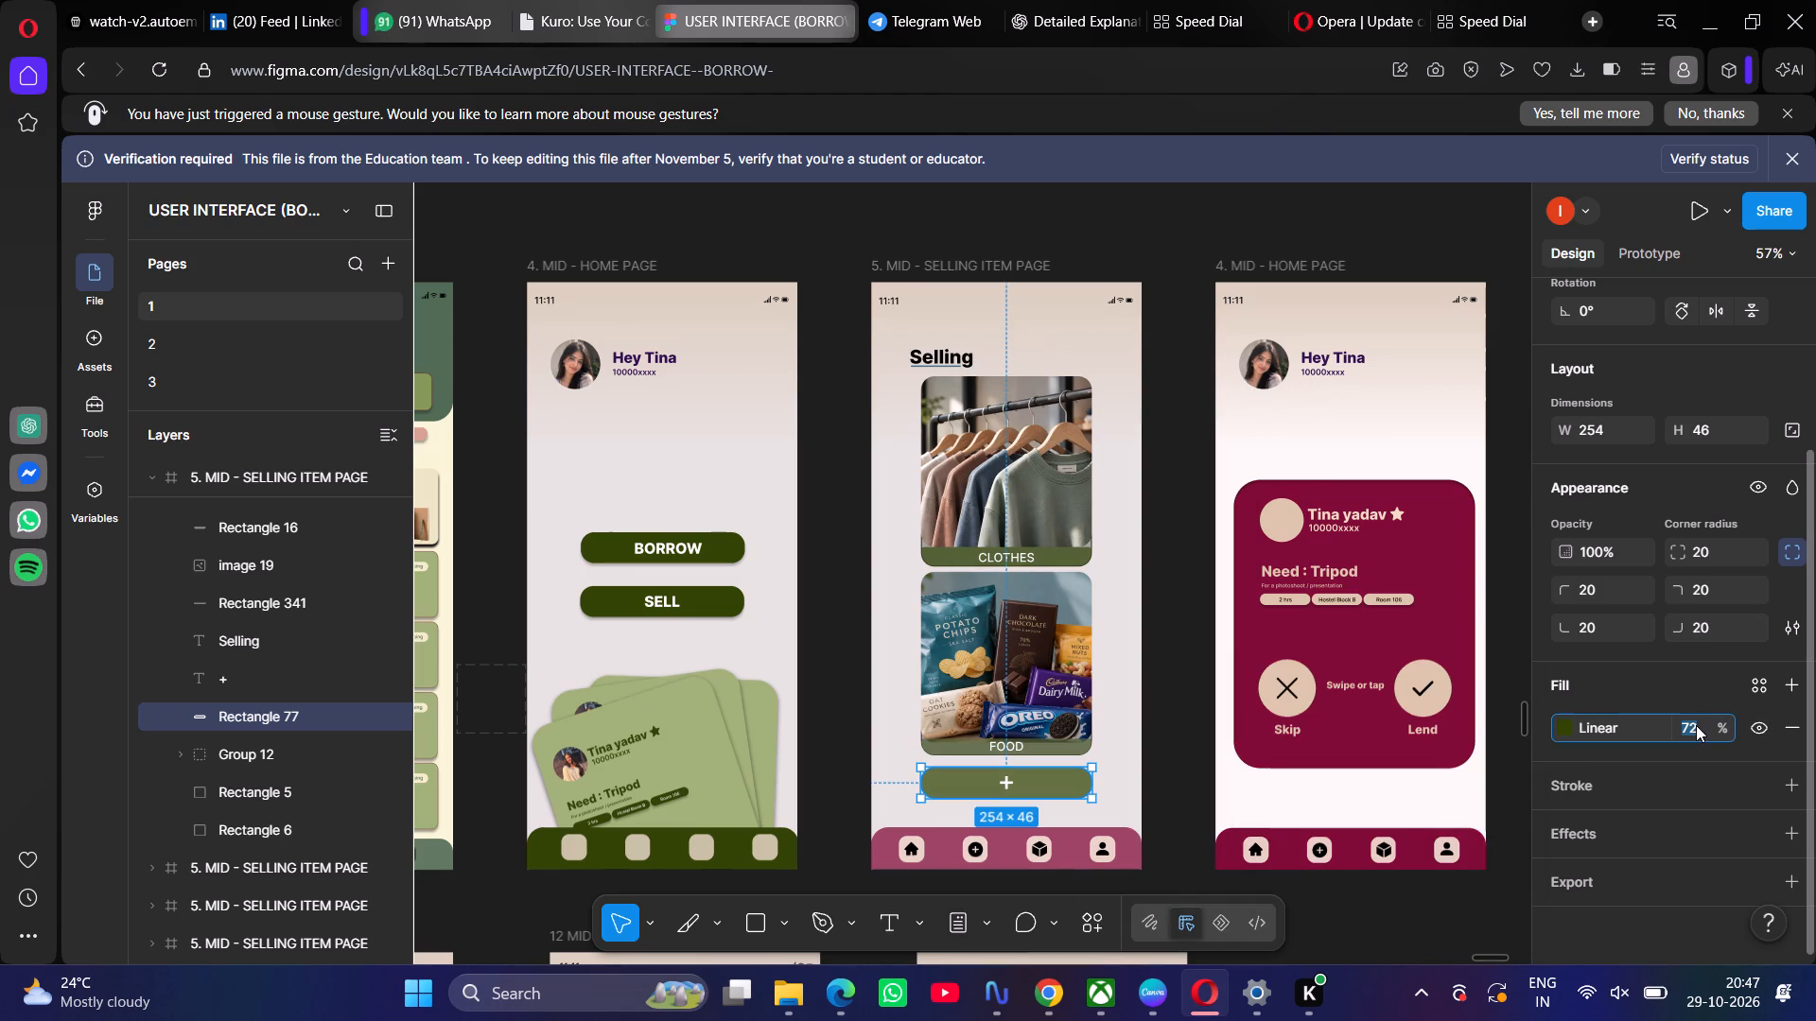
key("BackSpace")
type("100")
key("Return")
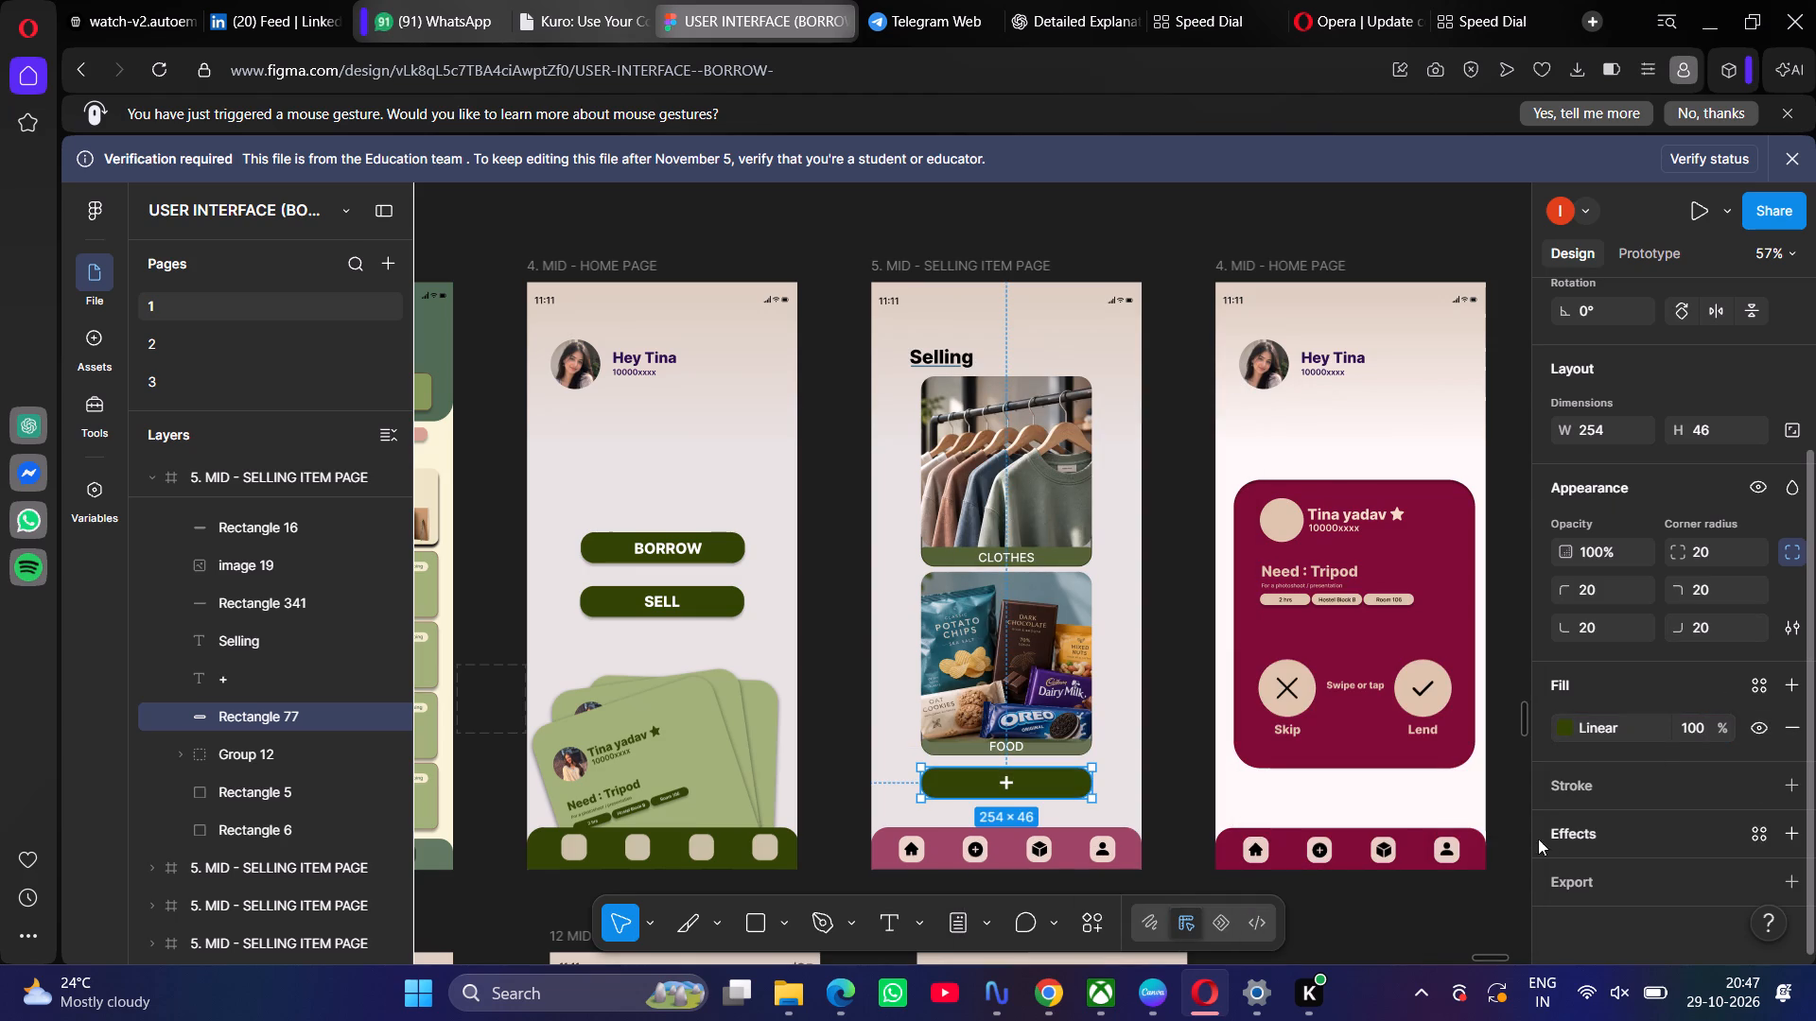
left_click(1456, 906)
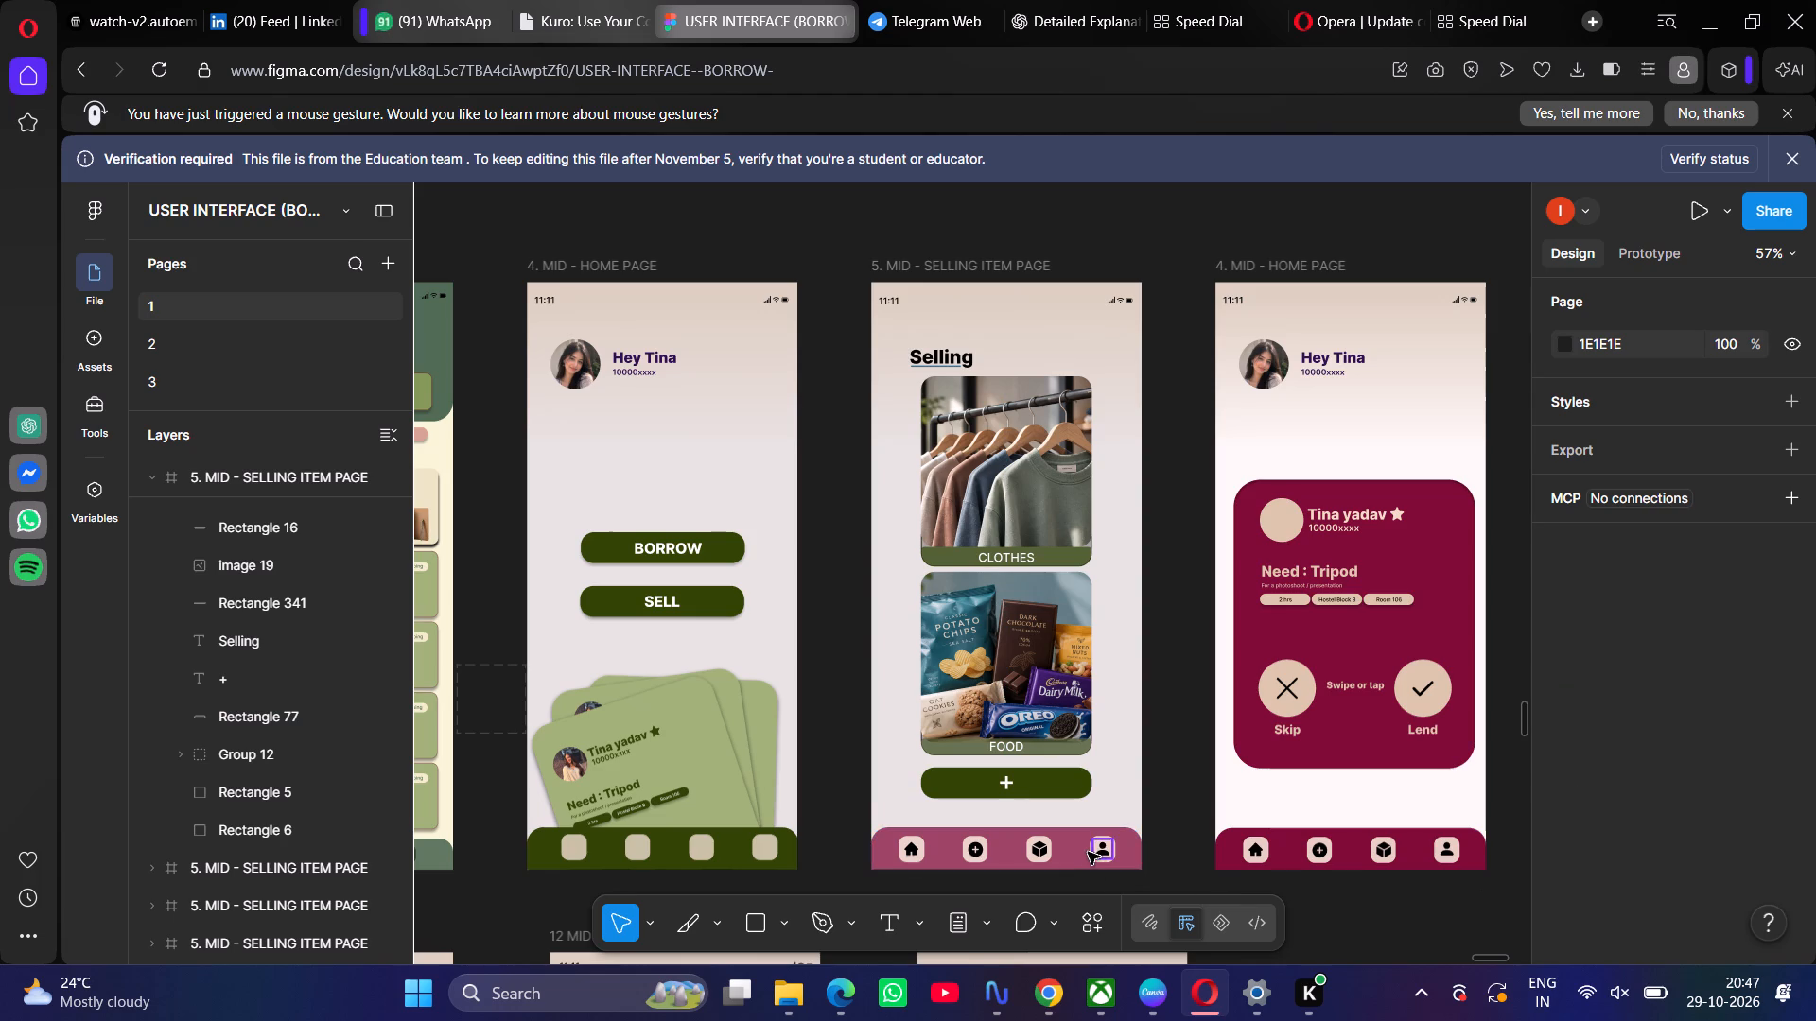
Recolour the Selling page's bottom navigation bar to 546135 at 100% opacity, sampled from the CLOTHES caption bar.
left_click(1083, 850)
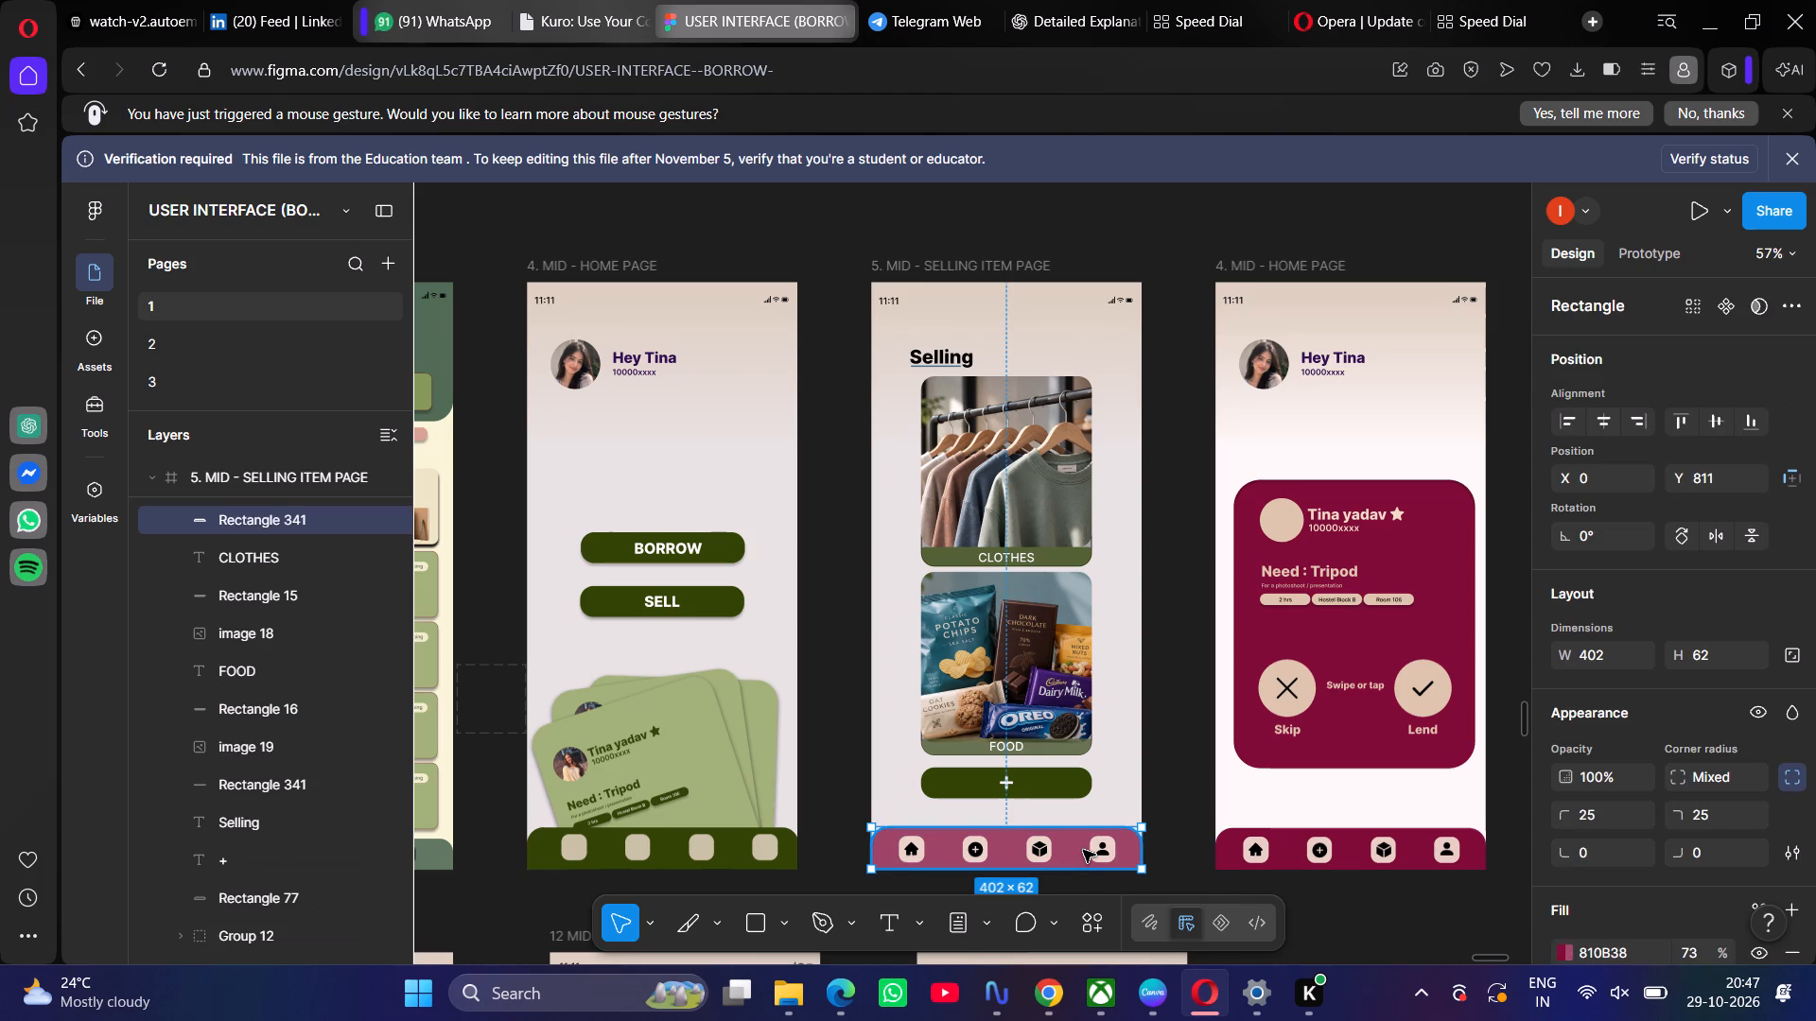
scroll(1527, 940, "down", 2)
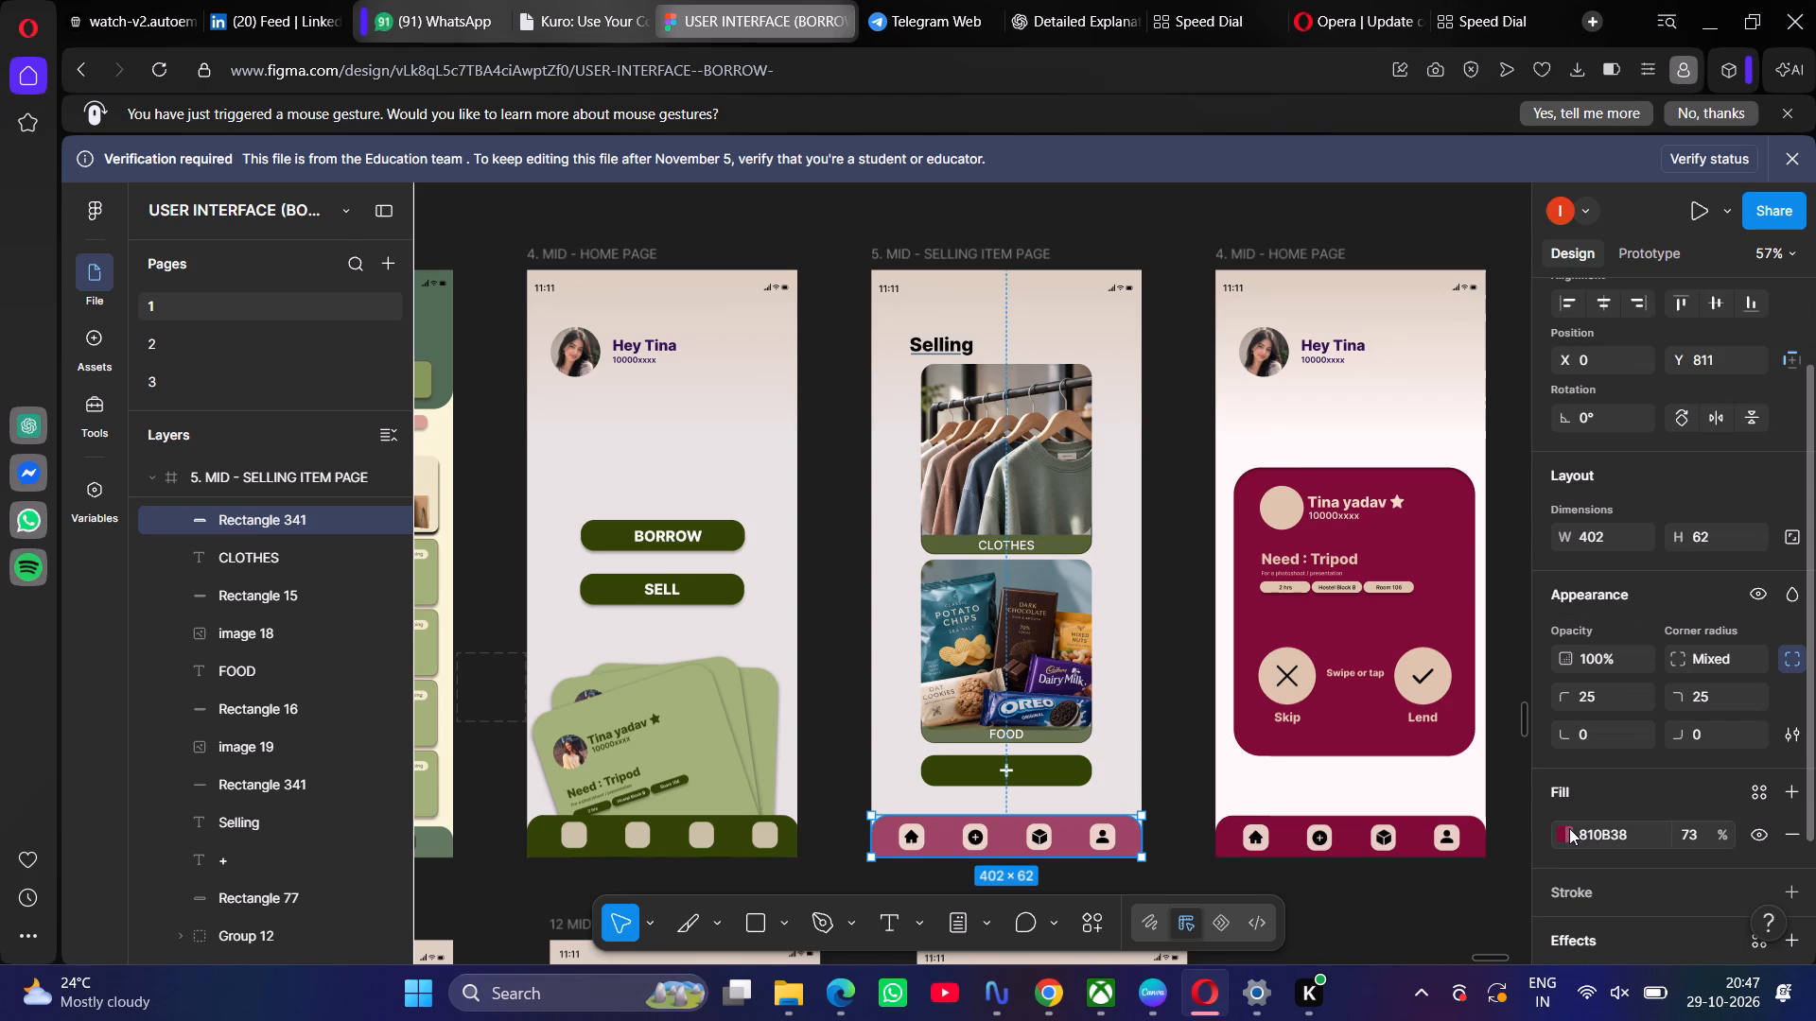
left_click(1568, 830)
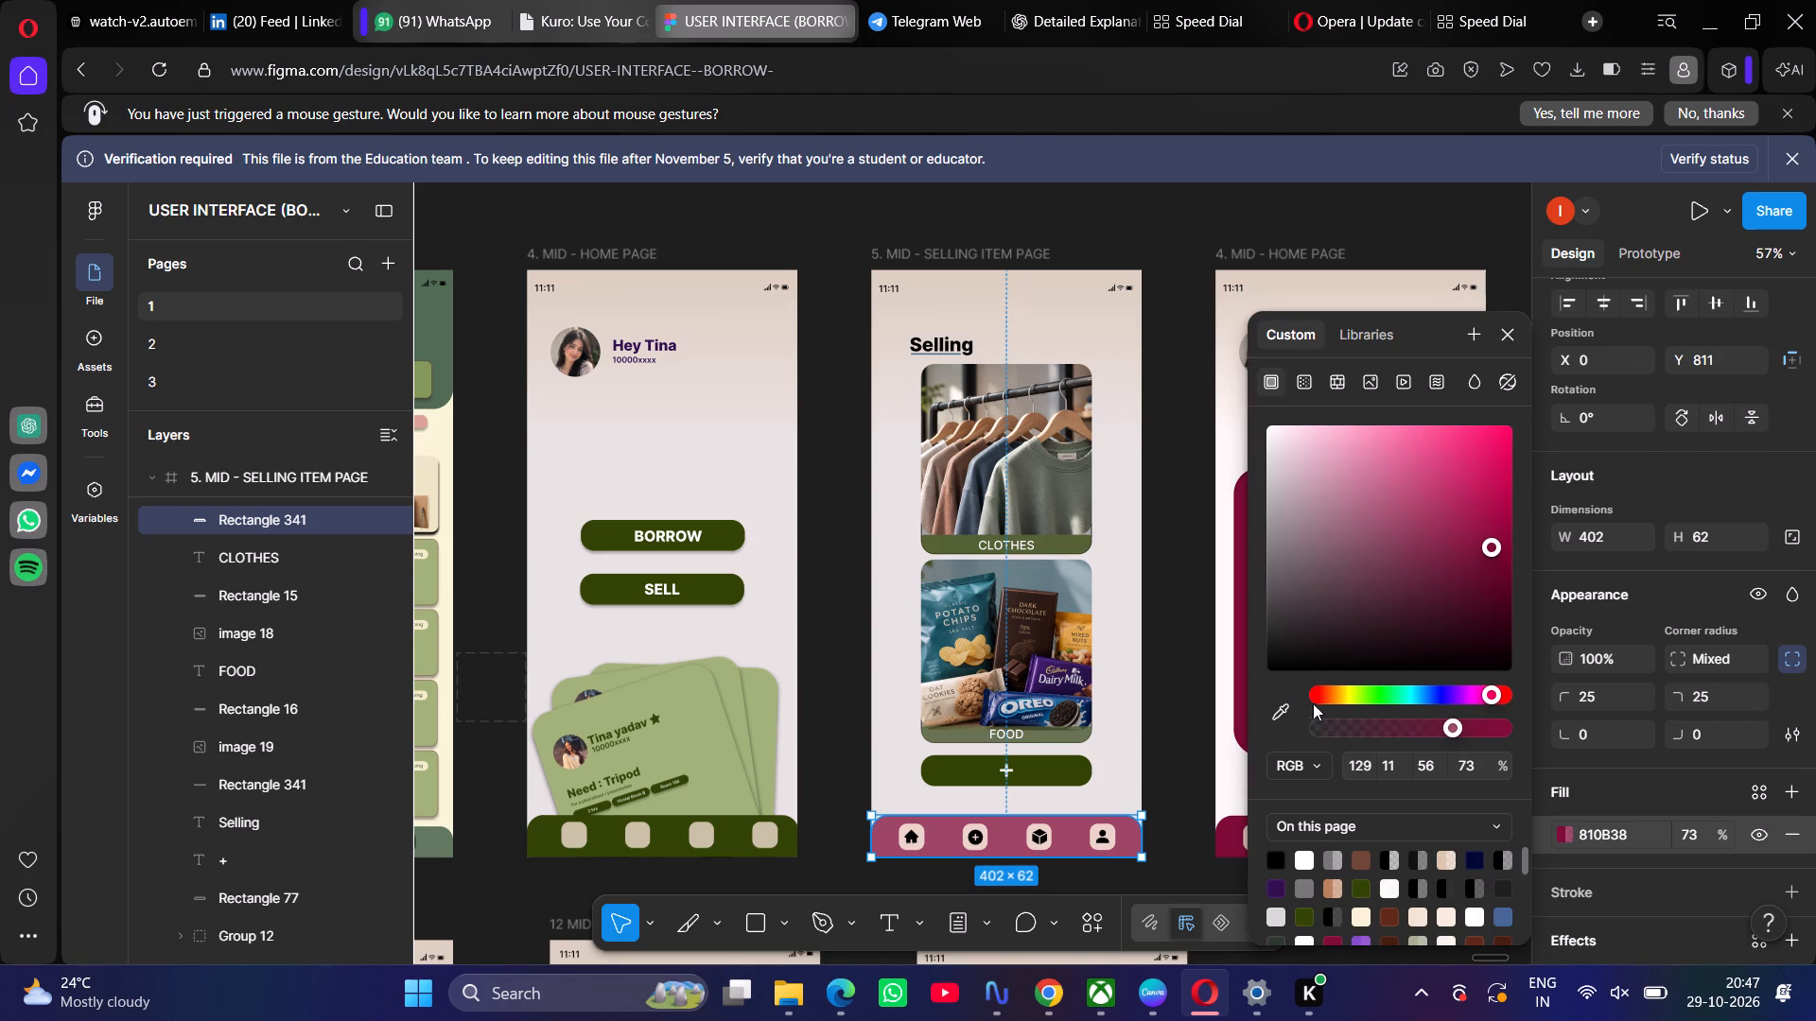
left_click(1285, 709)
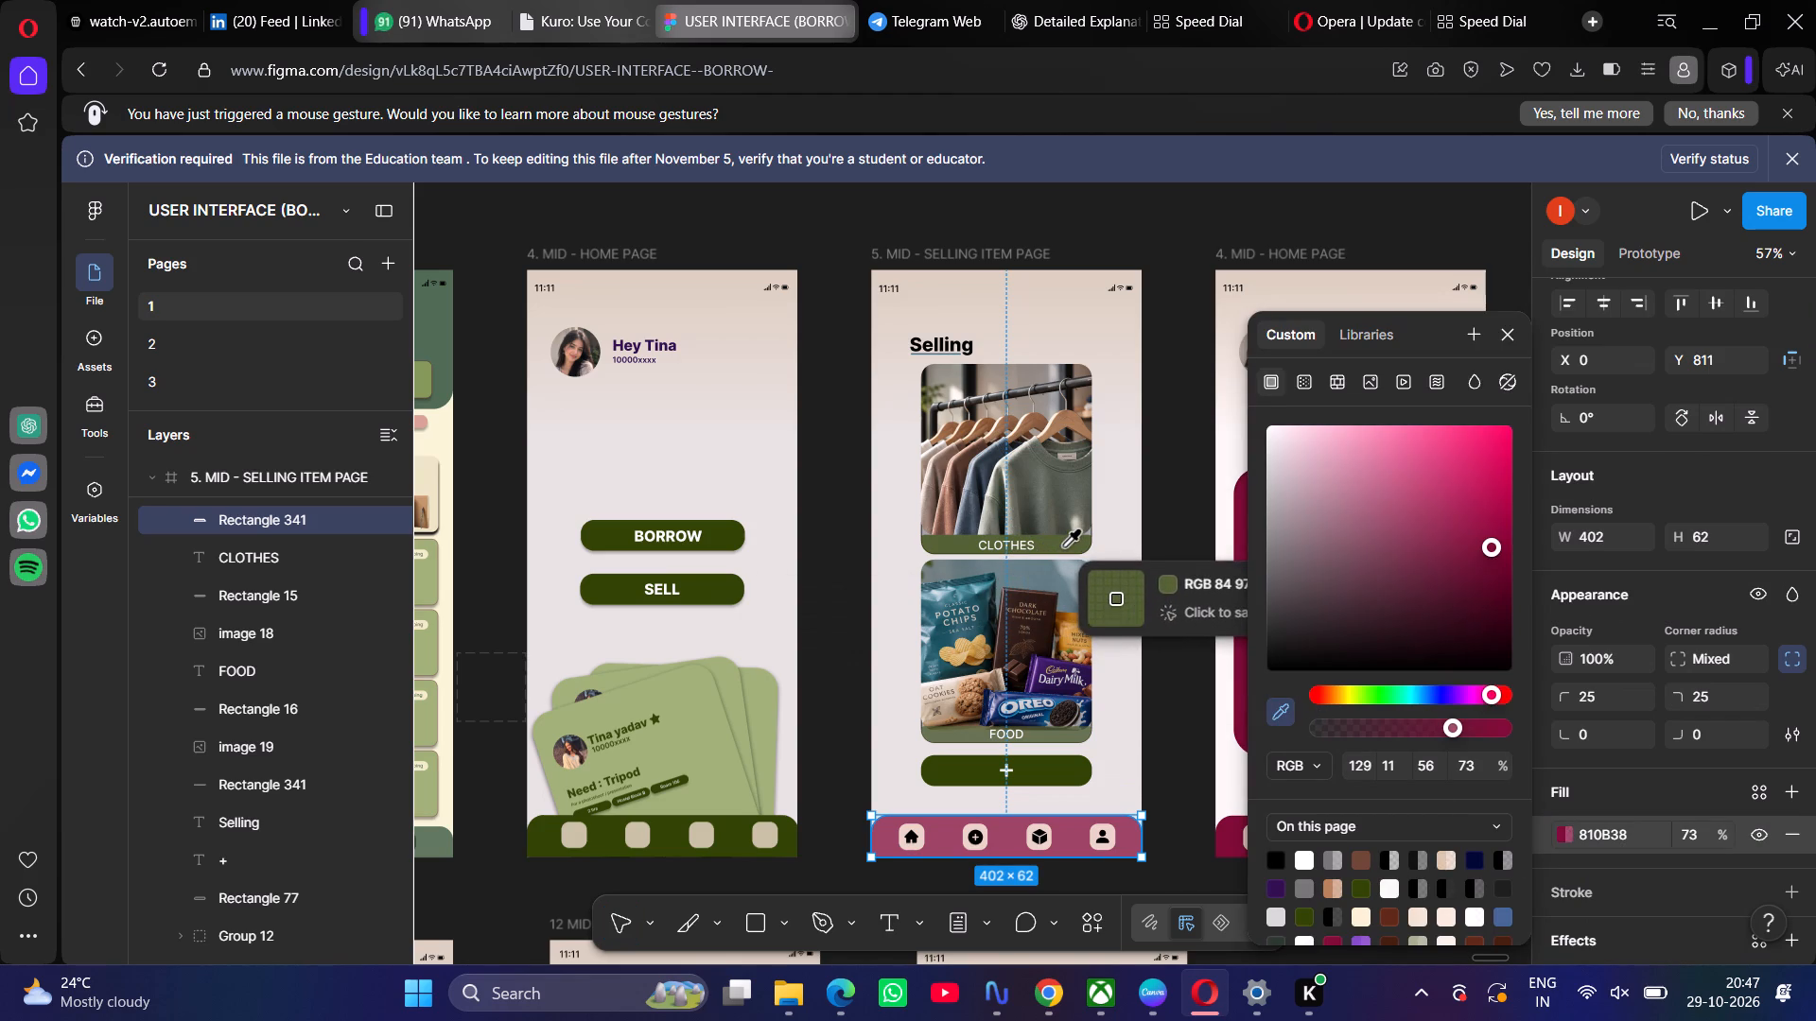
left_click(1065, 543)
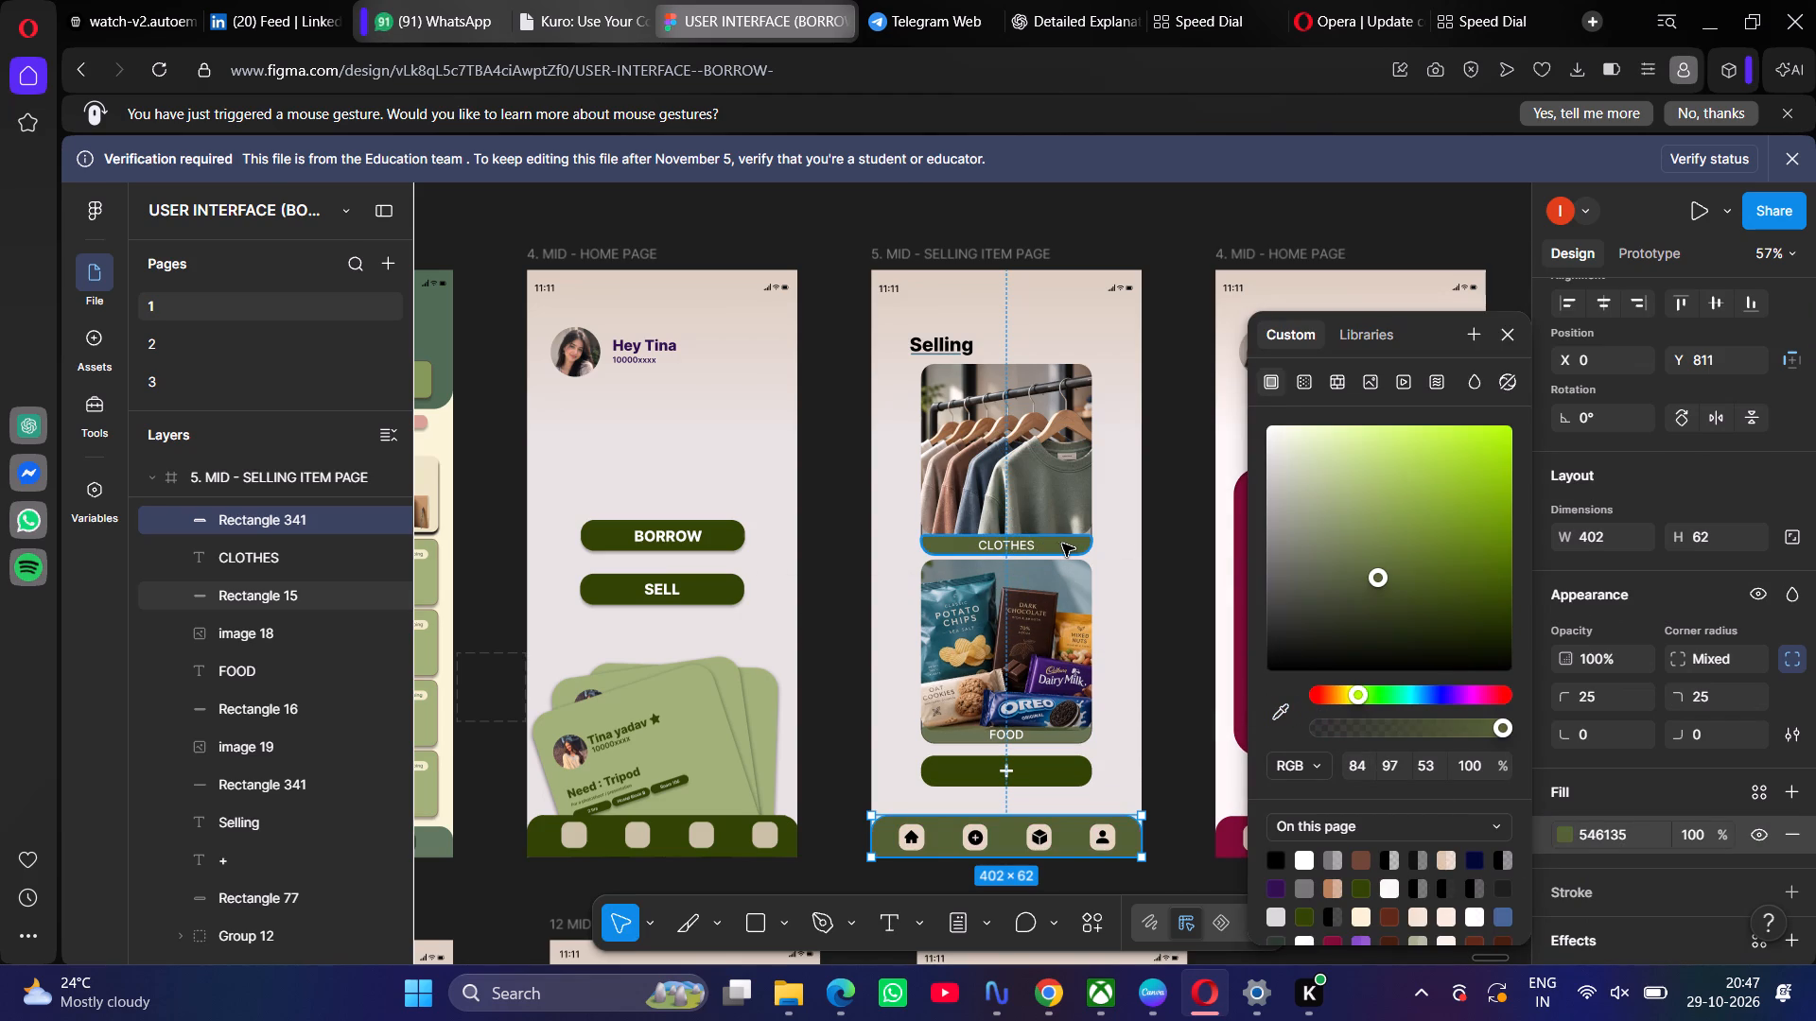
left_click(1064, 228)
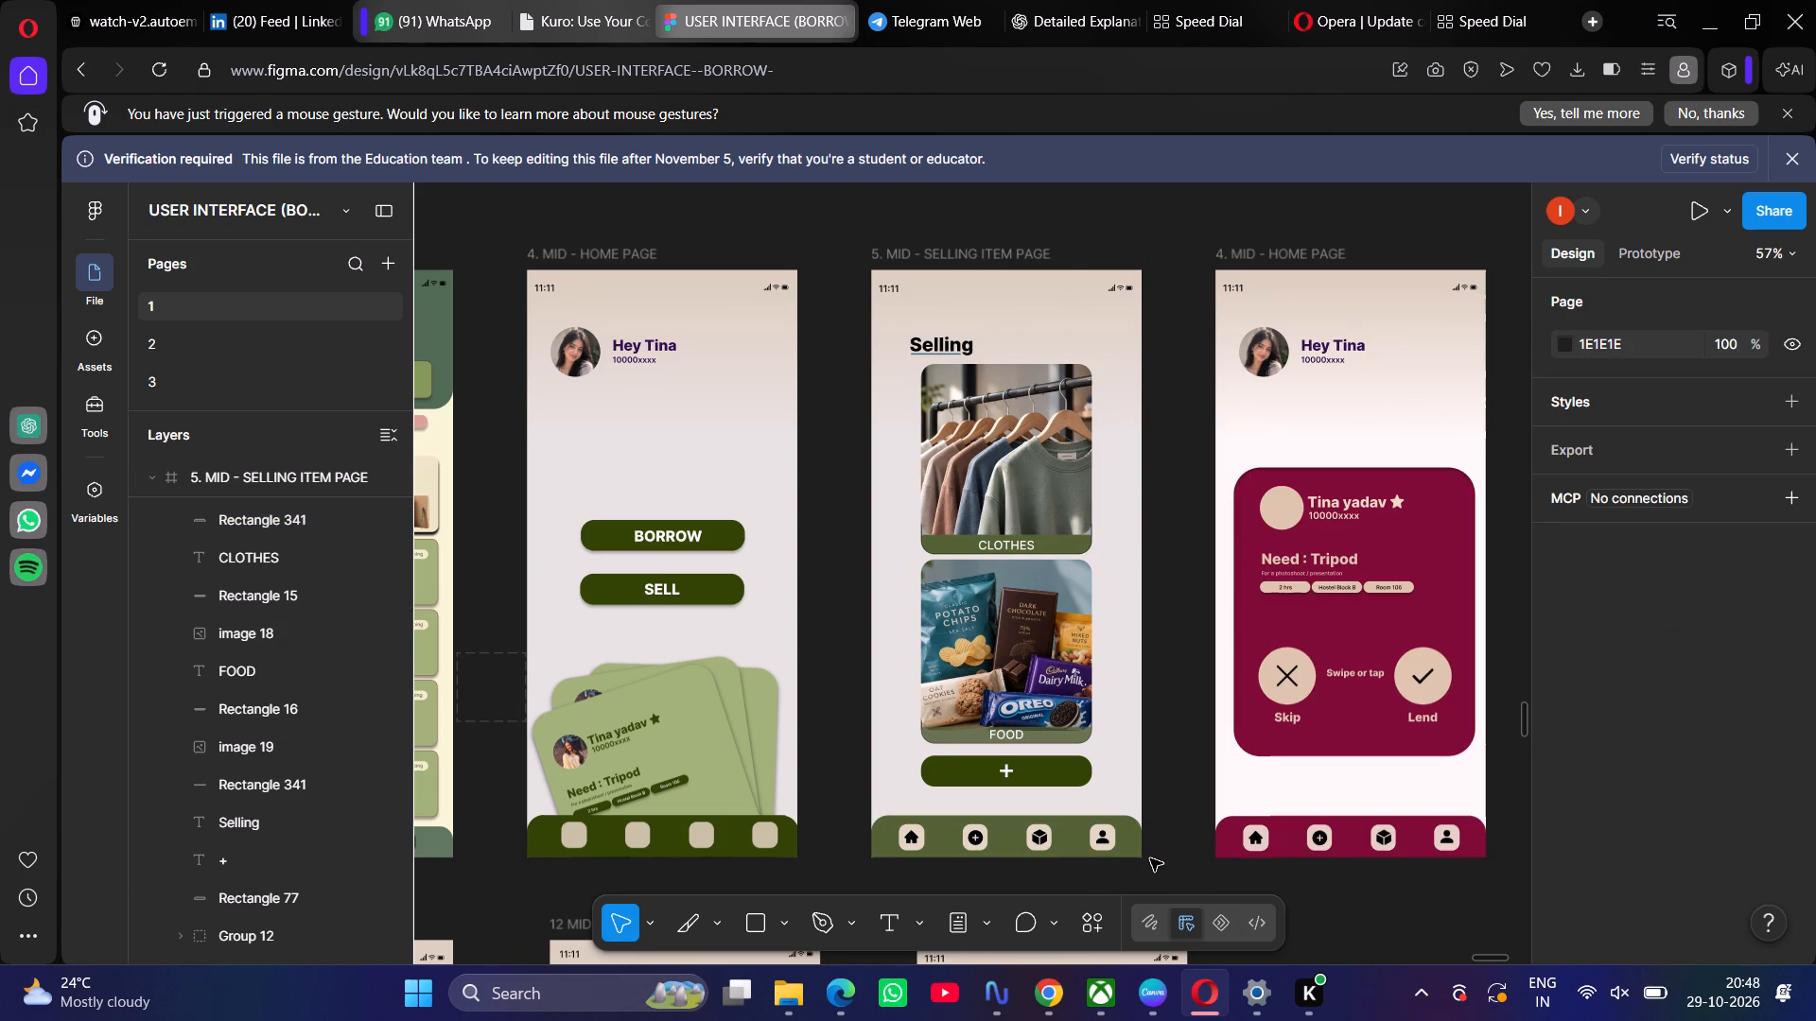
Replace selection colour 810B3B in the maroon home page's request card group with green 324404, sampled from the Selling page's plus bar.
scroll(1150, 858, "left", 1)
scroll(1150, 858, "down", 1)
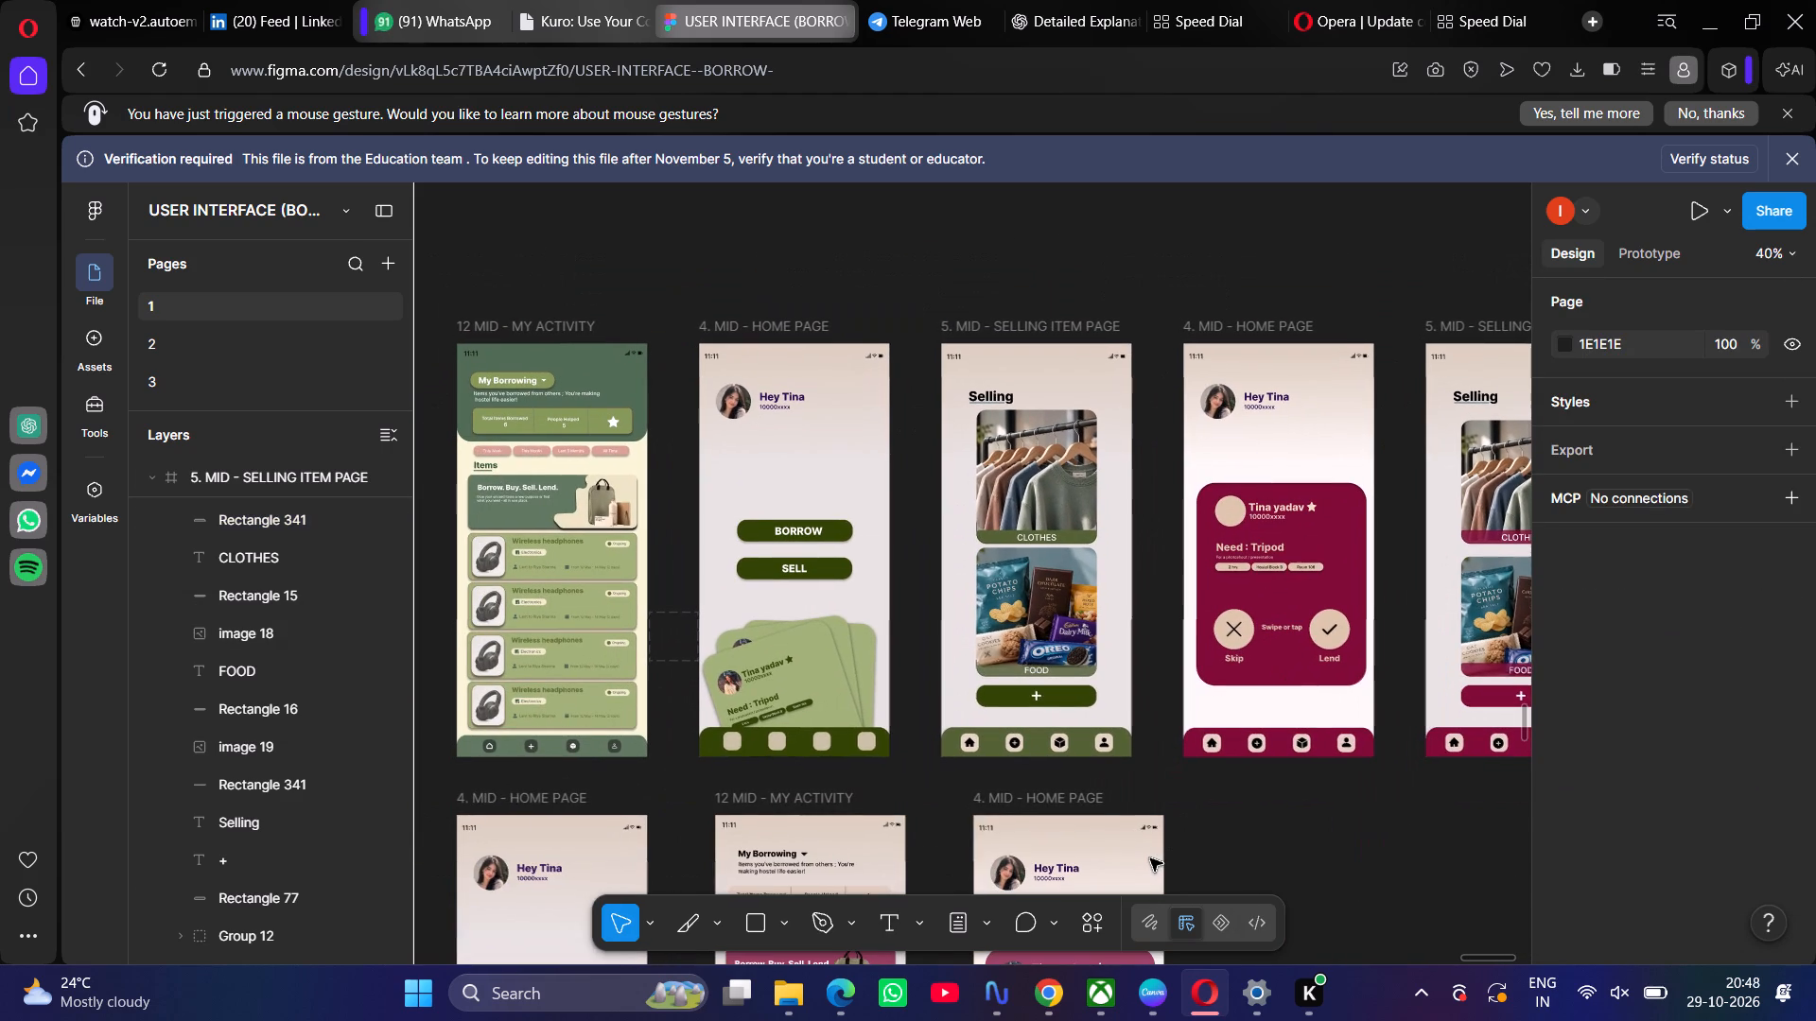
scroll(1150, 858, "up", 1)
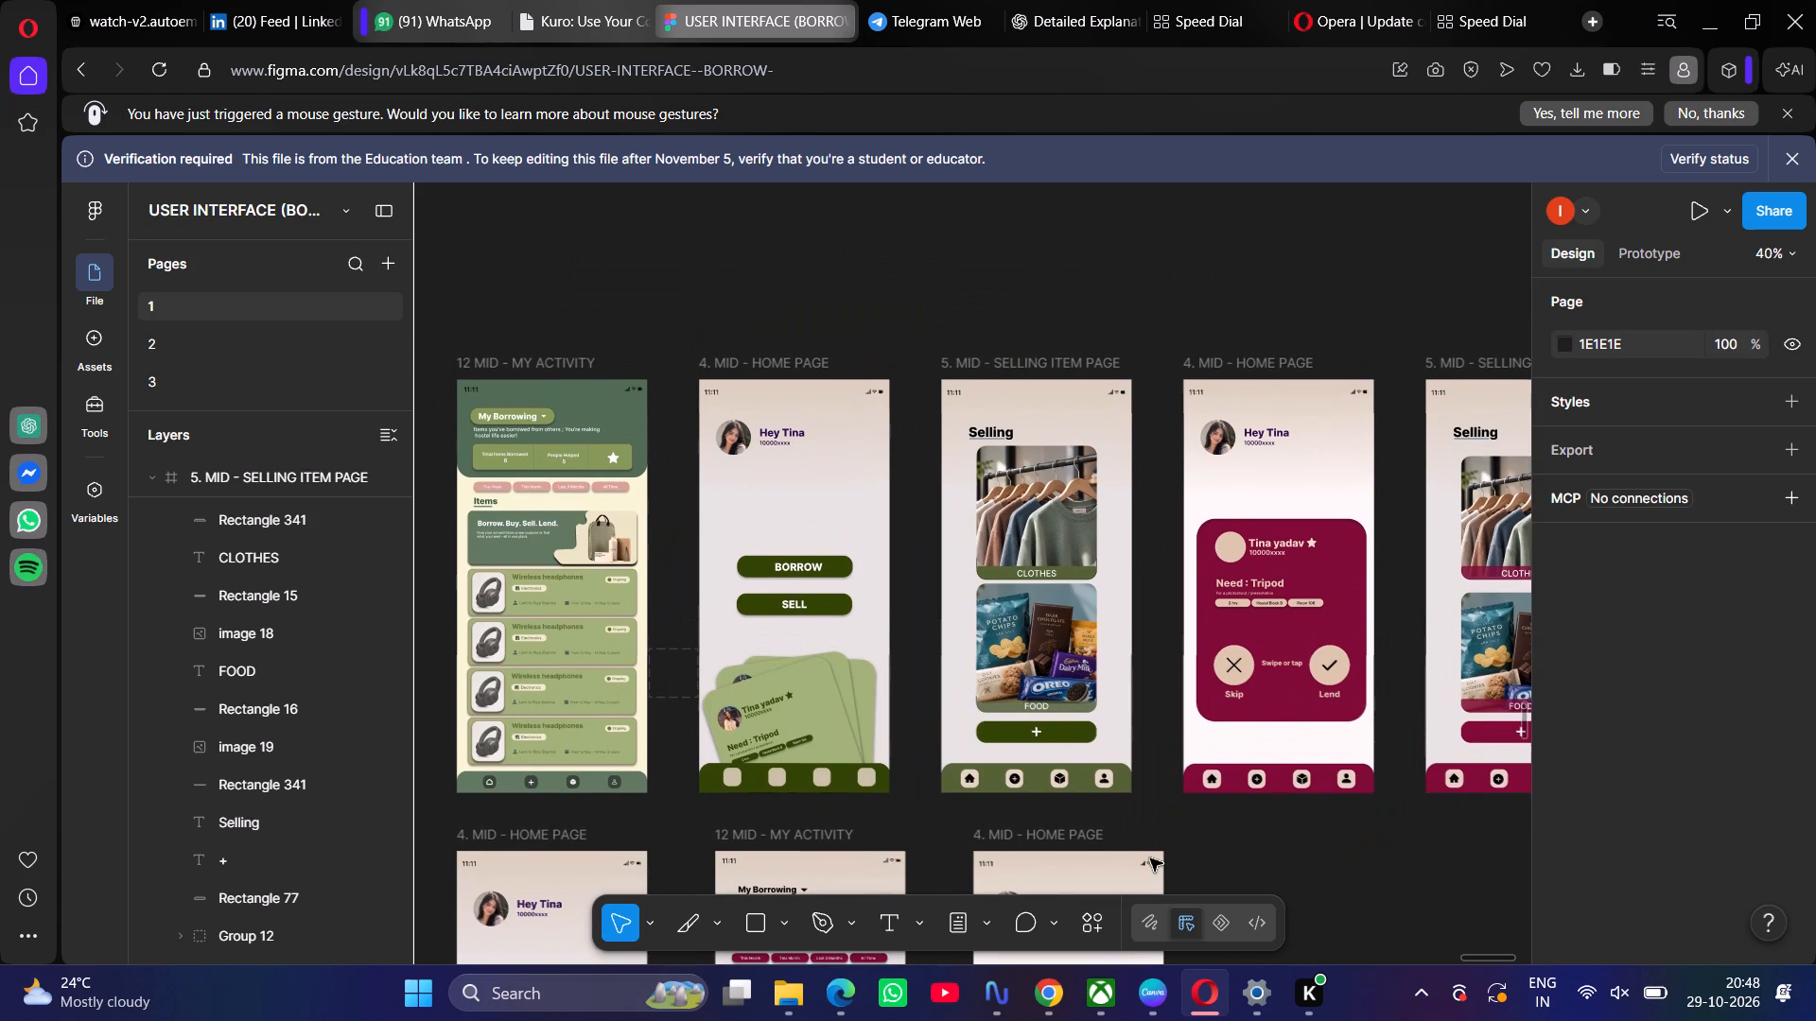
scroll(1150, 858, "left", 1)
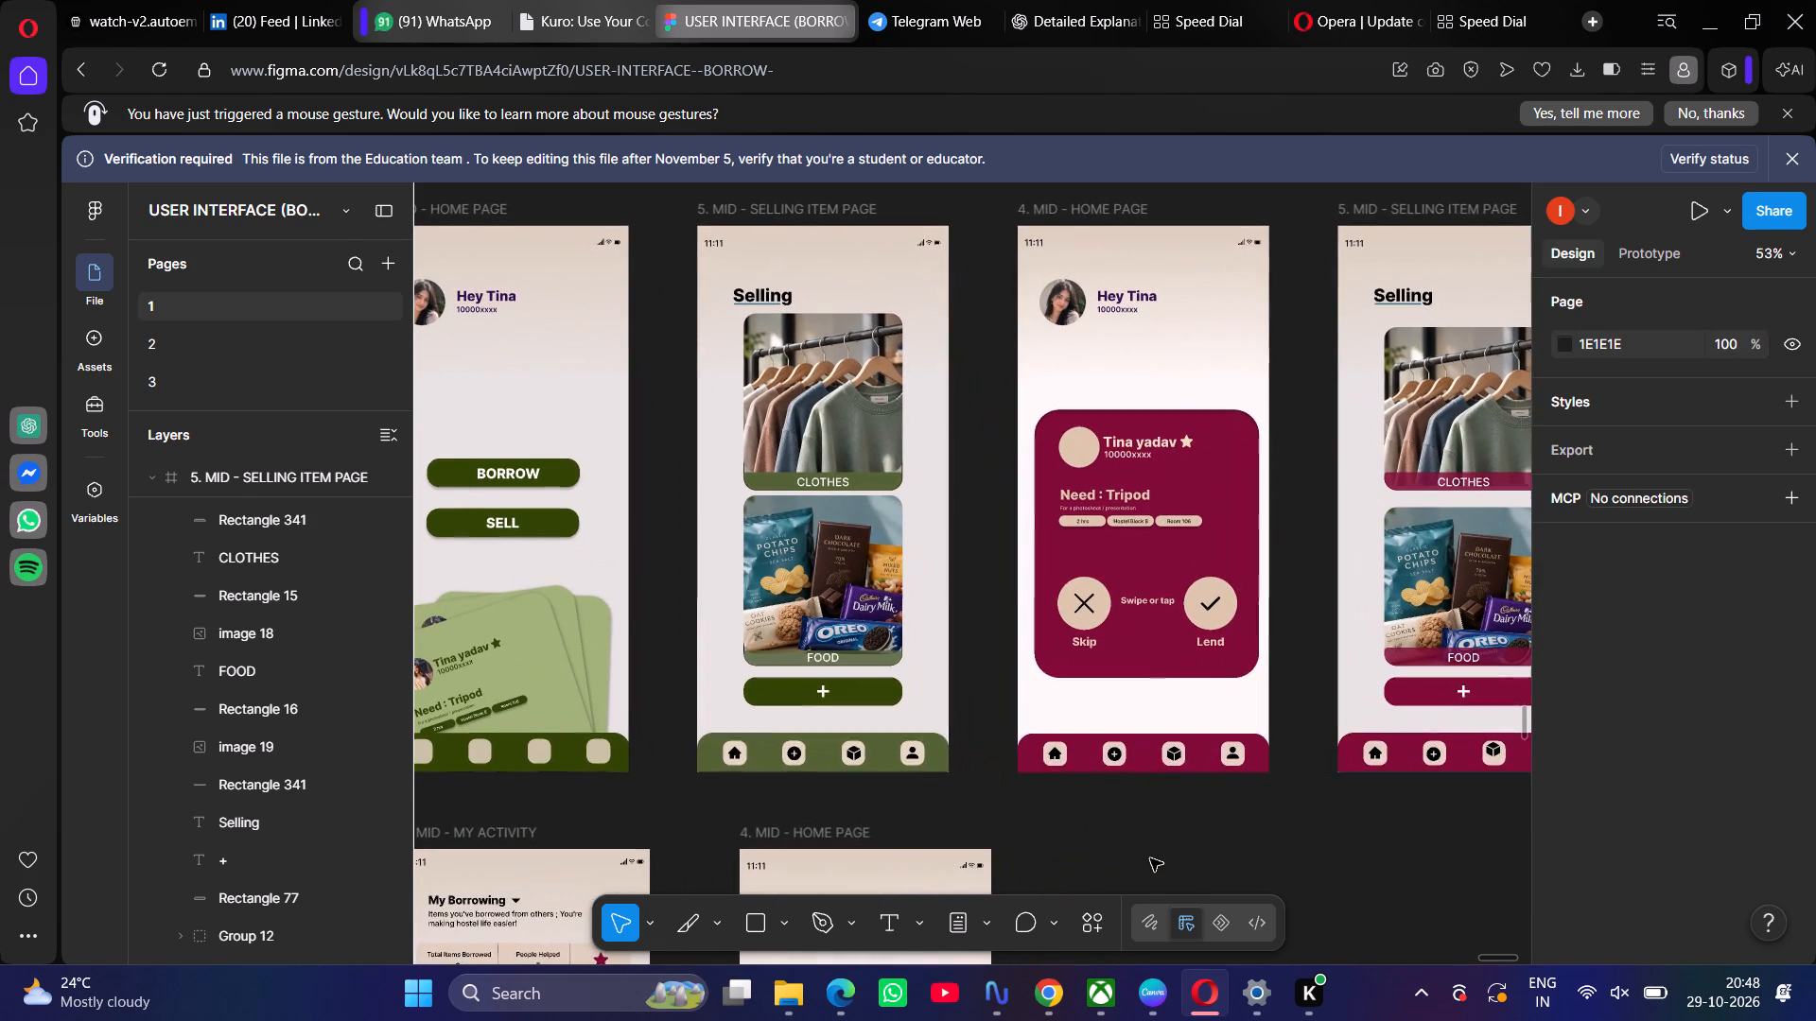
scroll(1150, 858, "up", 1)
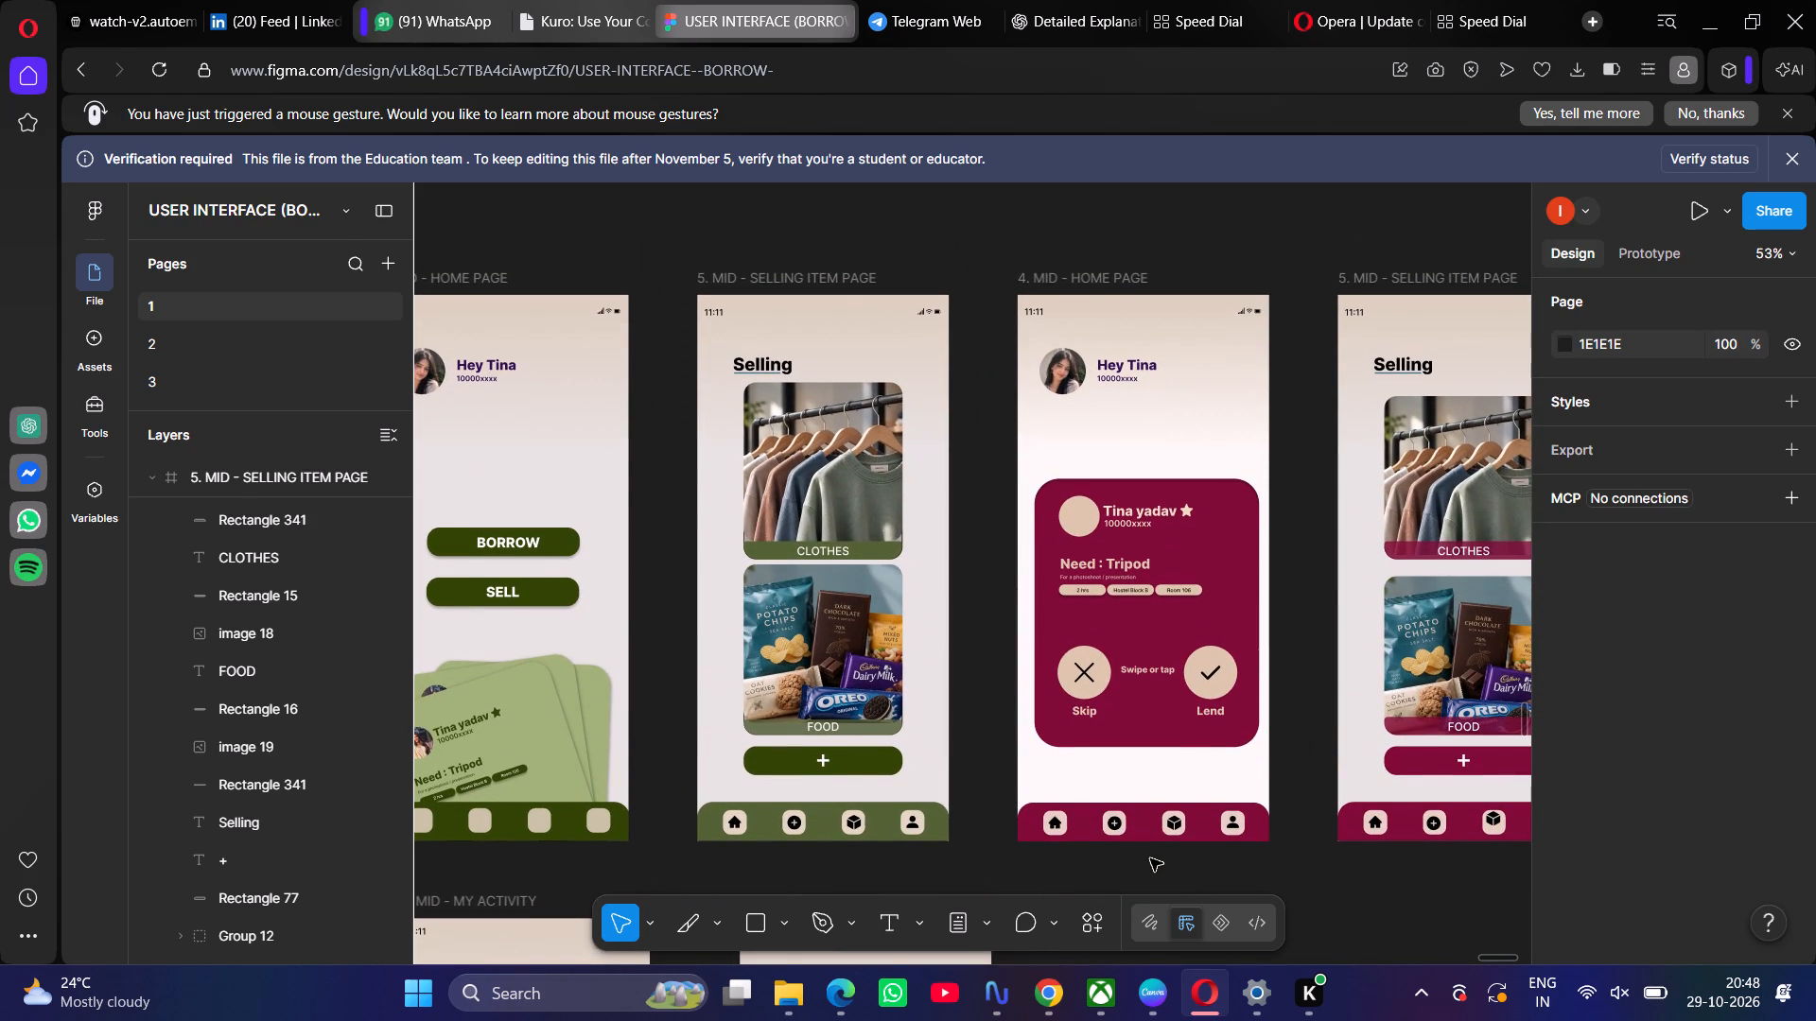
left_click(1214, 564)
scroll(1653, 608, "down", 1)
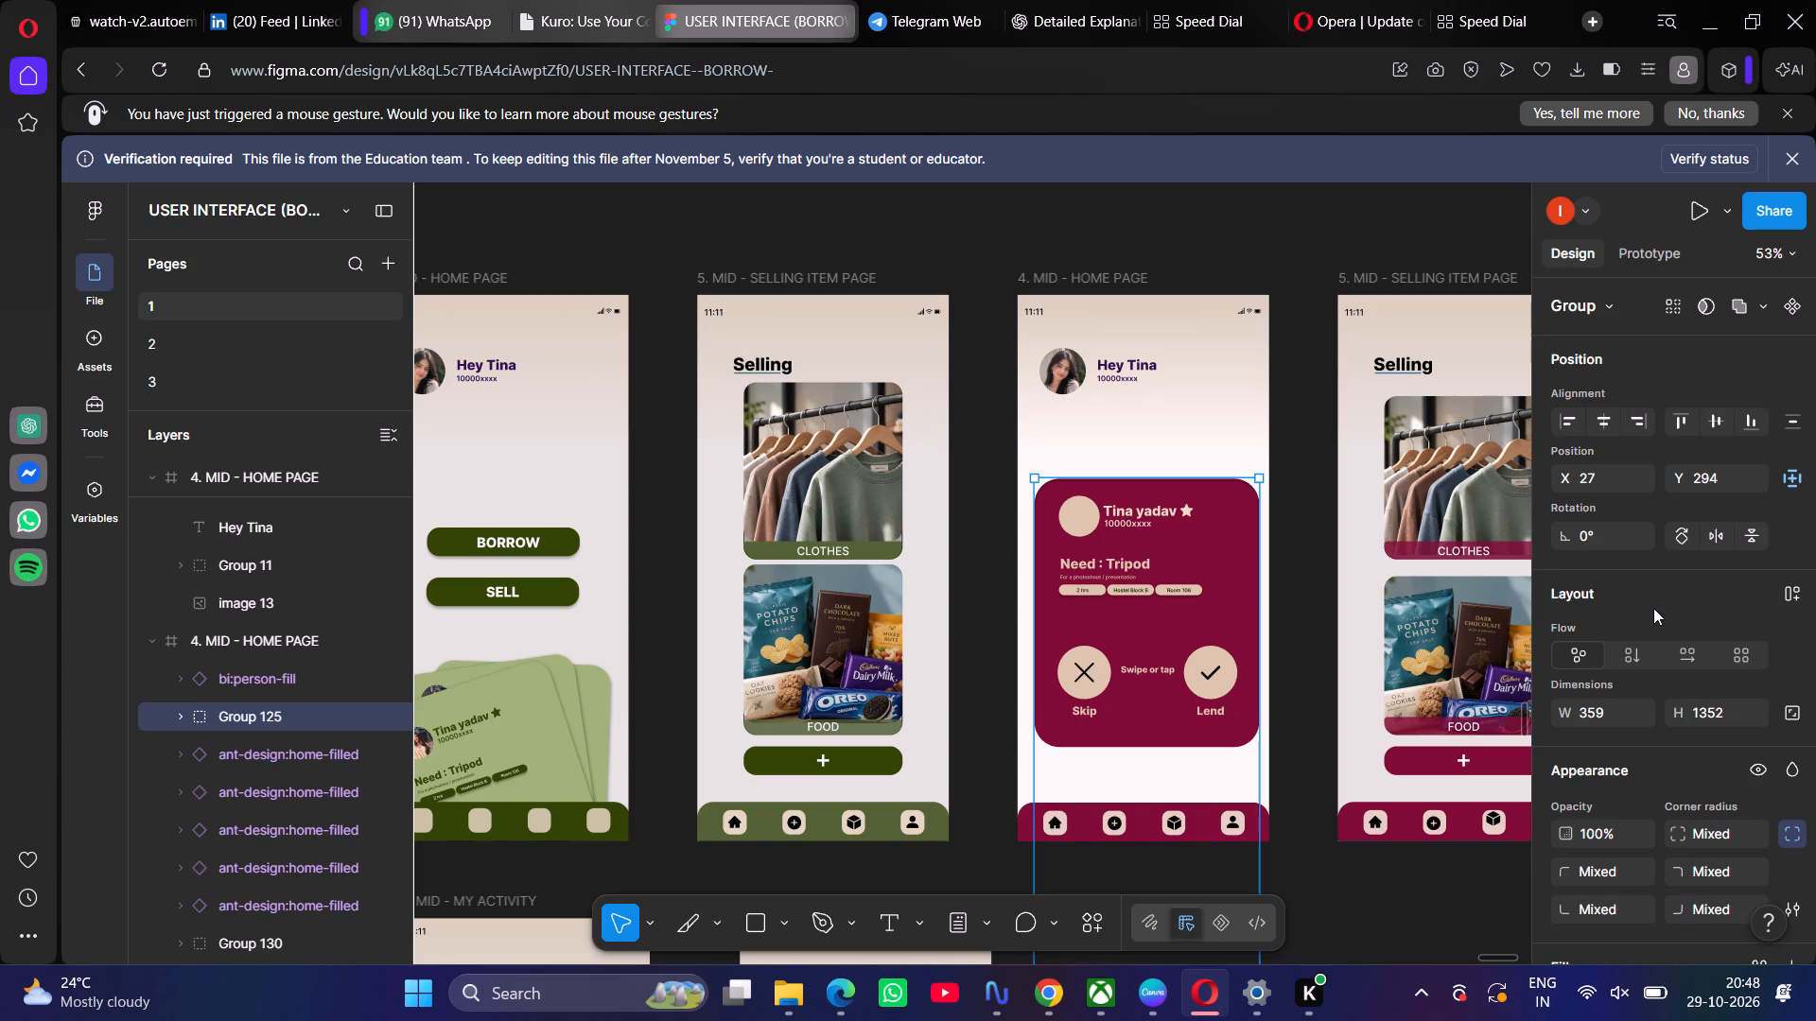
scroll(1653, 608, "down", 1)
scroll(1609, 795, "down", 2)
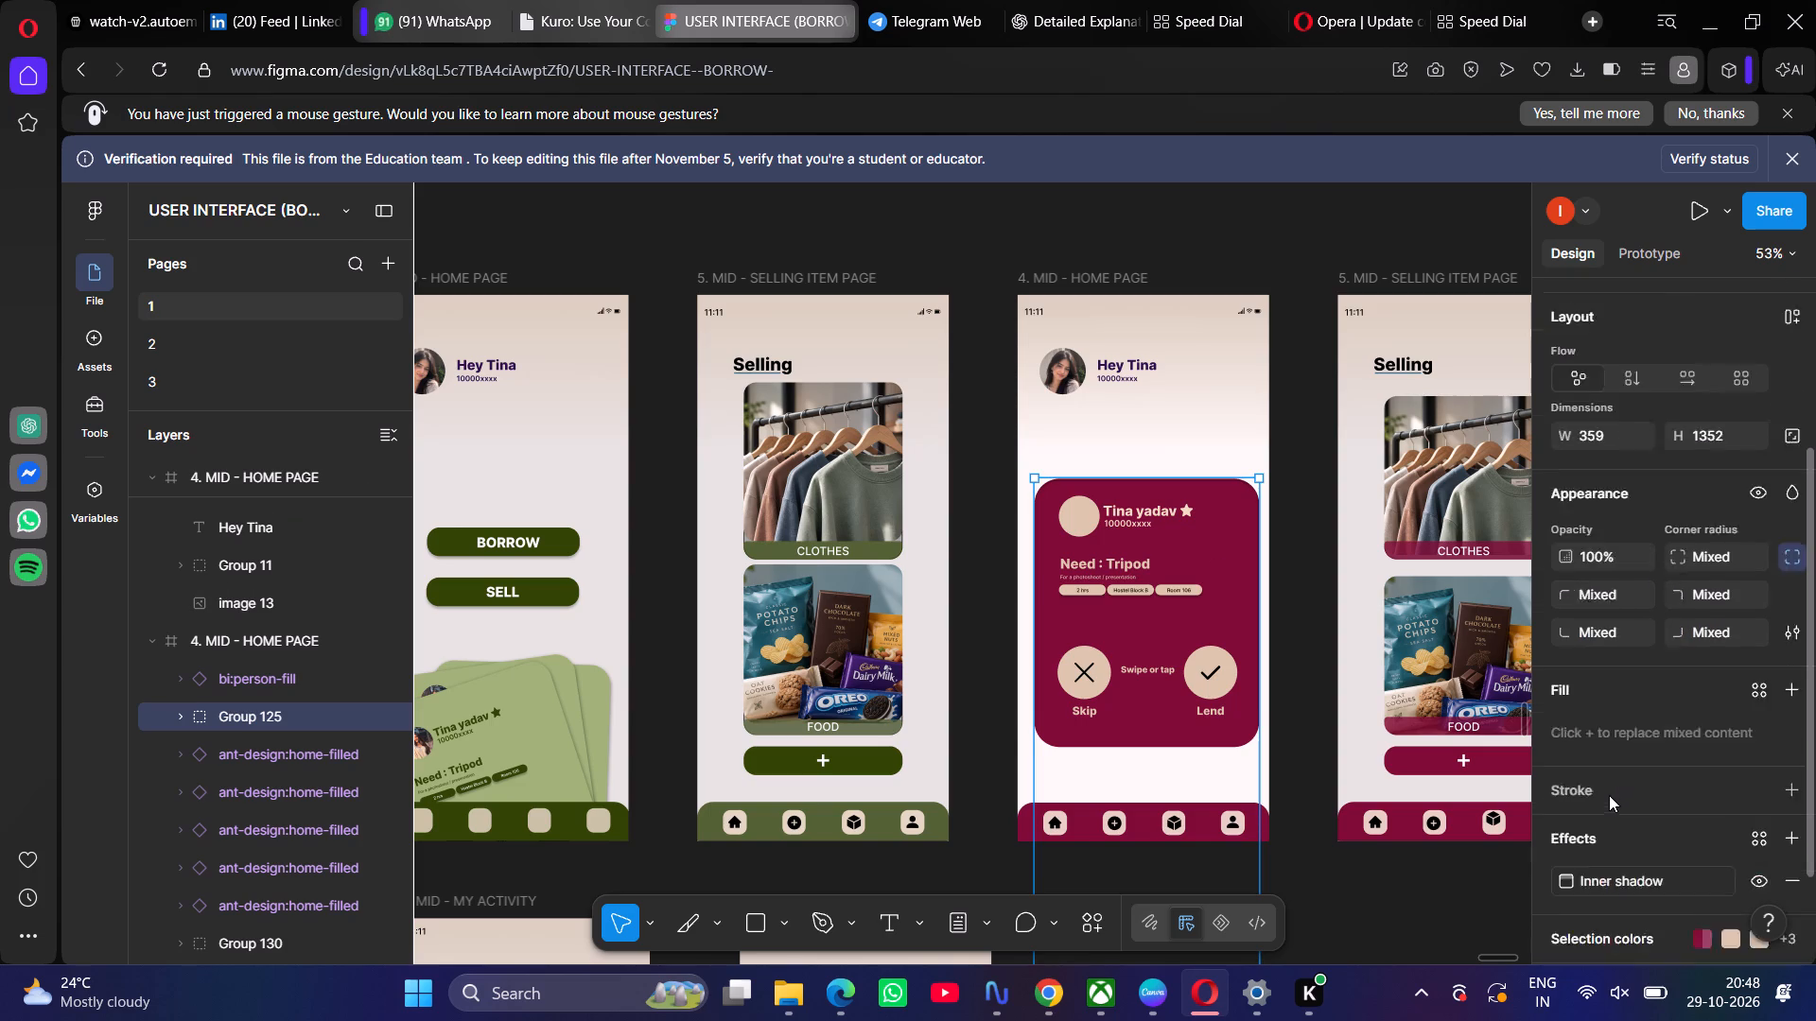
scroll(1609, 795, "down", 1)
left_click(1698, 831)
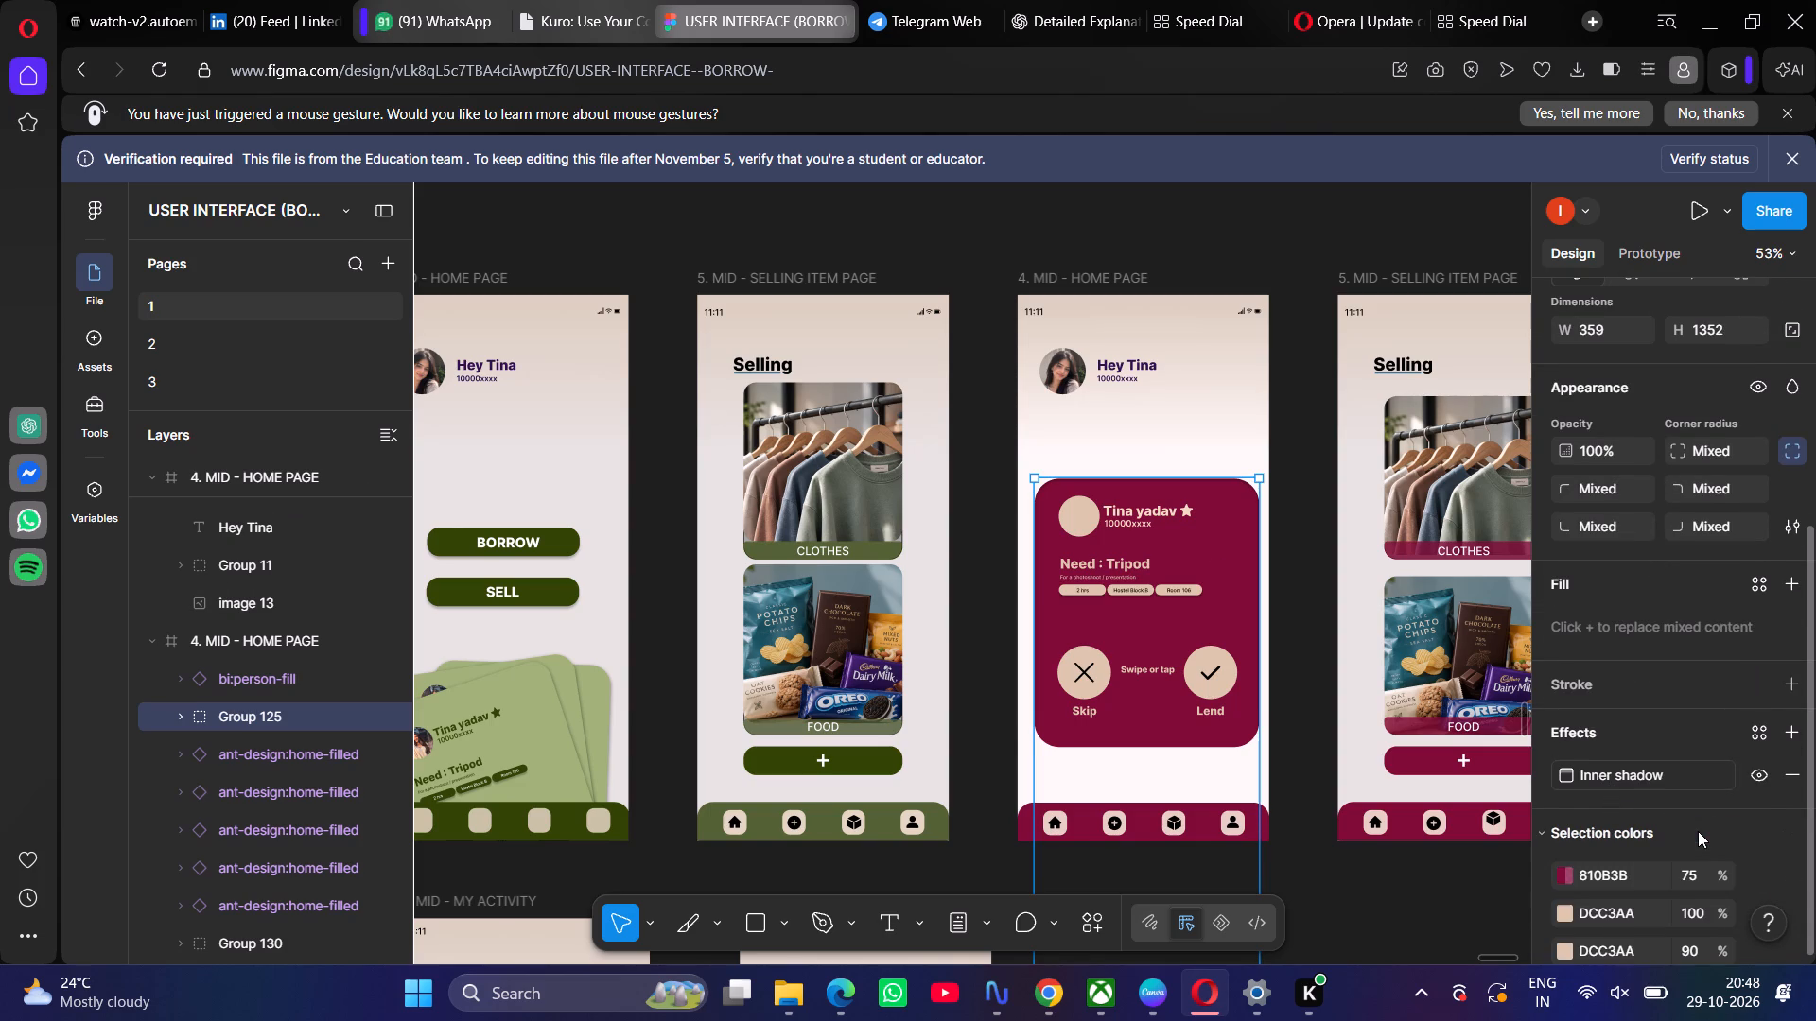
scroll(1698, 831, "down", 2)
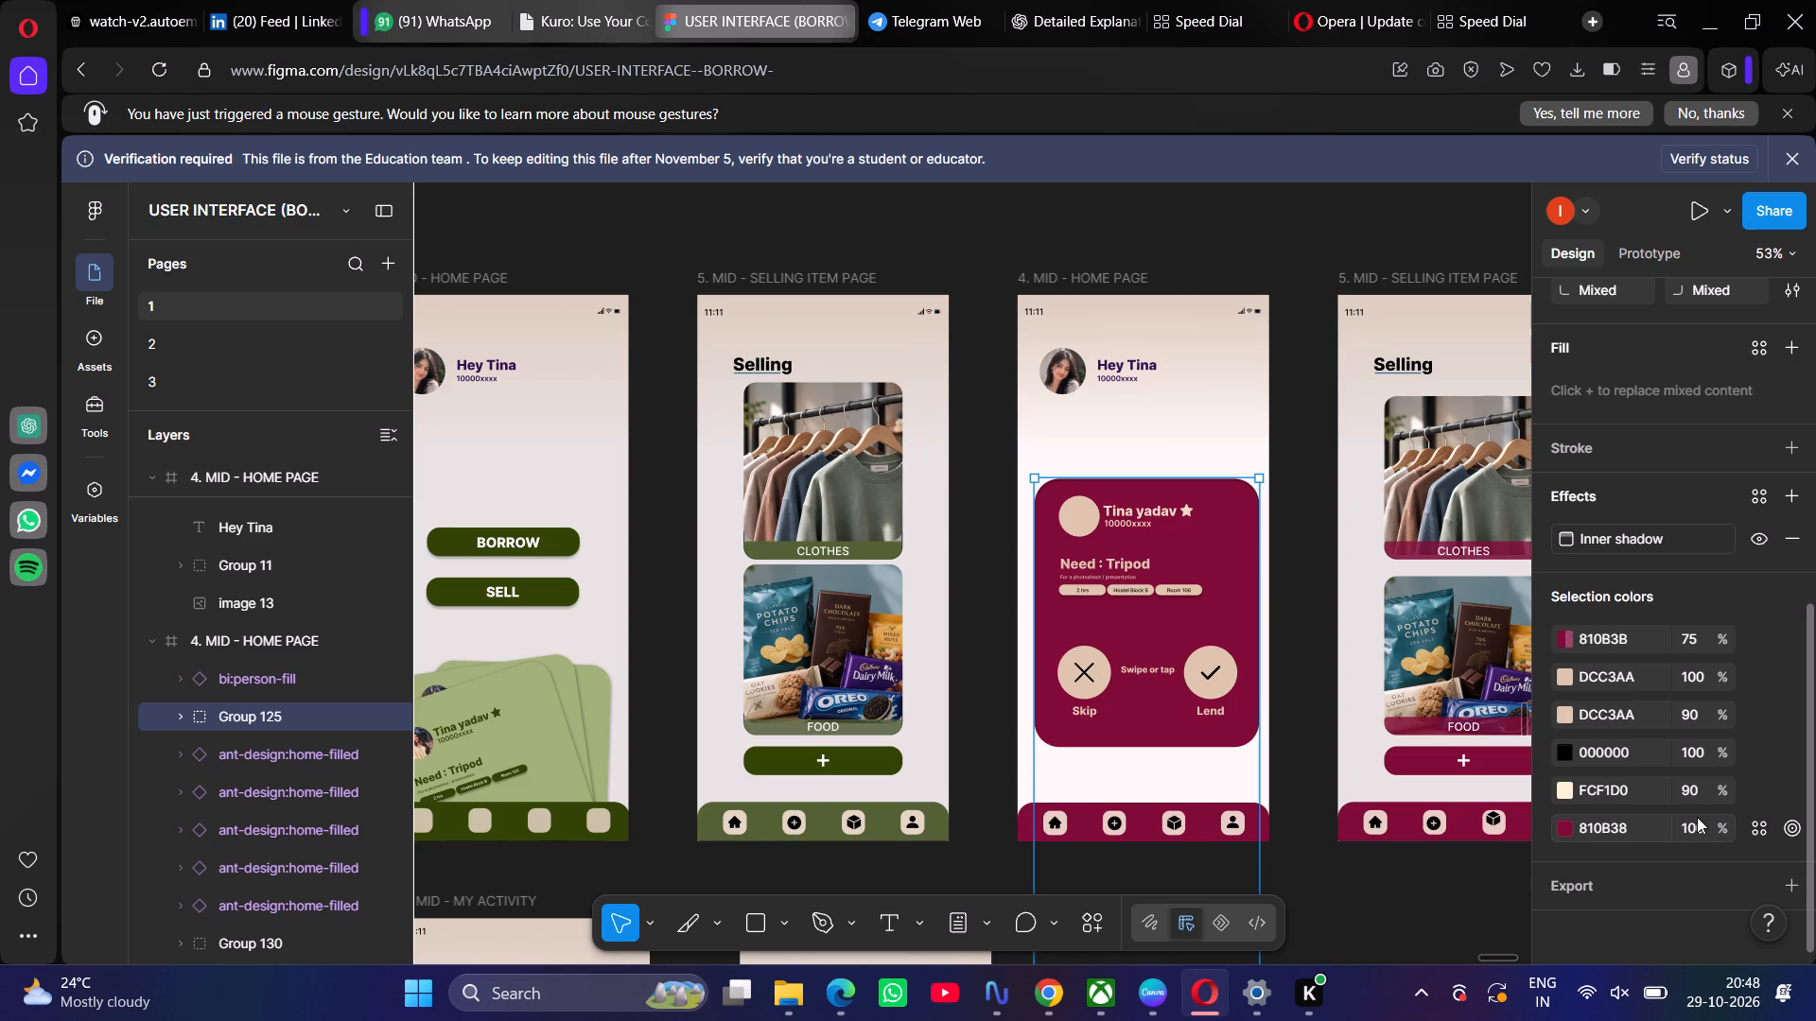
left_click(1564, 633)
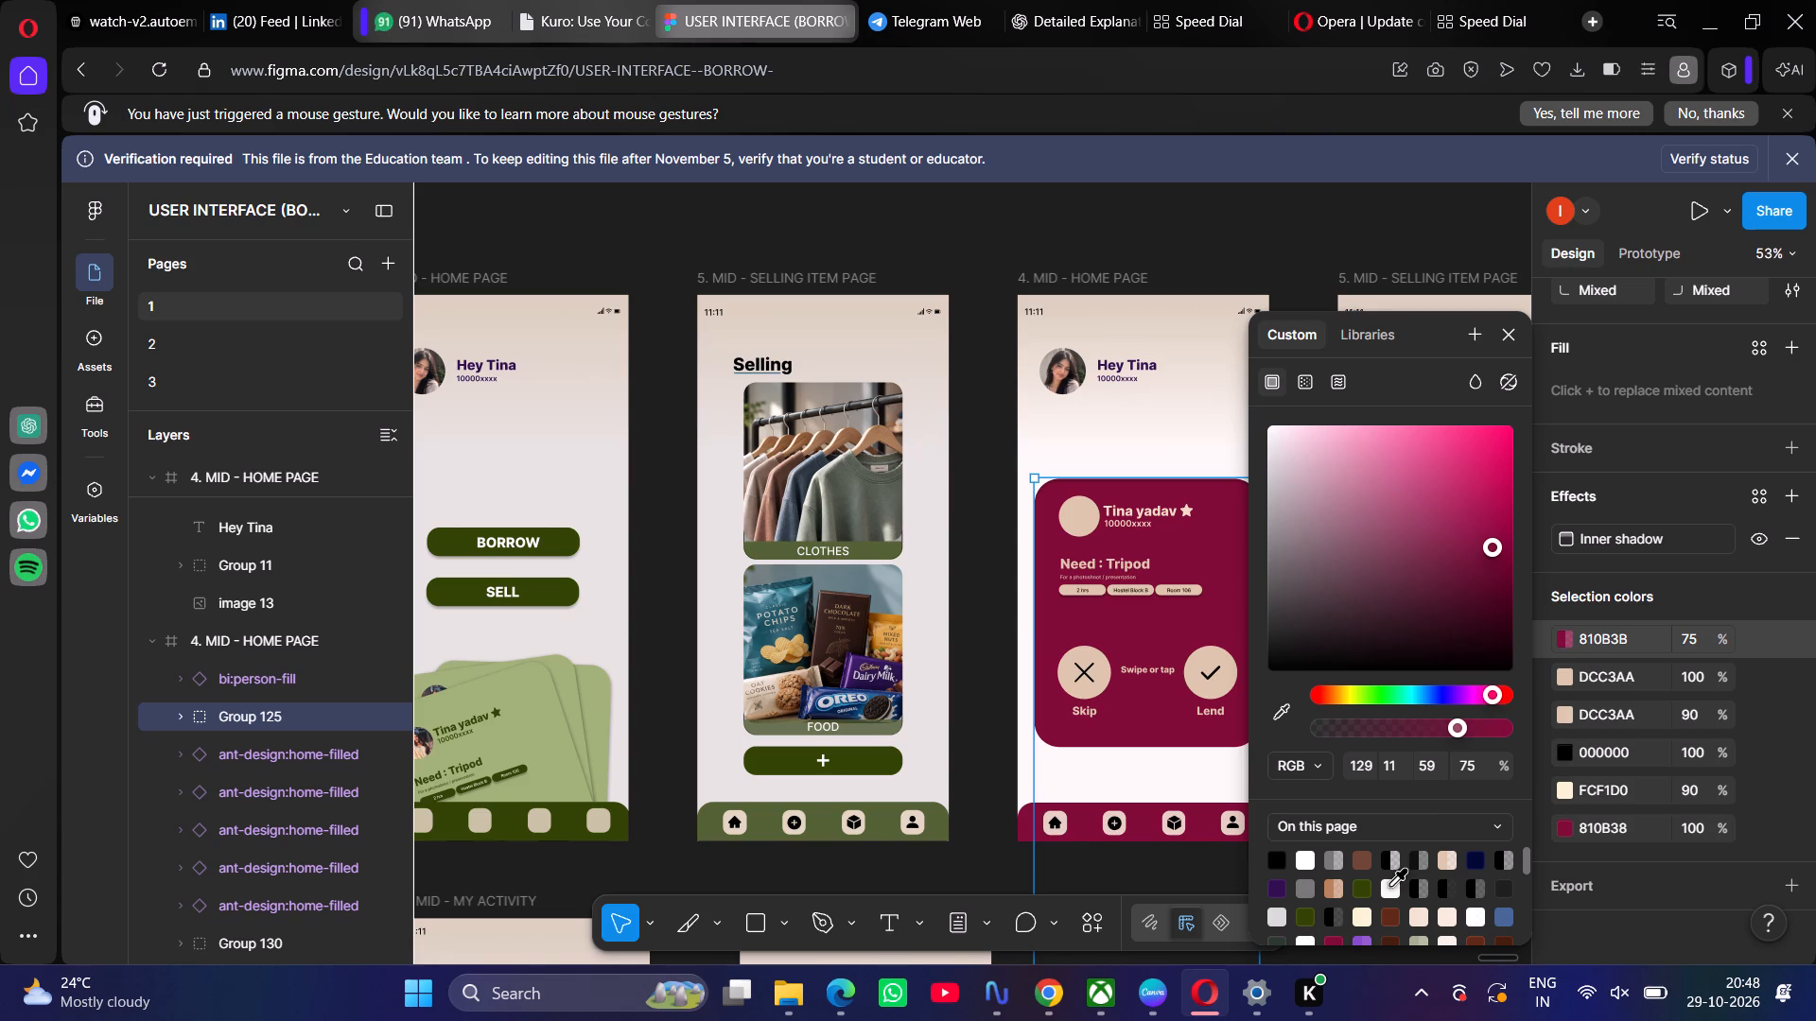
left_click(1275, 722)
left_click(882, 753)
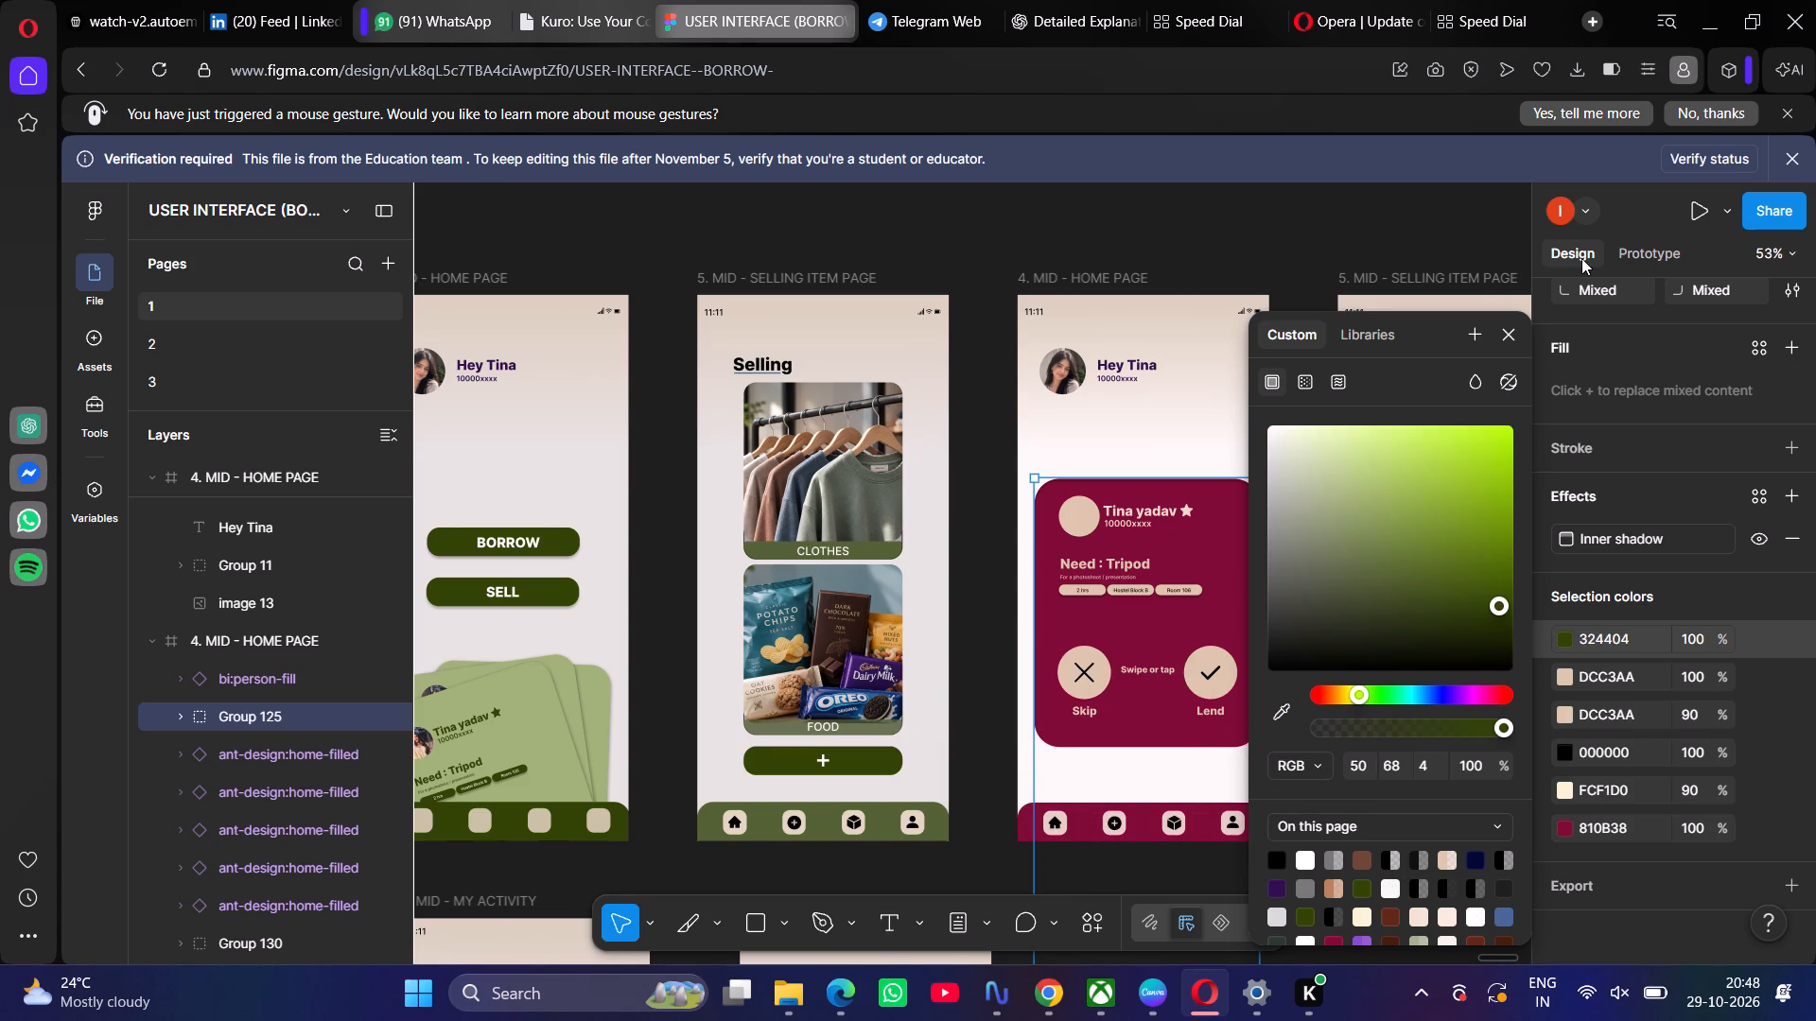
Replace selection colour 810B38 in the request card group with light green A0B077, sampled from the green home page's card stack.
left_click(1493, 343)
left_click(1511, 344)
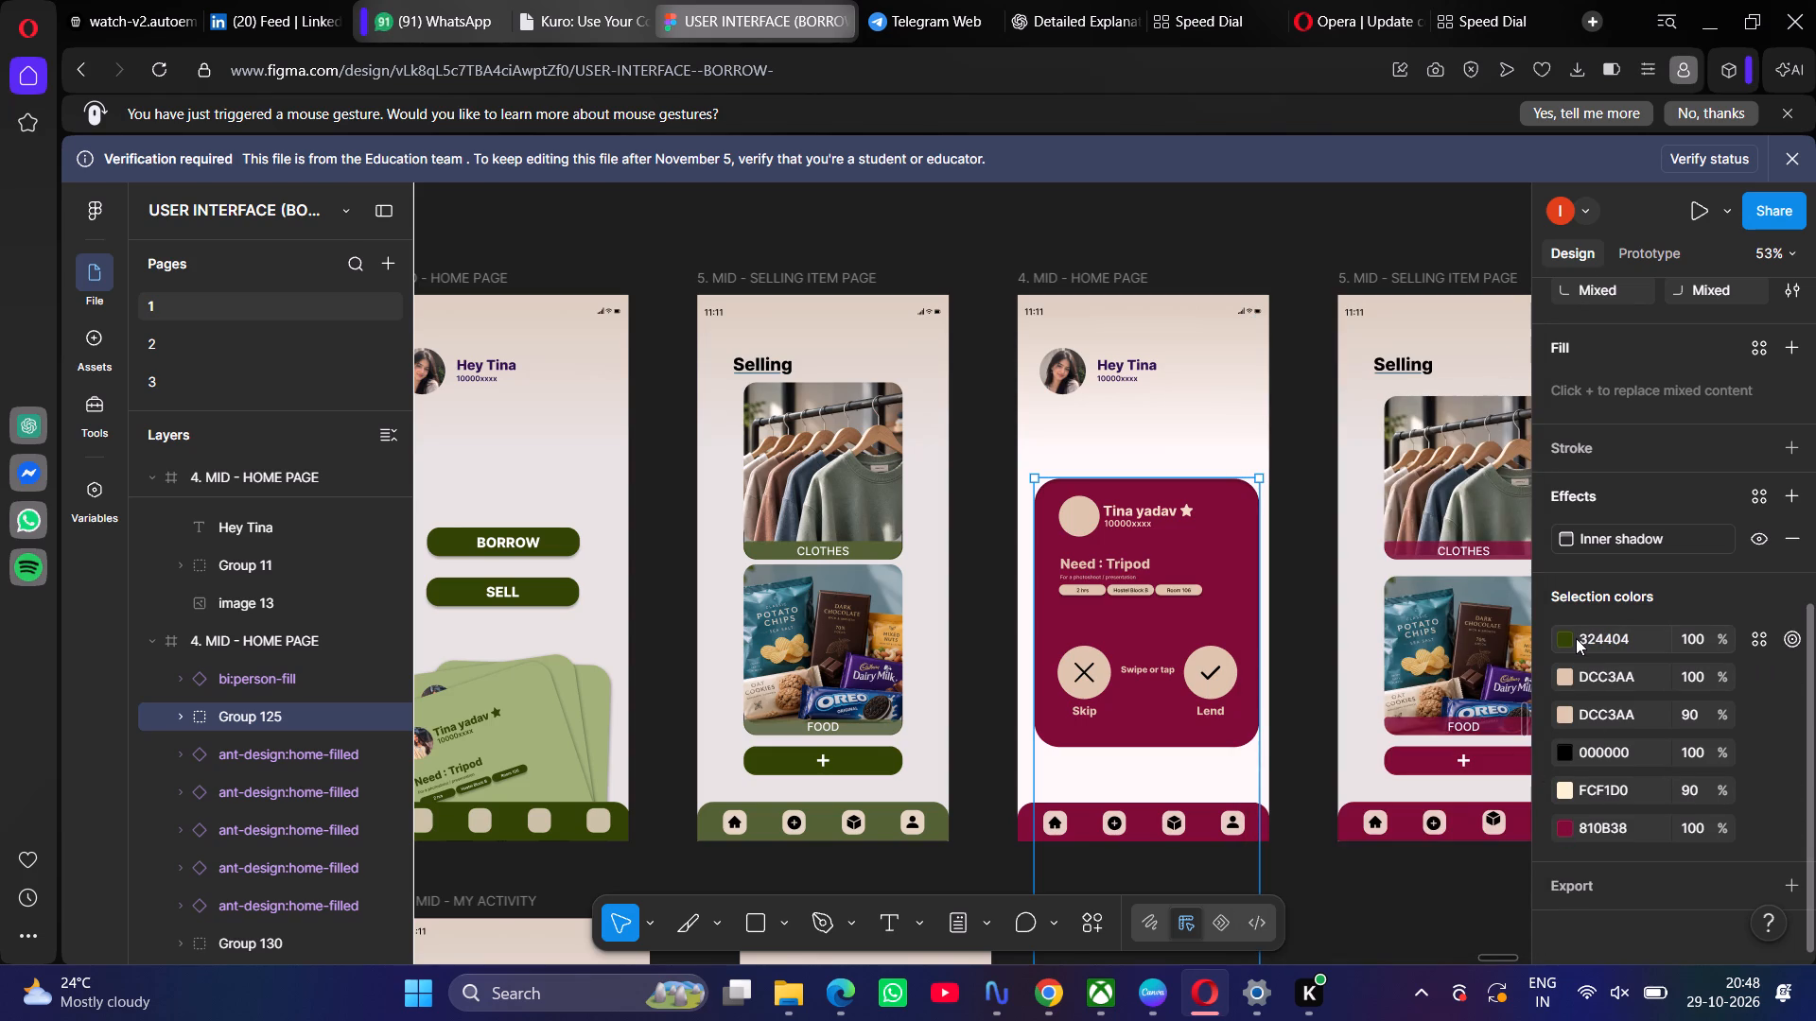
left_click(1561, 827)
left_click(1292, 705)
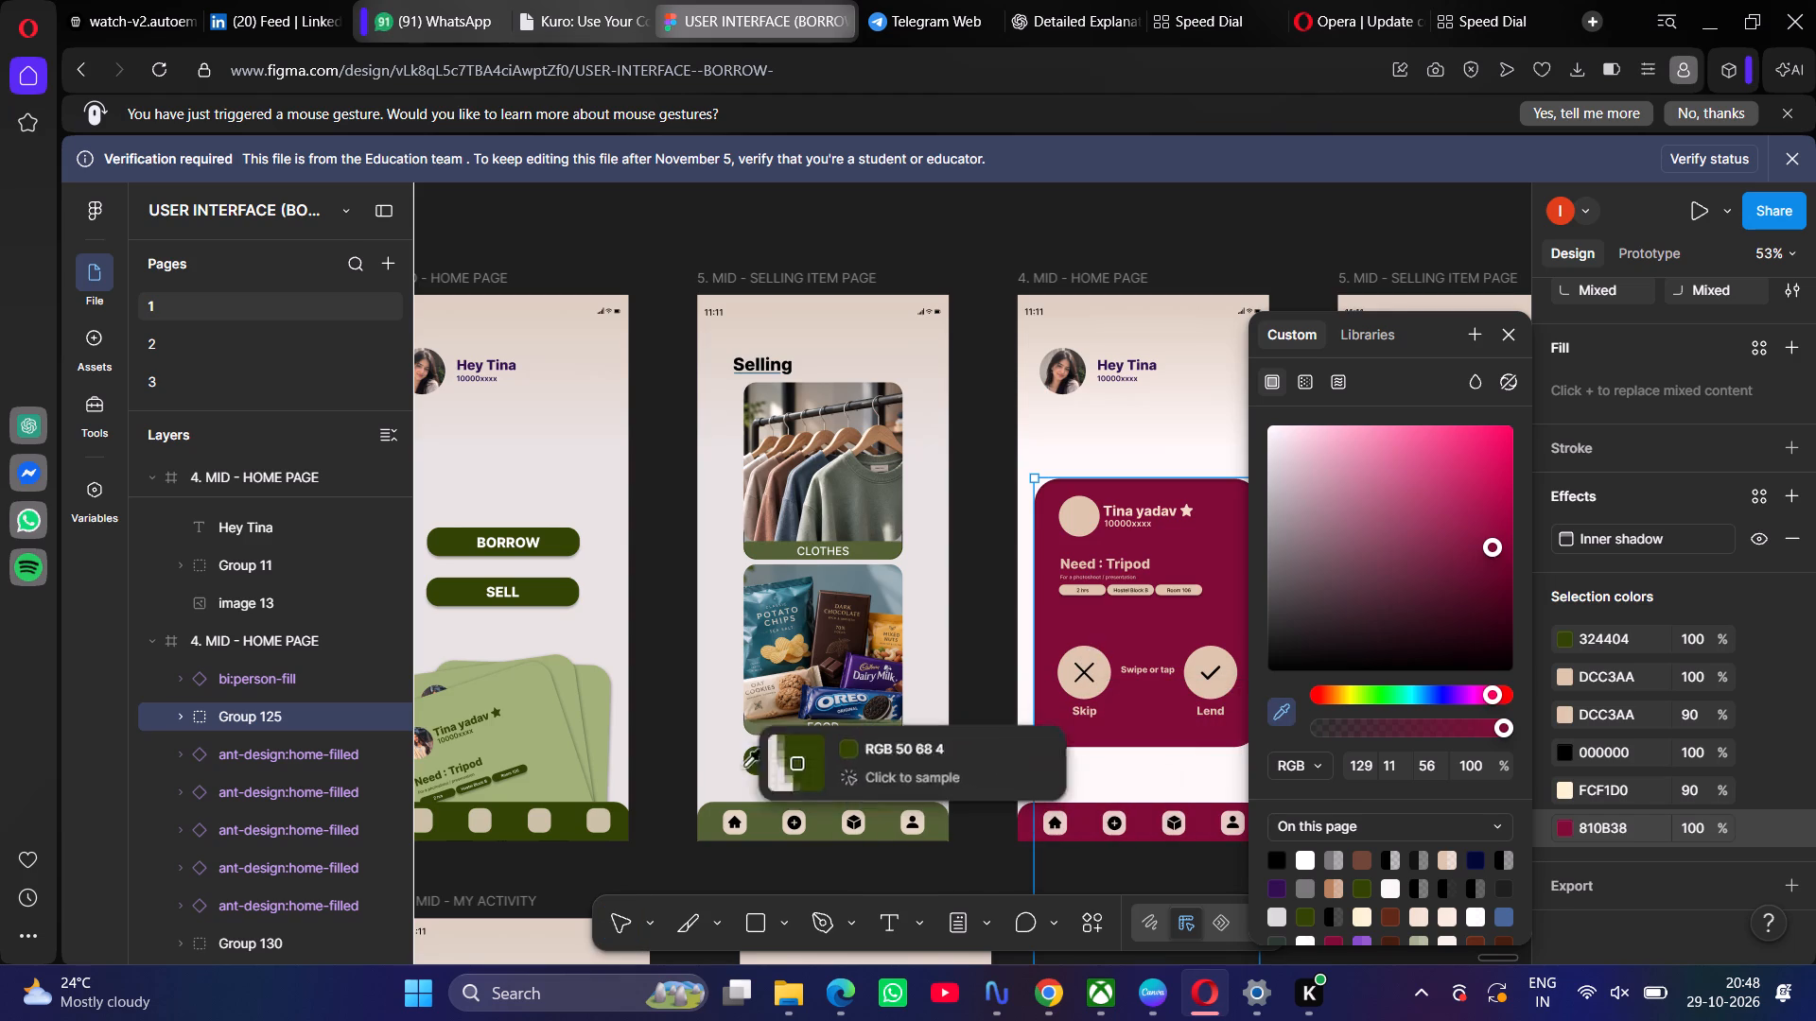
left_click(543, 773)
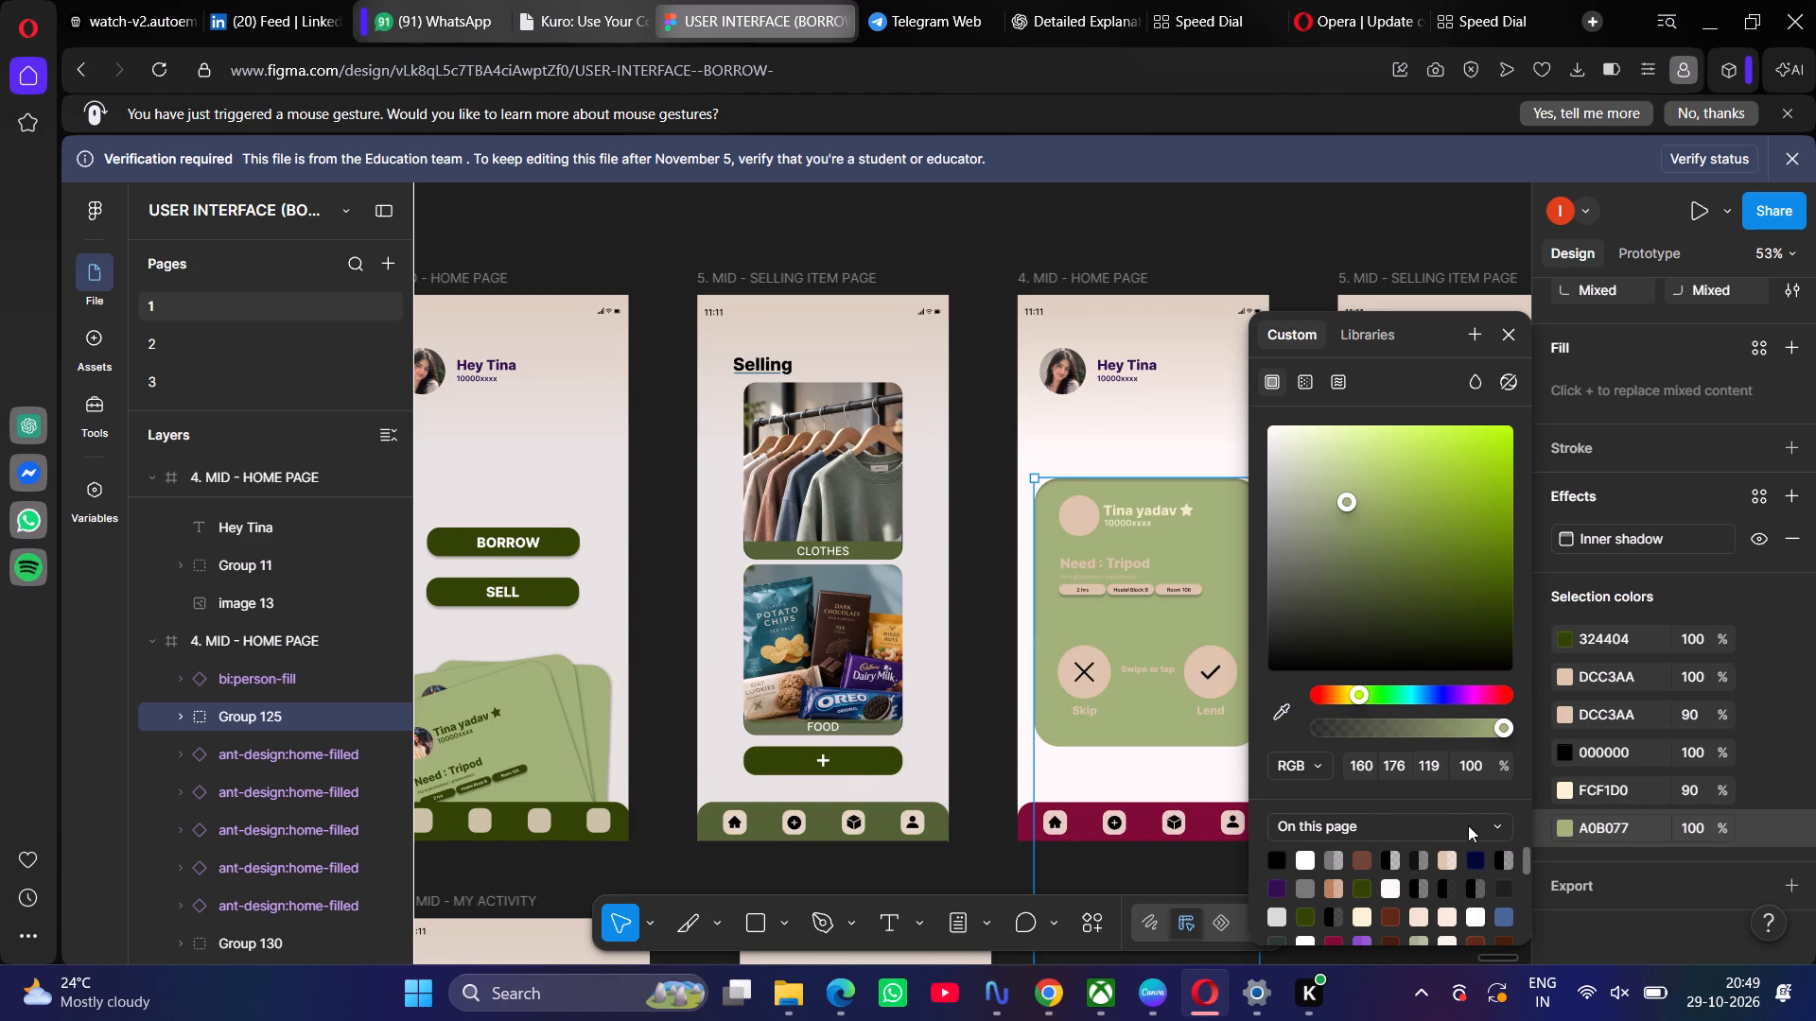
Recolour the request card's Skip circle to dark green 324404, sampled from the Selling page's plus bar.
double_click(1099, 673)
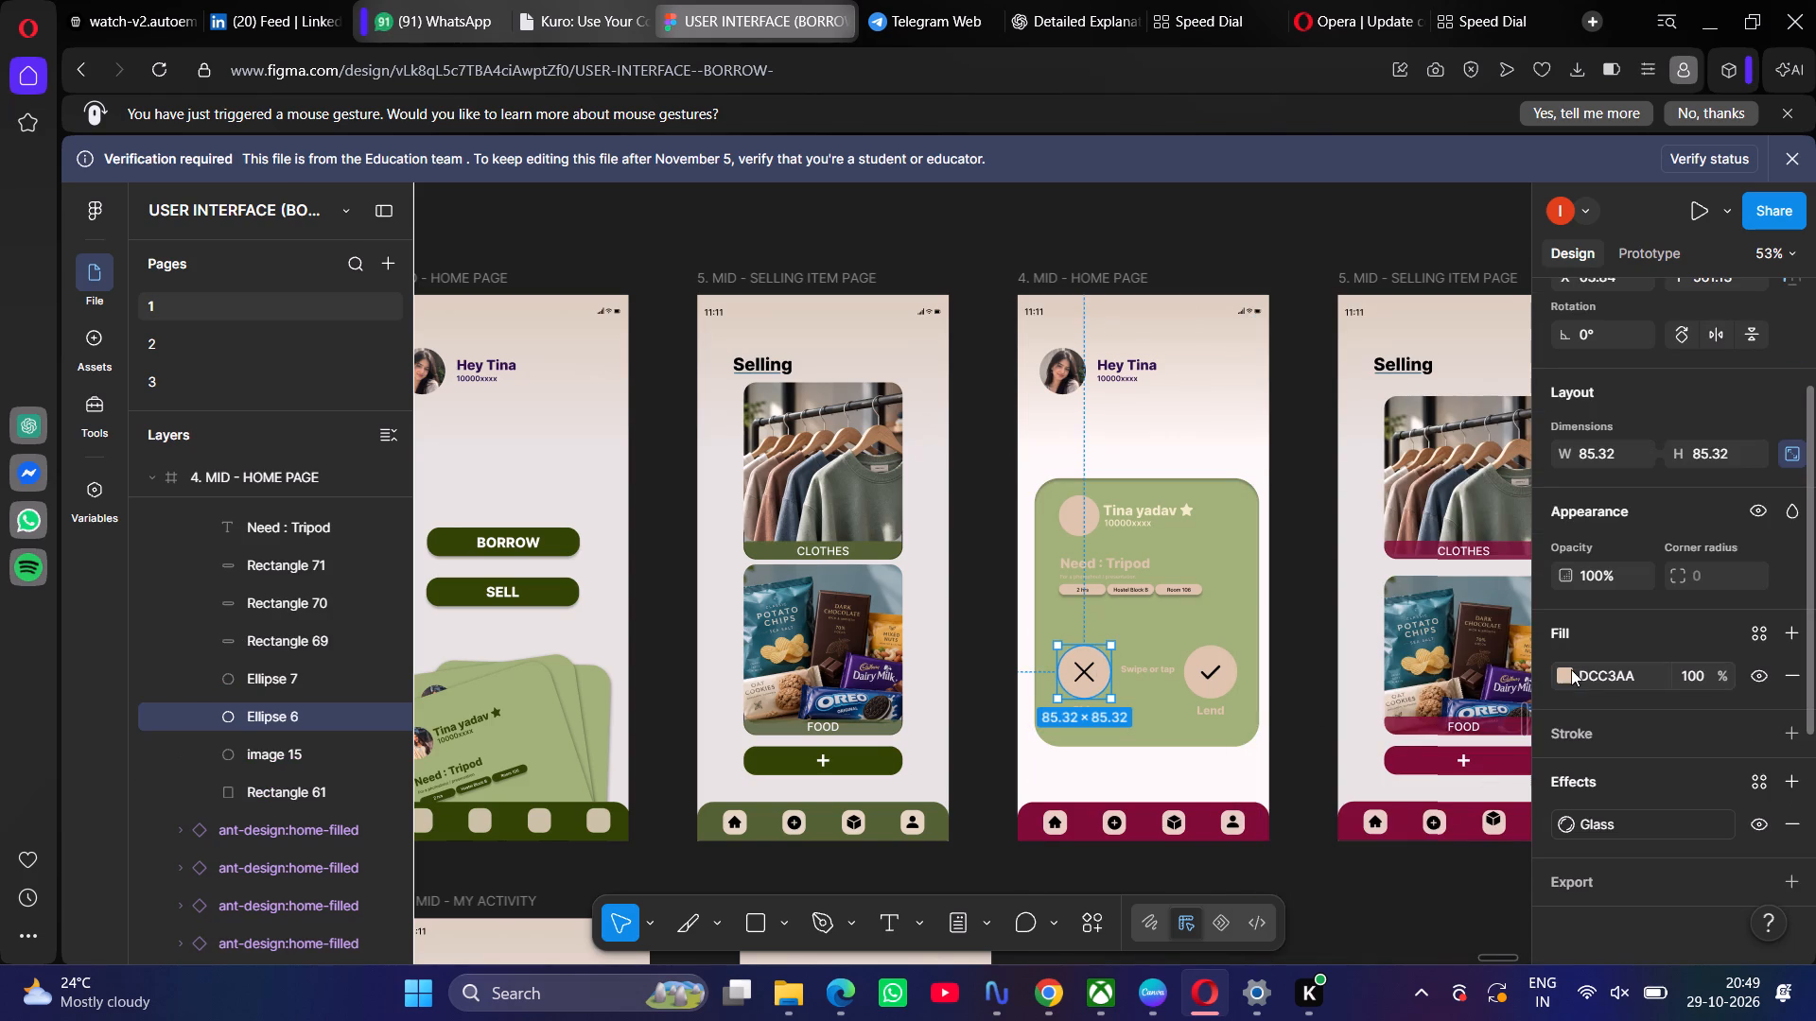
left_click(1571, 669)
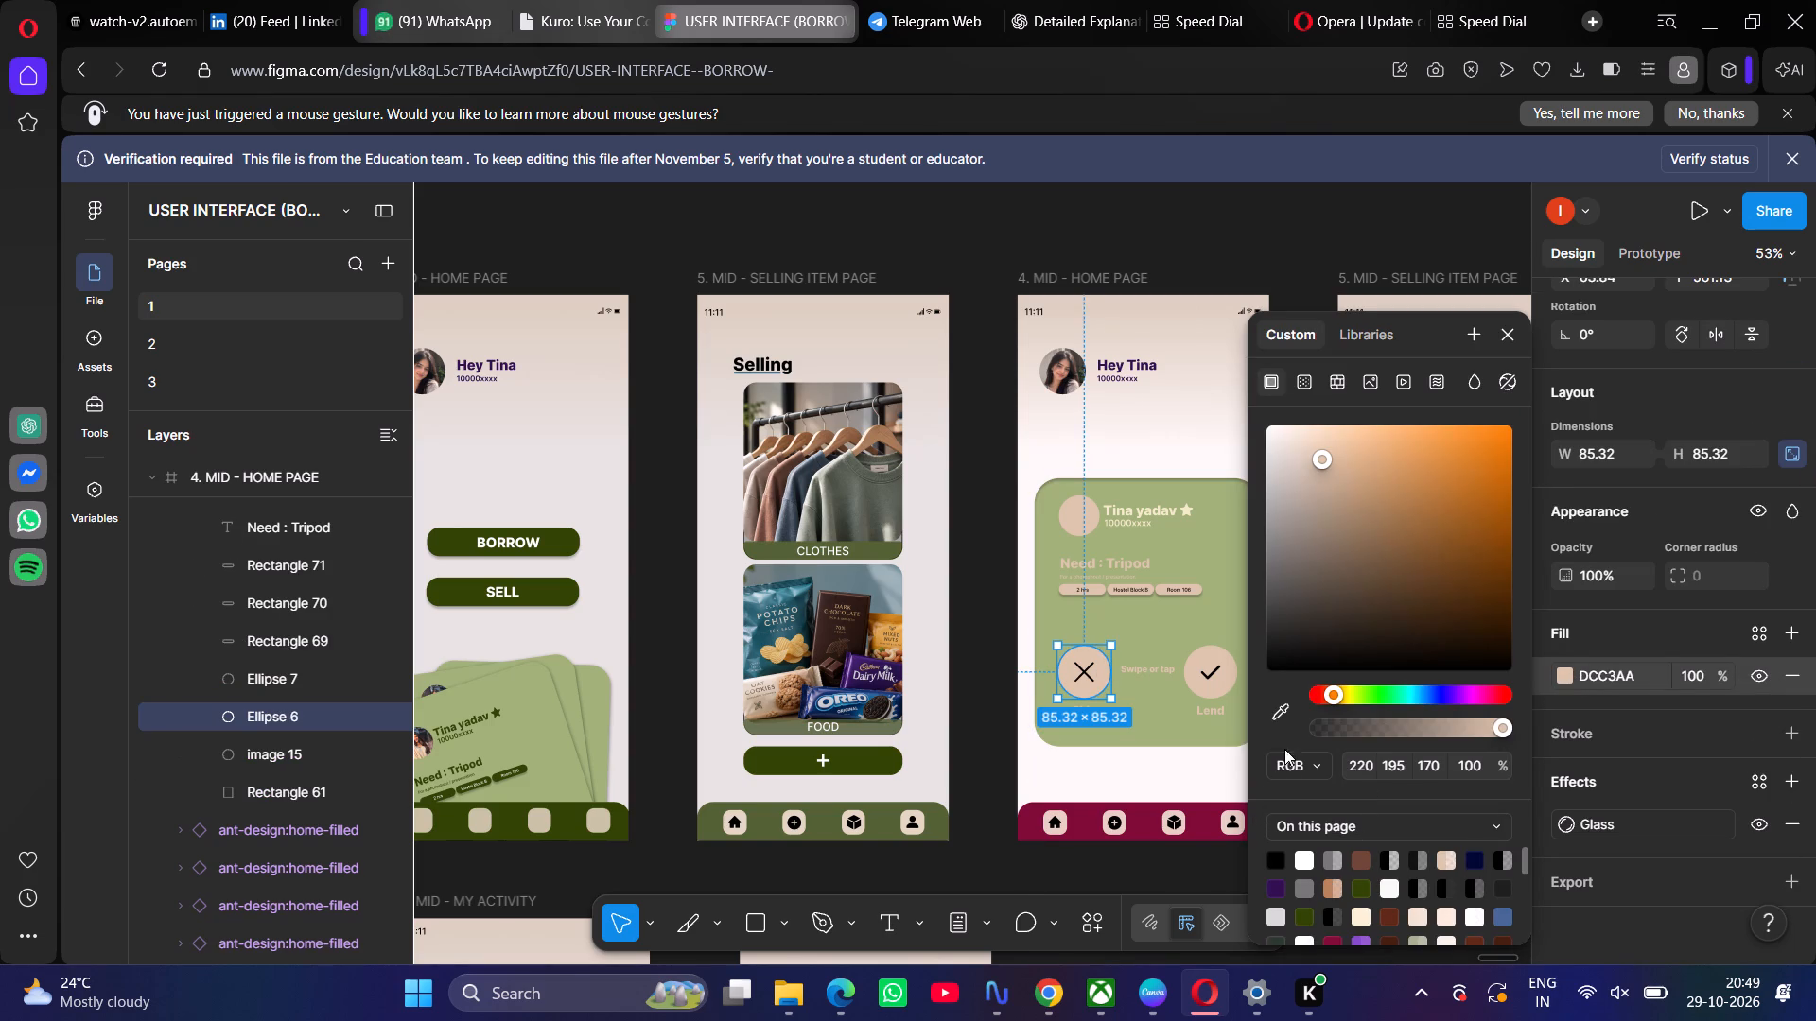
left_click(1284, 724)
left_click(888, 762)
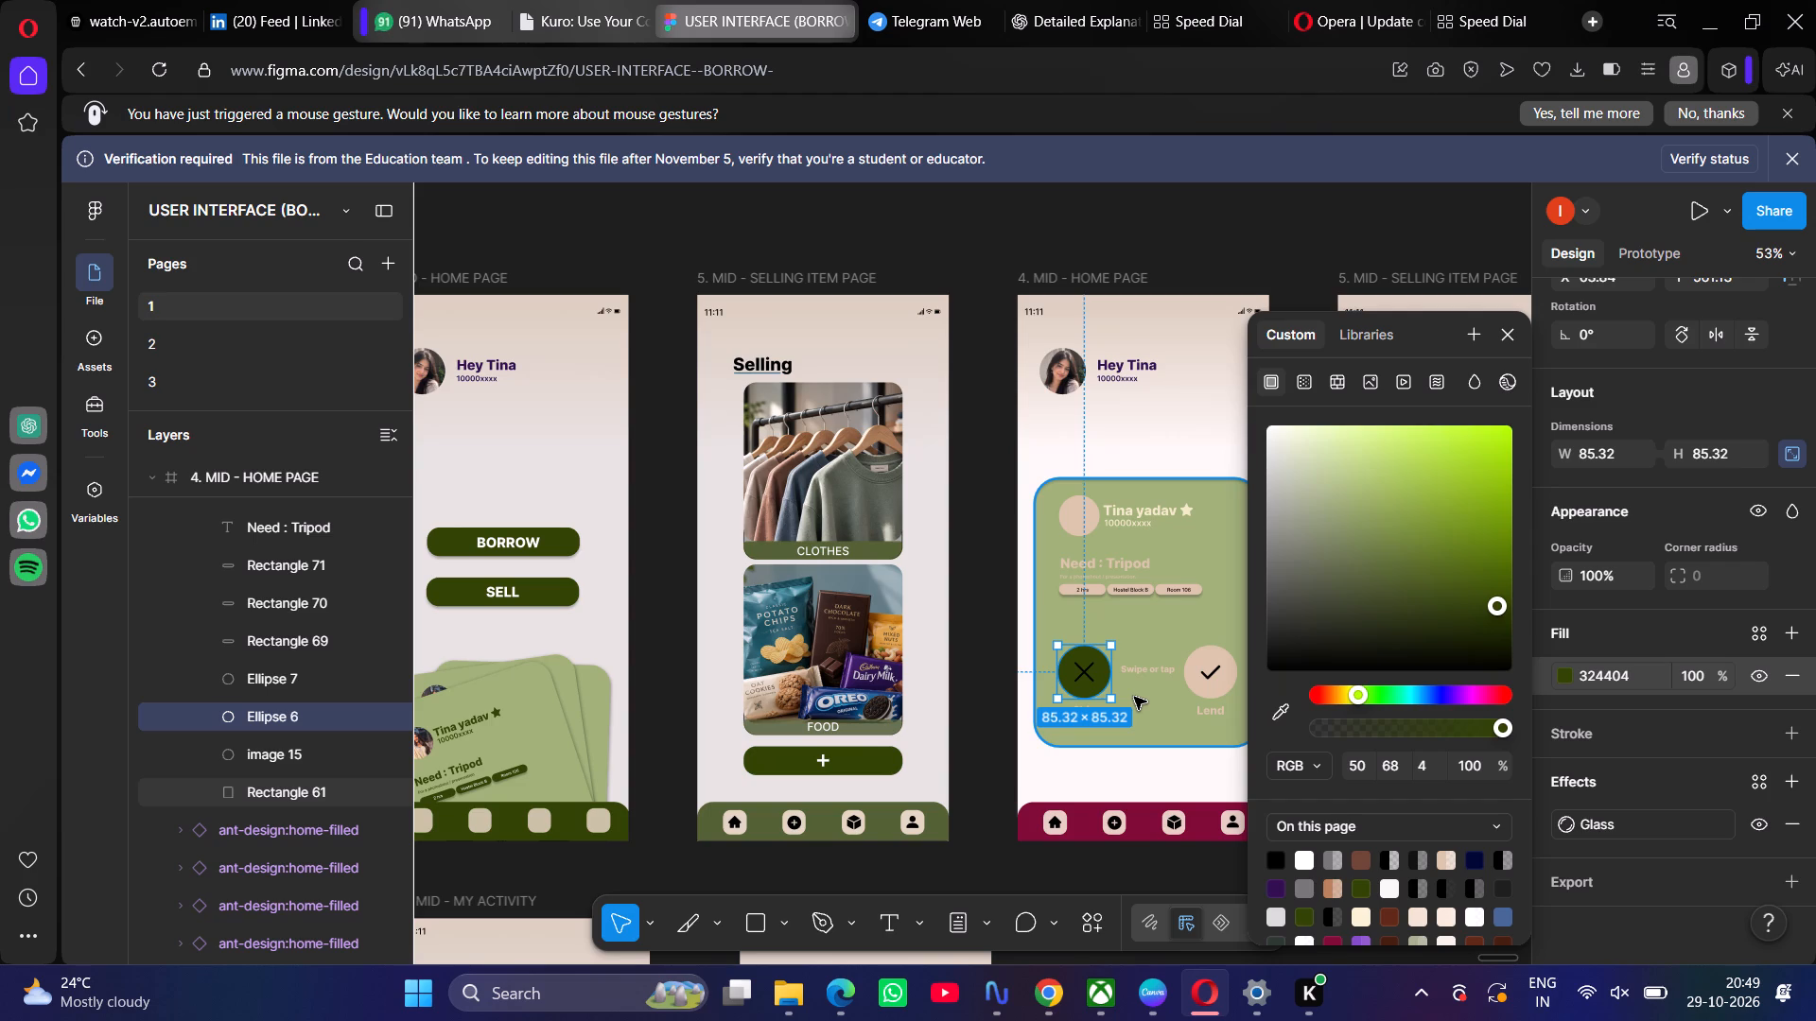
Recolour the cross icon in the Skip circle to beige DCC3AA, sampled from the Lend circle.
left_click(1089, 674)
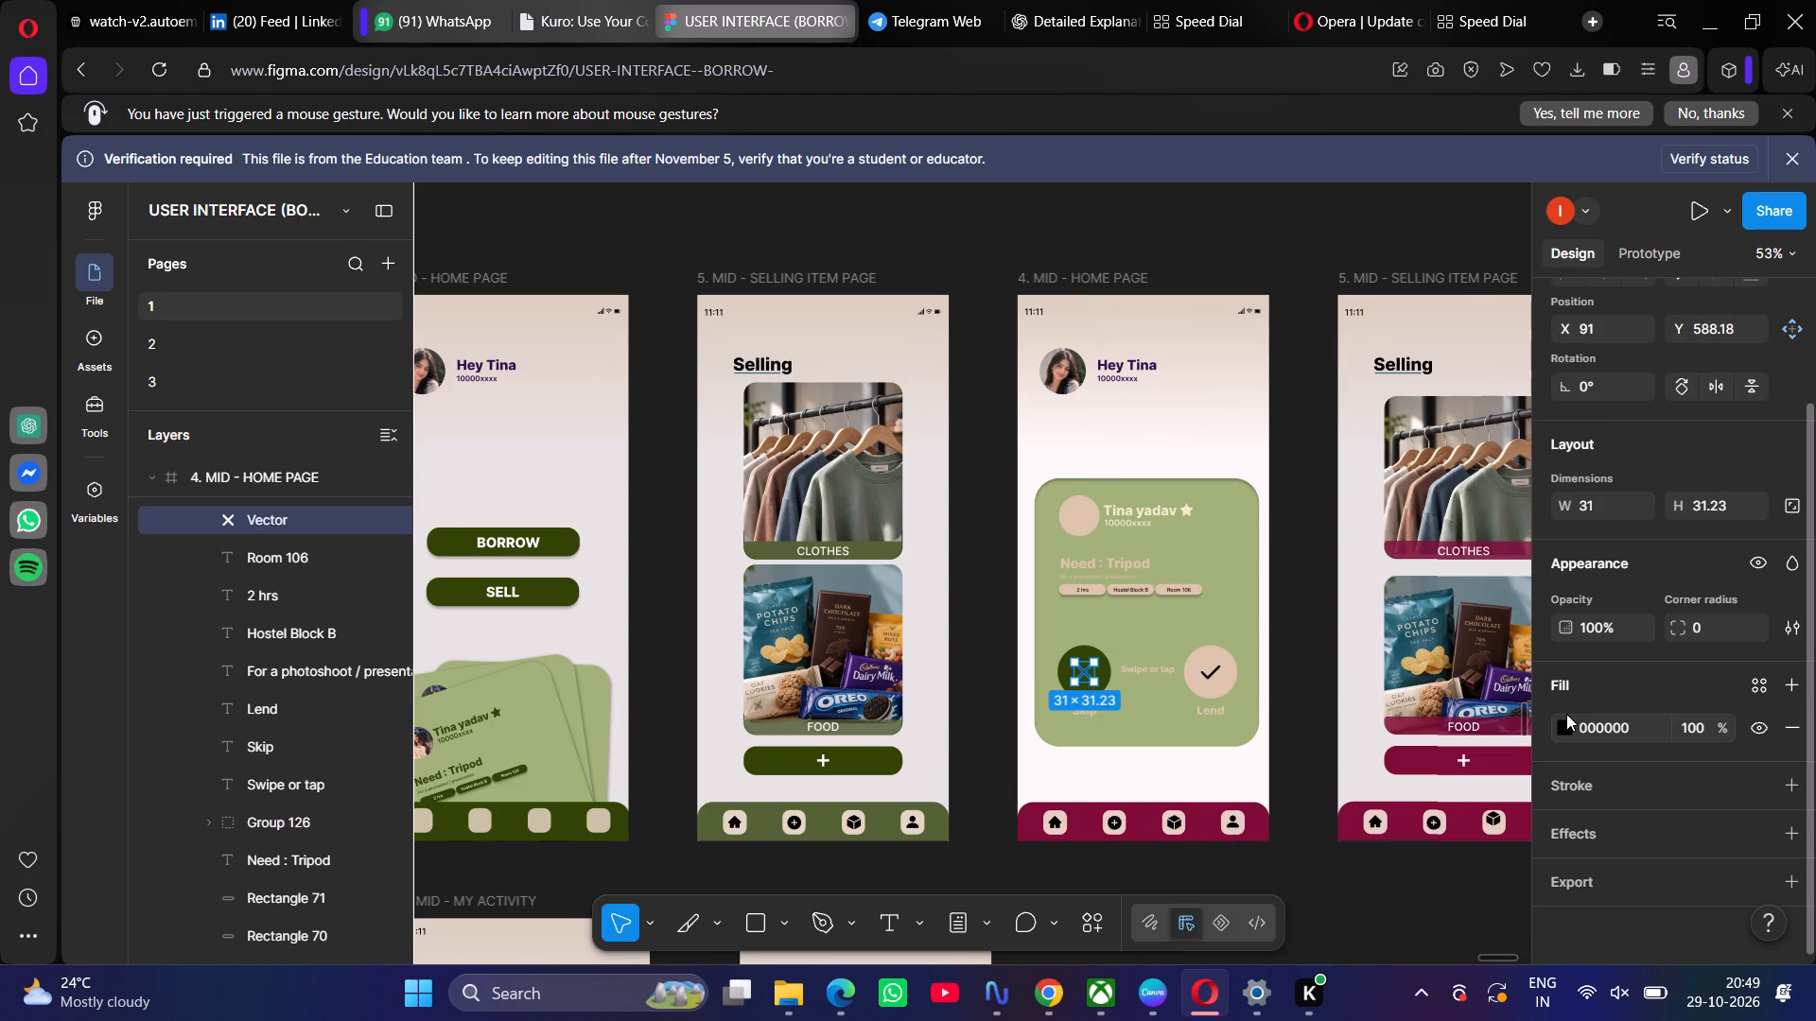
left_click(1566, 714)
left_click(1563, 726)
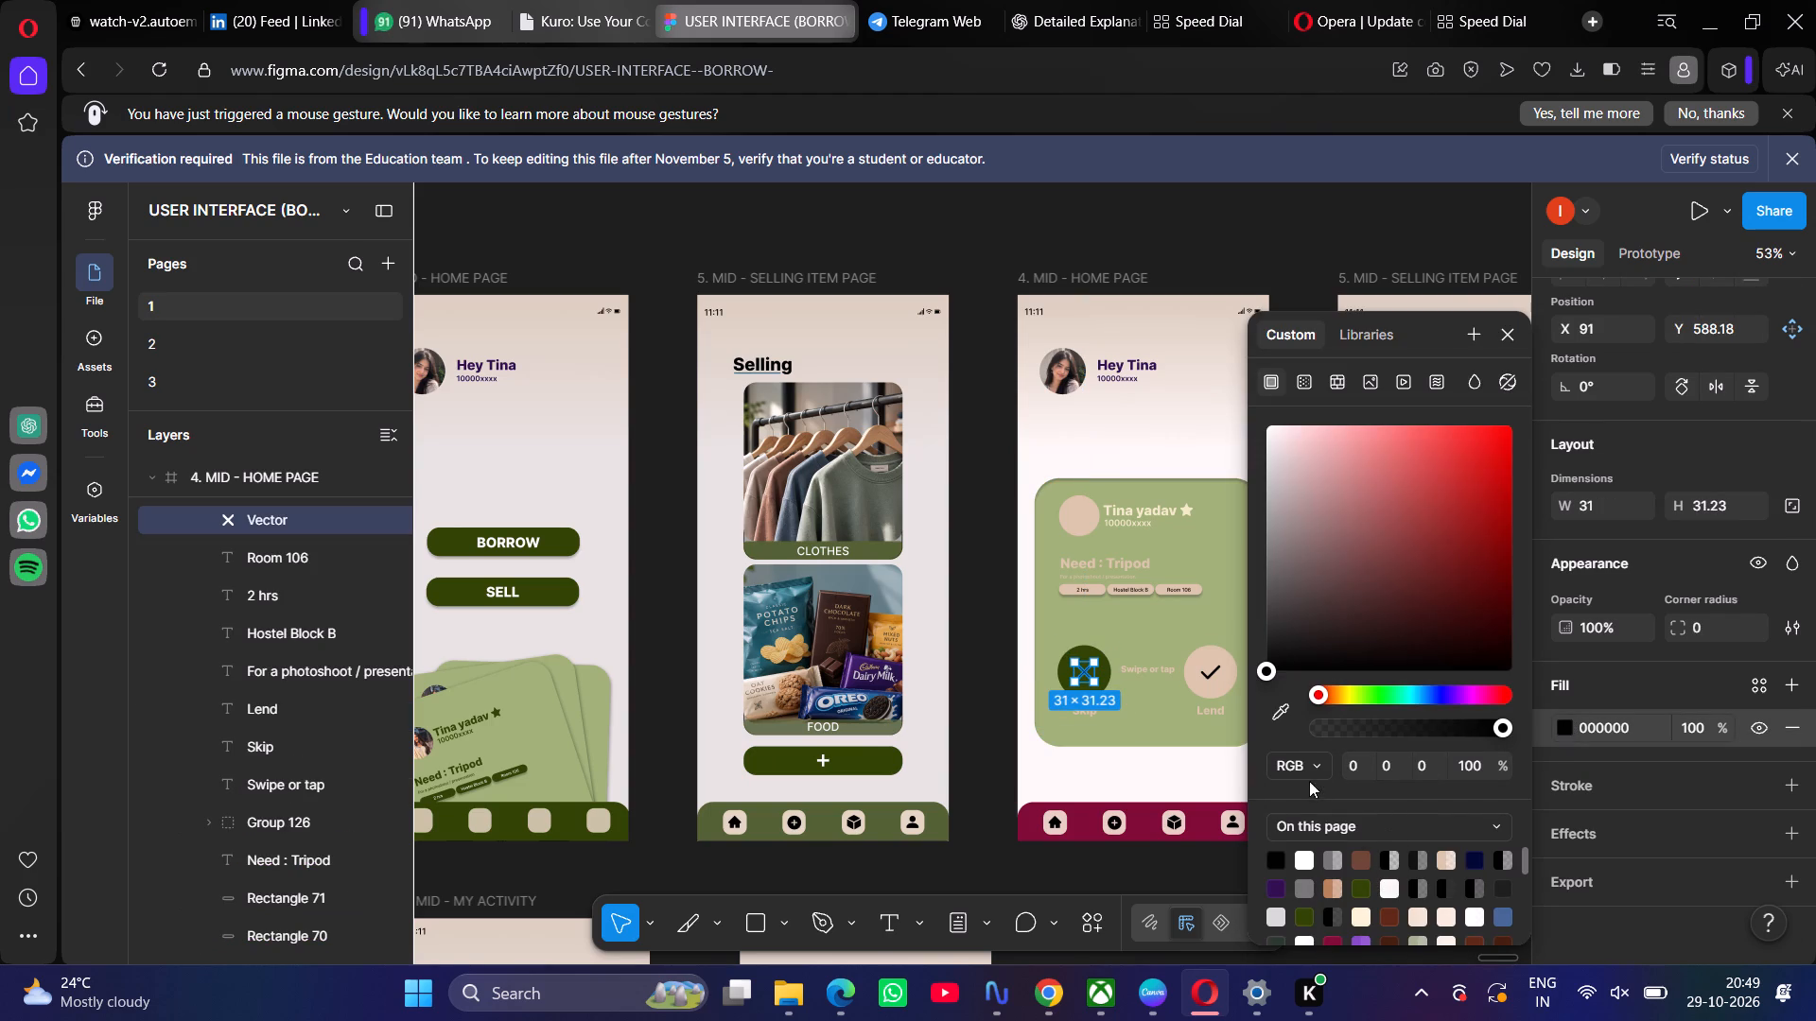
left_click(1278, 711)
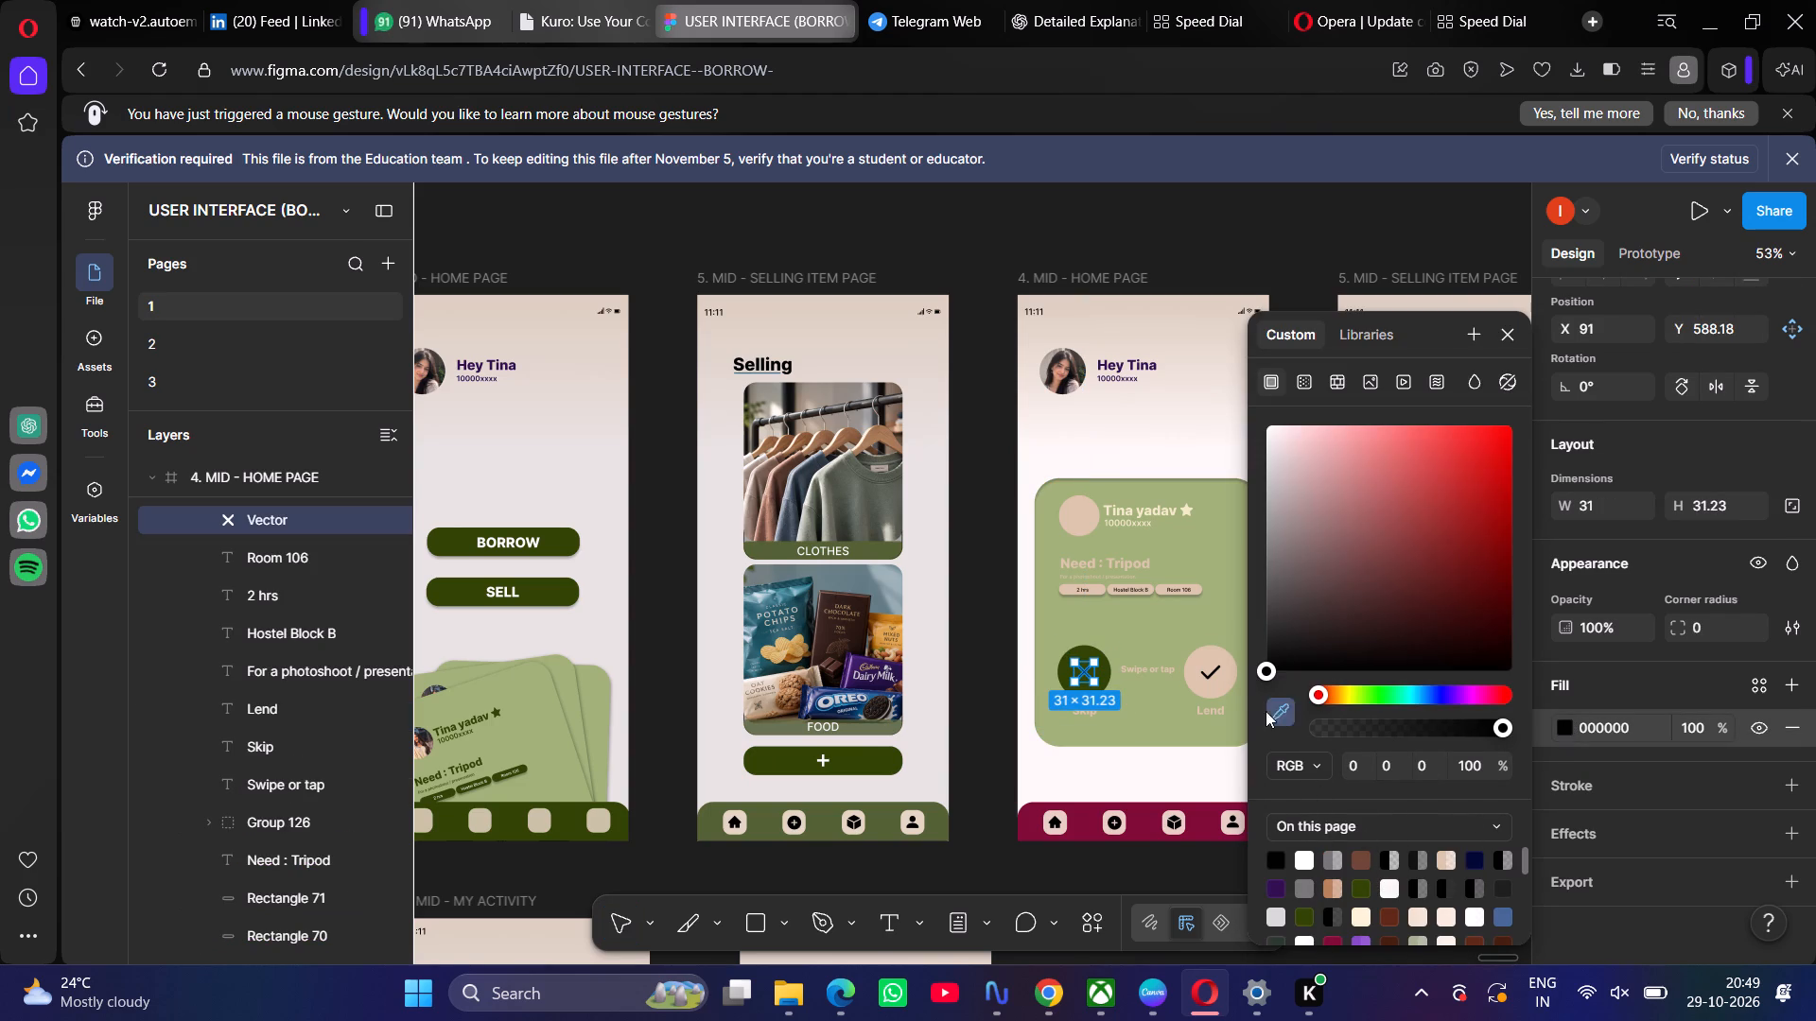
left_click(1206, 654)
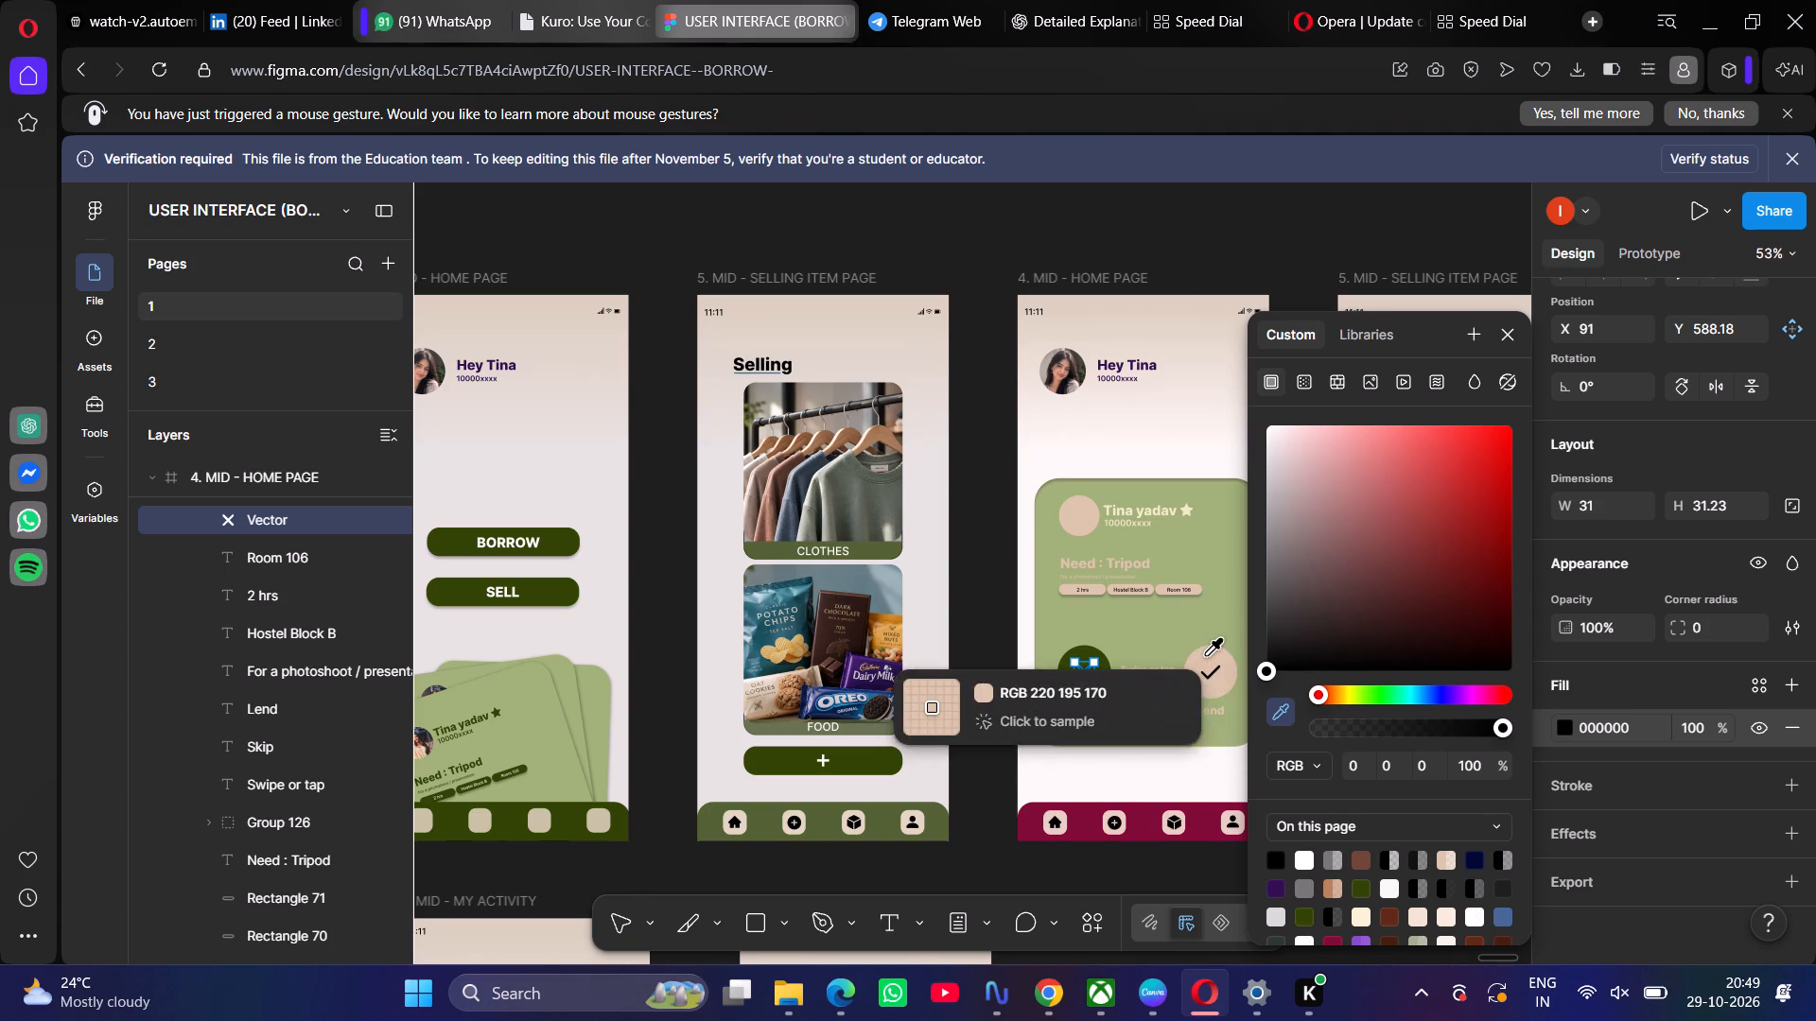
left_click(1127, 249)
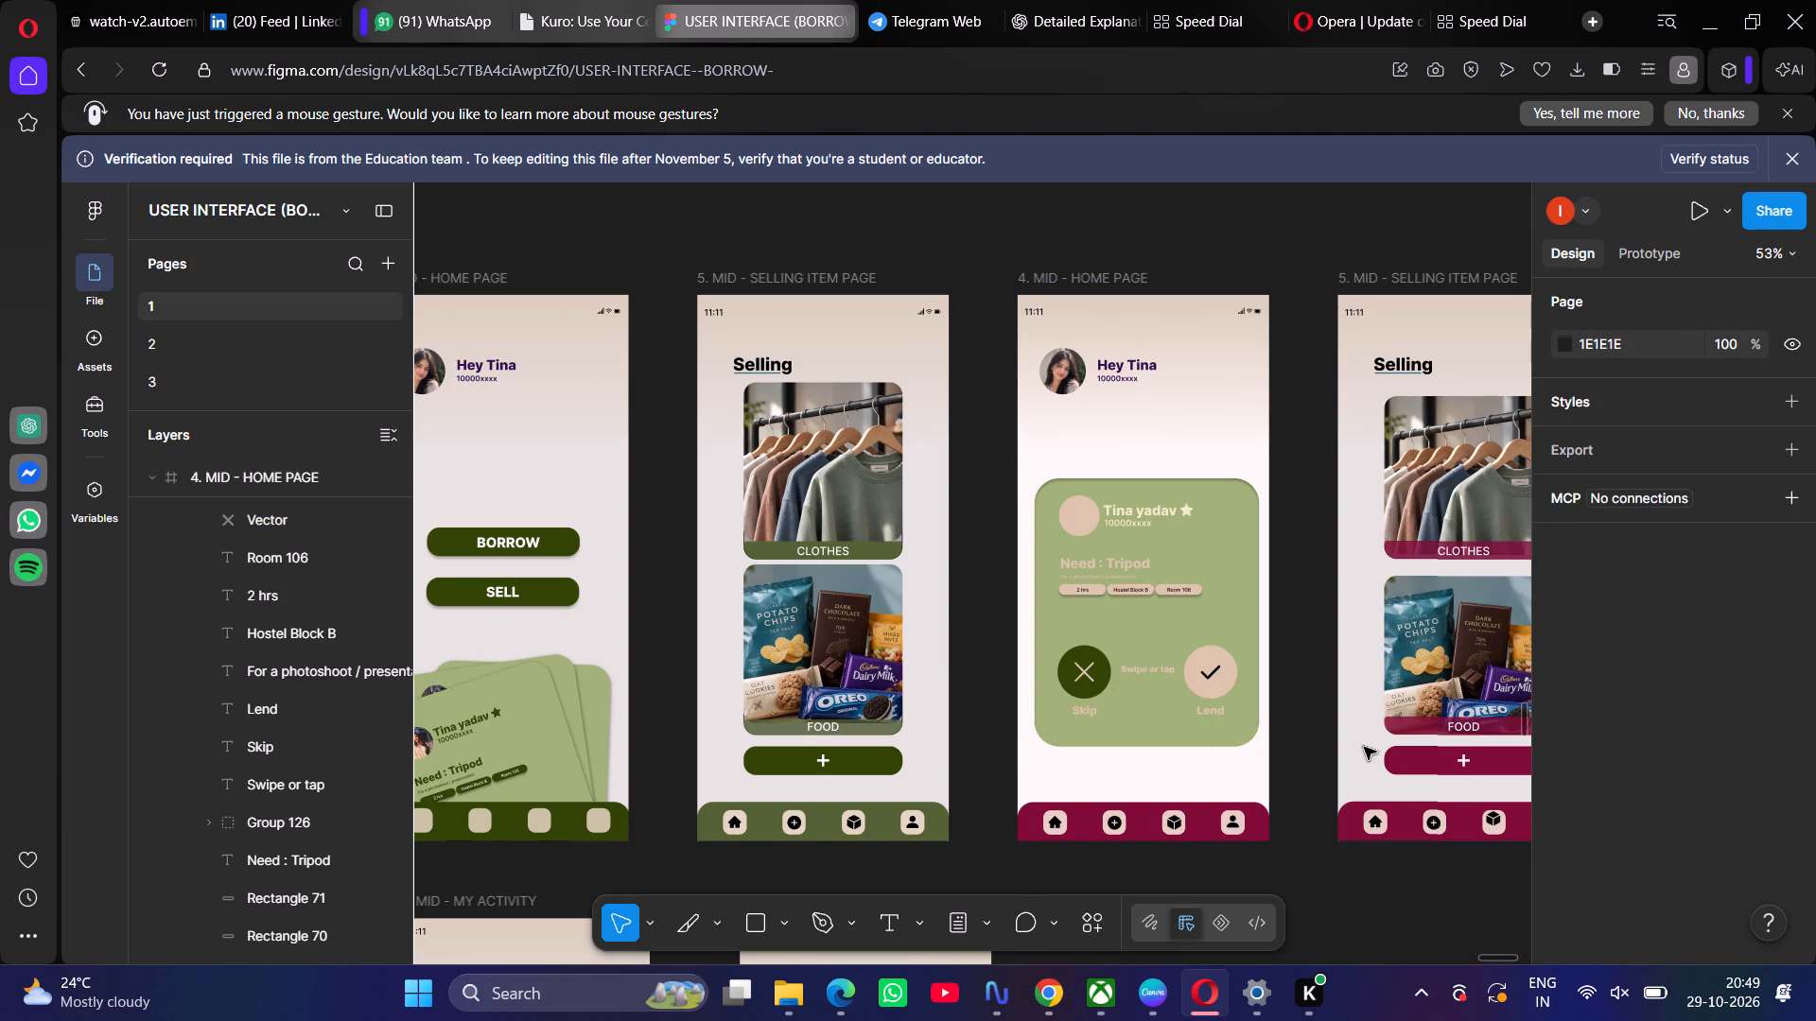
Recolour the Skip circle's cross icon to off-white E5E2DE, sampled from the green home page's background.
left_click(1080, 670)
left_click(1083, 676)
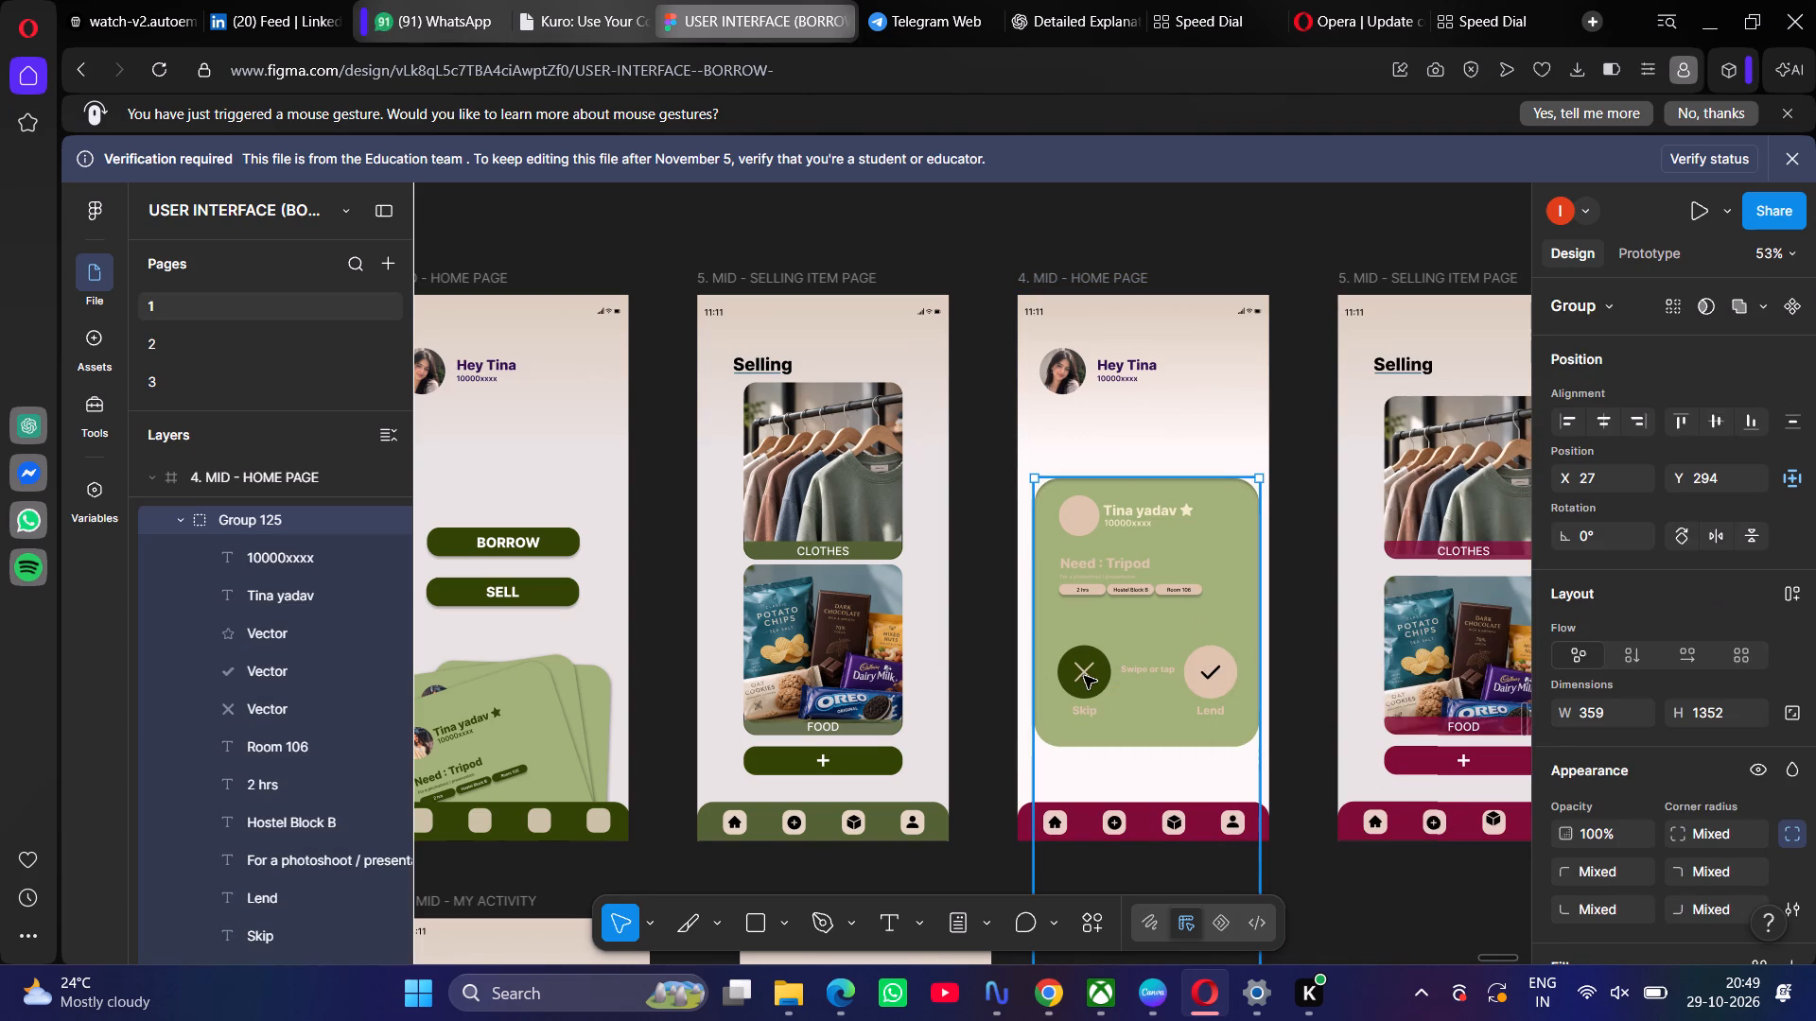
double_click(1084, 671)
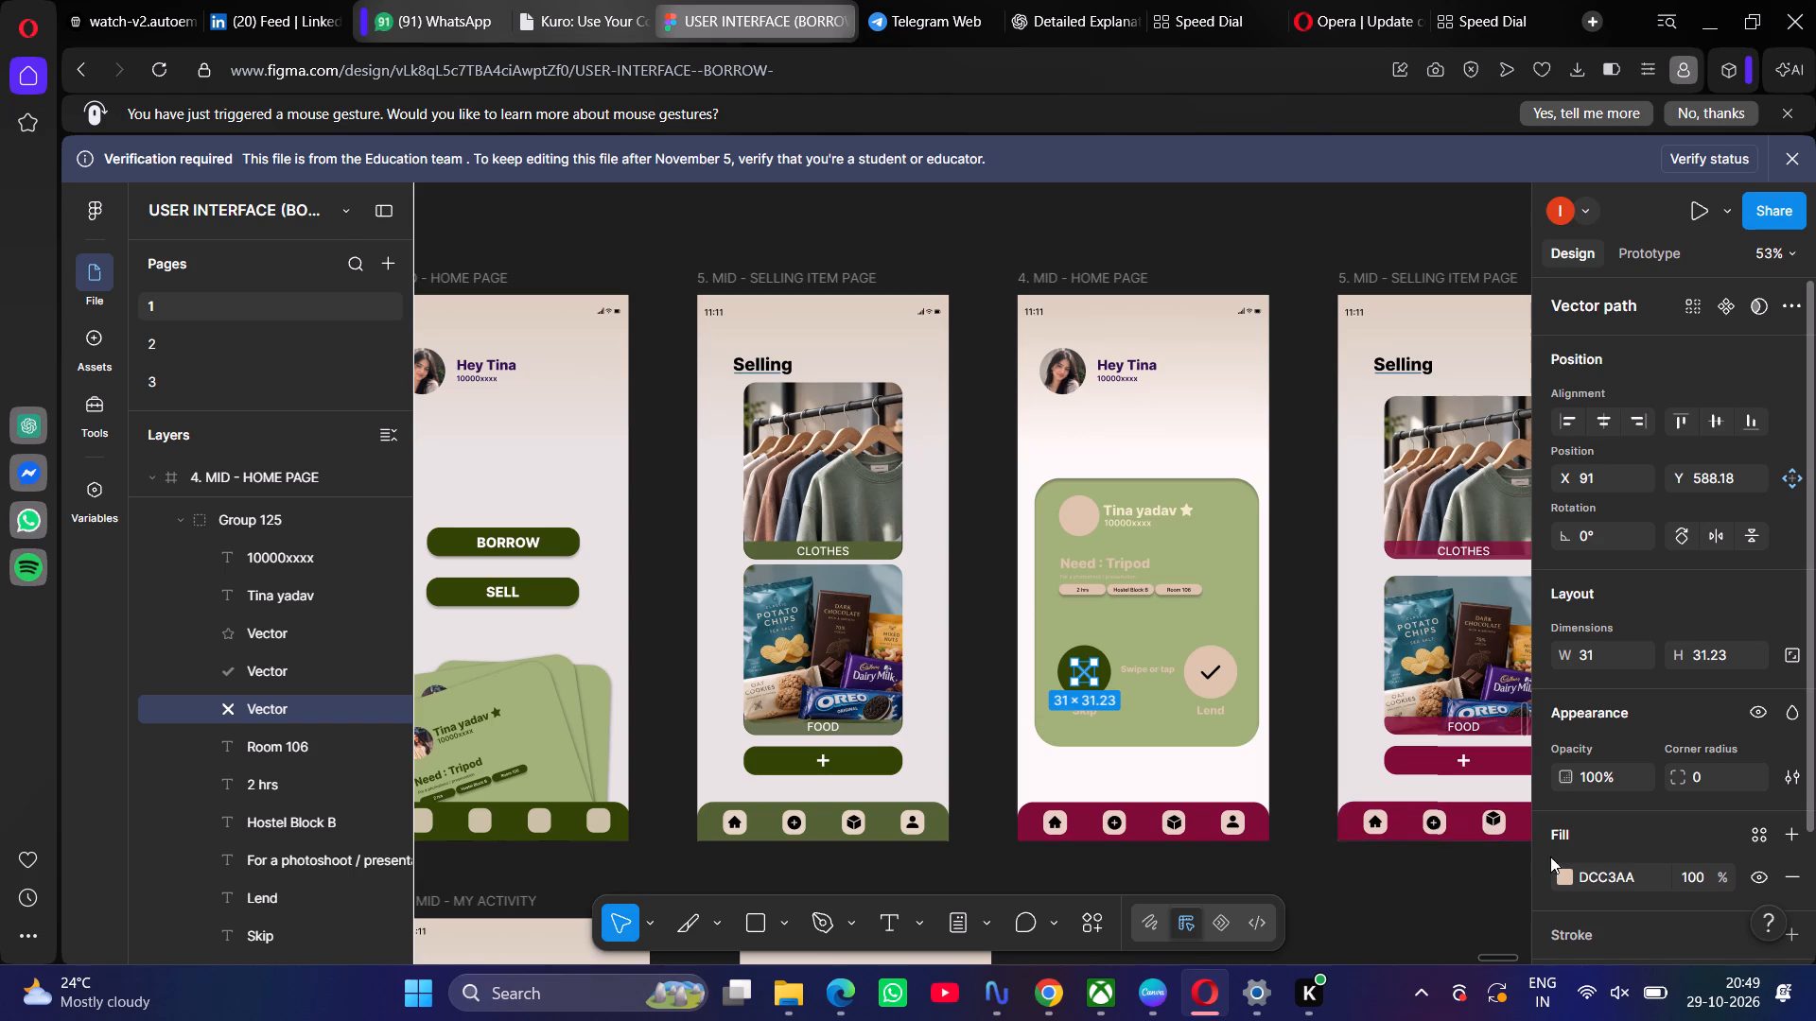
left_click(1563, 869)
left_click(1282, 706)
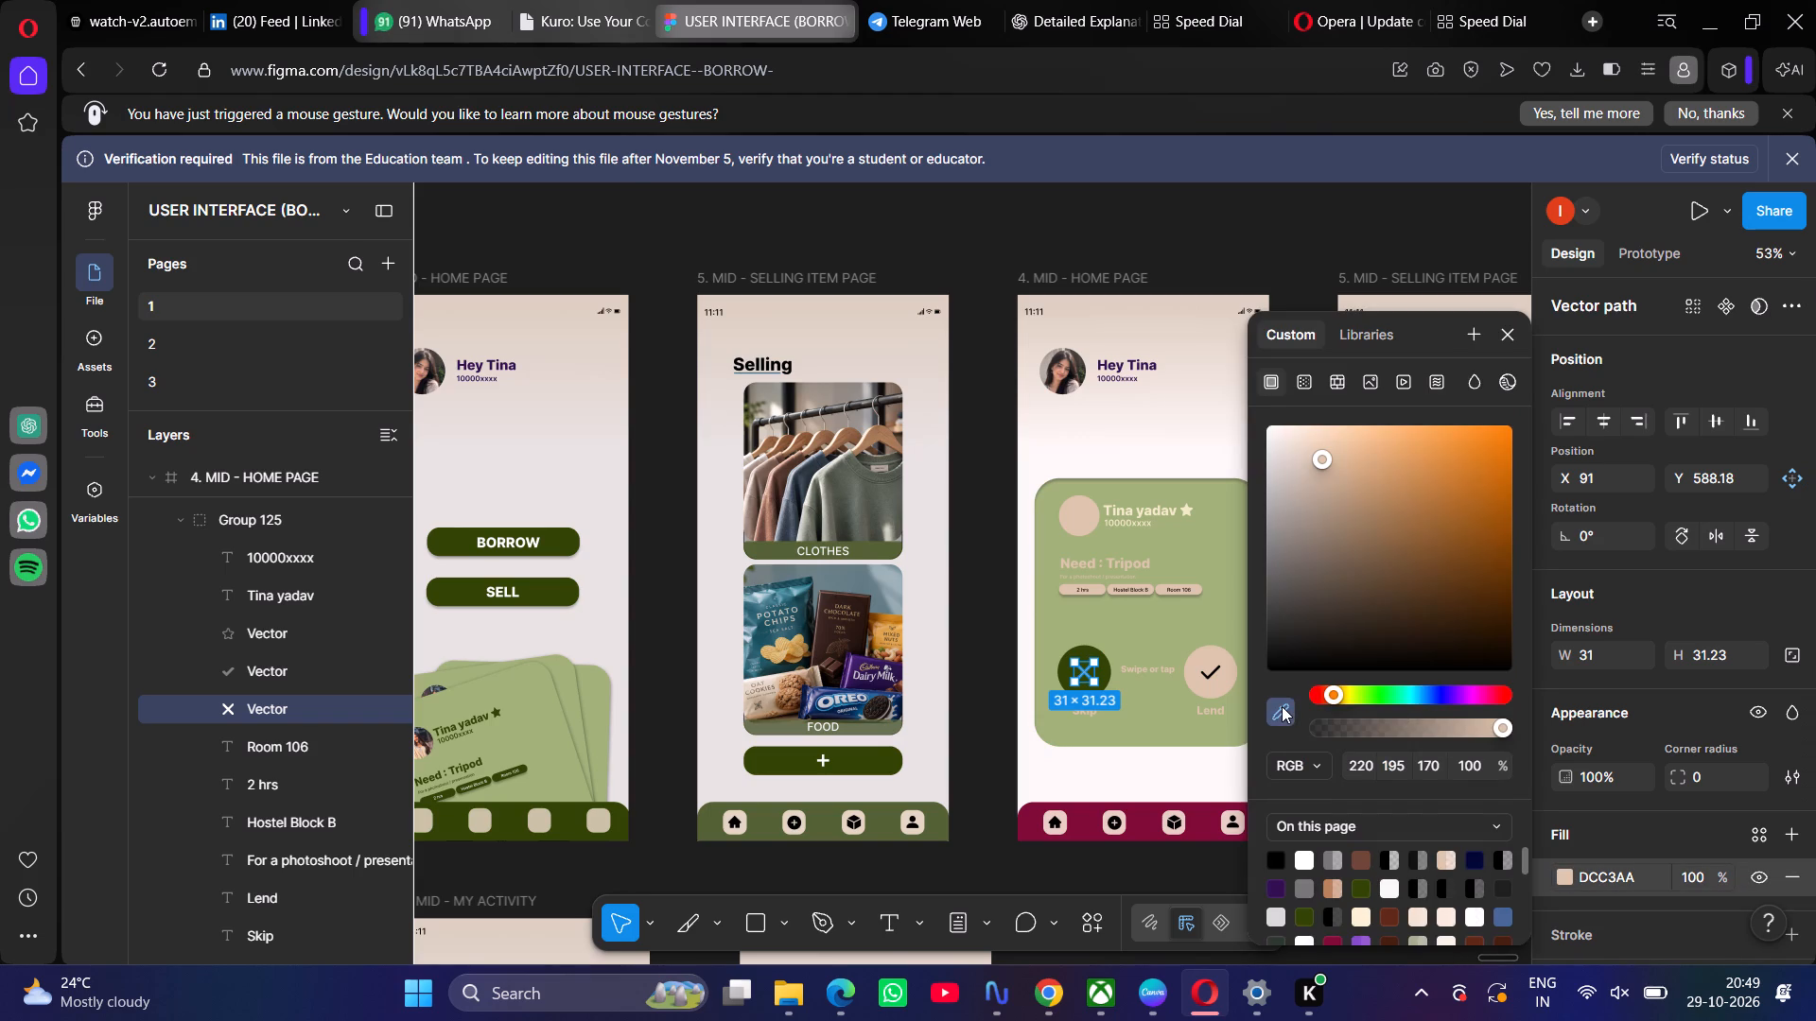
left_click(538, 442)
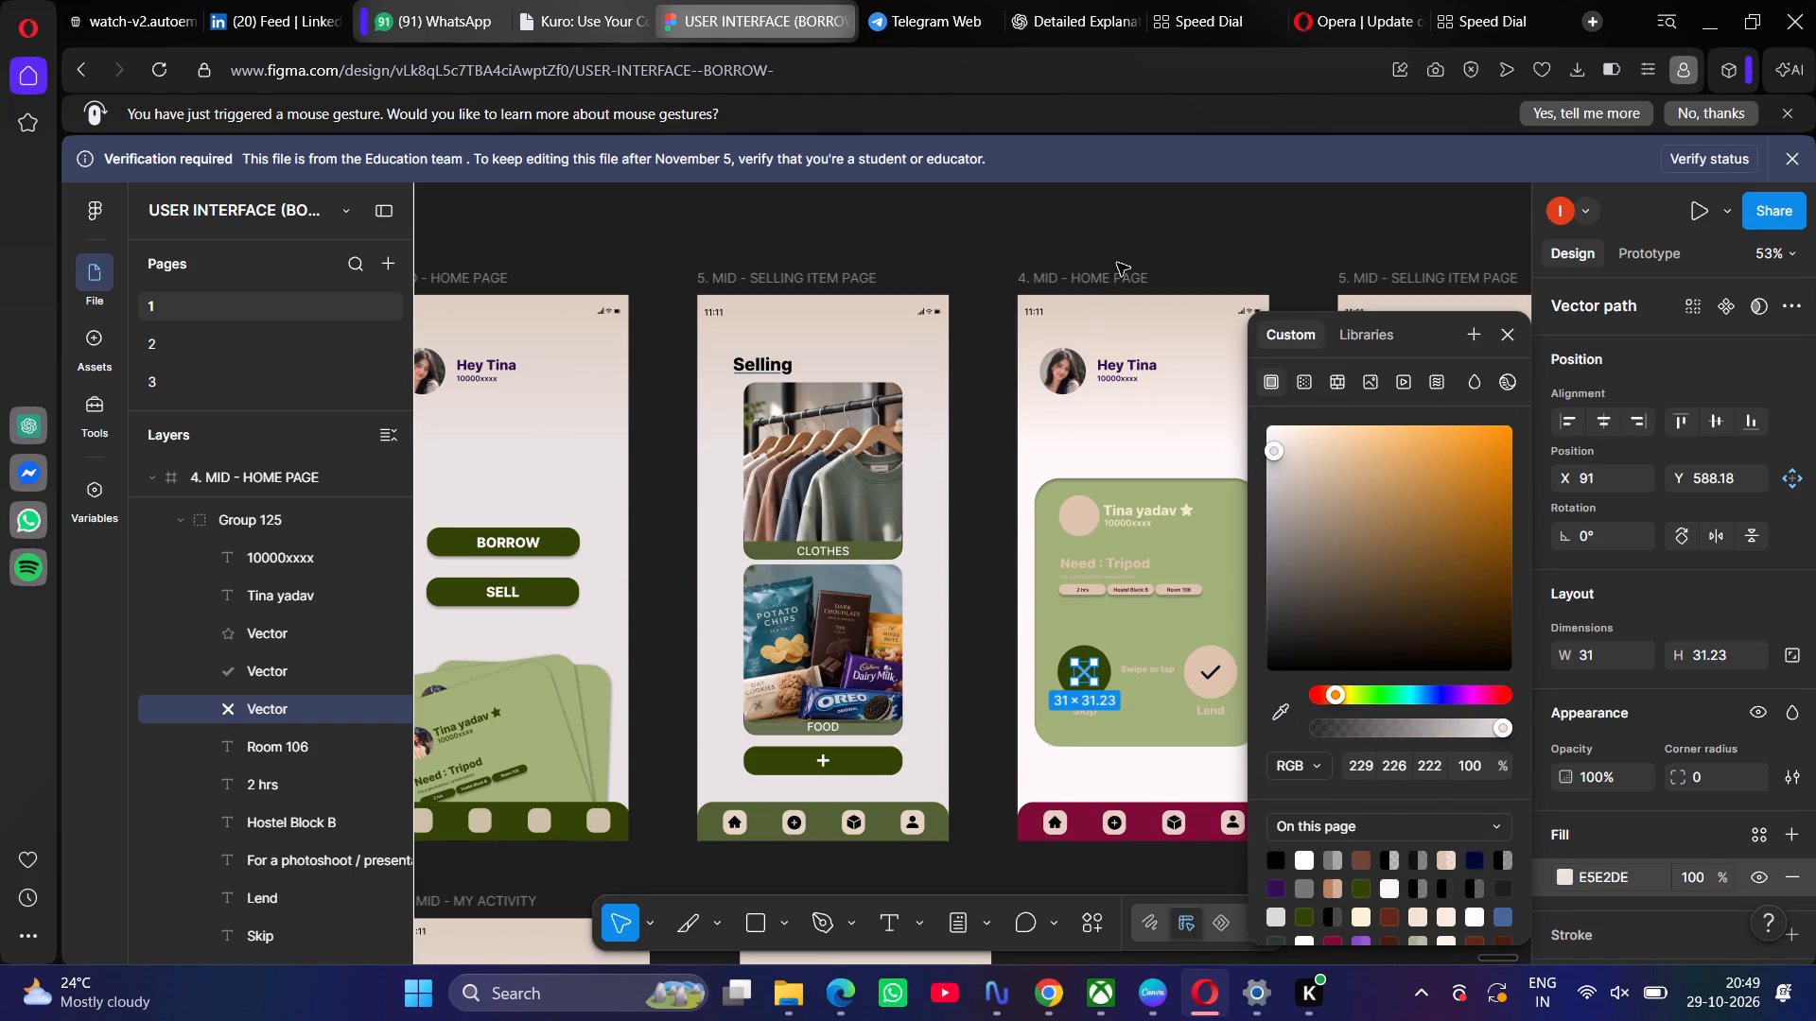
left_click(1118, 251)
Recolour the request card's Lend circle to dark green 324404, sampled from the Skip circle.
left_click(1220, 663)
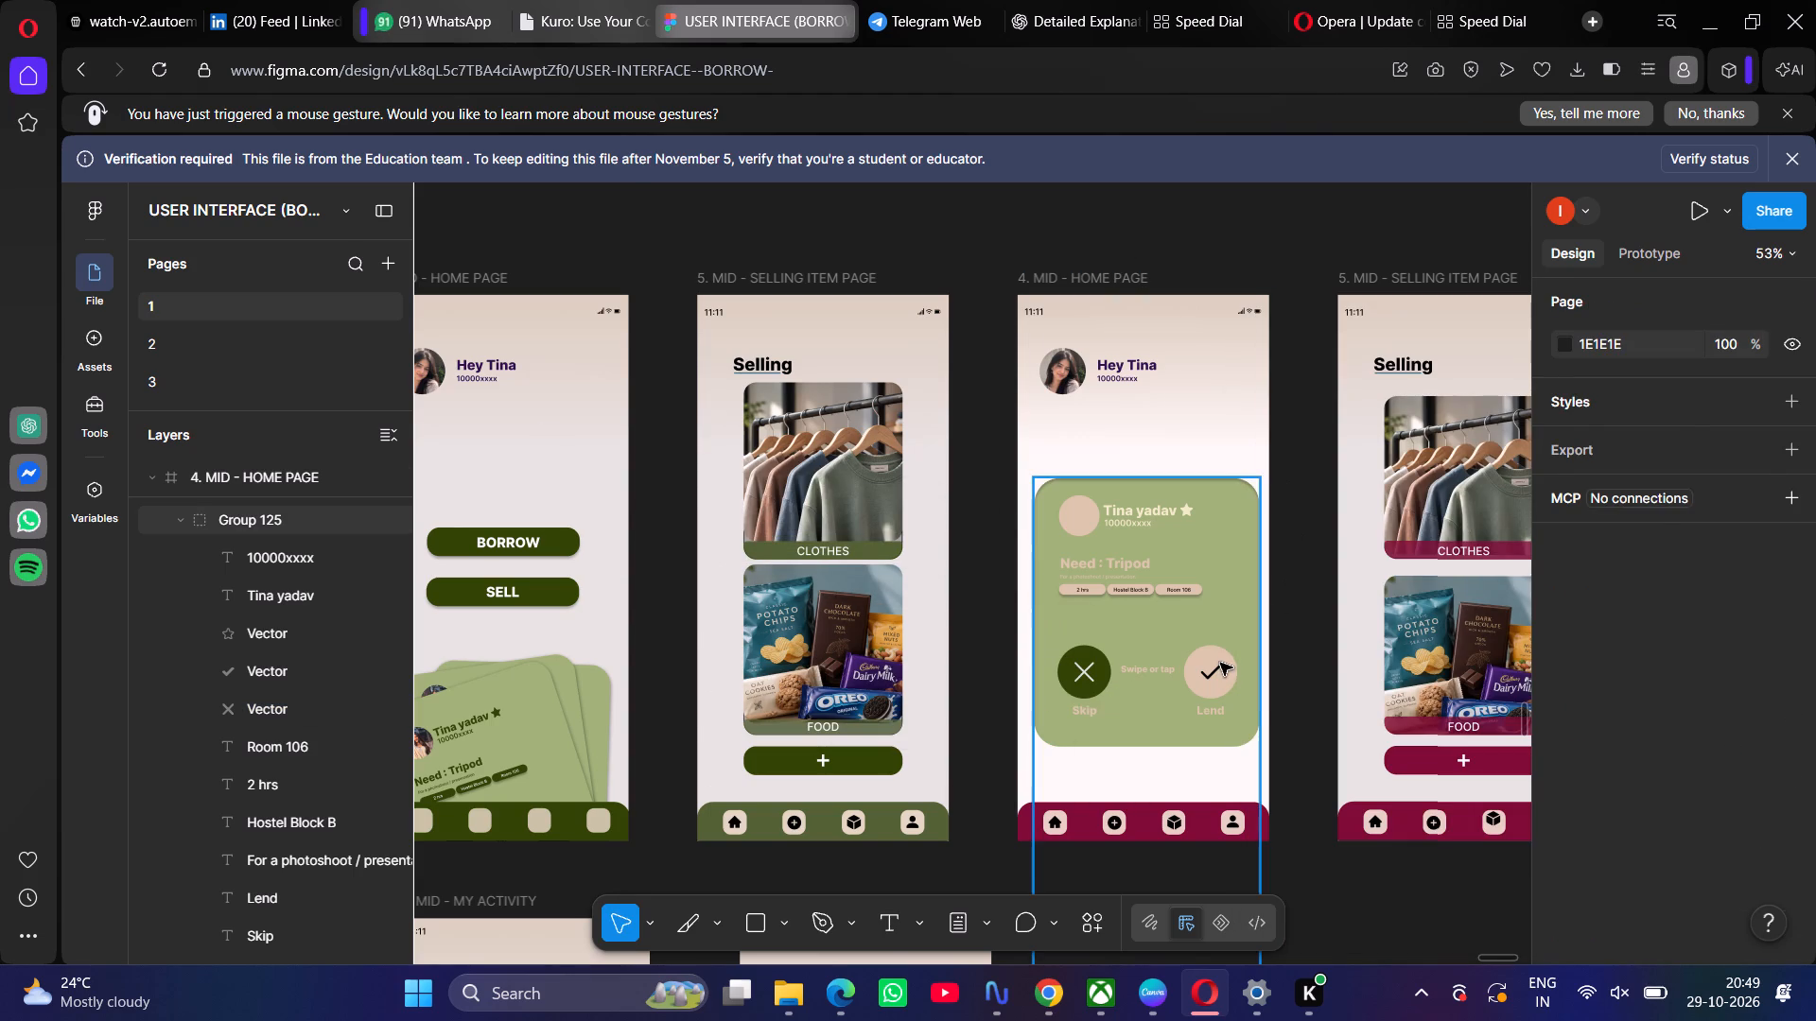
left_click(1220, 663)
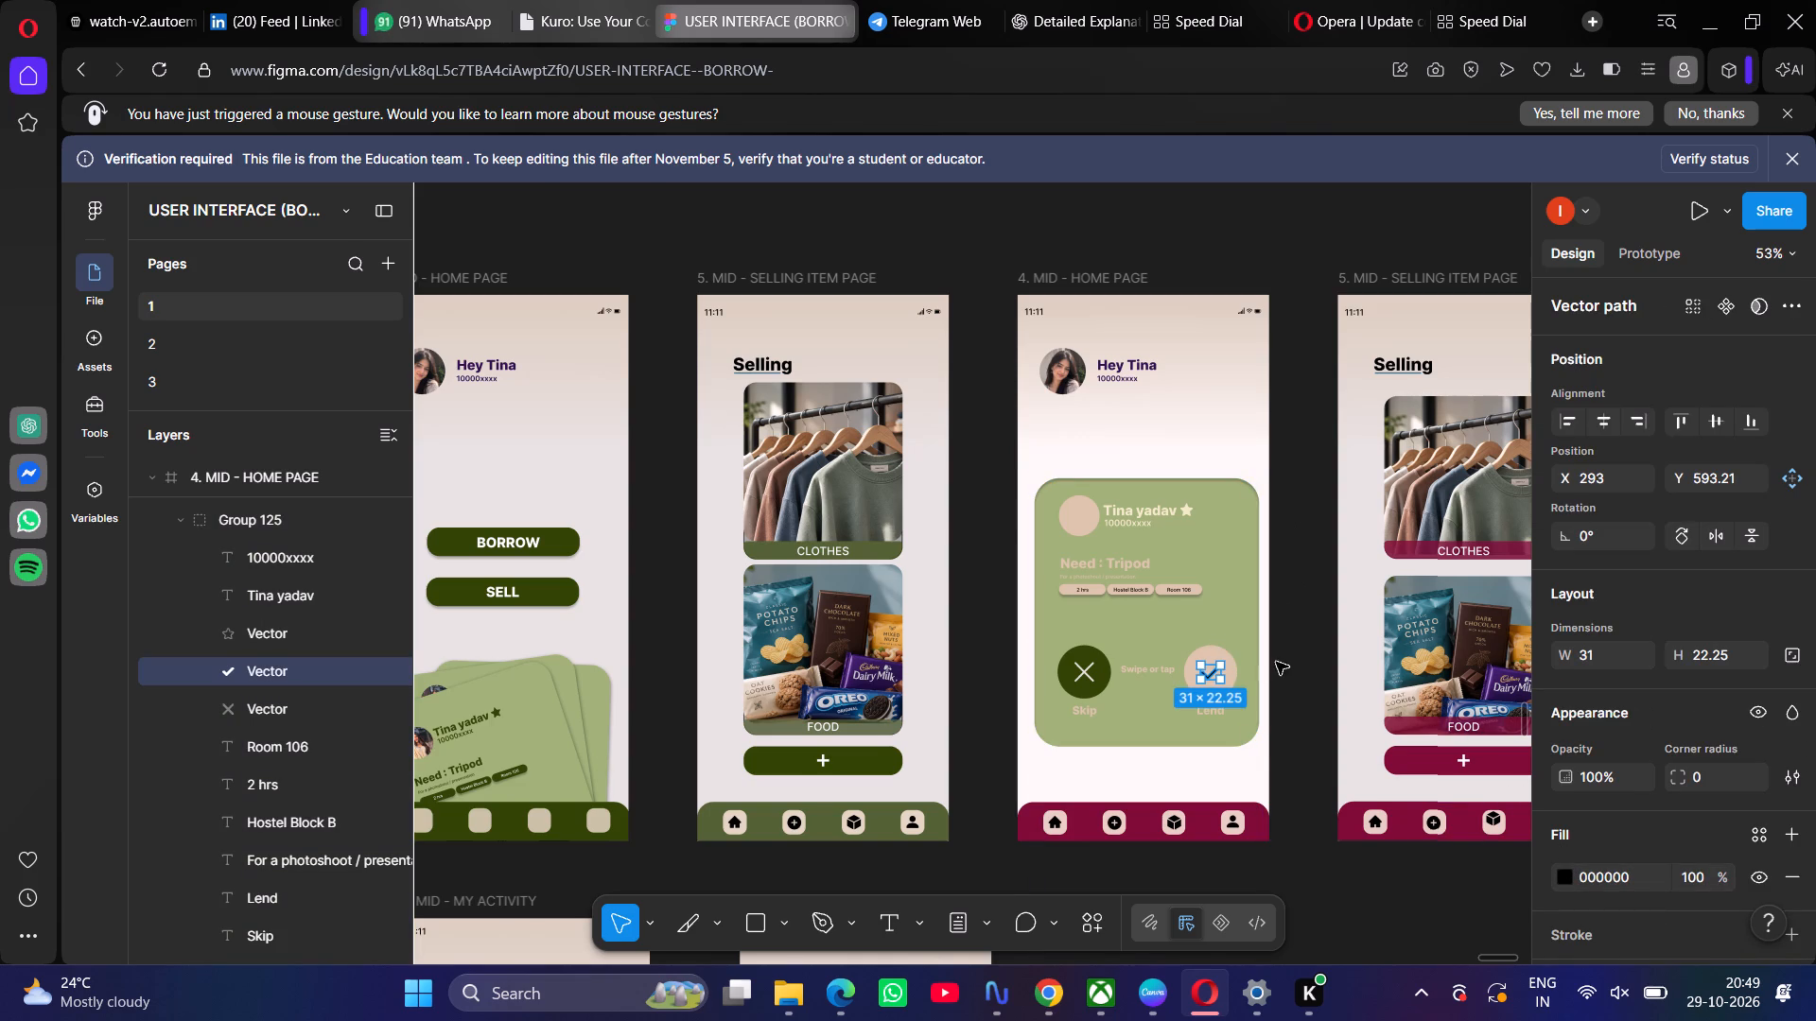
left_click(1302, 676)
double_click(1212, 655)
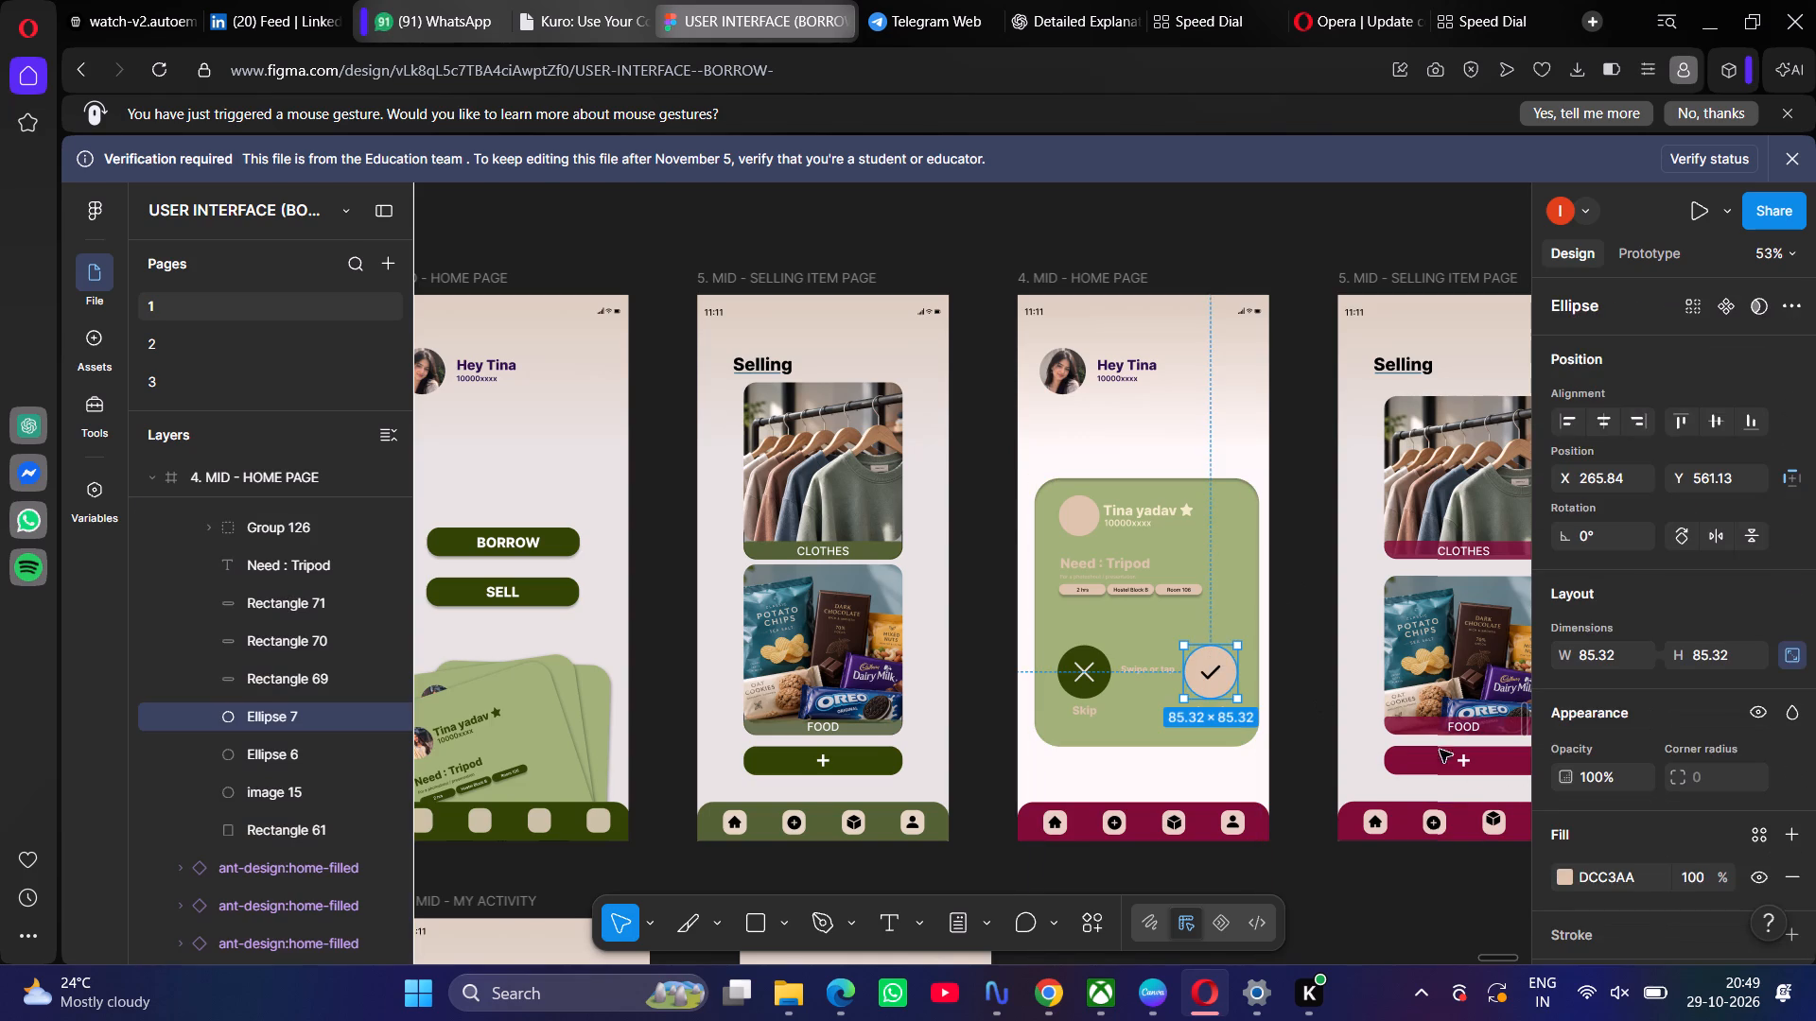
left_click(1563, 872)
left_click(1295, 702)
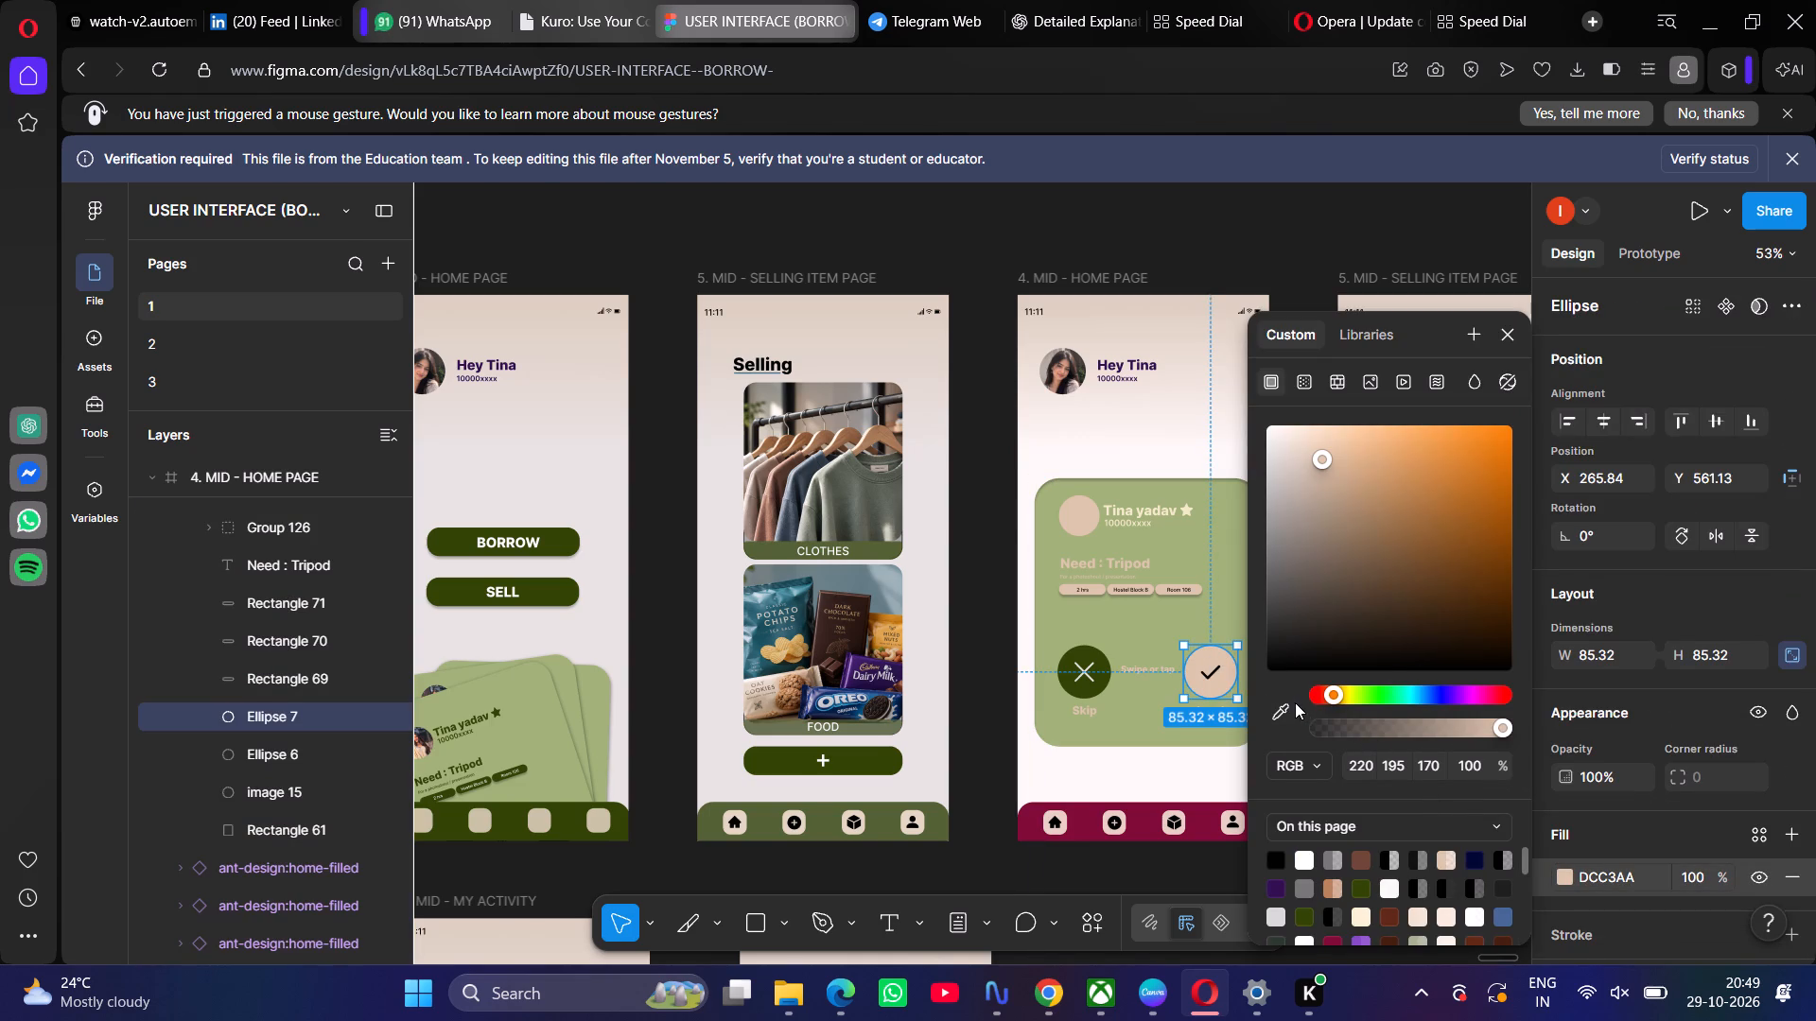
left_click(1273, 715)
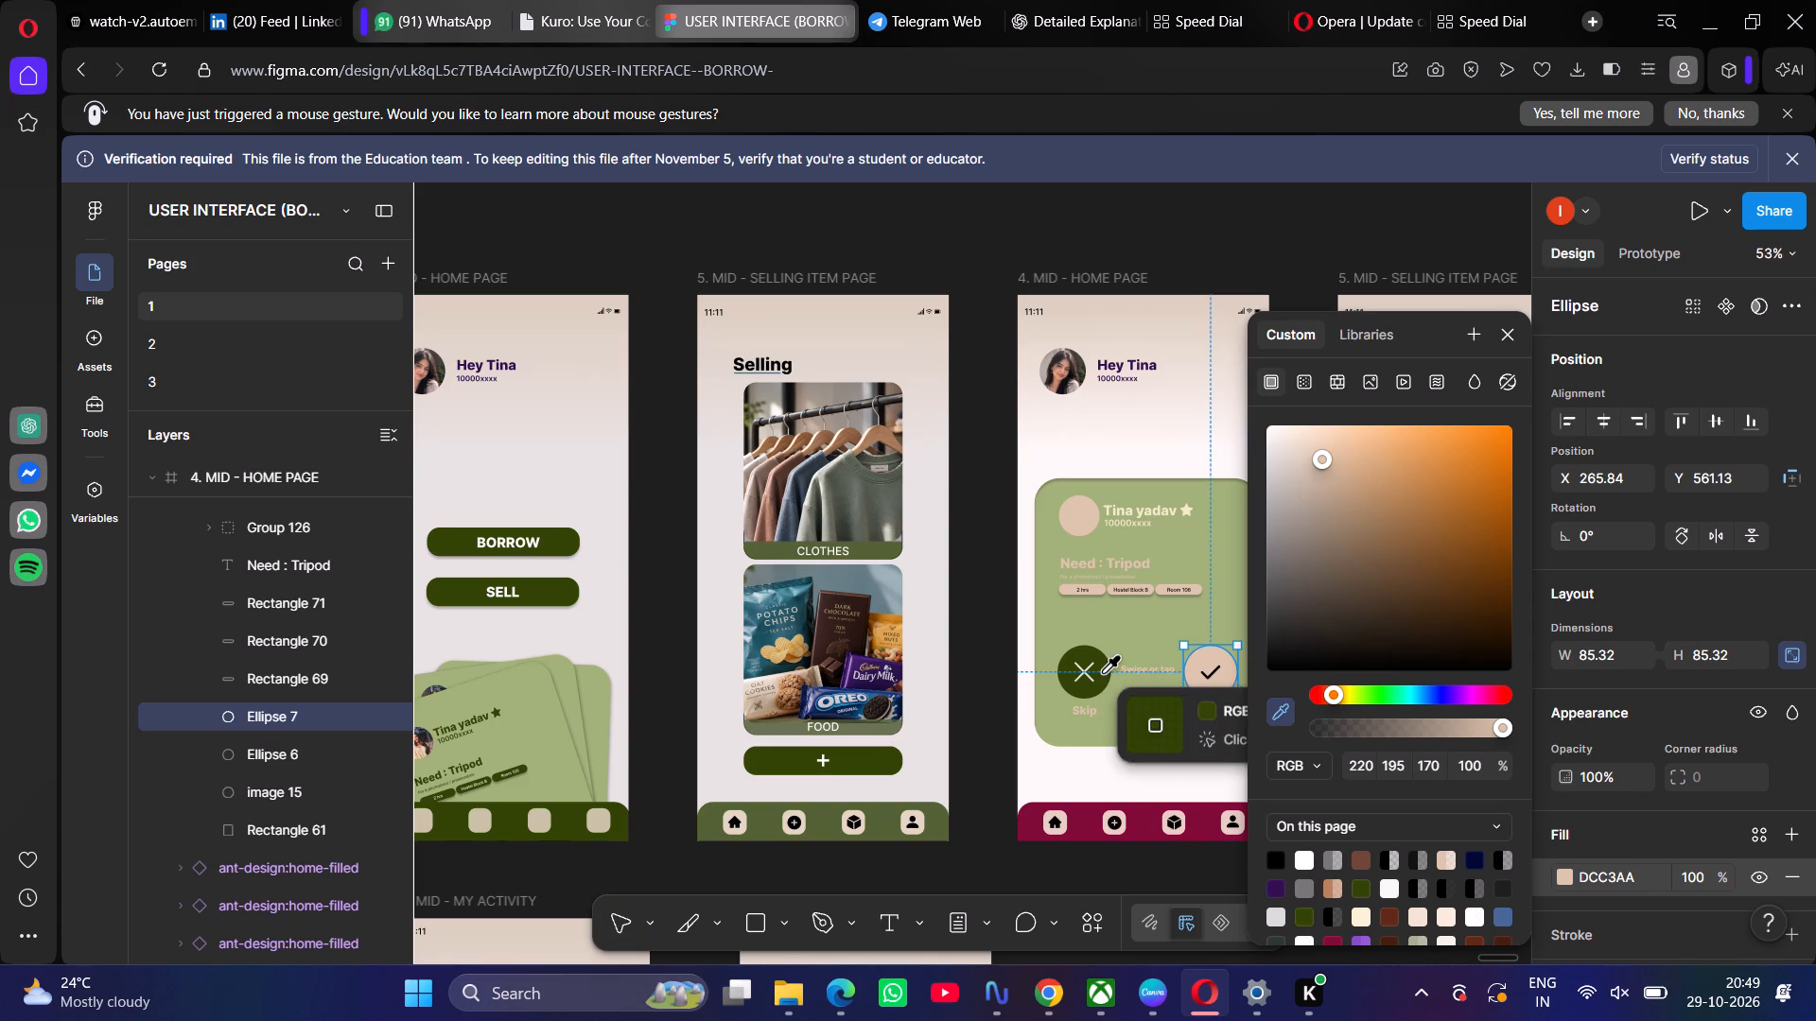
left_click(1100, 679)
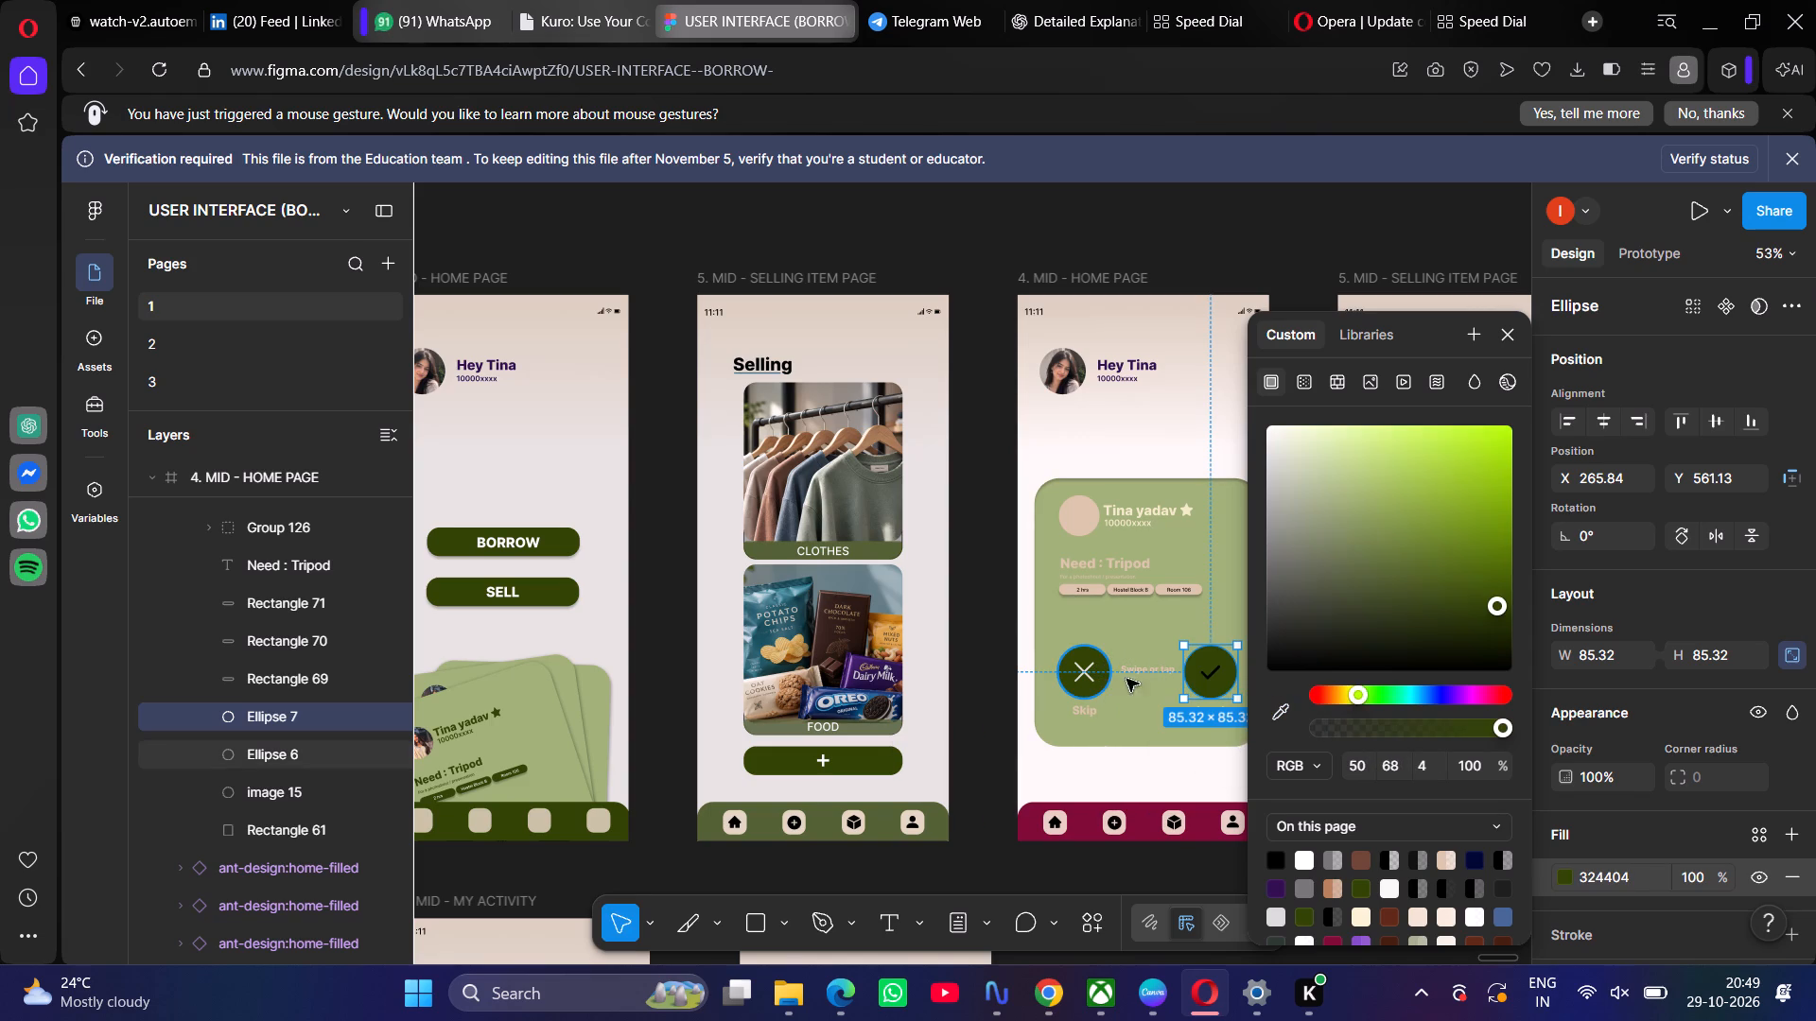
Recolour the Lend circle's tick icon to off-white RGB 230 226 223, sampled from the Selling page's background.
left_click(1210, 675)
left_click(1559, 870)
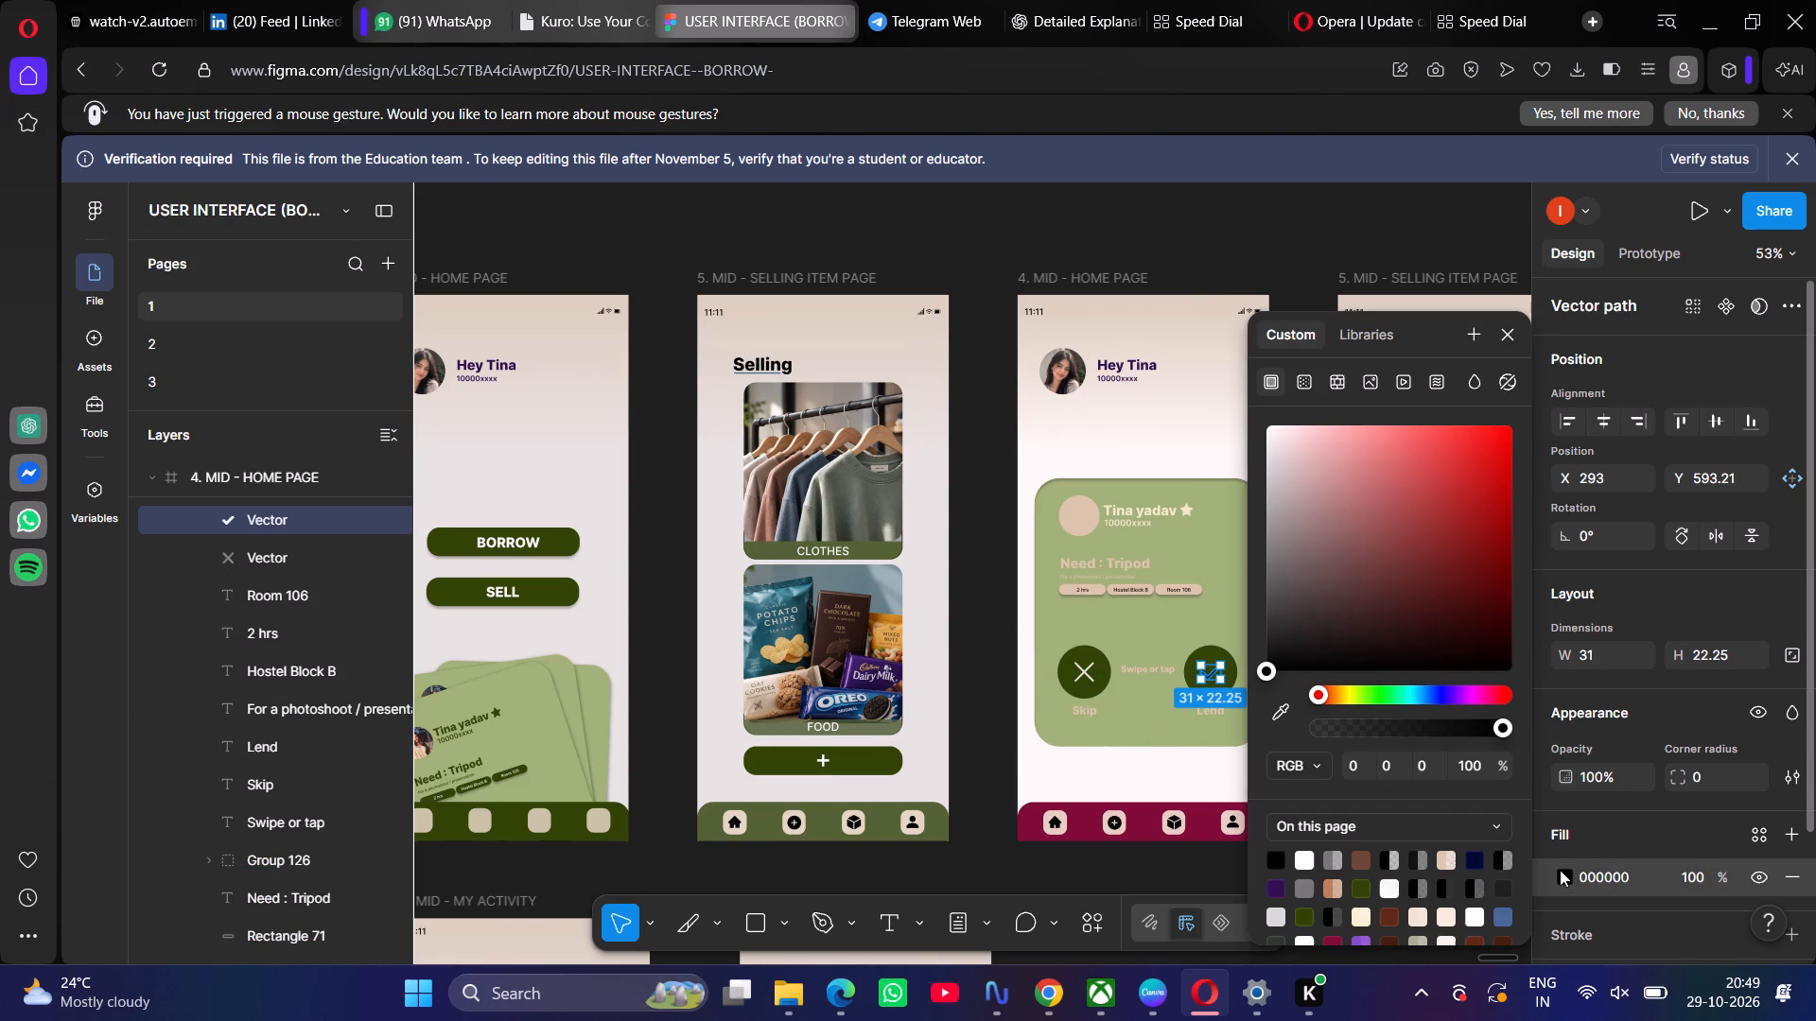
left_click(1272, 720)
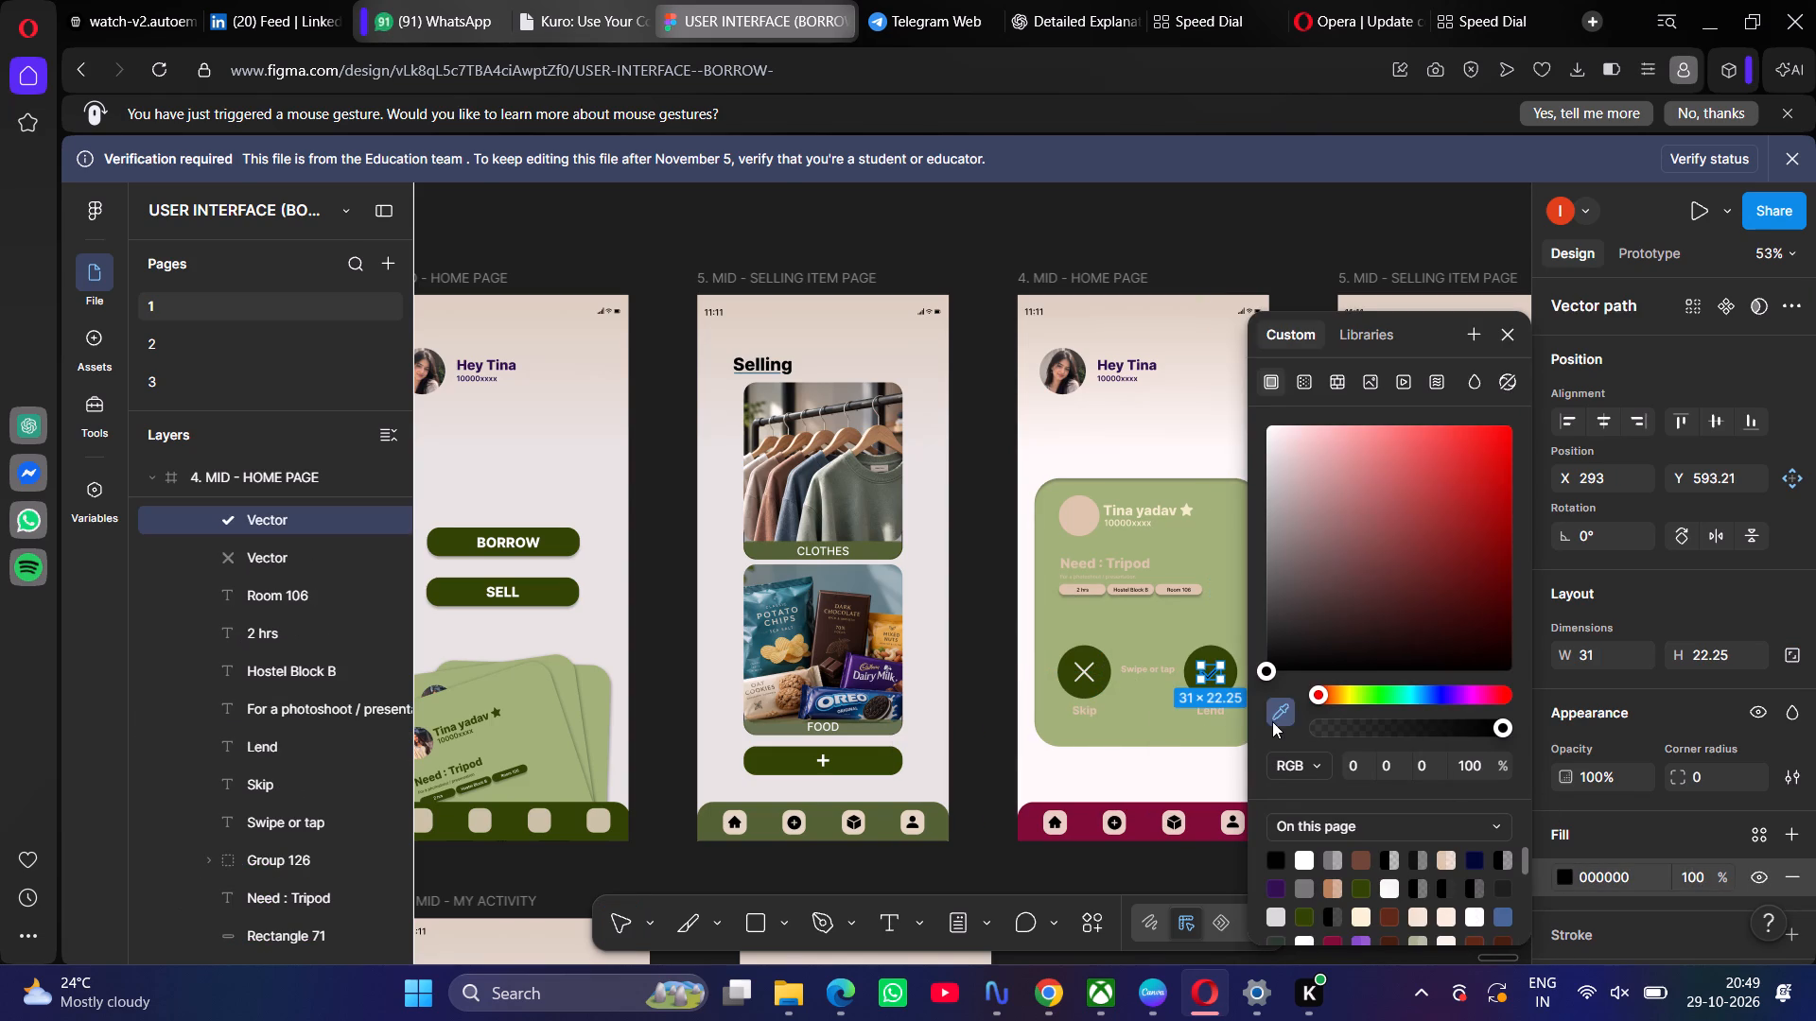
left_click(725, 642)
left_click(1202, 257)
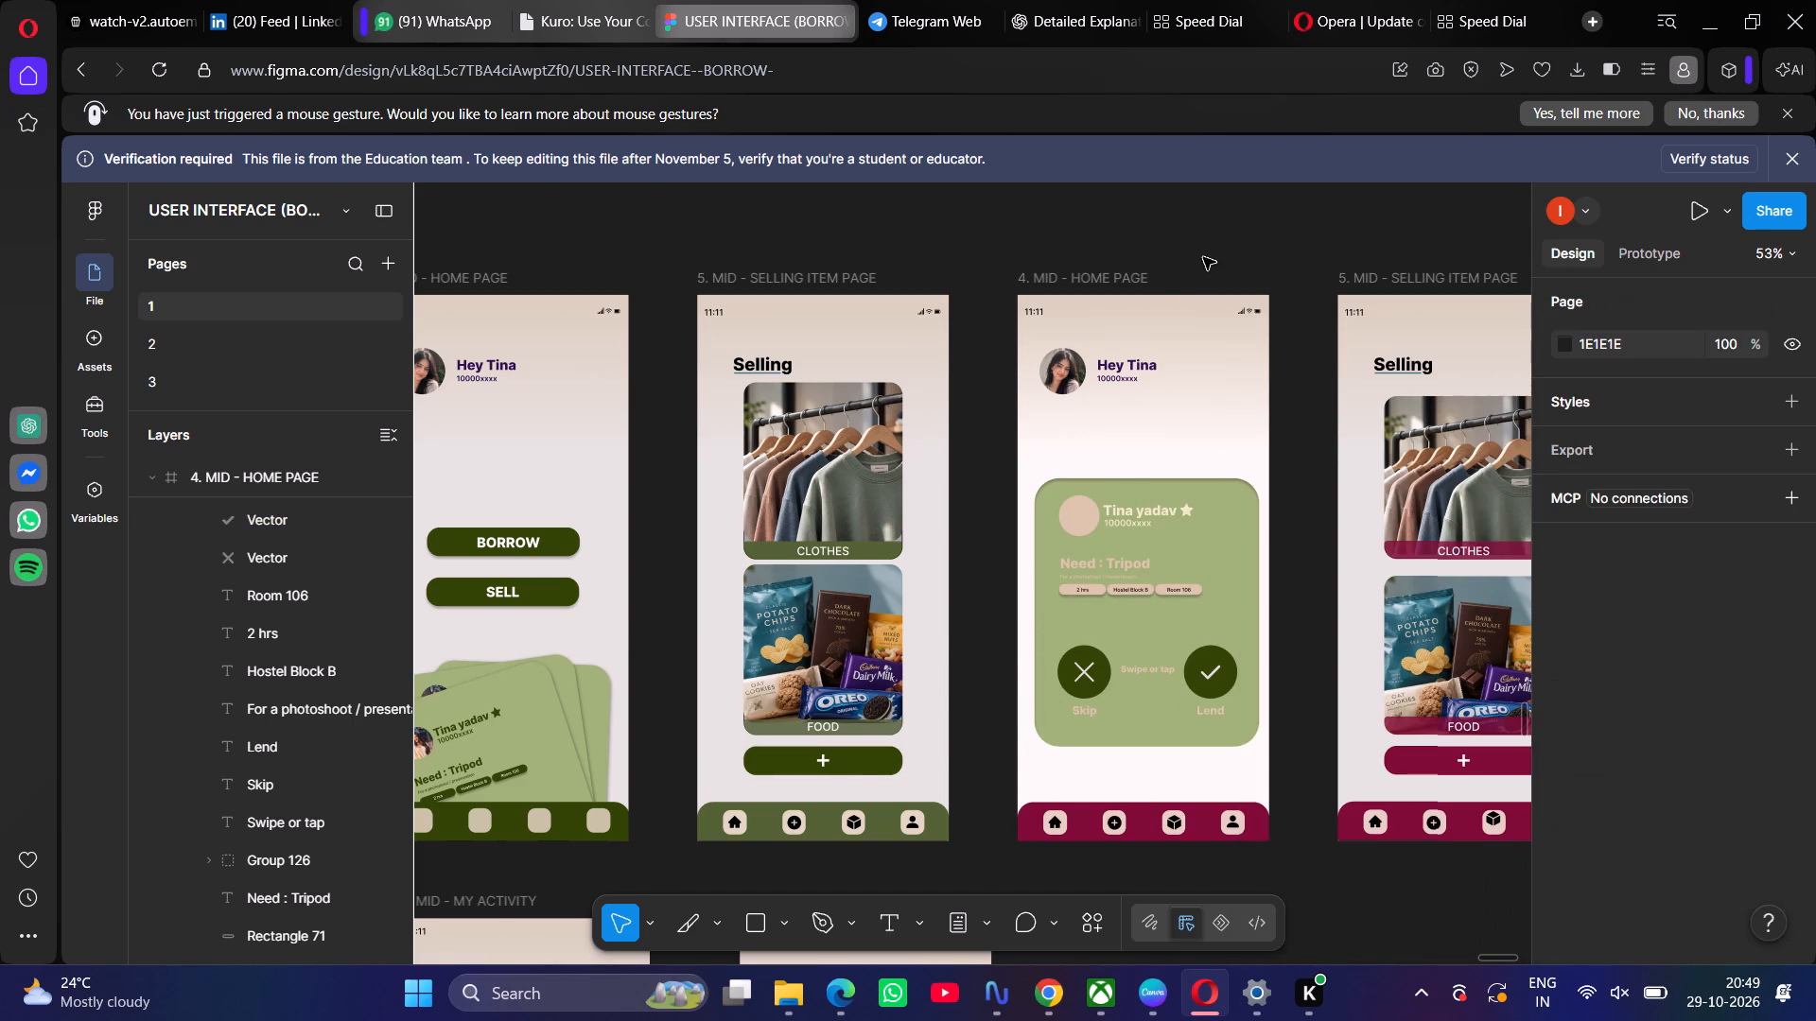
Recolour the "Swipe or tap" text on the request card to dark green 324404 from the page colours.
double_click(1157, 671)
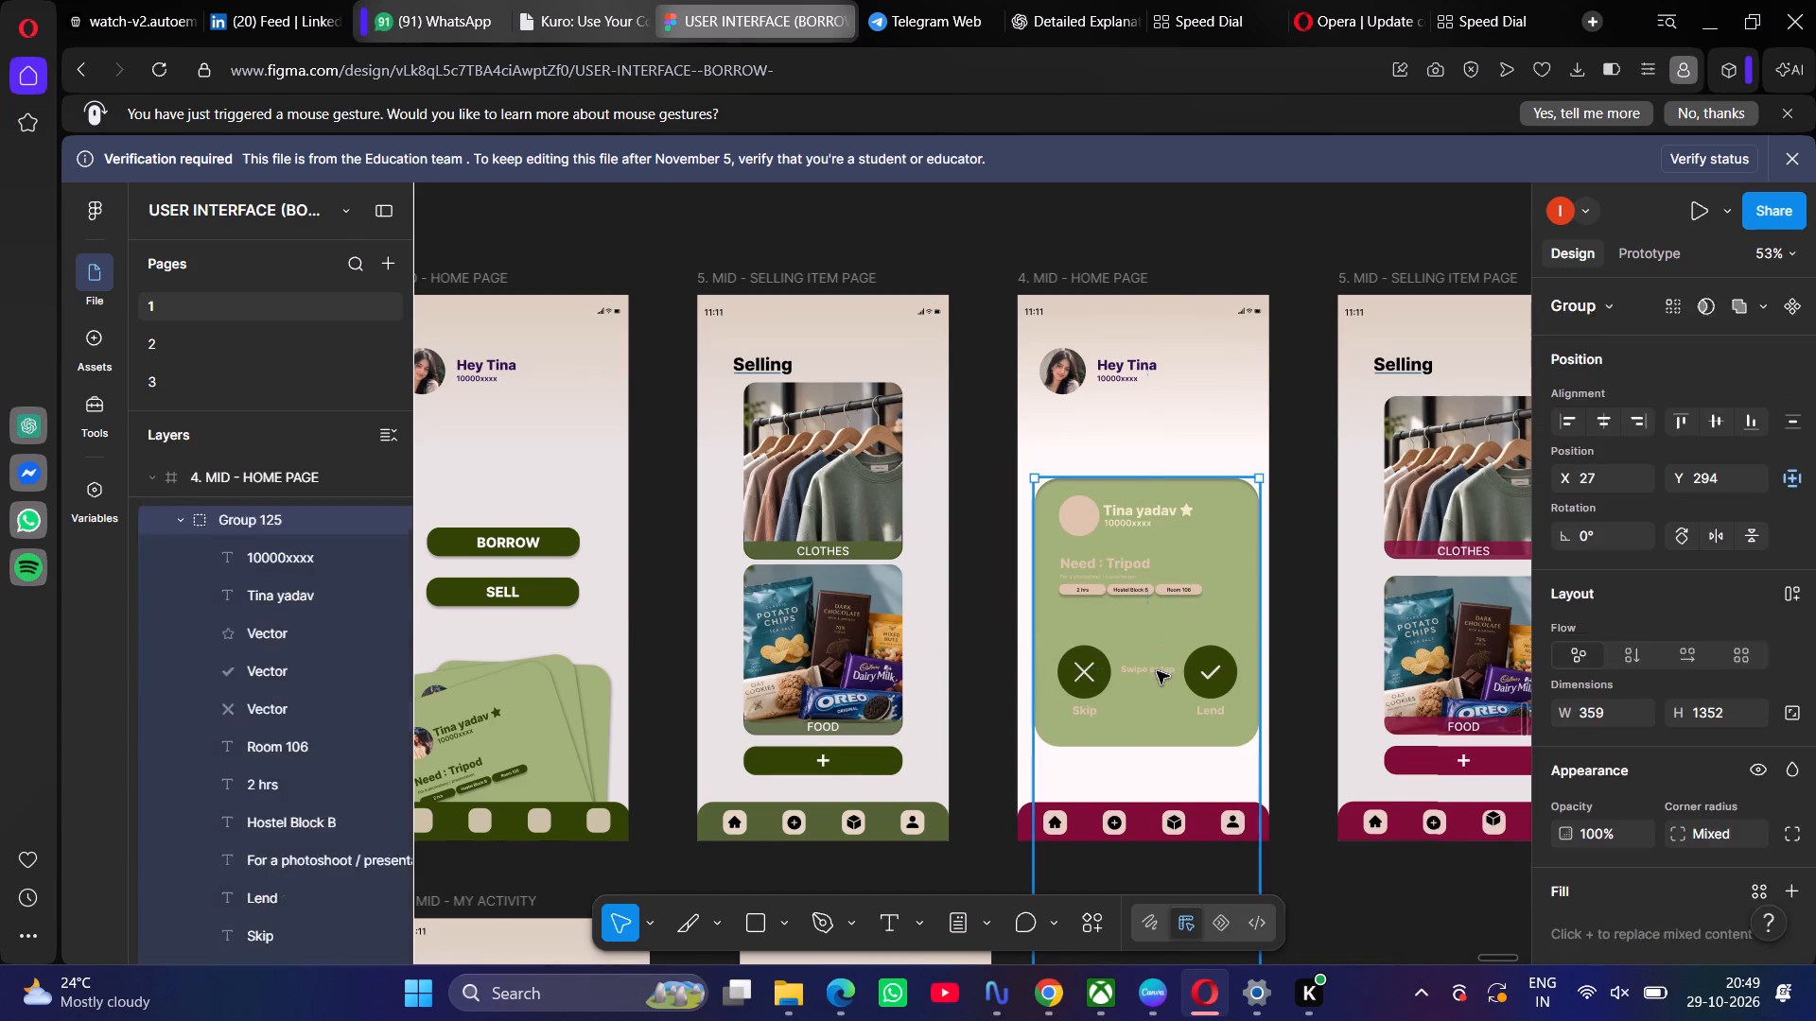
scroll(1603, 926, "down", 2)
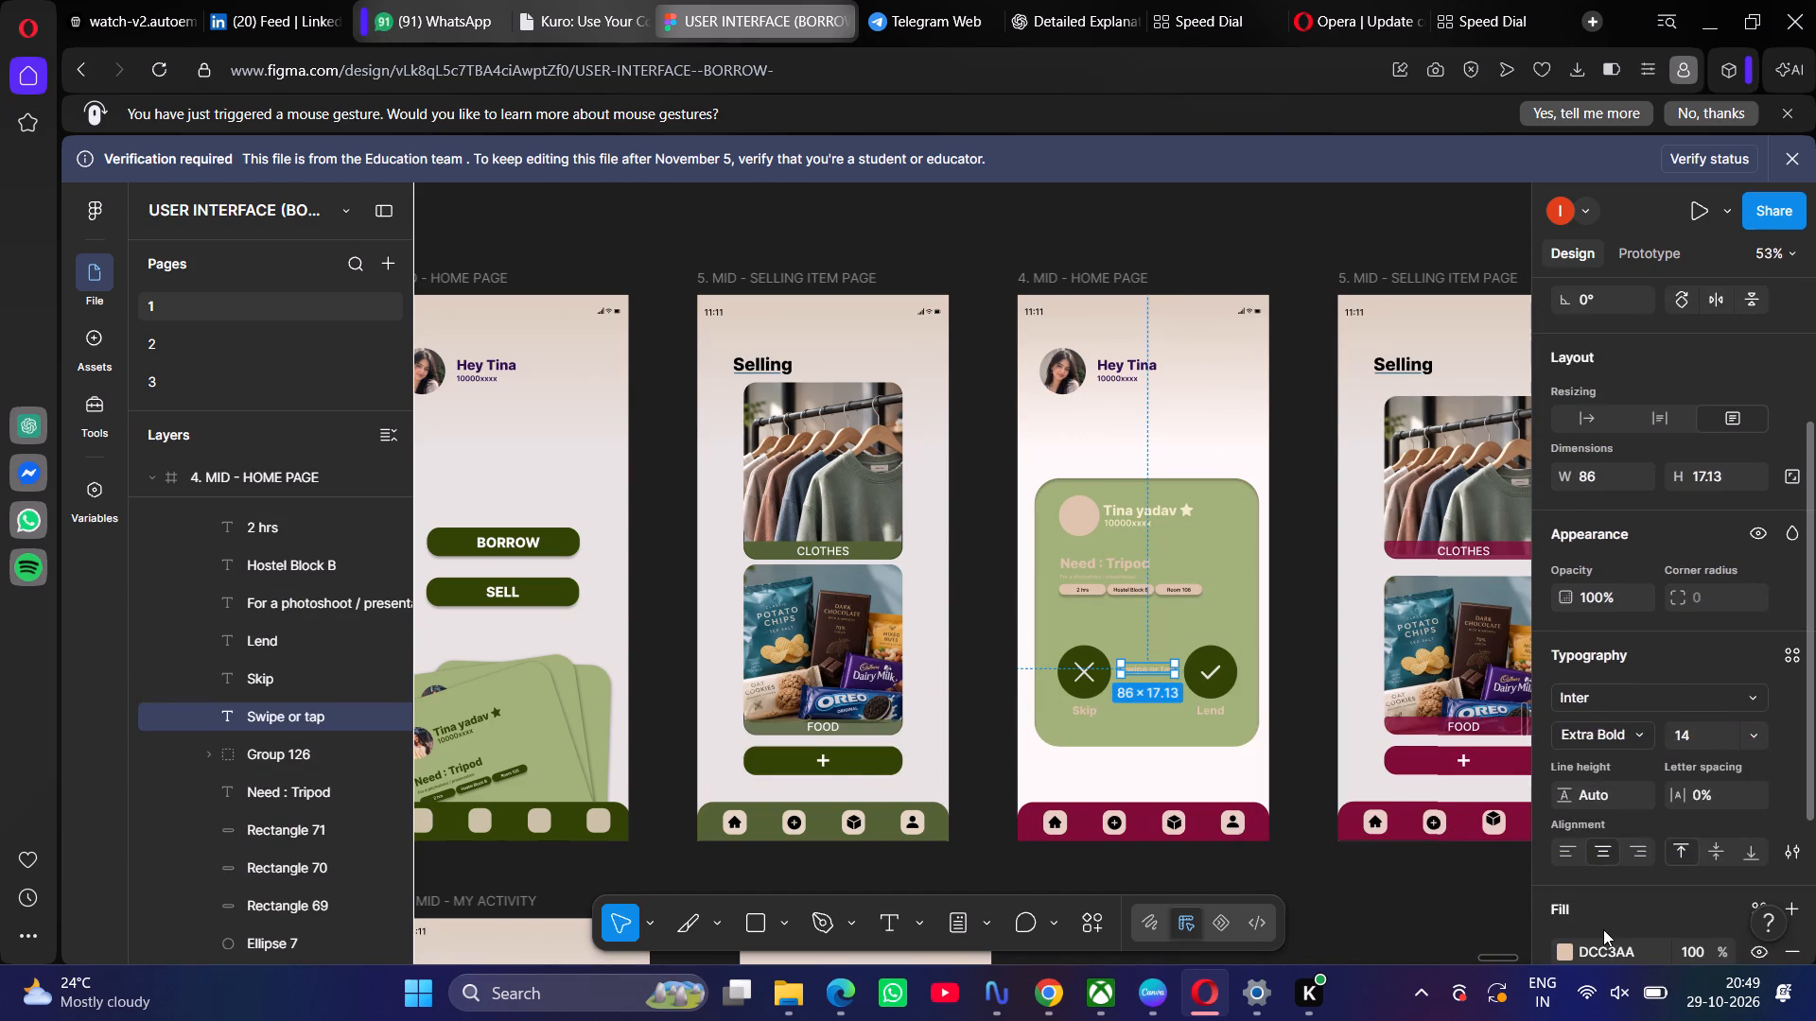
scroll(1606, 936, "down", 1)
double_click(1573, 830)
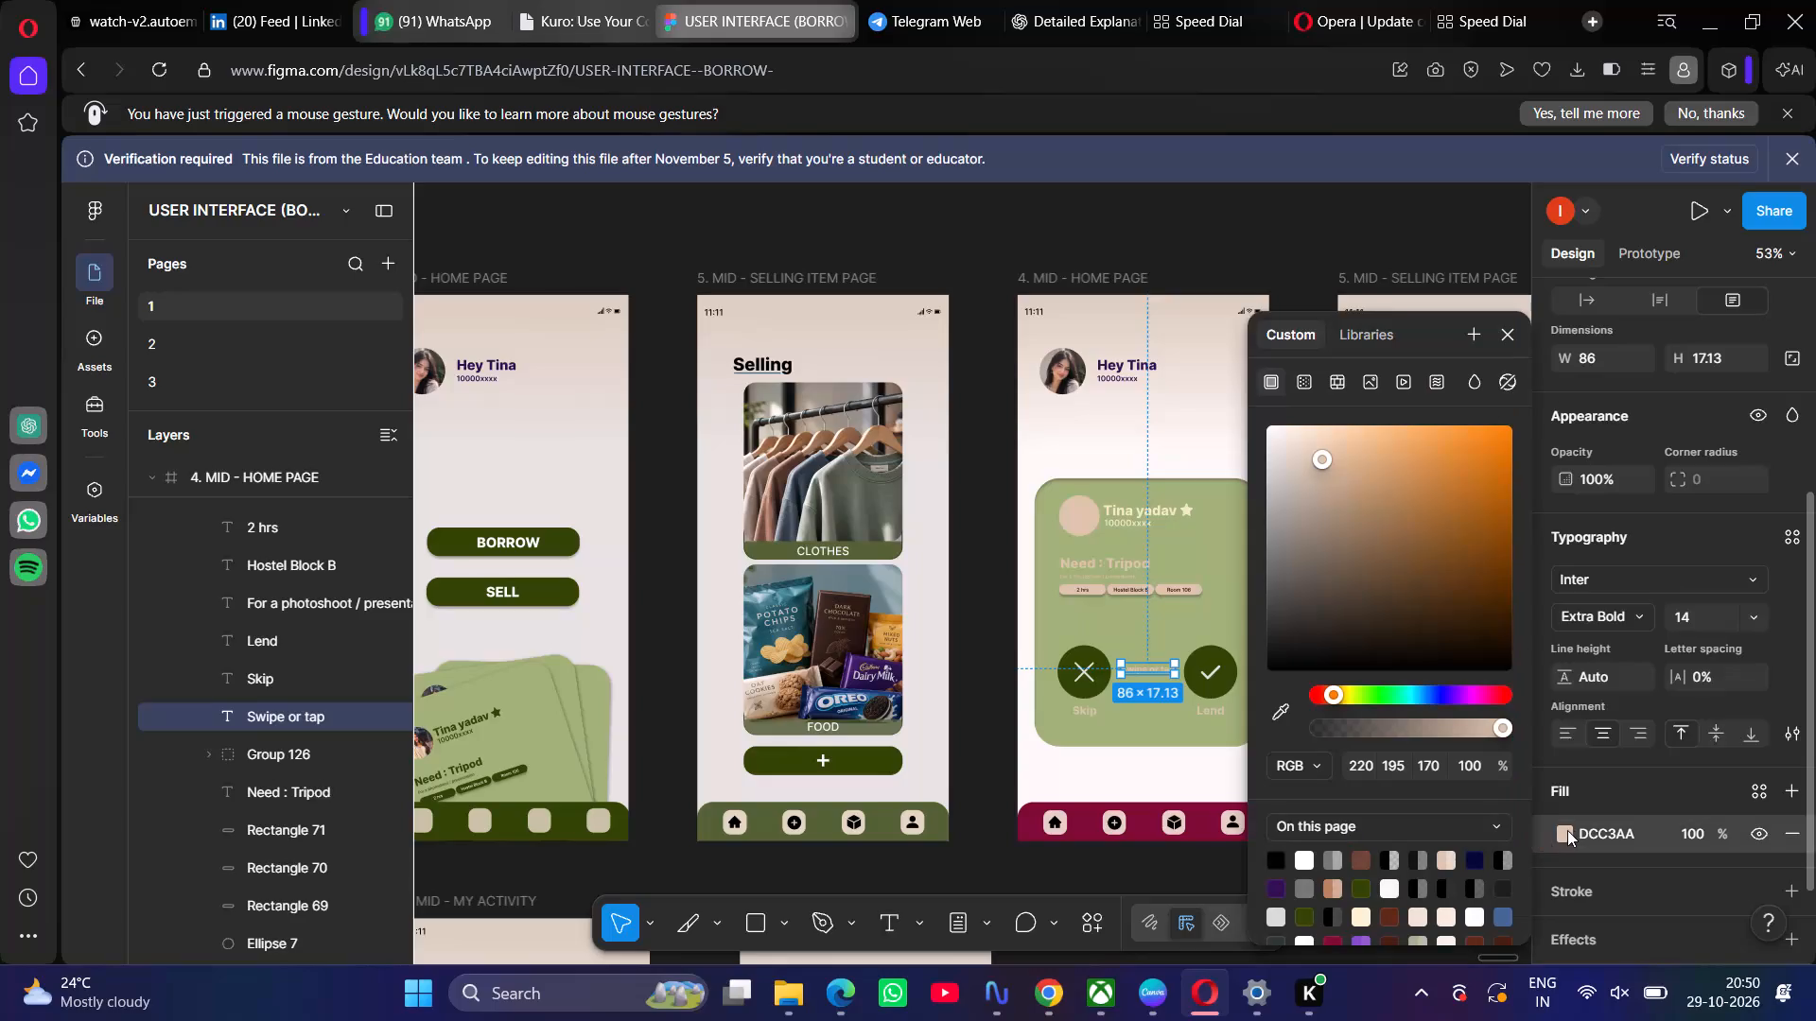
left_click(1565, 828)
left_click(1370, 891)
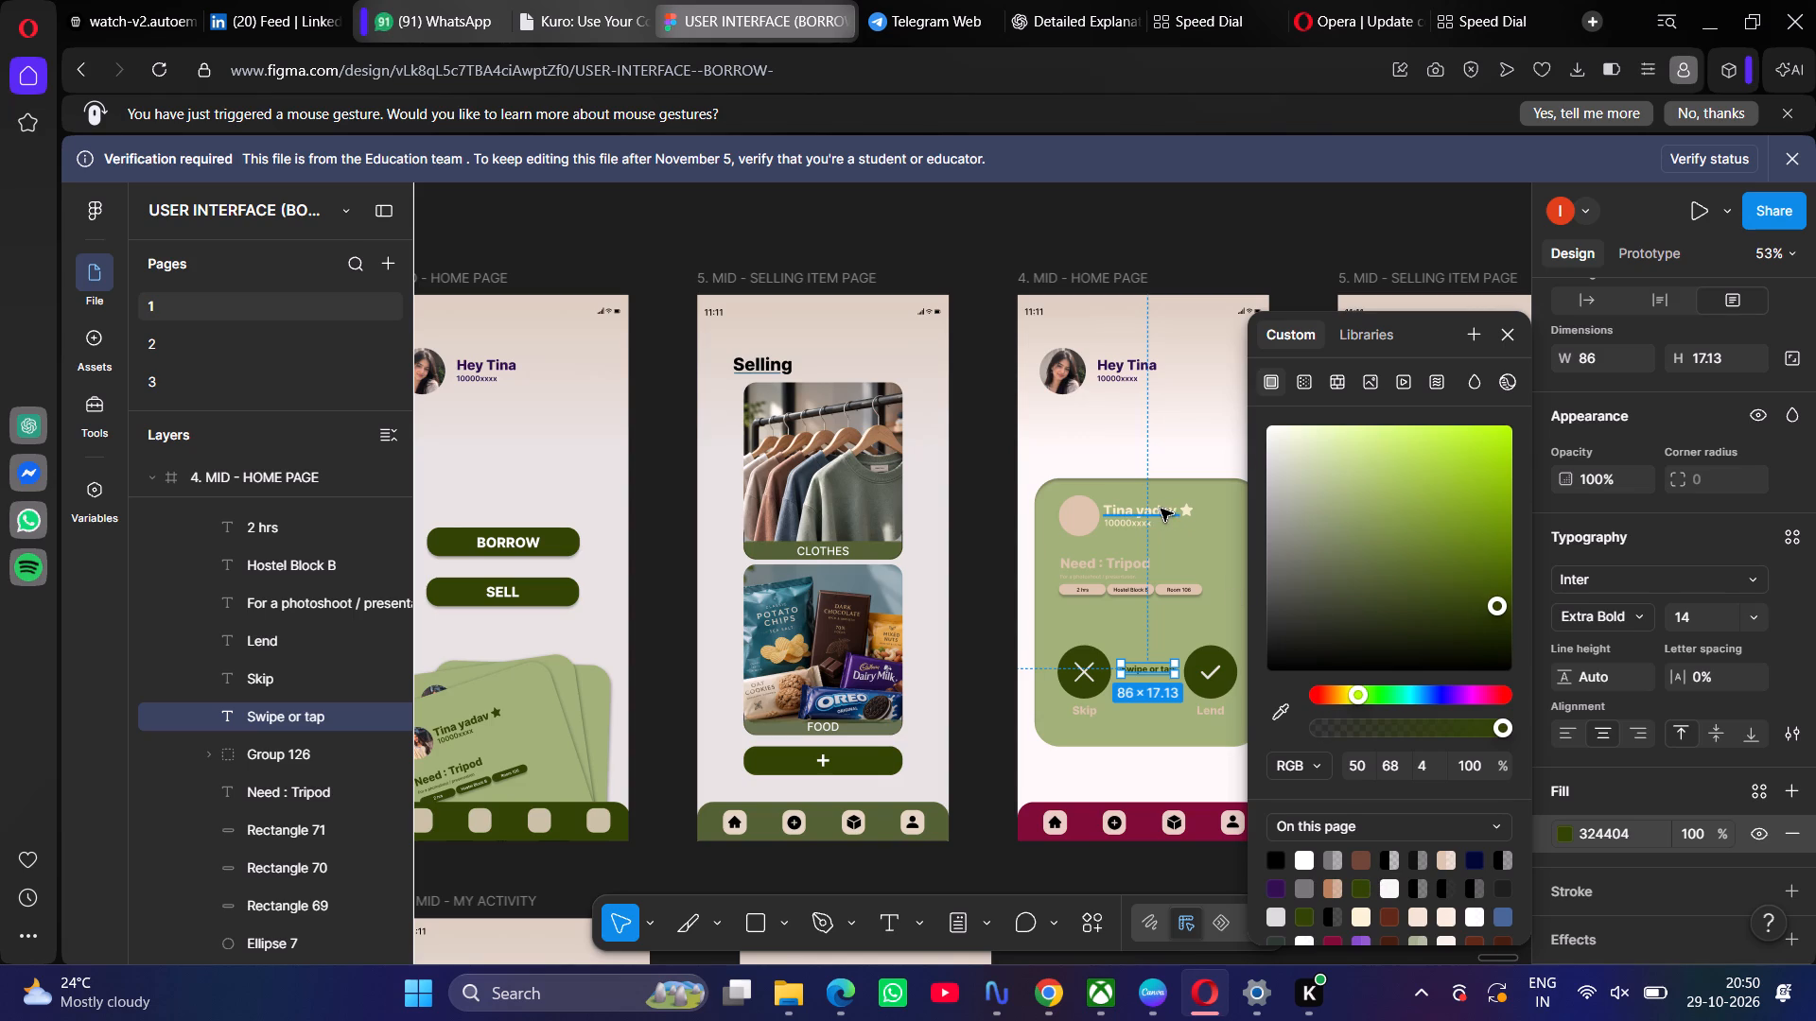
Delete the request card from the maroon-barred home page, removing its background rectangle and the remaining card group.
left_click(1204, 625)
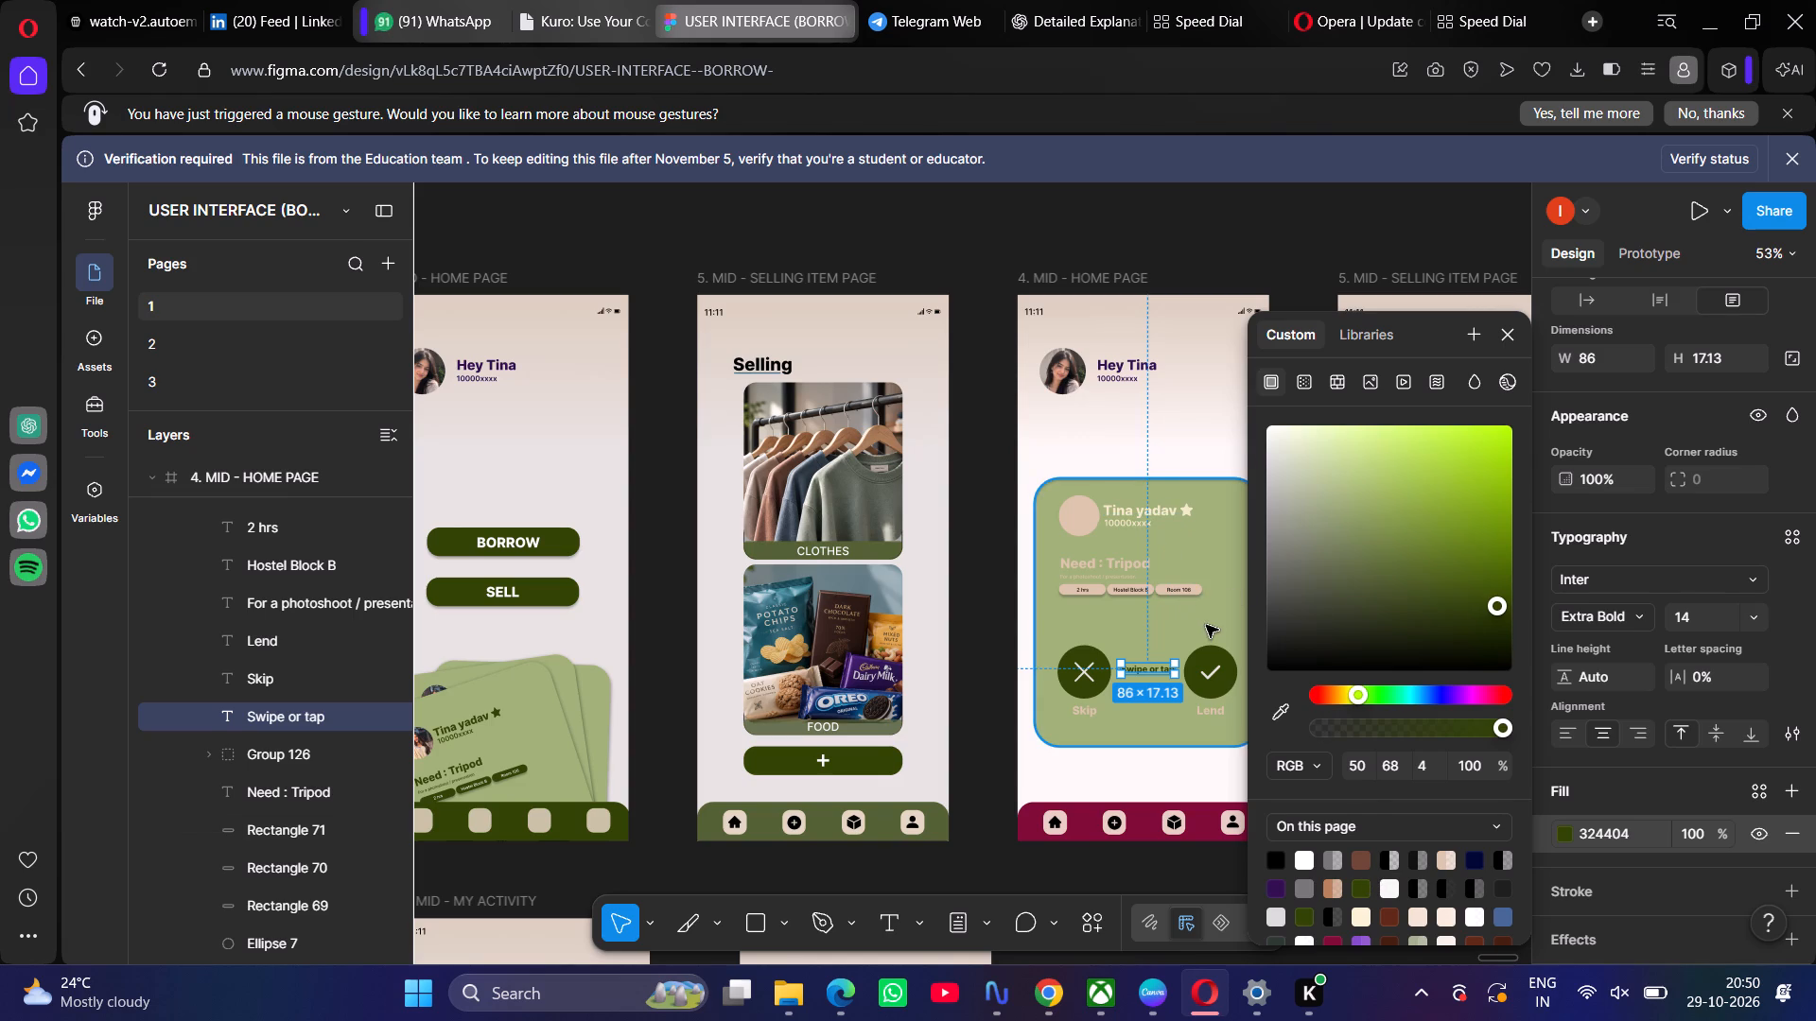
key("BackSpace")
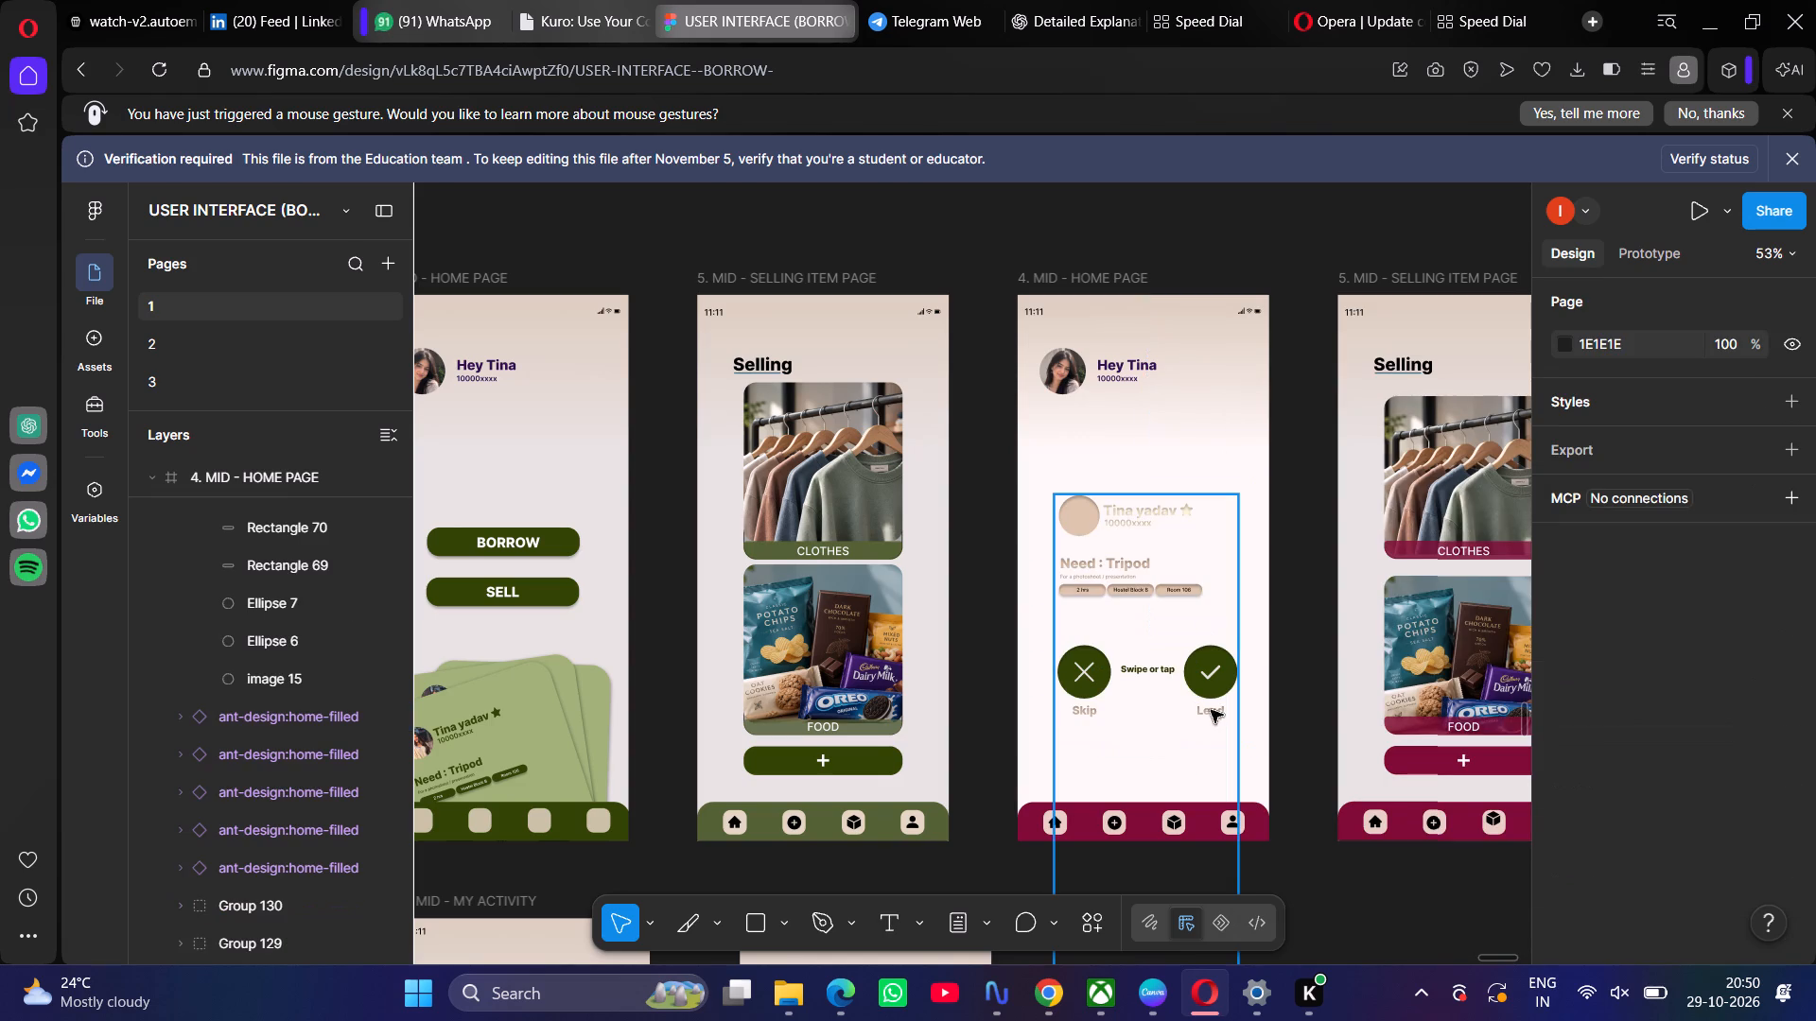
left_click(1218, 670)
key("BackSpace")
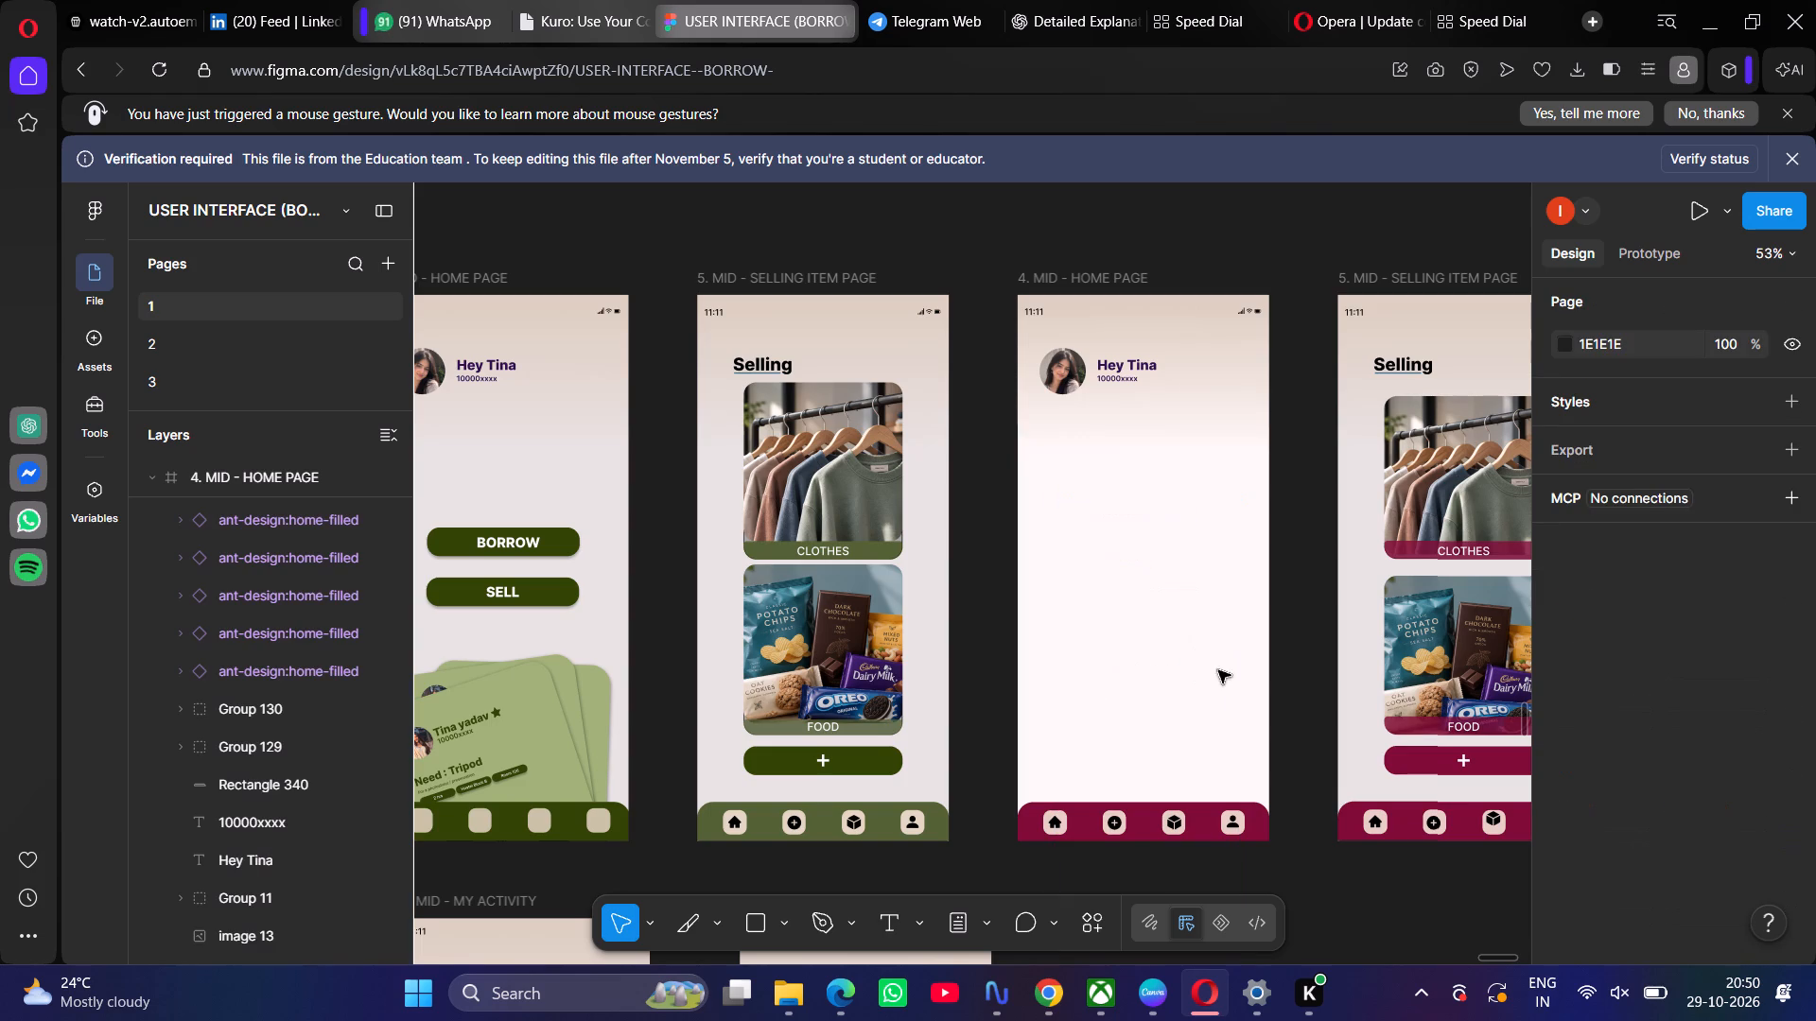
Copy the front green request card from the first home page's card stack and place it on the maroon-barred home page.
left_click(542, 707)
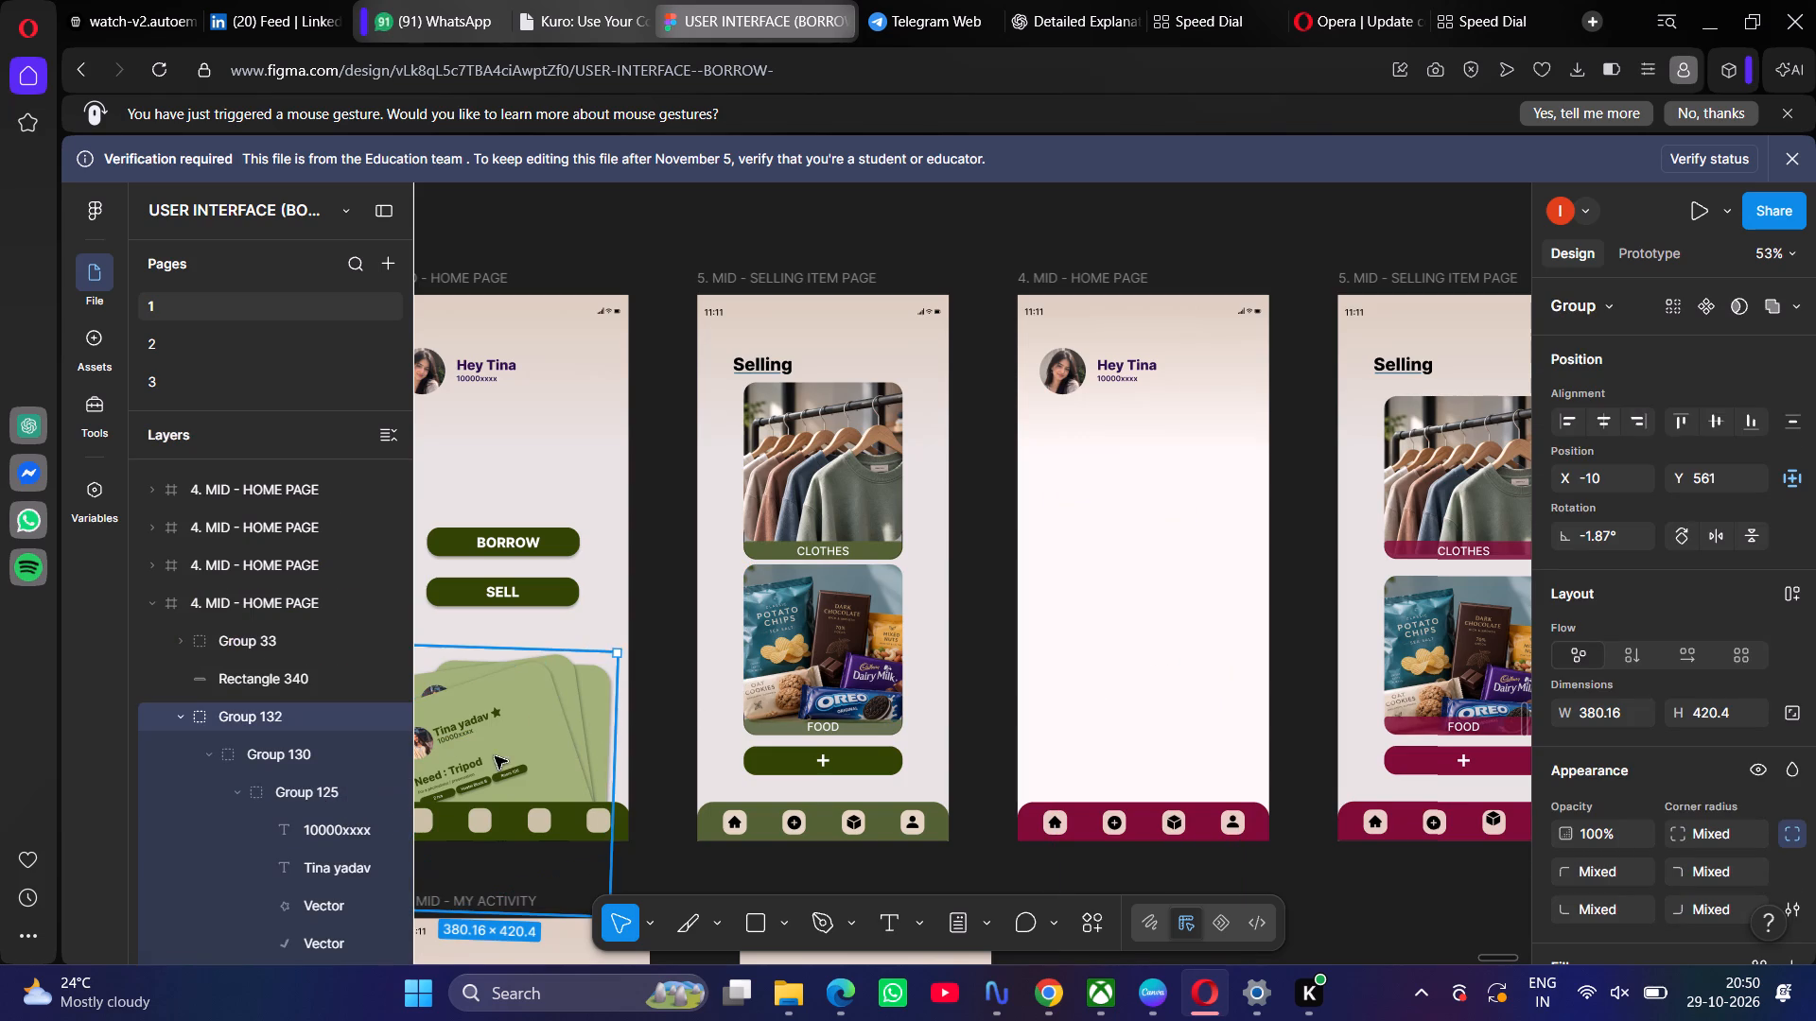
left_click(305, 753)
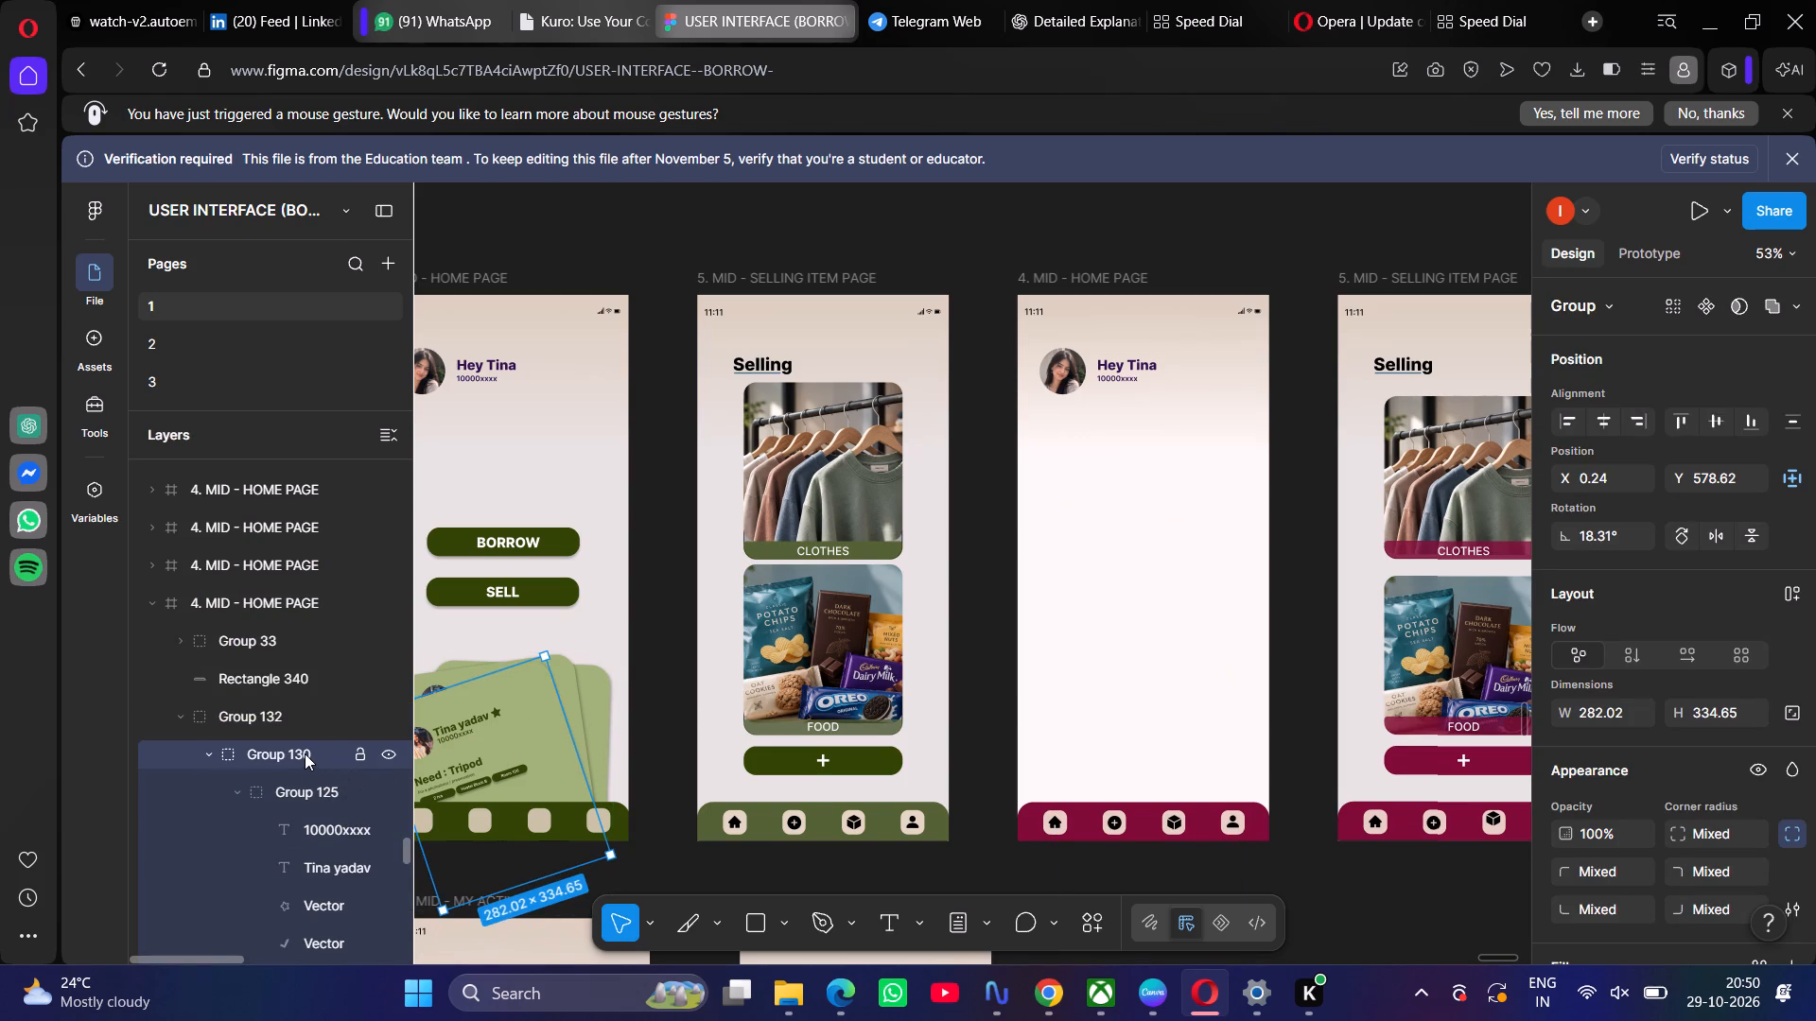
key("ctrl+c")
key("ctrl+v")
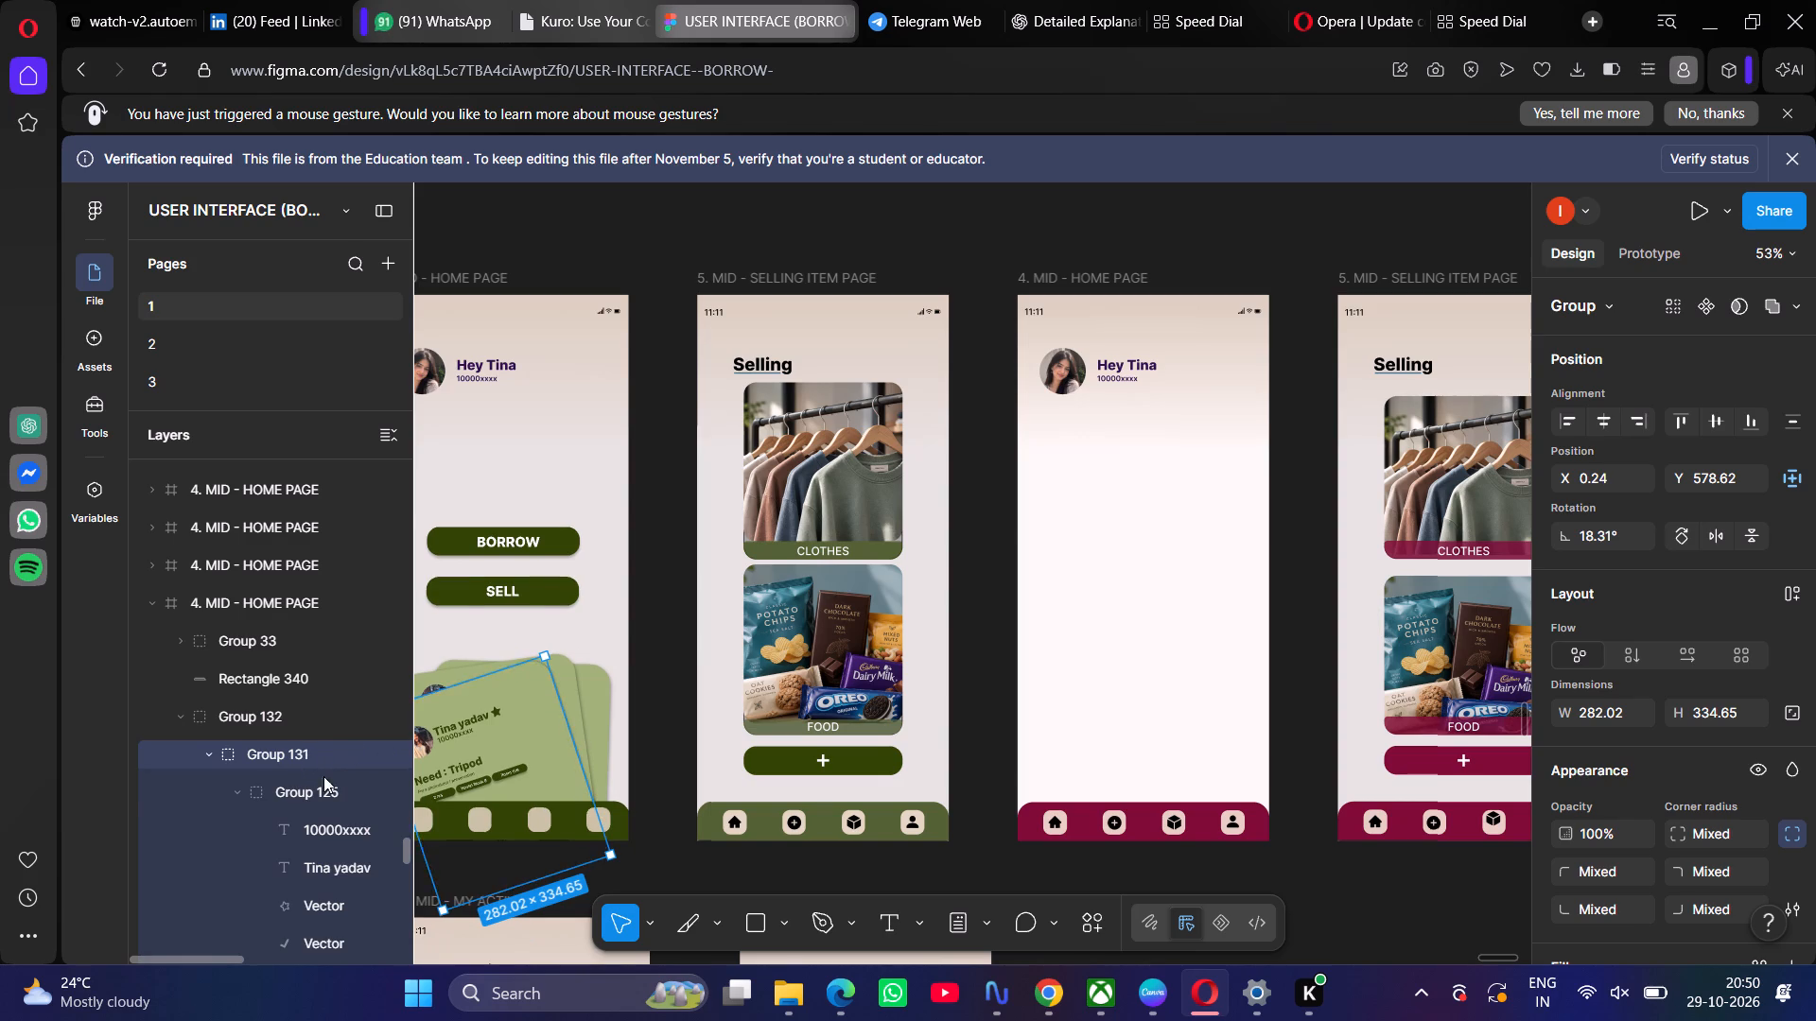
left_click_drag(527, 734, 1102, 500)
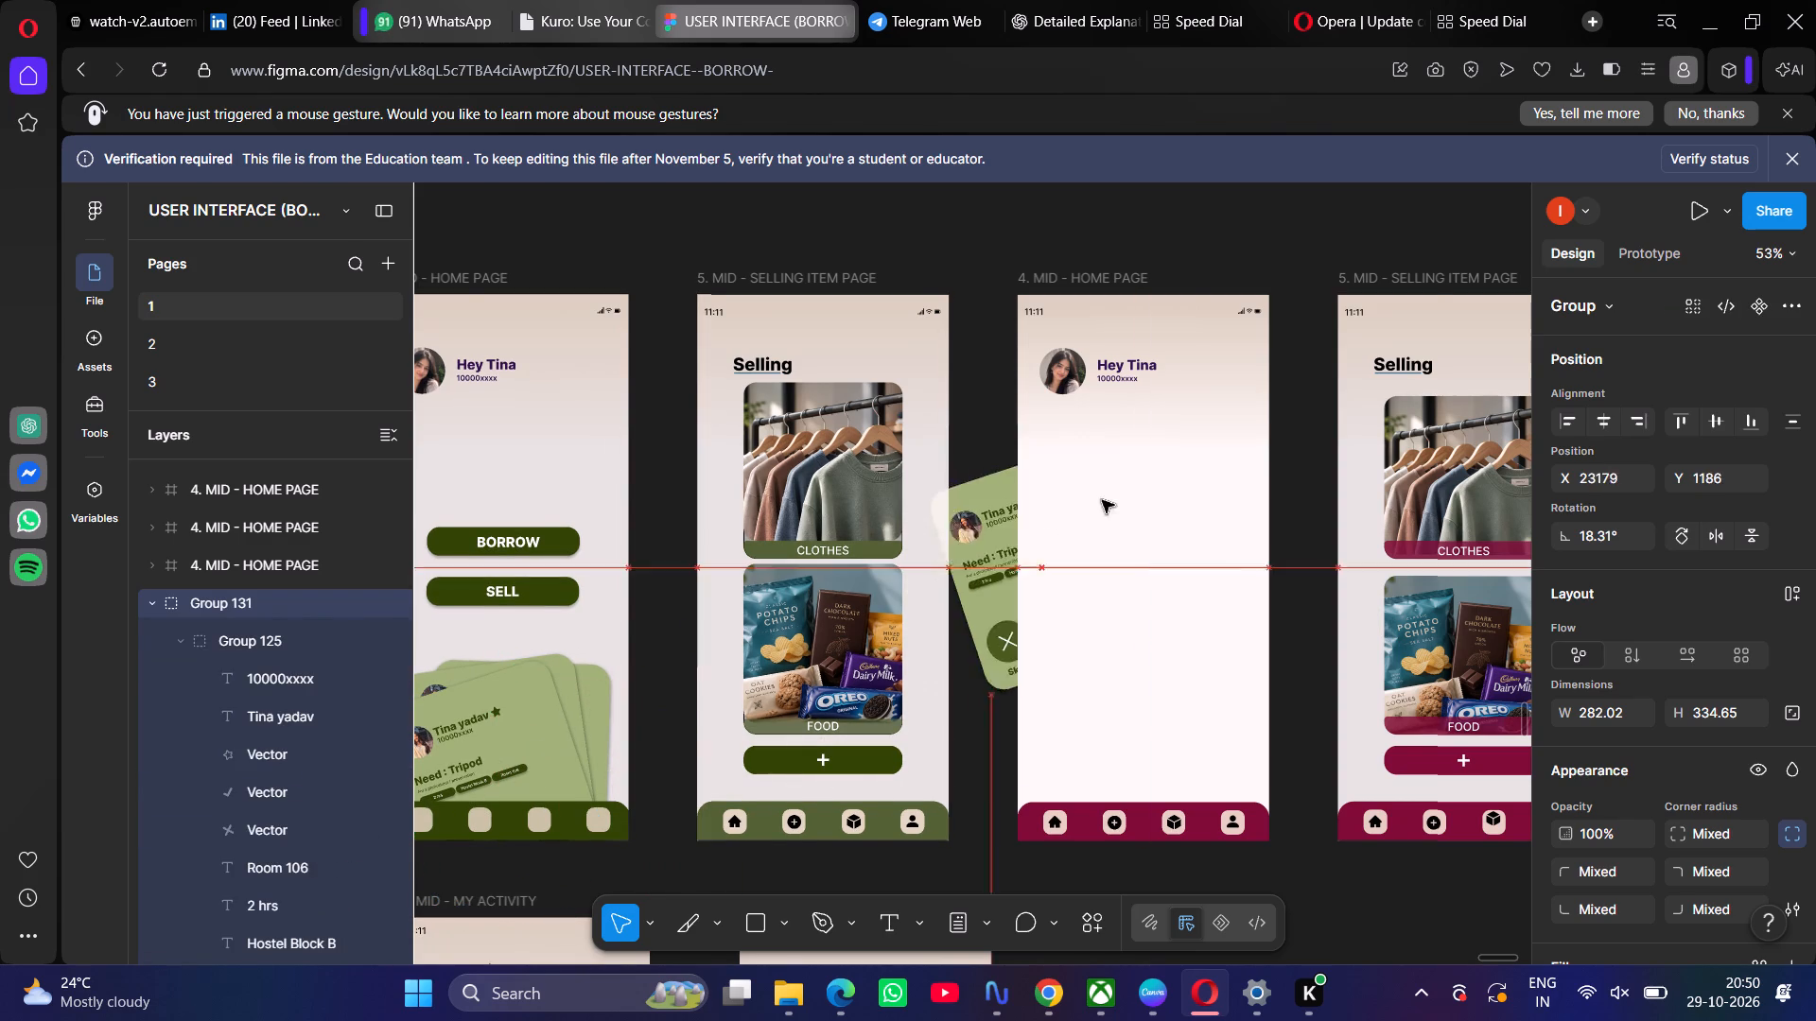
left_click_drag(1102, 500, 1166, 499)
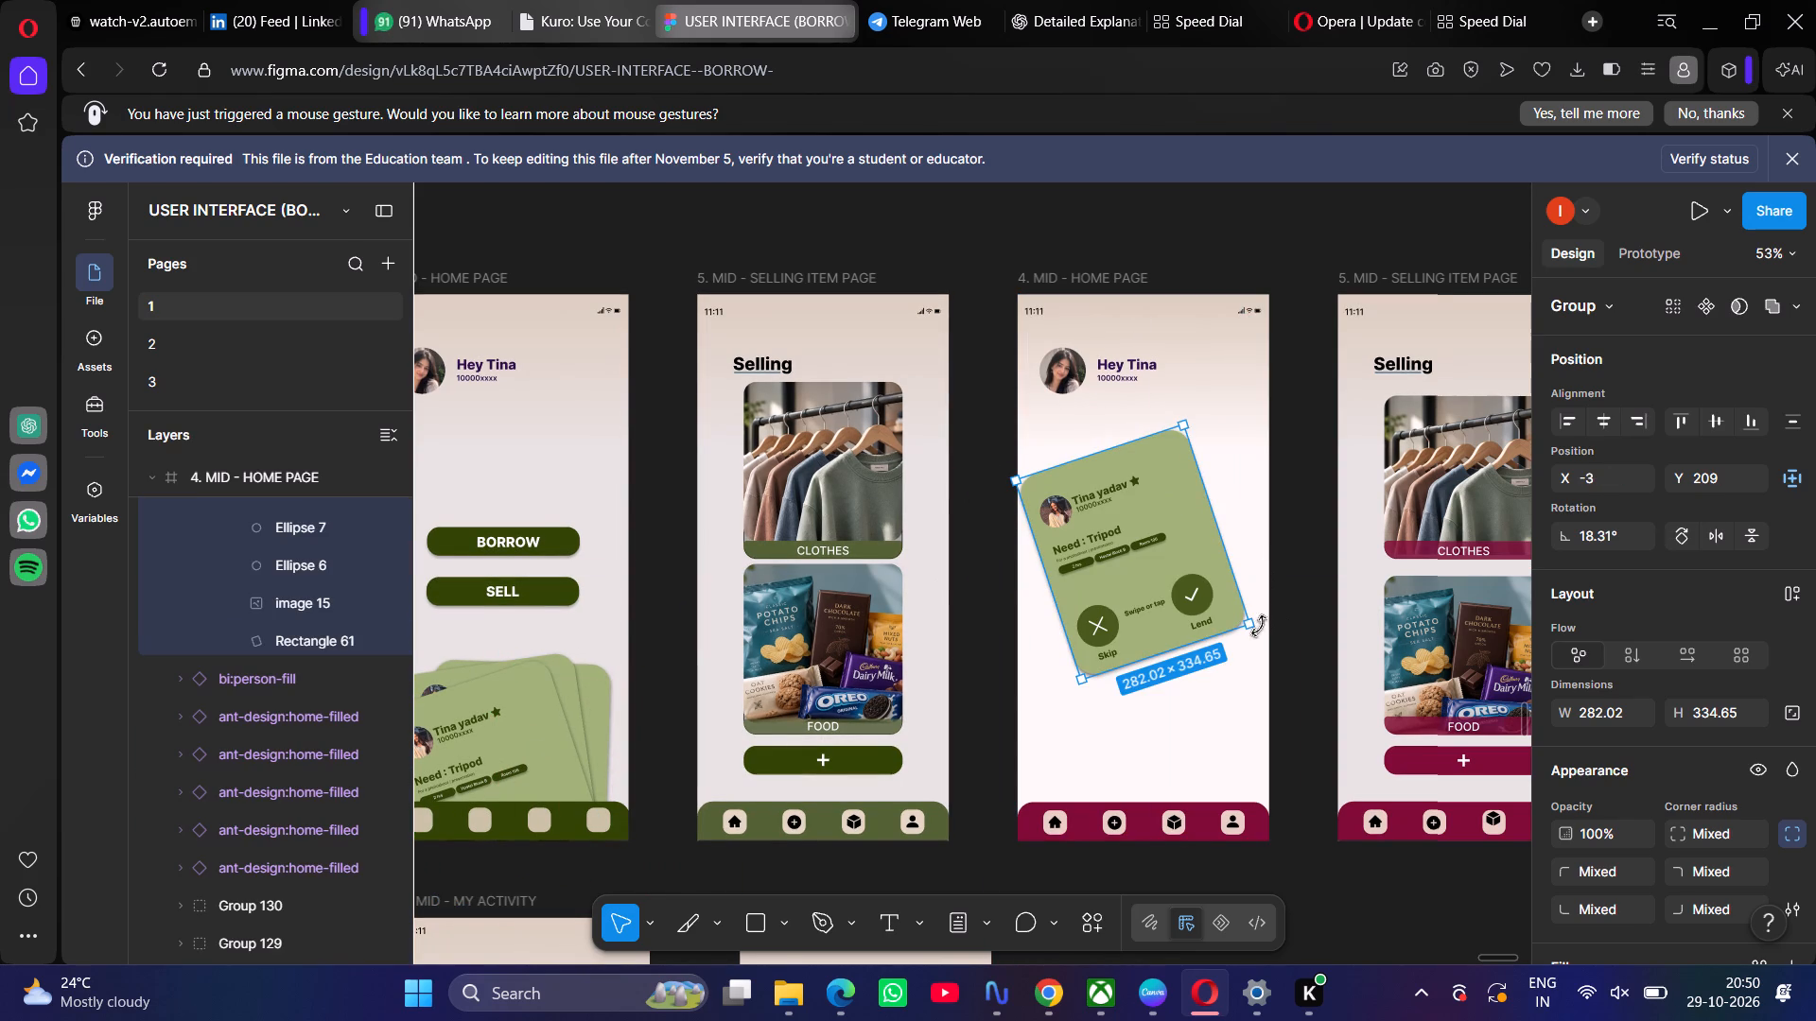
Rotate the pasted request card upright to about 0° and enlarge it to about 320 × 395.
left_click_drag(1262, 627, 1252, 676)
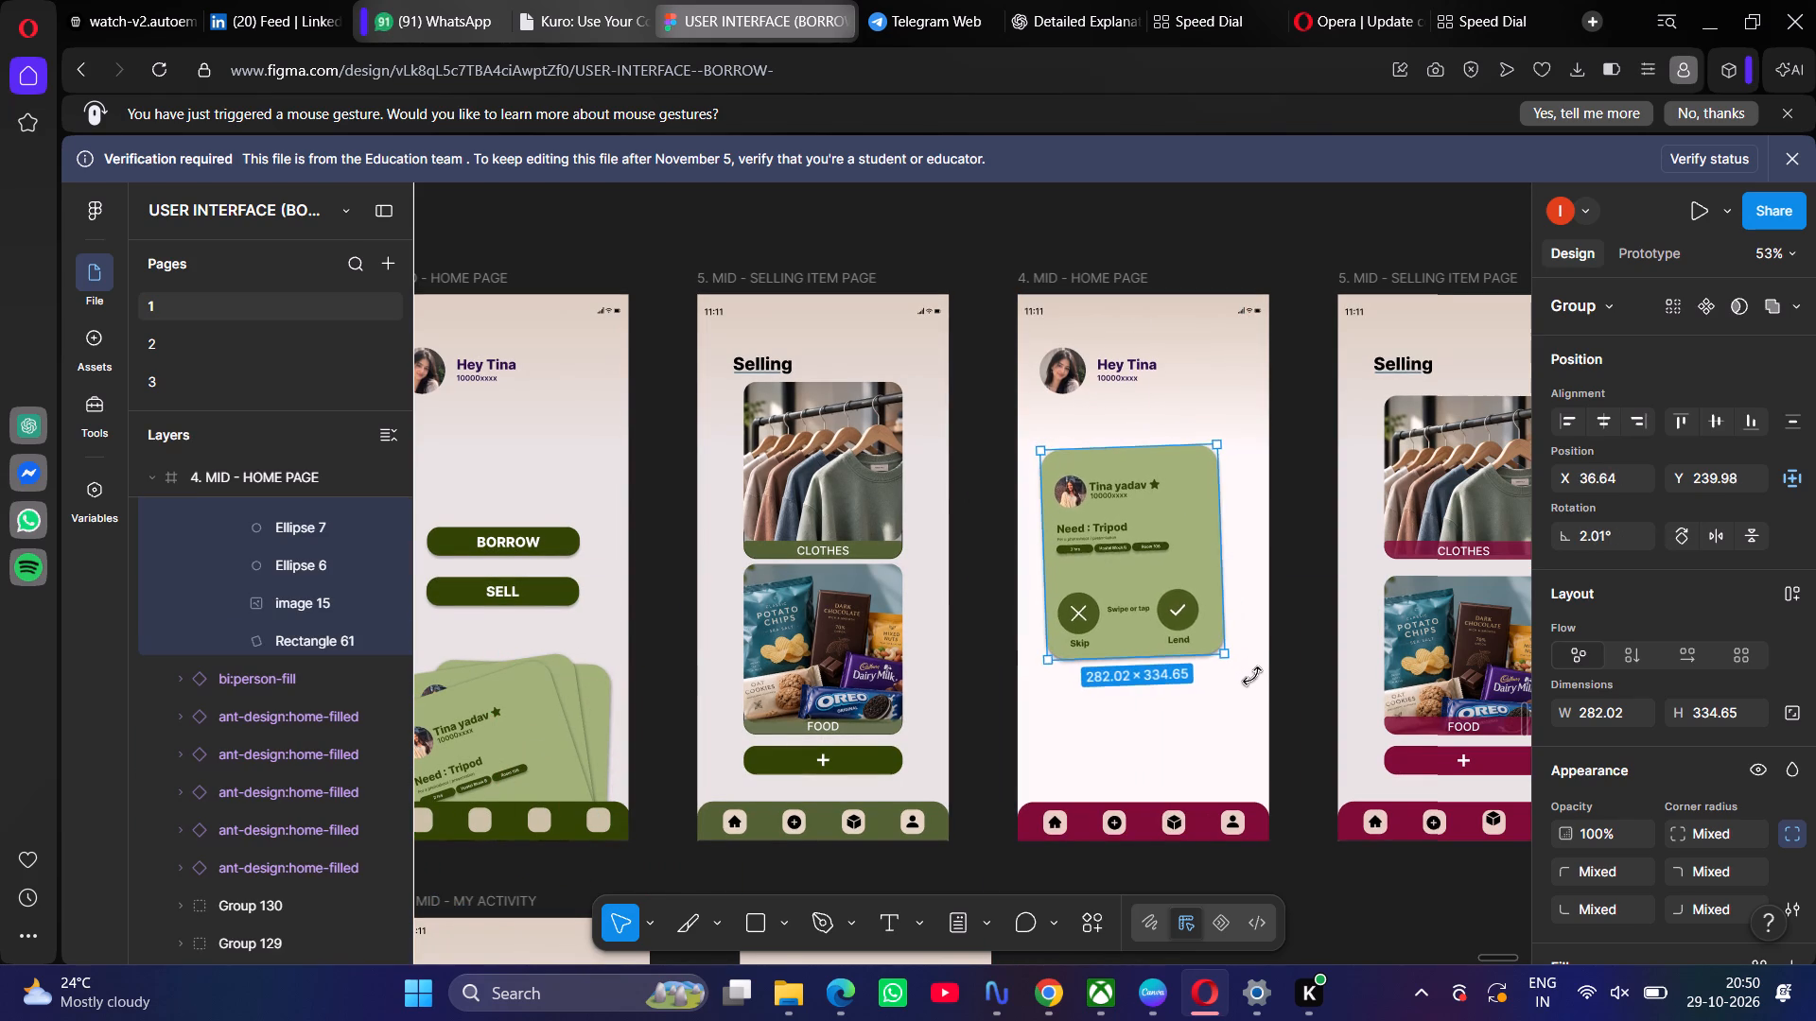
left_click_drag(1252, 676, 1249, 683)
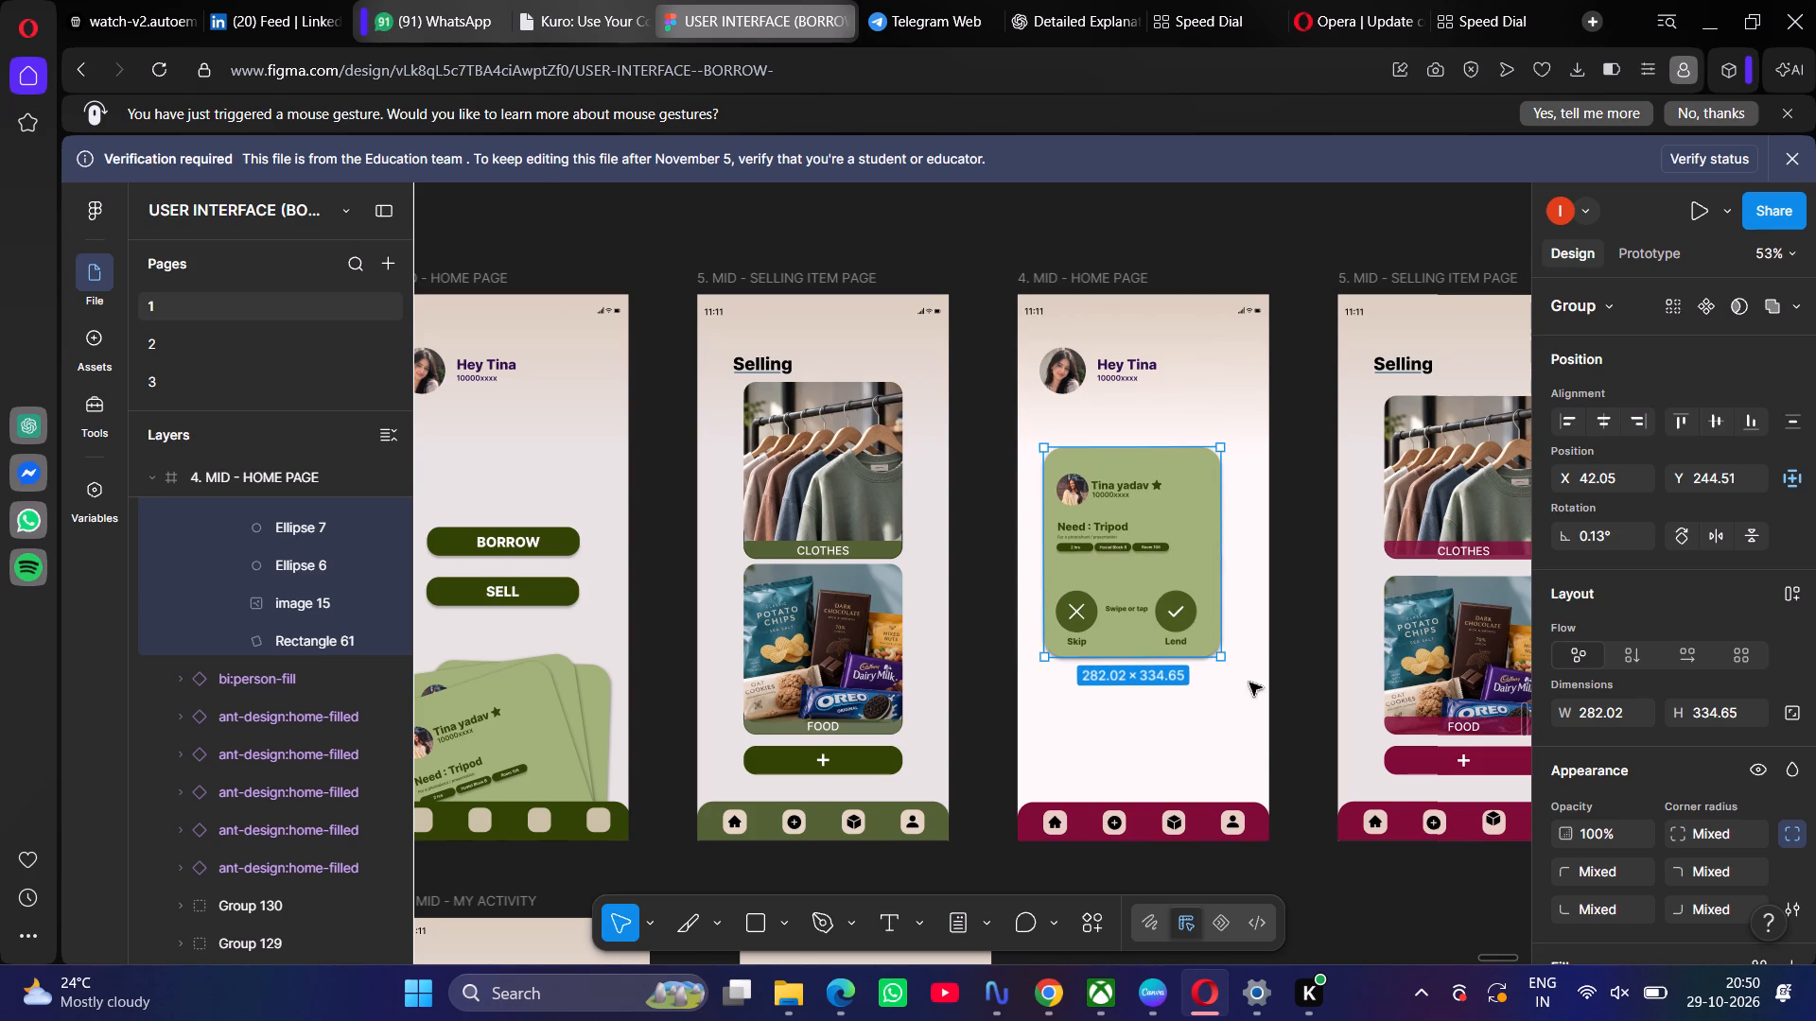
left_click_drag(1220, 663, 1247, 695)
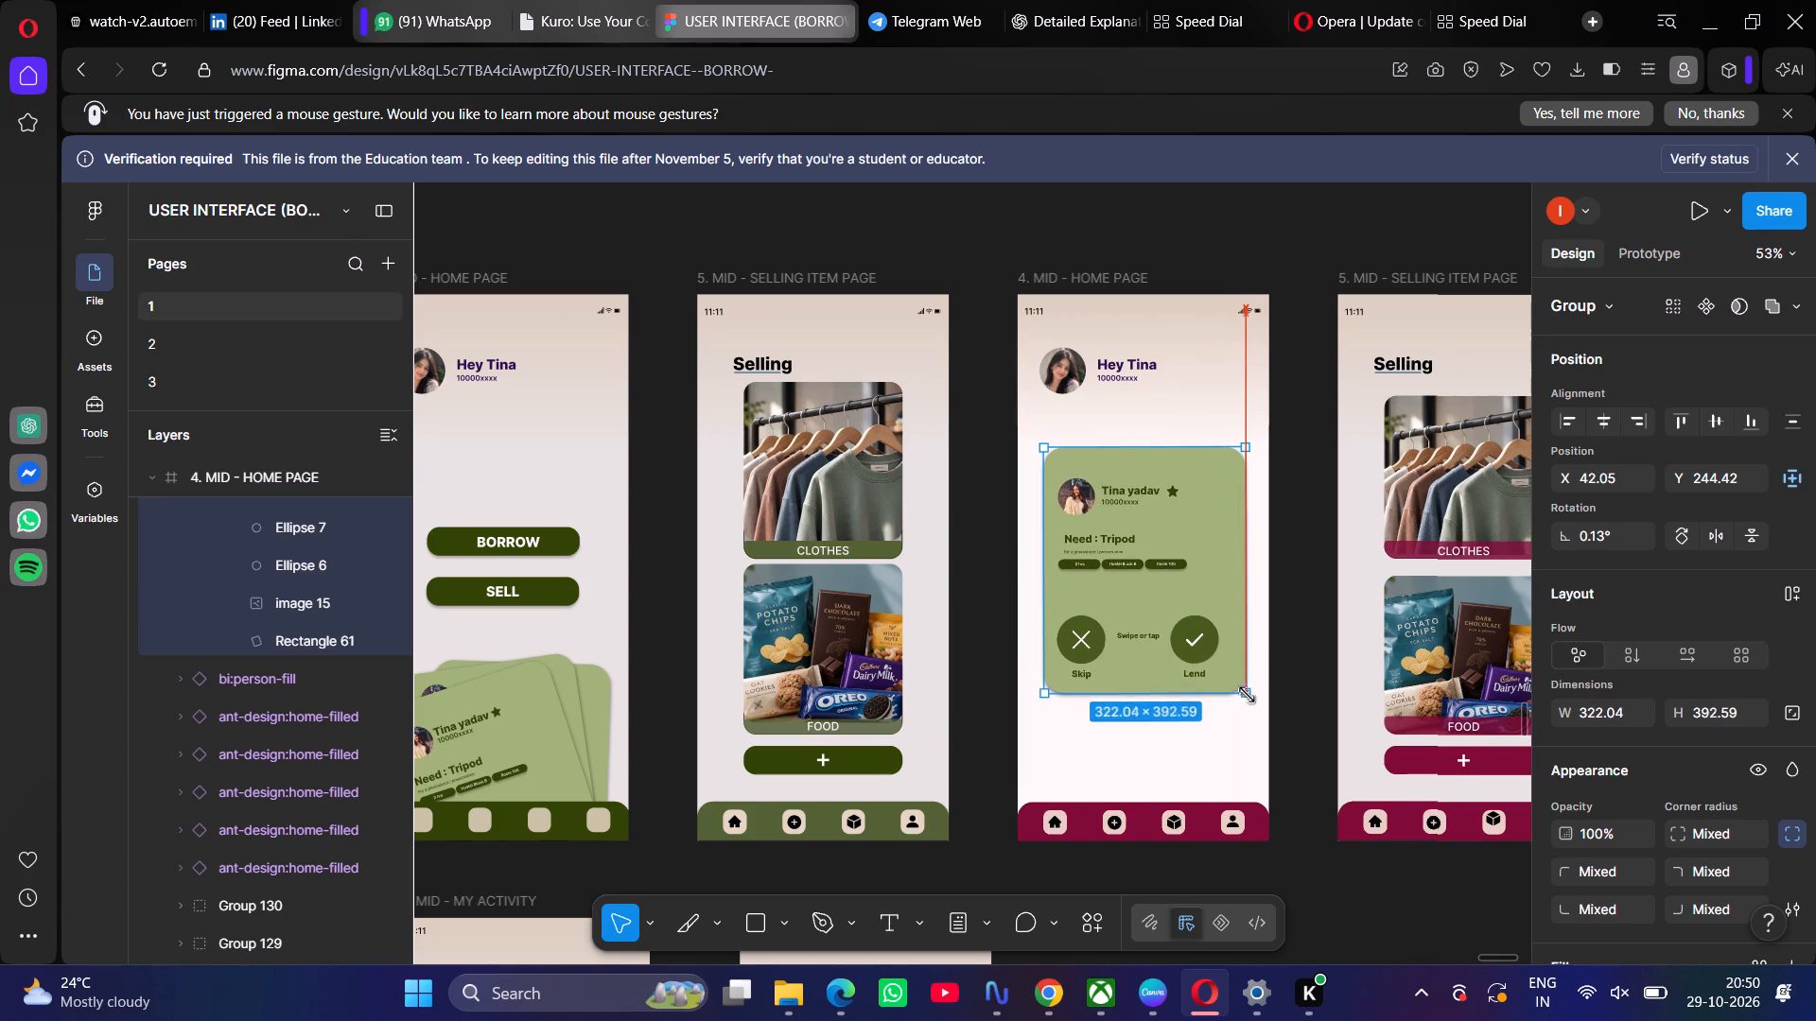
left_click_drag(1247, 695, 1242, 695)
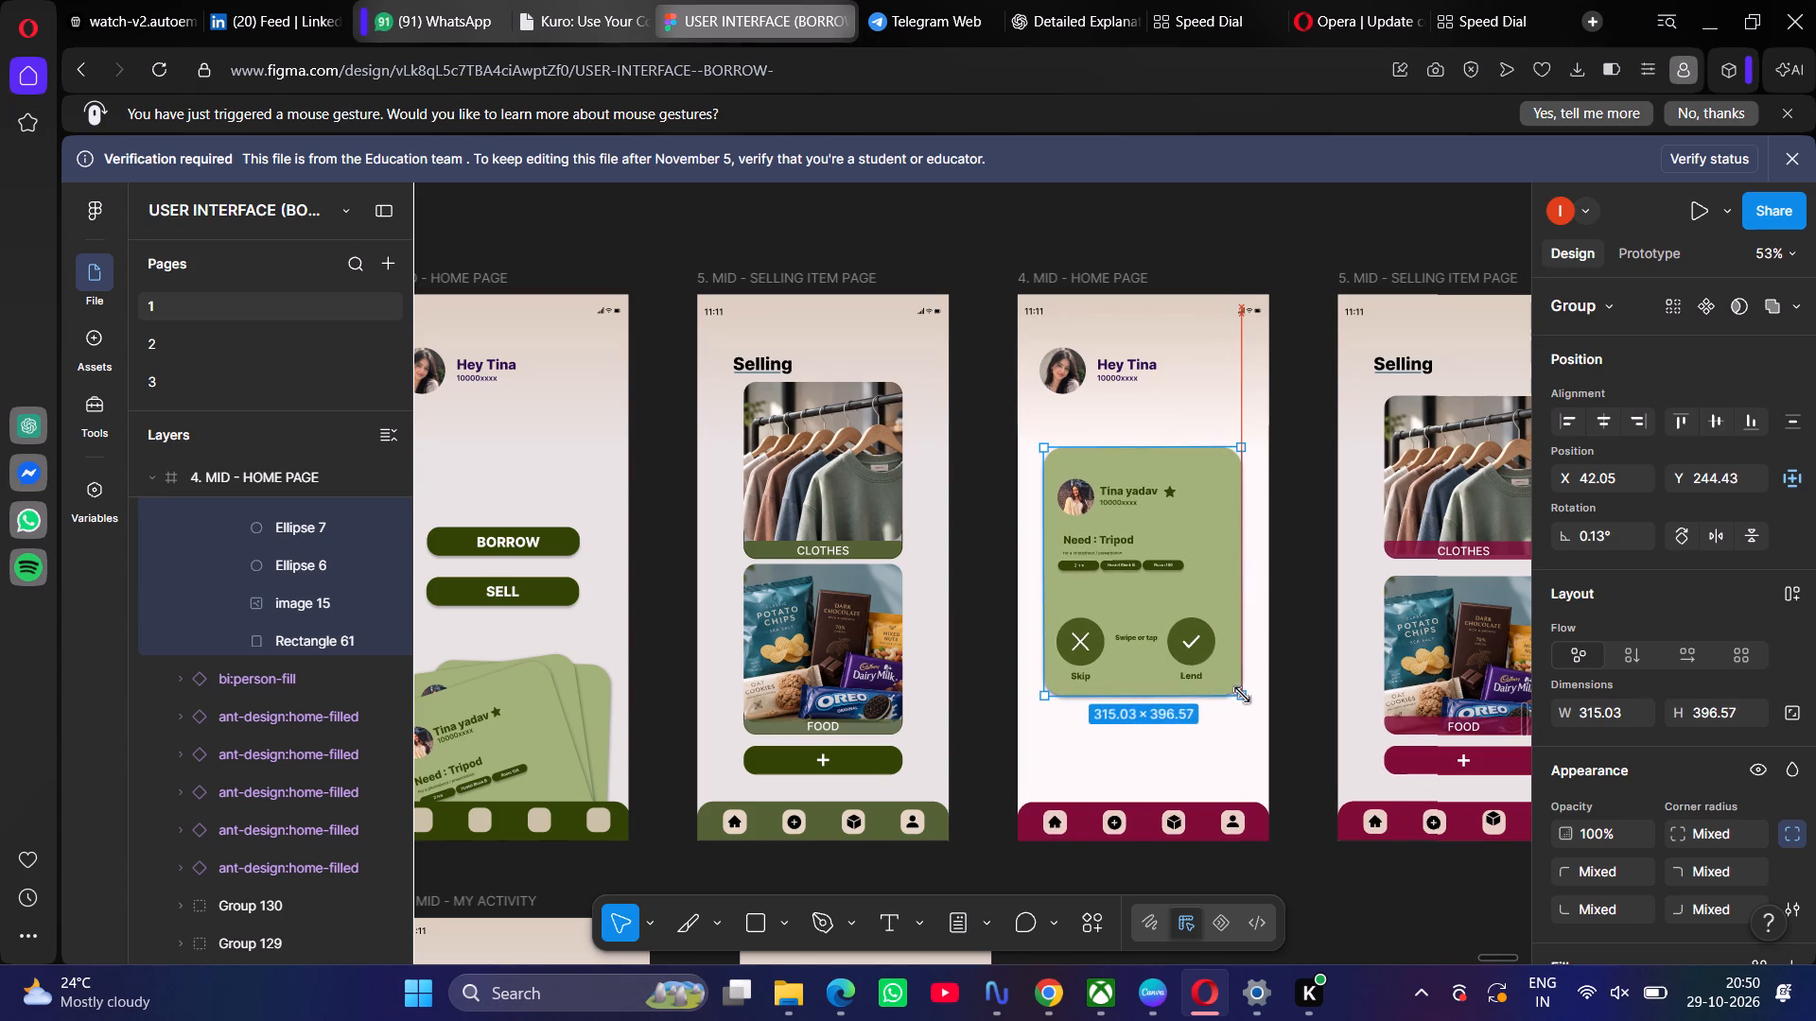
left_click_drag(1242, 695, 1243, 700)
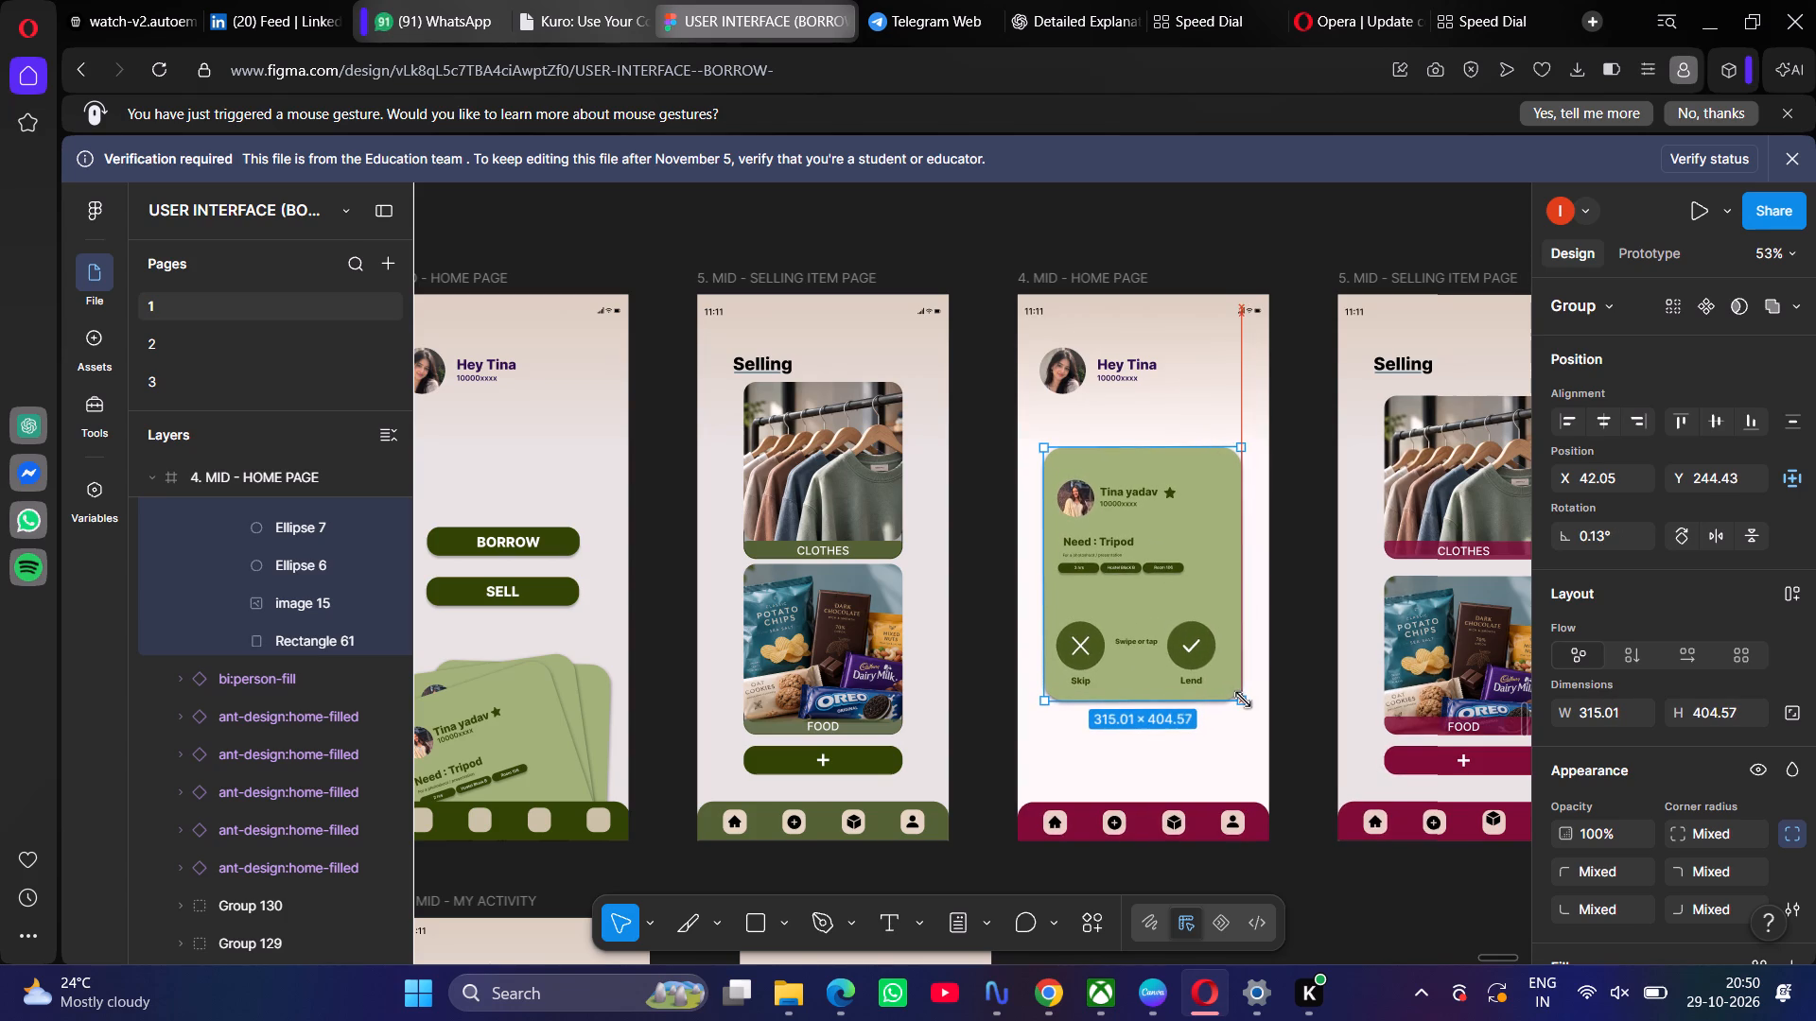
left_click_drag(1243, 700, 1245, 694)
left_click(1291, 628)
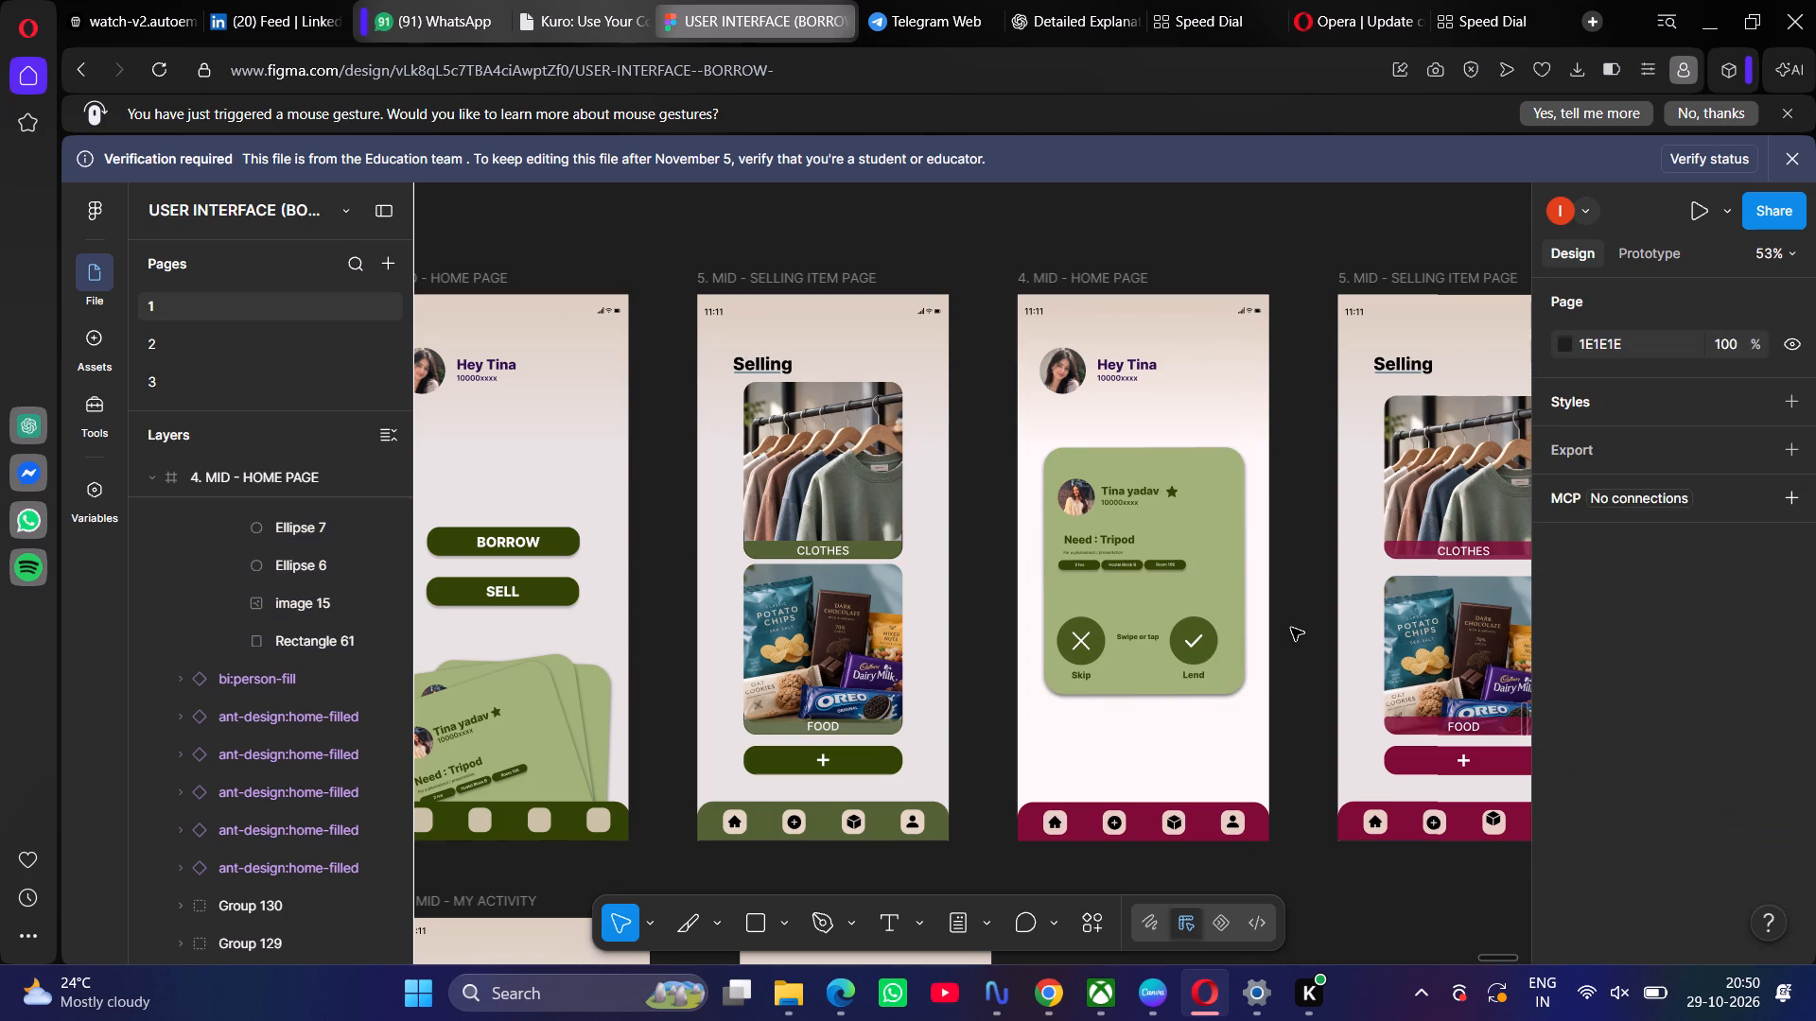
Shift the Lend circle and its tick icon slightly towards the request card's right edge.
double_click(1187, 636)
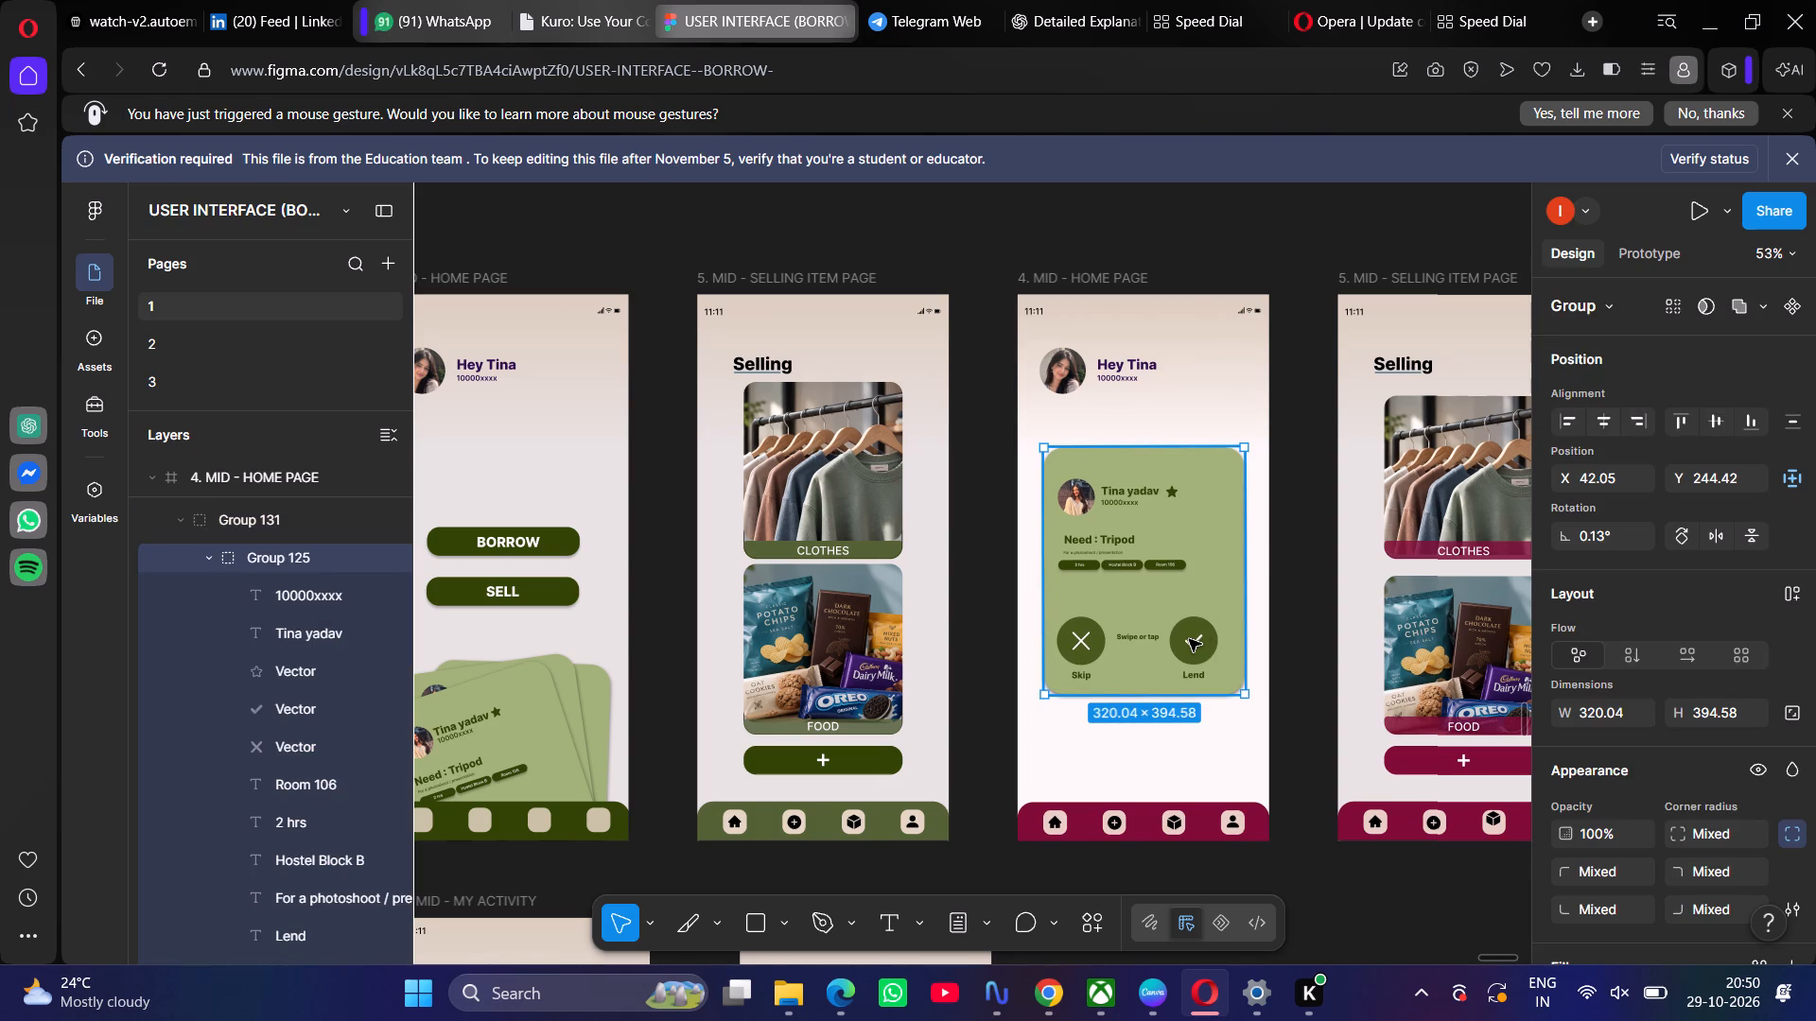
double_click(1193, 655)
left_click_drag(1194, 653, 1197, 660)
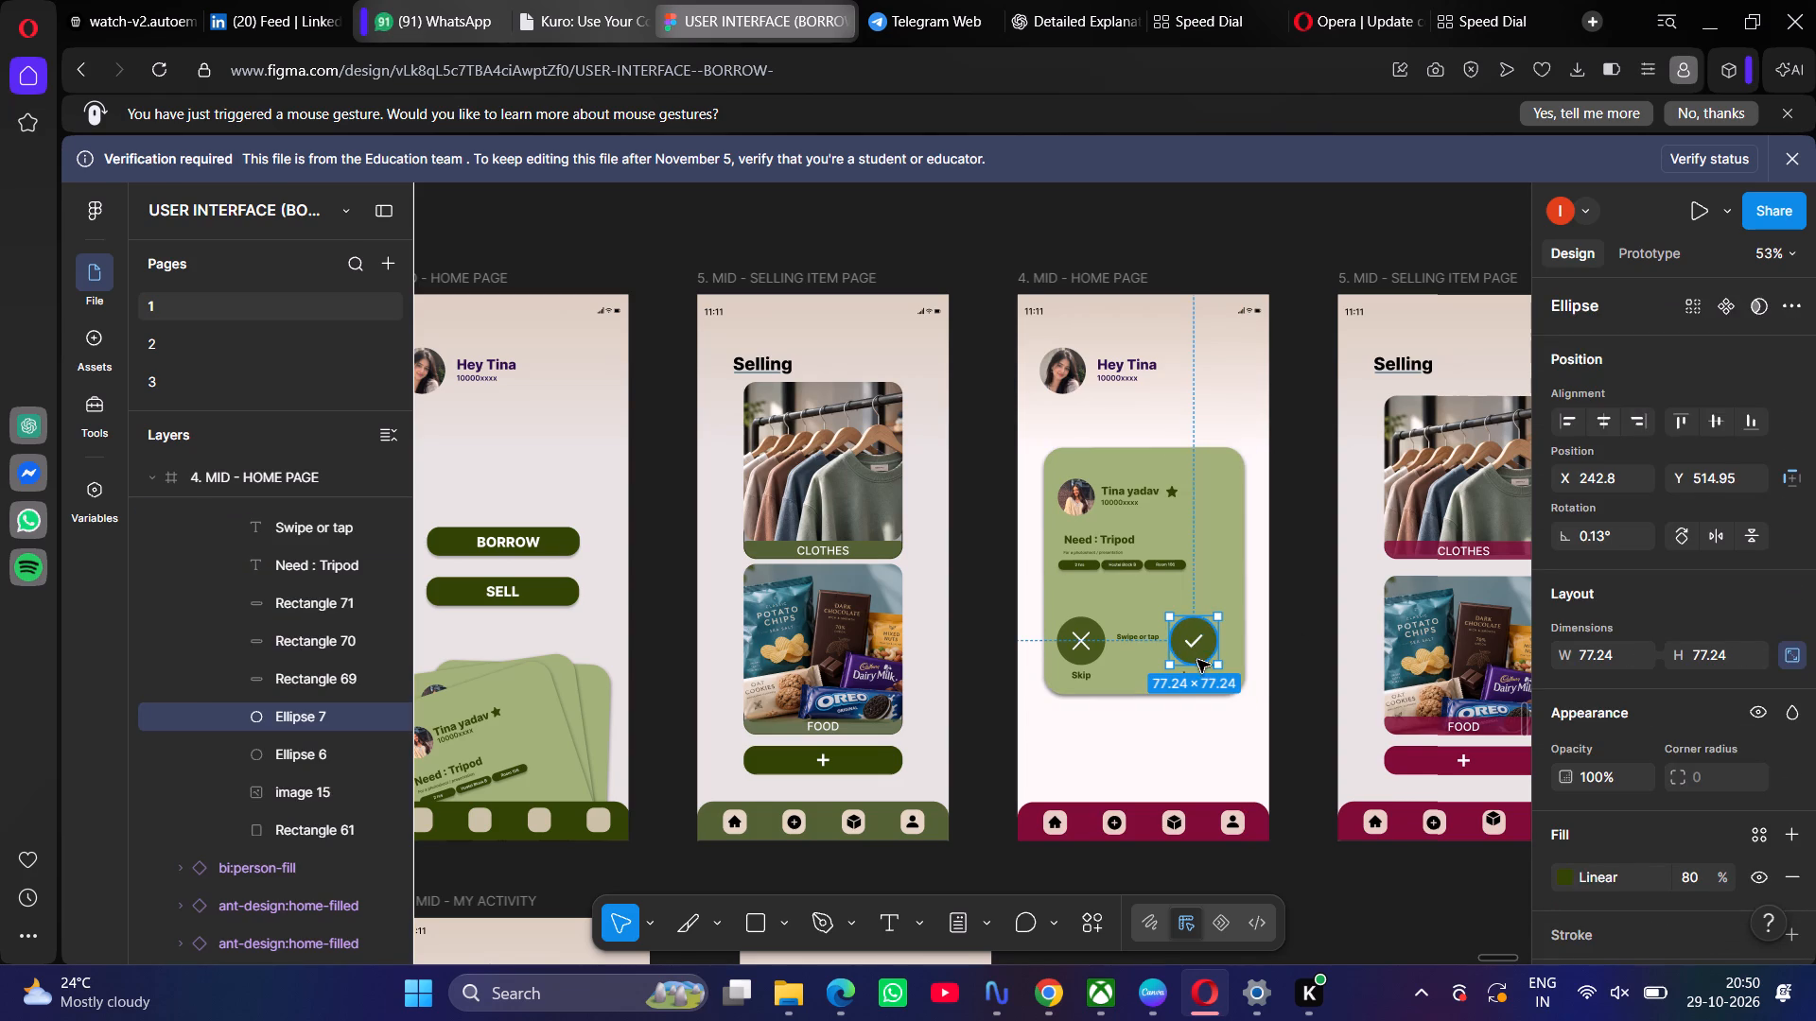
left_click_drag(1197, 660, 1204, 656)
left_click(1201, 640)
left_click(1196, 641)
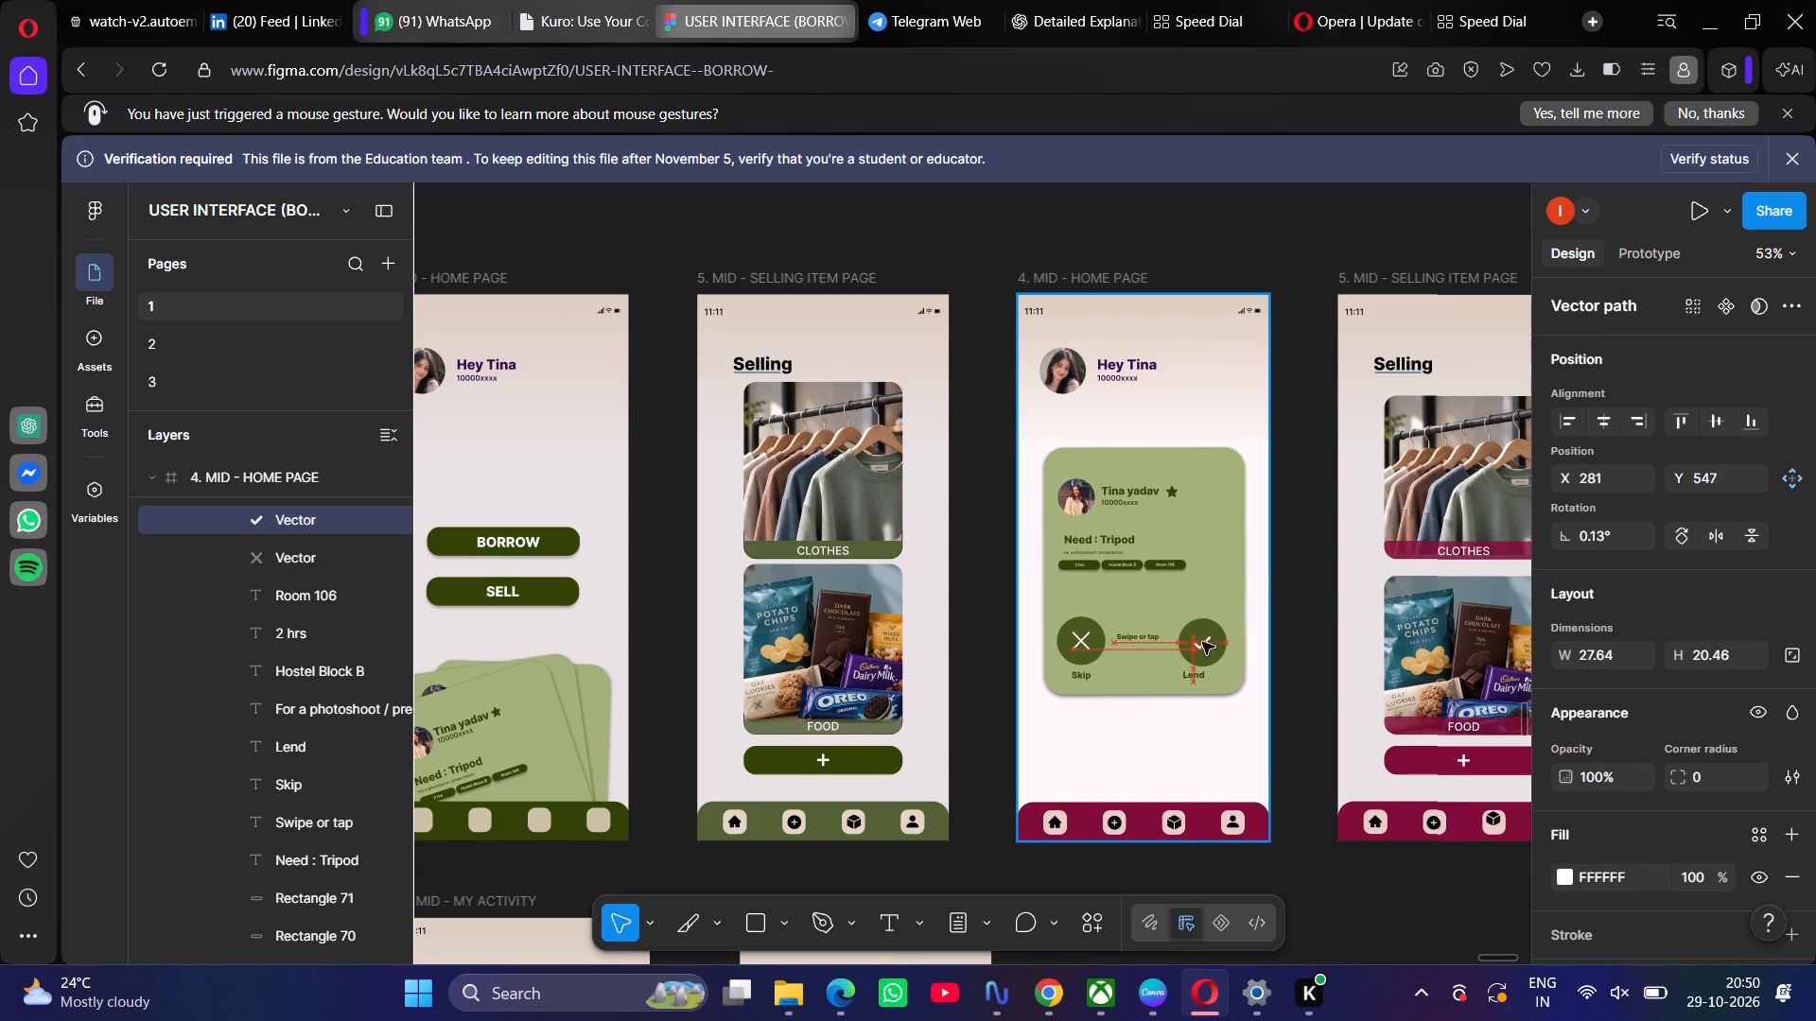
left_click(1262, 717)
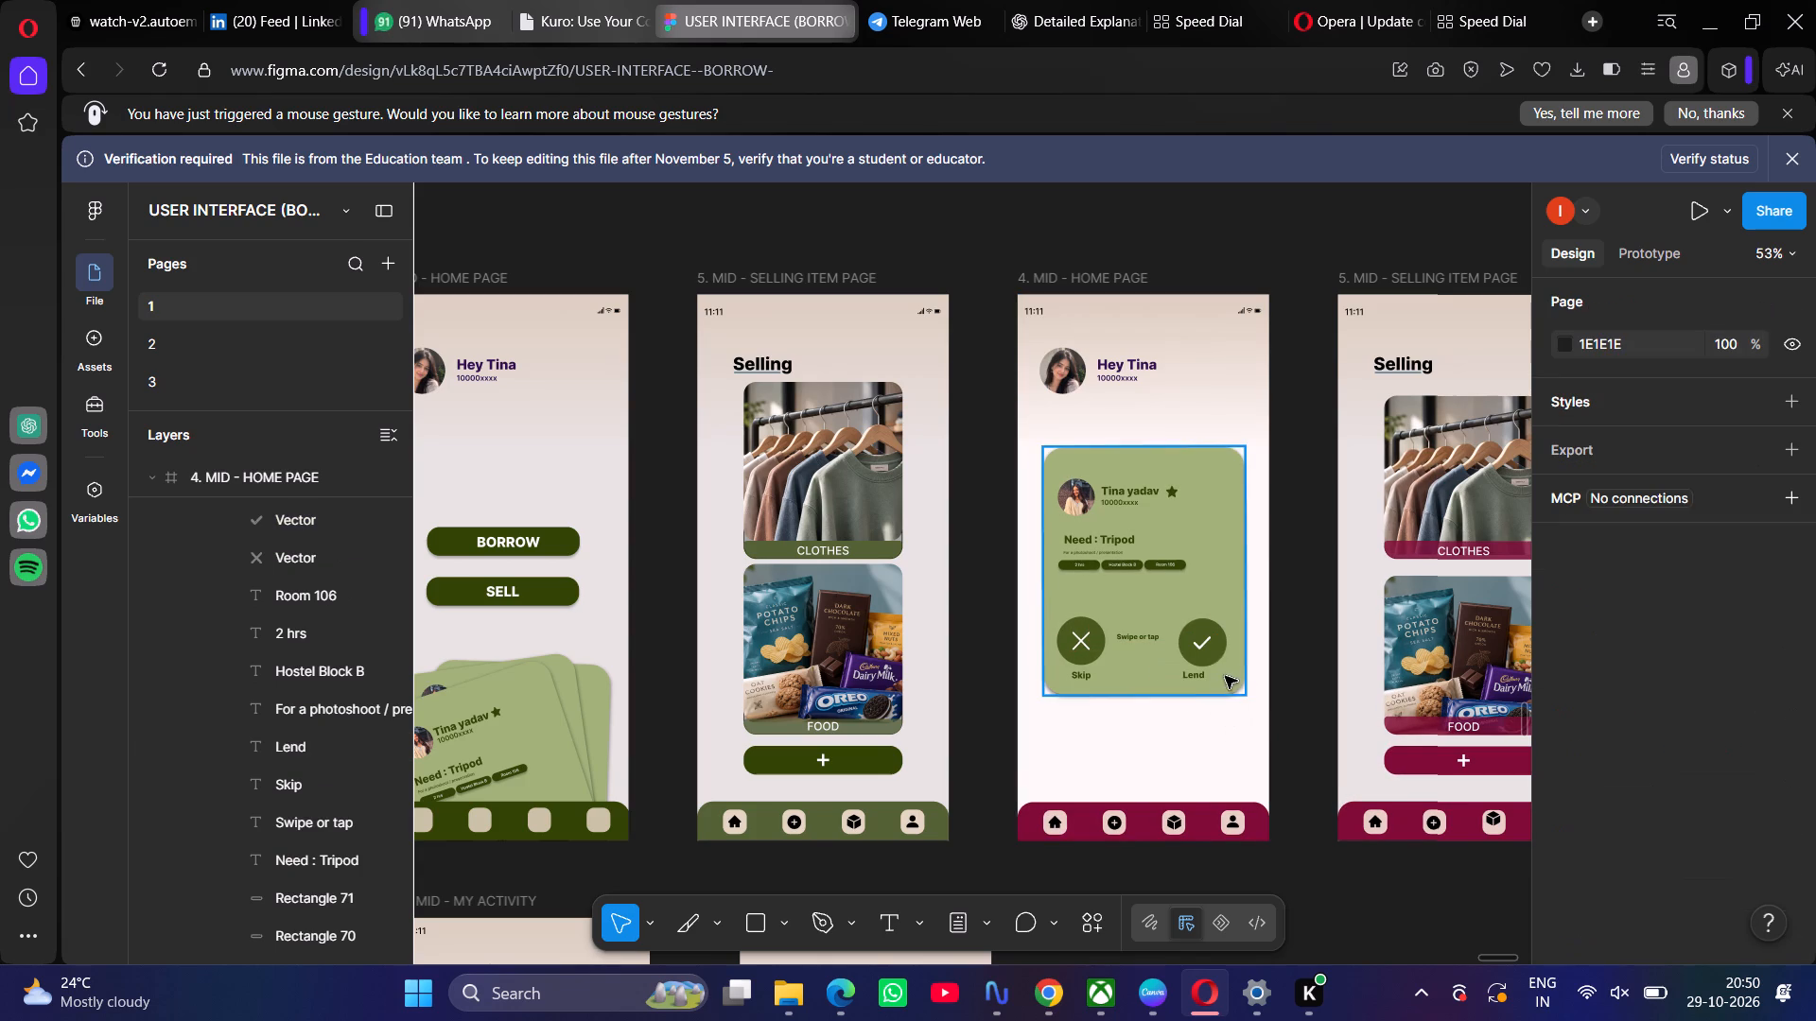
Move the "Lend" label slightly right on the request card so it sits centred beneath its circle.
left_click(1191, 671)
left_click(1193, 677)
double_click(1194, 679)
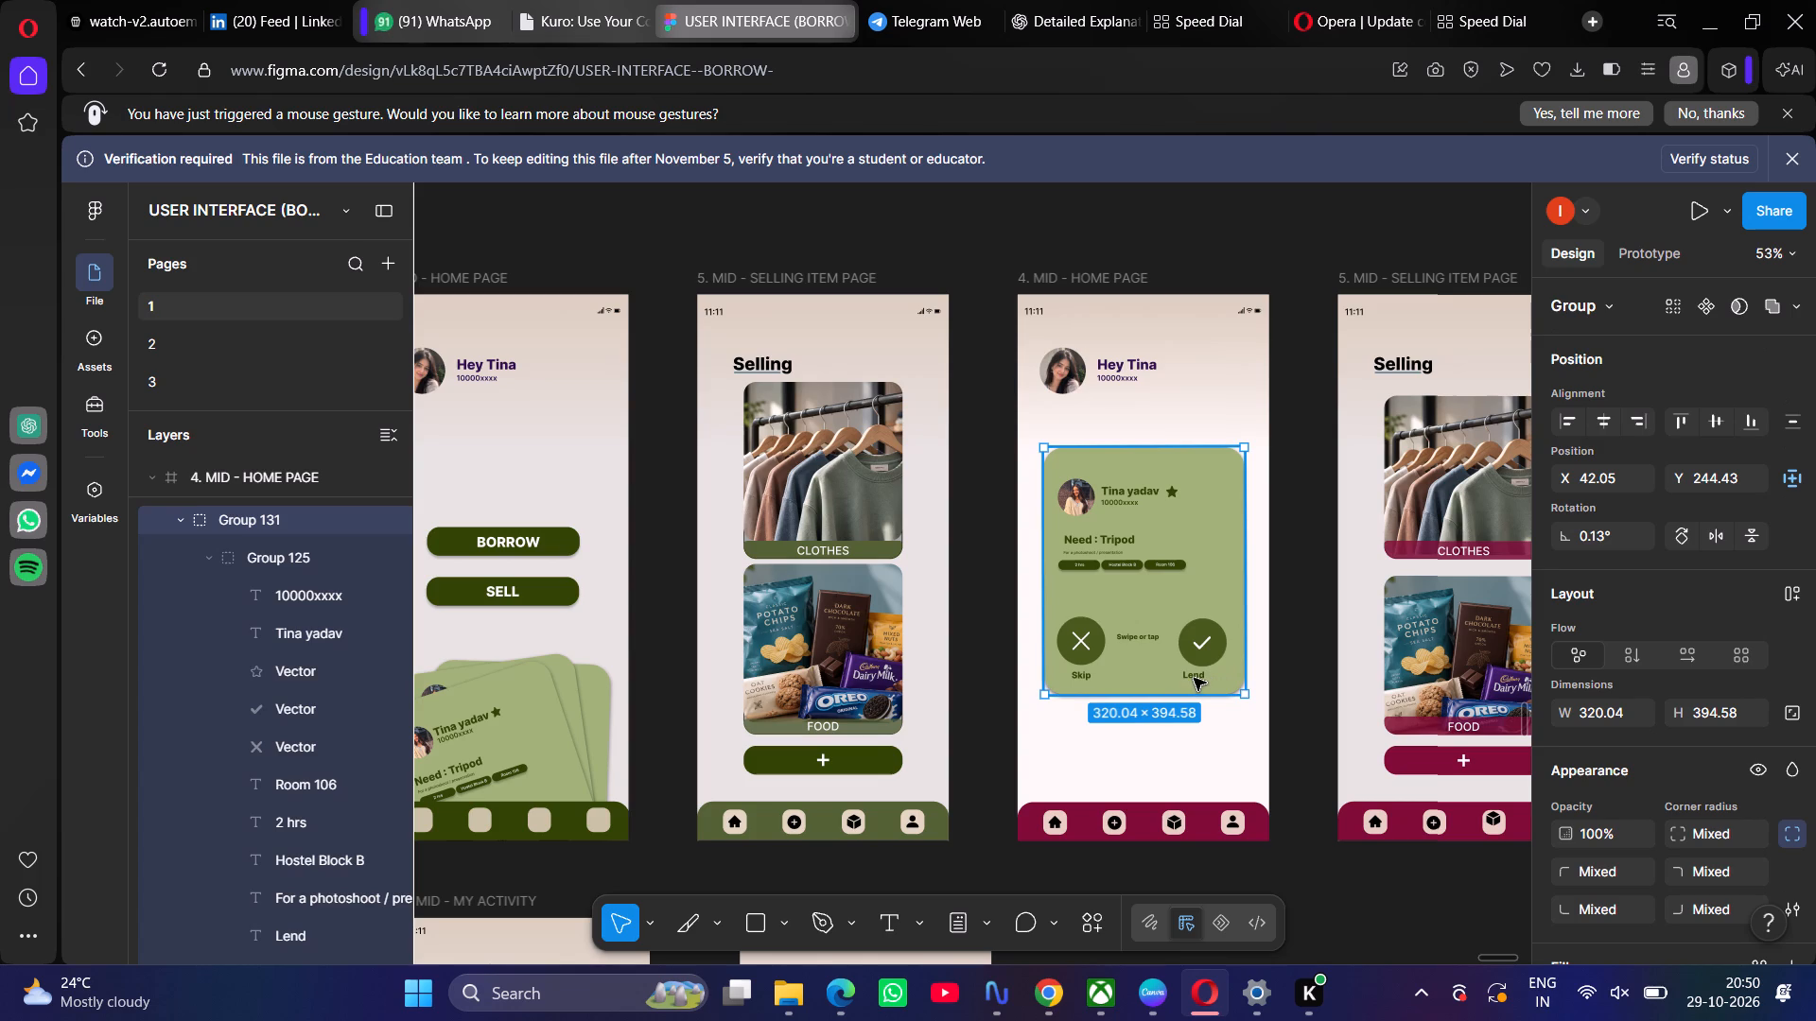
left_click(1265, 674)
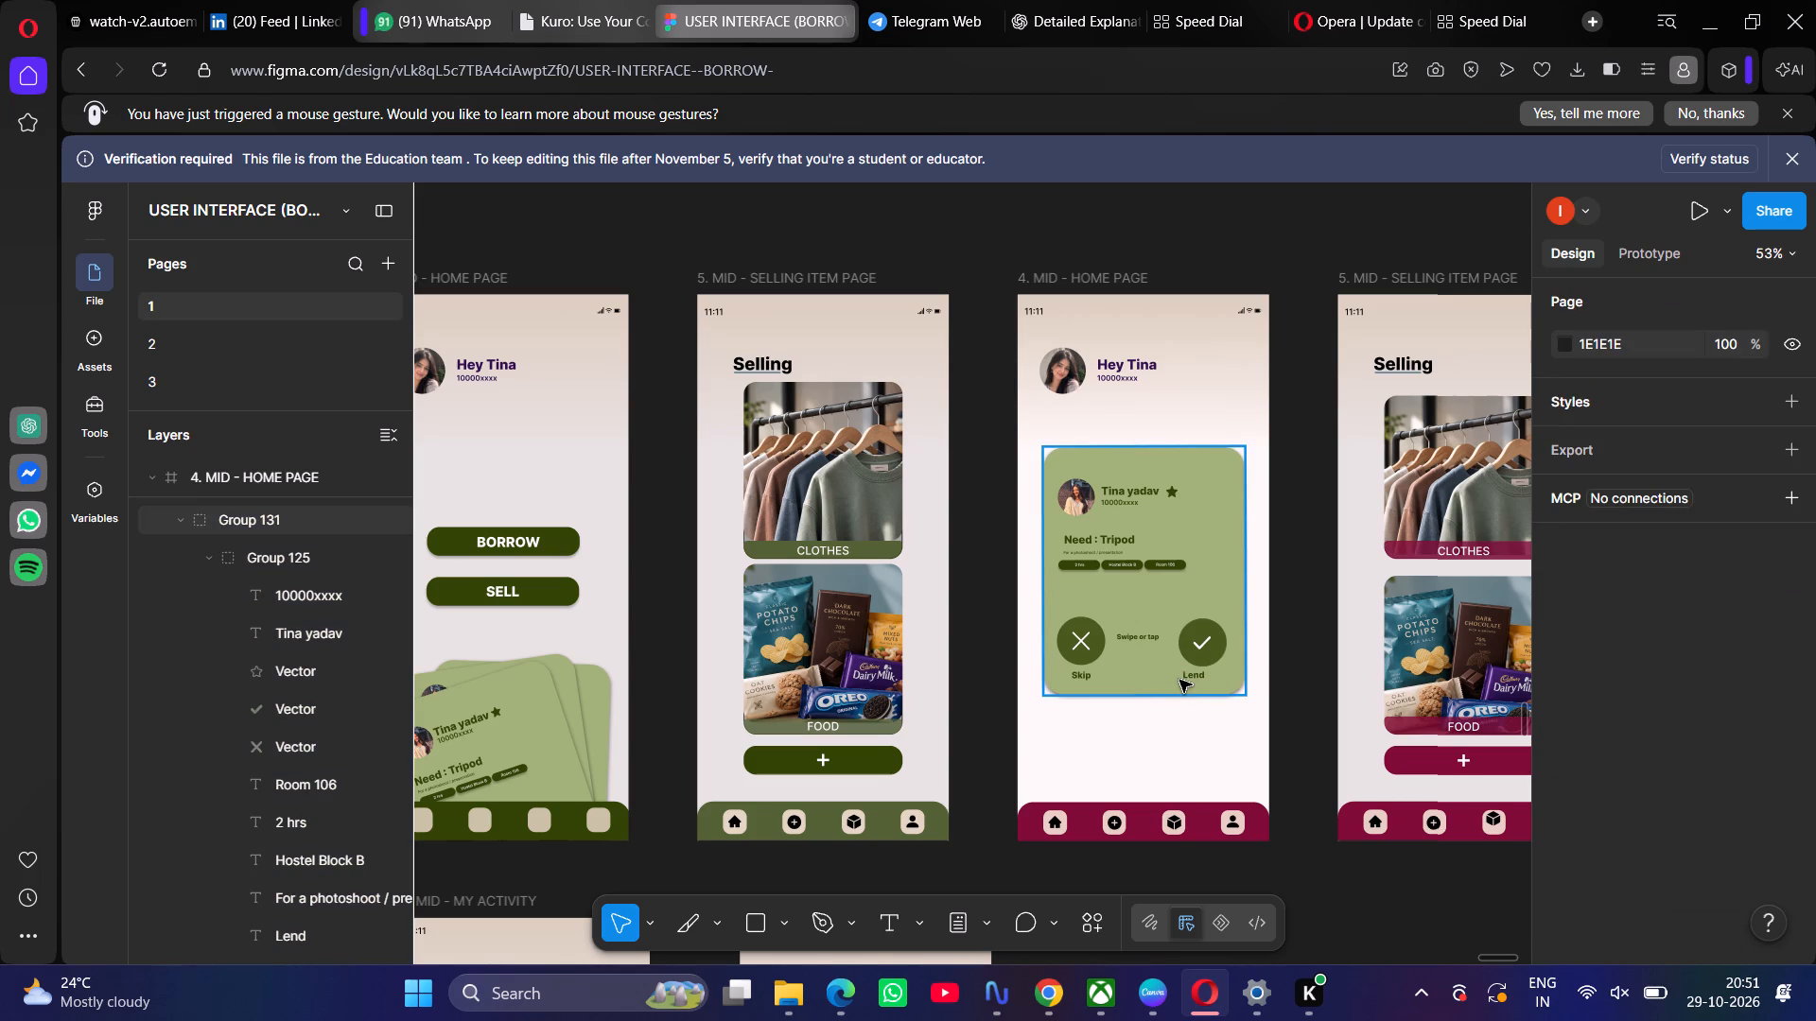
double_click(1193, 676)
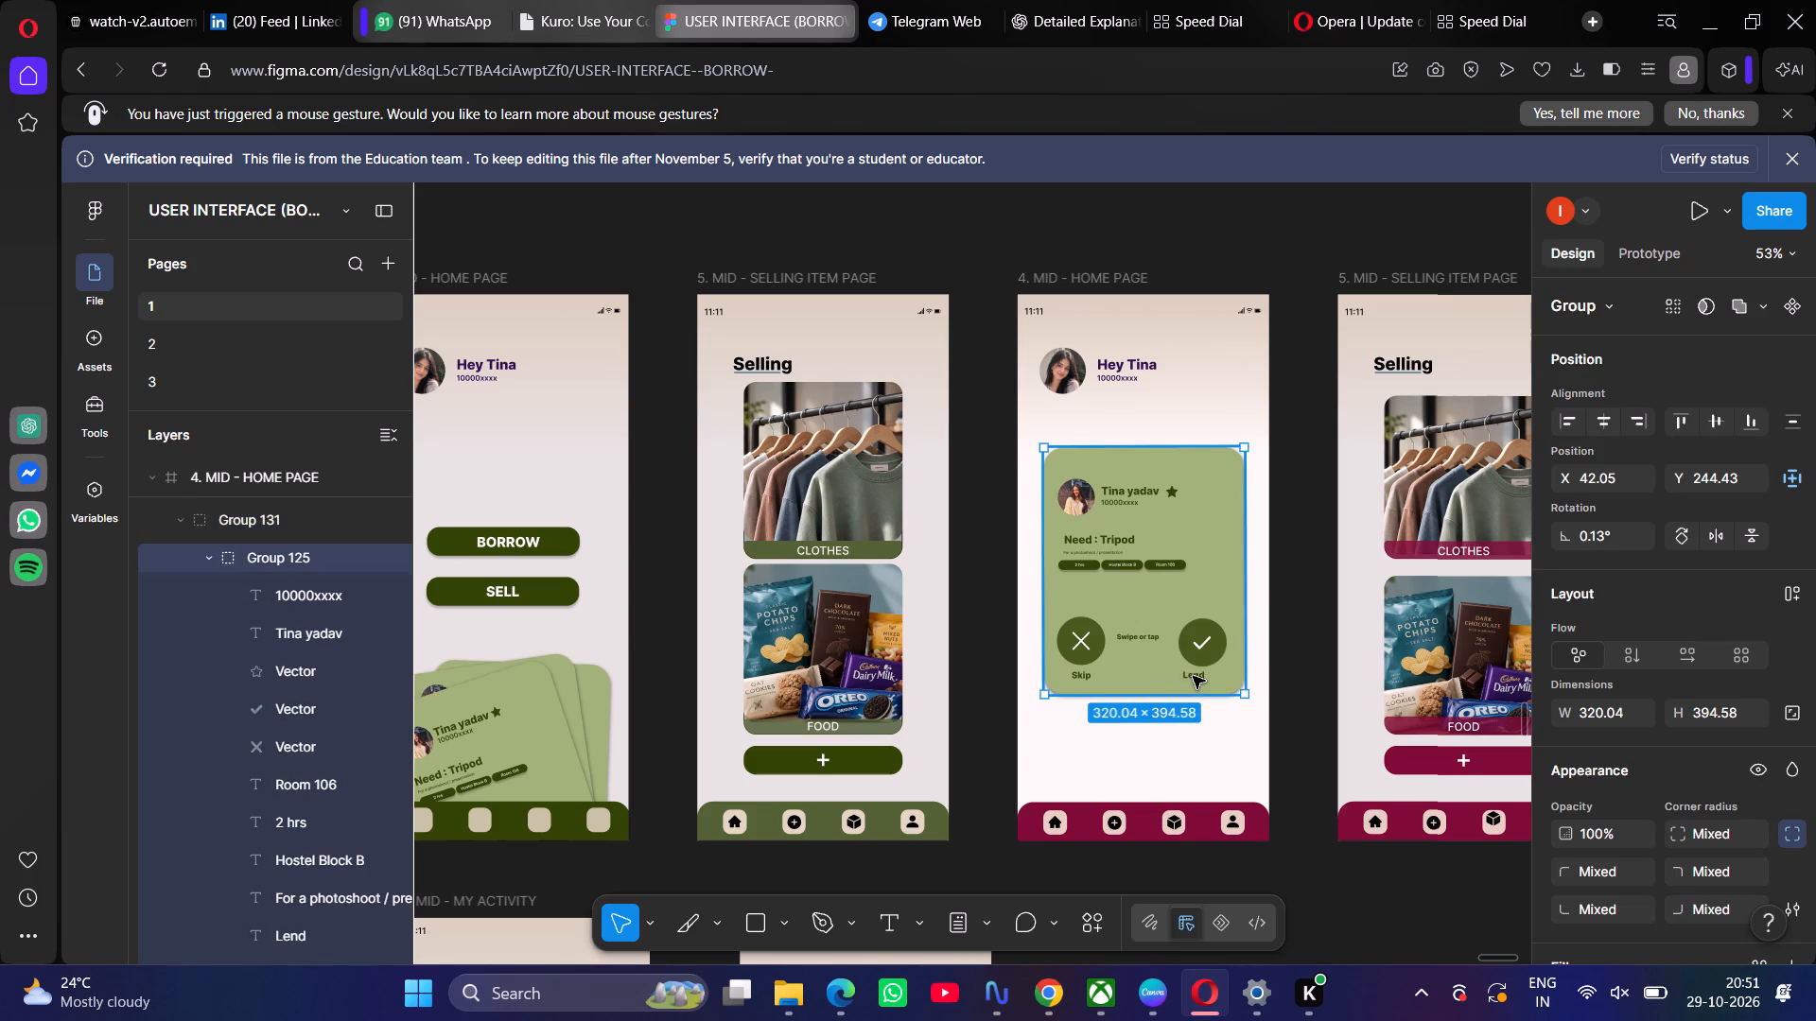
left_click(1271, 692)
scroll(1271, 692, "up", 1)
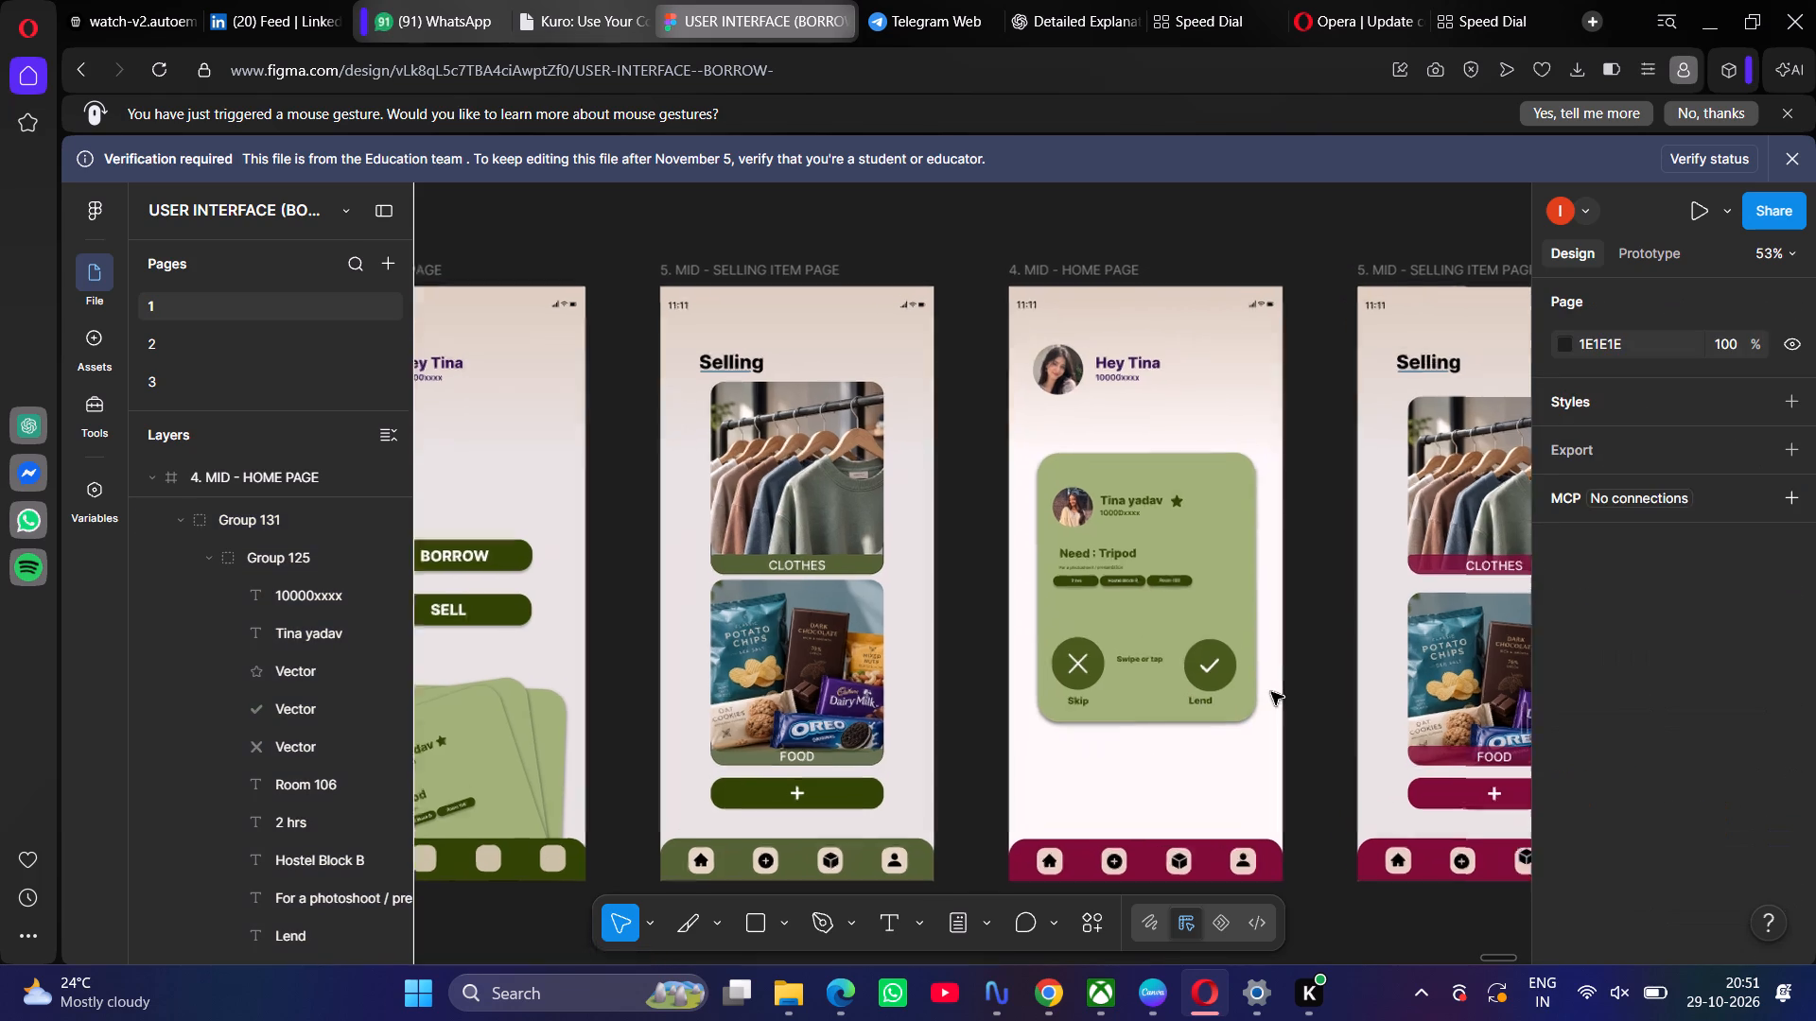
double_click(1140, 708)
double_click(1140, 708)
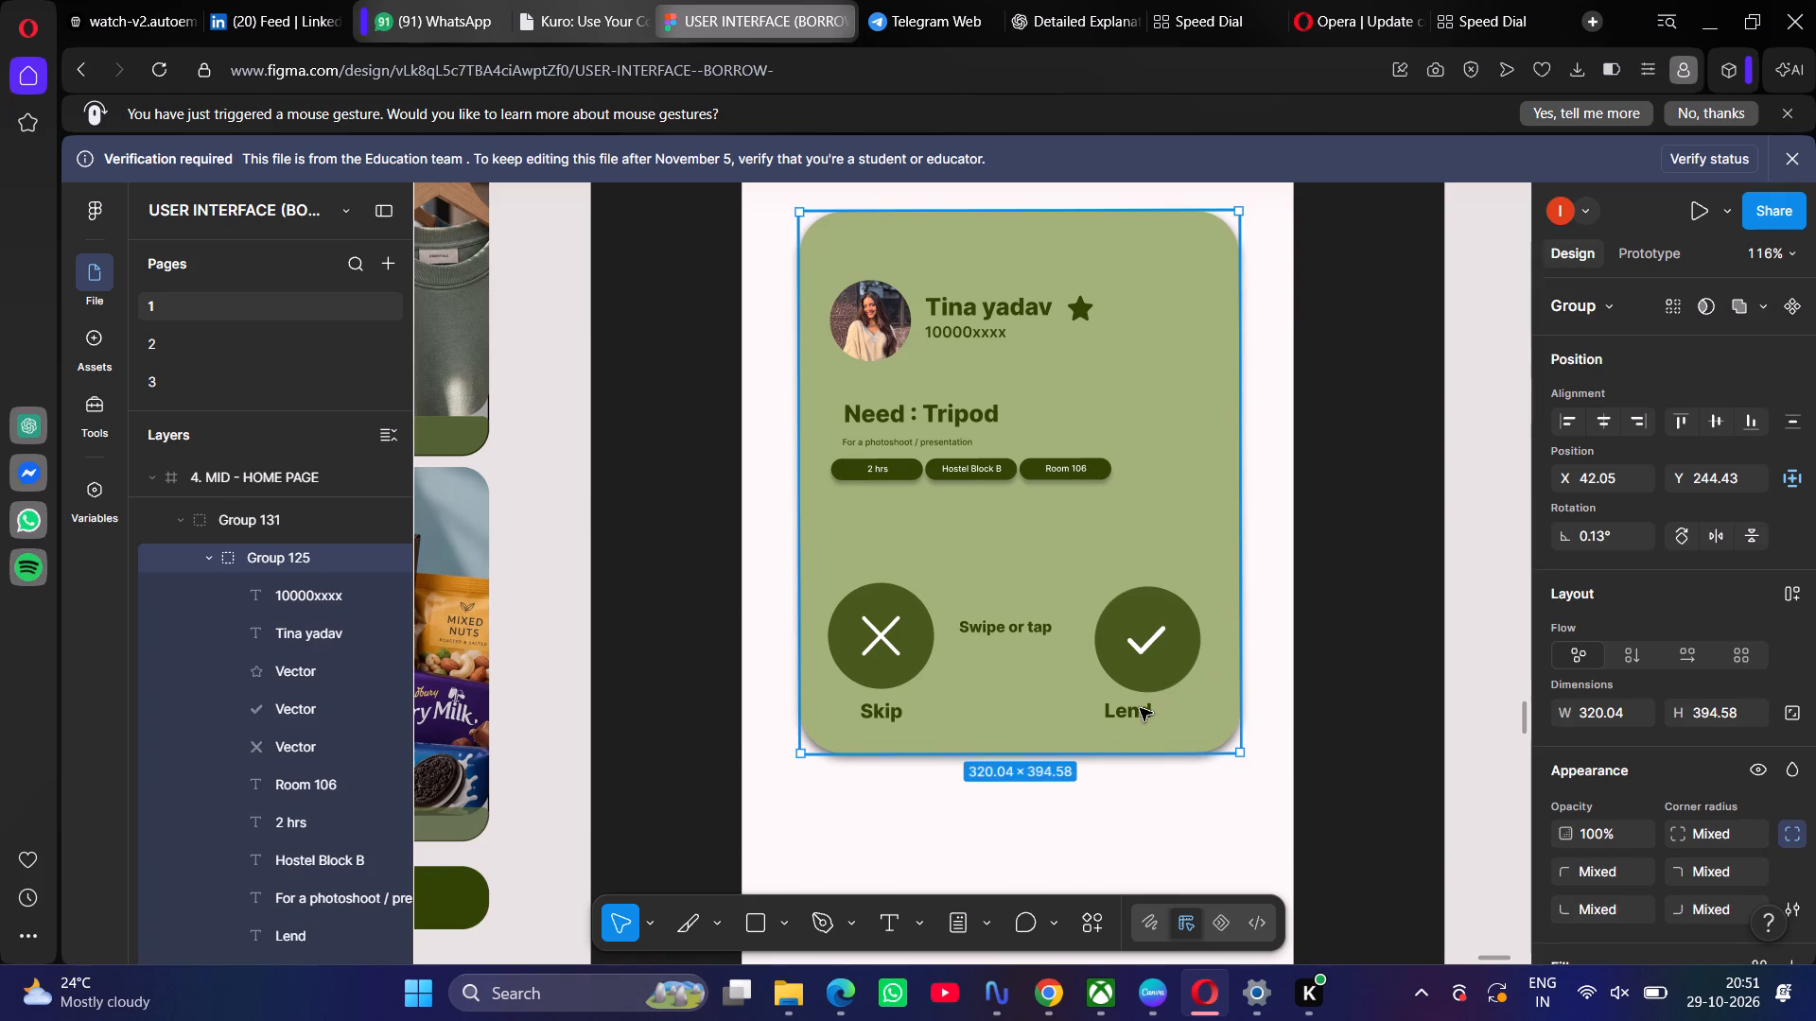
left_click_drag(1133, 711, 1156, 712)
Nudge the "Swipe or tap" text right so it sits midway between the Skip and Lend circles.
left_click(989, 623)
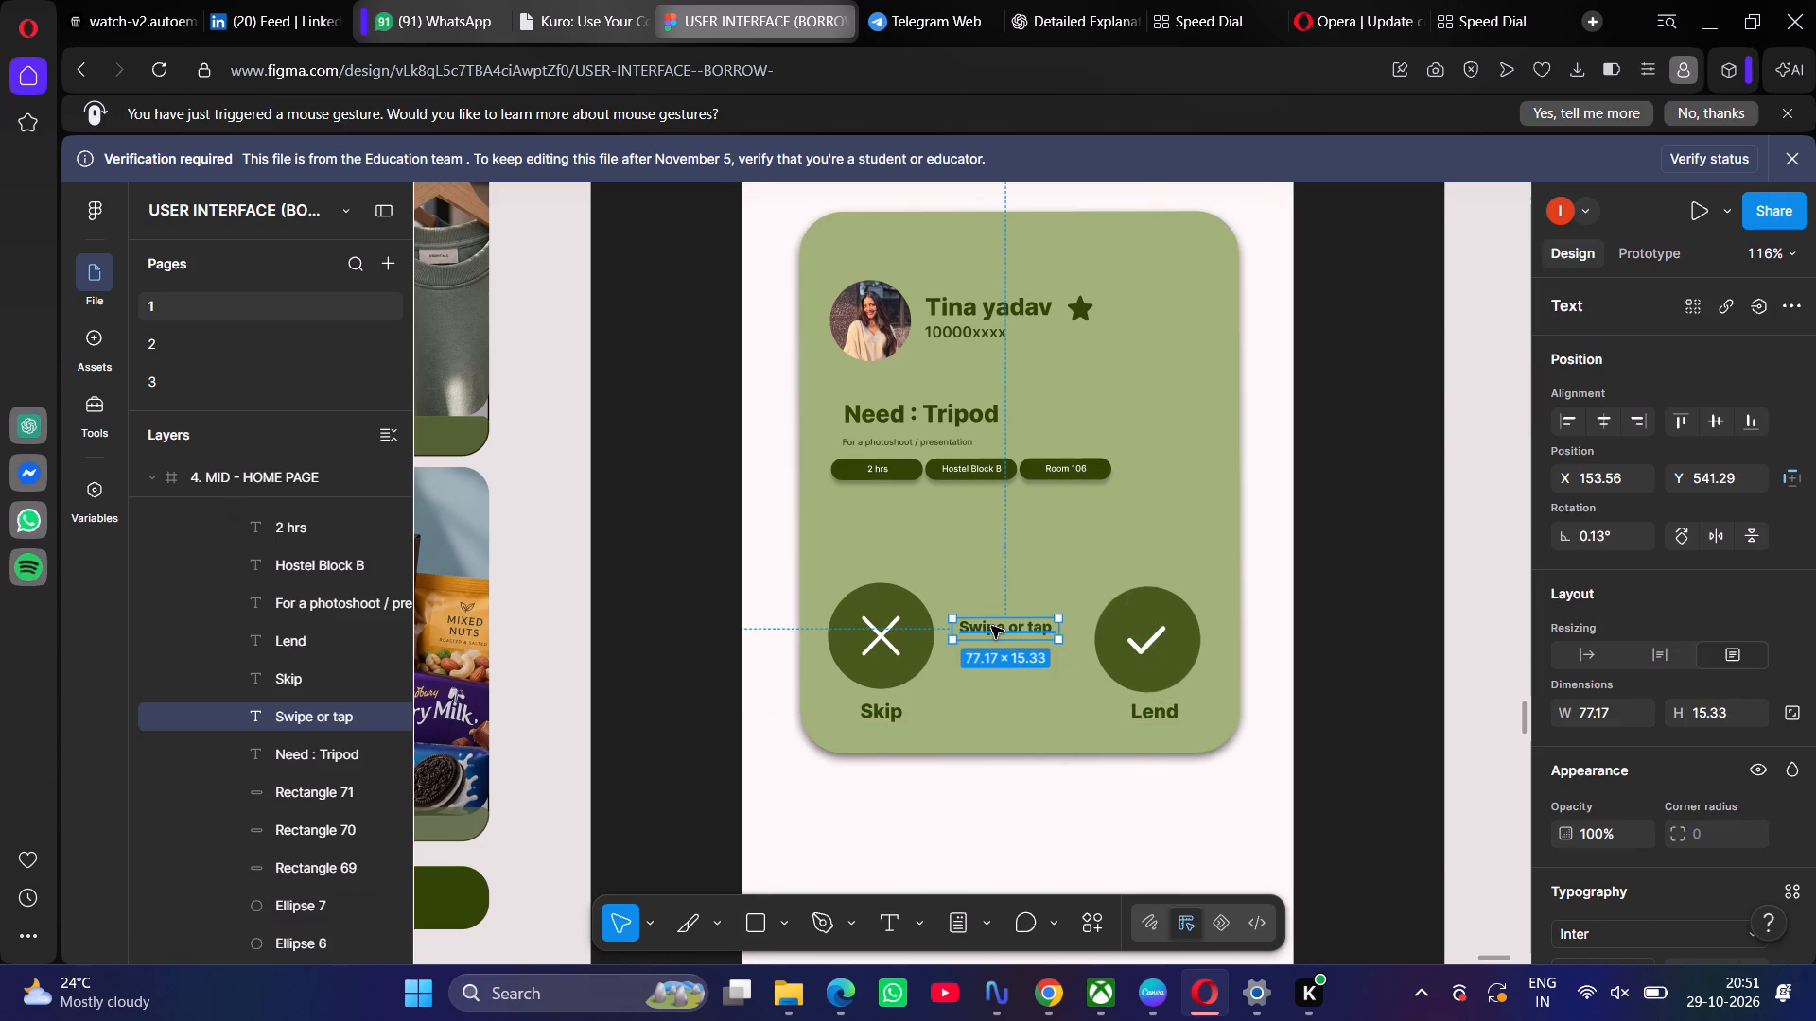
left_click_drag(991, 626, 1006, 628)
left_click(1331, 666)
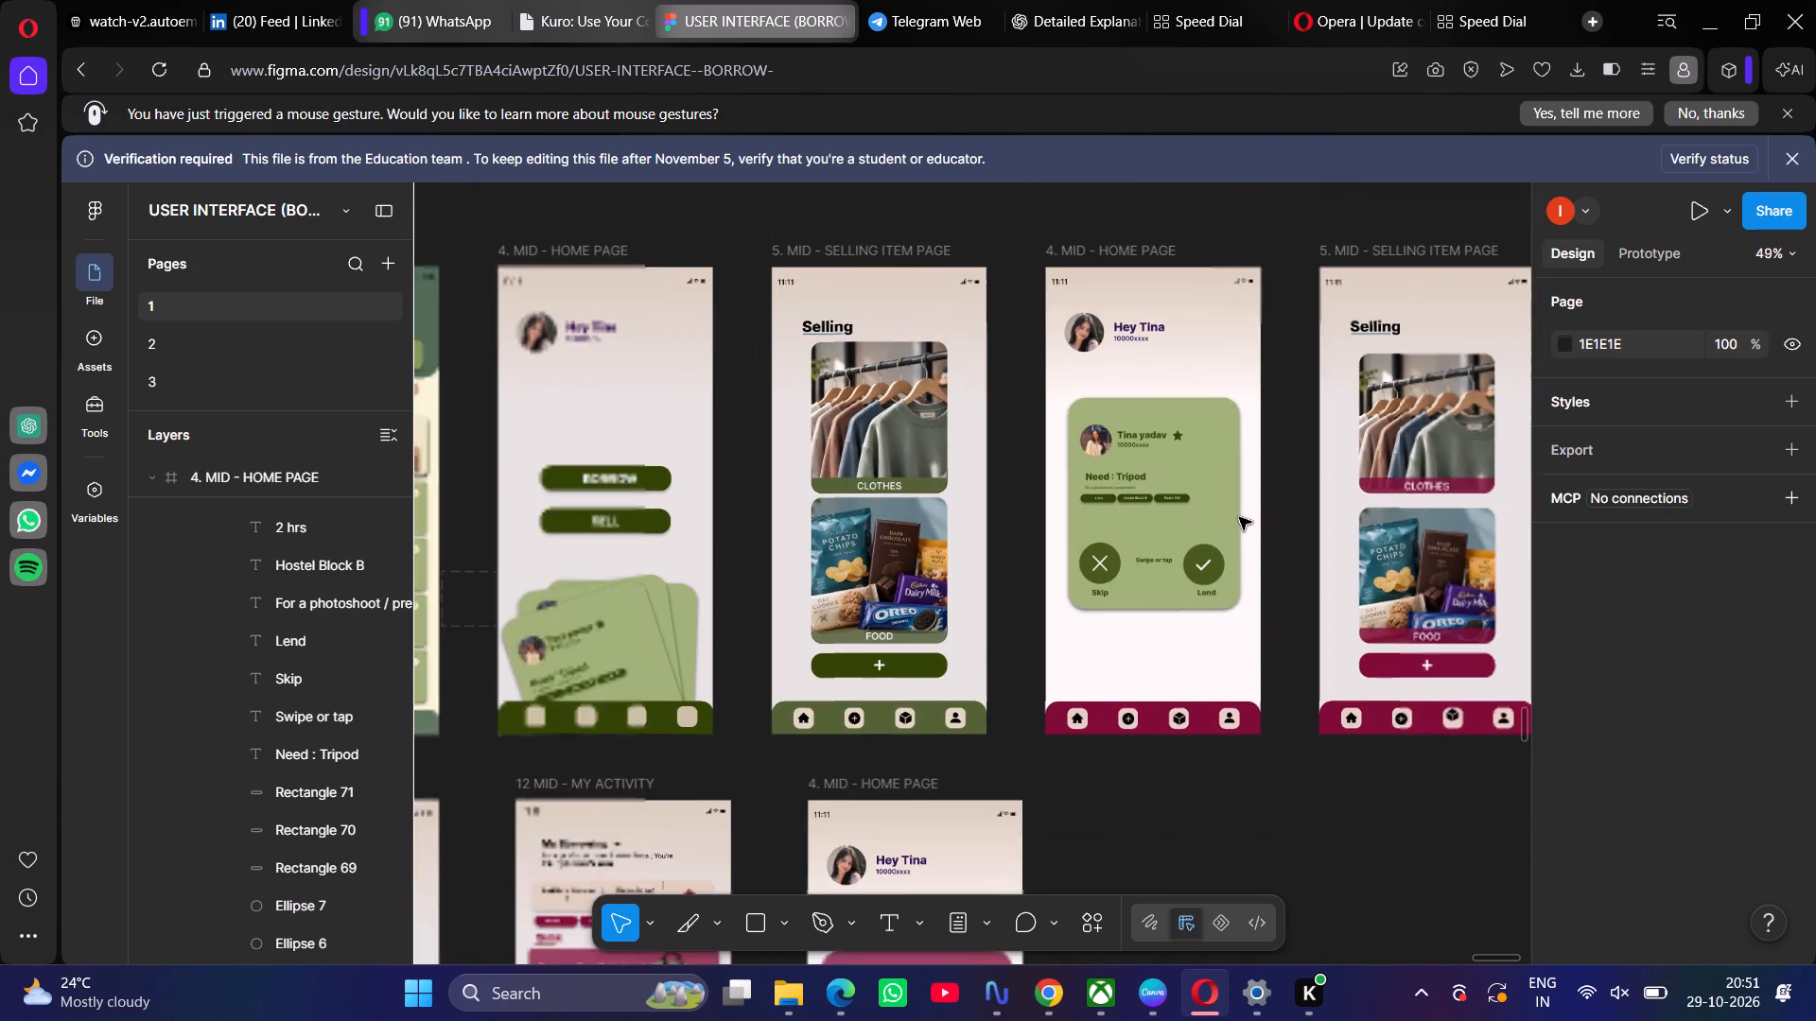
Recolour the maroon navigation bar below the request card to green 48591B, sampled from the Lend circle.
scroll(1239, 517, "left", 1)
left_click(1026, 719)
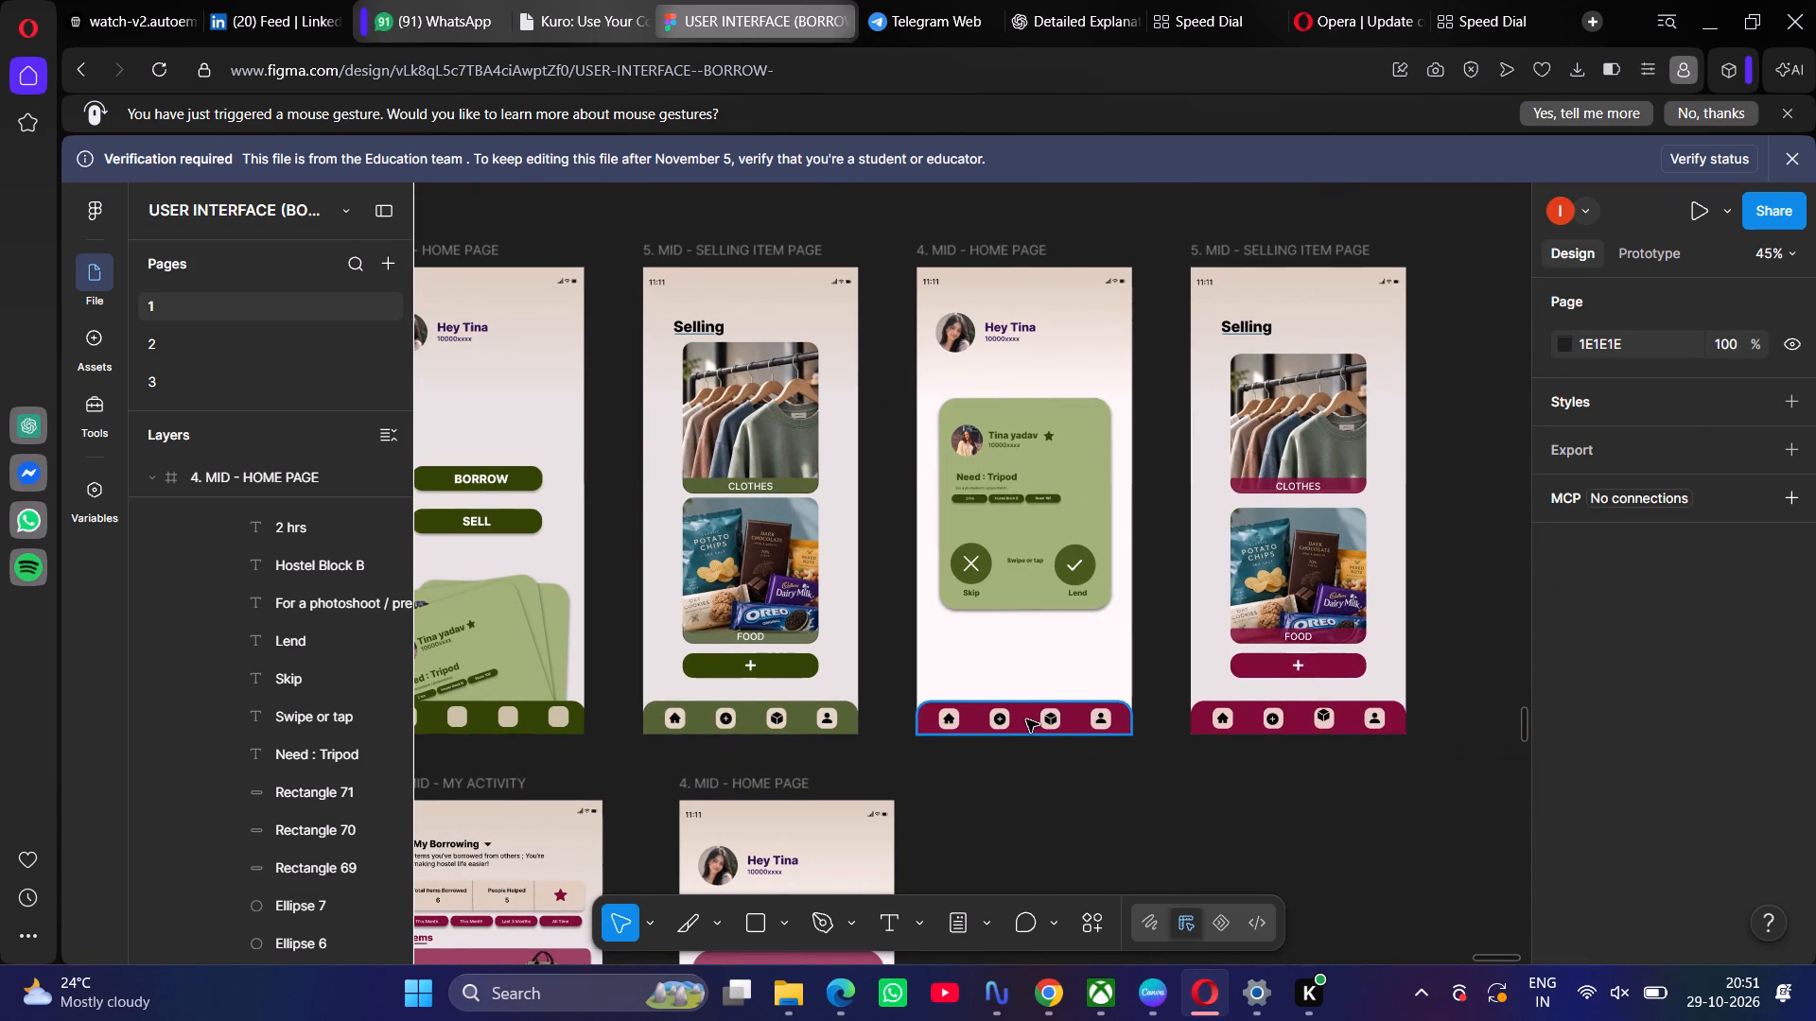
scroll(1615, 839, "down", 1)
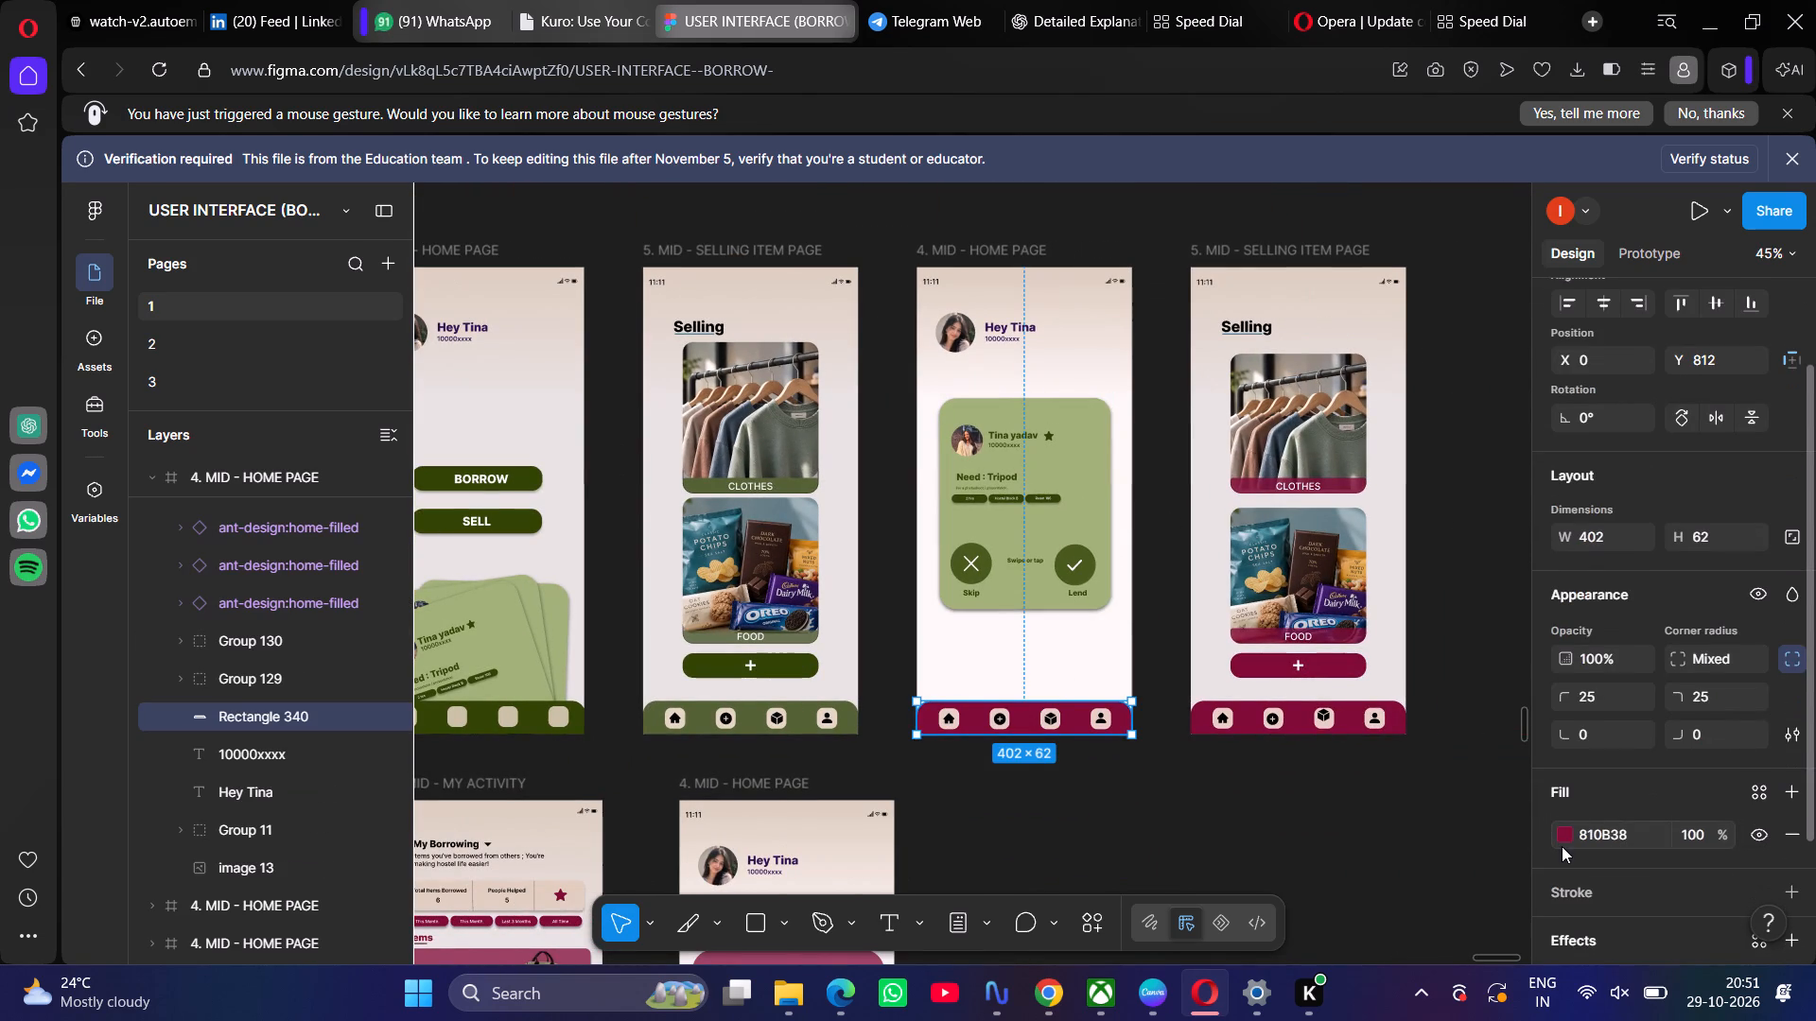
left_click(1562, 846)
left_click(1563, 835)
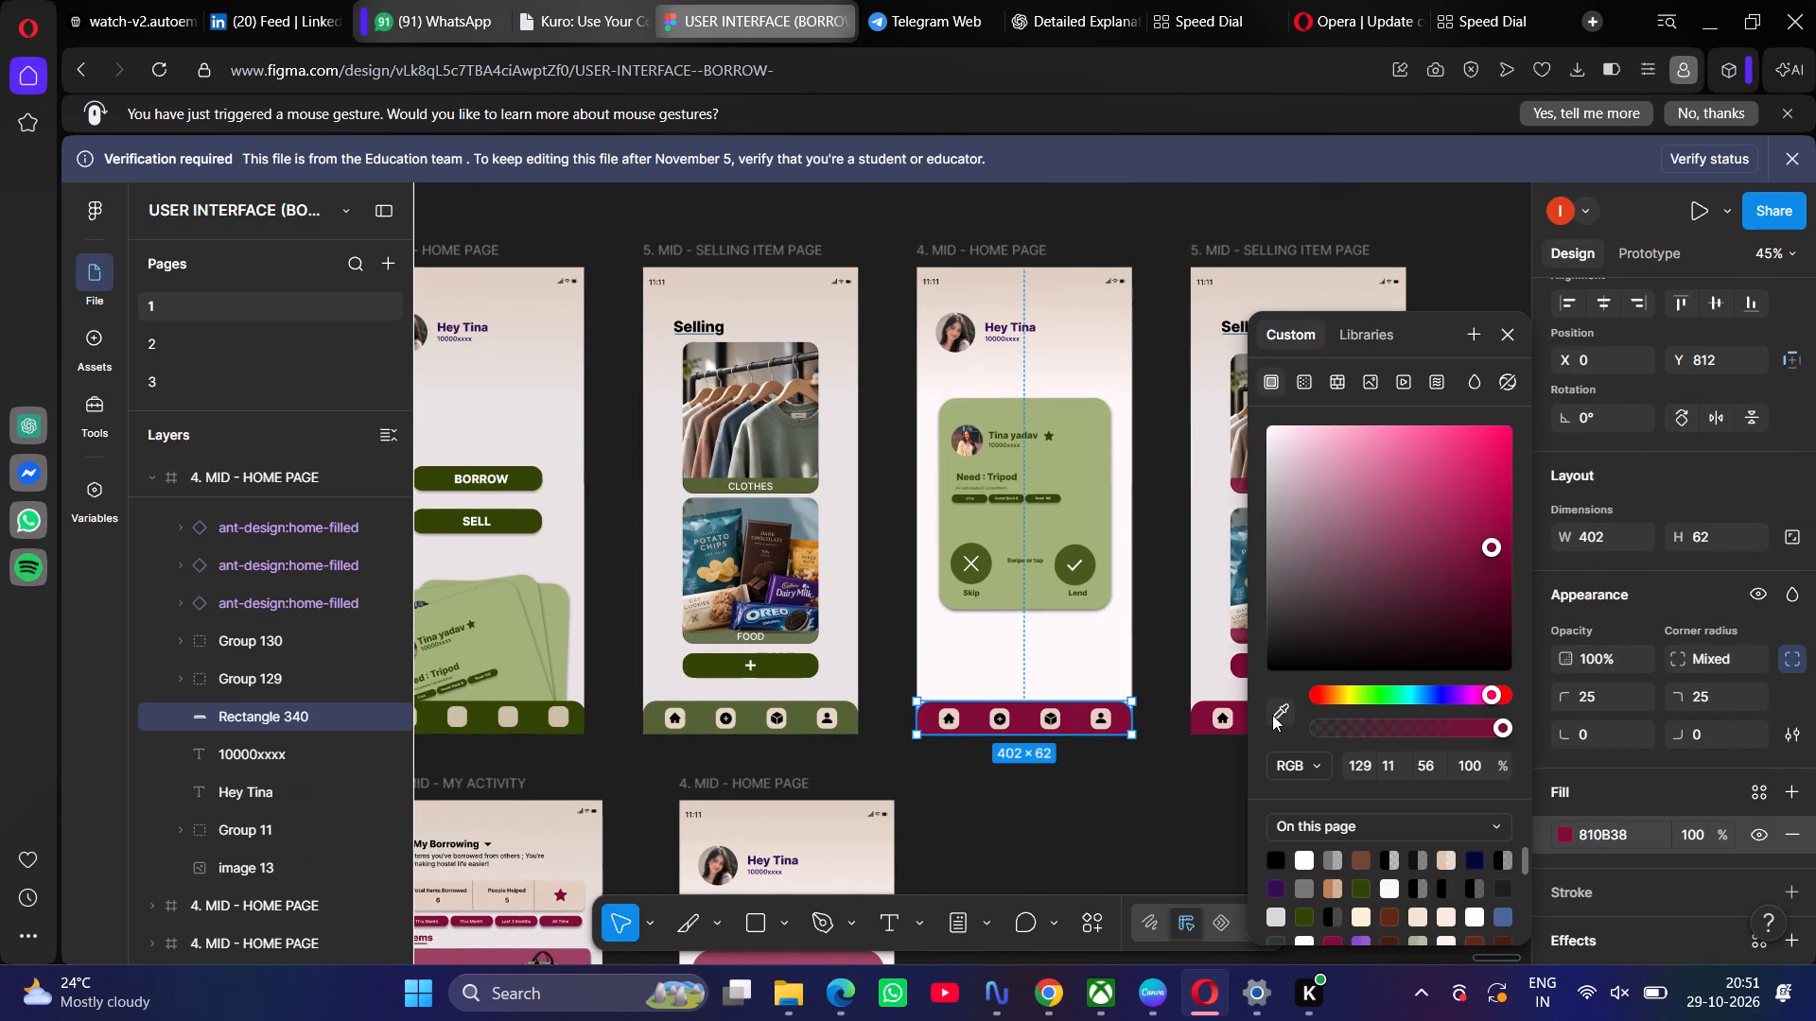
left_click(1275, 715)
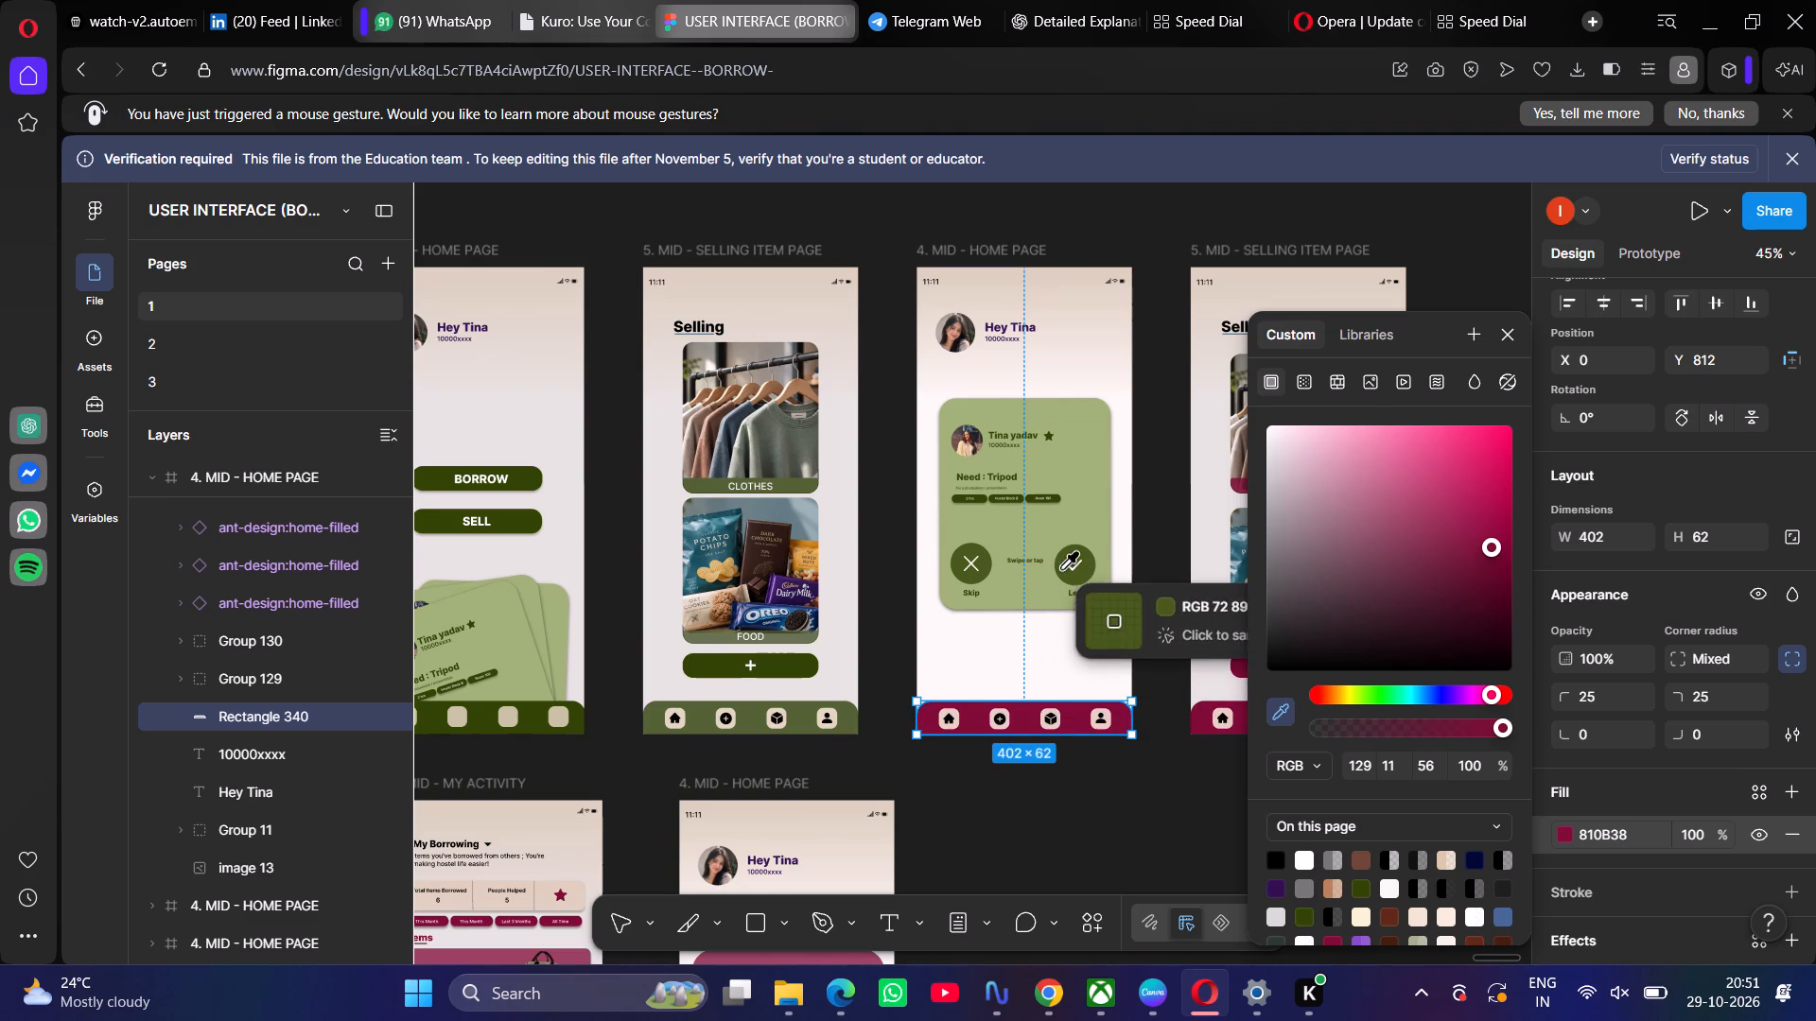
left_click(1075, 551)
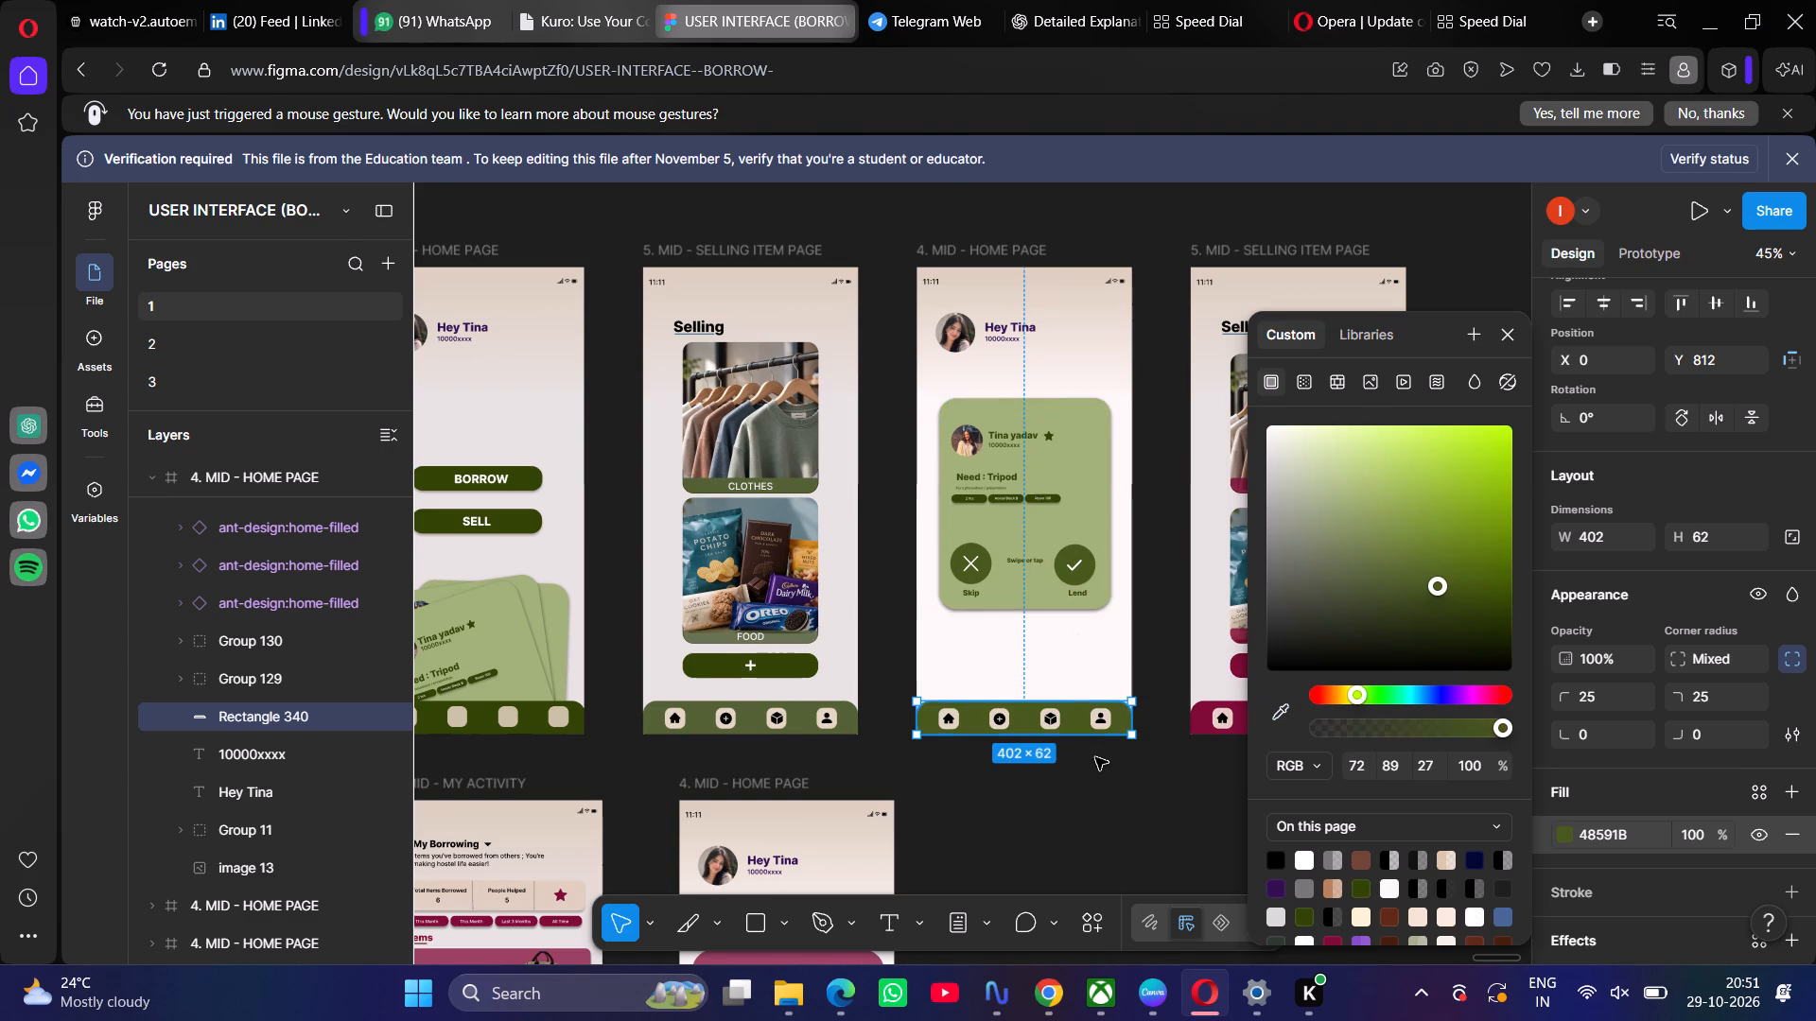
left_click(1095, 757)
Recolour the navigation bar of the home page with the BORROW and SELL buttons to 607960, sampled from the My Activity page's banner.
scroll(1095, 757, "right", 1)
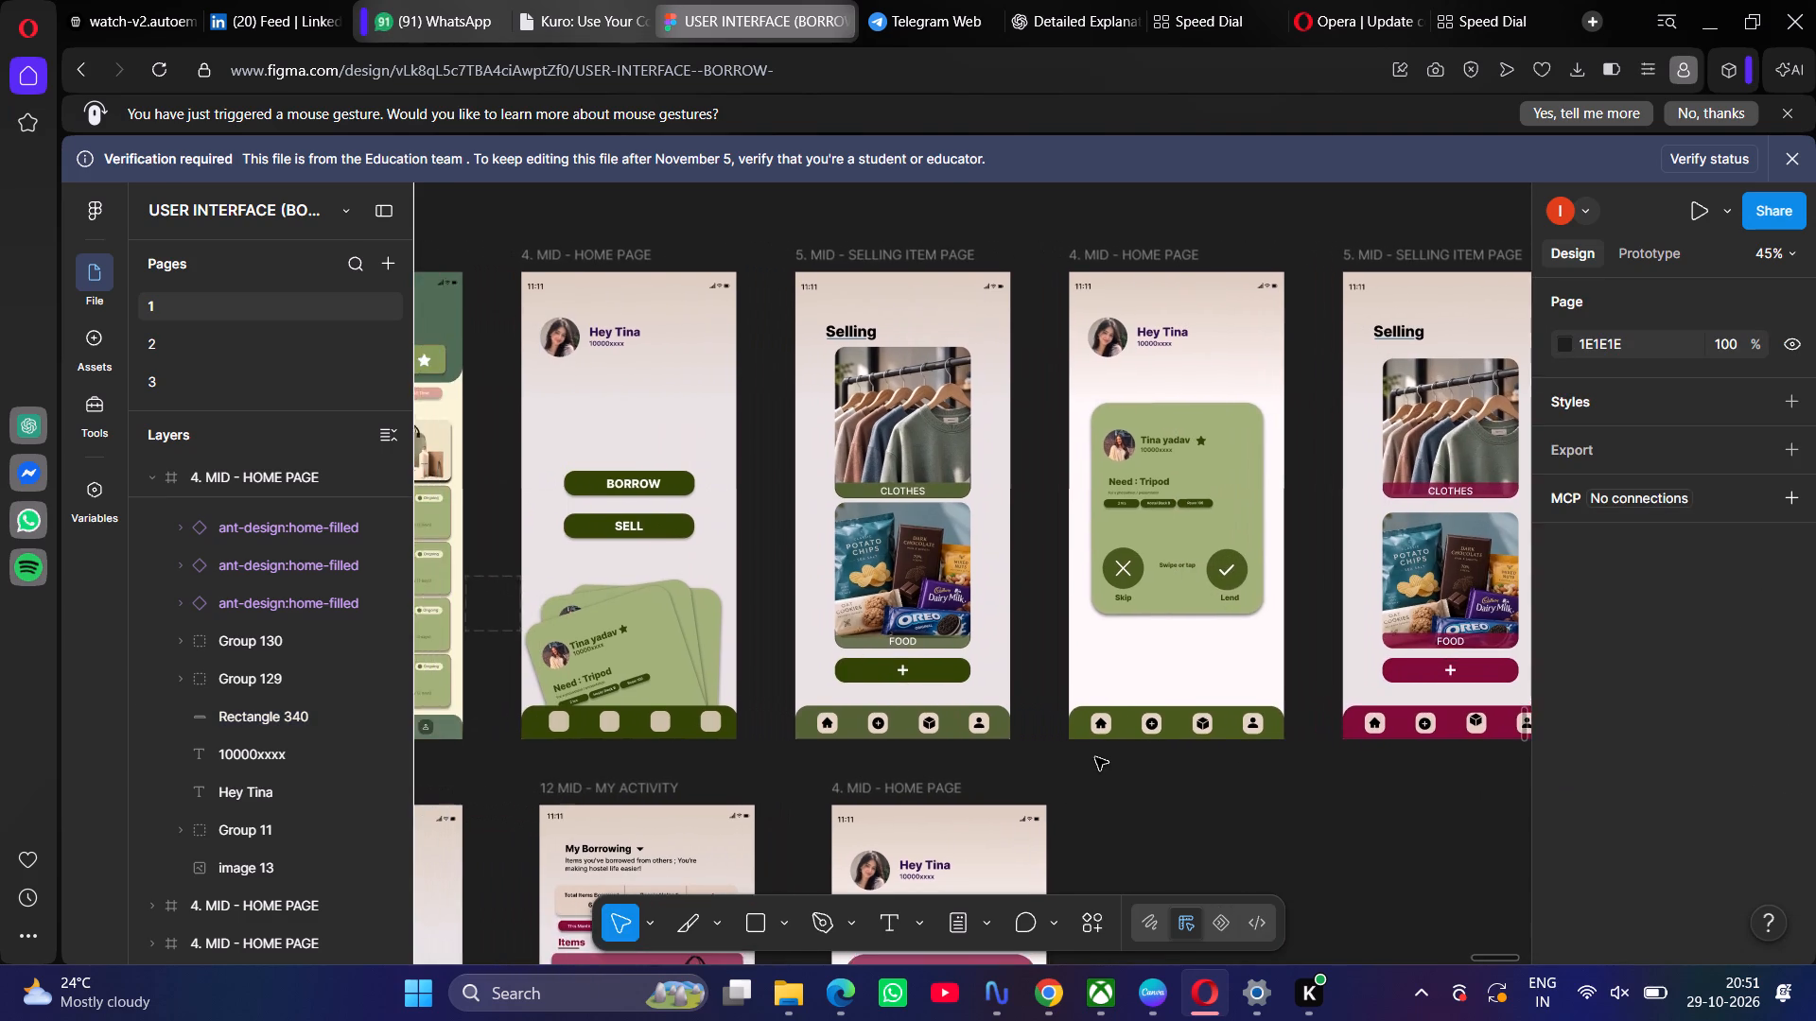
scroll(1095, 757, "down", 1)
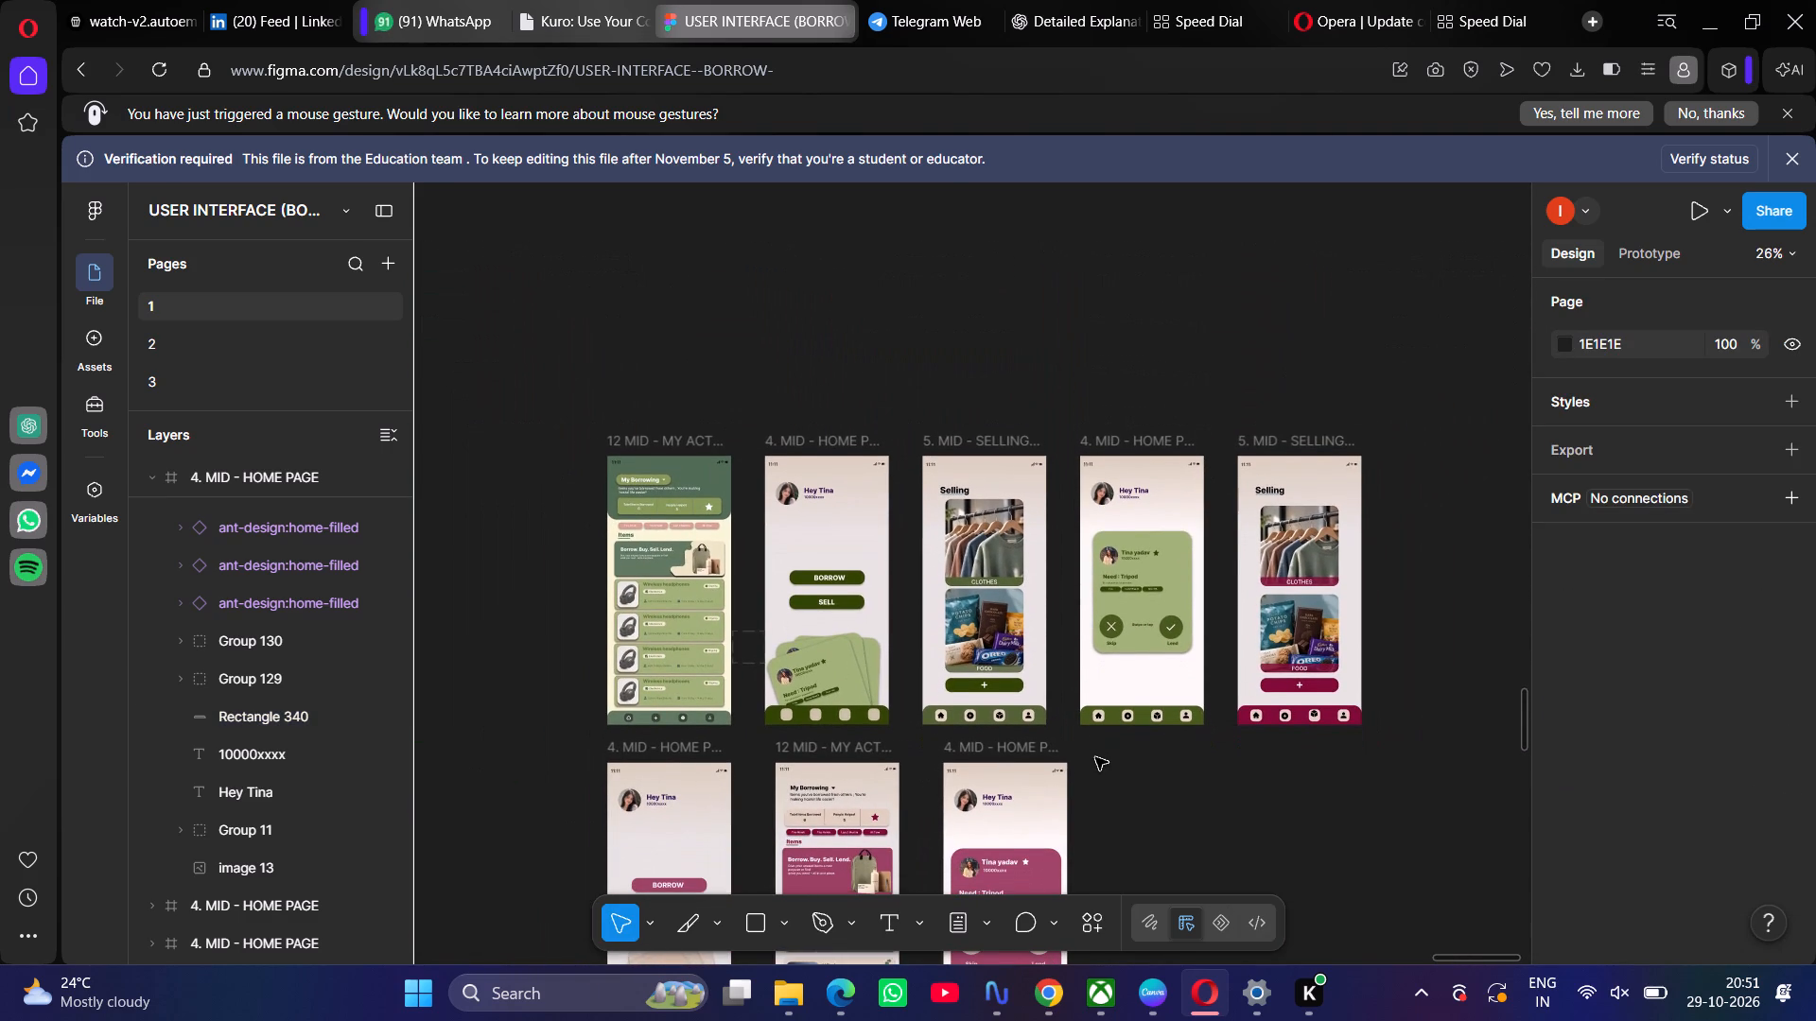
scroll(1095, 757, "down", 1)
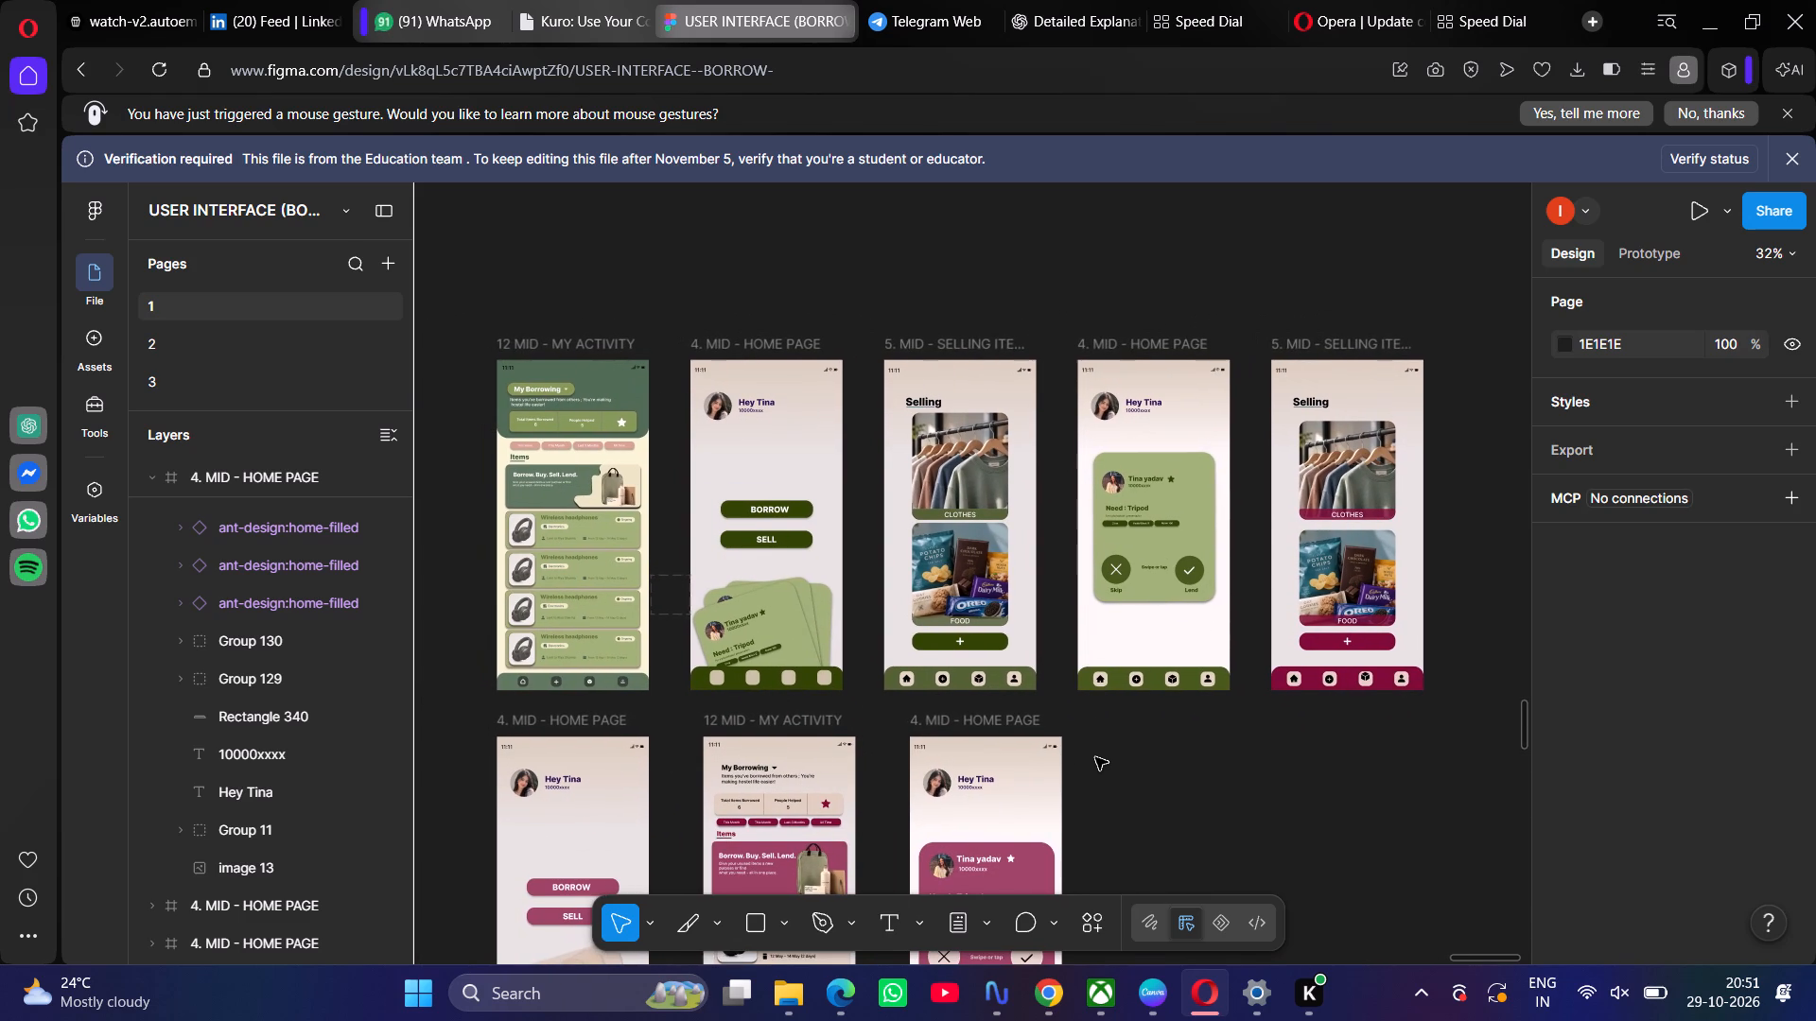
scroll(1095, 757, "right", 1)
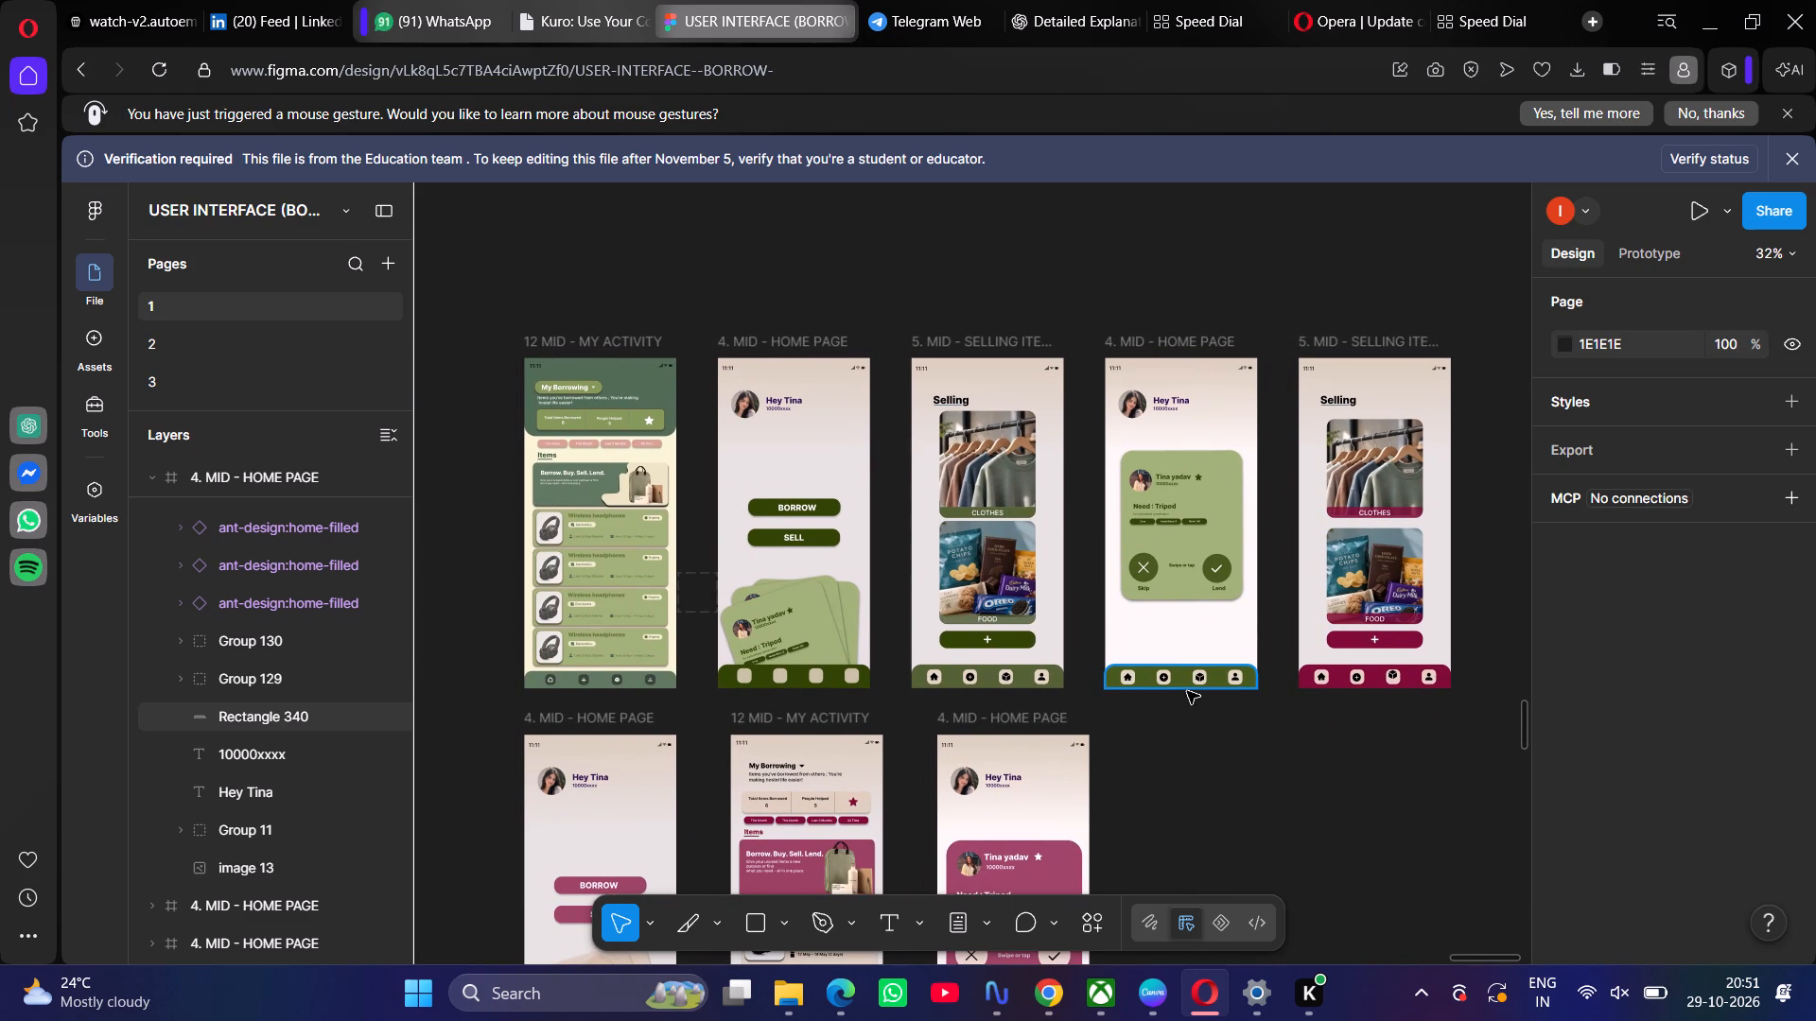
left_click(835, 671)
scroll(1557, 754, "down", 2)
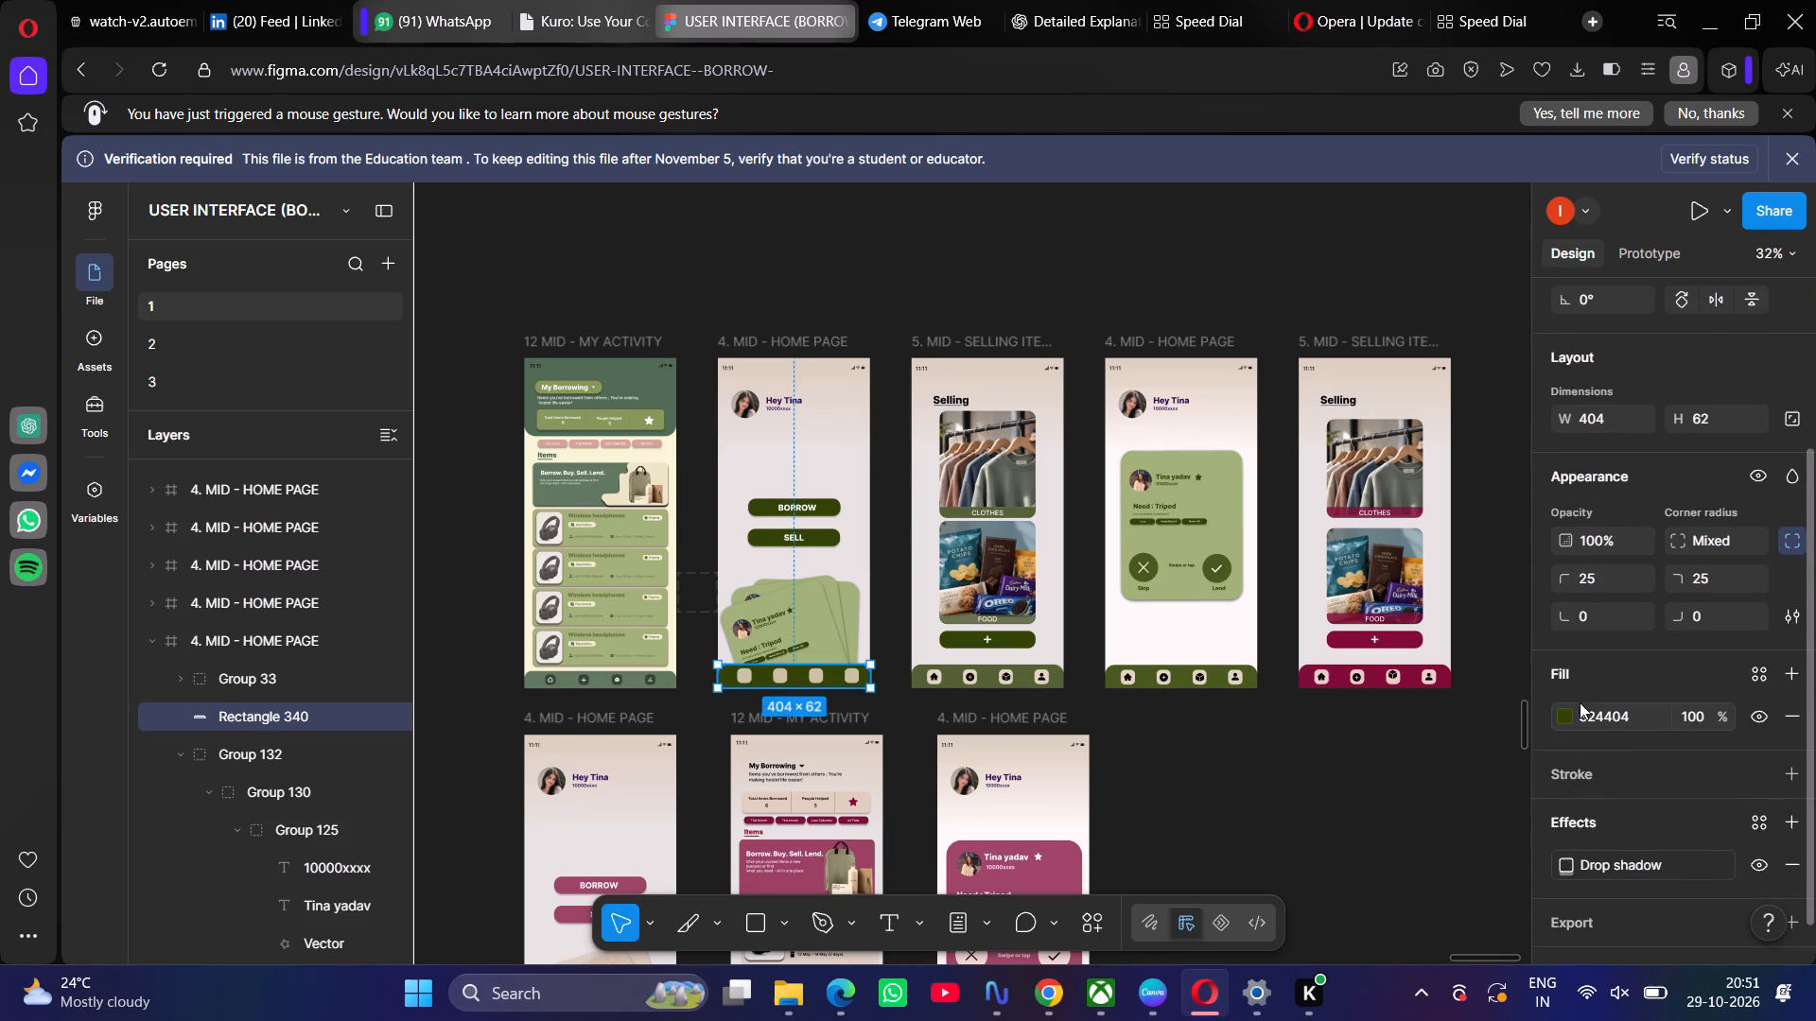
left_click(1553, 727)
left_click(1566, 711)
left_click(1297, 716)
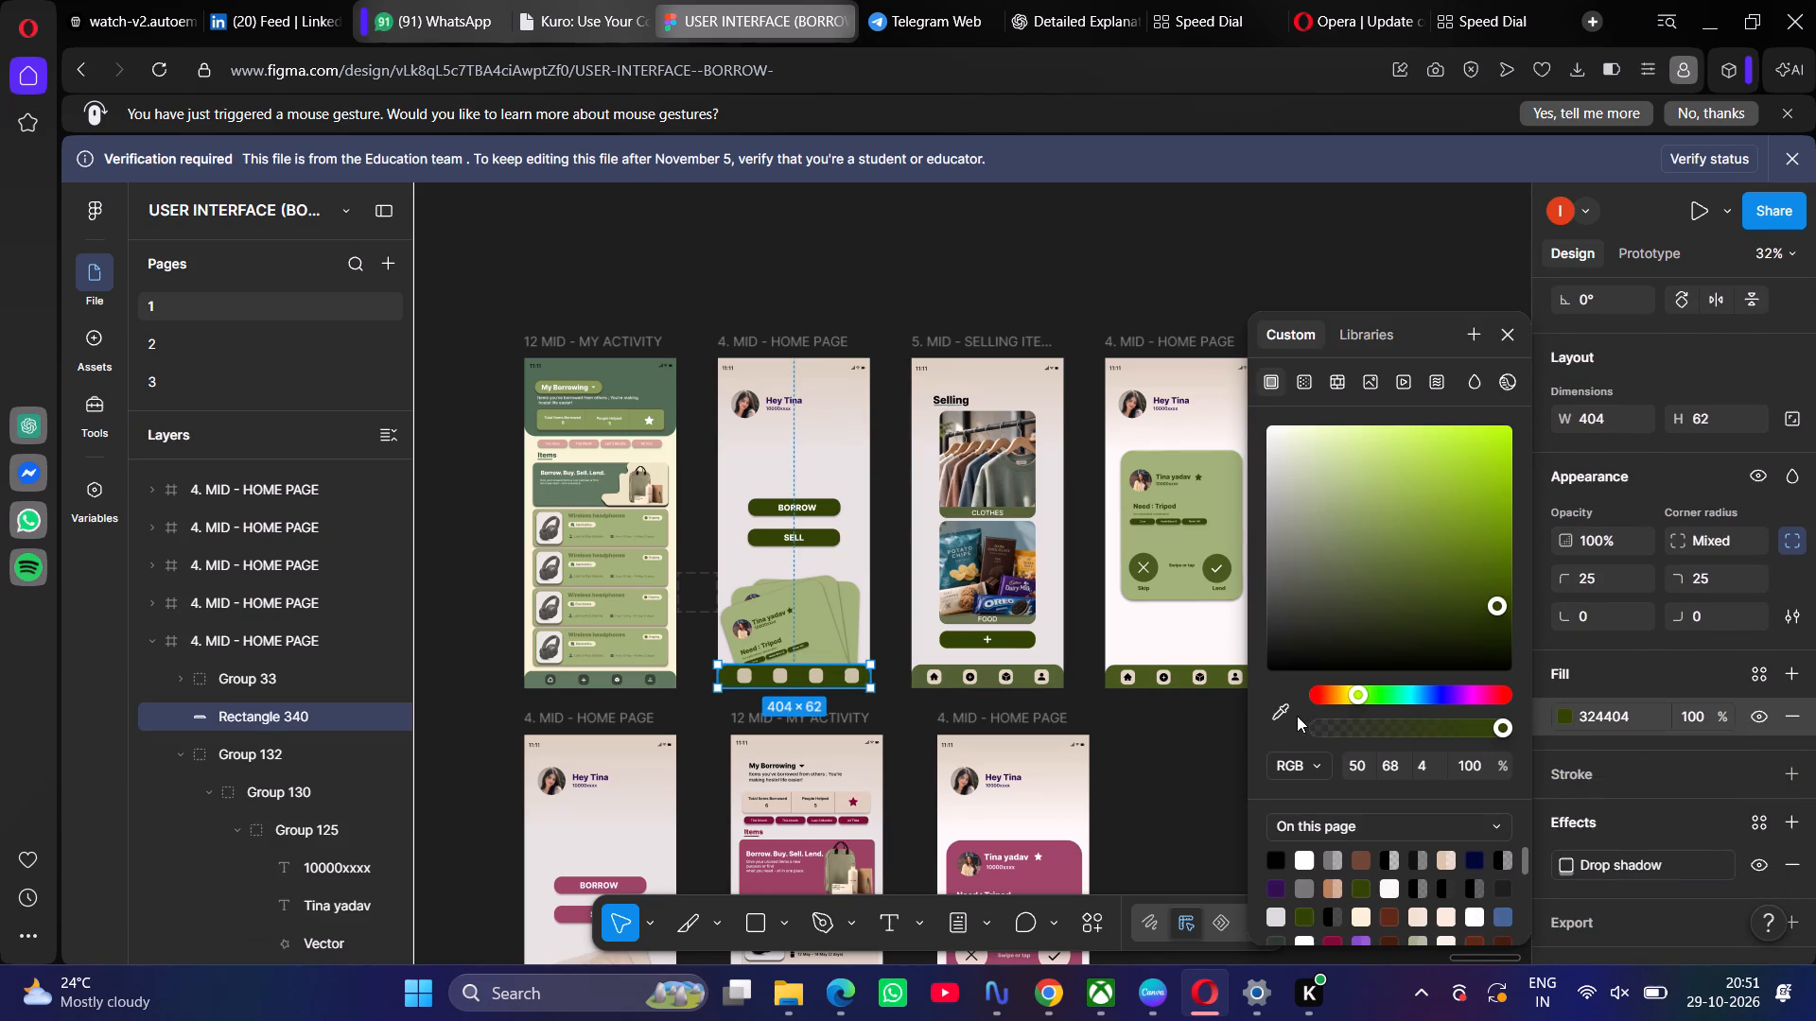
left_click(1291, 708)
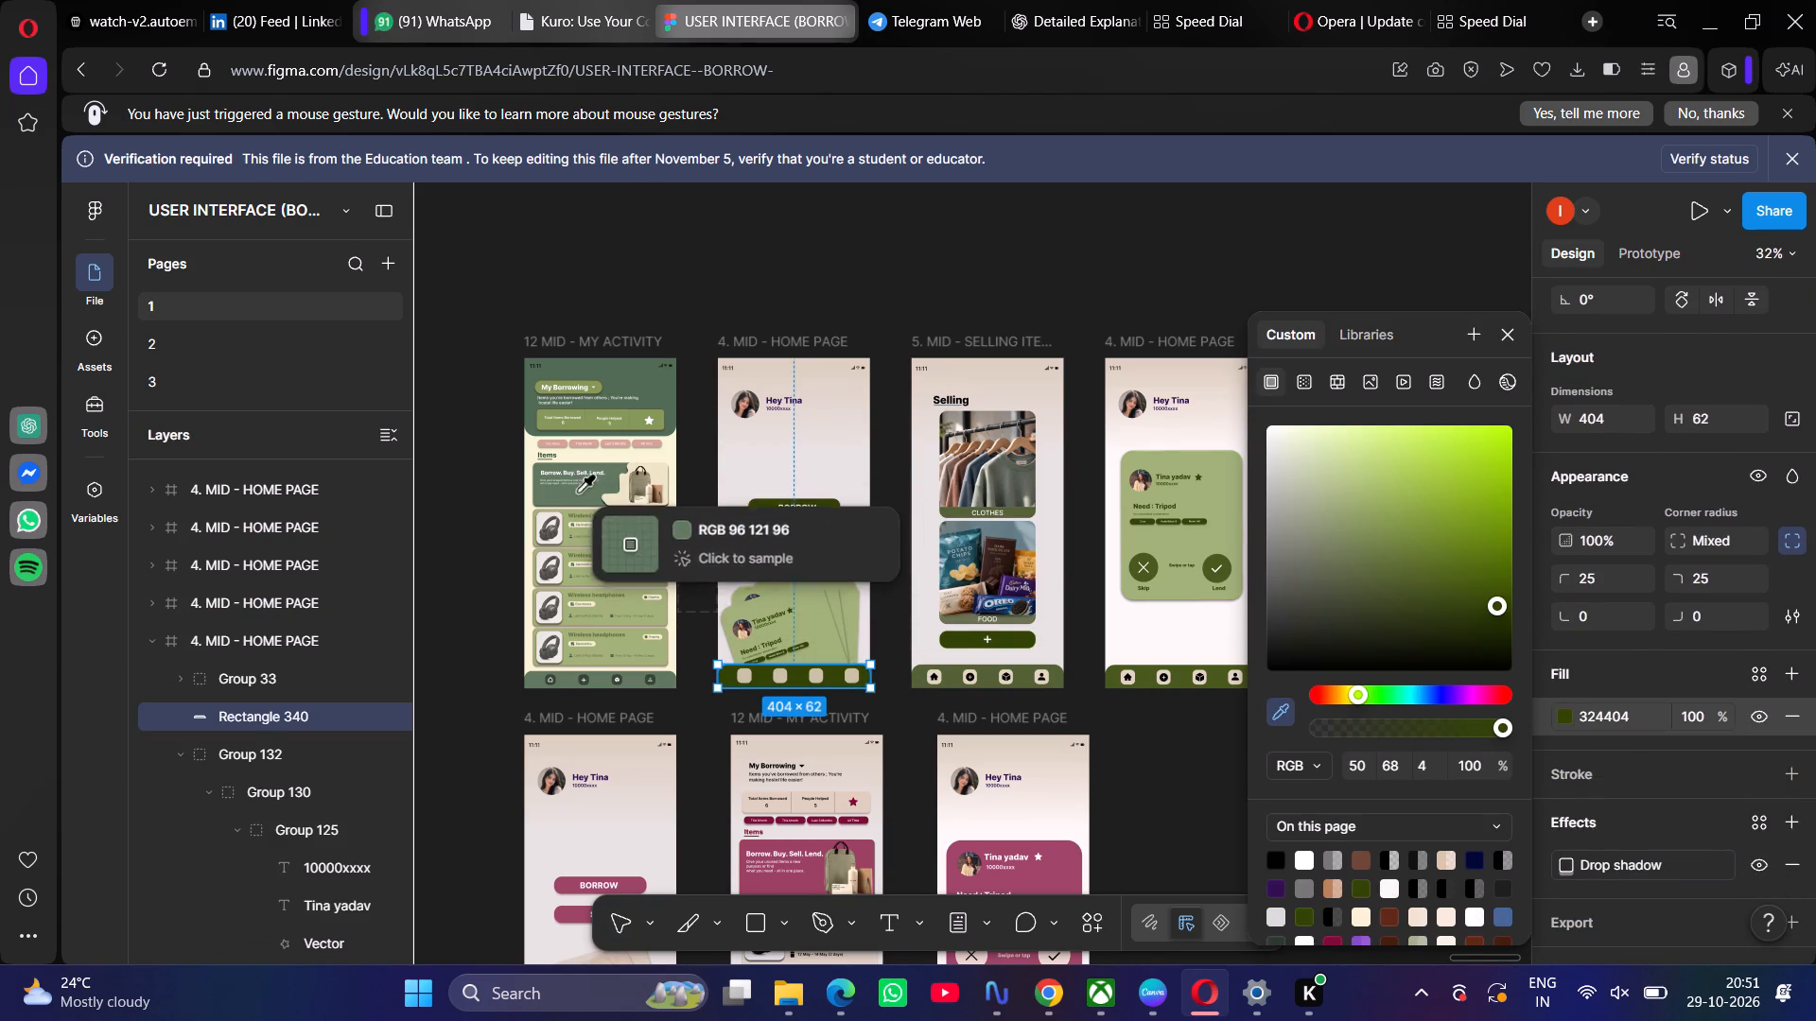
left_click(580, 493)
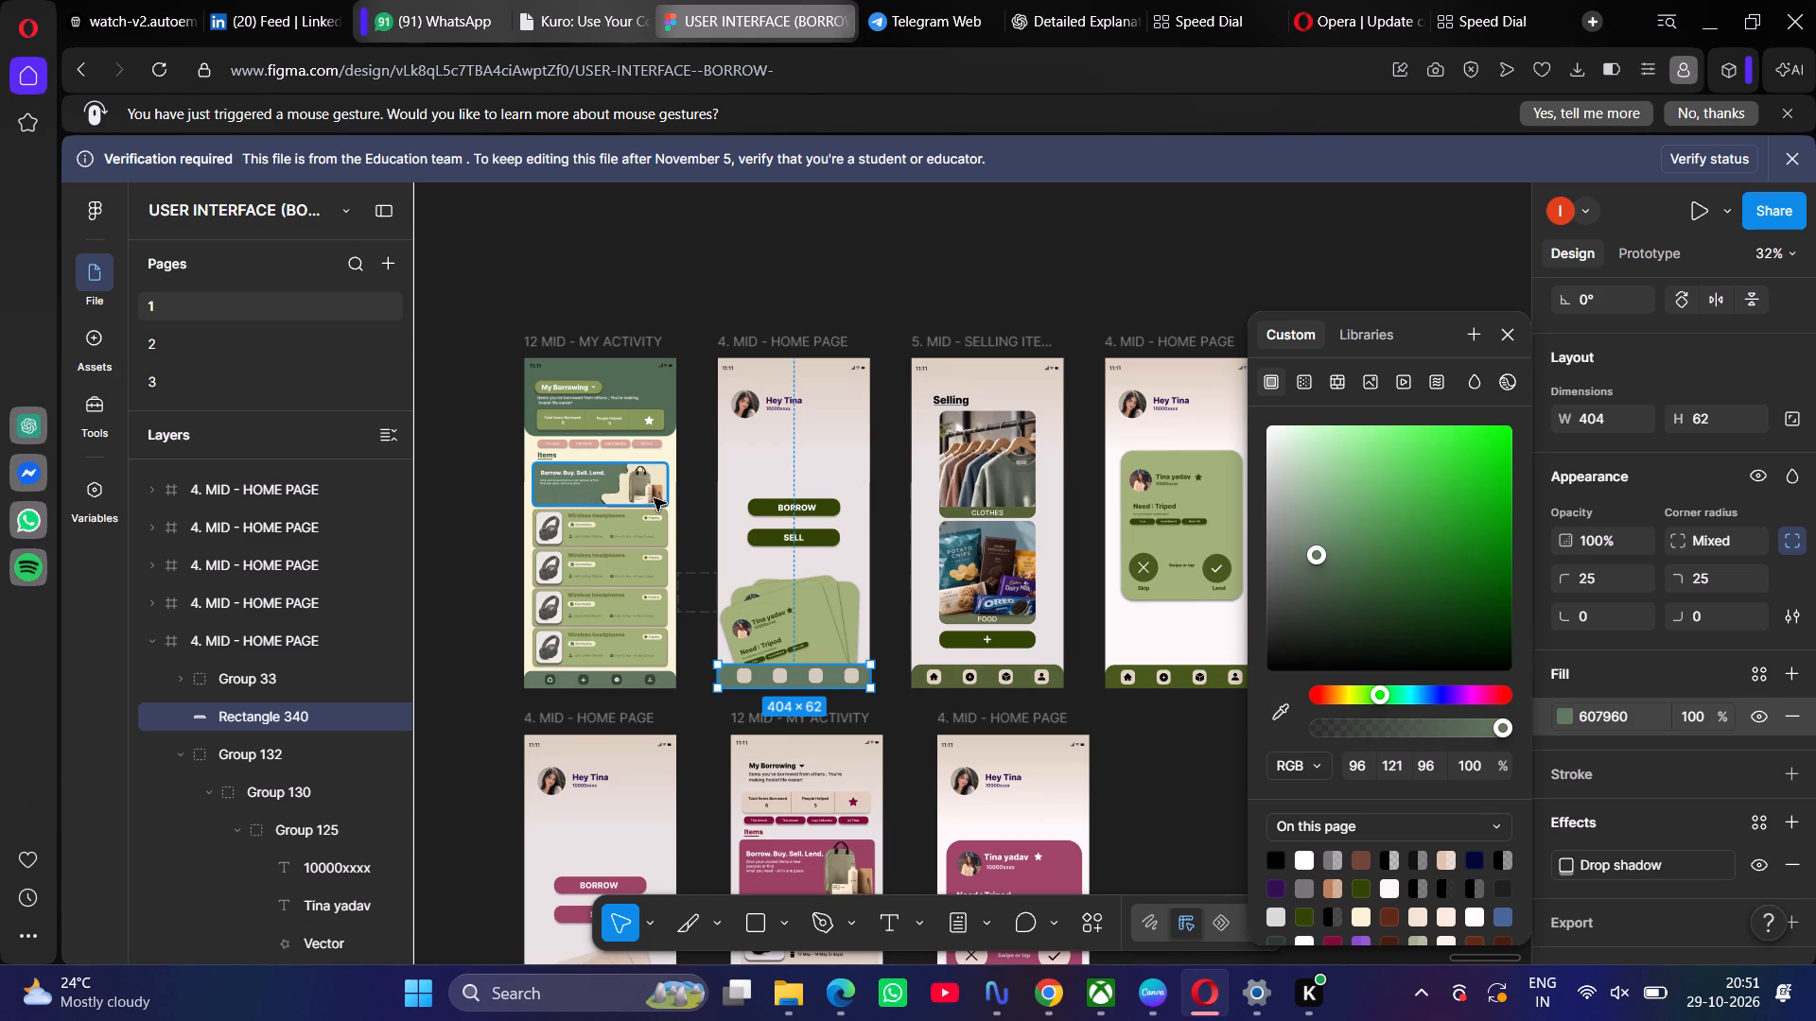
Recolour the navigation bar of the home page with the green request card to 607960, sampled from the My Activity page.
left_click(1140, 668)
left_click(1567, 707)
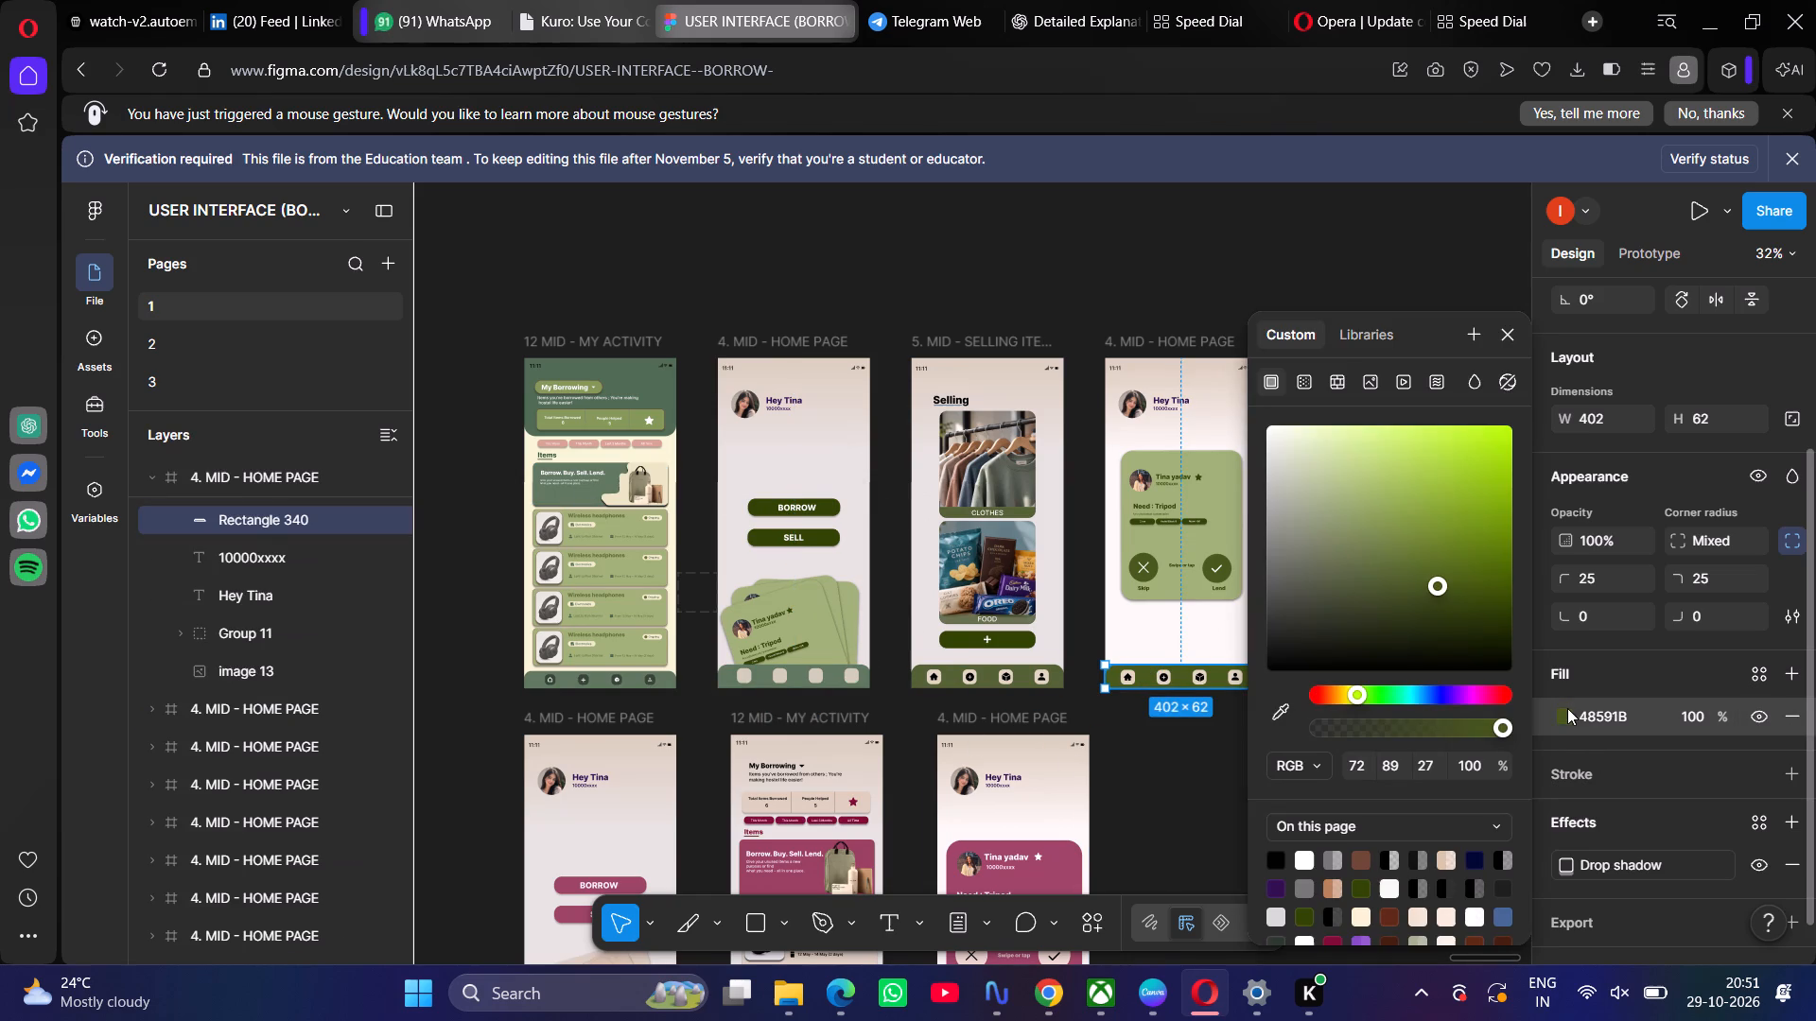
left_click(1277, 702)
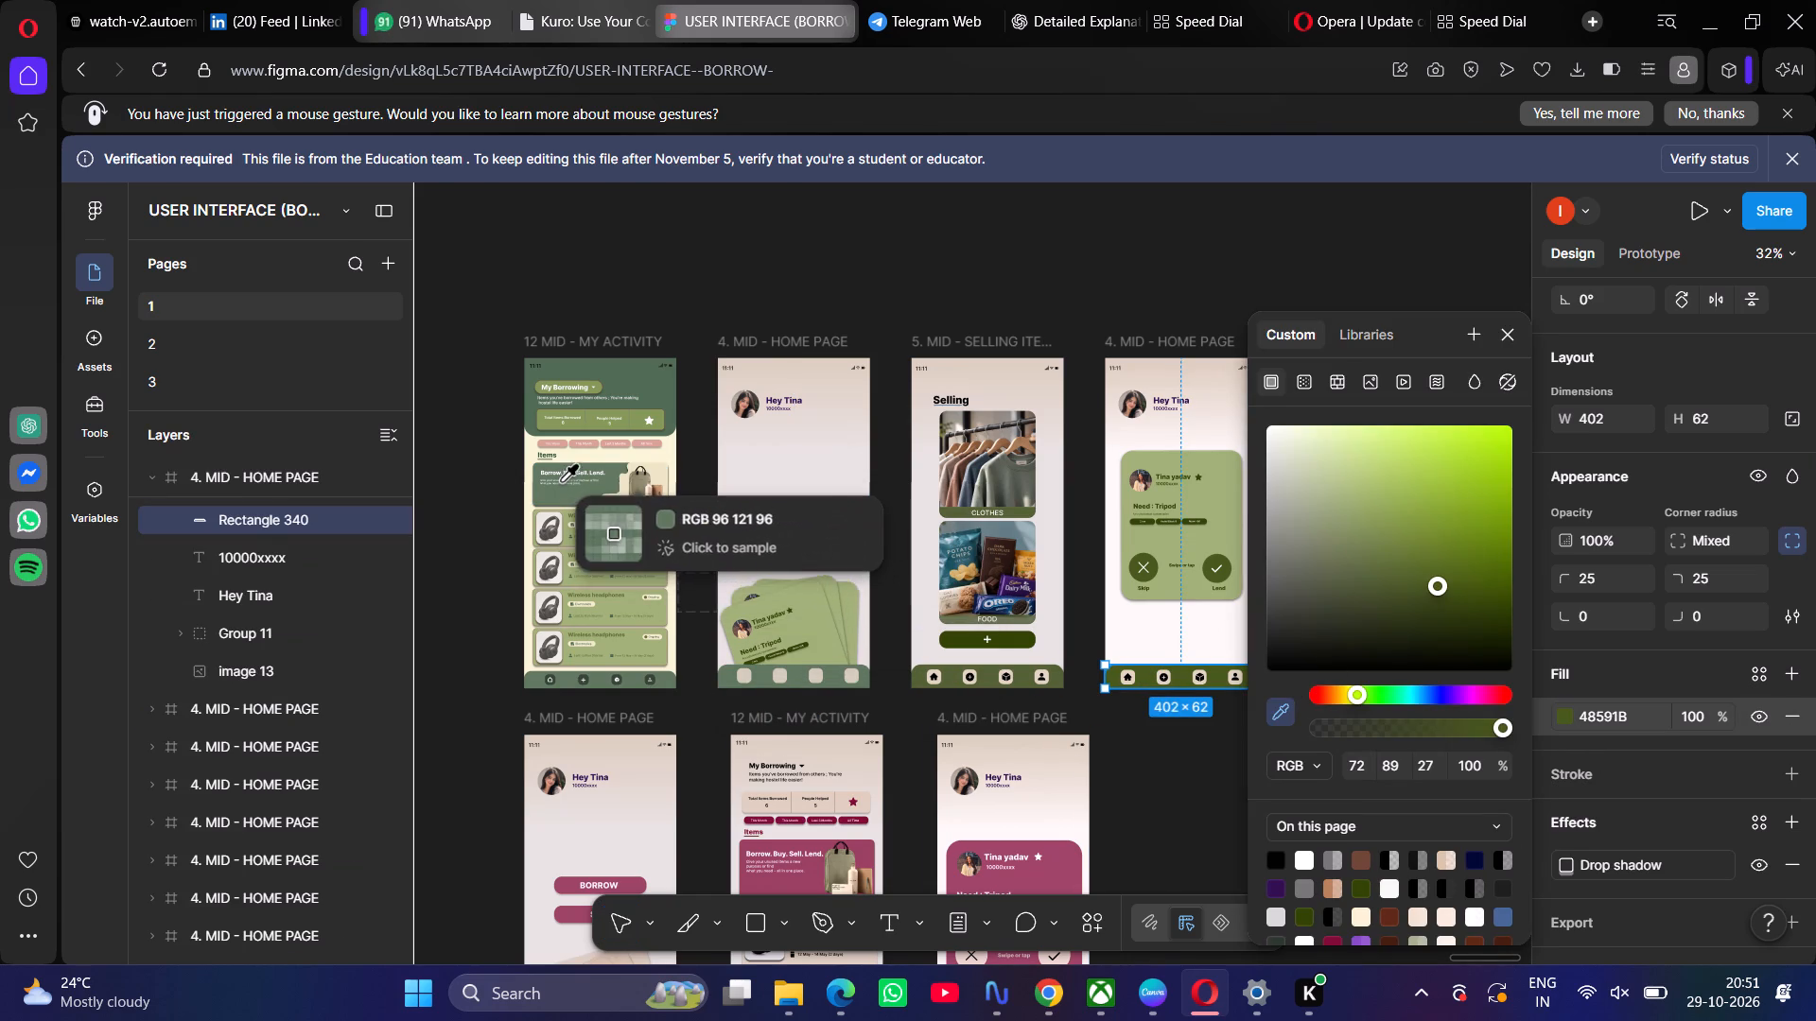
left_click(572, 497)
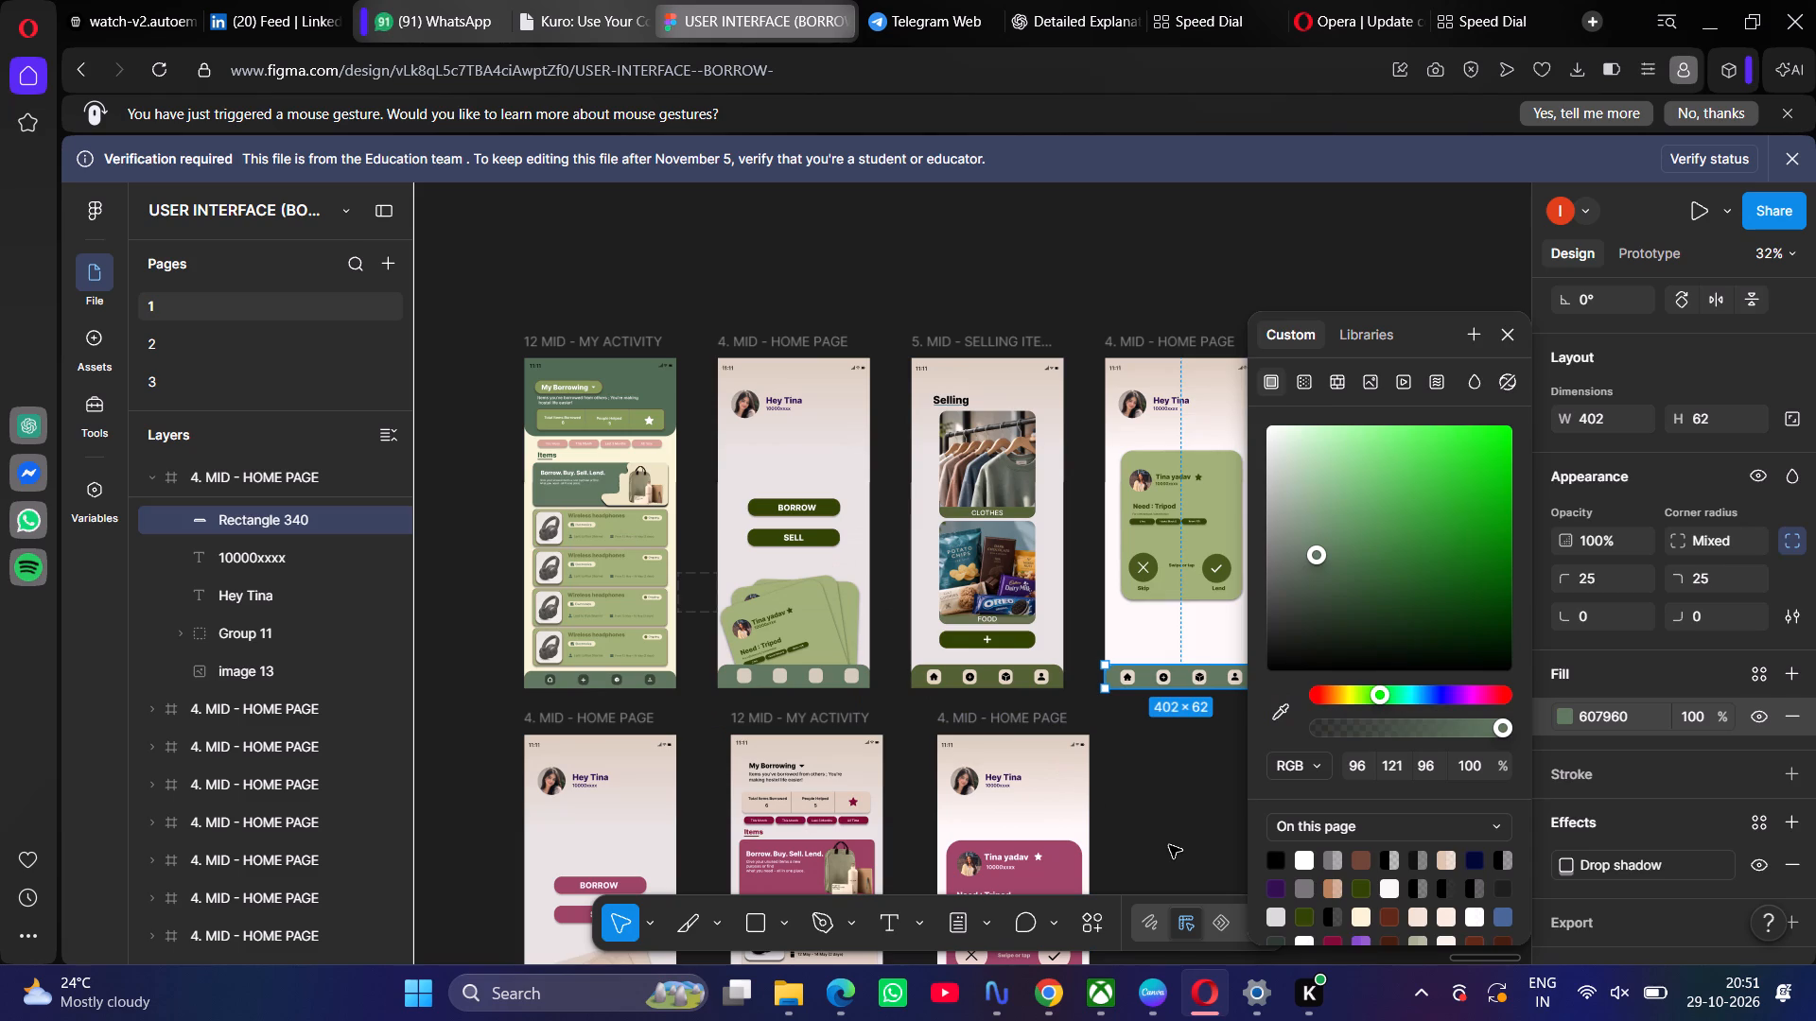
left_click(1169, 845)
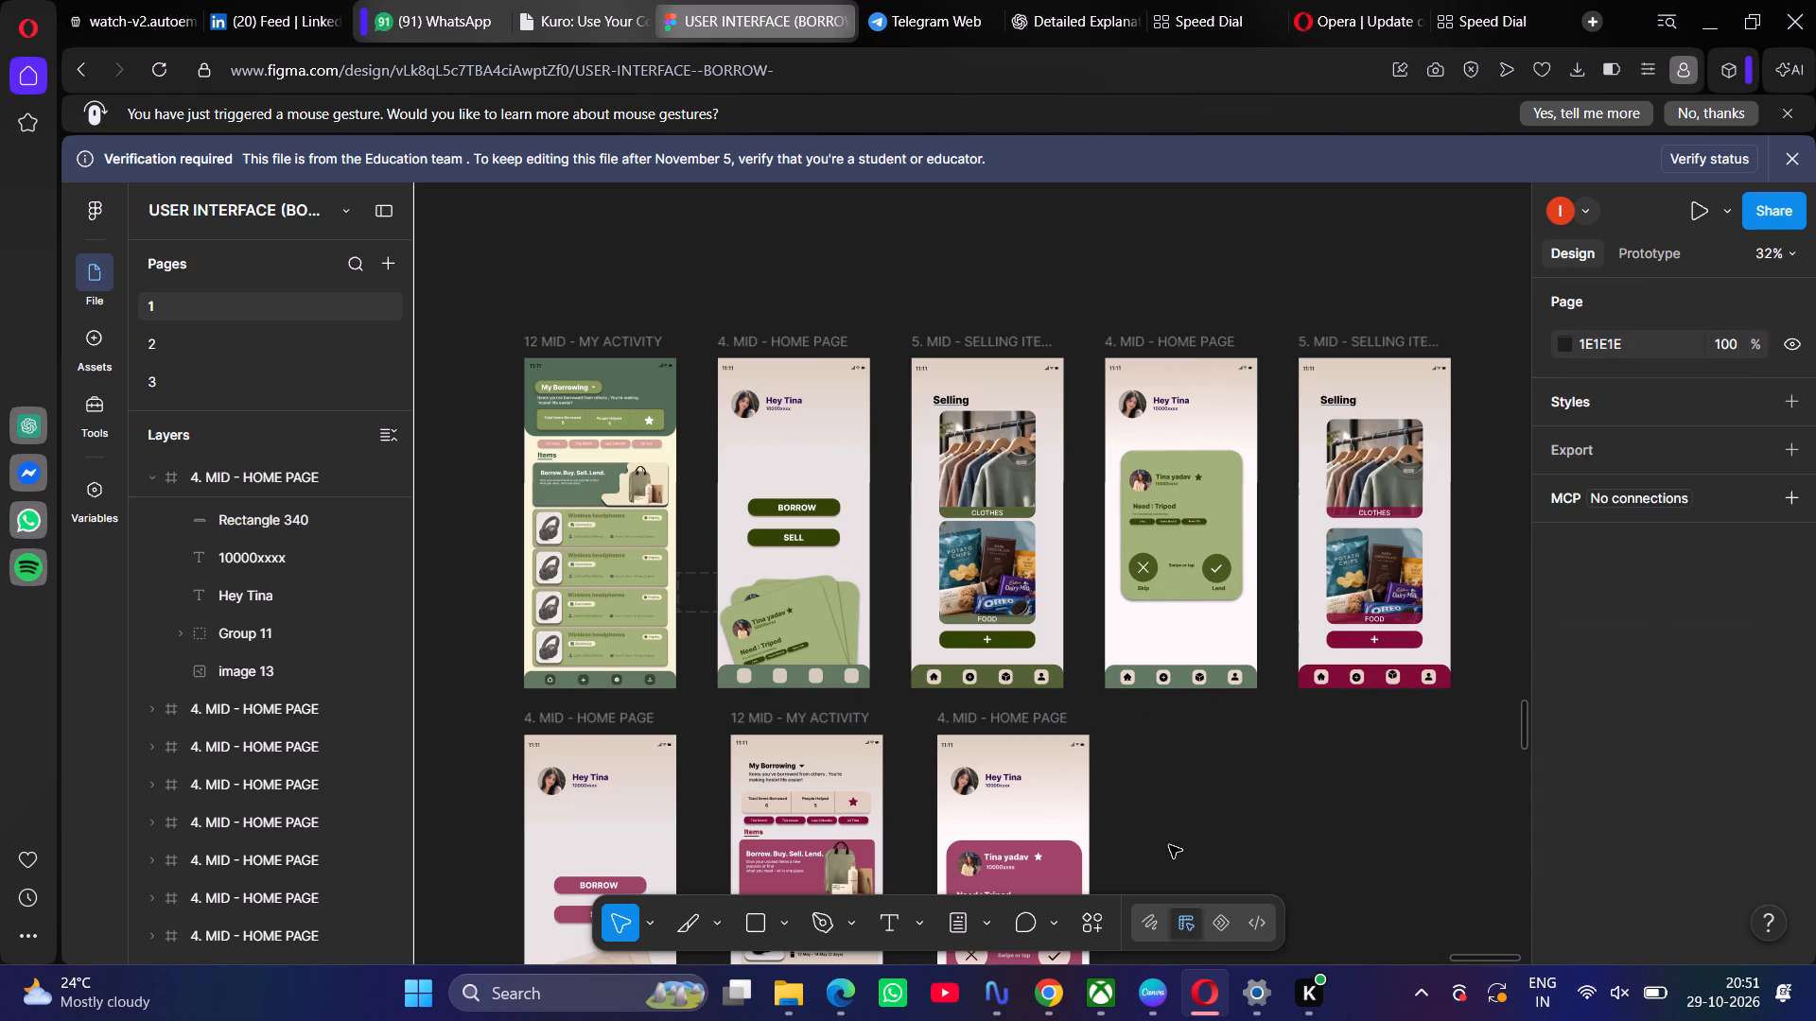
Recolour the olive navigation bar of the green Selling Item page to 607960, sampled from the neighbouring home page's navigation bar.
double_click(1002, 684)
left_click(952, 679)
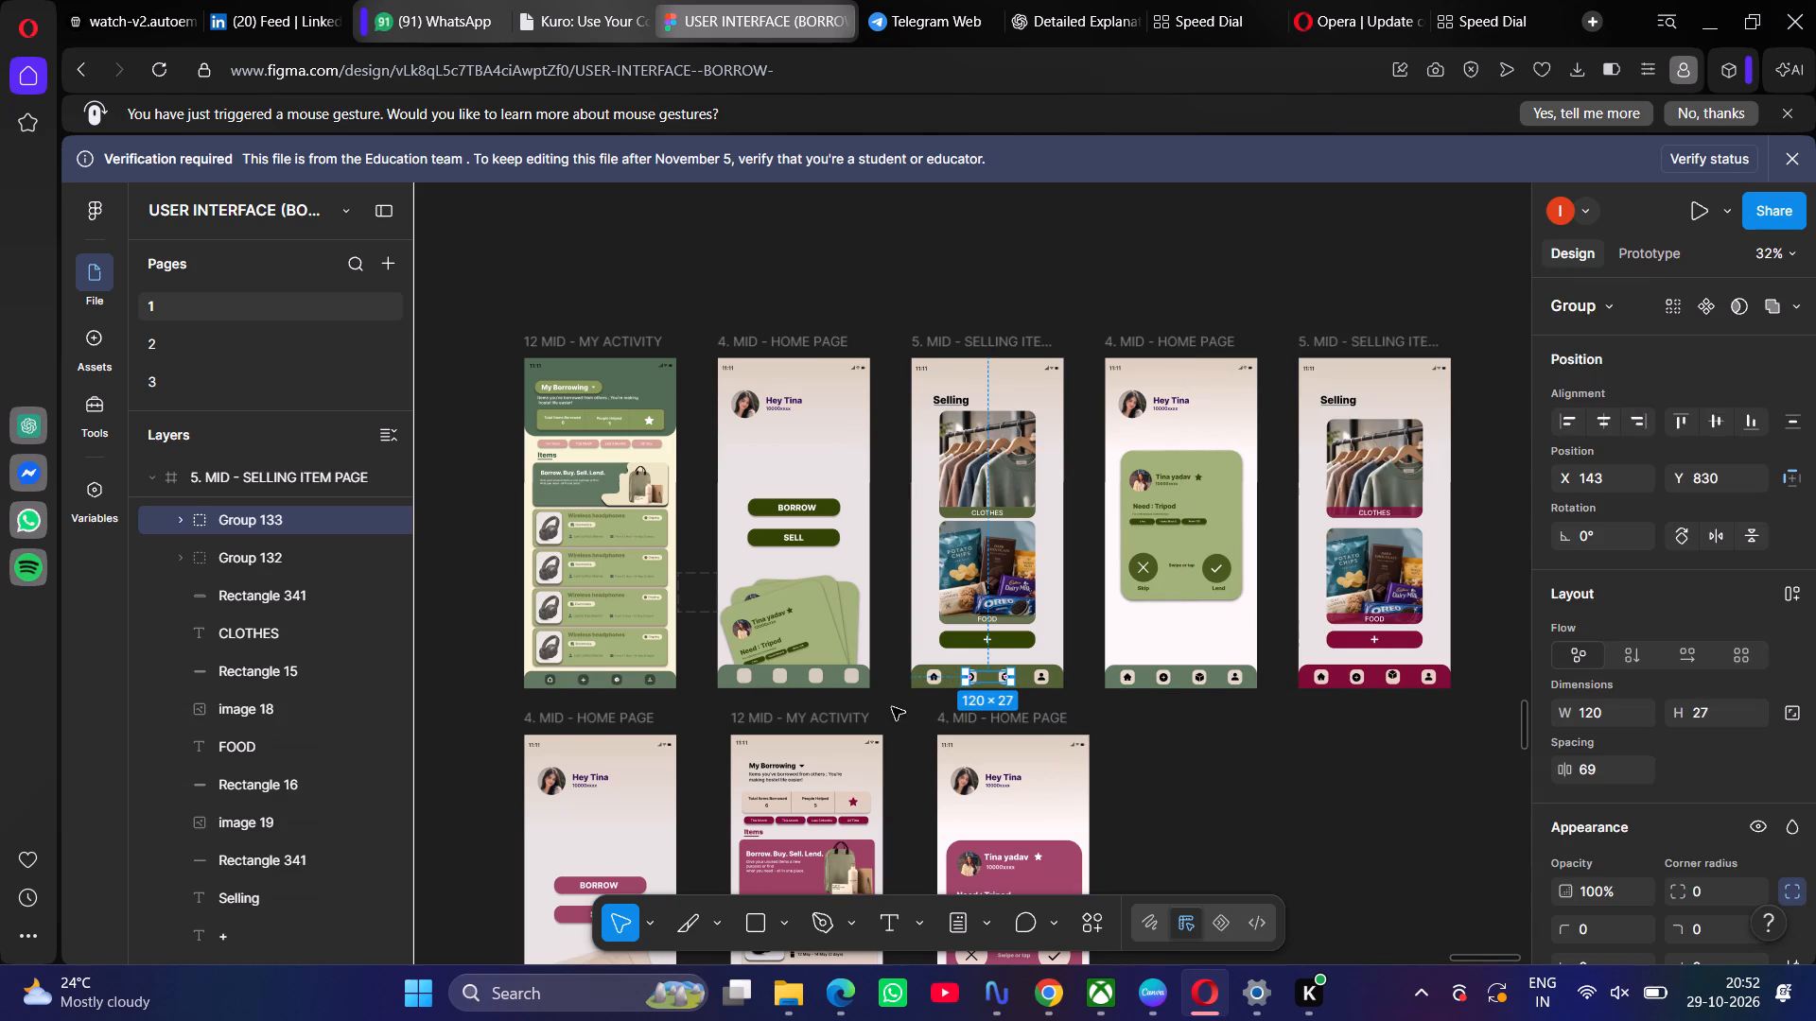
left_click(899, 707)
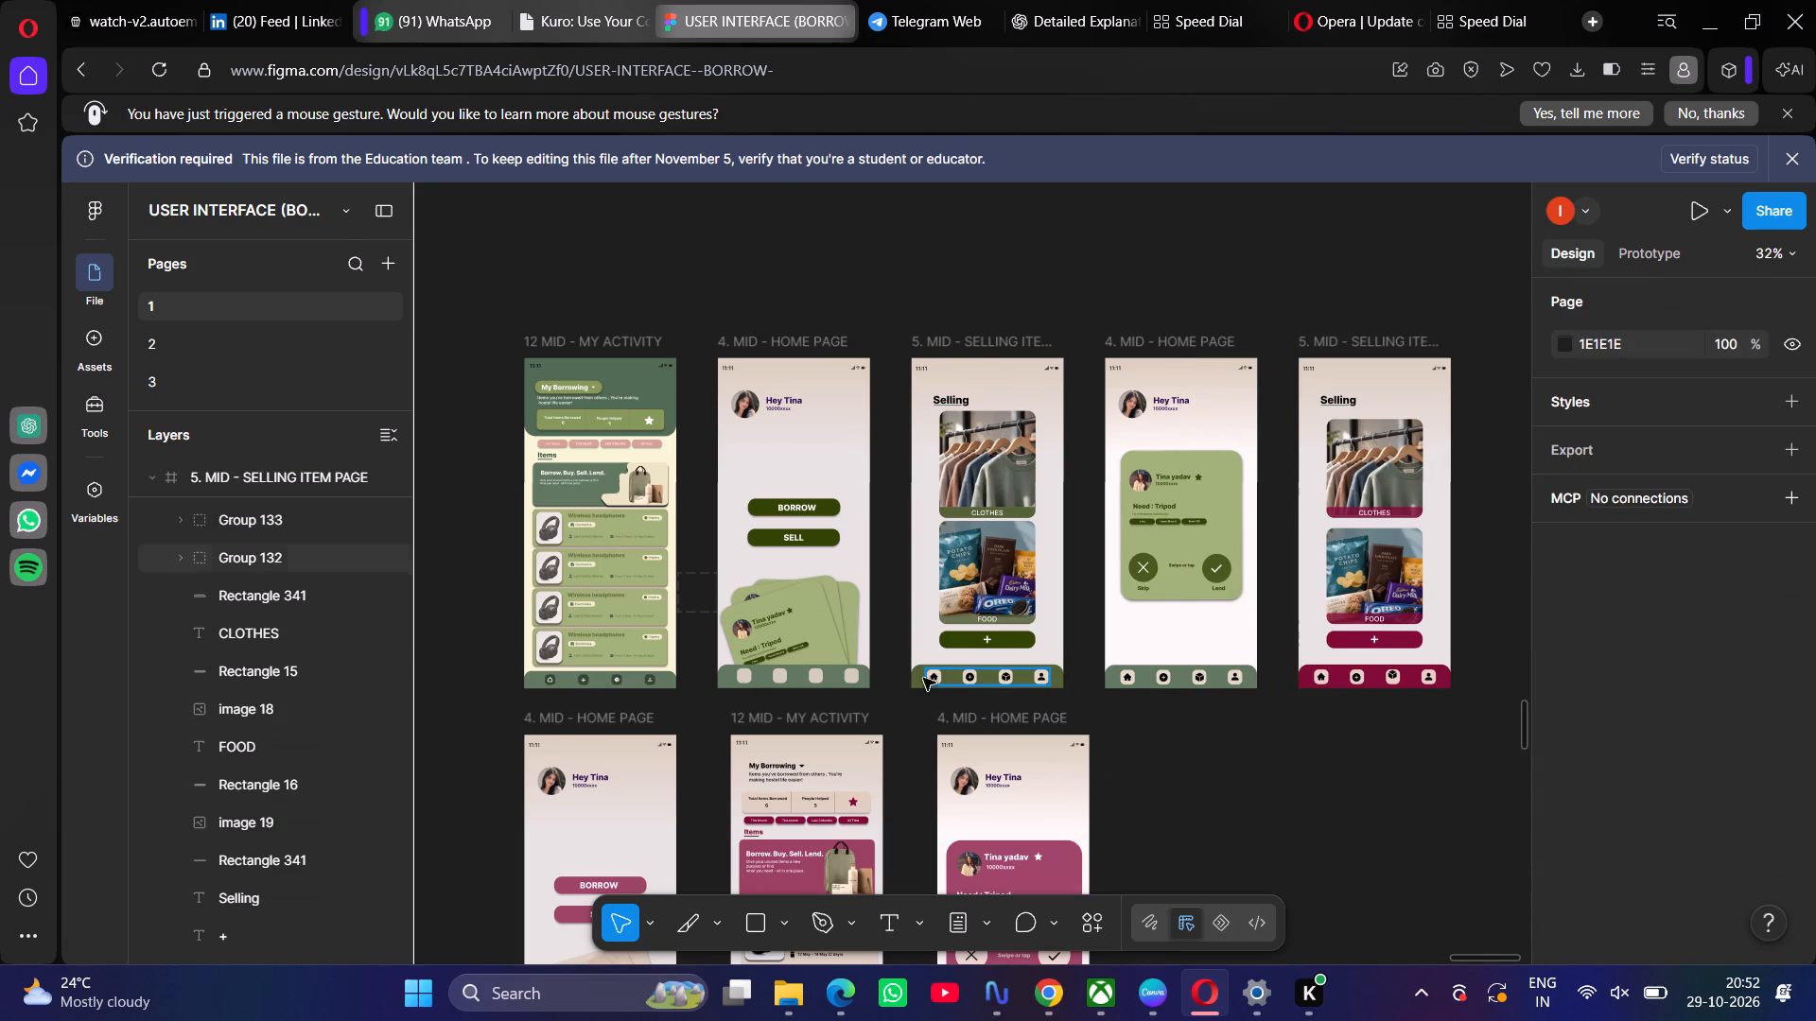
left_click(923, 678)
left_click(906, 755)
left_click(919, 686)
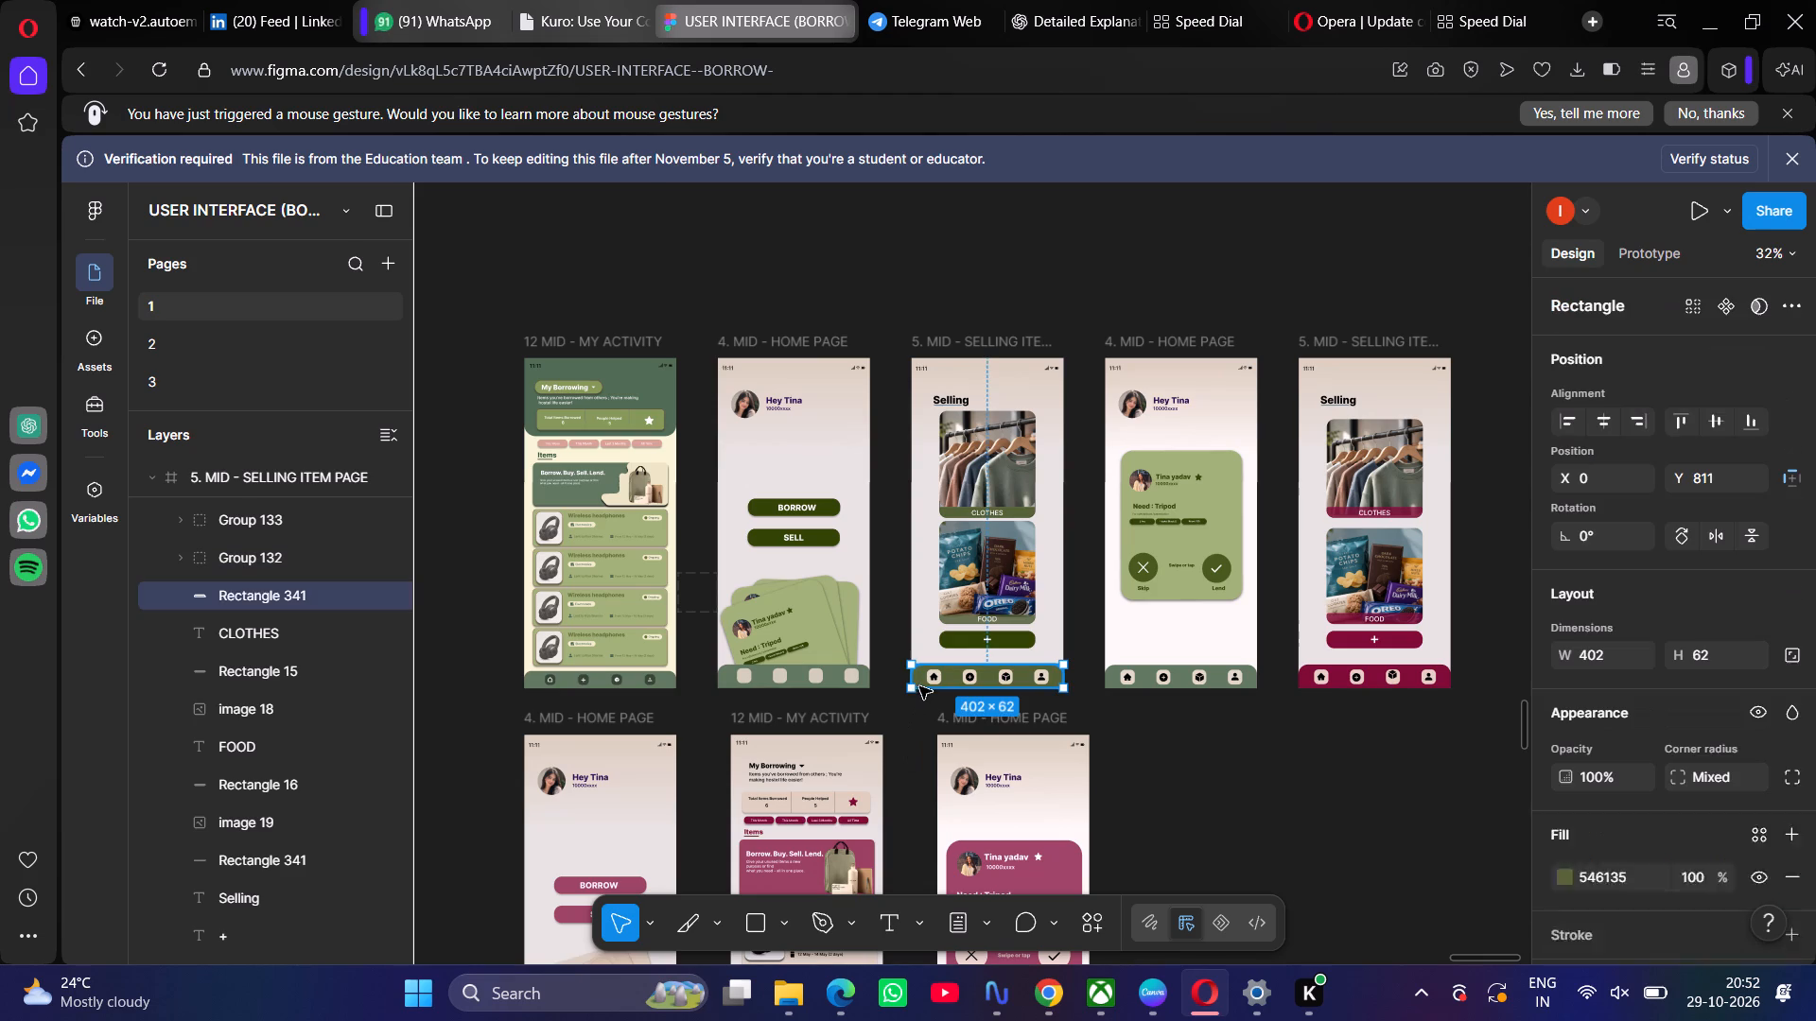
left_click(1558, 945)
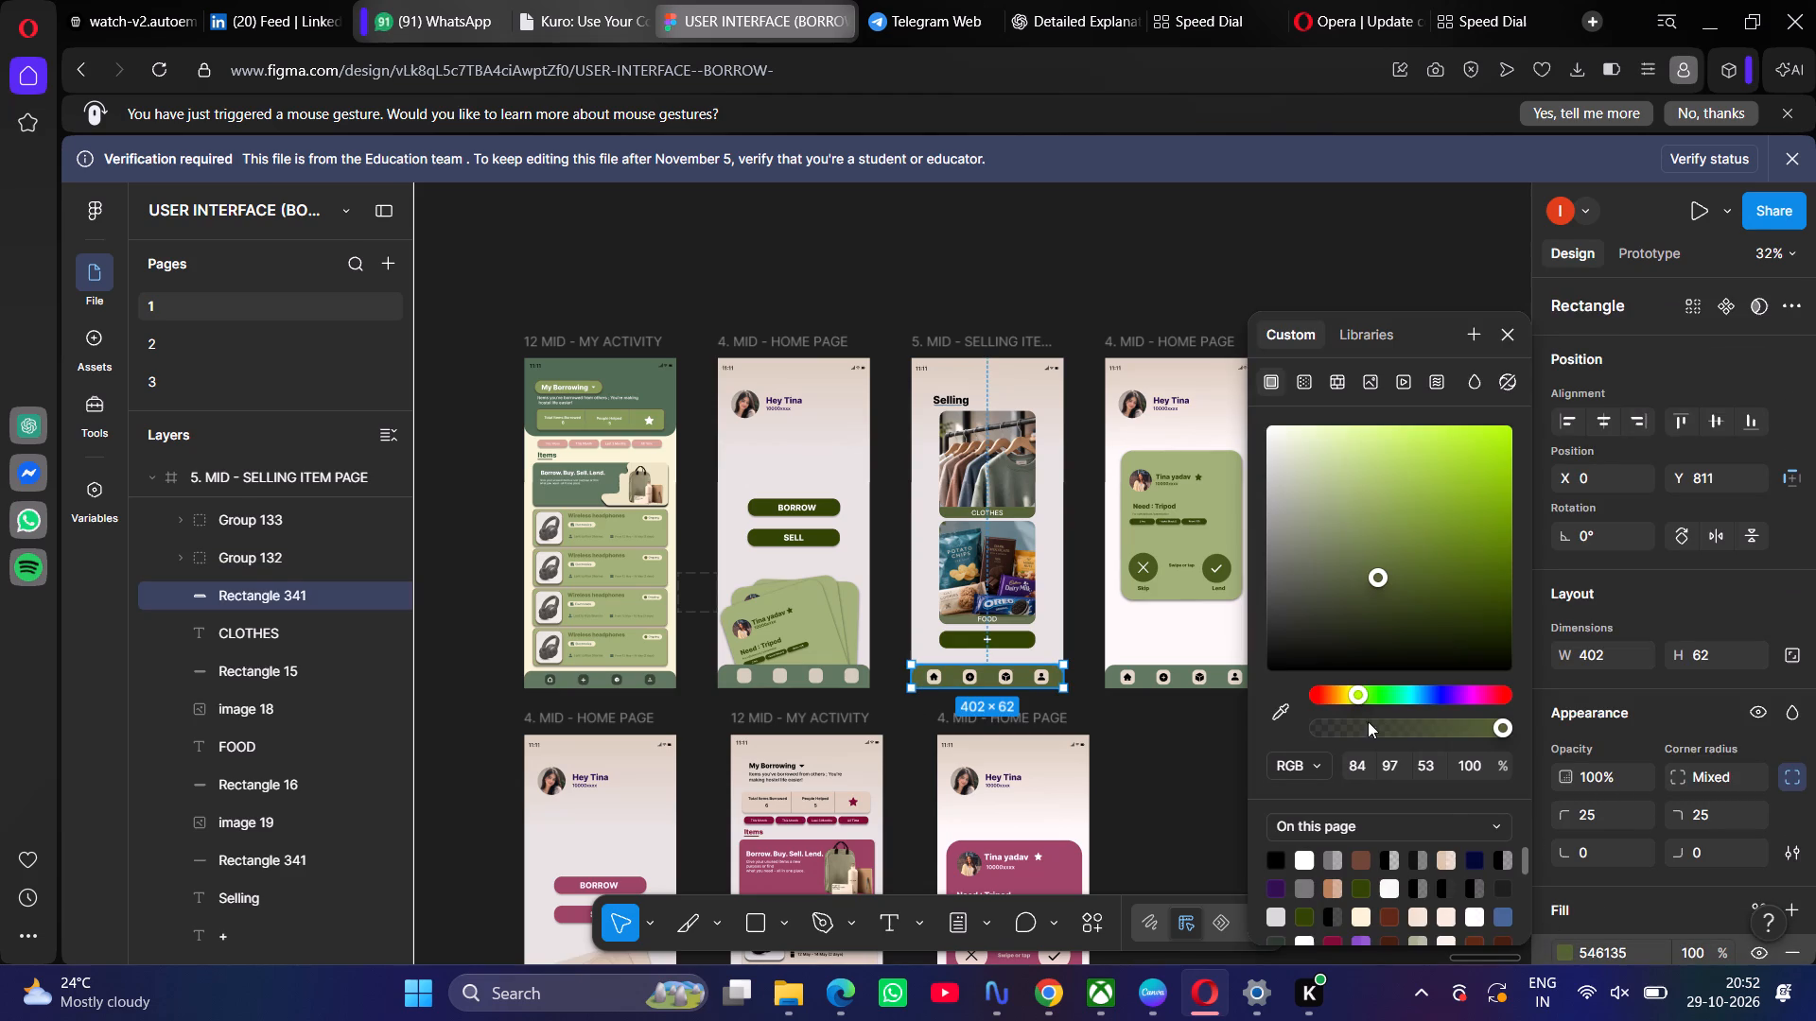
left_click(1285, 713)
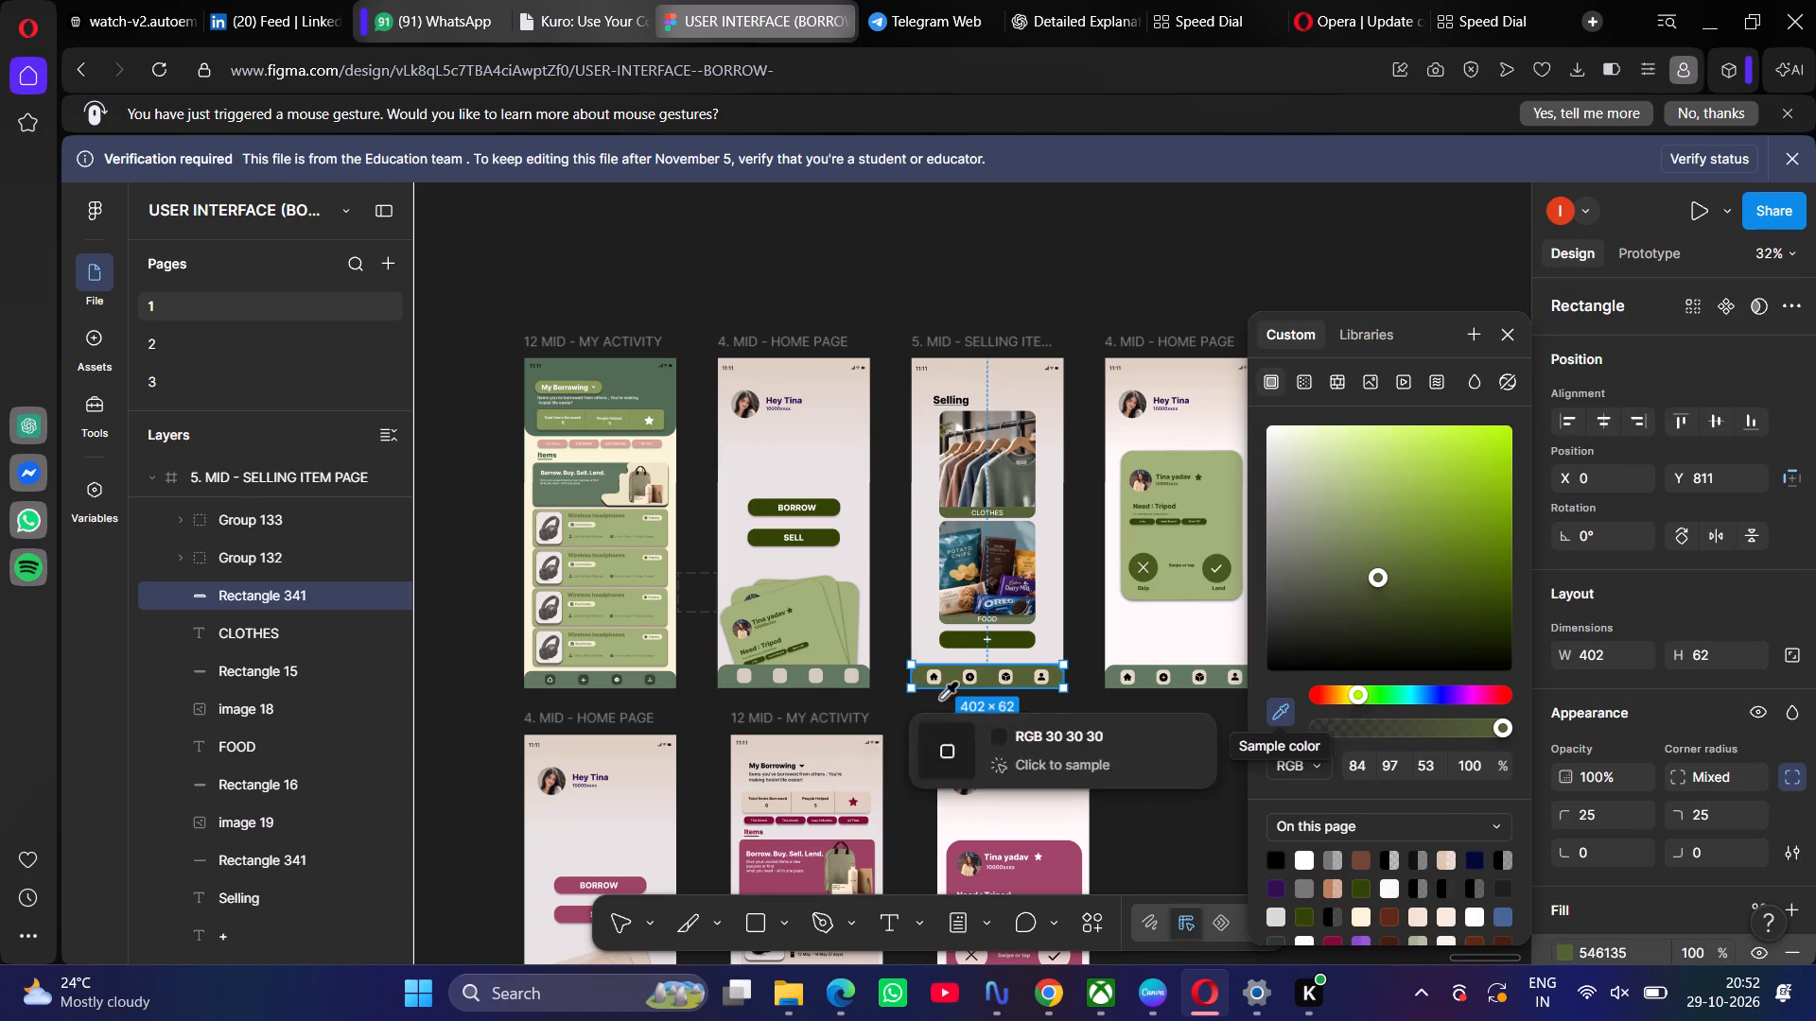
left_click(763, 676)
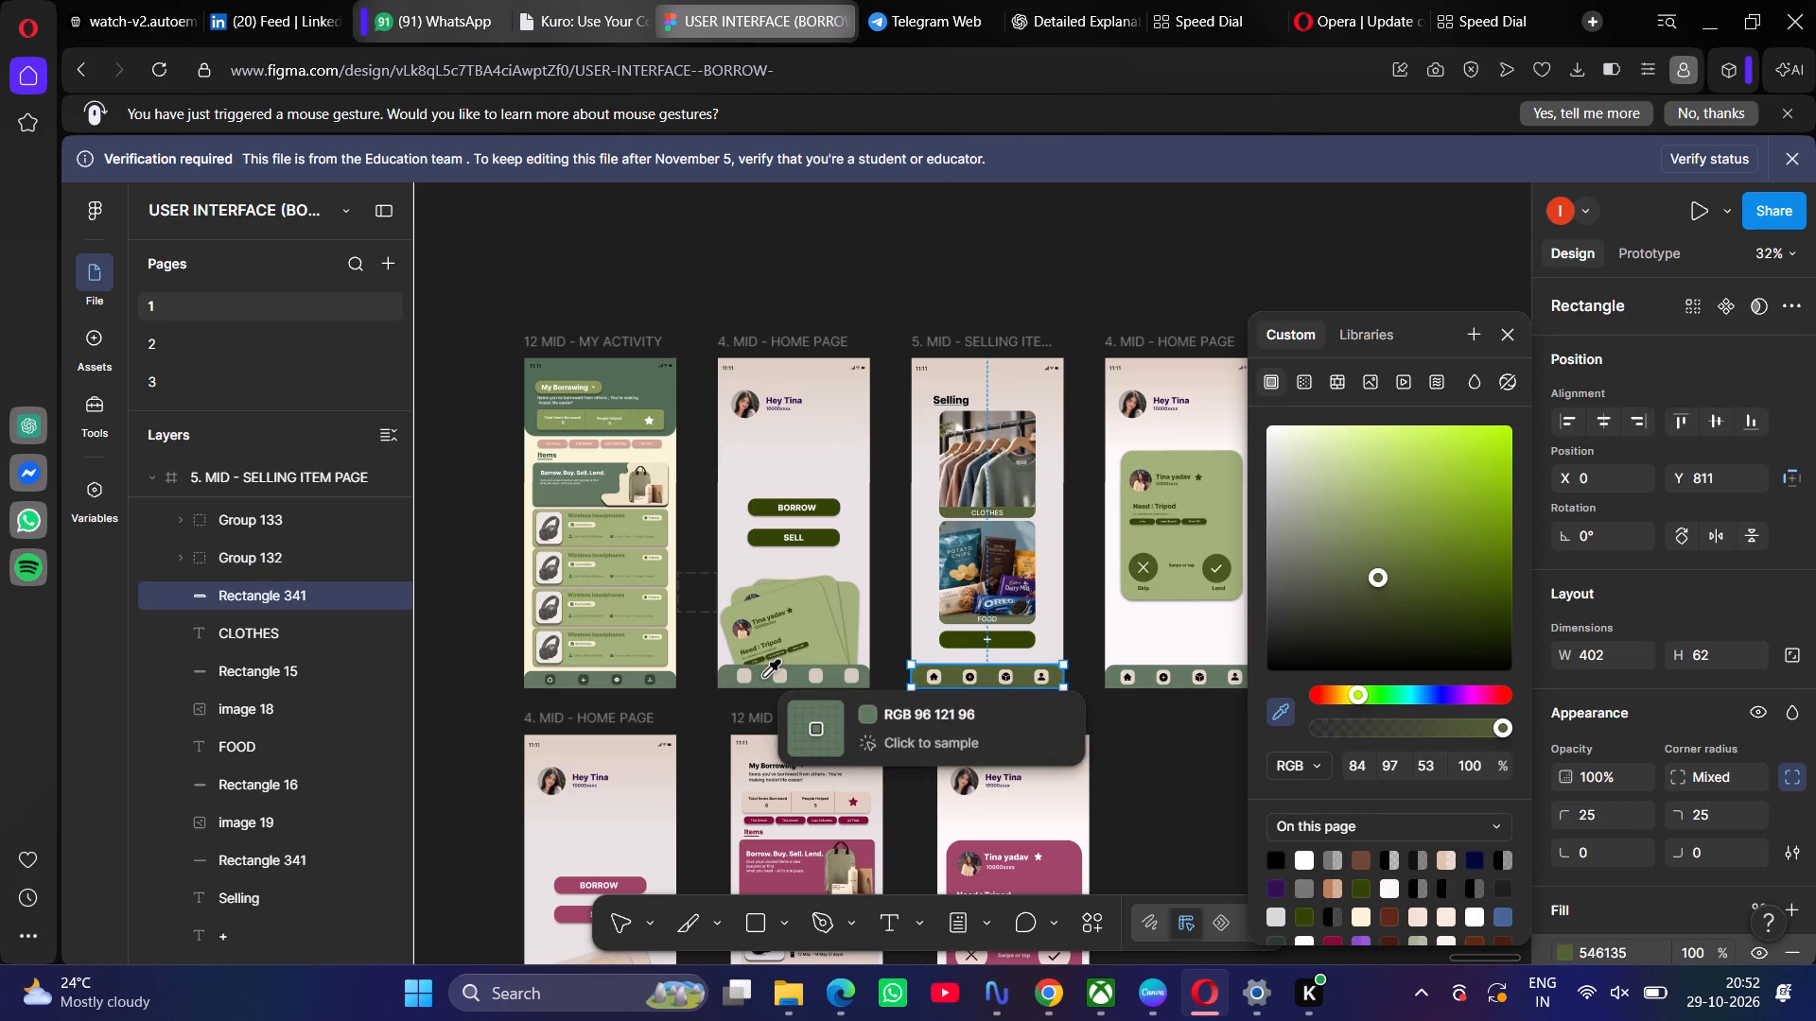
left_click(1179, 740)
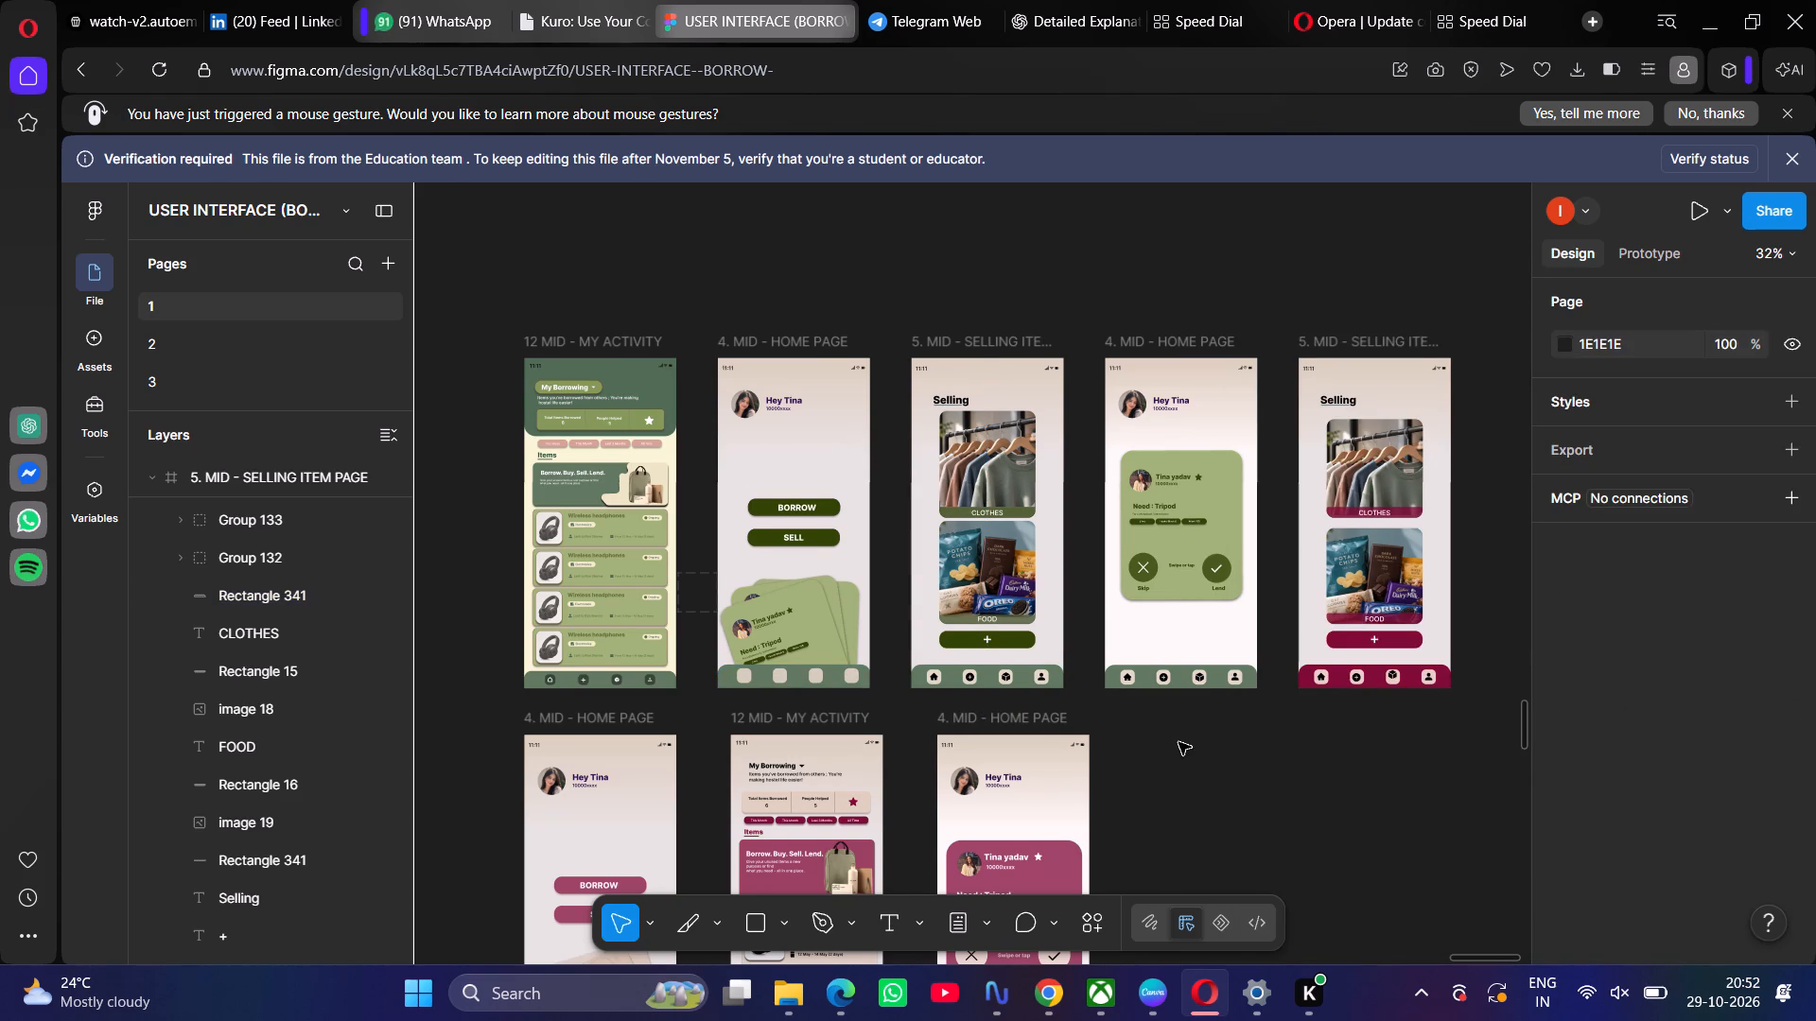
Examine the recoloured green screens and the request card, comparing them with the remaining maroon screens.
scroll(1179, 742, "right", 1)
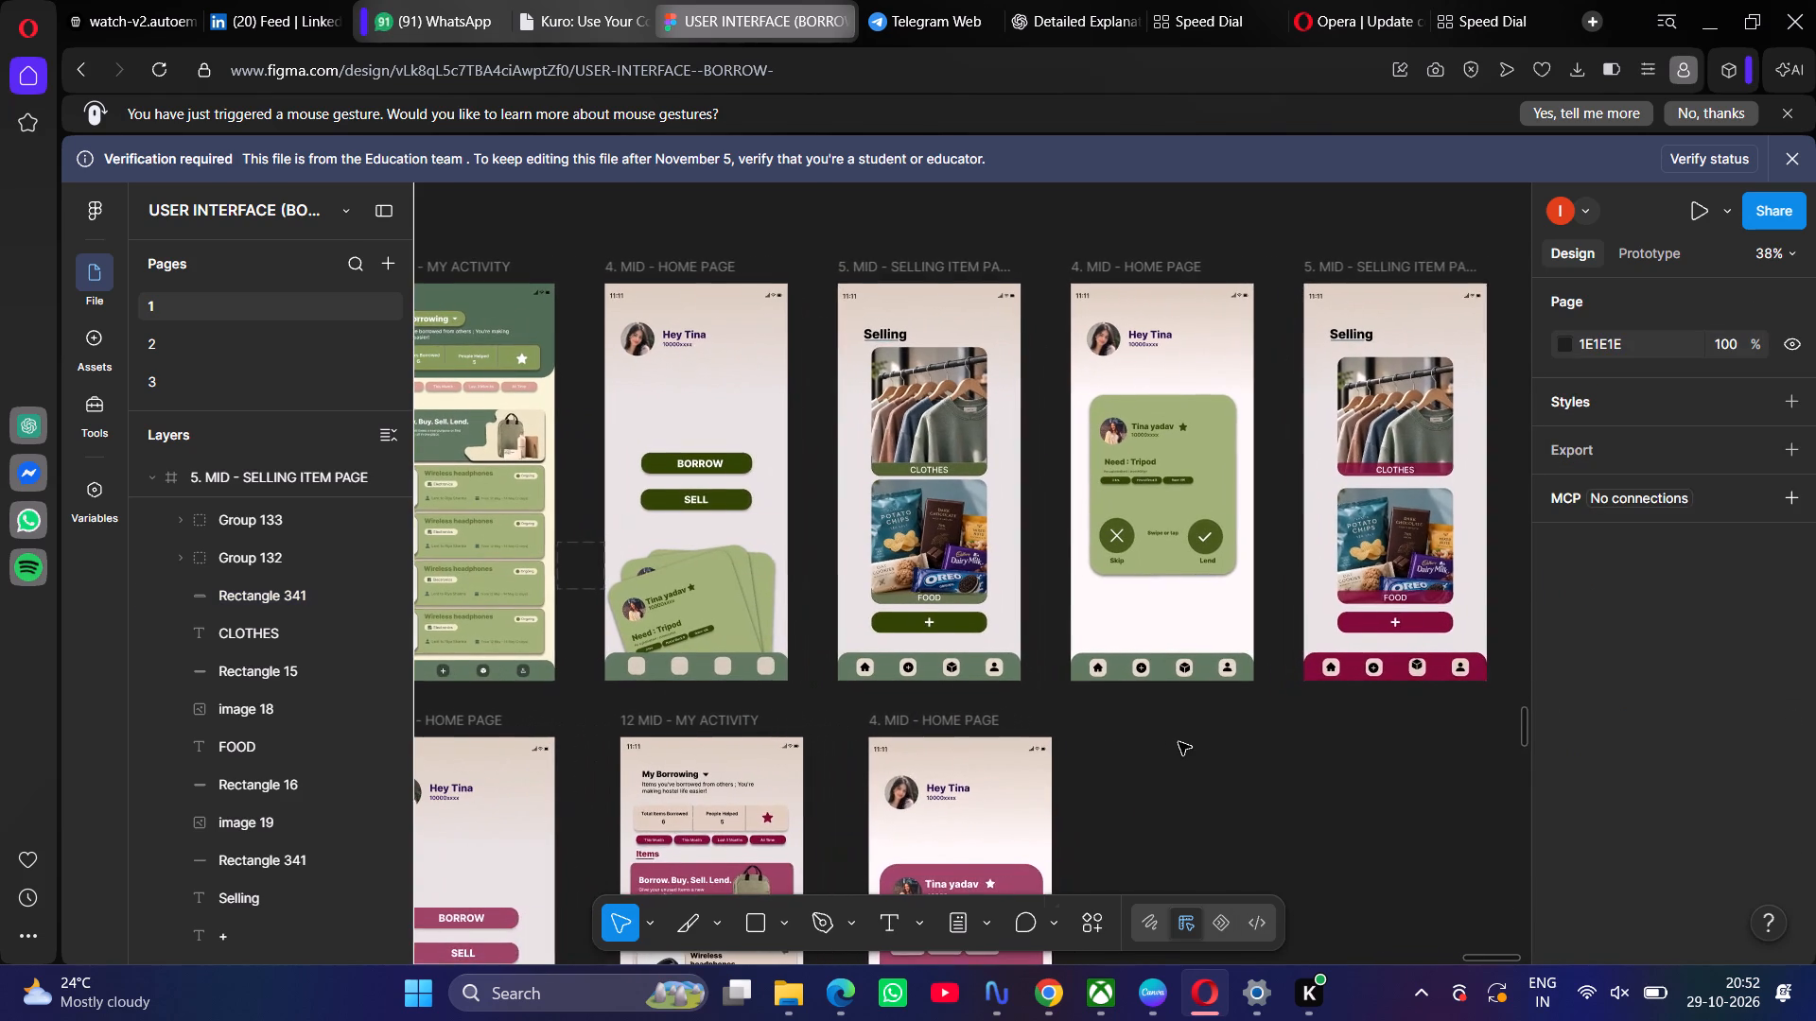
scroll(1179, 742, "right", 1)
scroll(1179, 742, "up", 1)
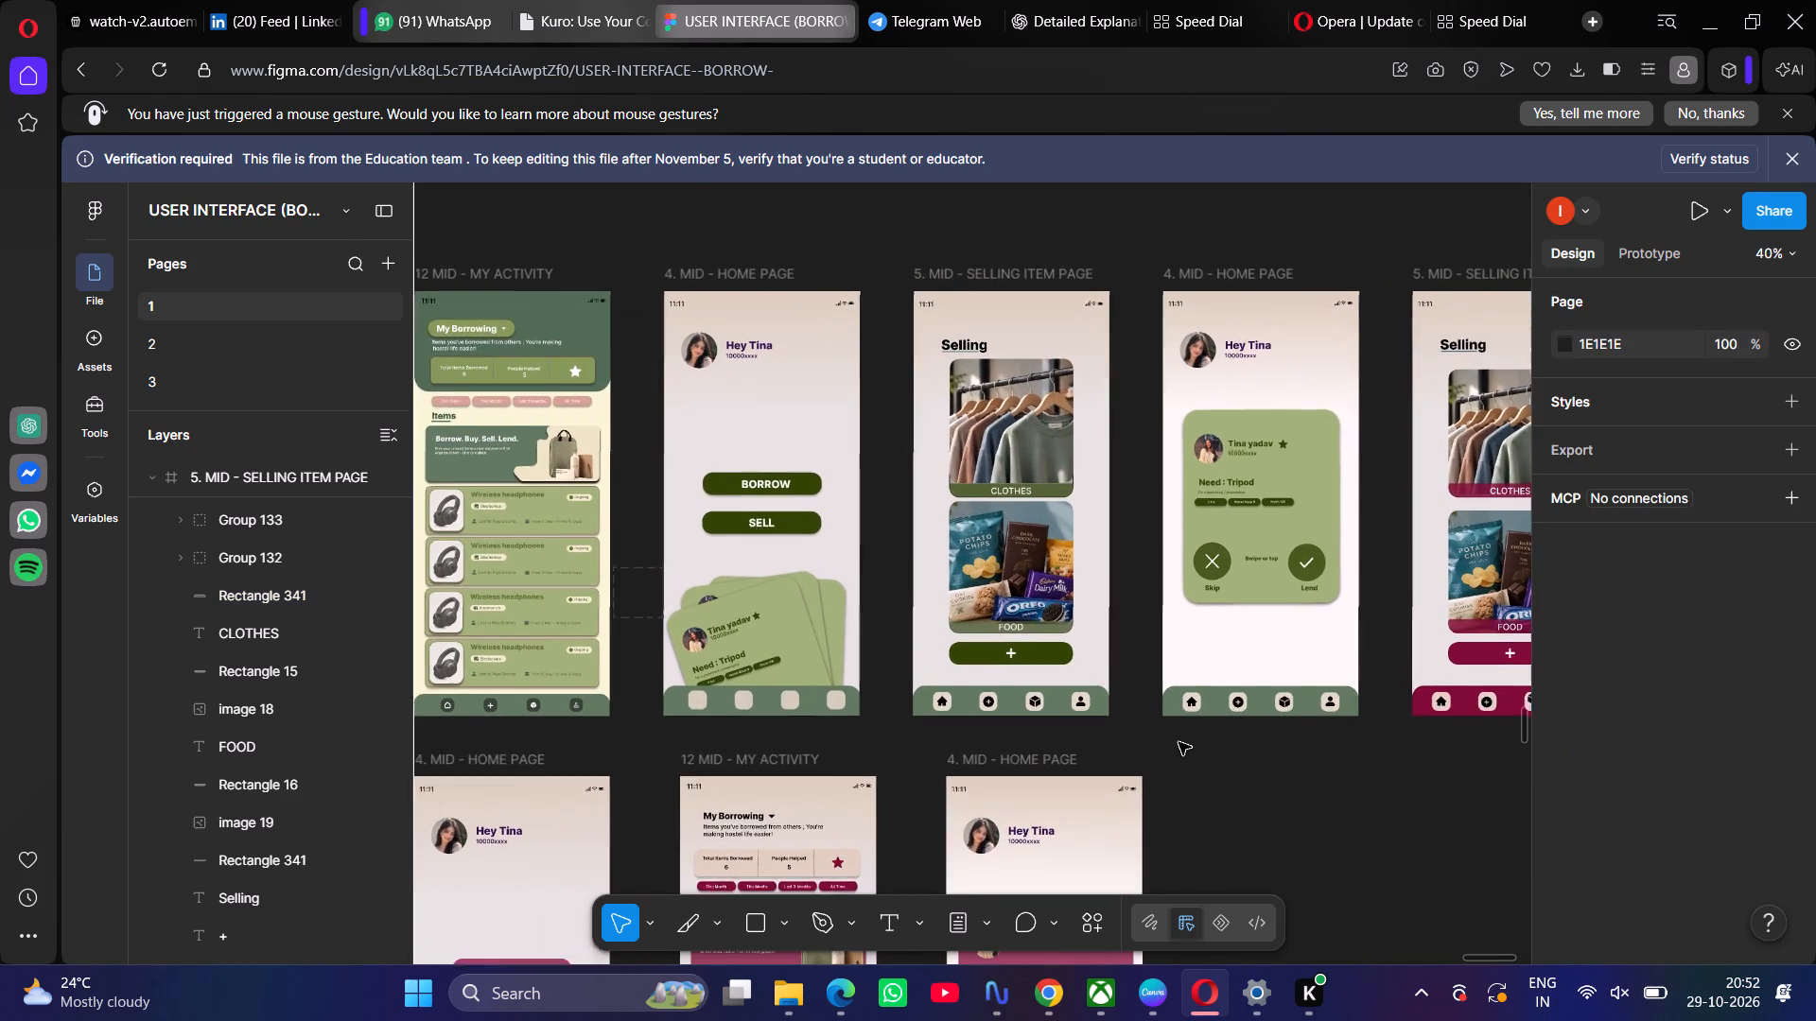
scroll(1179, 742, "right", 1)
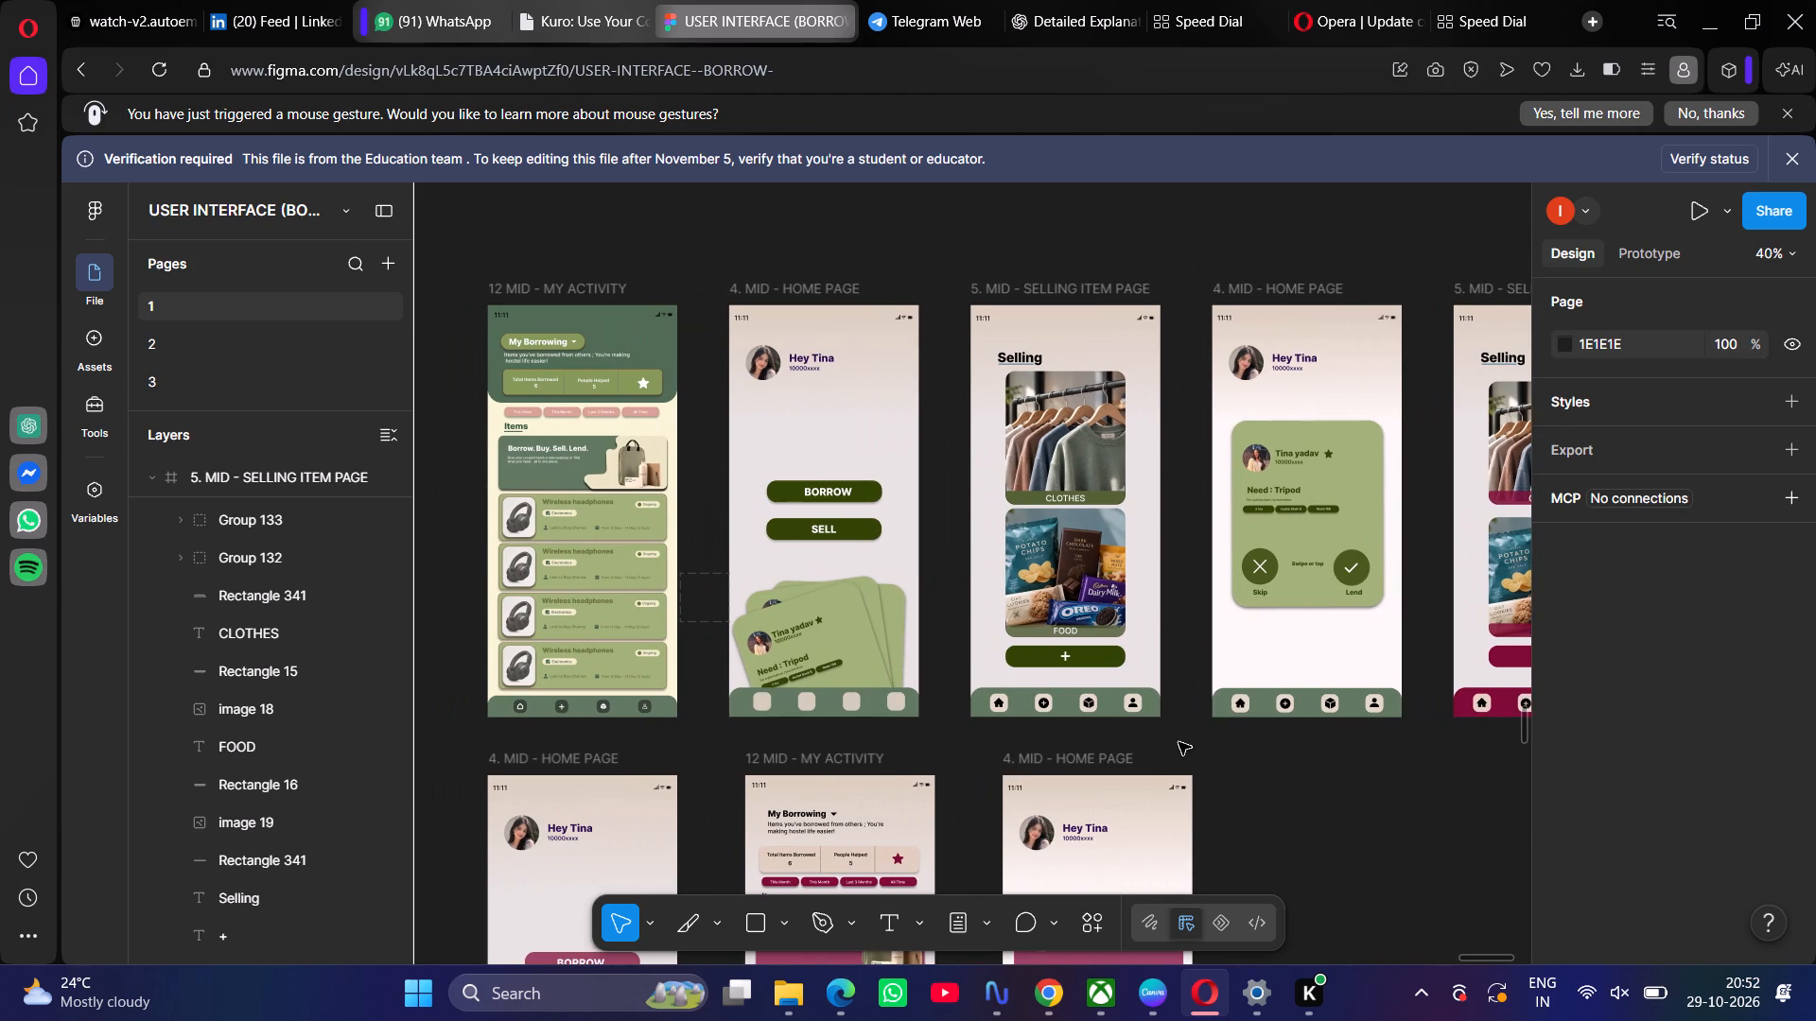
double_click(1257, 568)
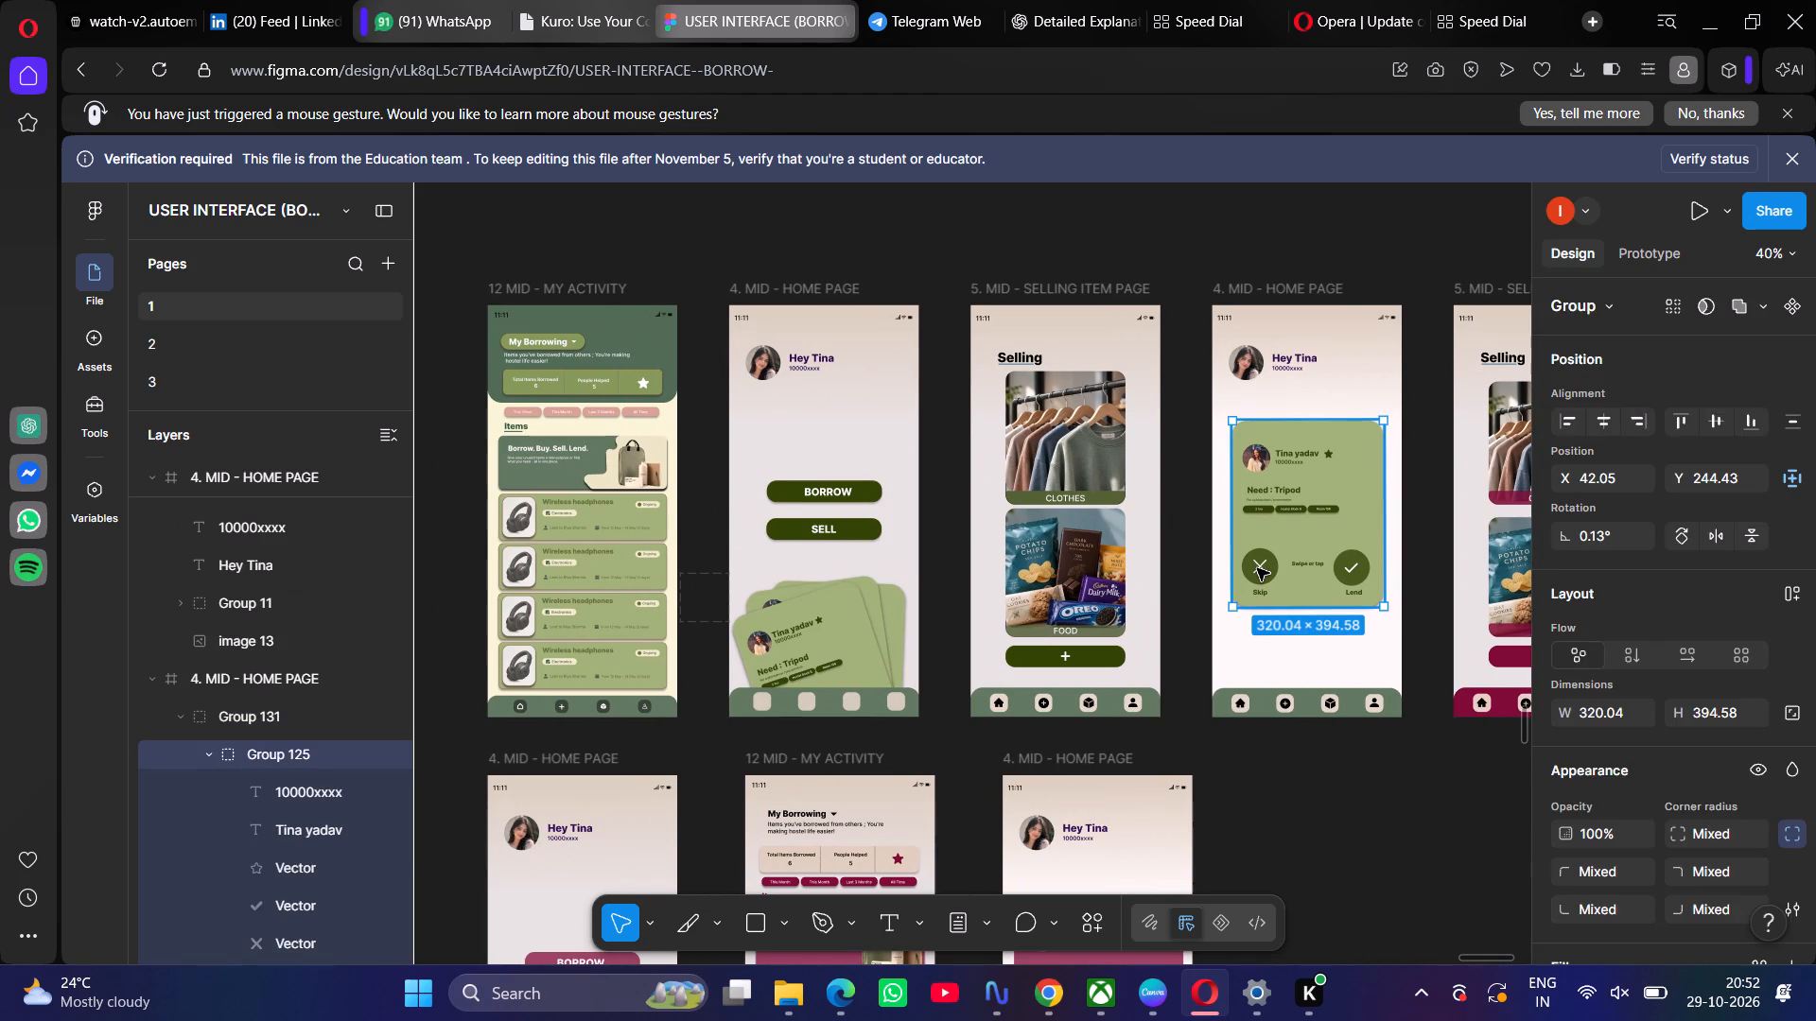
left_click(1257, 568)
double_click(1395, 806)
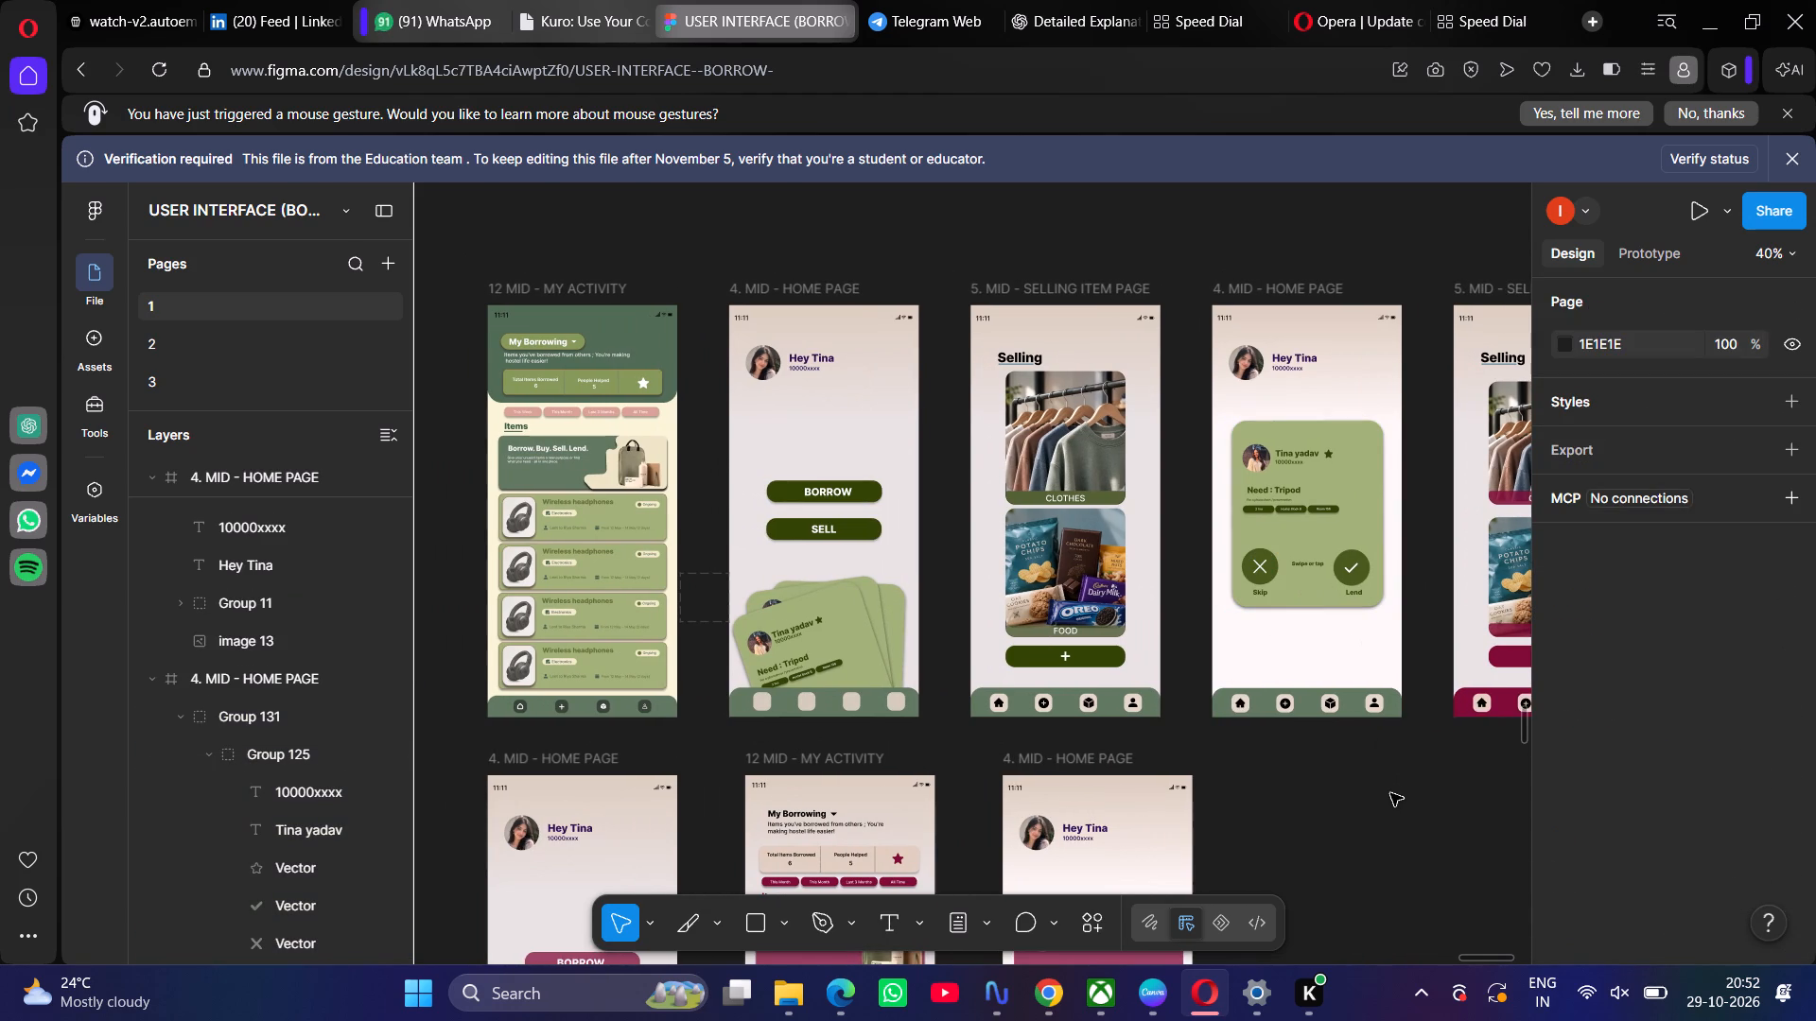
scroll(1390, 793, "up", 2)
scroll(1390, 793, "right", 1)
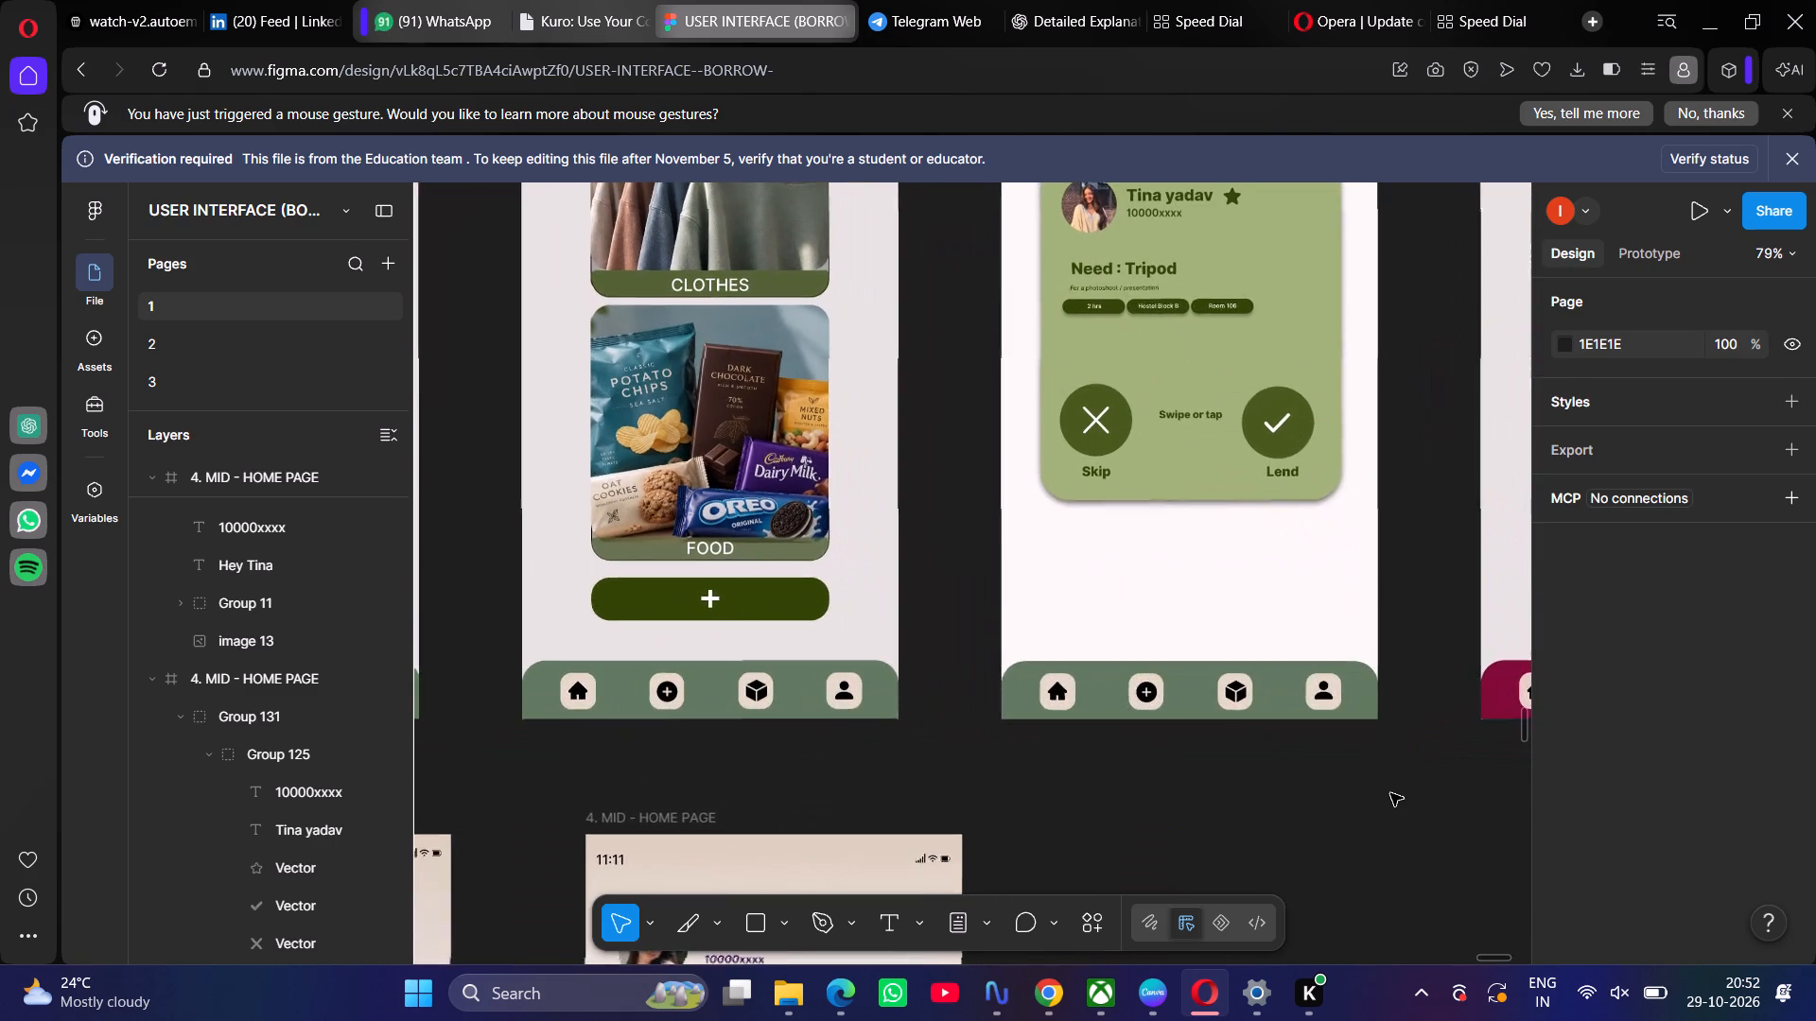
scroll(1390, 793, "up", 1)
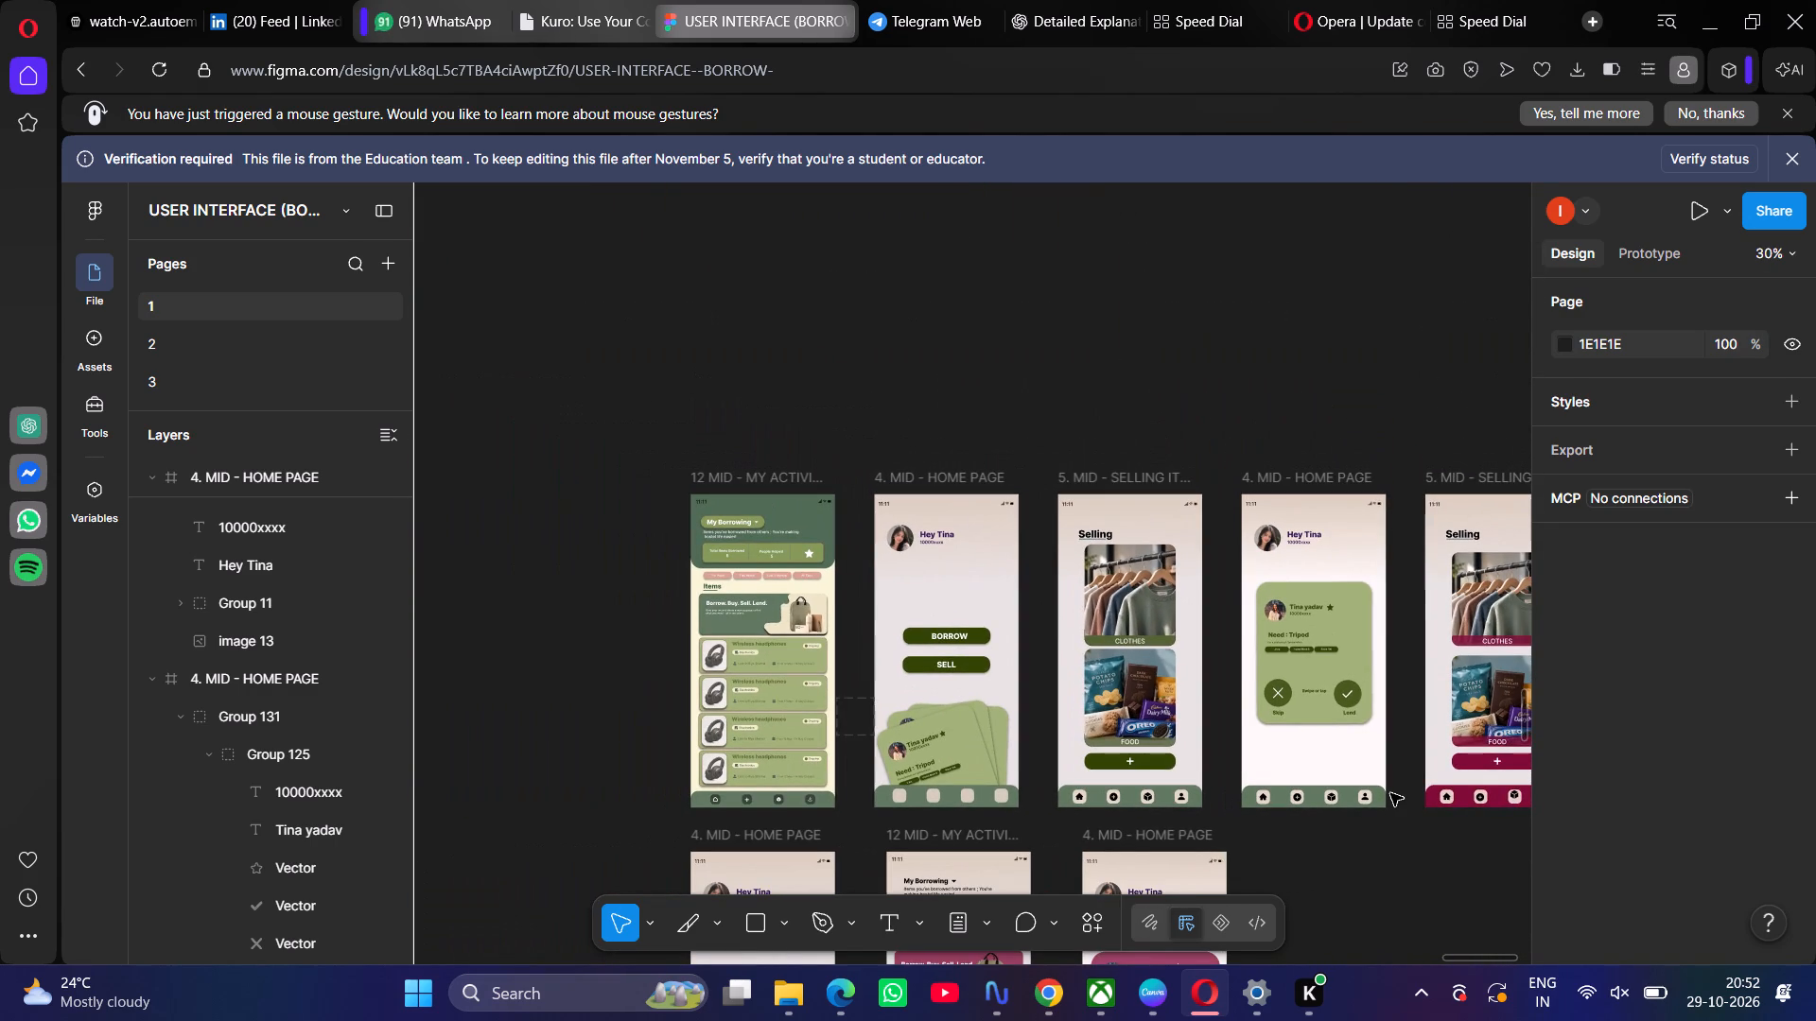
scroll(1390, 793, "down", 1)
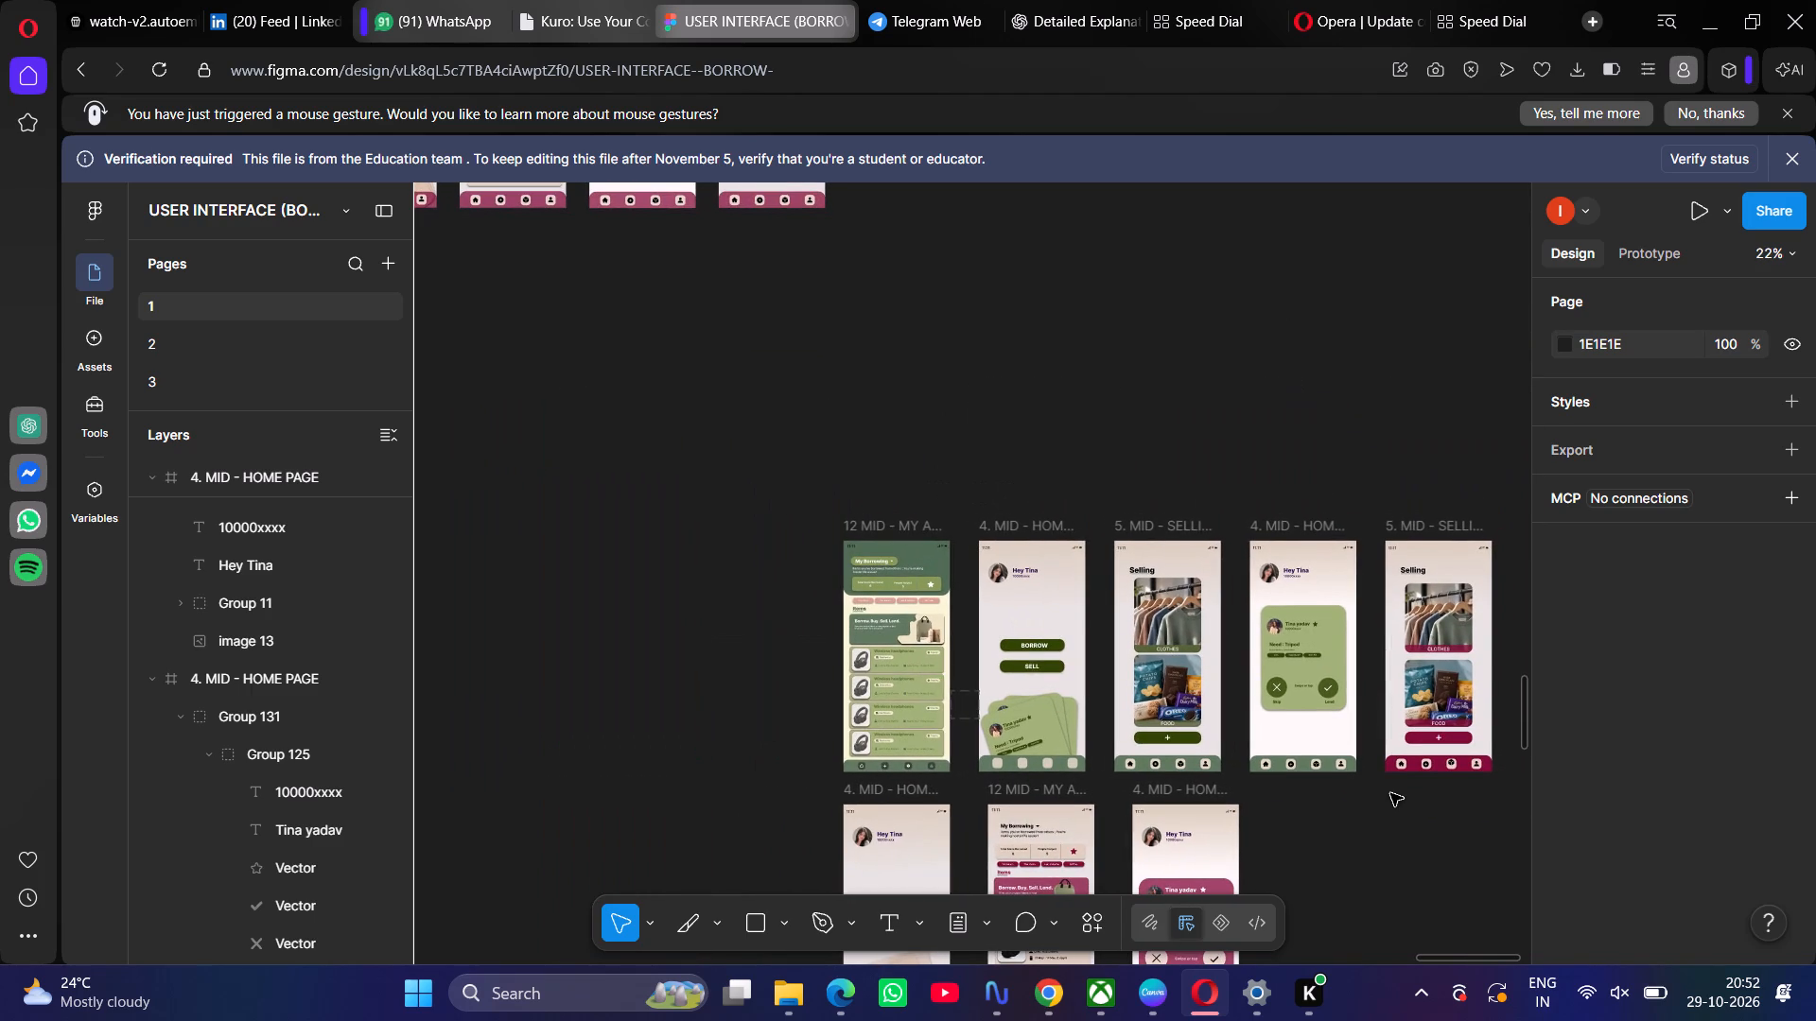
scroll(1390, 793, "left", 1)
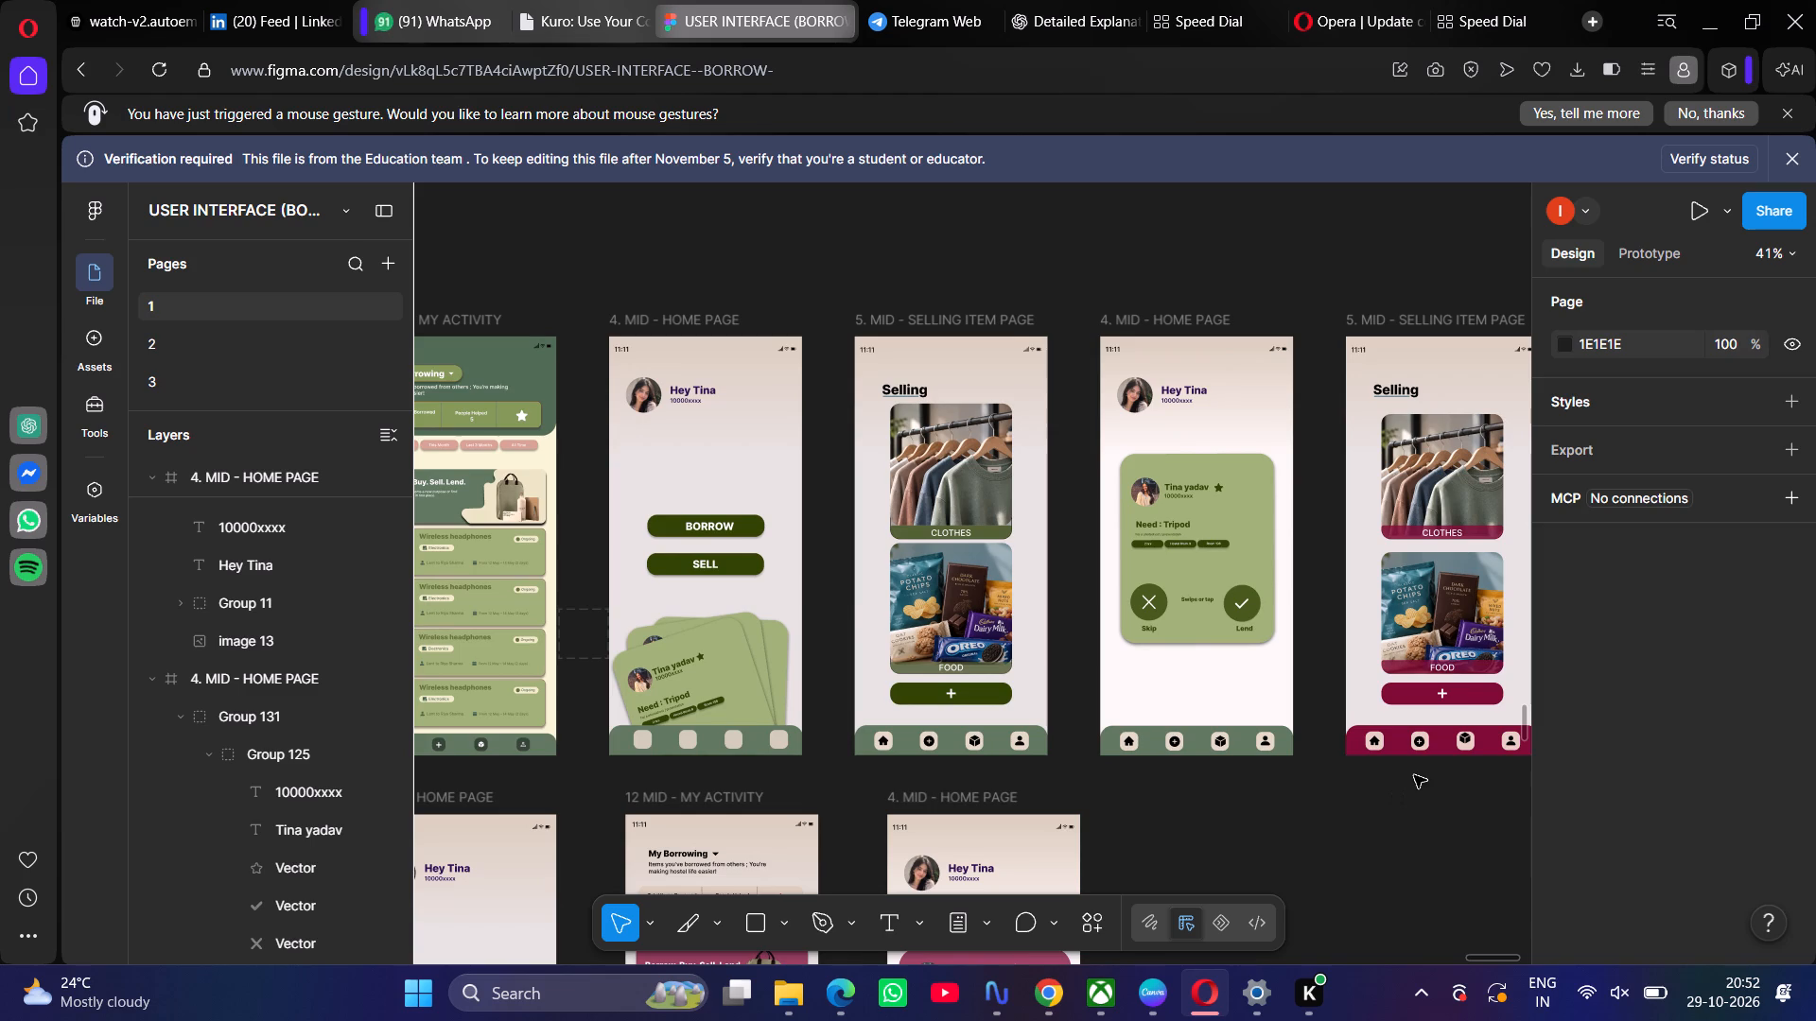
Delete the maroon Selling Item page at the end of the row of green screens.
double_click(1485, 356)
left_click(1422, 316)
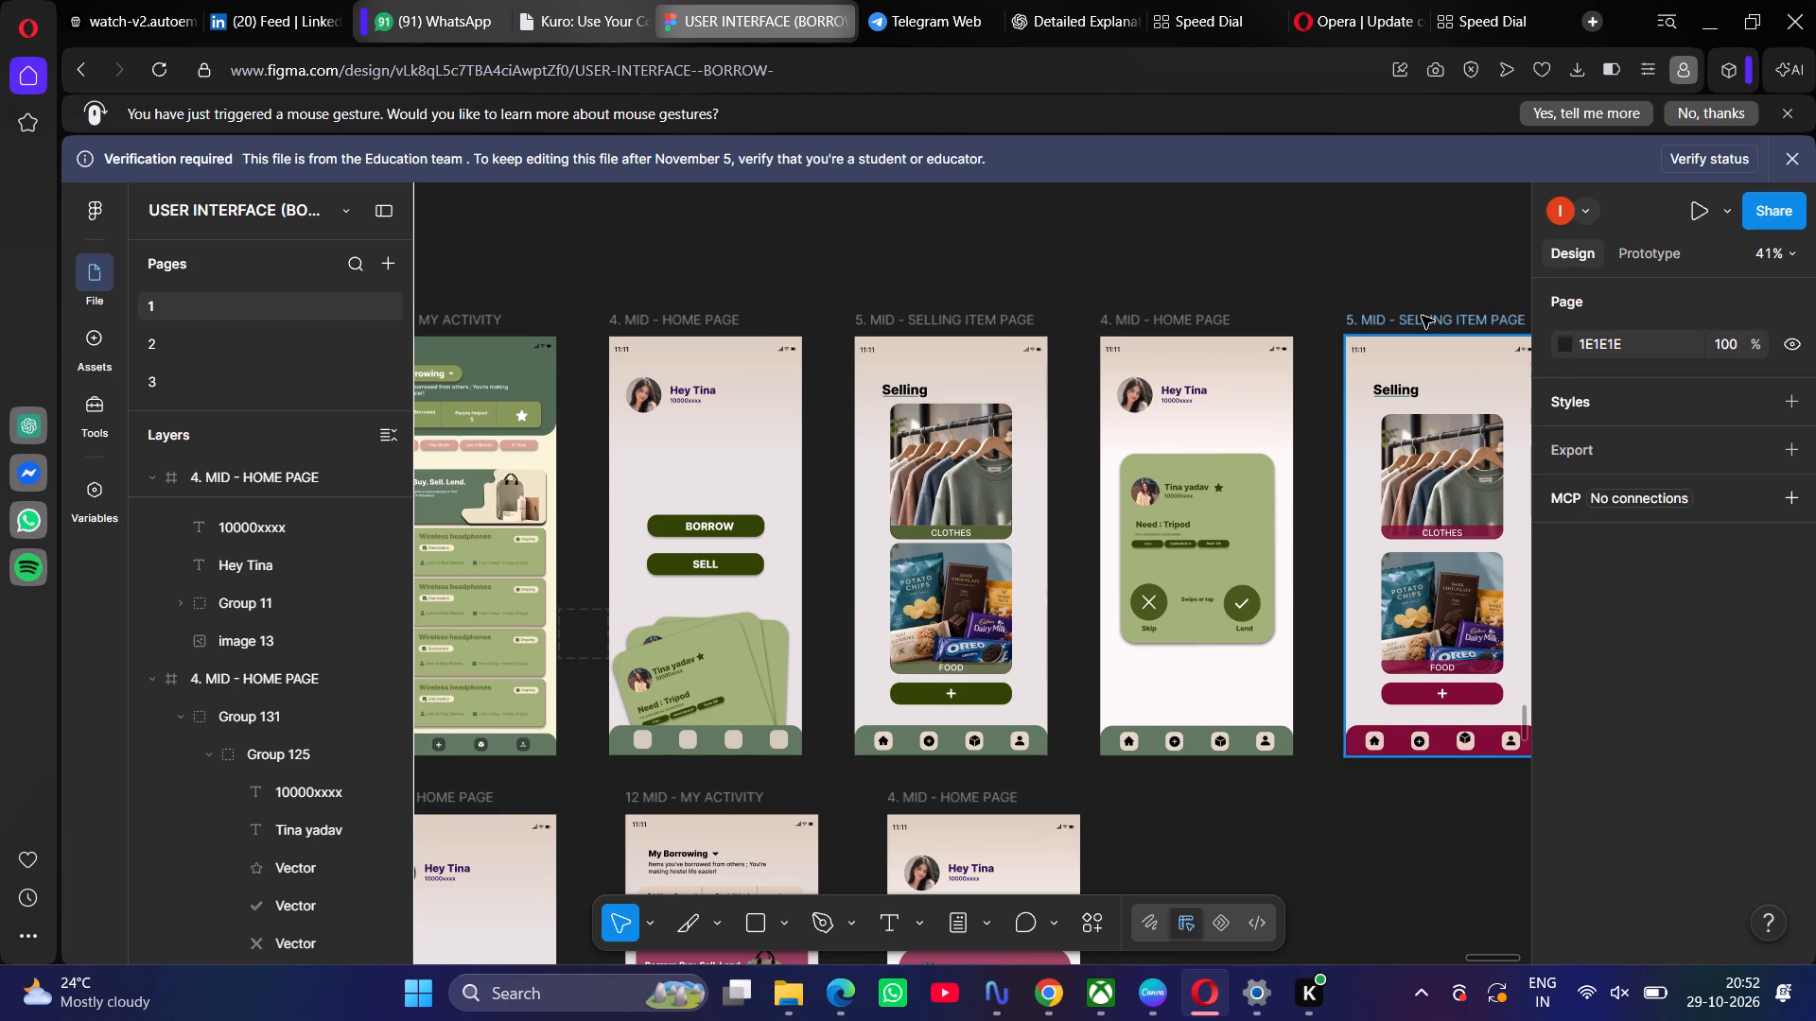
key("BackSpace")
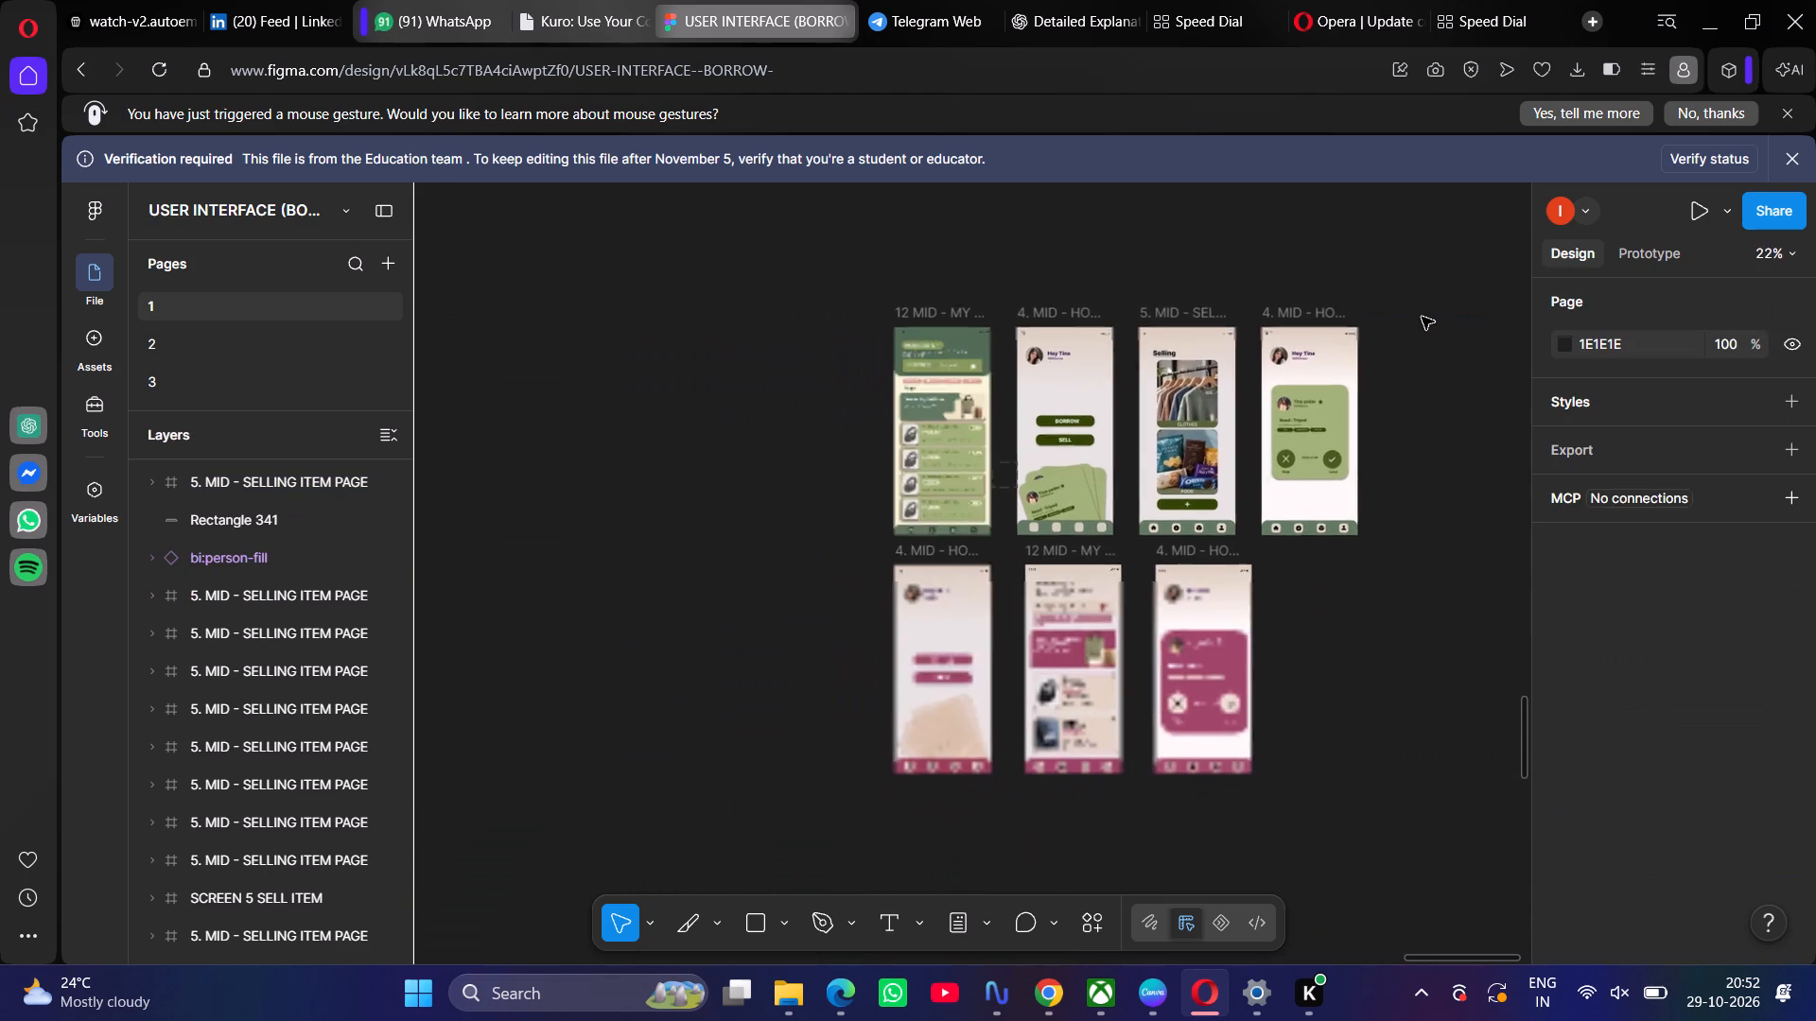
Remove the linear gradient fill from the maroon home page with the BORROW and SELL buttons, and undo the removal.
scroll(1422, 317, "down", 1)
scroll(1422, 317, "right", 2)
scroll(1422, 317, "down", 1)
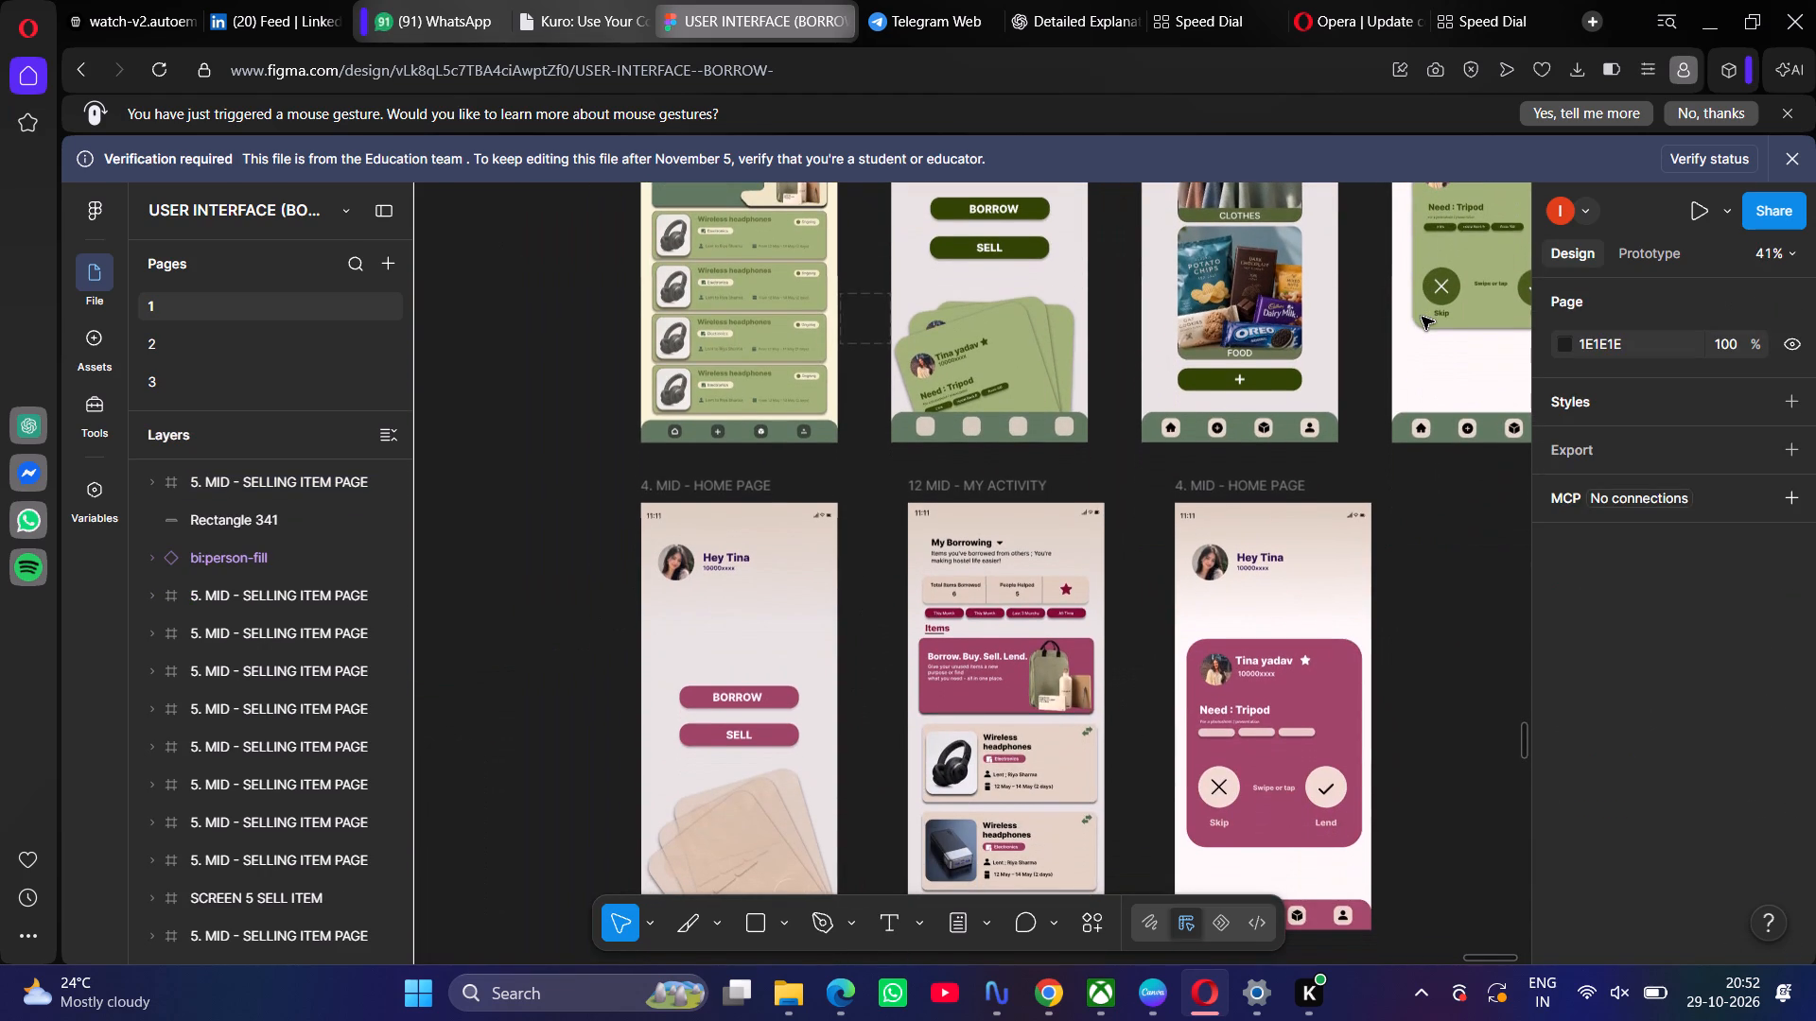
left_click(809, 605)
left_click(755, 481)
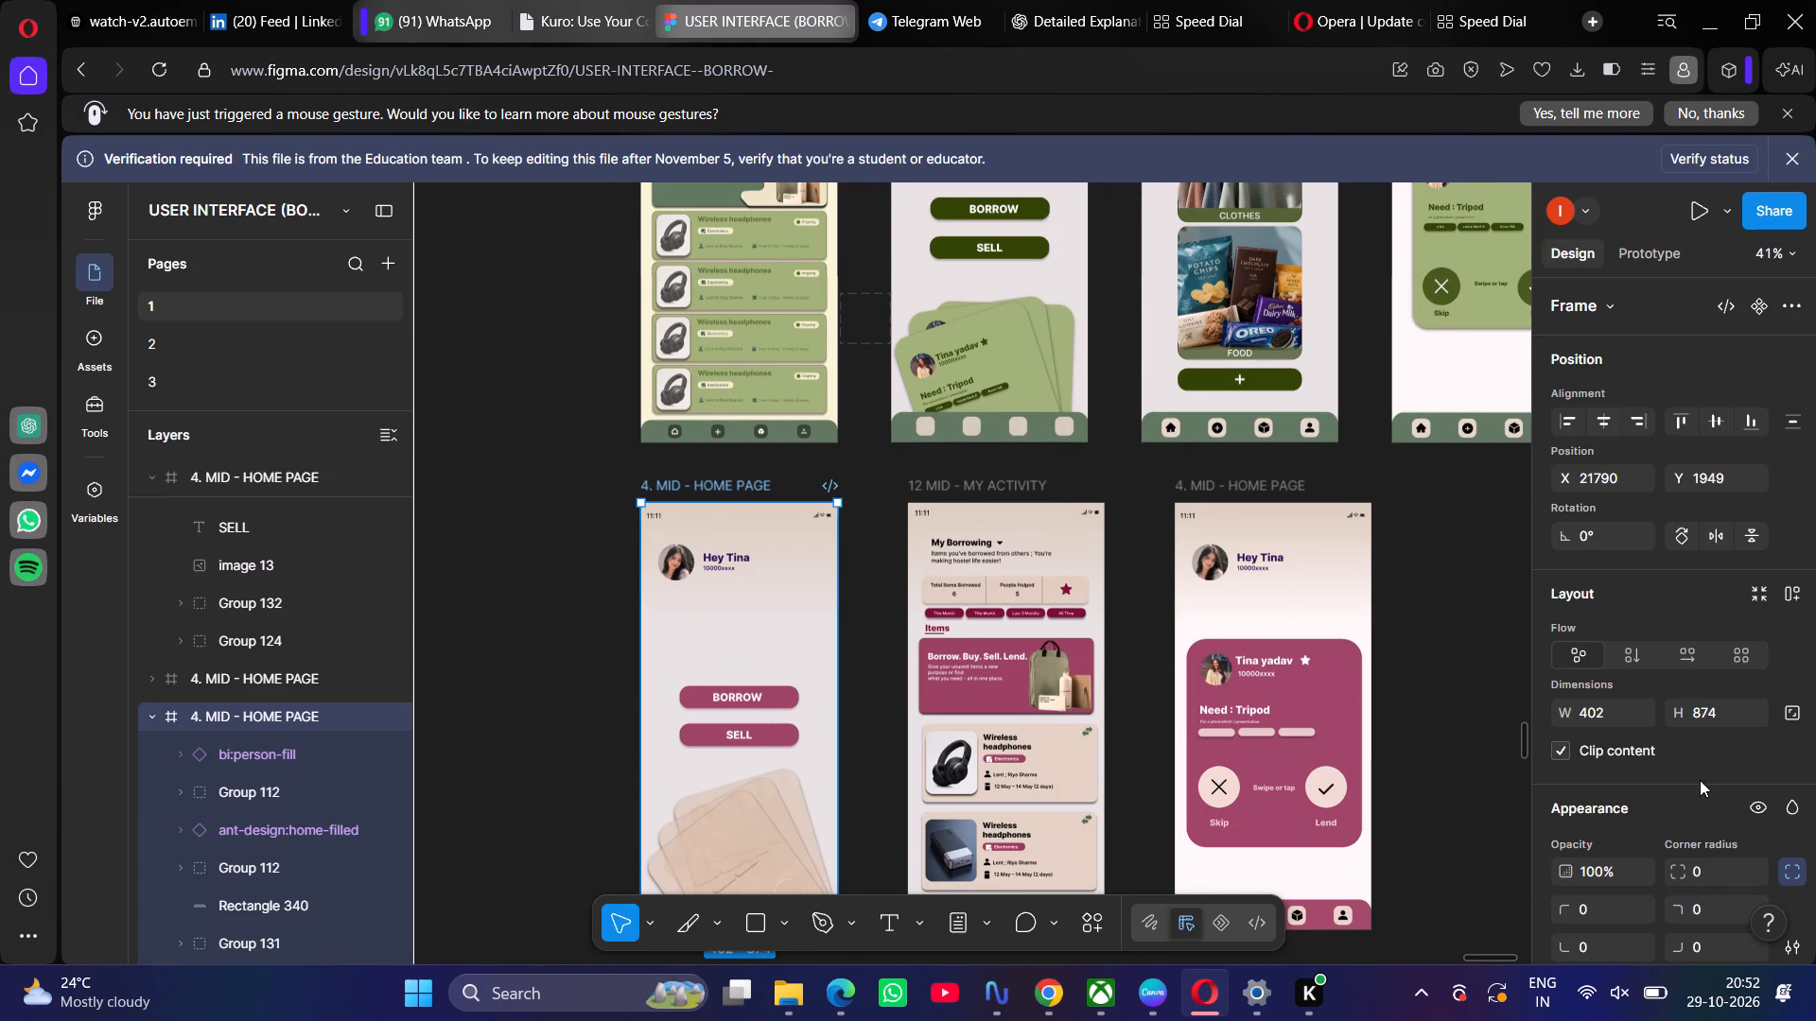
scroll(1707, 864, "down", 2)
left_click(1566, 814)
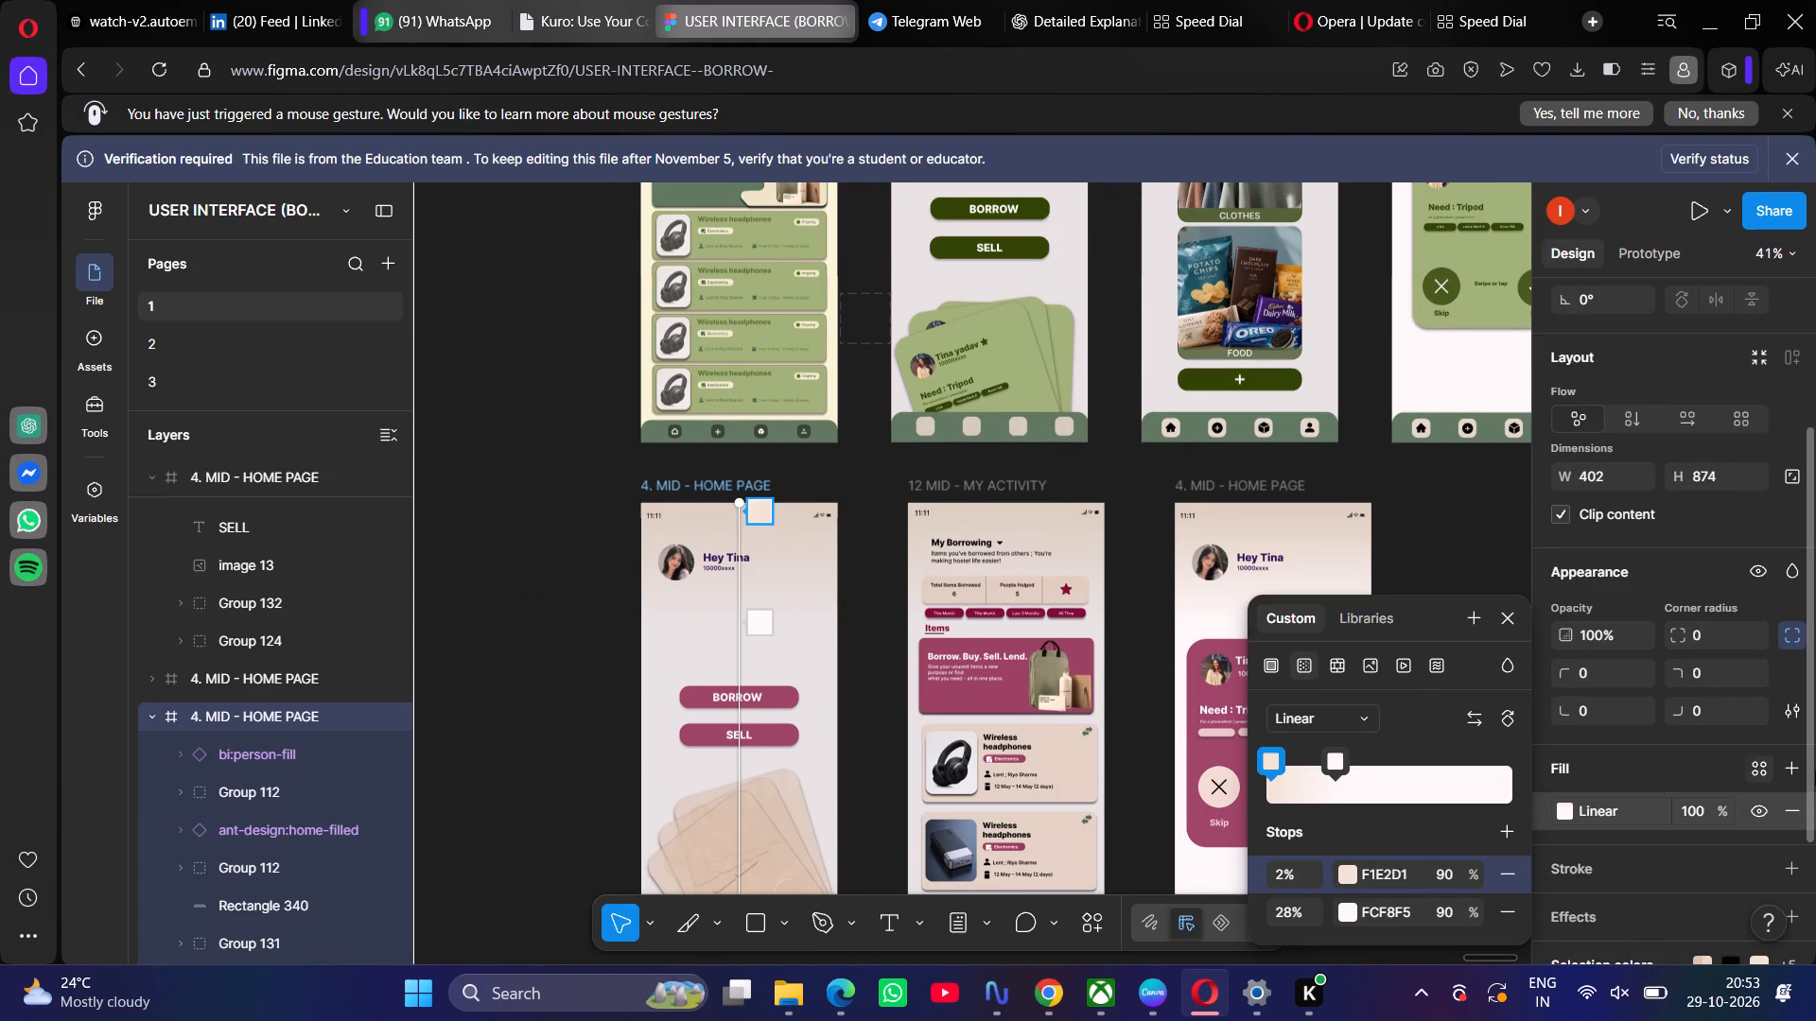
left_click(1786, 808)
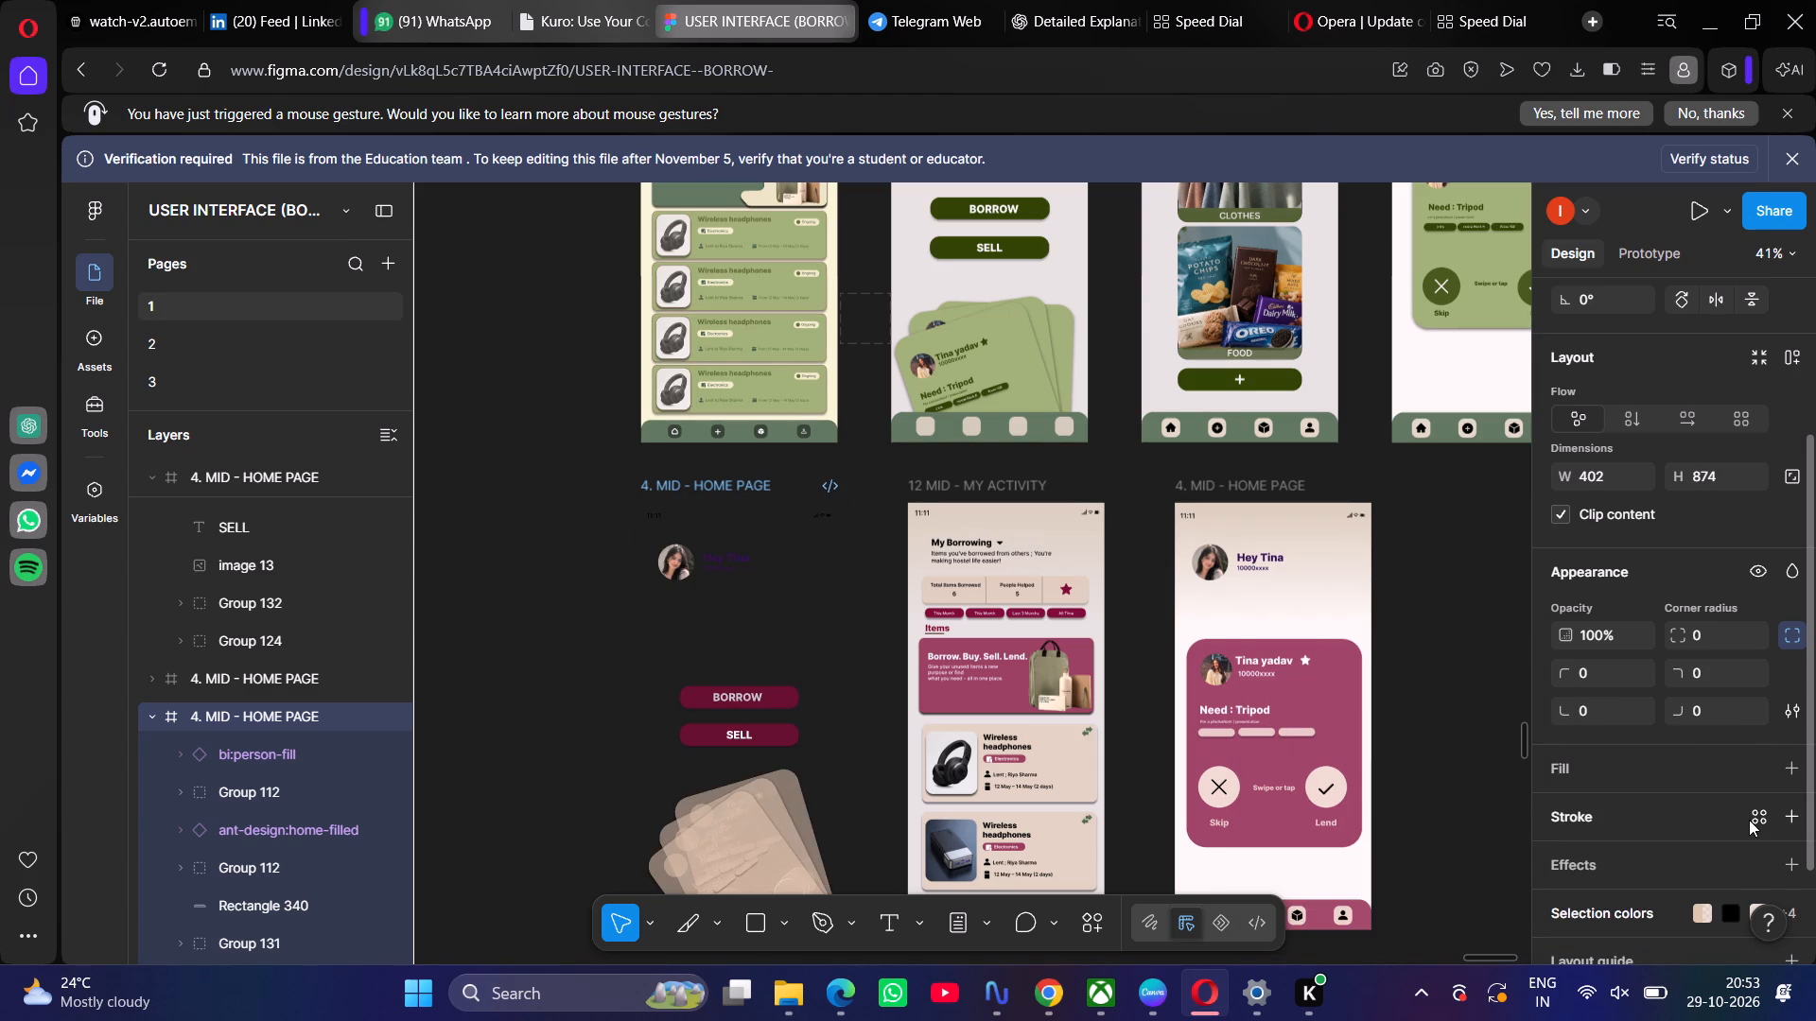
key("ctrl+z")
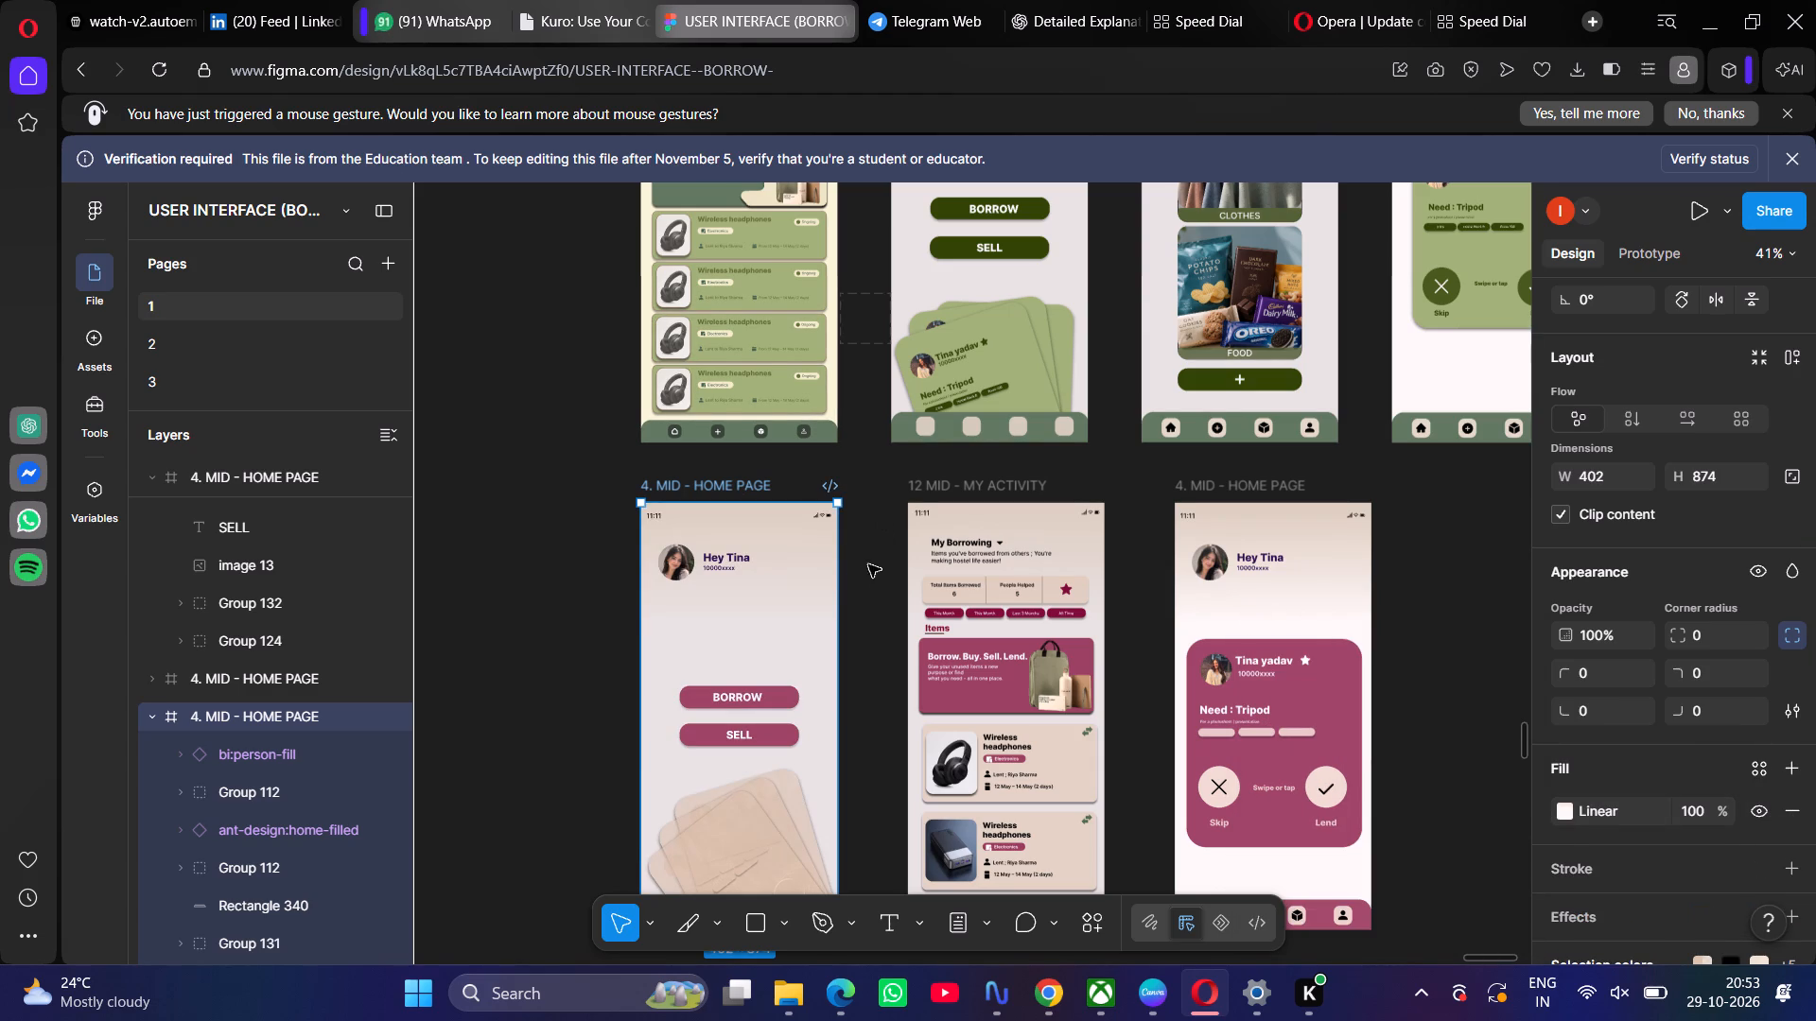
Replace the F1E2D1 selection colour of the maroon BORROW and SELL home page with E6E2DF, sampled from the green home page's background.
scroll(1694, 834, "down", 2)
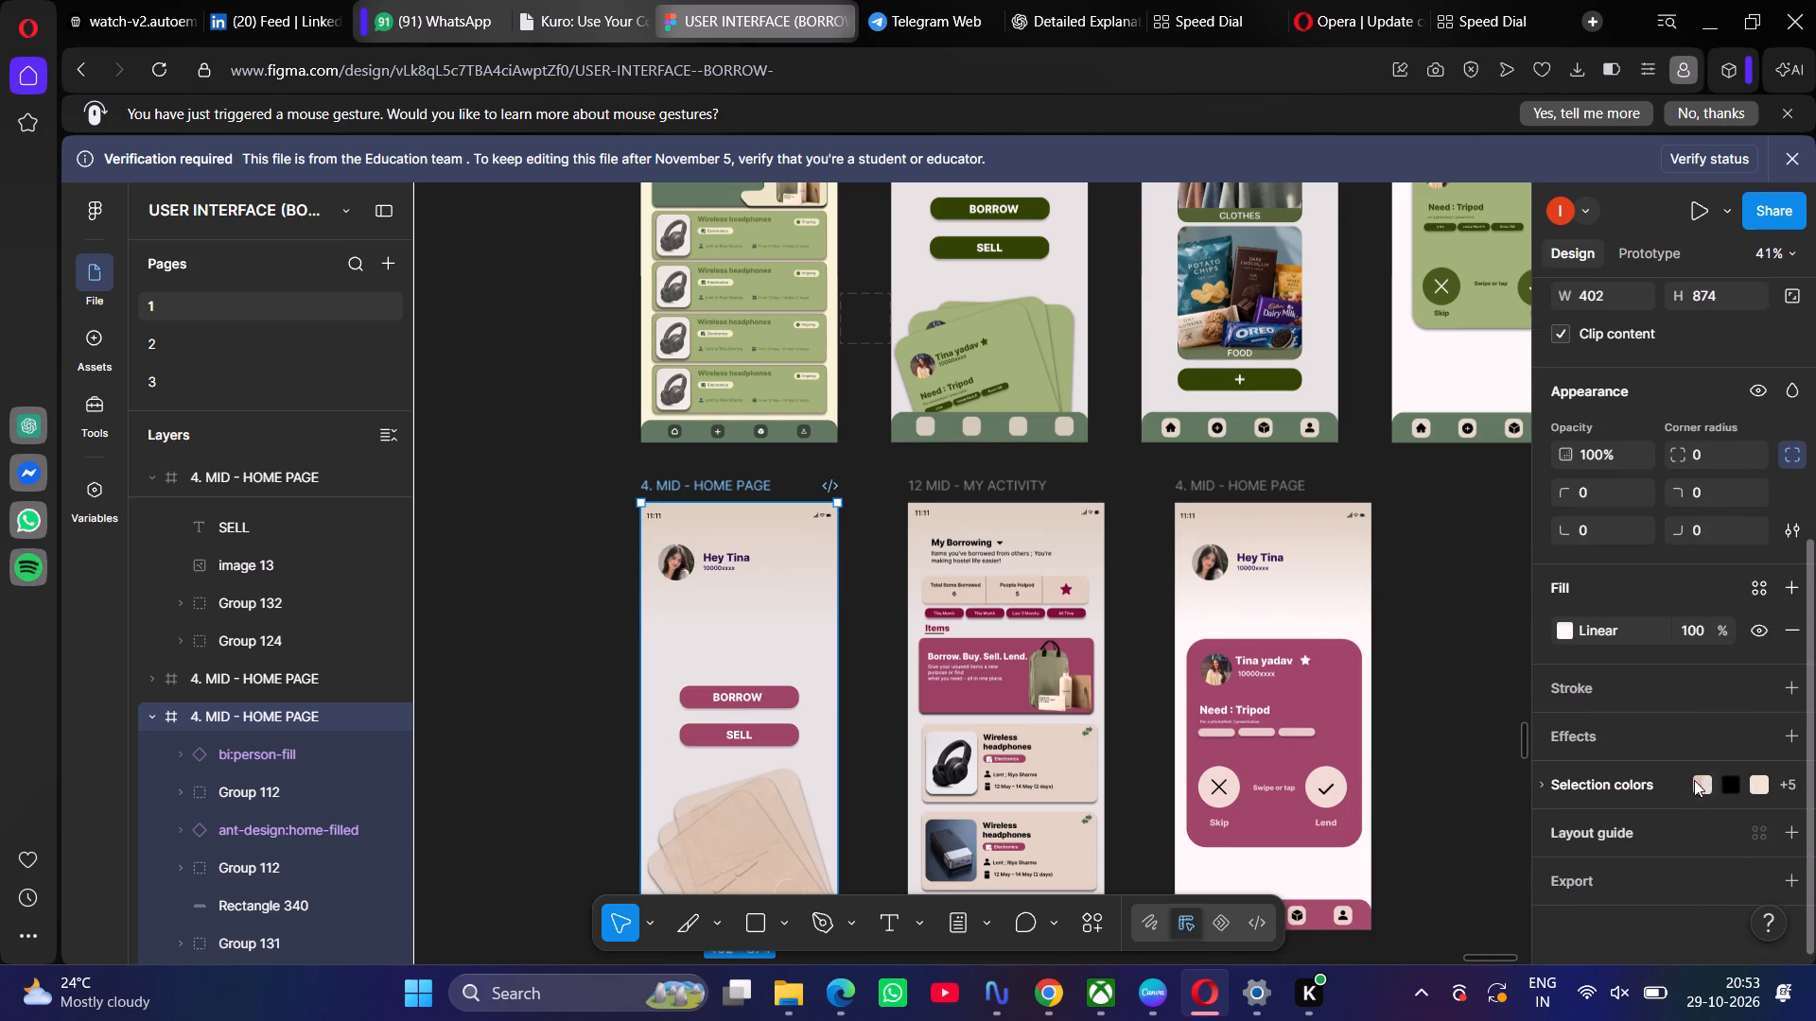
left_click(1638, 794)
scroll(1641, 790, "down", 1)
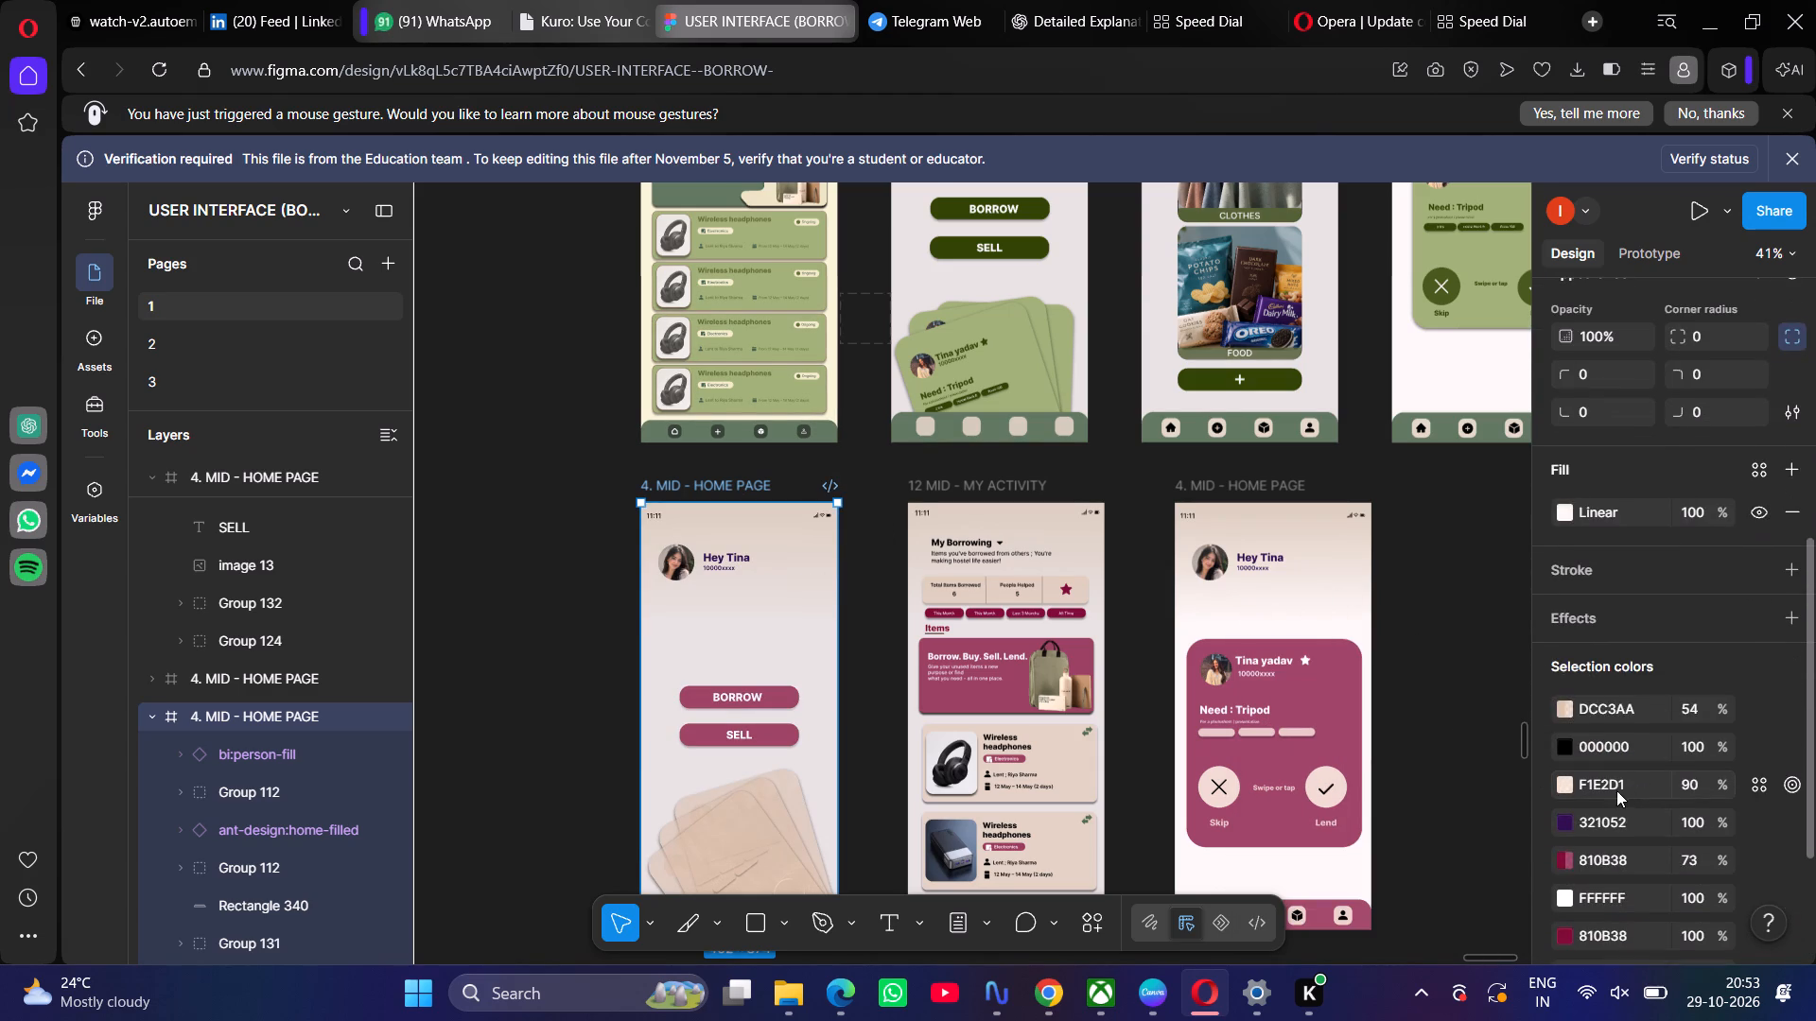
scroll(1605, 799, "down", 2)
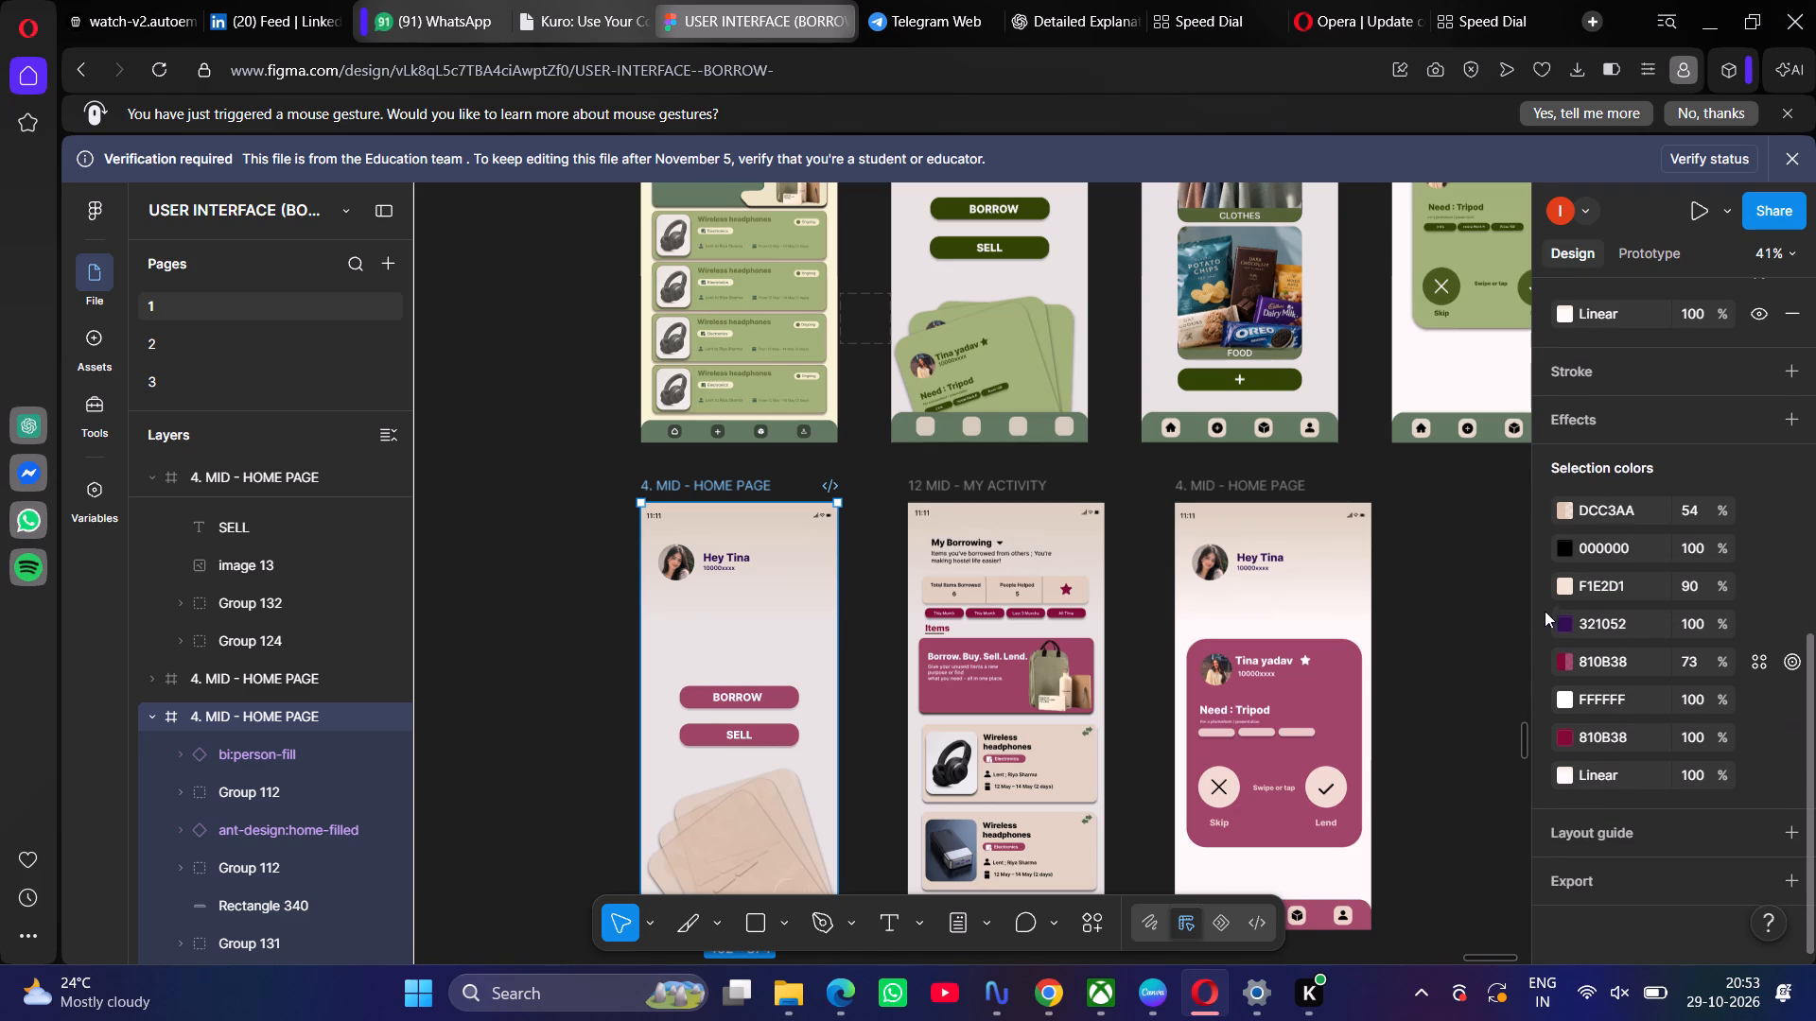
left_click(1563, 586)
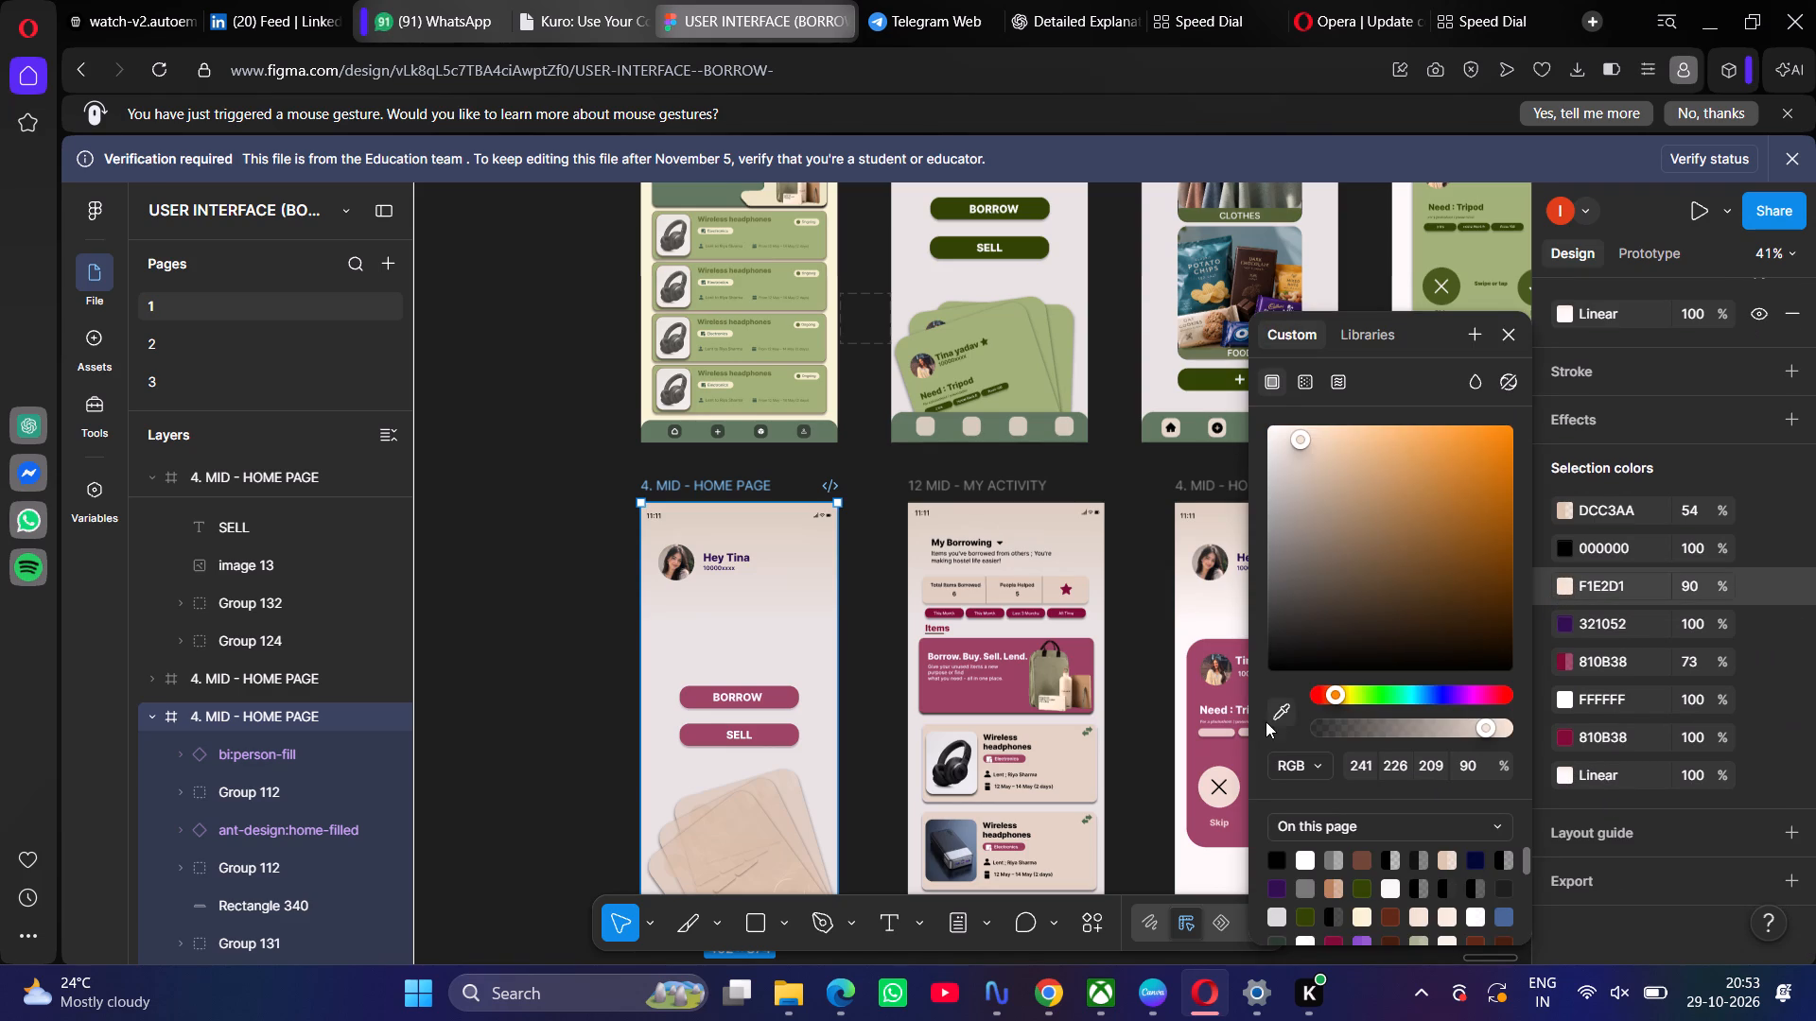
left_click(1274, 722)
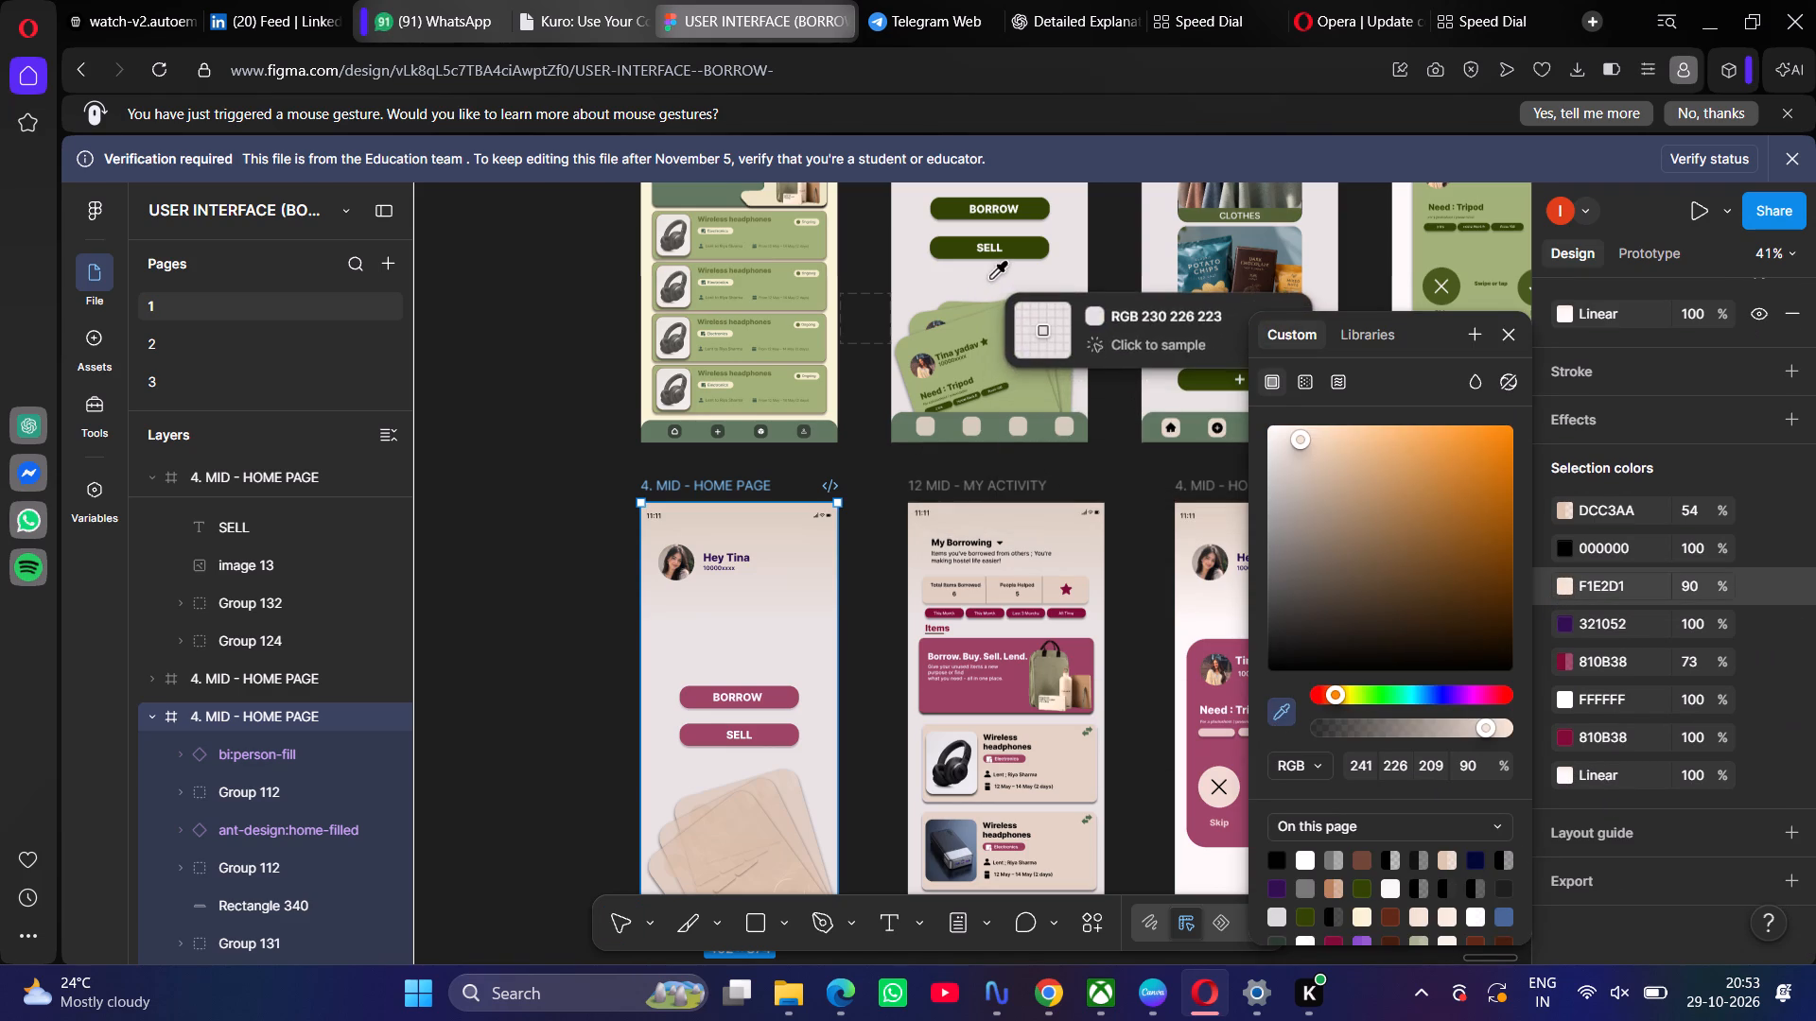
left_click(991, 278)
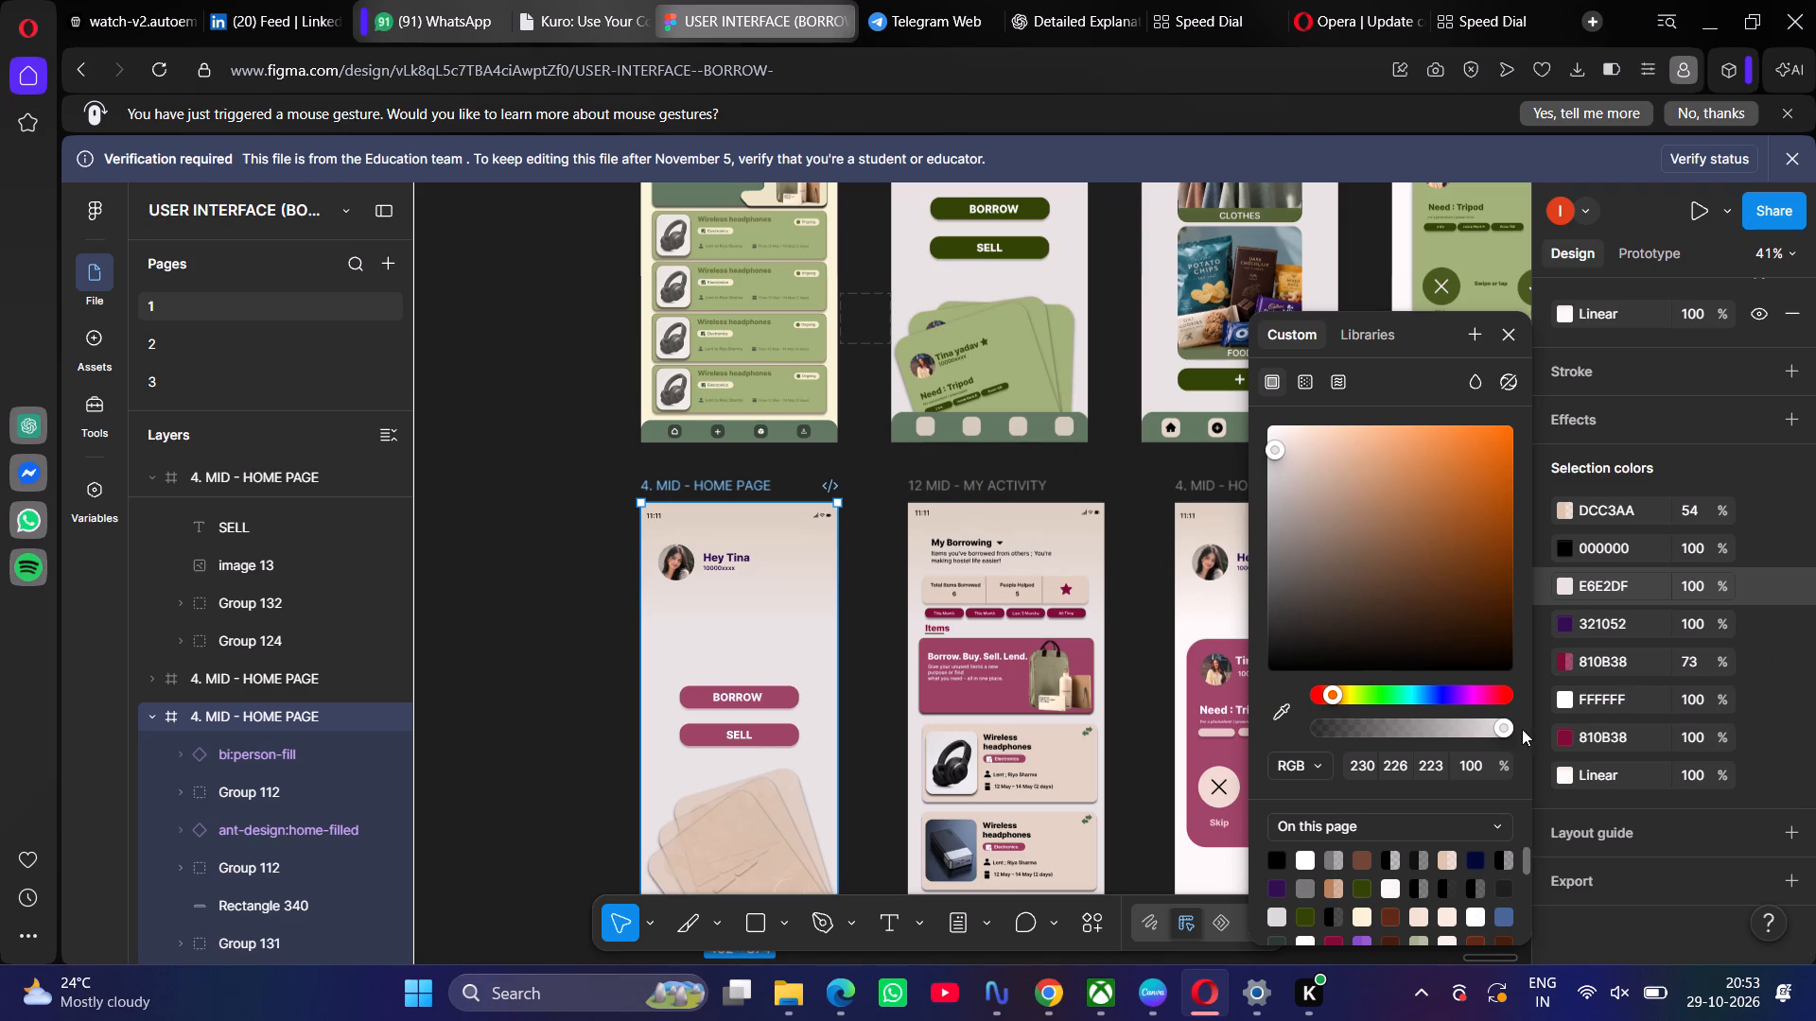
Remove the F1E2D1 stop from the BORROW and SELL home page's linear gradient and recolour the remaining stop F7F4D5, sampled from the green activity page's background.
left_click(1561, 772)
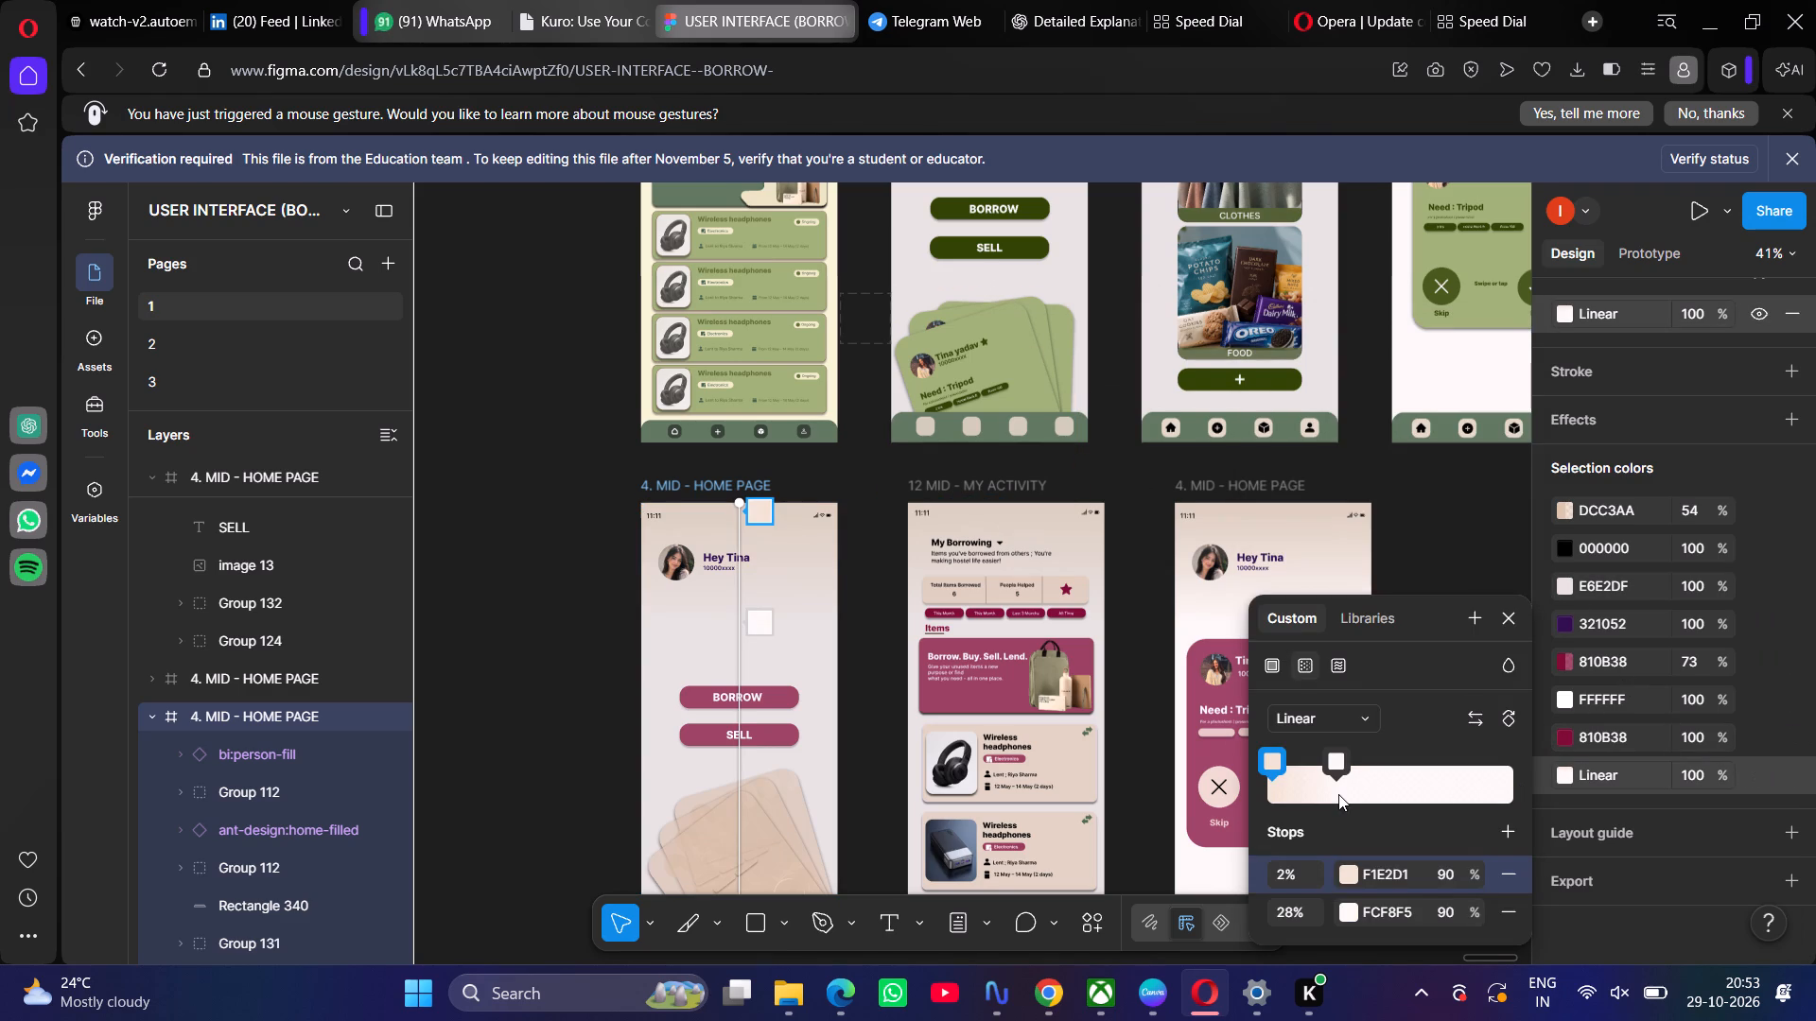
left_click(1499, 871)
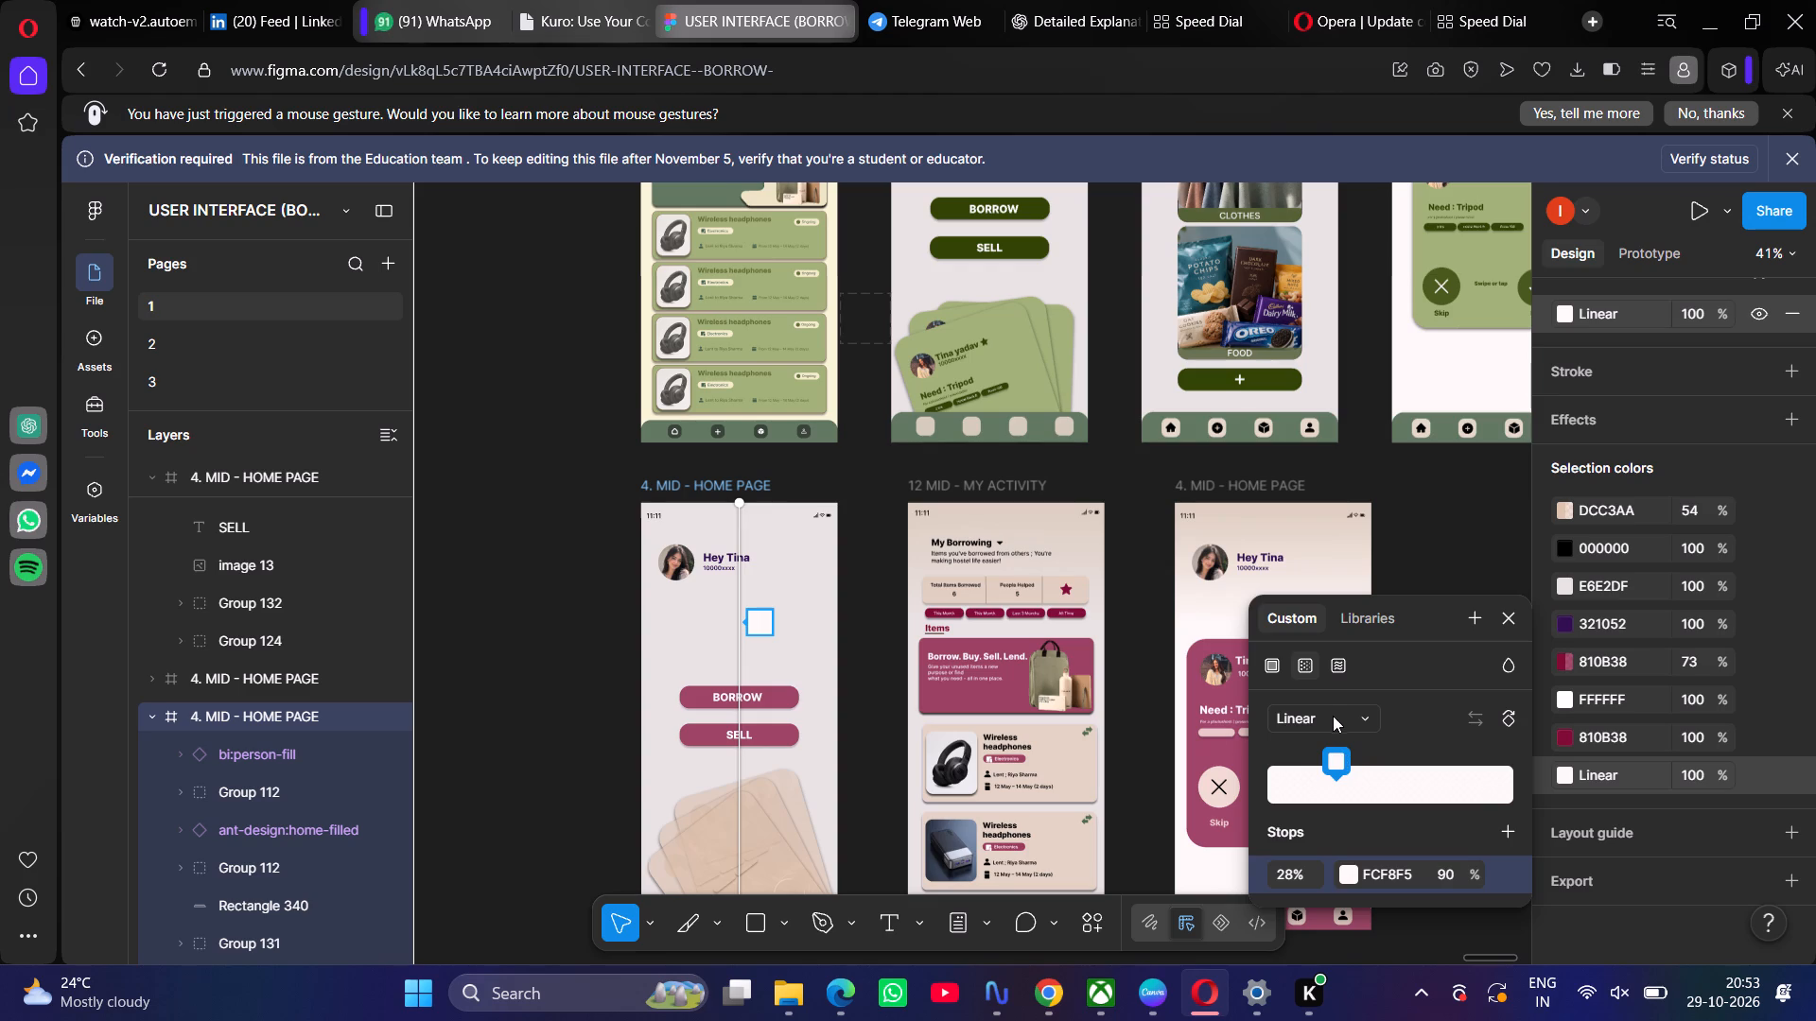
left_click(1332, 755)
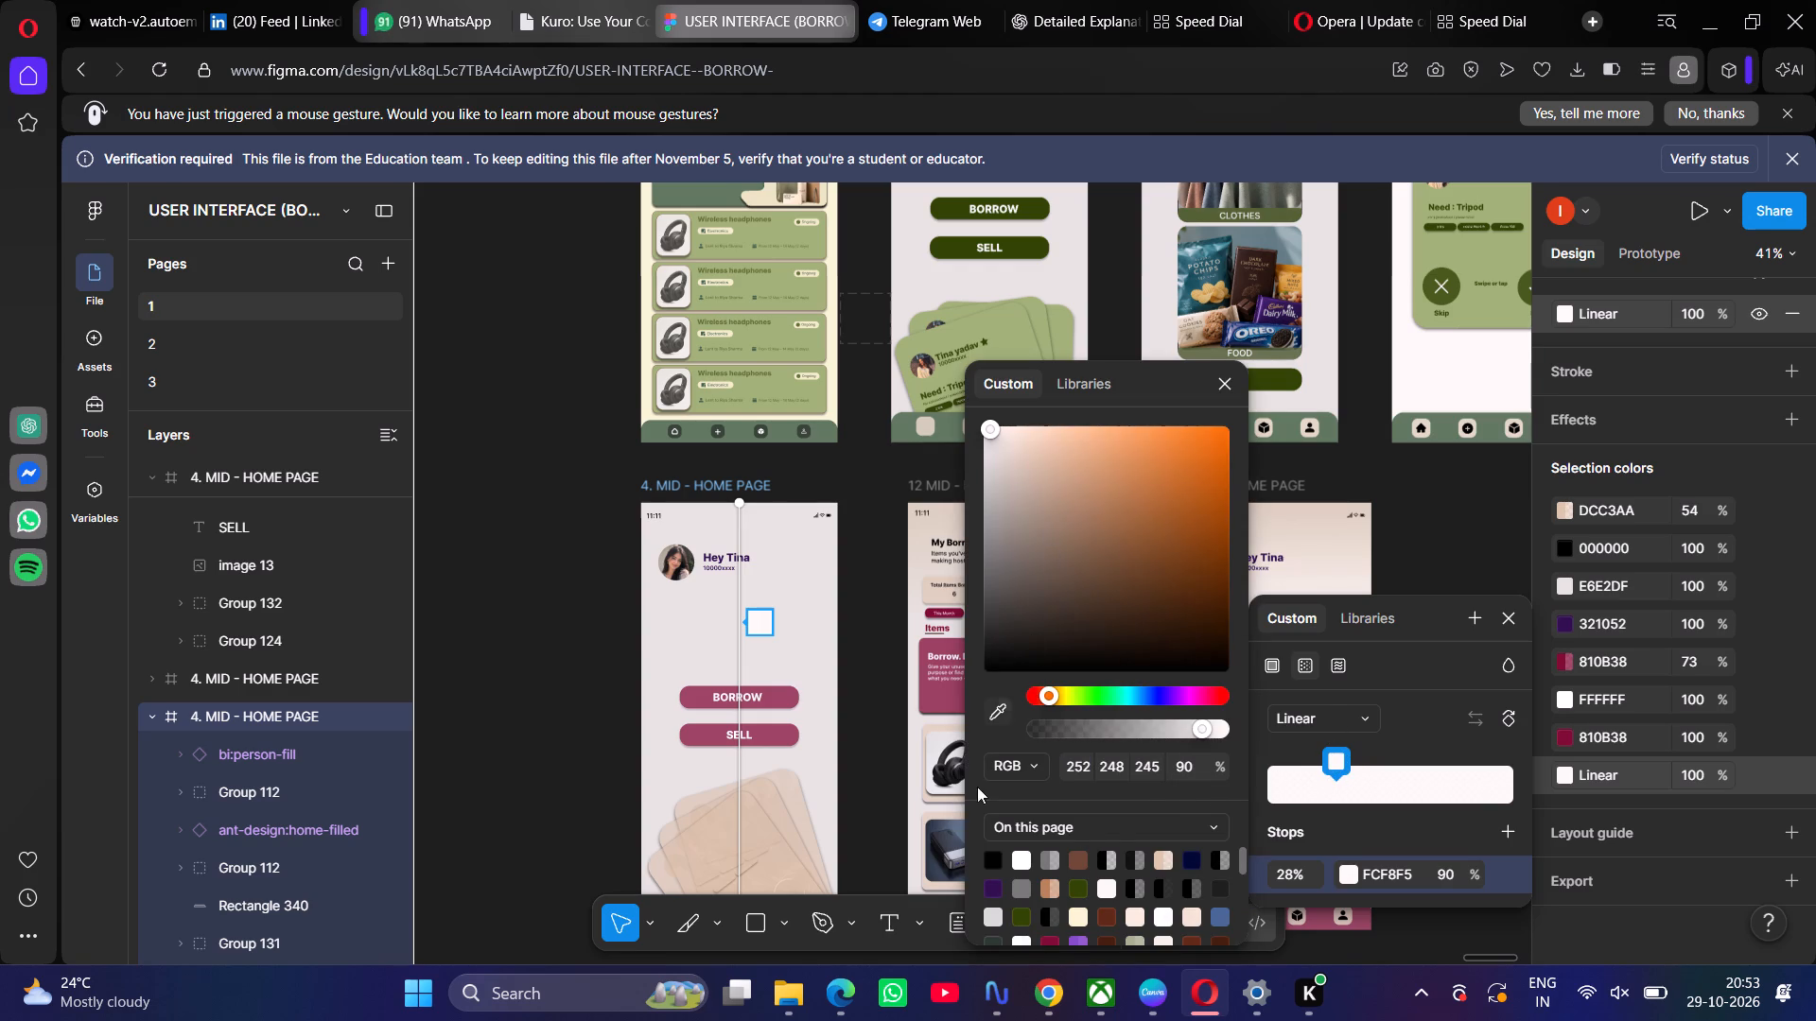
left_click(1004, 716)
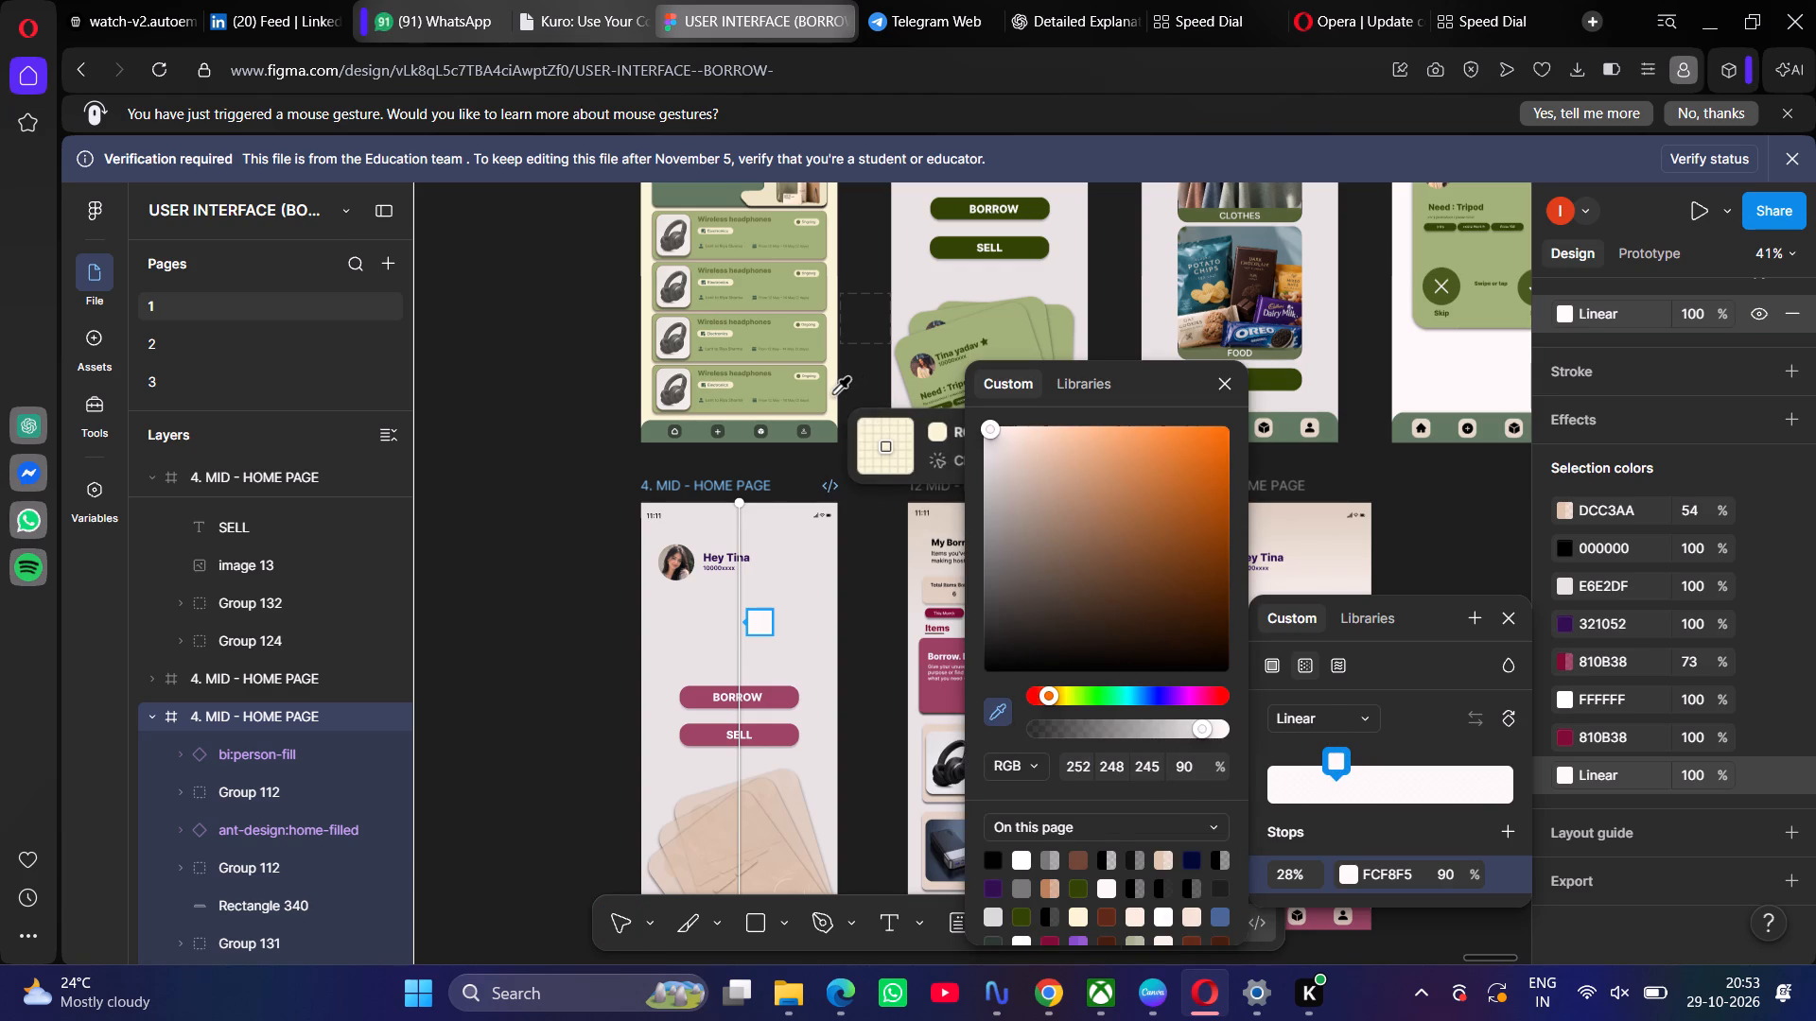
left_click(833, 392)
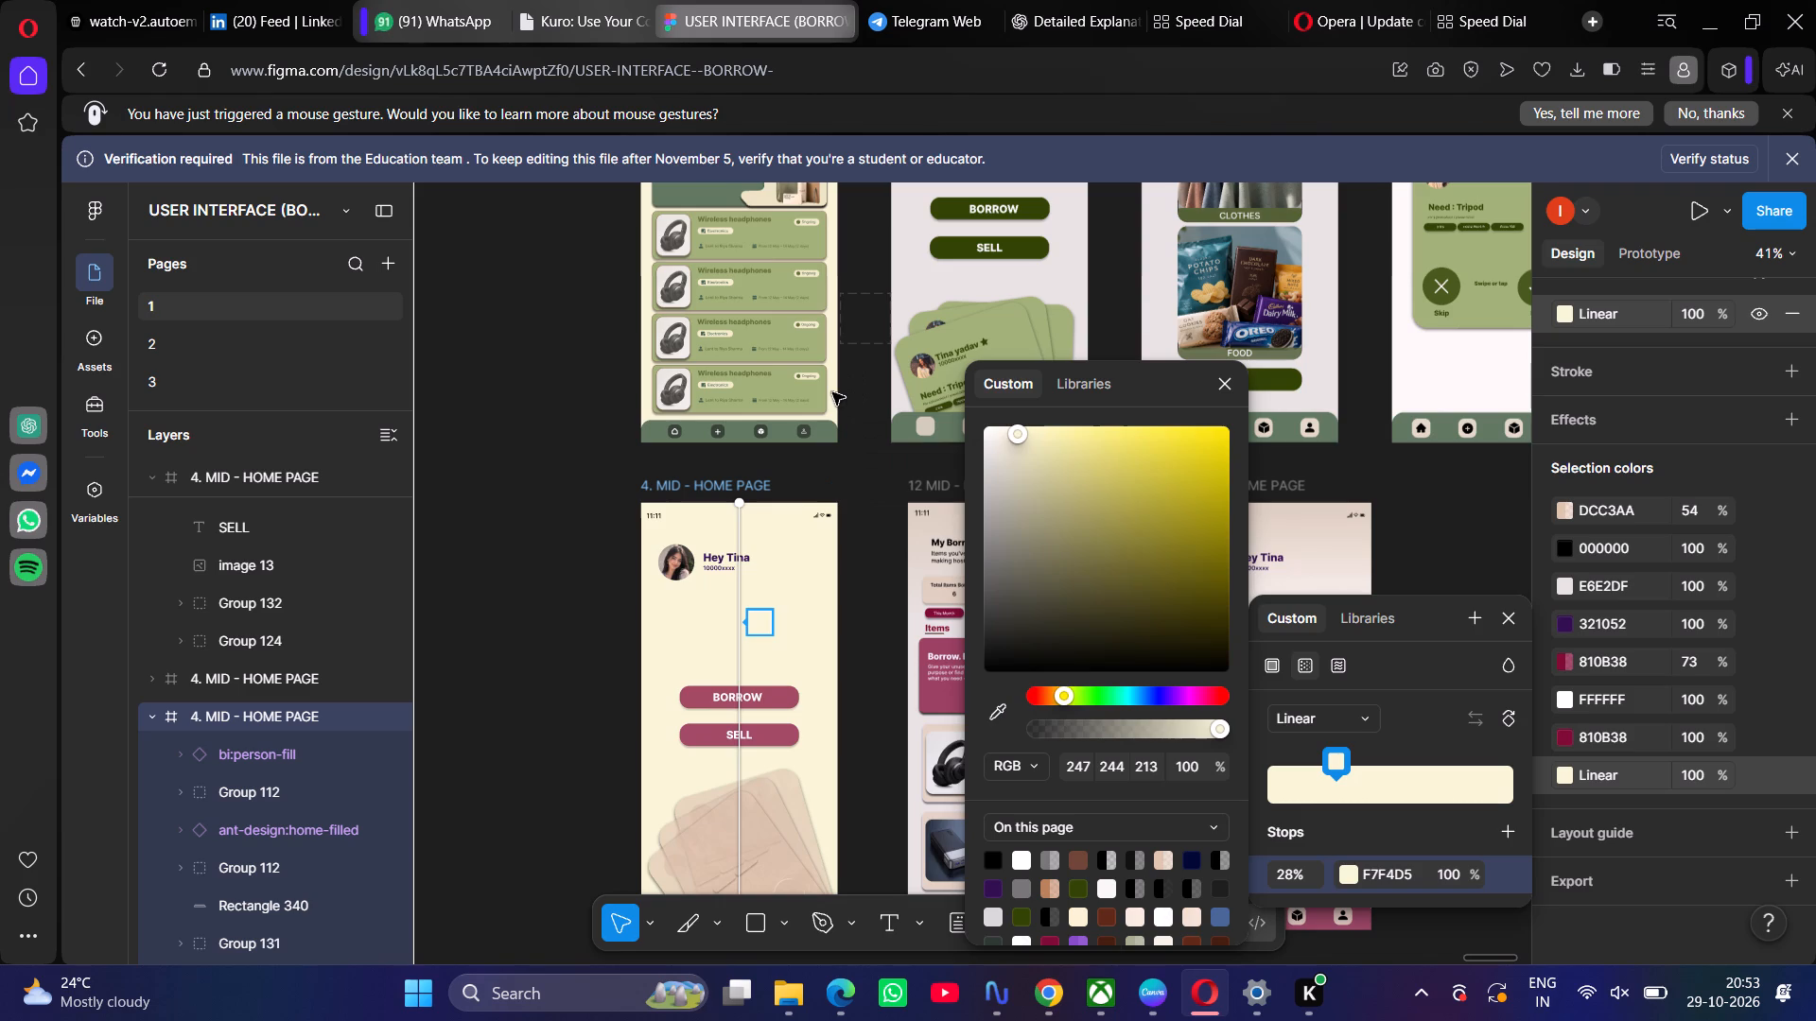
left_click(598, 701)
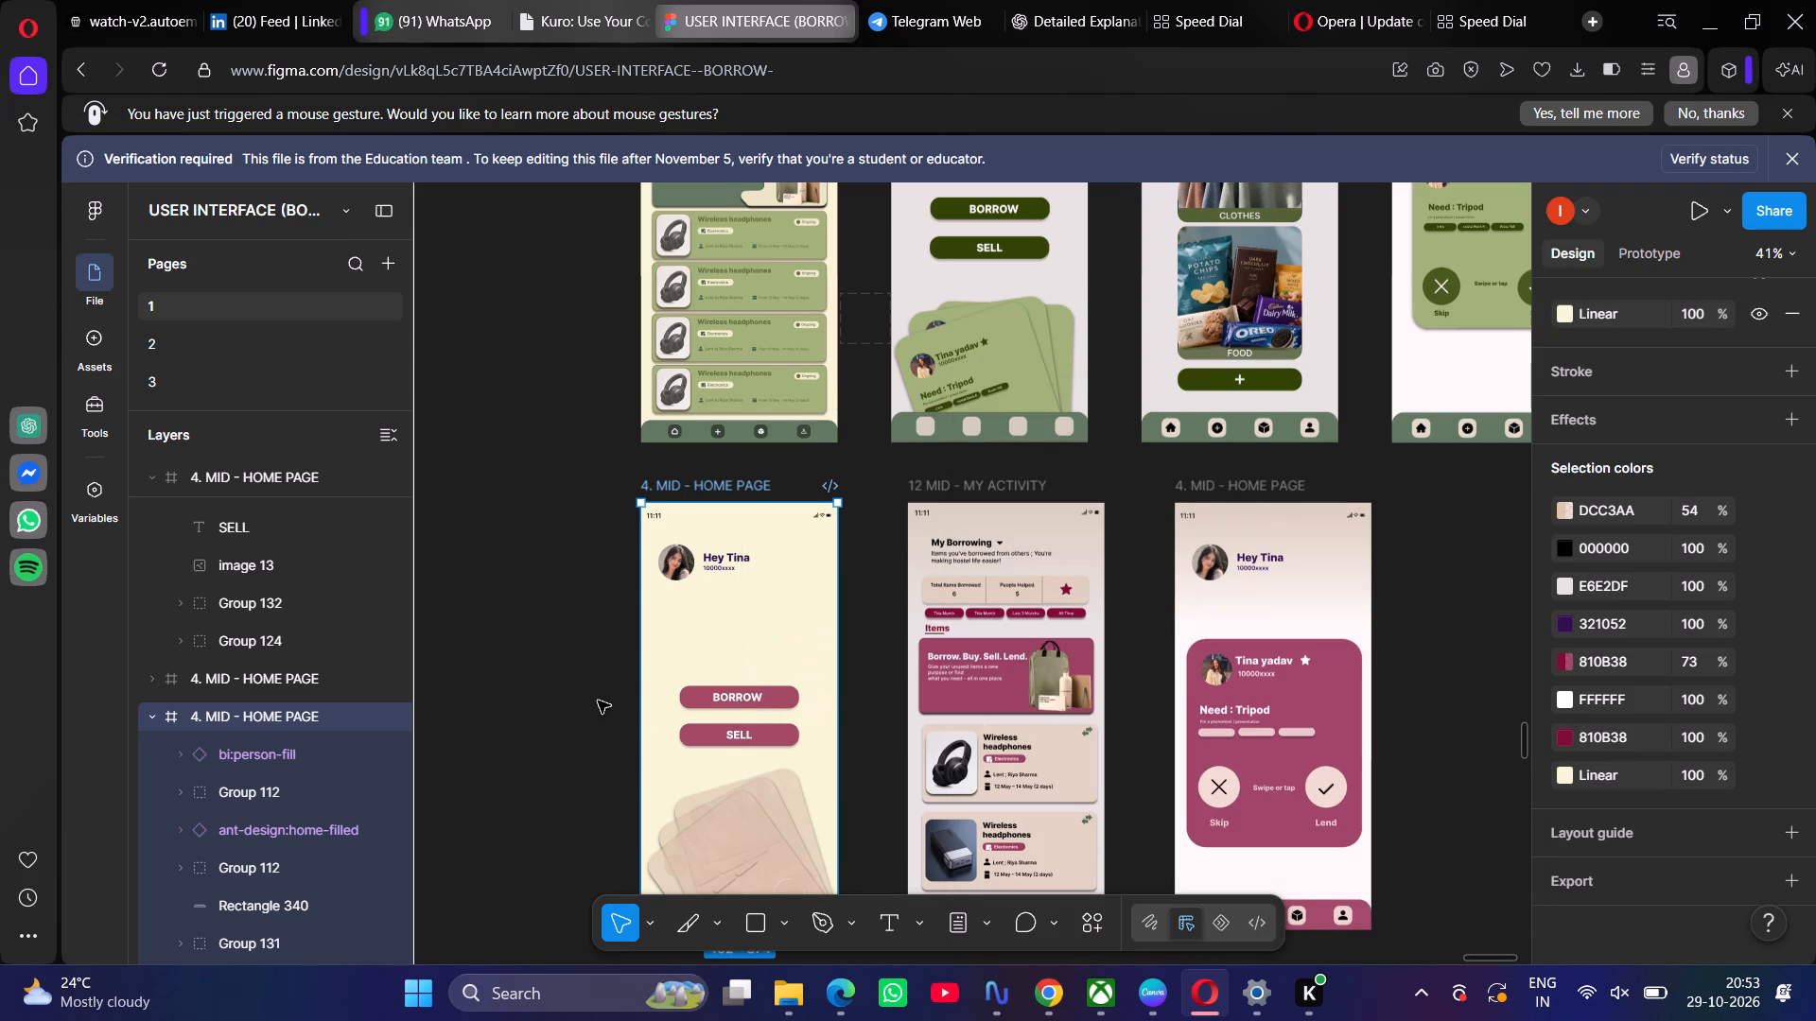
Delete the three leftover pages below the green row: the BORROW and SELL home page, the My Activity page and the request-card home page.
scroll(600, 708, "down", 1)
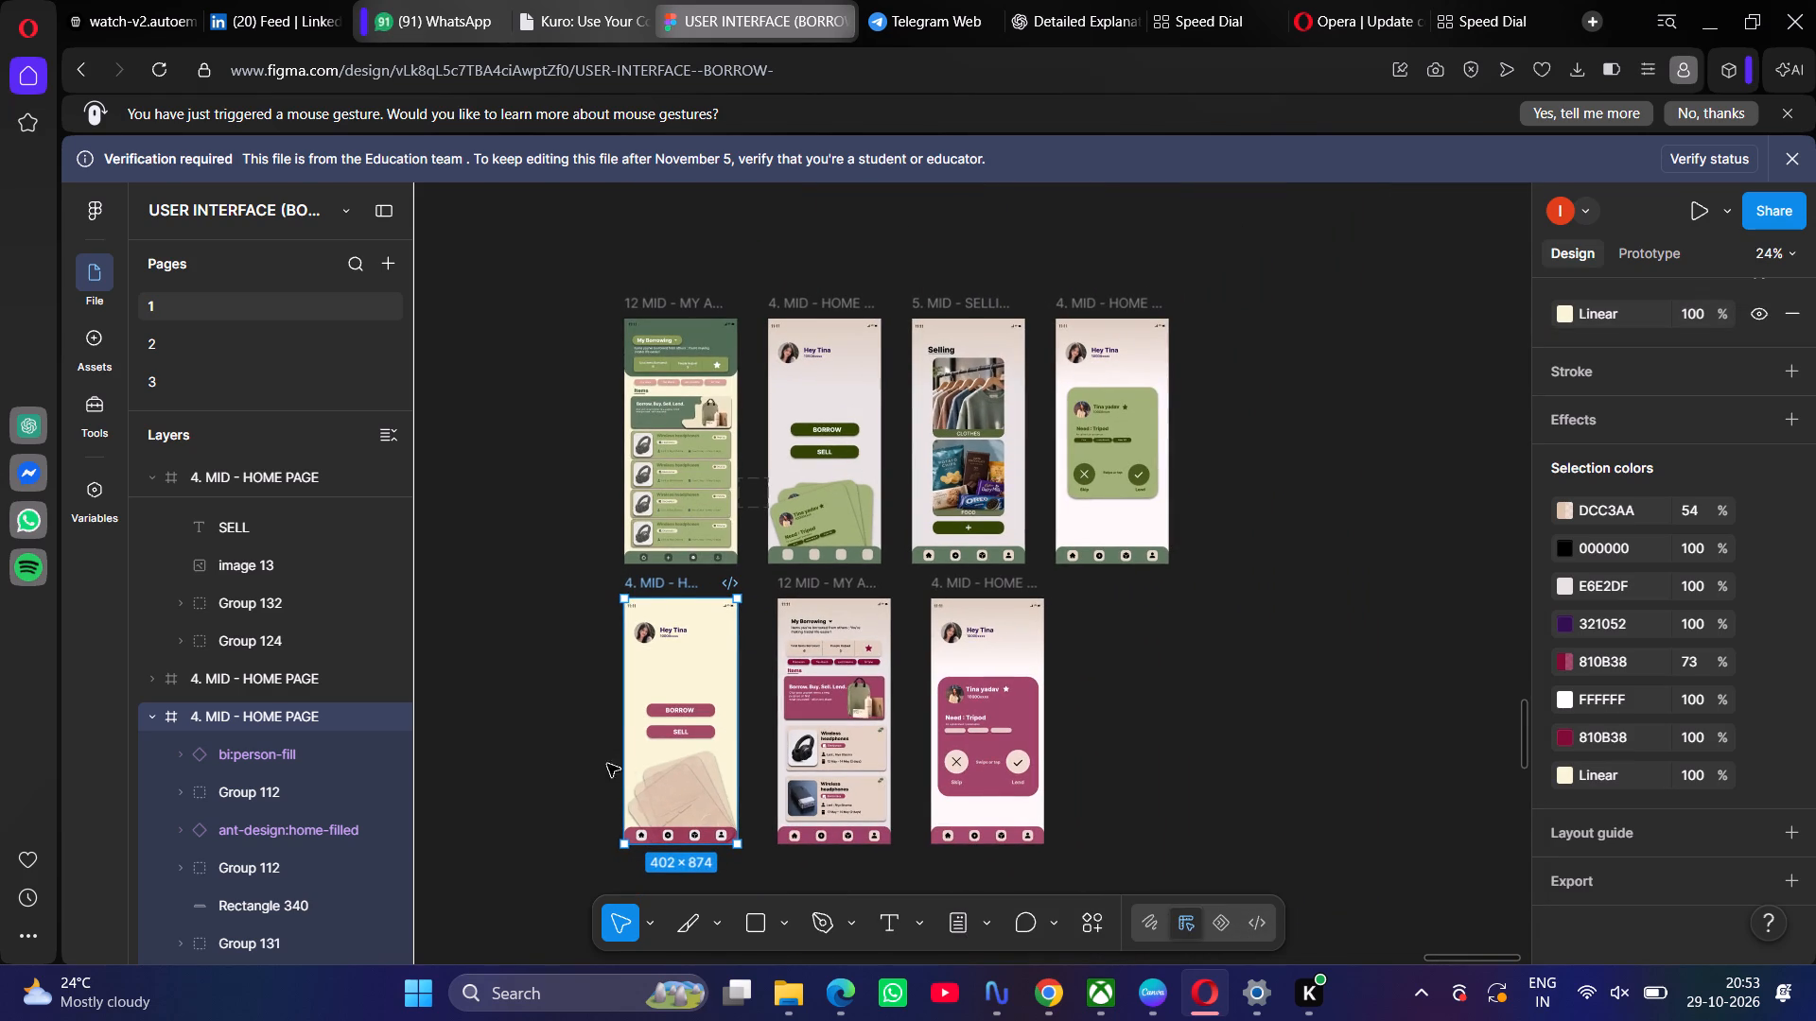
key("BackSpace")
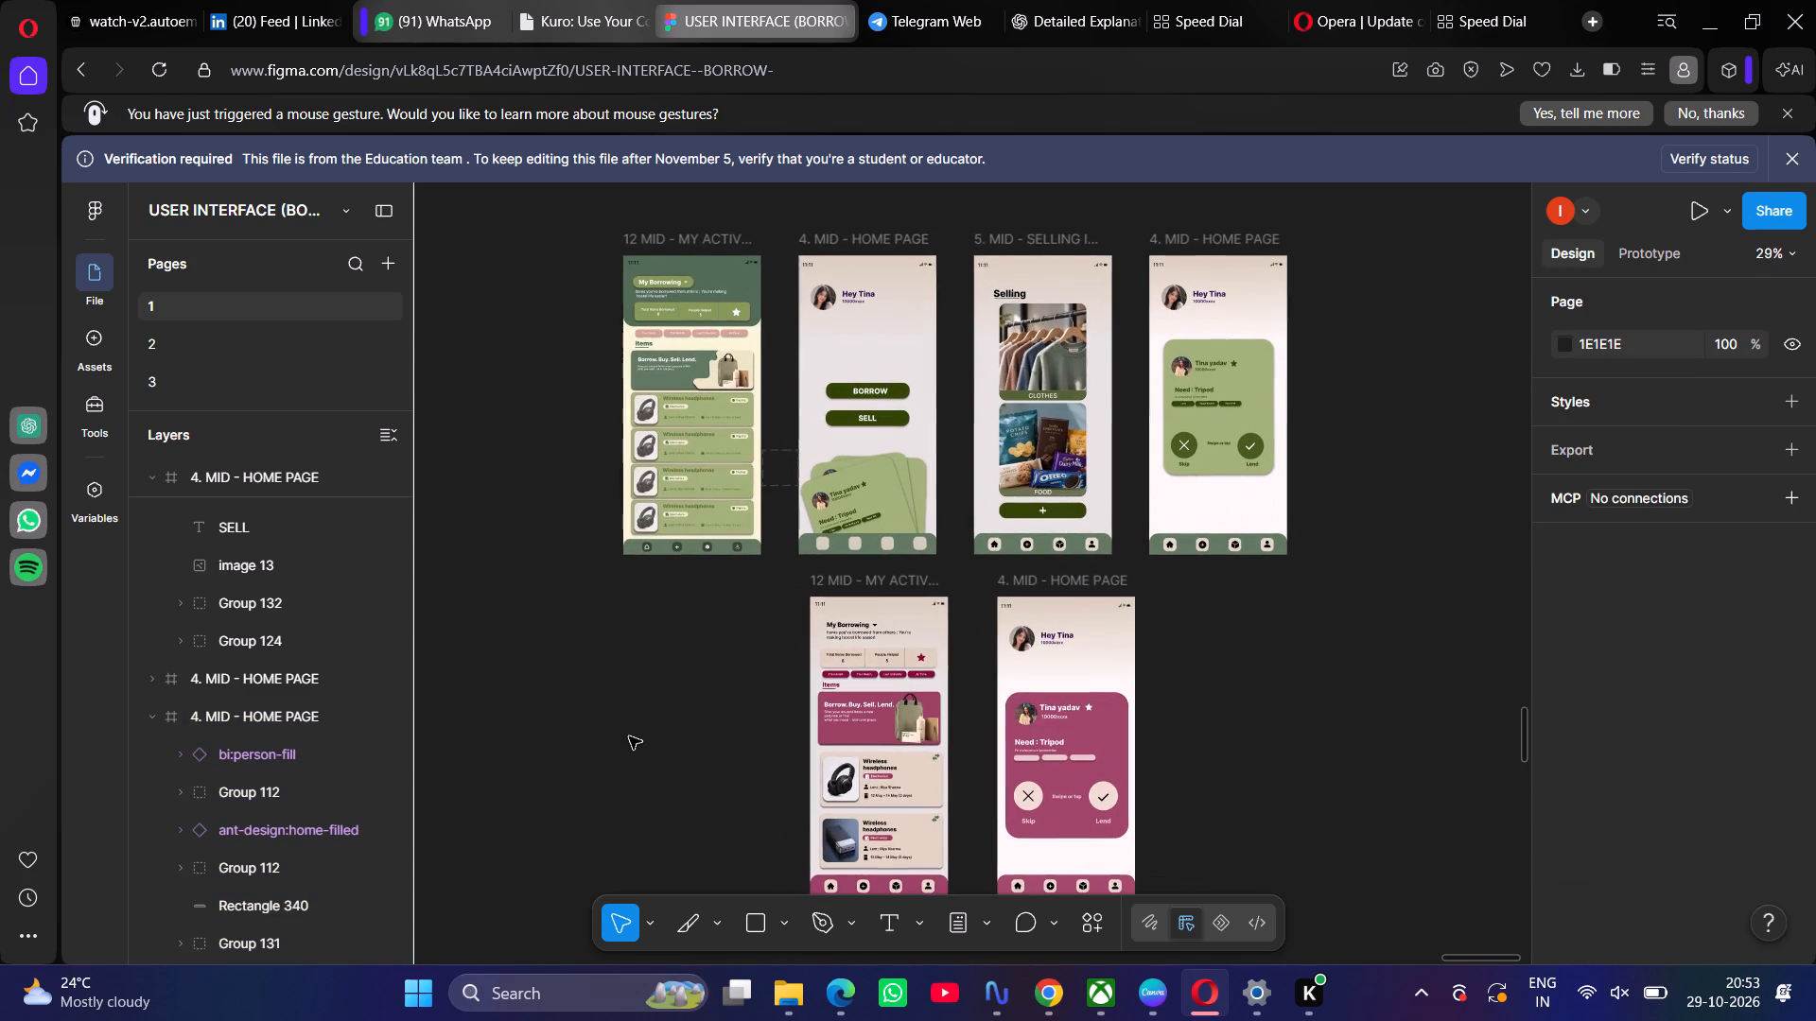
left_click(907, 624)
left_click(907, 616)
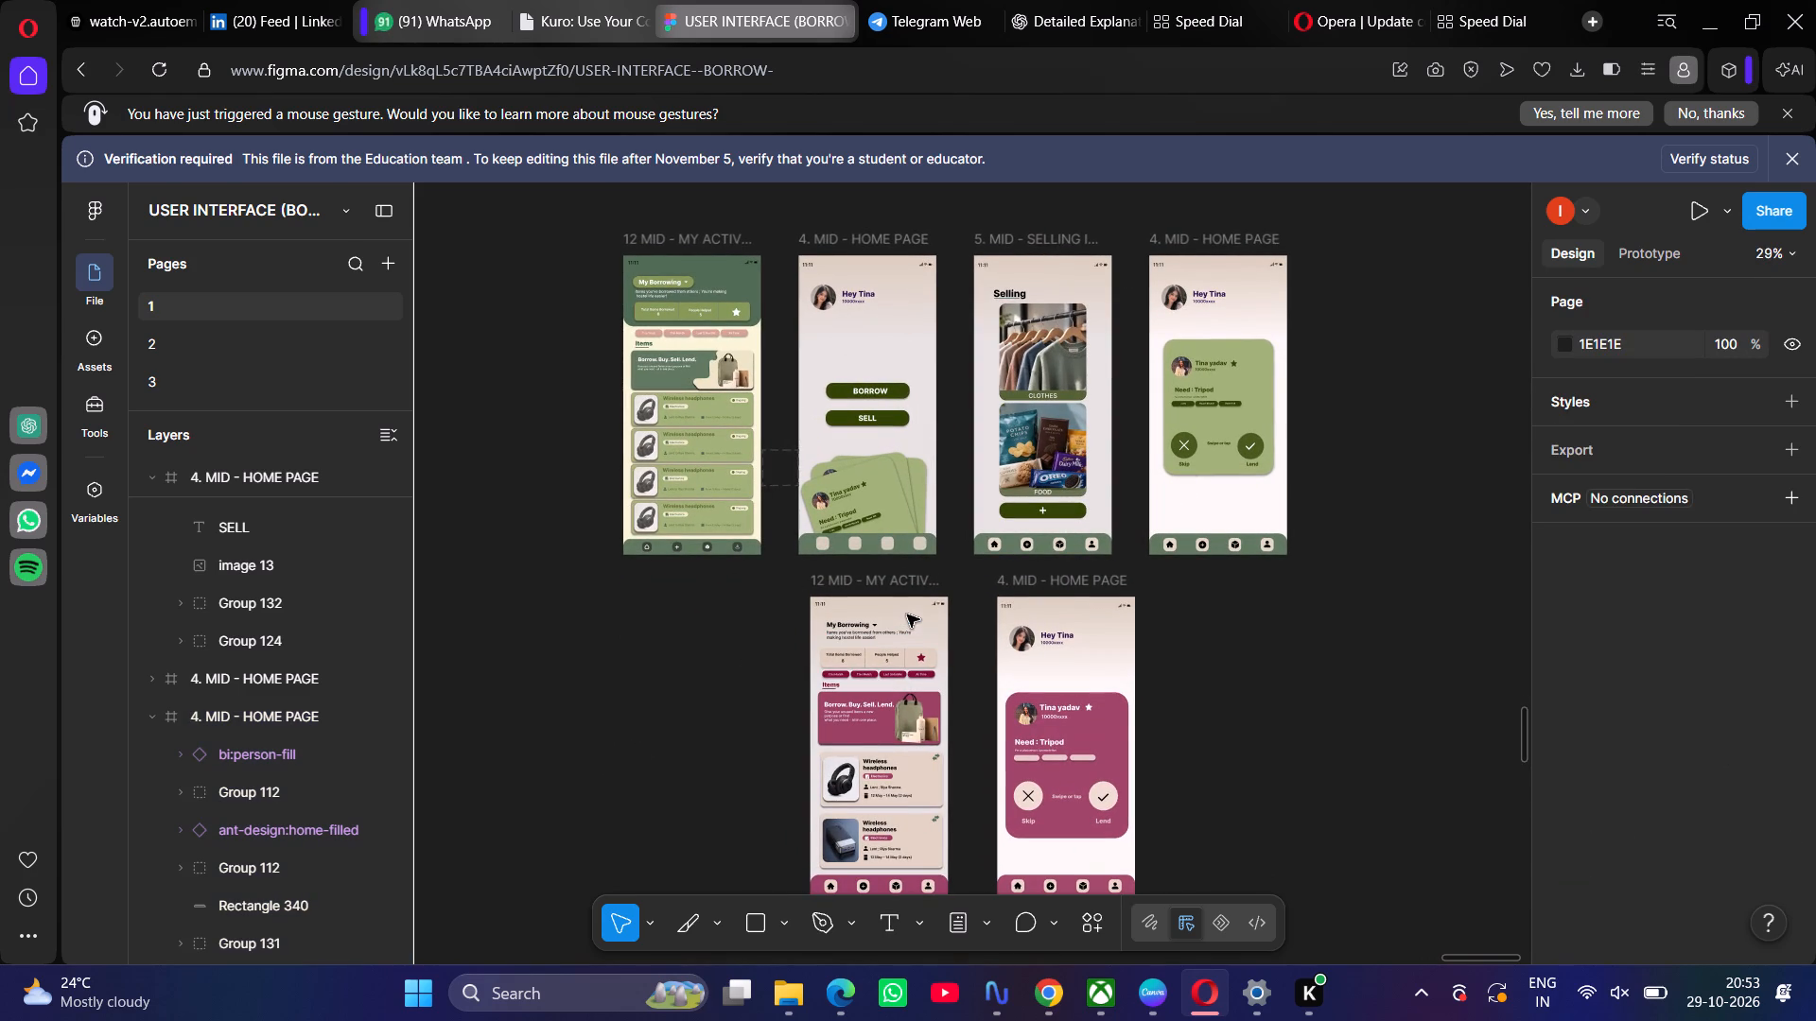
left_click(901, 584)
key("BackSpace")
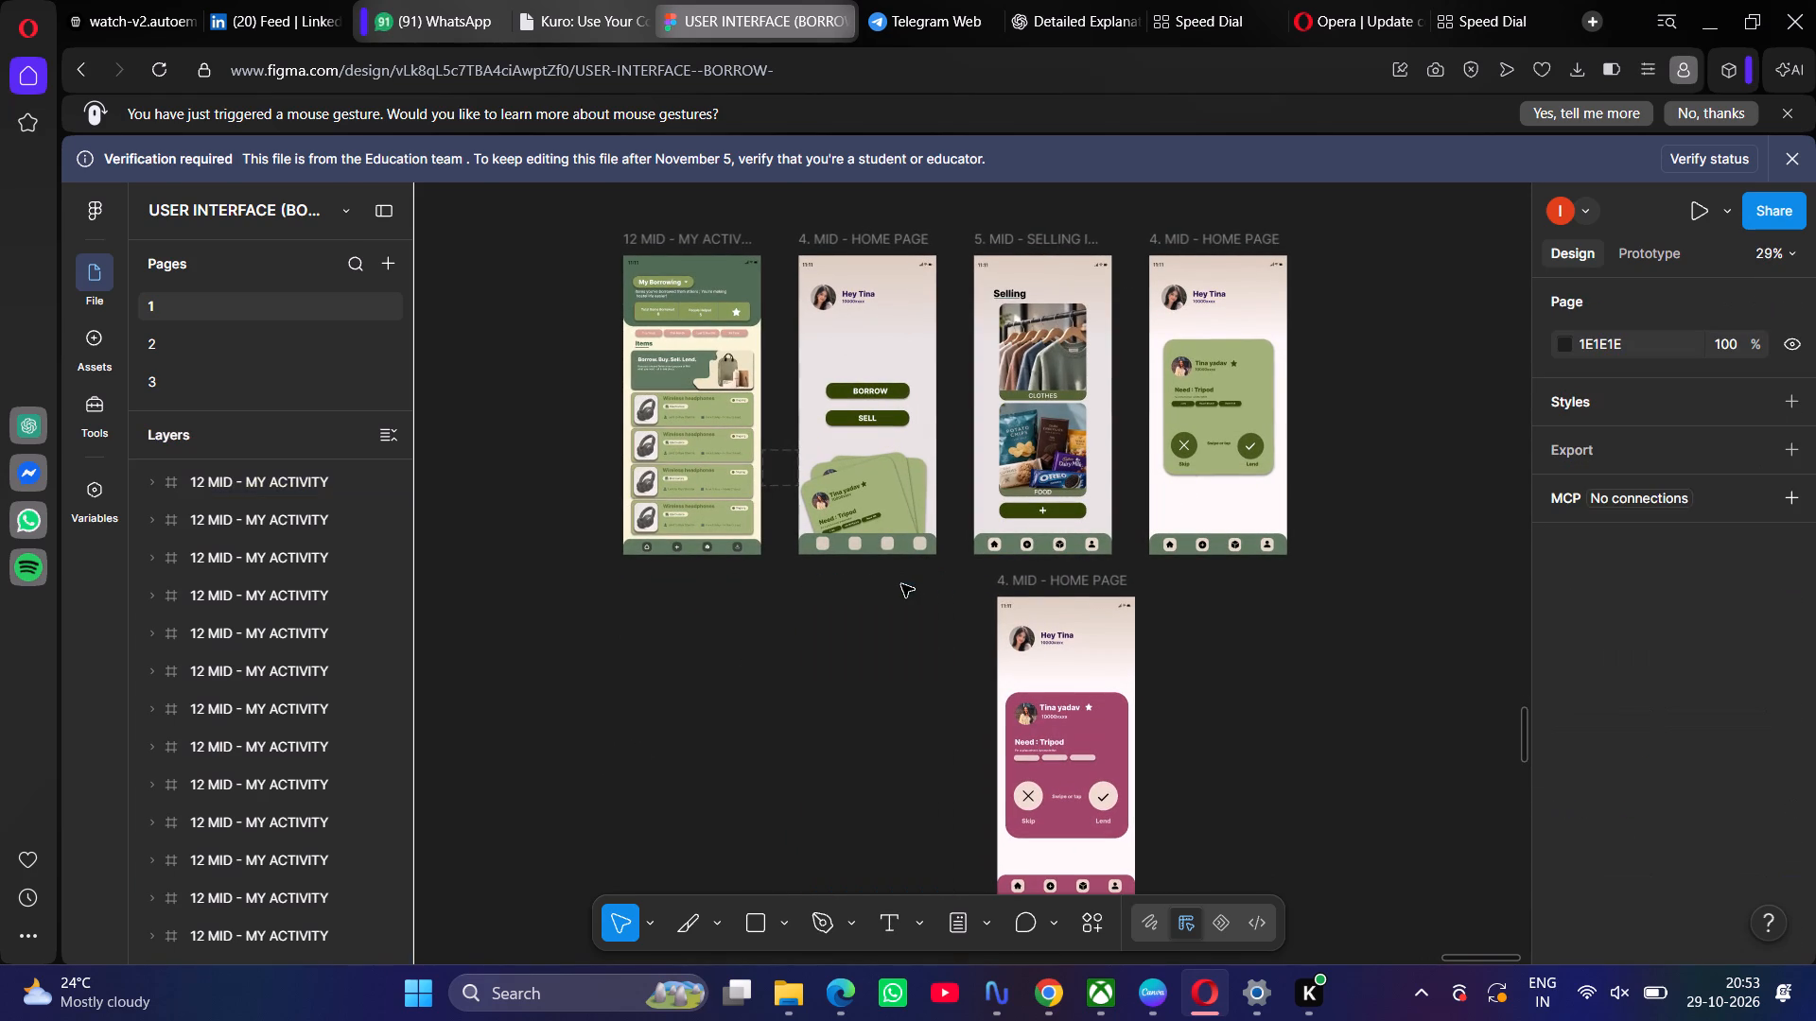
left_click(1042, 589)
key("BackSpace")
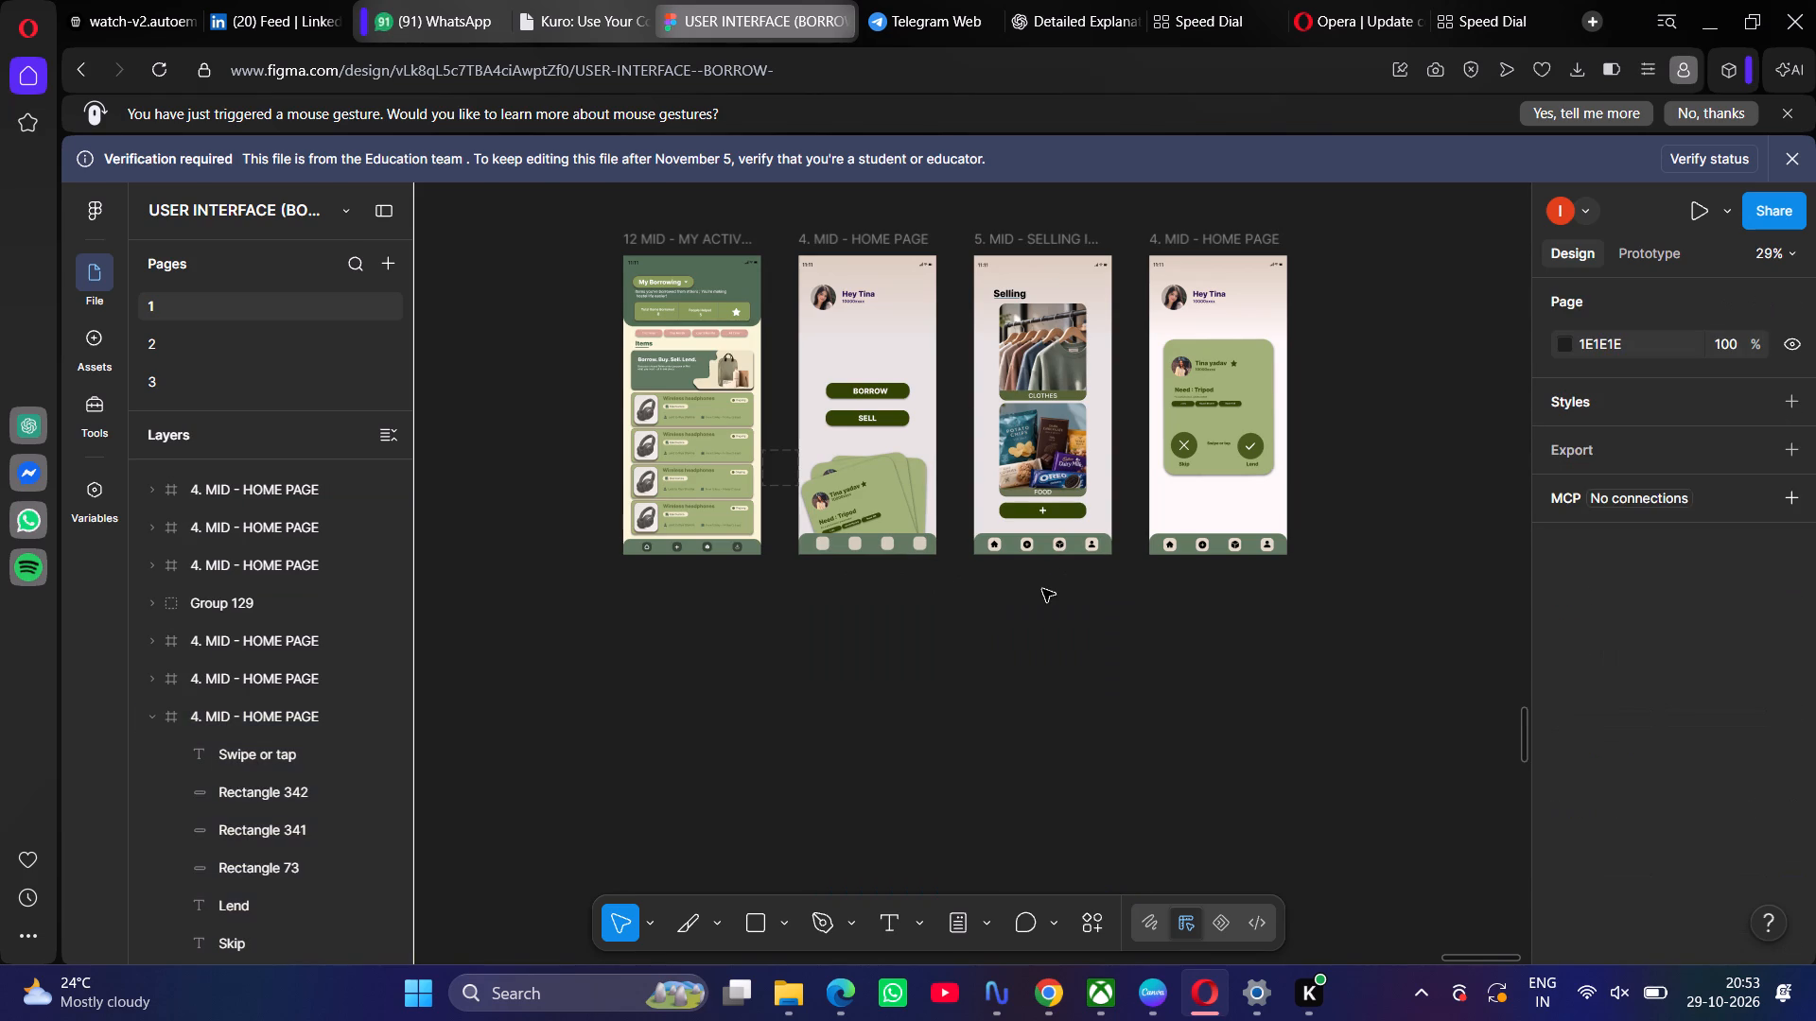
Survey the other colour-scheme variants across the canvas and compare them with the row of green screens.
scroll(1042, 590, "up", 1)
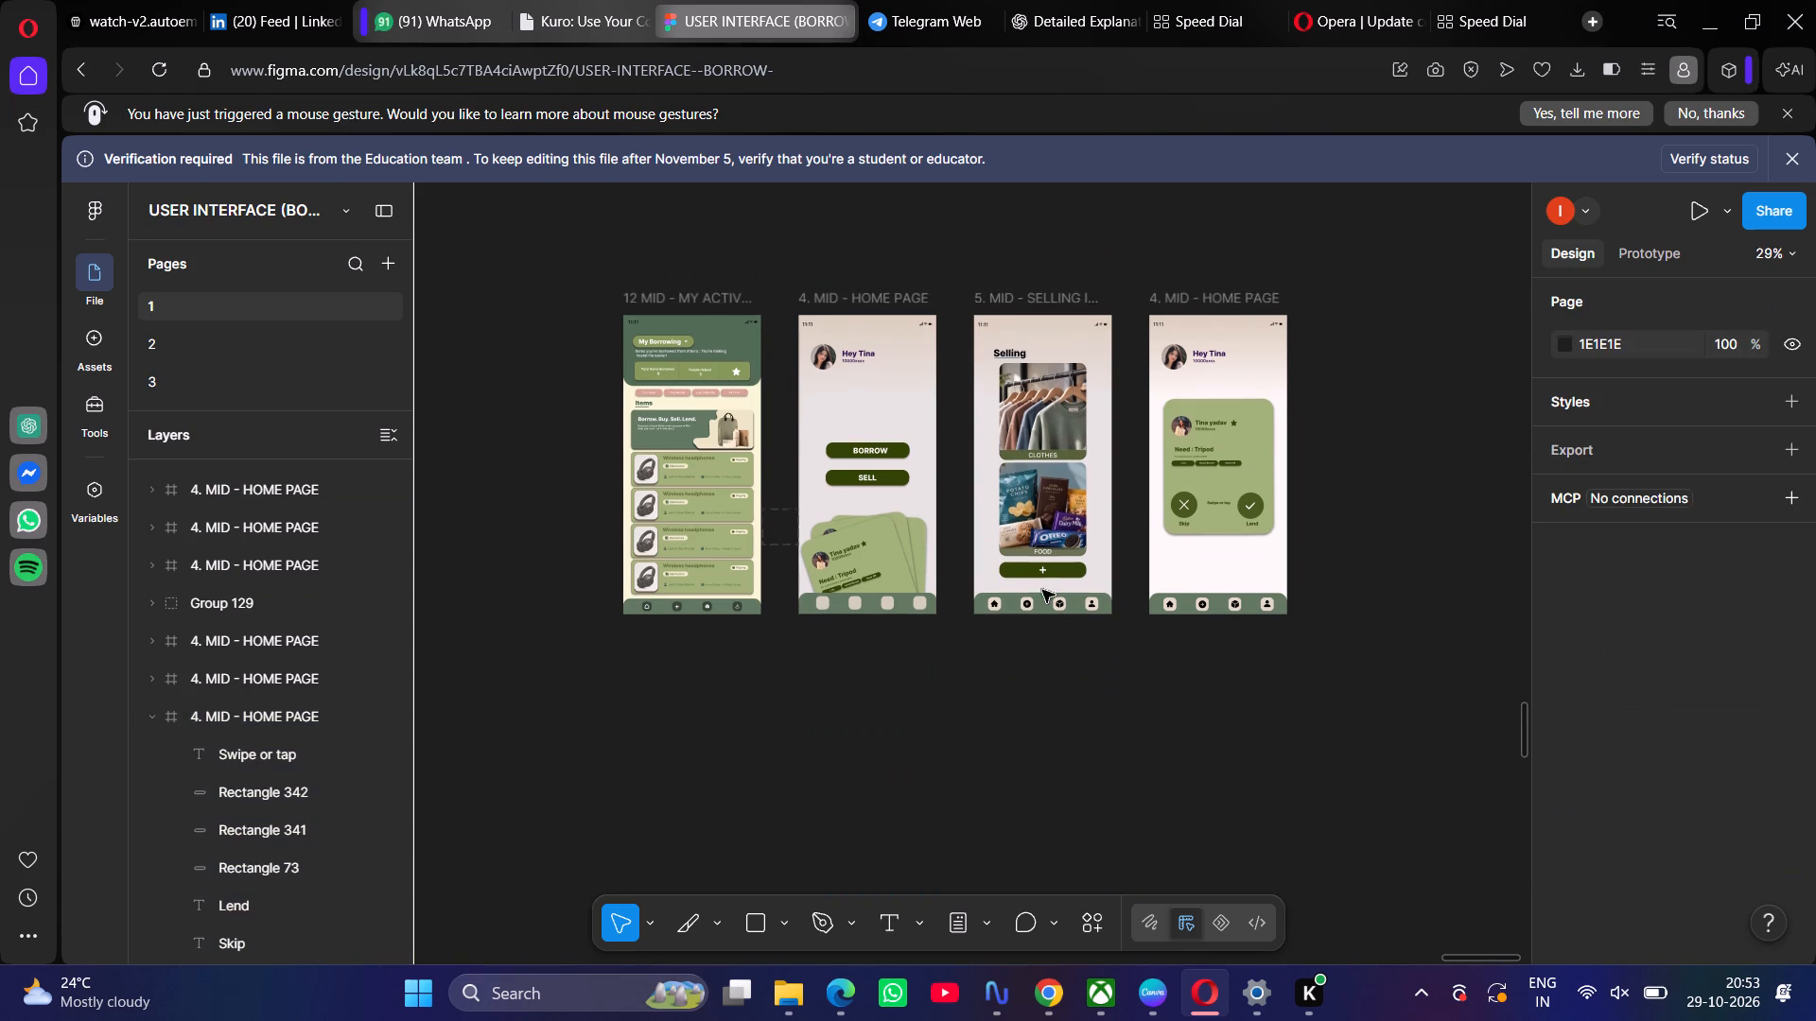
scroll(1042, 590, "up", 1)
scroll(1042, 590, "right", 2)
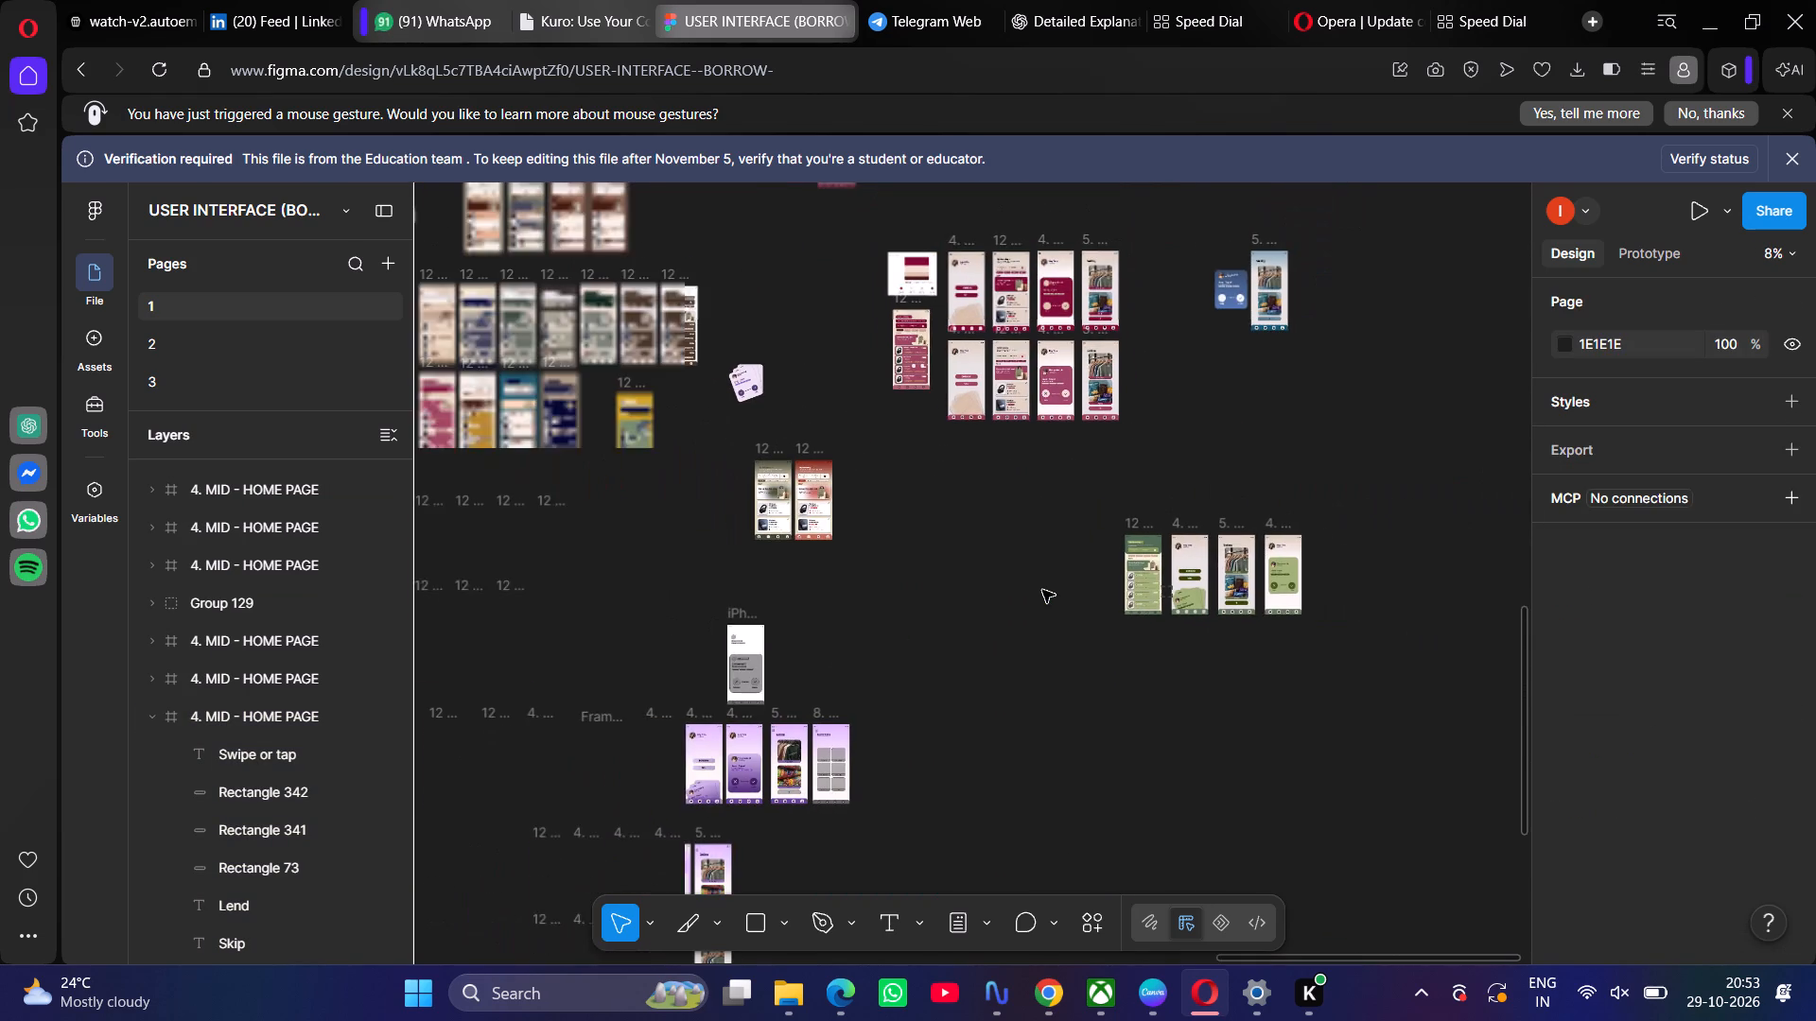
scroll(1042, 590, "right", 2)
scroll(1042, 590, "up", 2)
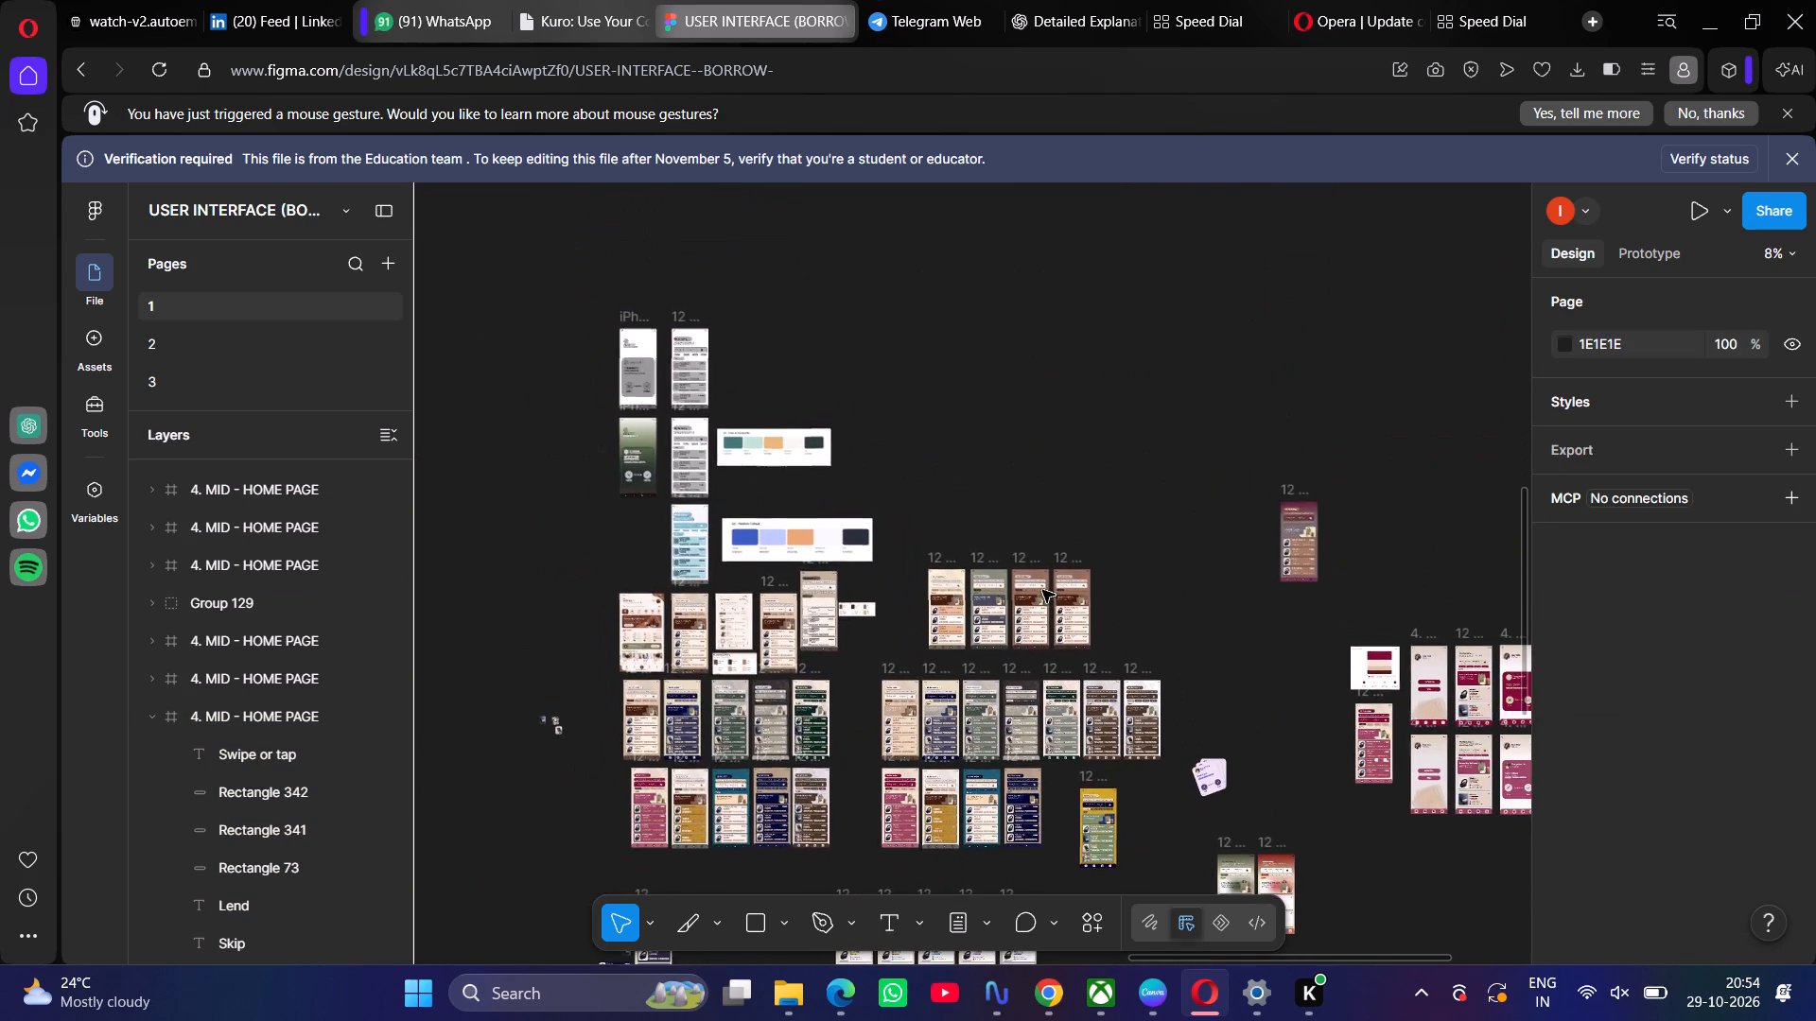
scroll(1042, 590, "right", 2)
scroll(1042, 590, "down", 1)
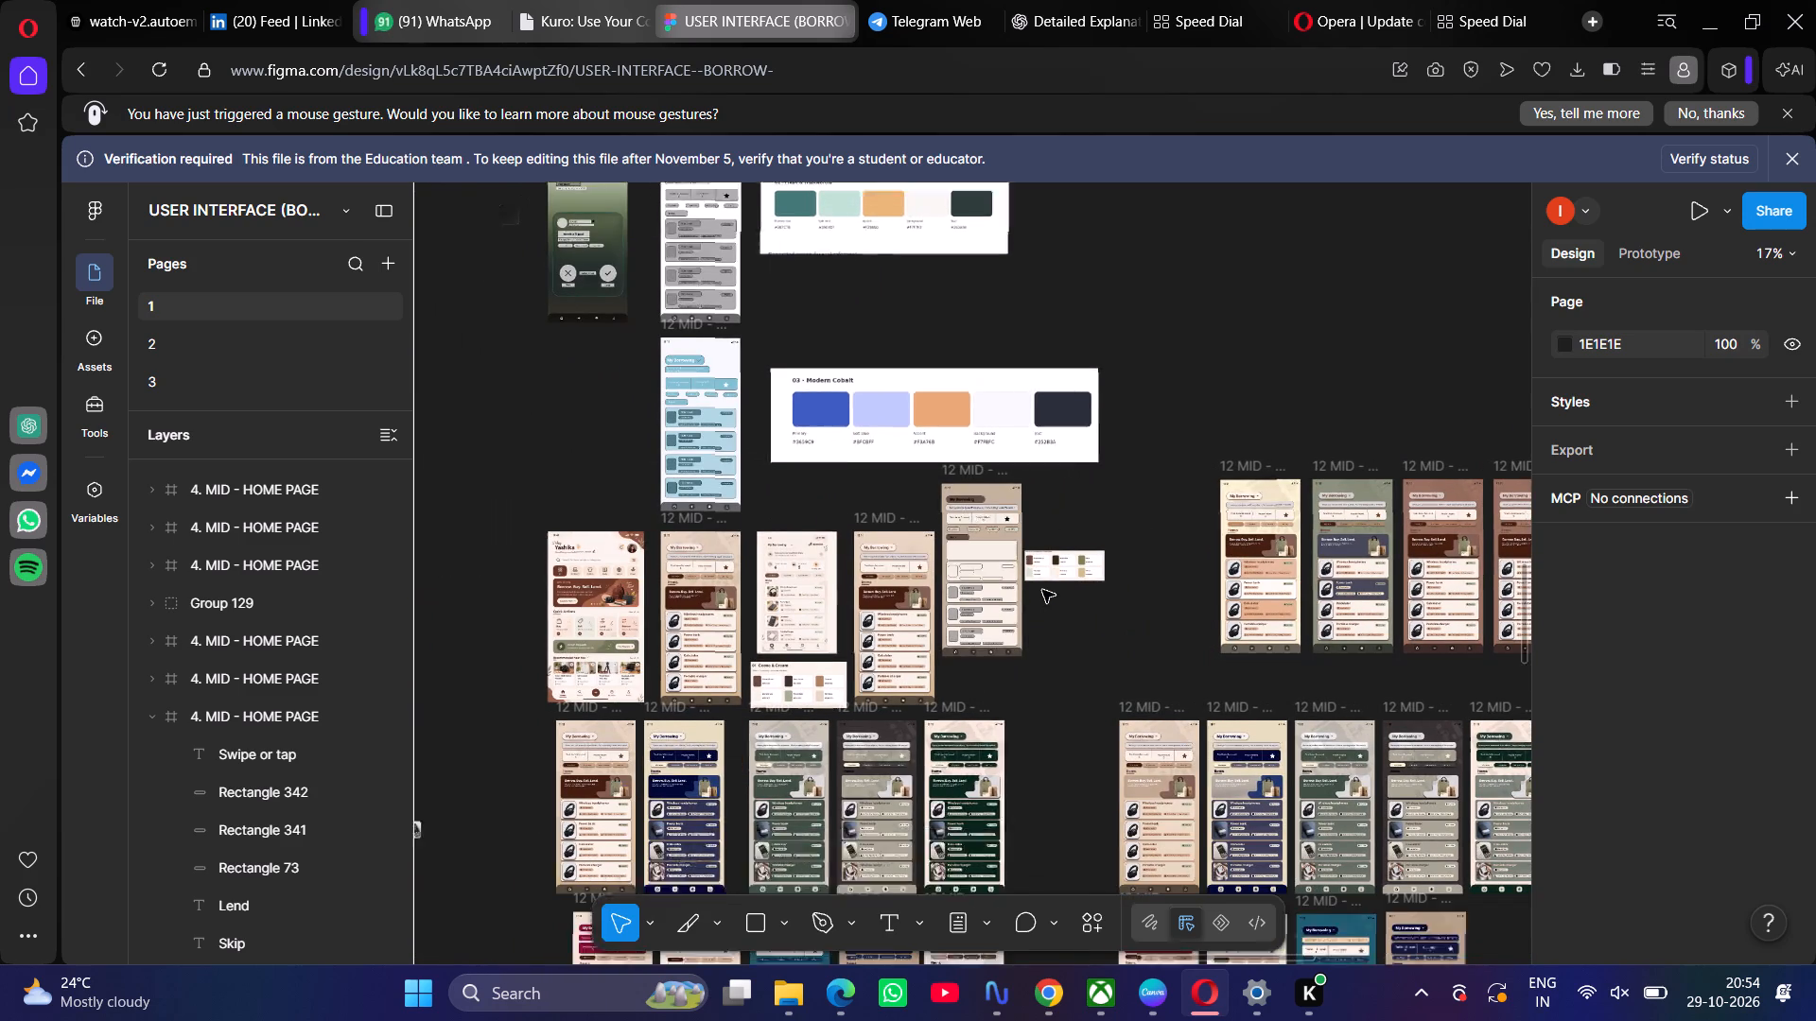
scroll(1042, 590, "down", 1)
scroll(1042, 590, "up", 1)
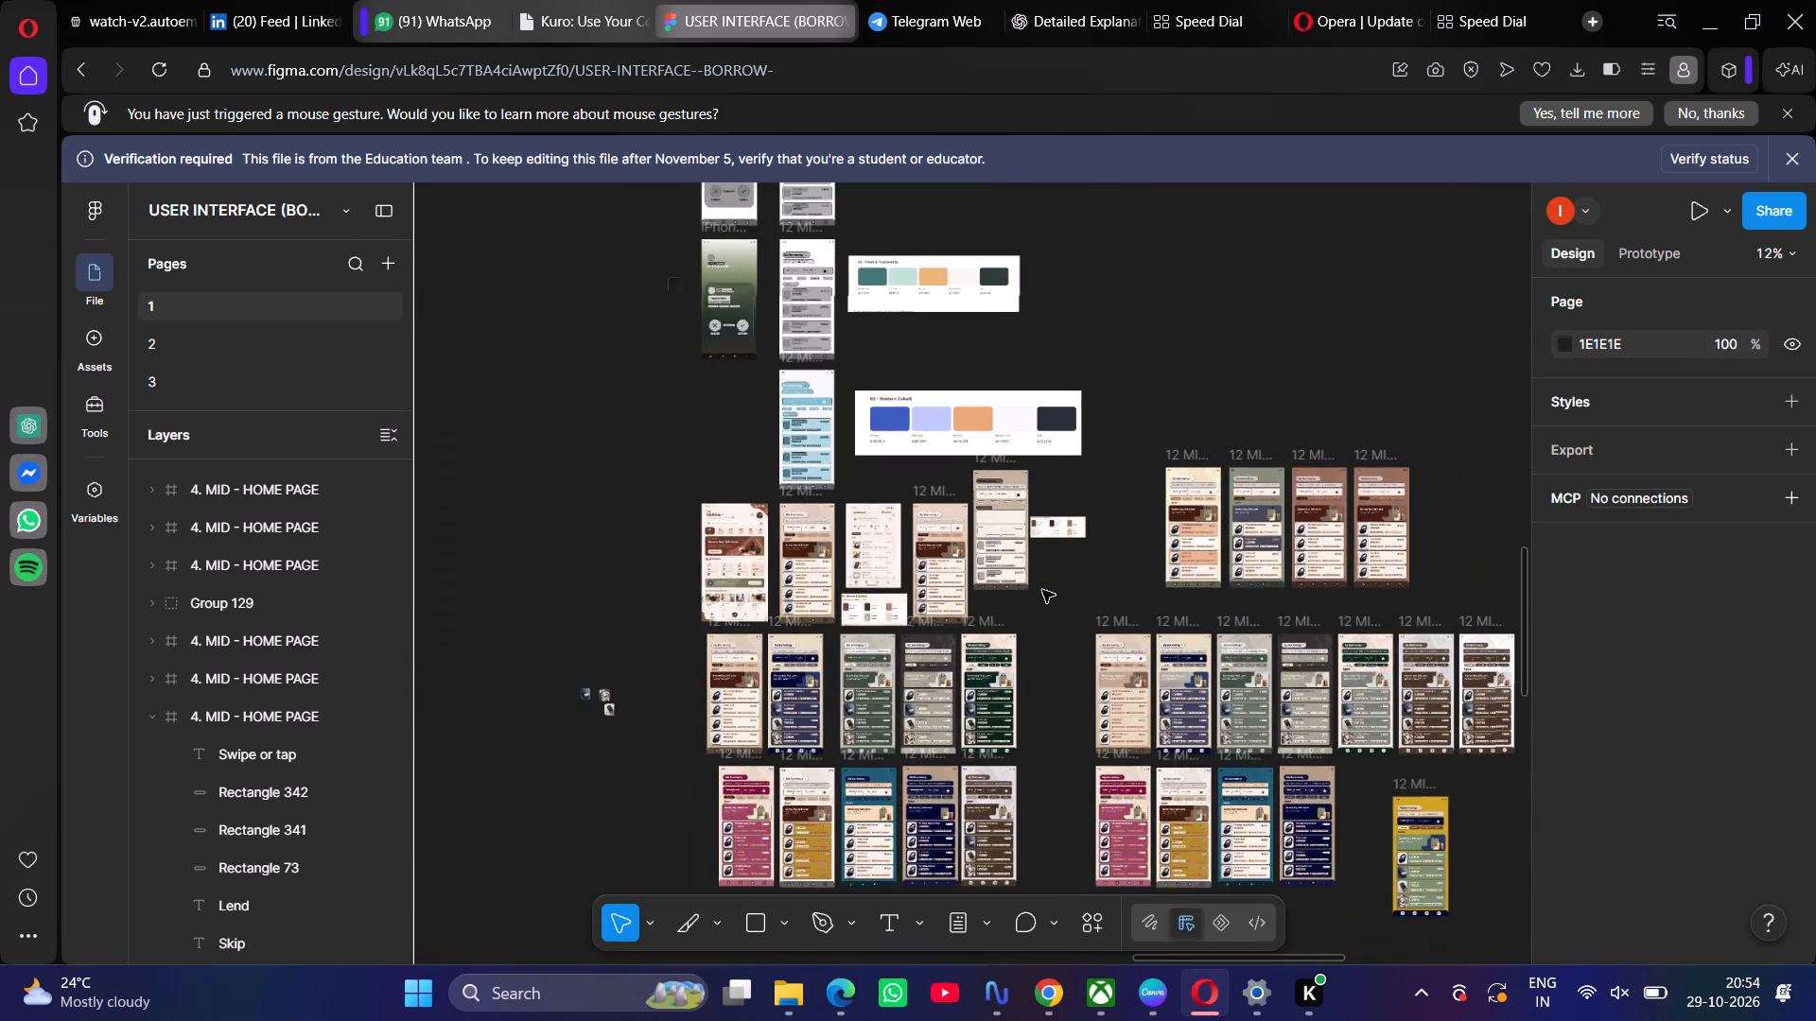
scroll(1042, 590, "left", 8)
scroll(1042, 590, "down", 1)
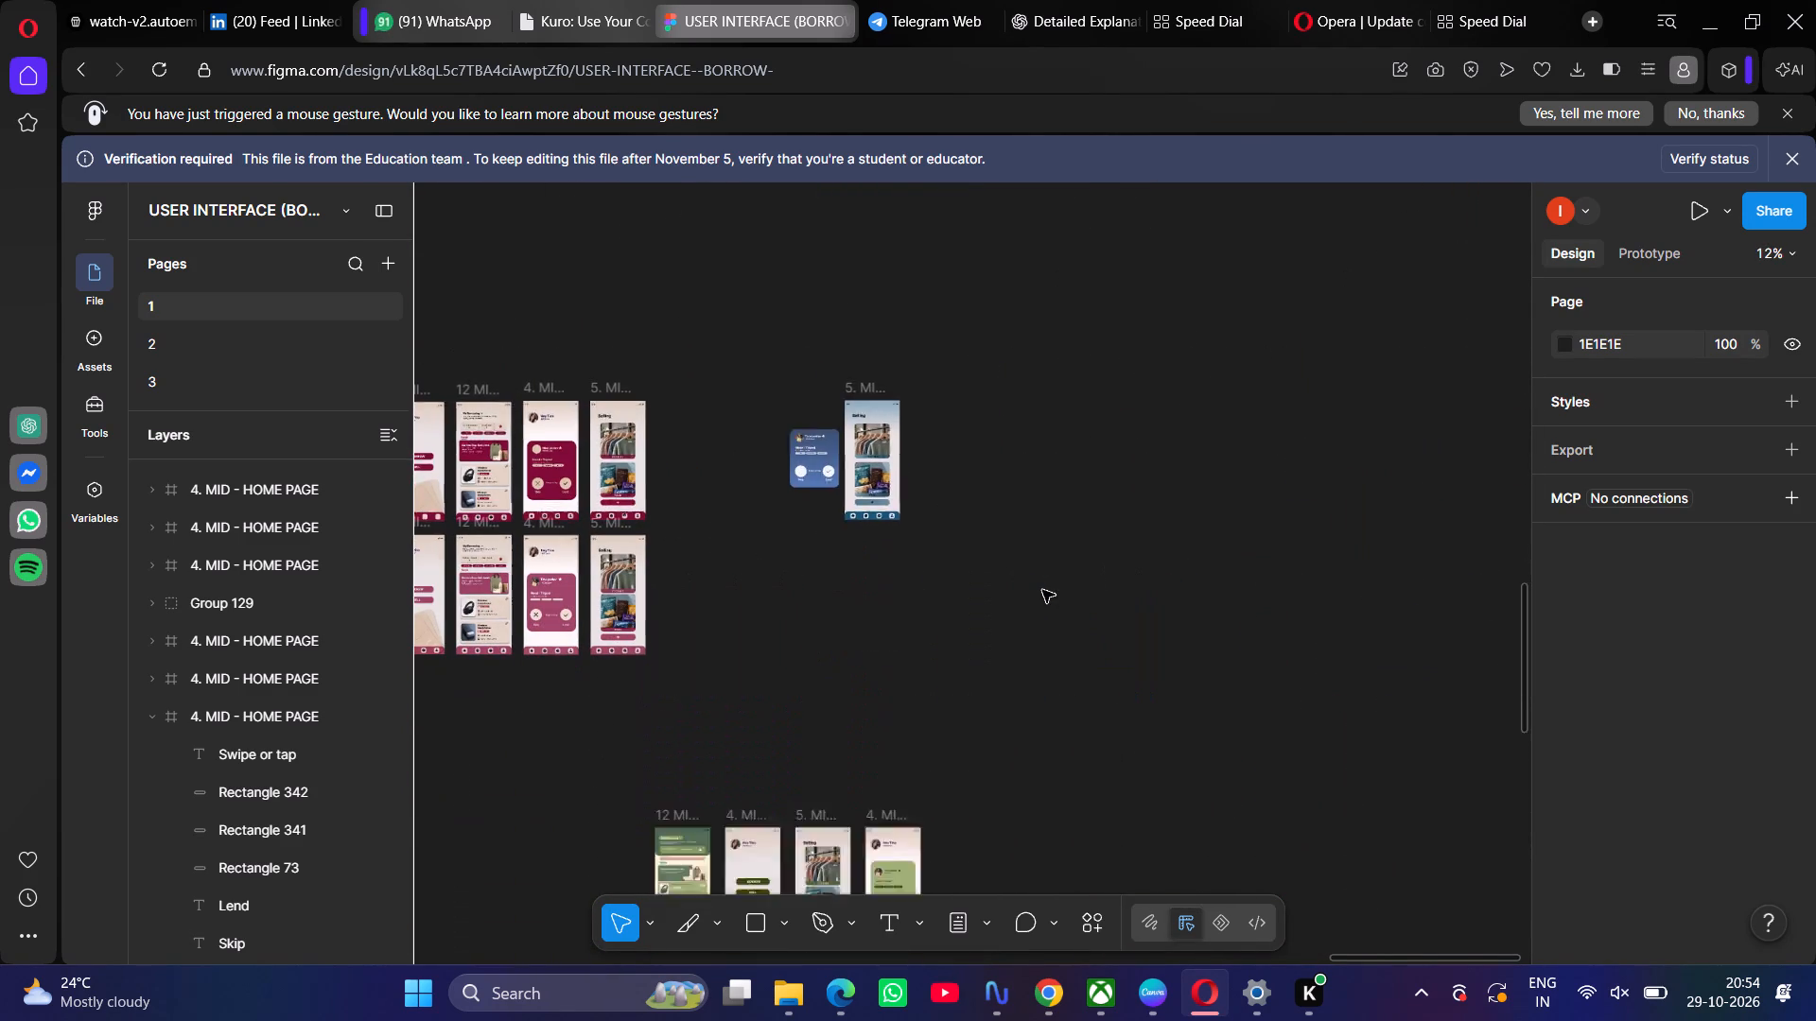
scroll(1042, 590, "down", 2)
scroll(1042, 590, "right", 2)
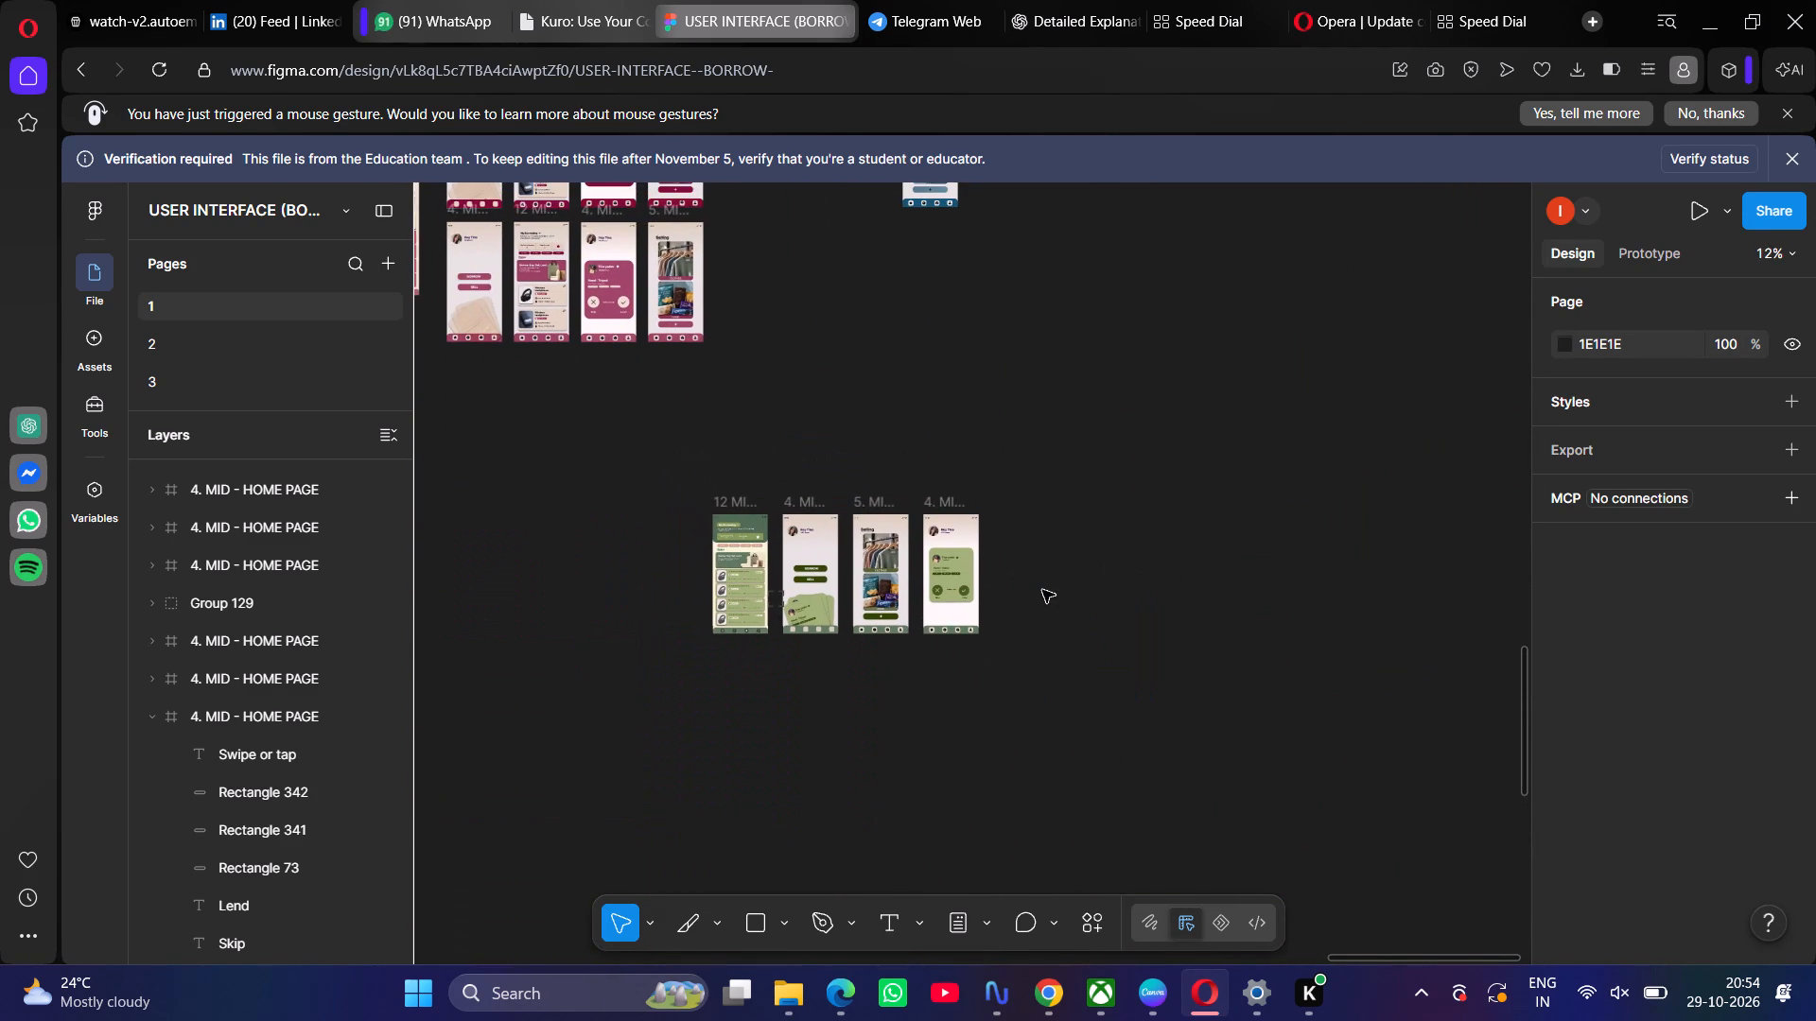
Examine the green screens up close, including the 2 hrs tag on the tripod request card.
scroll(1042, 590, "right", 1)
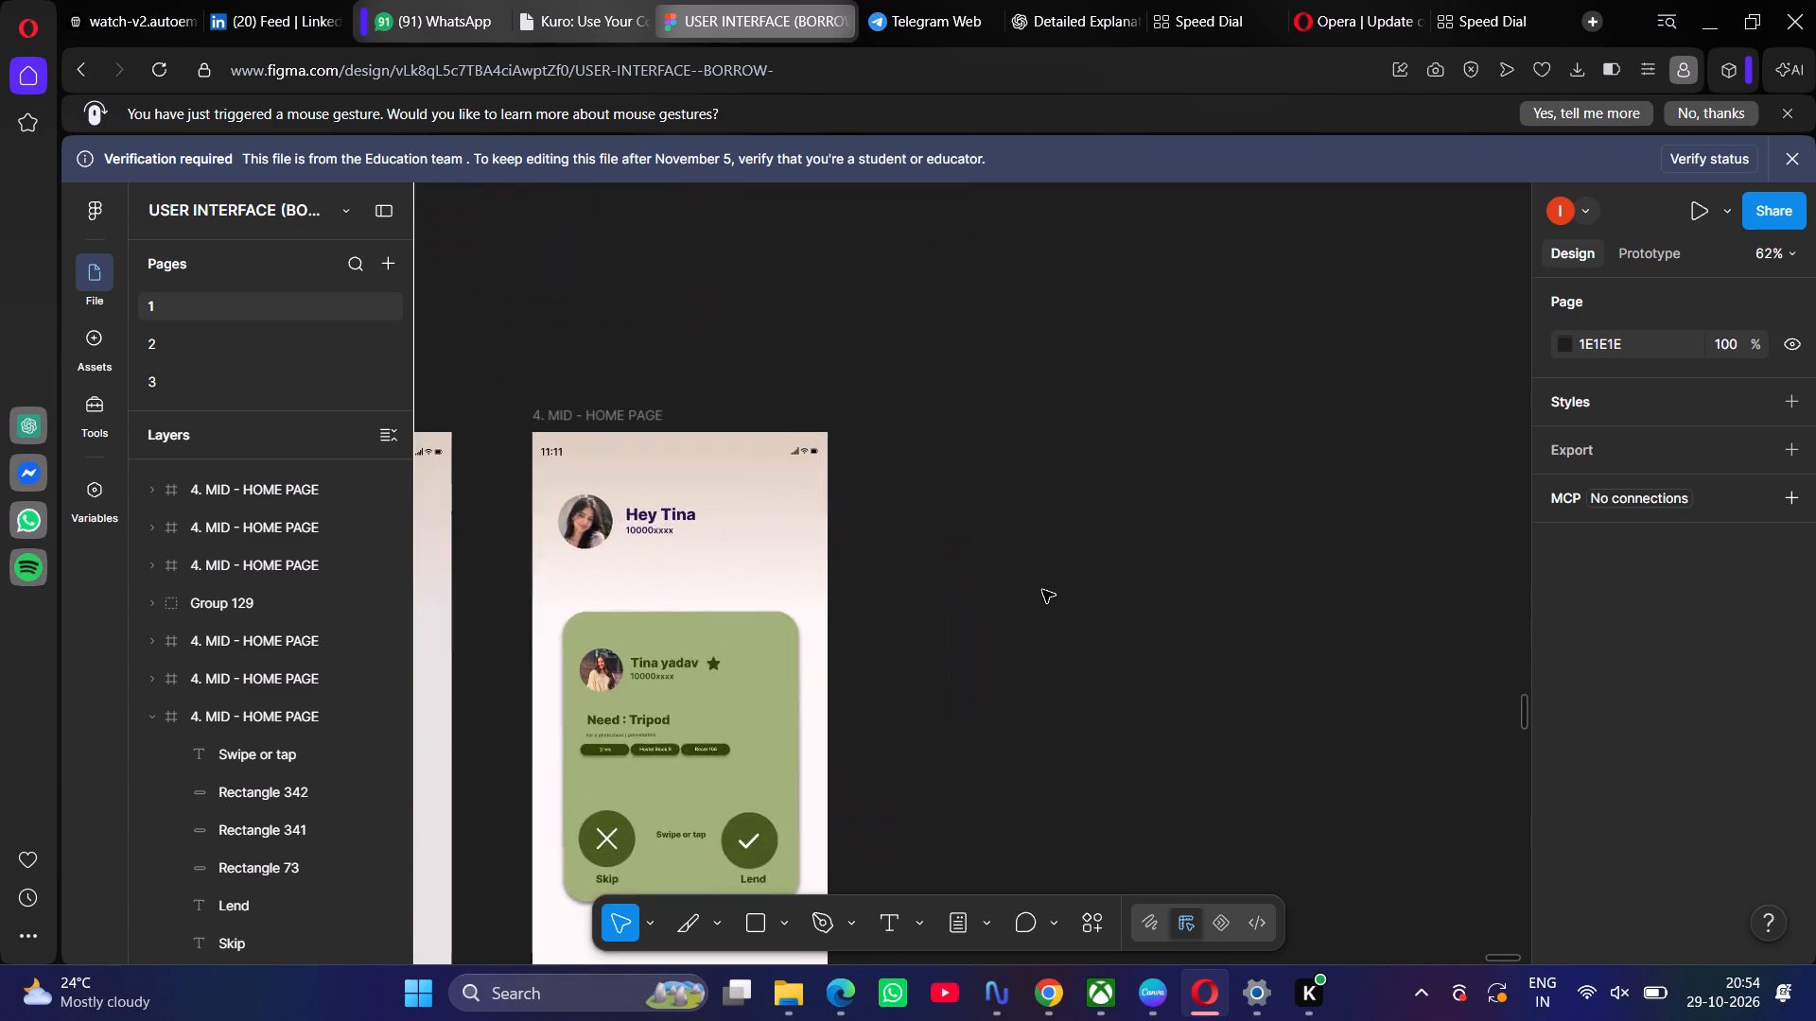
scroll(1042, 590, "right", 2)
scroll(1042, 590, "down", 1)
scroll(1042, 590, "right", 2)
scroll(1042, 590, "up", 1)
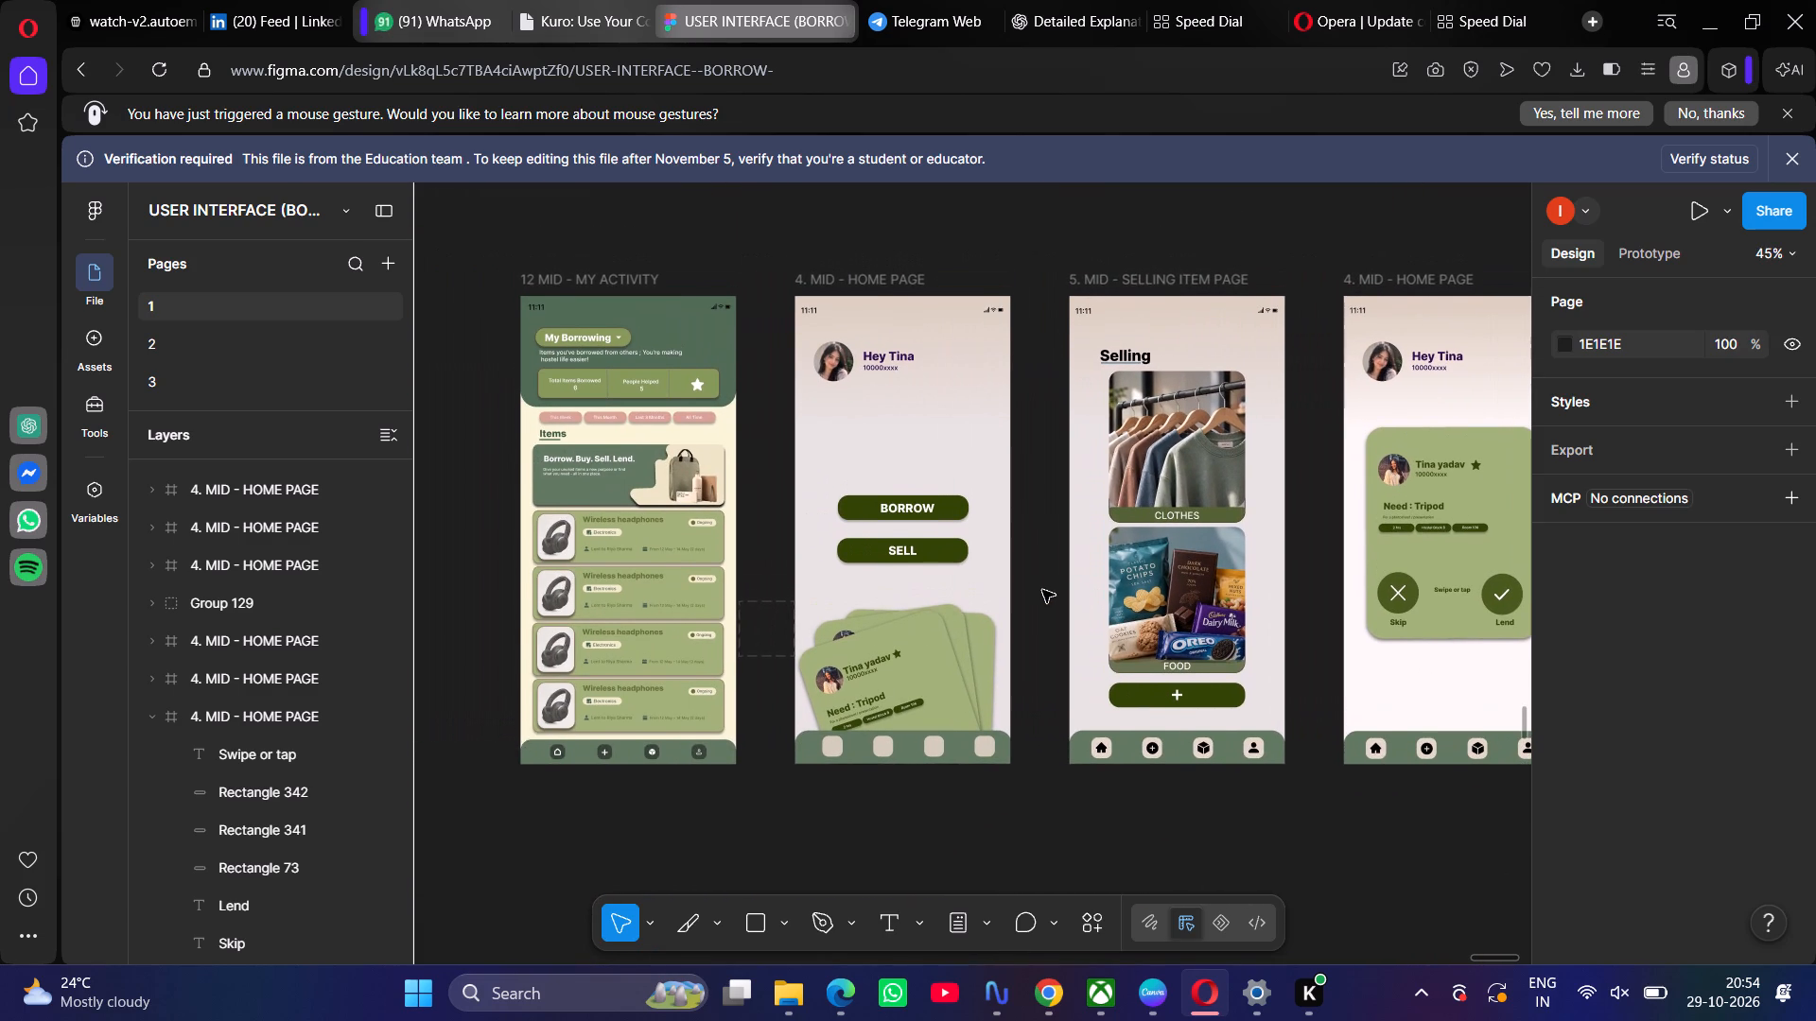
scroll(1042, 590, "up", 1)
scroll(1042, 590, "left", 2)
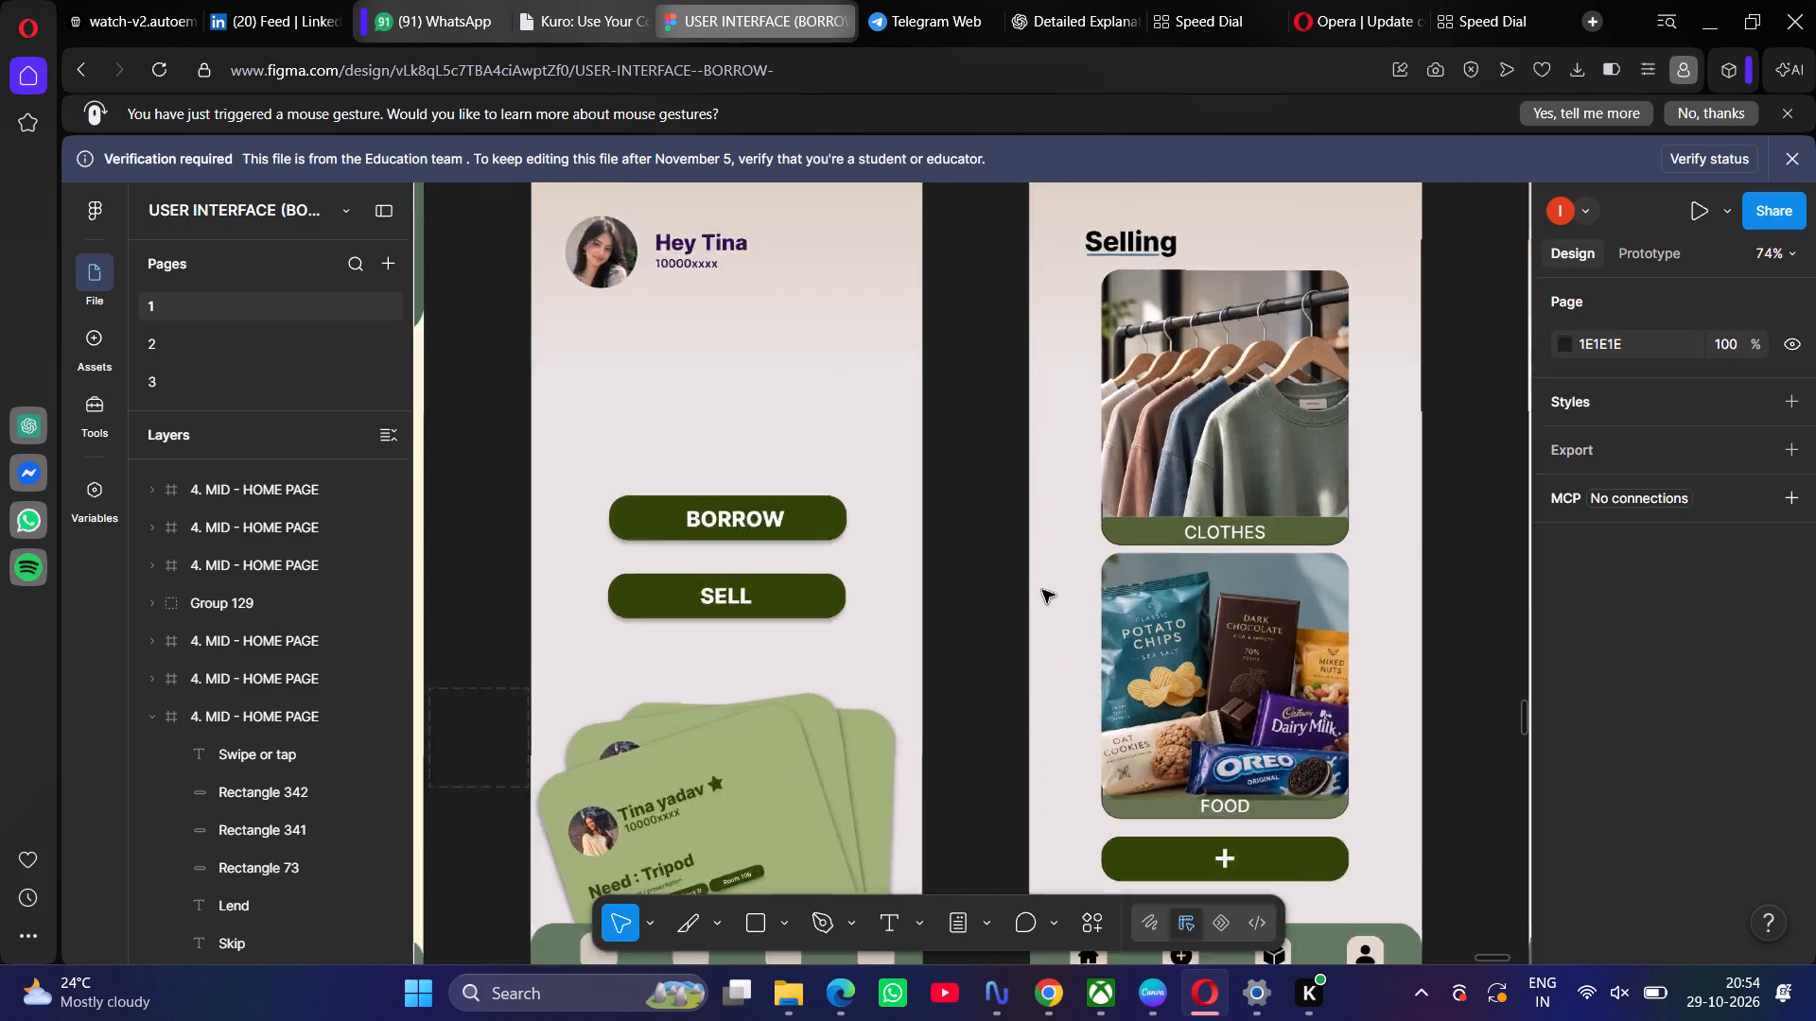
scroll(1042, 590, "left", 5)
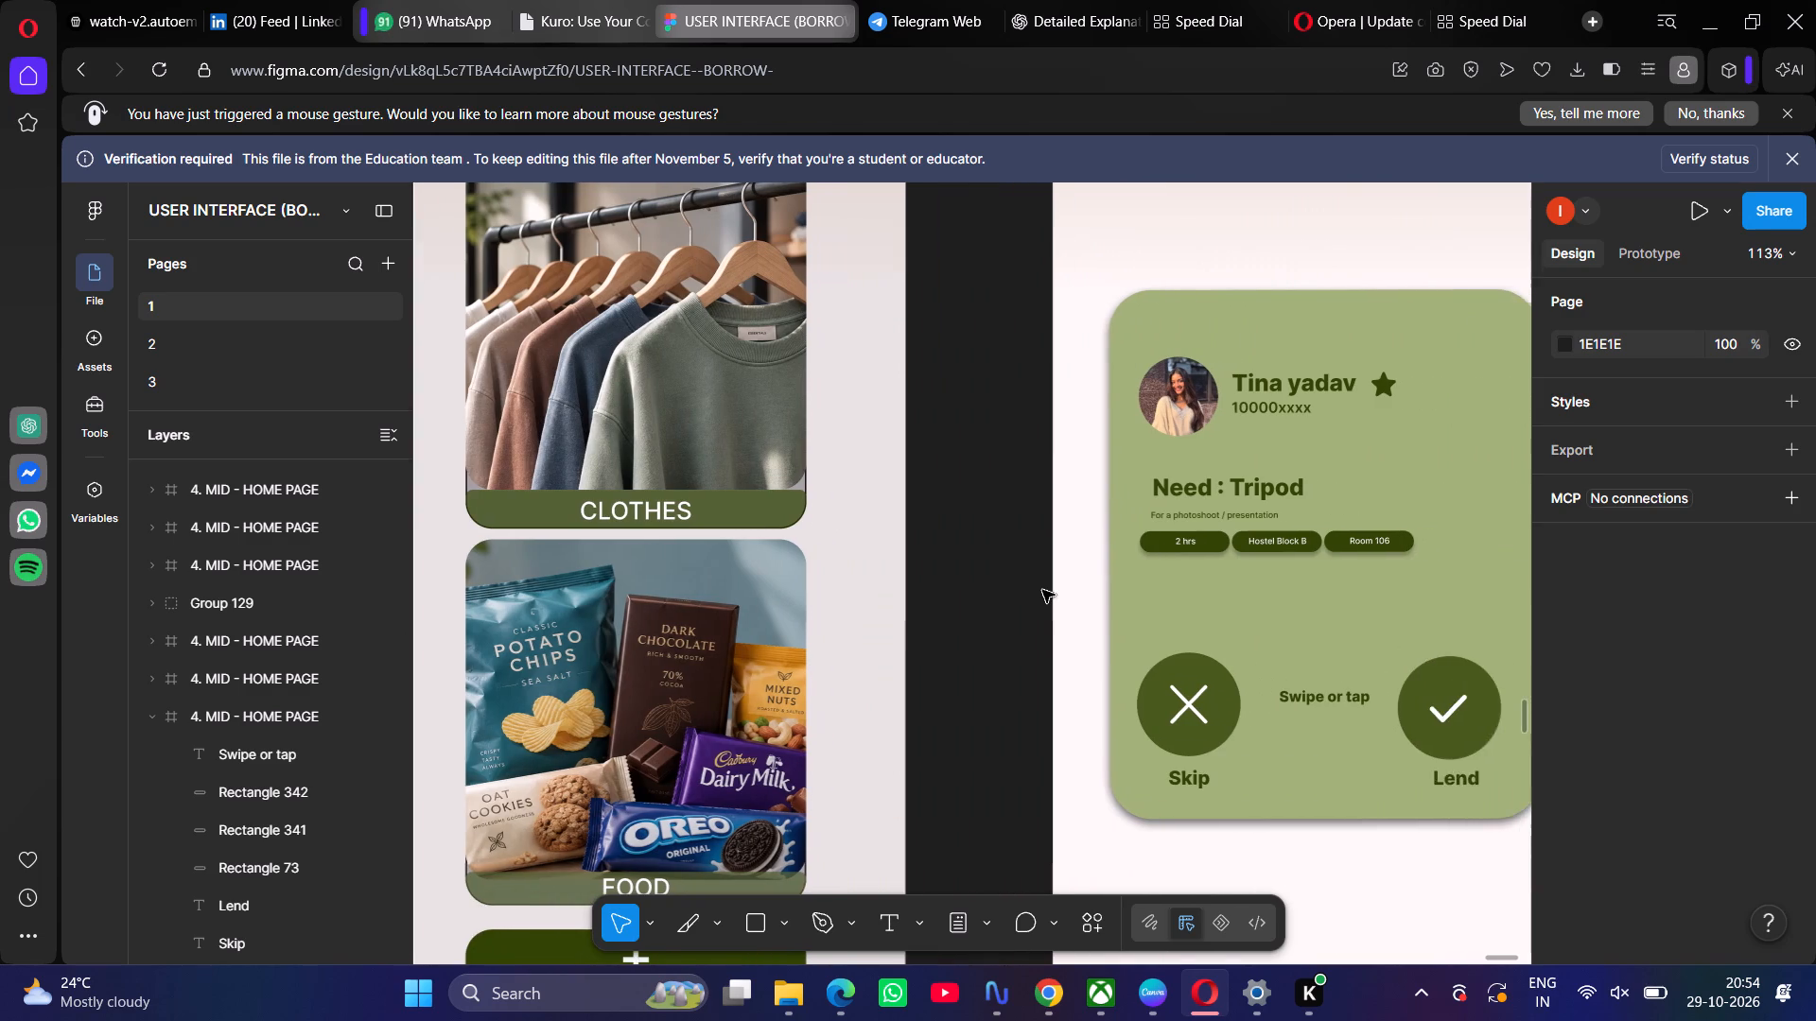
scroll(1042, 590, "left", 1)
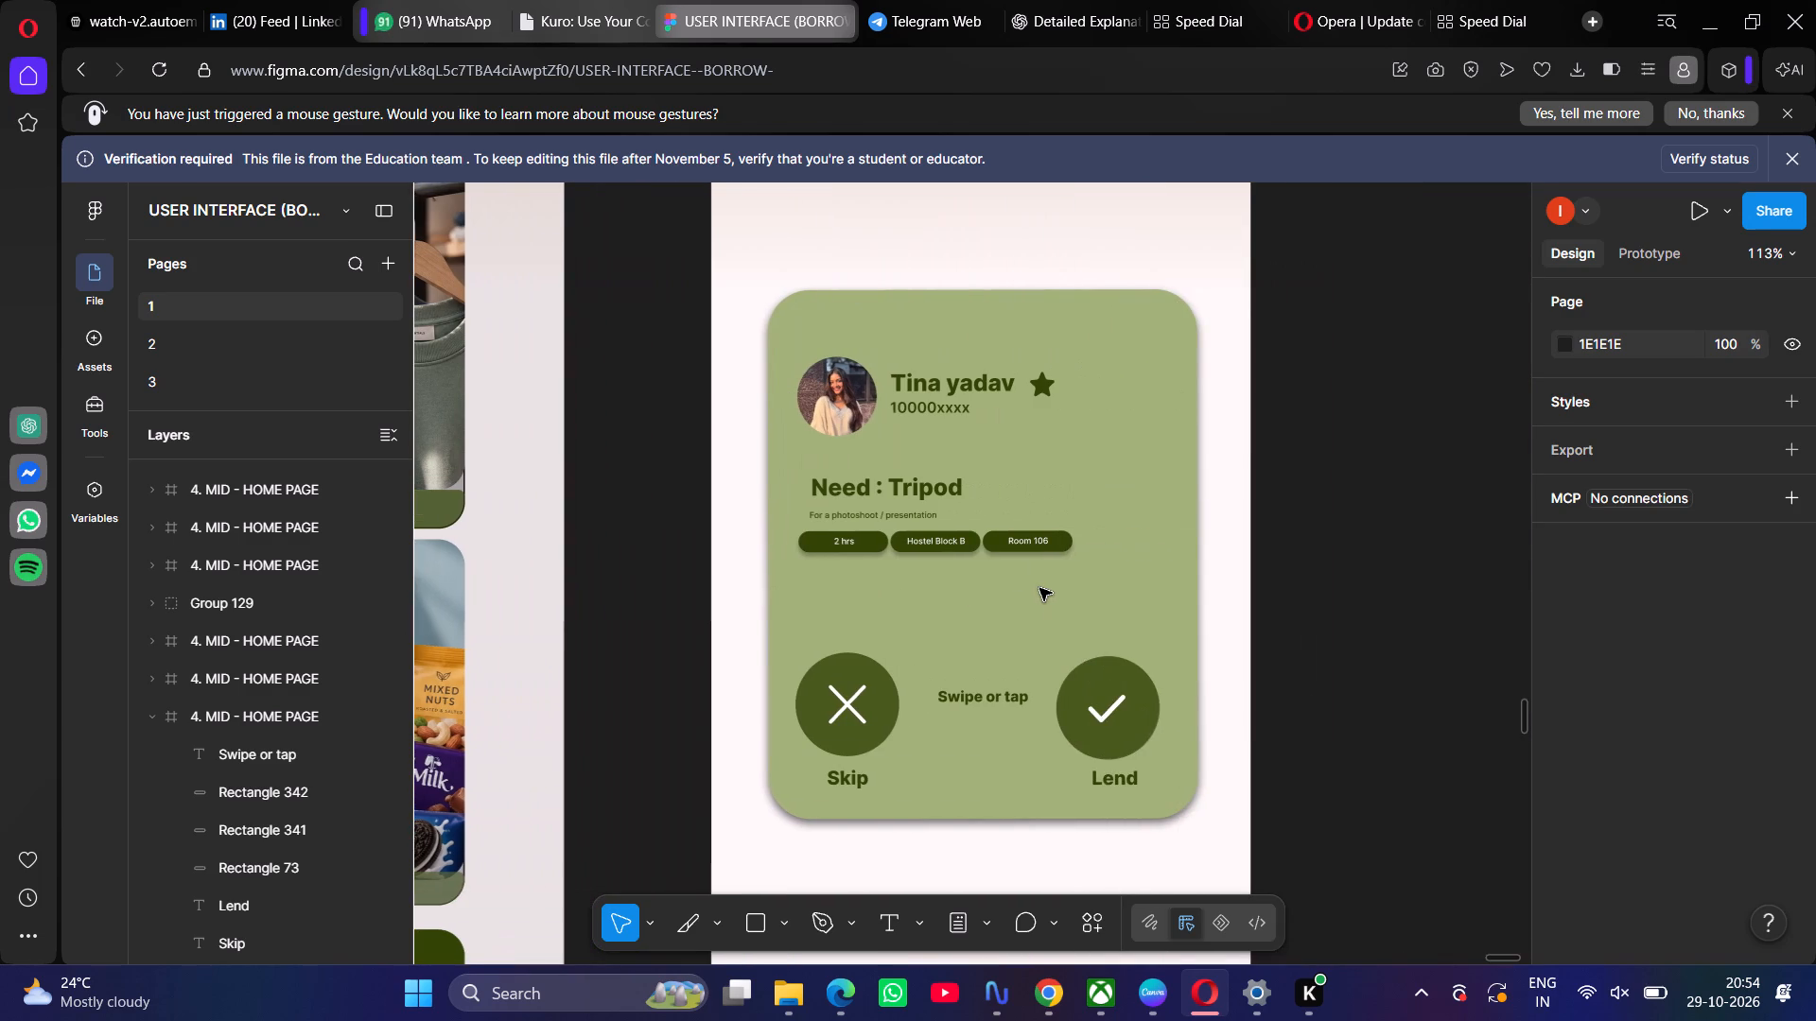
left_click(874, 539)
double_click(874, 539)
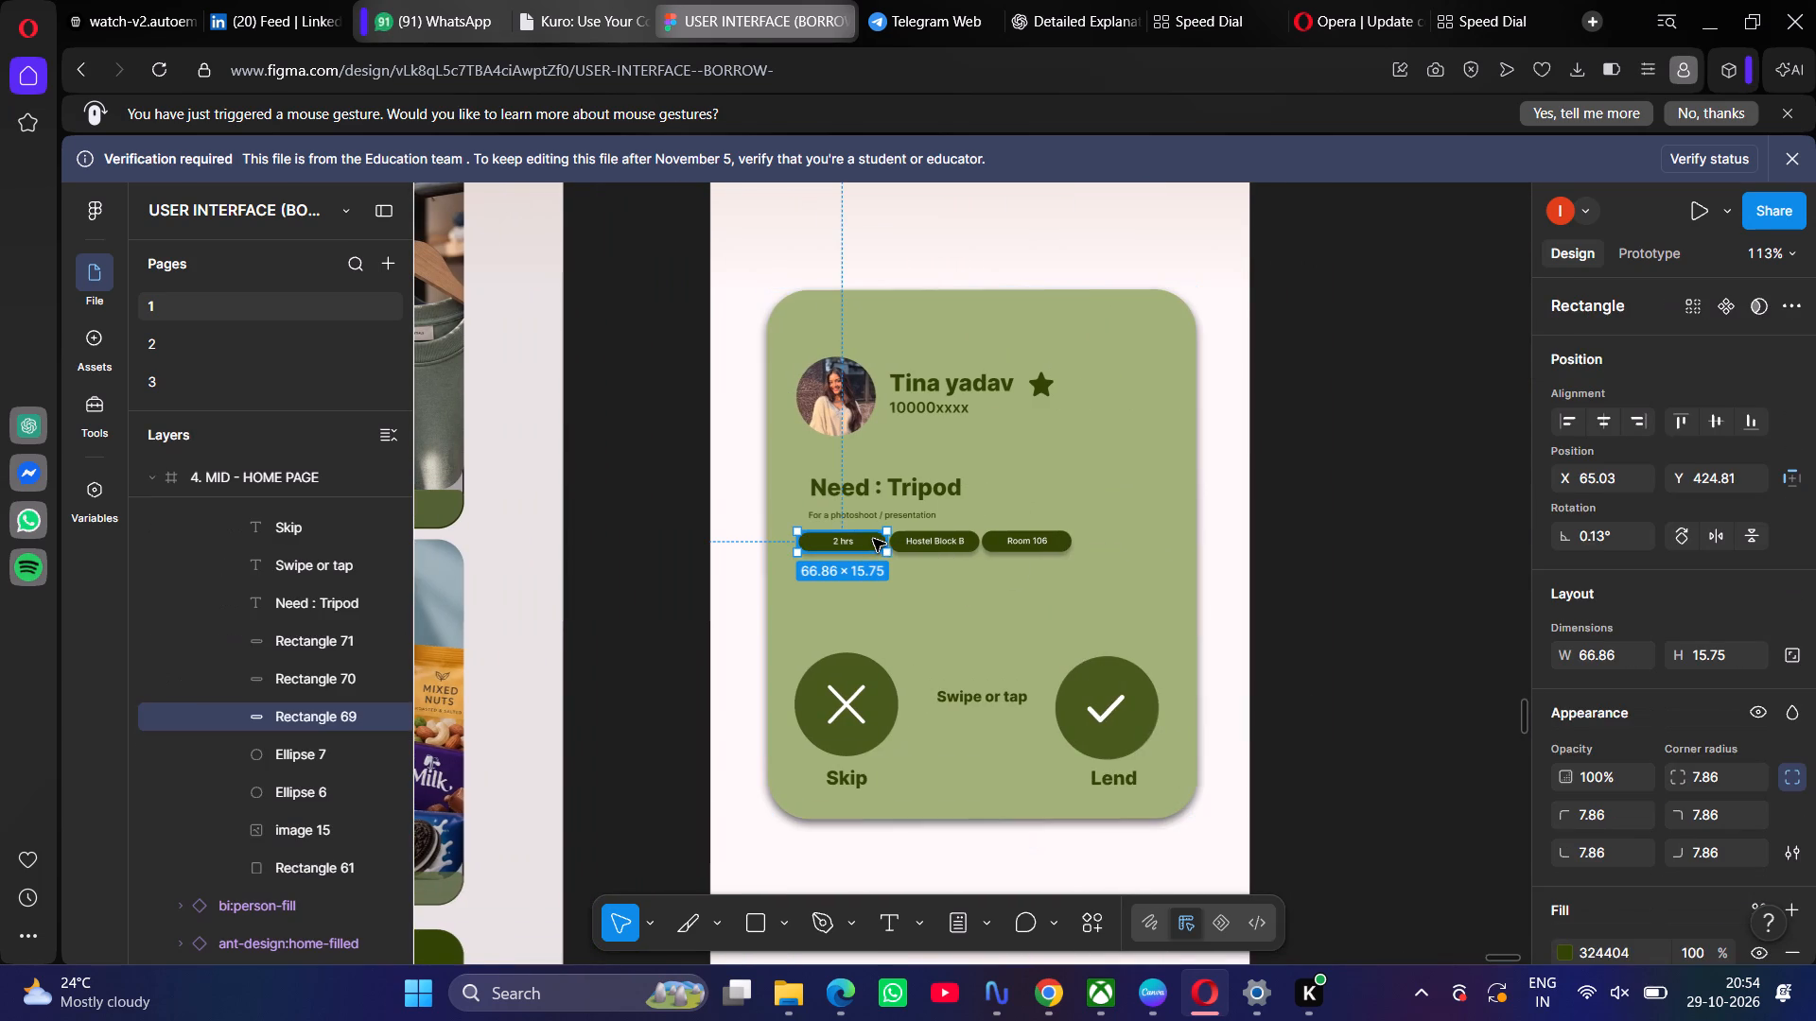
double_click(1385, 766)
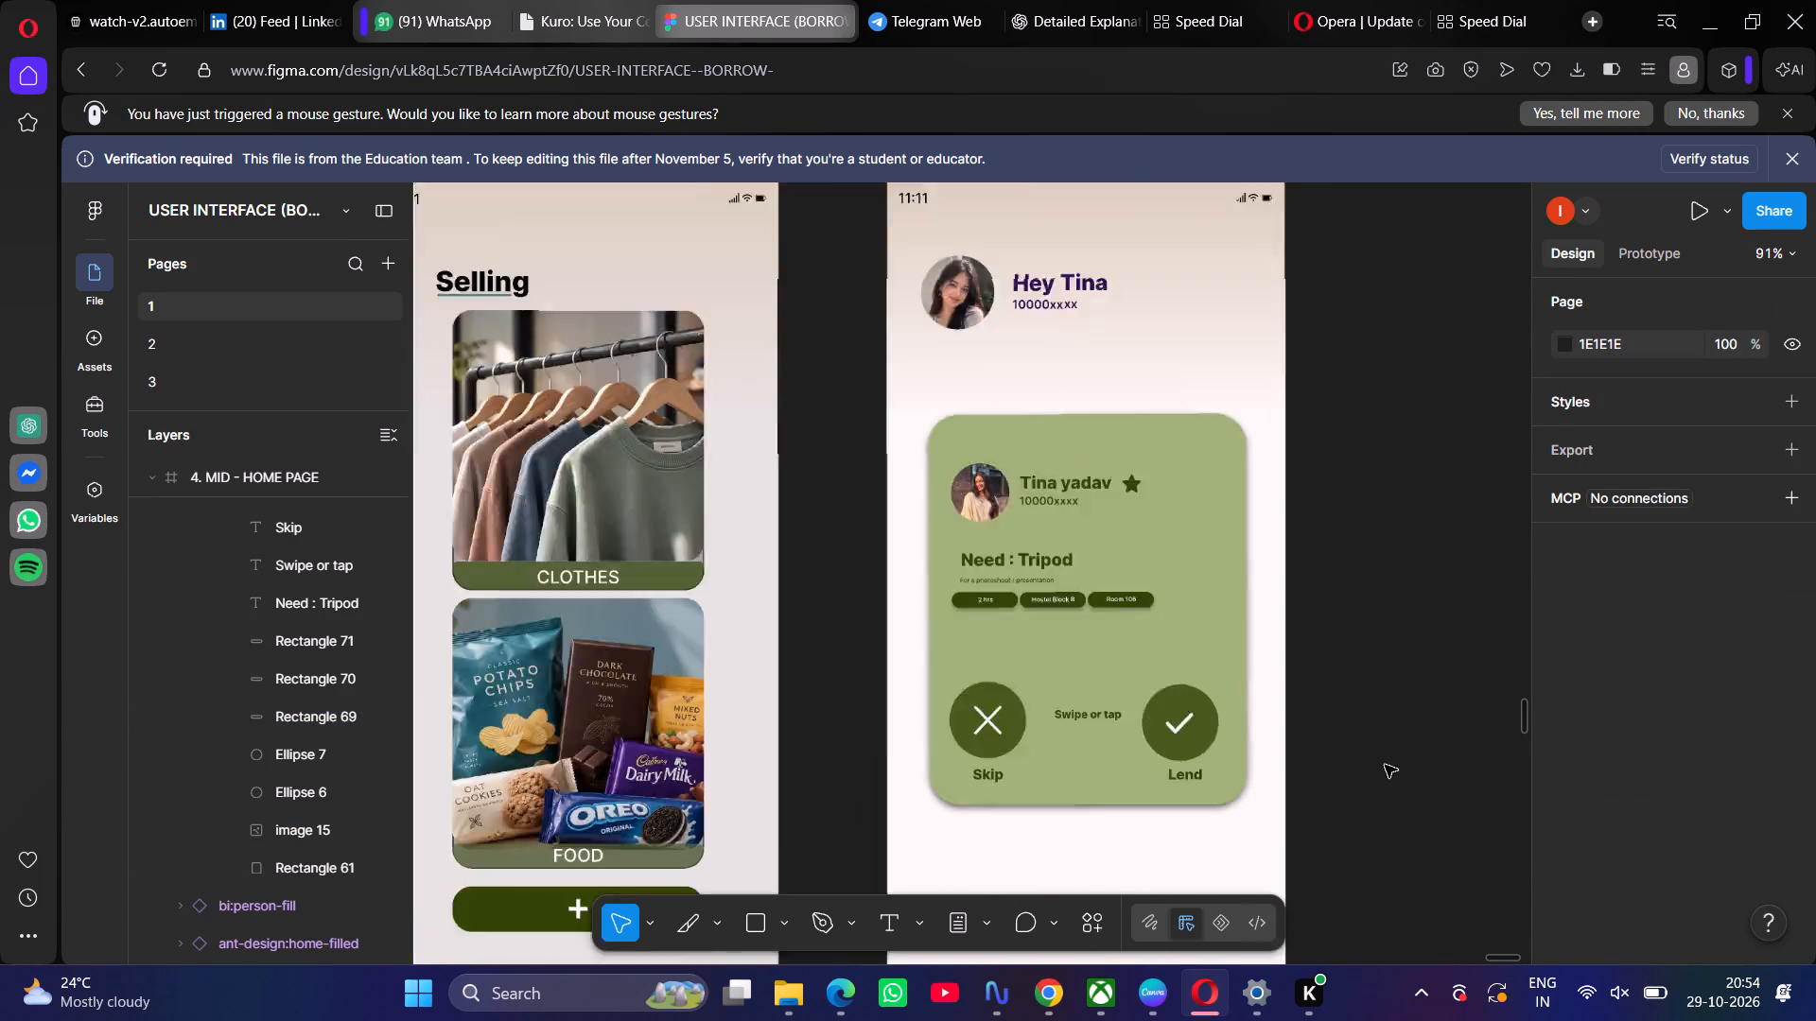
Compare the complete row of green screens with the maroon and blue screen sets elsewhere on the canvas.
scroll(1385, 765, "down", 1)
scroll(1385, 765, "left", 1)
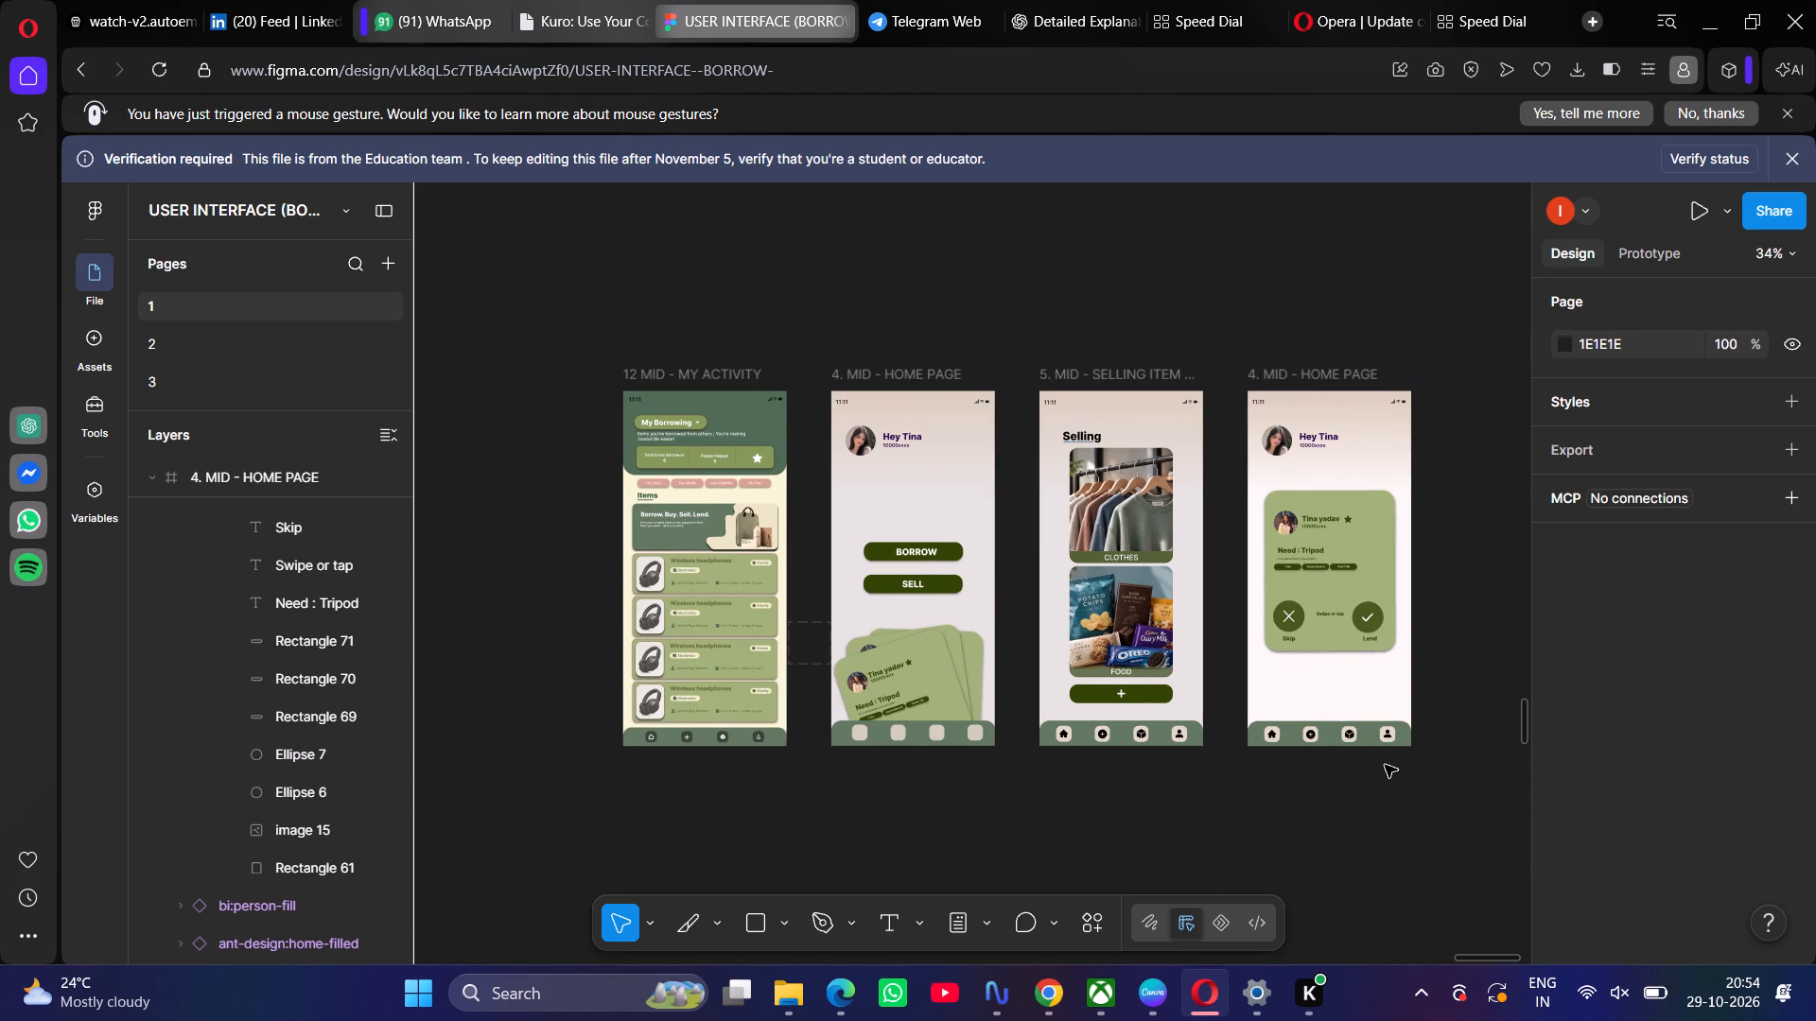
scroll(1385, 765, "left", 1)
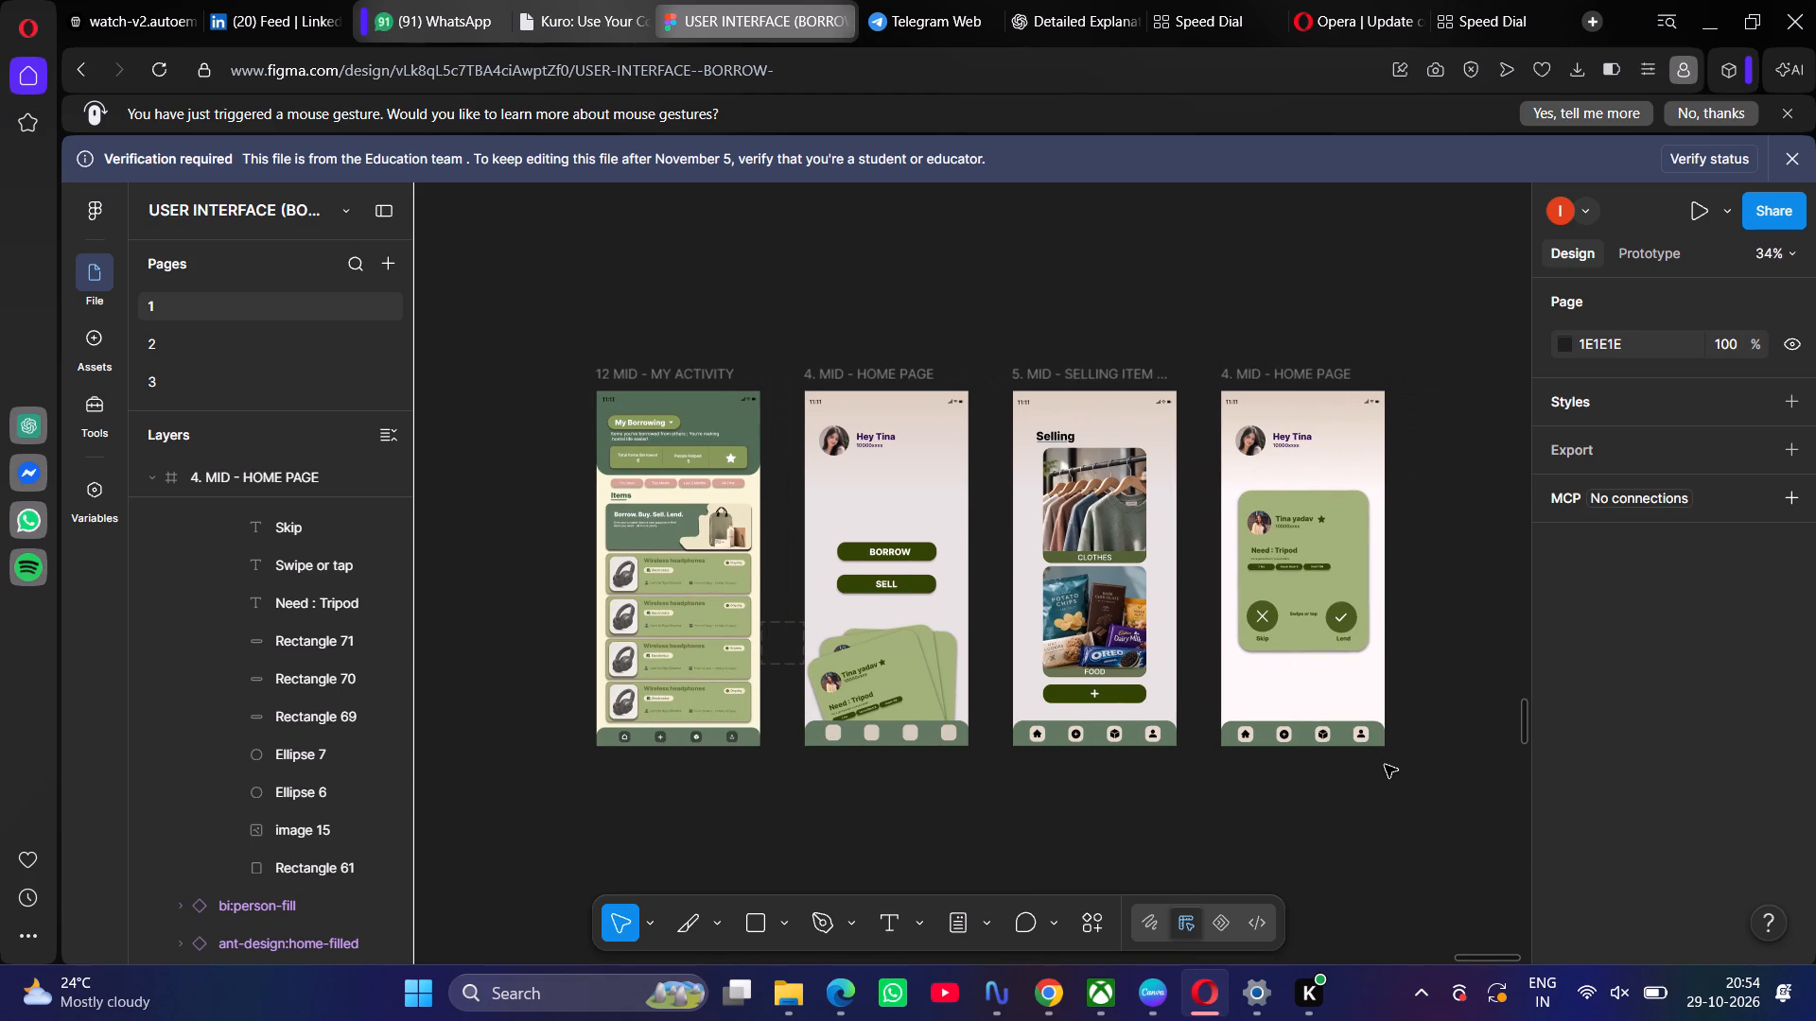
scroll(1385, 765, "right", 1)
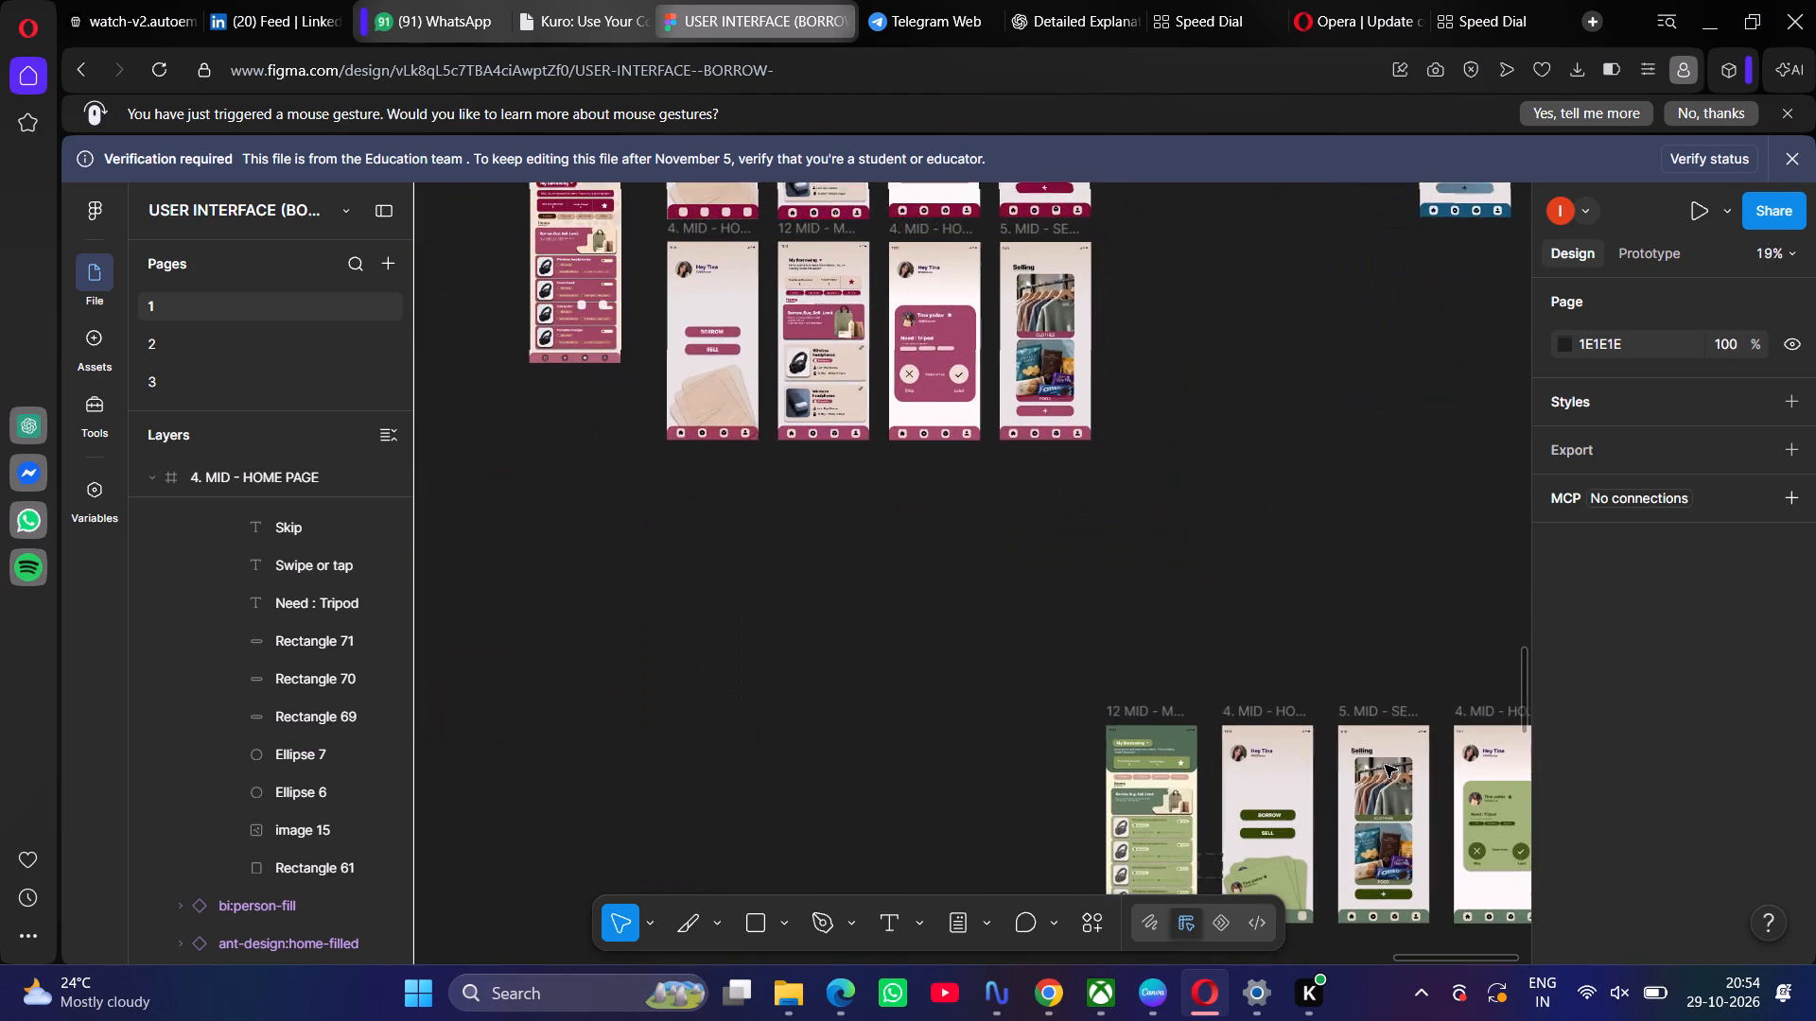
scroll(1385, 765, "up", 1)
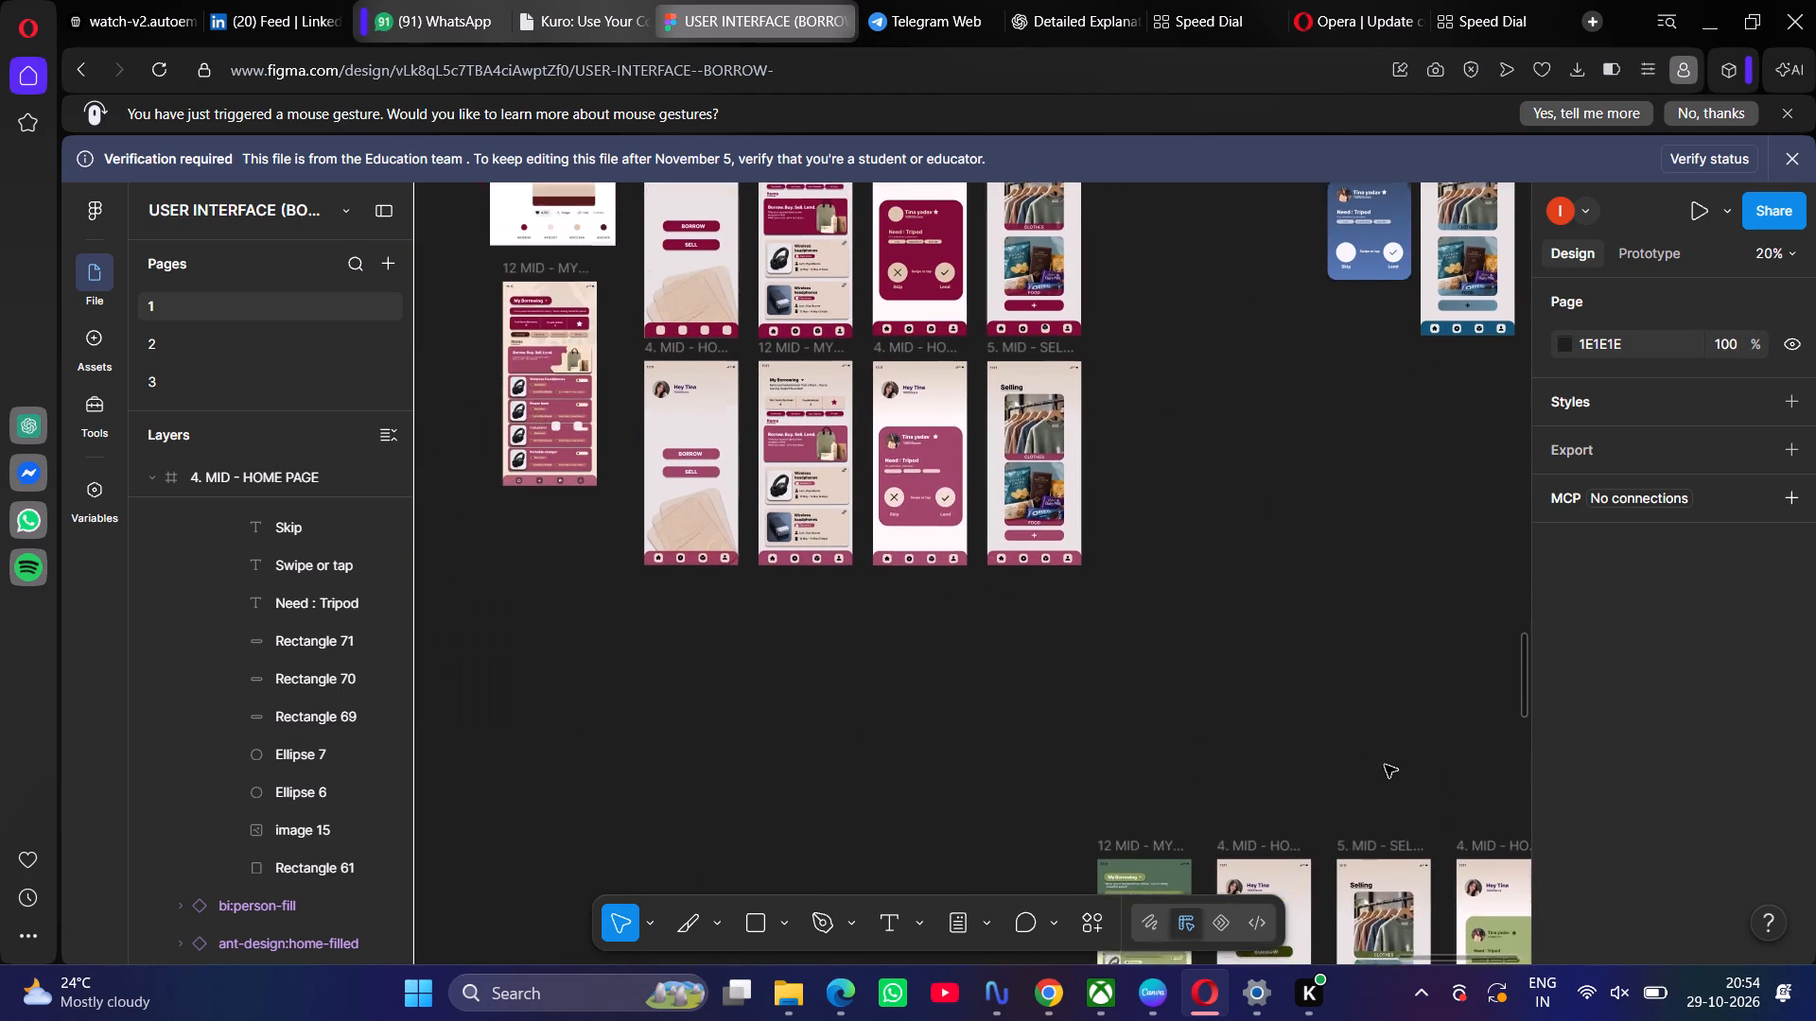
scroll(1385, 765, "up", 1)
scroll(1385, 765, "down", 3)
scroll(1385, 765, "left", 1)
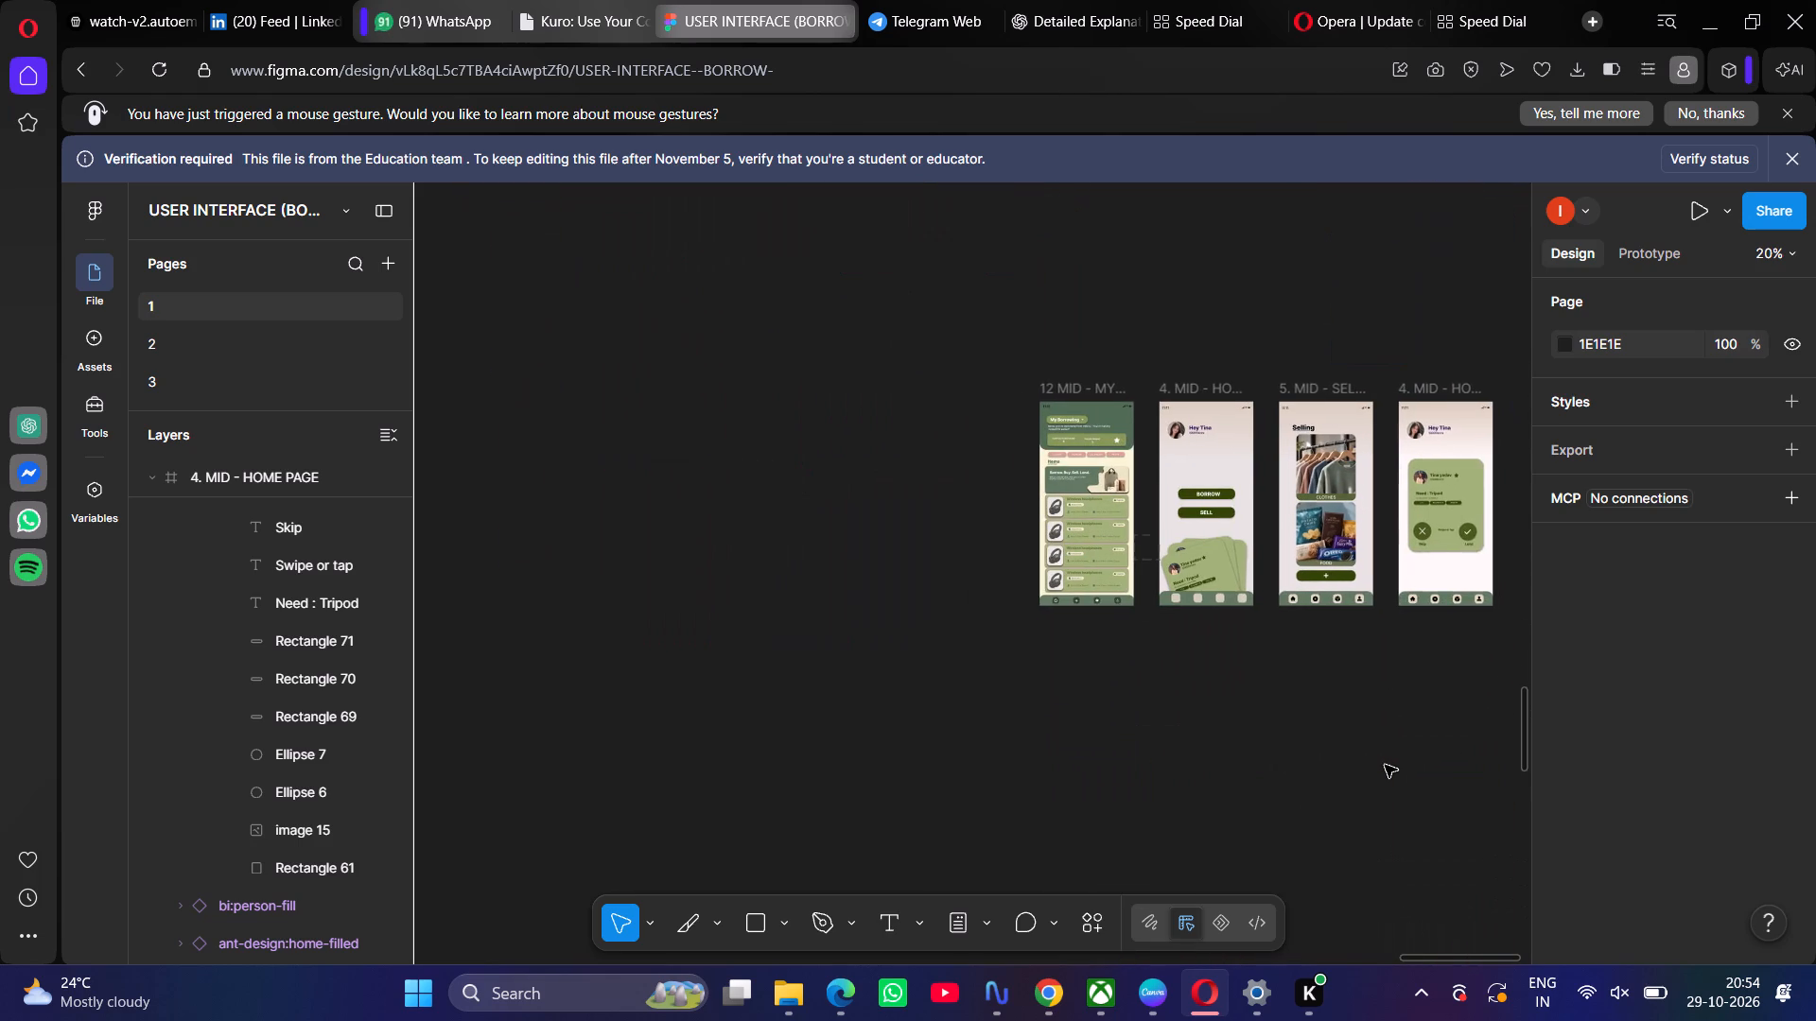
scroll(1385, 765, "left", 2)
scroll(1385, 765, "right", 2)
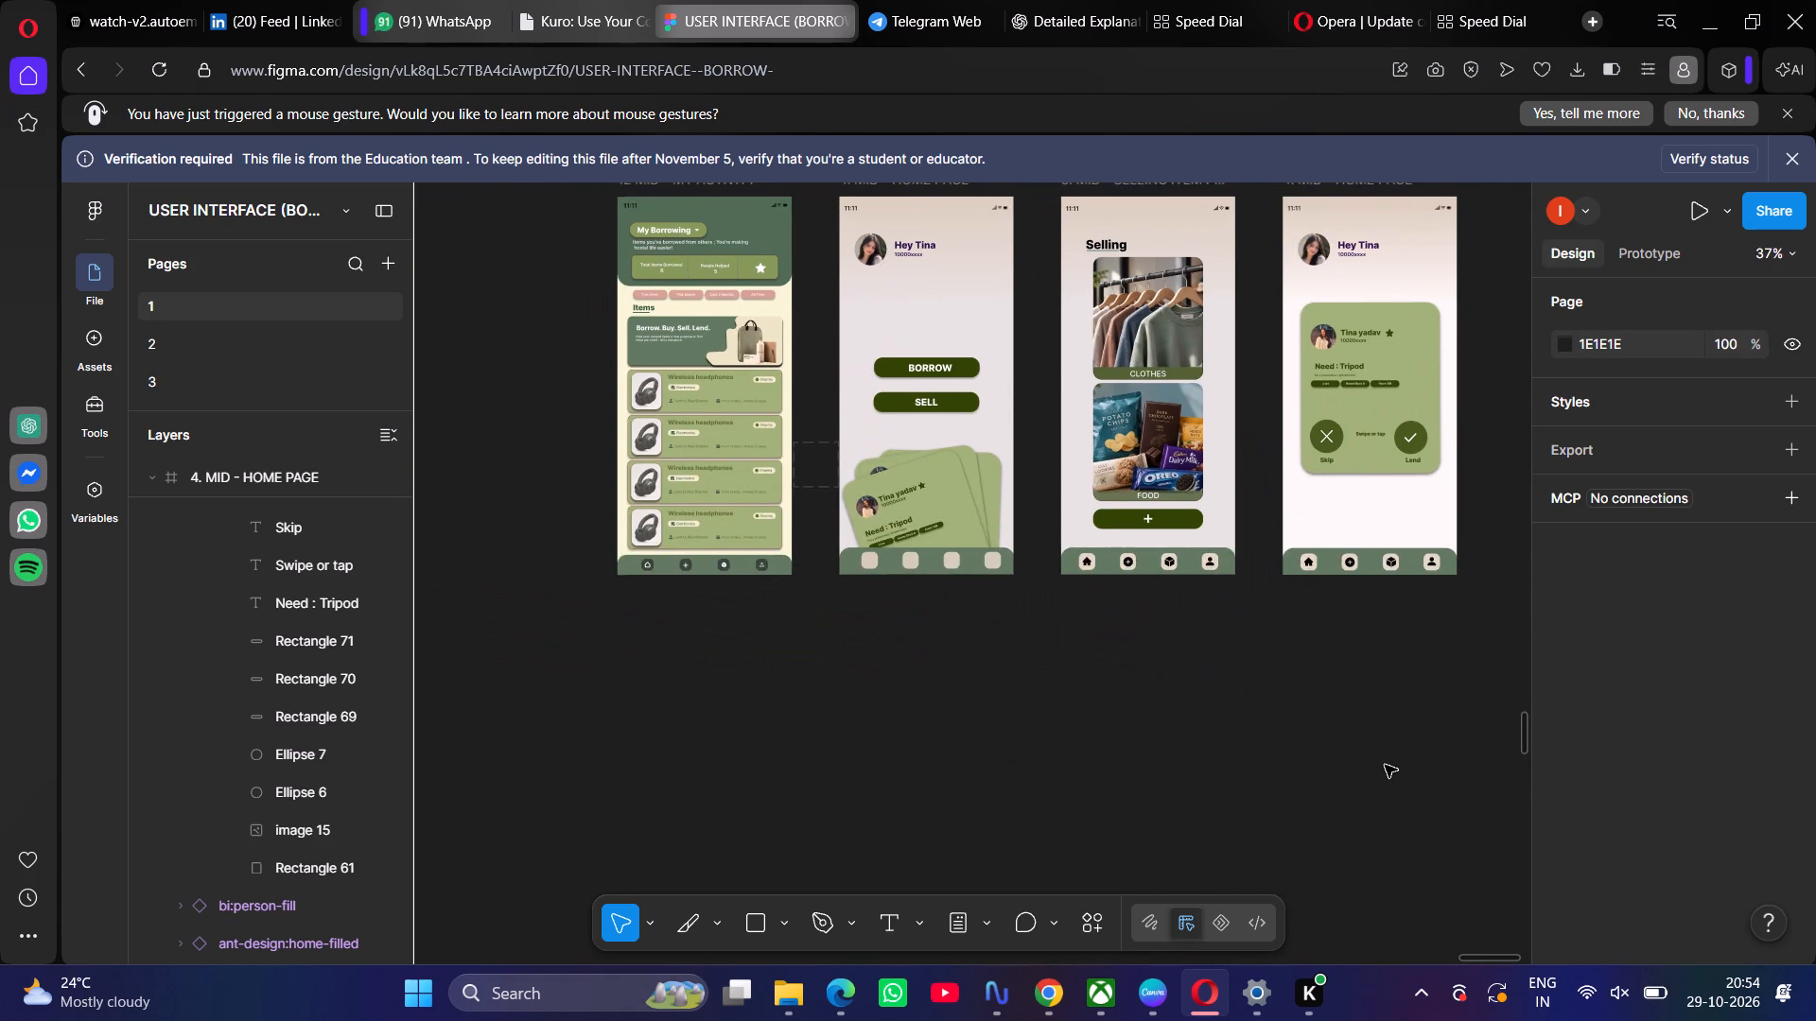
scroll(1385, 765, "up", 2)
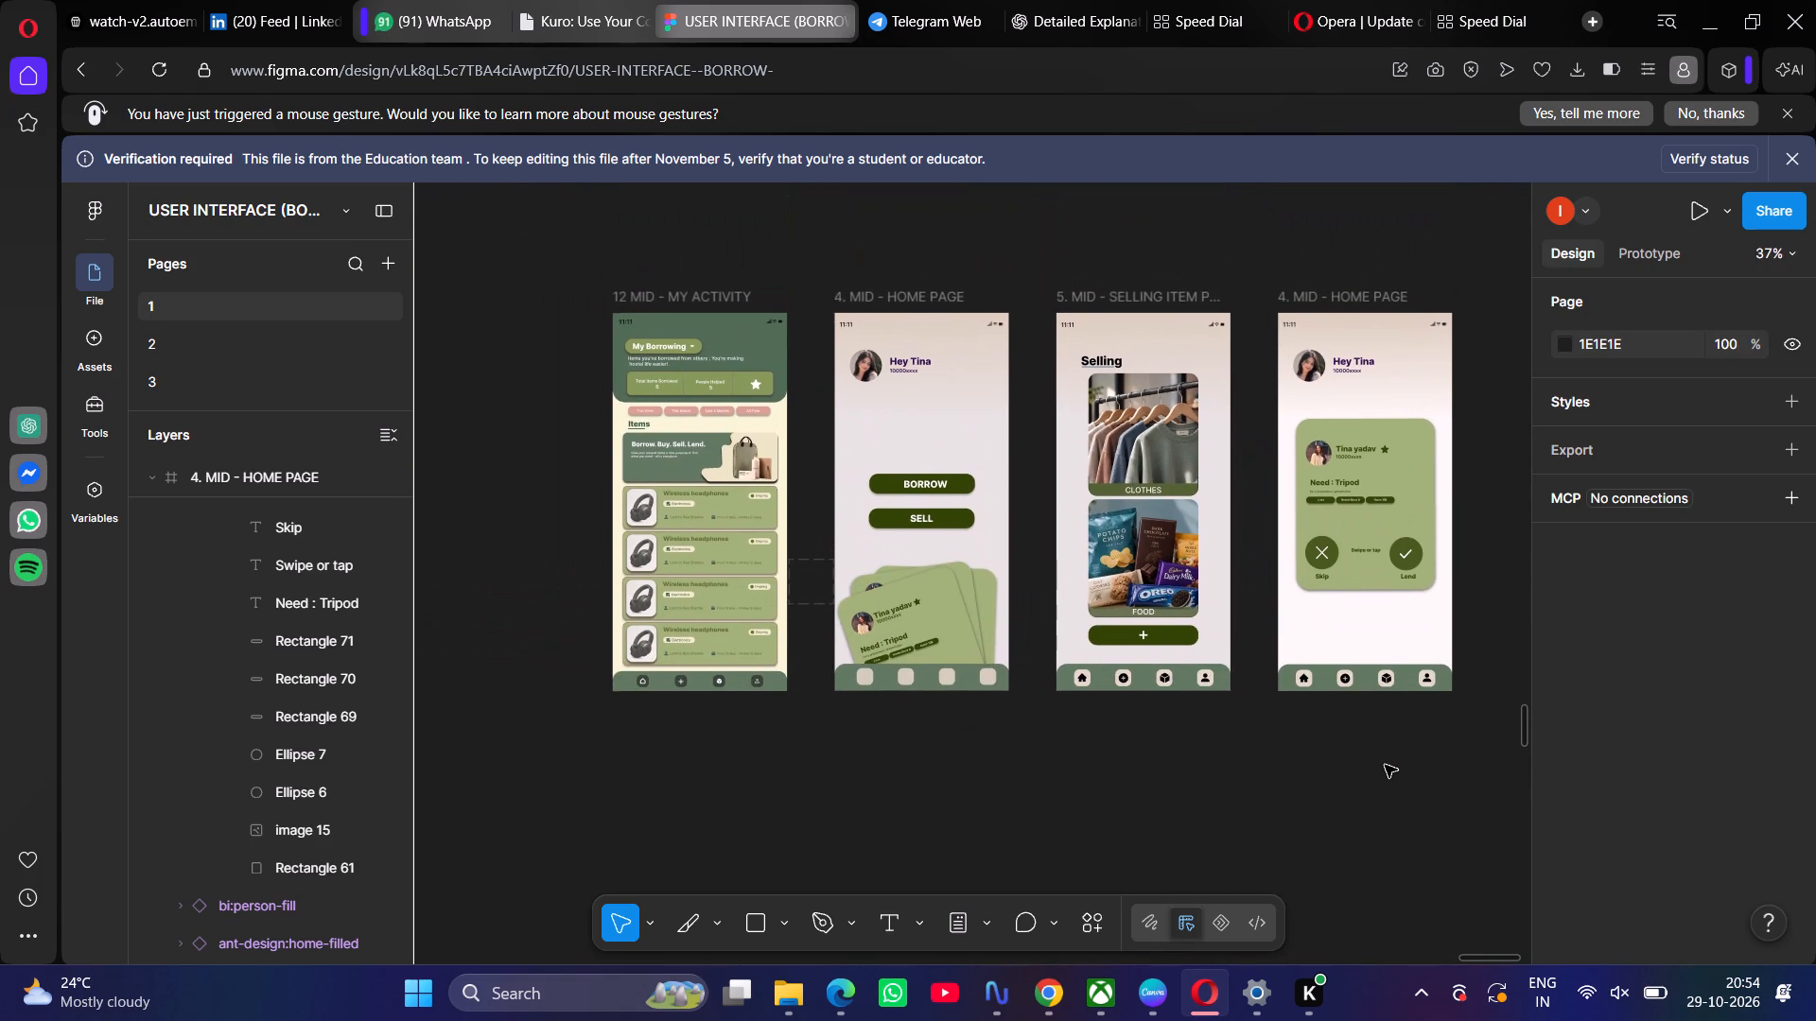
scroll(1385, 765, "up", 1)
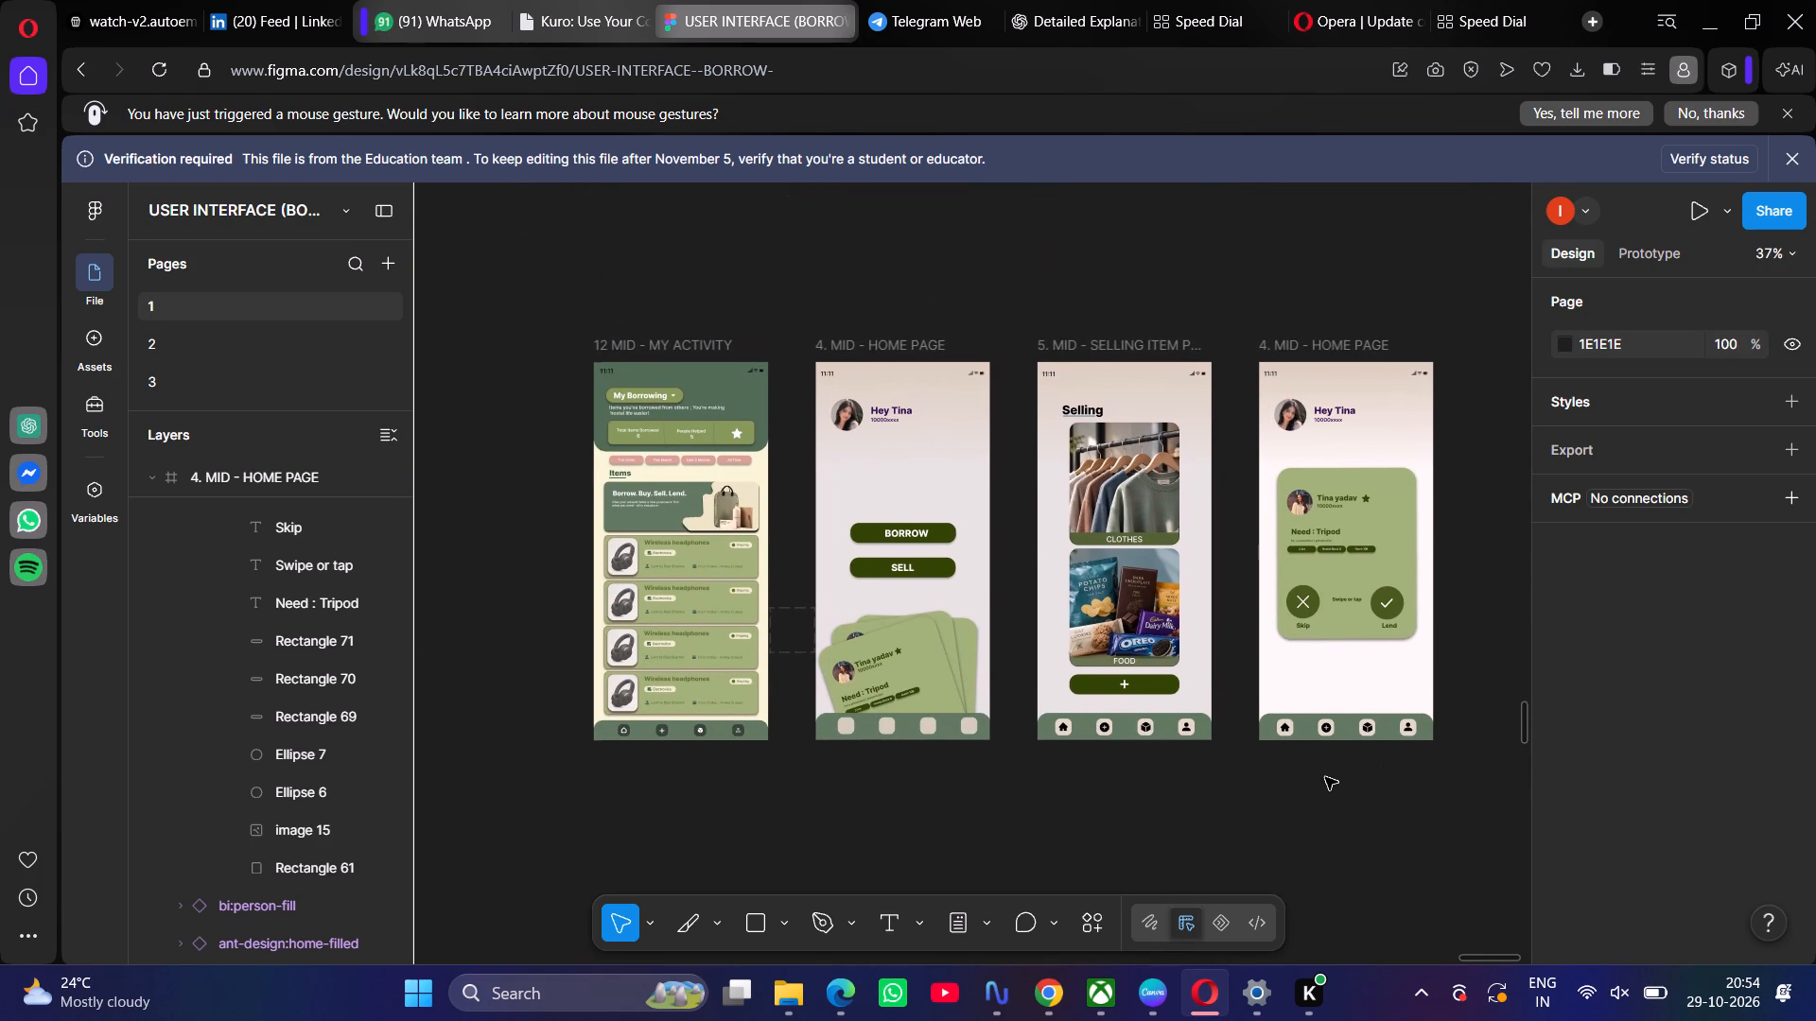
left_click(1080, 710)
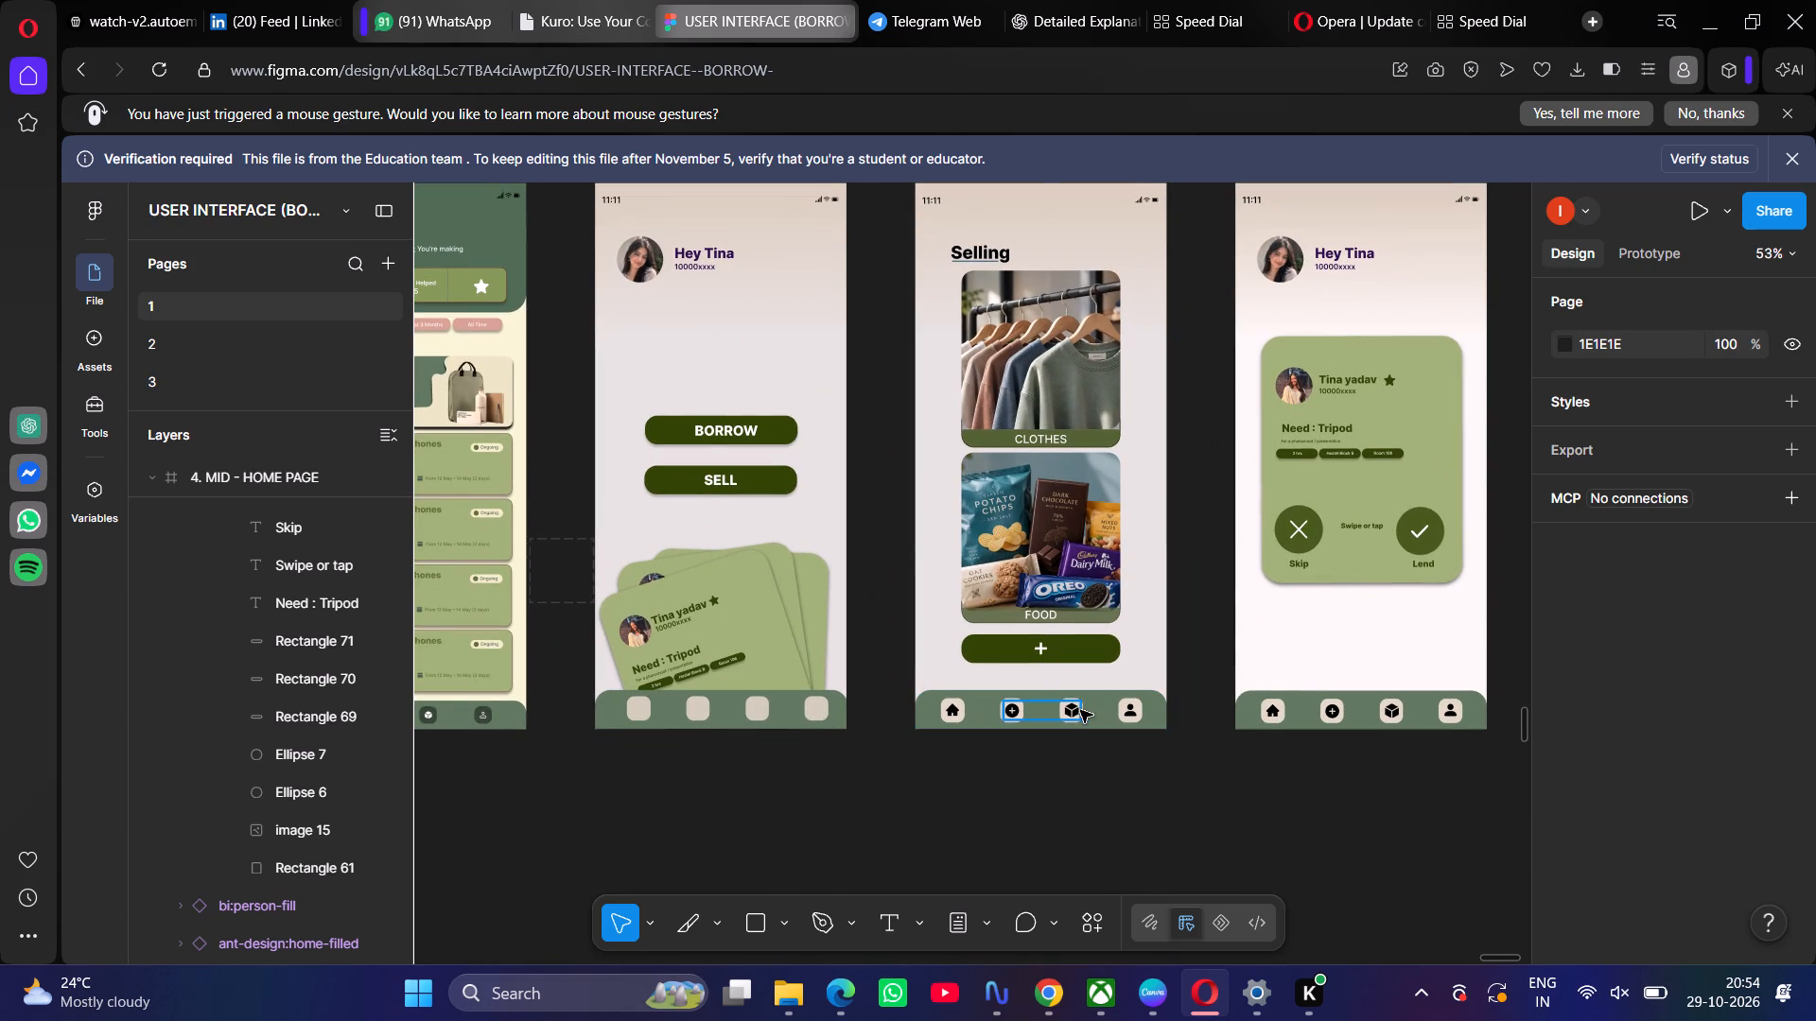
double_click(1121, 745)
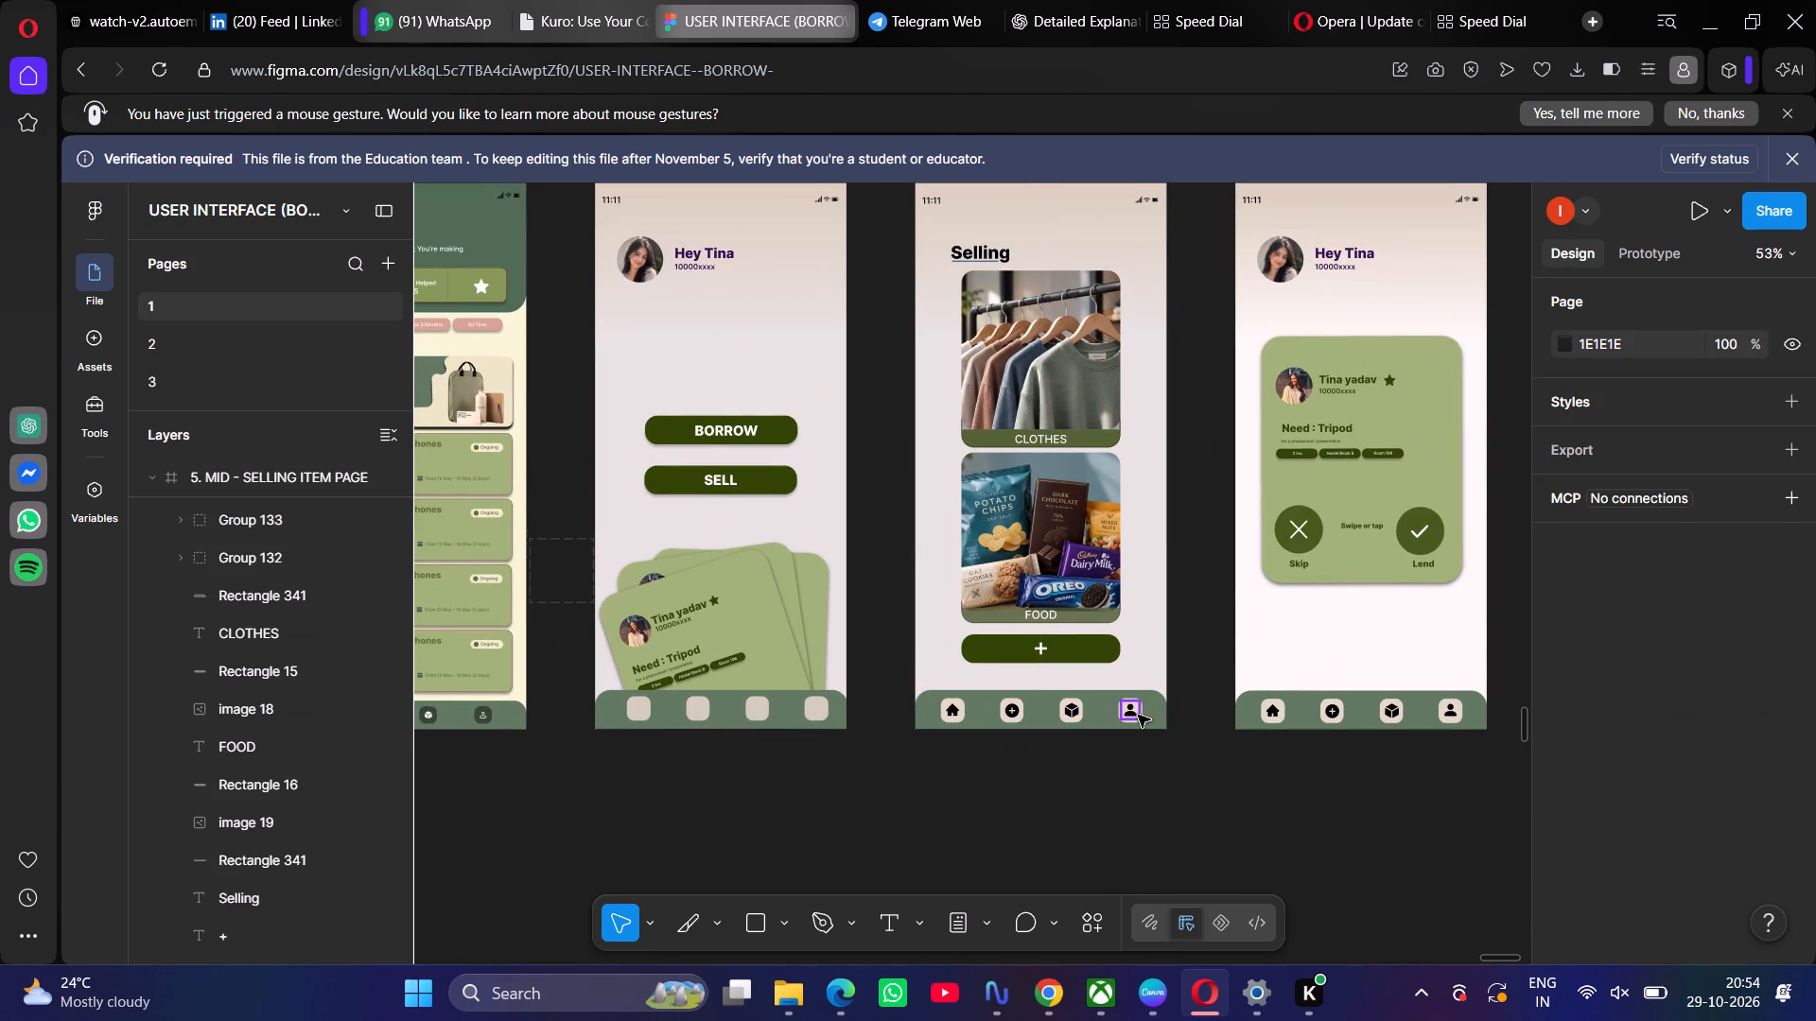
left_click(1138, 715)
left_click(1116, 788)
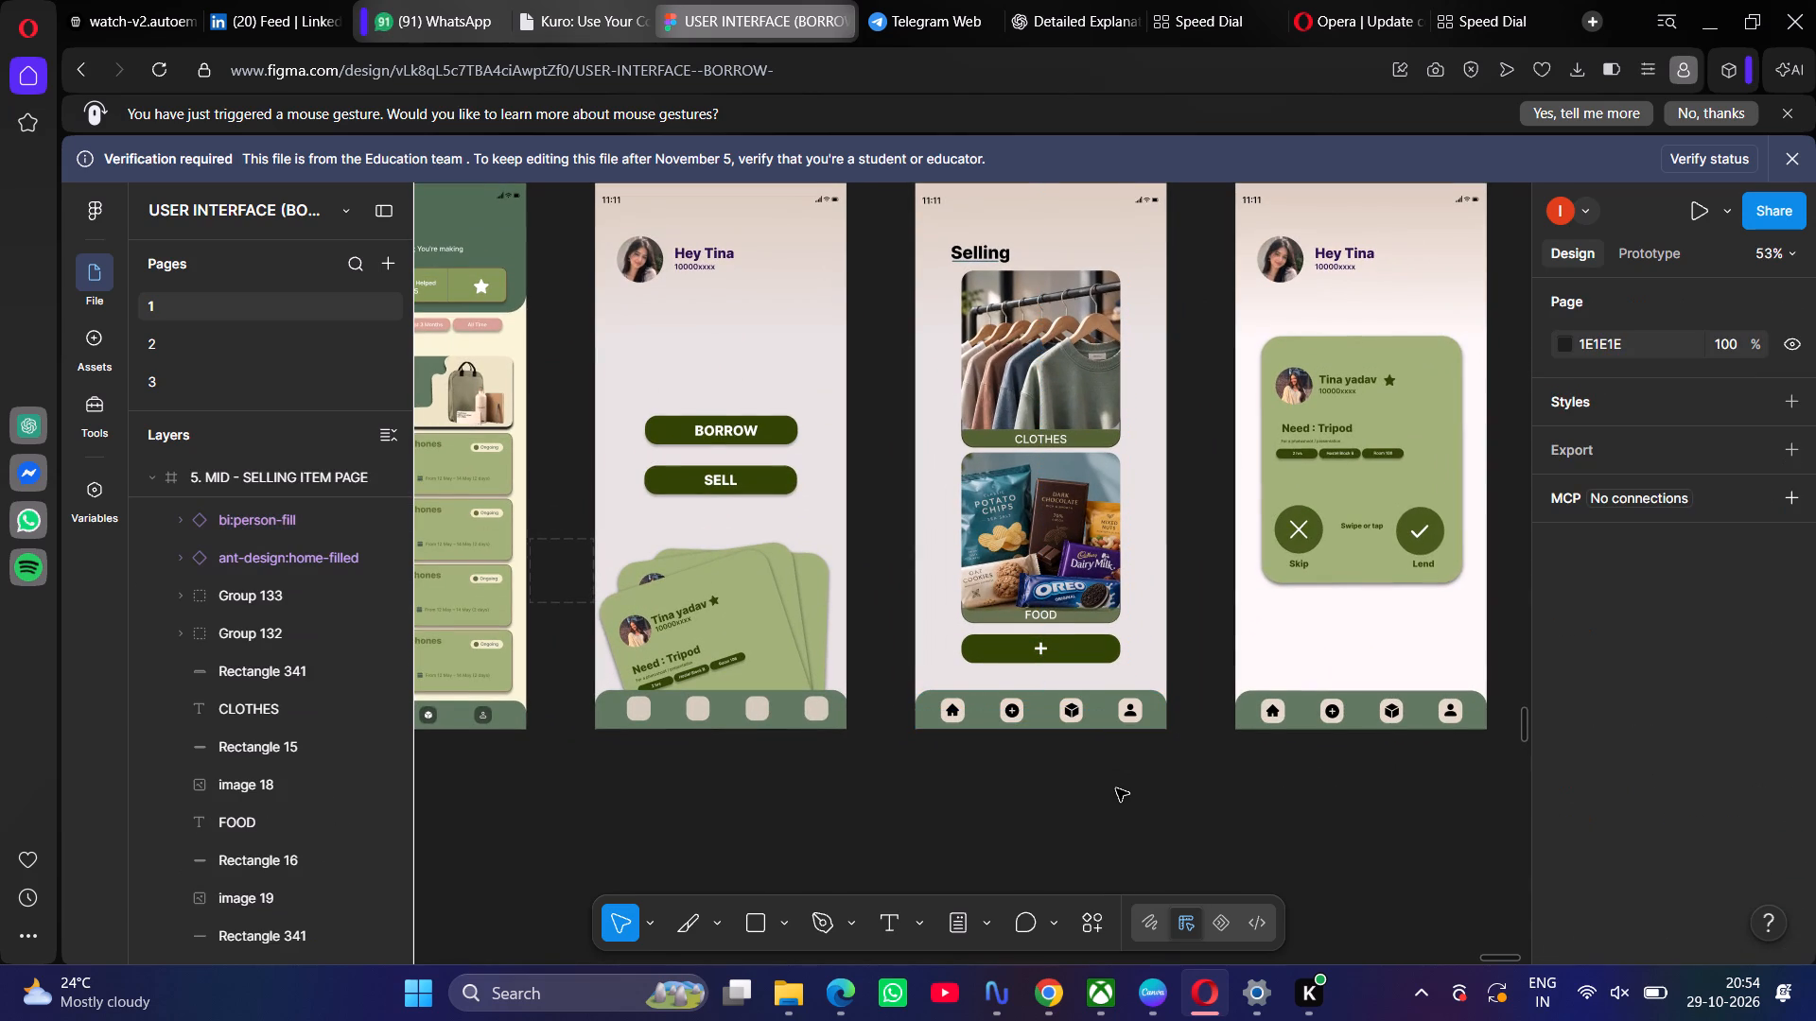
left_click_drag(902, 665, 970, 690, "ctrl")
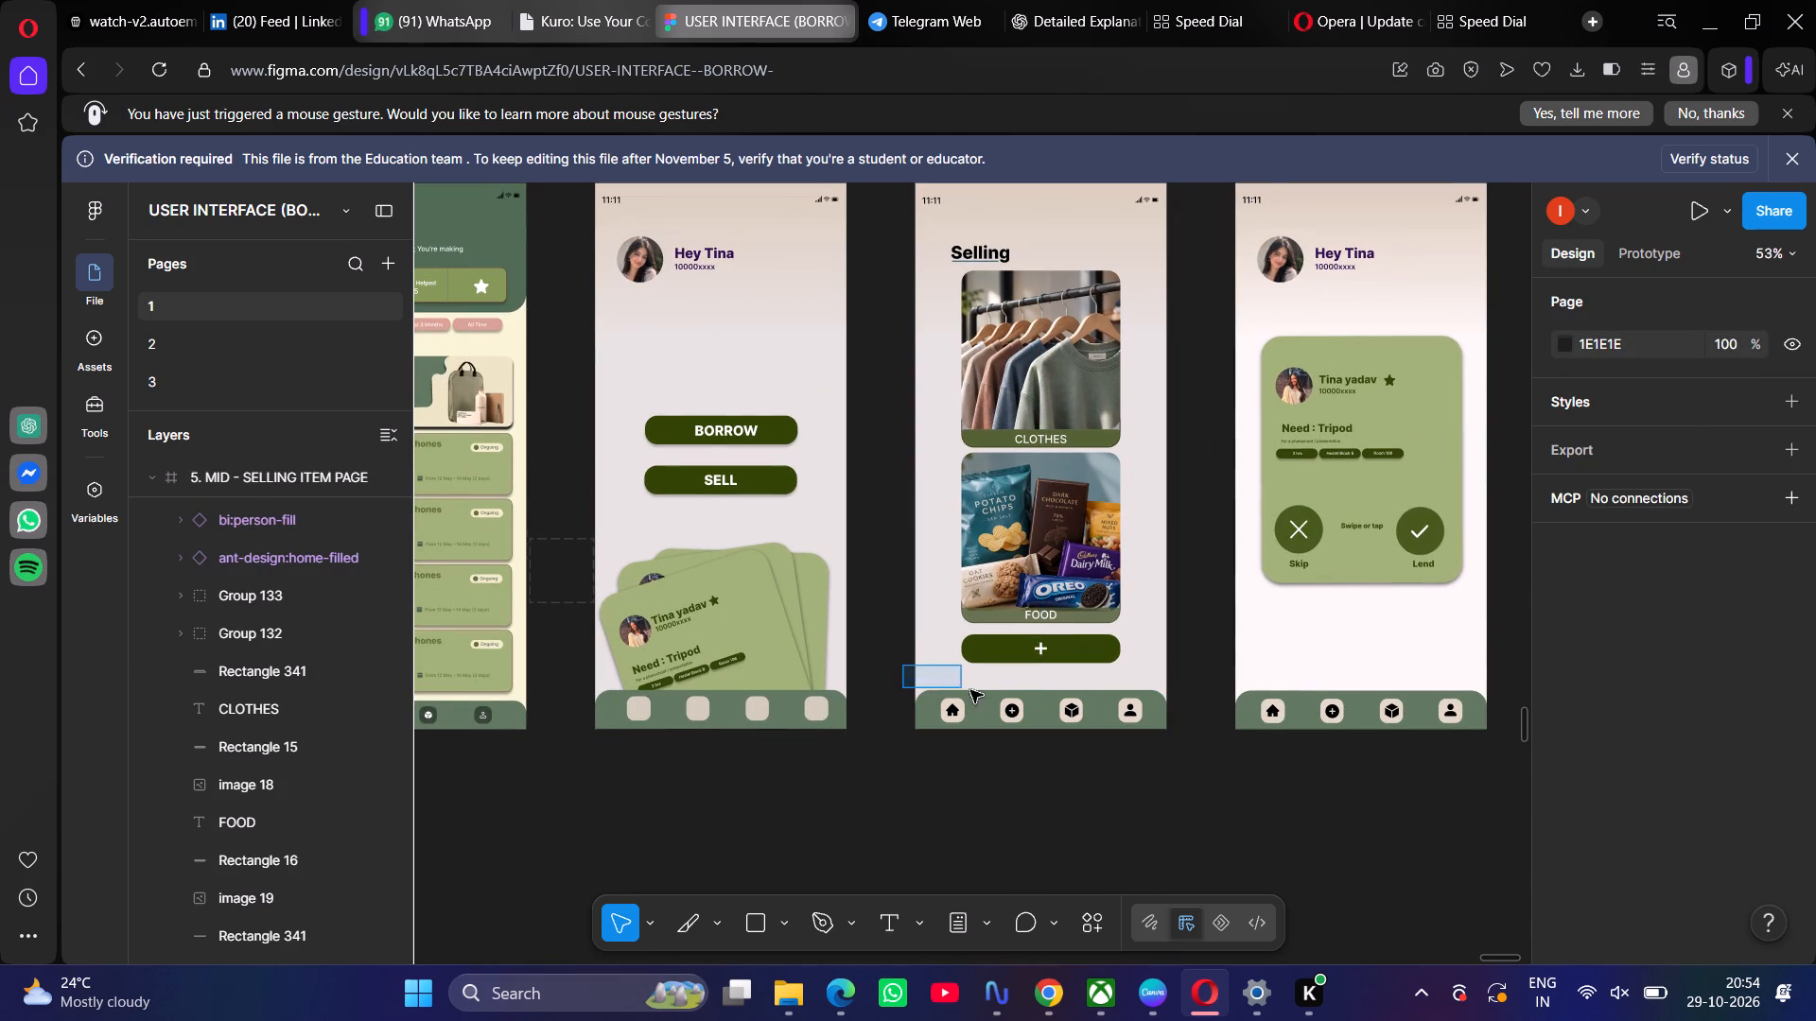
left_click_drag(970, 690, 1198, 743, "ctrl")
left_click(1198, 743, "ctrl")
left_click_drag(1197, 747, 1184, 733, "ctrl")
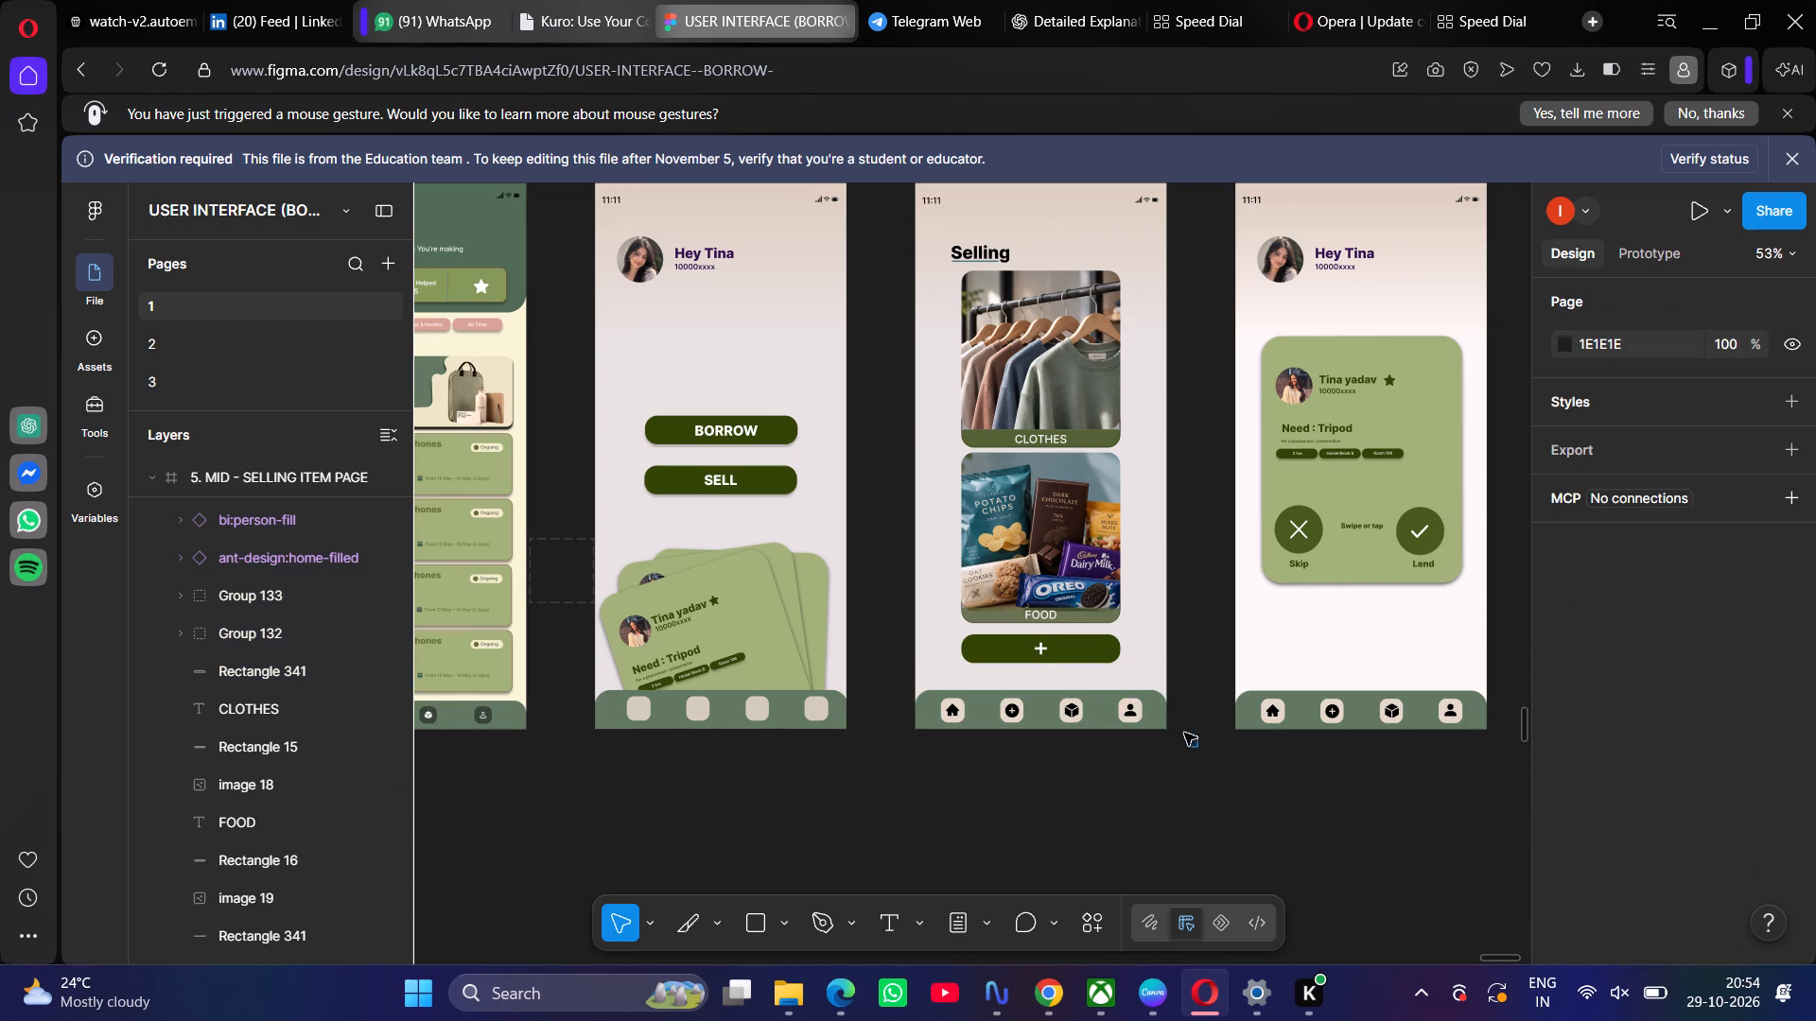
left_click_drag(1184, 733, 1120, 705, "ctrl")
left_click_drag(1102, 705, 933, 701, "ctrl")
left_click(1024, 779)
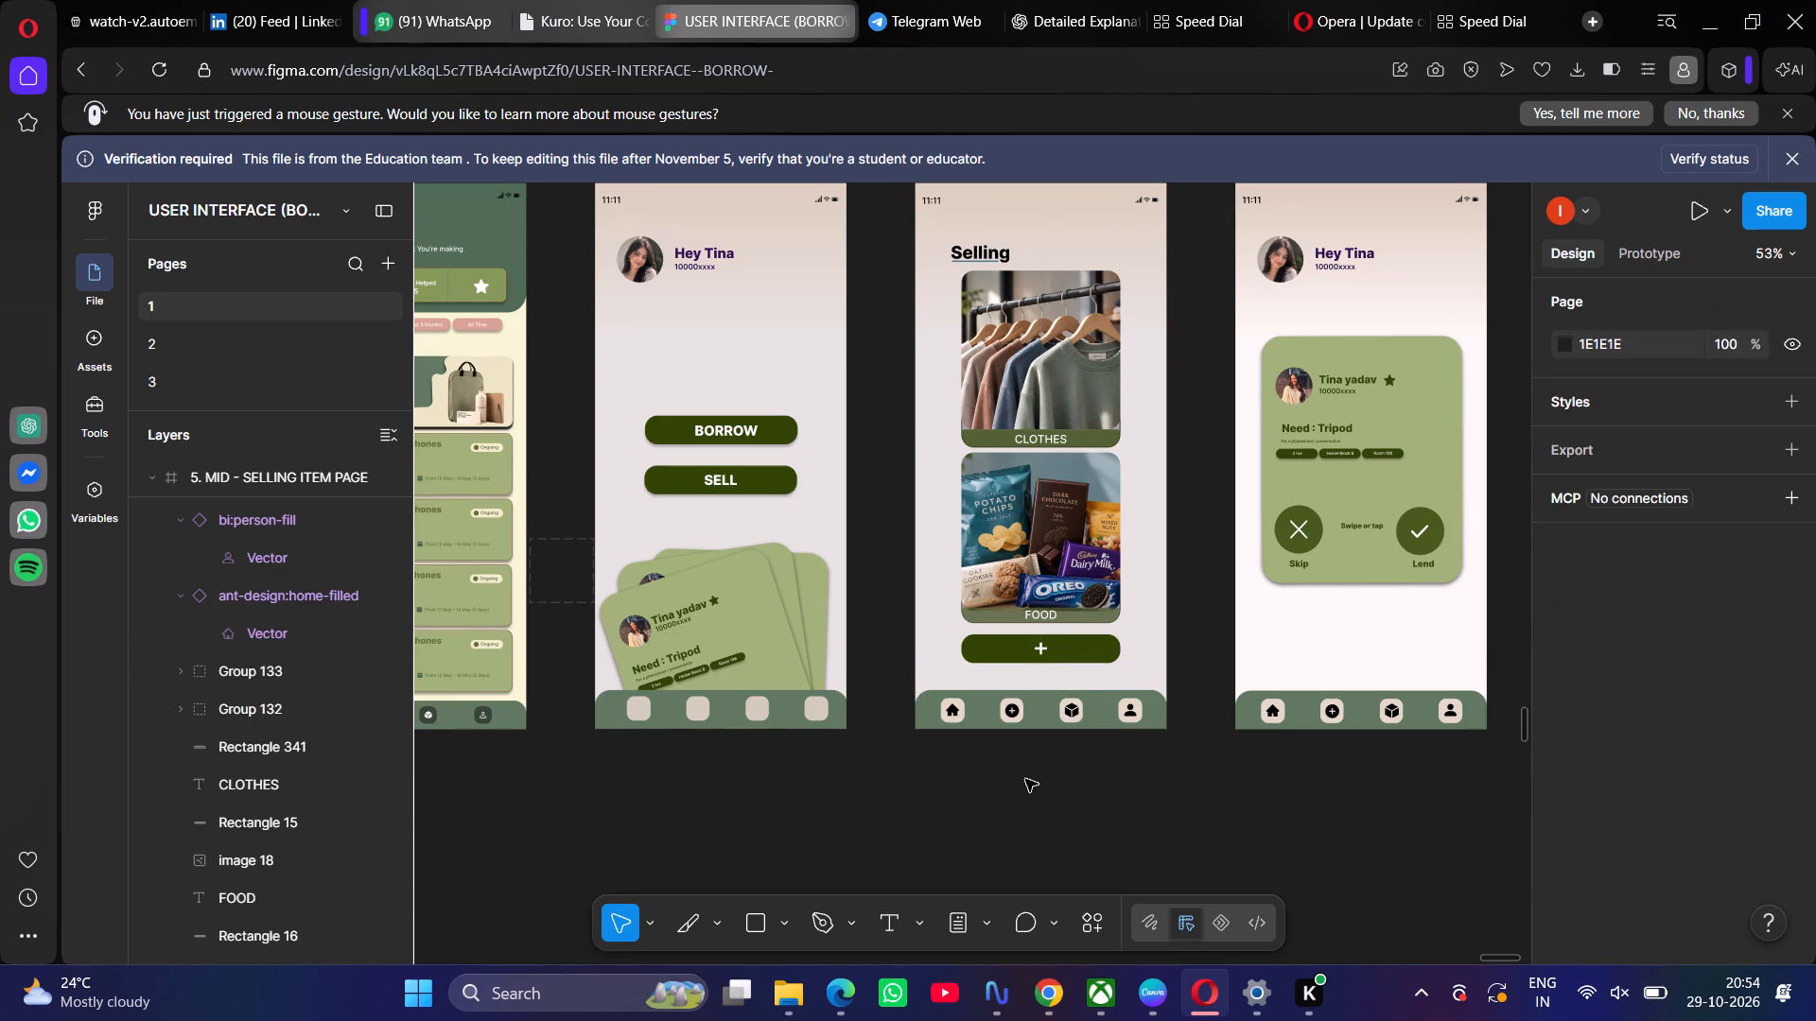
Group the navigation bar background and its four icons at the bottom of the green Selling page.
left_click_drag(899, 677, 945, 700, "ctrl")
left_click_drag(945, 700, 1170, 730, "ctrl")
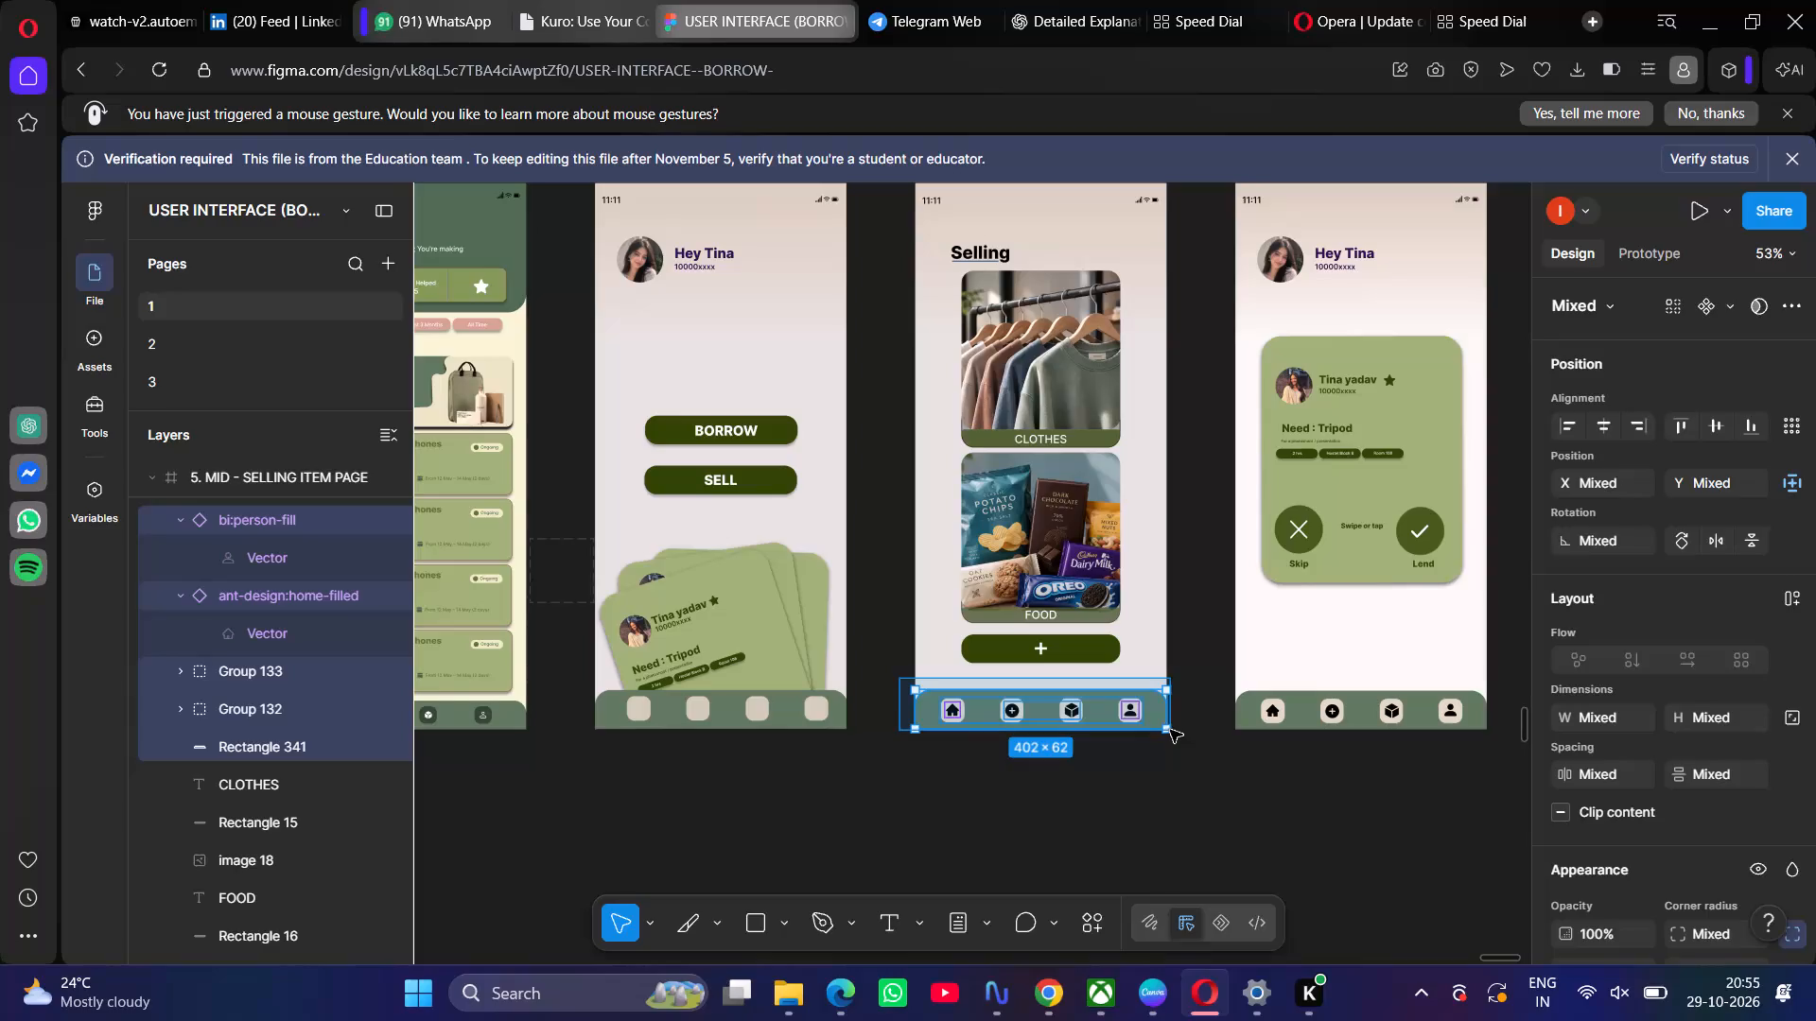
left_click_drag(1170, 730, 1170, 737, "ctrl")
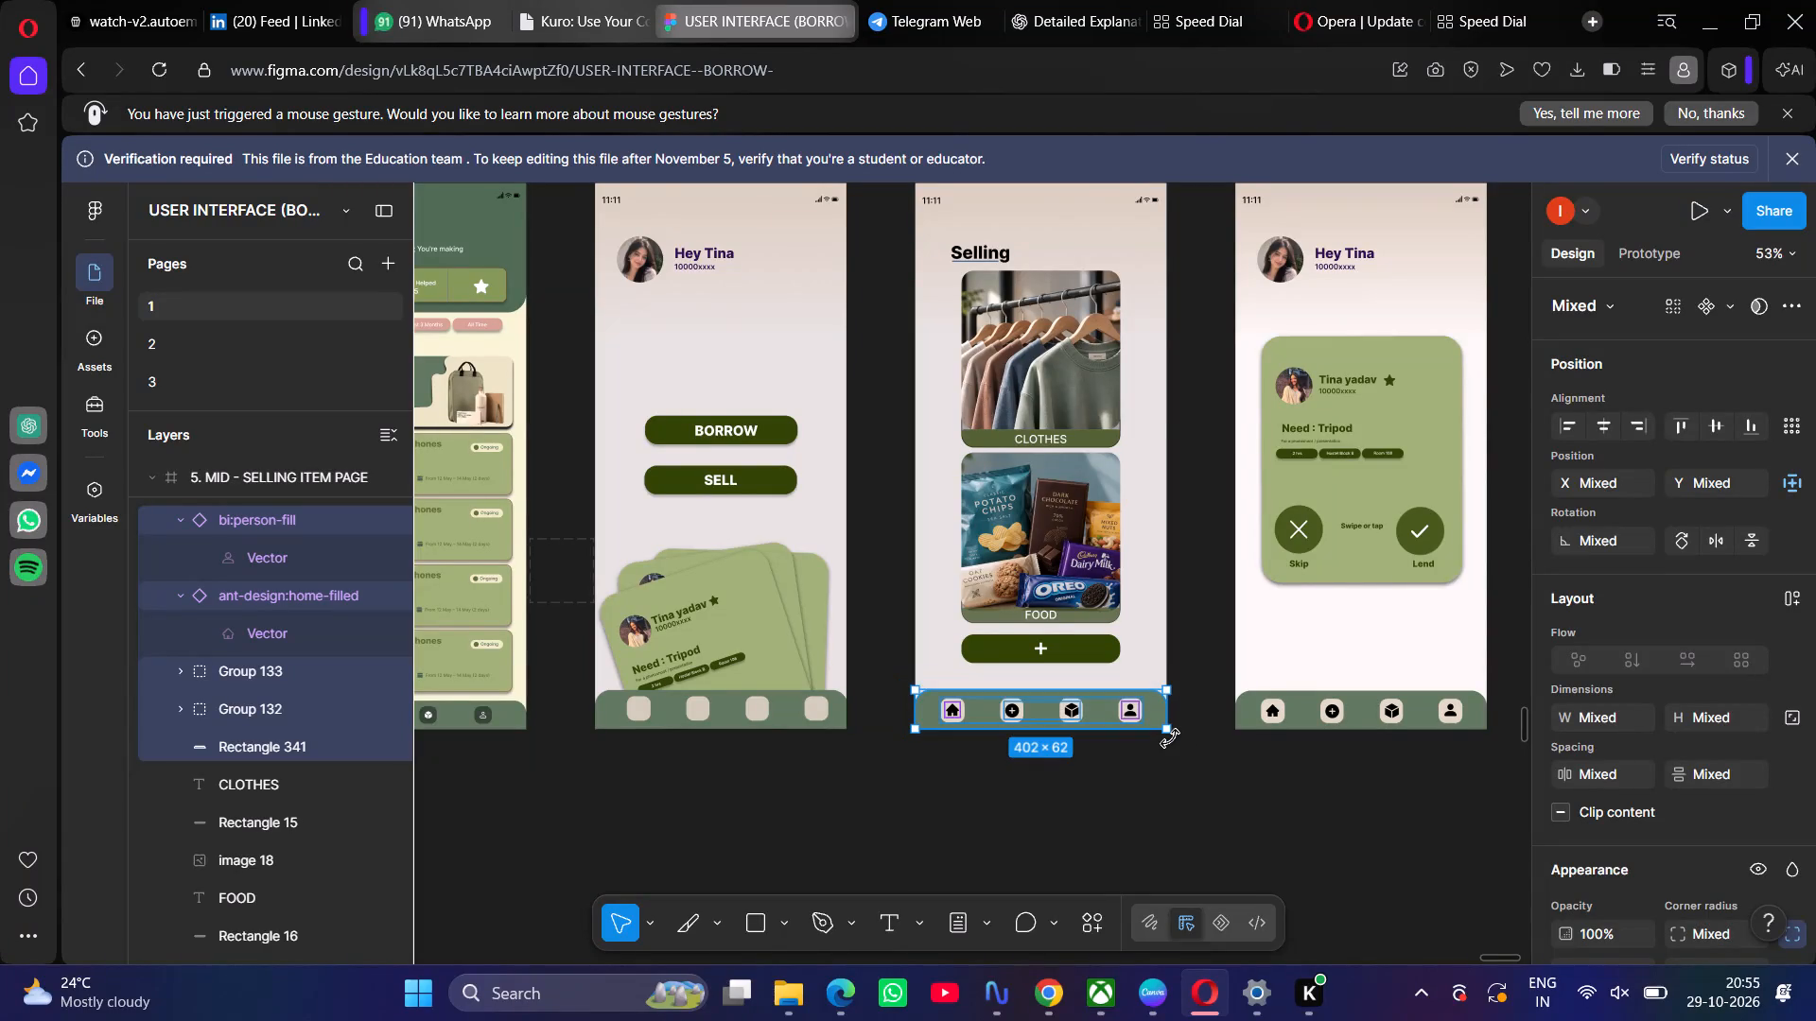
key("ctrl+g")
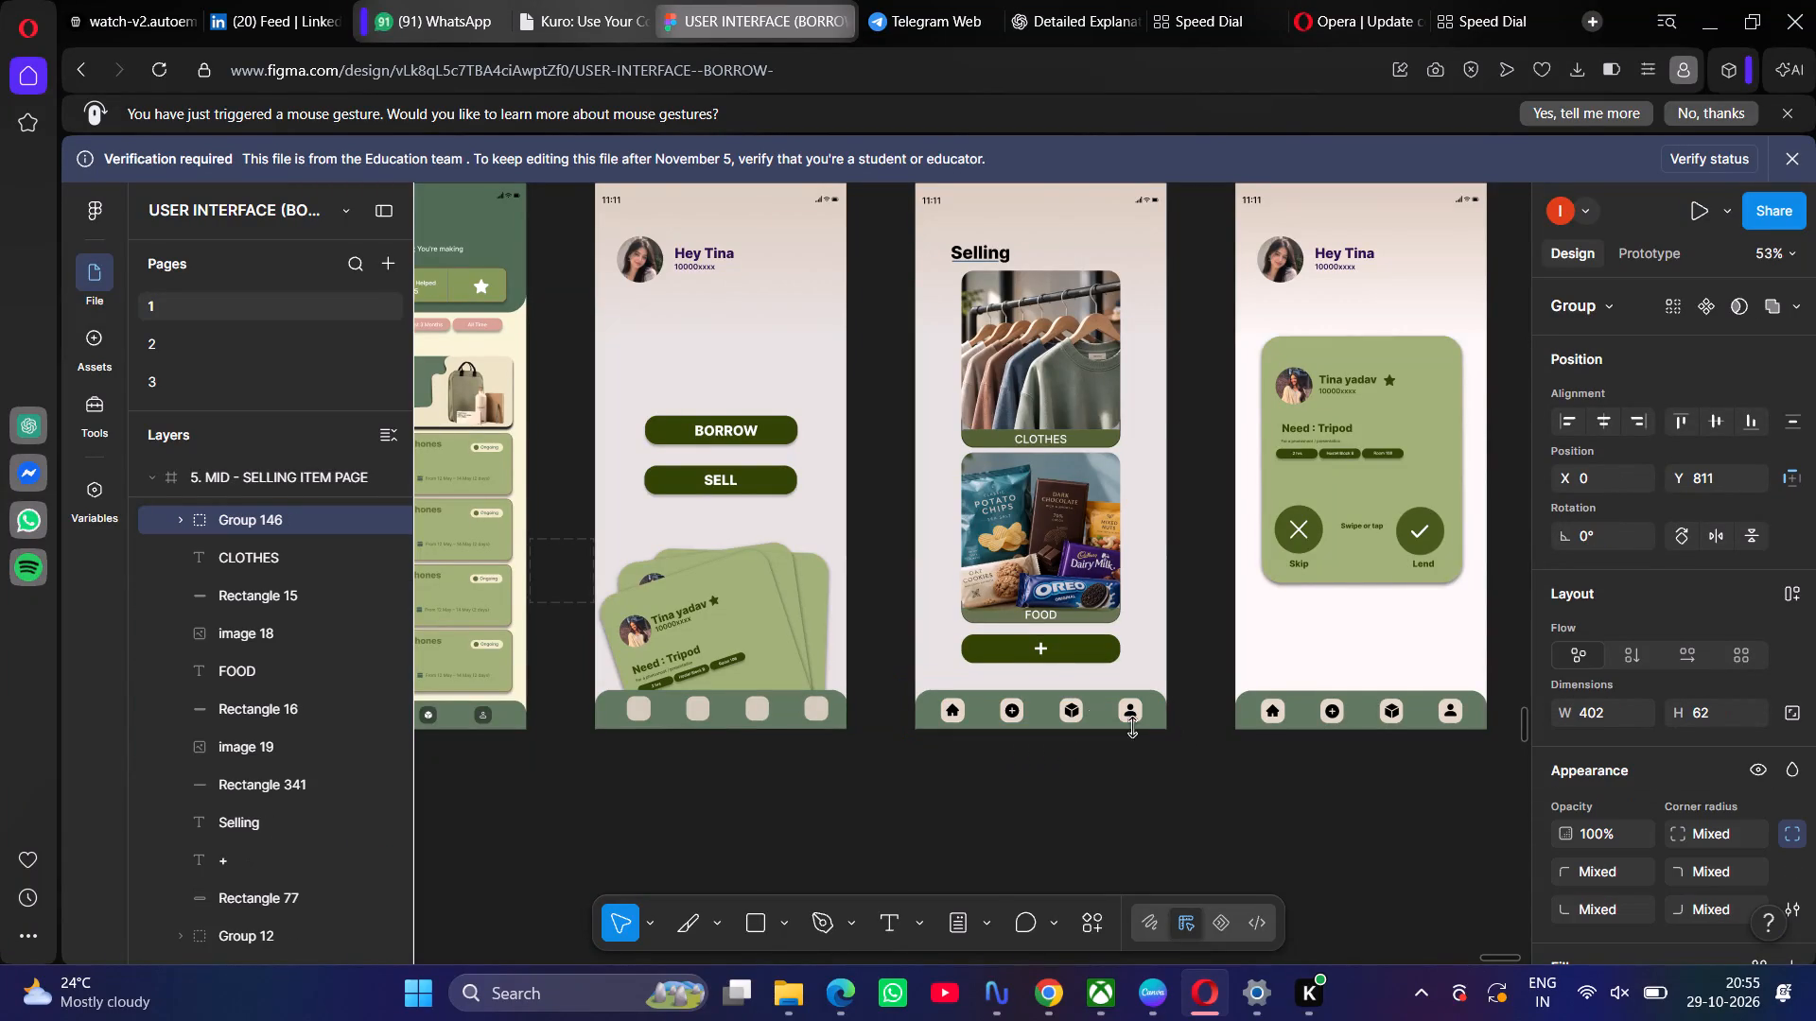
Duplicate the grouped navigation bar and place the copy on the empty canvas just below the Selling page.
key("ctrl+c")
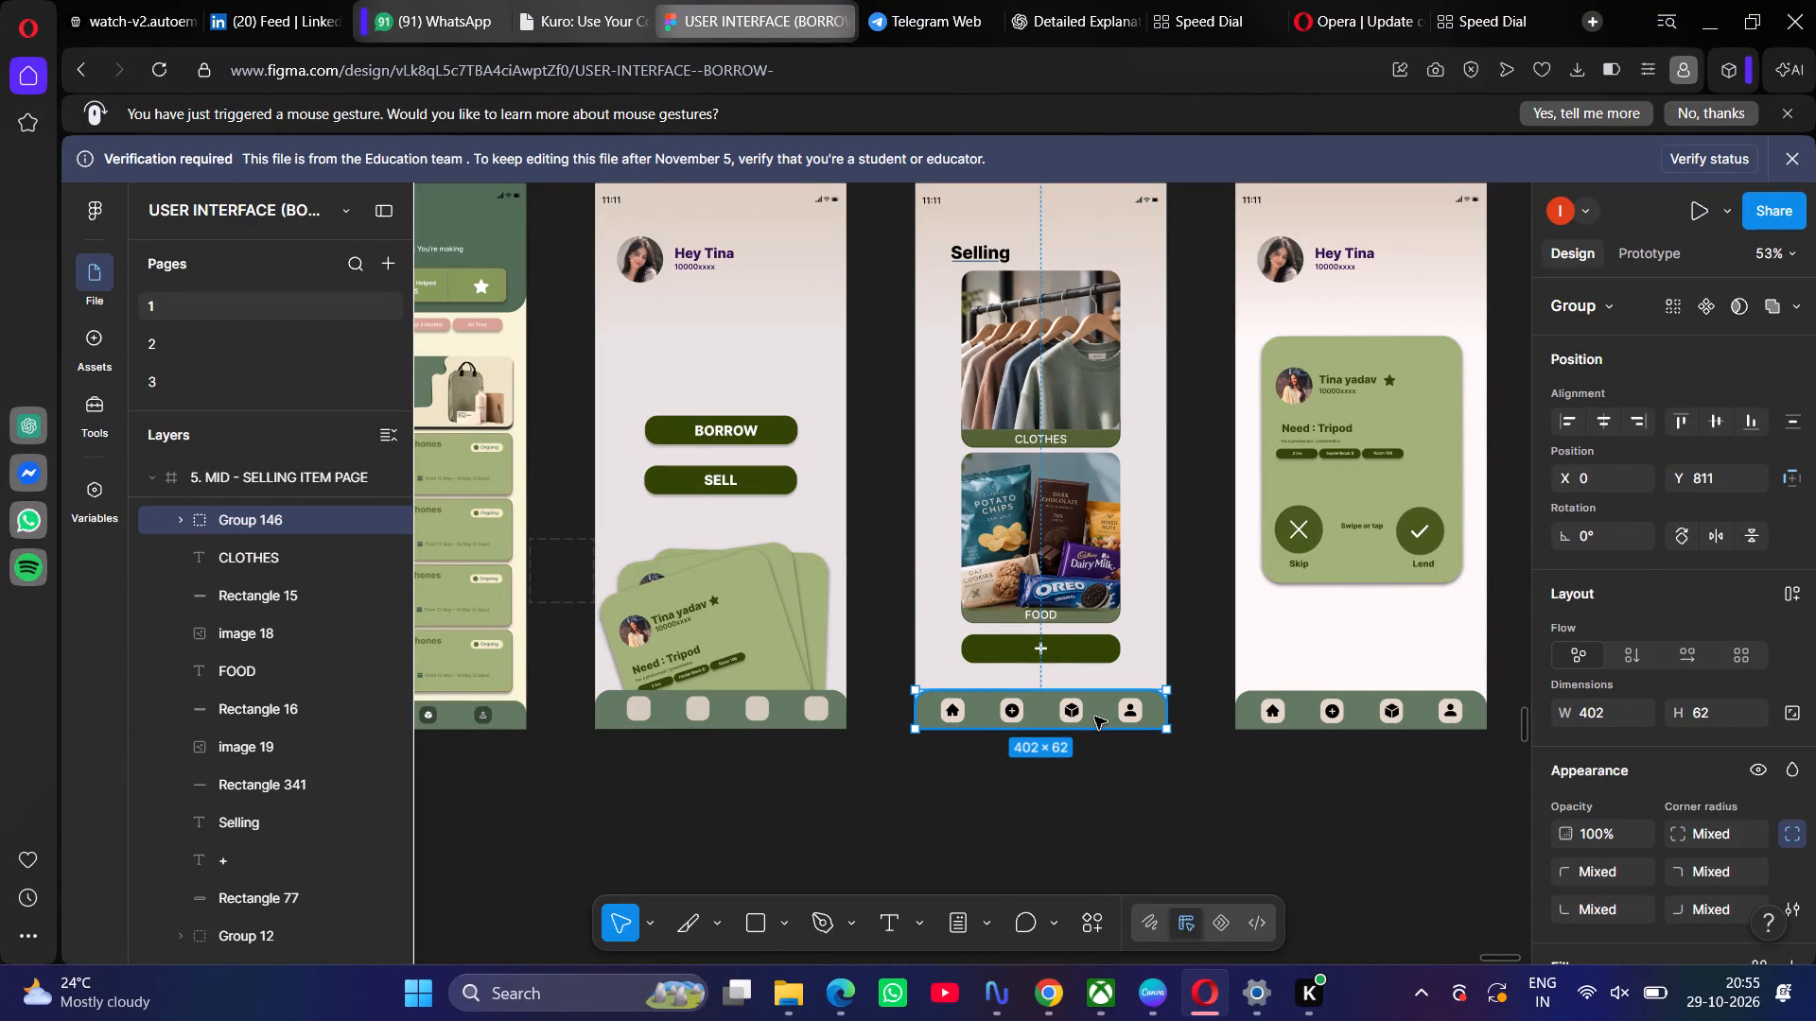
key("ctrl+v")
left_click_drag(1094, 716, 1056, 791)
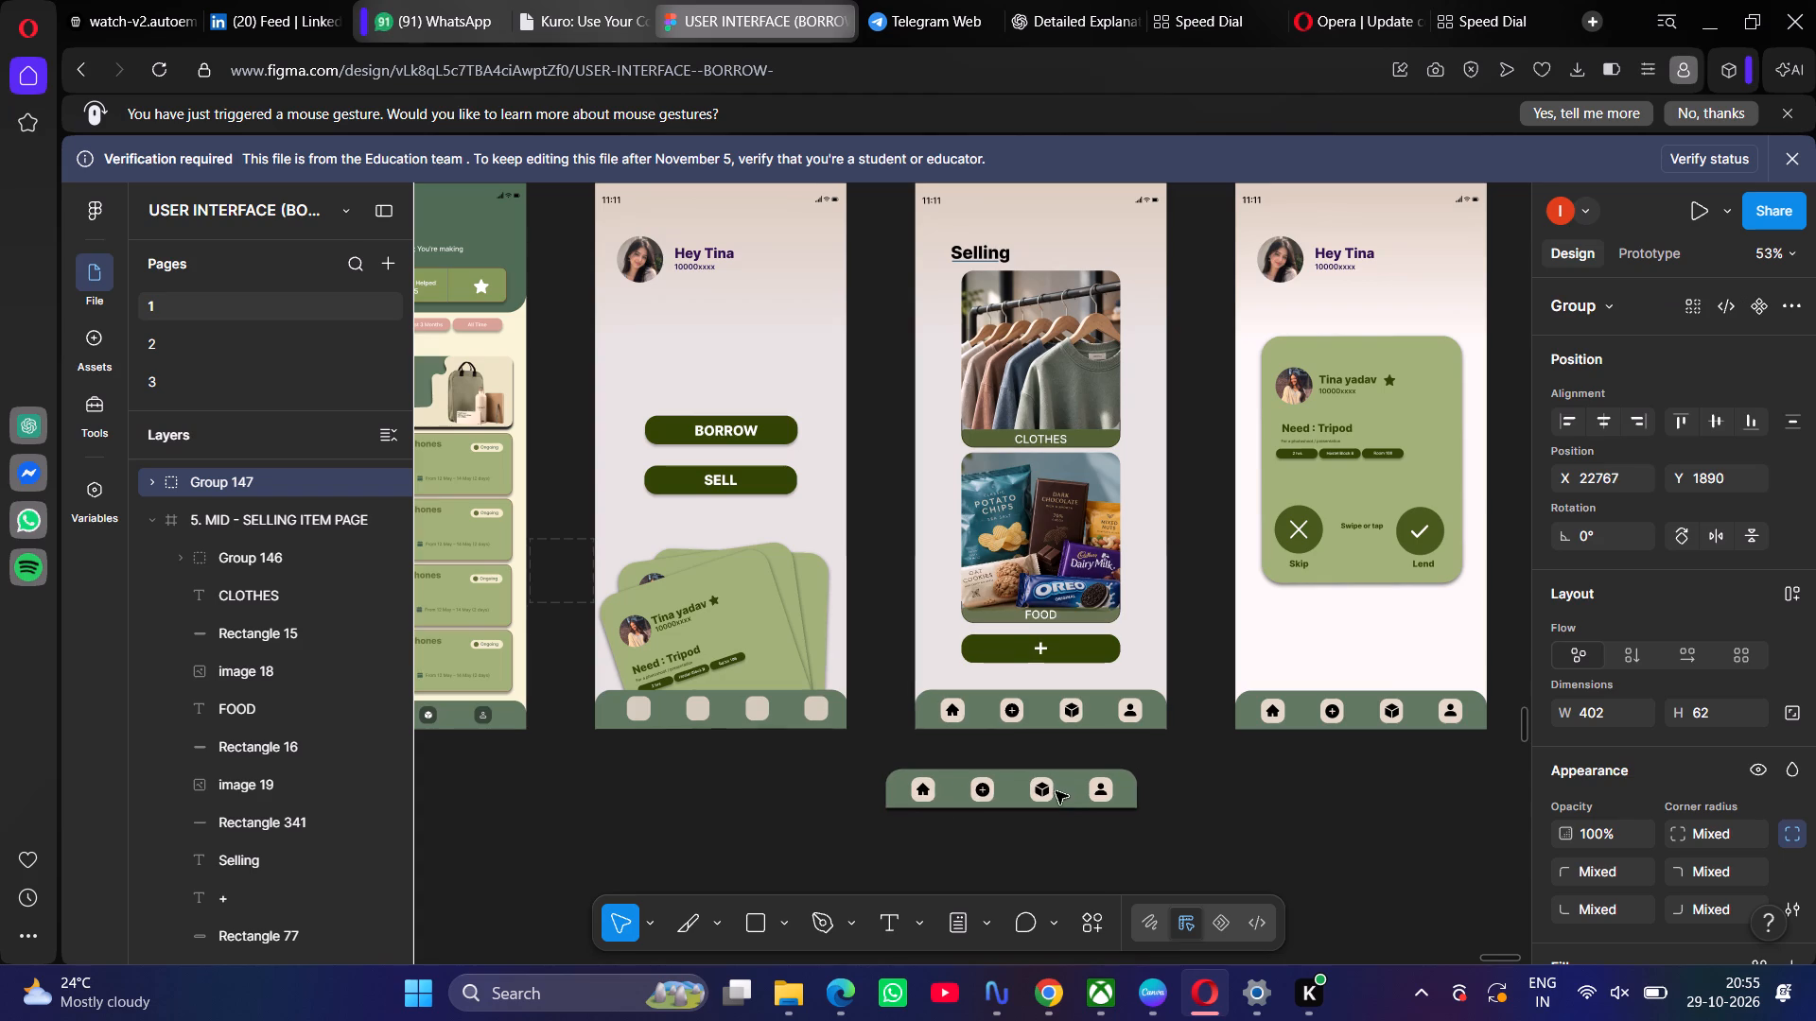
left_click_drag(1056, 791, 1055, 791)
Delete the old navigation bar background and its four blank icon tiles from the BORROW and SELL home page.
left_click(781, 726)
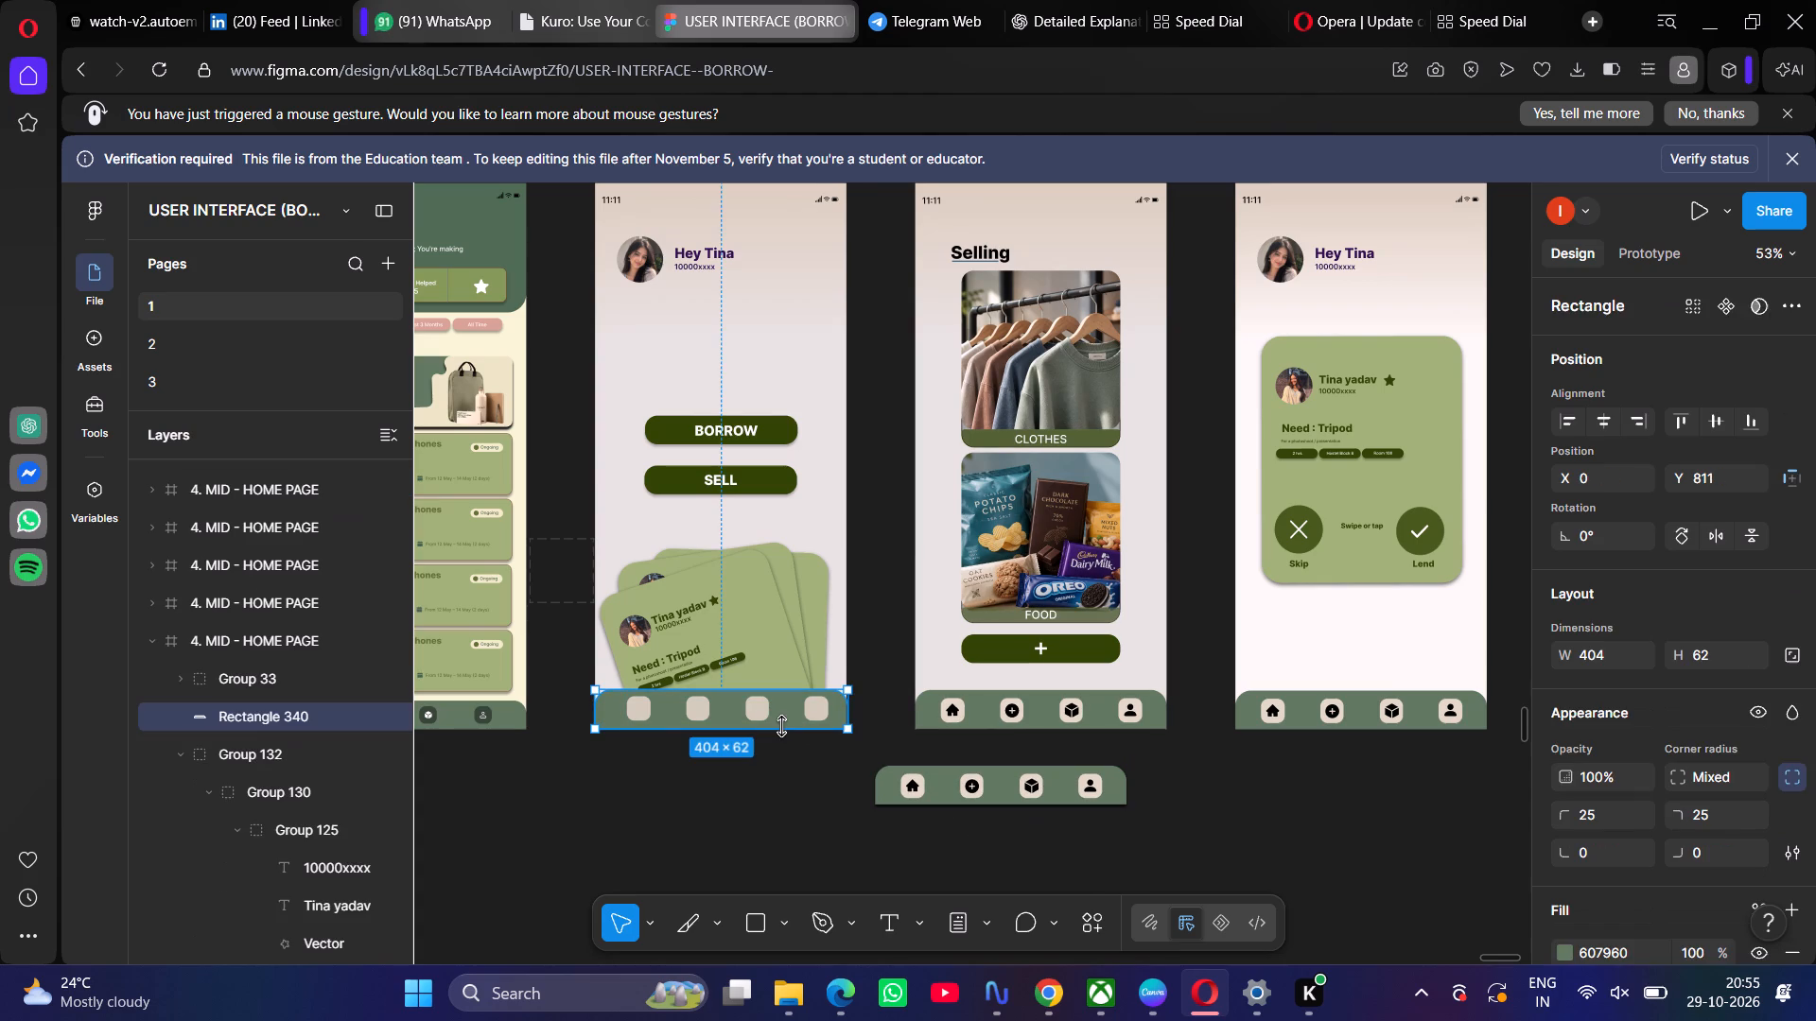
key("BackSpace")
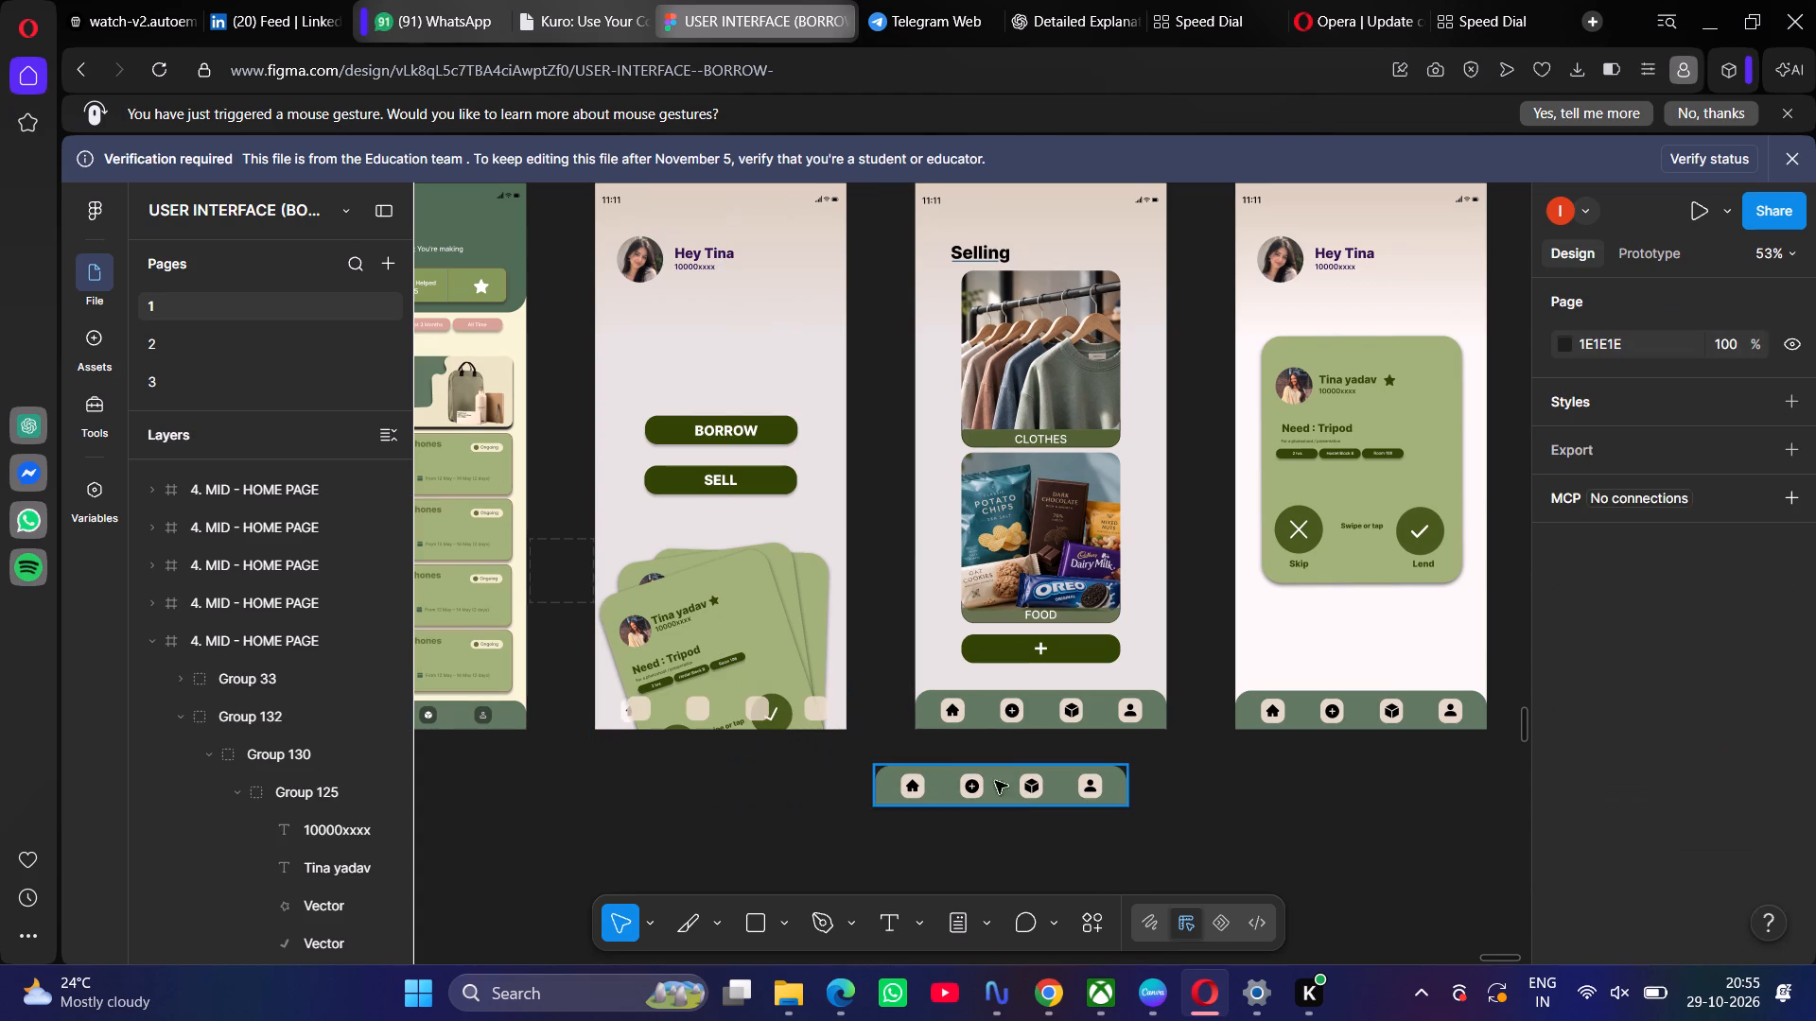
left_click(821, 717)
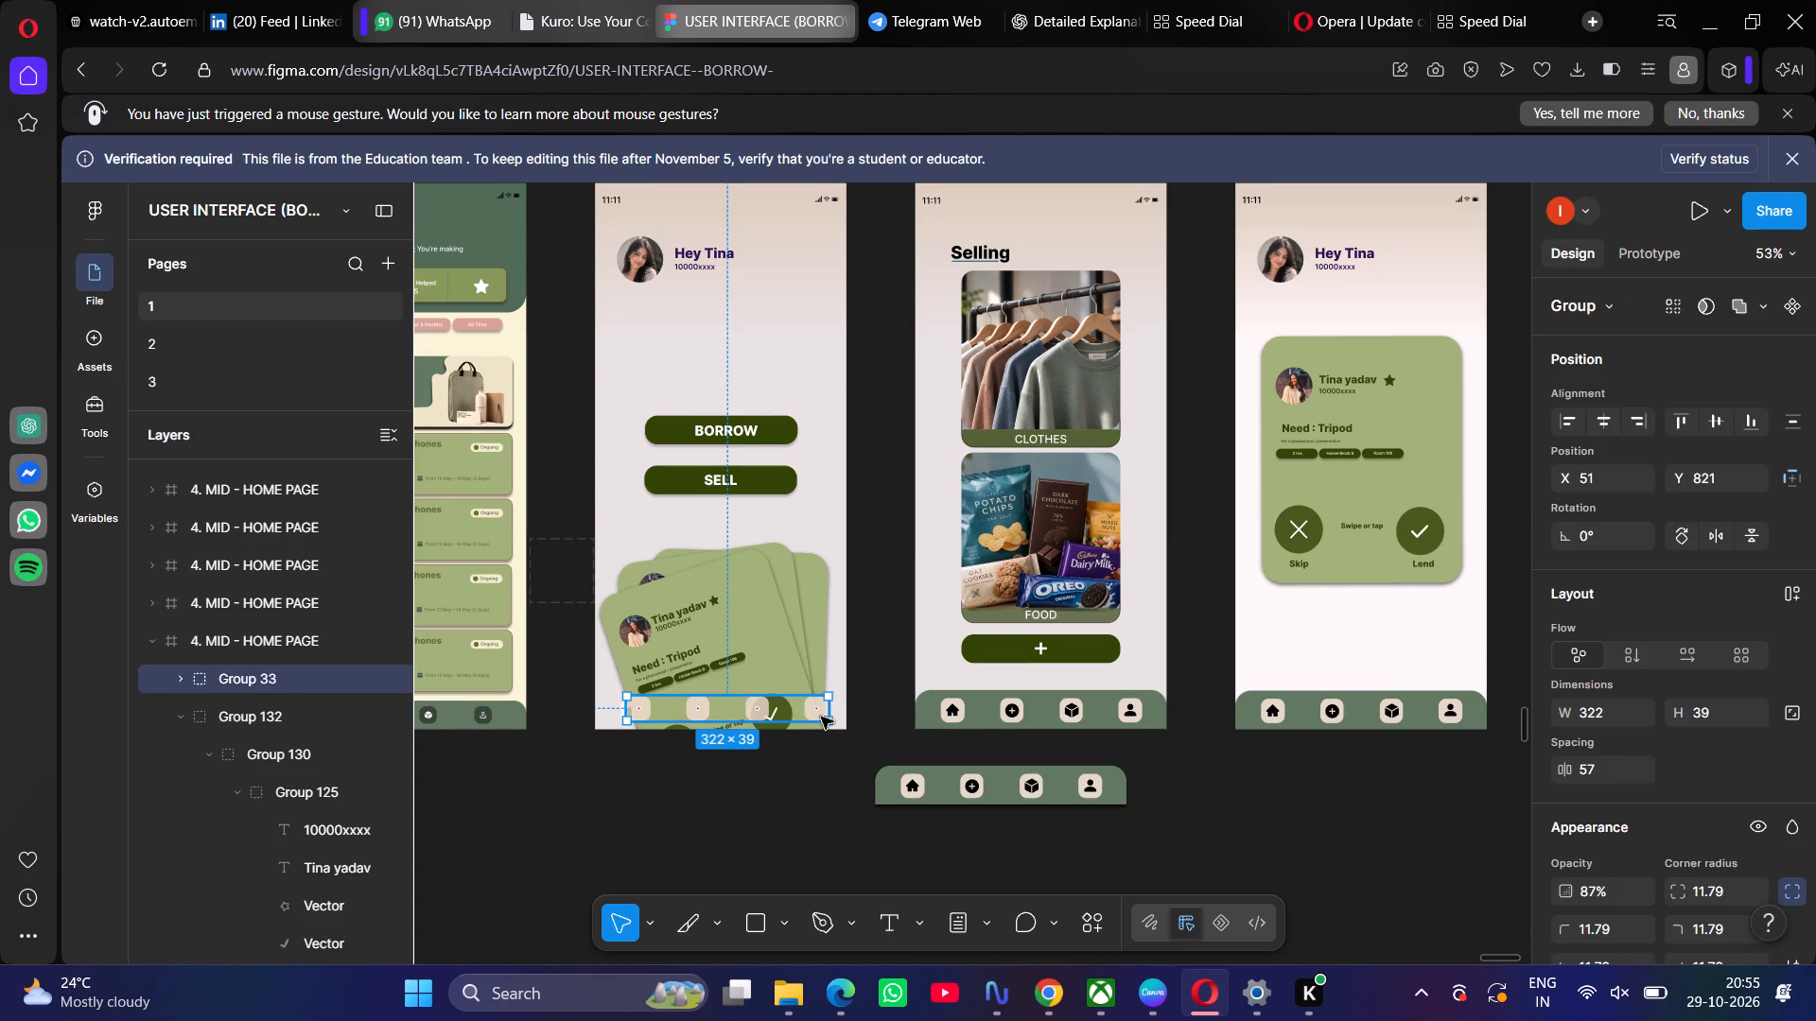
key("BackSpace")
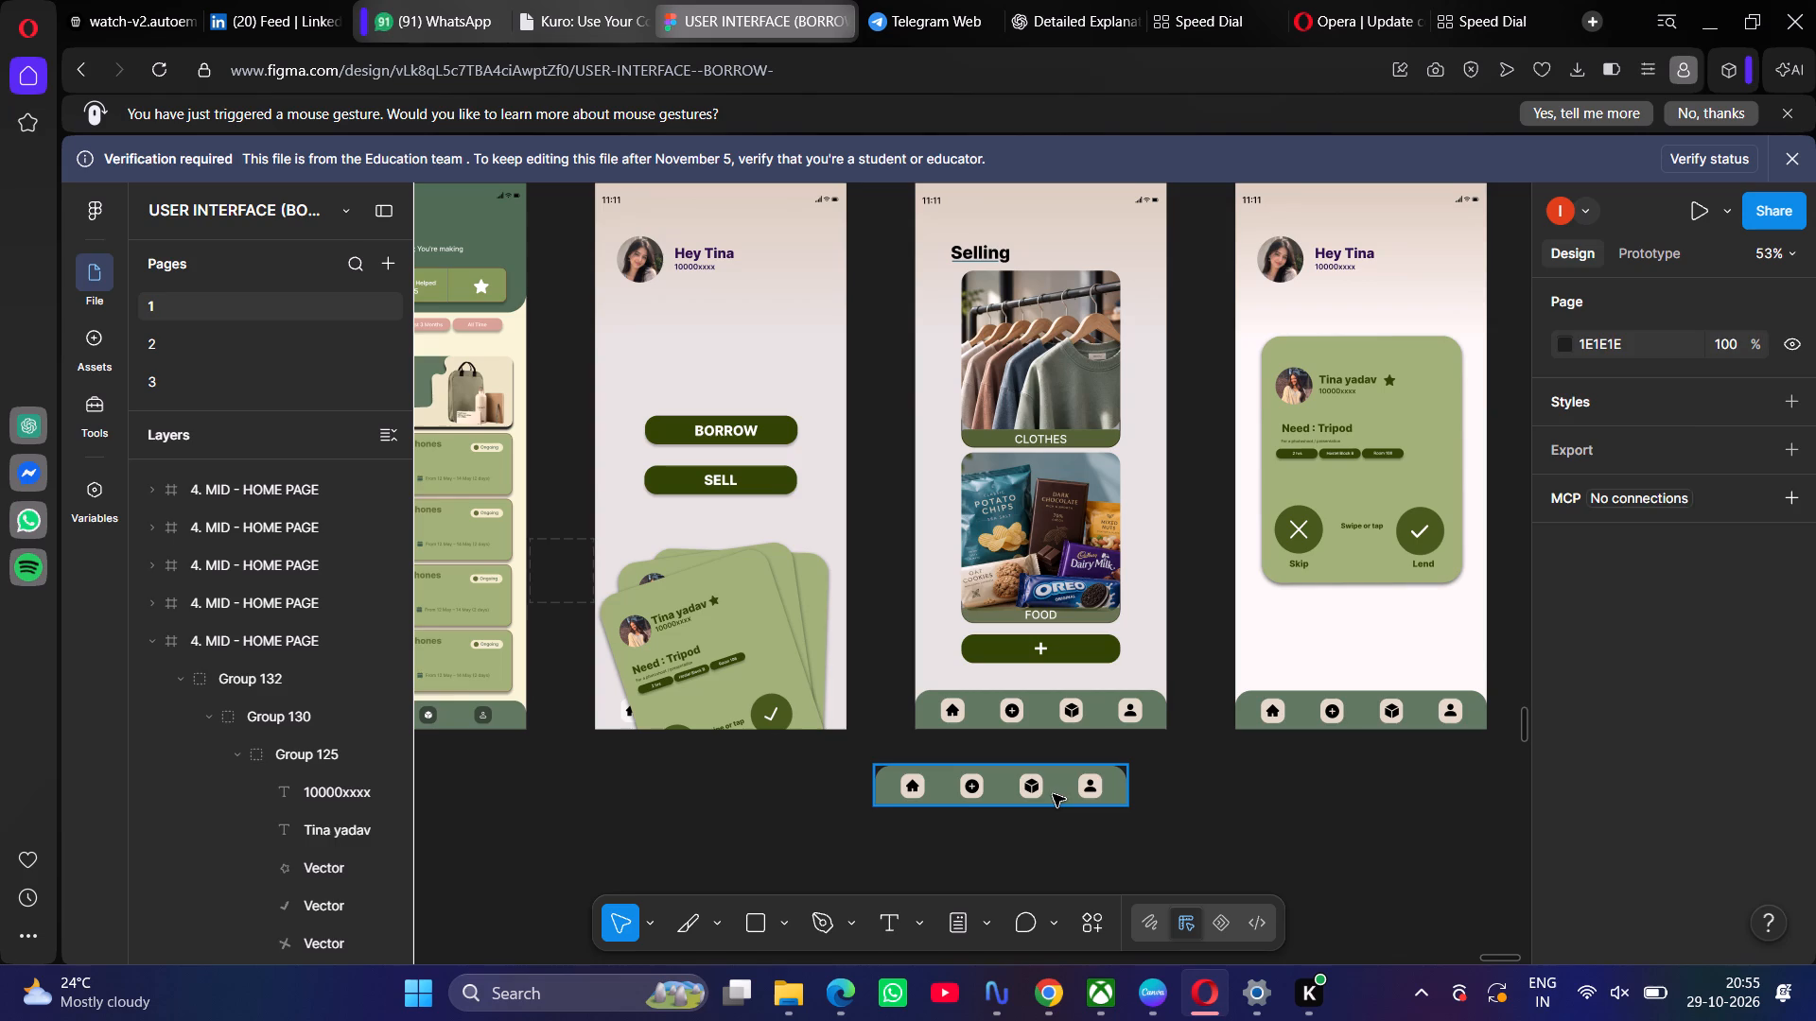
Move the copied navigation bar onto the bottom of the BORROW and SELL home page, at about X -1, Y 809.
left_click_drag(1053, 794, 765, 712)
left_click_drag(764, 711, 774, 718)
left_click(772, 718)
left_click(765, 717)
left_click_drag(765, 717, 769, 717)
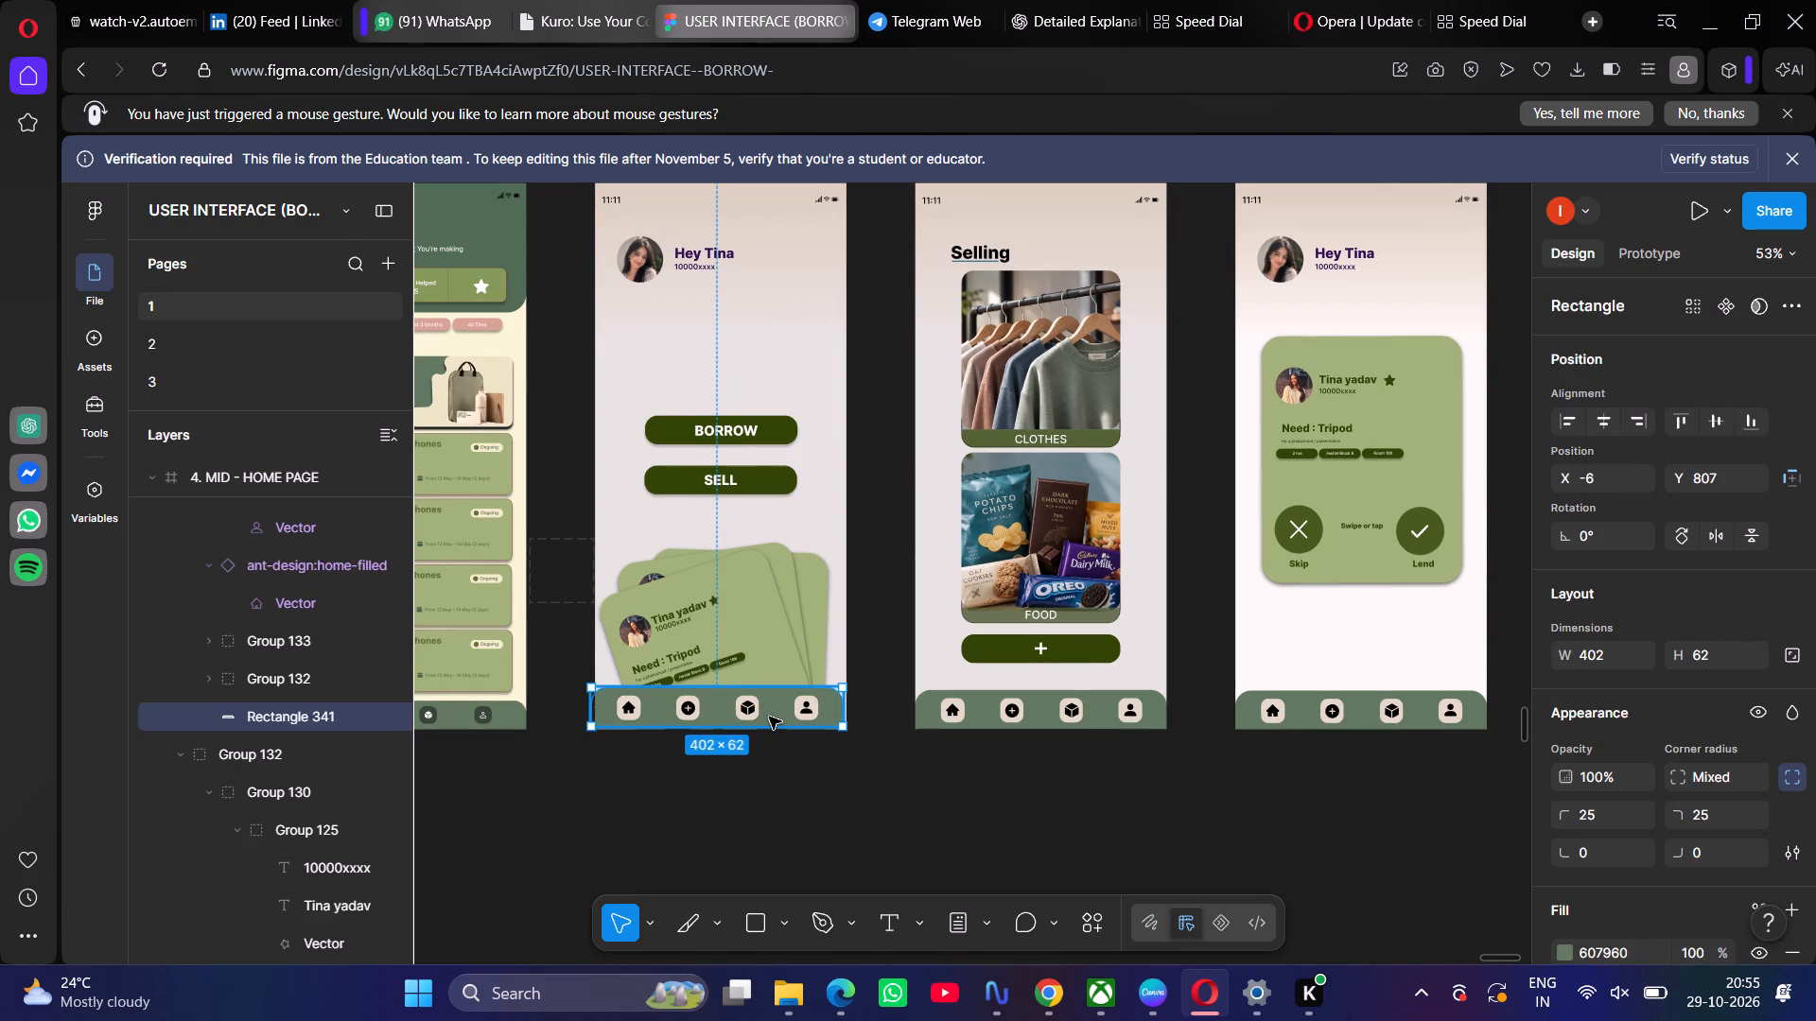
left_click_drag(769, 717, 774, 718)
left_click(774, 718)
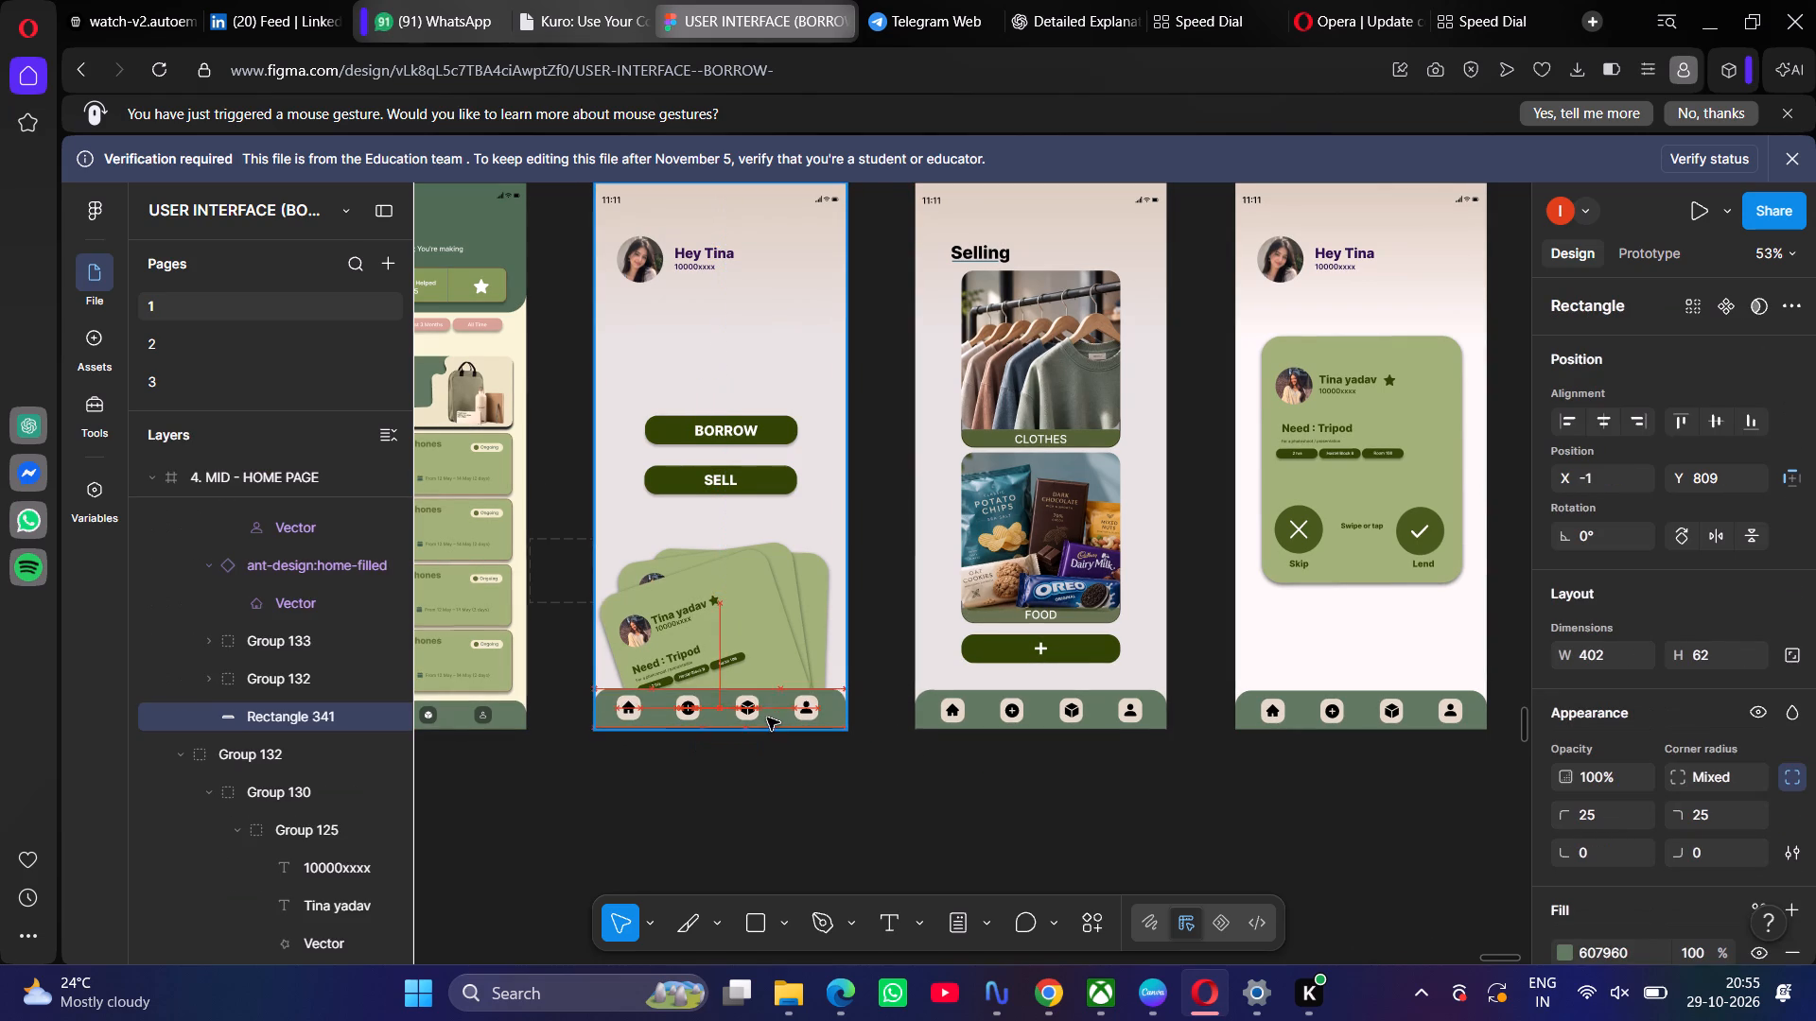
left_click(767, 718)
left_click(769, 778)
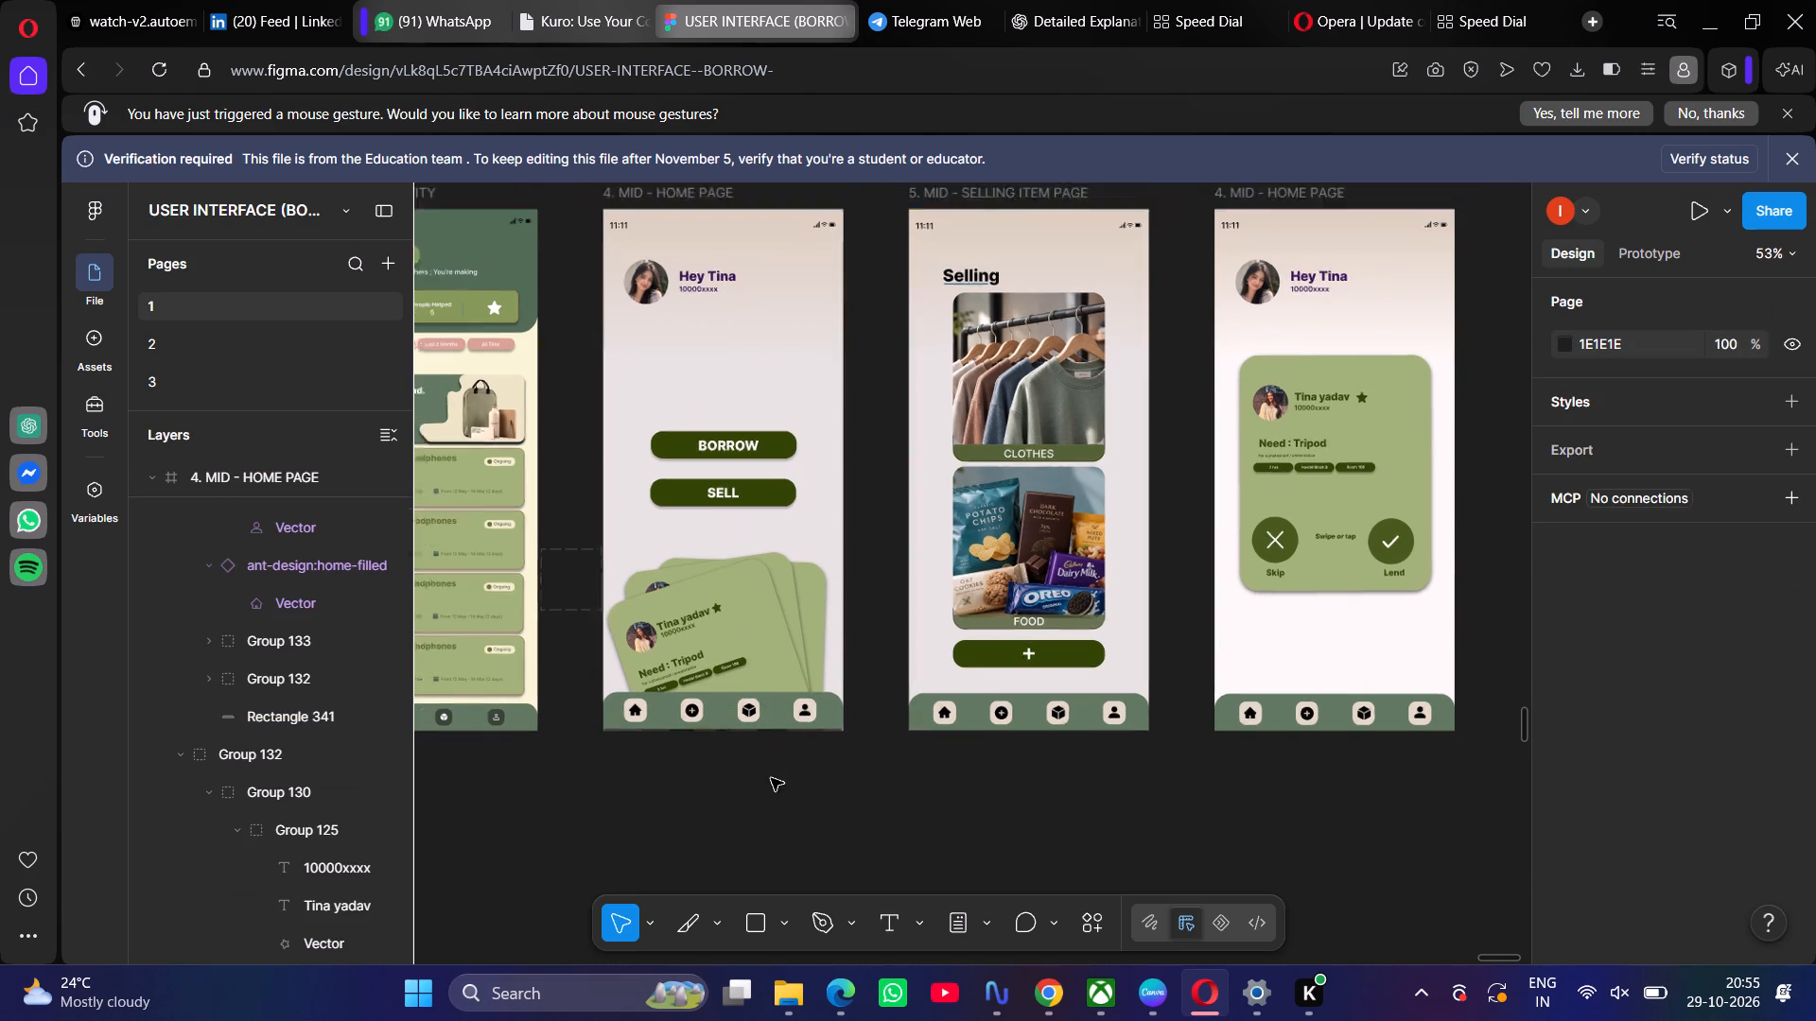
Delete the old navigation bar background, icons and icon tiles from the bottom of the green My Activity page.
scroll(771, 778, "right", 1)
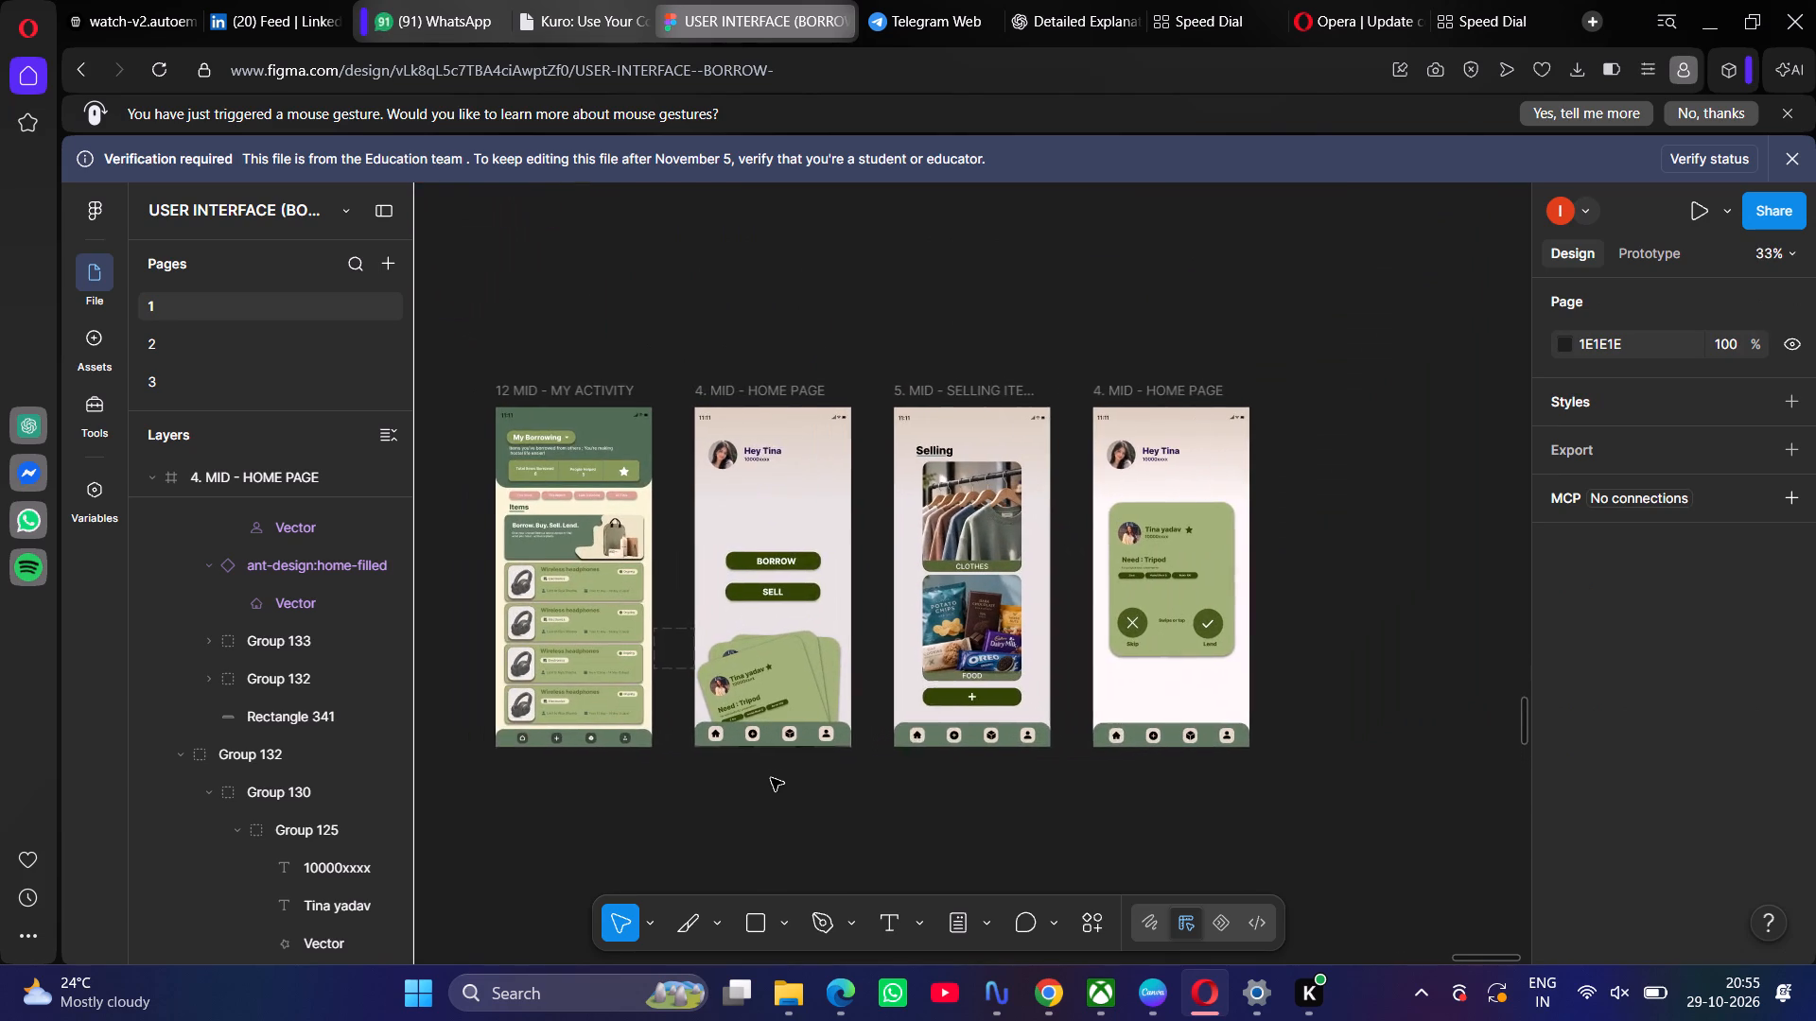
scroll(771, 778, "right", 1)
scroll(771, 778, "up", 1)
scroll(771, 778, "right", 1)
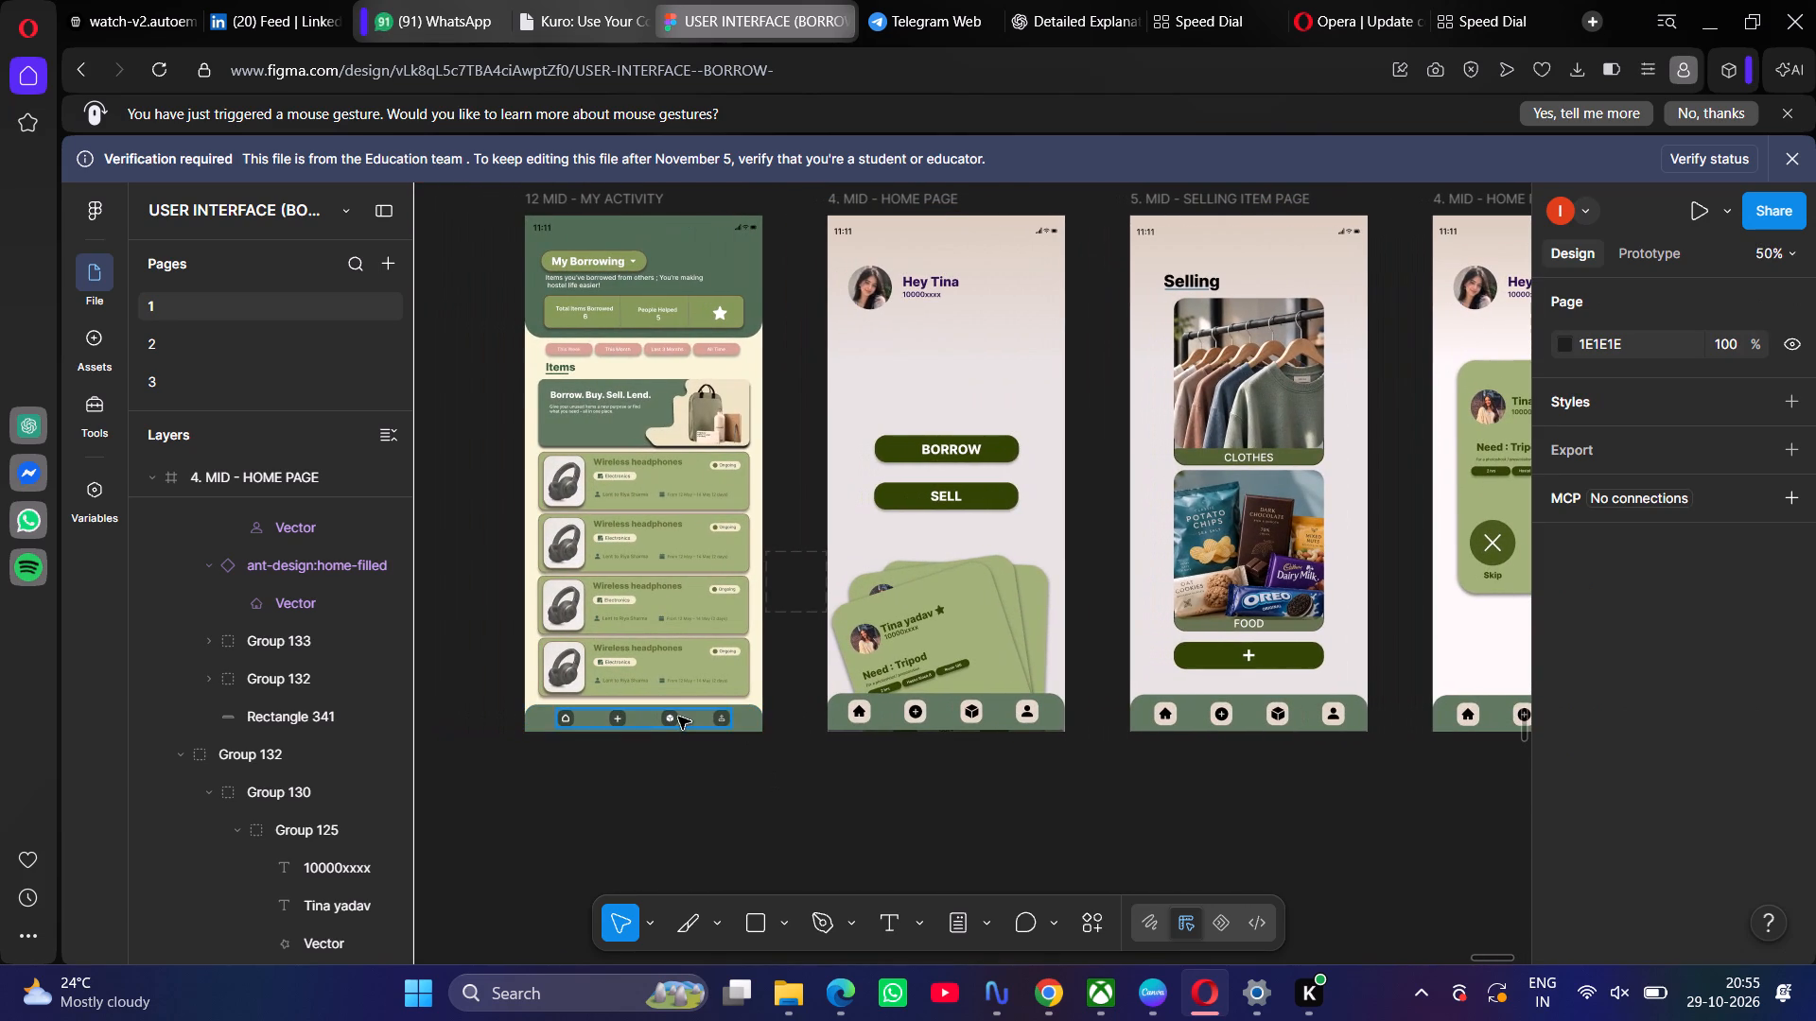
left_click(643, 723)
key("BackSpace")
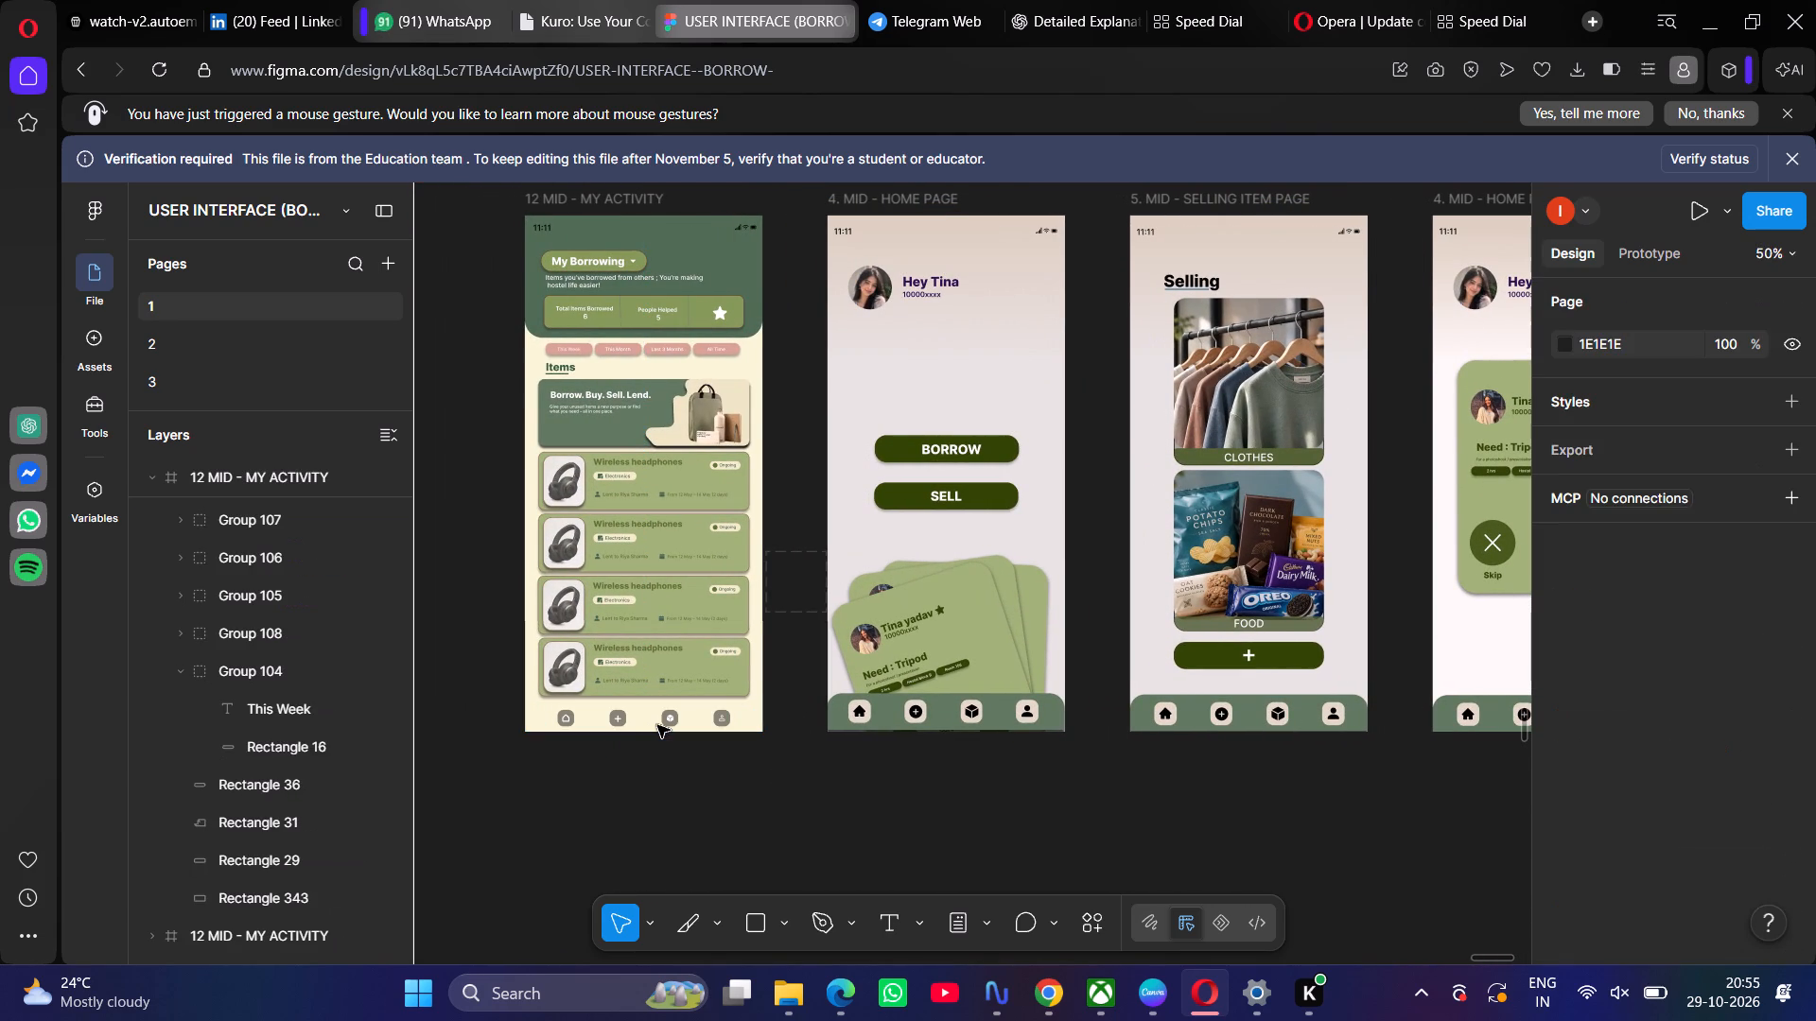
left_click(666, 725)
key("BackSpace")
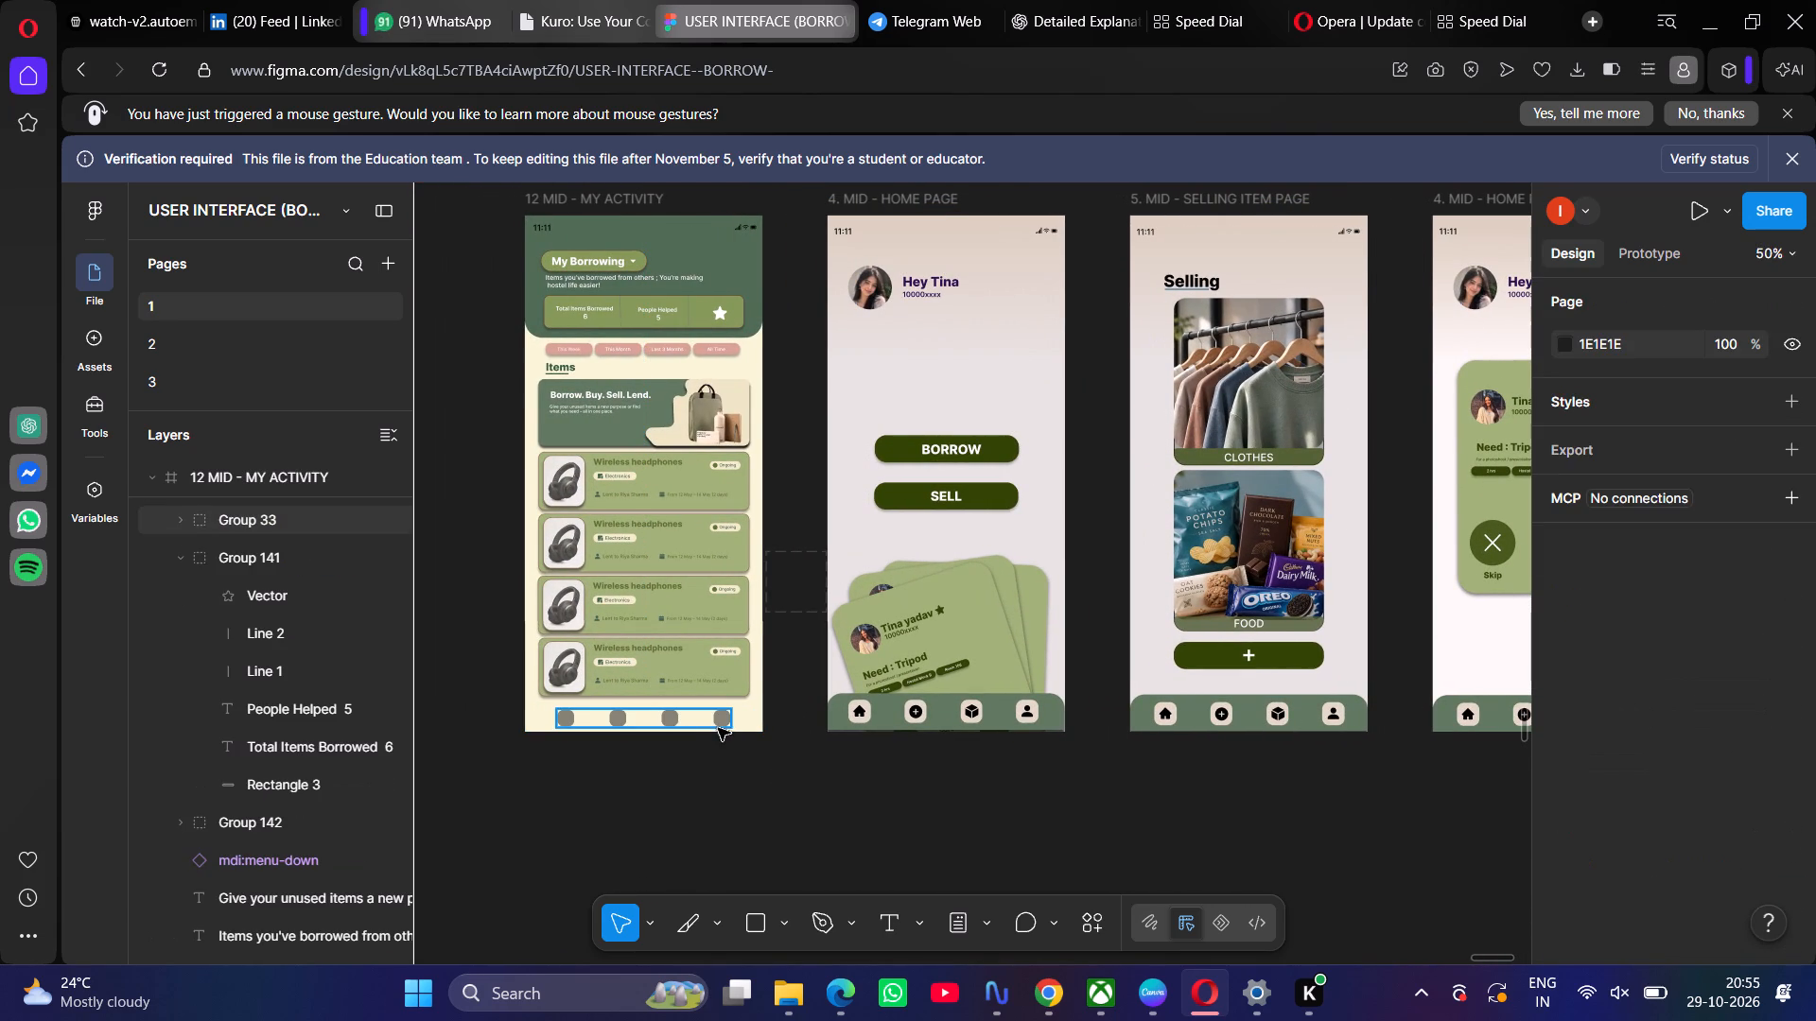
key("BackSpace")
key("BackSpace")
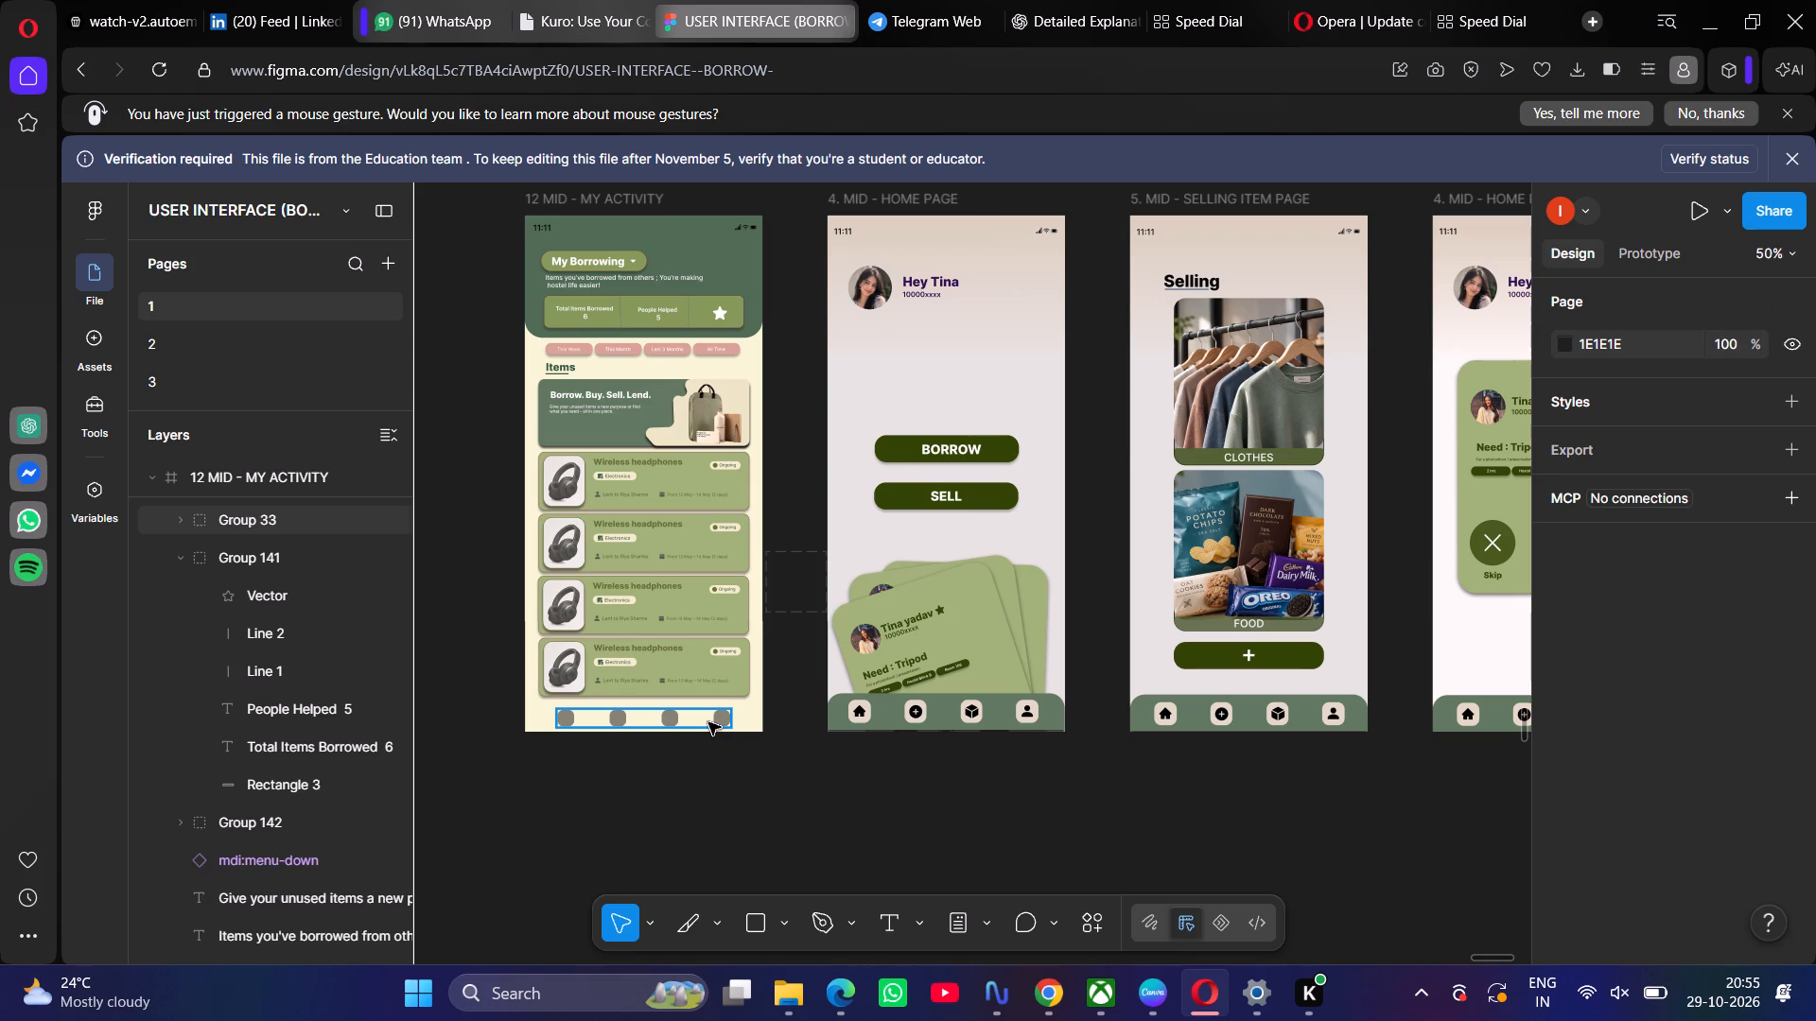
key("BackSpace")
left_click(717, 722)
key("BackSpace")
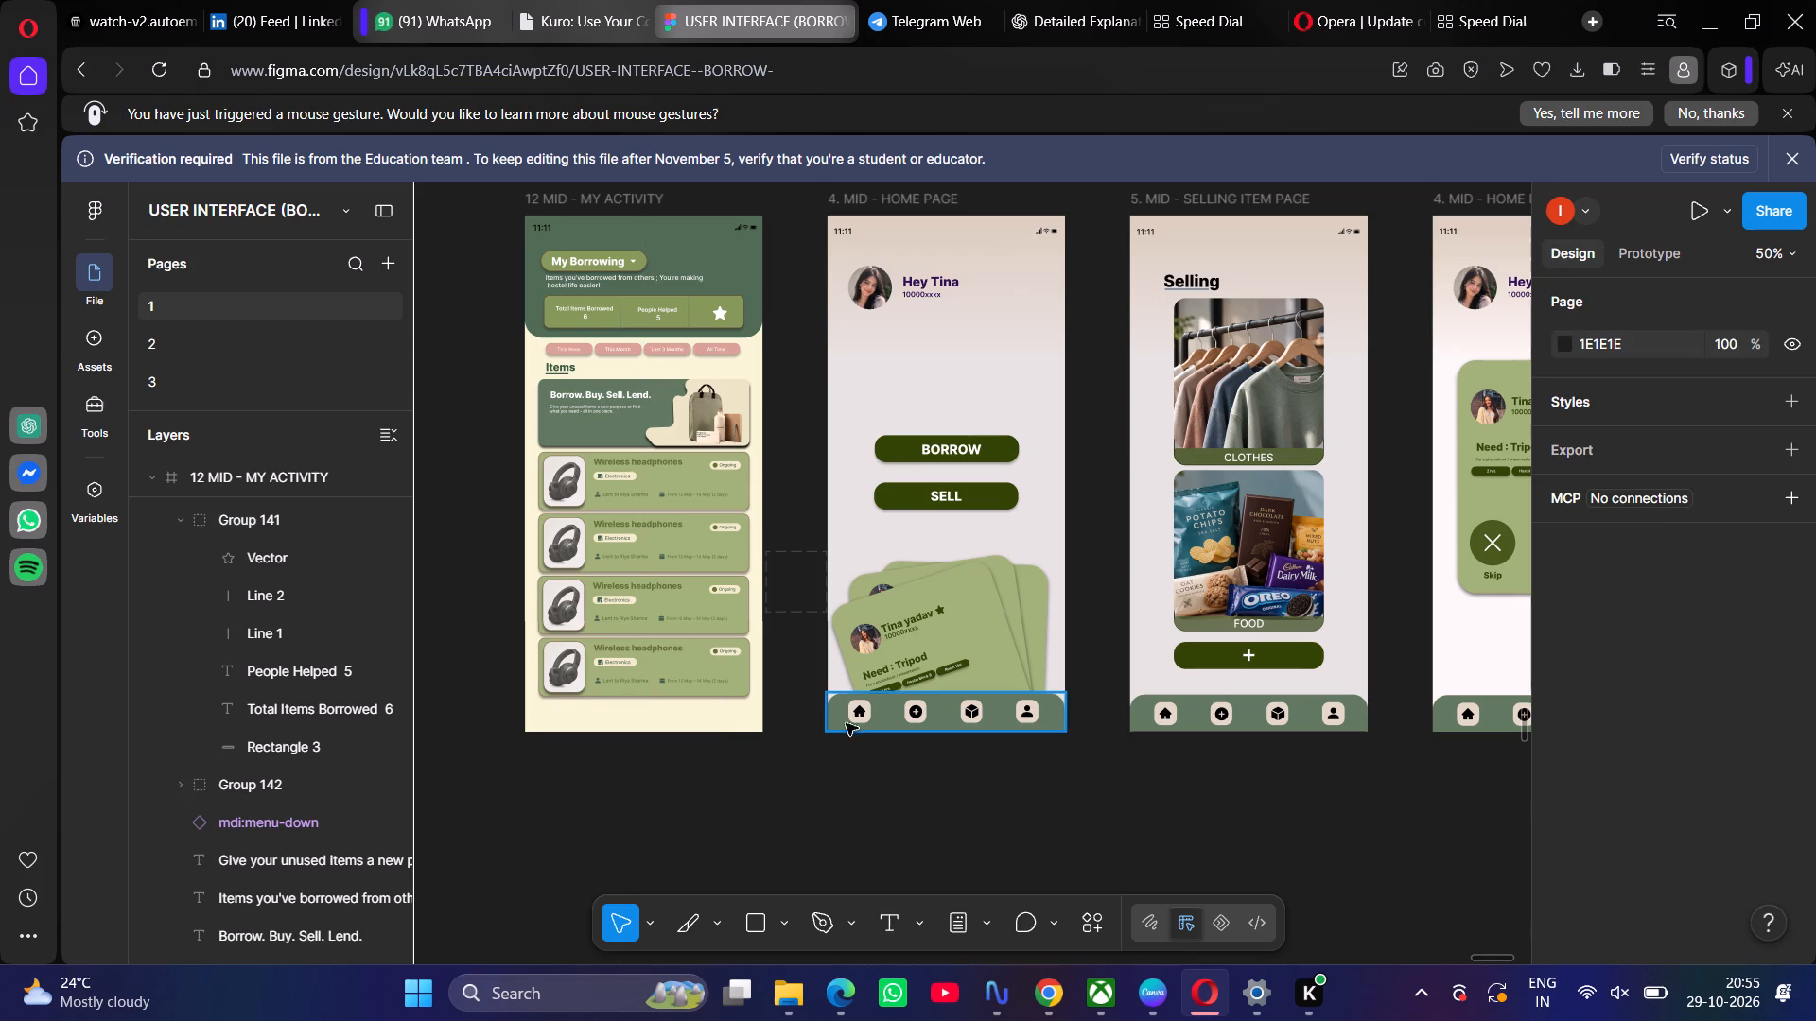
Copy the home page's navigation bar group onto the bottom of the My Activity page, at about X -1, Y 814.
left_click(866, 718)
key("ctrl+c")
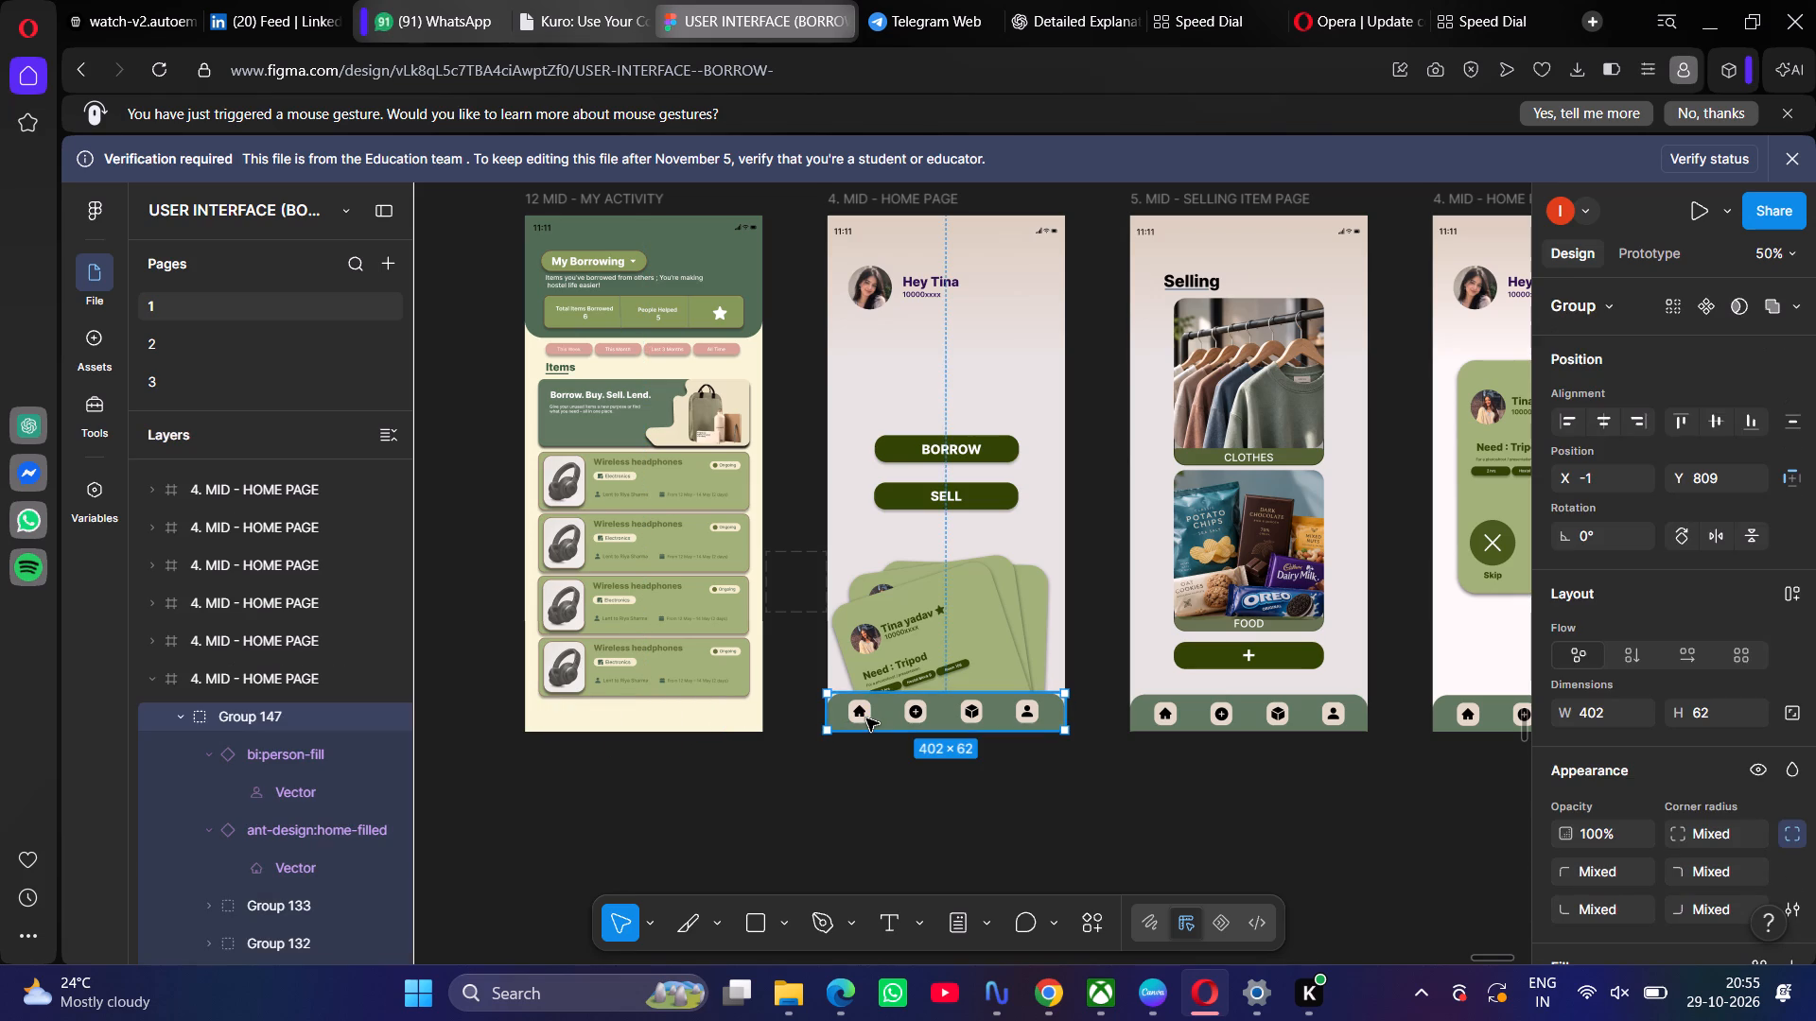
key("ctrl+v")
left_click_drag(946, 712, 858, 770)
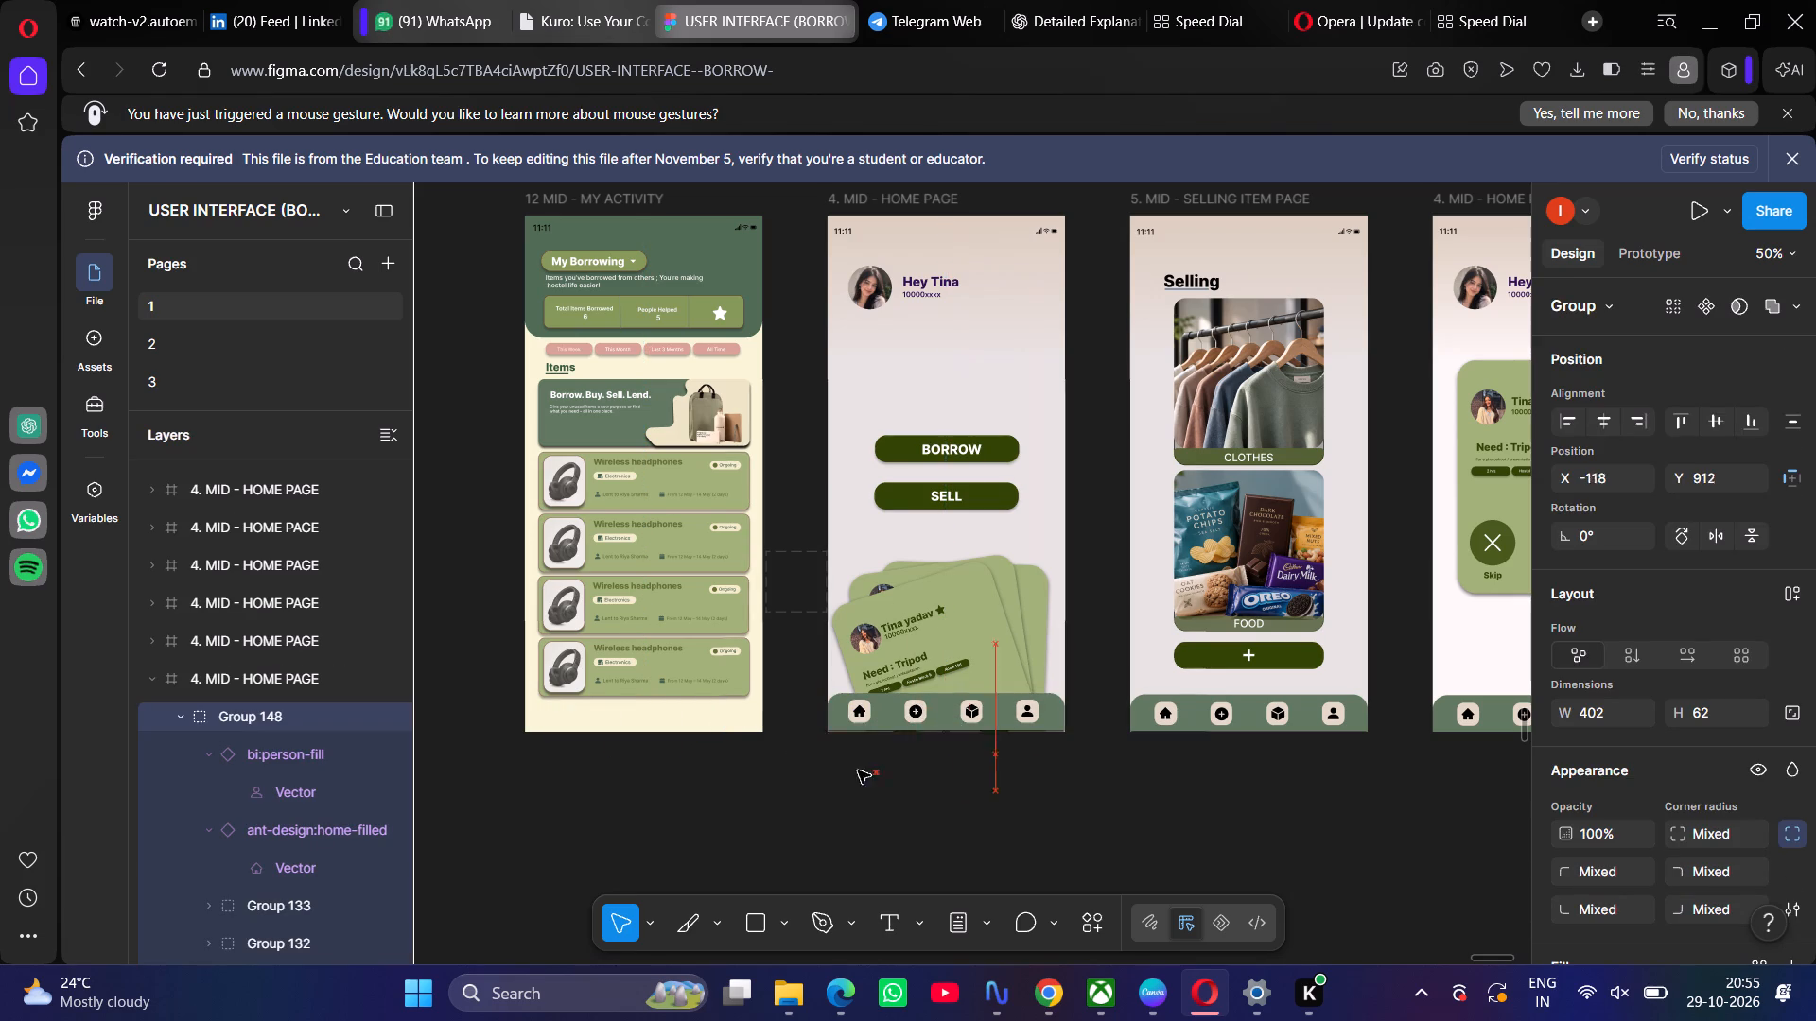
left_click_drag(858, 770, 641, 712)
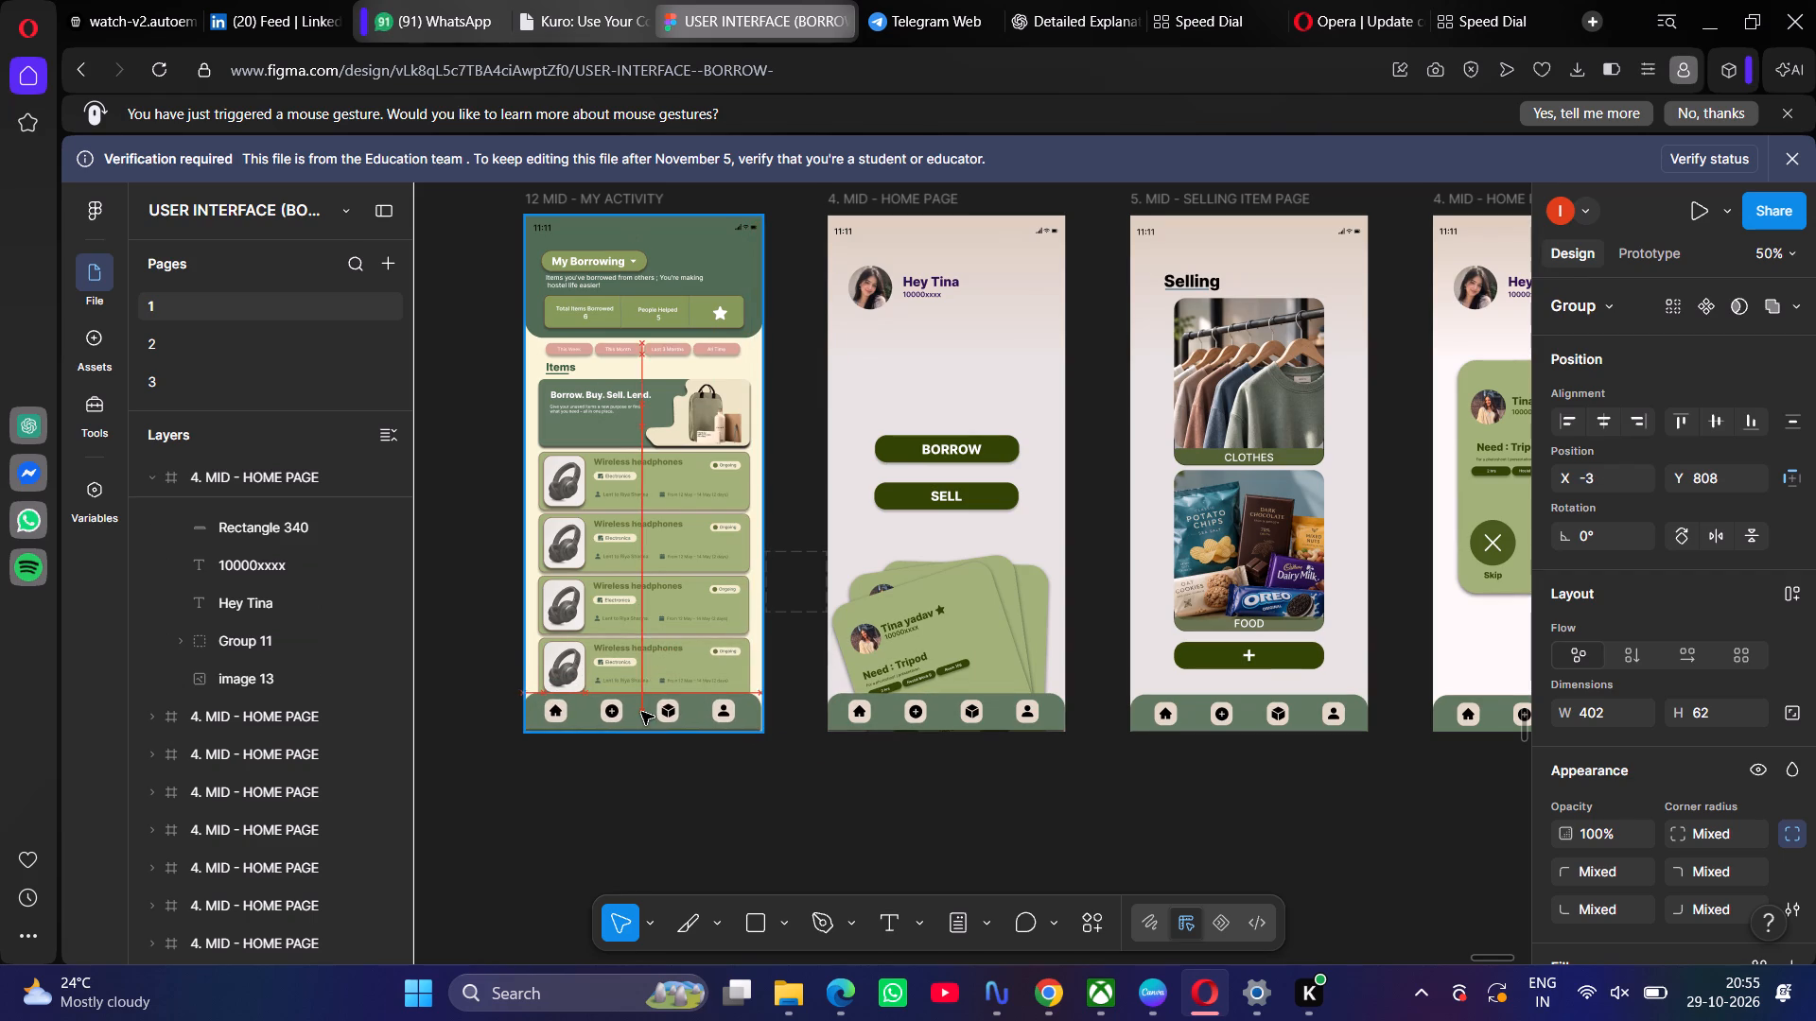
left_click_drag(641, 712, 643, 714)
double_click(643, 714)
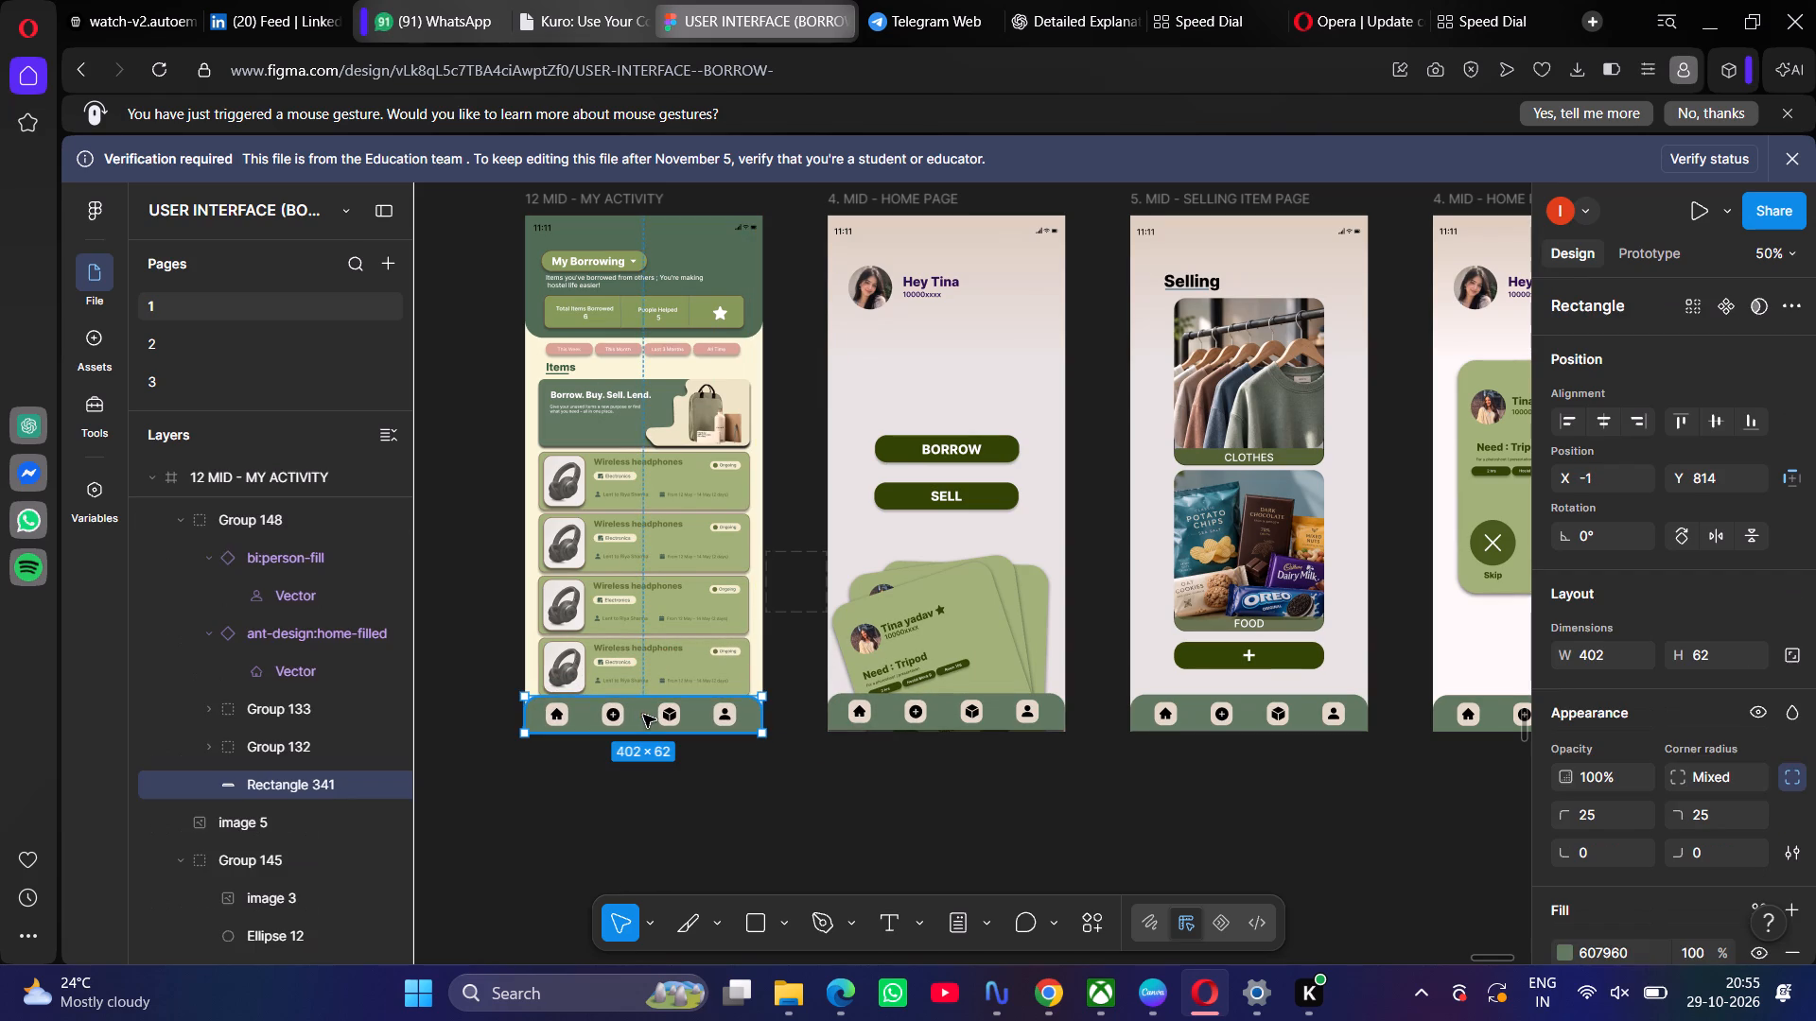
Reduce the My Activity navigation bar background to a height of 42 from its upper edge.
left_click_drag(655, 689, 655, 709)
left_click(655, 709)
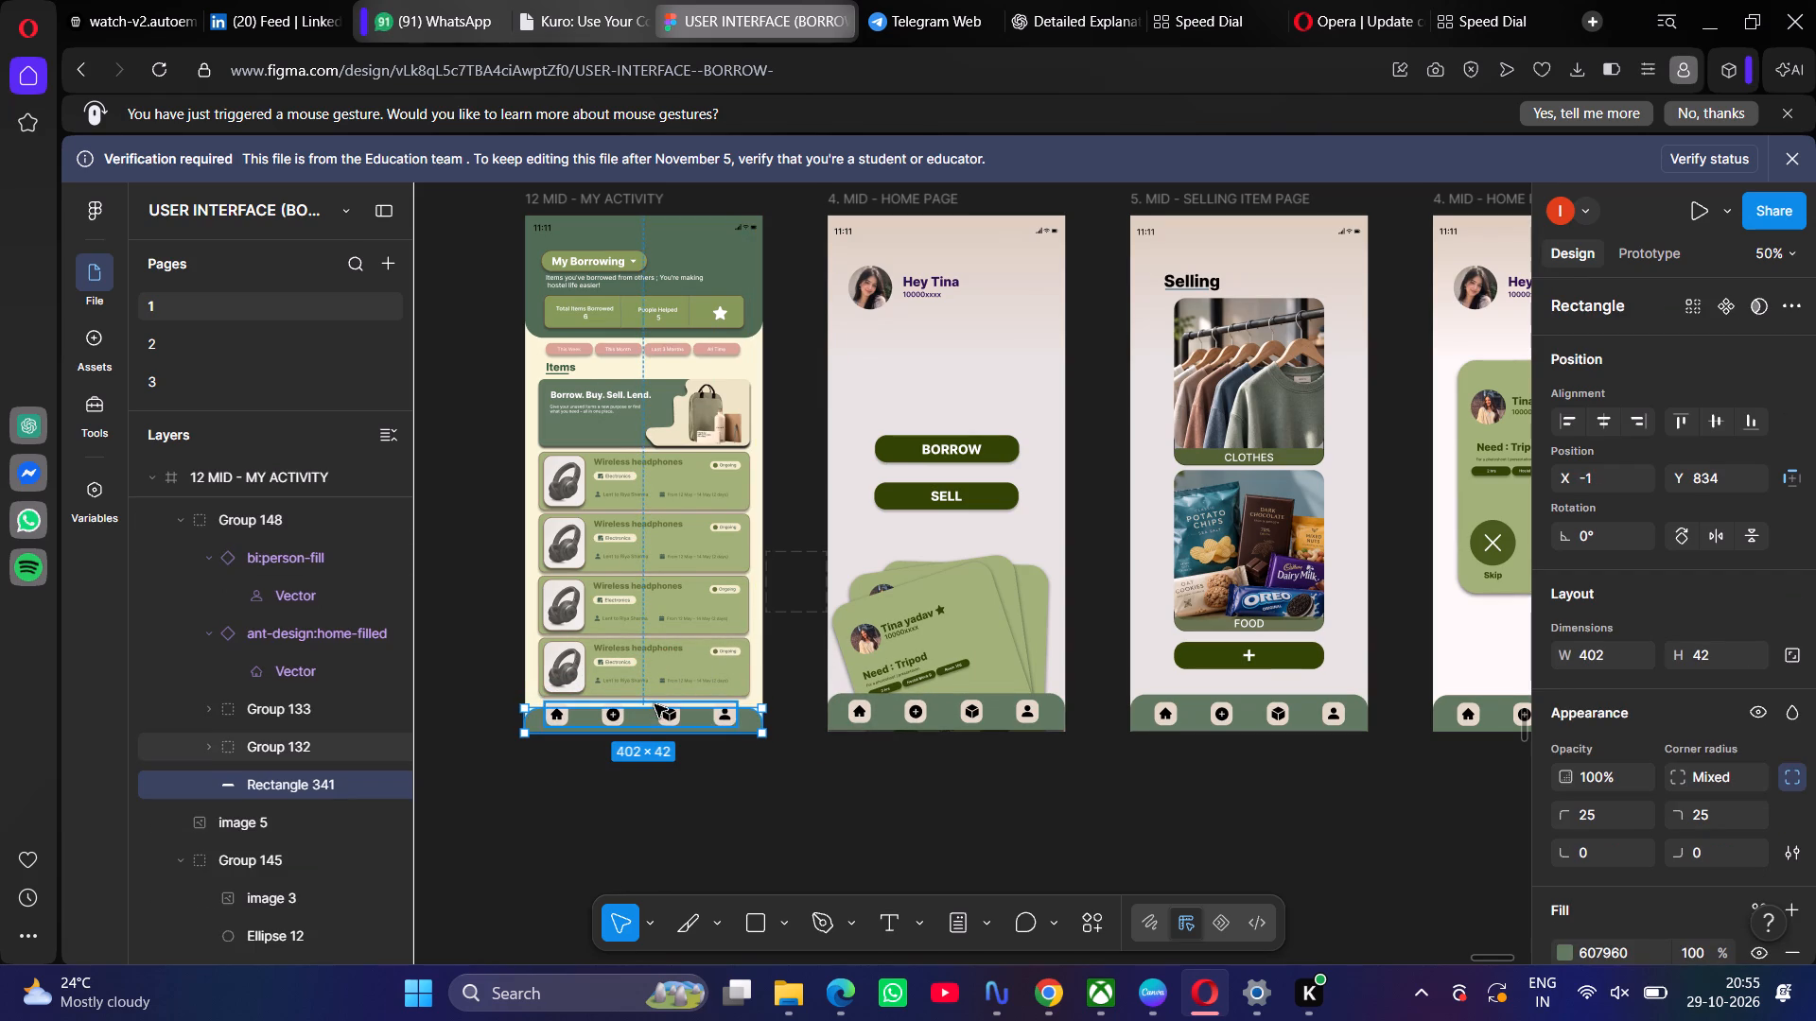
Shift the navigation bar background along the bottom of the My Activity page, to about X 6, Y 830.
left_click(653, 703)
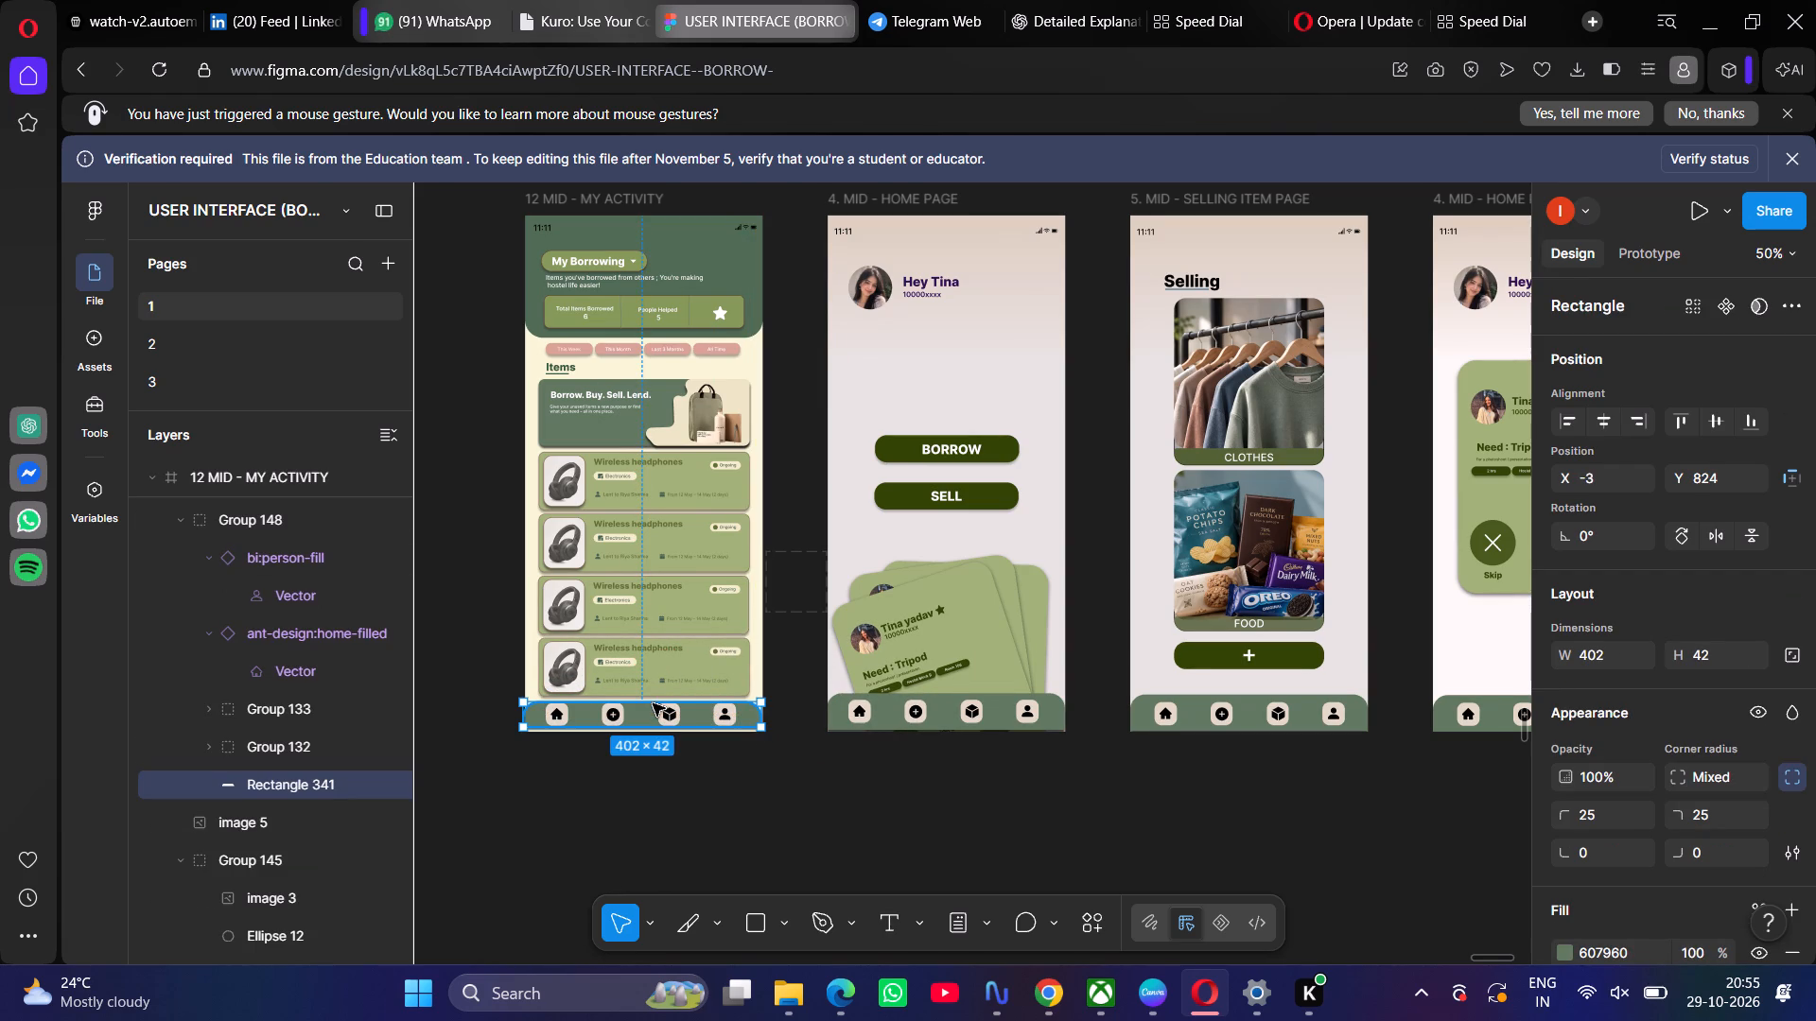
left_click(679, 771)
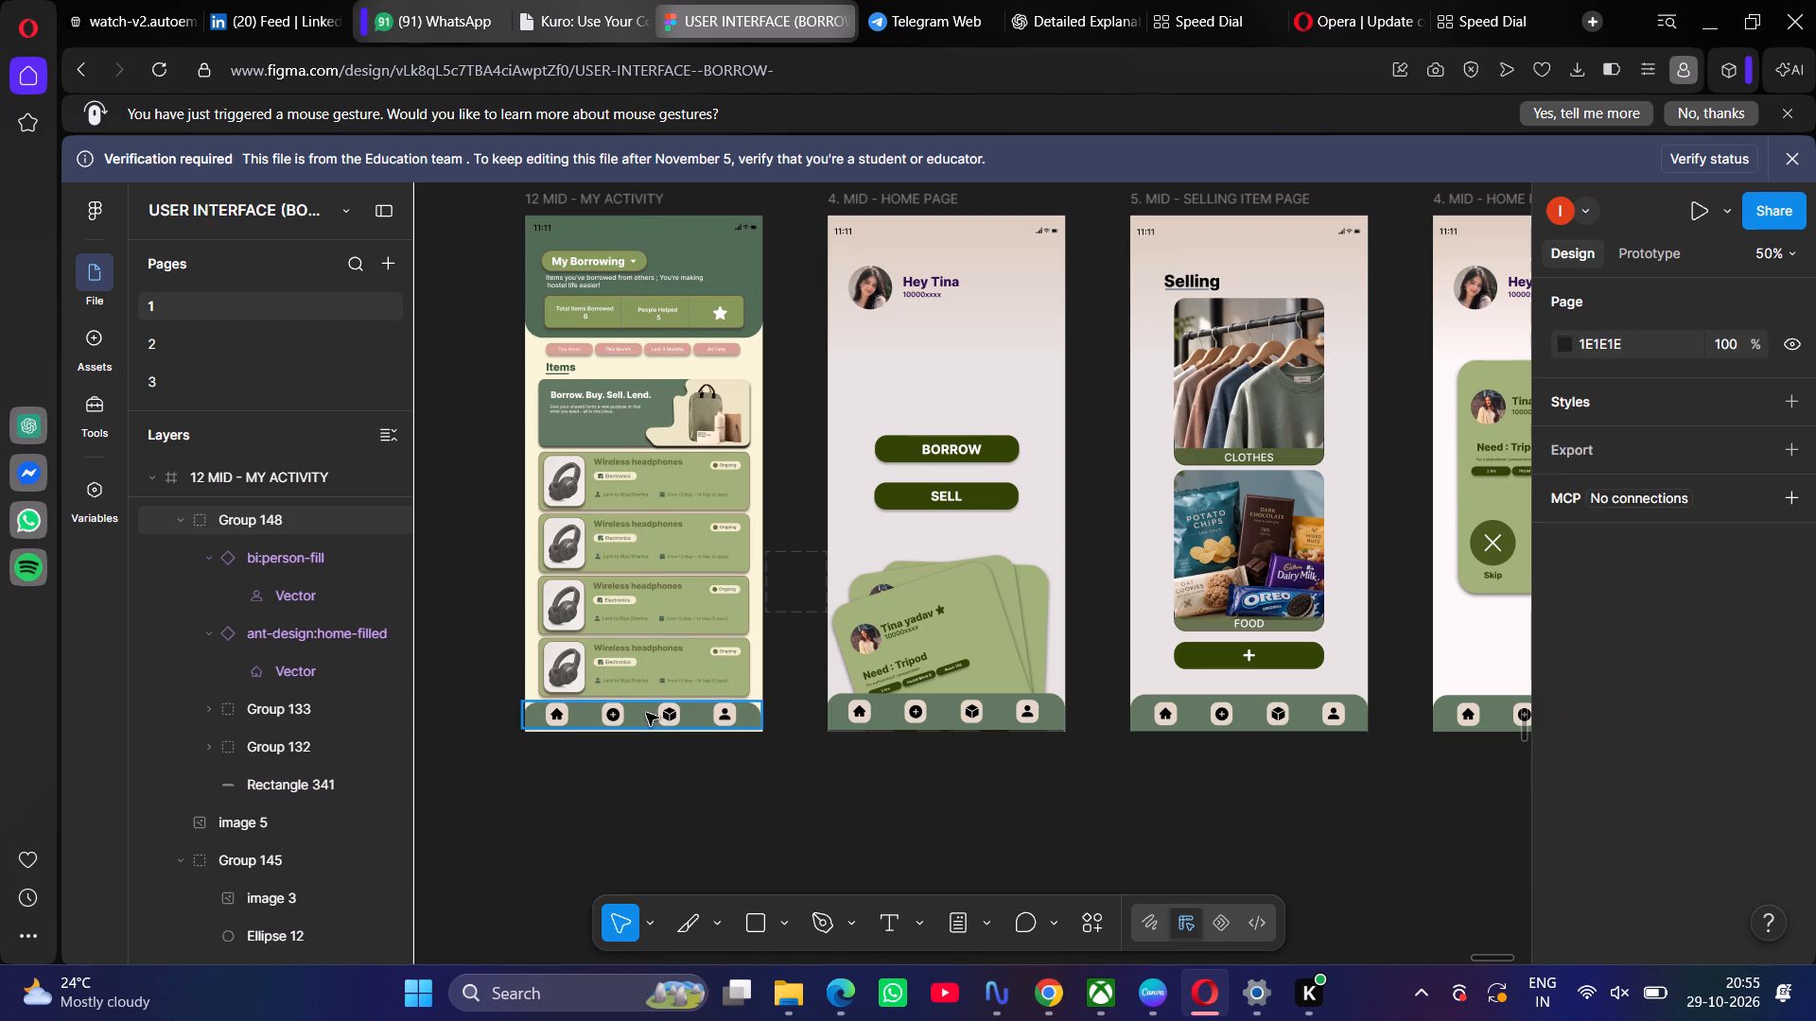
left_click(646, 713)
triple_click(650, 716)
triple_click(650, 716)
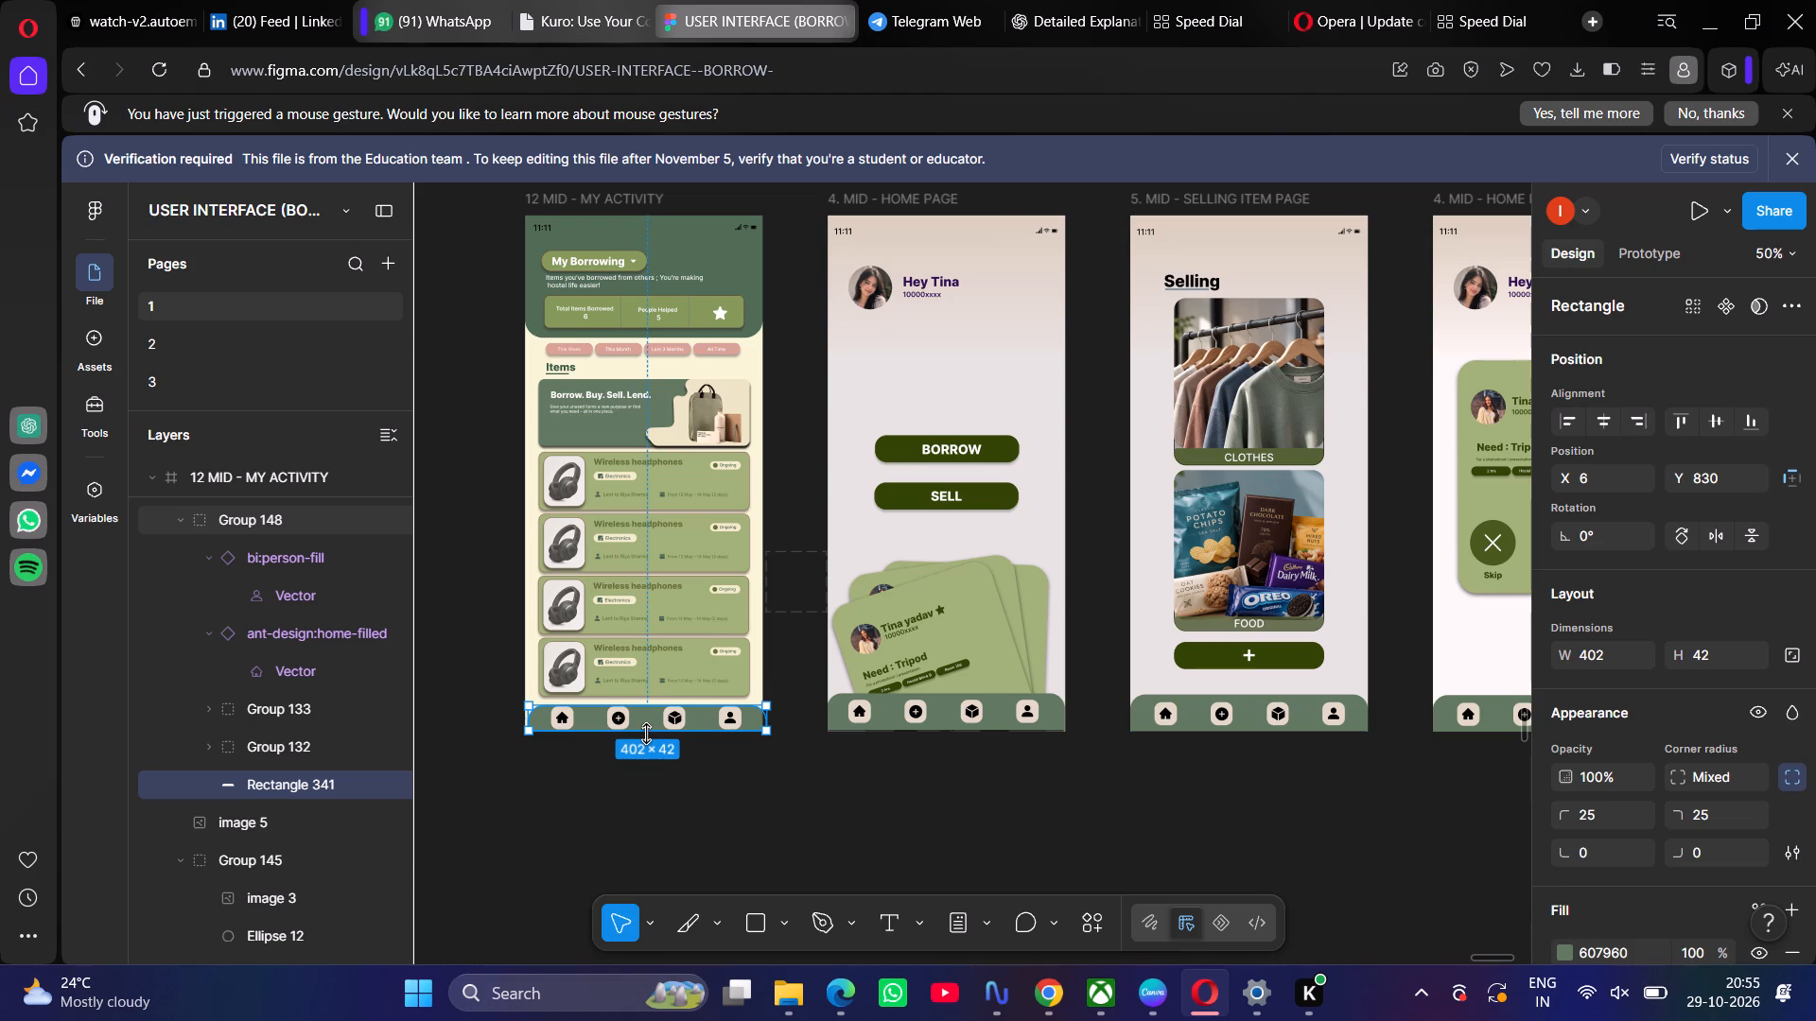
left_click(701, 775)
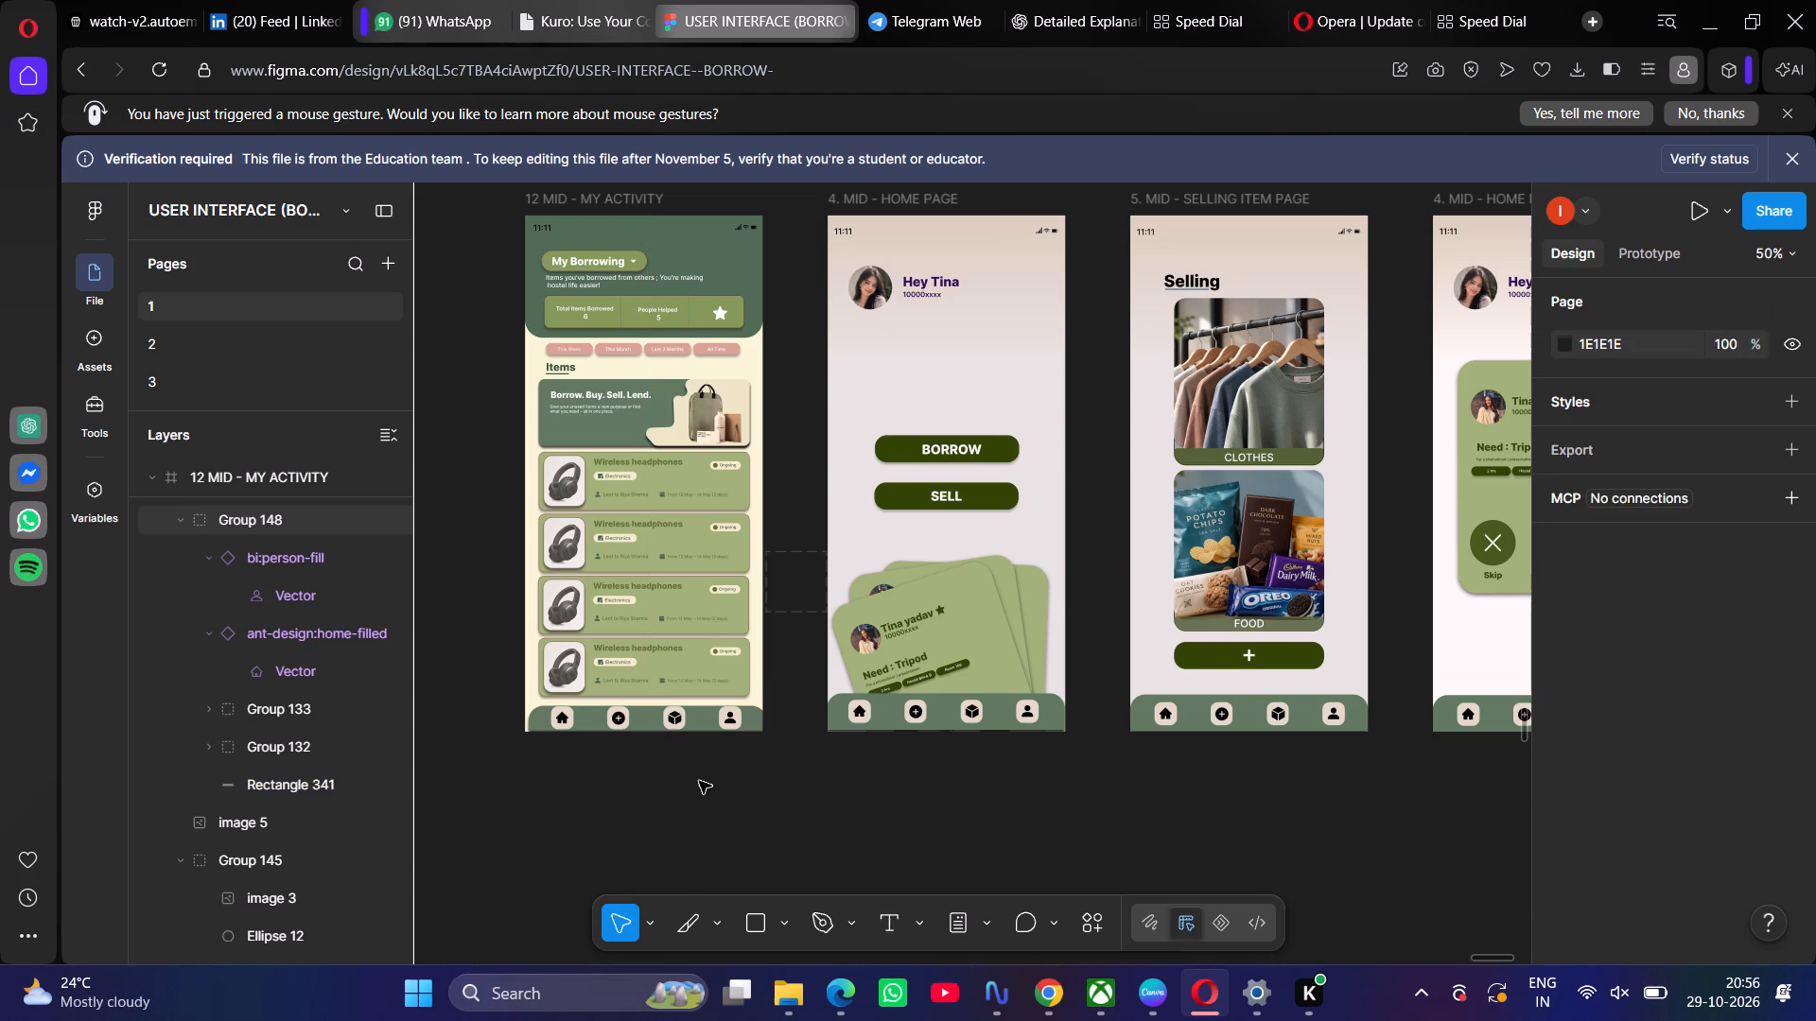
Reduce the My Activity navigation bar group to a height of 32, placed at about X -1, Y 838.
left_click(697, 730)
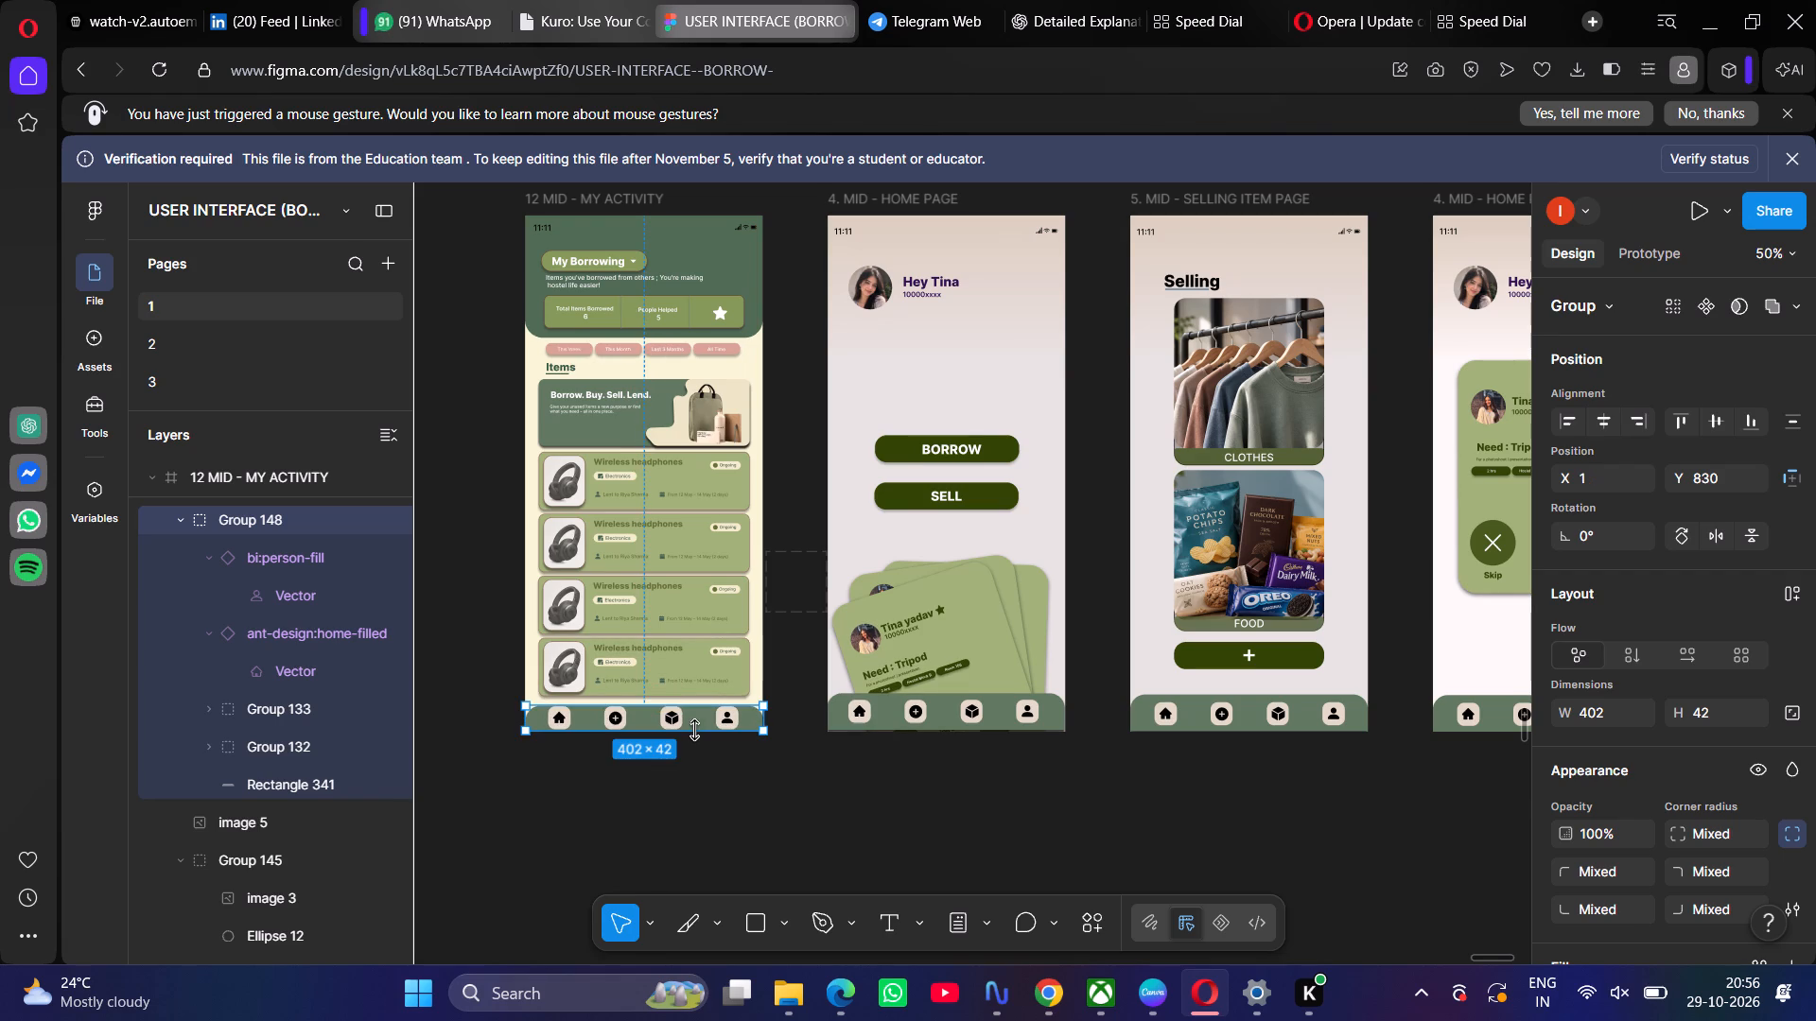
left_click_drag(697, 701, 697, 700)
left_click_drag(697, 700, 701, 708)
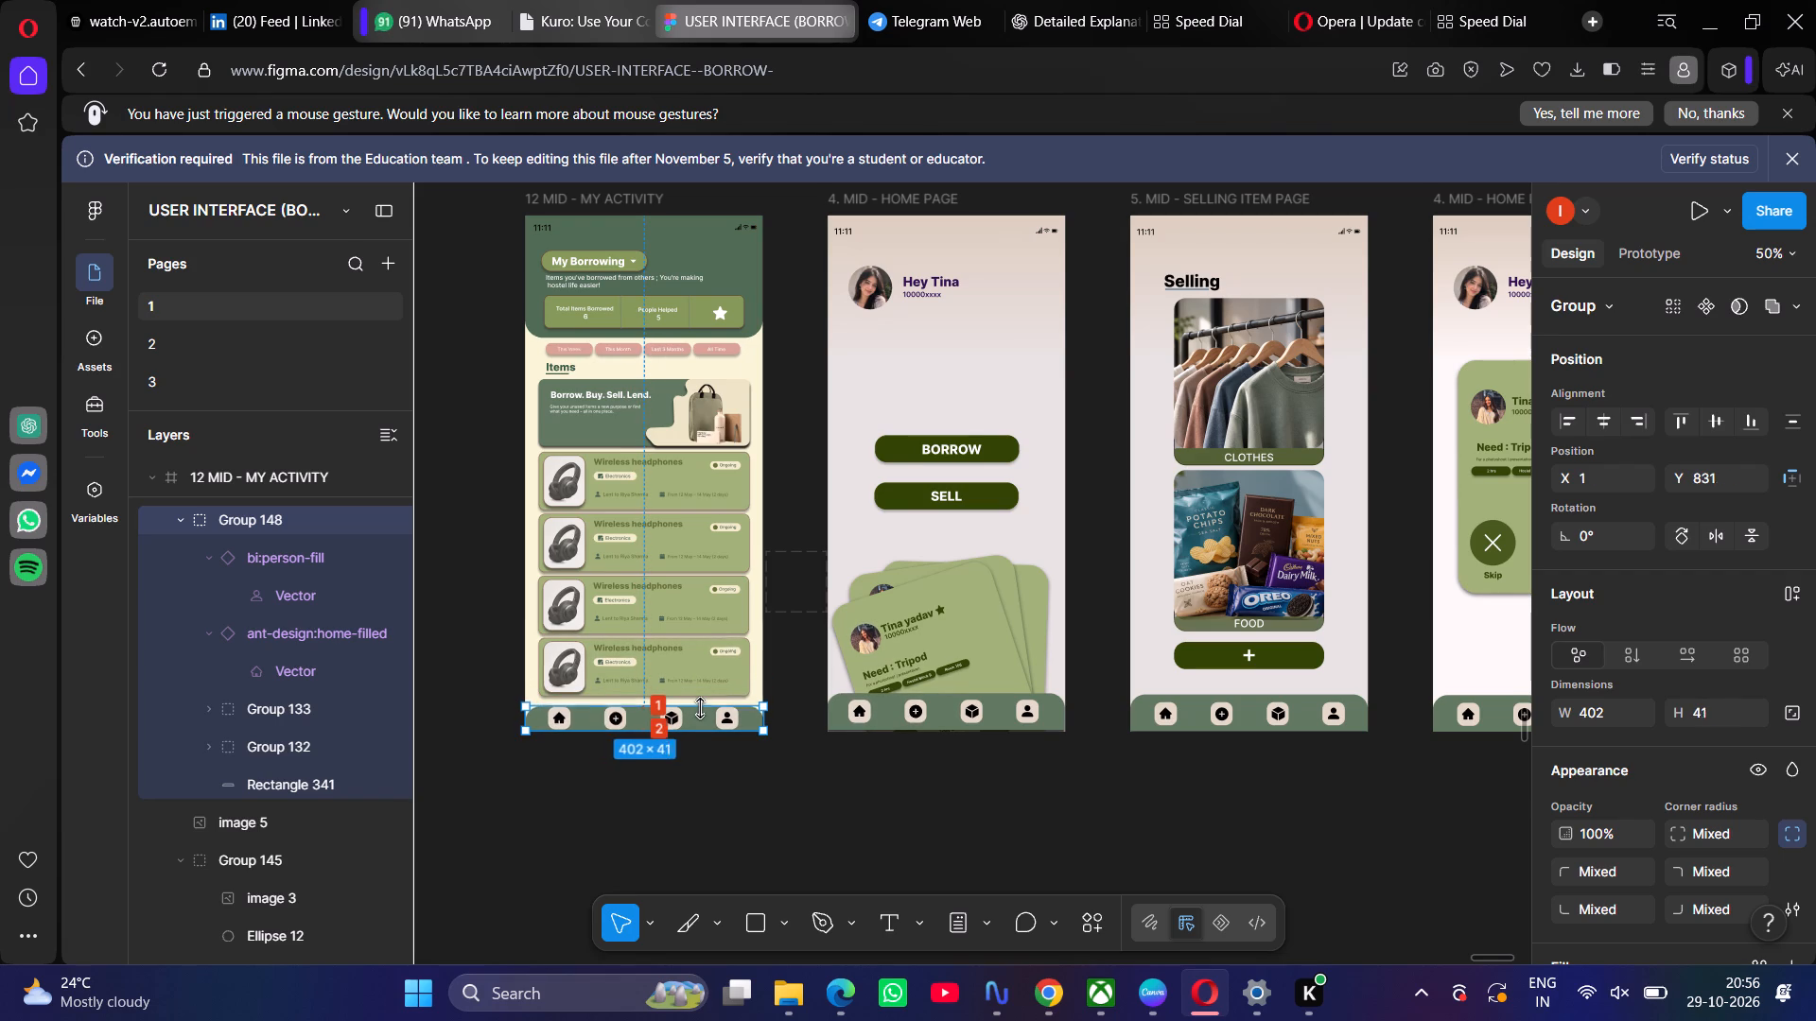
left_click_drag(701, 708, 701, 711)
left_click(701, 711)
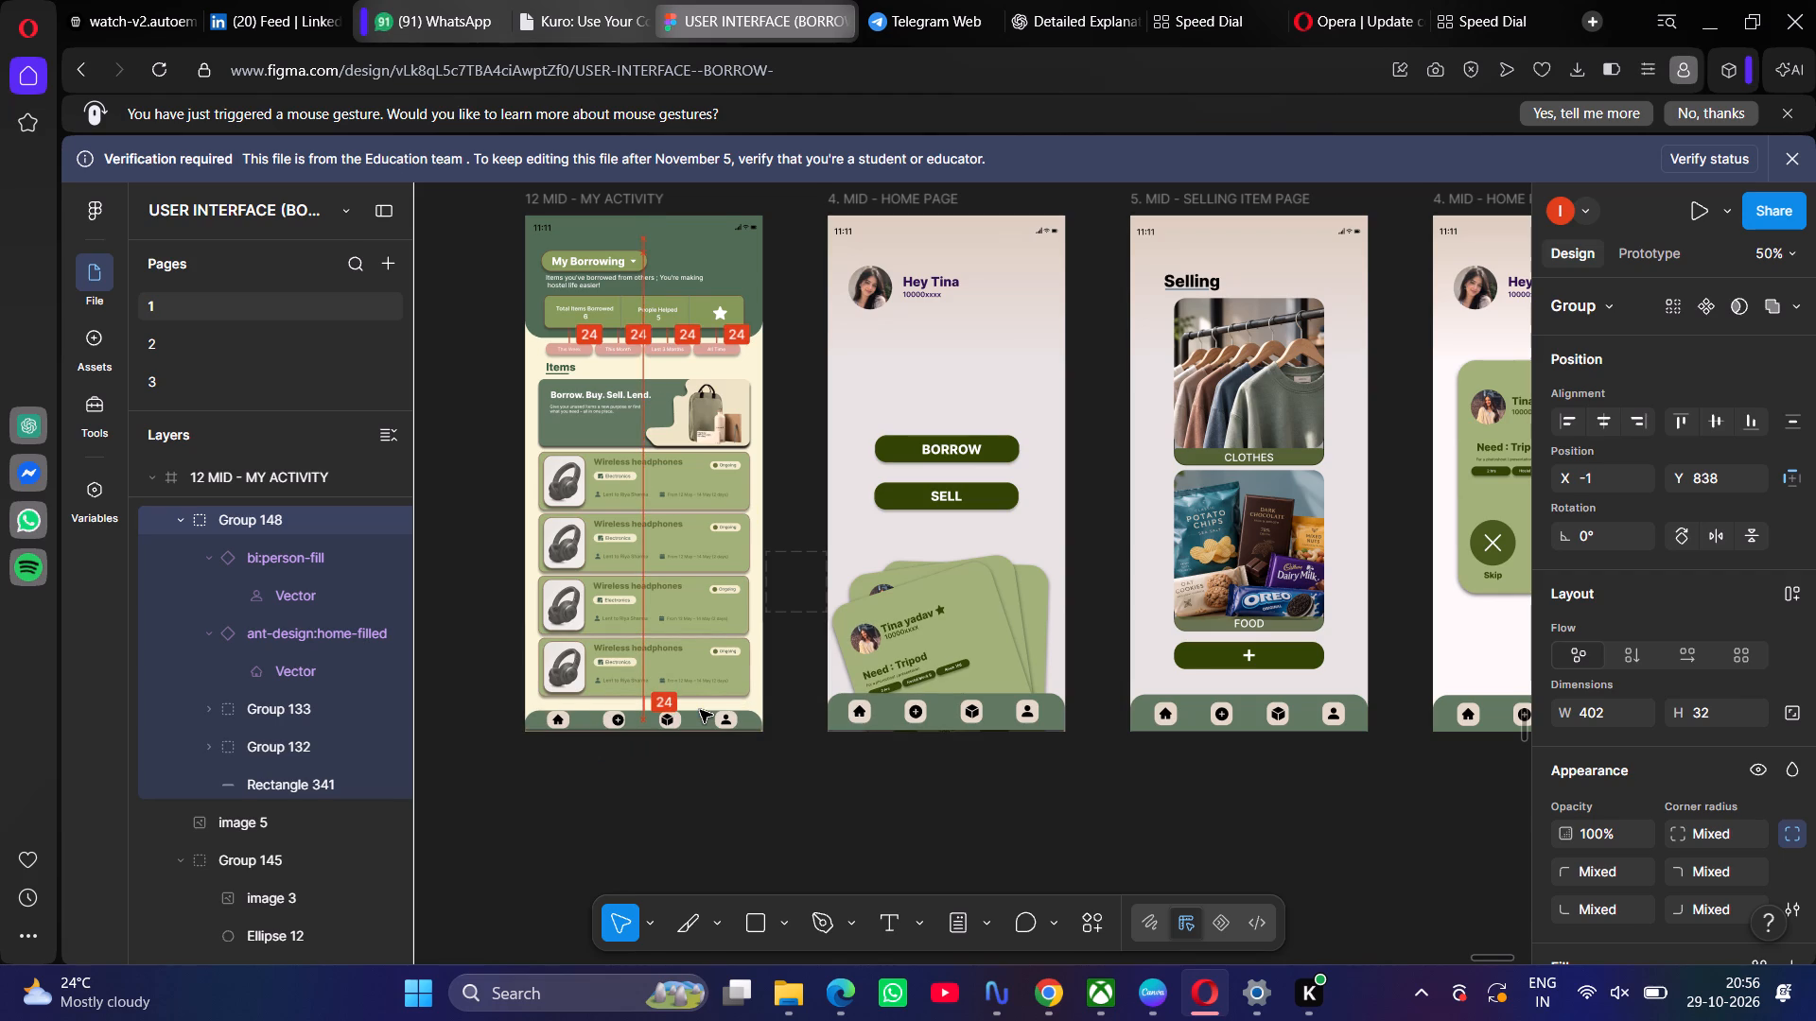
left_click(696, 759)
Delete the navigation bar group from the bottom of the My Activity page.
left_click(696, 728)
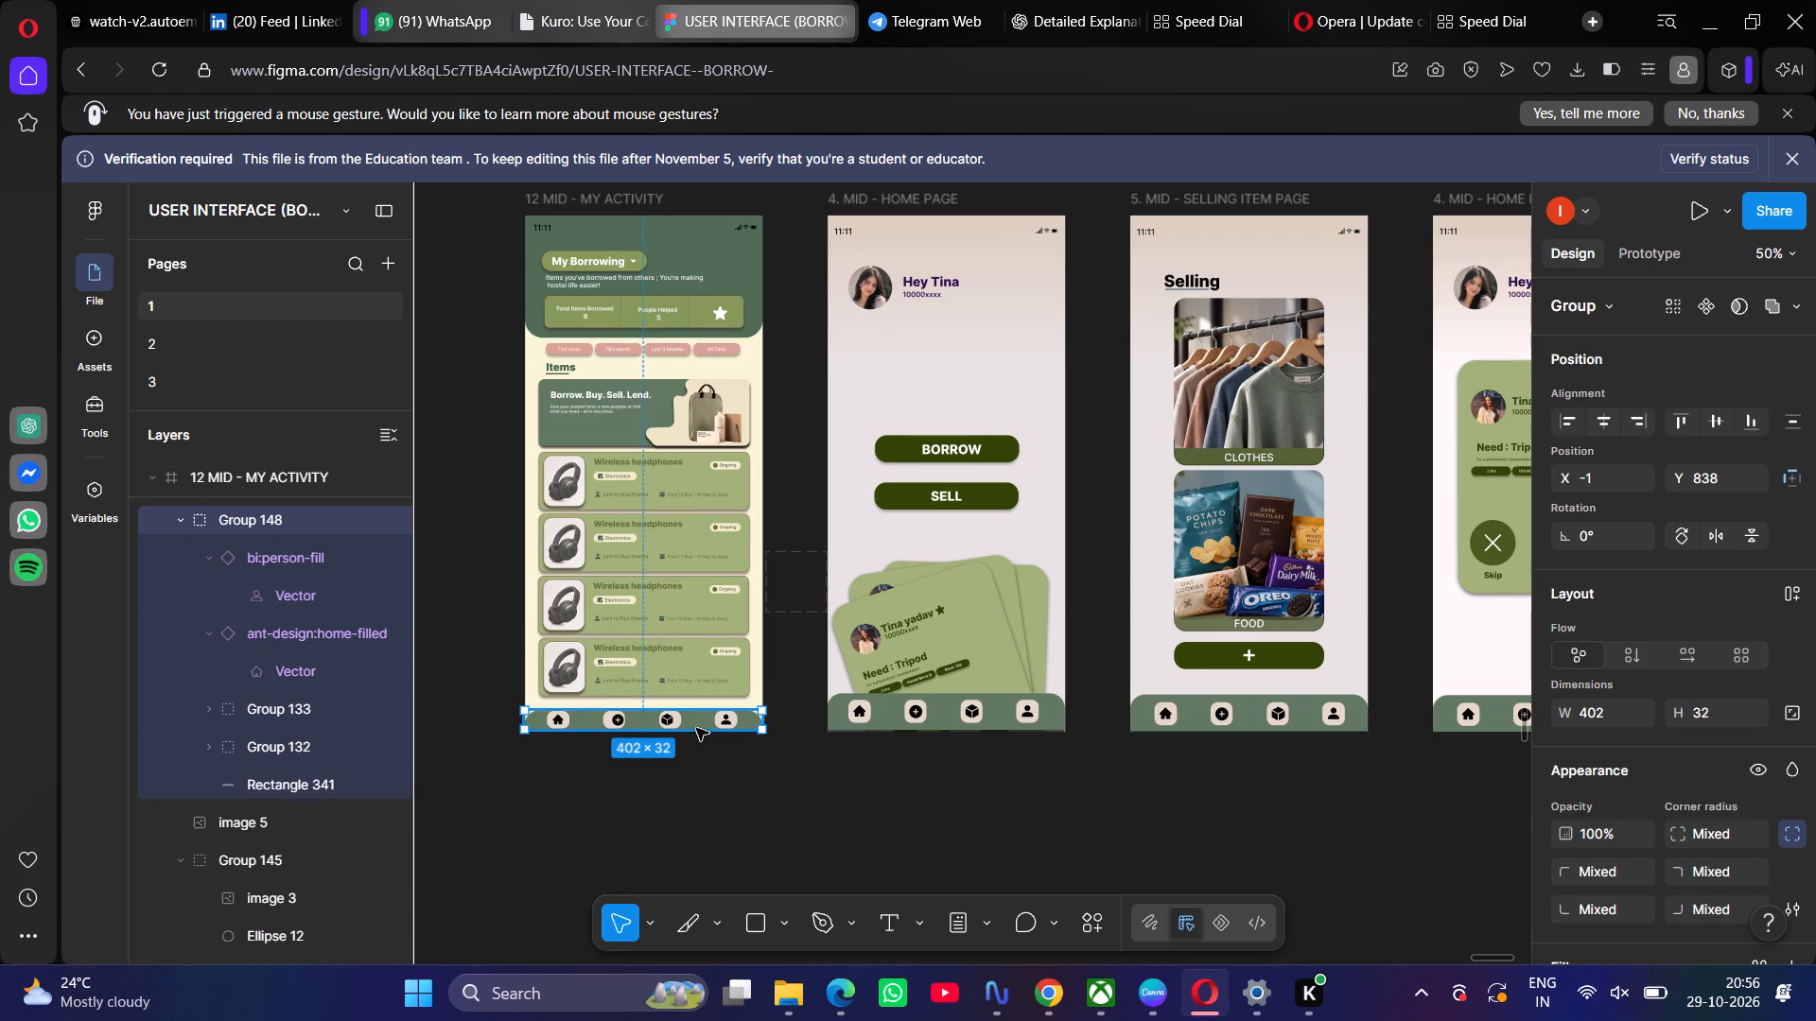
key("BackSpace")
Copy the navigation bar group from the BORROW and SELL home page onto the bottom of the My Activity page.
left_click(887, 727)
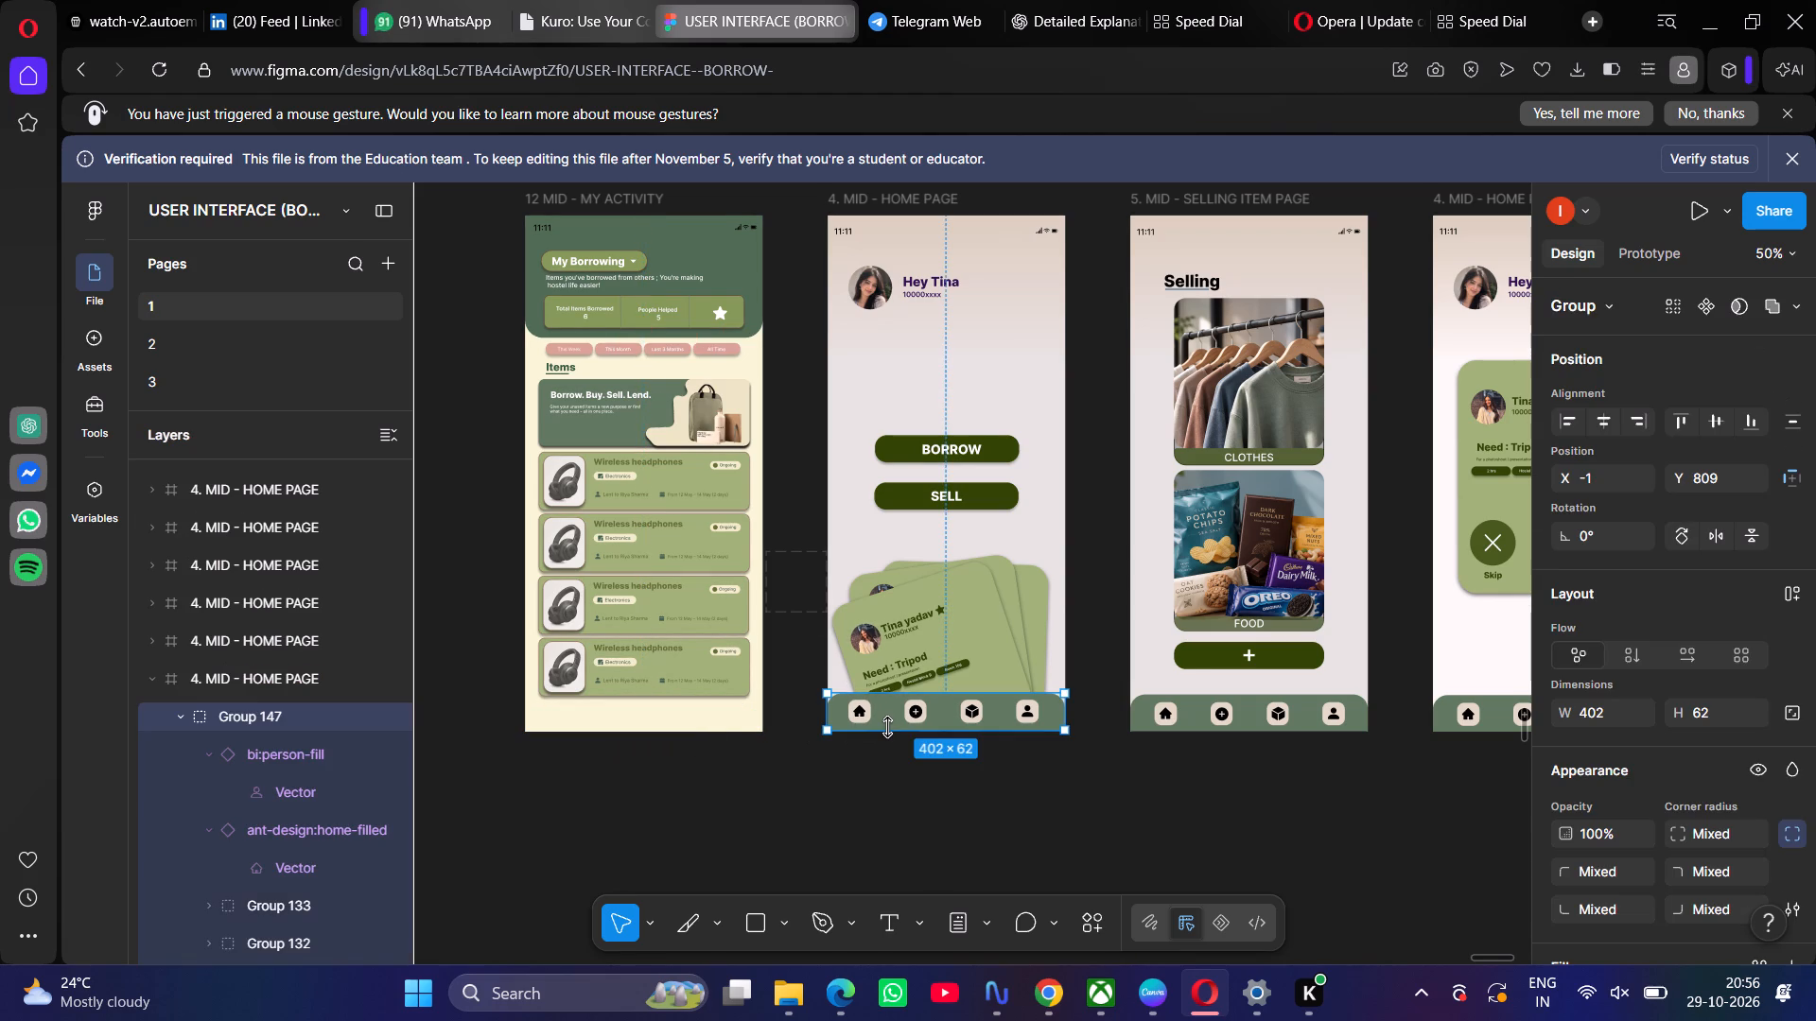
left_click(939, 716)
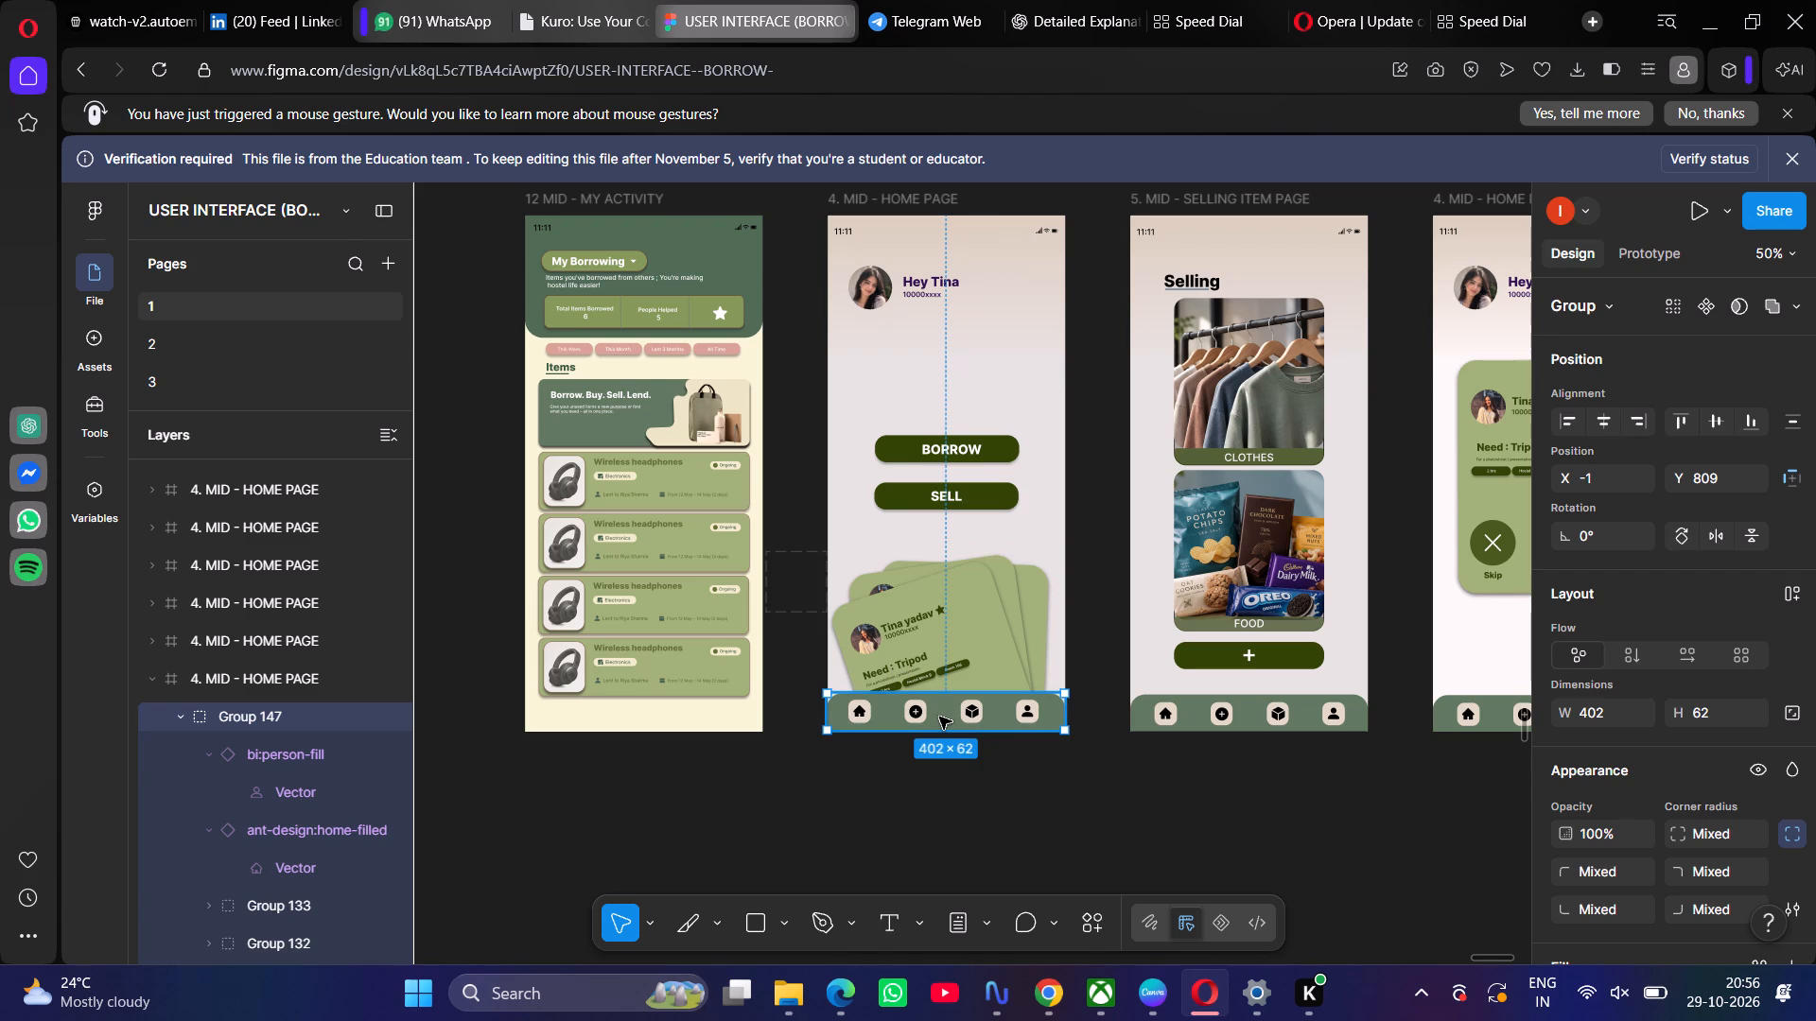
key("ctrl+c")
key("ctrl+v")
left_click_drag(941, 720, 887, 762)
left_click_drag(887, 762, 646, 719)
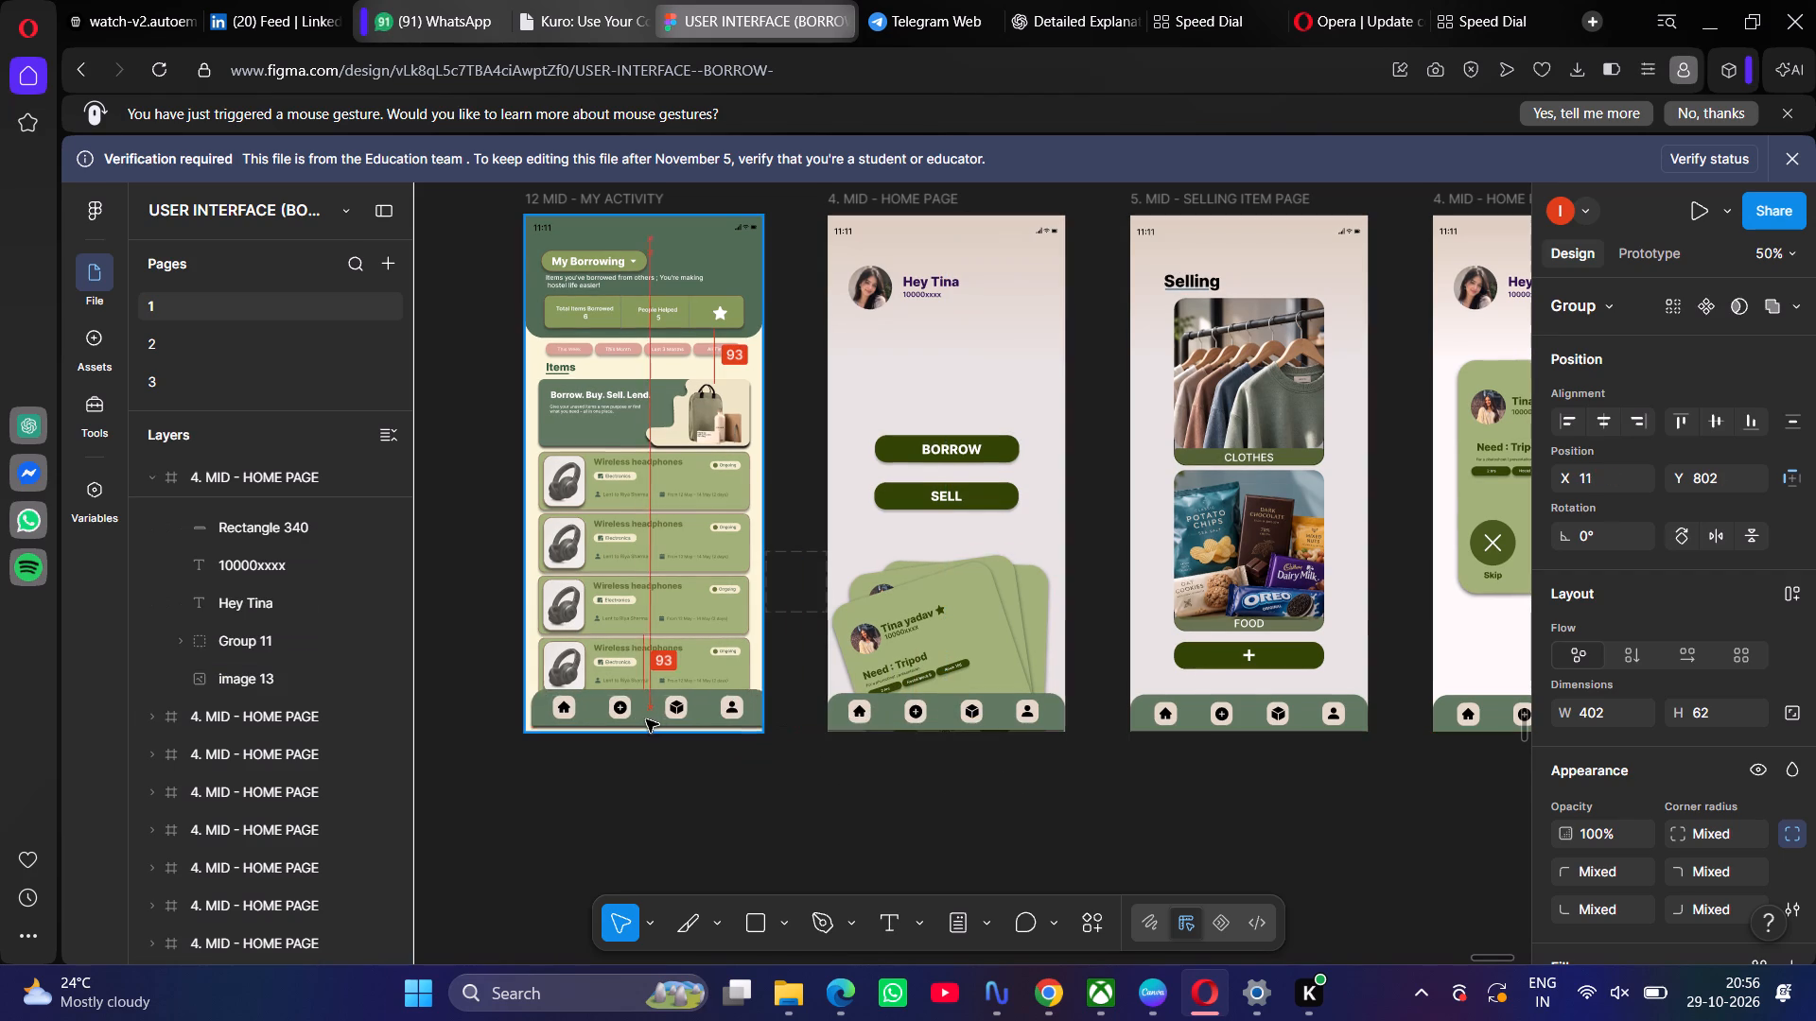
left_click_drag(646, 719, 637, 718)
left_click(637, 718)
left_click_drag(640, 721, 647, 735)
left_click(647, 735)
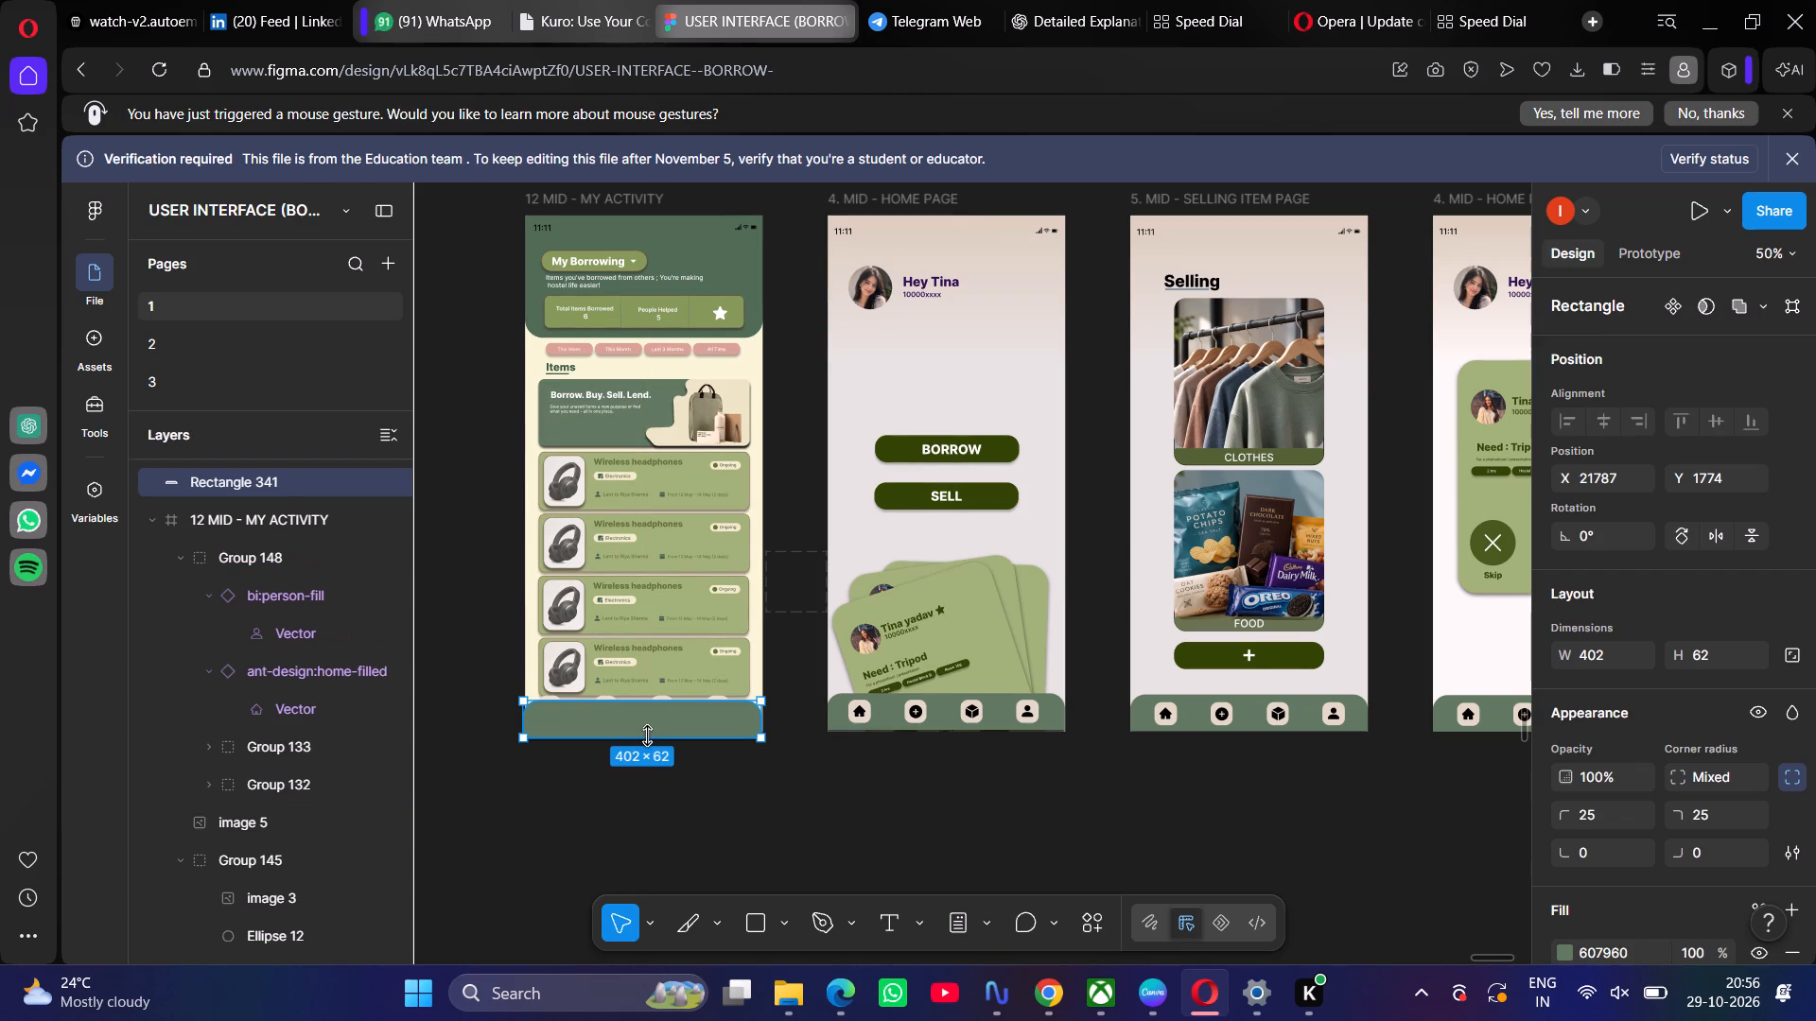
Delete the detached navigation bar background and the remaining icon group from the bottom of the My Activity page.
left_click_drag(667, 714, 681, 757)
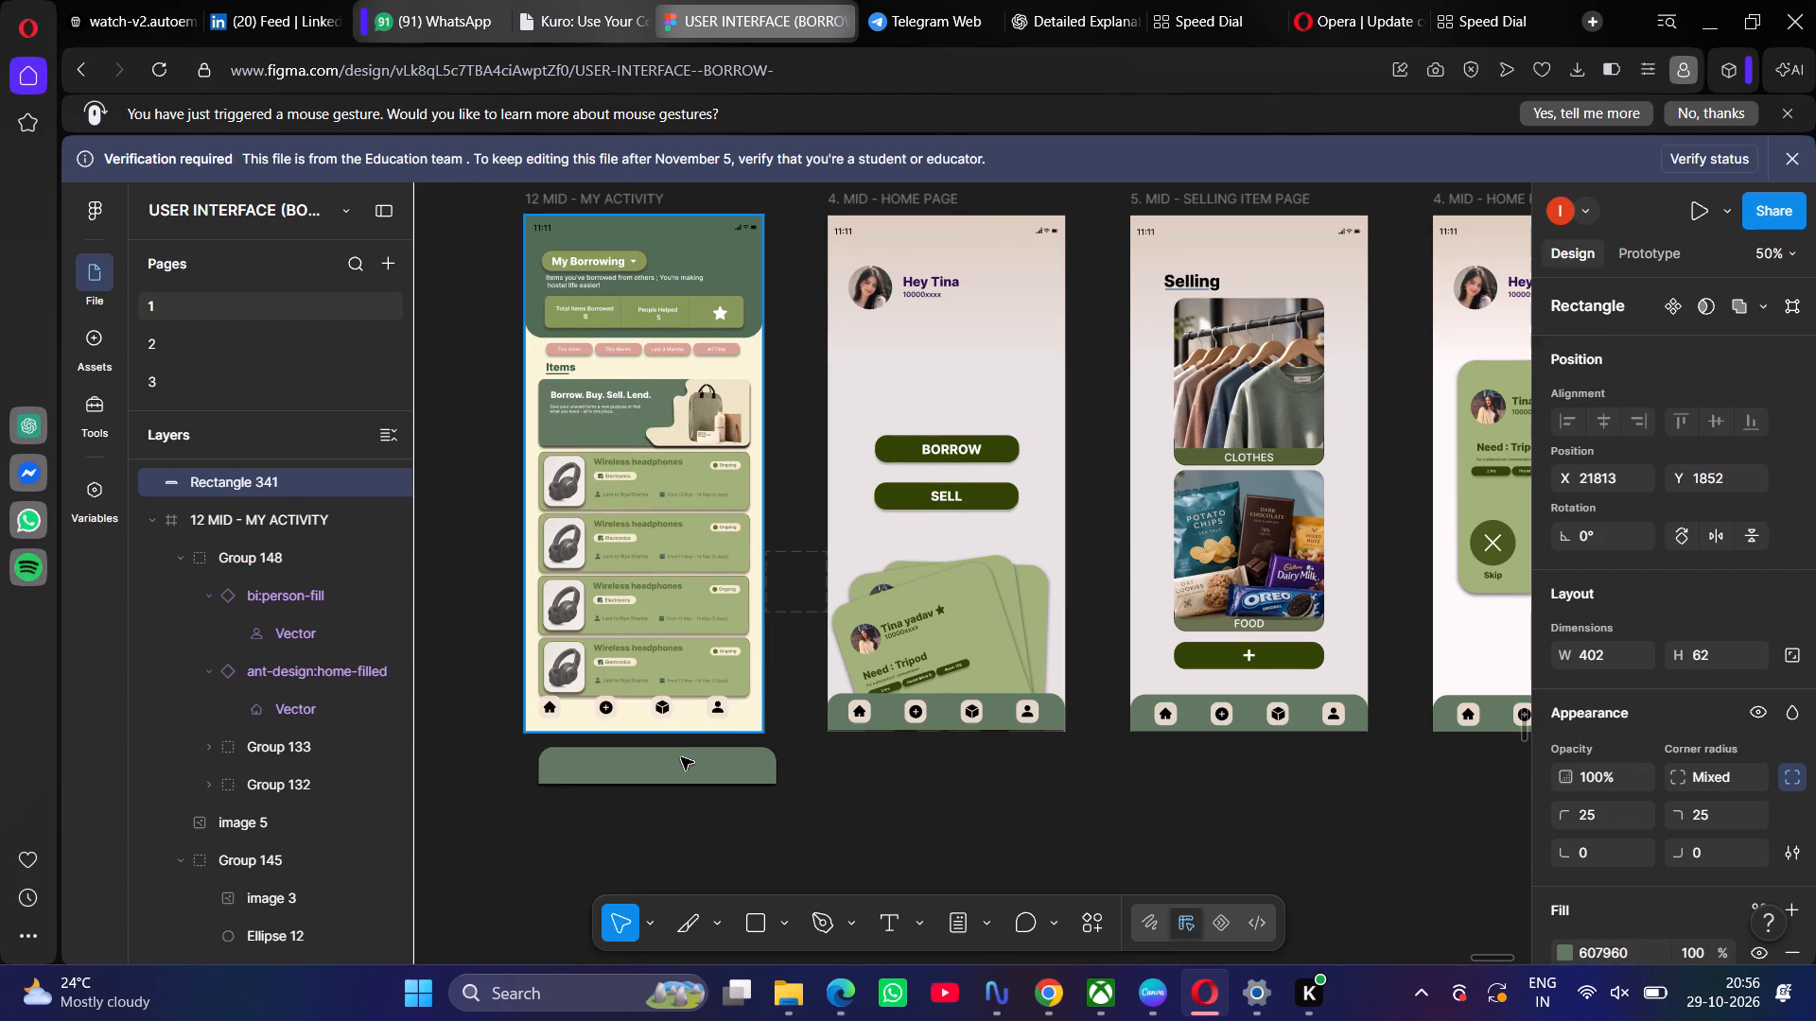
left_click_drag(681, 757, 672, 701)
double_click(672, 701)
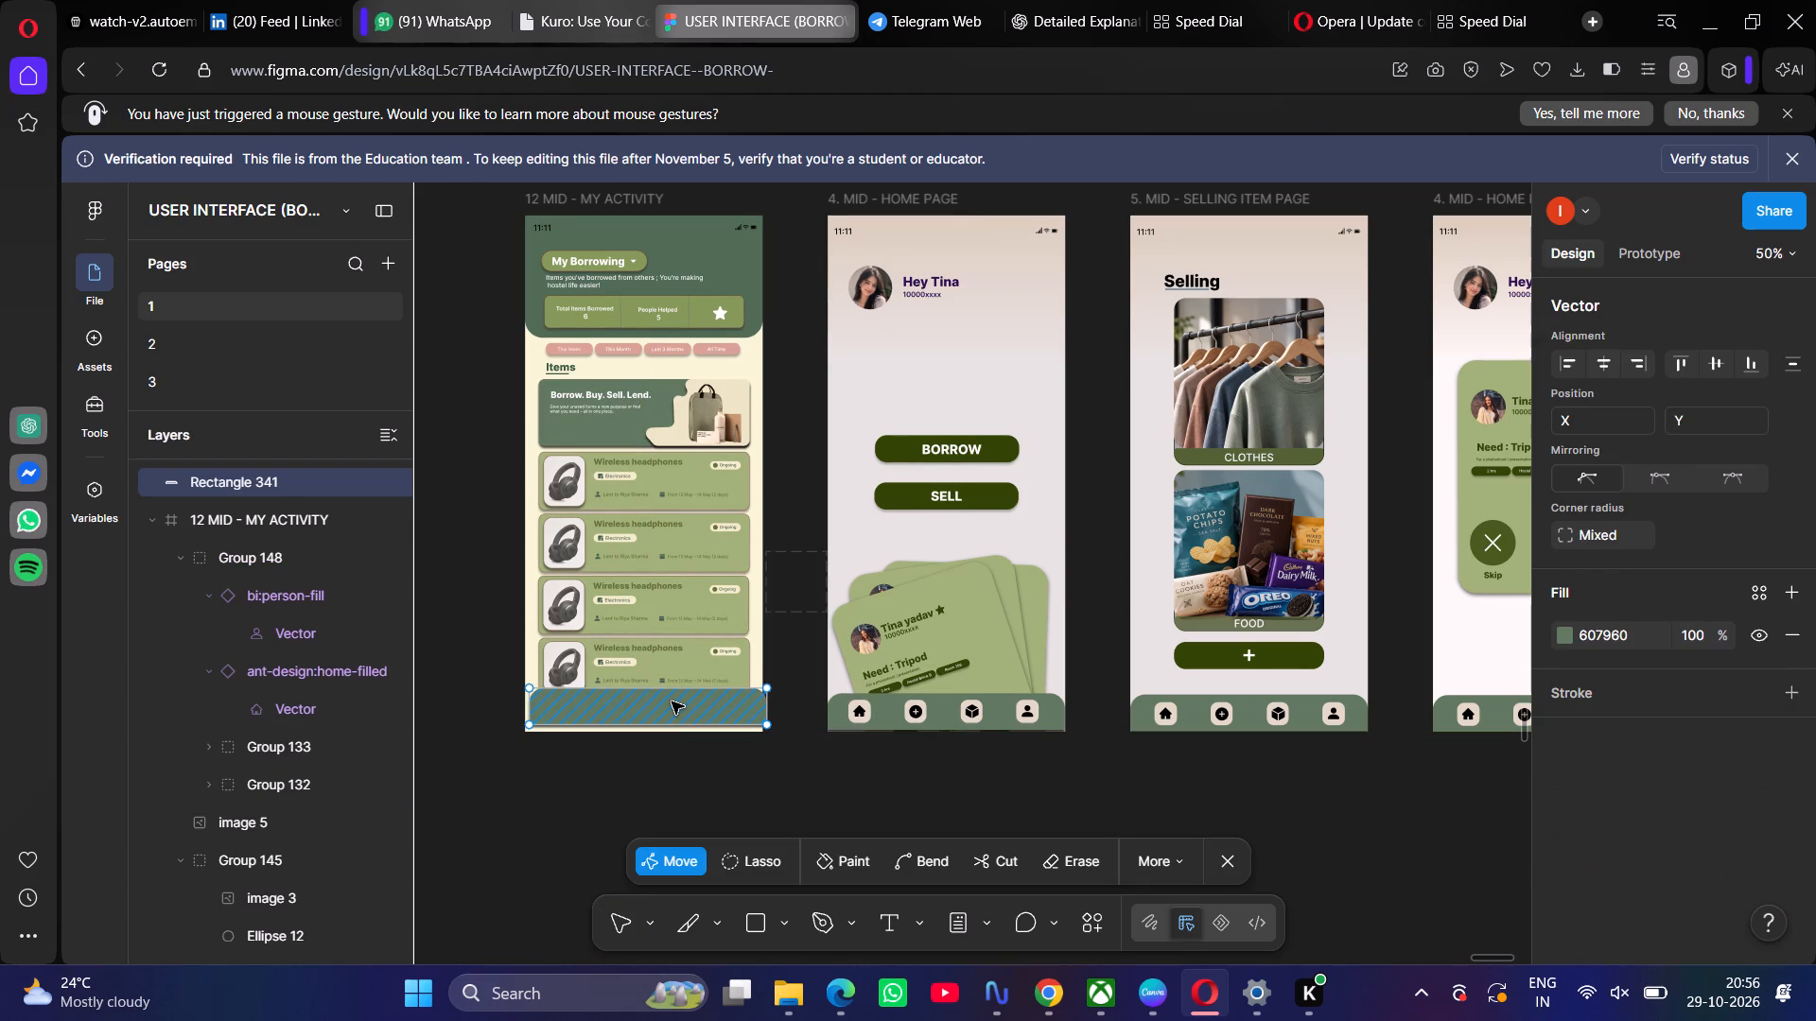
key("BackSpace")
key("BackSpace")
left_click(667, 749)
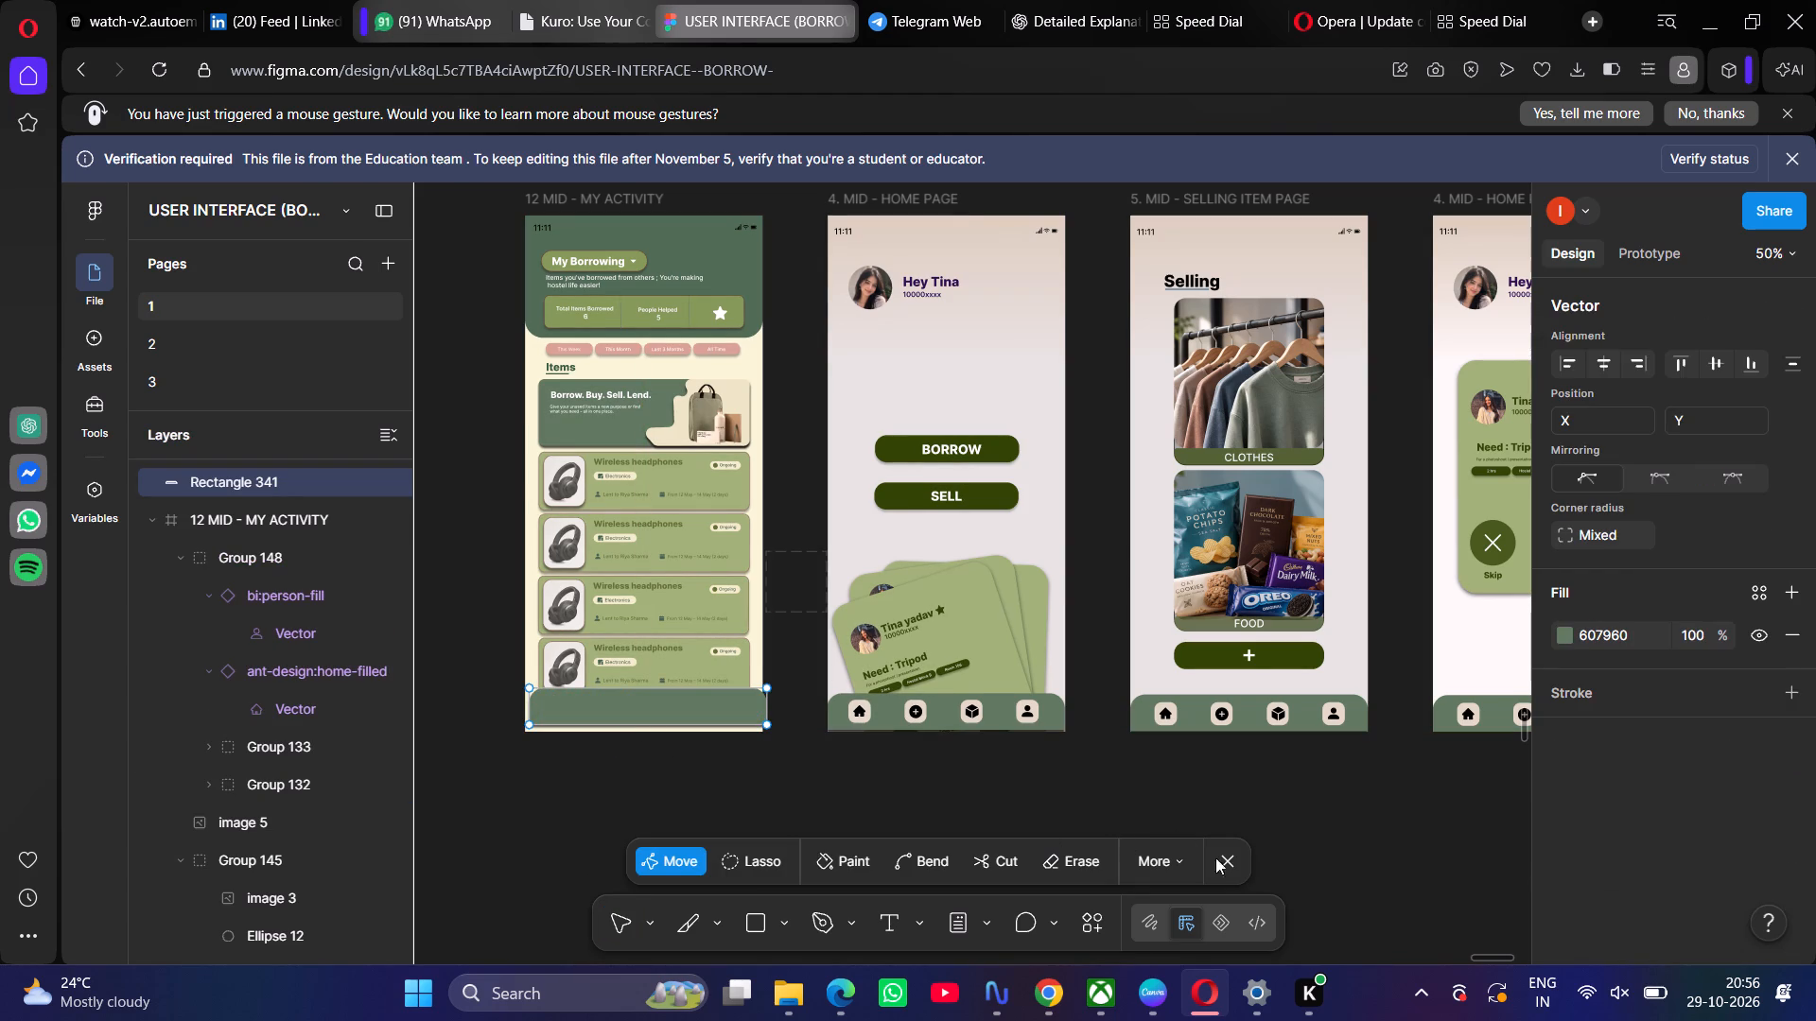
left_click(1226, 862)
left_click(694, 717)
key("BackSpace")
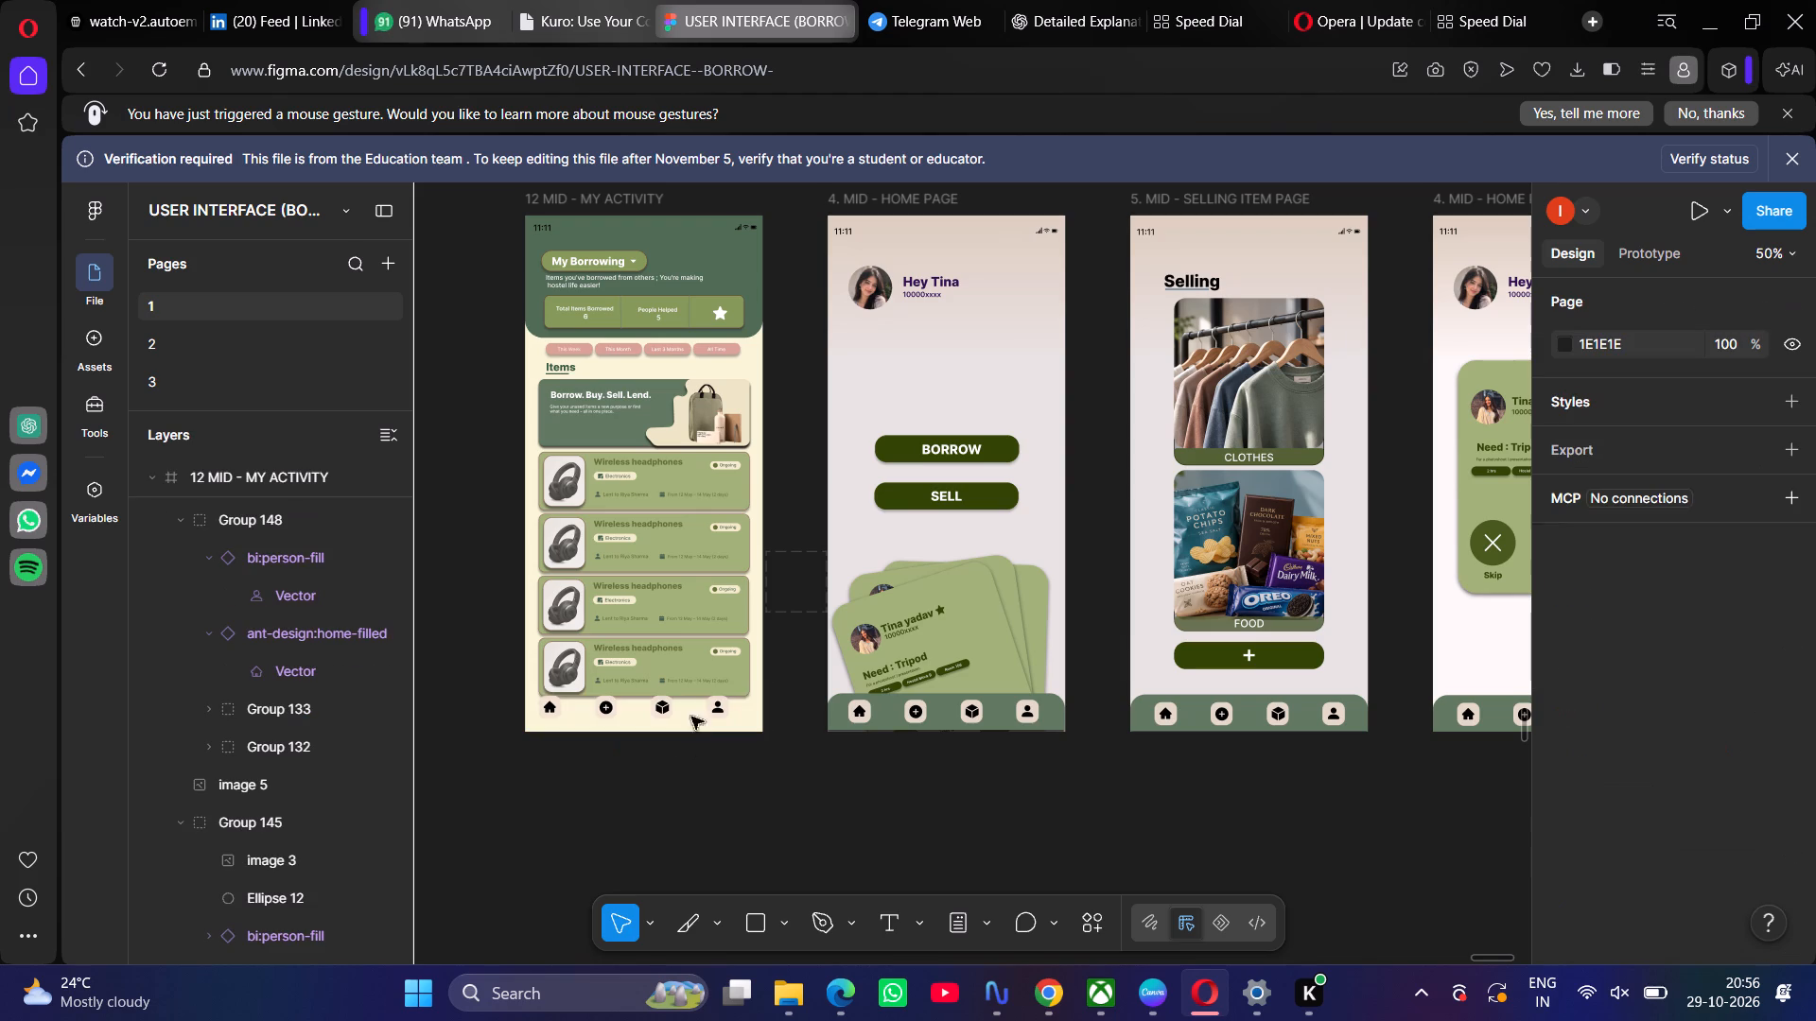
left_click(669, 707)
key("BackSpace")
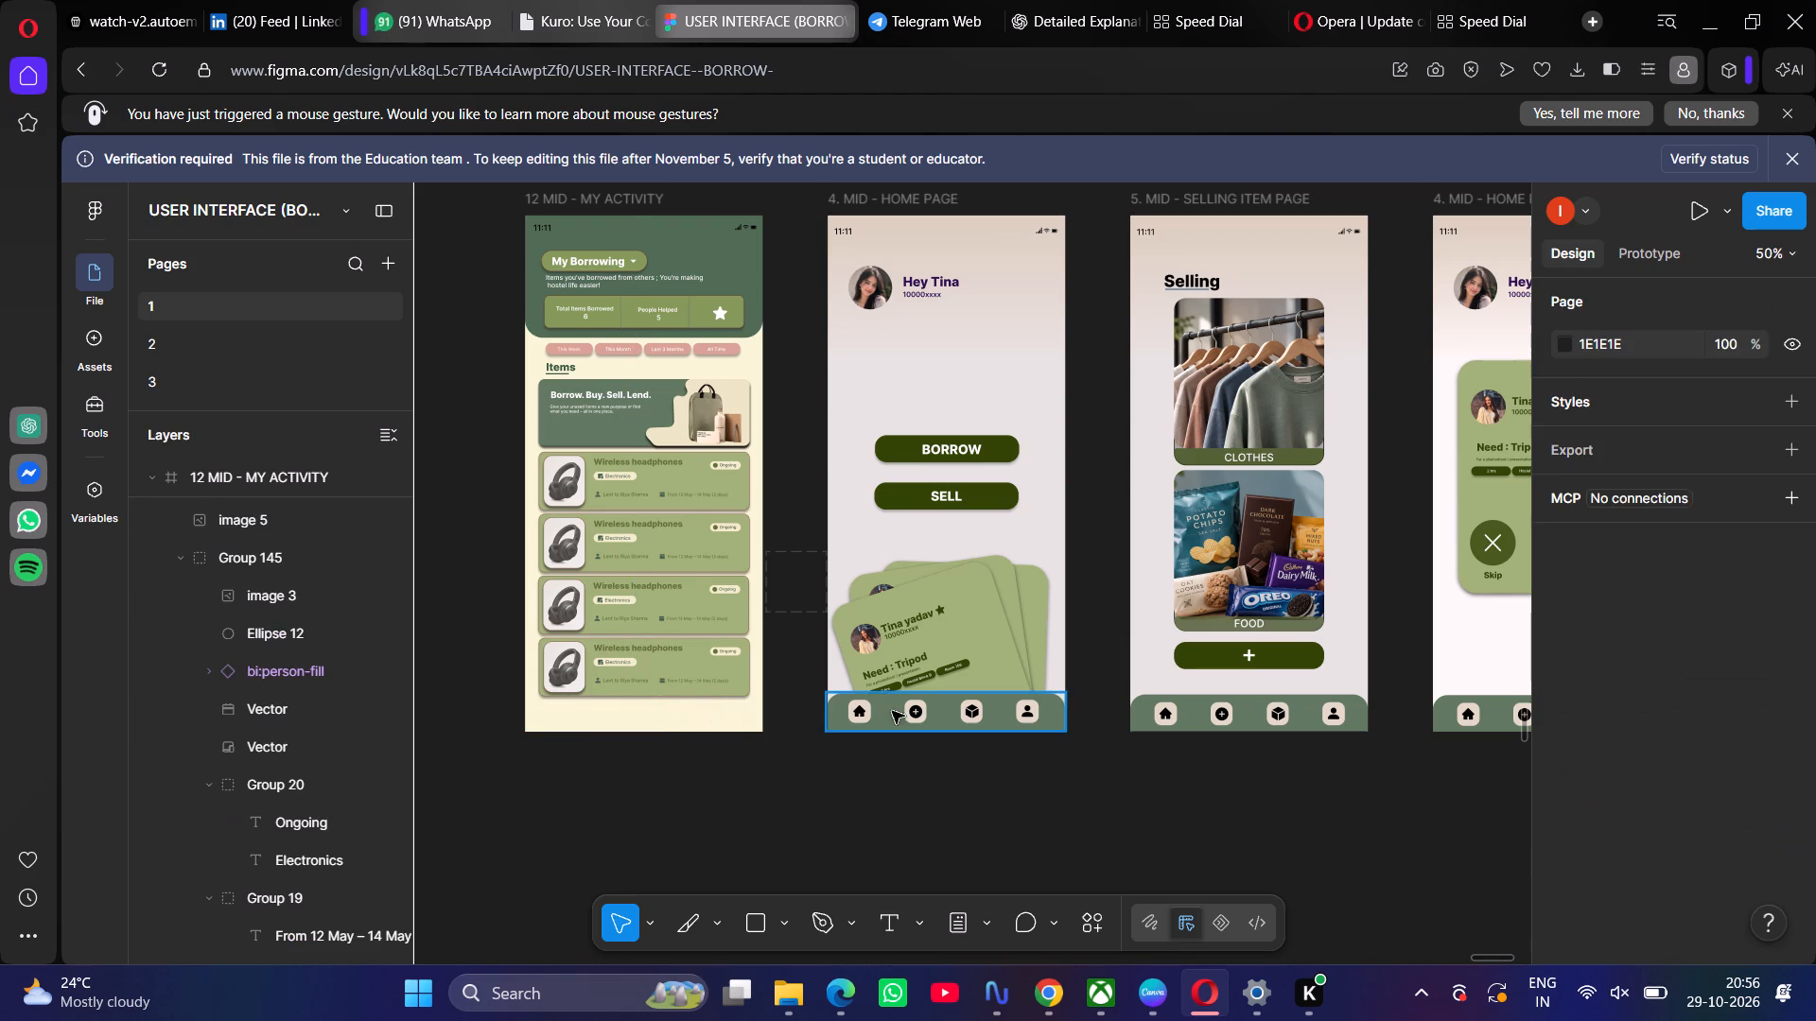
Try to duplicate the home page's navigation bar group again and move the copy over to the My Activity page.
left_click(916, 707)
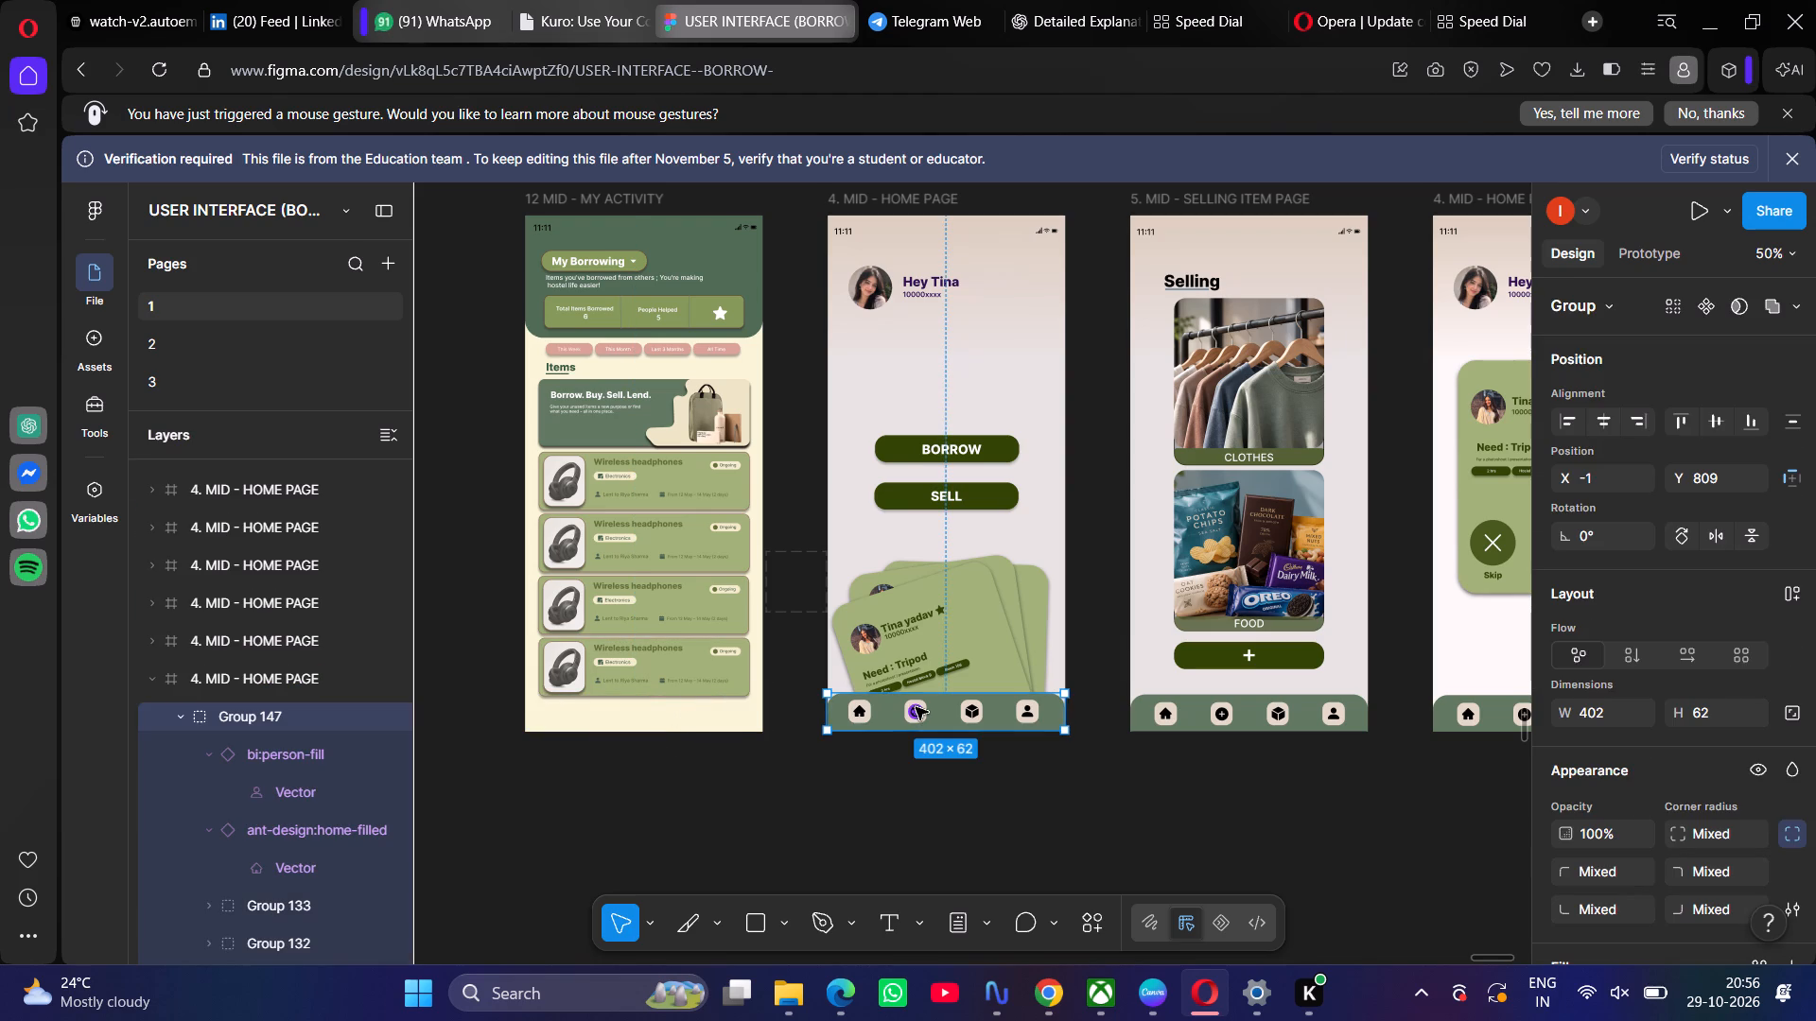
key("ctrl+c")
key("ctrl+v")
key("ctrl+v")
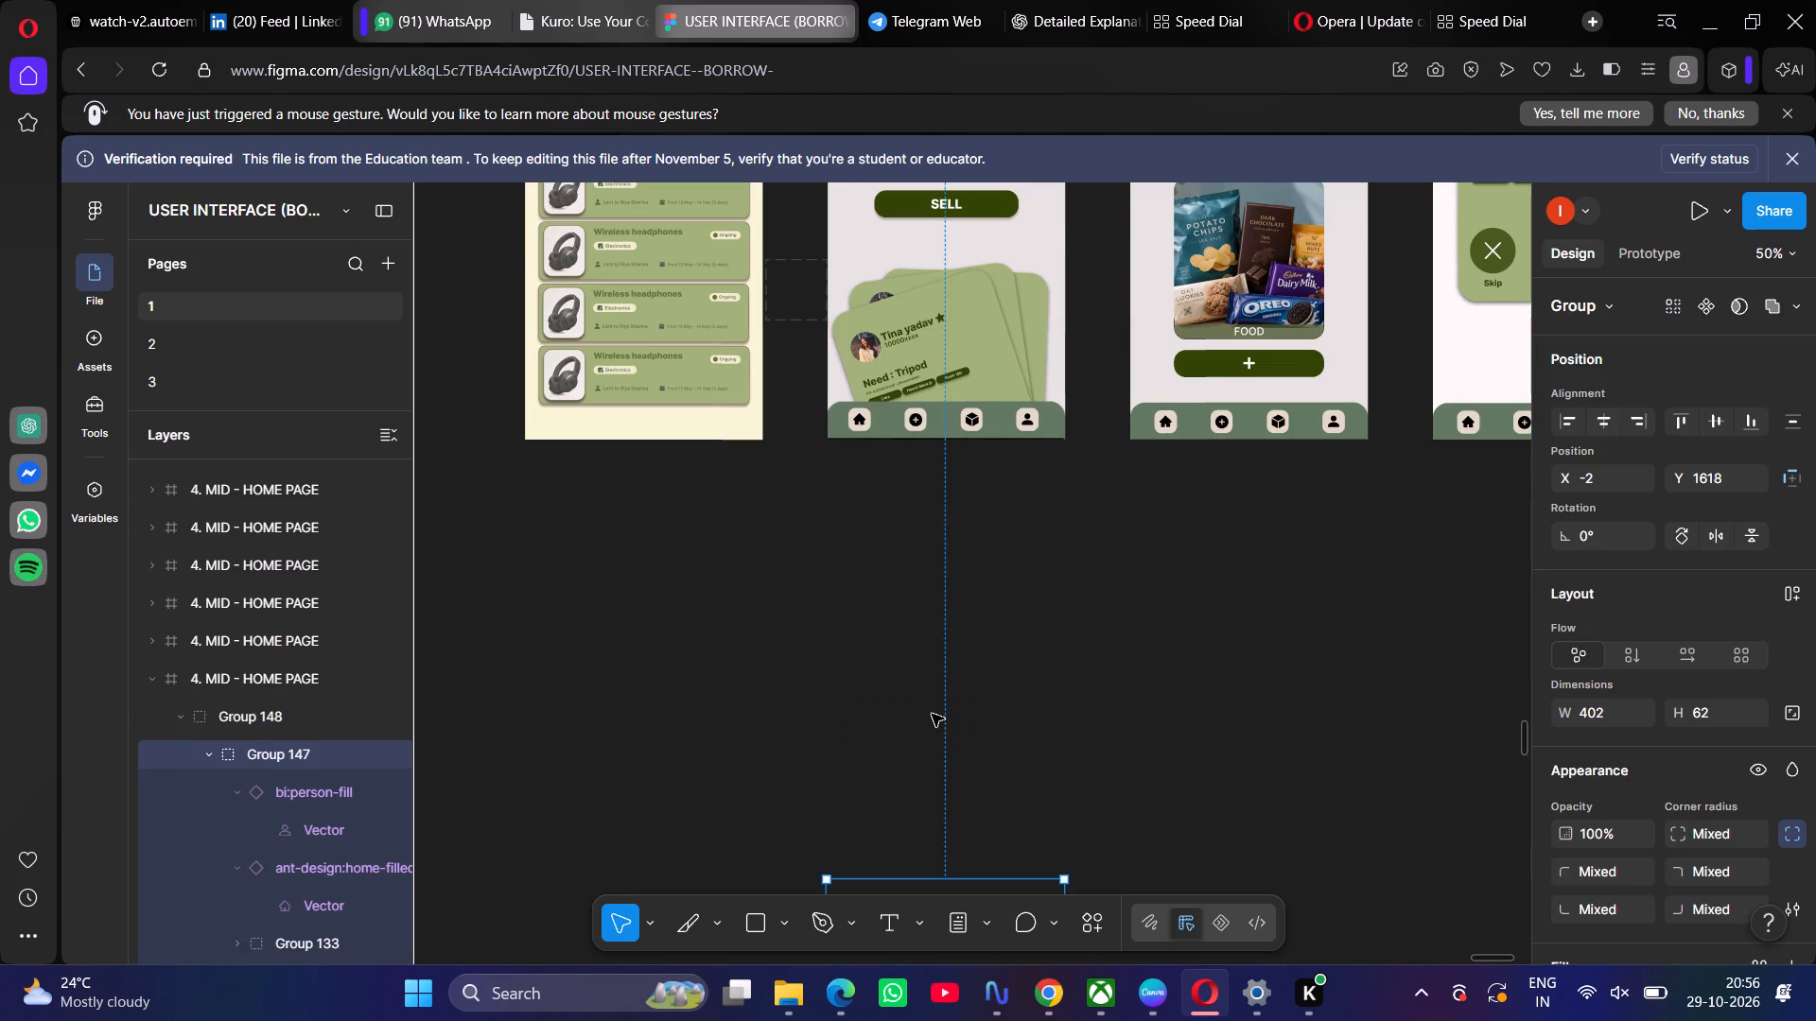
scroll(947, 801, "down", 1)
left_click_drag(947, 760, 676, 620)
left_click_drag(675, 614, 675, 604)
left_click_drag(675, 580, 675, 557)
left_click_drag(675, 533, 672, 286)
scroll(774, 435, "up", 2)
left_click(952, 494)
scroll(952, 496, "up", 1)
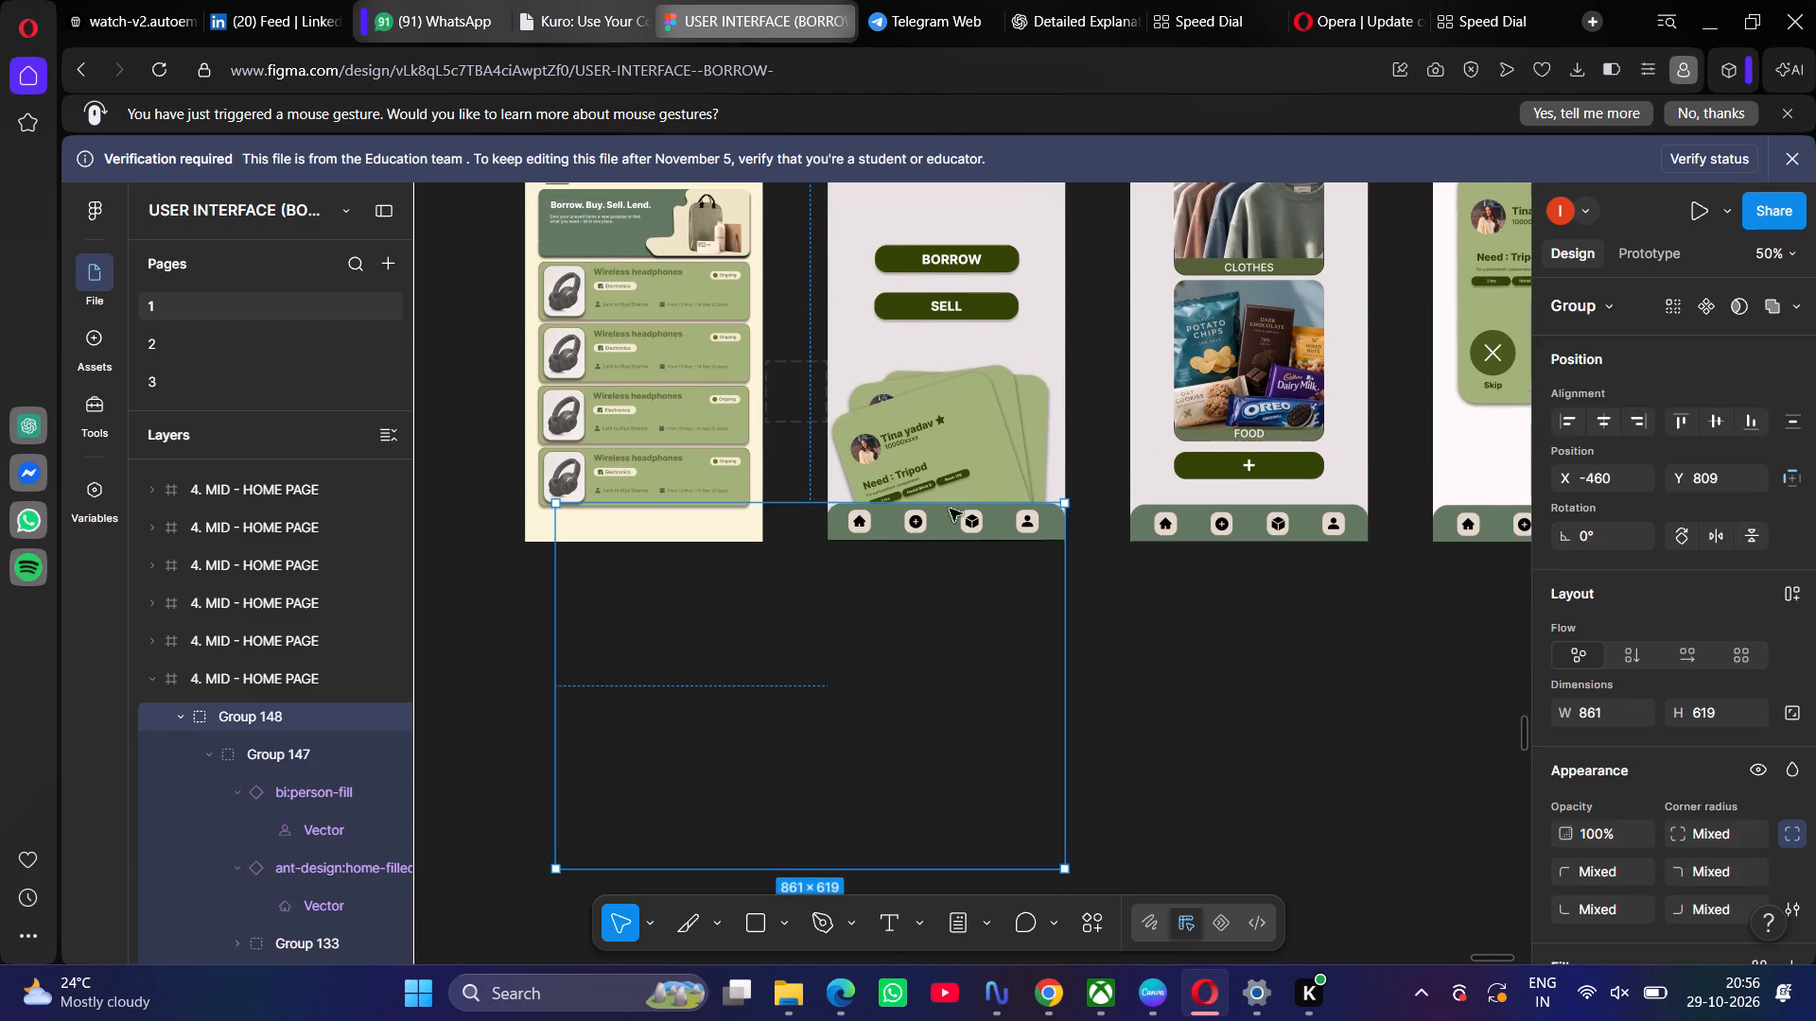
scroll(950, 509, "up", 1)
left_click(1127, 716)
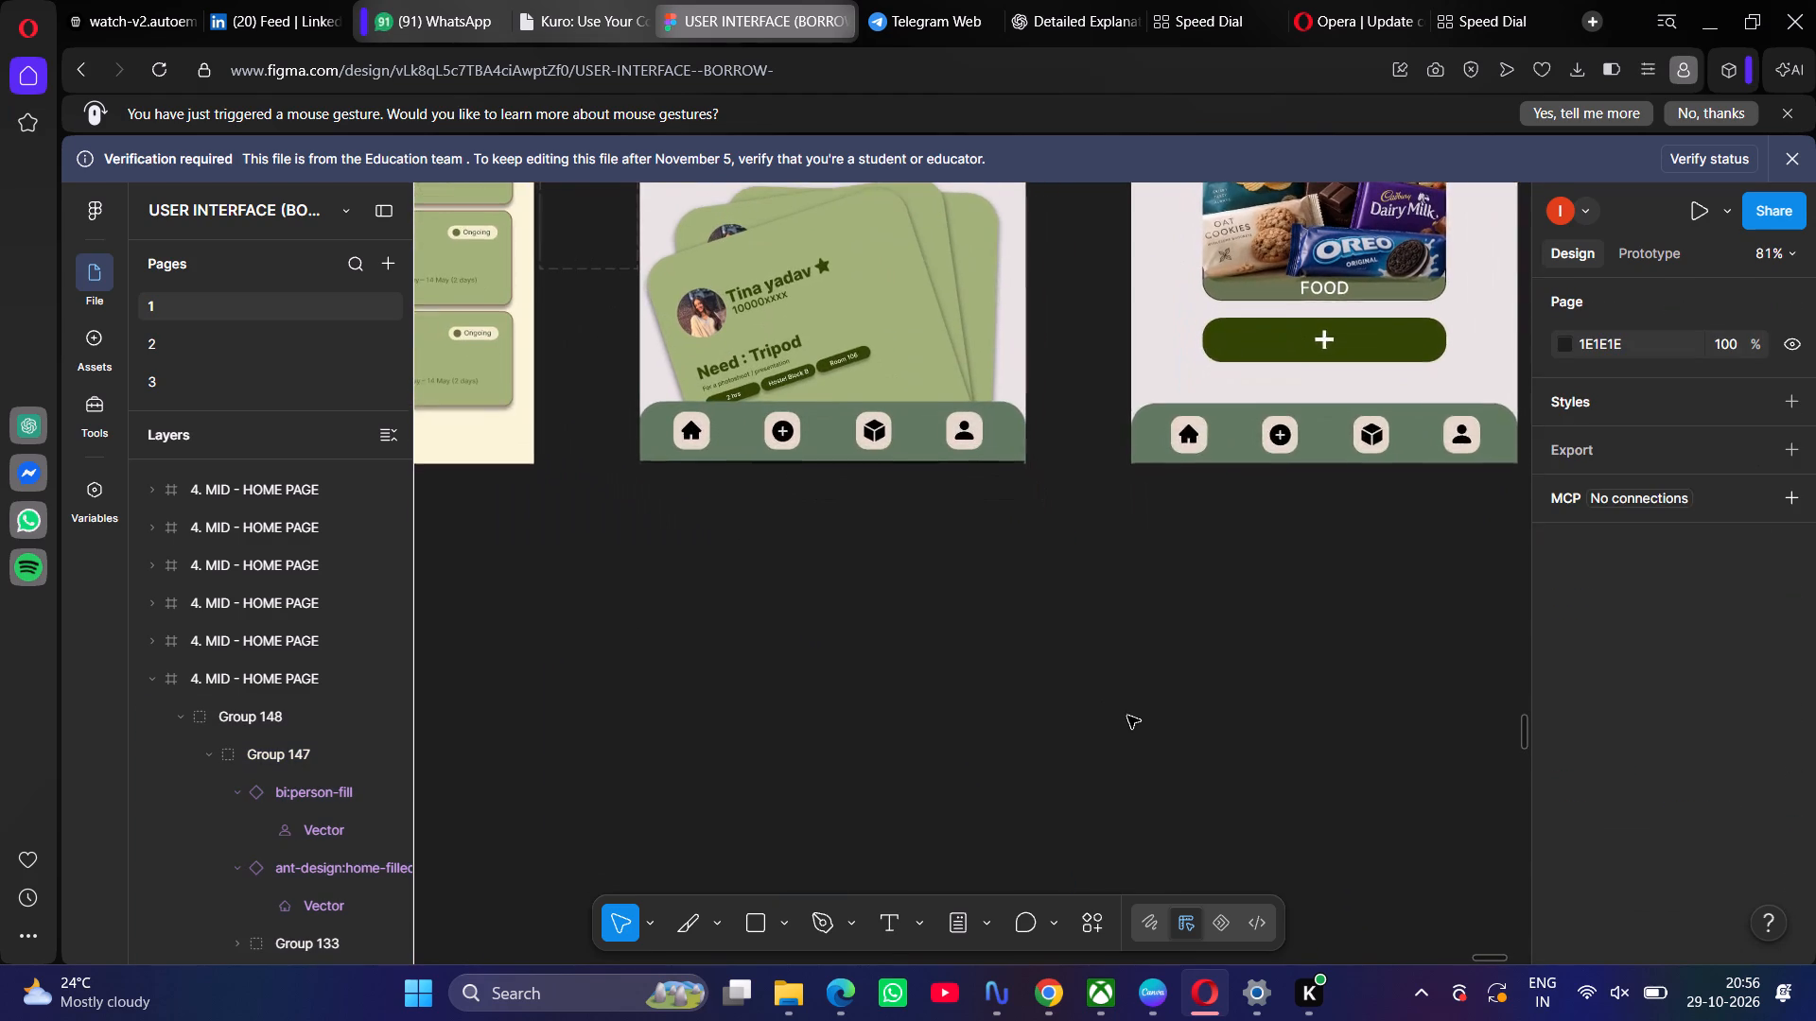
Copy the navigation bar from the bottom of the Selling Item page.
scroll(1127, 716, "up", 1)
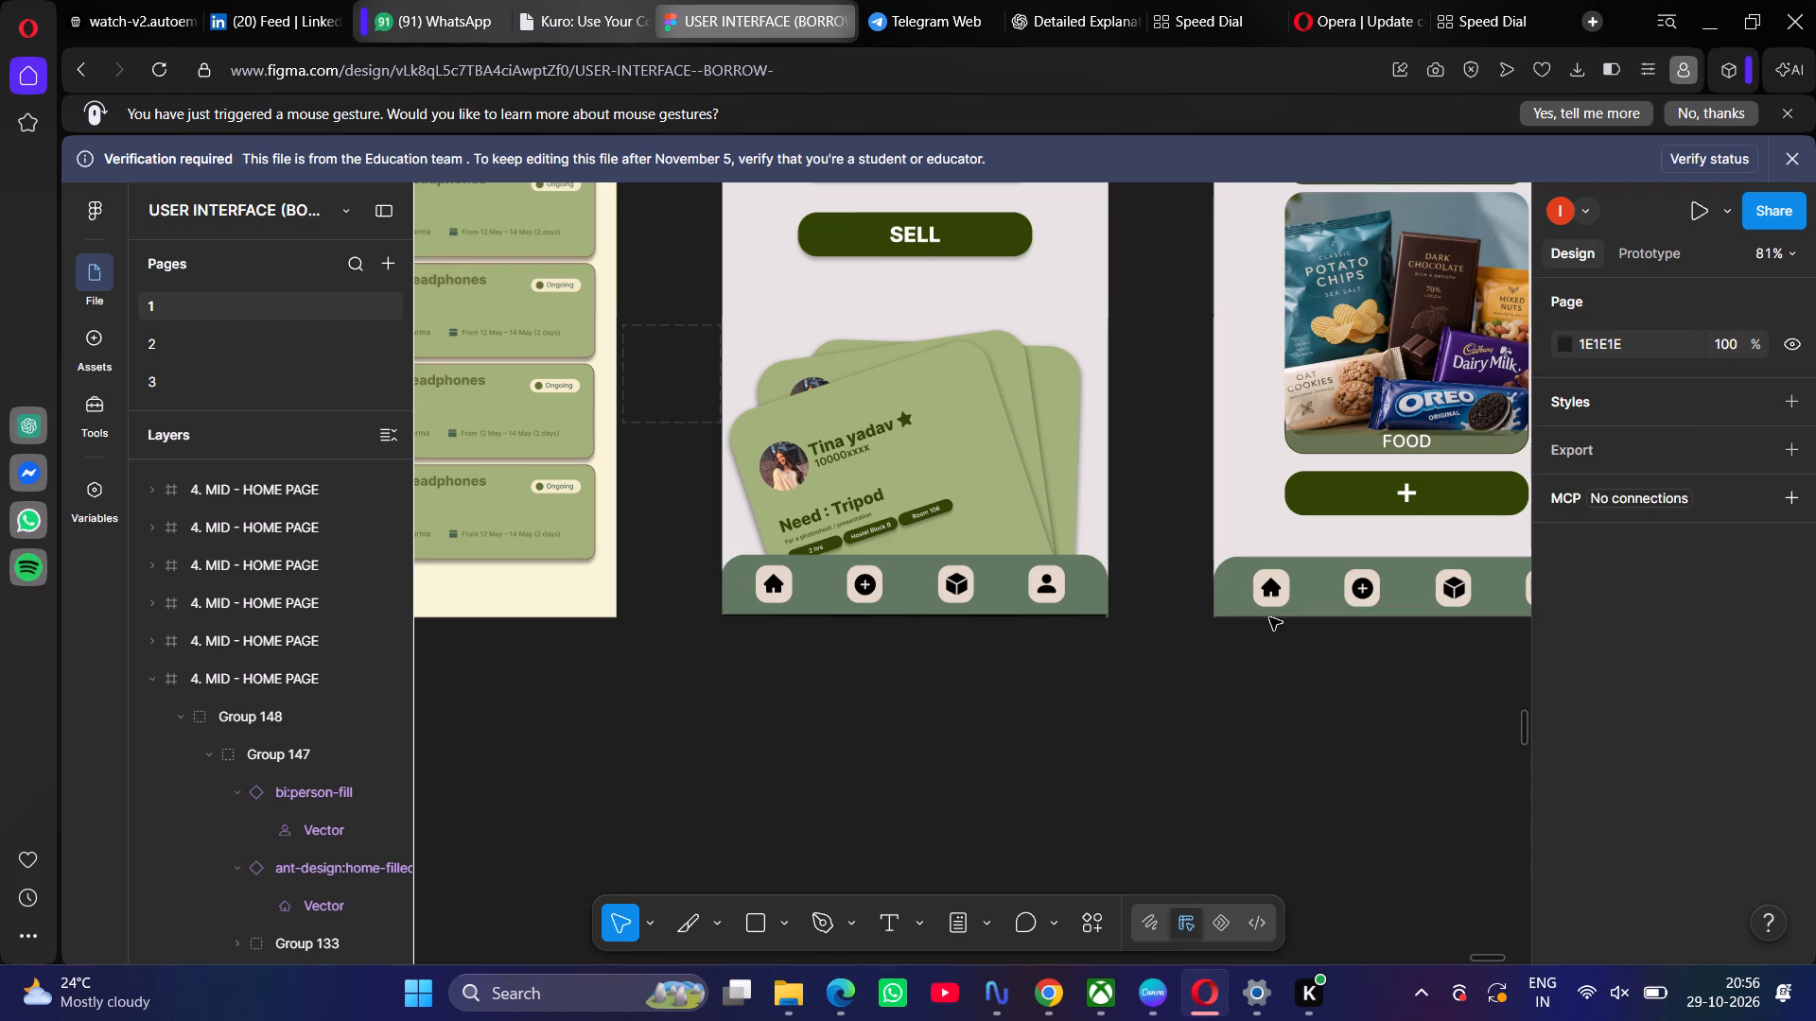
left_click(1306, 589)
key("ctrl+c")
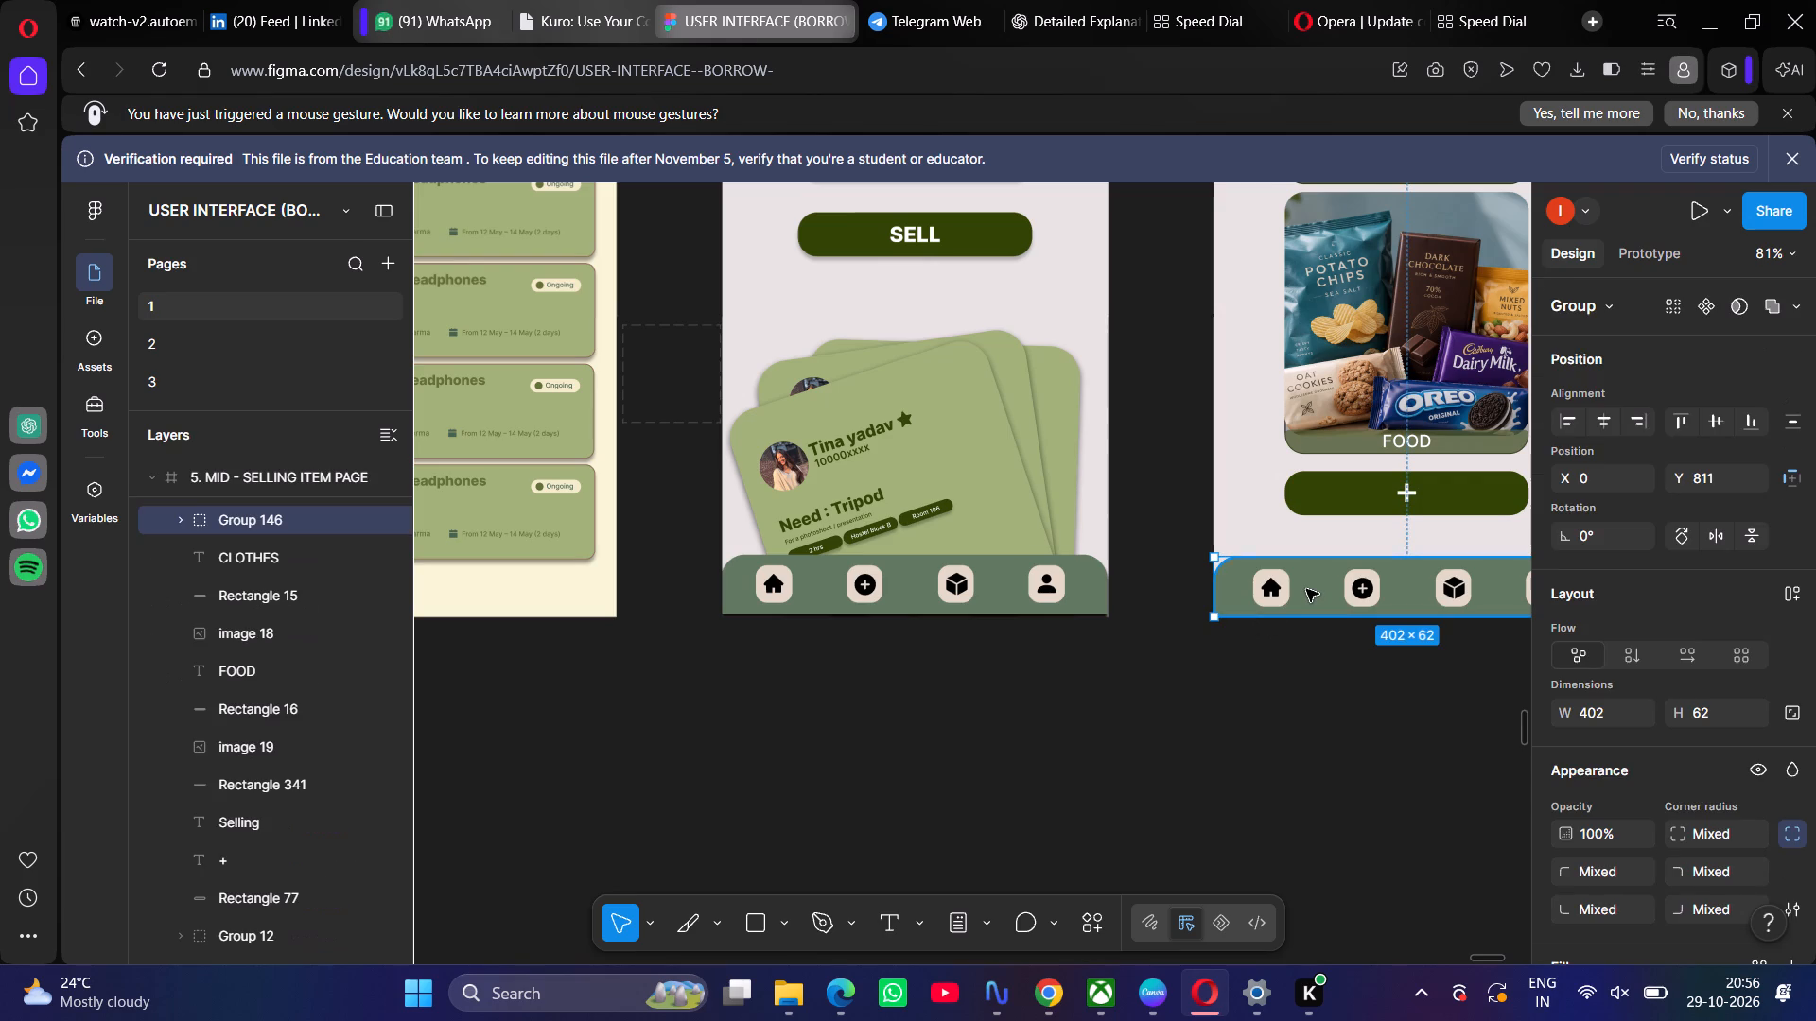
Paste the copied navigation bar and move the copy onto the bottom of the My Activity page.
key("ctrl+v")
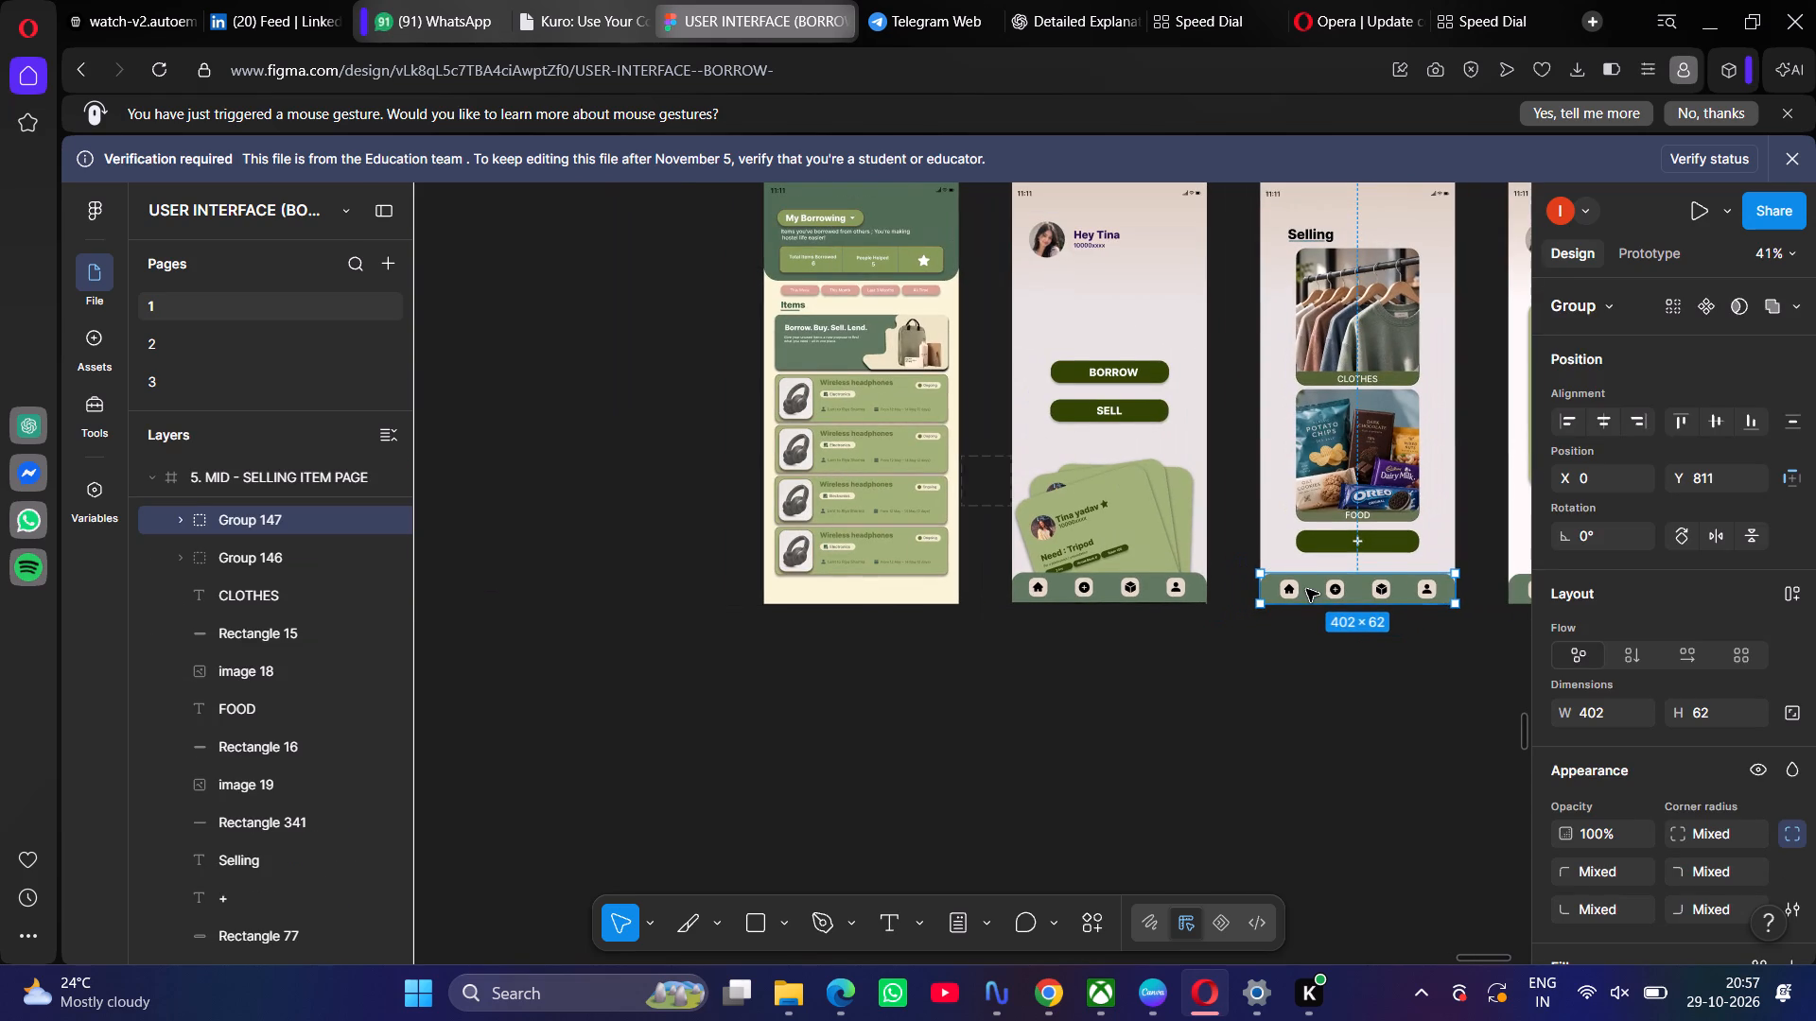
left_click_drag(1317, 589, 802, 579)
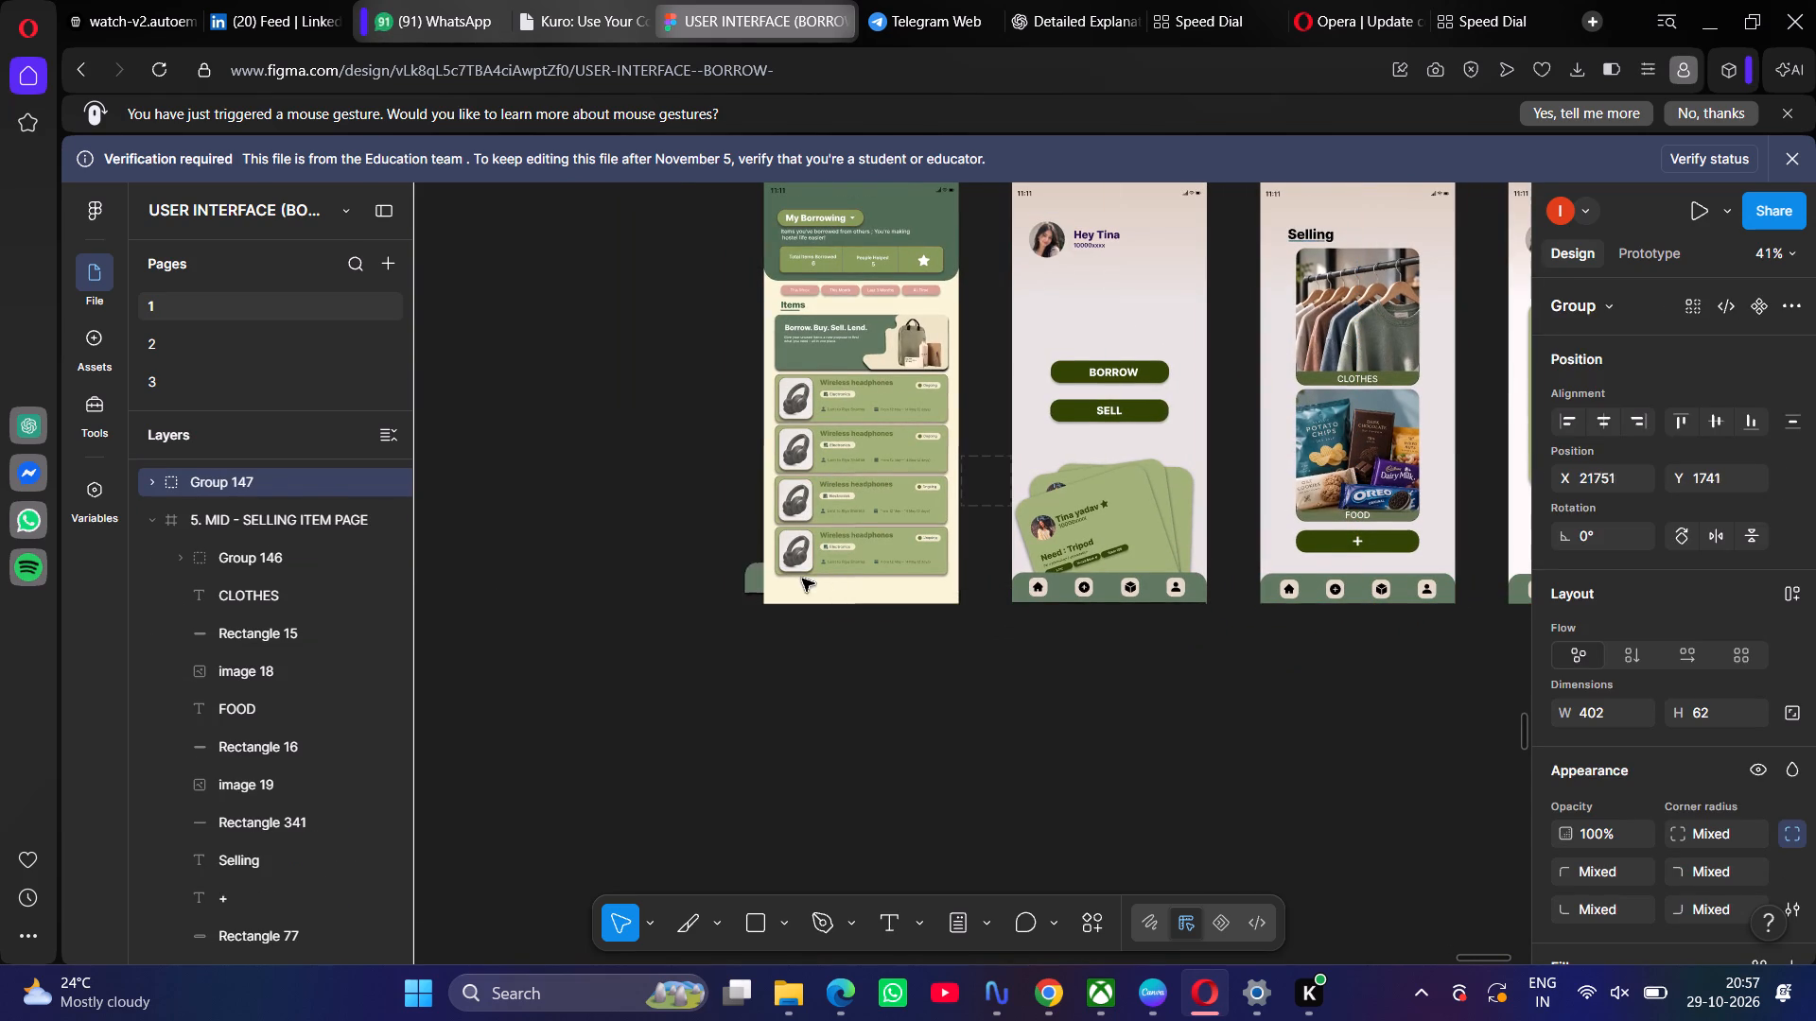
left_click_drag(802, 579, 820, 588)
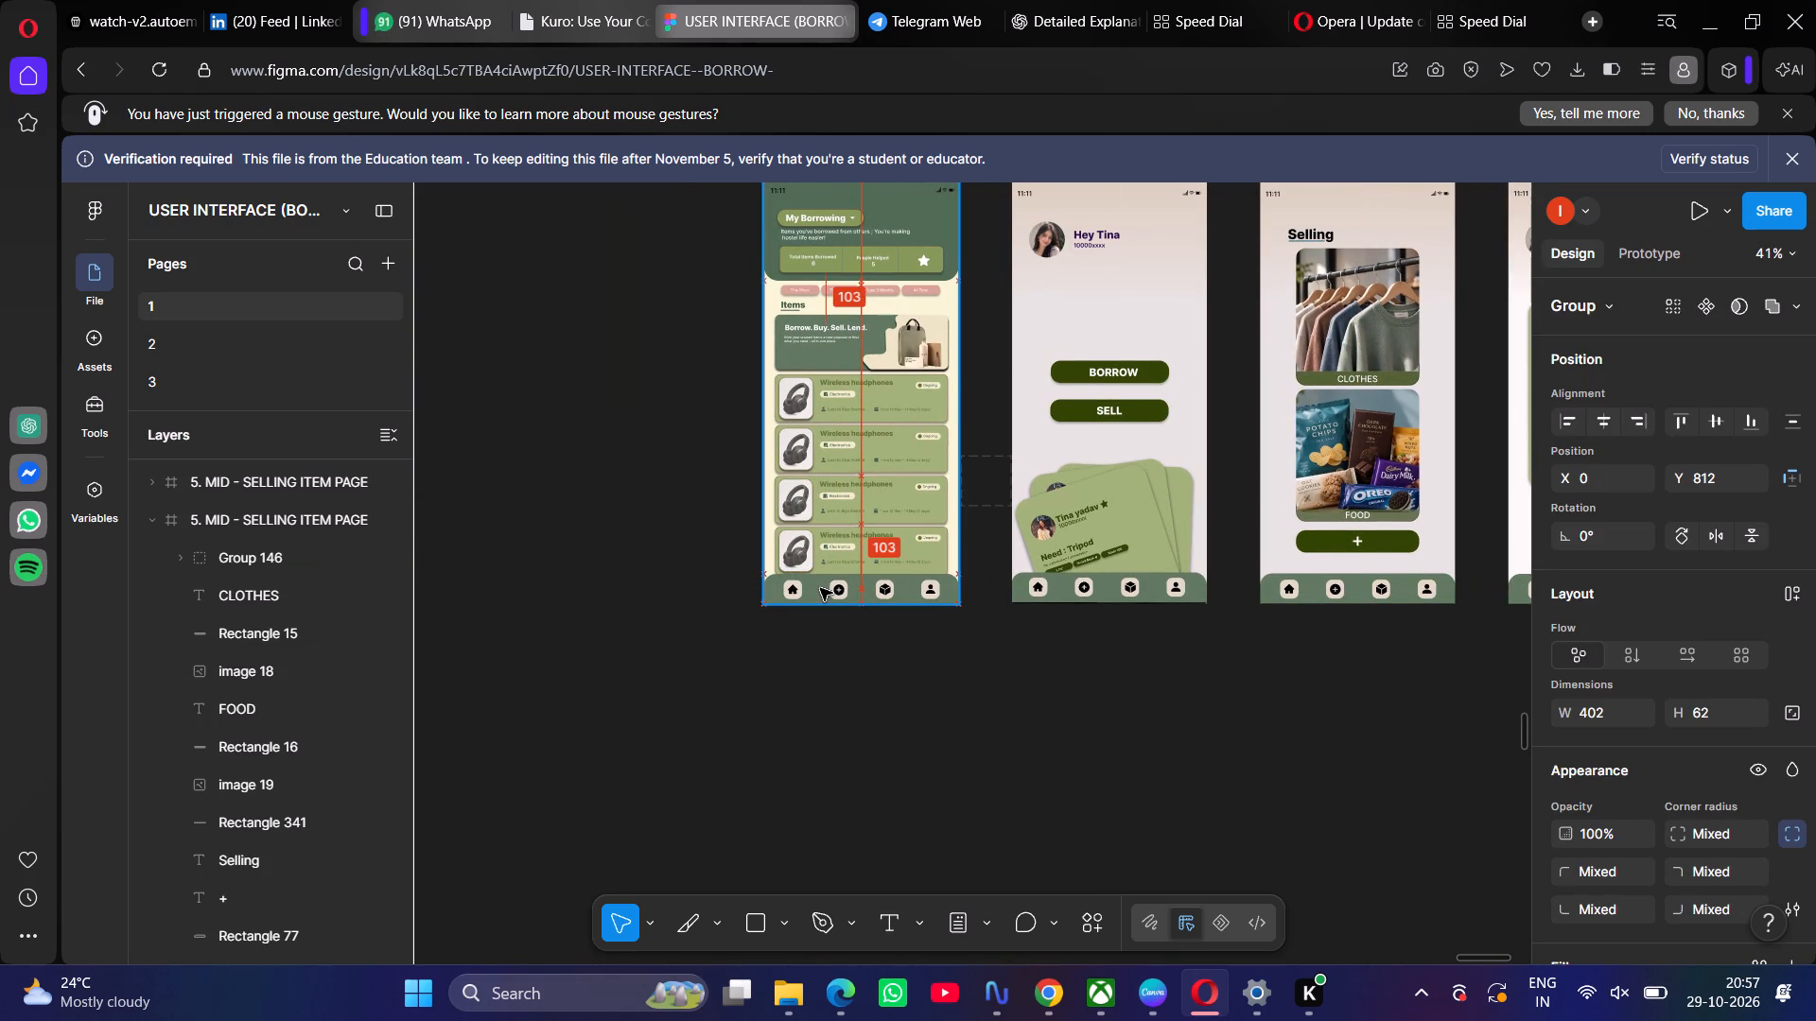
left_click_drag(820, 588, 818, 597)
triple_click(818, 597)
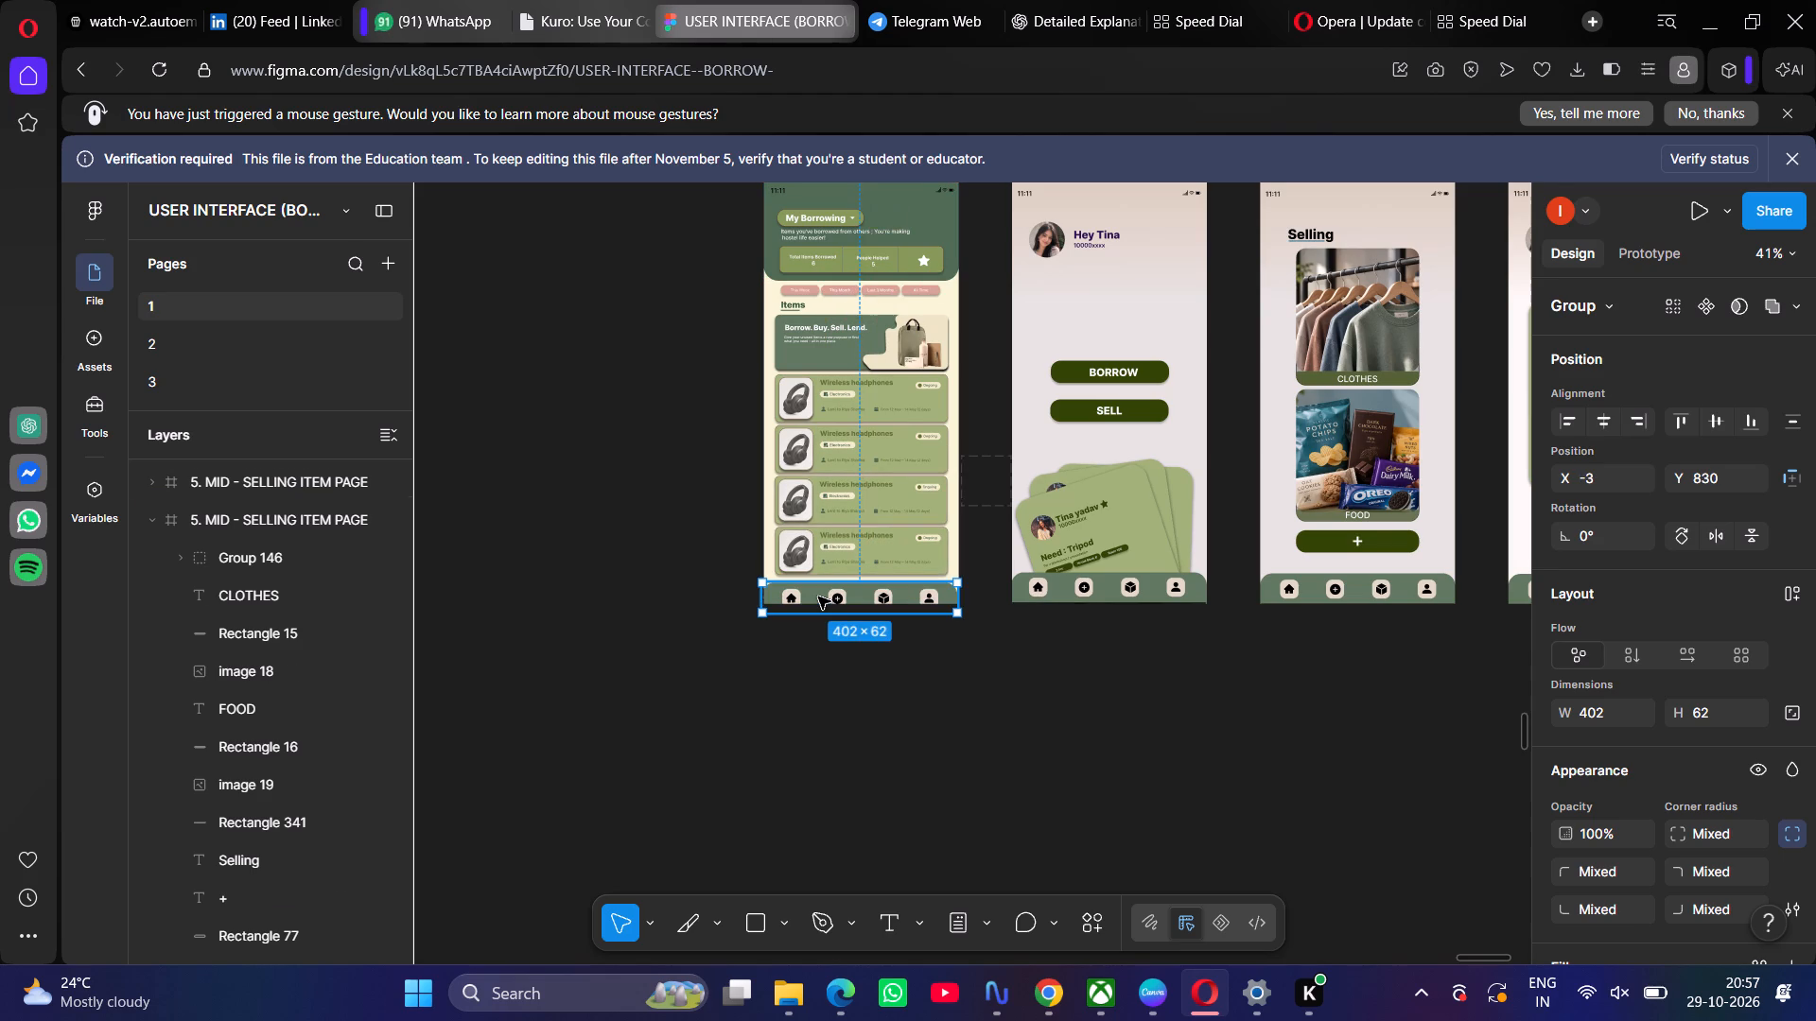
left_click(832, 648)
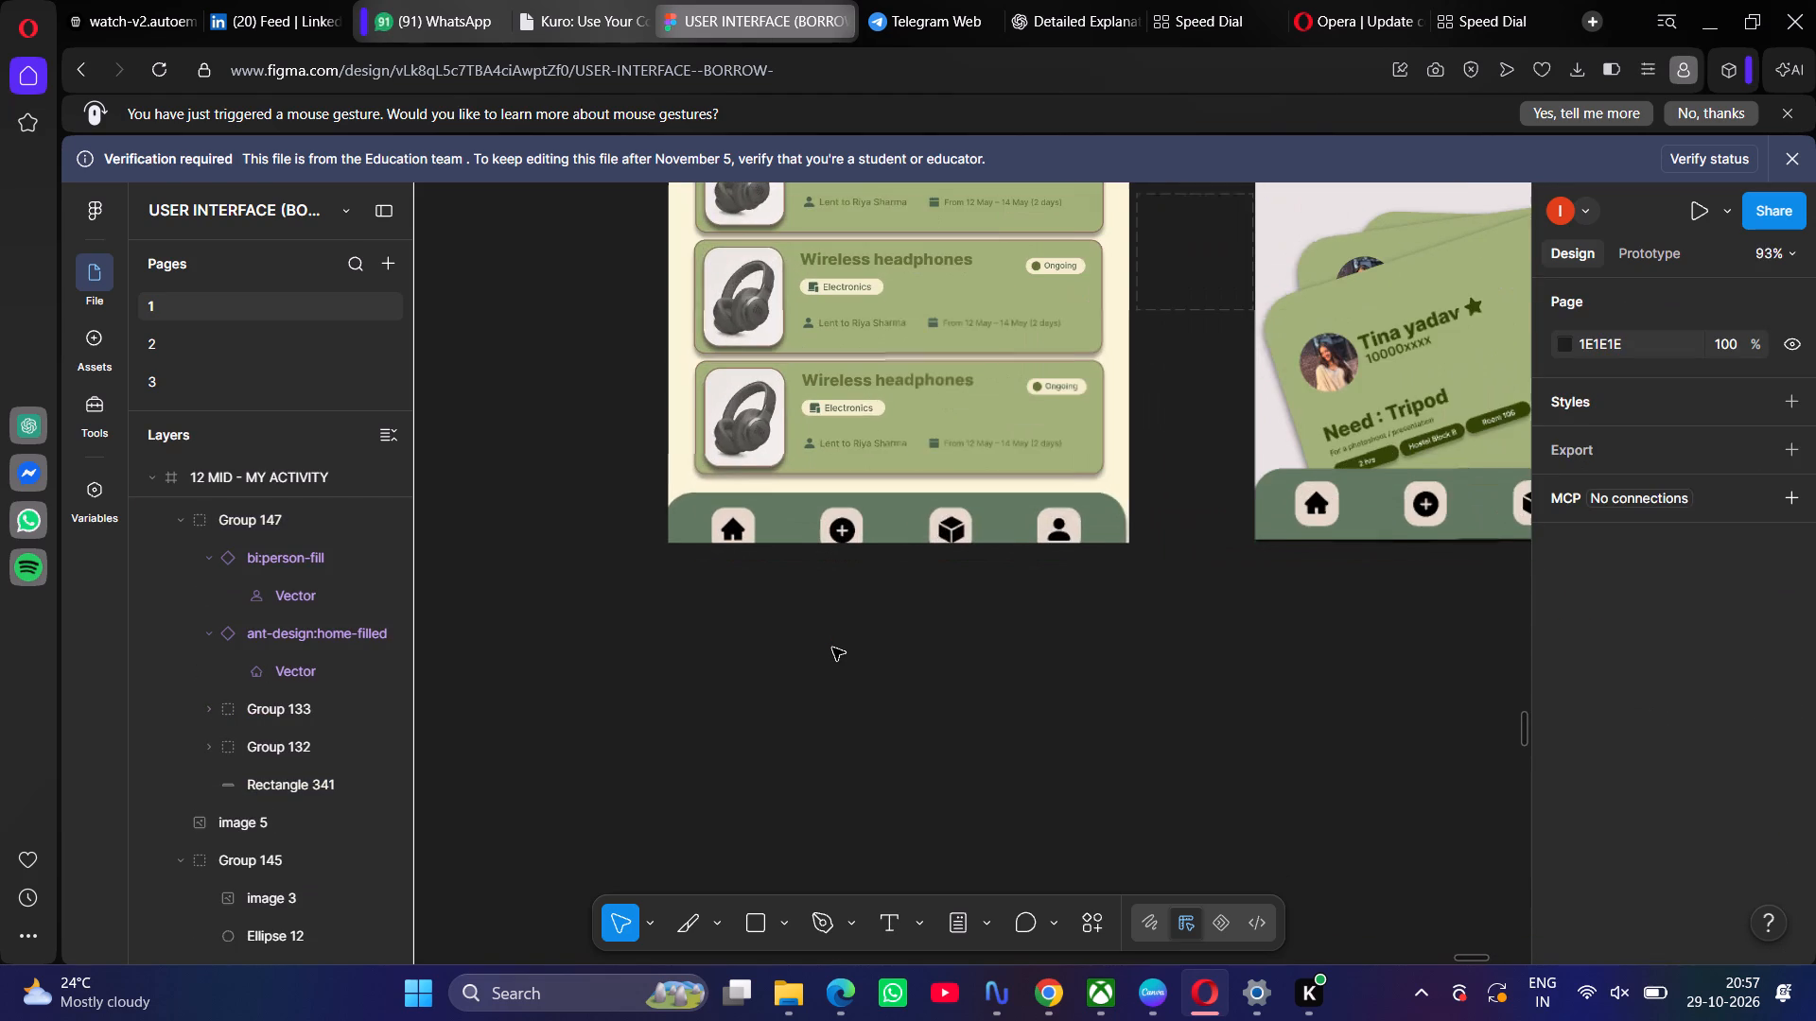
Align the pasted navigation bar group with the bottom edge of the My Activity page at X 0, Y 814.
double_click(853, 528)
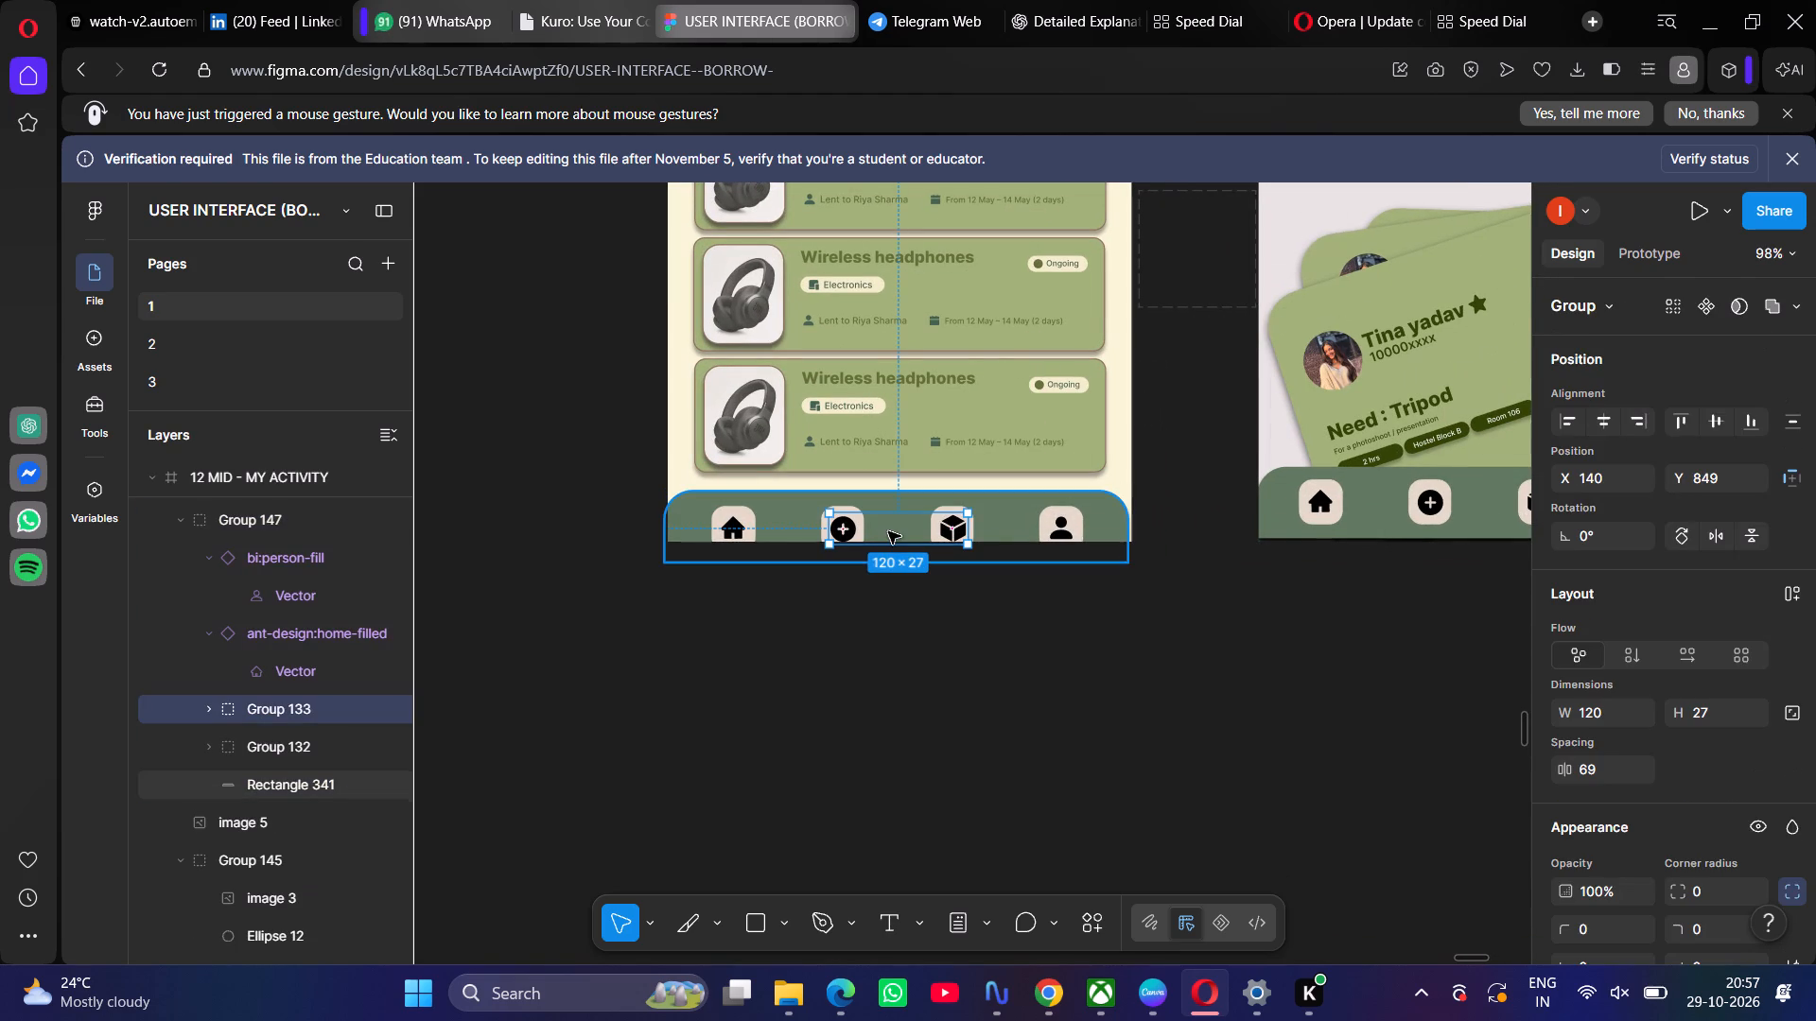
left_click(700, 610)
left_click(718, 526)
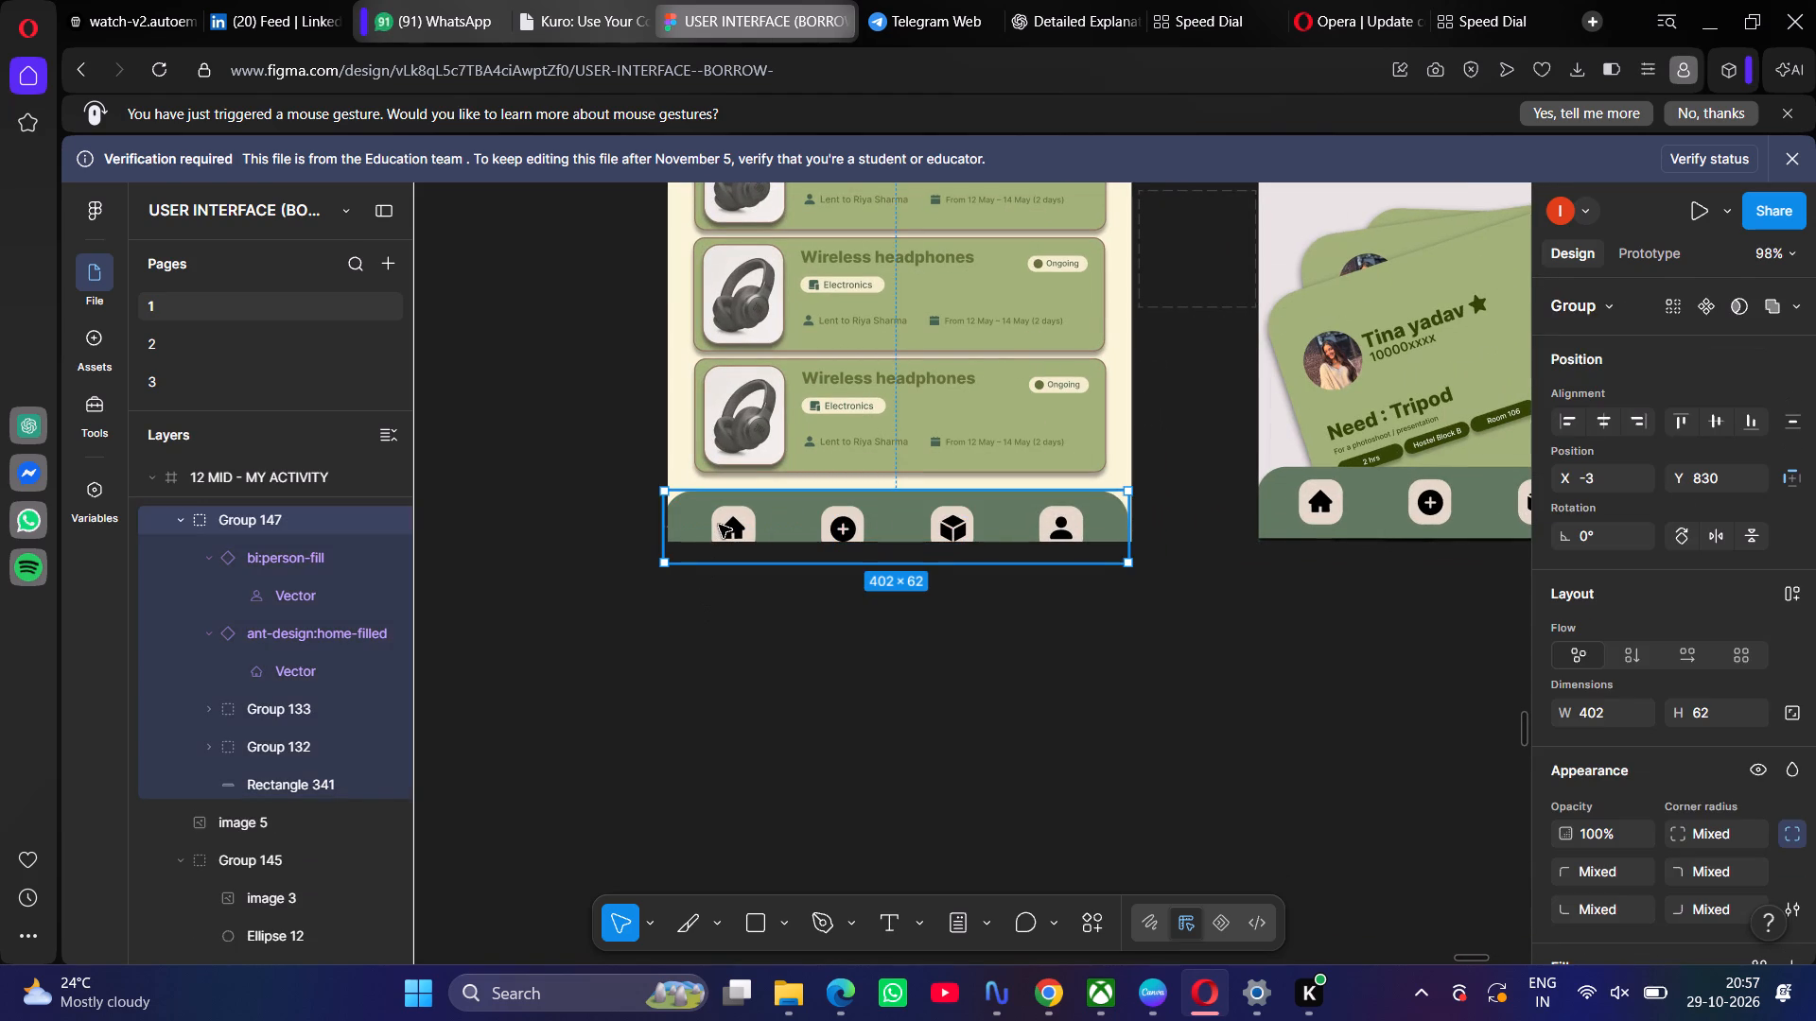
left_click(719, 525)
double_click(726, 526)
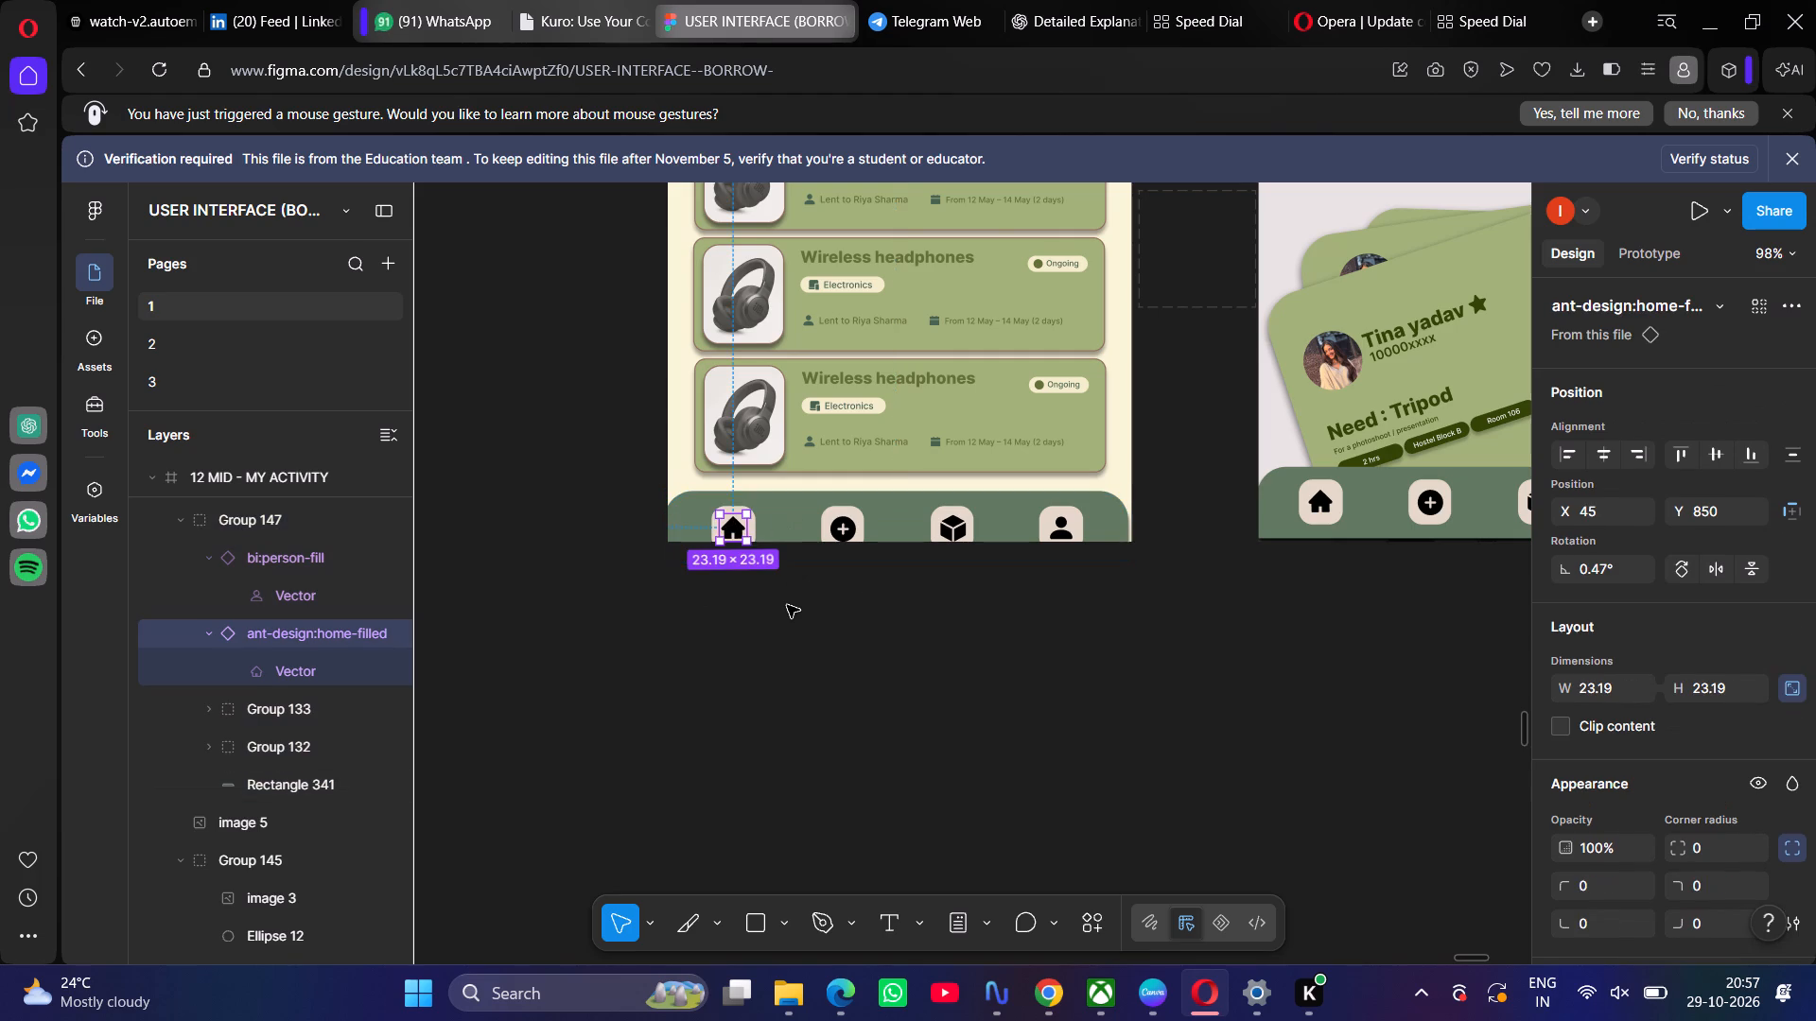
left_click(787, 606)
left_click(707, 489)
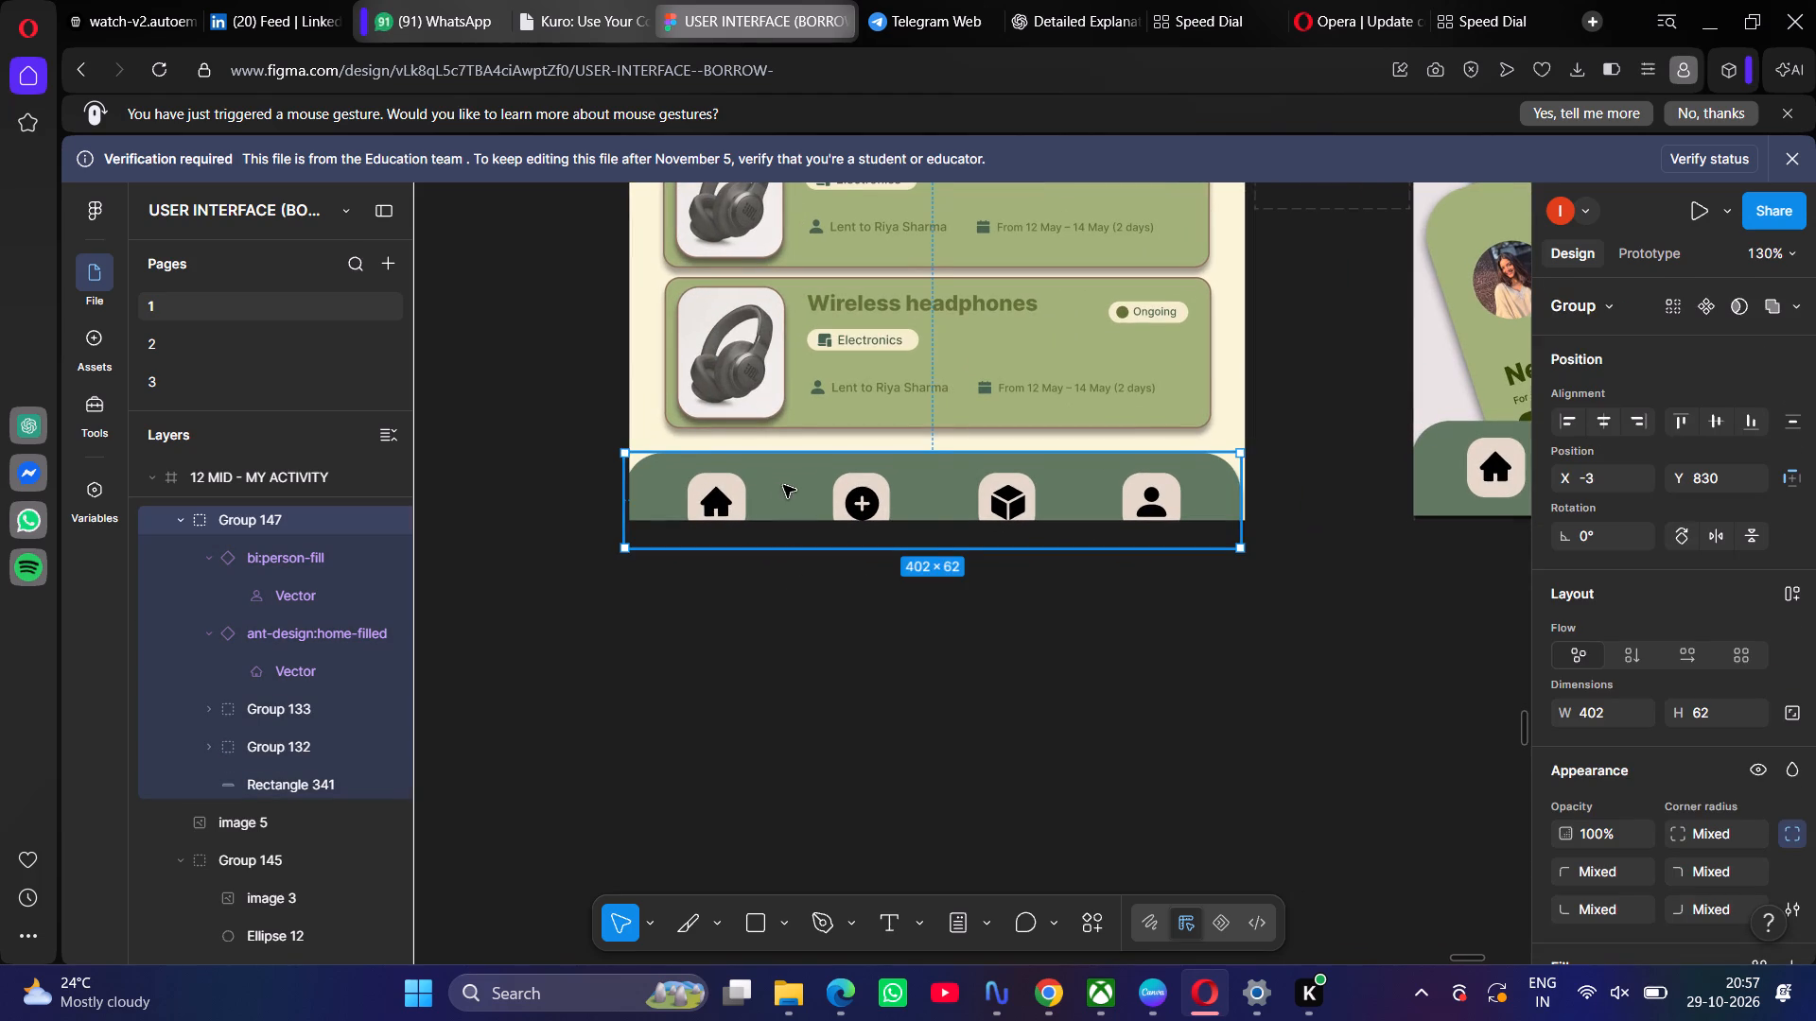
left_click_drag(785, 485, 785, 459)
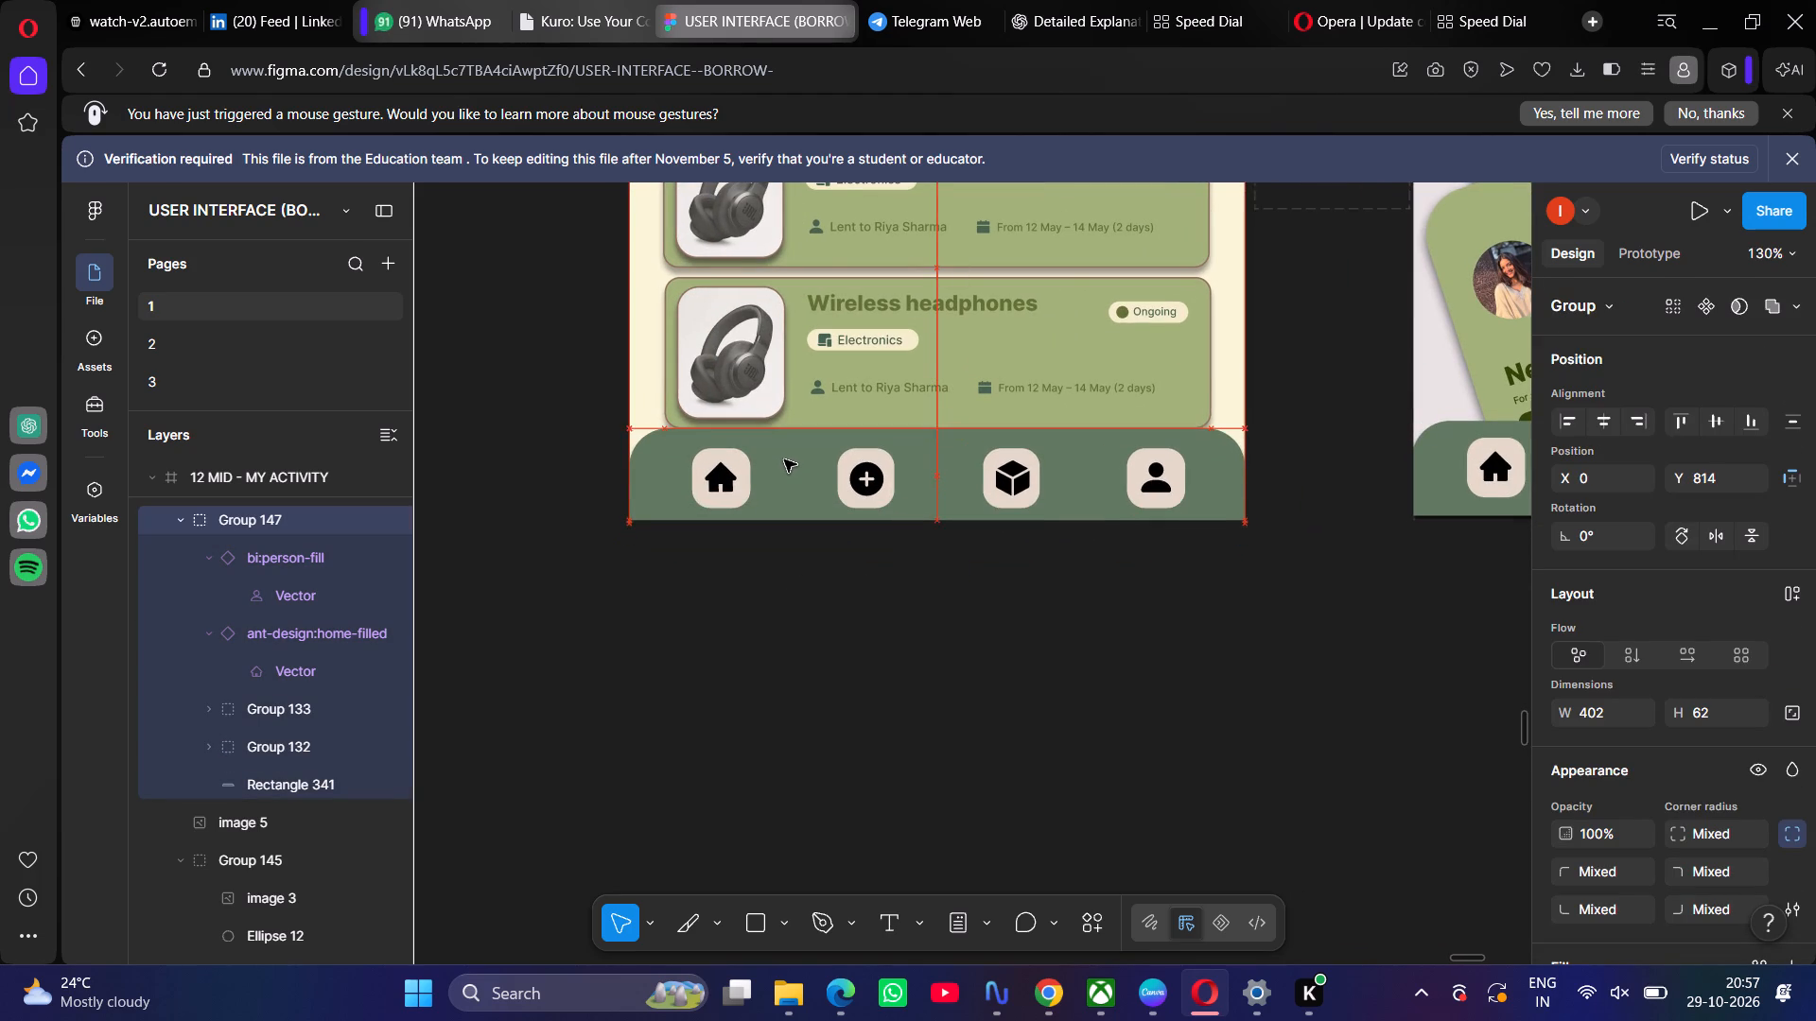
Resize the My Activity navigation bar group to about 433 × 47, lowering its top edge and extending it past the page's left edge.
left_click_drag(820, 426, 823, 445)
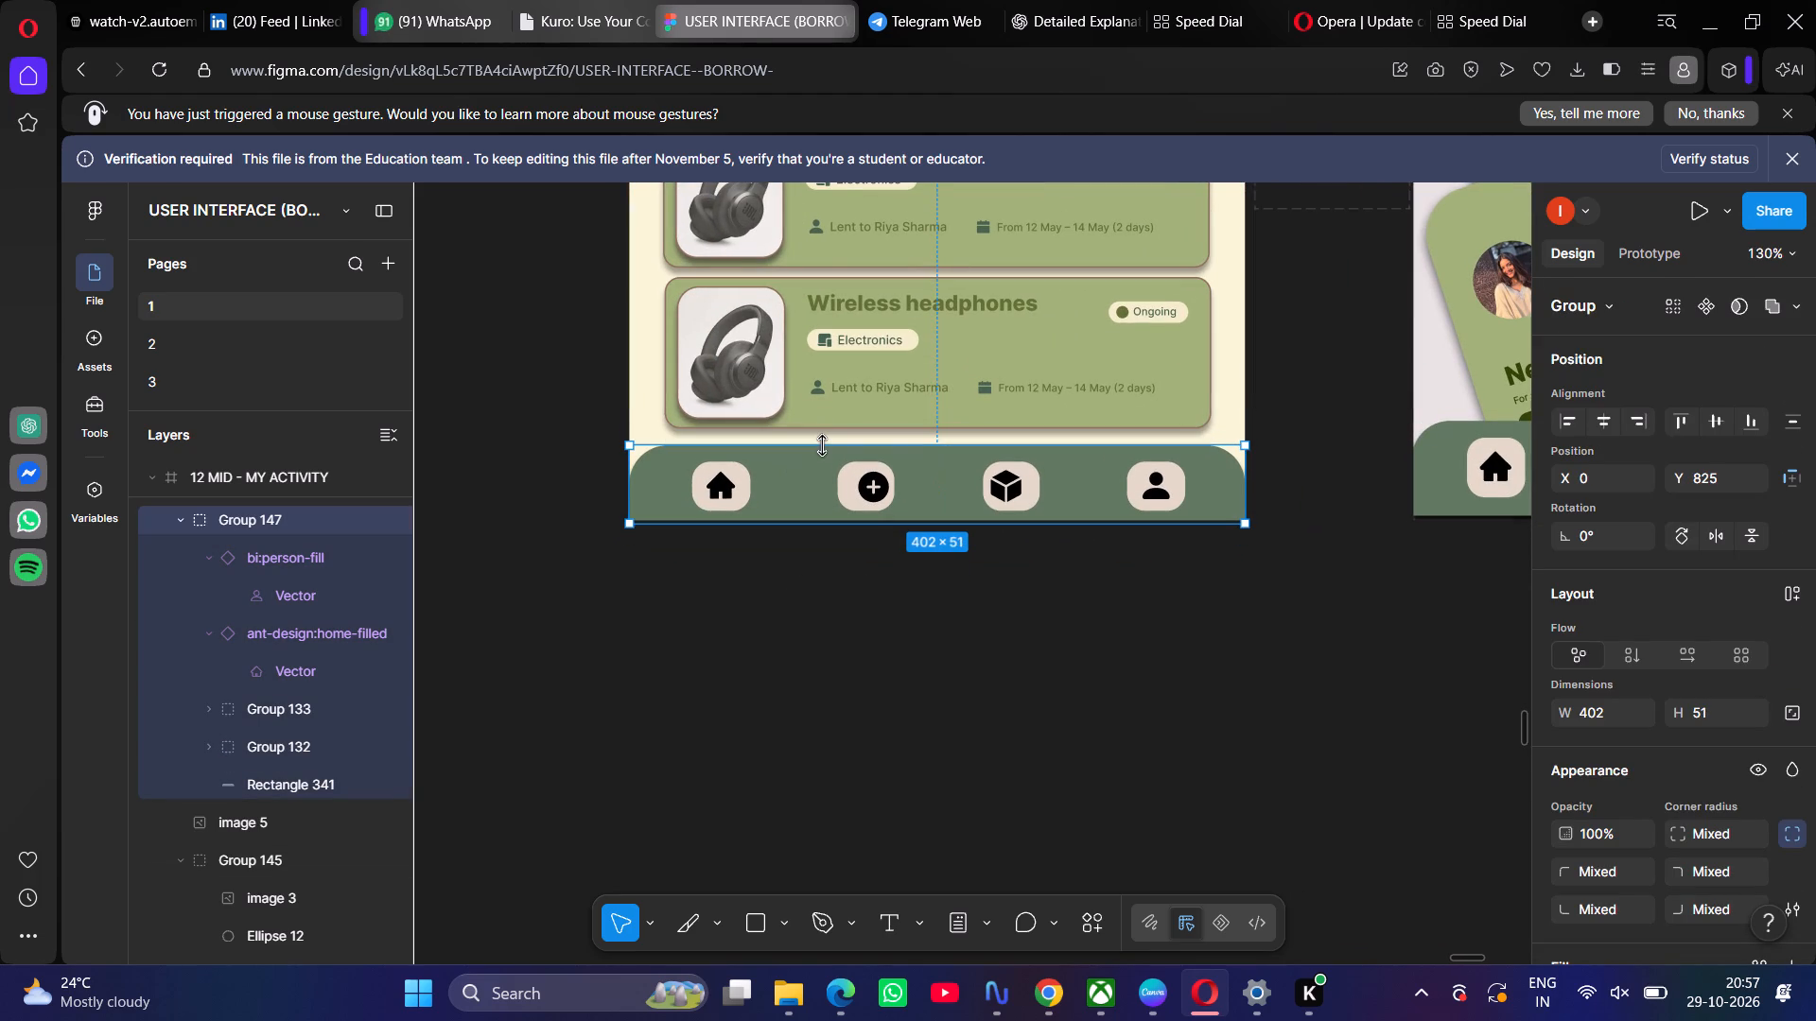
left_click_drag(823, 445, 825, 441)
triple_click(824, 435)
triple_click(823, 431)
double_click(823, 431)
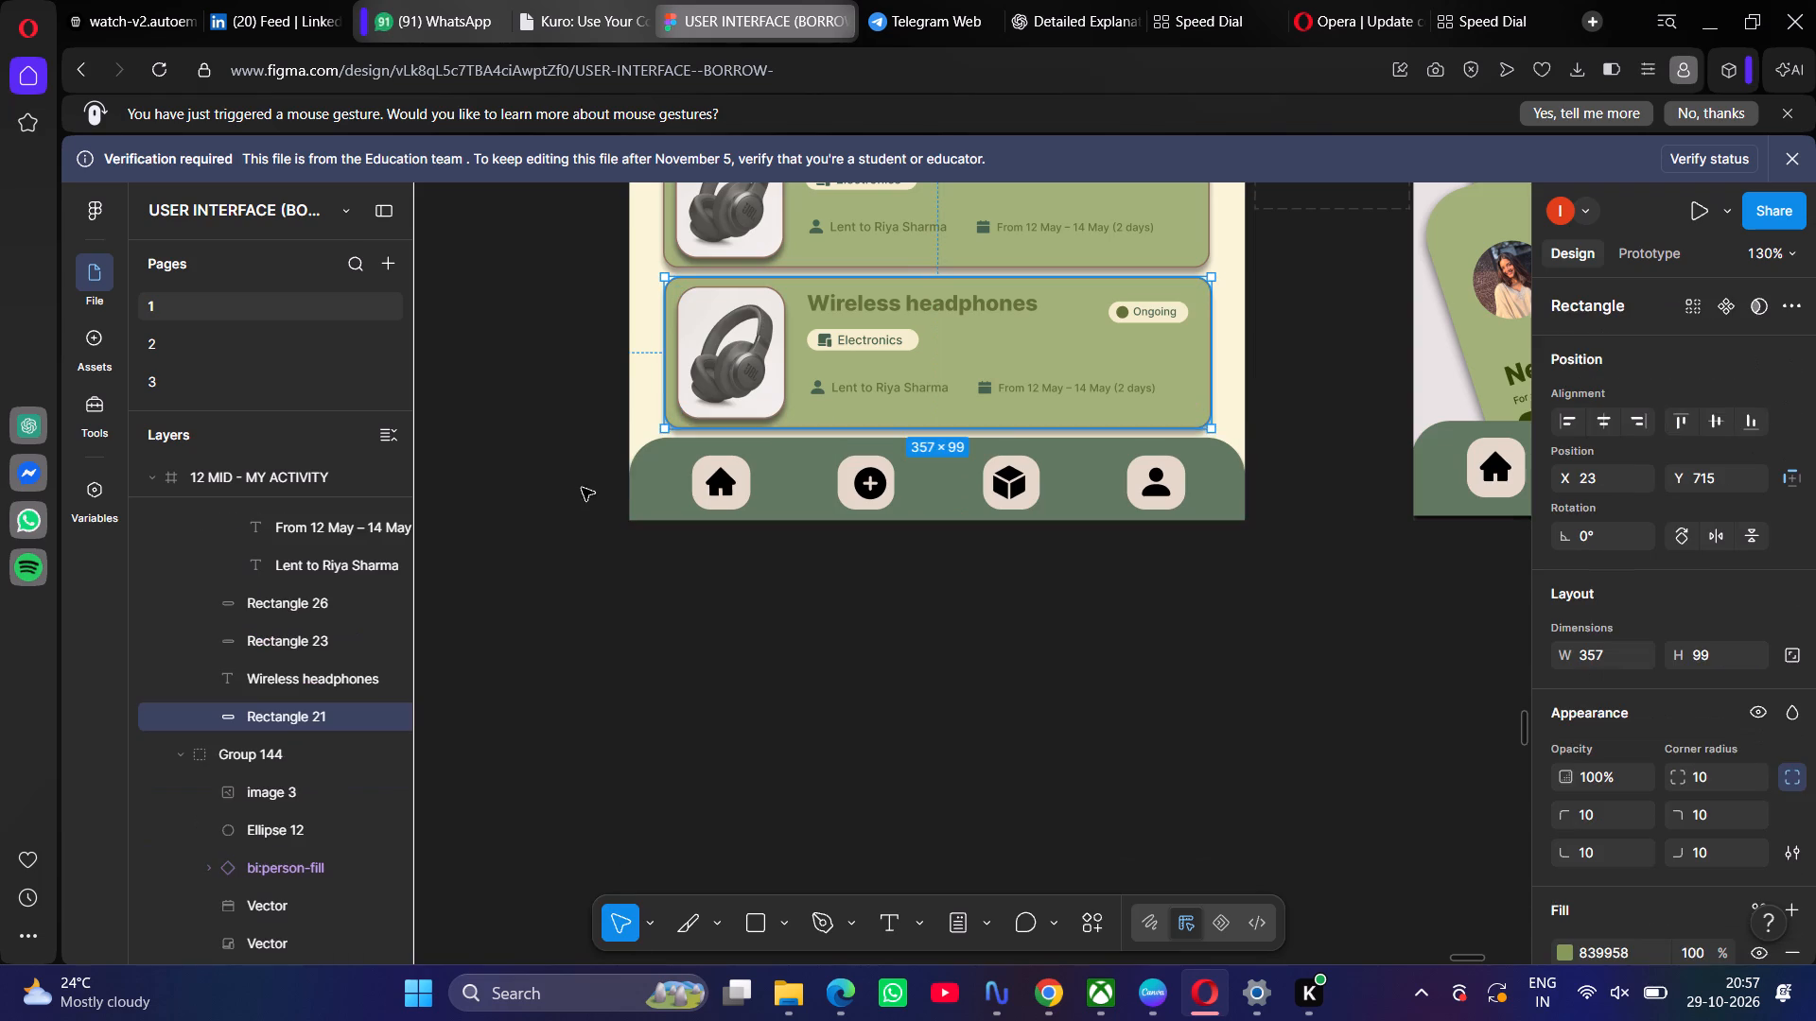
left_click(644, 493)
left_click_drag(631, 492, 585, 481)
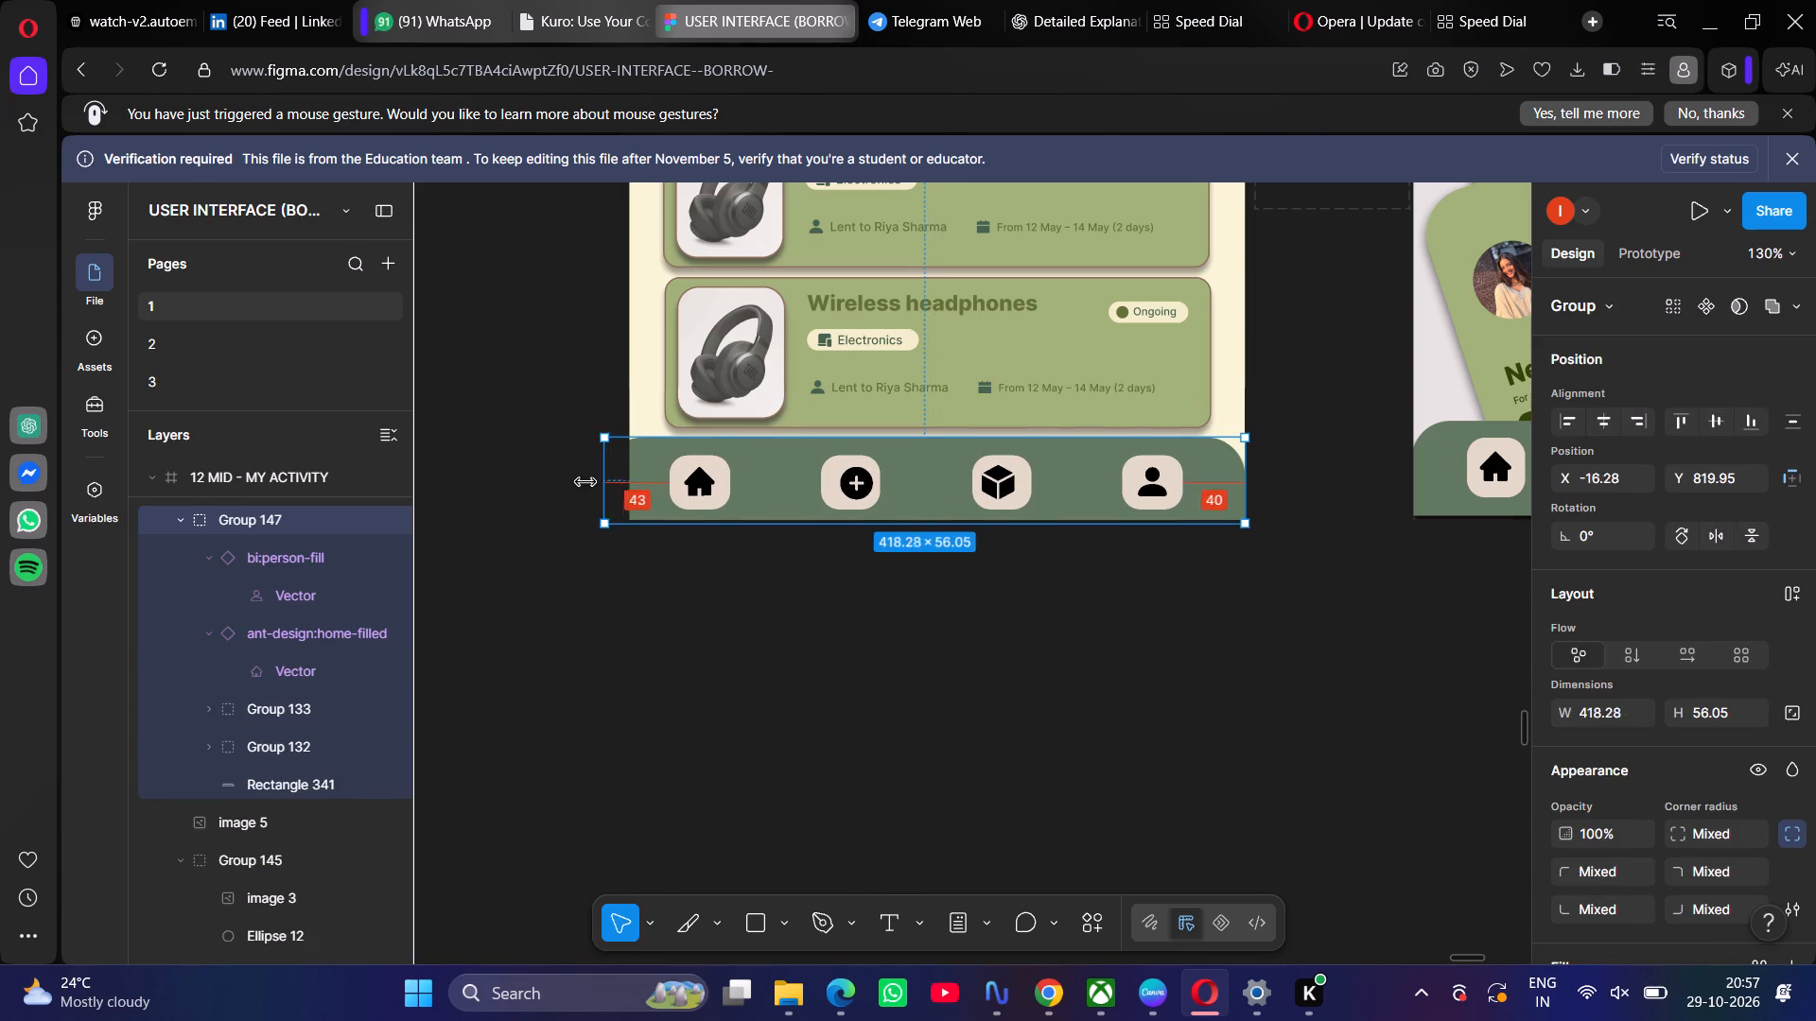
left_click_drag(585, 481, 584, 481)
left_click(584, 481)
left_click_drag(933, 433, 934, 455)
triple_click(934, 455)
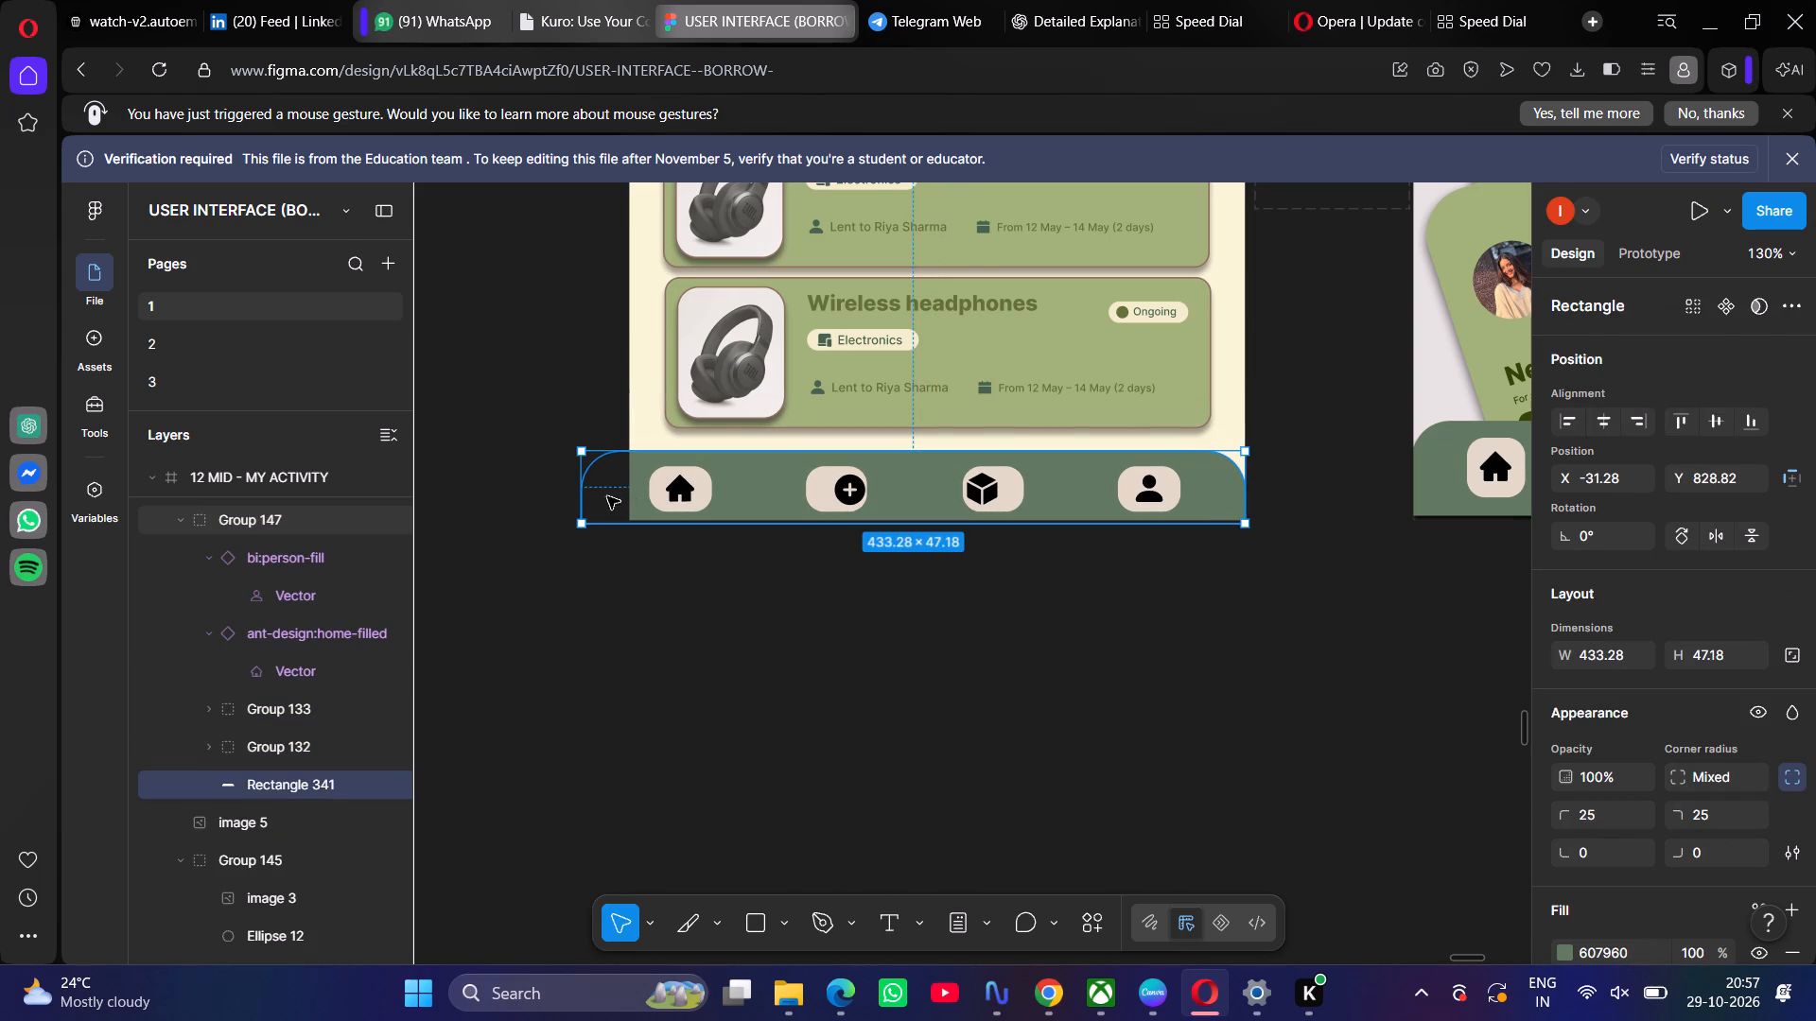
Narrow the My Activity navigation bar background to 402 × 47 so its left edge meets the page edge at X 0.
left_click_drag(583, 490, 630, 510)
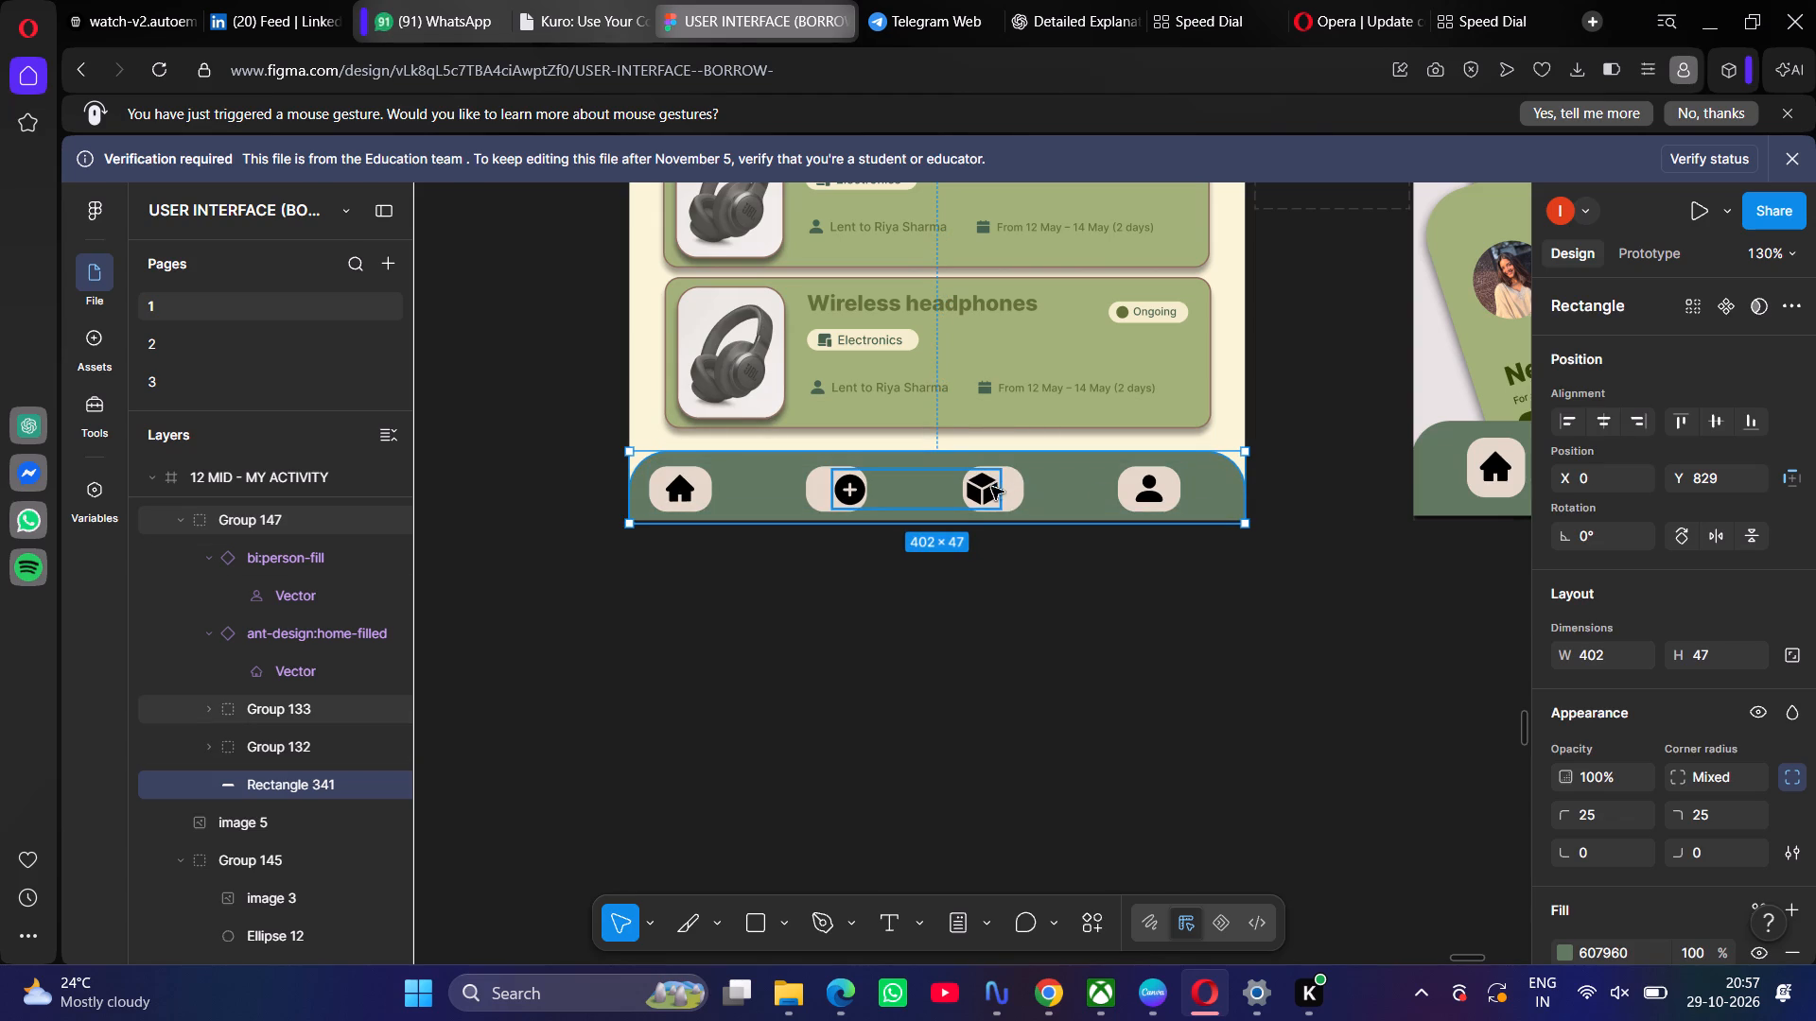
Enlarge the plus and box icon group in the My Activity navigation bar to about 127 × 28.58, centring both icons on their tiles.
left_click(991, 487)
left_click(980, 487)
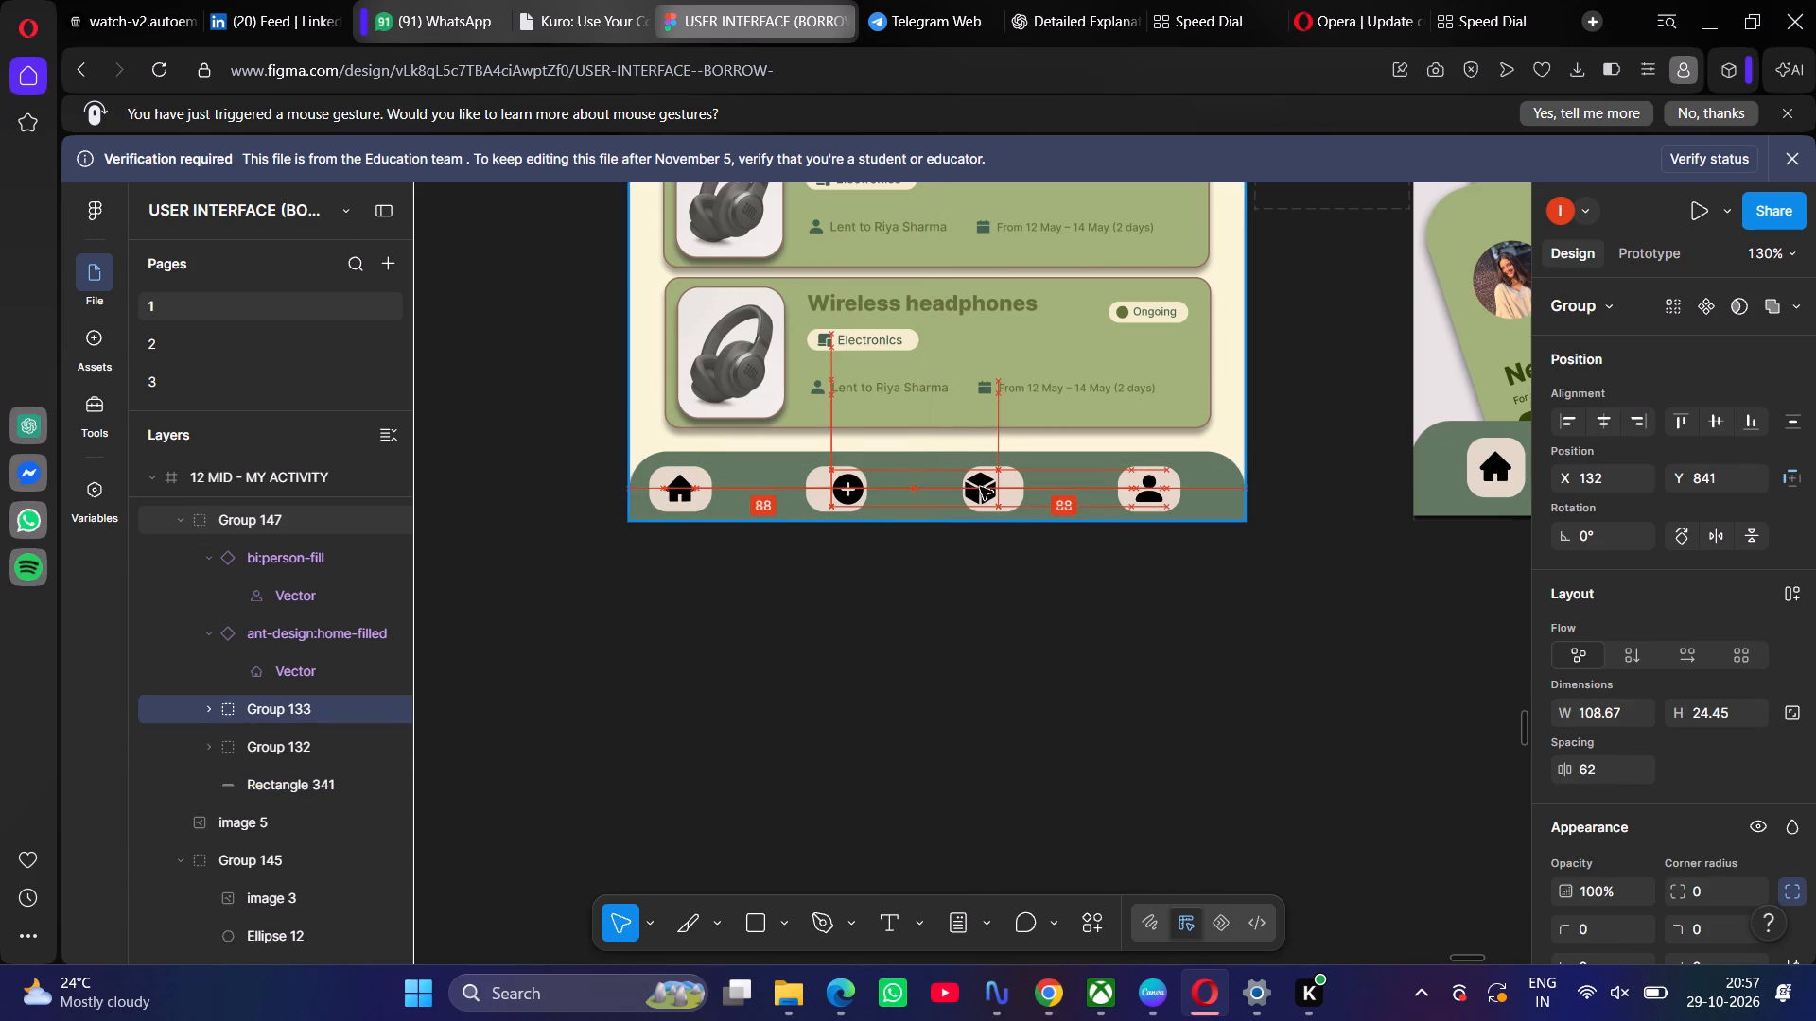
double_click(939, 484)
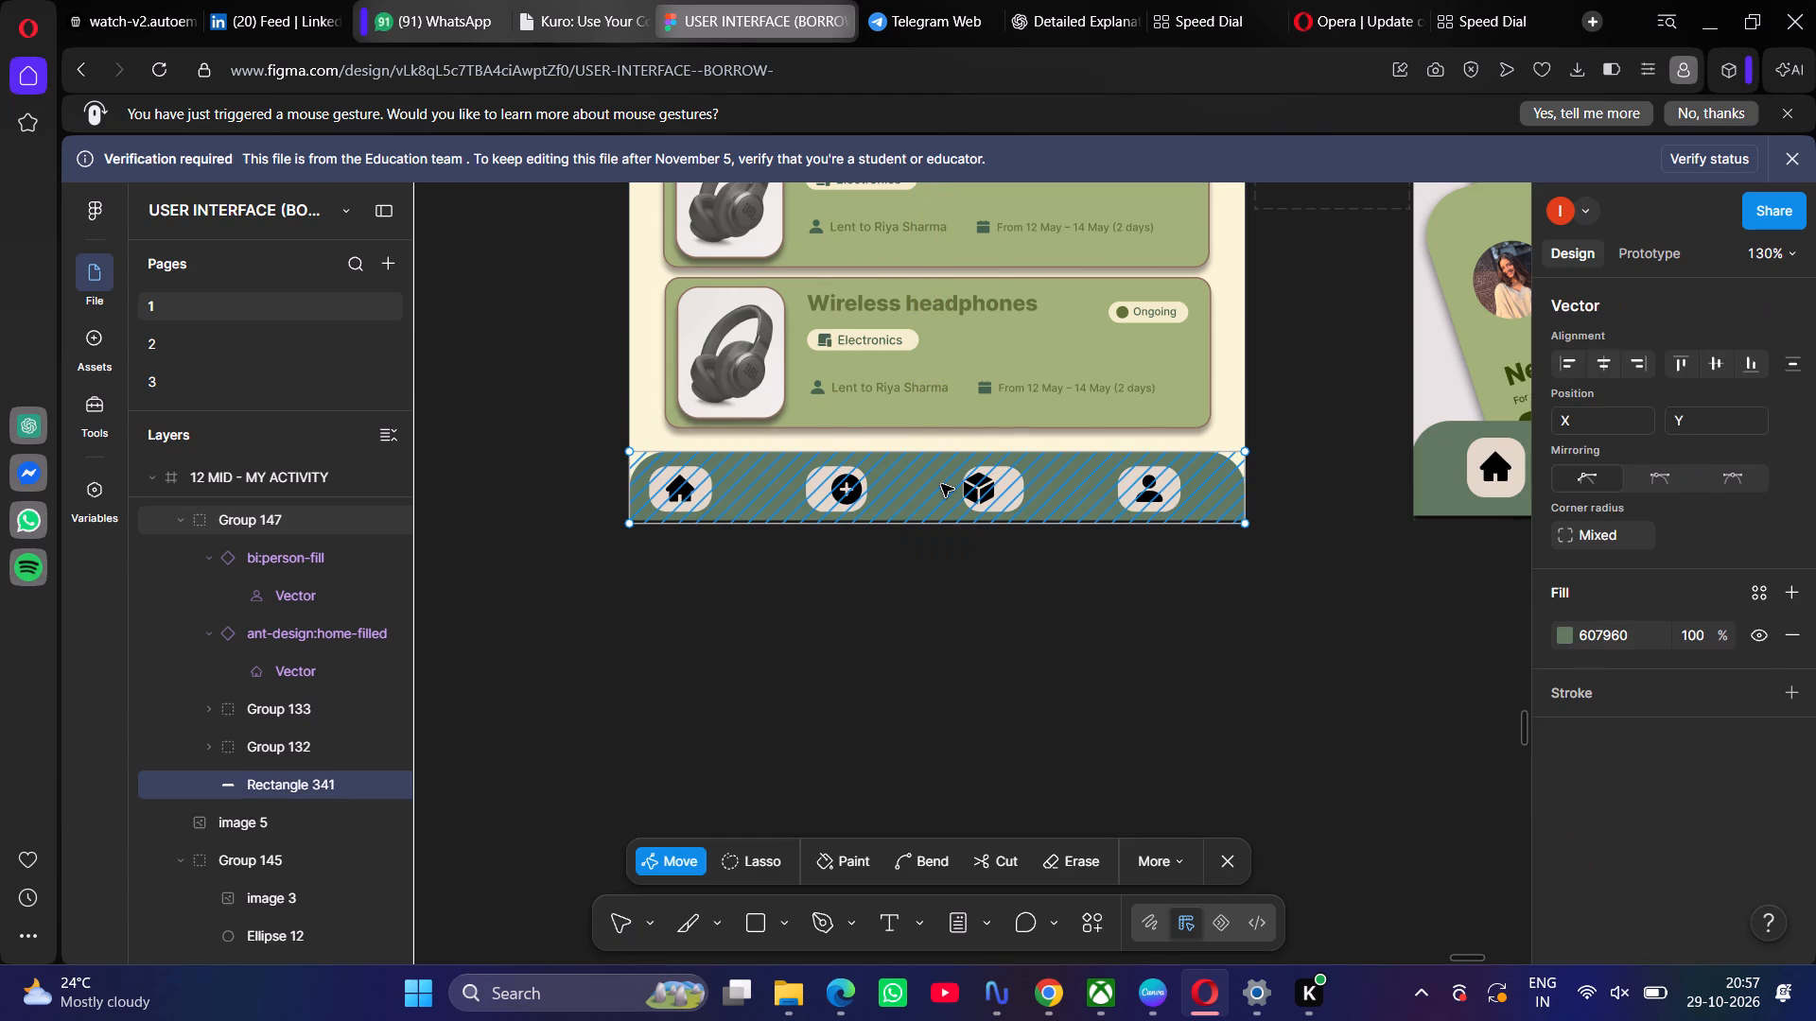
triple_click(1226, 853)
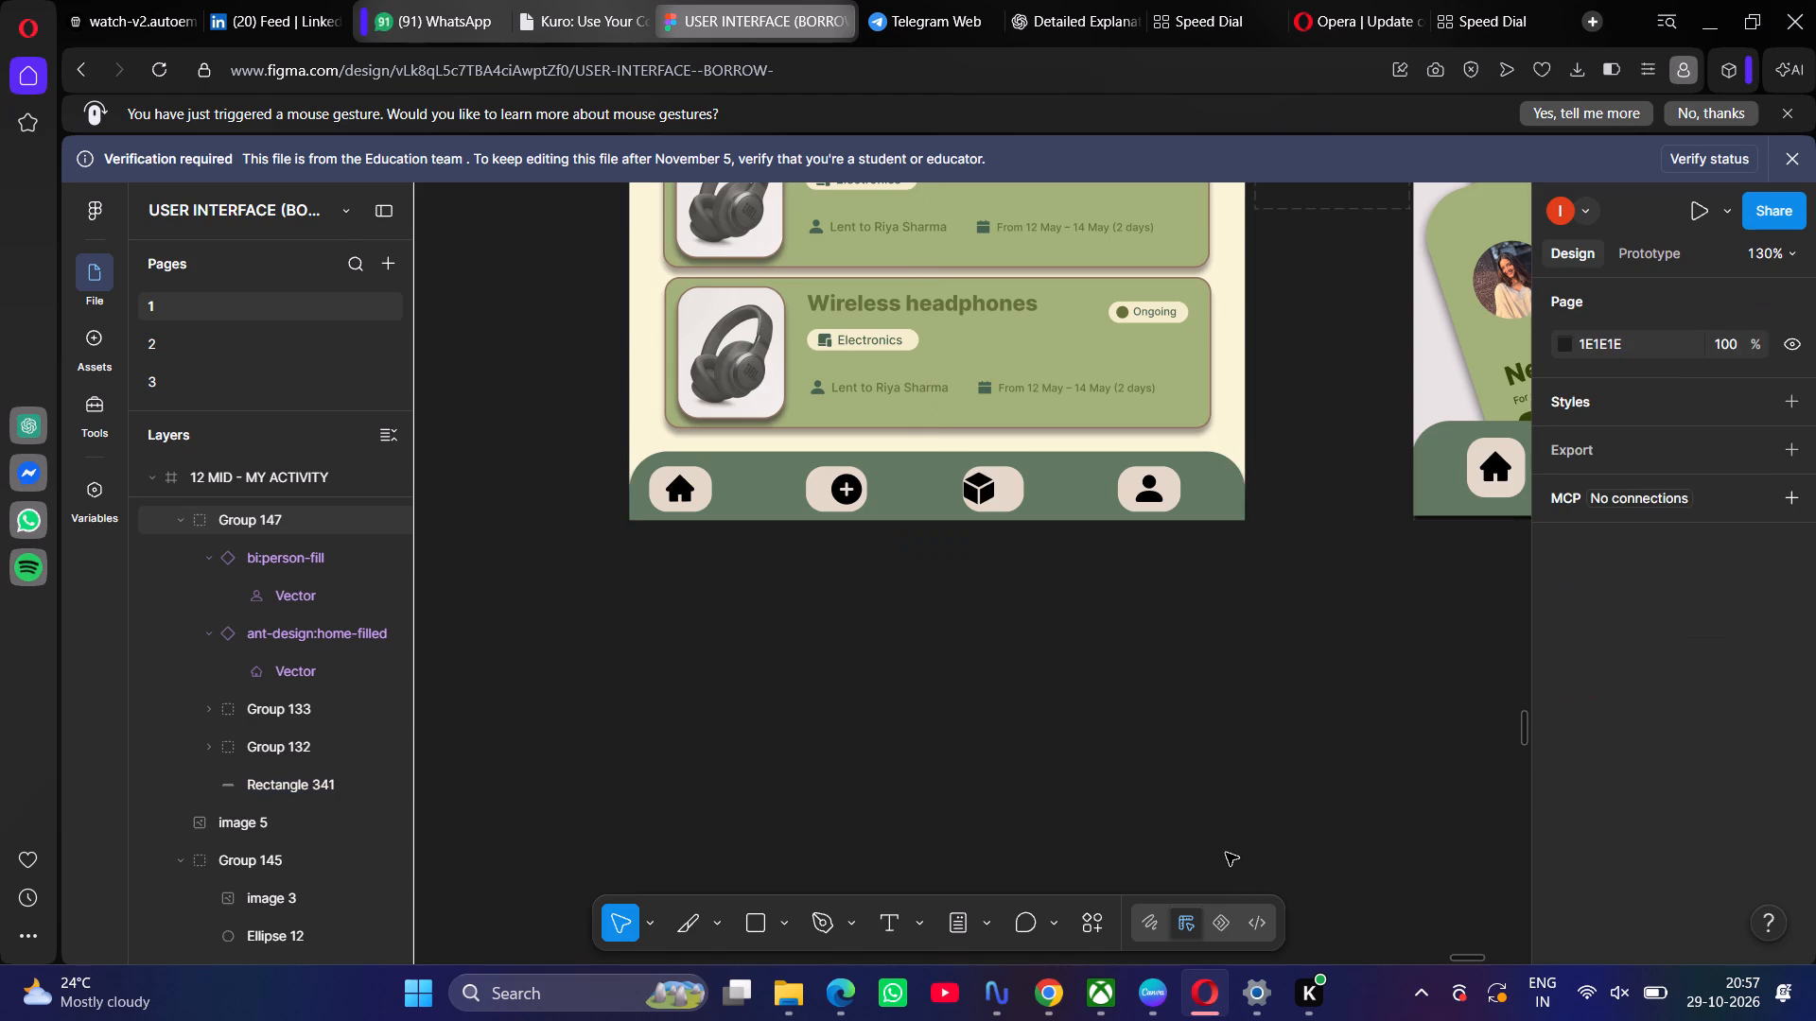
double_click(989, 491)
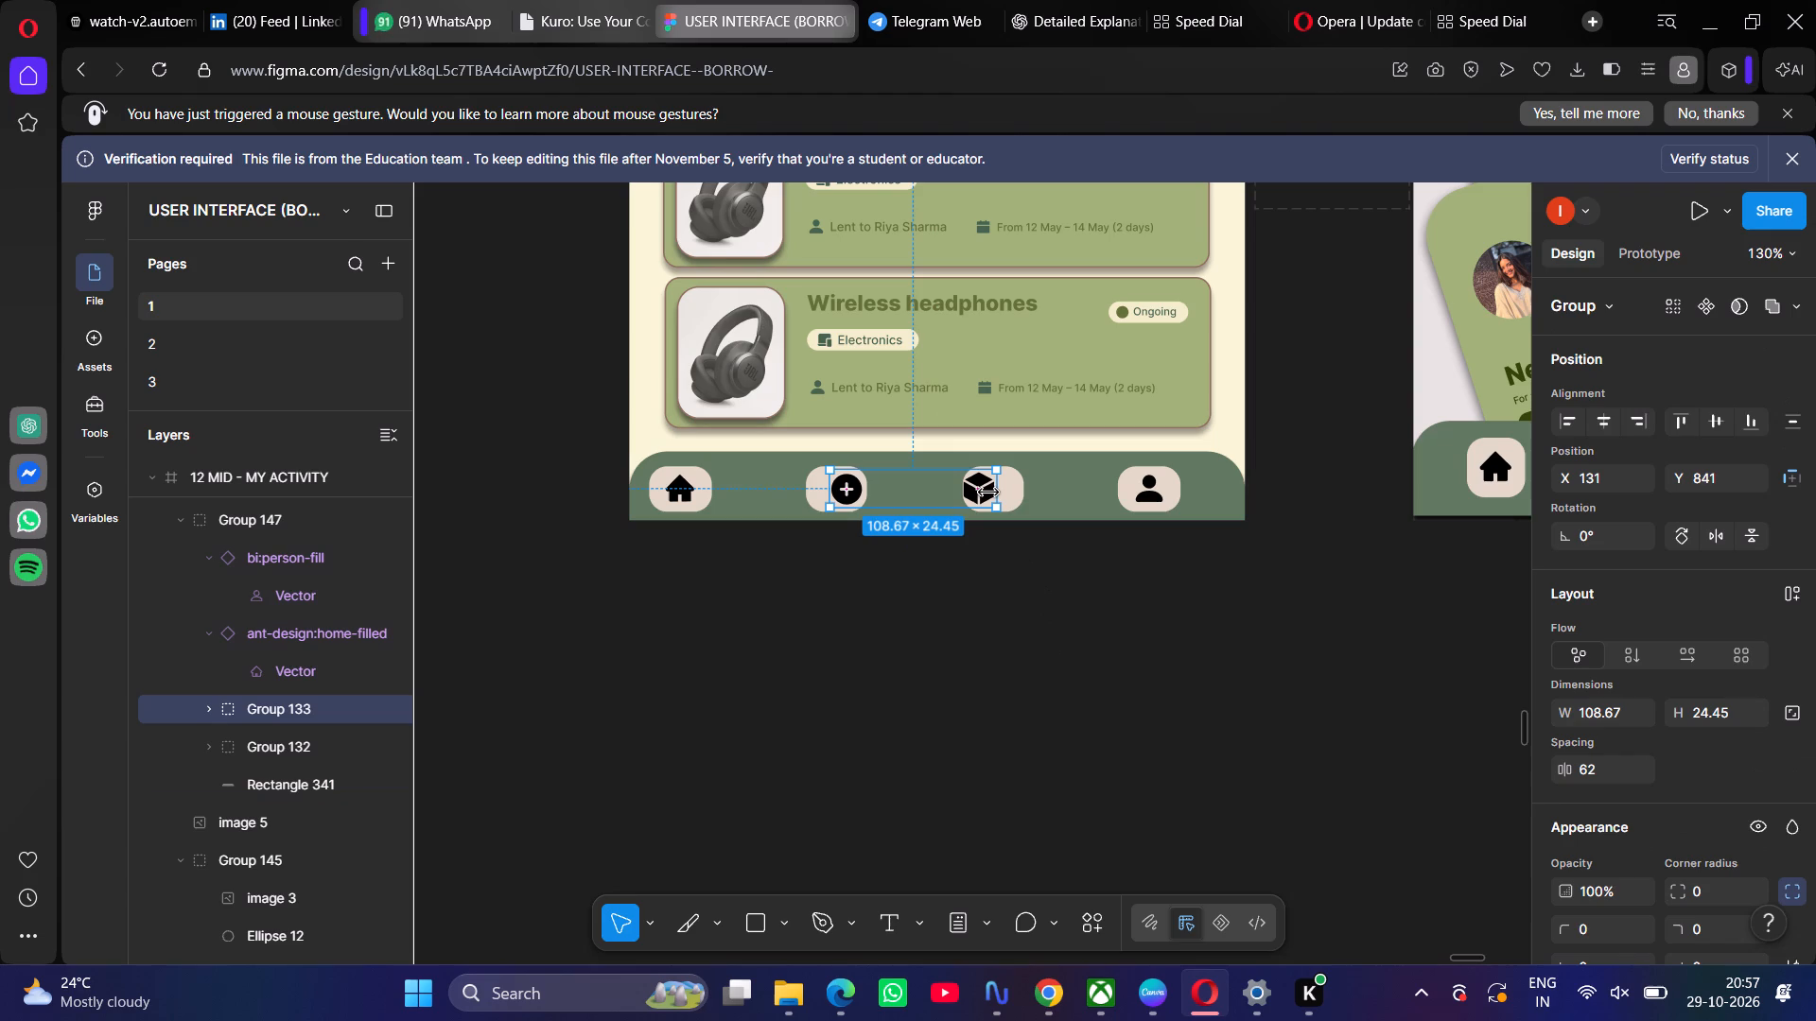
left_click_drag(993, 490, 1020, 496)
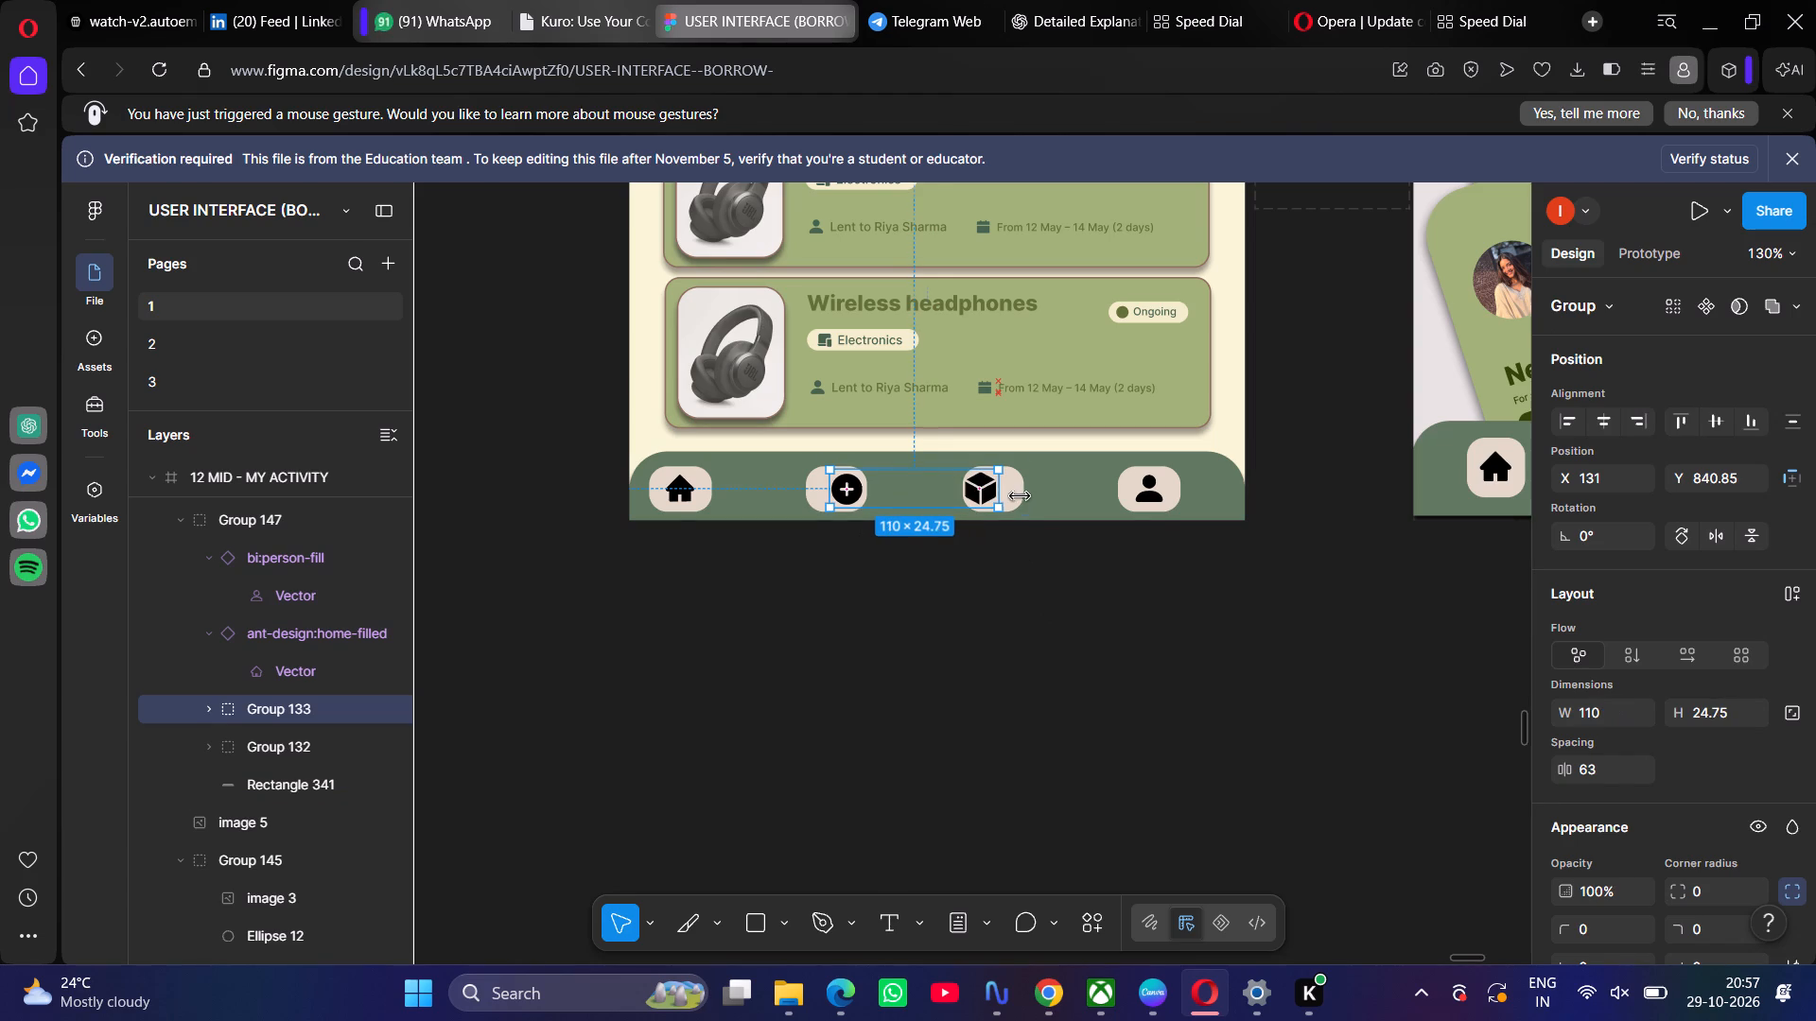
left_click_drag(1020, 496, 1012, 495)
left_click_drag(831, 490, 830, 490)
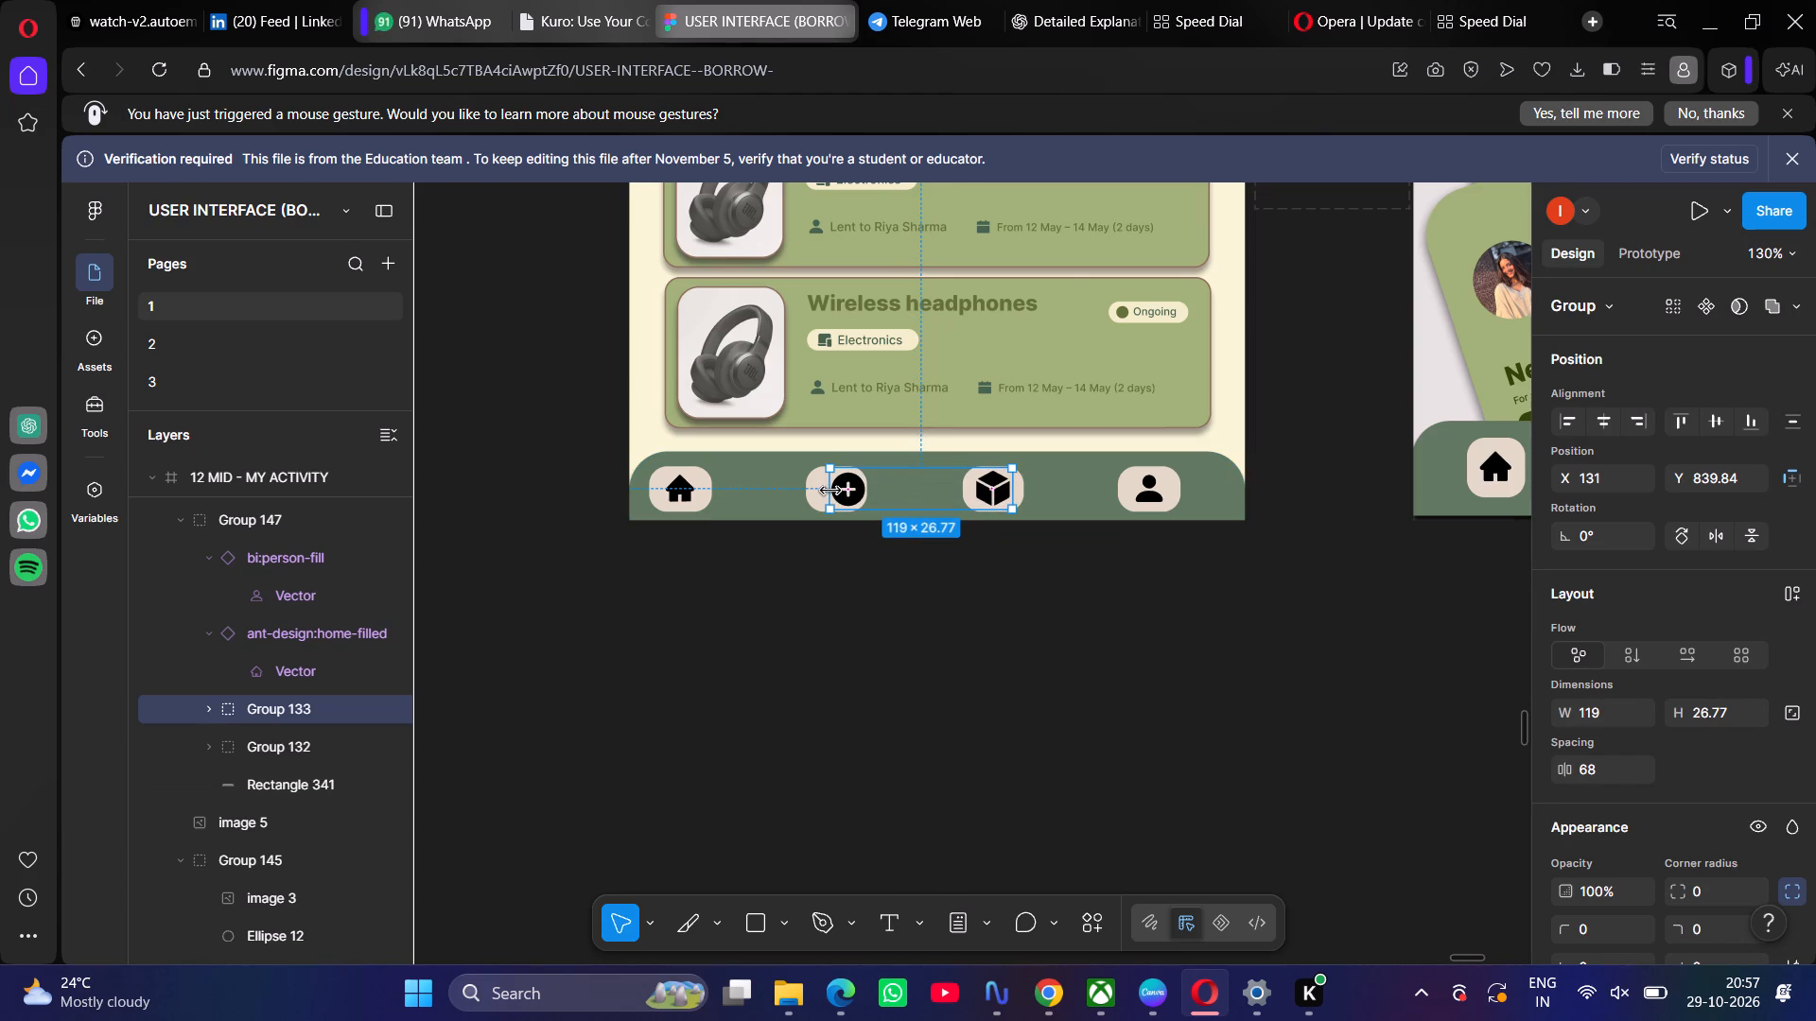
left_click_drag(830, 490, 817, 485)
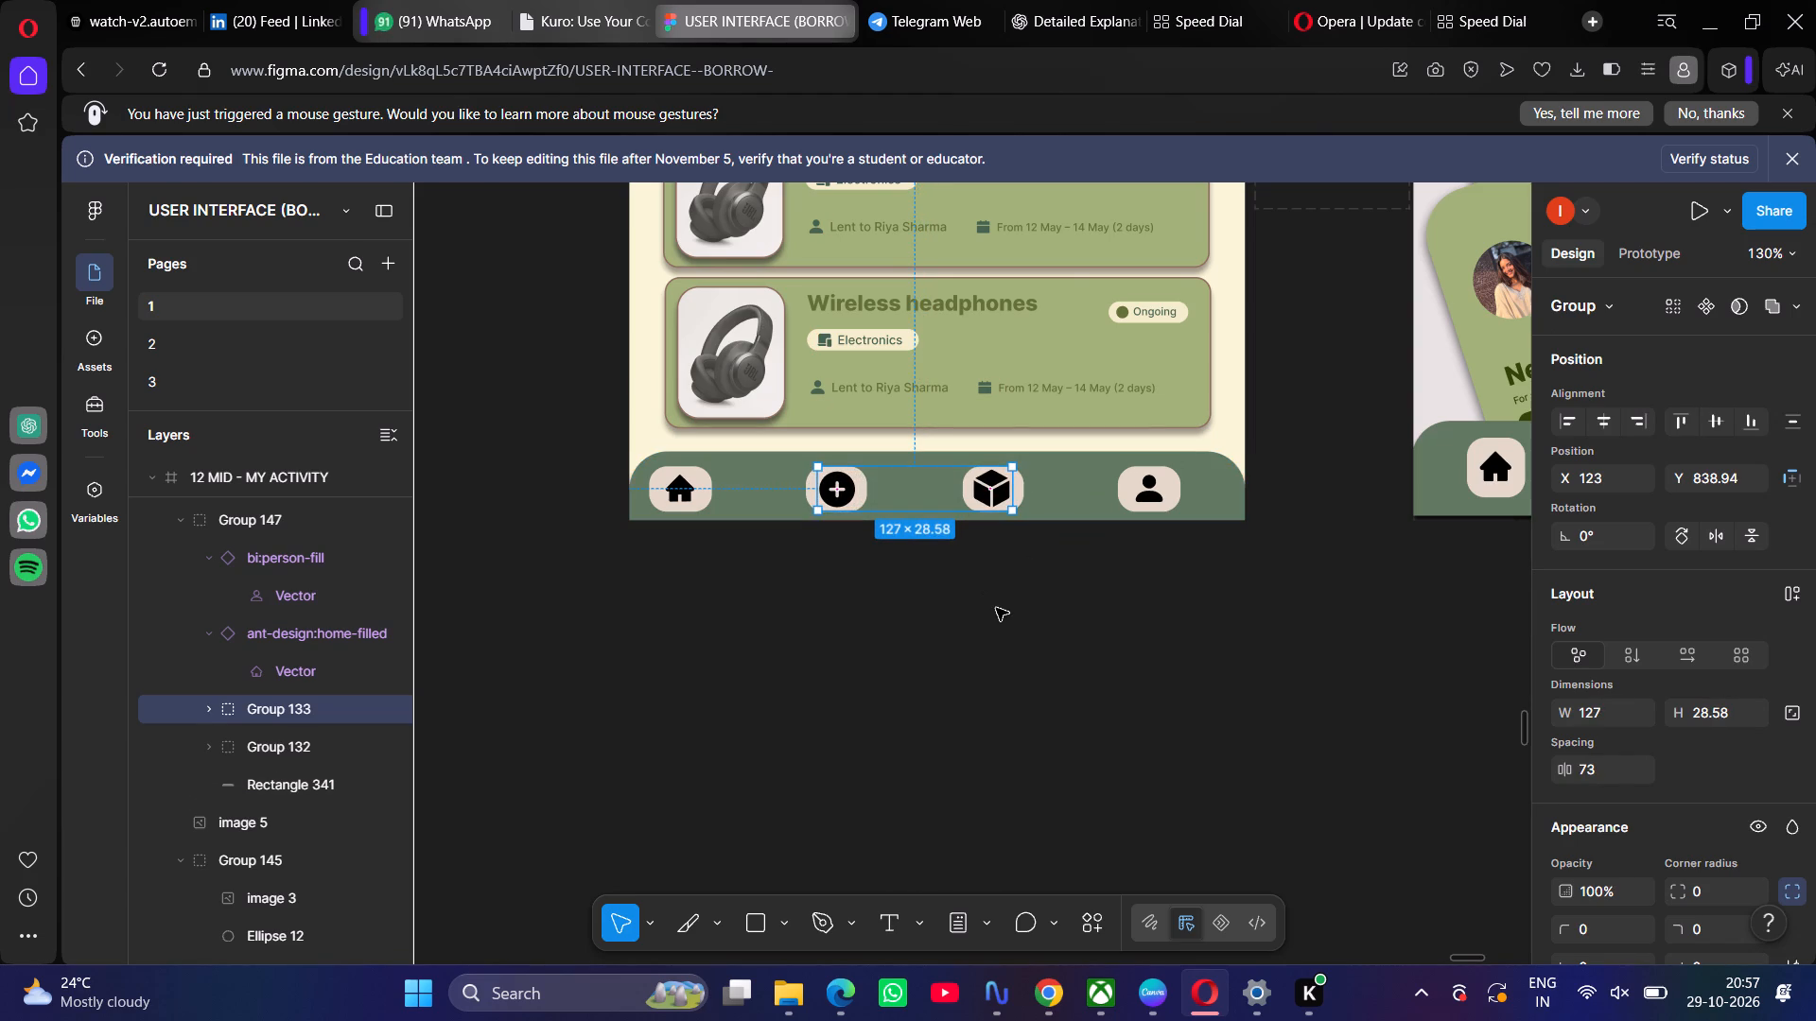
left_click(999, 611)
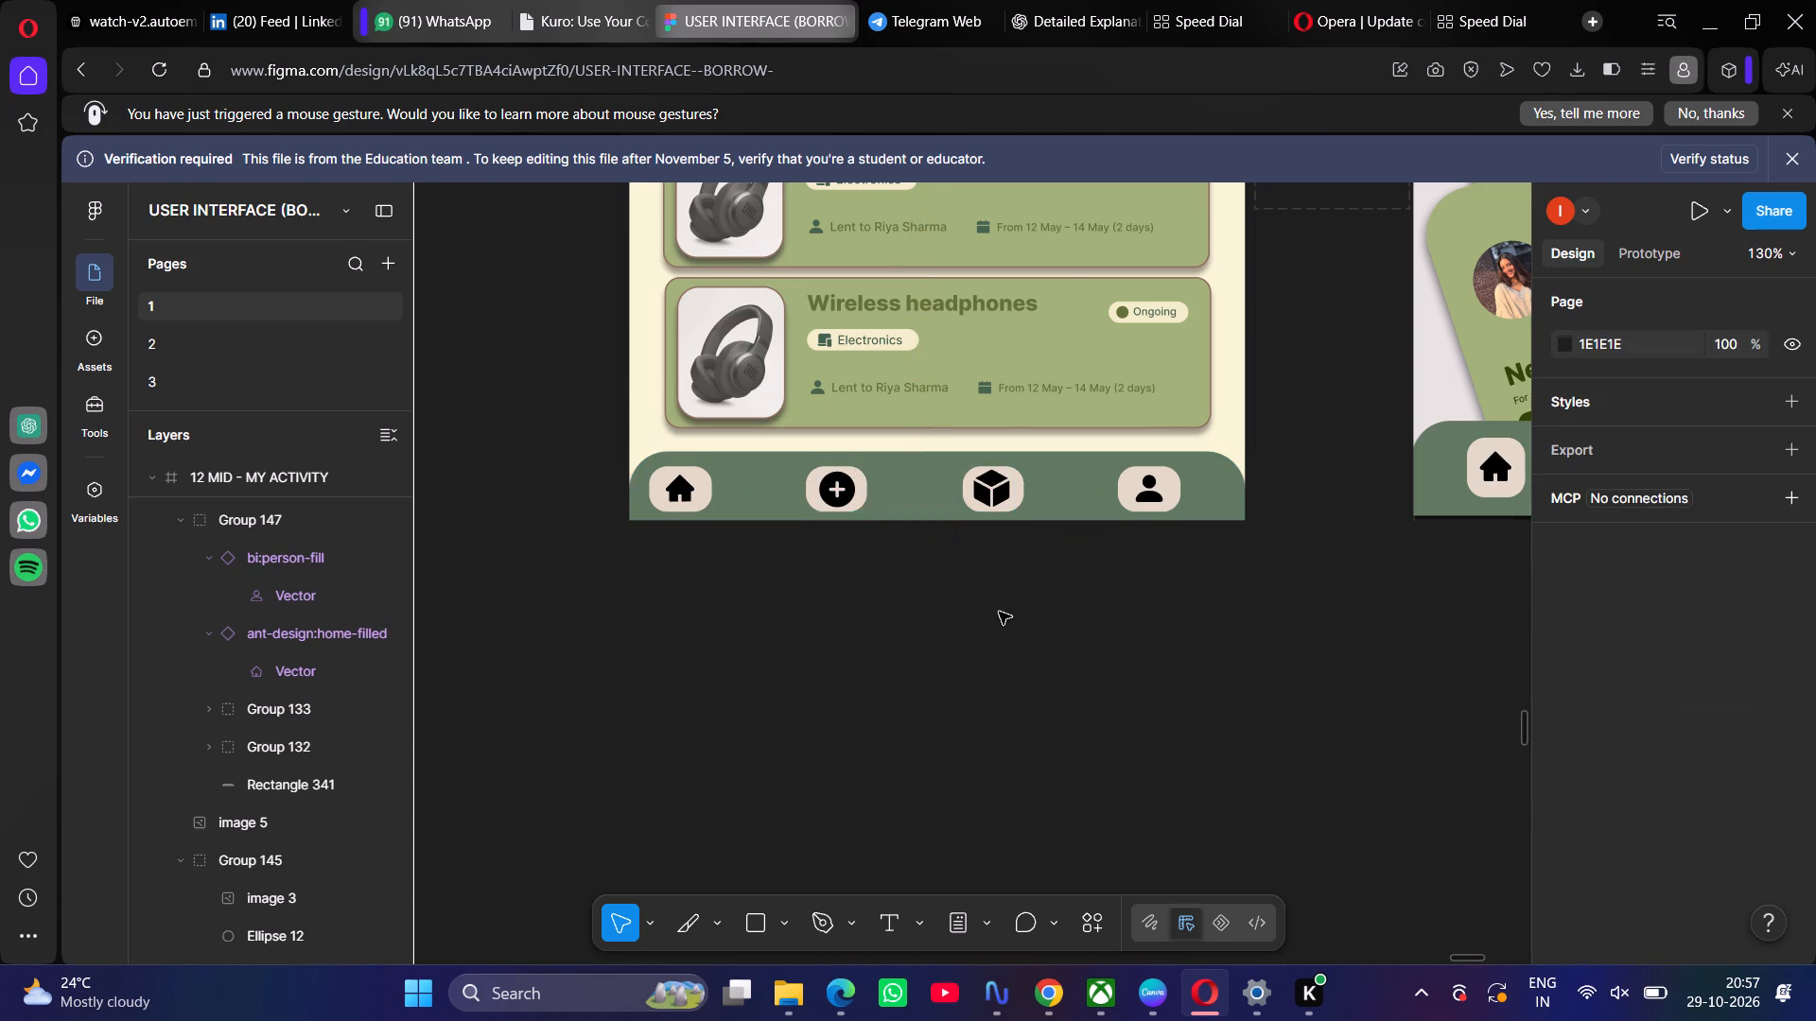
Review the My Activity page's layout, colours and navigation bar against the neighbouring Home Page and Selling Item screens.
scroll(999, 612, "up", 2)
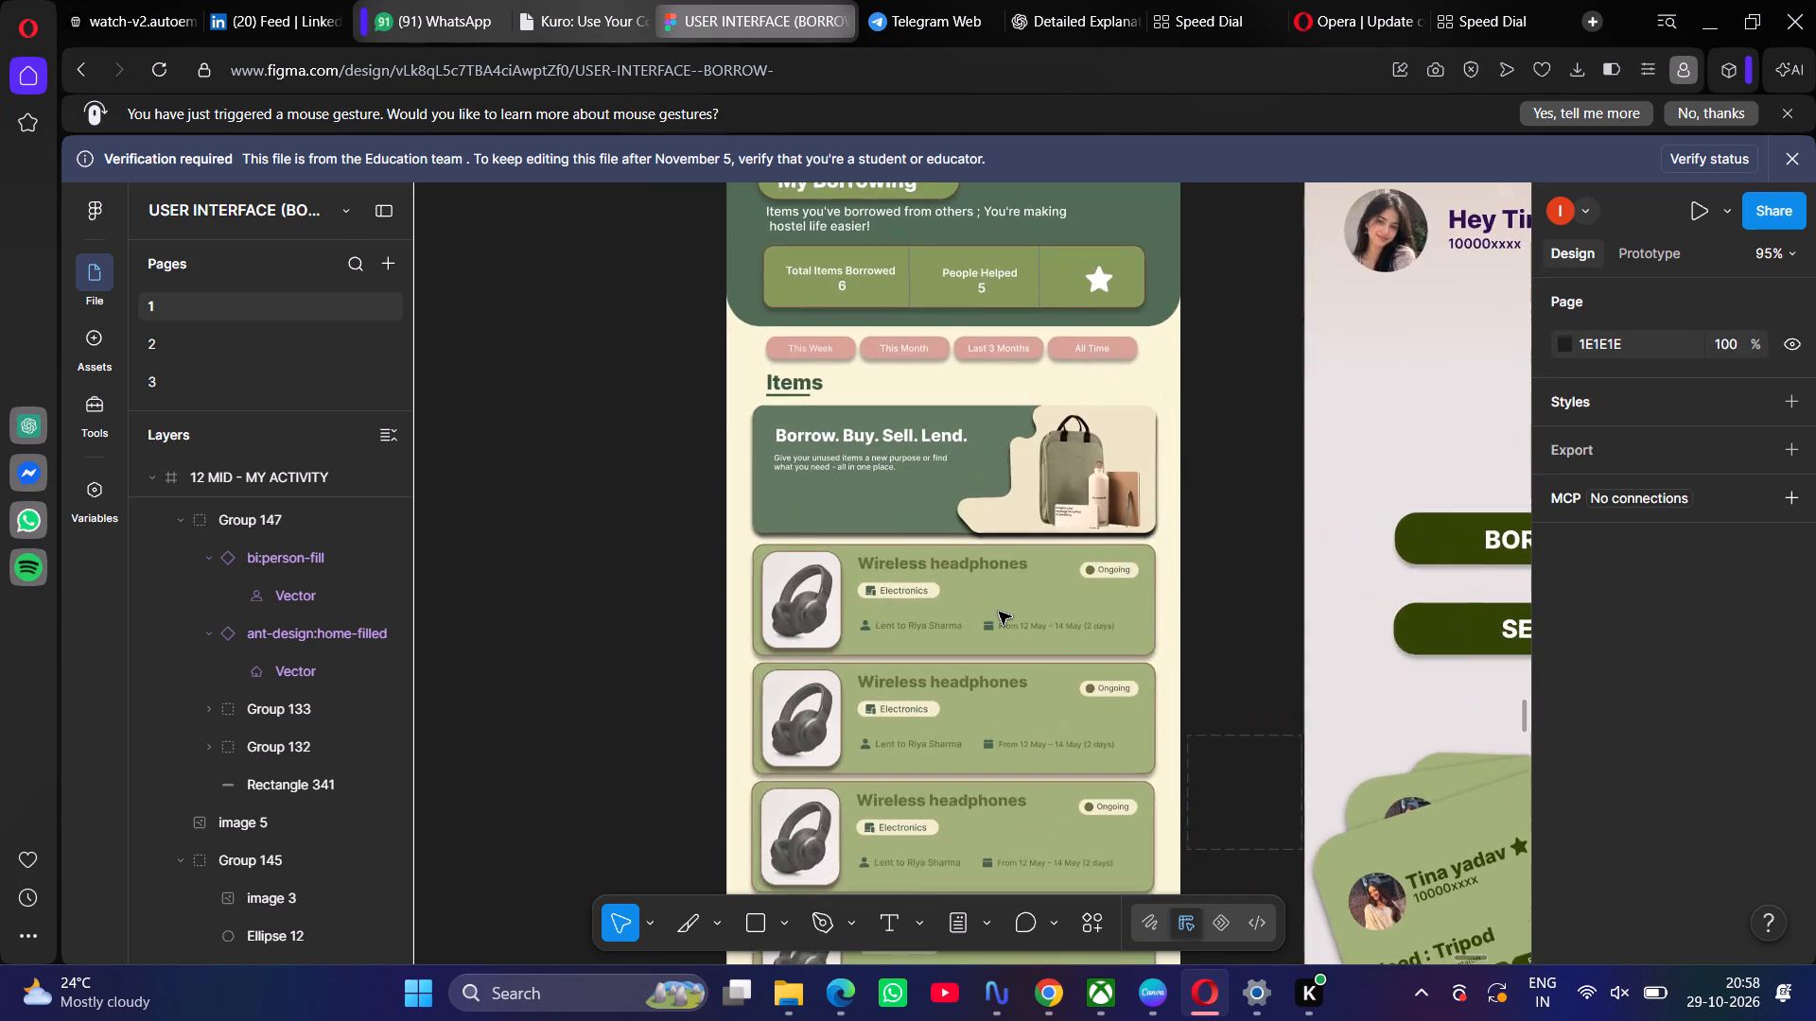
scroll(999, 612, "up", 2)
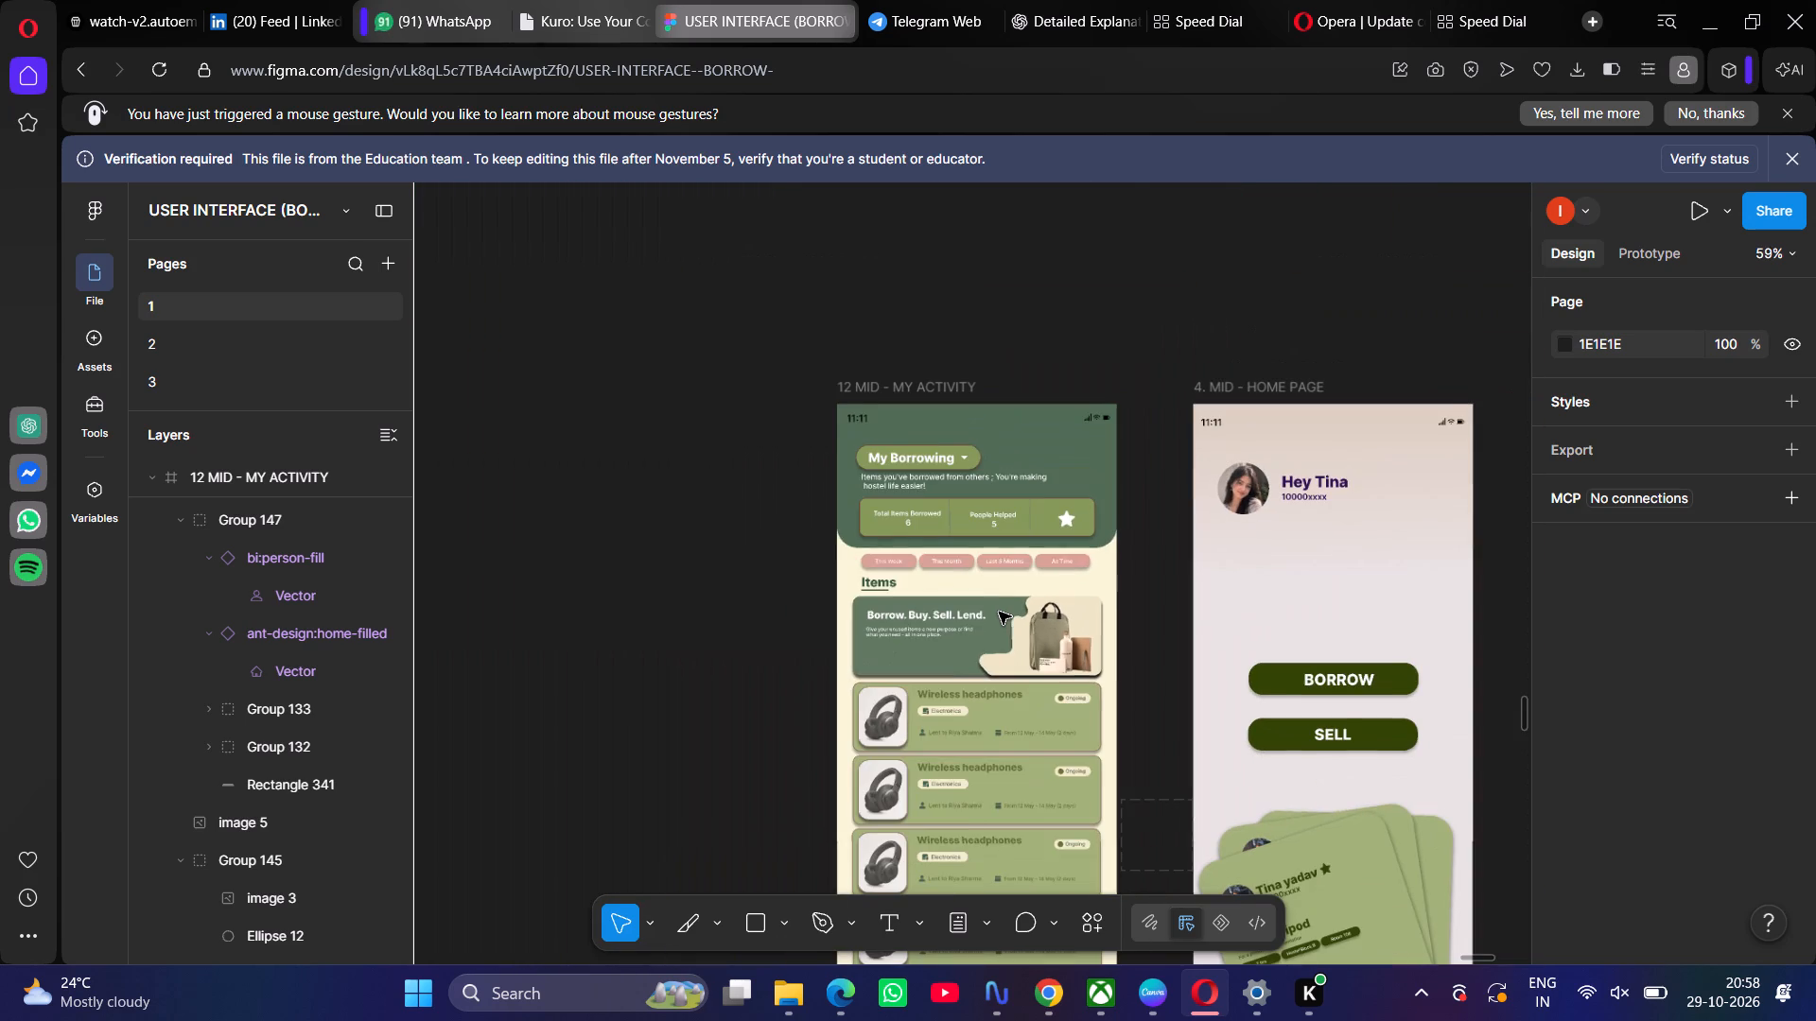
scroll(824, 652, "down", 1)
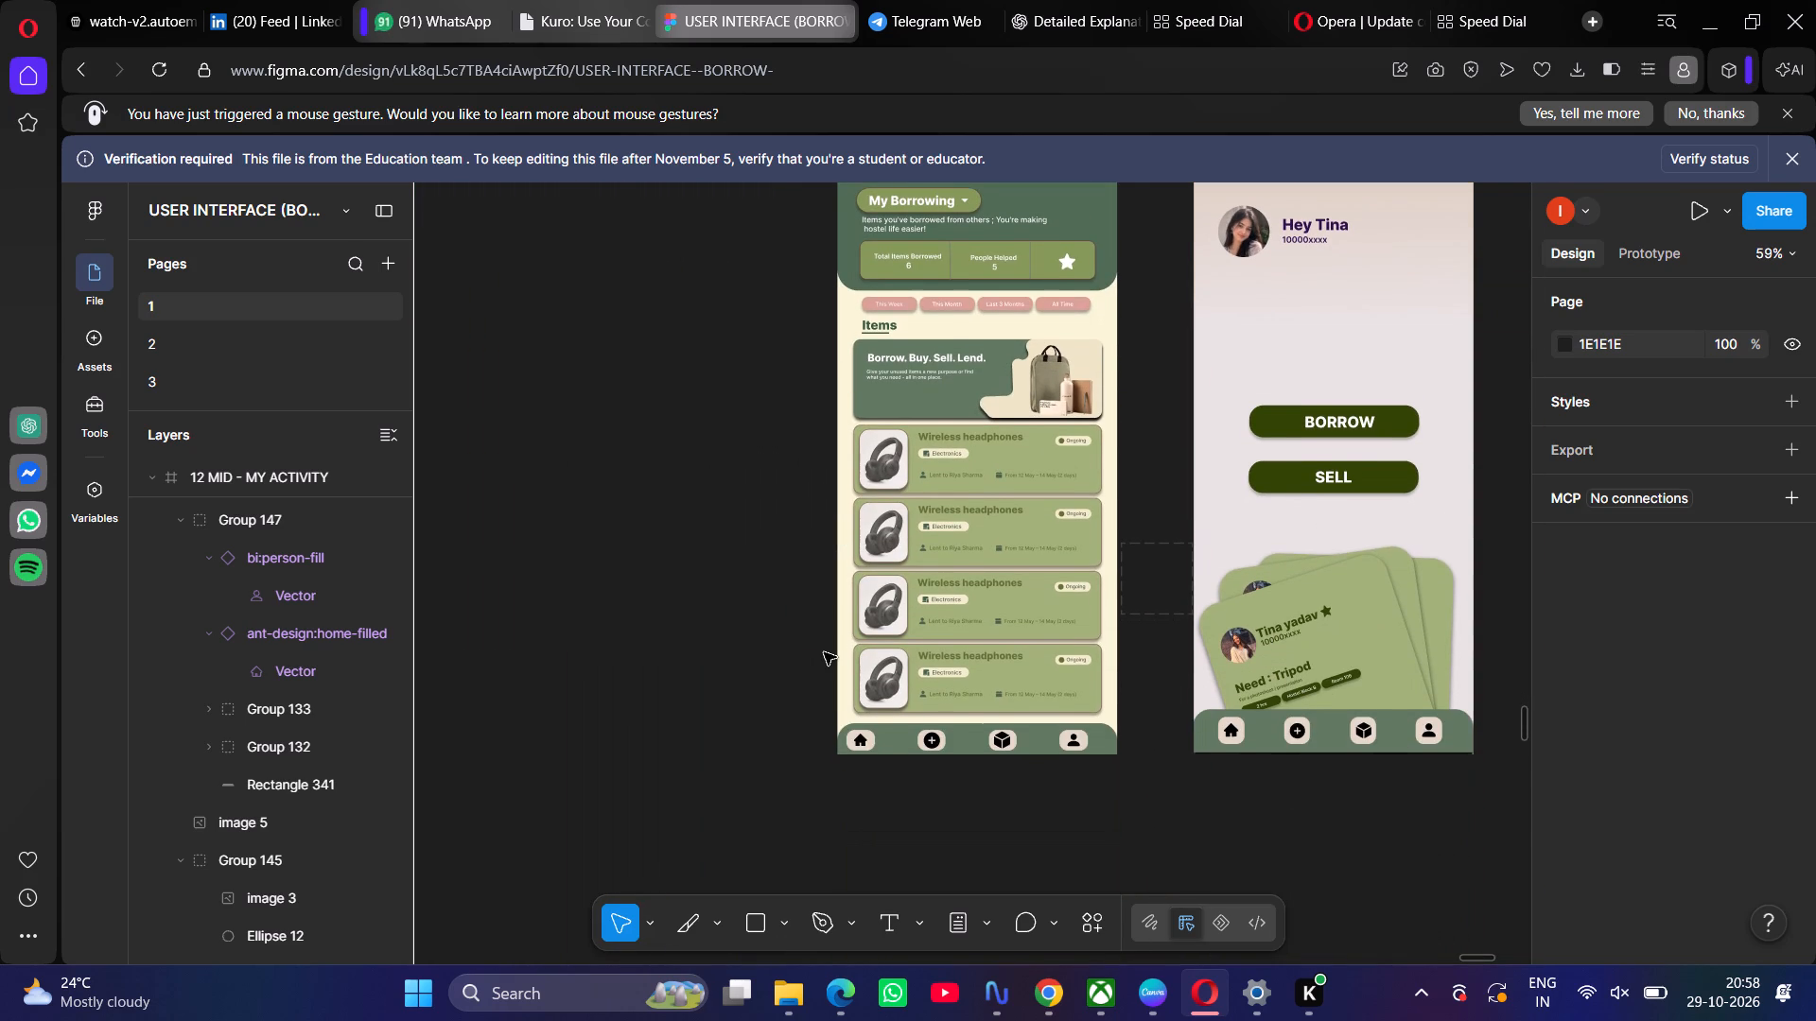
scroll(824, 652, "down", 1)
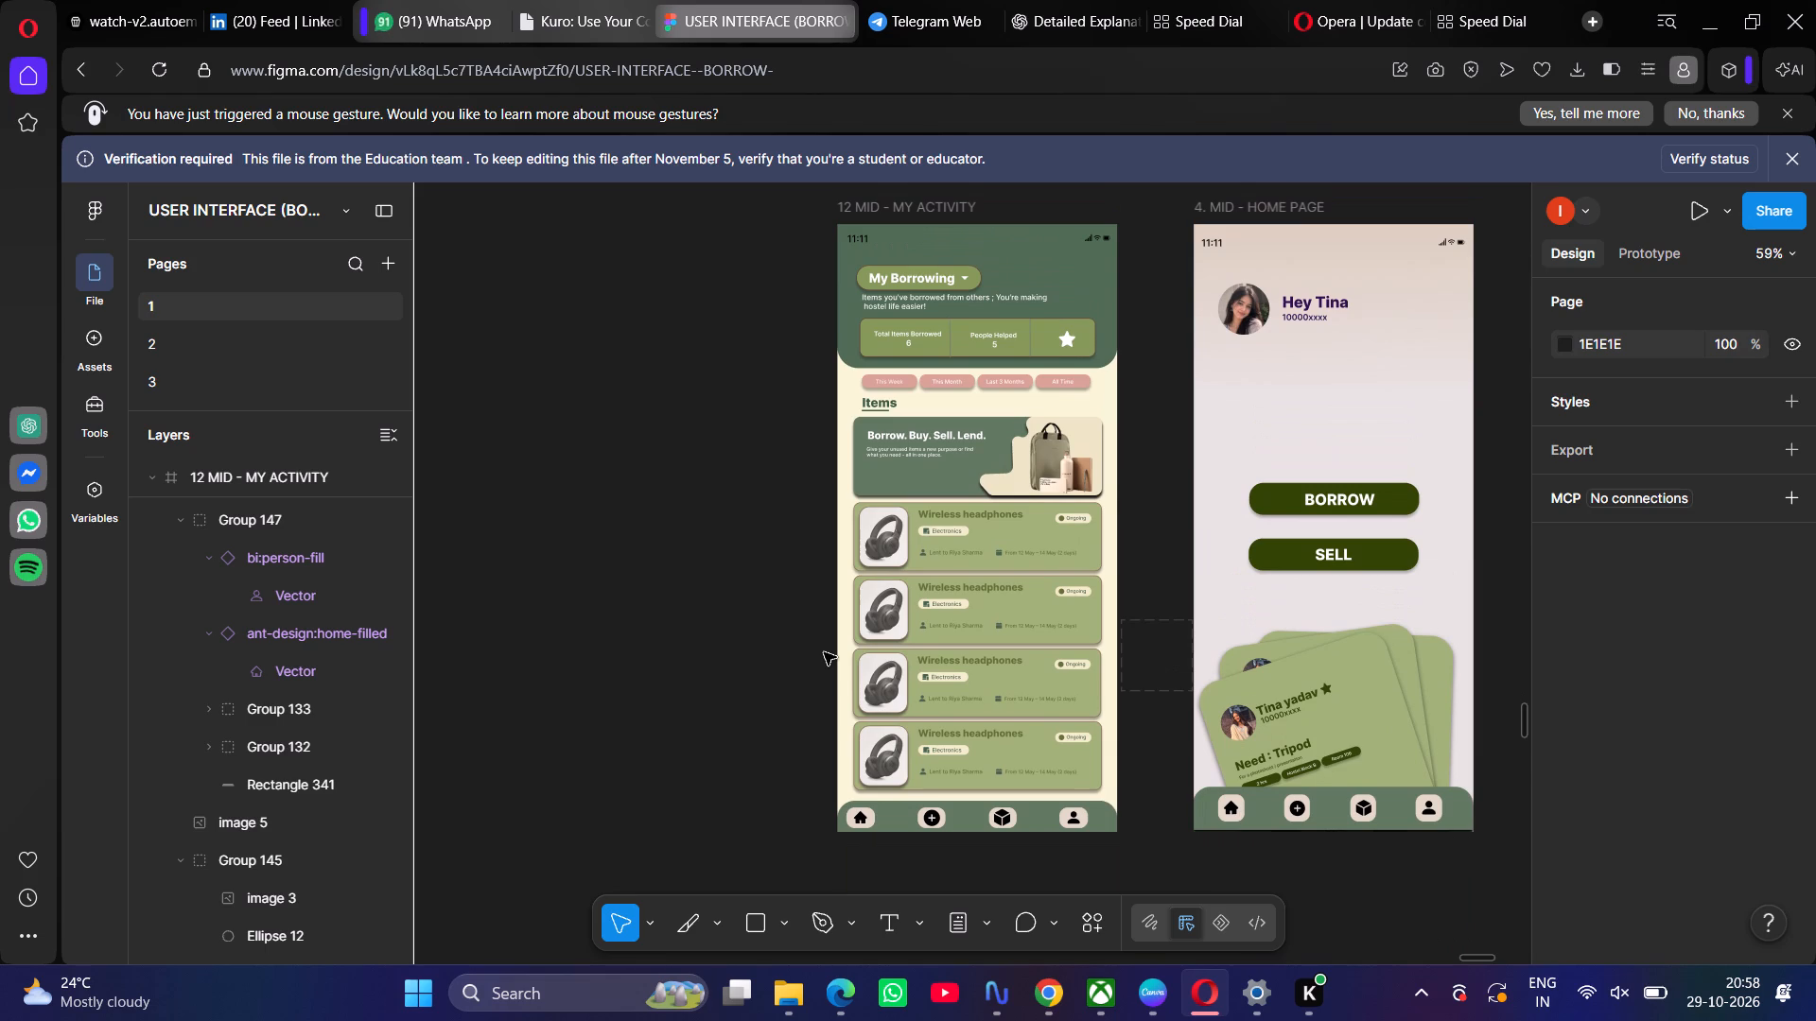
scroll(824, 652, "up", 1)
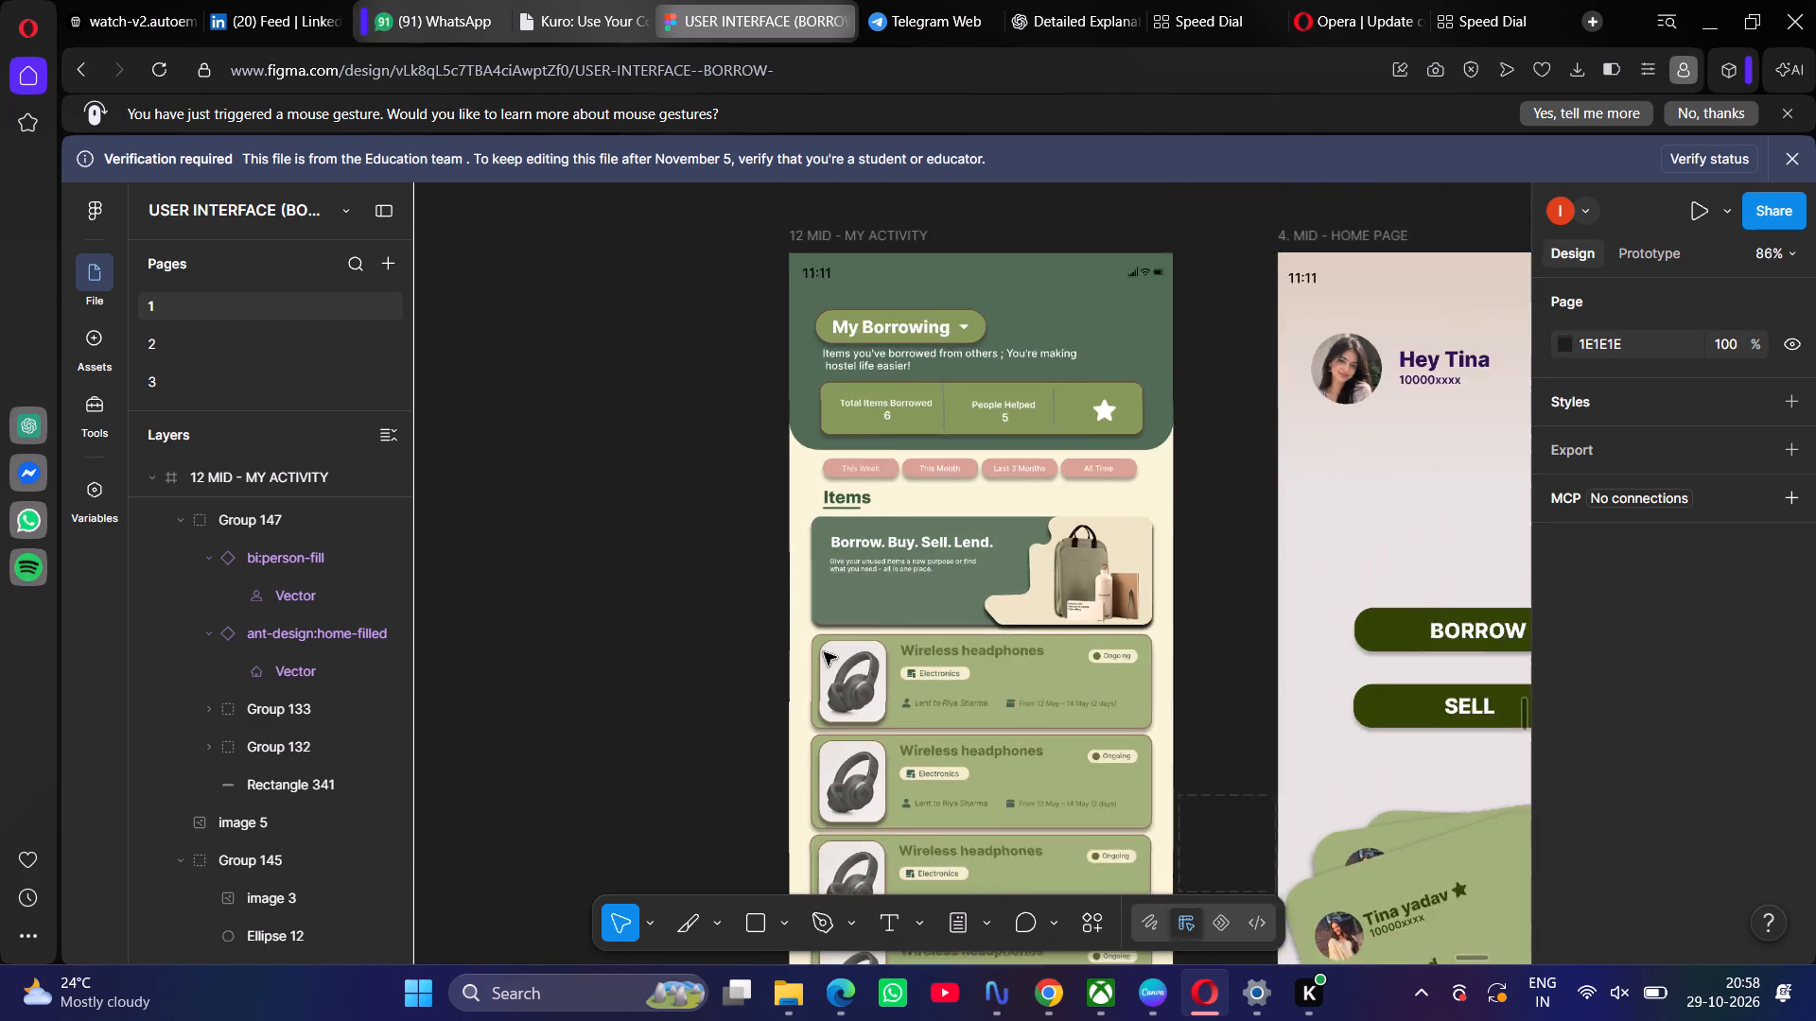
scroll(824, 652, "down", 1)
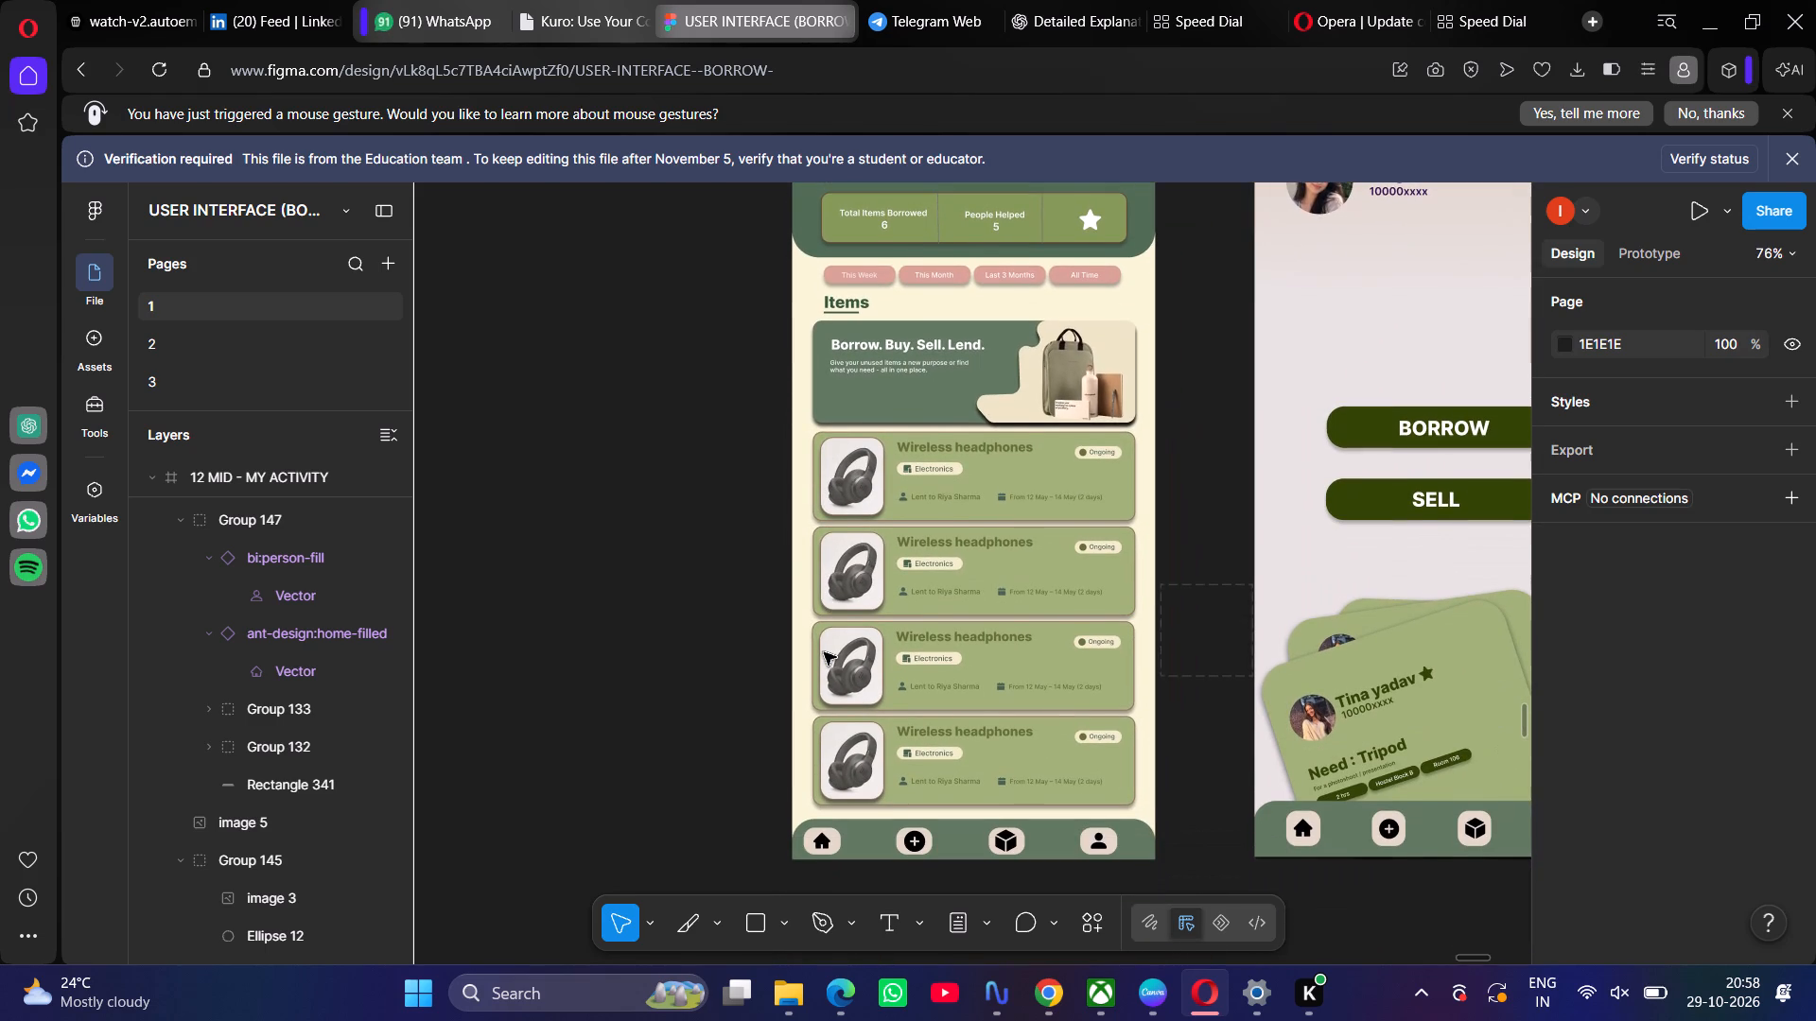
scroll(824, 652, "up", 2)
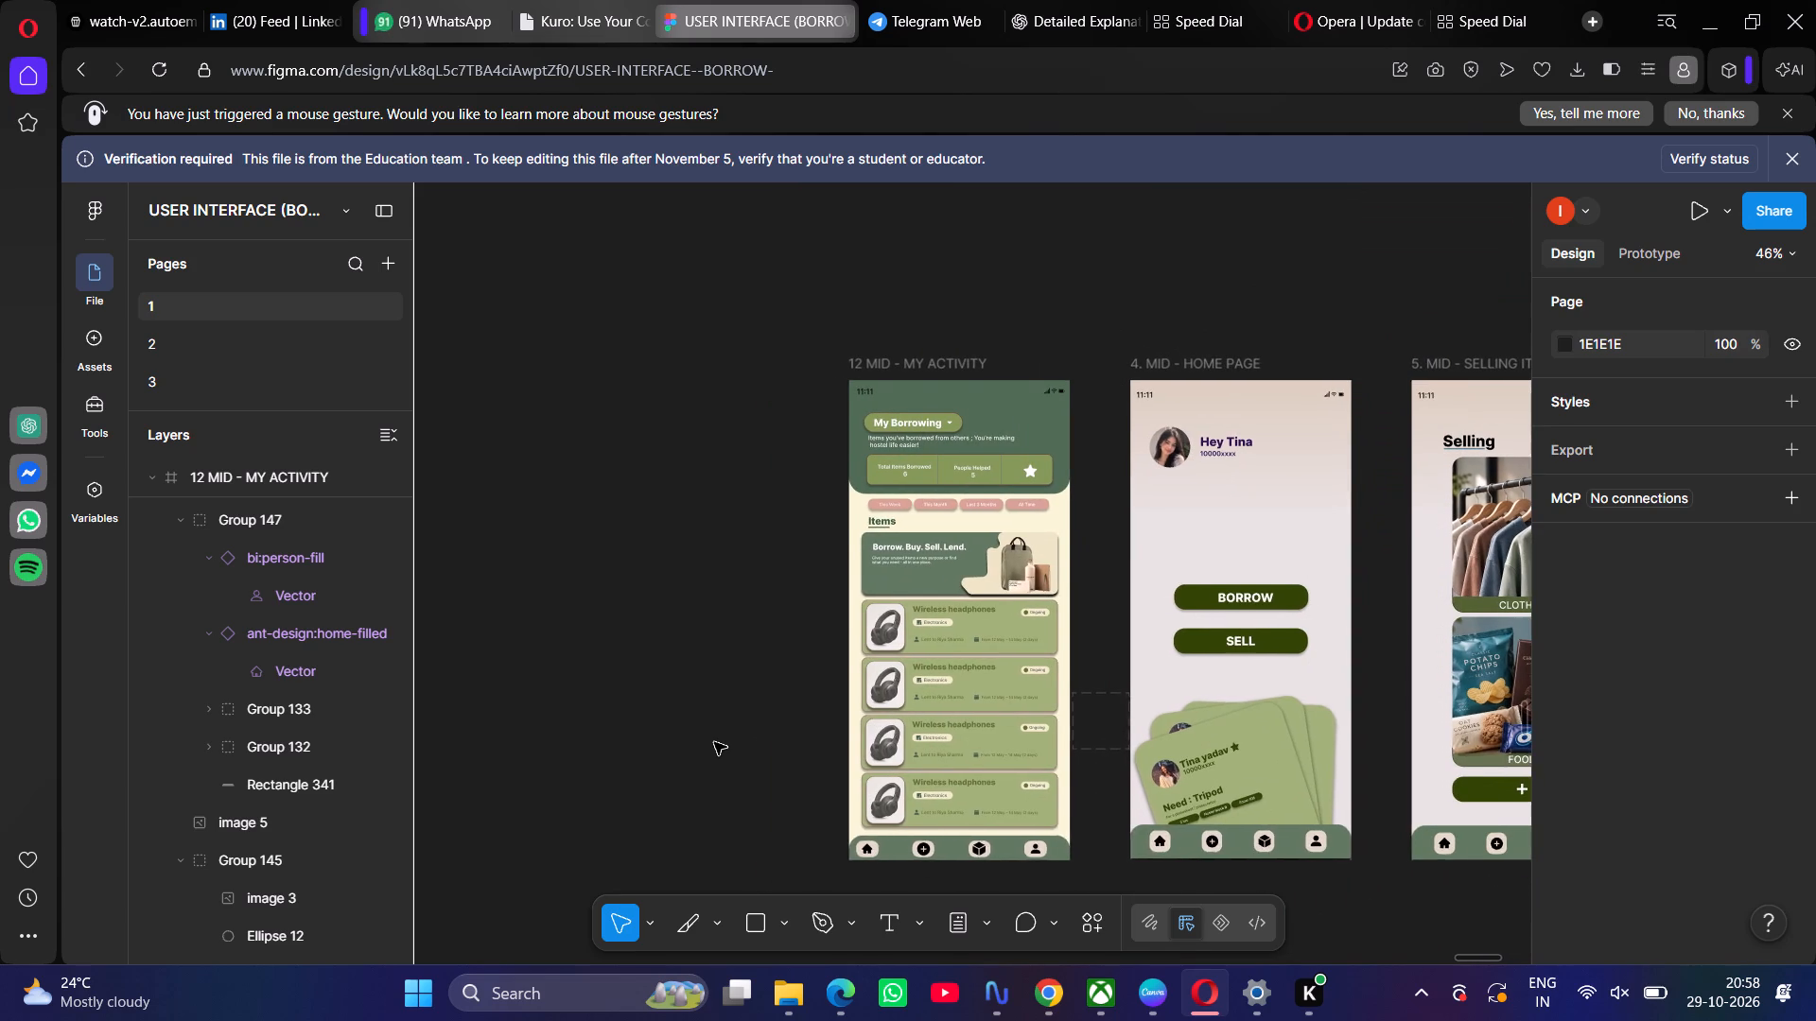
scroll(714, 742, "left", 1)
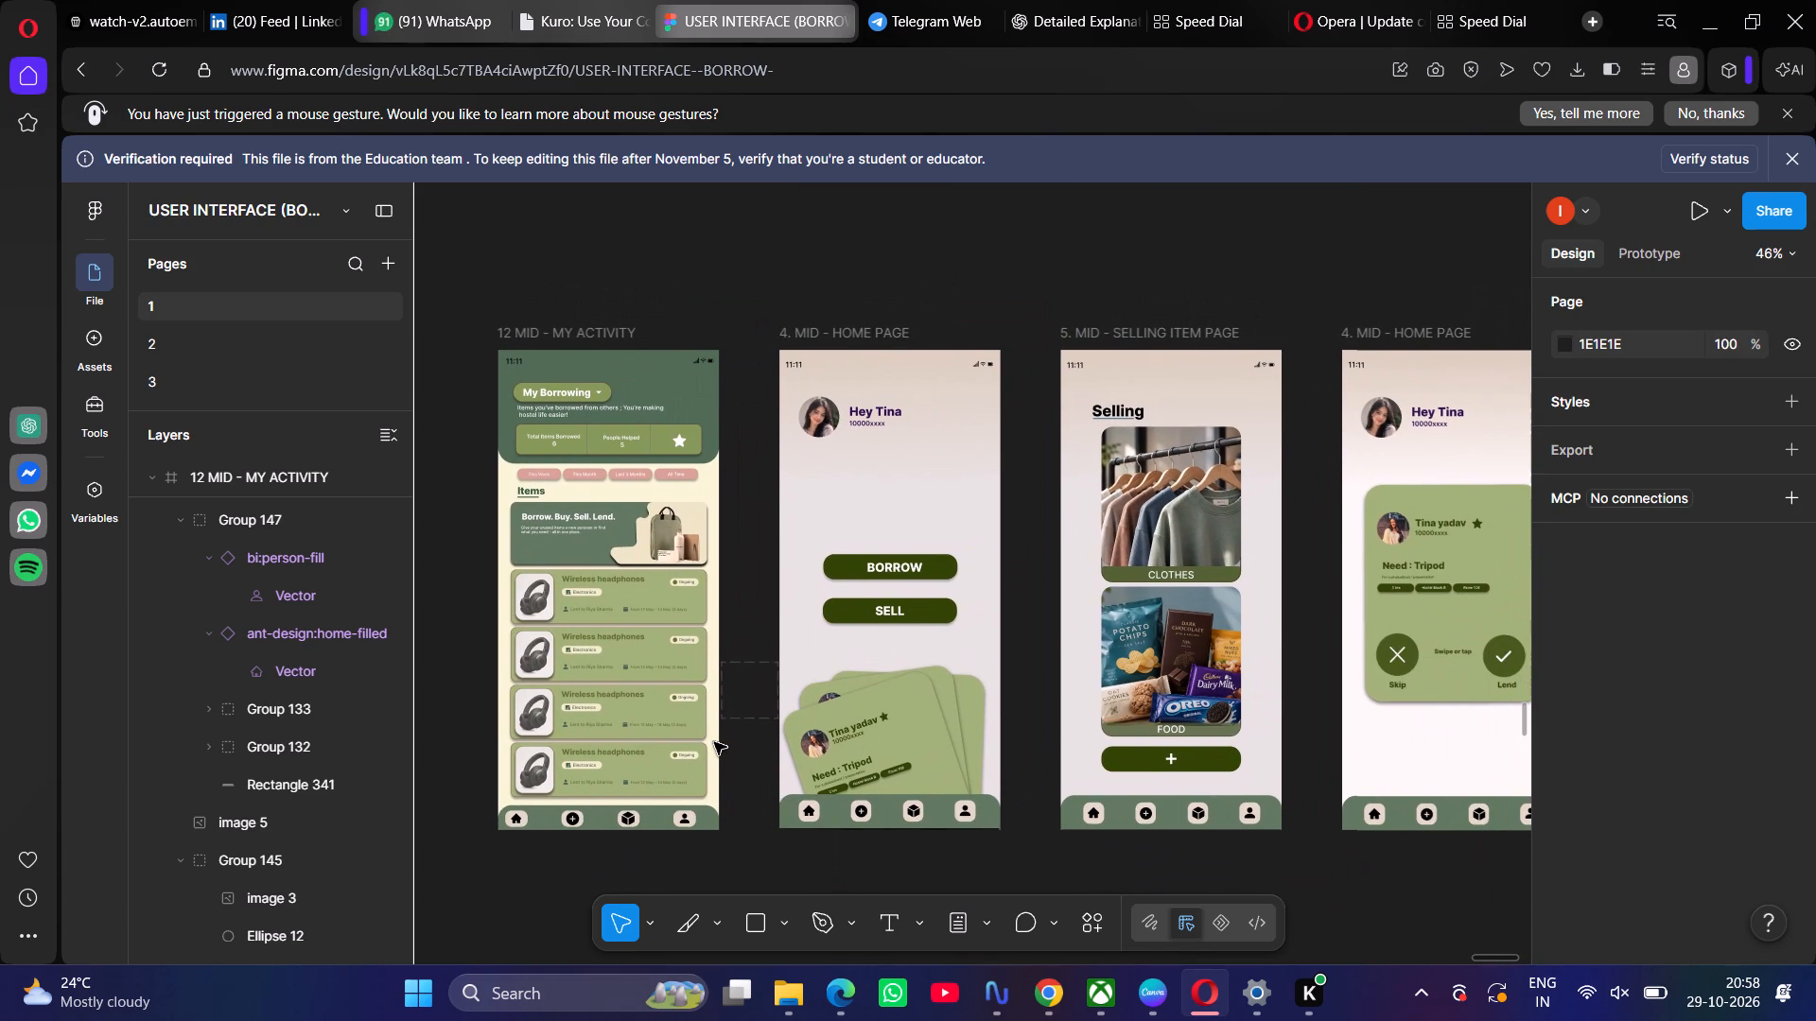
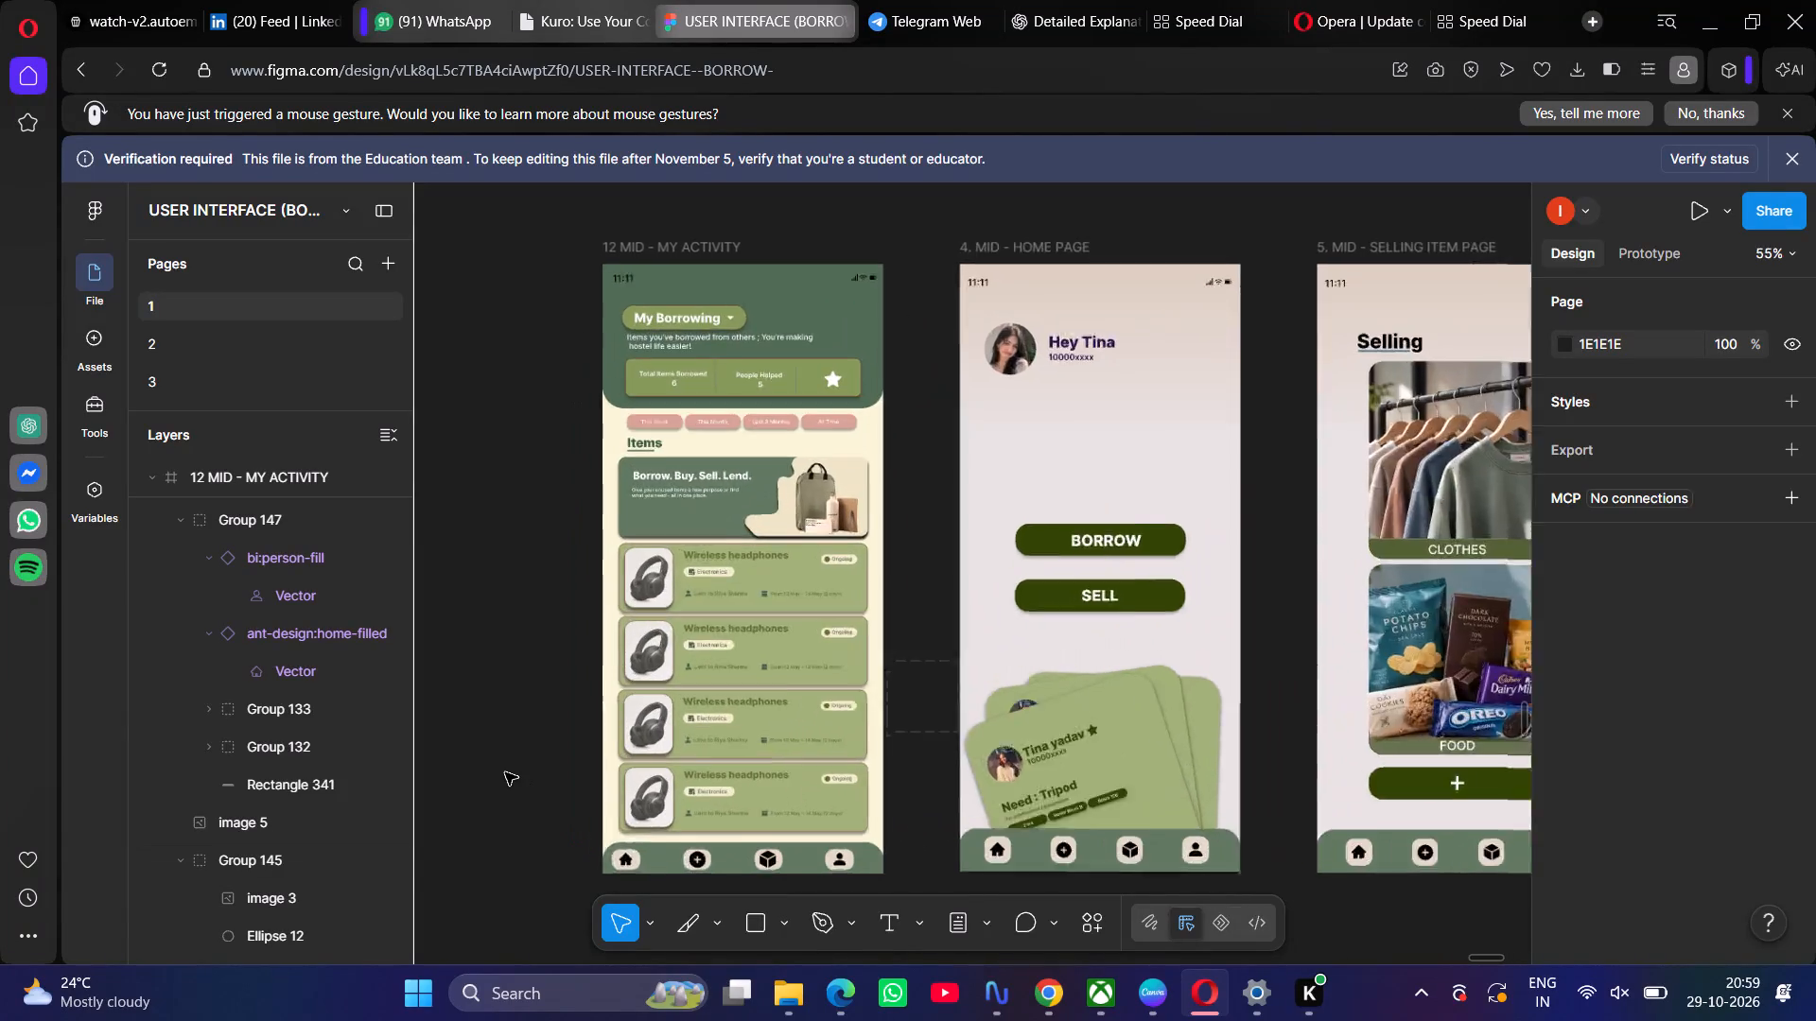
Review the restyled My Activity page up close and compare its colours and navigation bar with the Home and Selling Item pages.
scroll(505, 772, "up", 3)
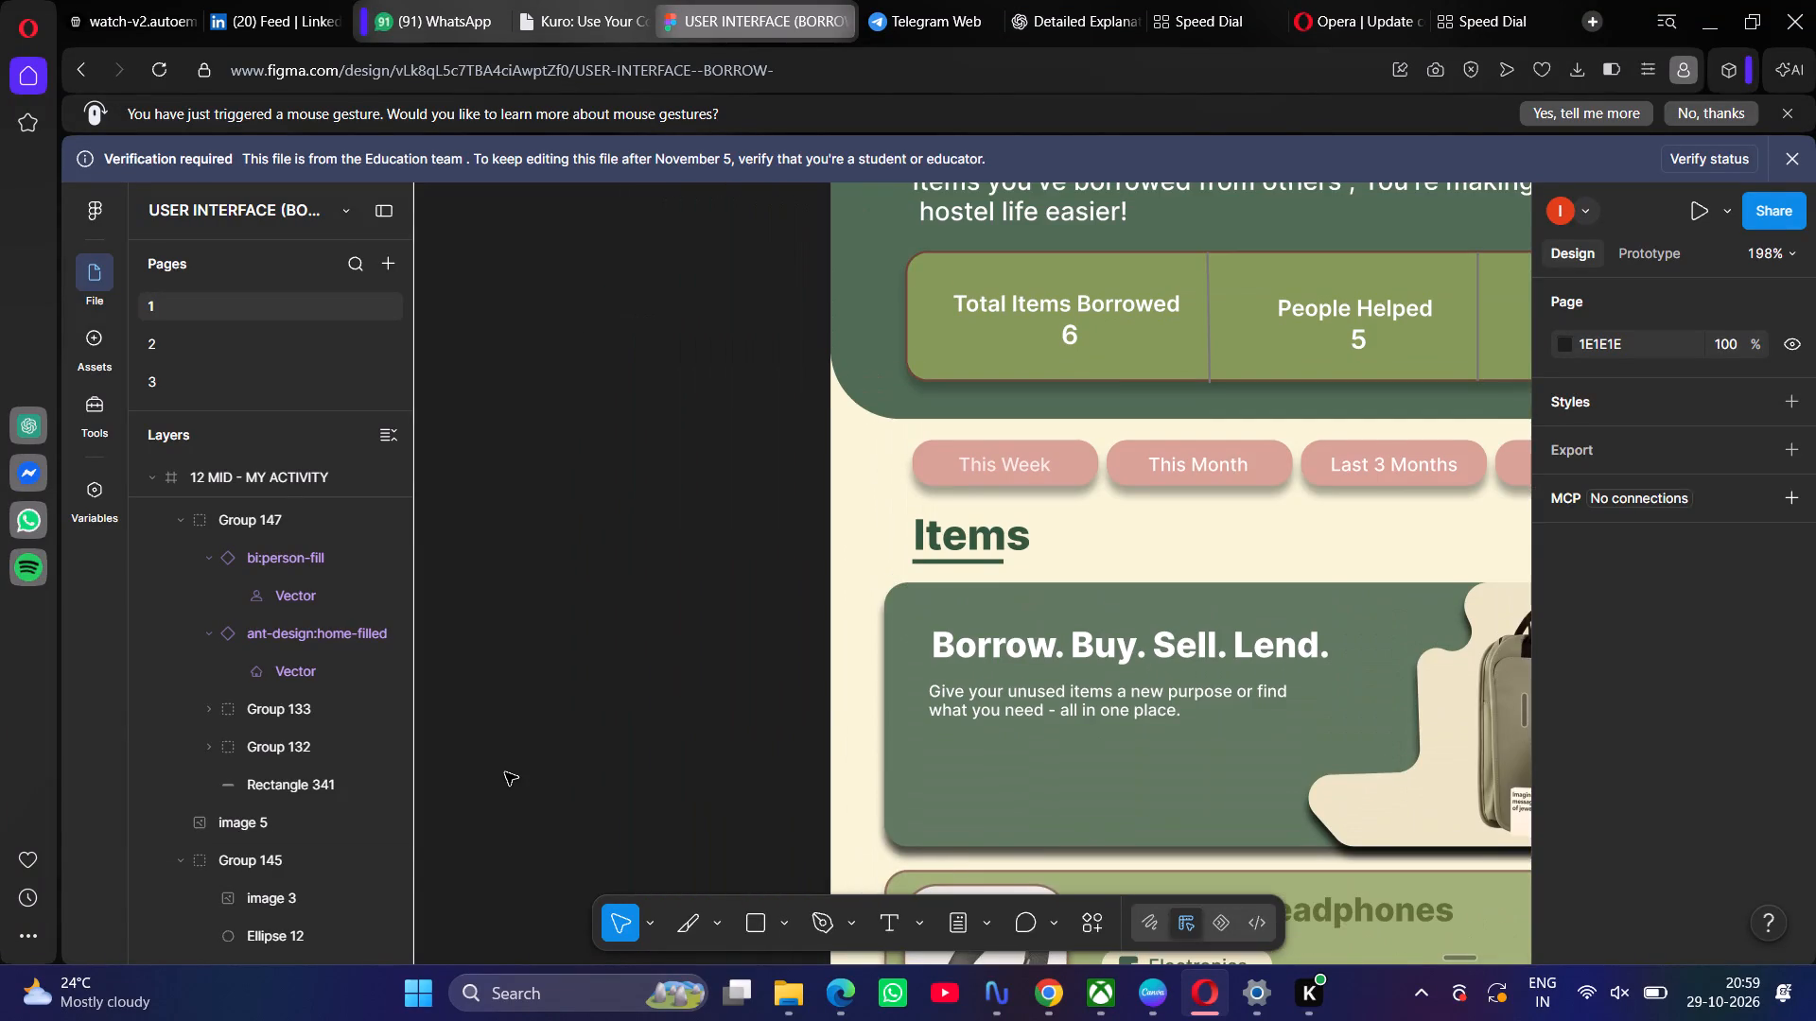
scroll(505, 772, "left", 2)
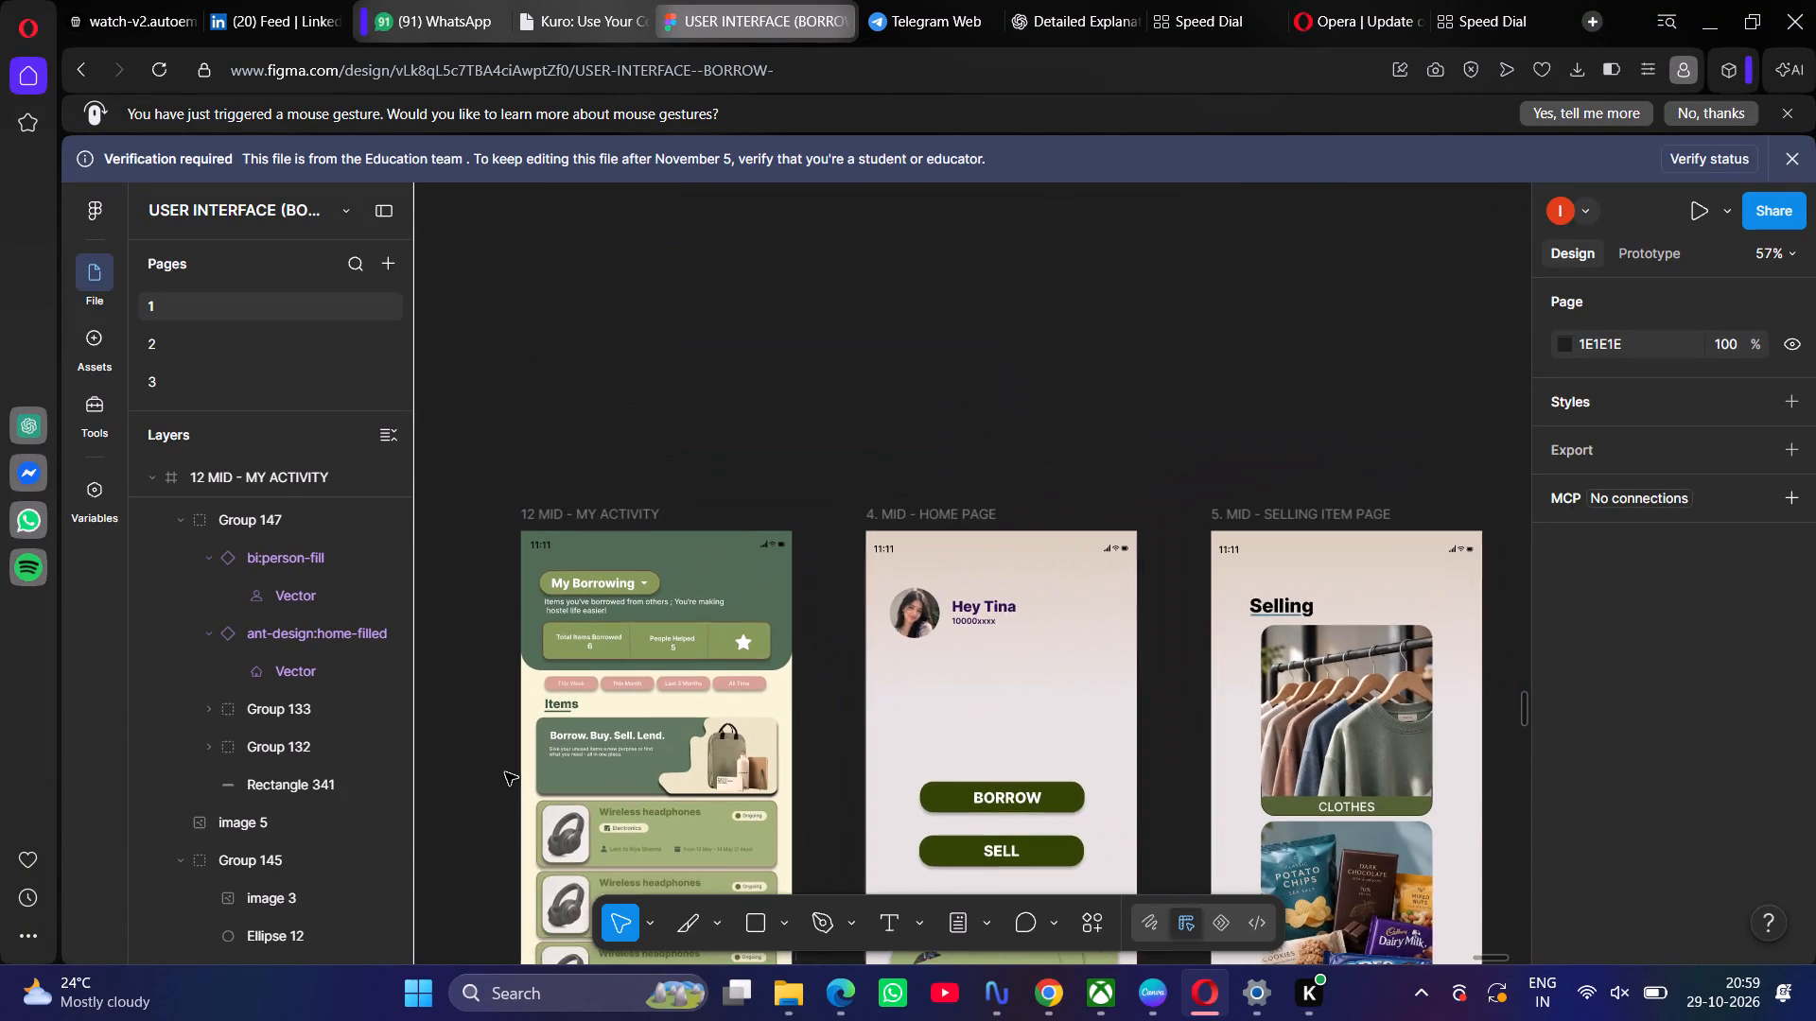
scroll(505, 772, "right", 1)
scroll(505, 772, "down", 1)
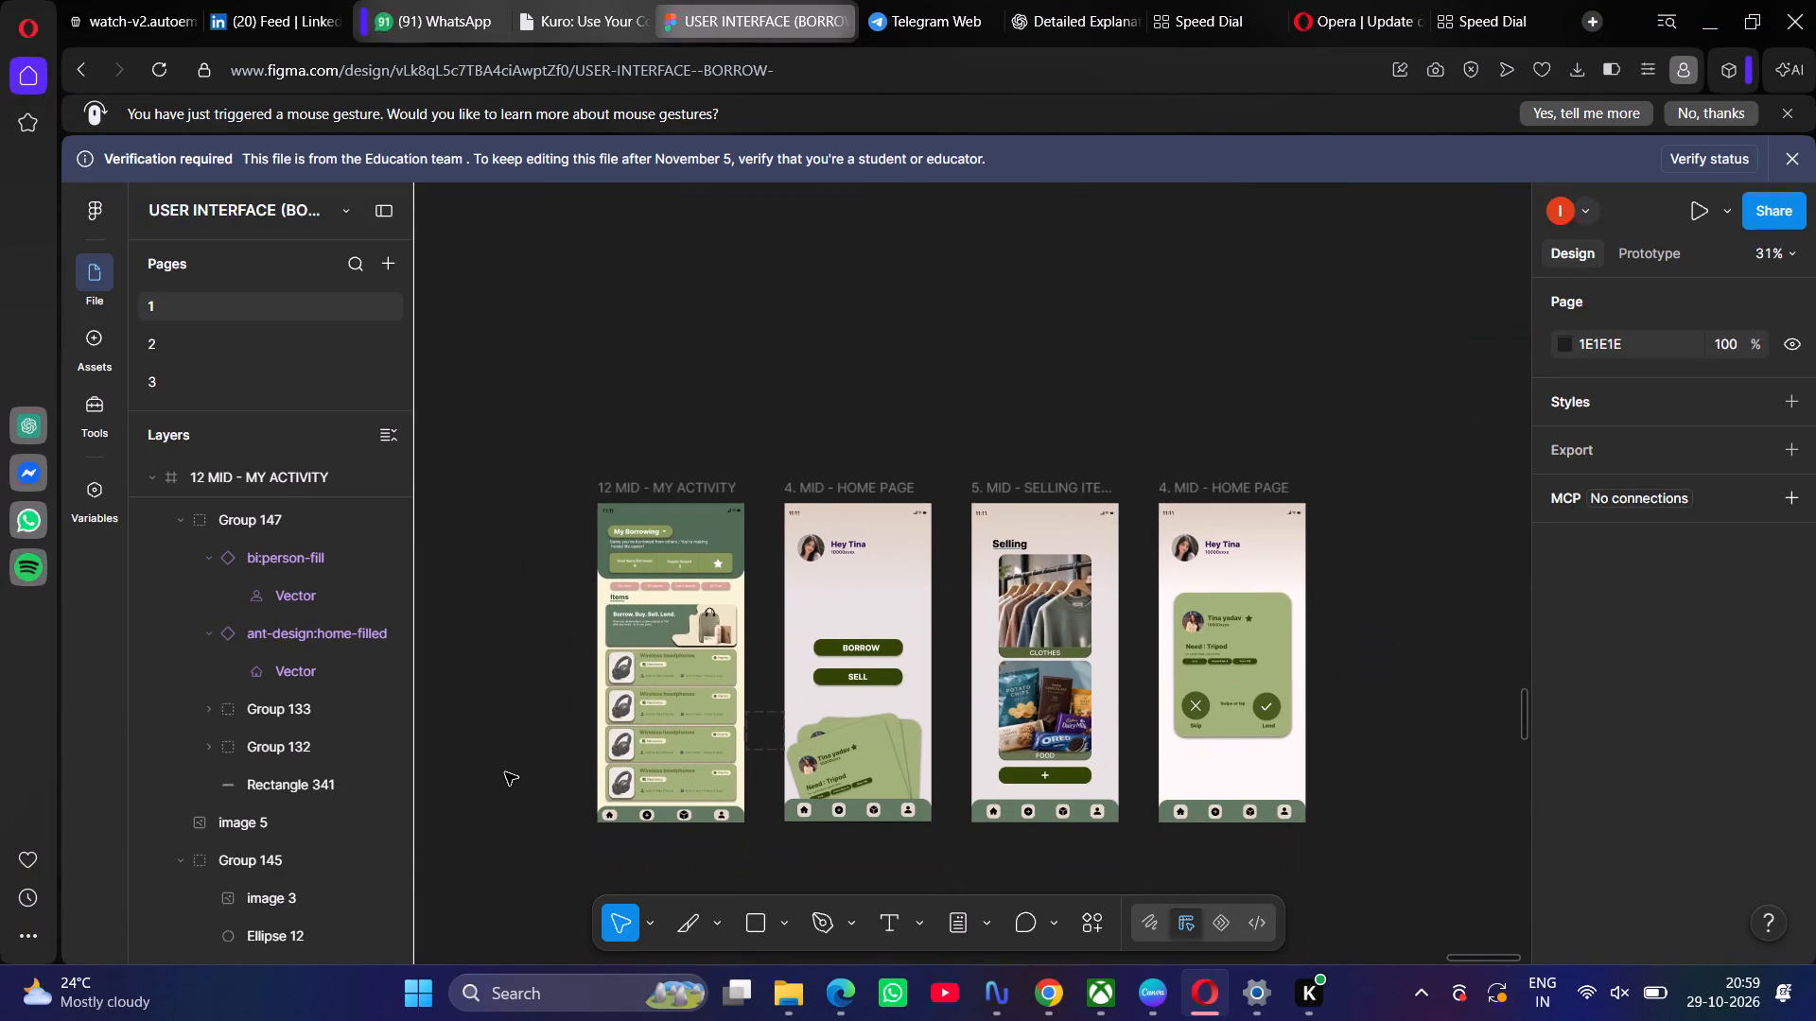
scroll(505, 772, "down", 1)
scroll(505, 772, "left", 1)
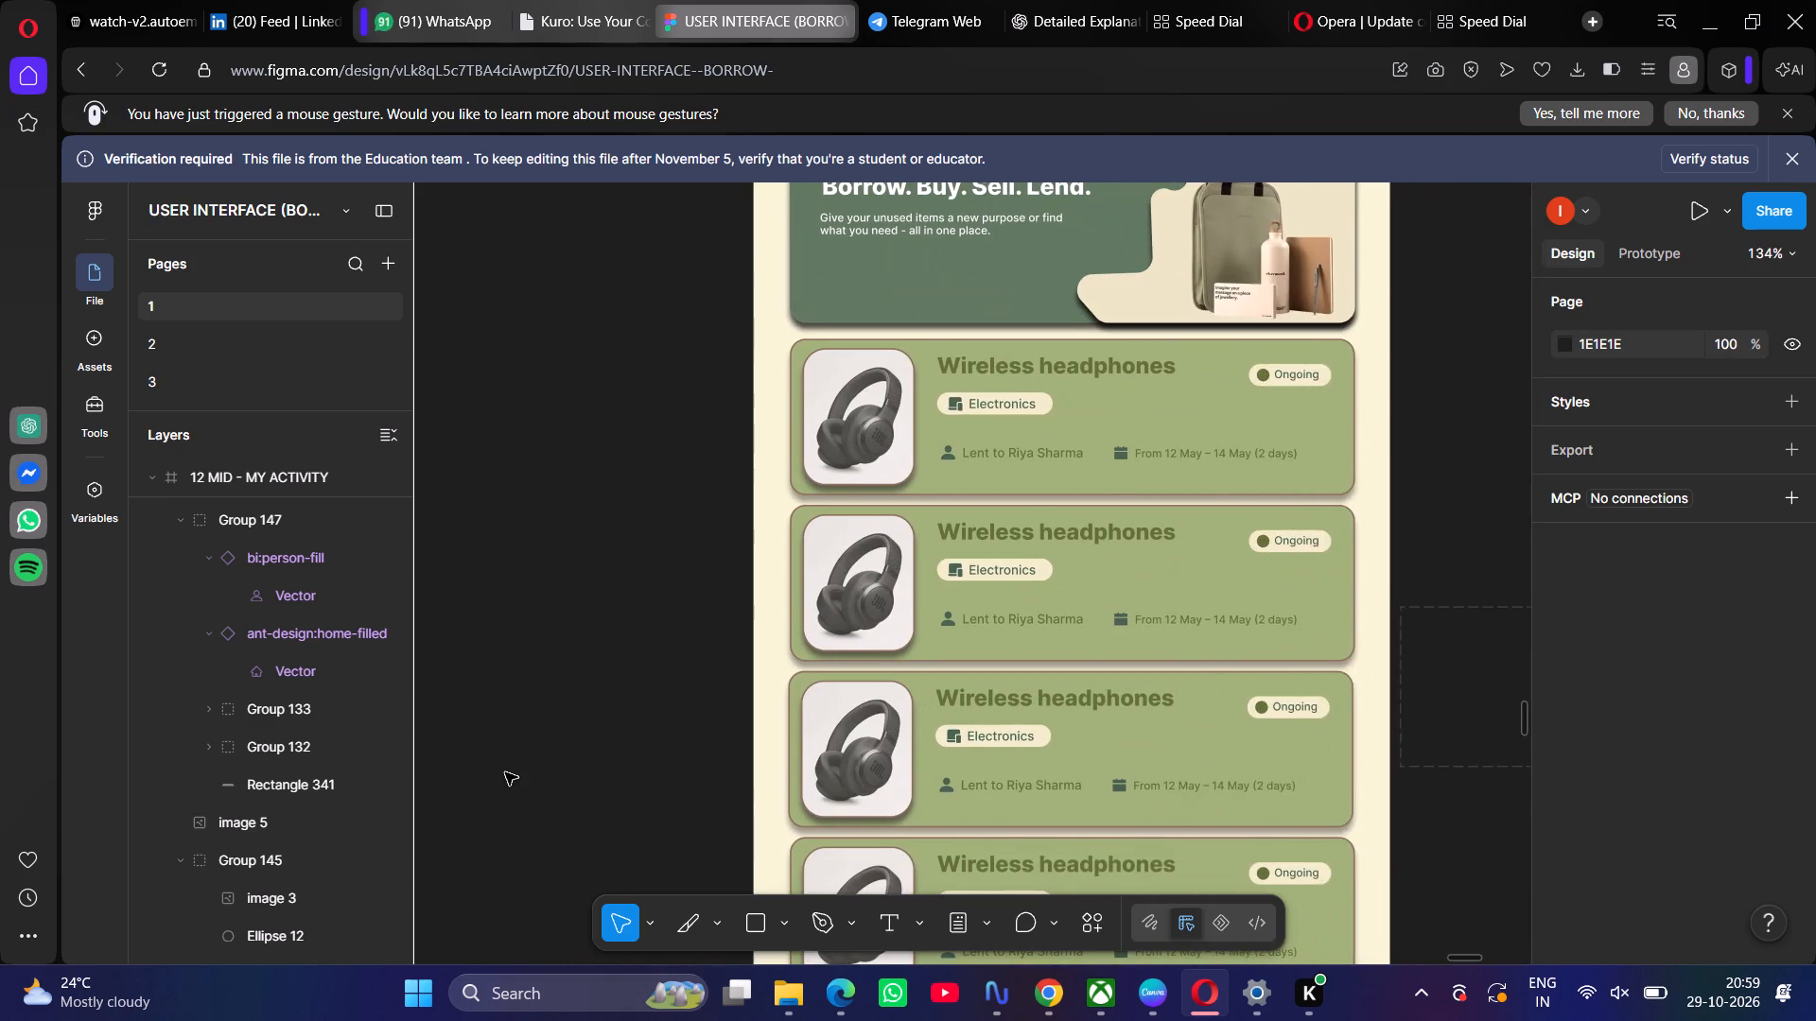
scroll(505, 772, "up", 1)
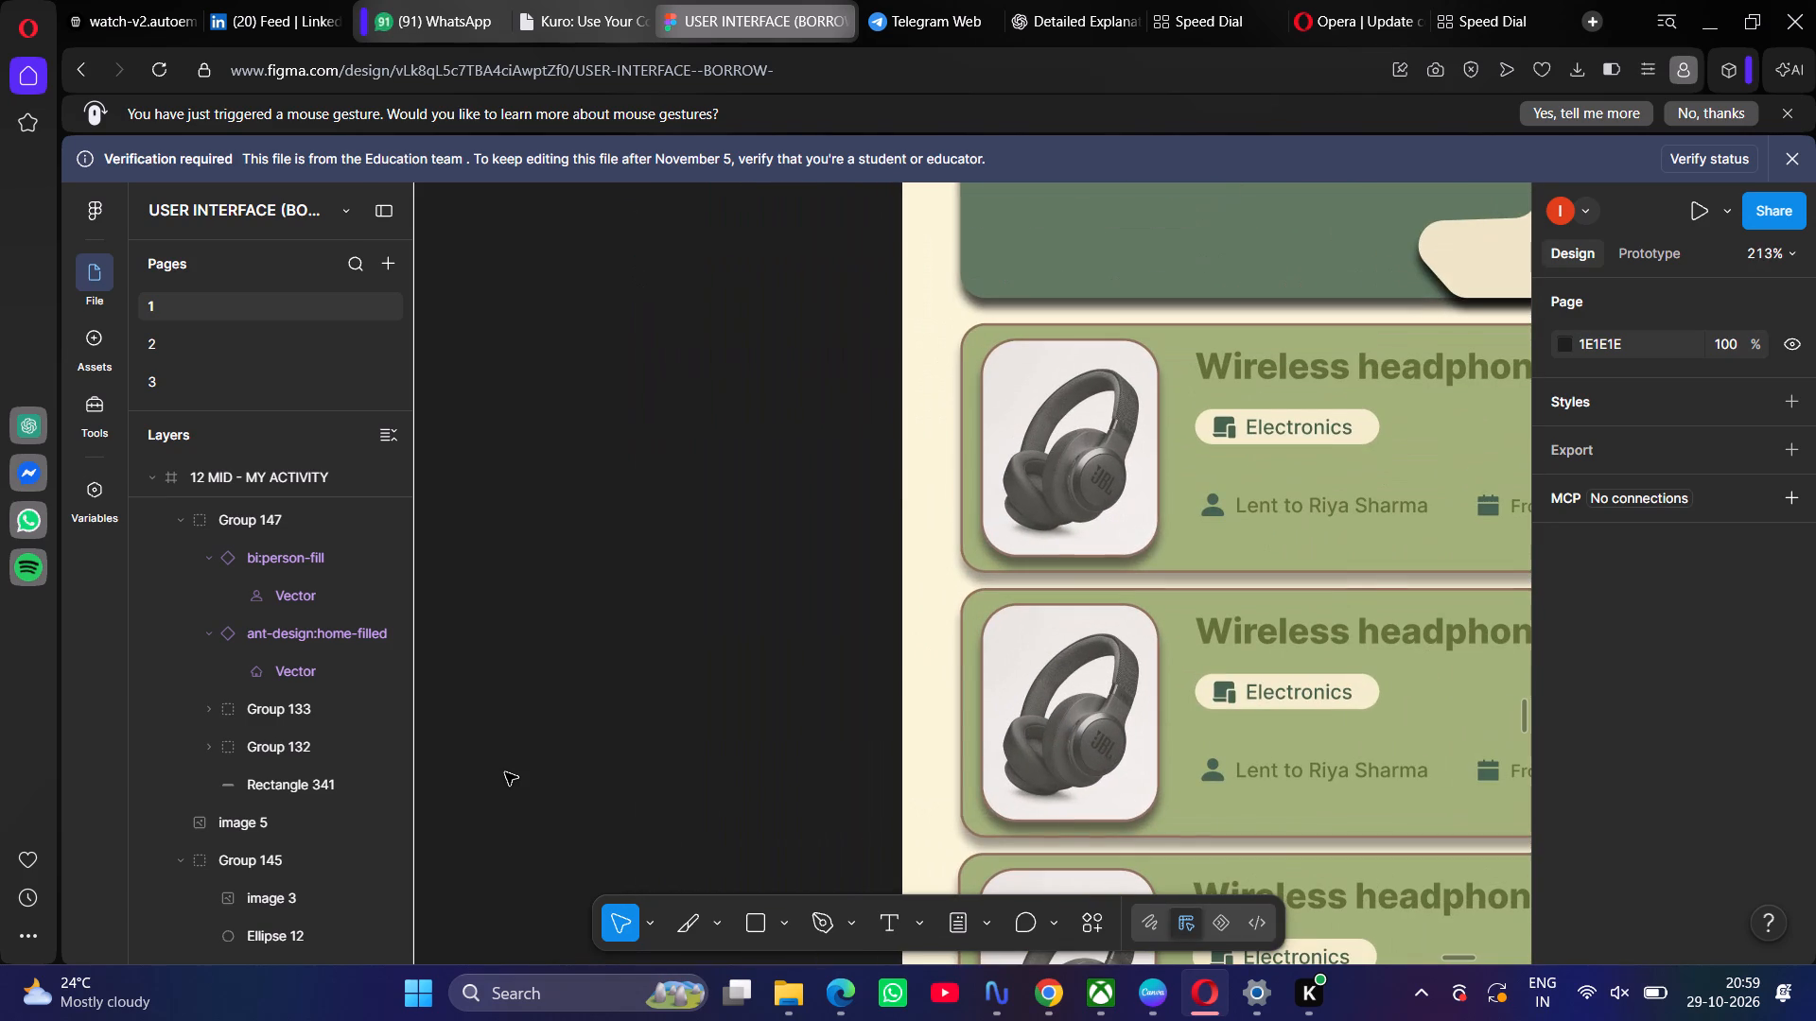
scroll(505, 772, "left", 2)
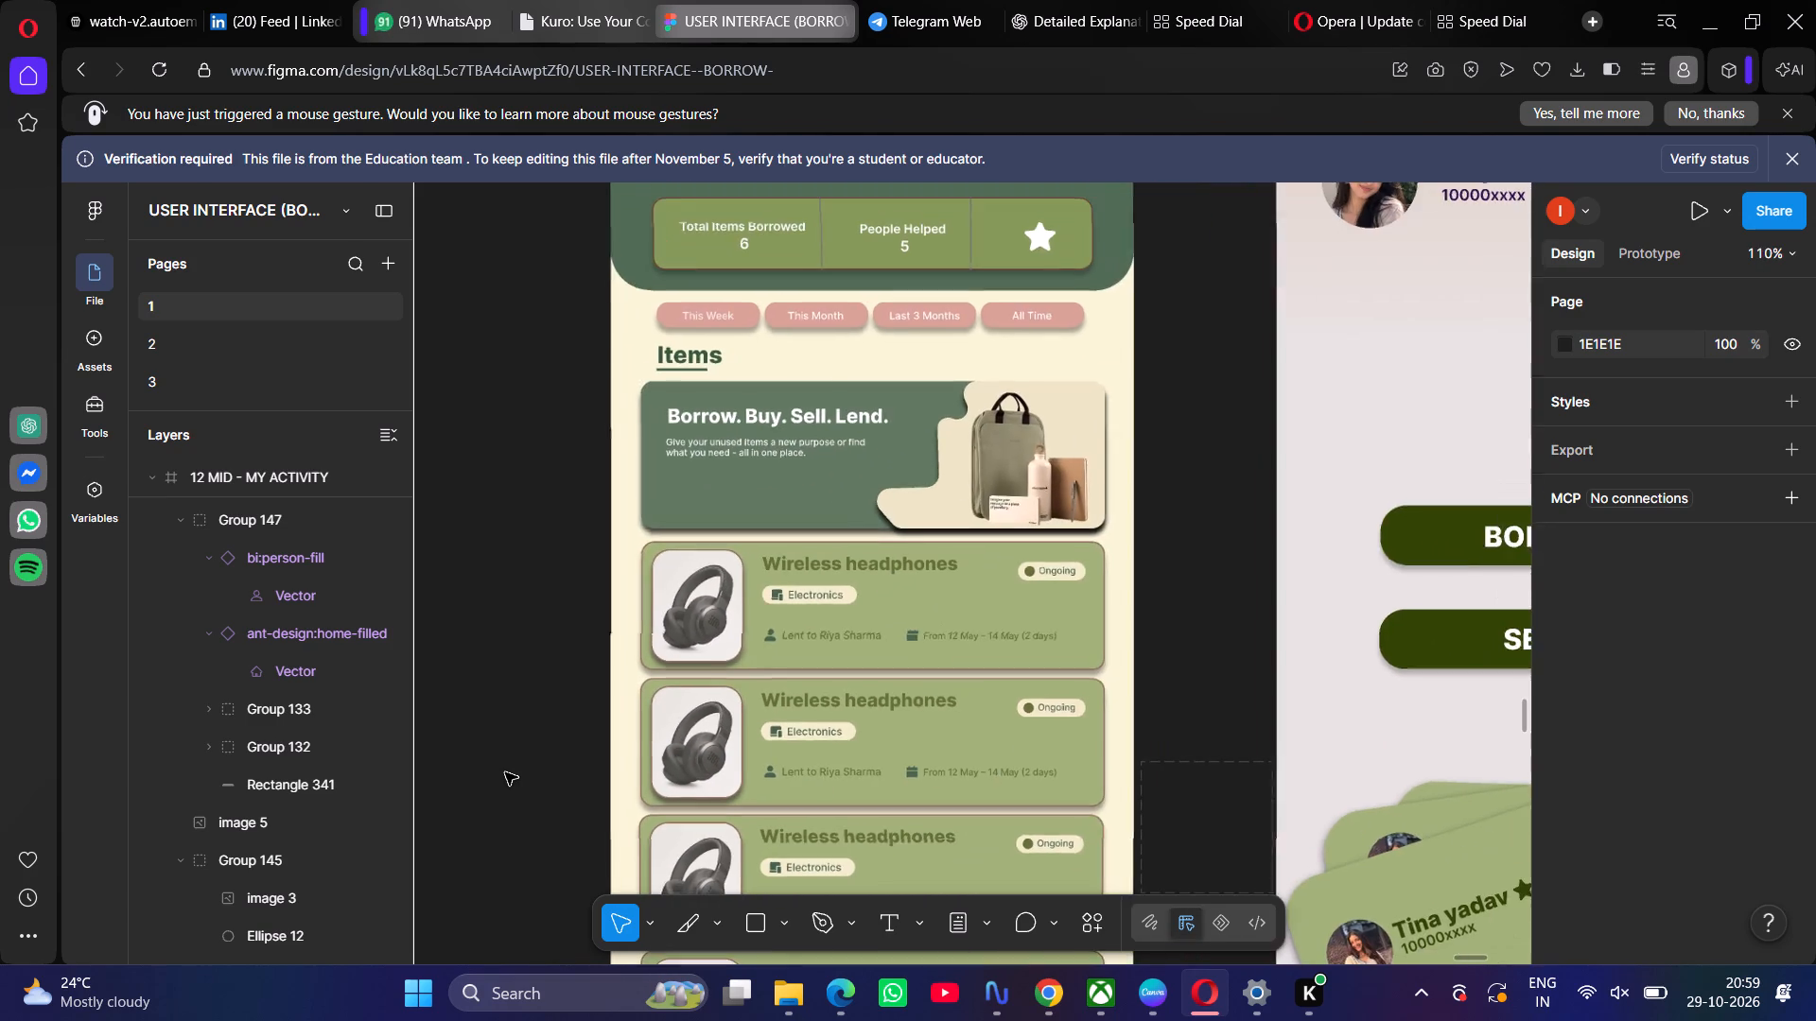
scroll(505, 772, "up", 3)
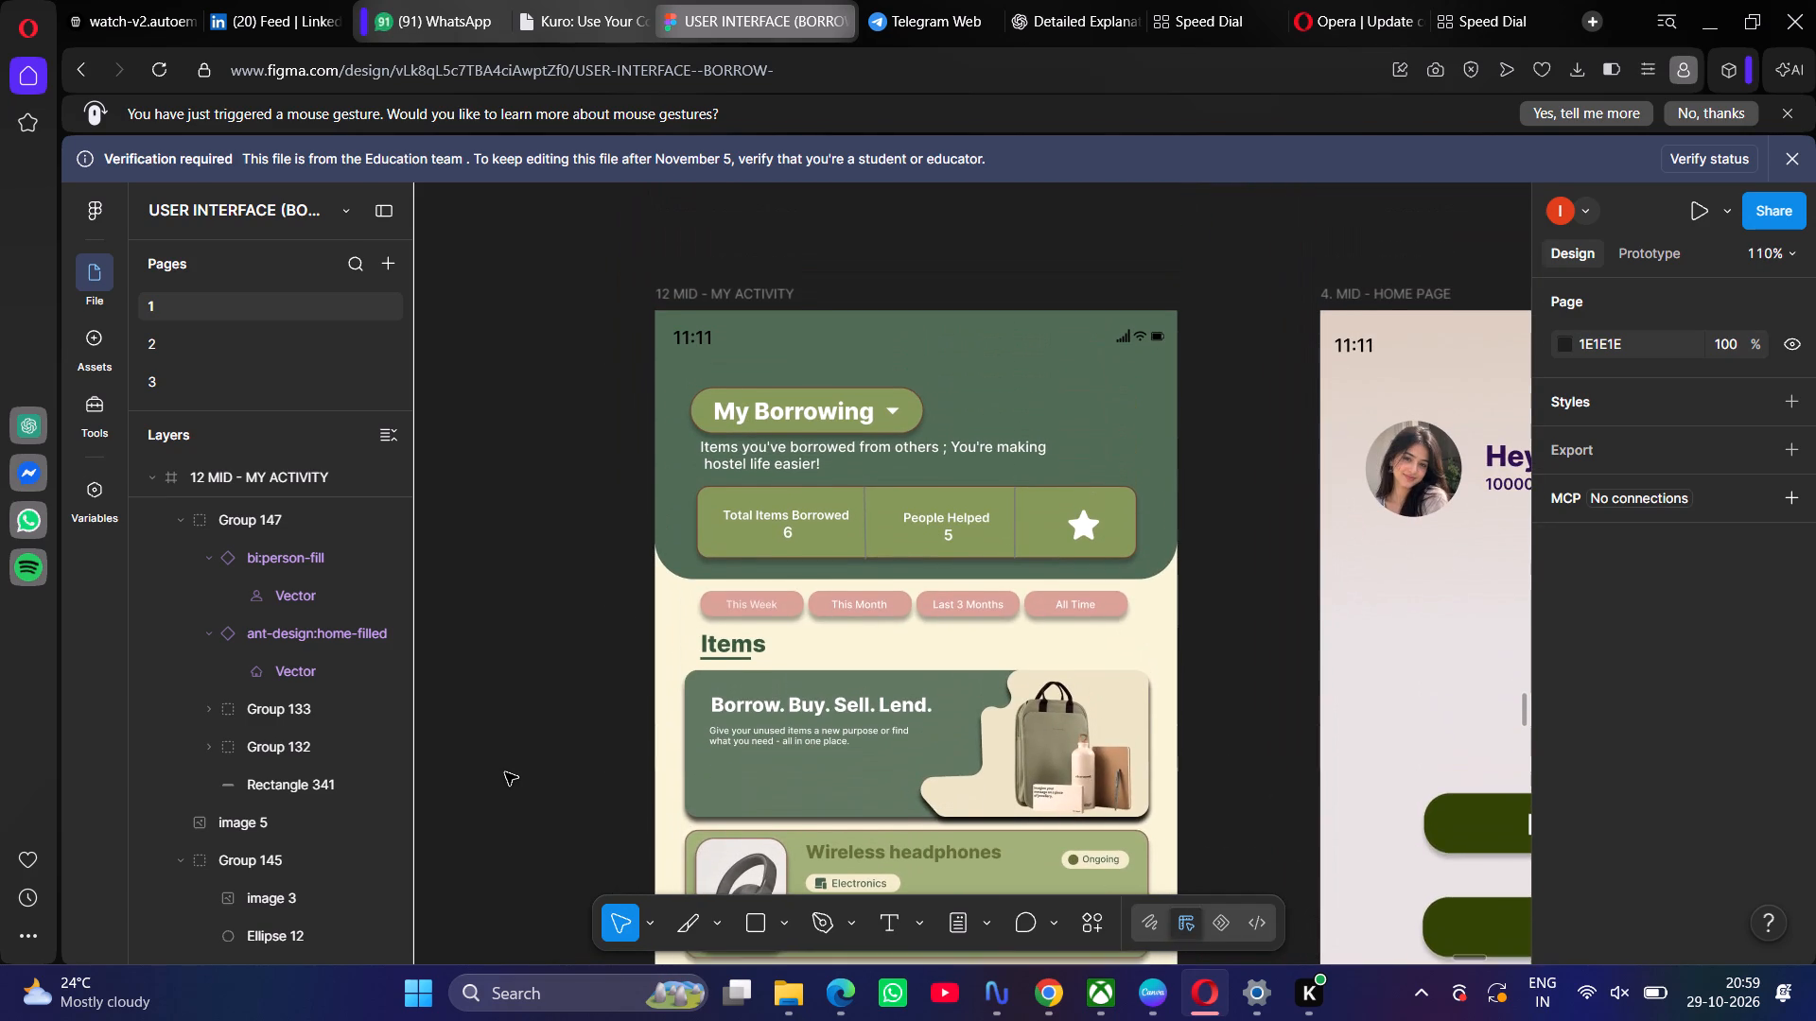
scroll(505, 772, "down", 1)
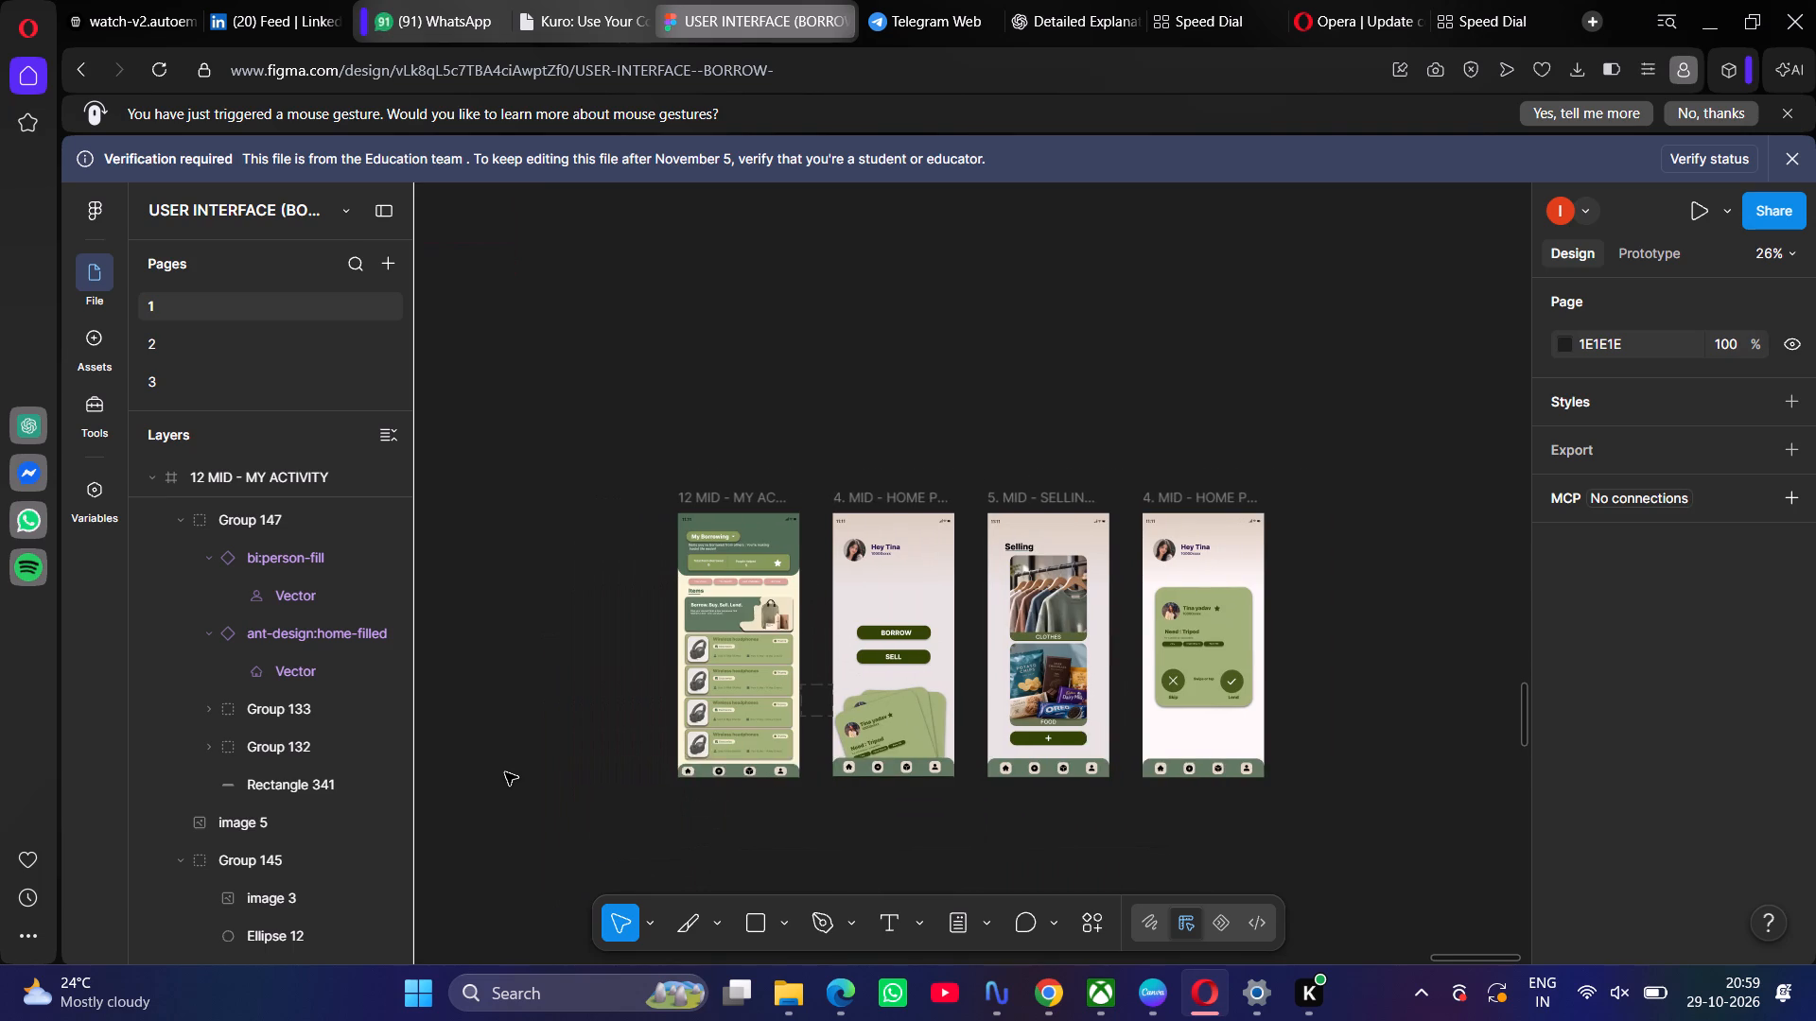
scroll(505, 772, "left", 1)
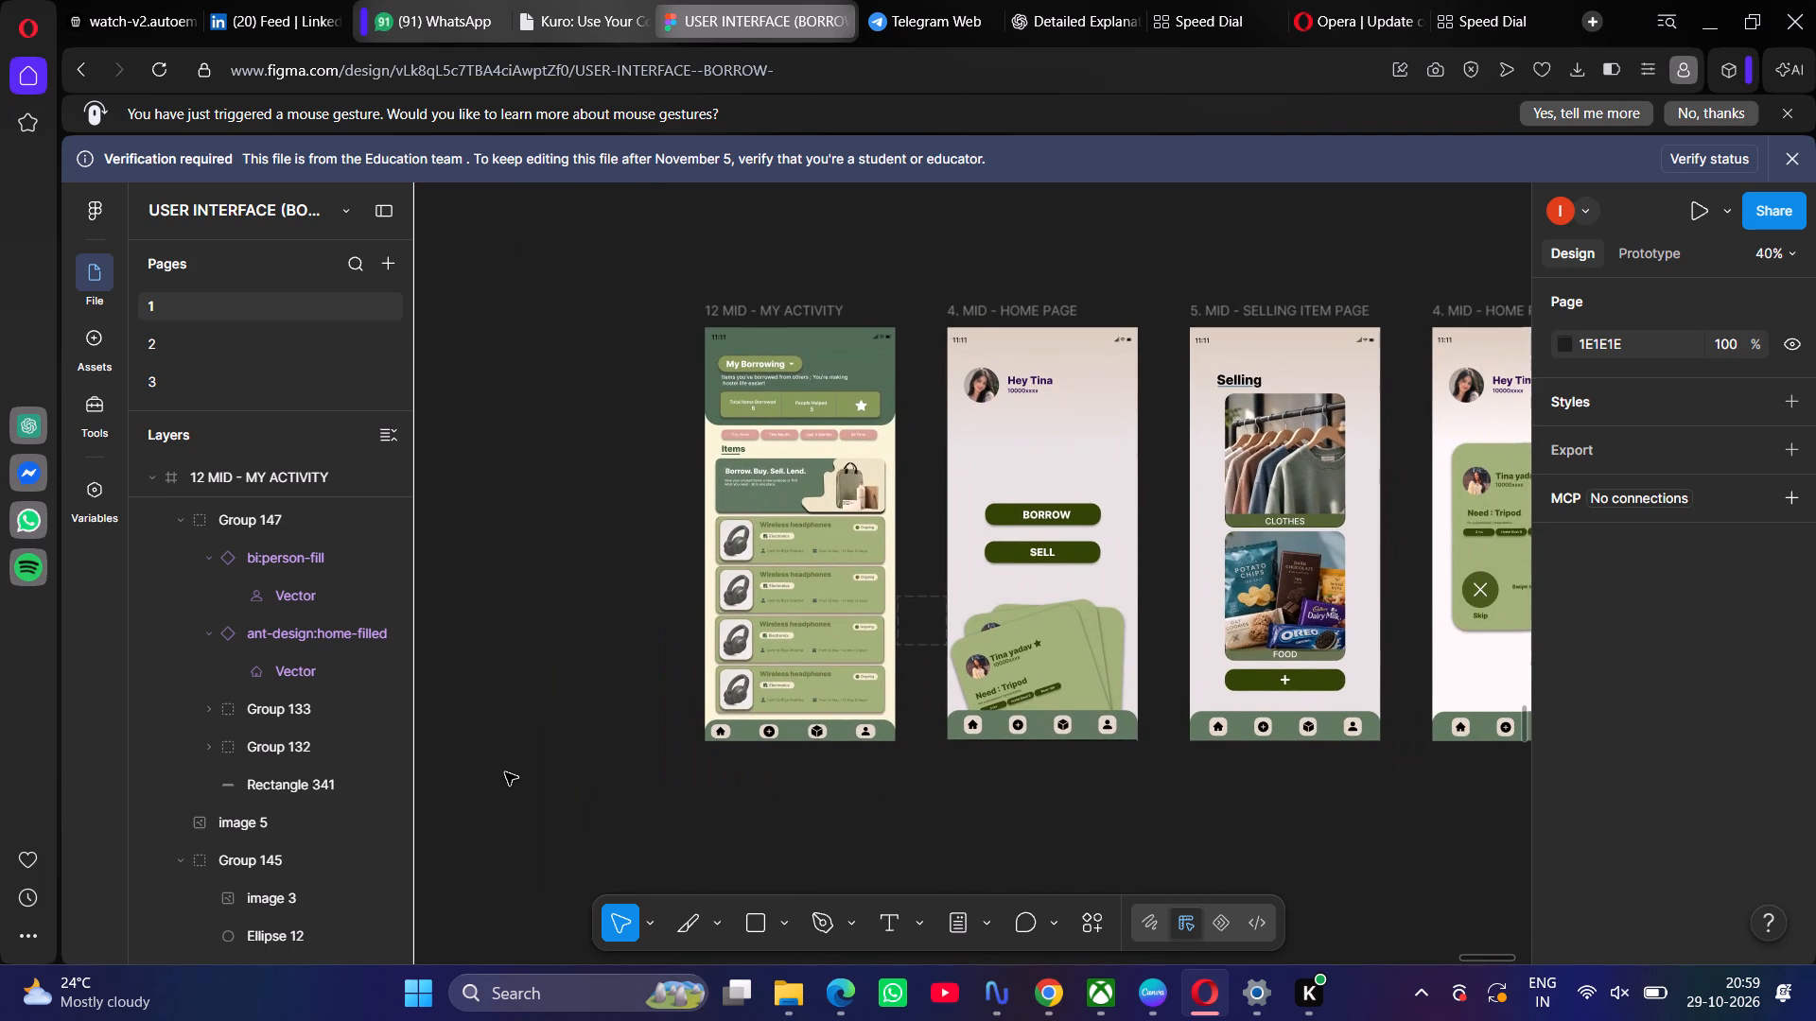
scroll(505, 772, "left", 1)
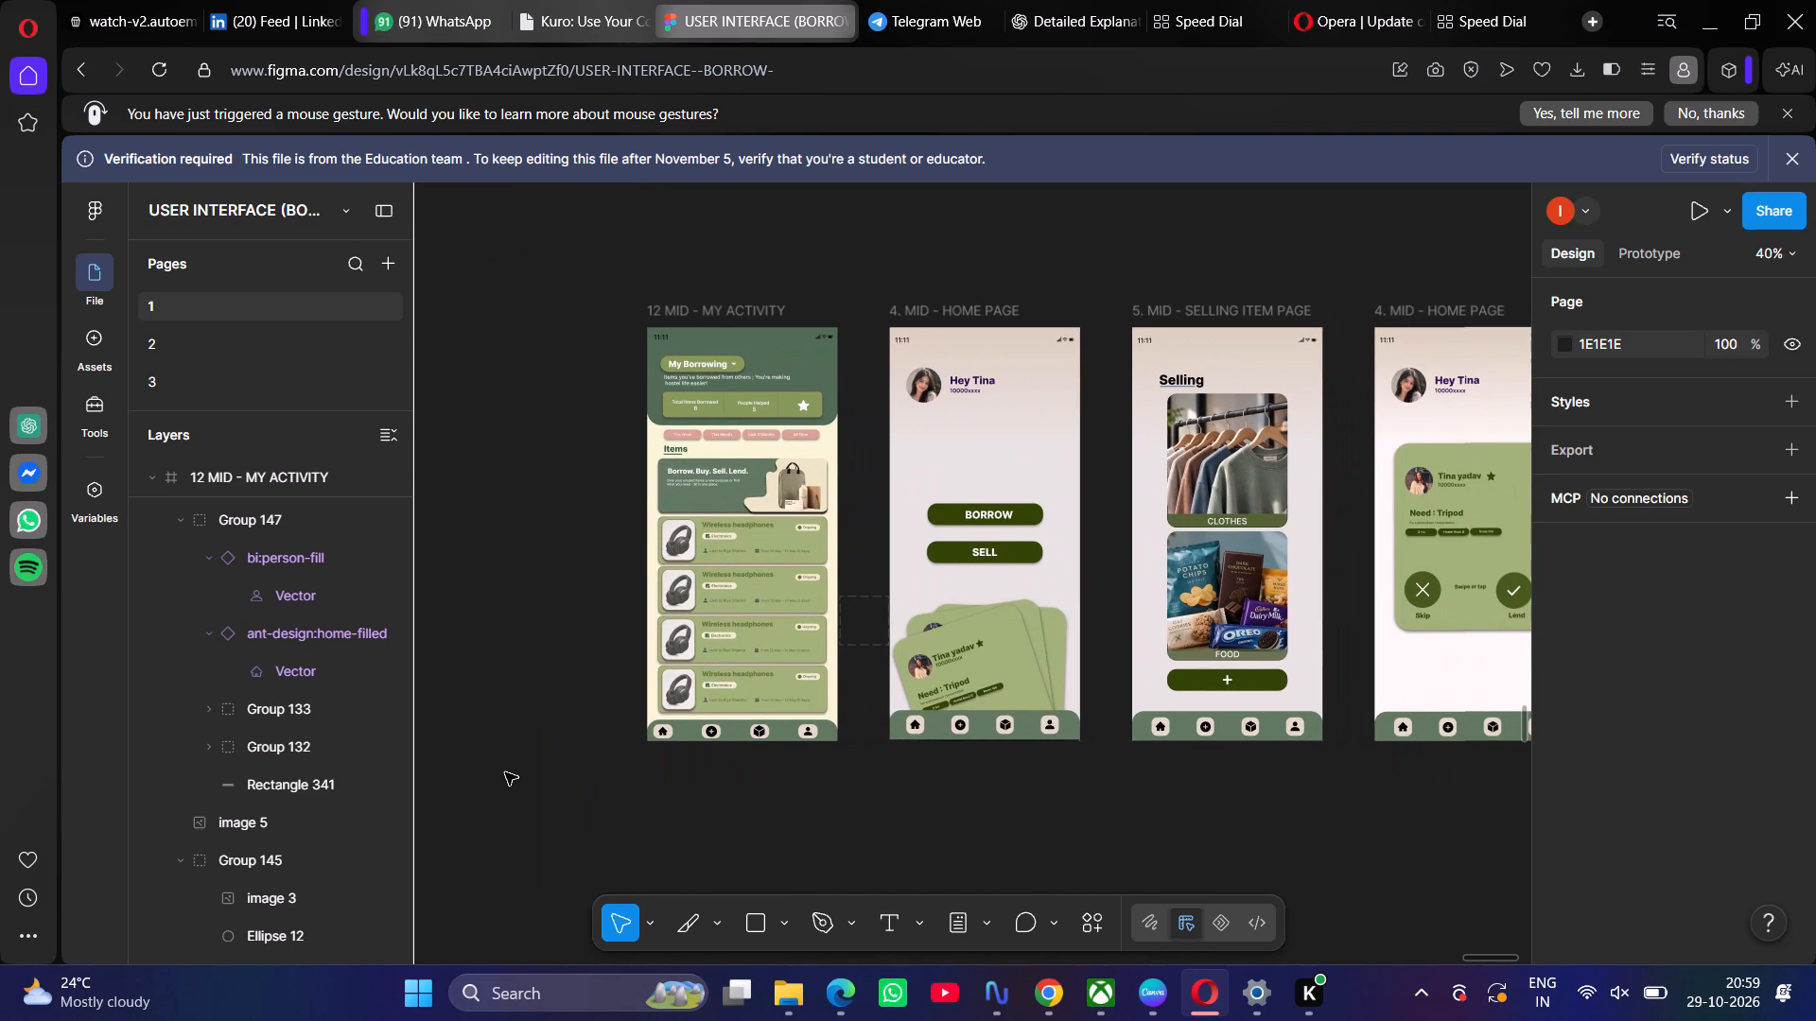
scroll(505, 772, "right", 1)
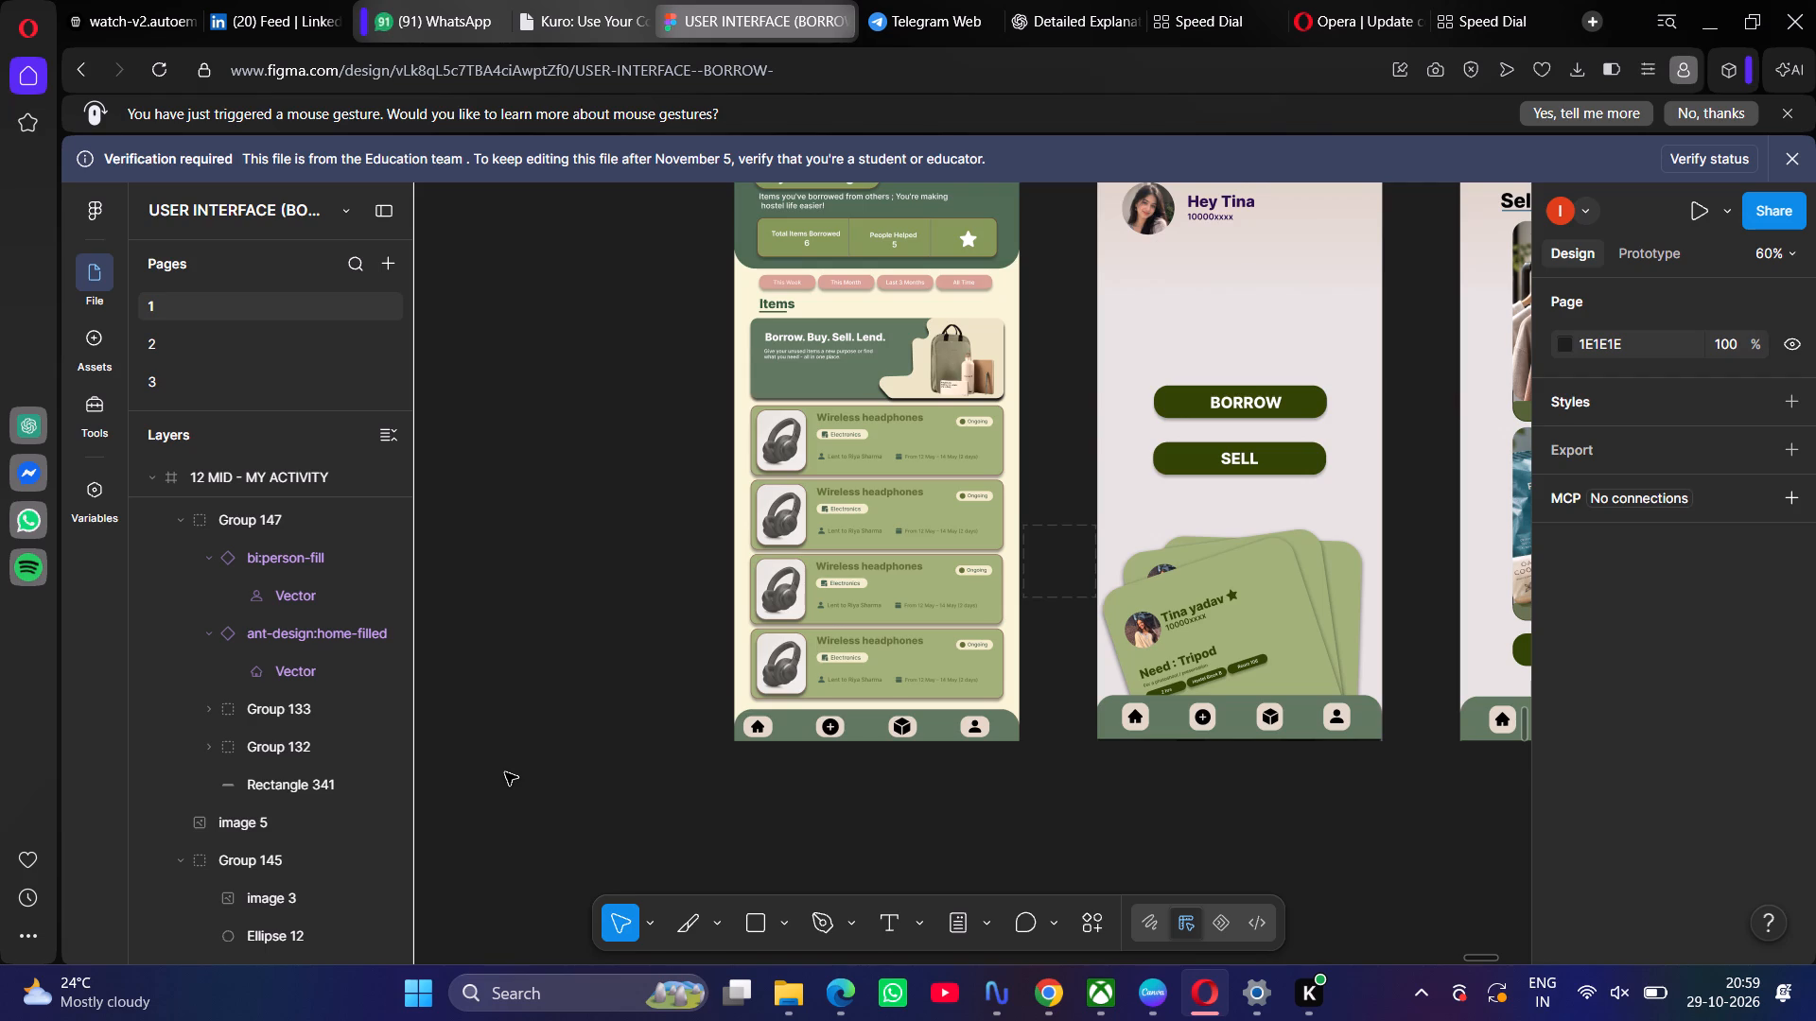
scroll(465, 770, "up", 1)
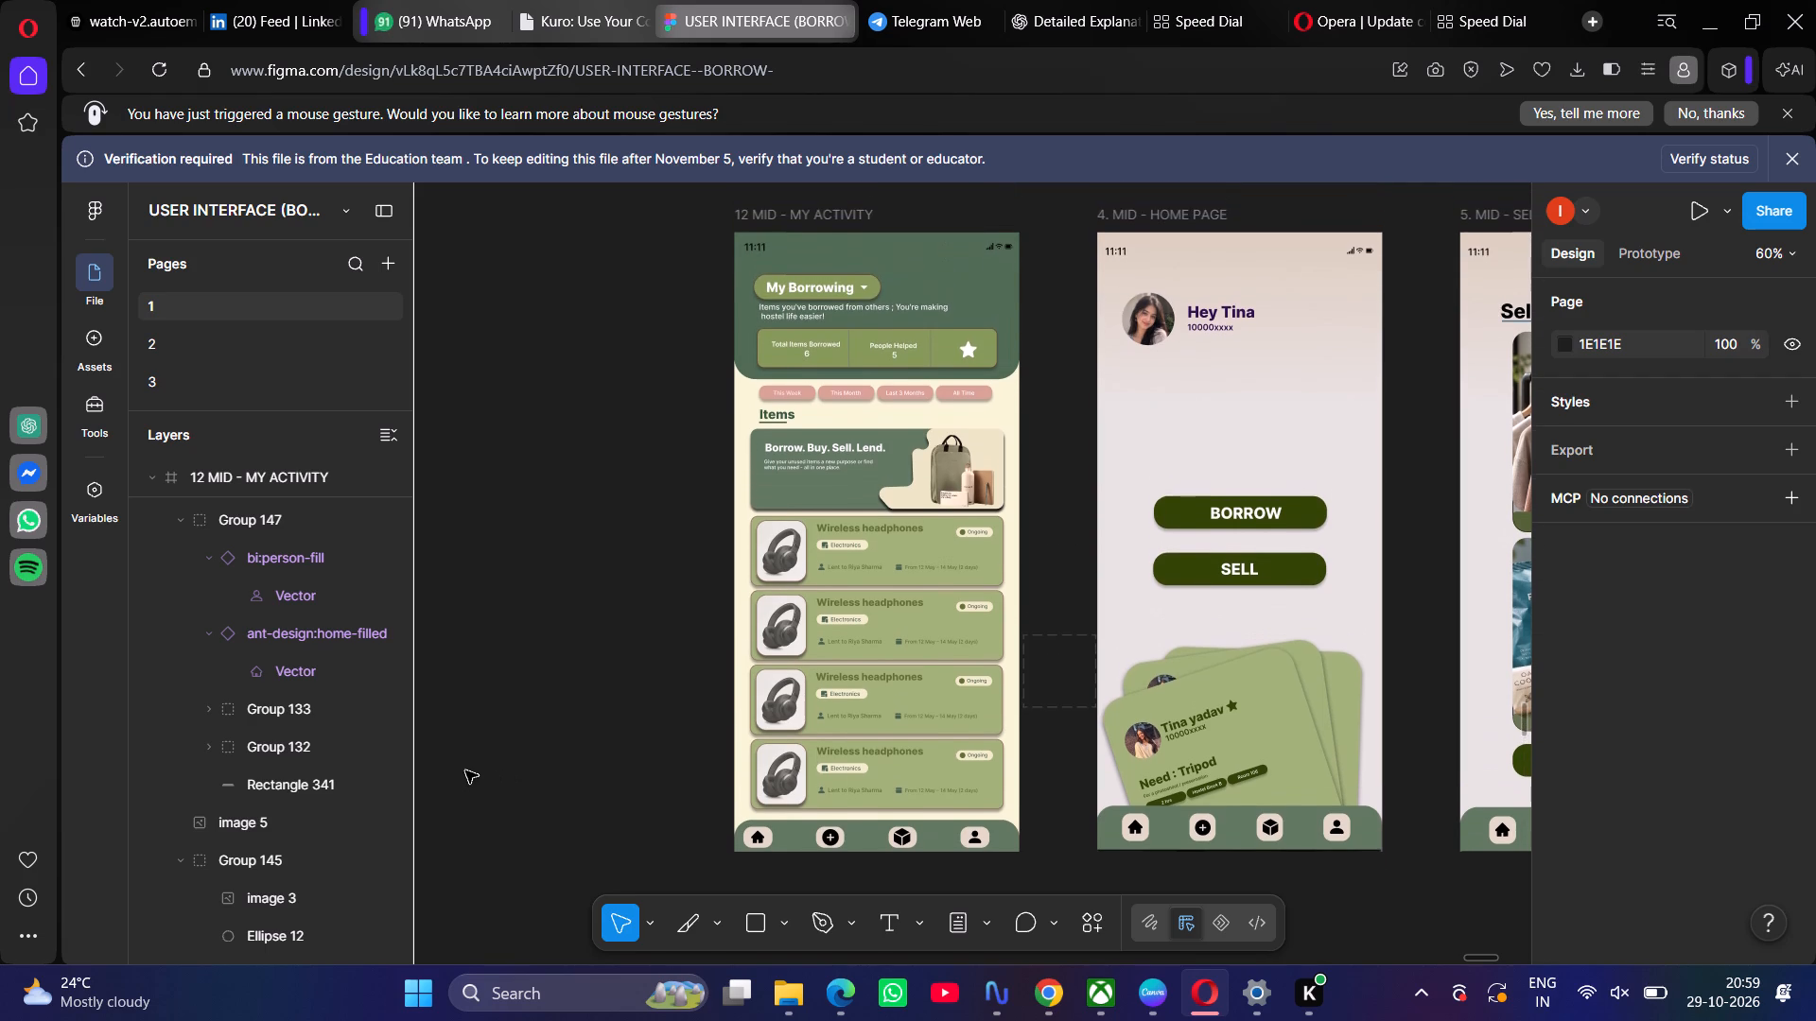
scroll(465, 770, "up", 1)
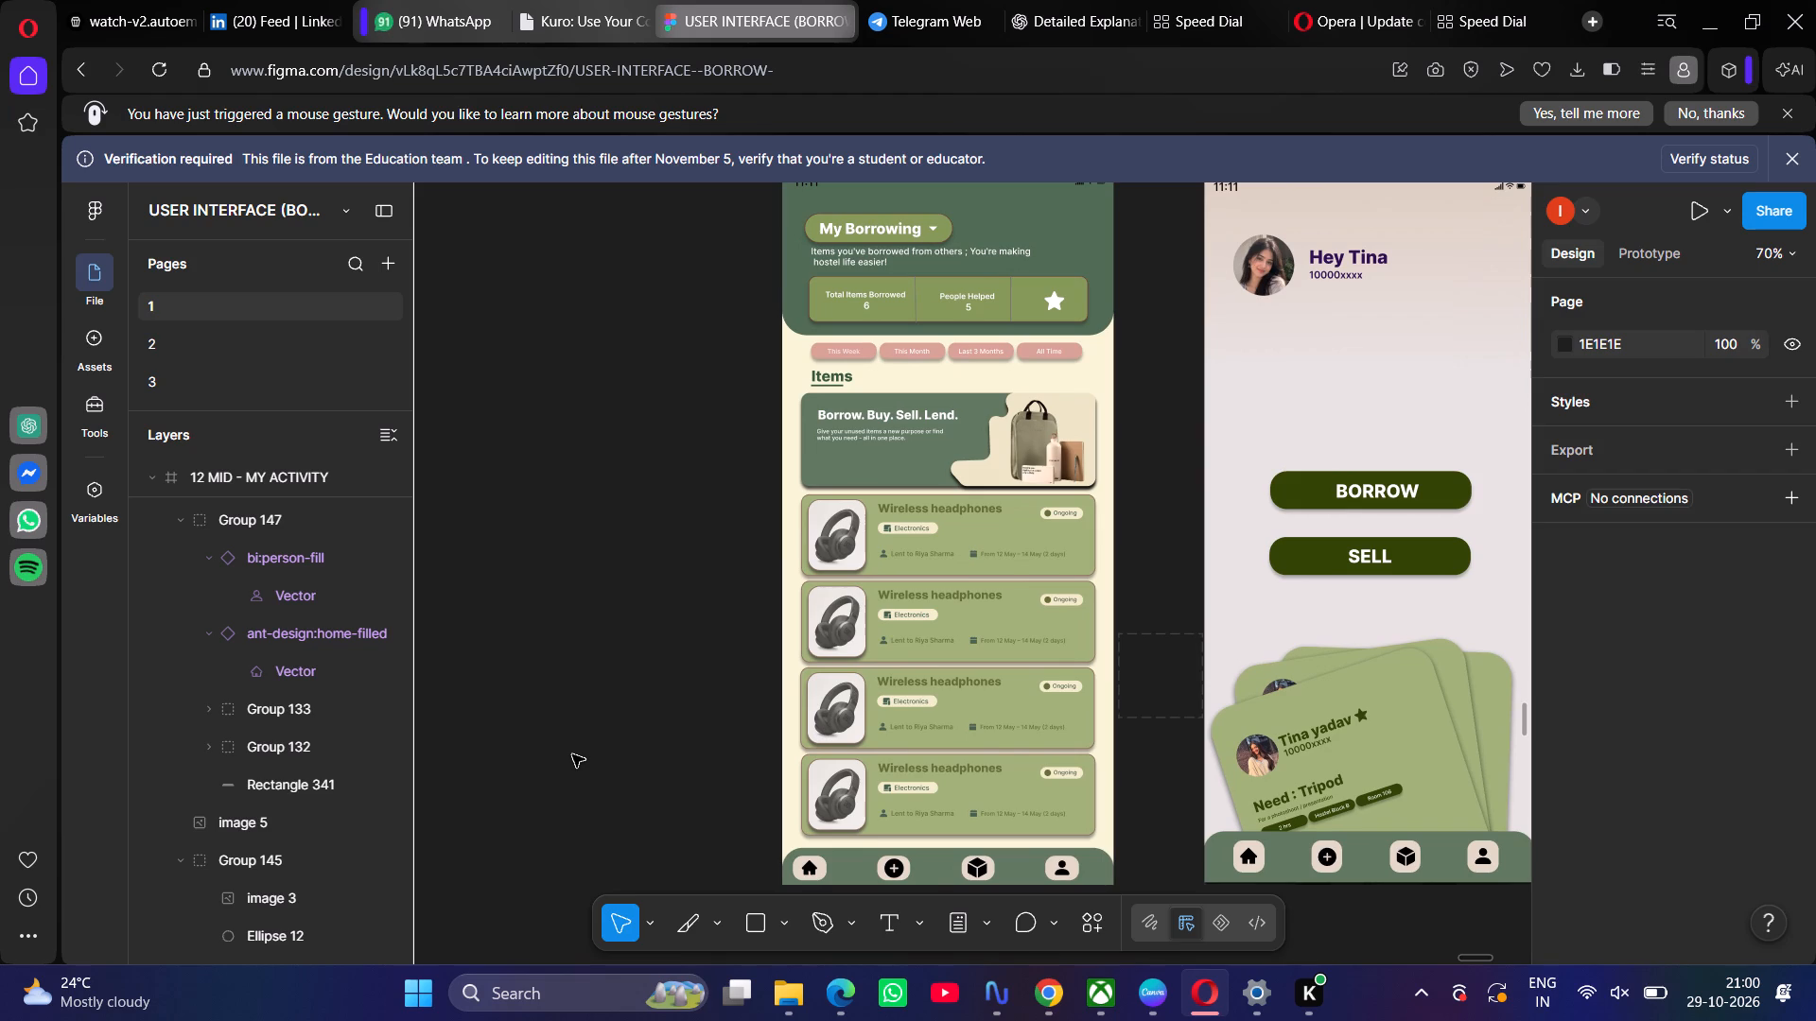
scroll(572, 770, "up", 2)
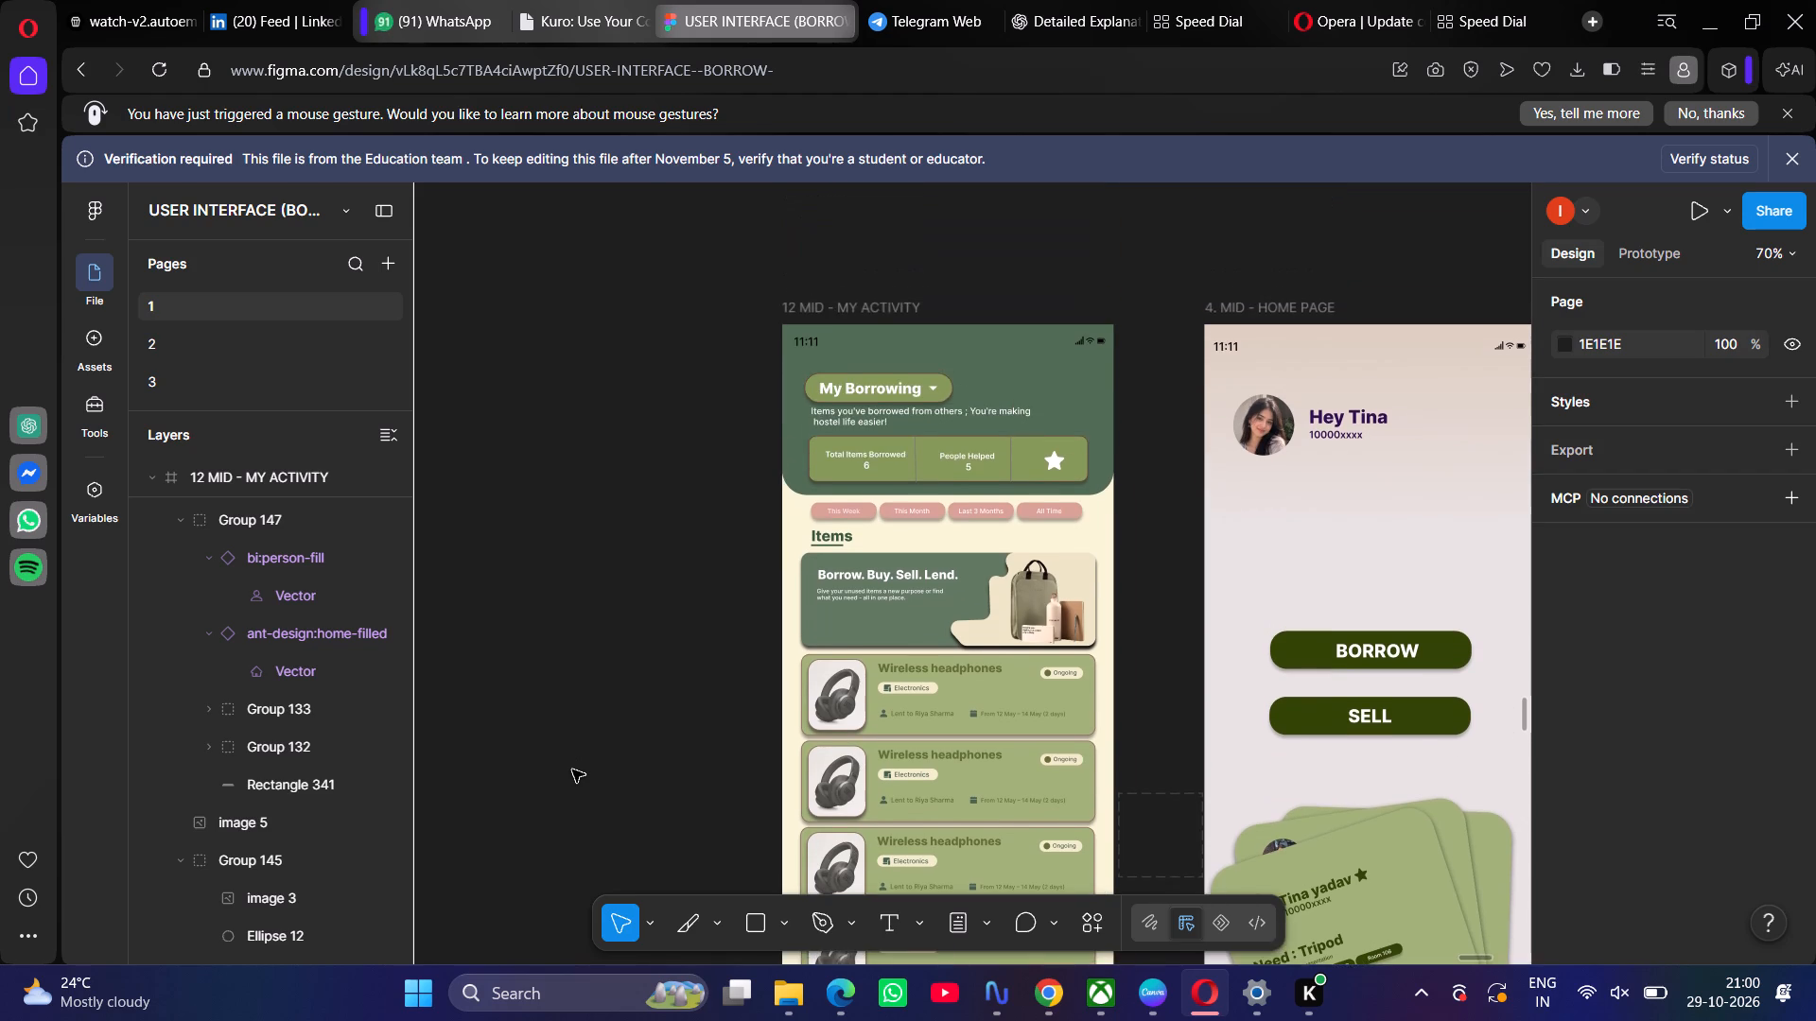
scroll(572, 770, "down", 1)
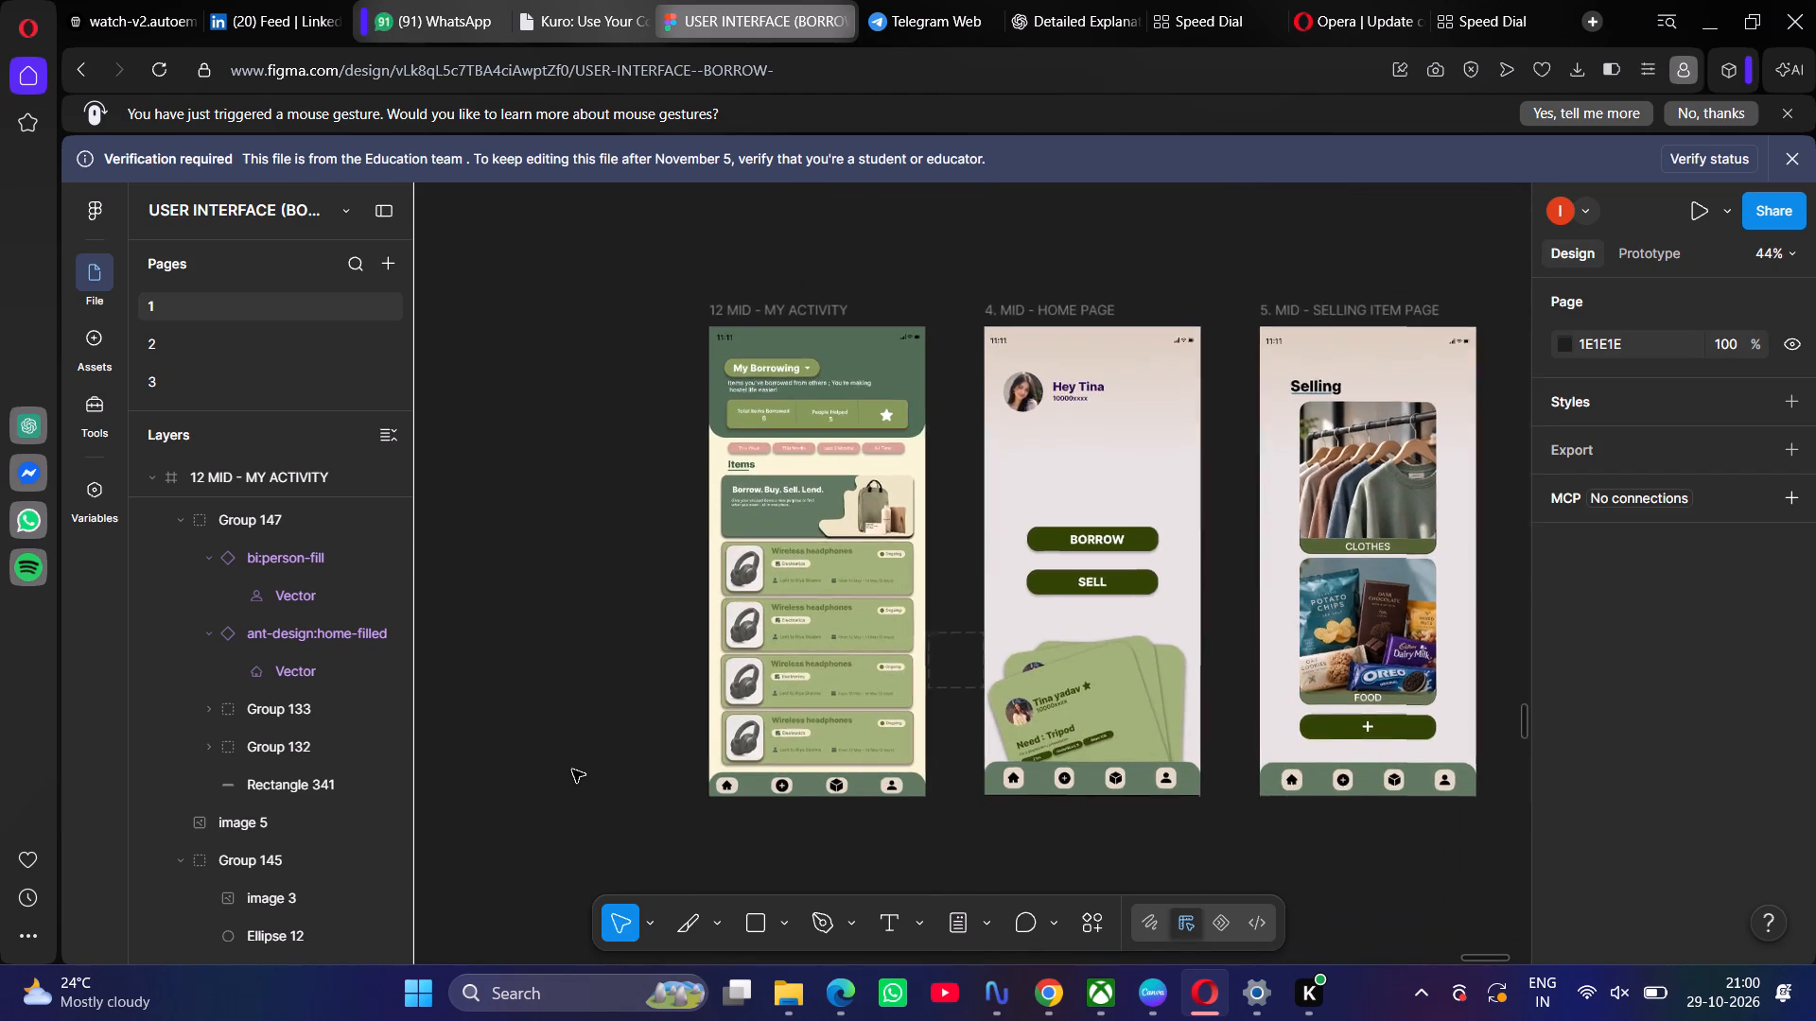
scroll(572, 770, "up", 1)
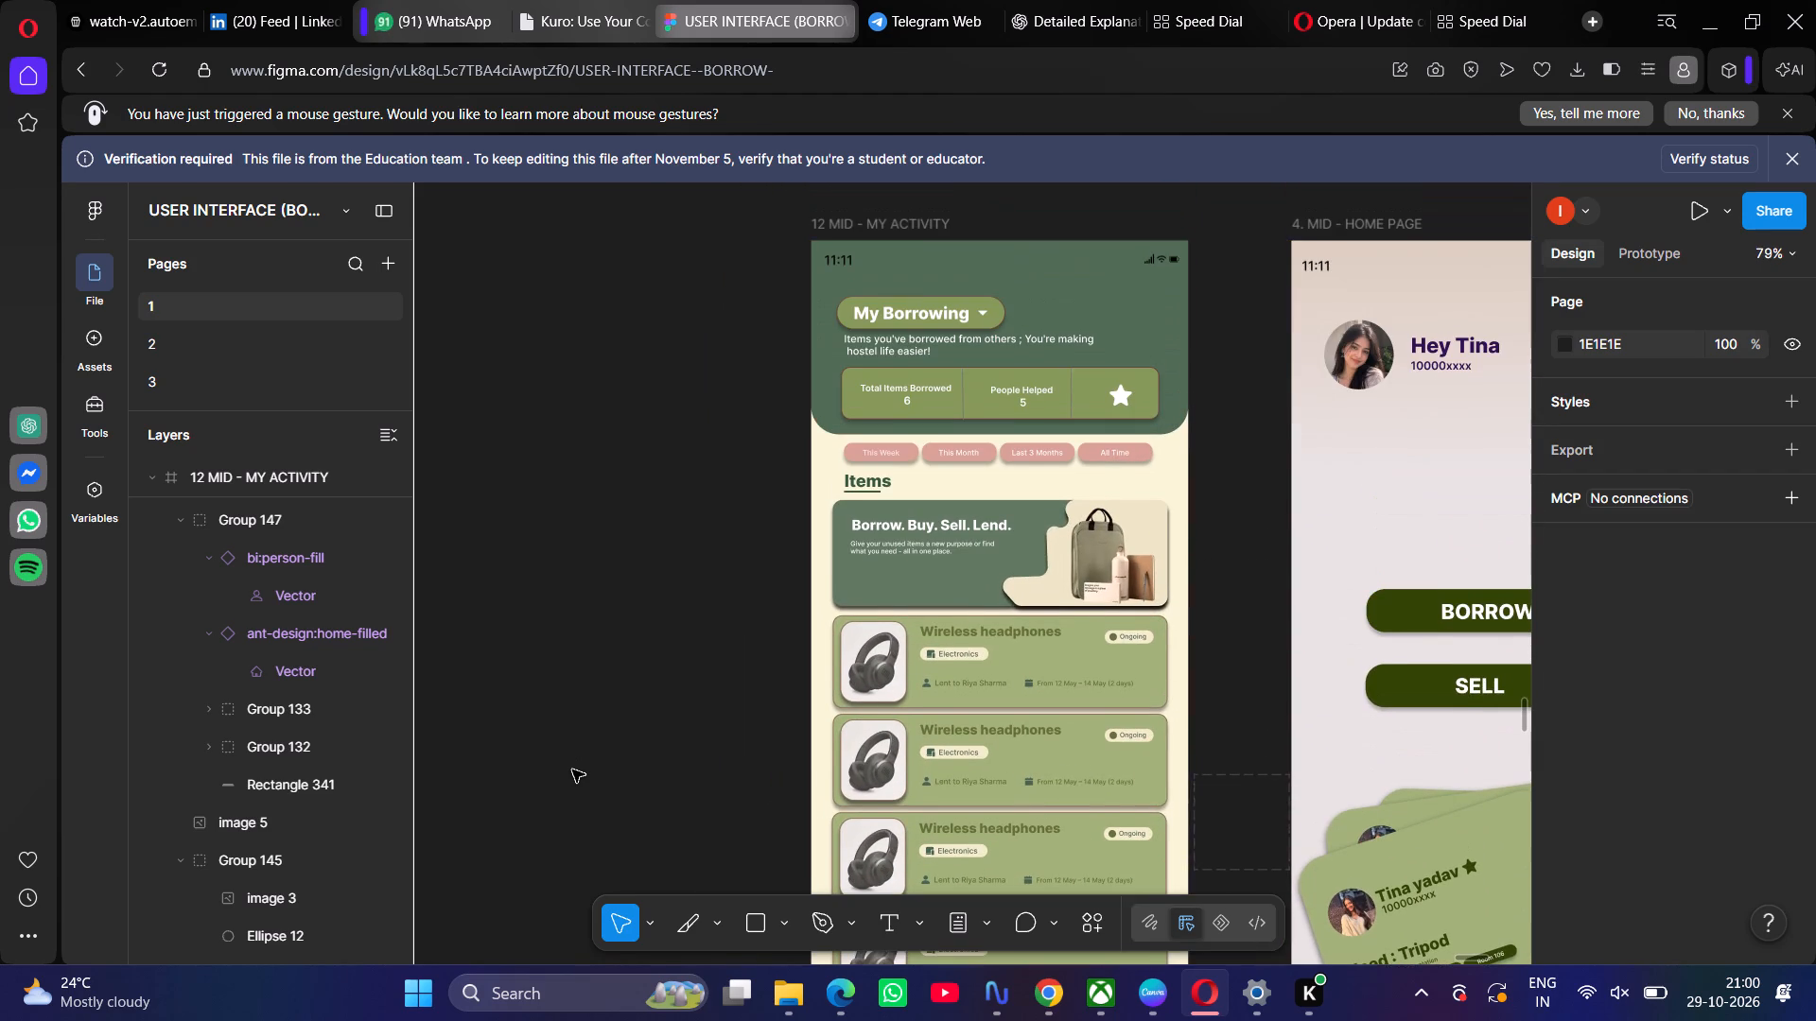
scroll(572, 770, "up", 1)
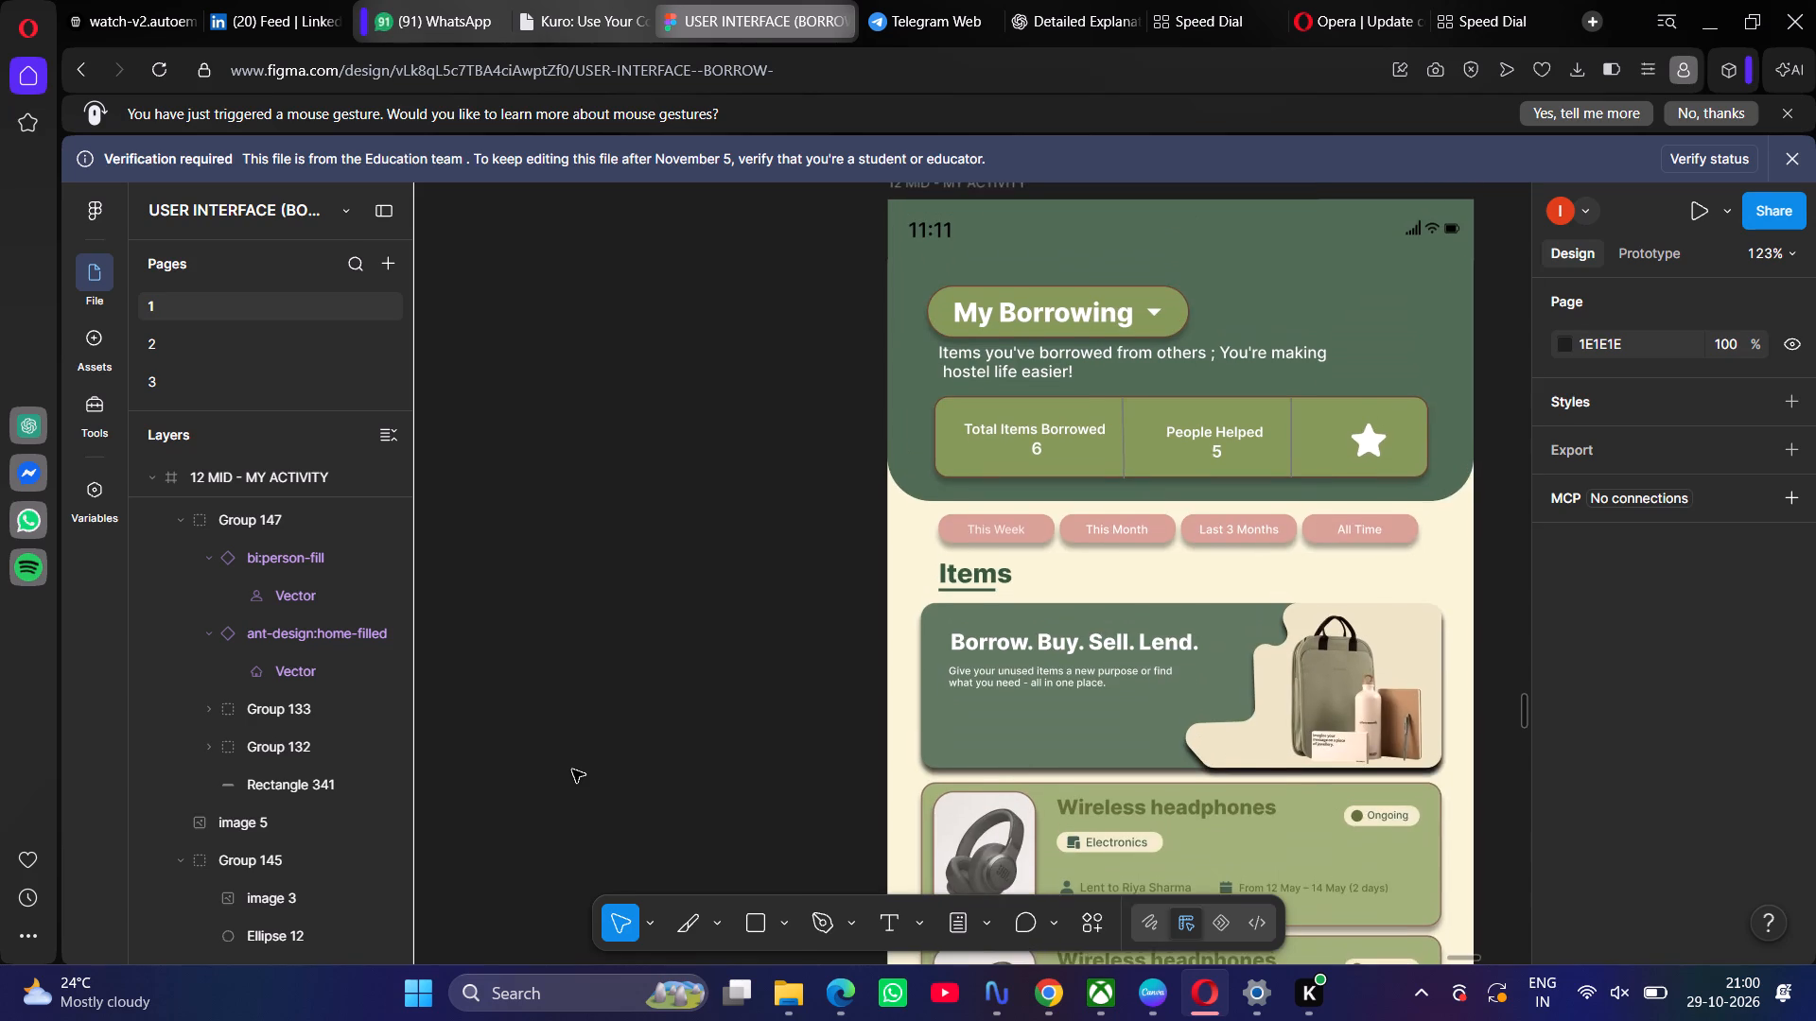
scroll(572, 770, "left", 1)
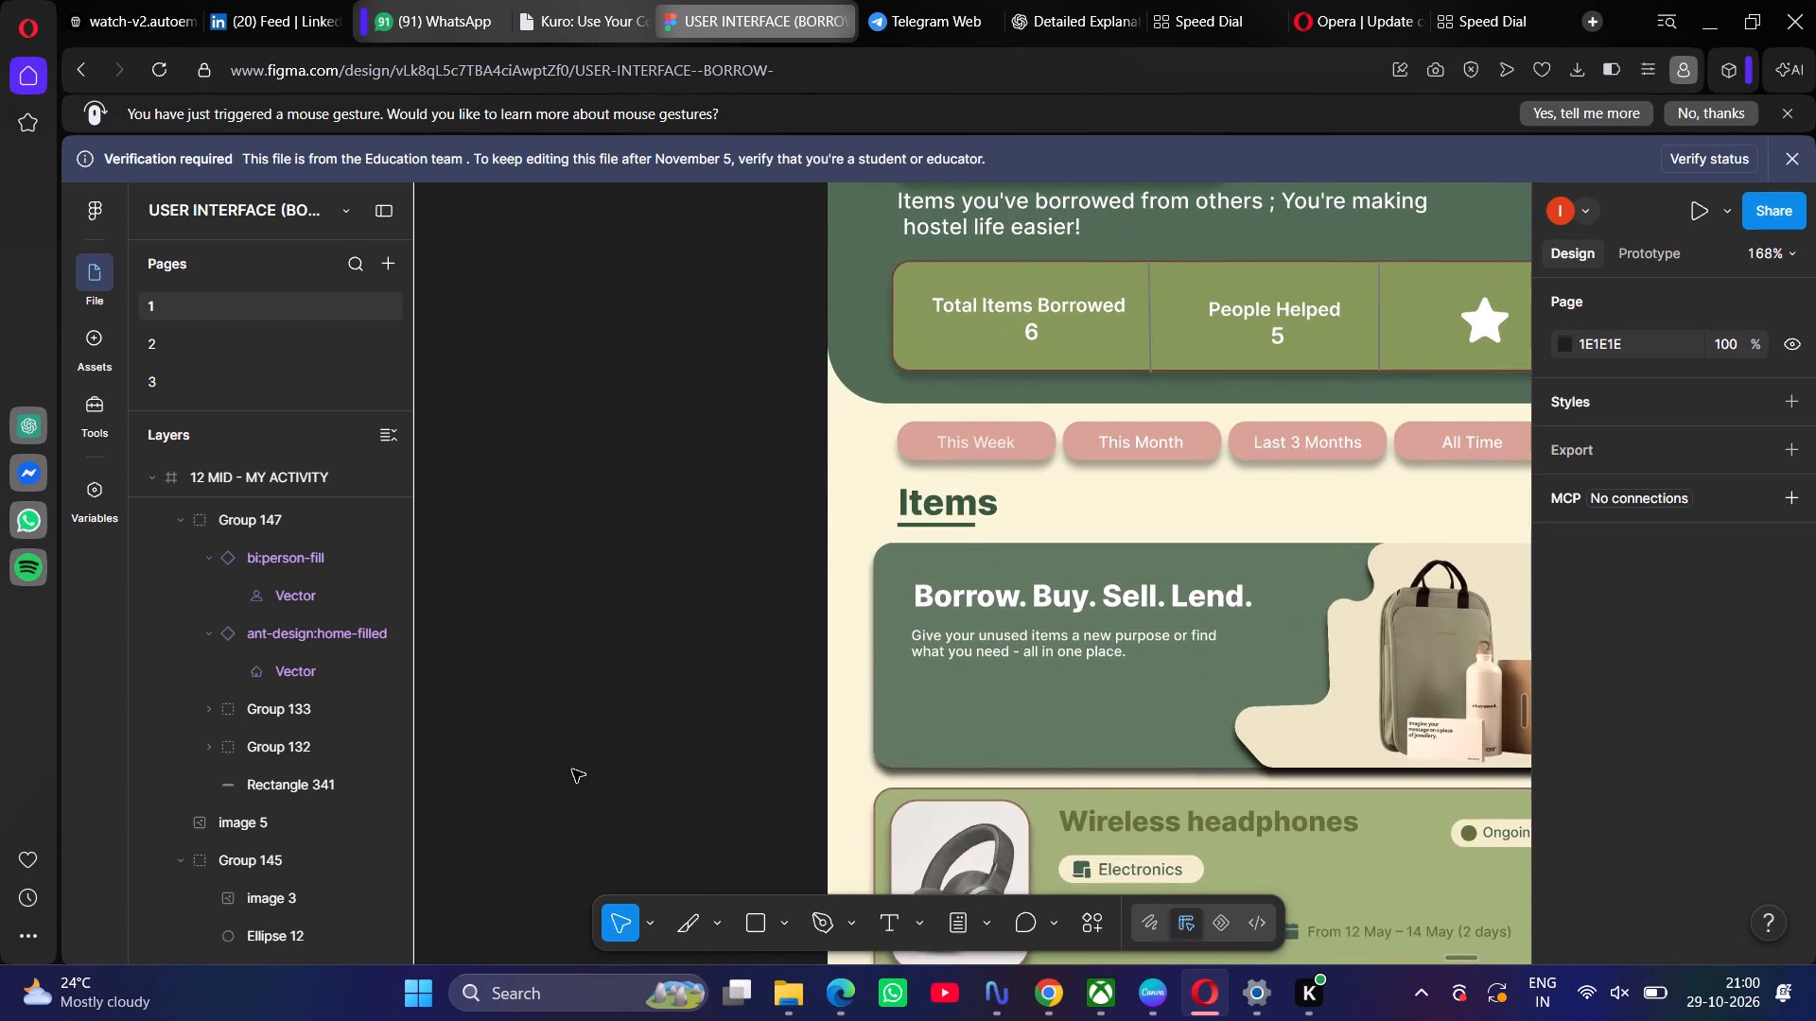
scroll(572, 770, "down", 2)
scroll(572, 770, "up", 1)
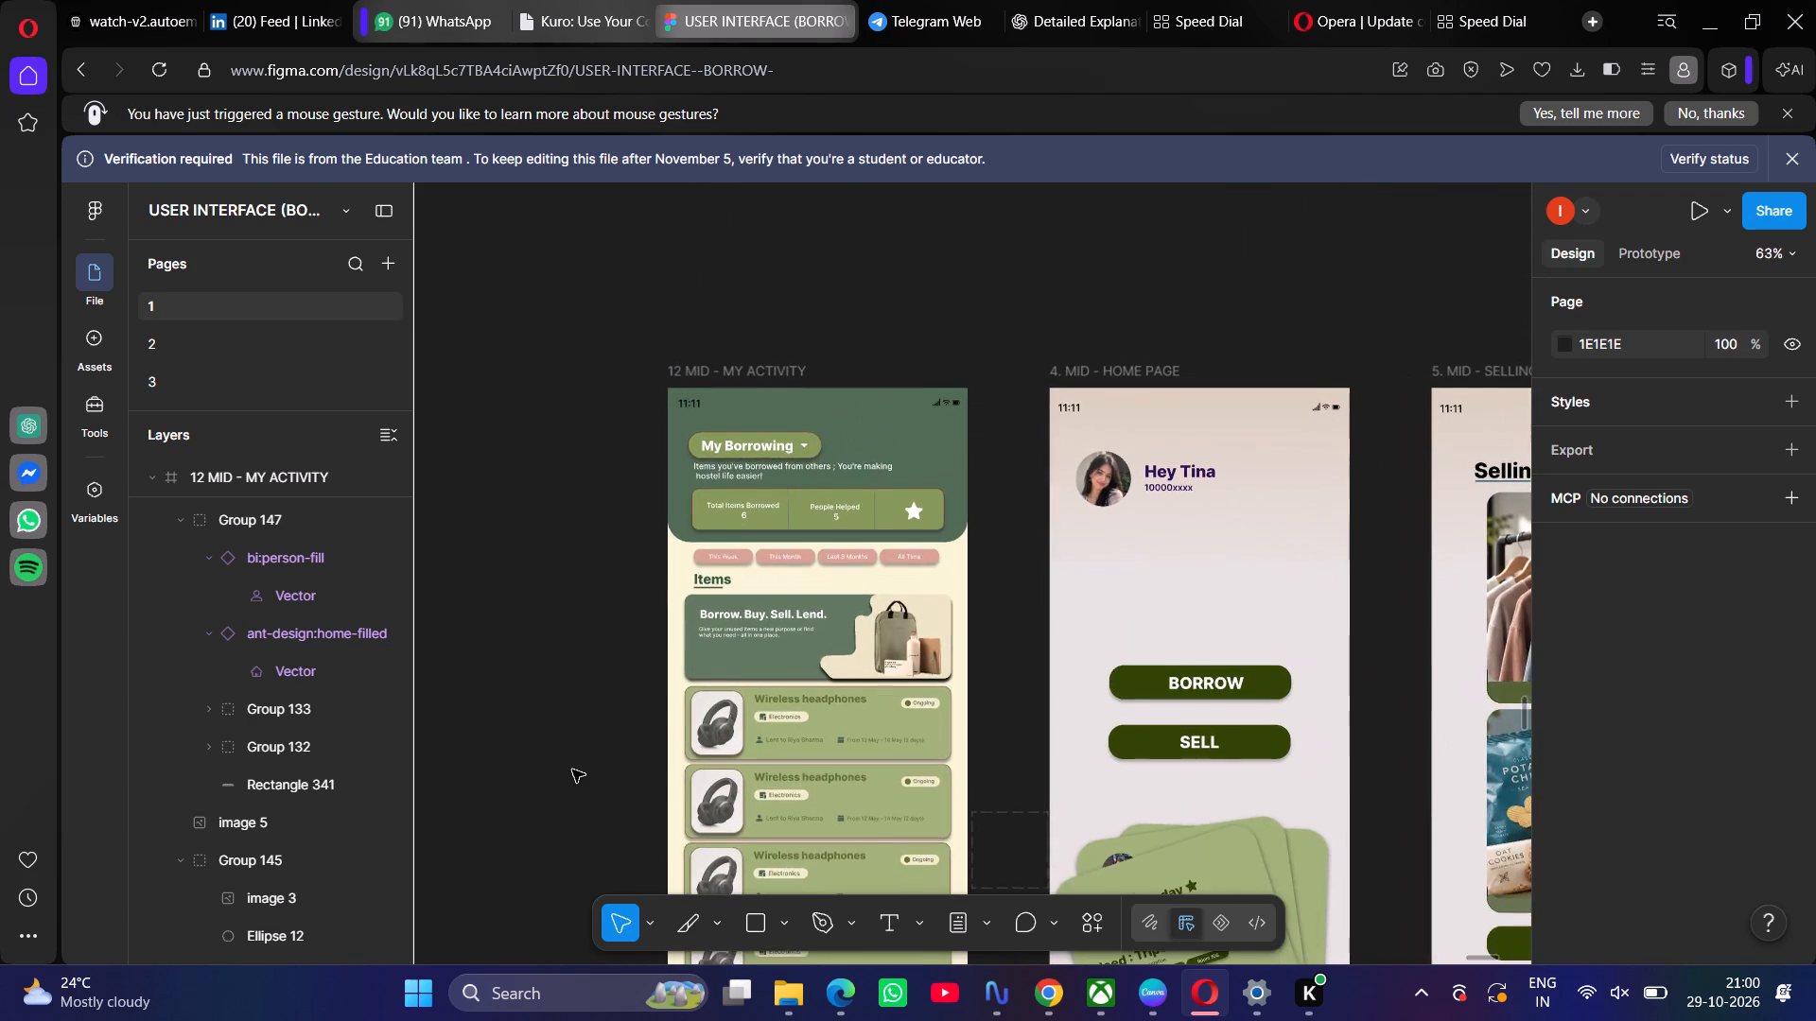
scroll(572, 770, "down", 1)
scroll(572, 770, "right", 2)
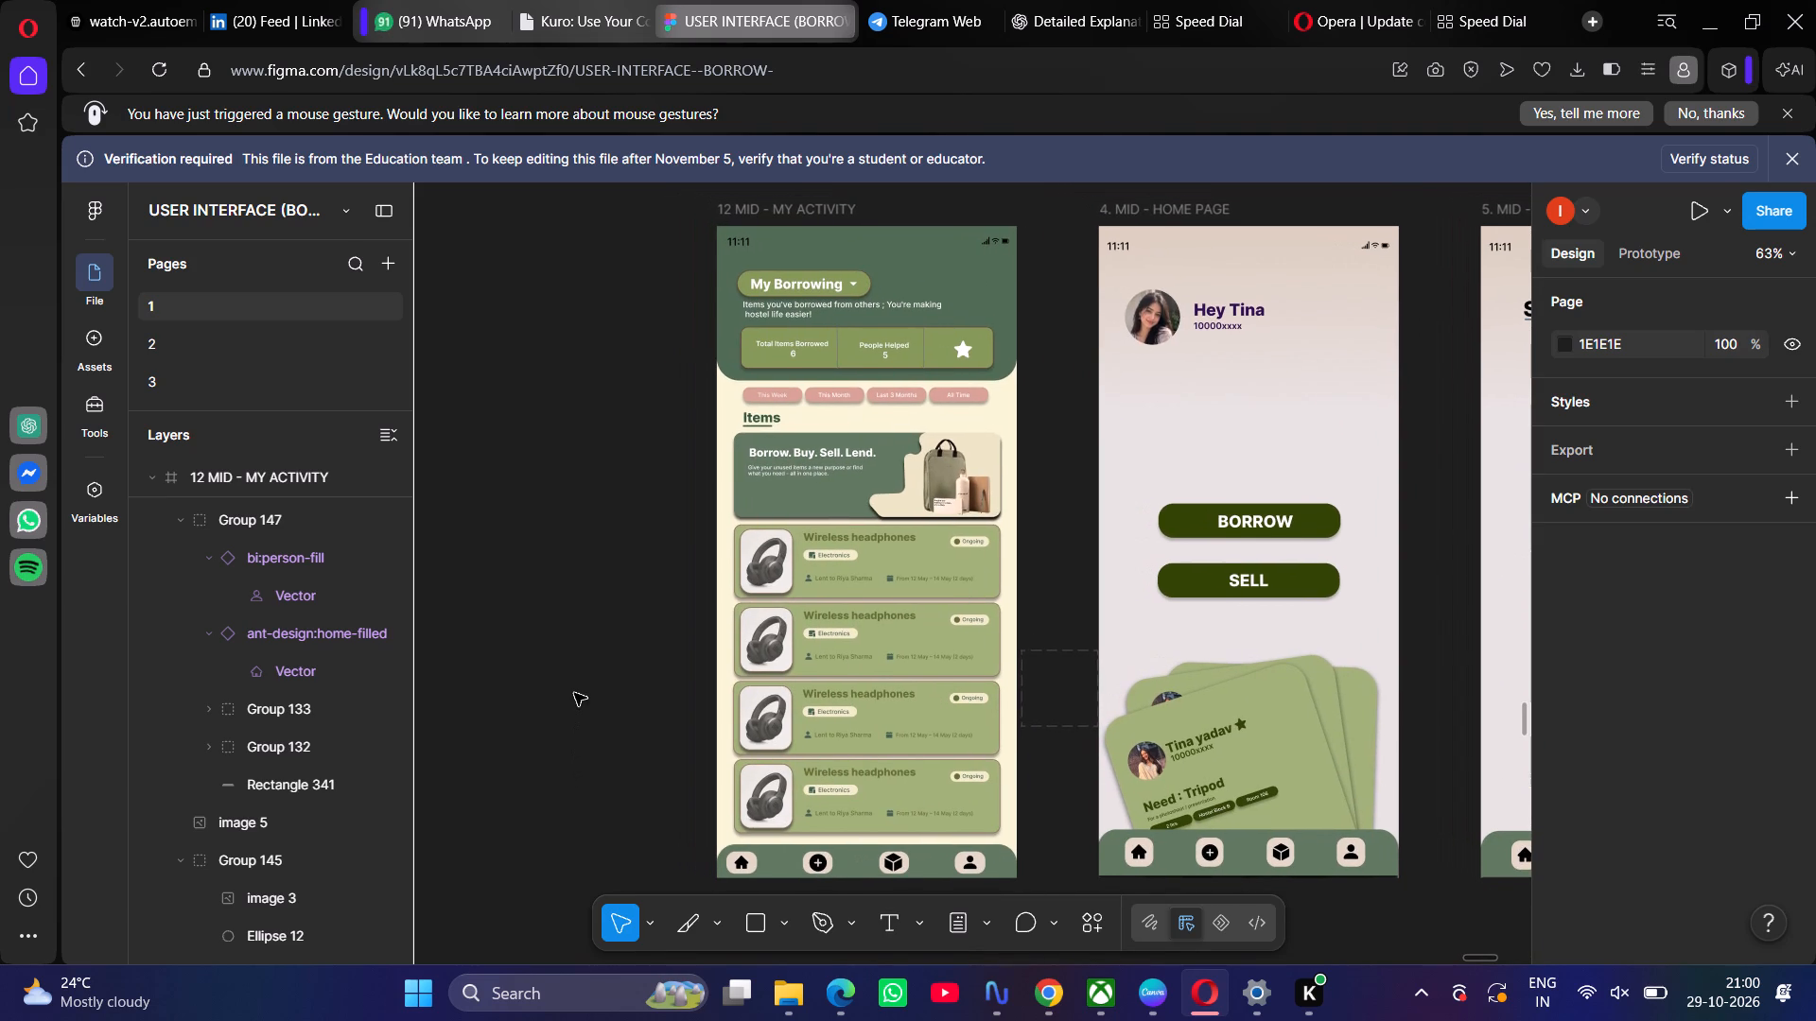
scroll(574, 693, "up", 1)
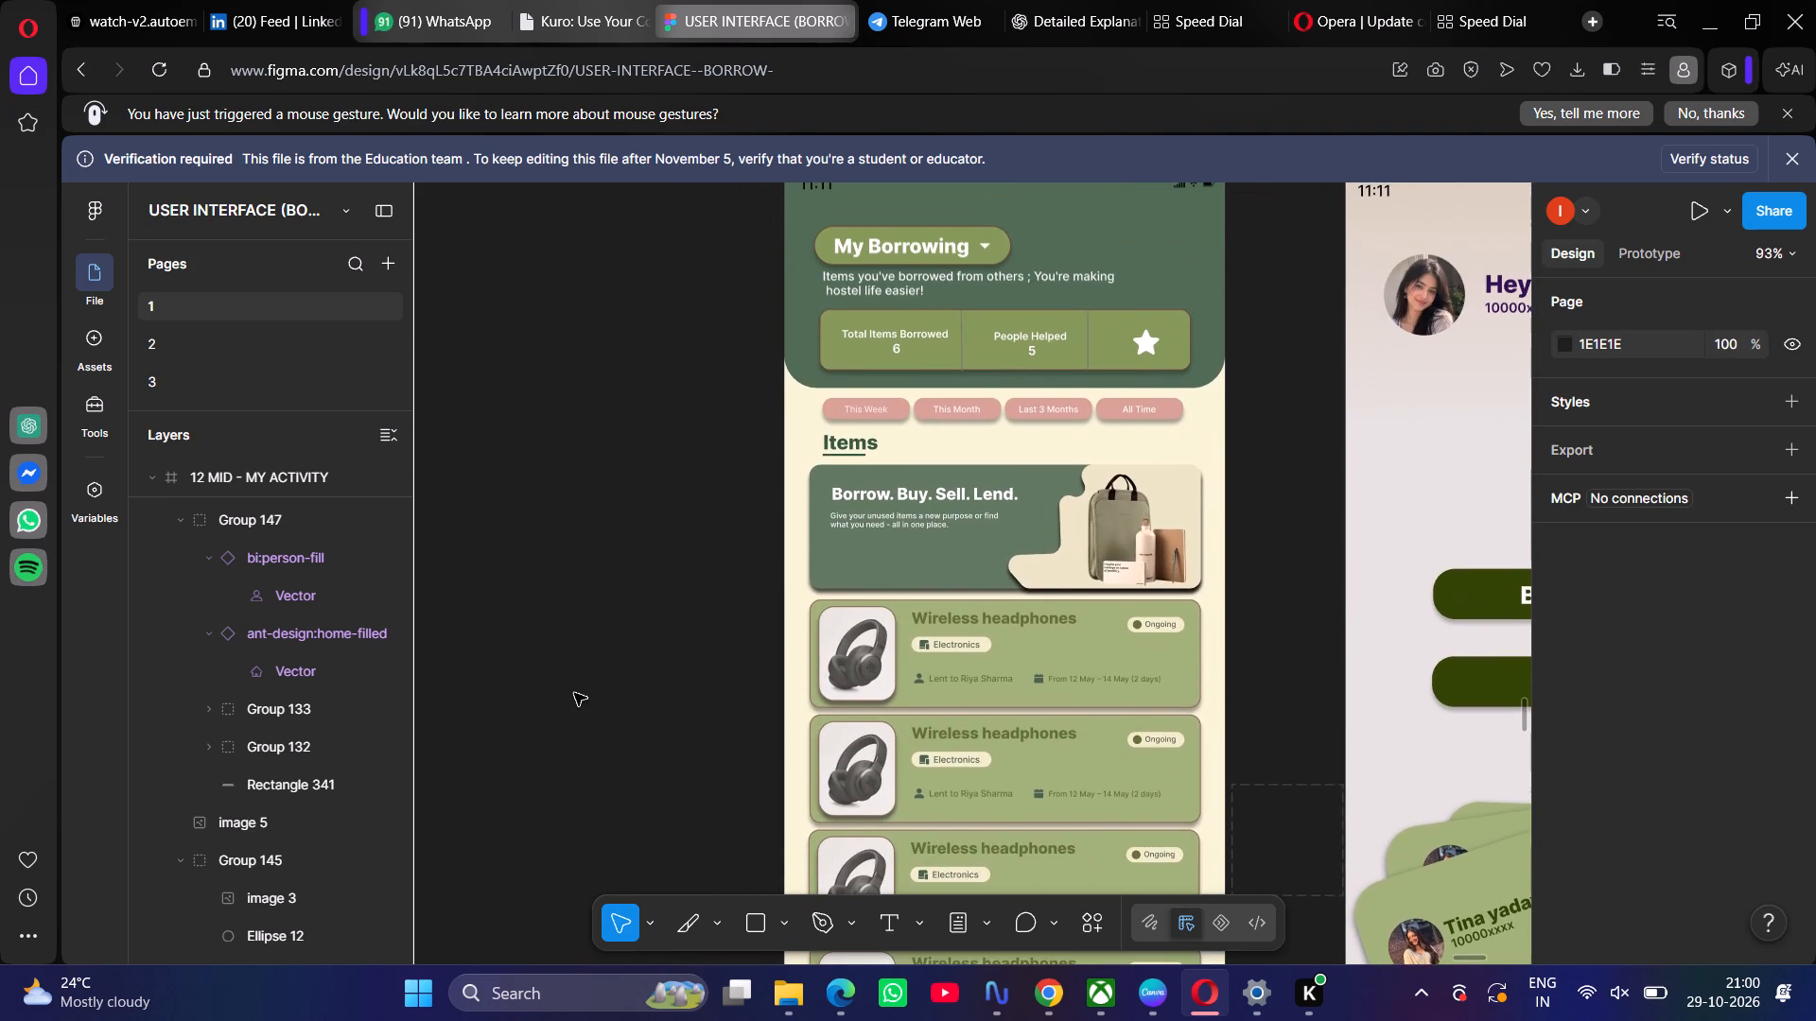
scroll(574, 693, "down", 1)
scroll(574, 693, "left", 1)
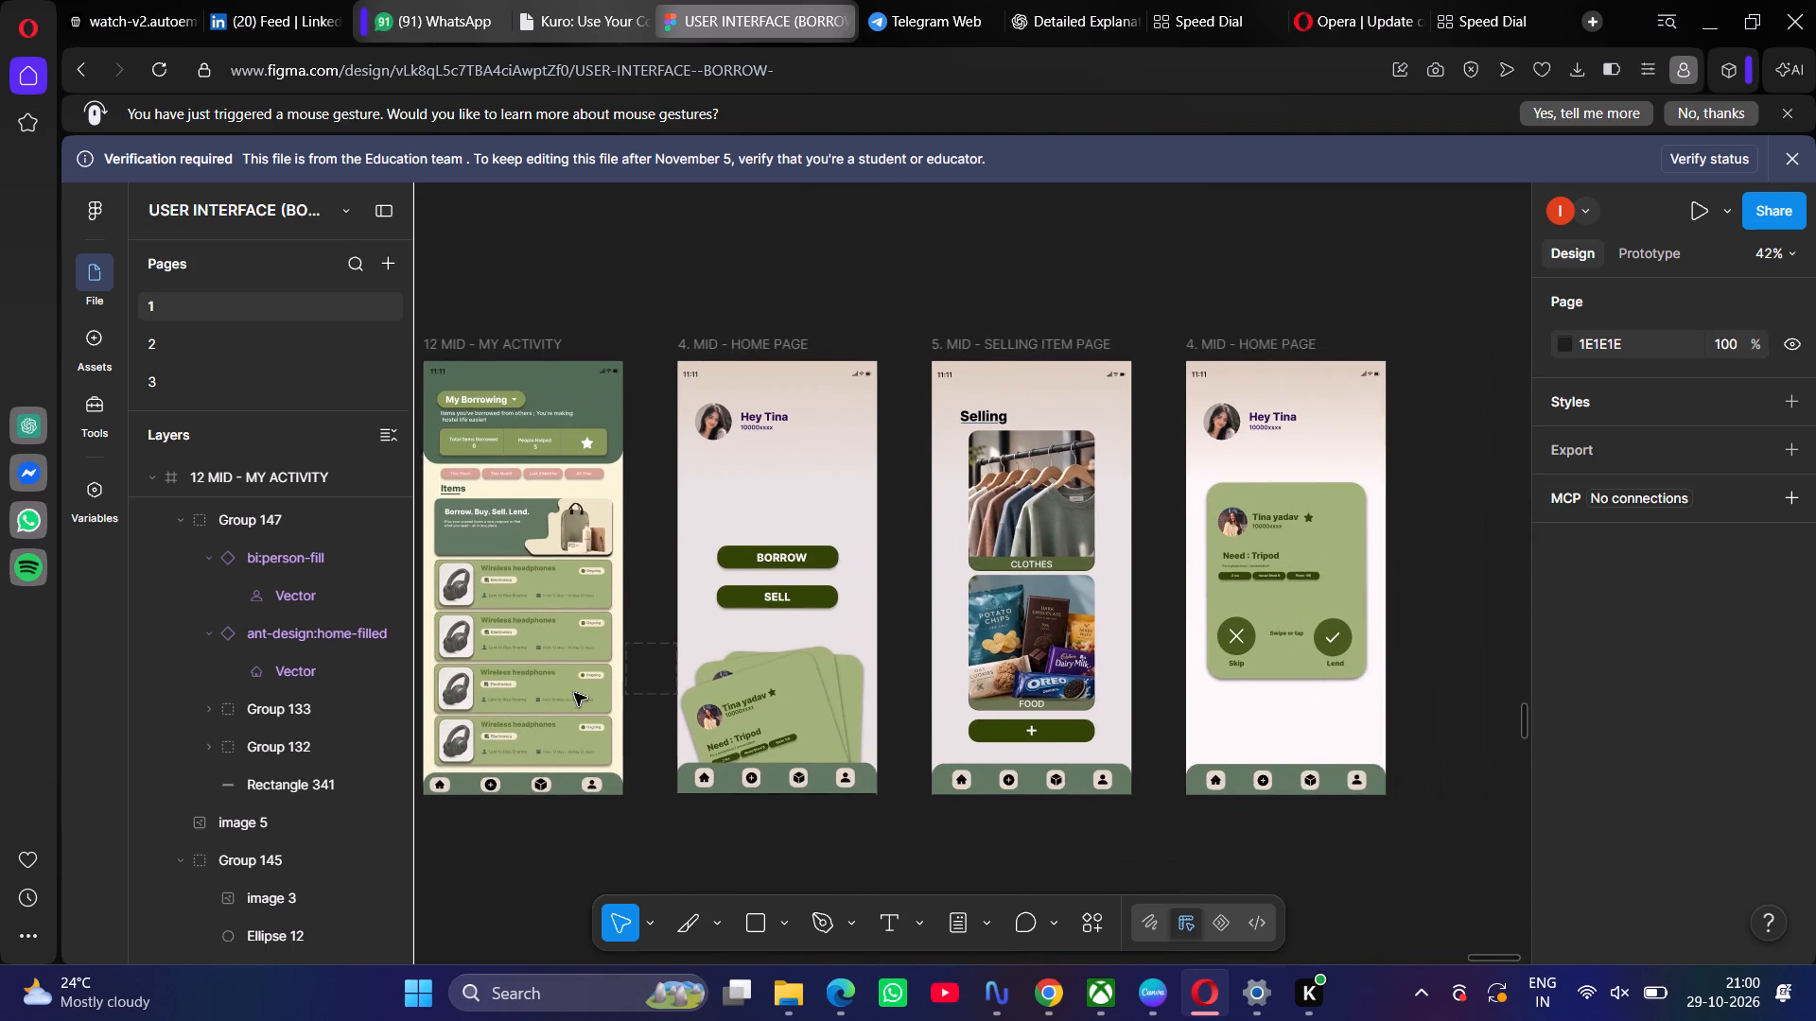
scroll(574, 693, "left", 2)
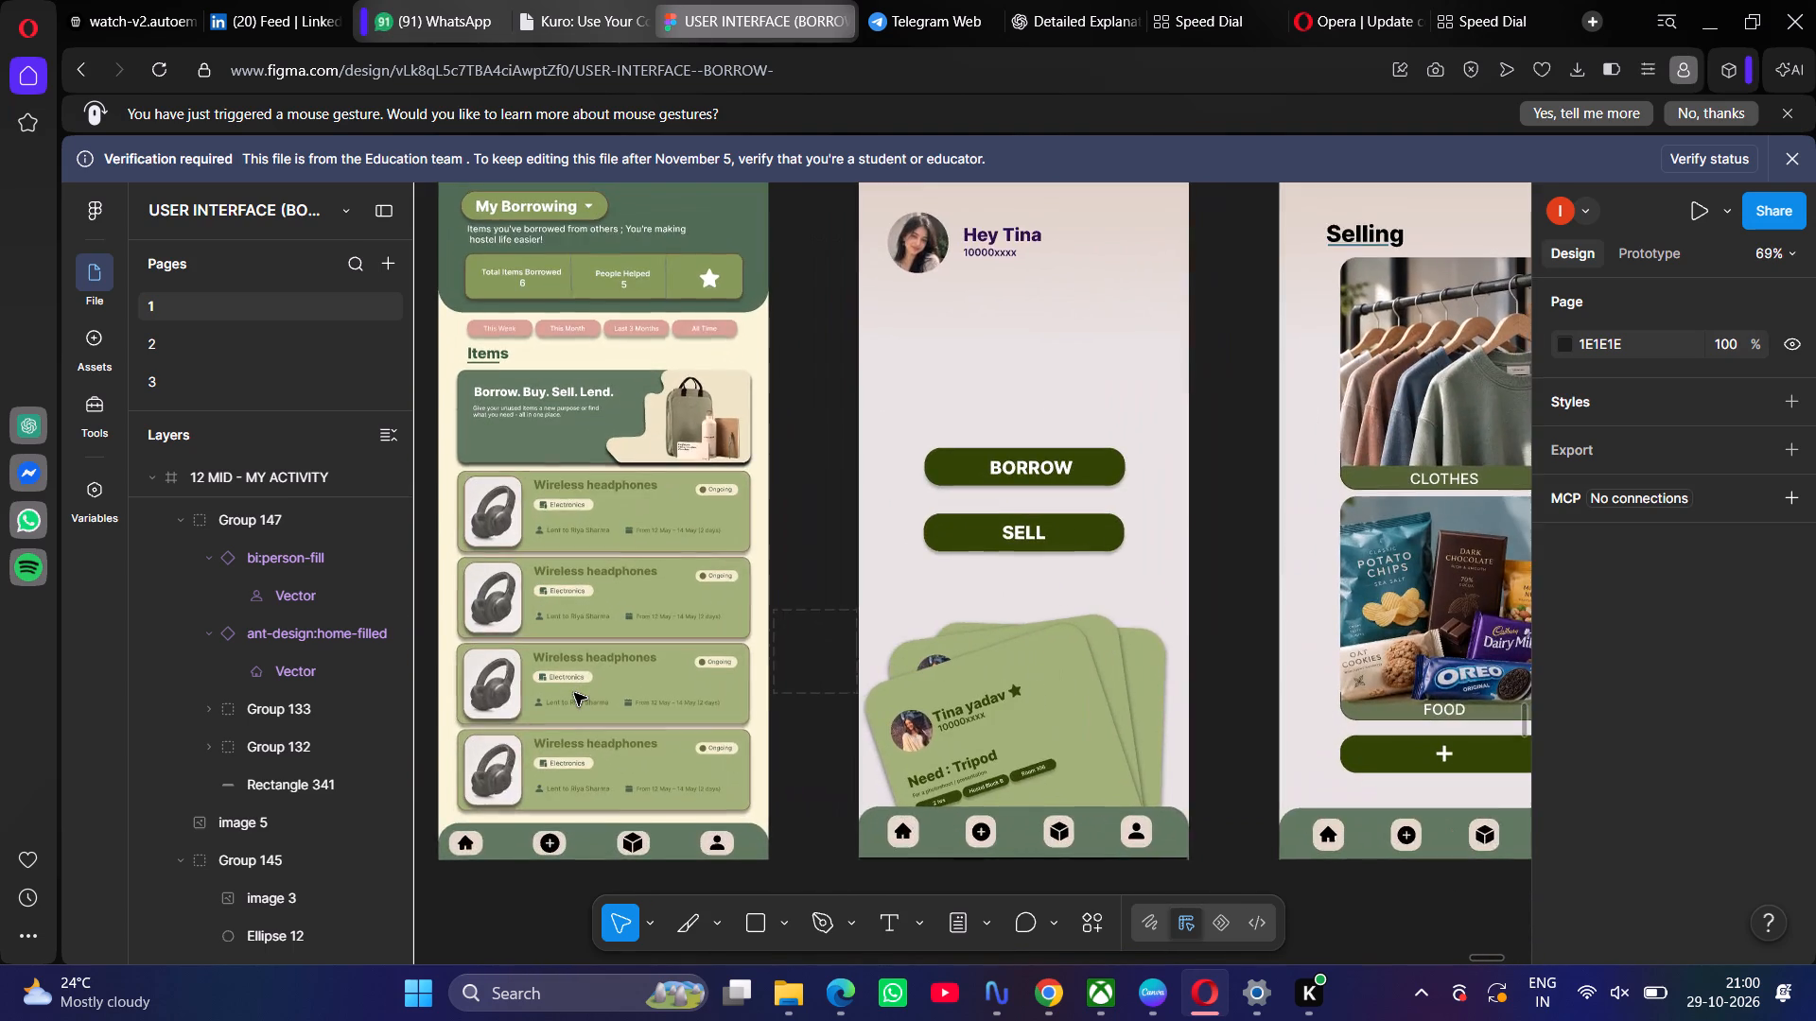
scroll(574, 693, "up", 1)
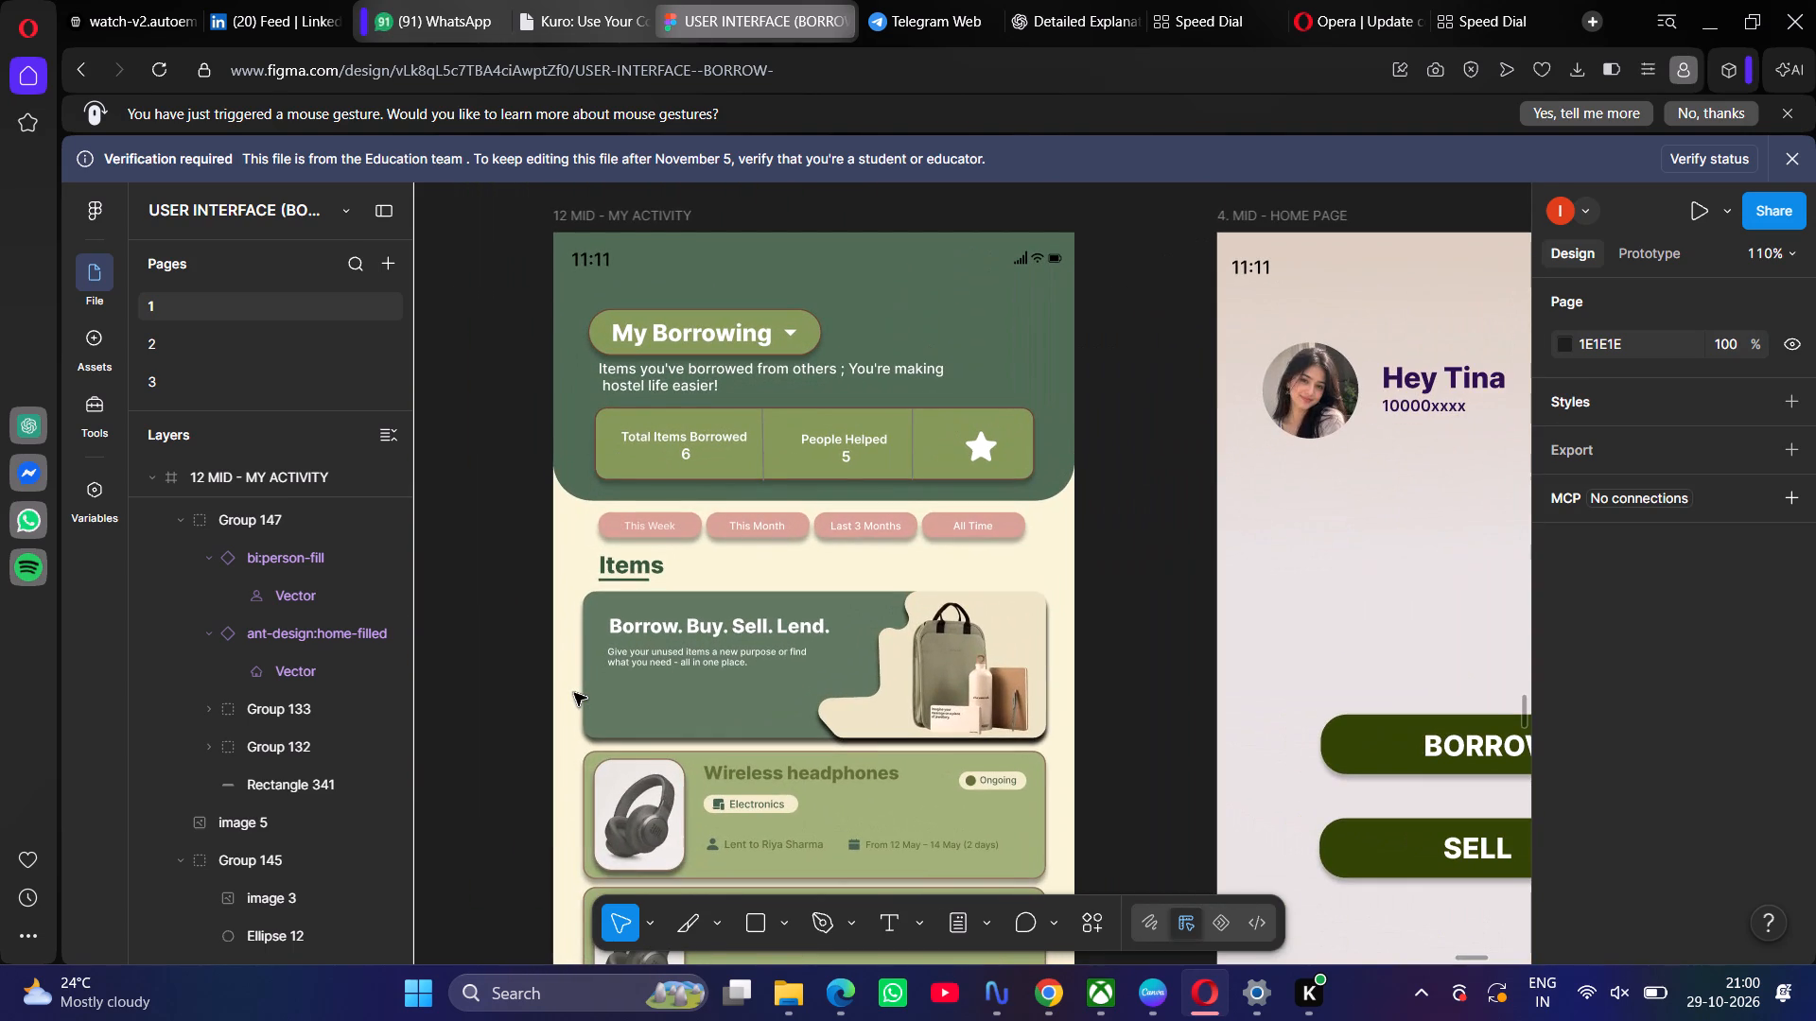
Recolour the This Week filter pill on the My Activity page with the banner's green, sampled as RGB 96 121 96.
left_click(692, 522)
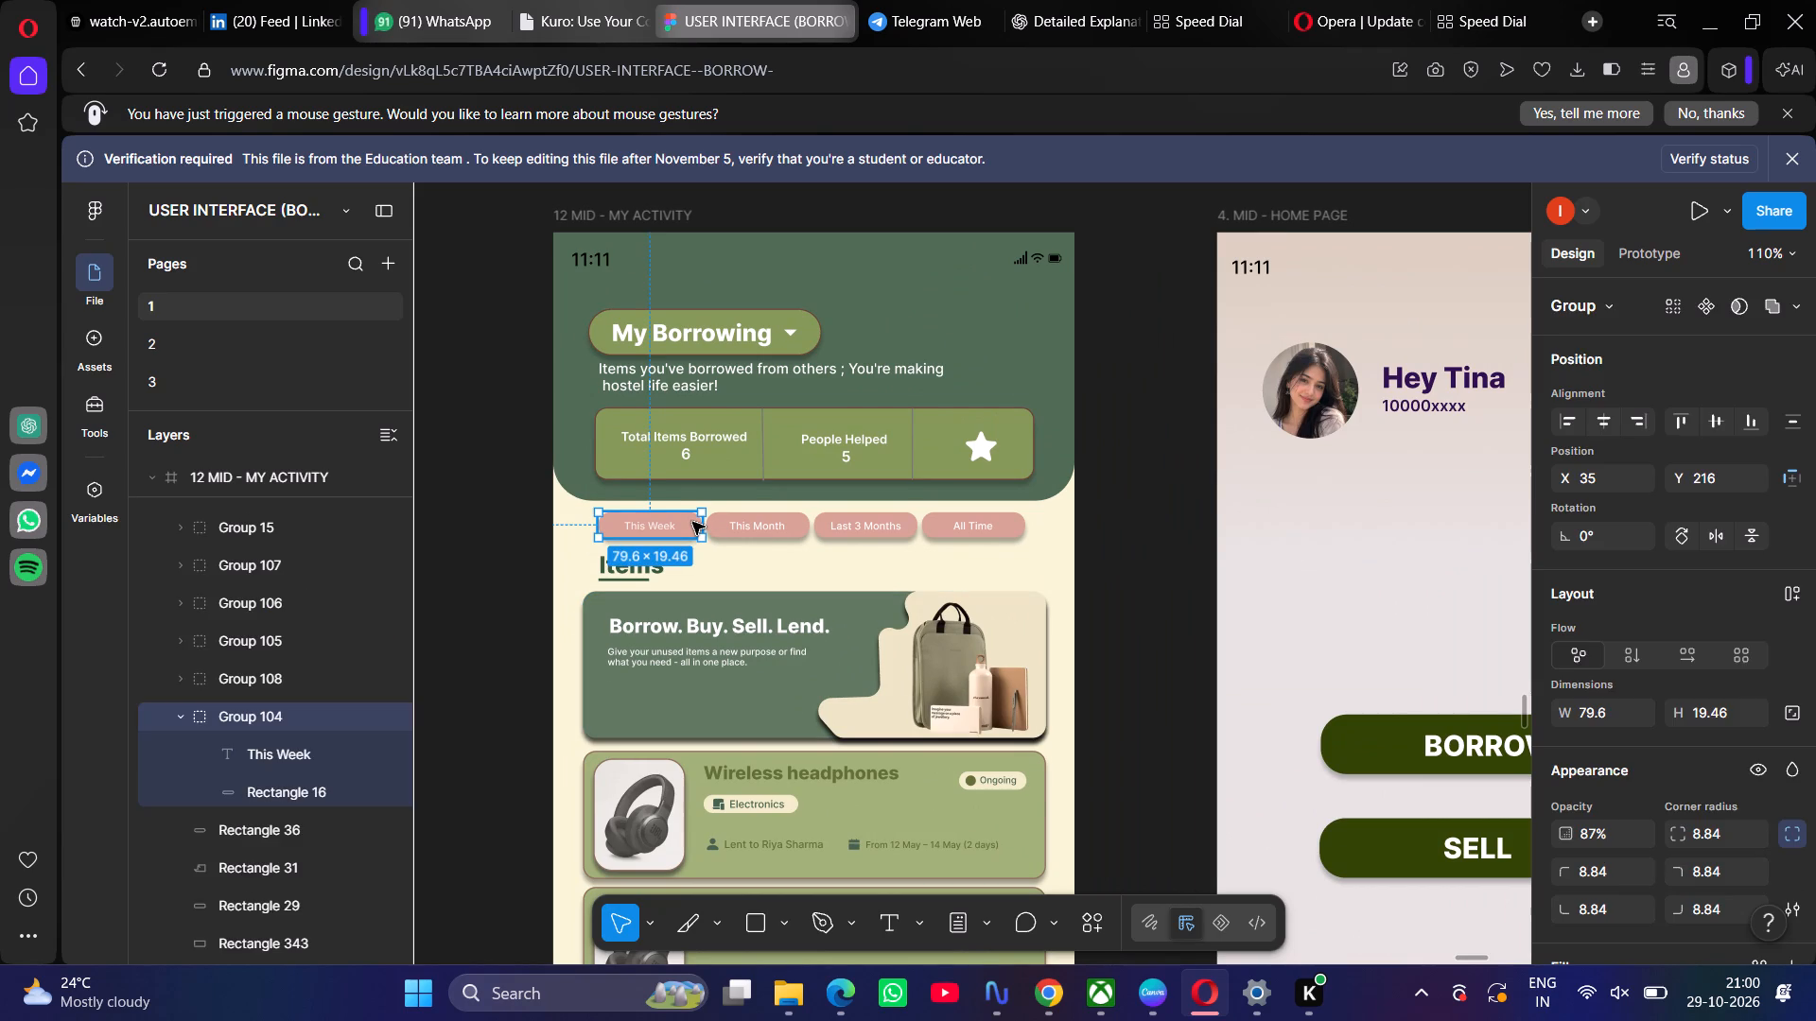
scroll(1617, 805, "down", 4)
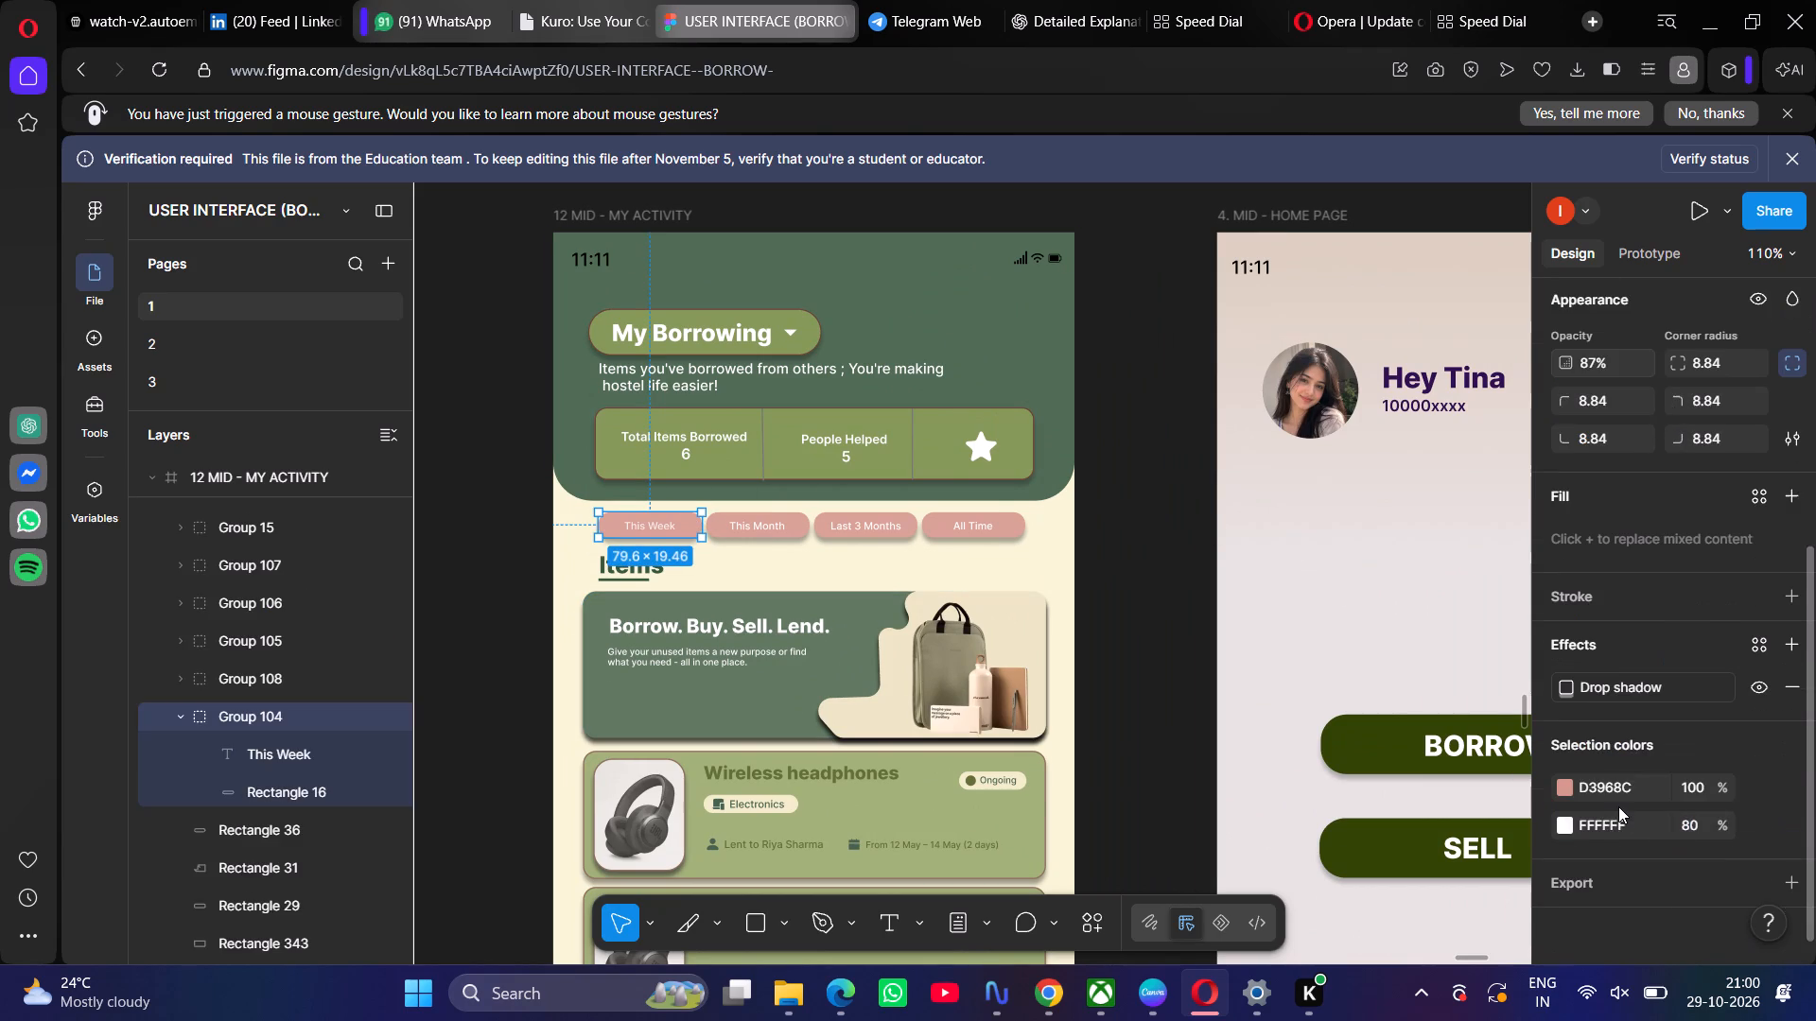
left_click(1572, 785)
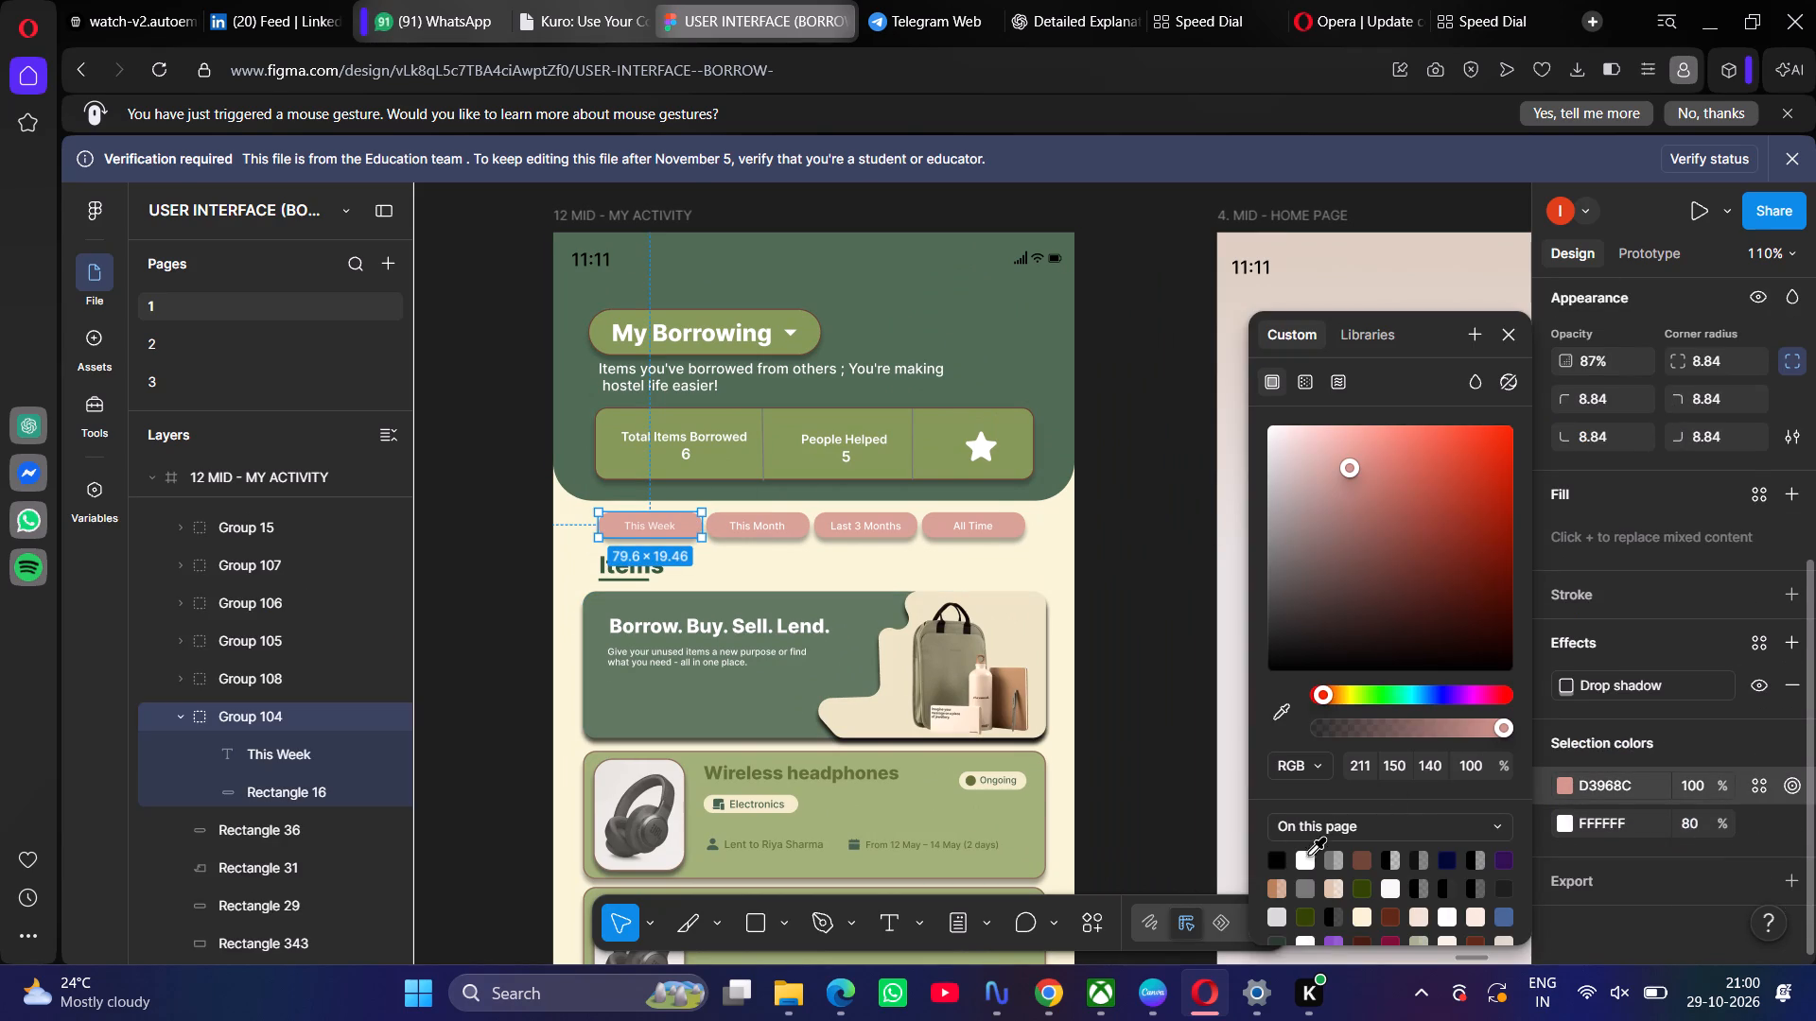
left_click(1292, 717)
double_click(696, 685)
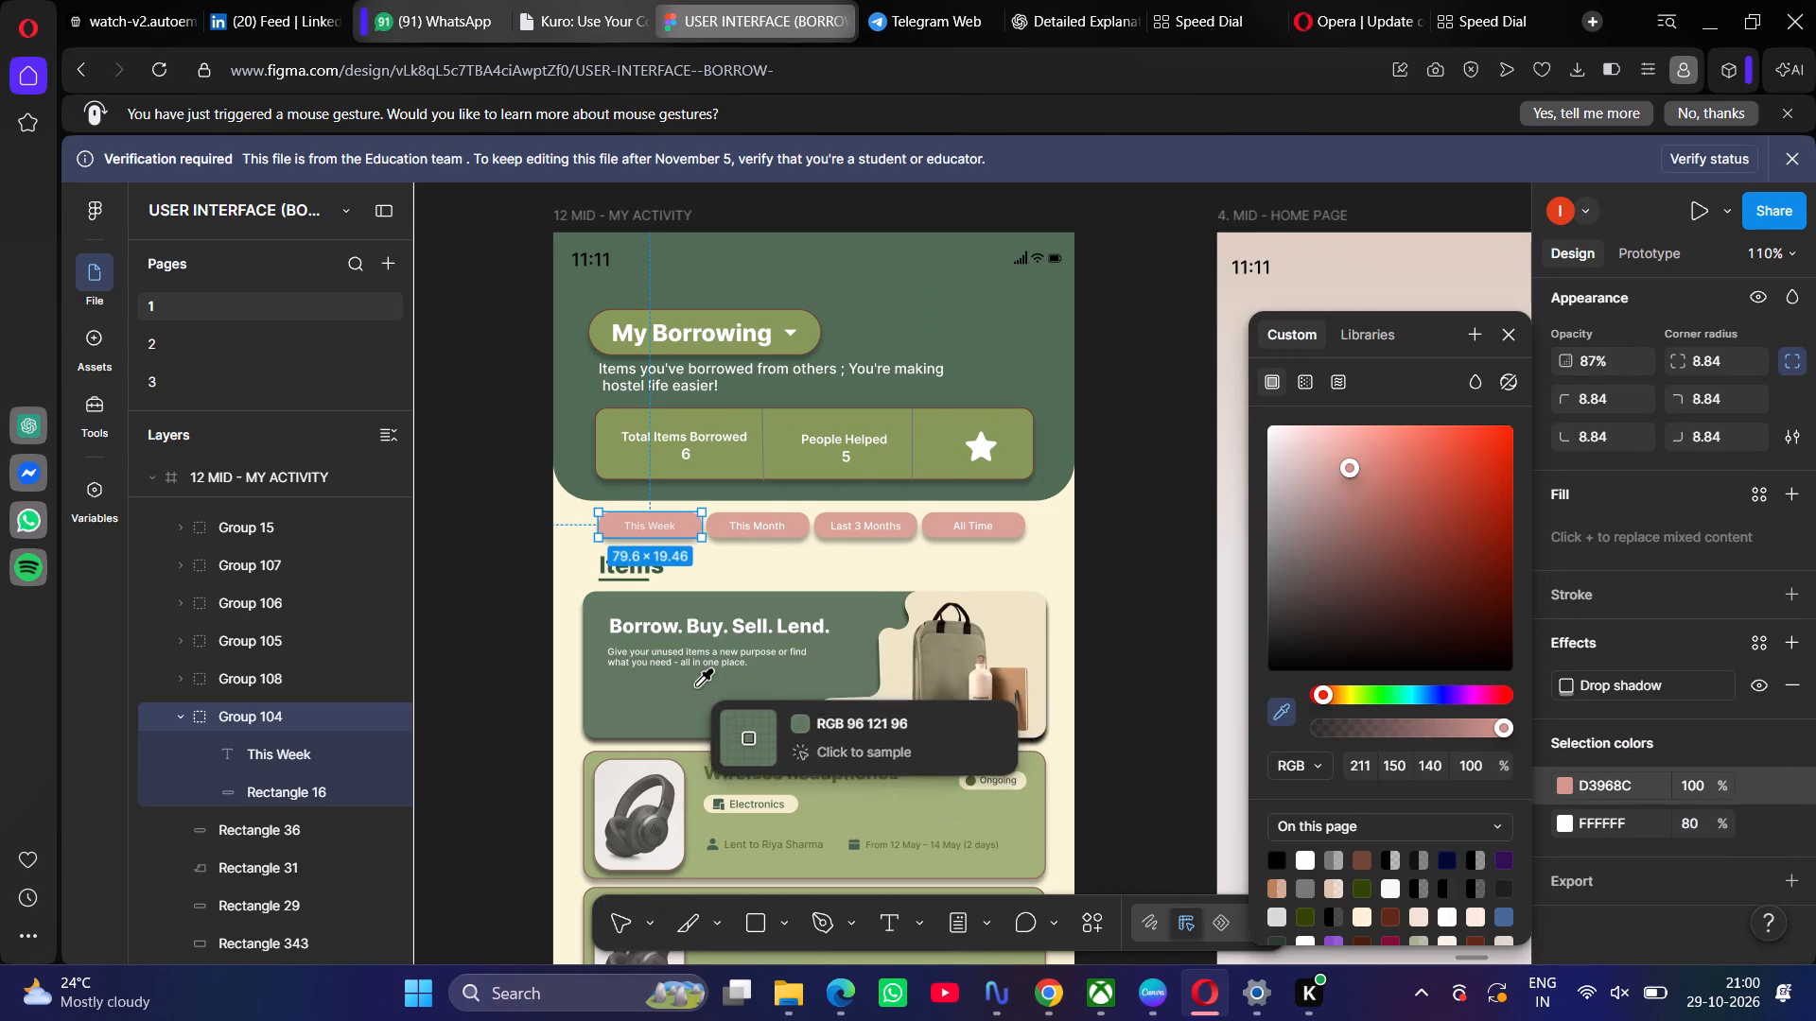
Recolour the This Month filter pill to green 607960, sampled from the Borrow. Buy. Sell. Lend. banner.
left_click(793, 522)
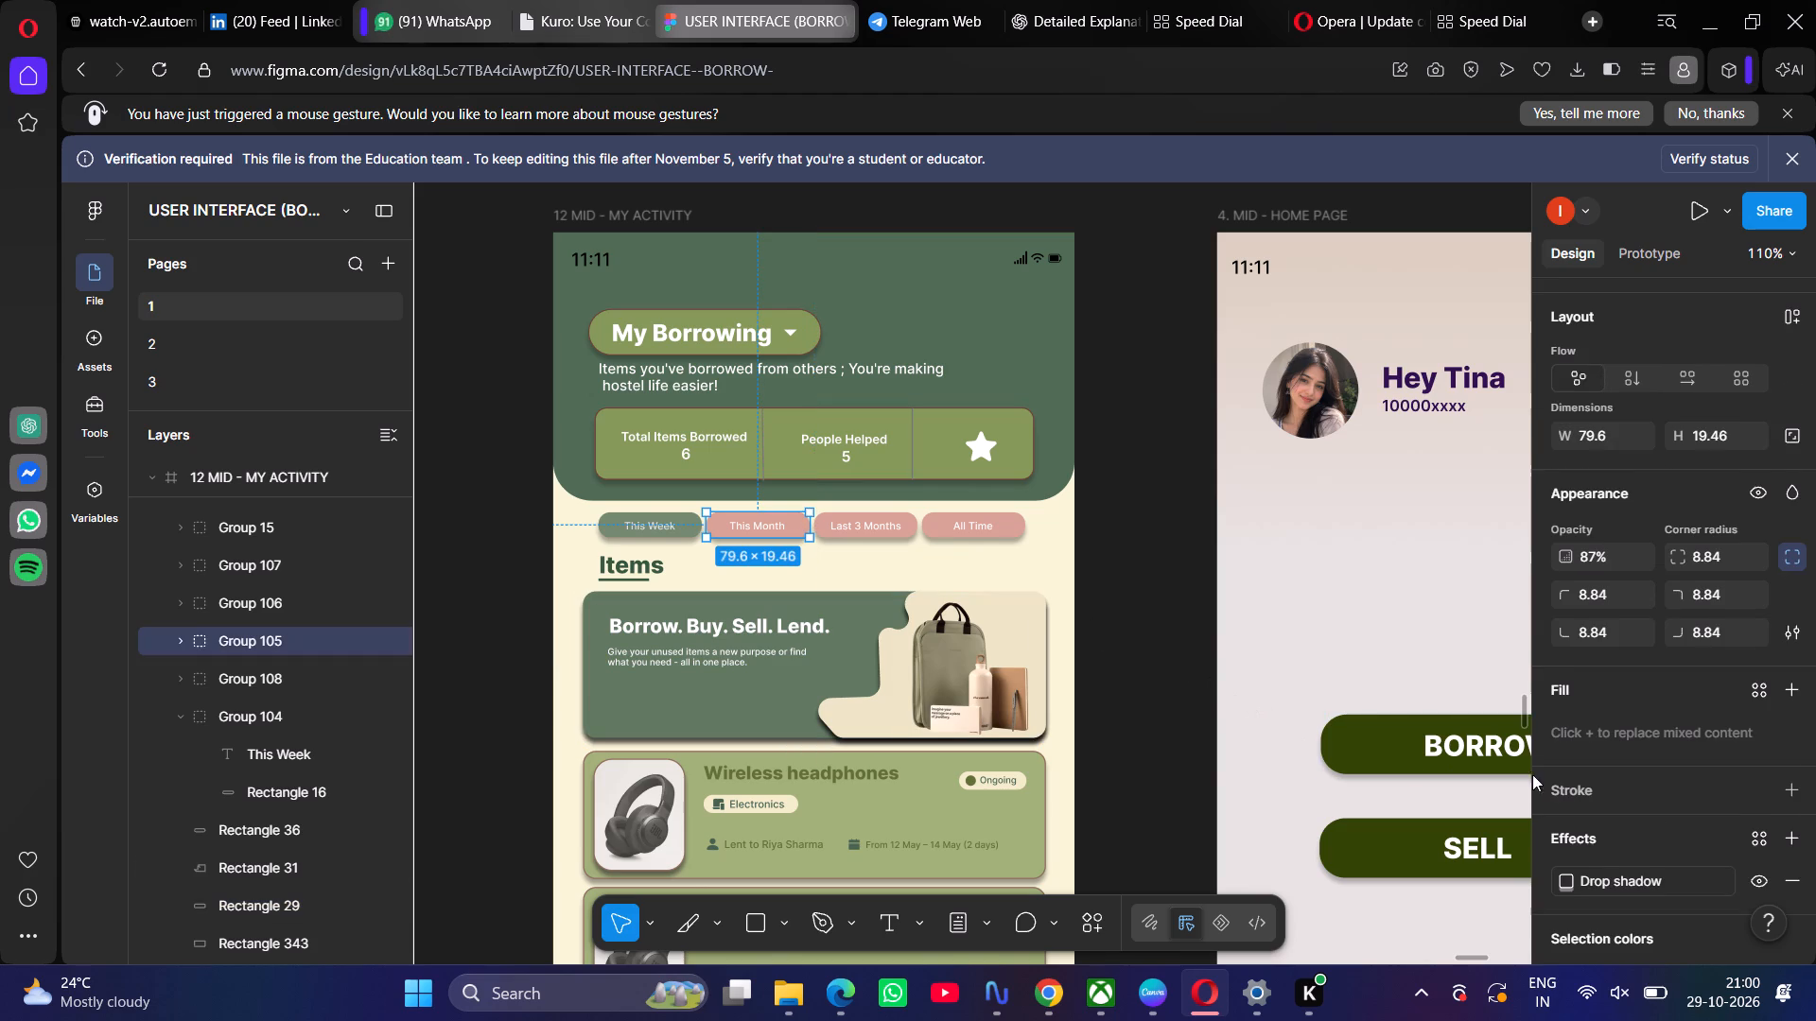
scroll(1532, 774, "down", 3)
left_click(1575, 781)
left_click(1573, 781)
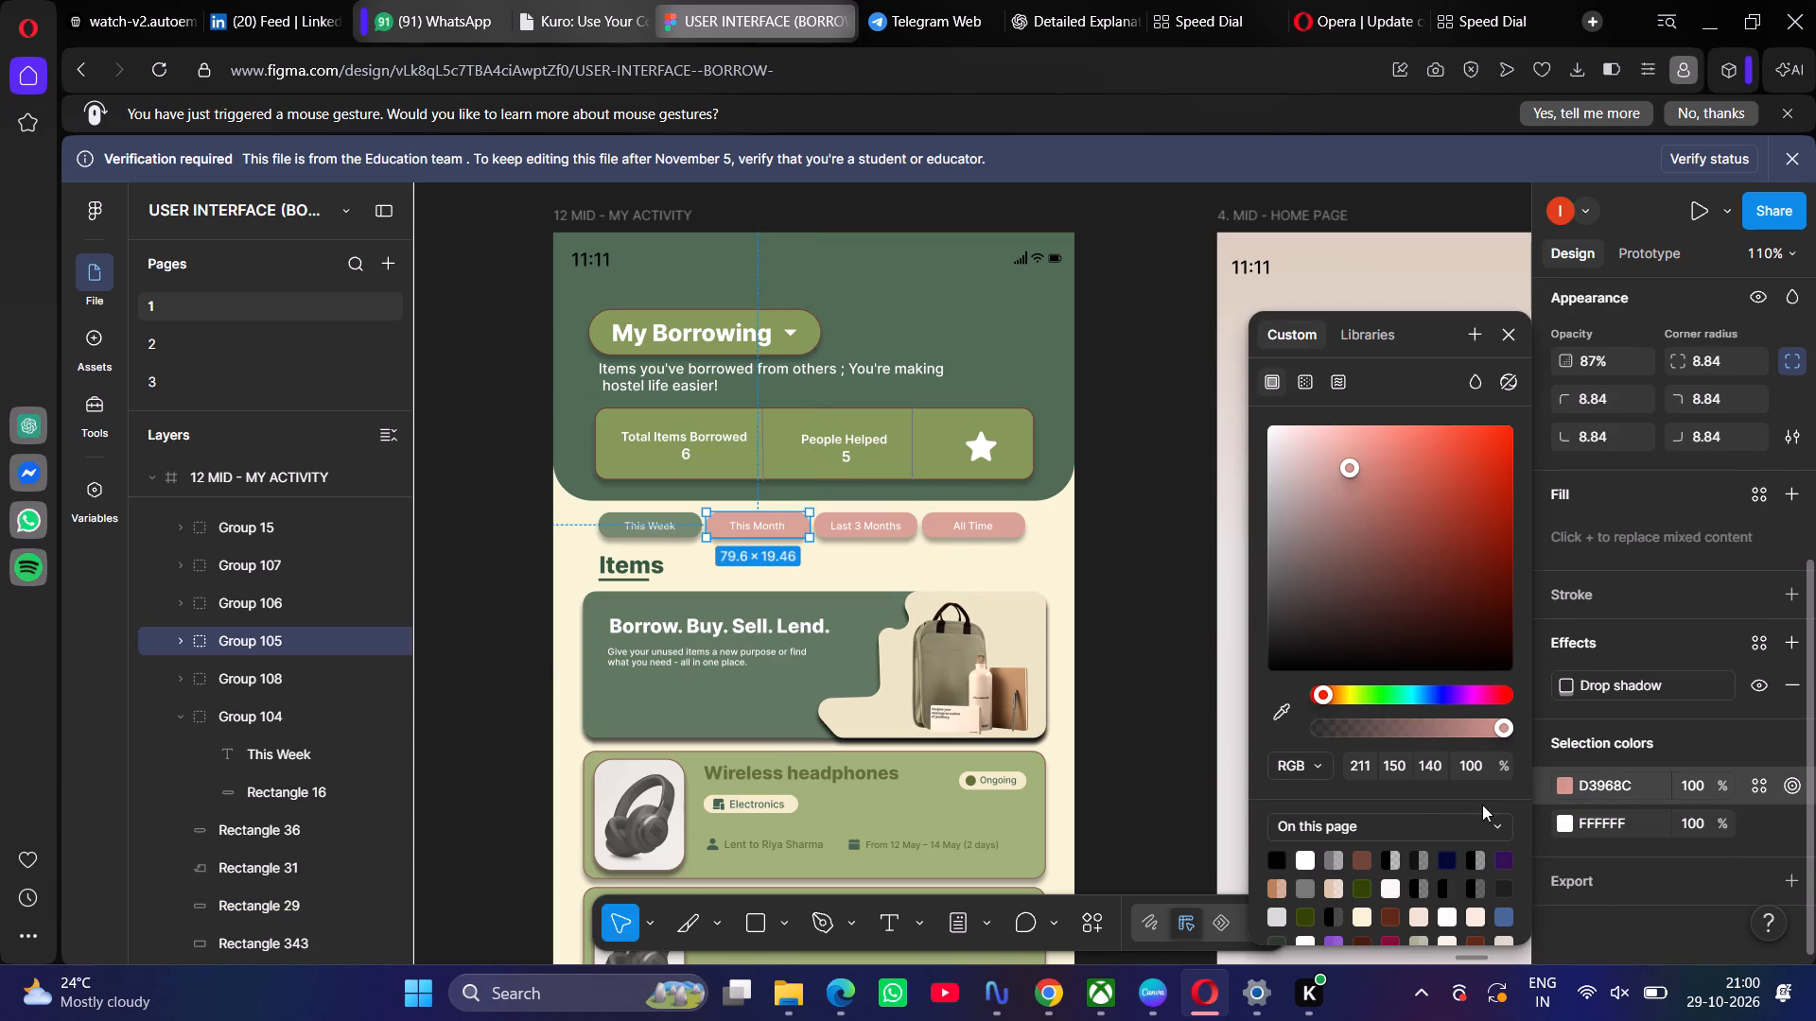
left_click(1290, 709)
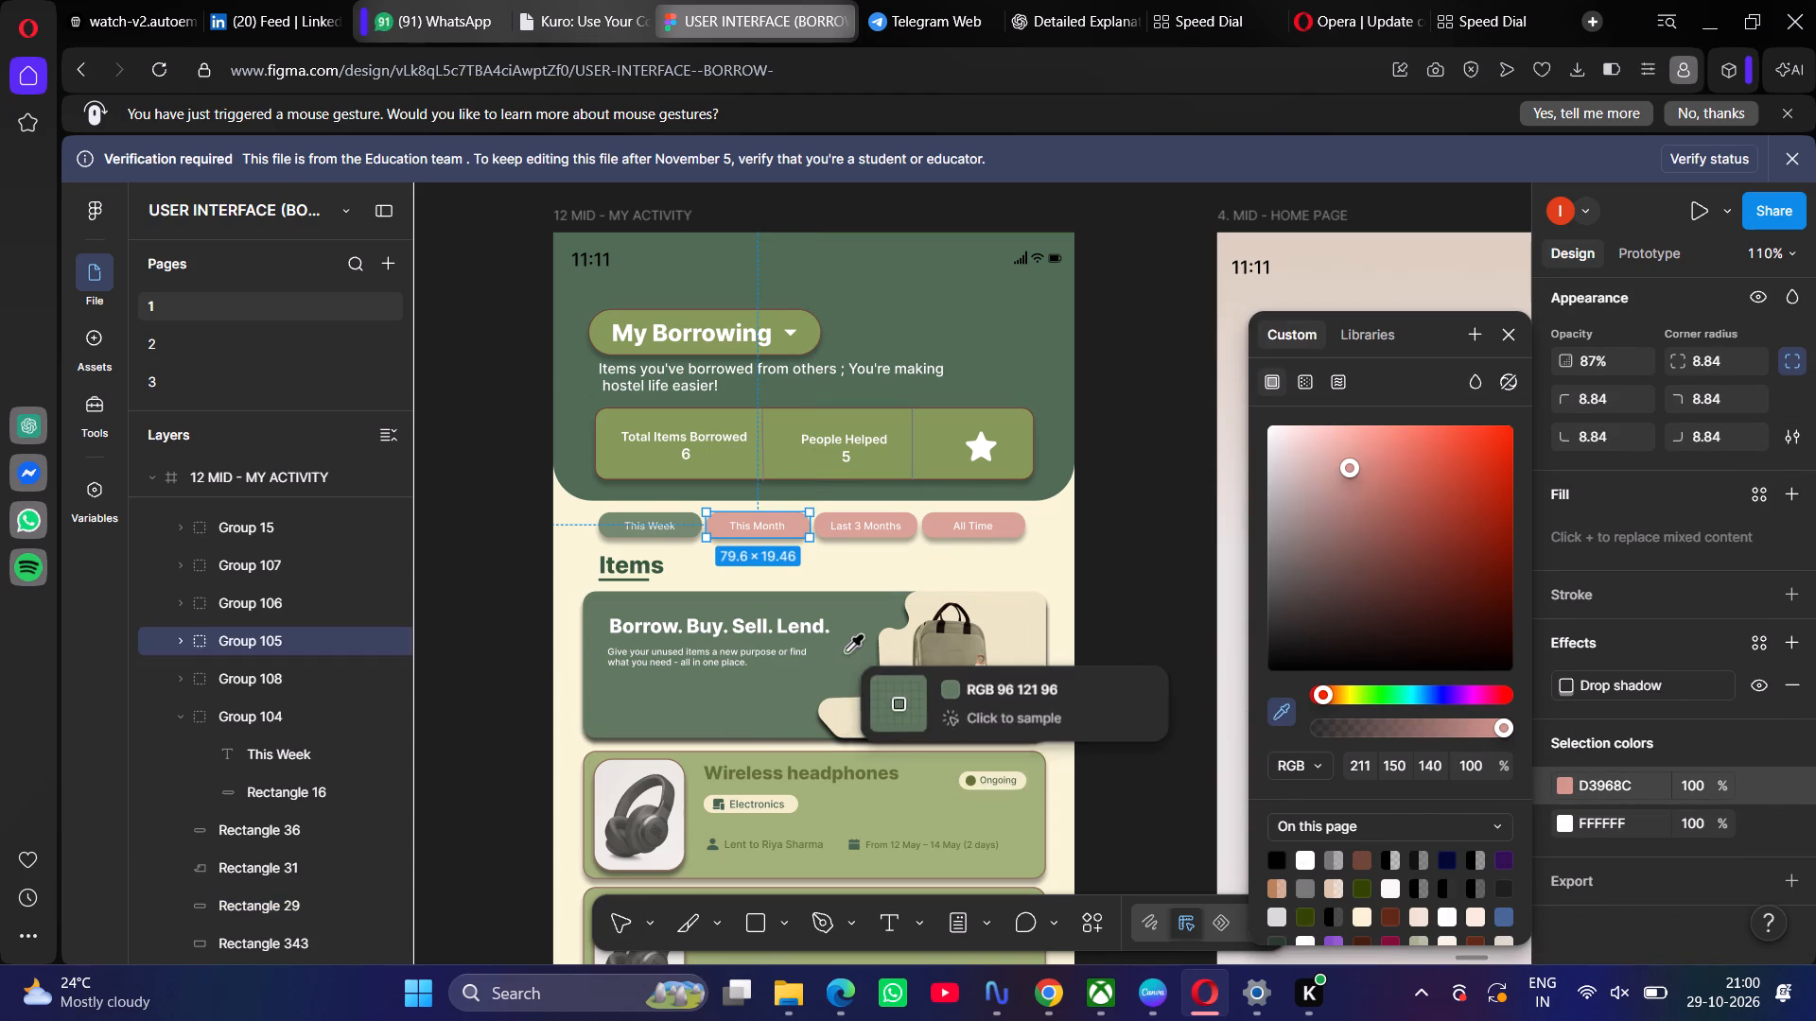
left_click(772, 694)
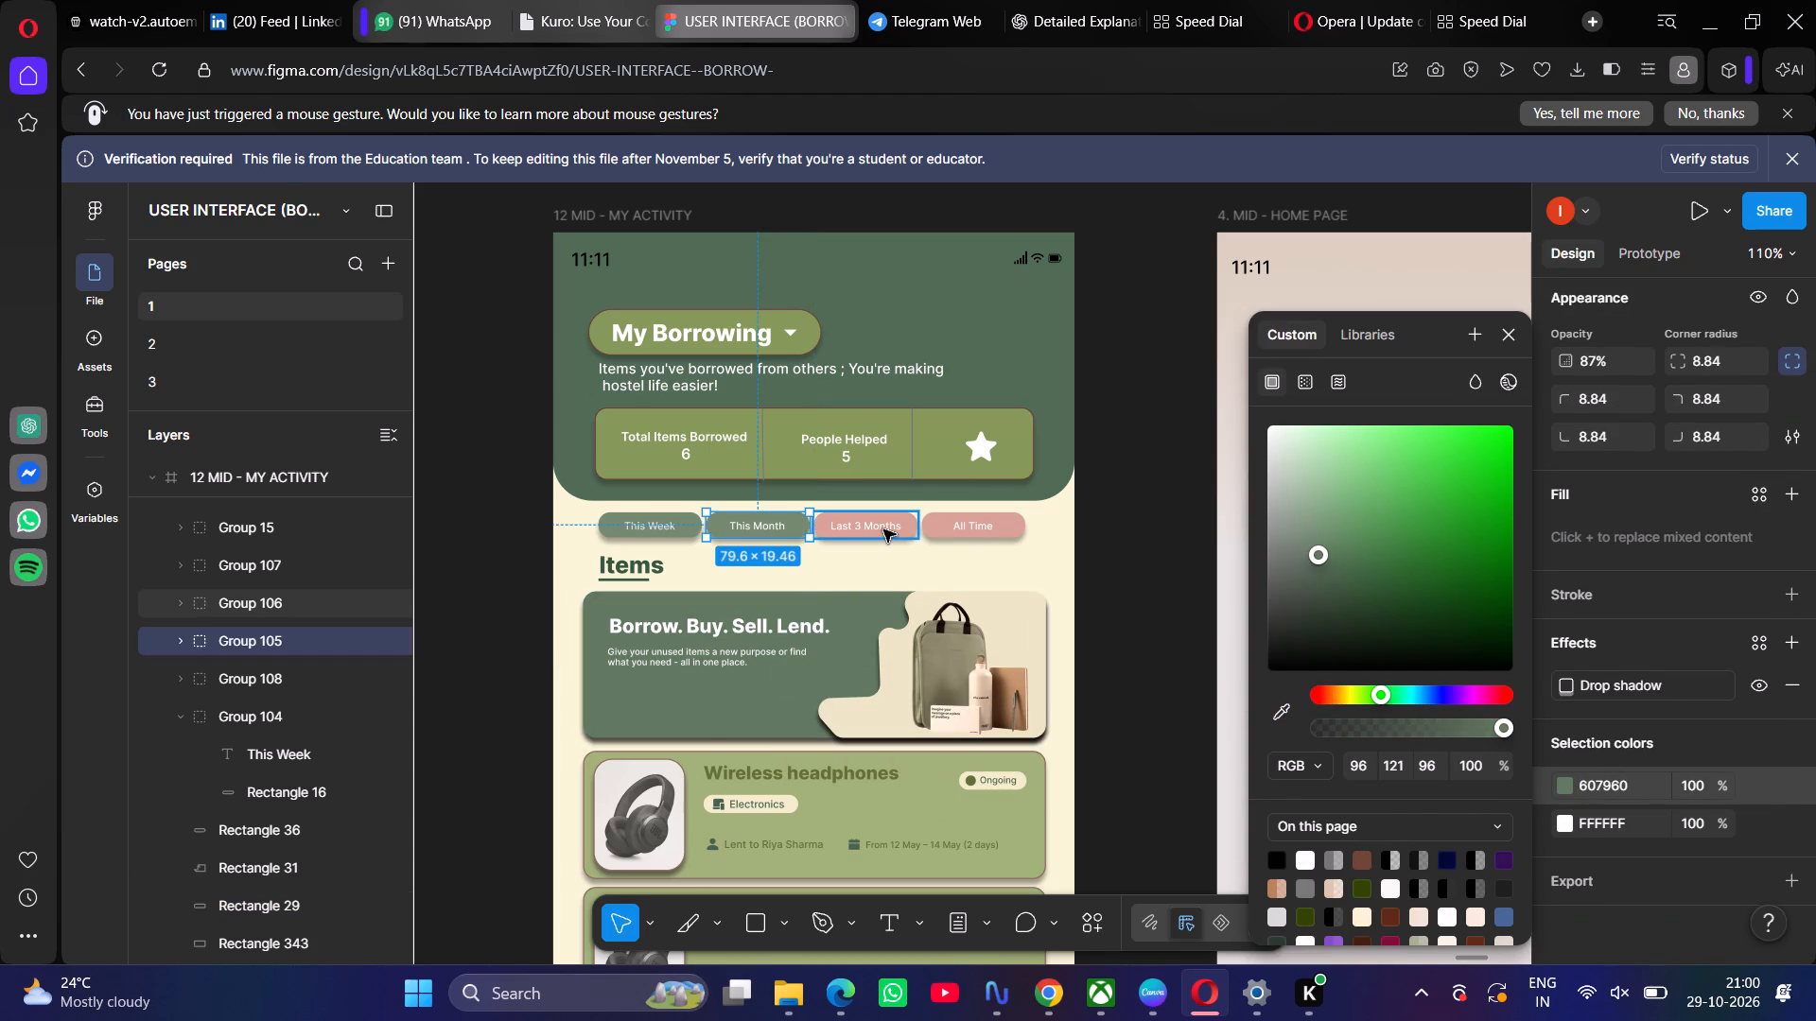
Recolour the Last 3 Months filter pill with the banner's green, sampled as RGB 96 121 96.
left_click(883, 529)
left_click(1571, 779)
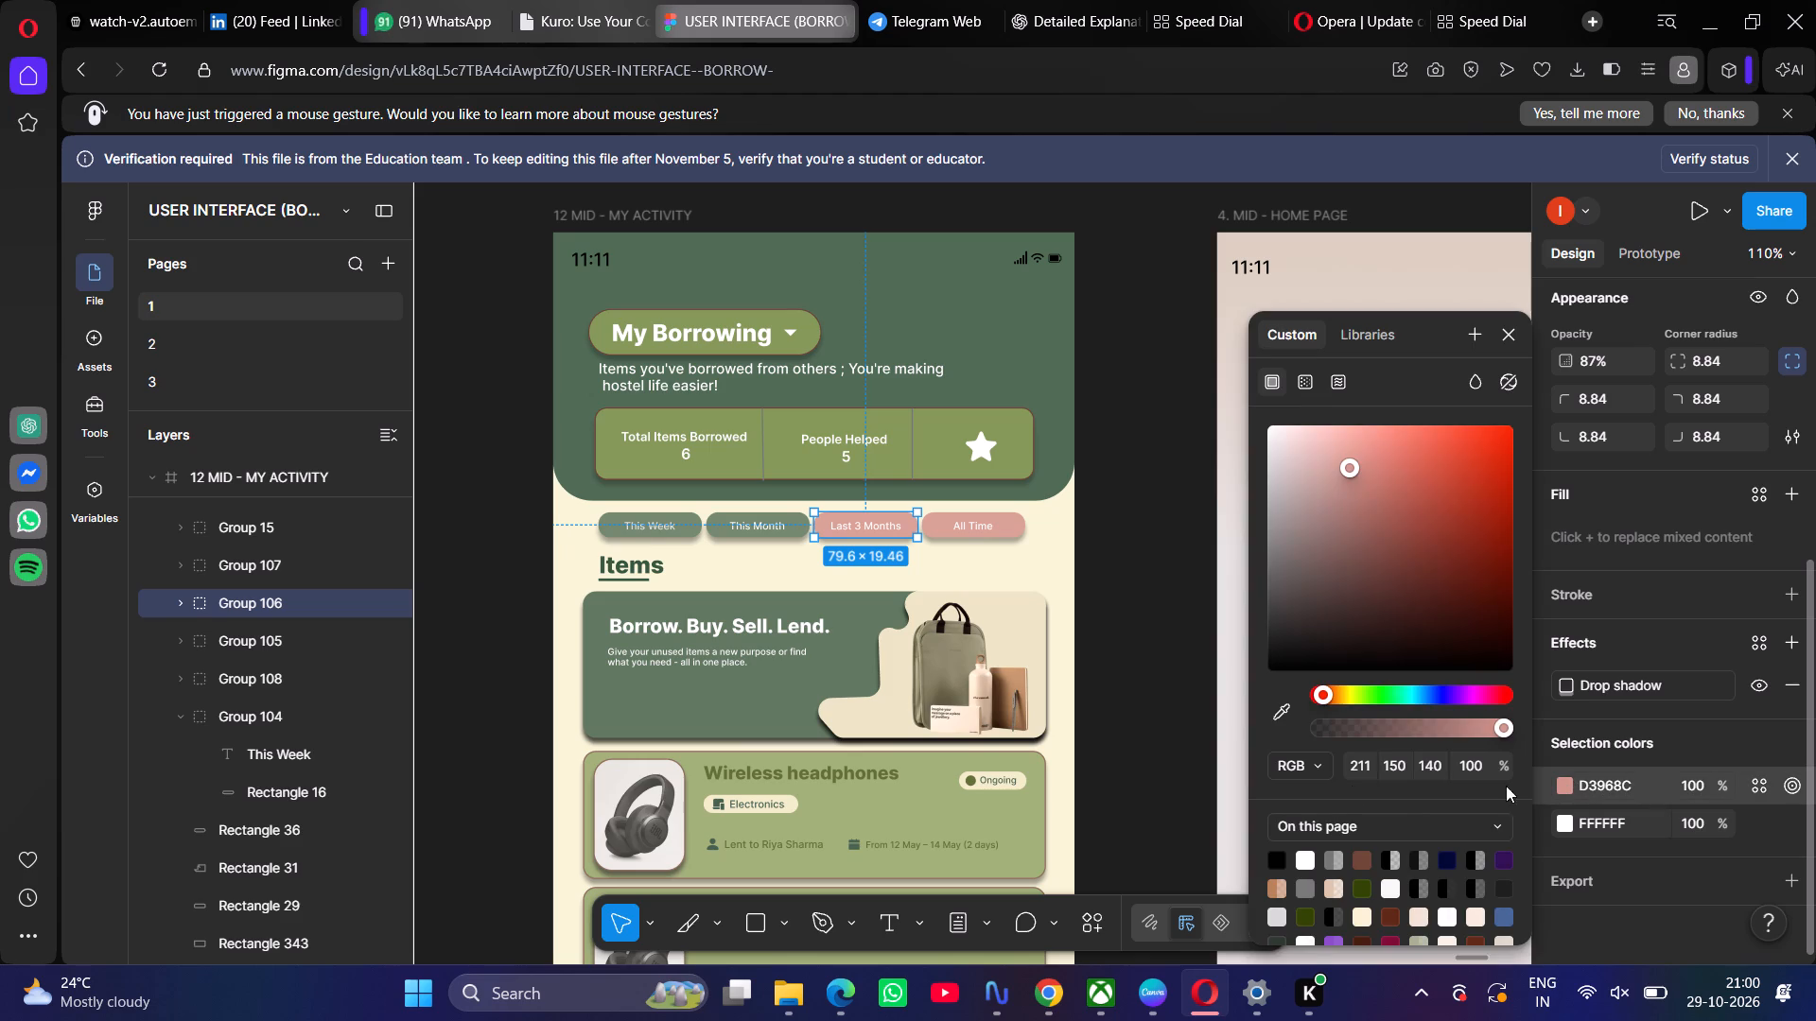
left_click(1295, 725)
left_click(720, 713)
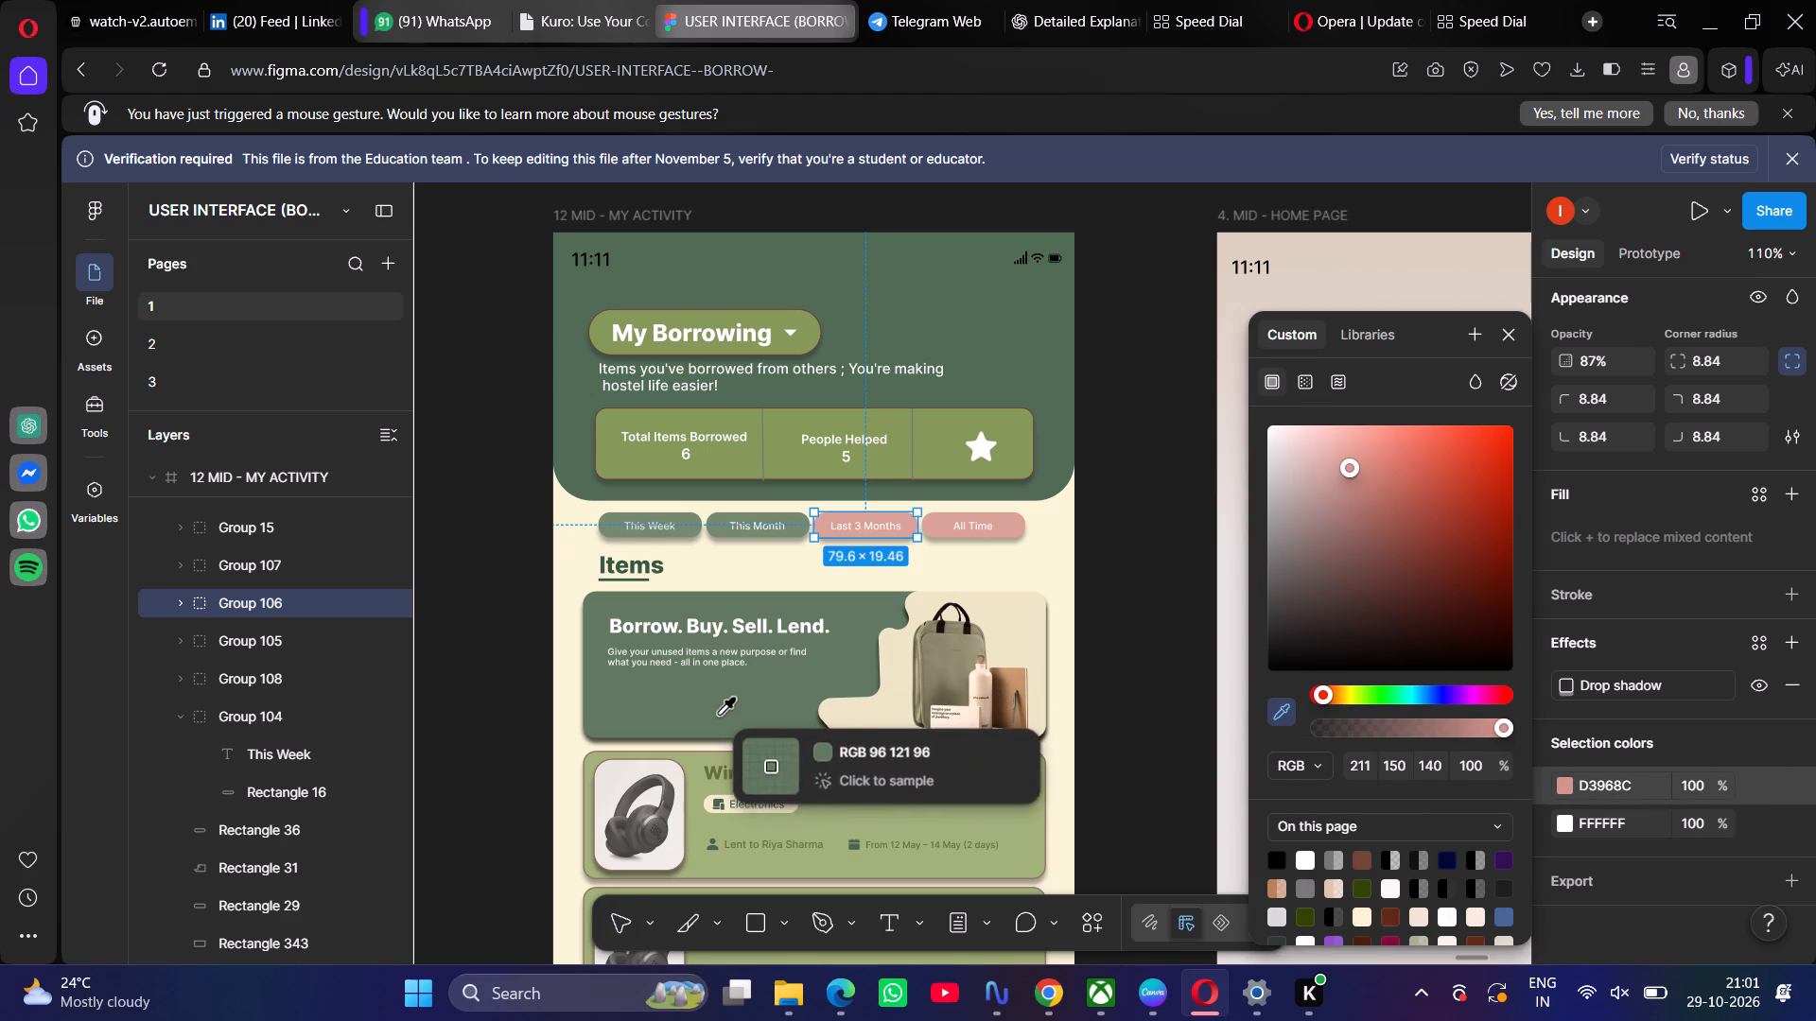
Recolour the All Time filter pill to green 607960, sampled from the banner, and deselect it.
left_click(1009, 513)
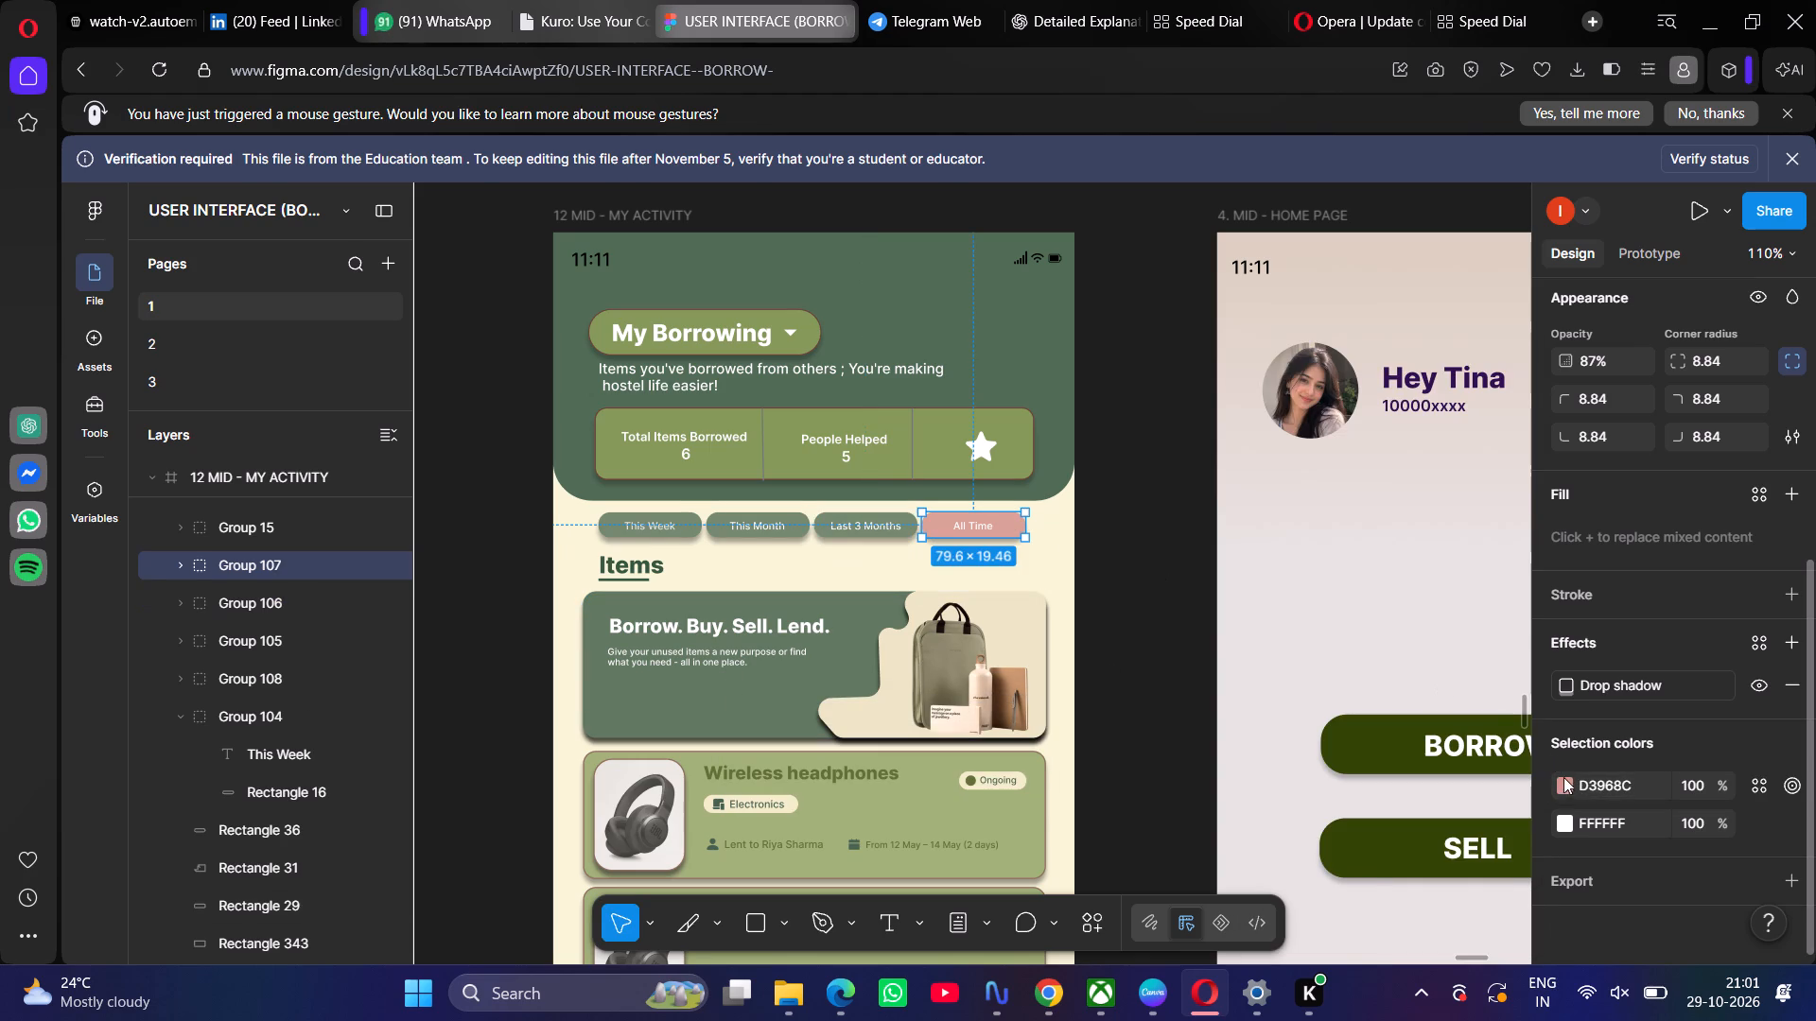
left_click(1563, 779)
left_click(1280, 708)
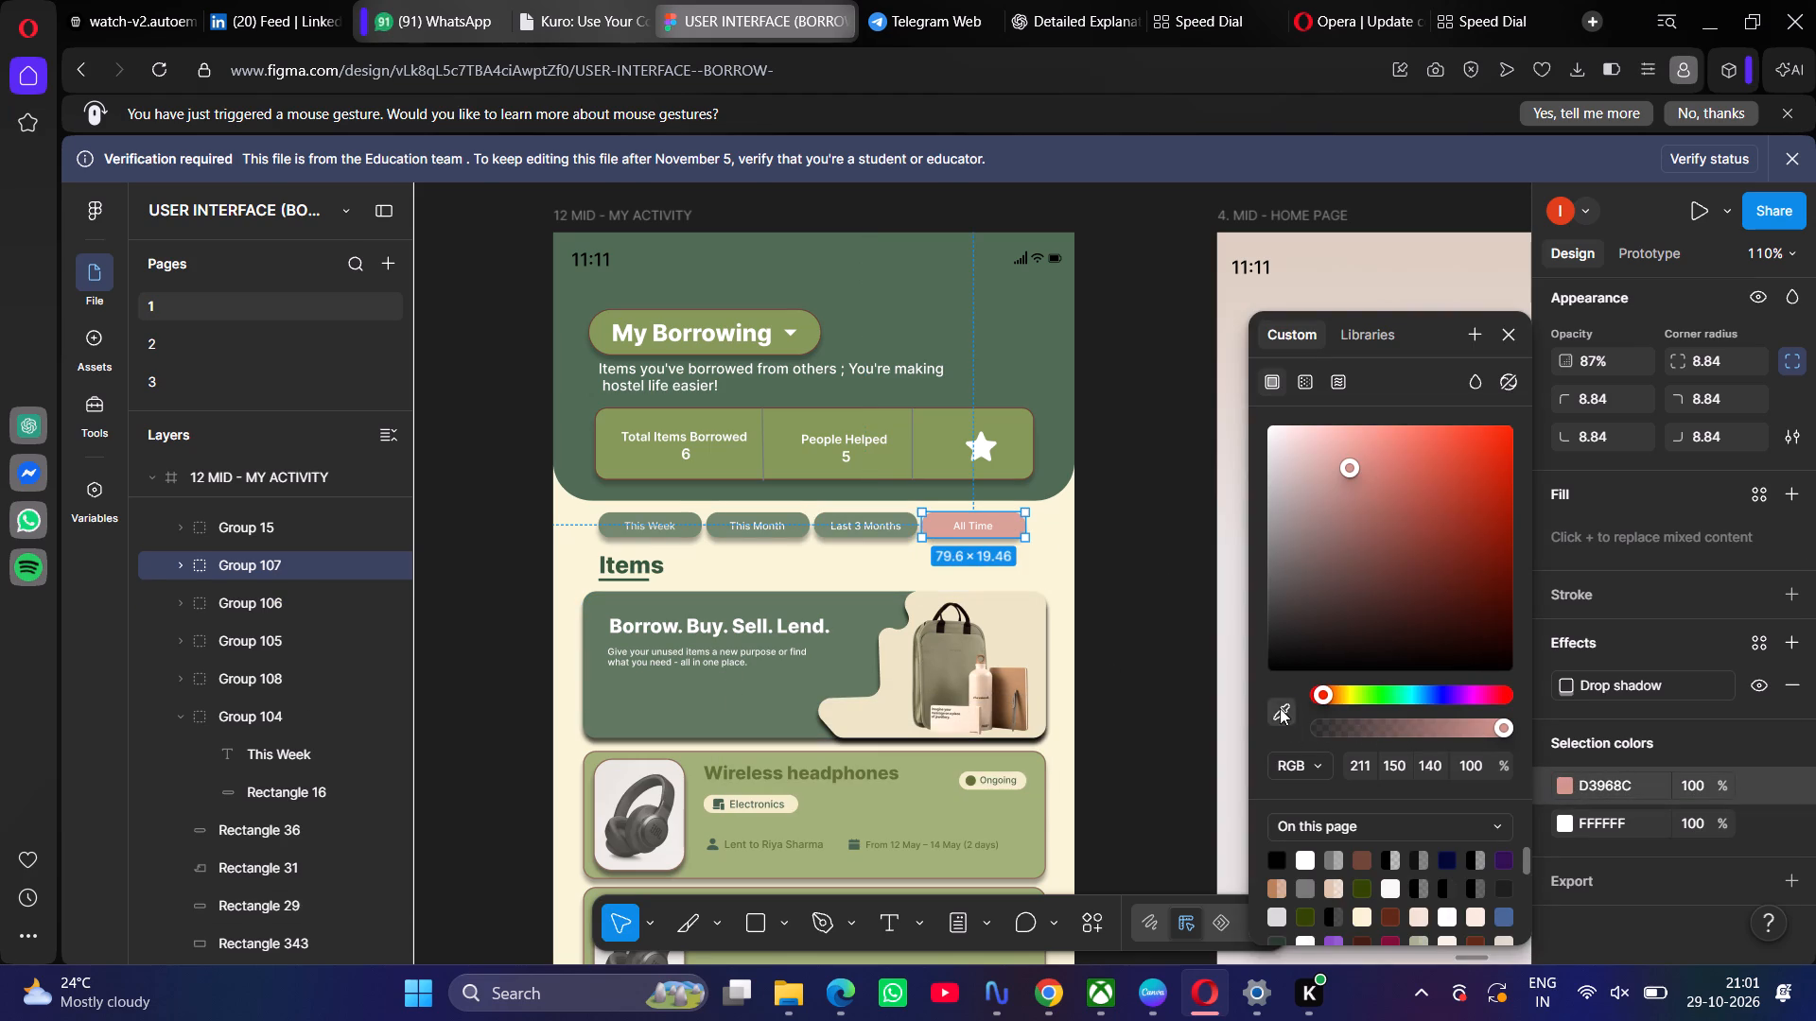
left_click(807, 704)
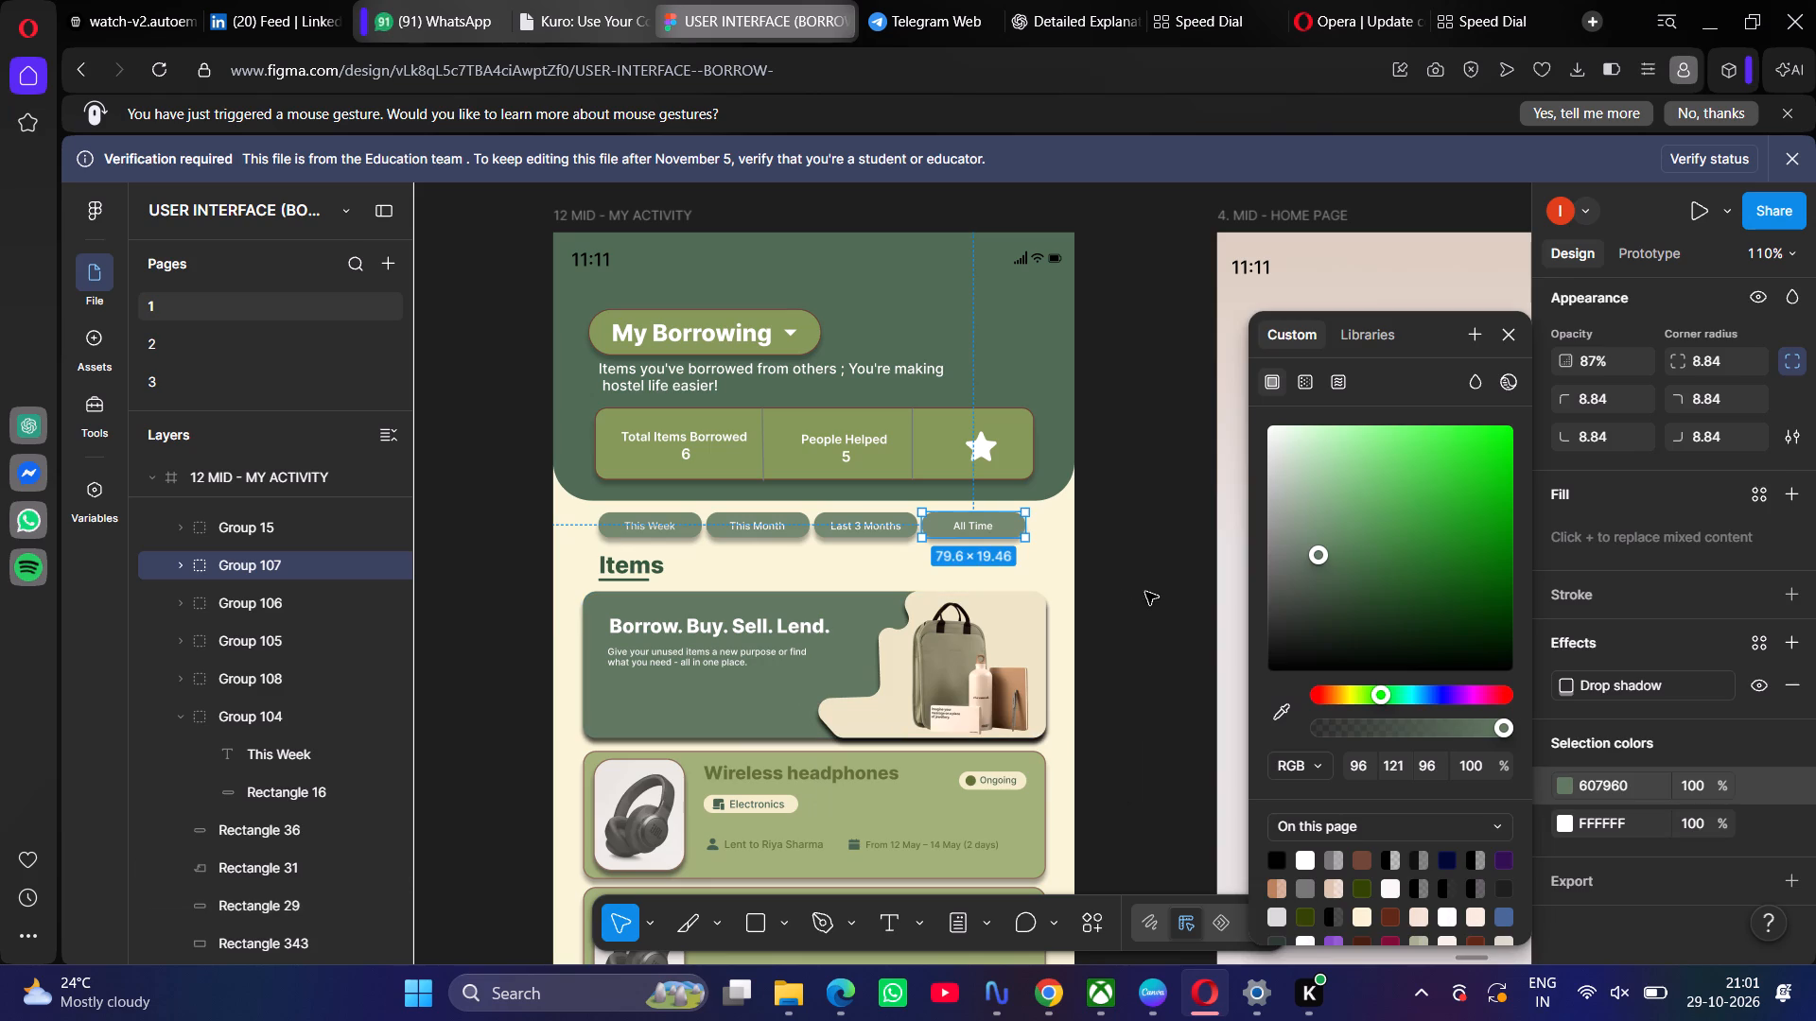
left_click(1151, 590)
scroll(1151, 589, "down", 1)
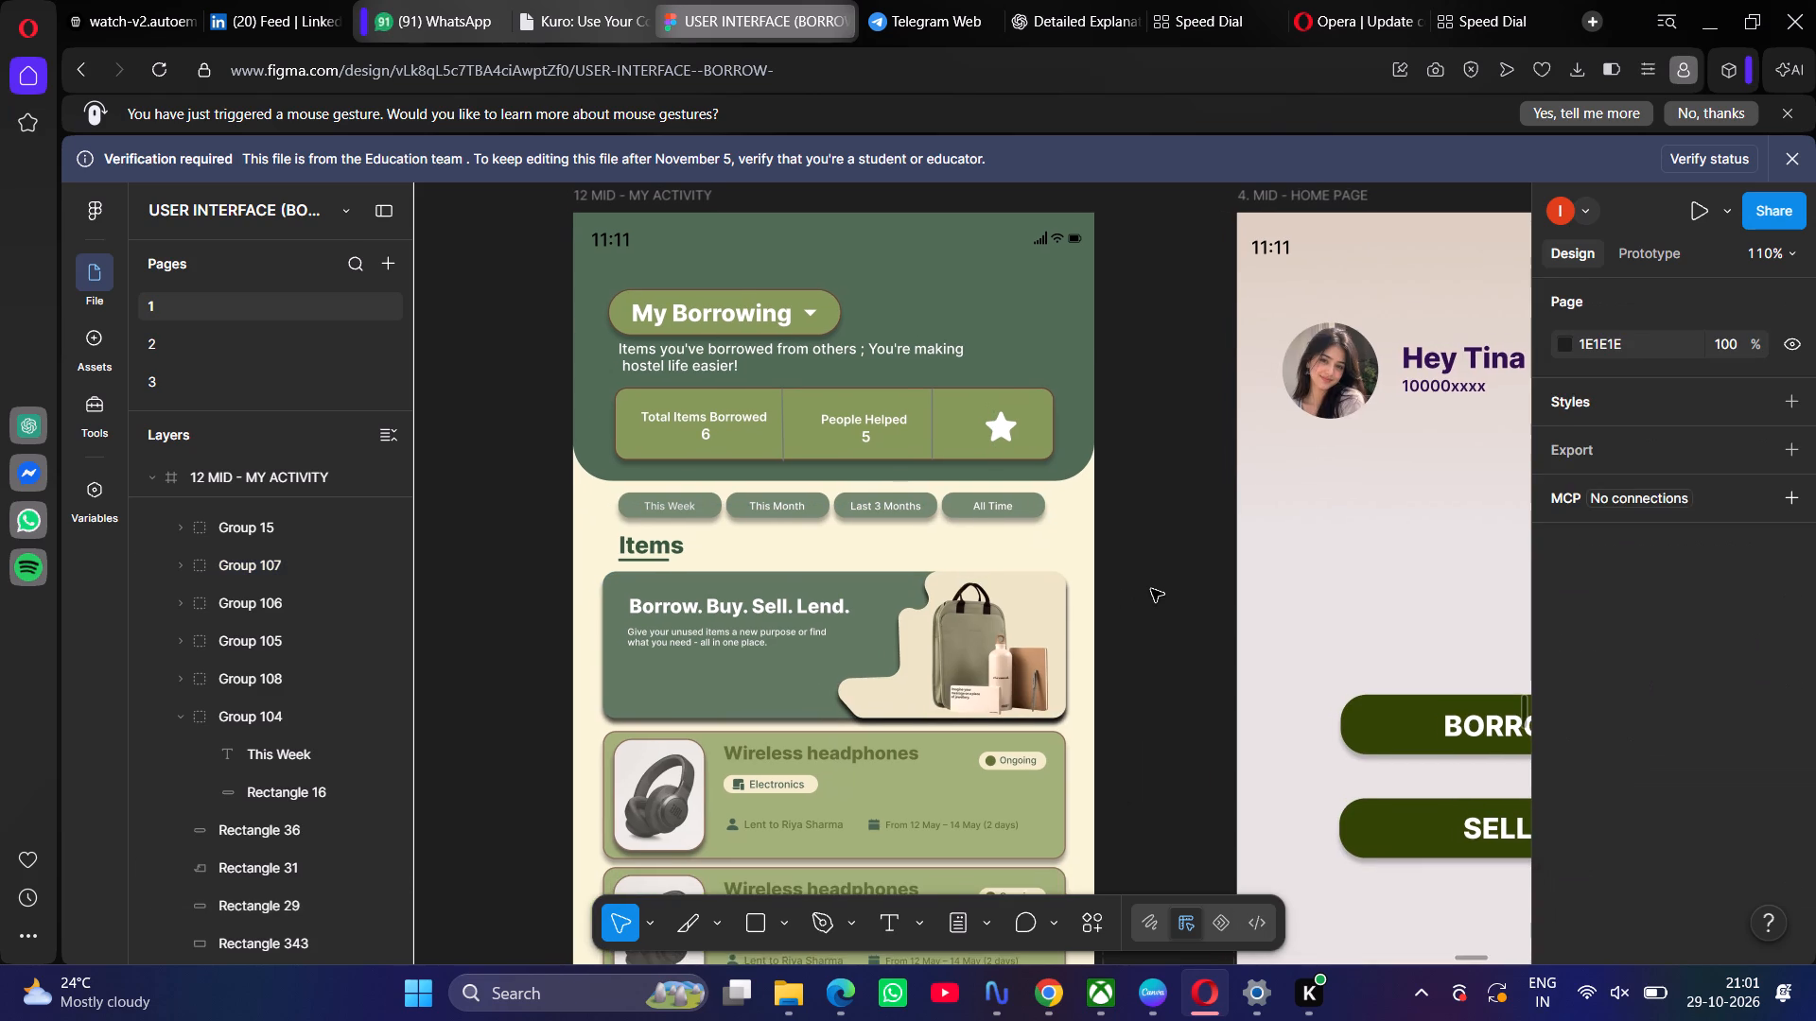
scroll(1151, 589, "down", 1)
scroll(1151, 589, "up", 1)
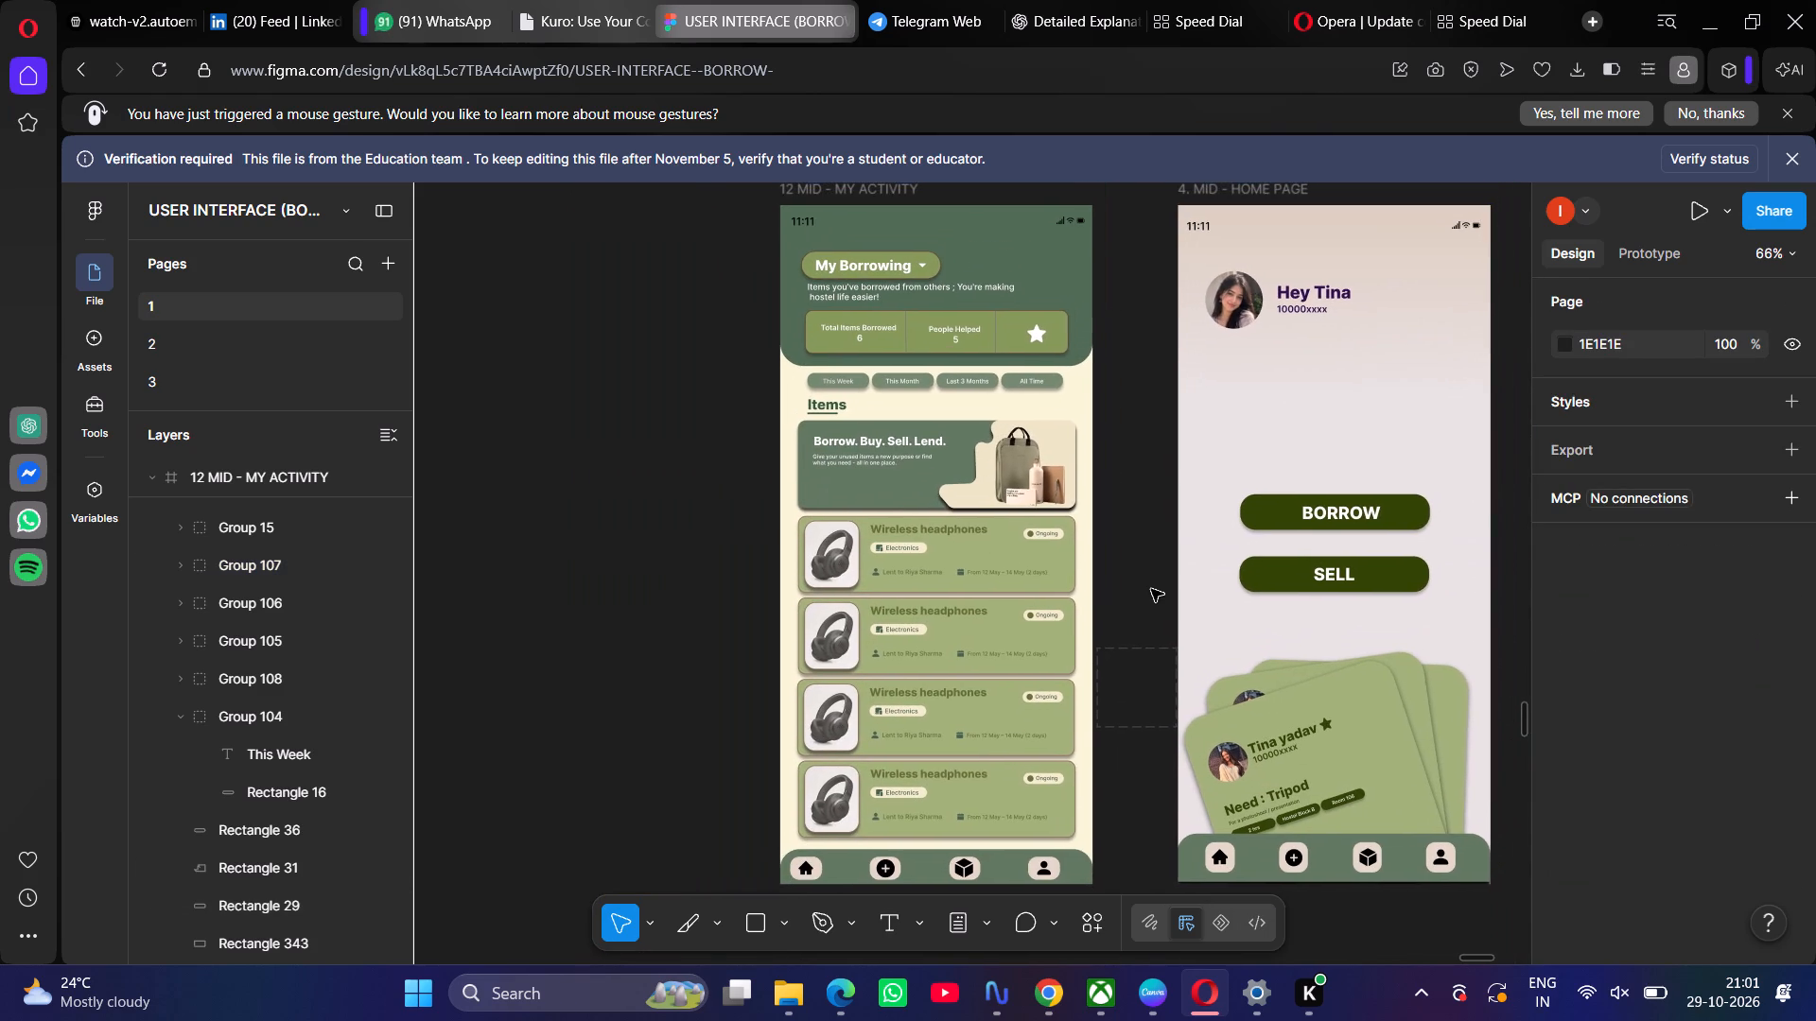
scroll(1151, 589, "up", 1)
scroll(1151, 589, "left", 1)
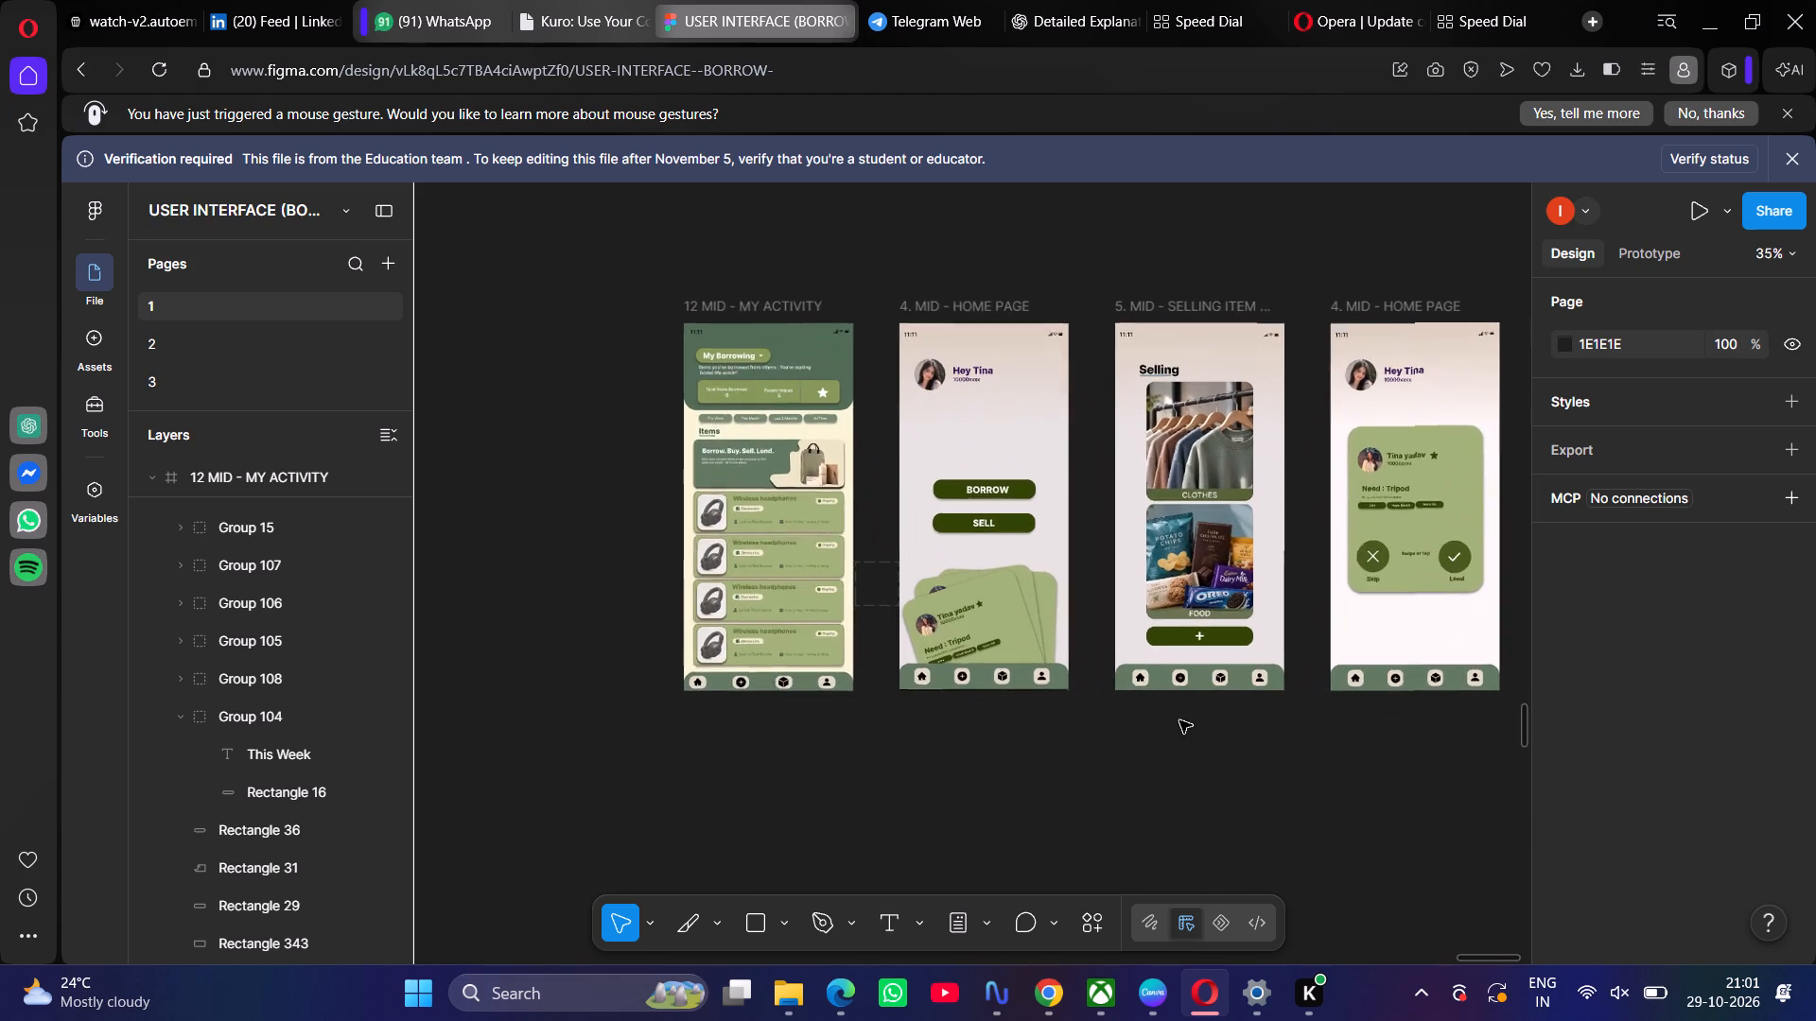
scroll(1179, 720, "left", 2)
scroll(1179, 720, "up", 1)
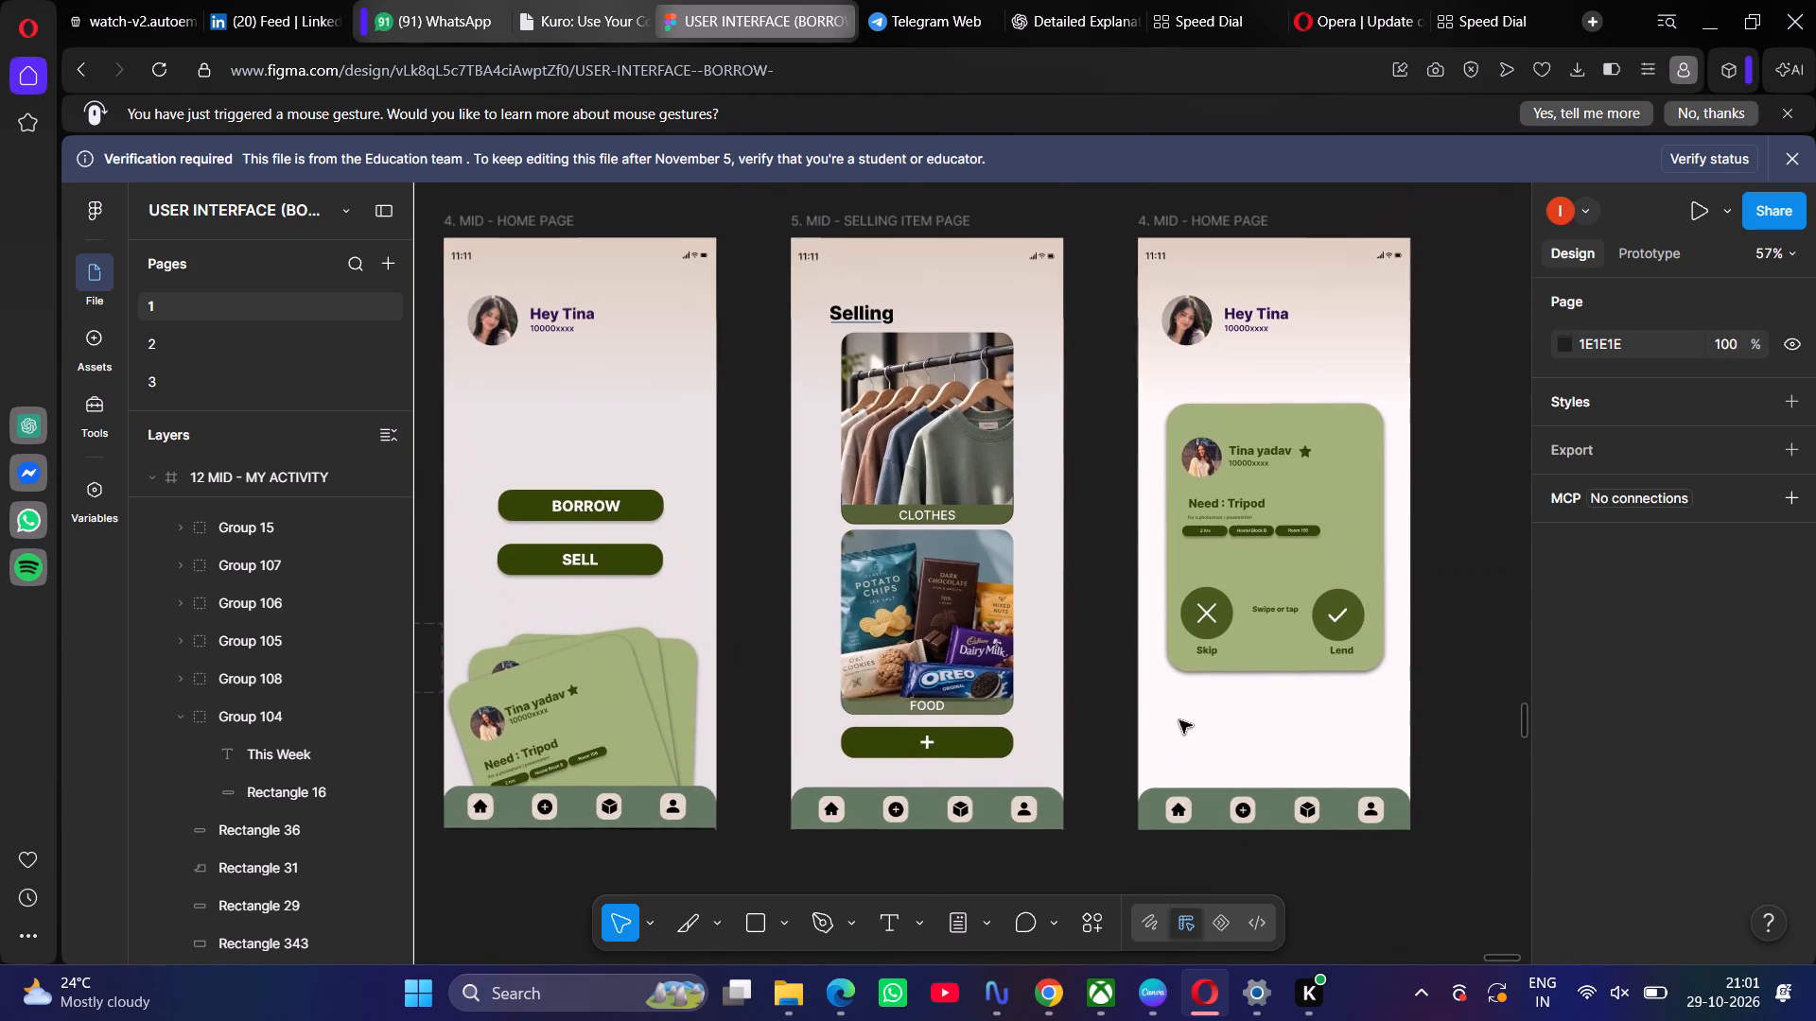
scroll(1179, 720, "right", 1)
scroll(1179, 720, "left", 1)
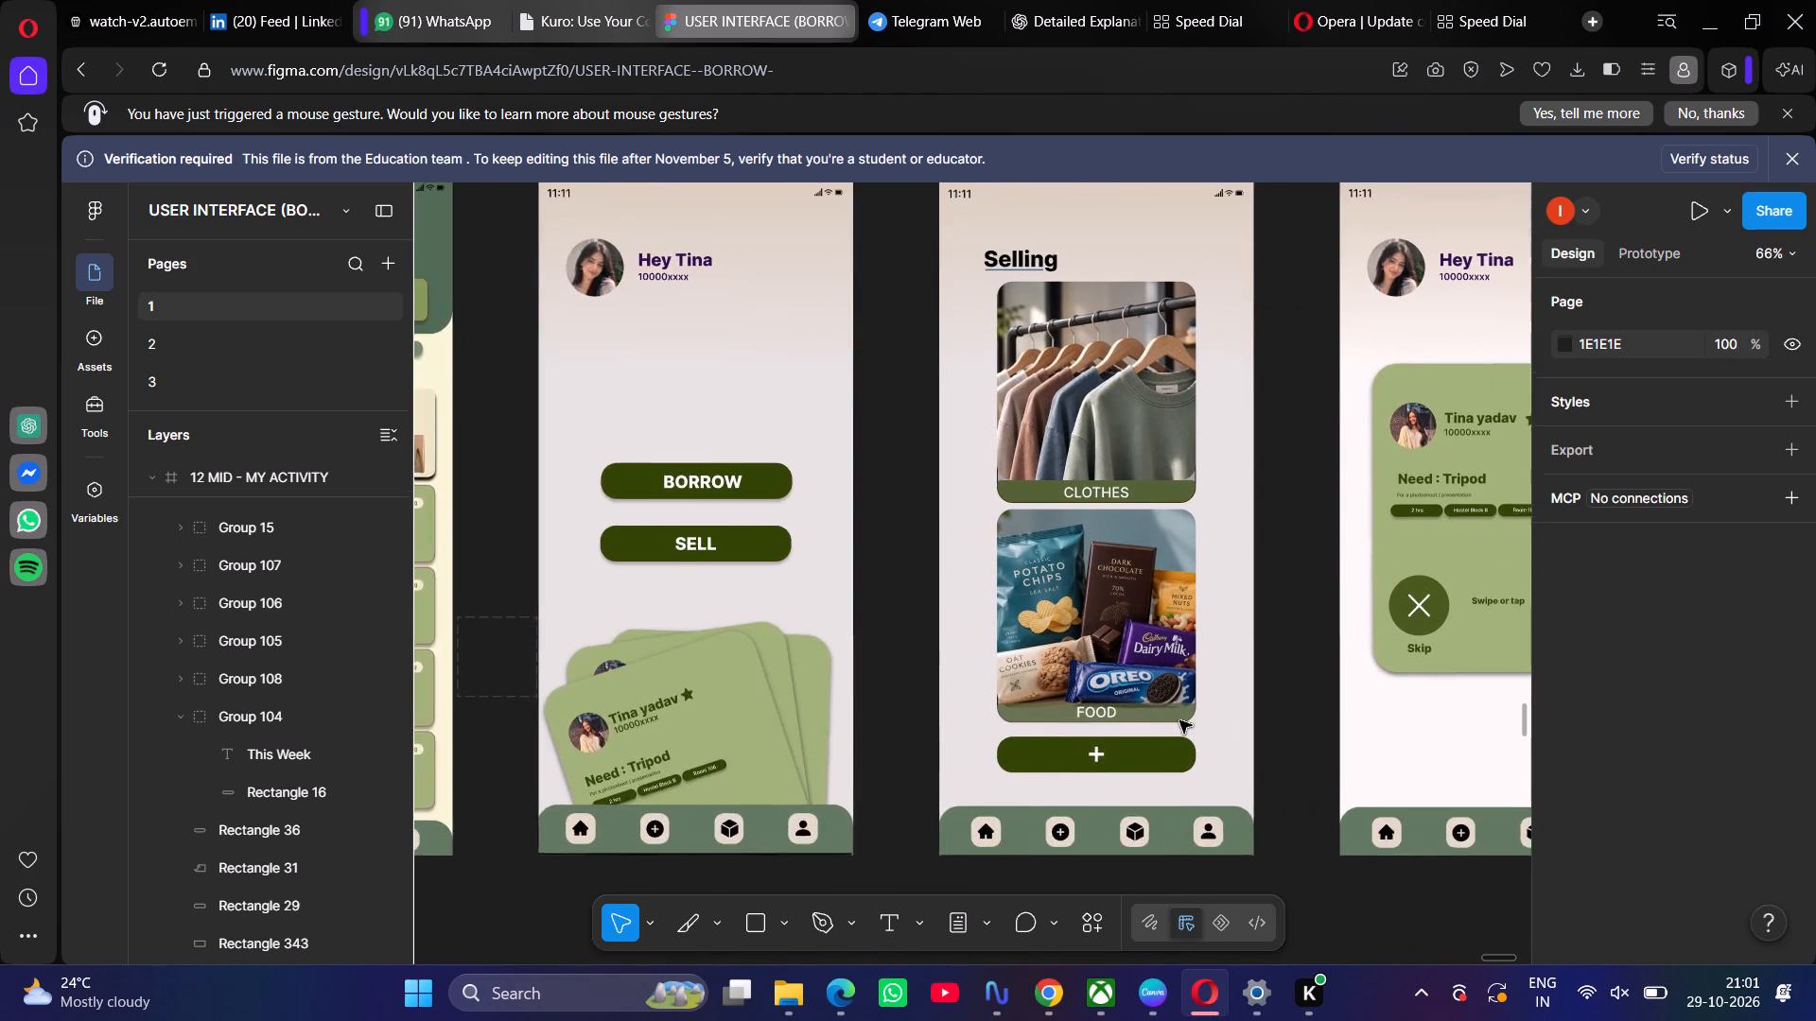
scroll(1179, 720, "left", 1)
scroll(1179, 720, "up", 1)
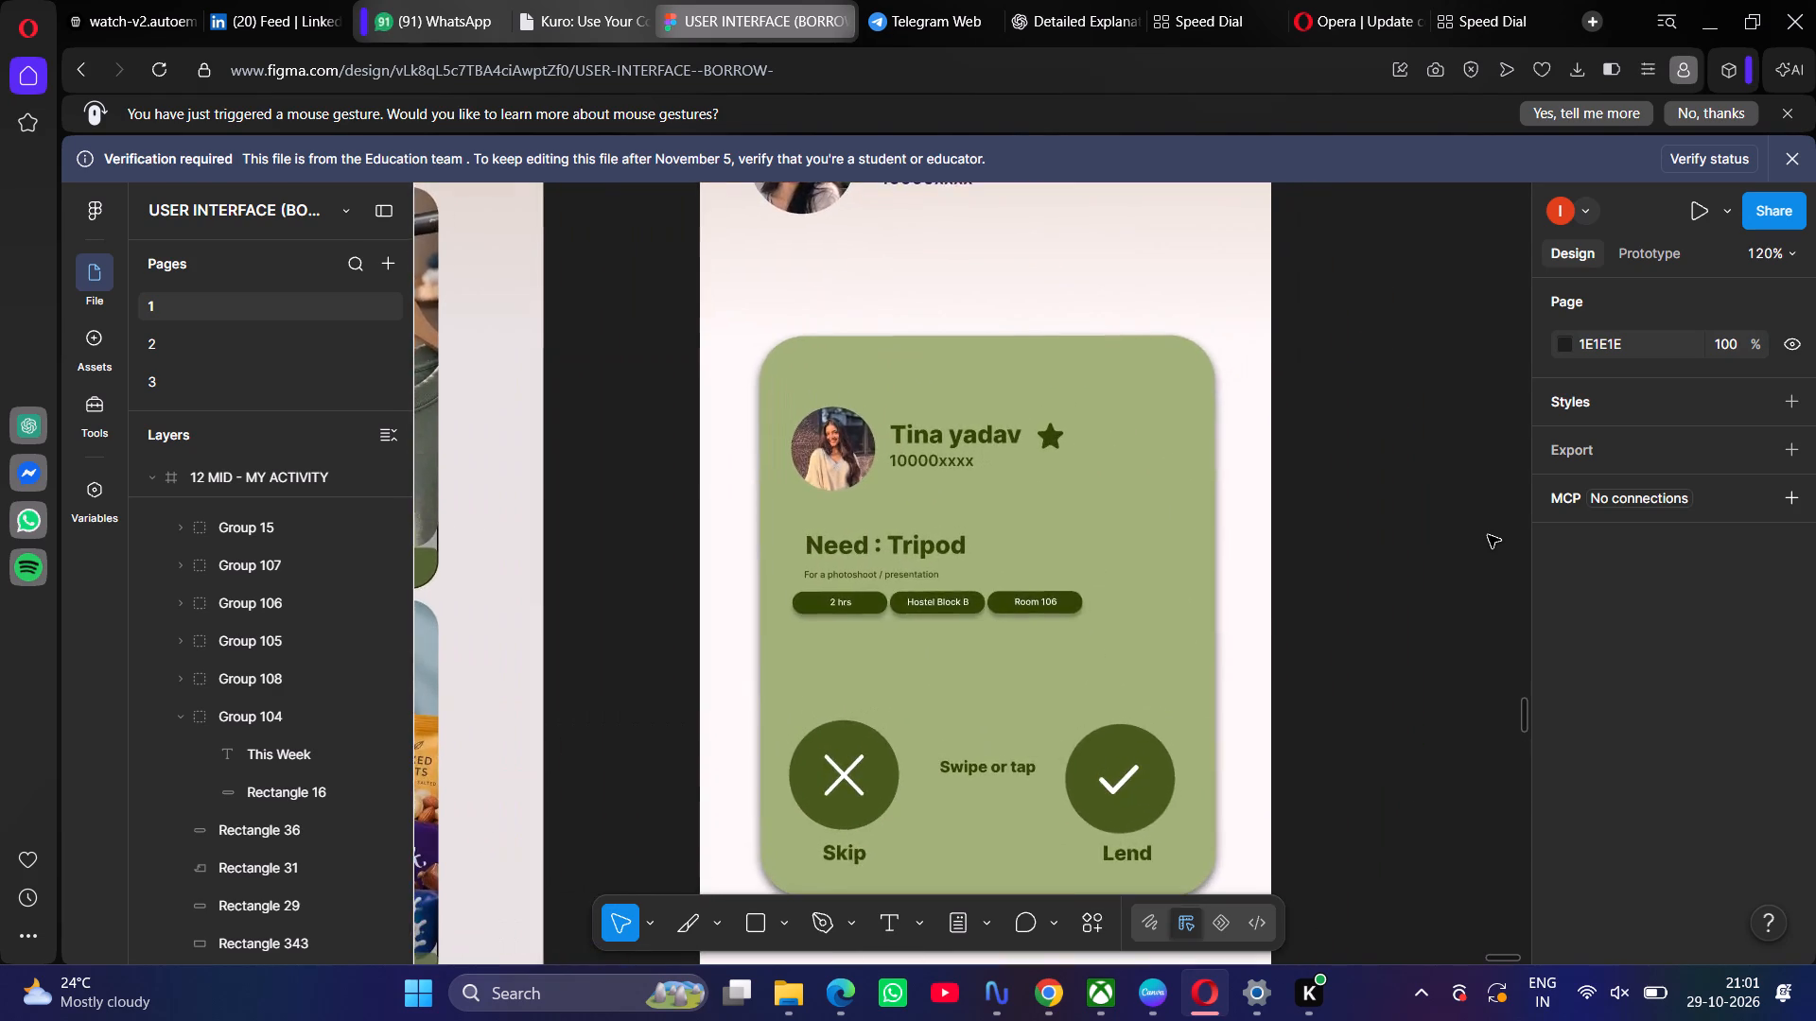
Move the "For a photoshoot / presentation" line up to sit directly beneath the Need : Tripod heading on the request card.
scroll(1488, 535, "right", 1)
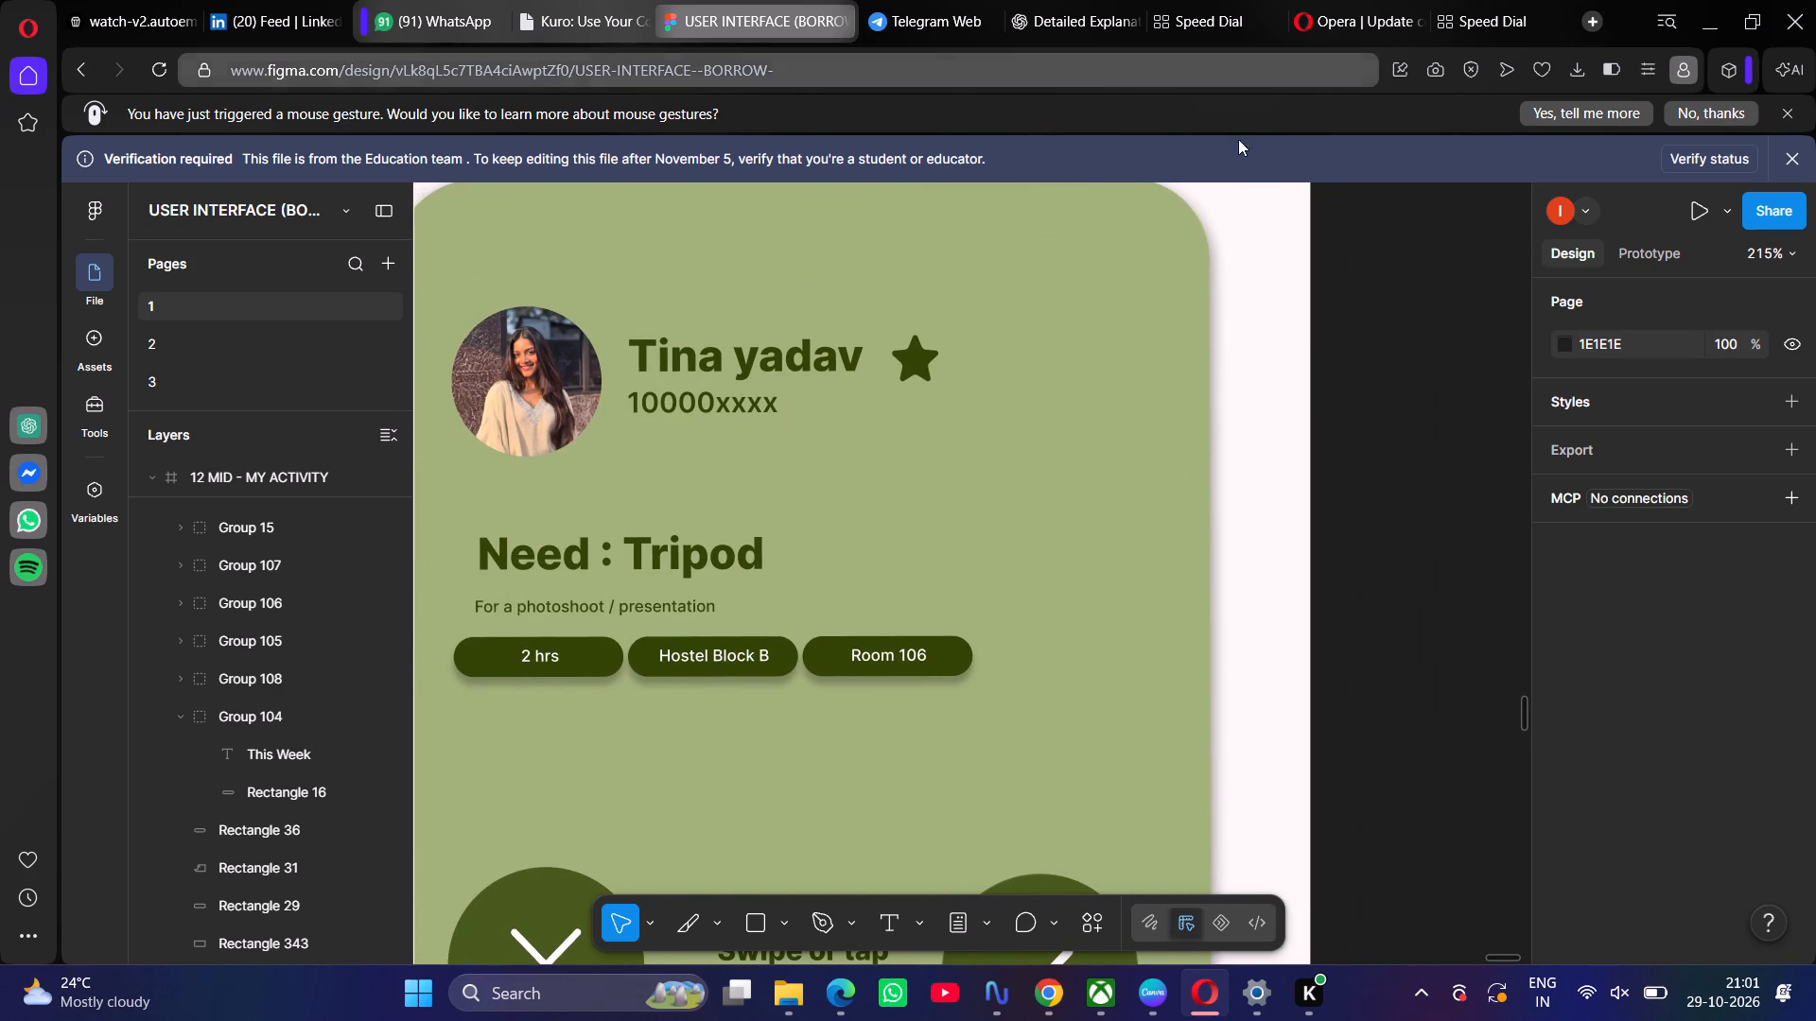
scroll(1238, 139, "right", 1)
triple_click(598, 606)
double_click(598, 607)
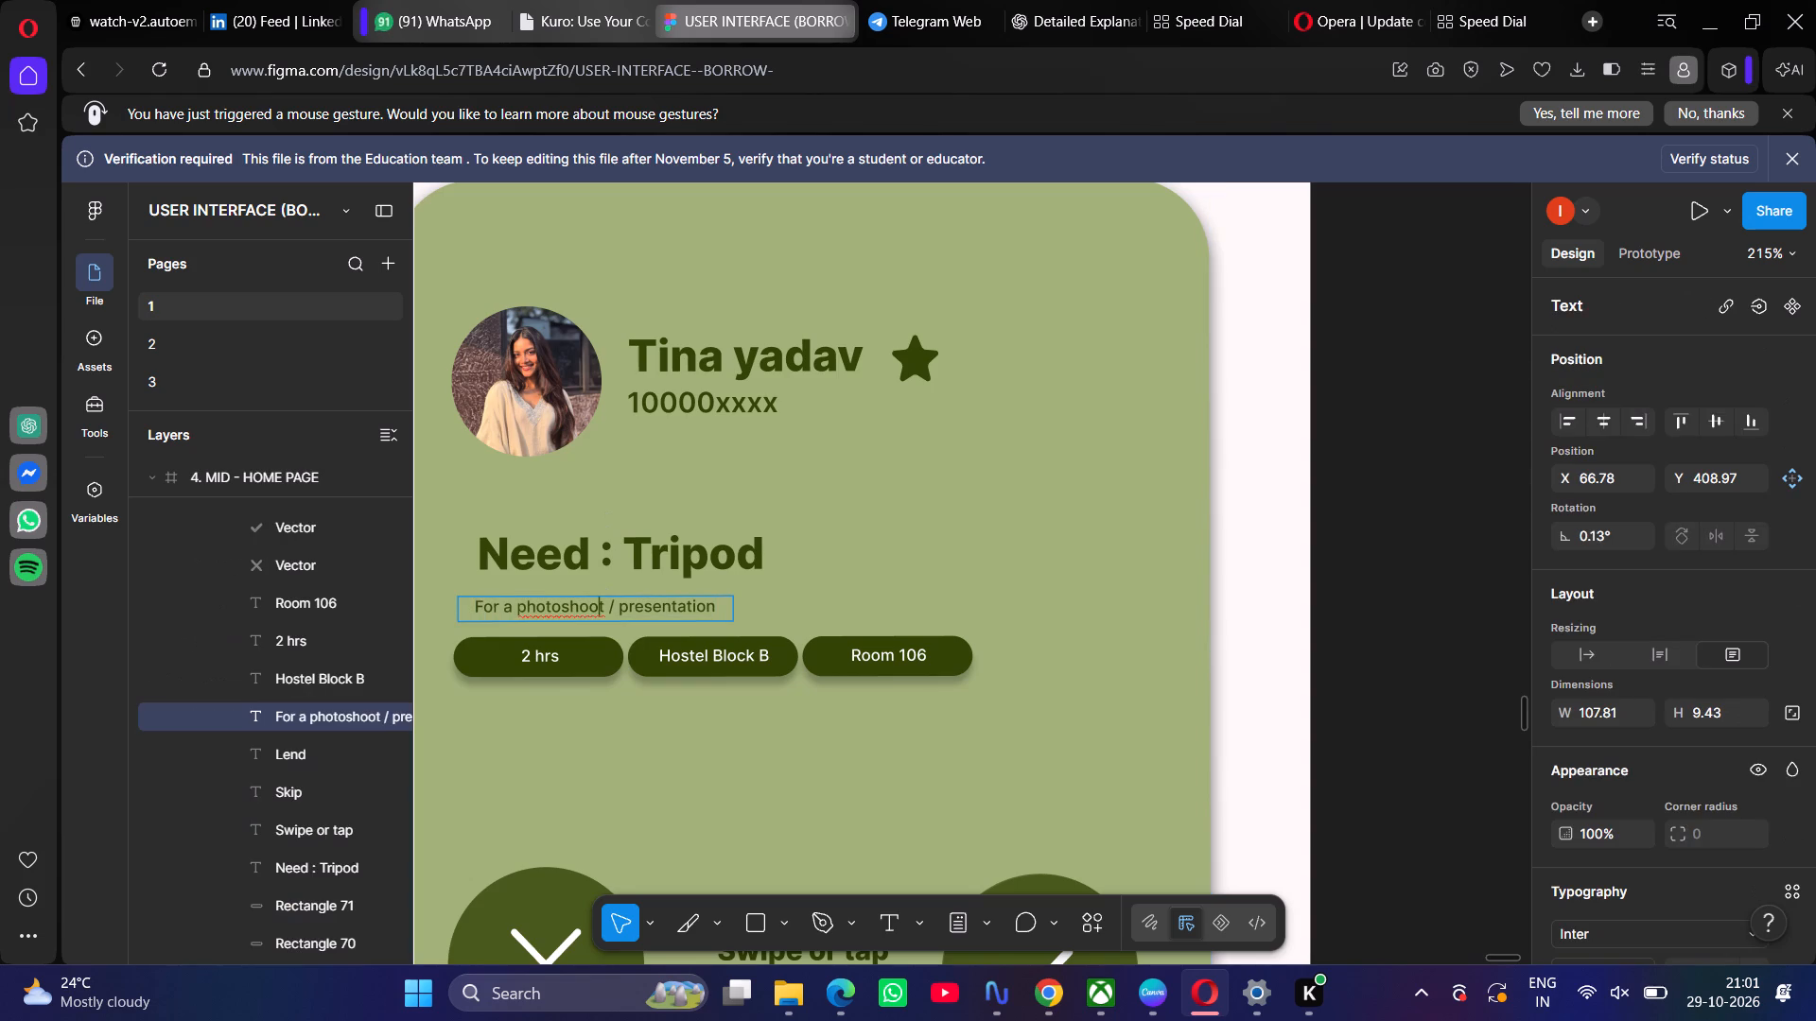
double_click(1333, 633)
left_click(639, 599)
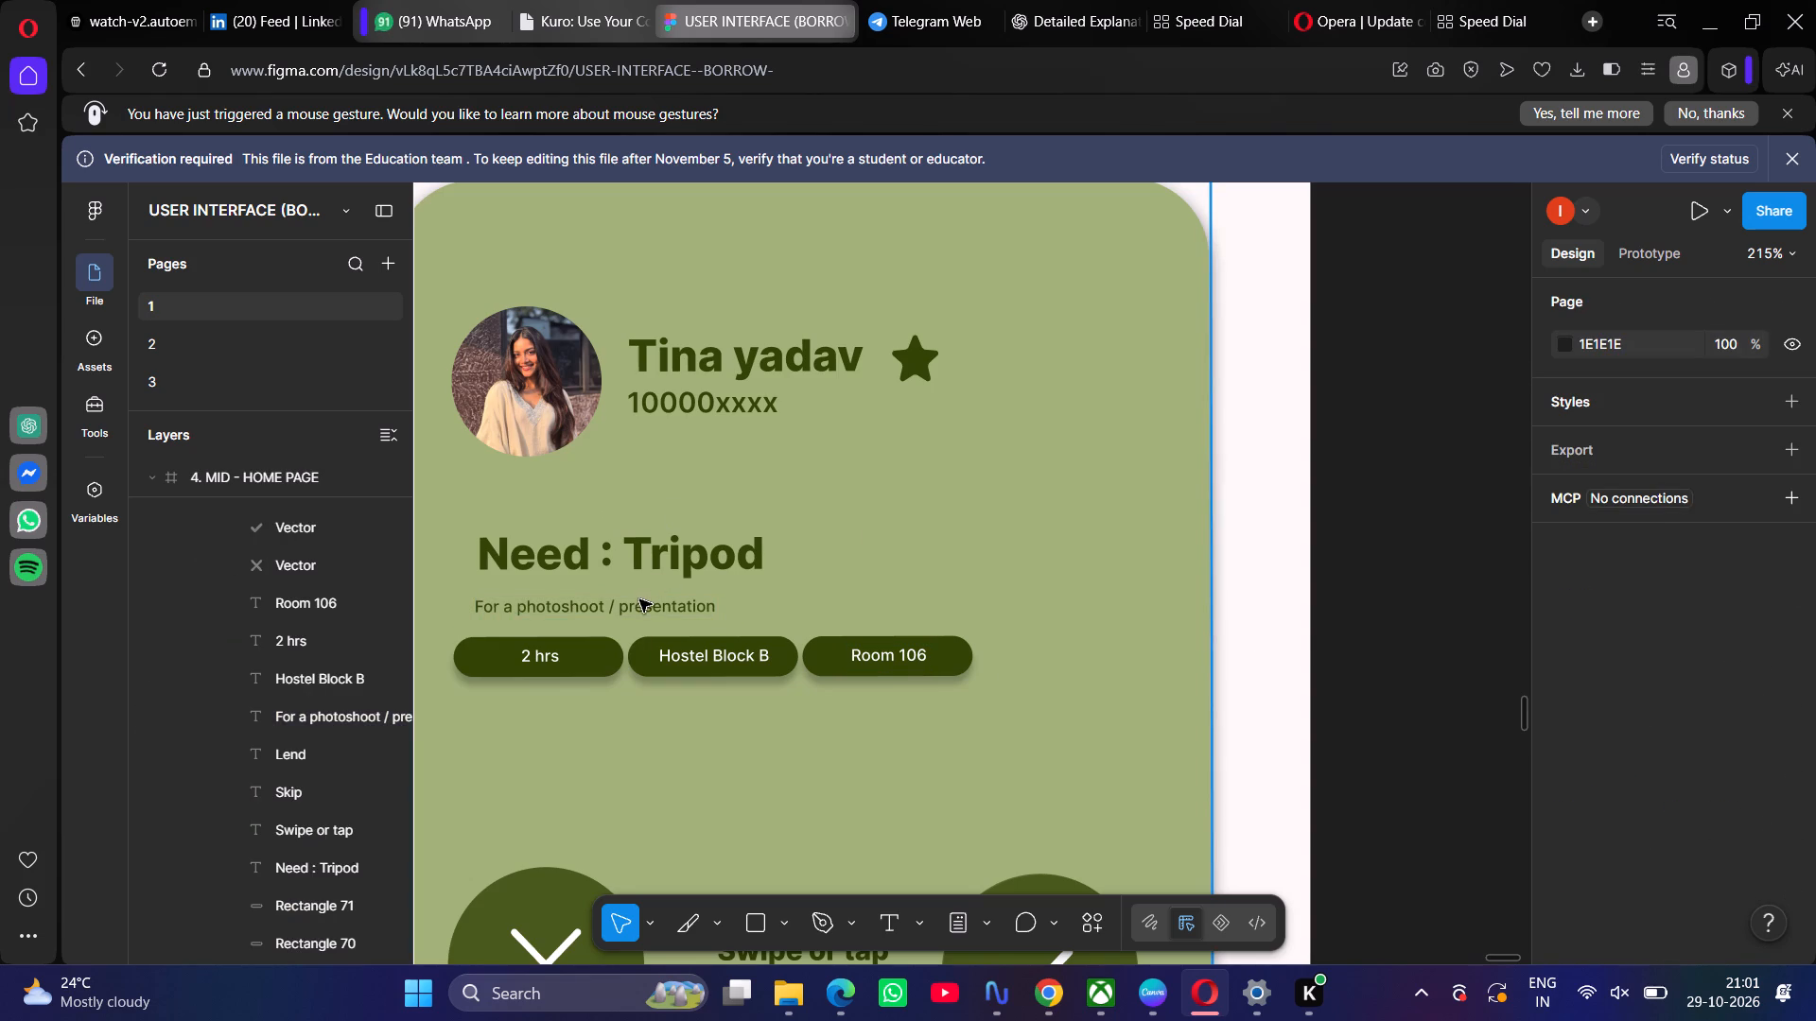
left_click(637, 609)
double_click(633, 601)
double_click(634, 603)
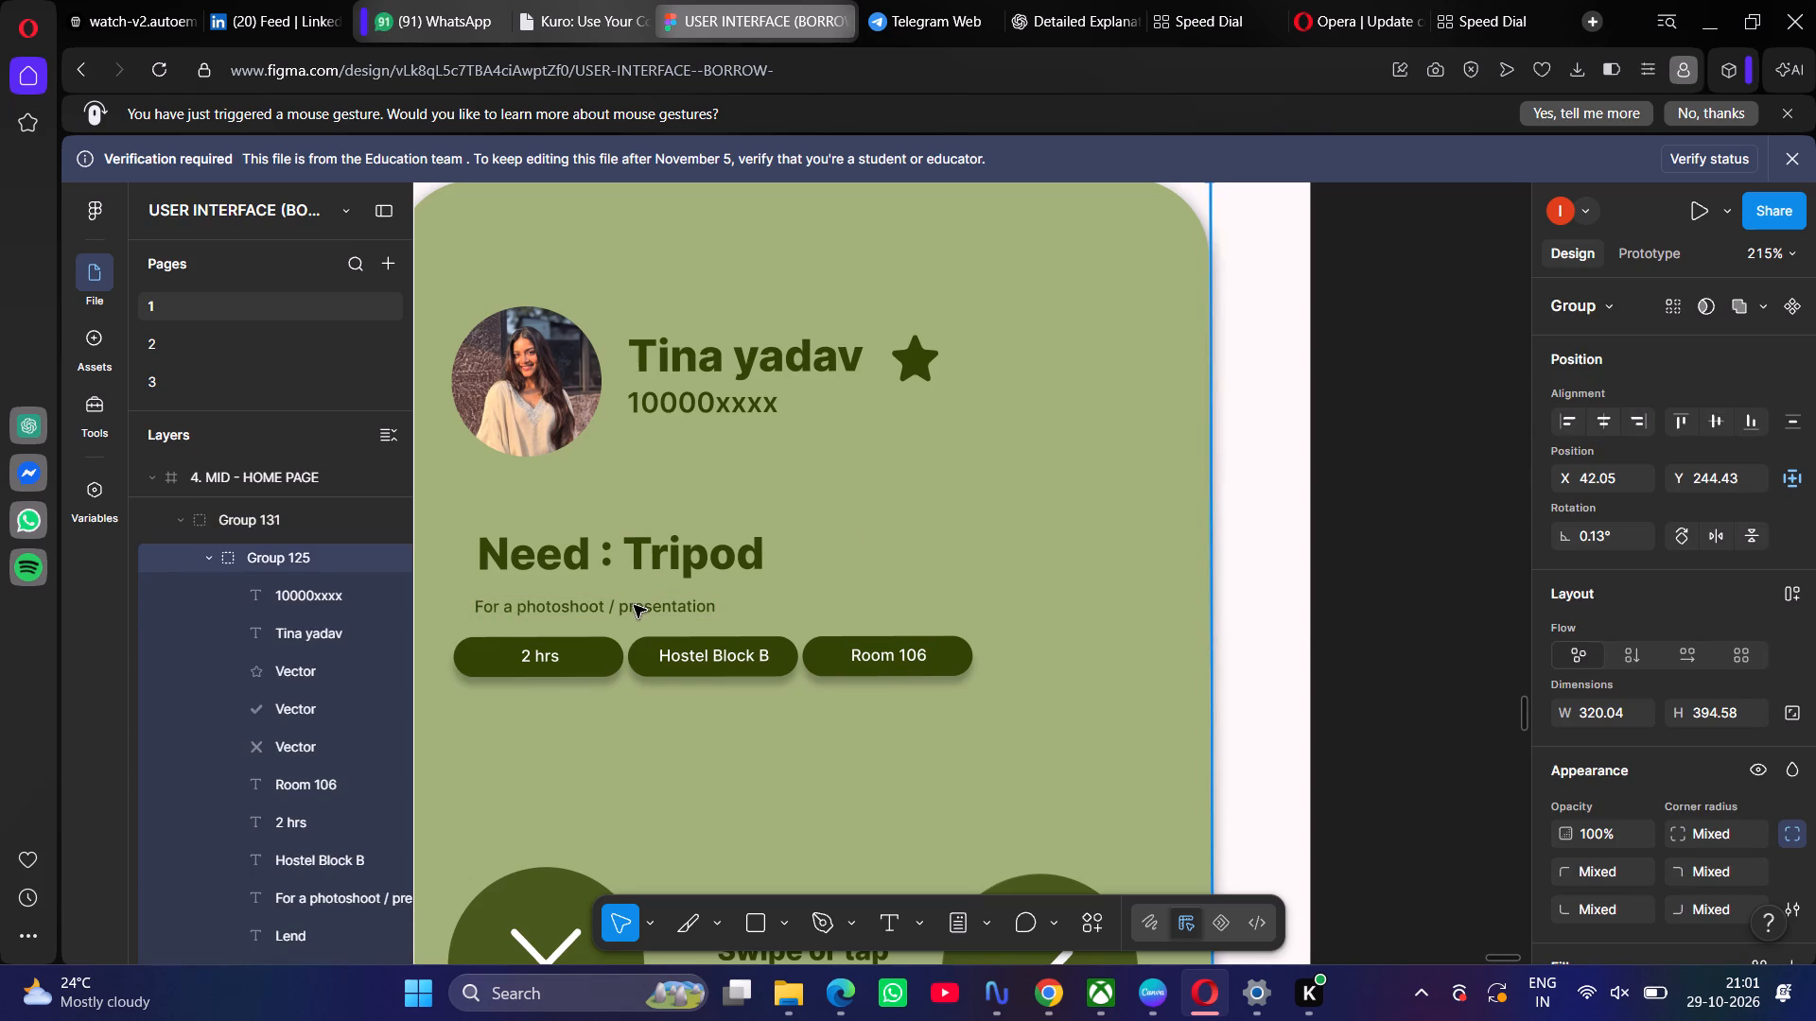
left_click_drag(634, 604, 637, 587)
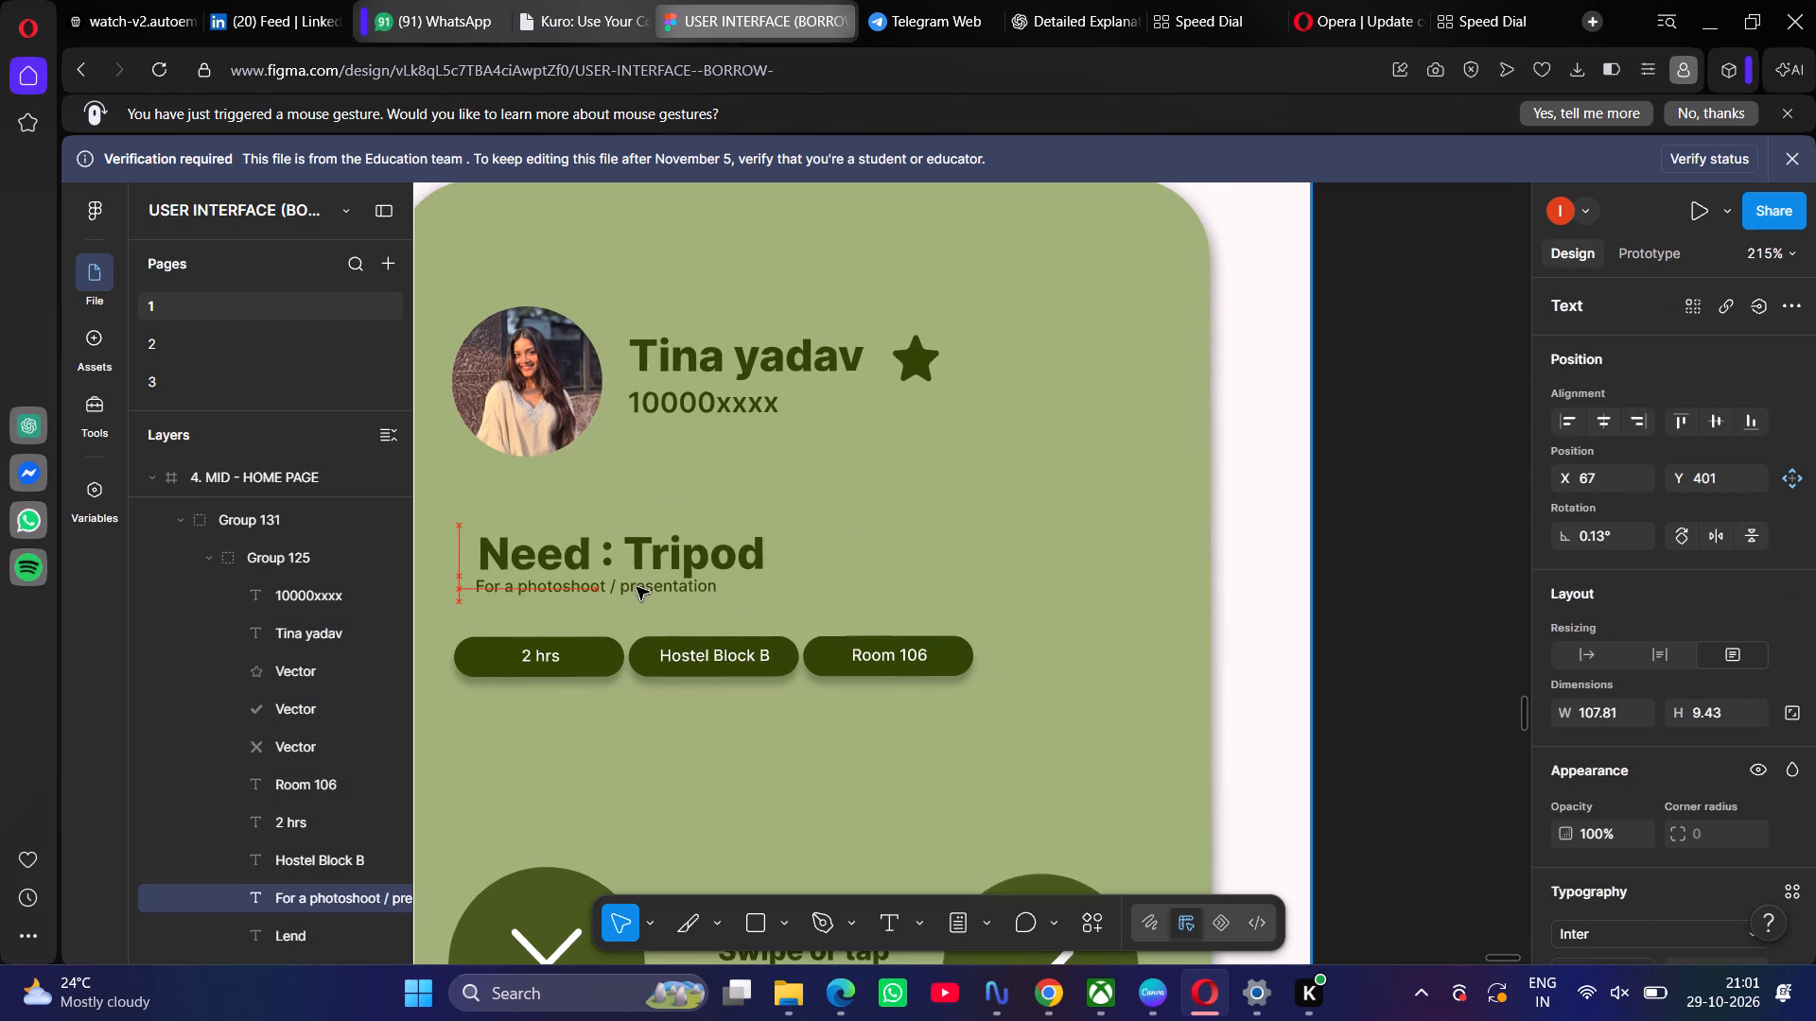
left_click_drag(637, 587, 637, 588)
Set the "For a photoshoot / presentation" line's font size to 7 and shift it right to align with the start of the heading.
scroll(1597, 653, "down", 3)
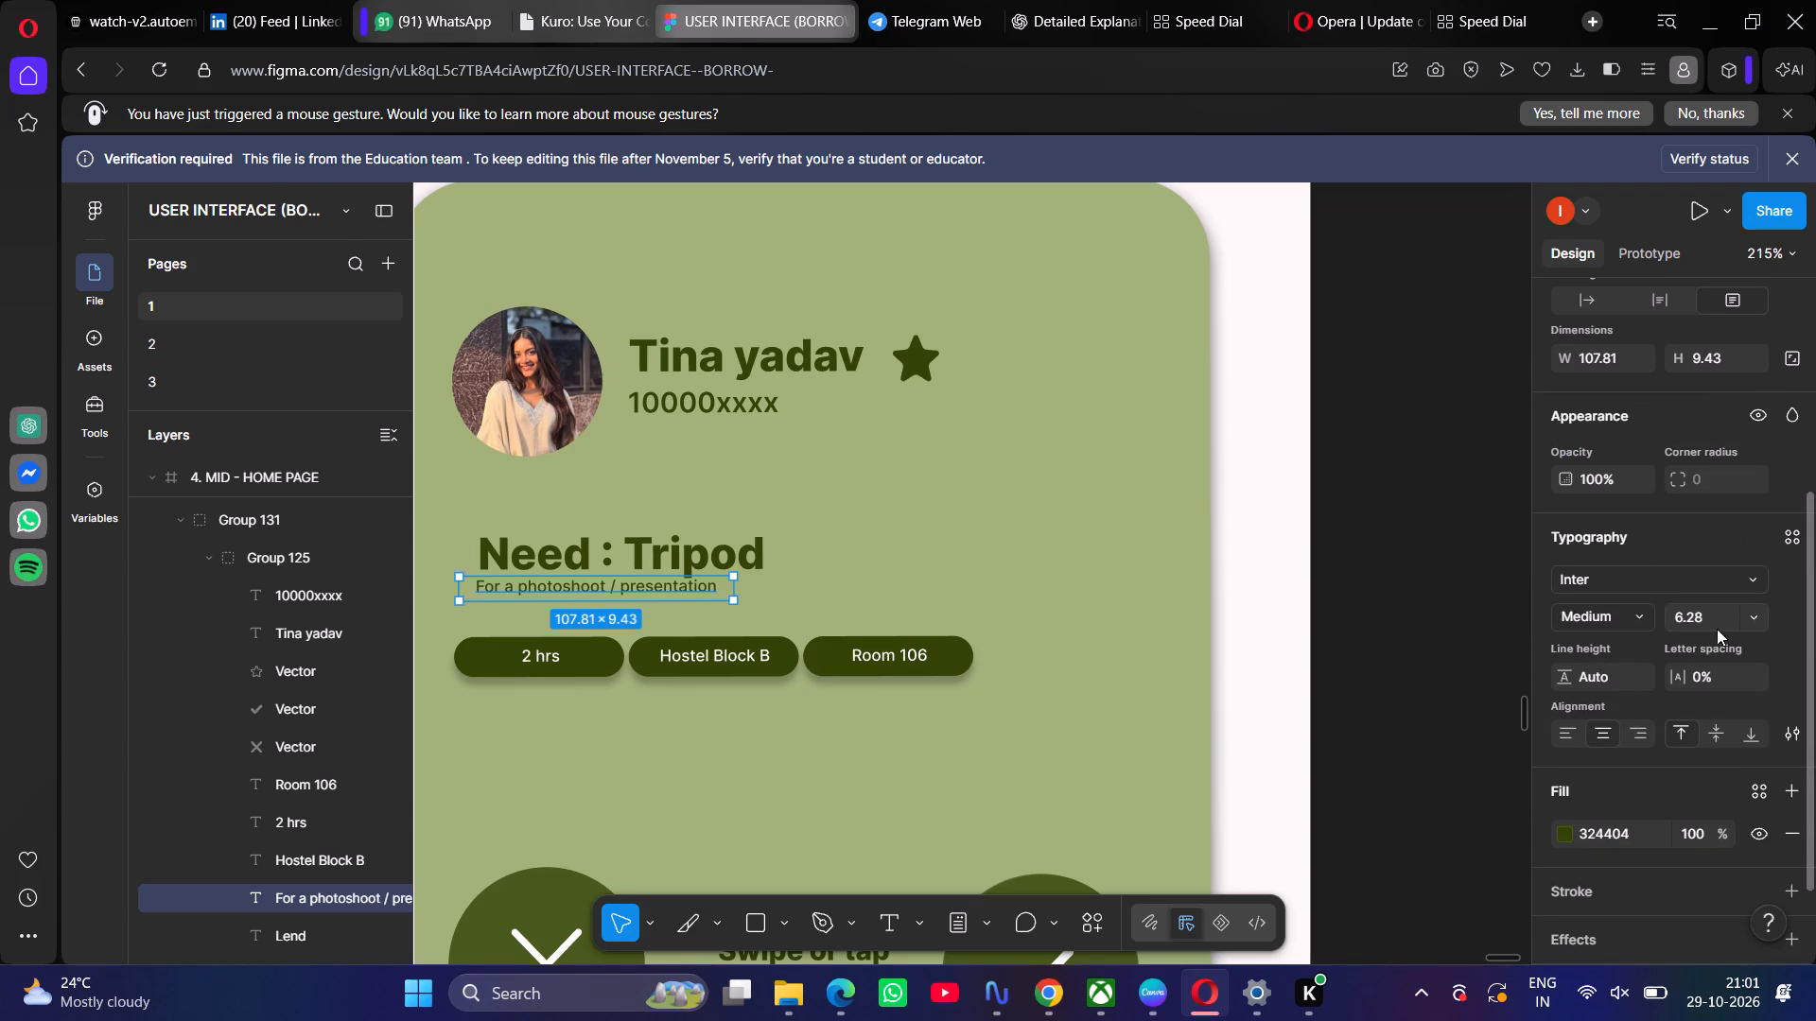
left_click(1752, 616)
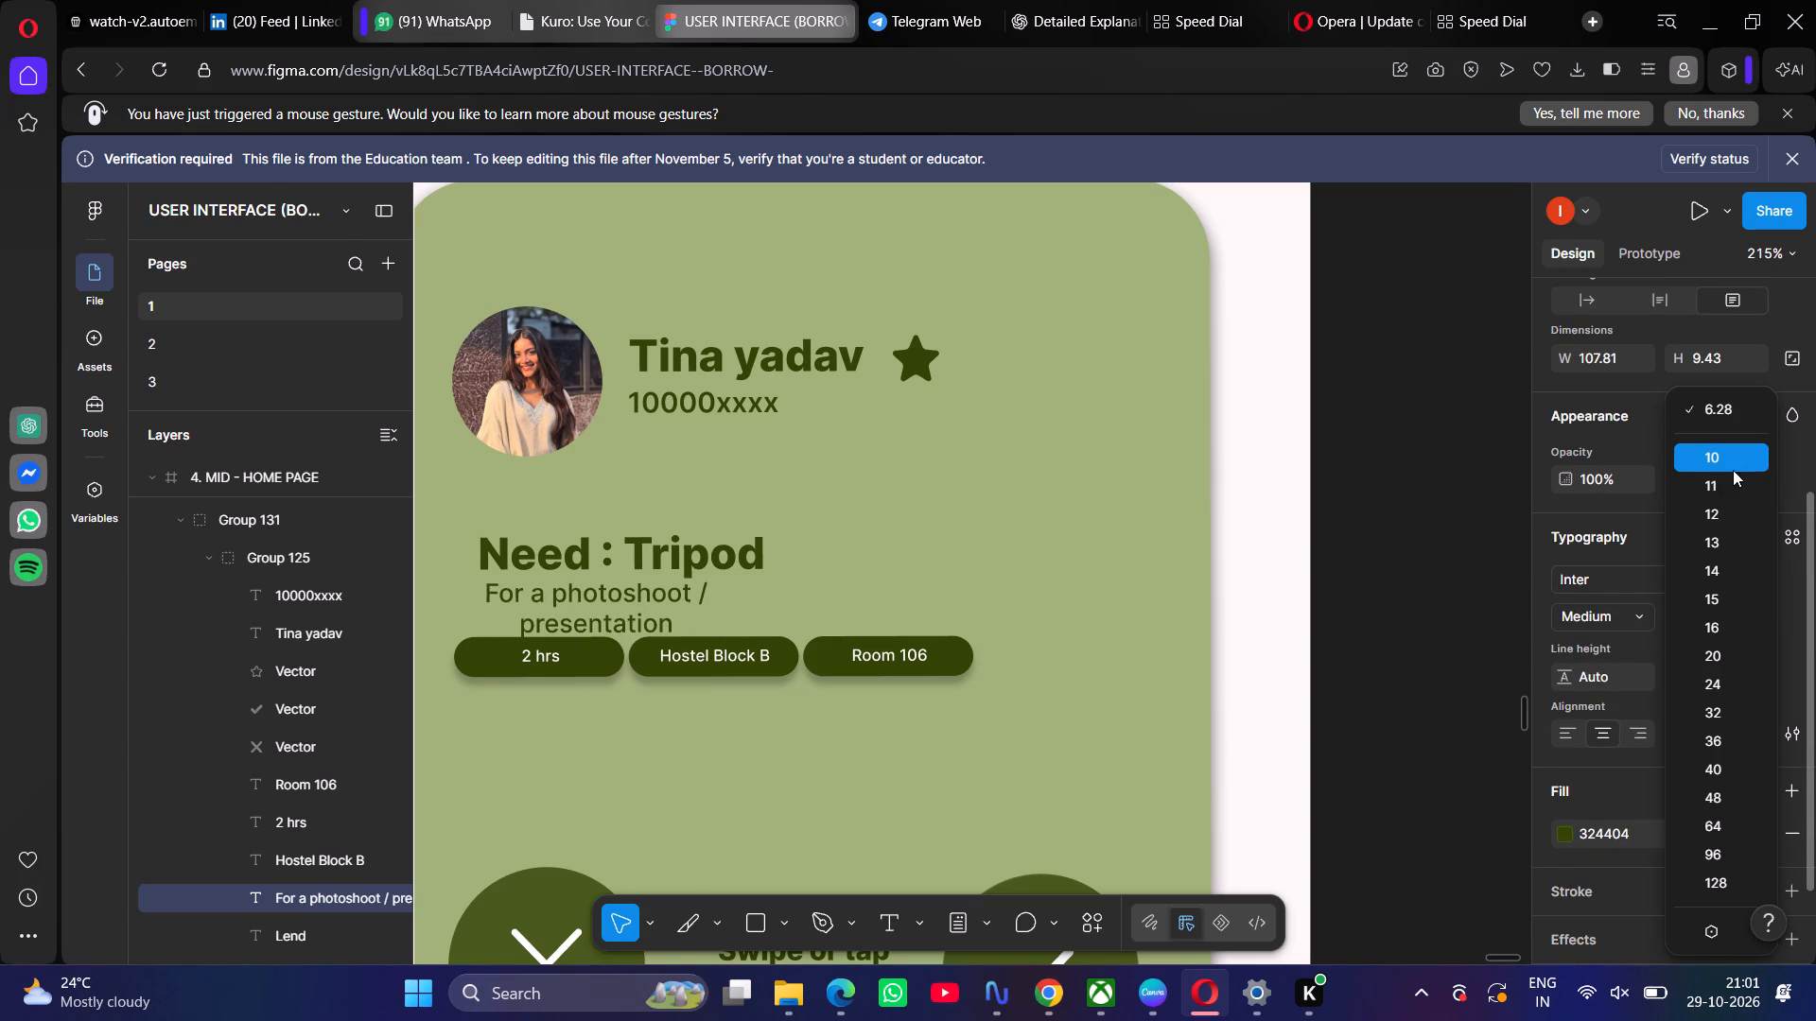
left_click(1503, 606)
triple_click(1702, 606)
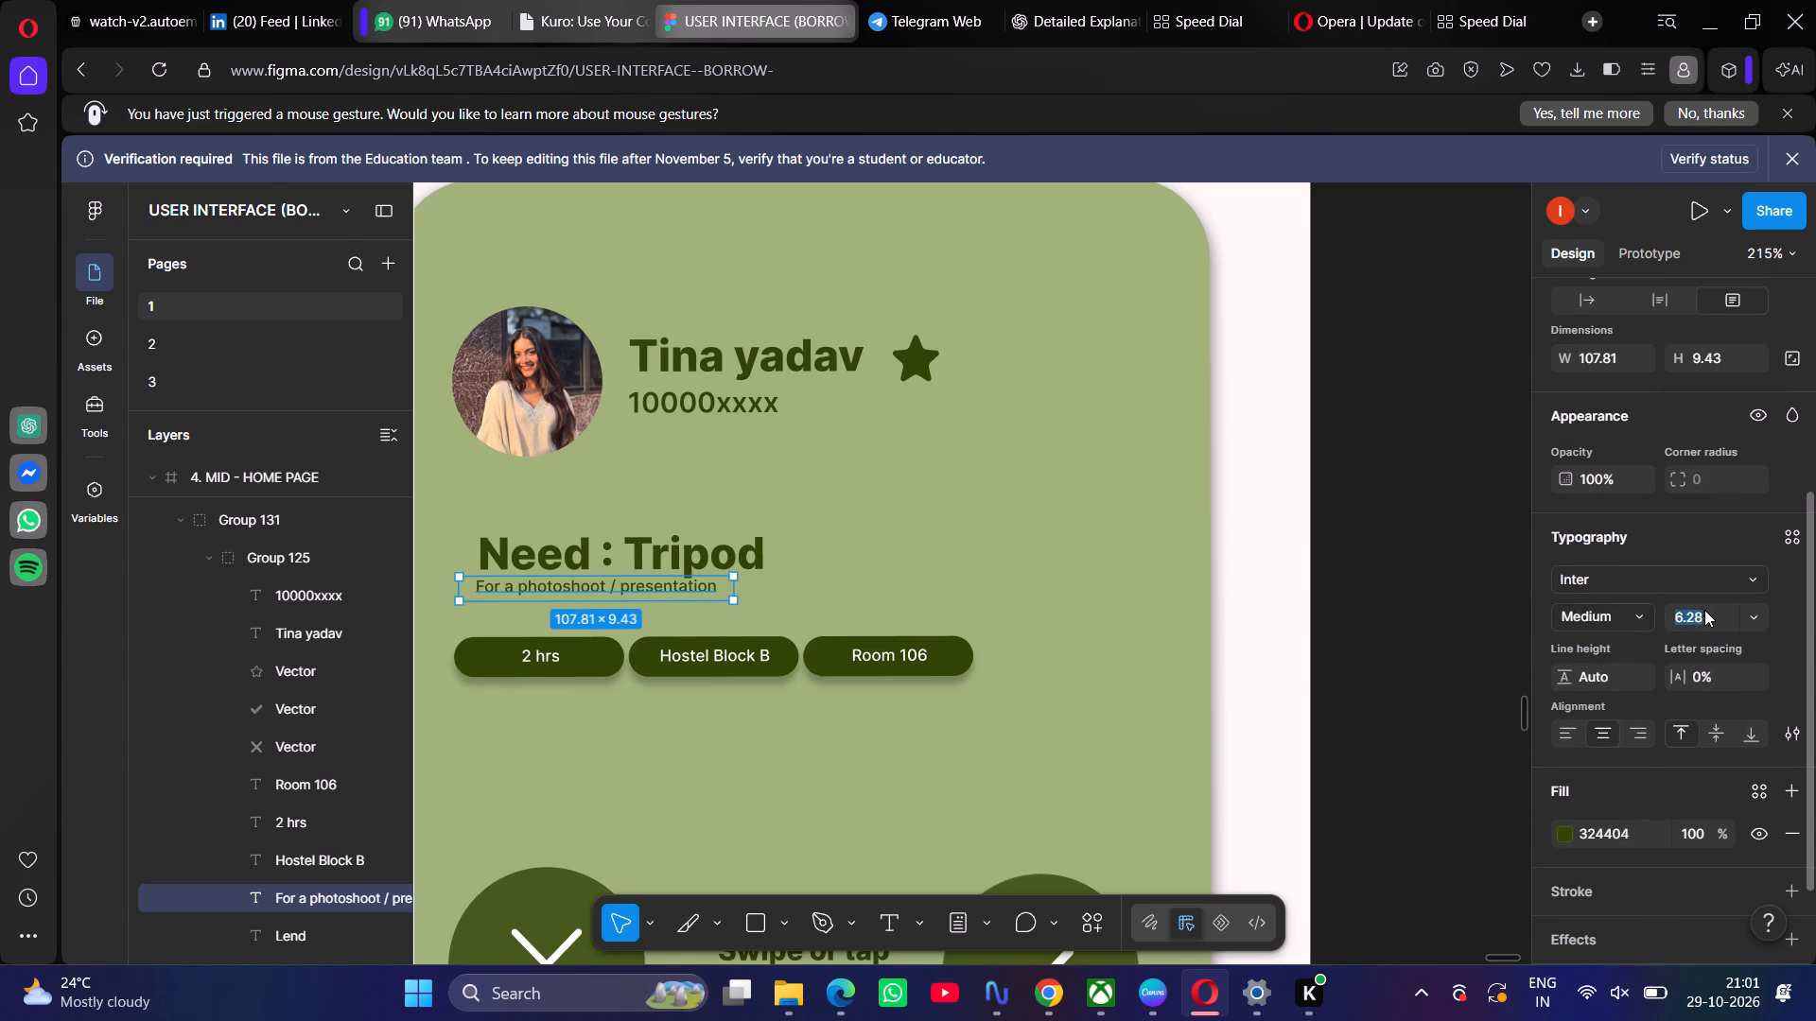
key("BackSpace")
key("7")
key("Return")
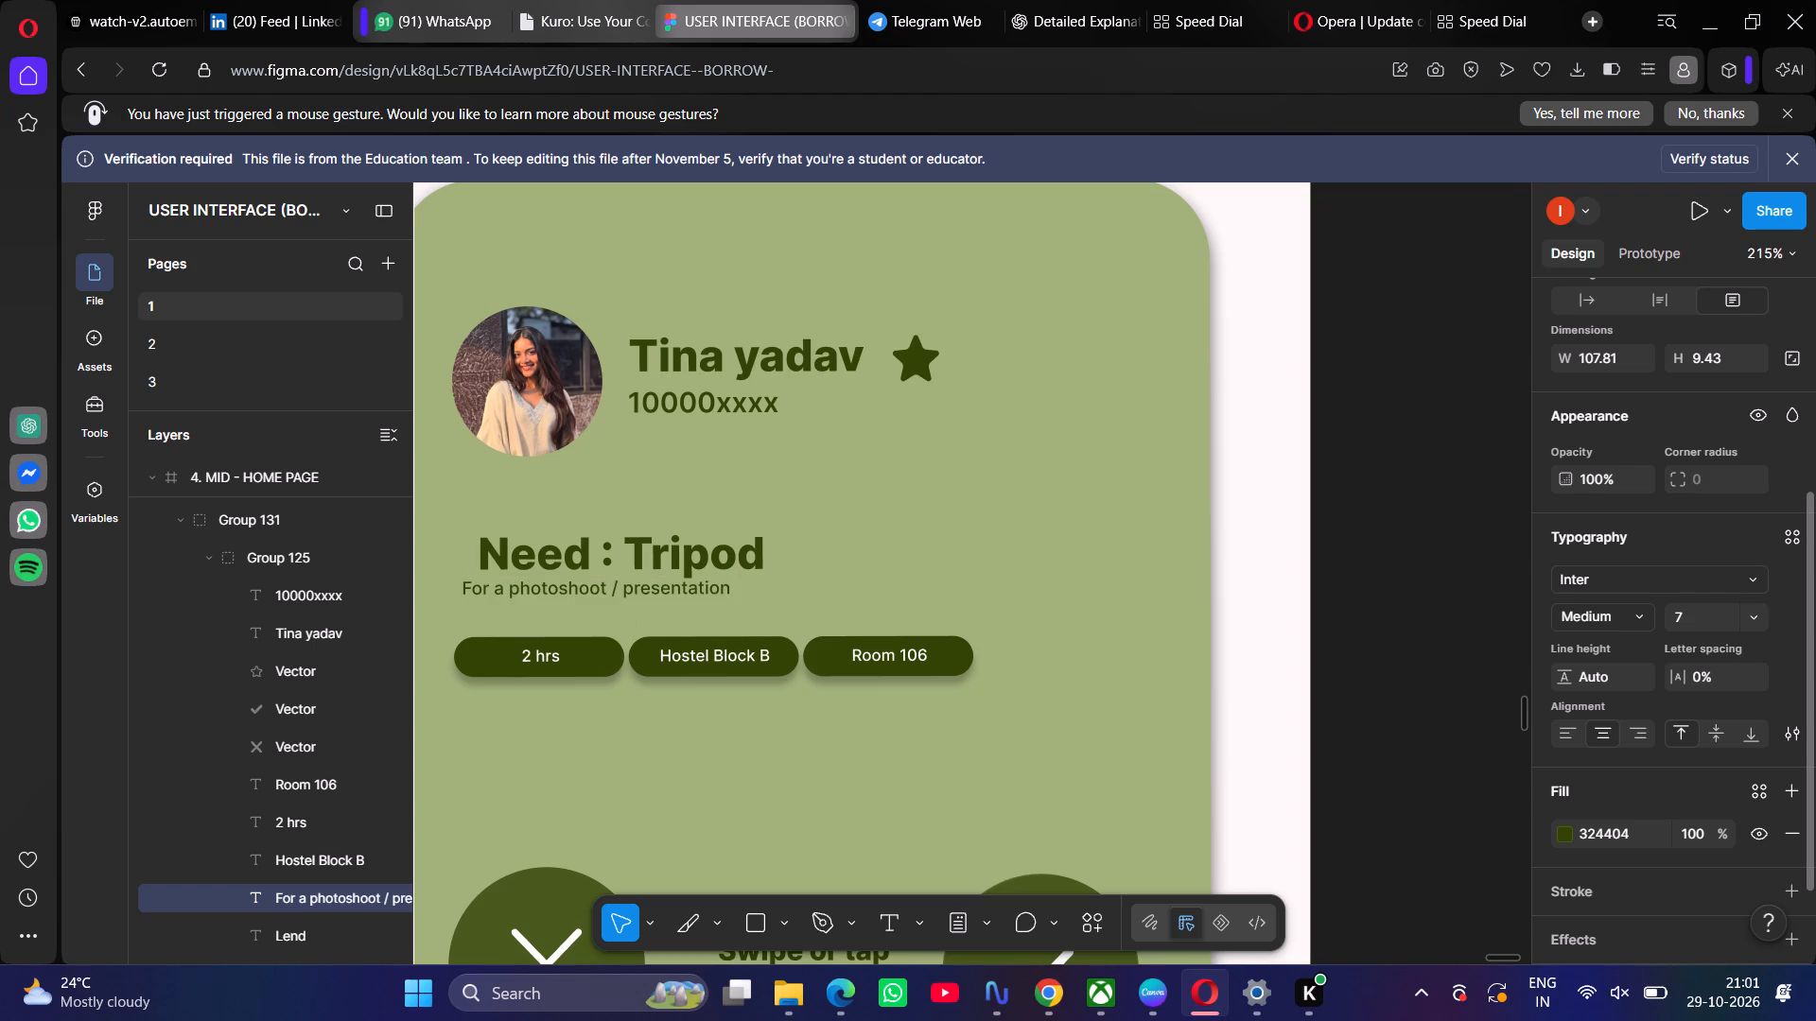
left_click_drag(635, 588, 645, 590)
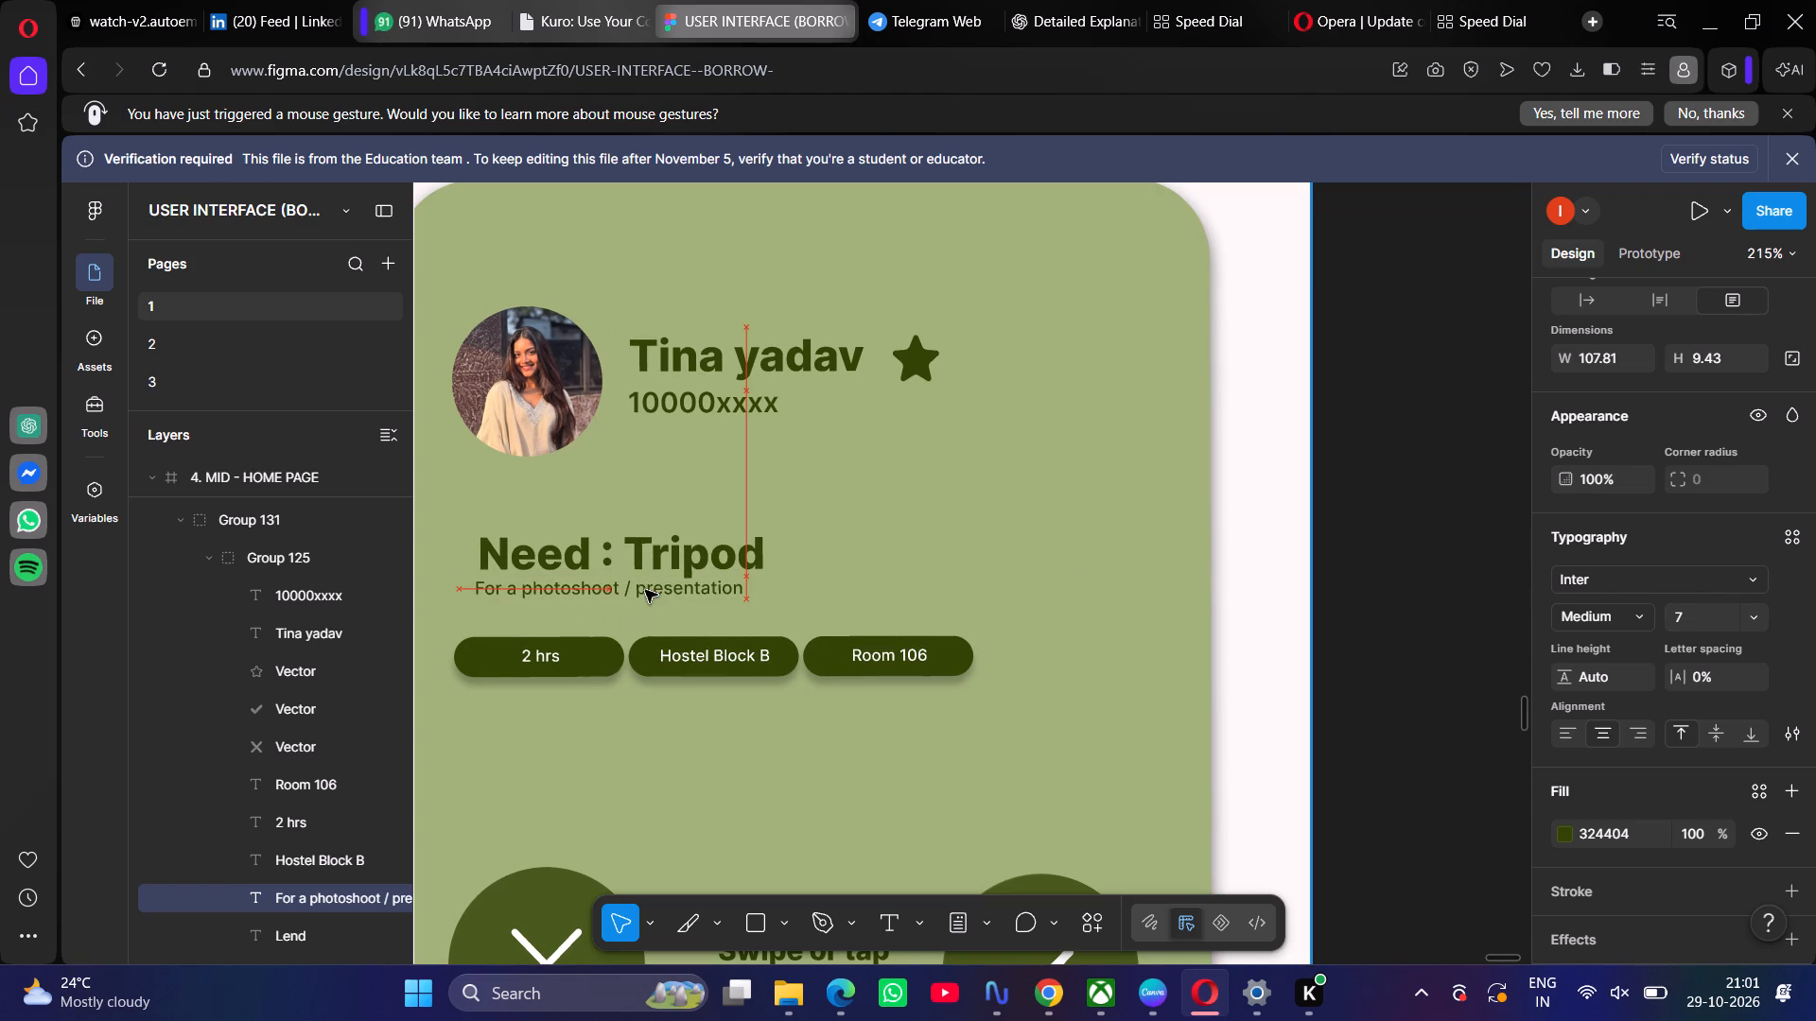
left_click_drag(645, 590, 648, 591)
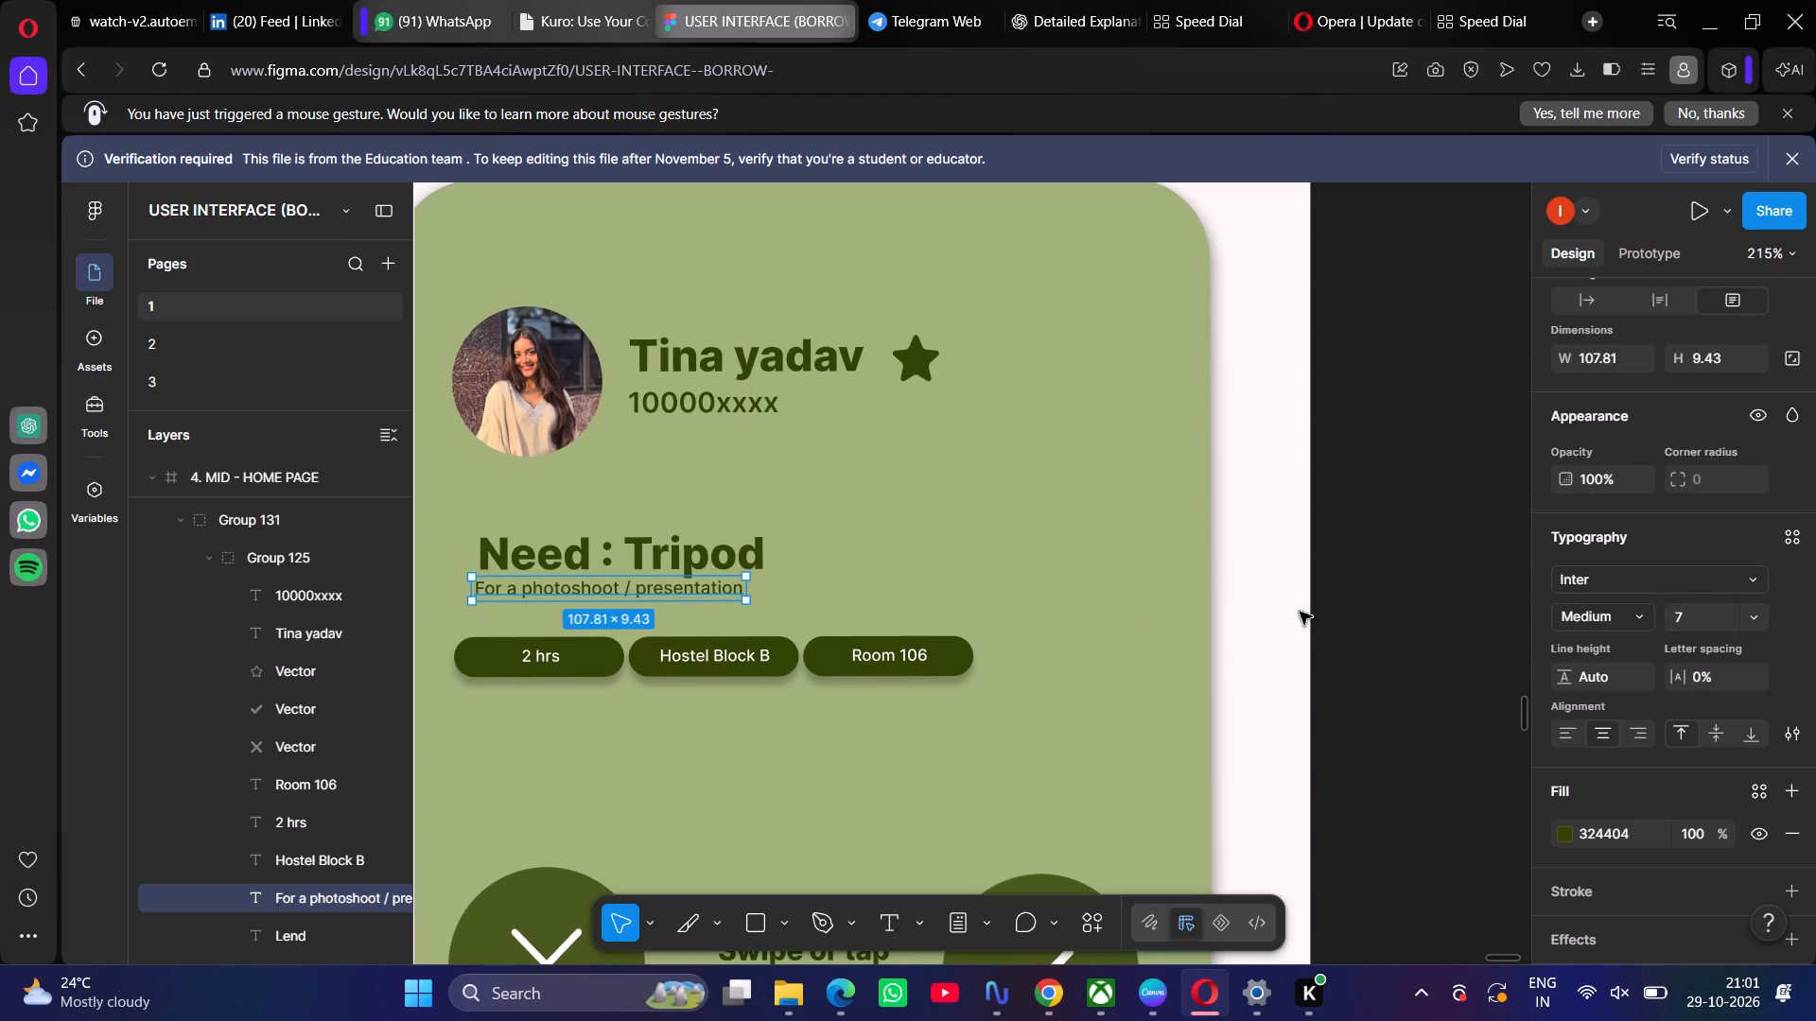
left_click(1301, 612)
Centre the Swipe or tap text horizontally on the request card between the Skip and Lend circles.
scroll(1301, 610, "down", 1)
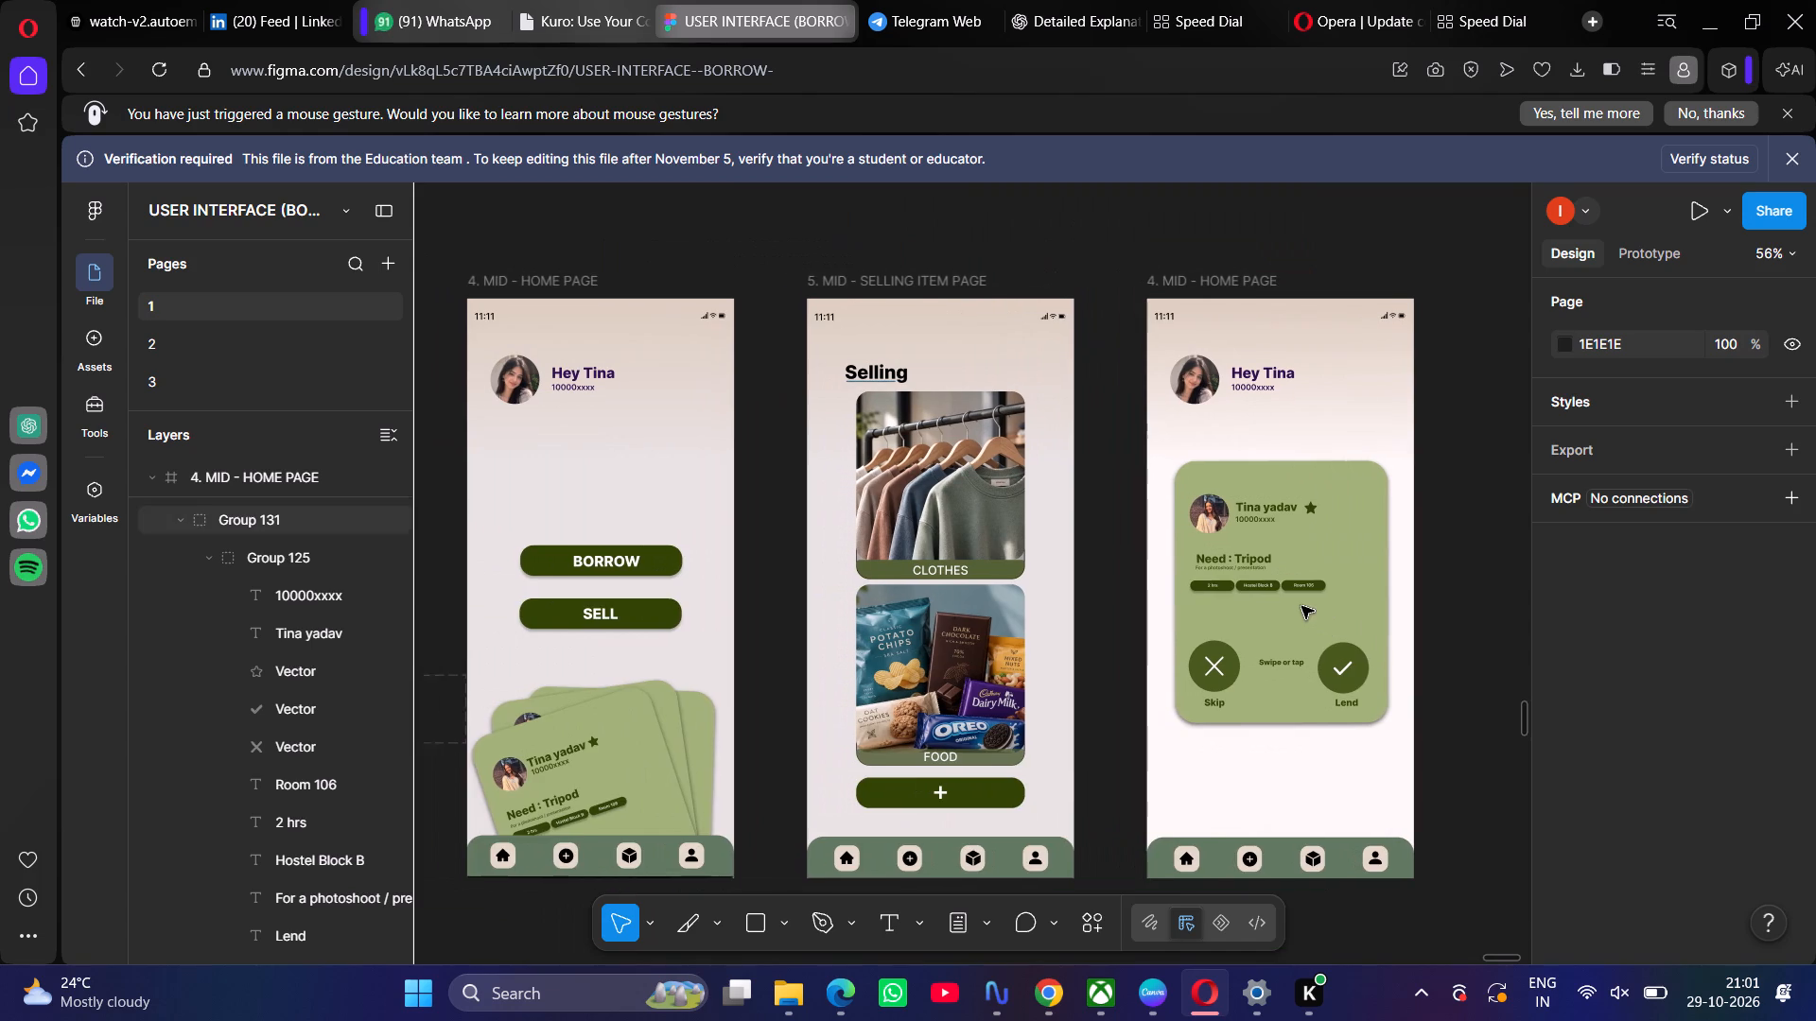
double_click(1396, 693)
double_click(1396, 693)
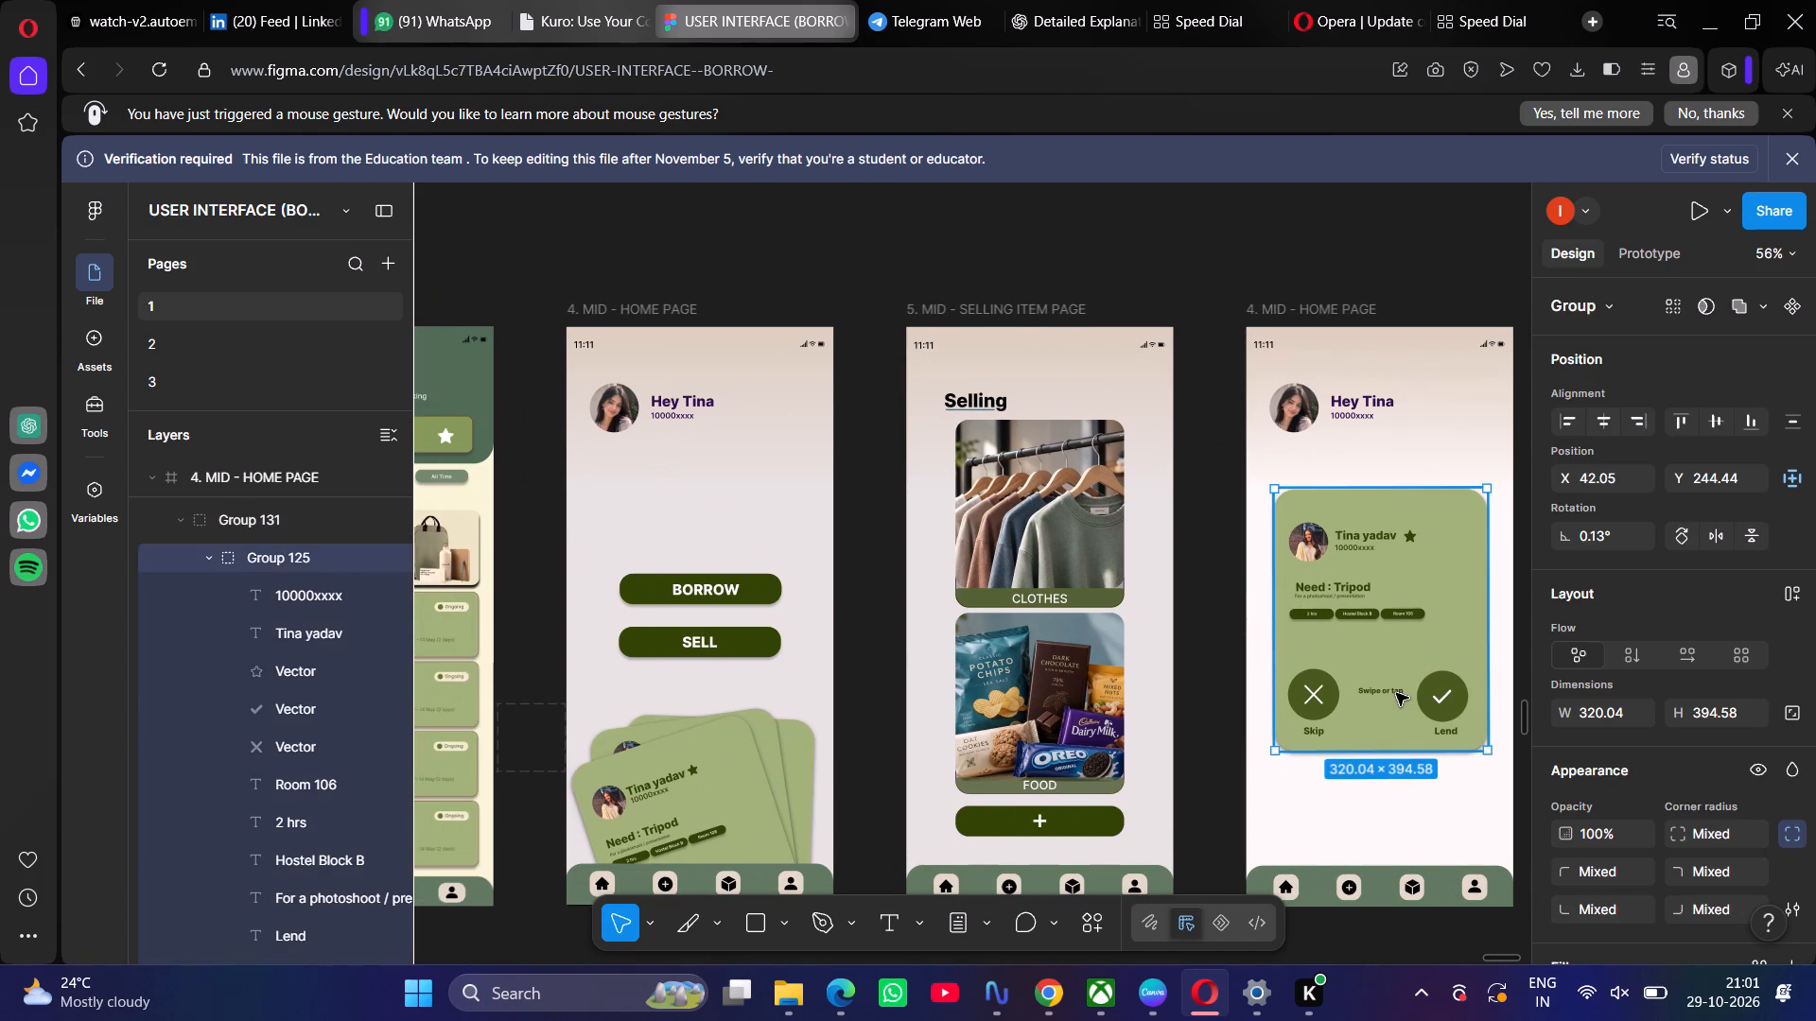
left_click(1394, 693)
left_click(1387, 694)
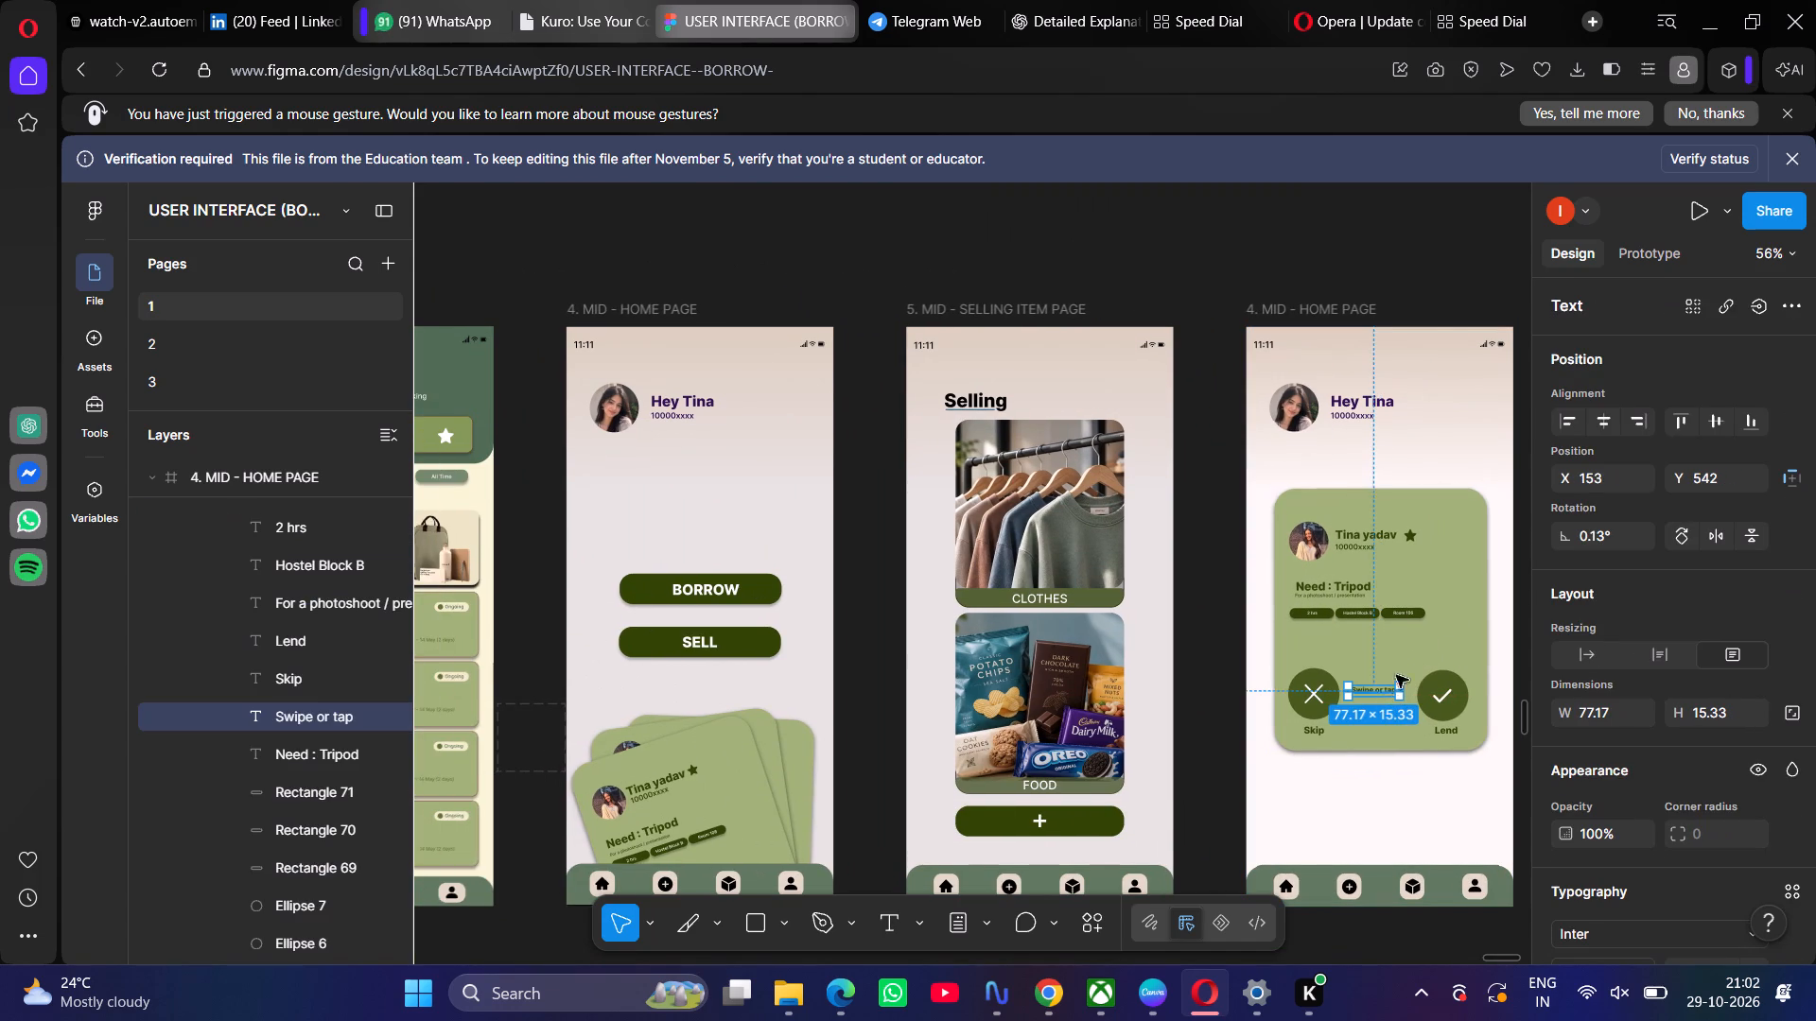
left_click(1590, 422)
left_click(1373, 292)
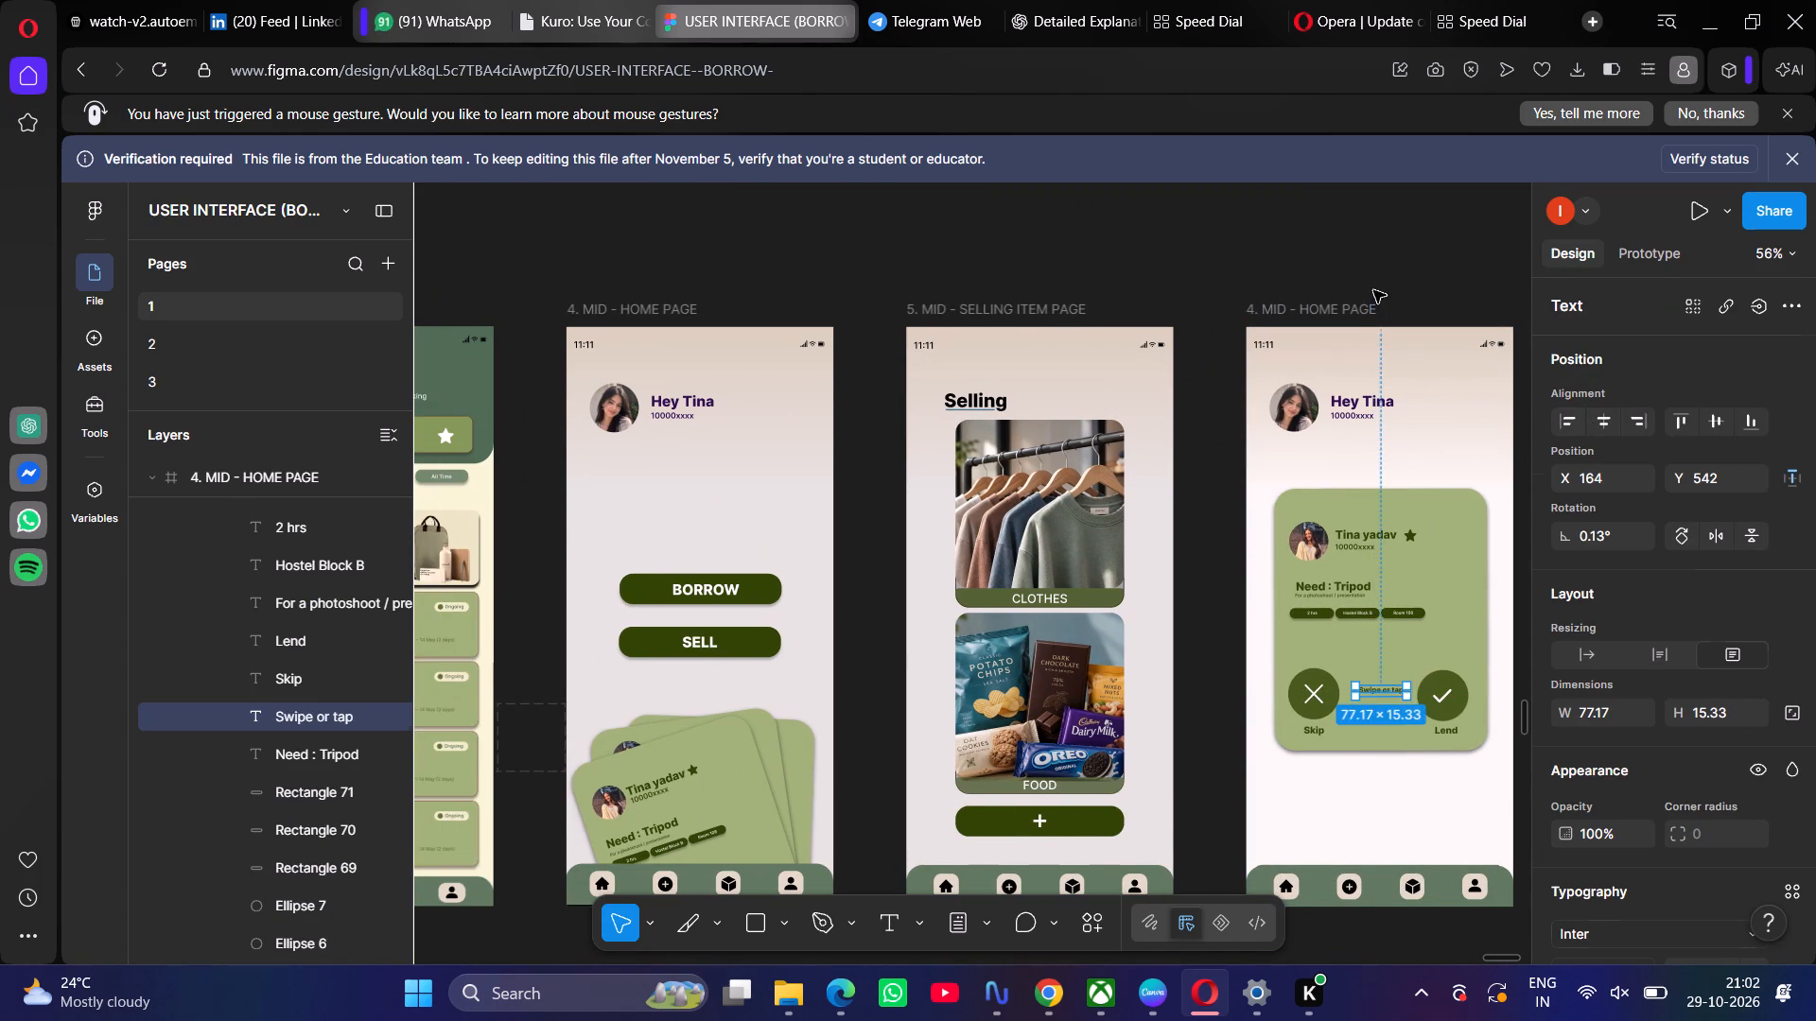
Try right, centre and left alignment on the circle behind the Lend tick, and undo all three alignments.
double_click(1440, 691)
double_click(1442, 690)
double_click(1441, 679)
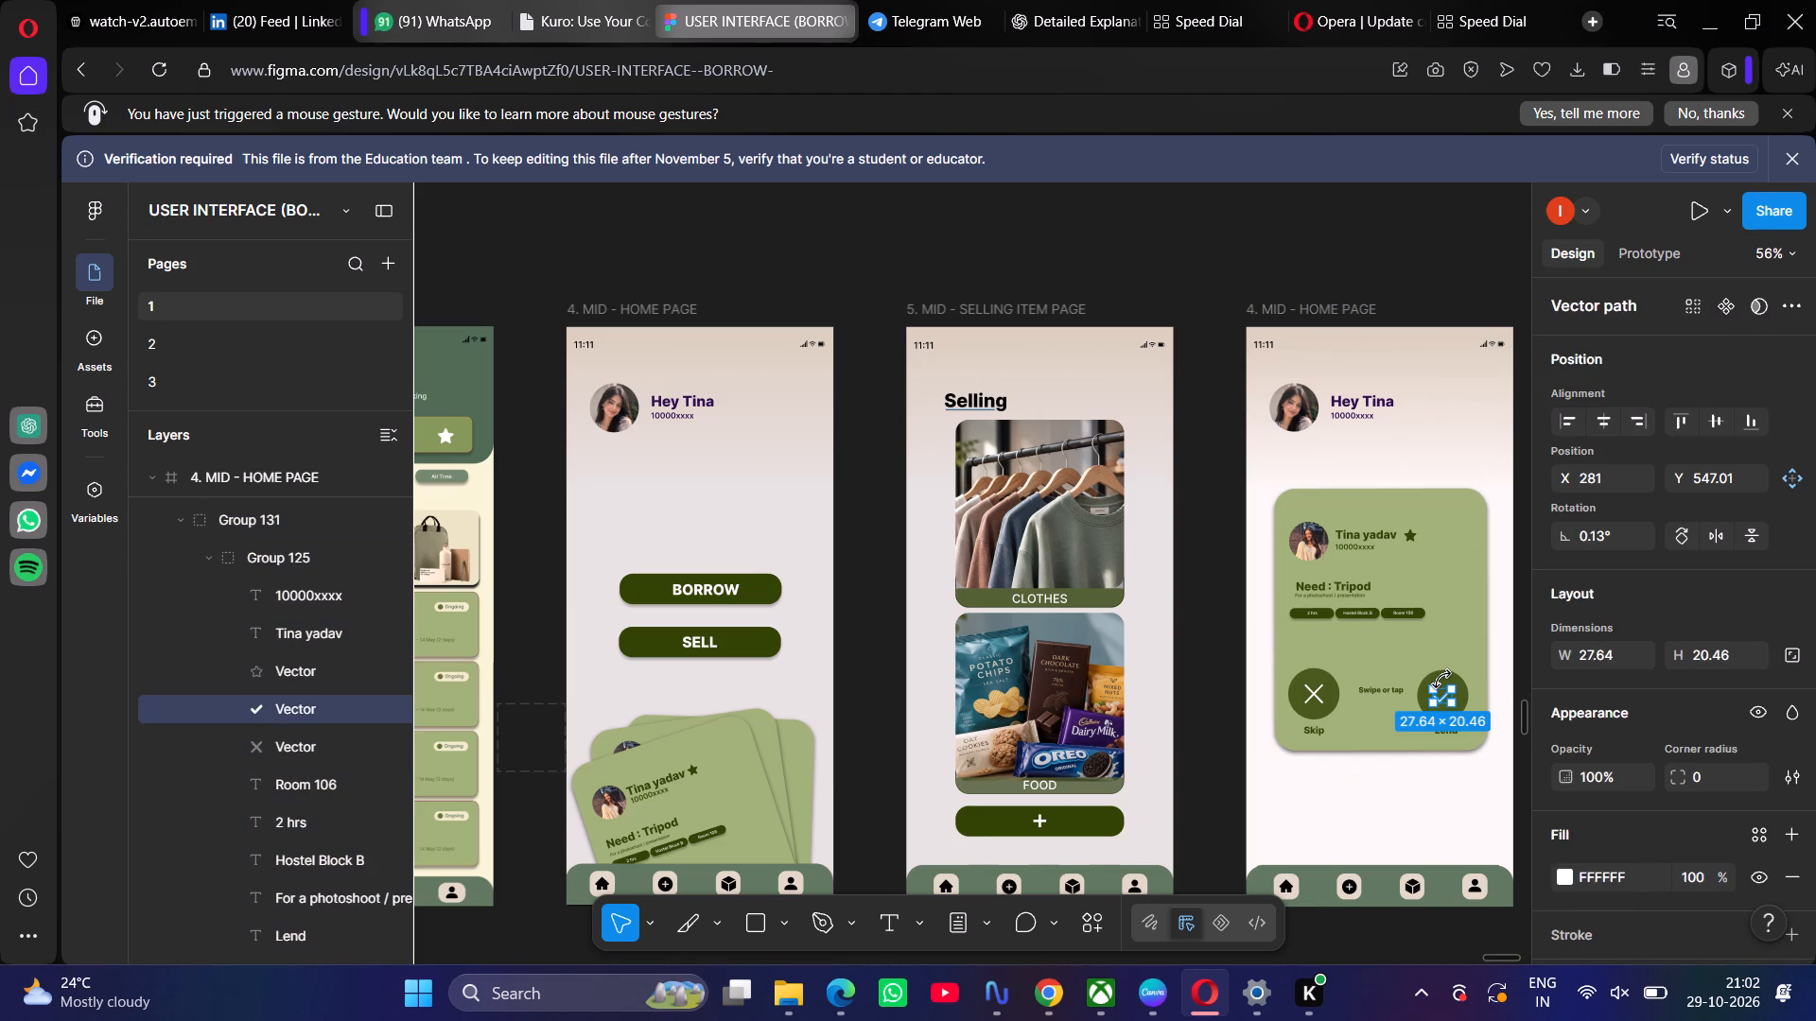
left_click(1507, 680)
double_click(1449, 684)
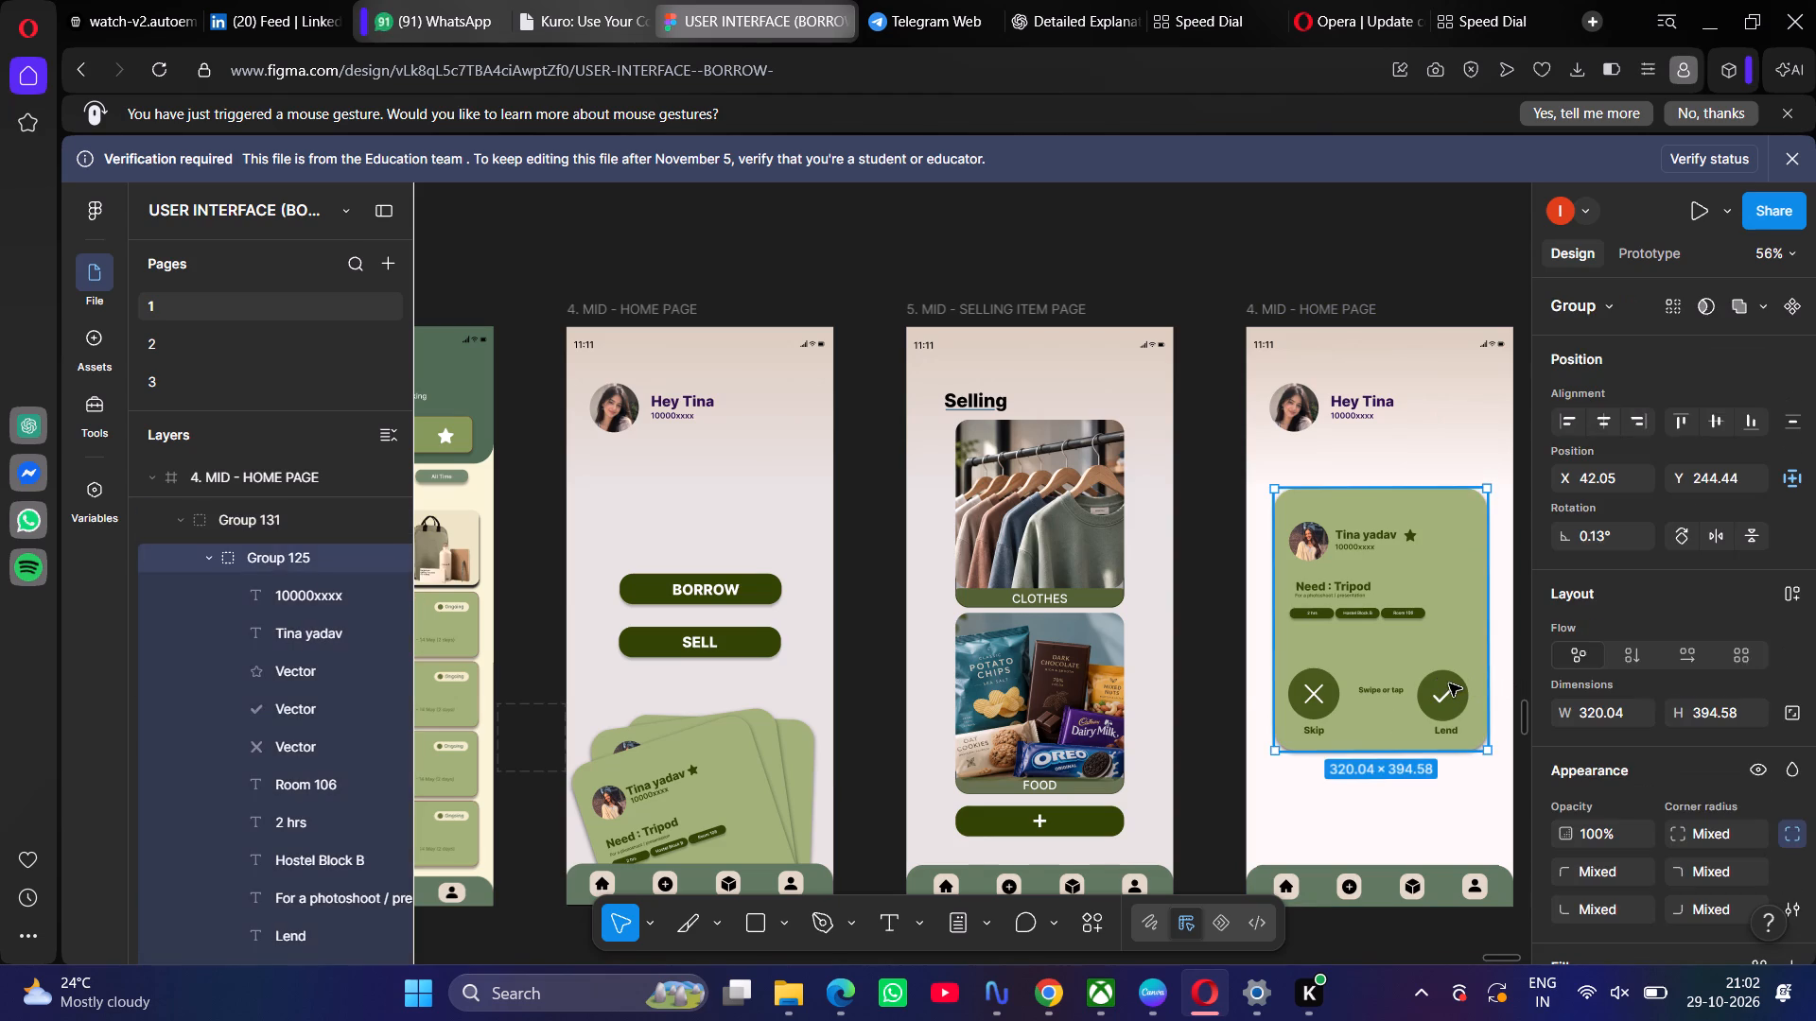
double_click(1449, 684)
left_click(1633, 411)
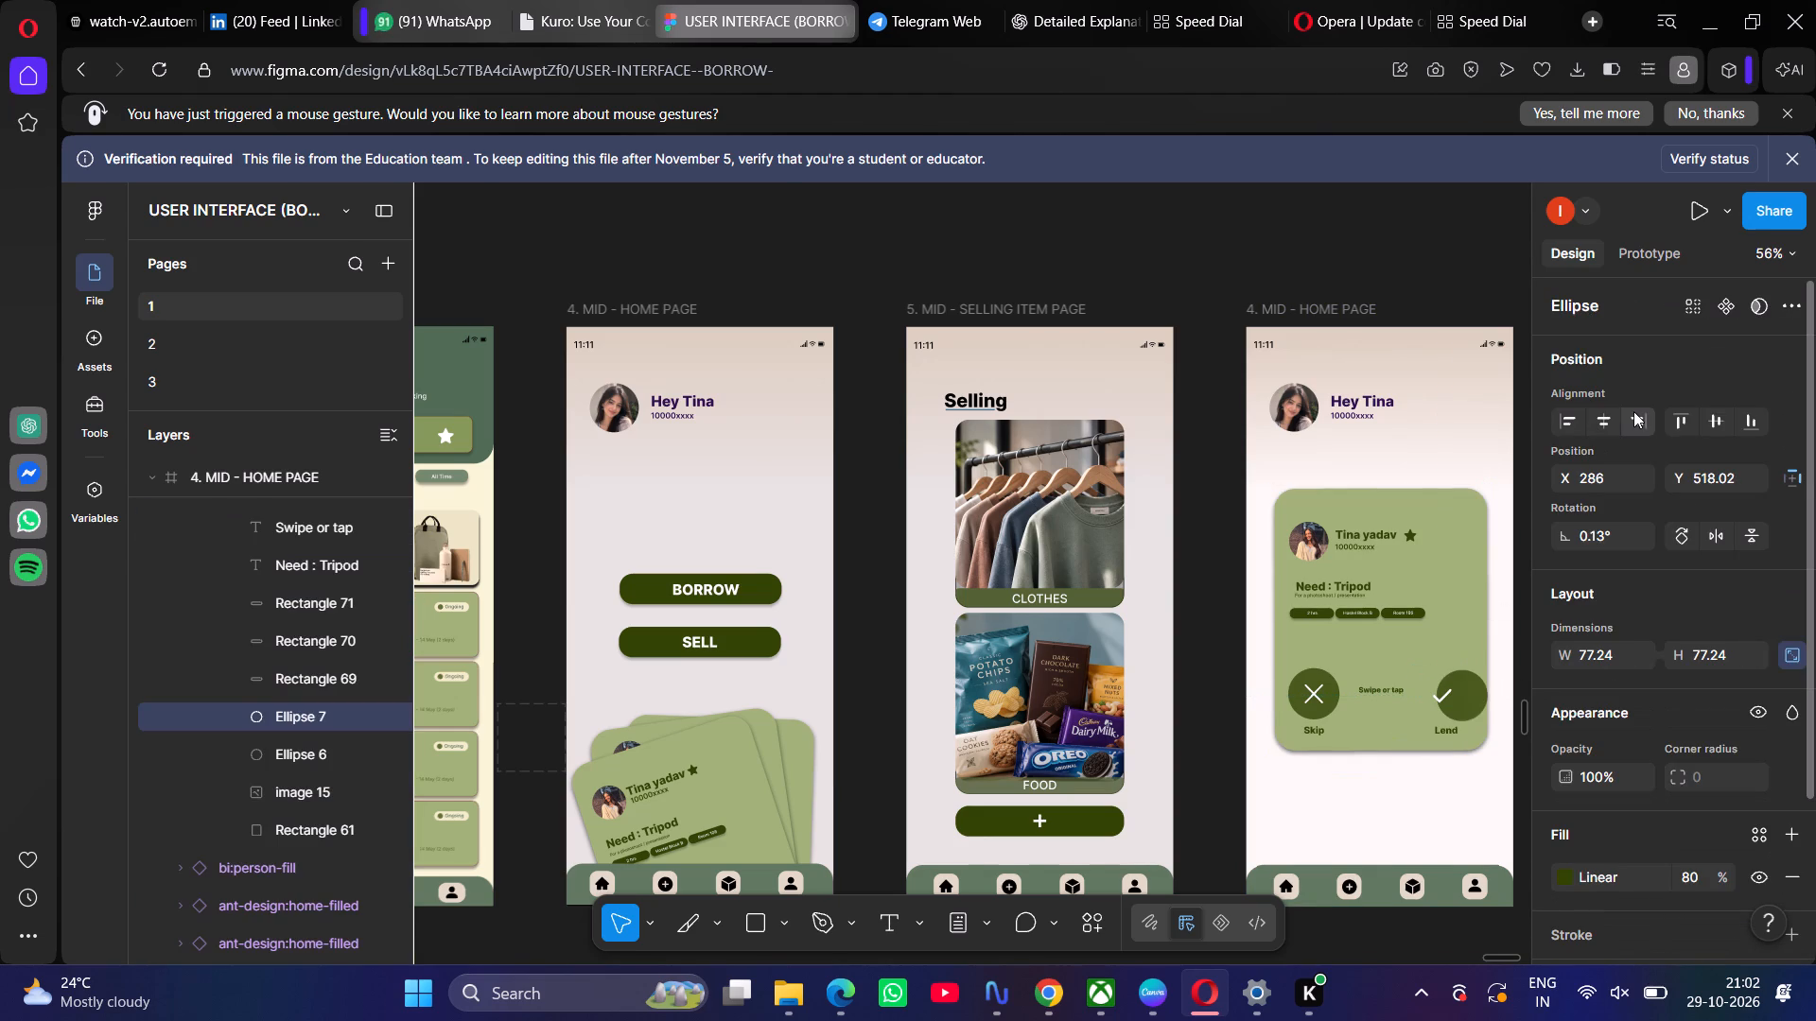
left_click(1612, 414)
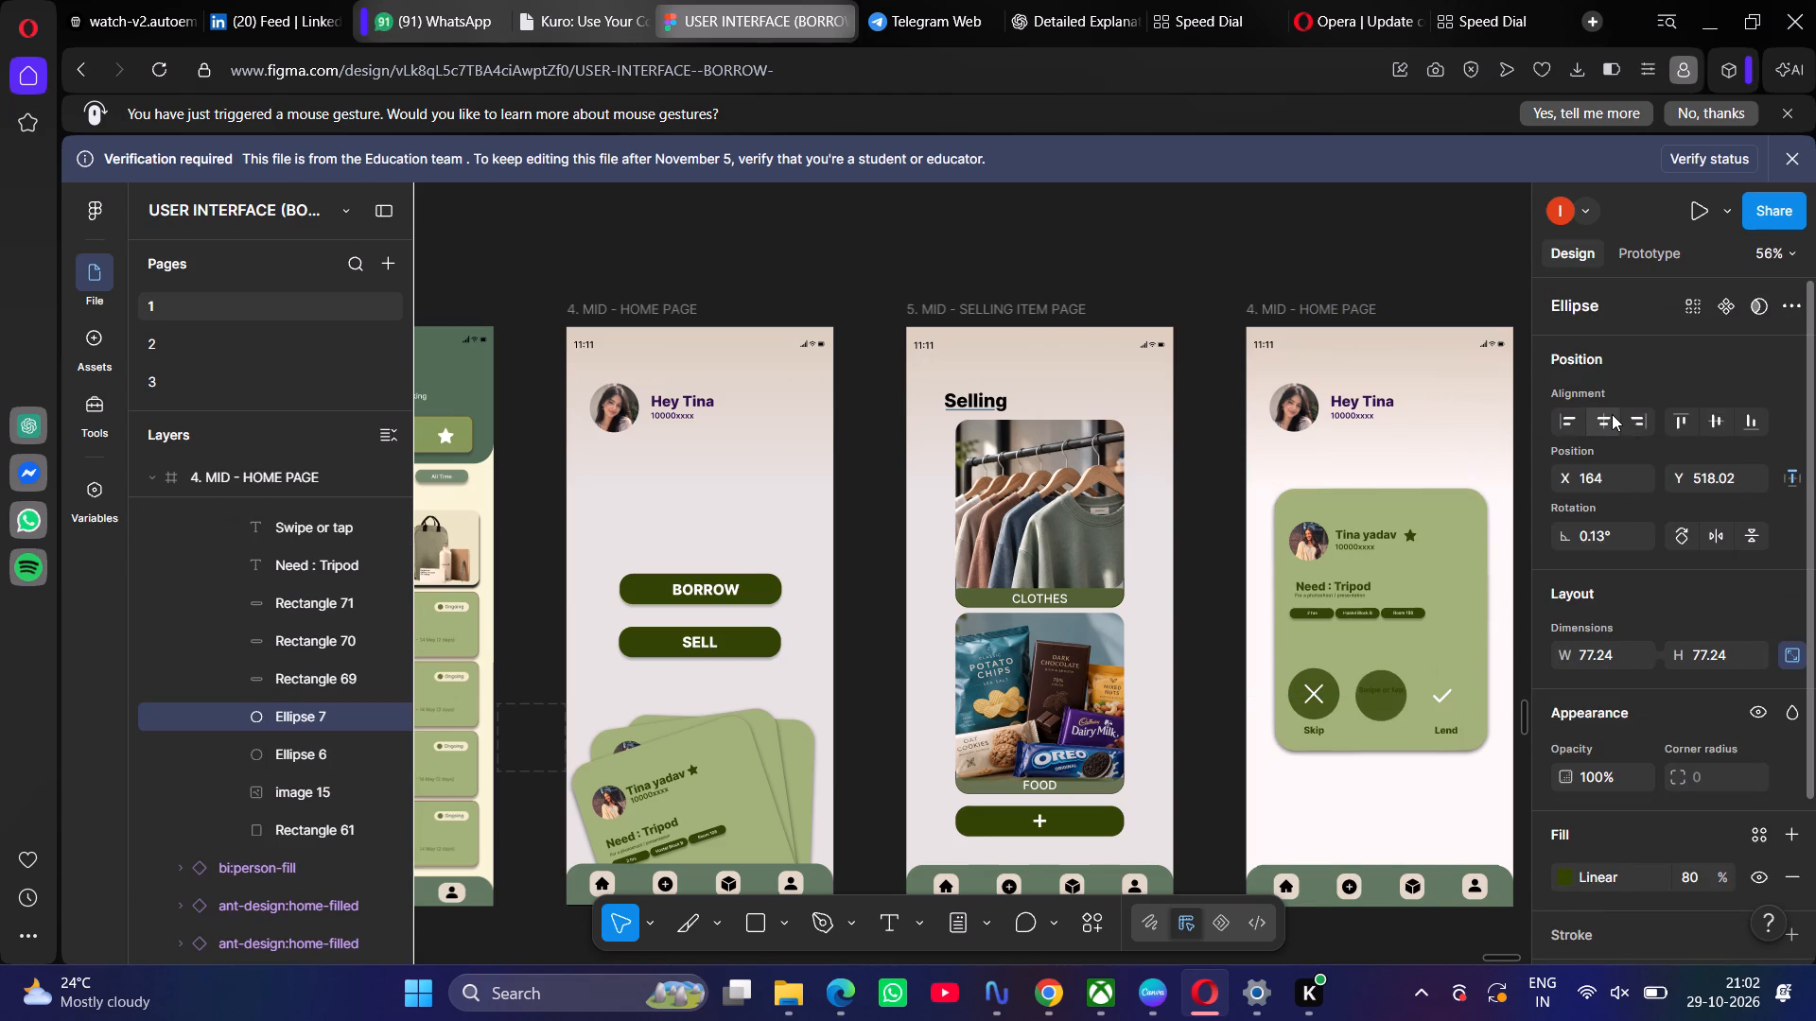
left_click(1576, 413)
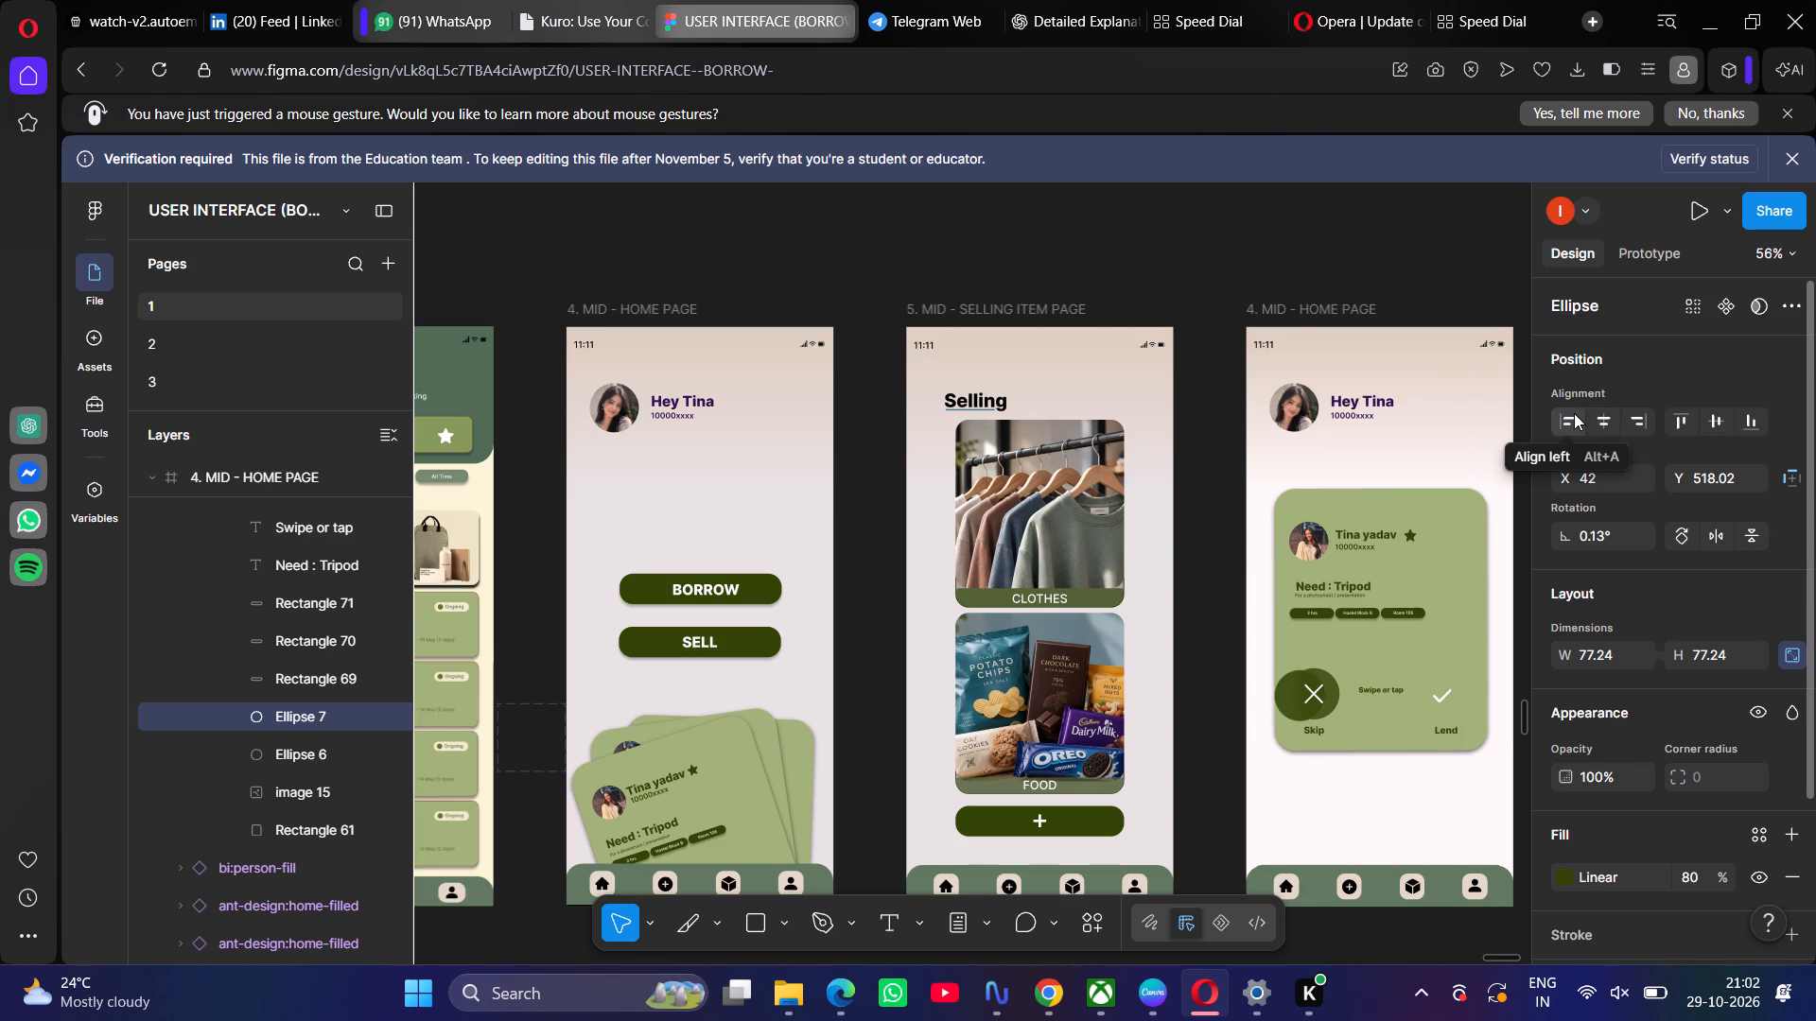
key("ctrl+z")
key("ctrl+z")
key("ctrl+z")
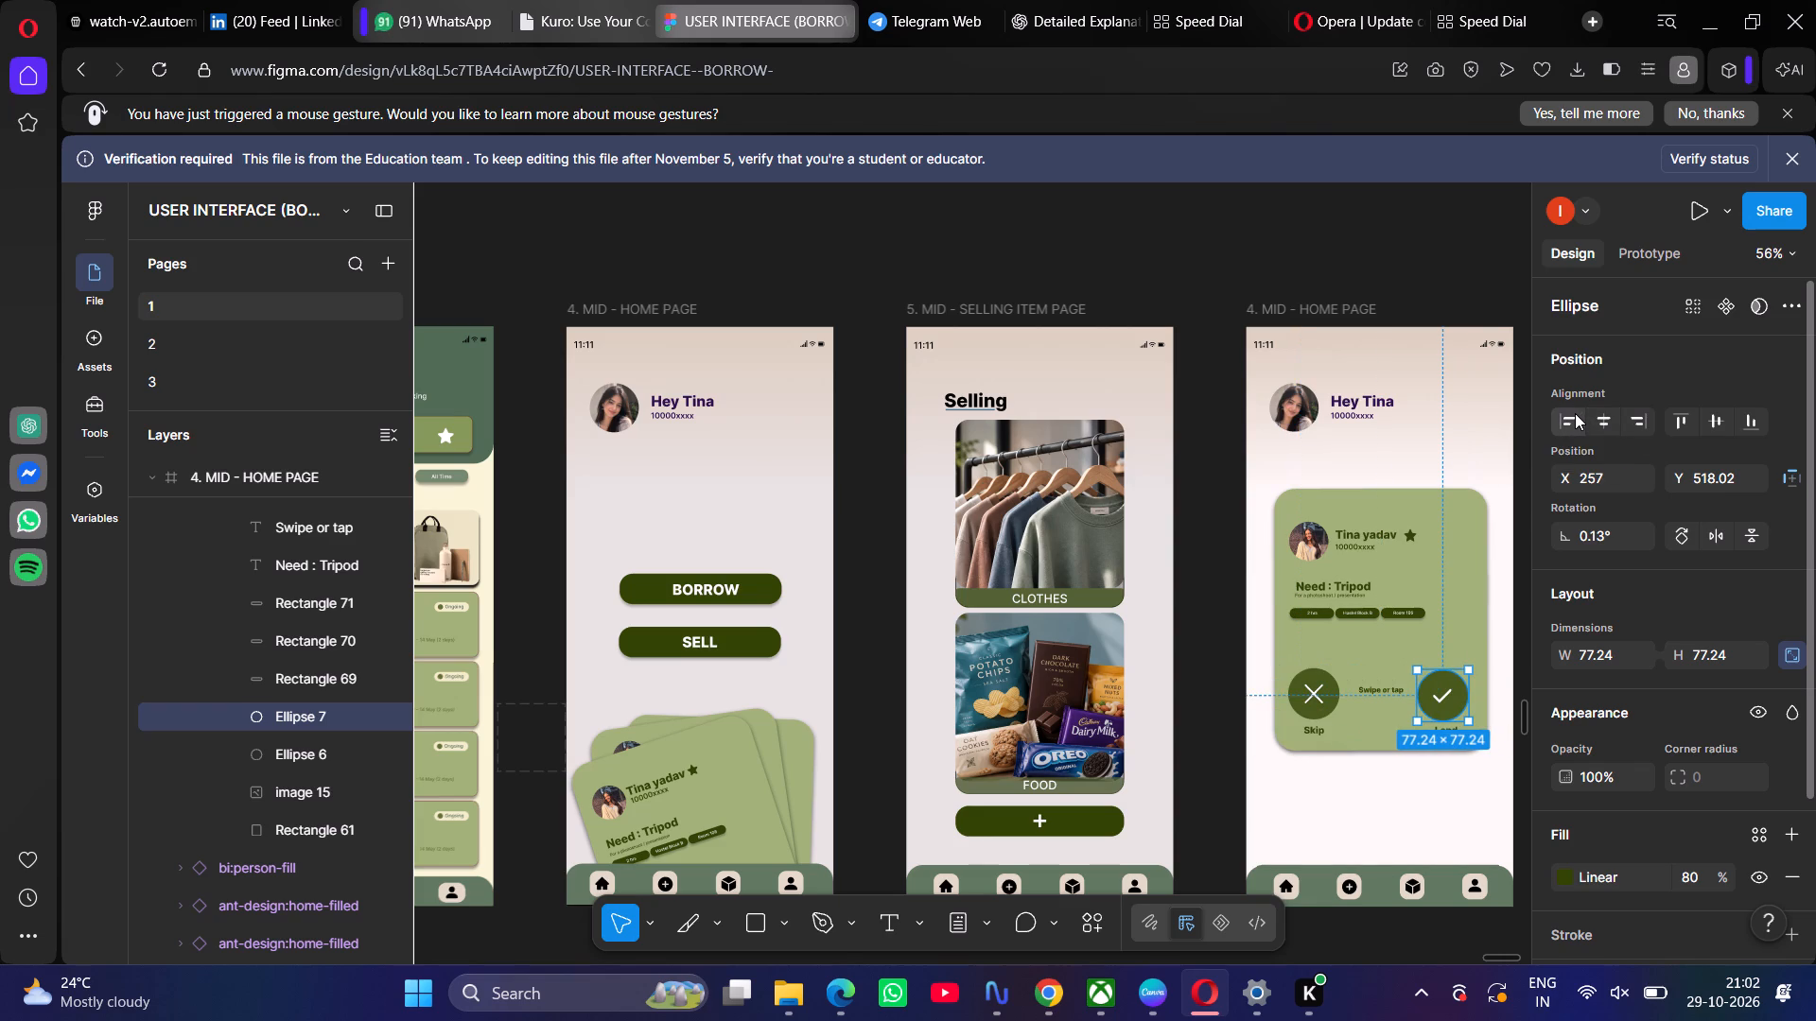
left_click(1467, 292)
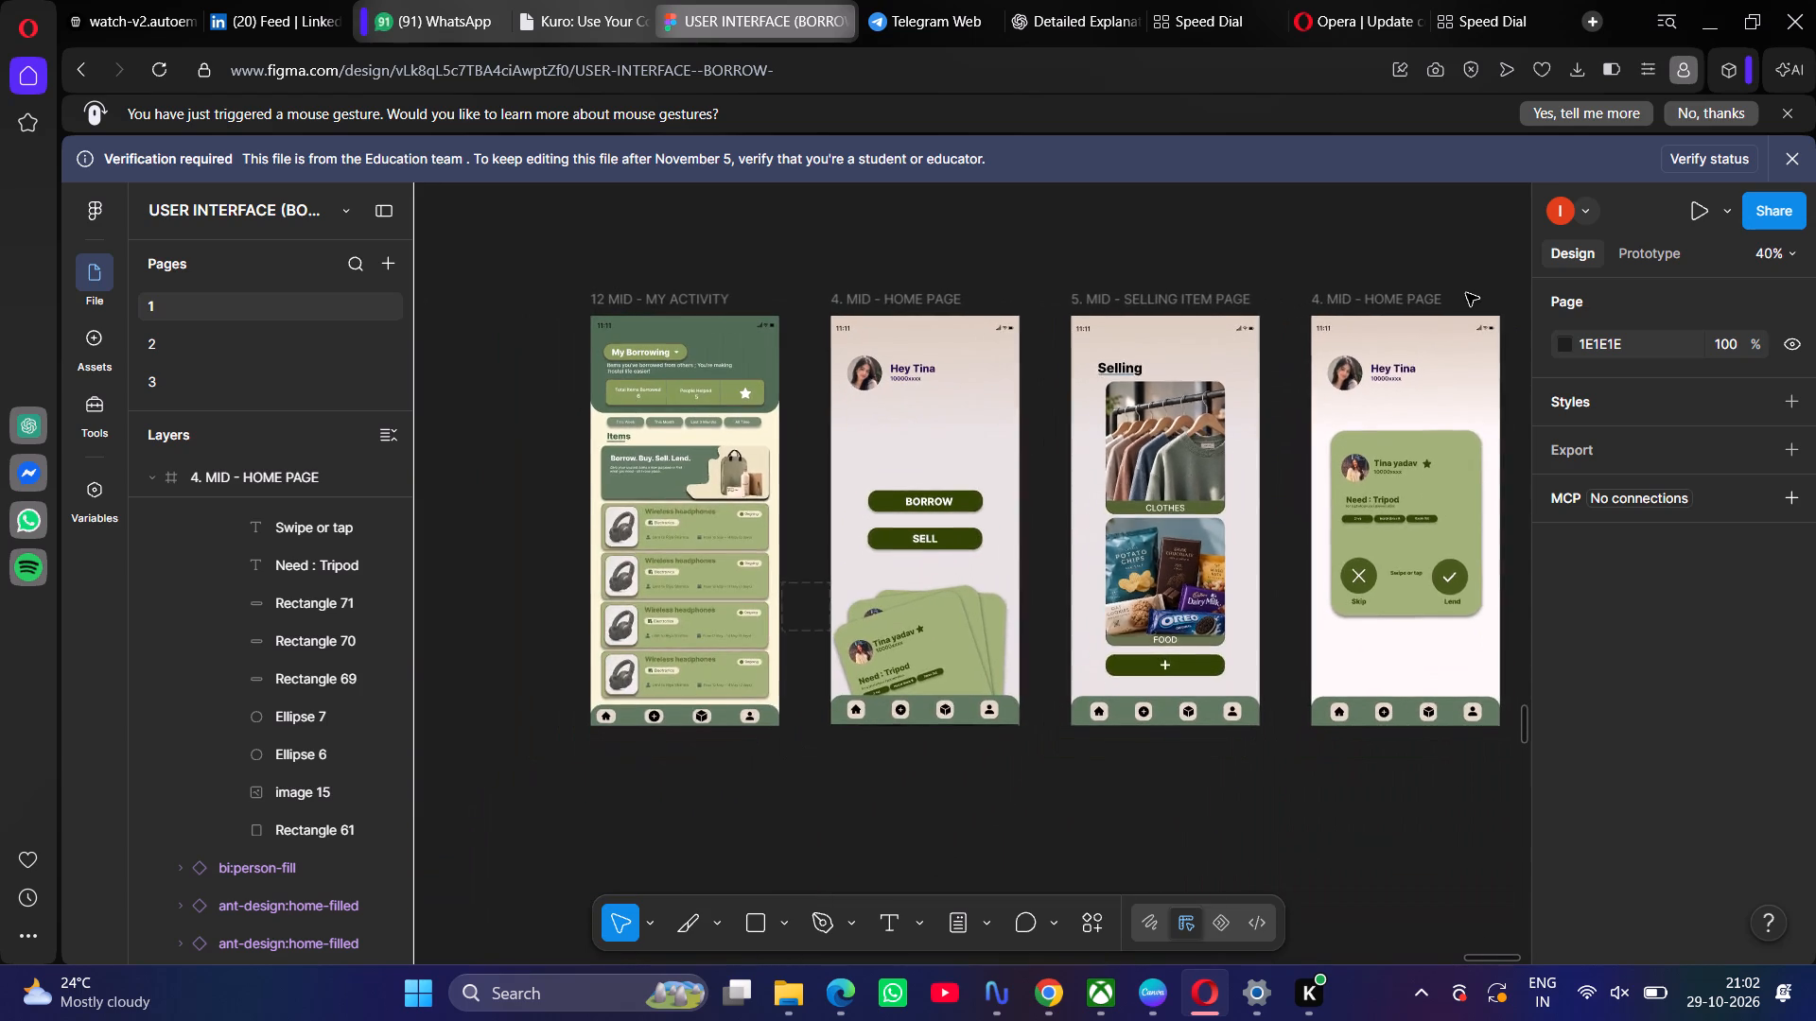
Examine the tripod request card alongside the My Activity, home and Selling Item pages for colour and layout consistency.
scroll(1466, 293, "right", 1)
scroll(1466, 293, "left", 1)
scroll(1466, 293, "up", 1)
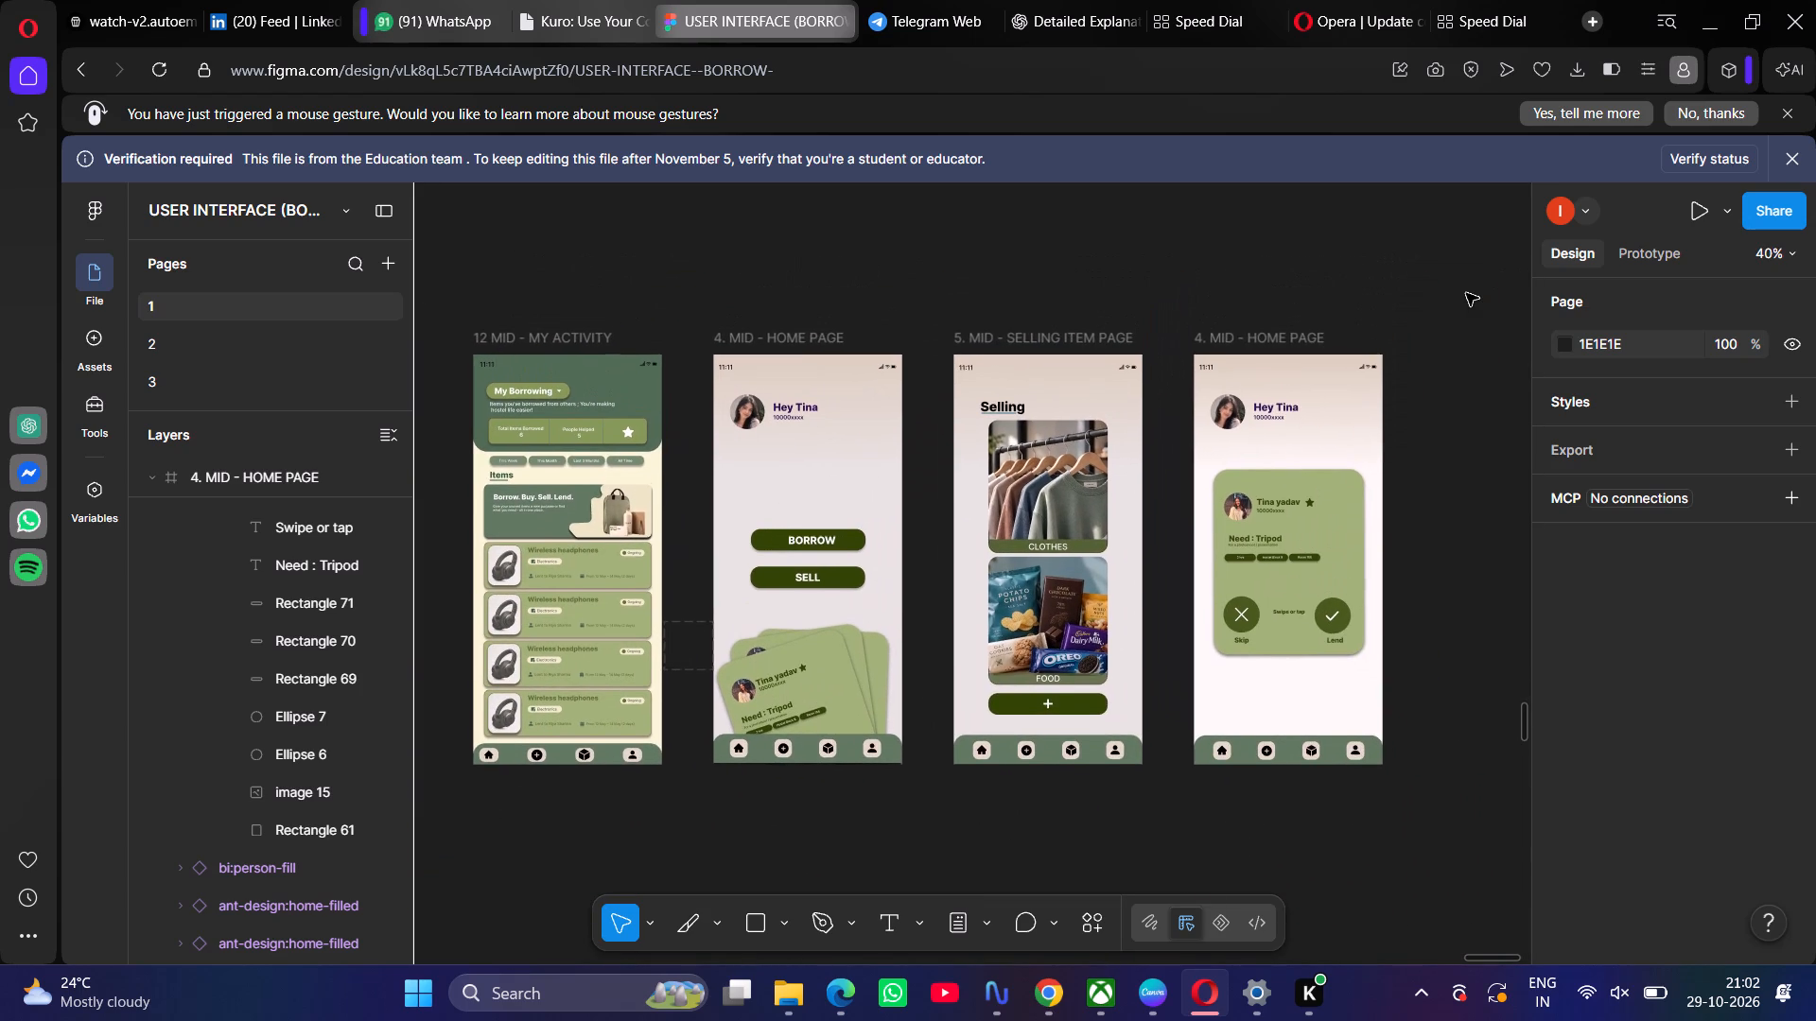
scroll(1466, 293, "down", 2)
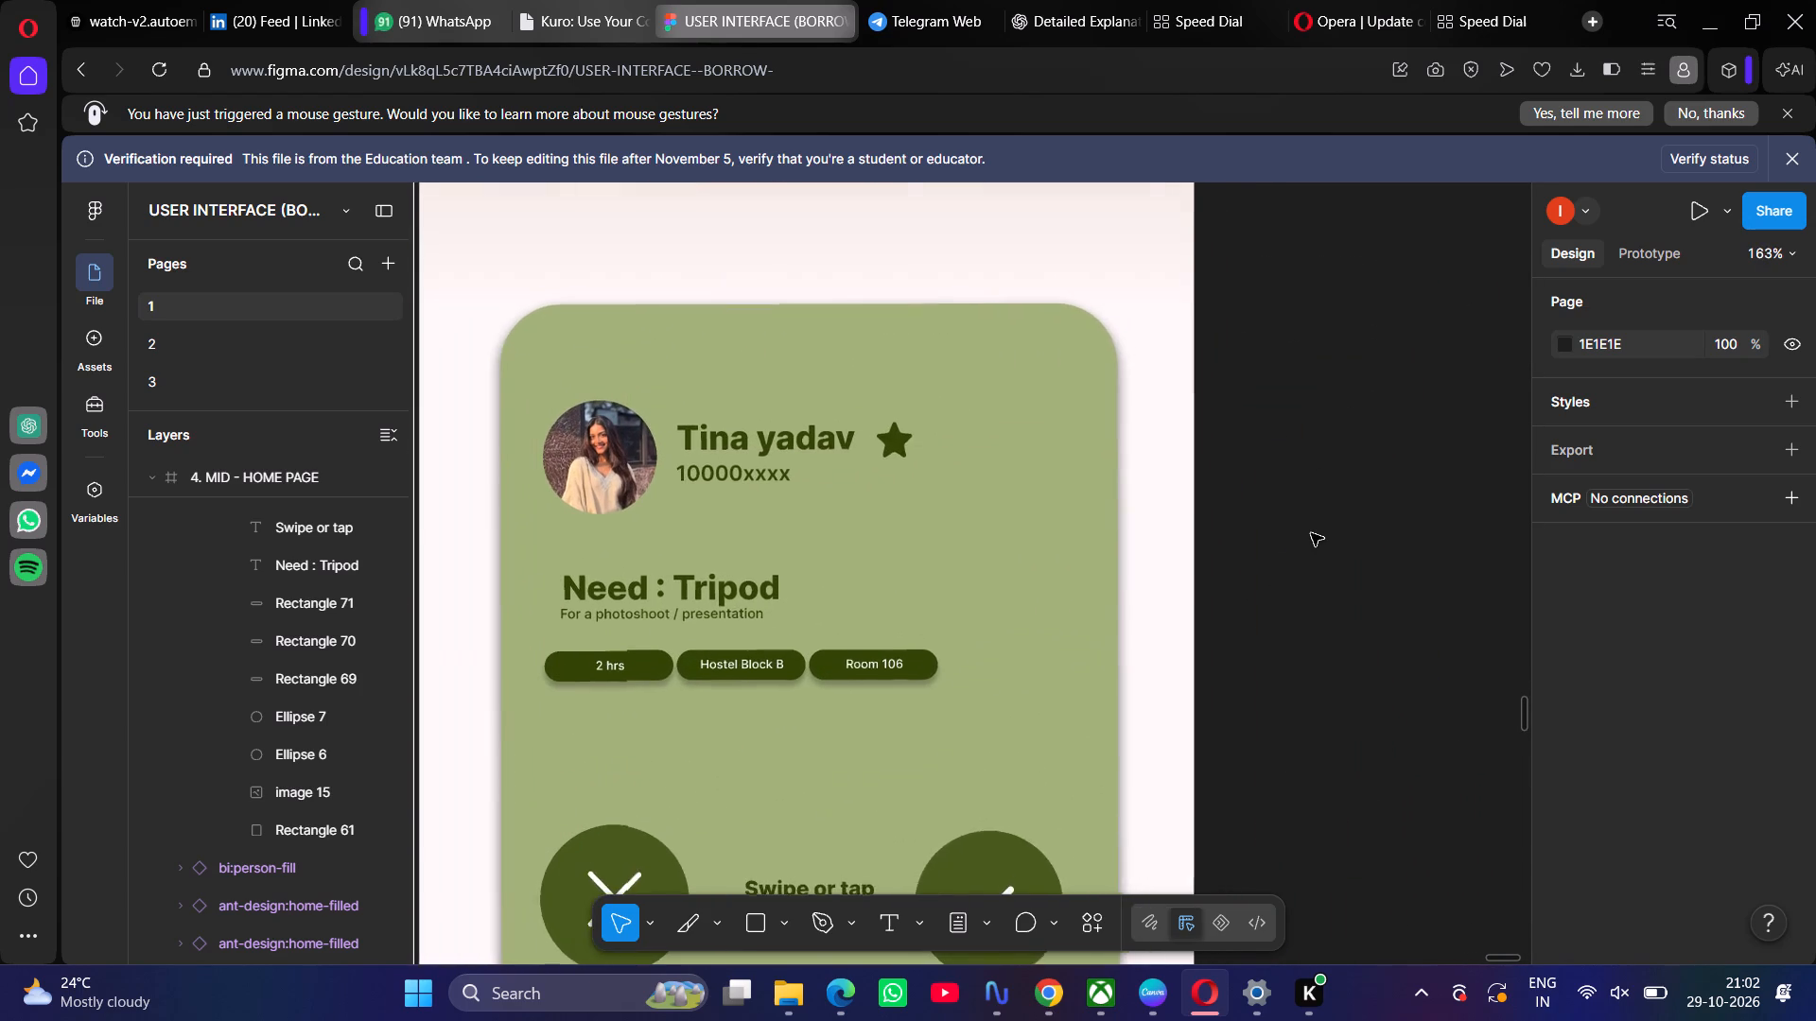
scroll(1311, 533, "right", 1)
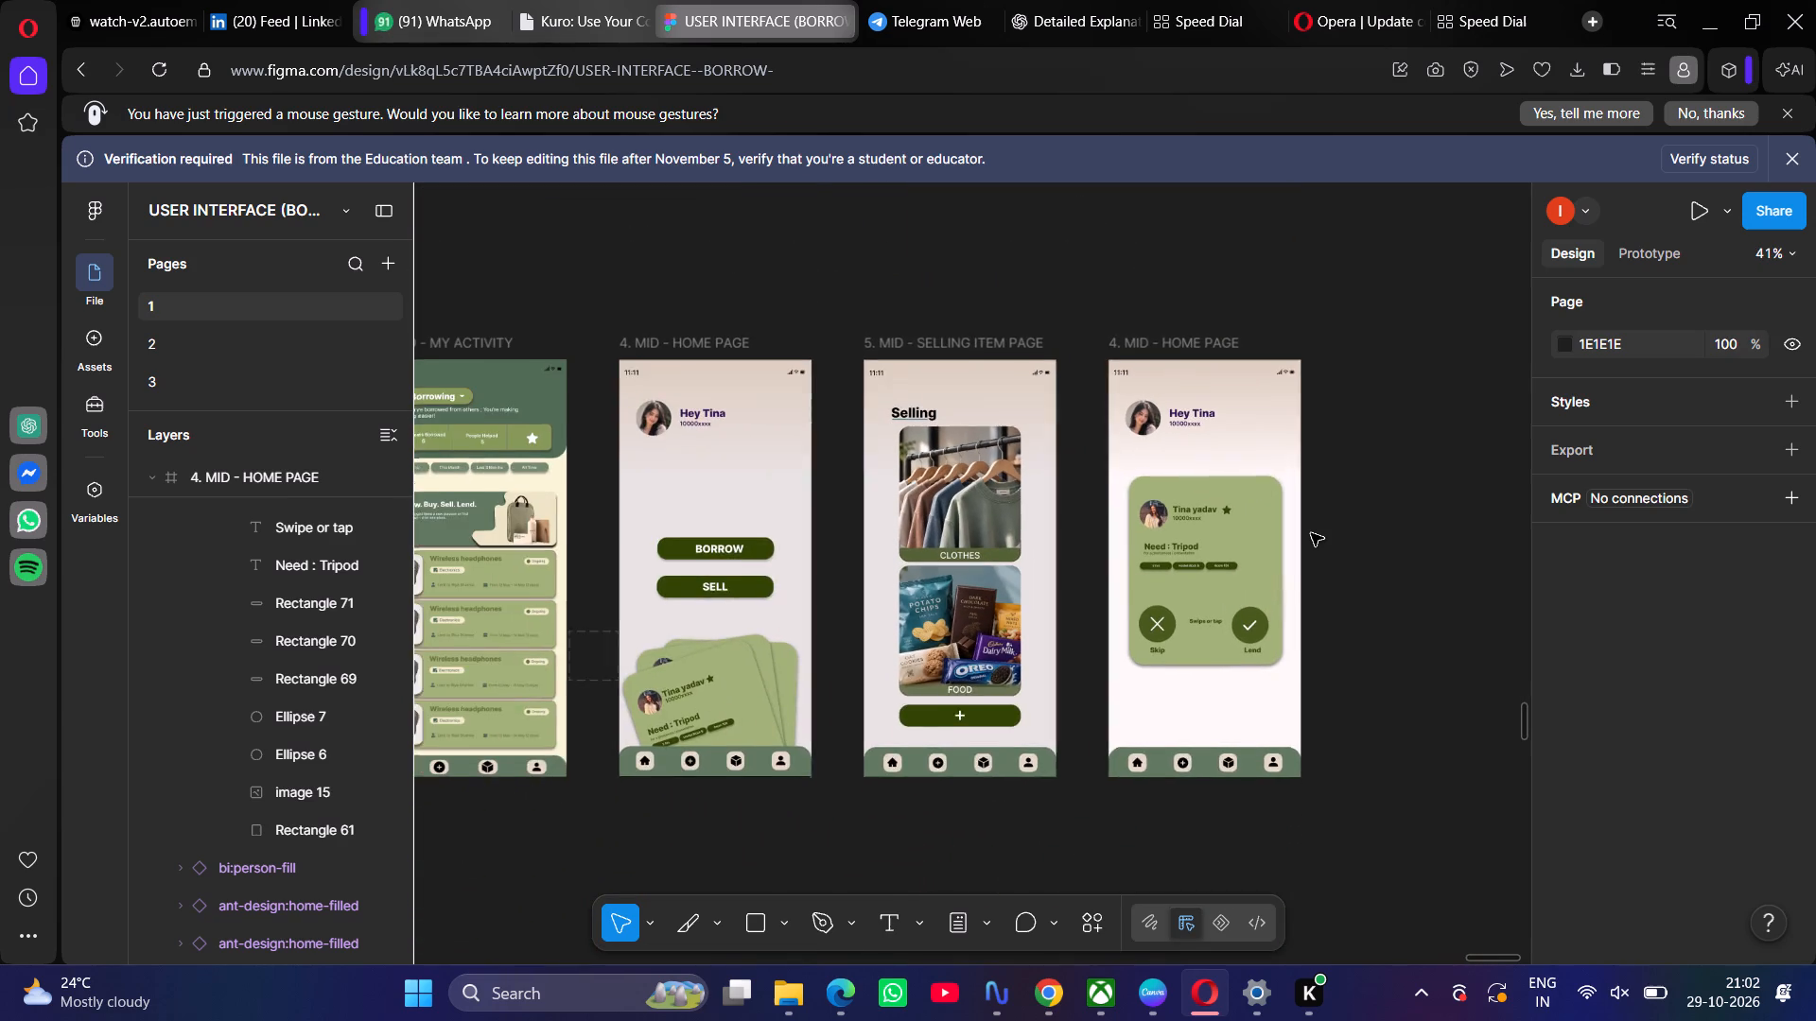
scroll(1311, 533, "right", 1)
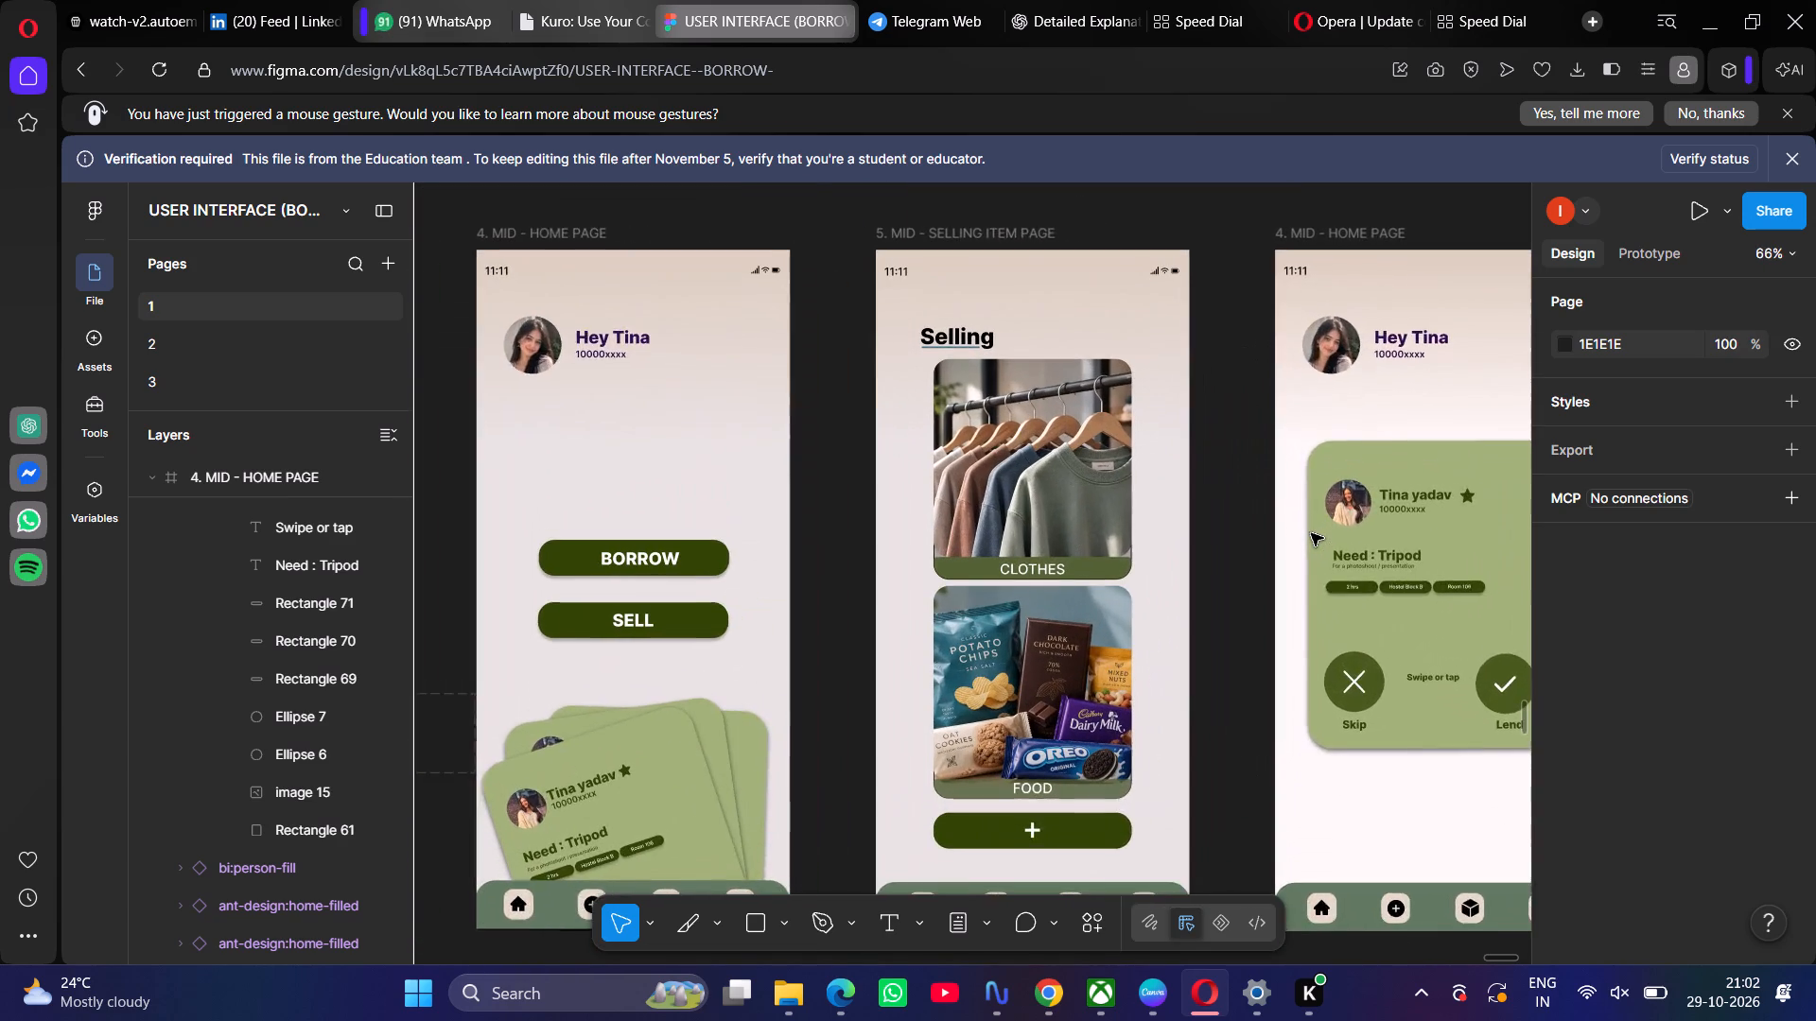
scroll(1311, 533, "right", 1)
scroll(1311, 533, "left", 1)
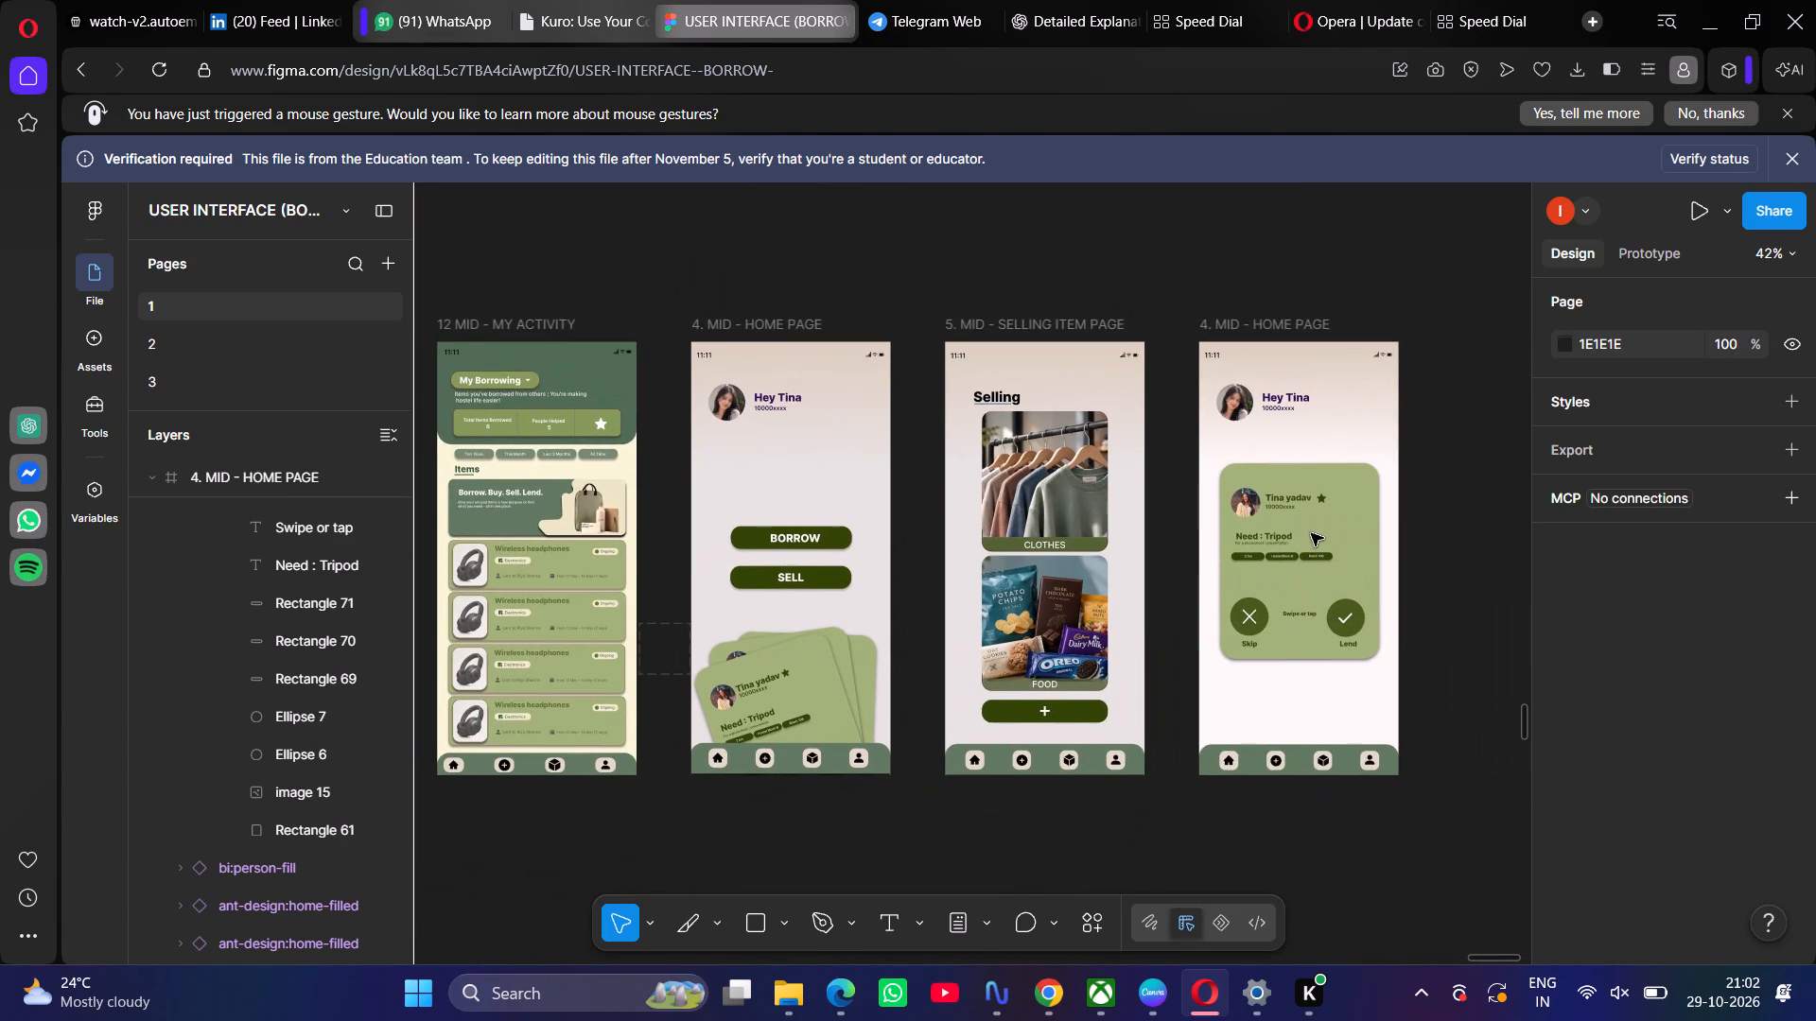
scroll(1311, 533, "left", 1)
scroll(1299, 535, "right", 1)
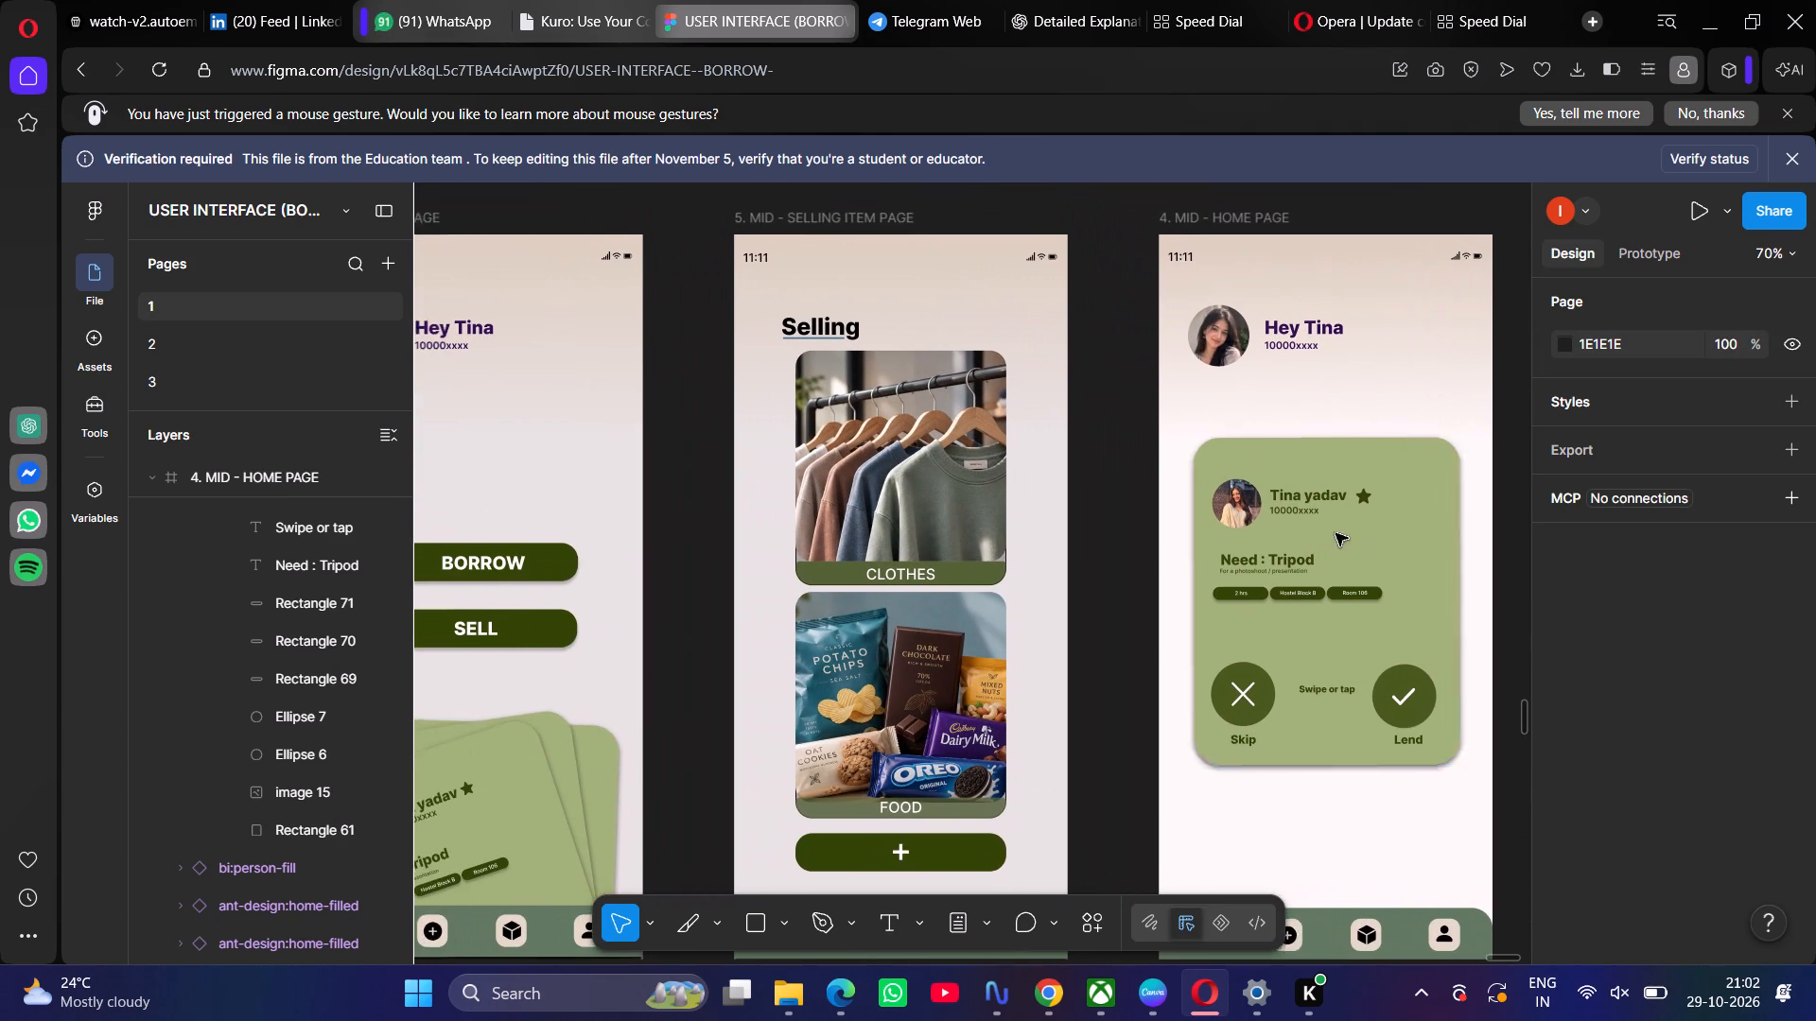
Recolour the gradient stop of the circle behind the Lend tick to 607960, sampled from the Borrow. Buy. Sell. Lend. banner.
double_click(1386, 712)
double_click(1386, 712)
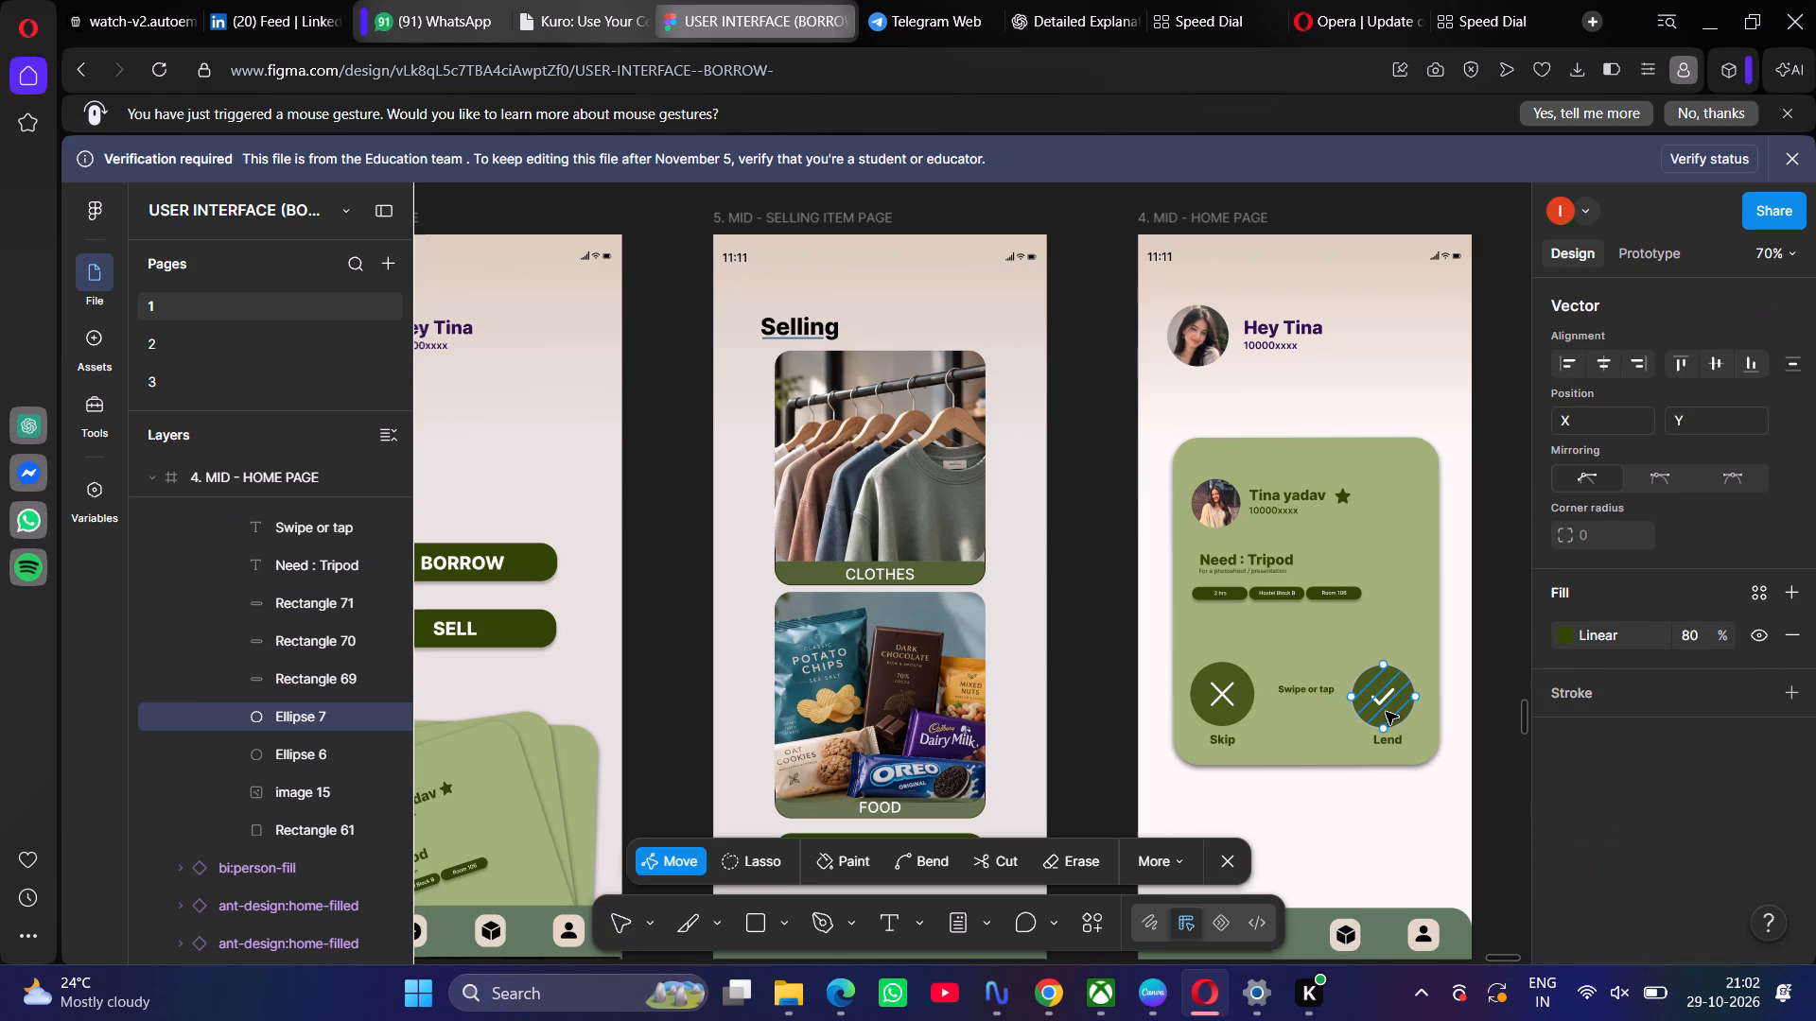
left_click(1223, 854)
scroll(1224, 854, "down", 1)
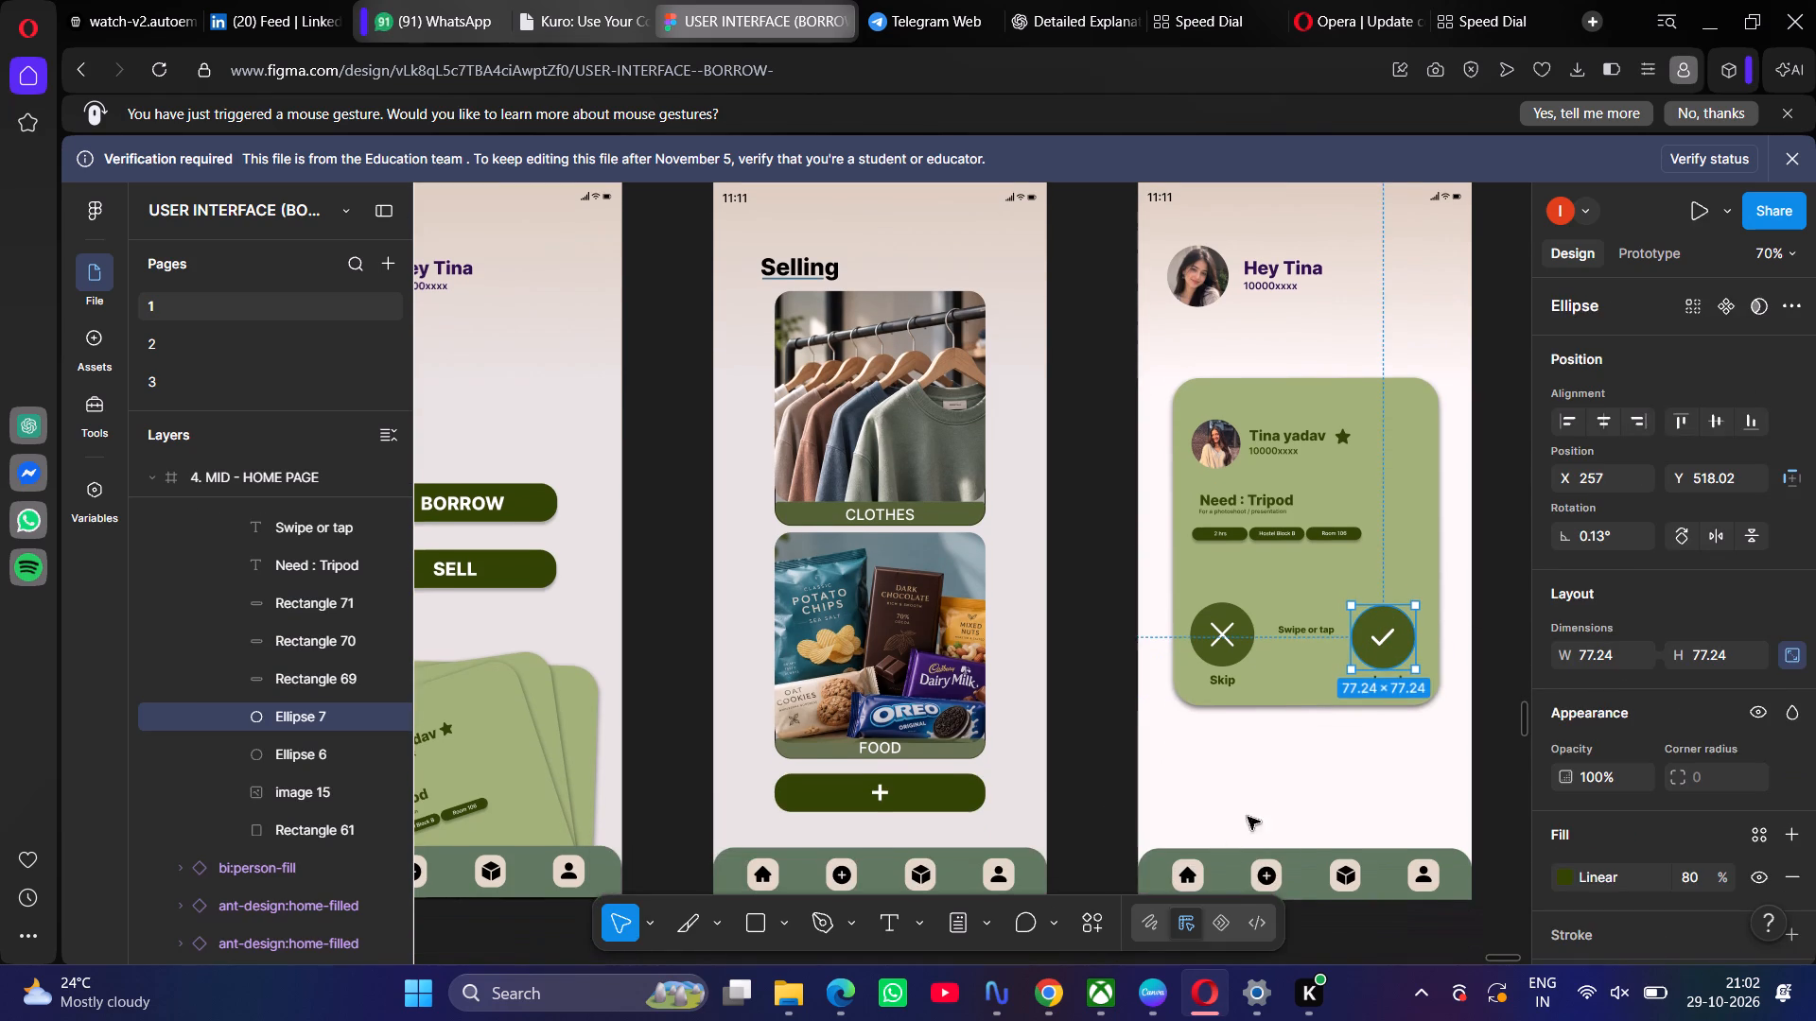
left_click(1560, 873)
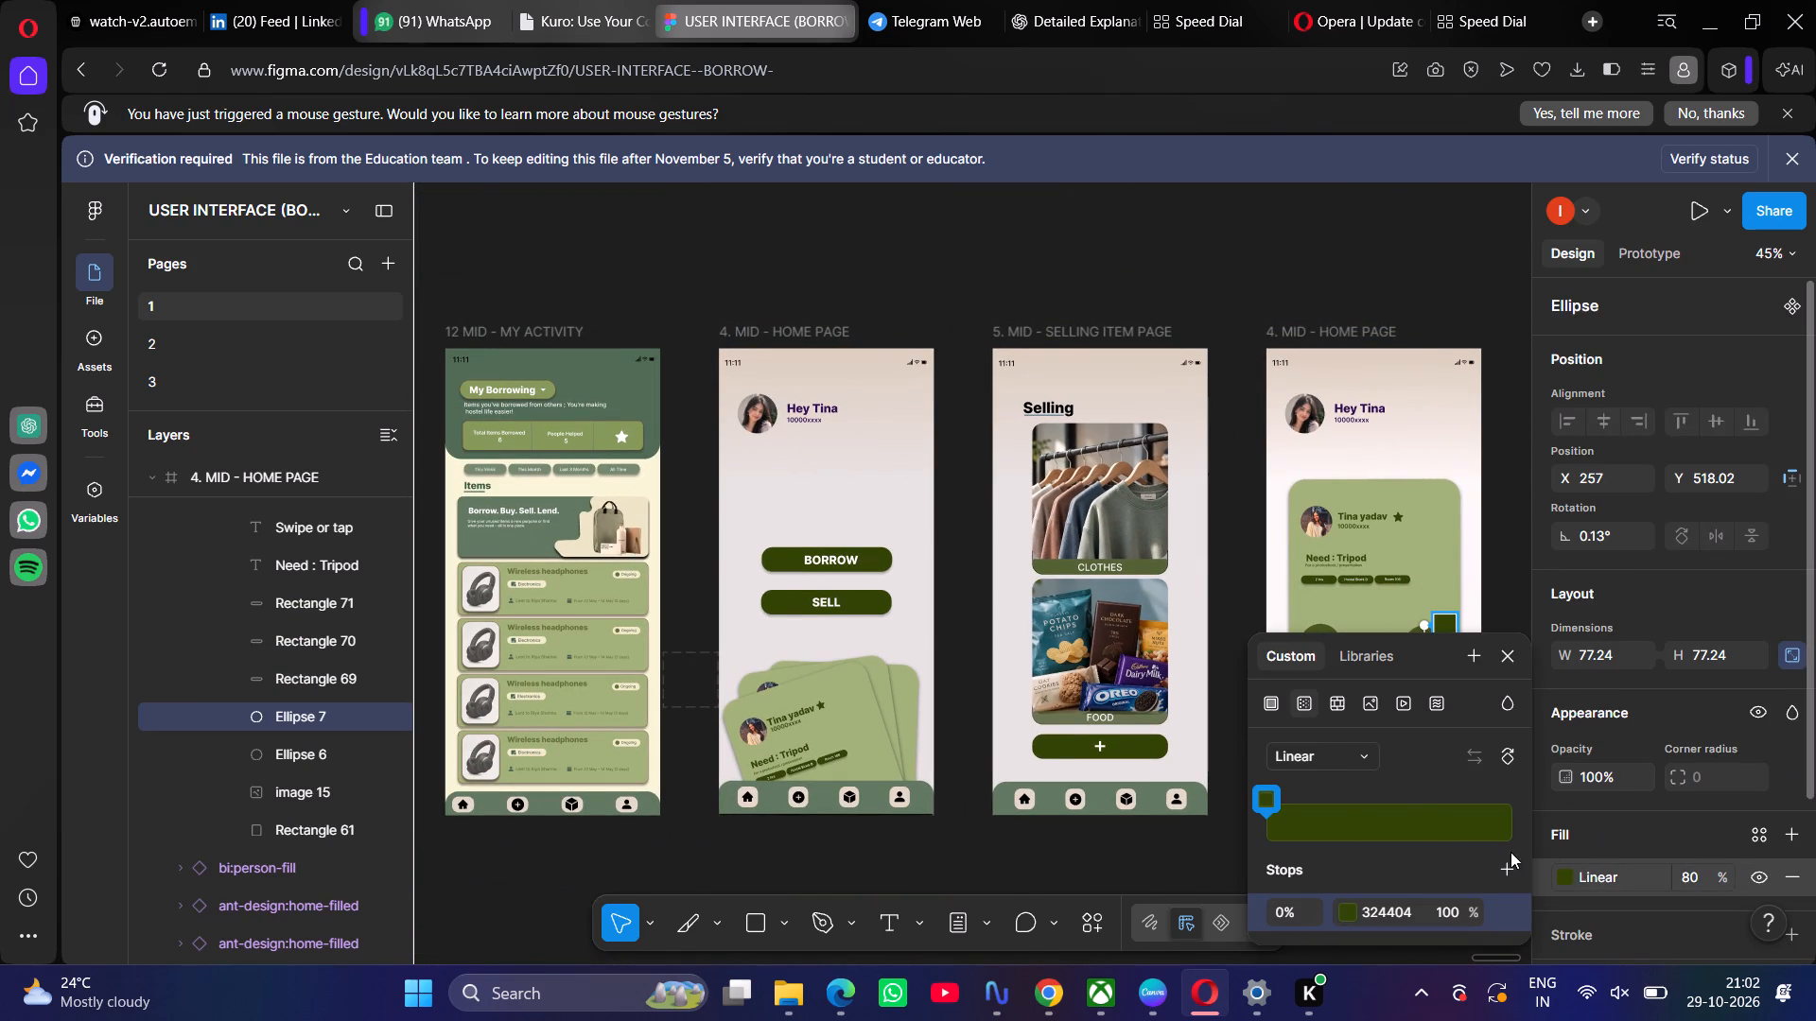
left_click(1260, 798)
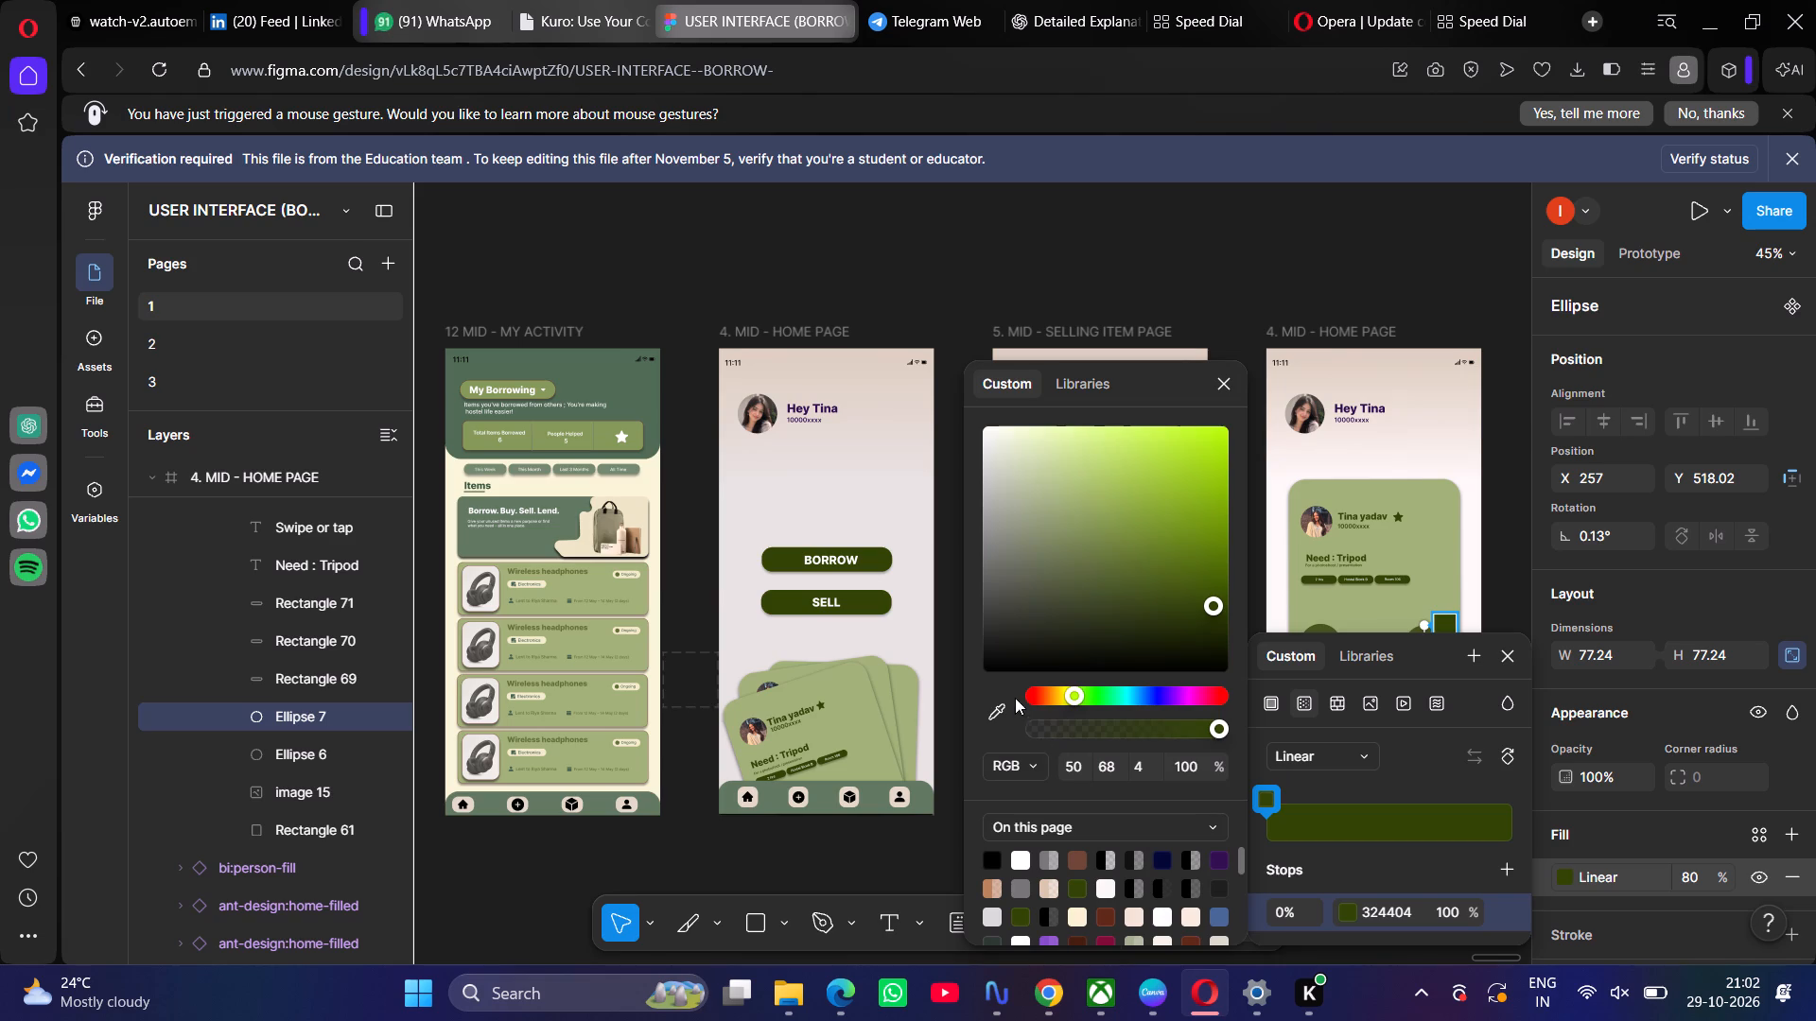
left_click(1005, 699)
left_click(517, 542)
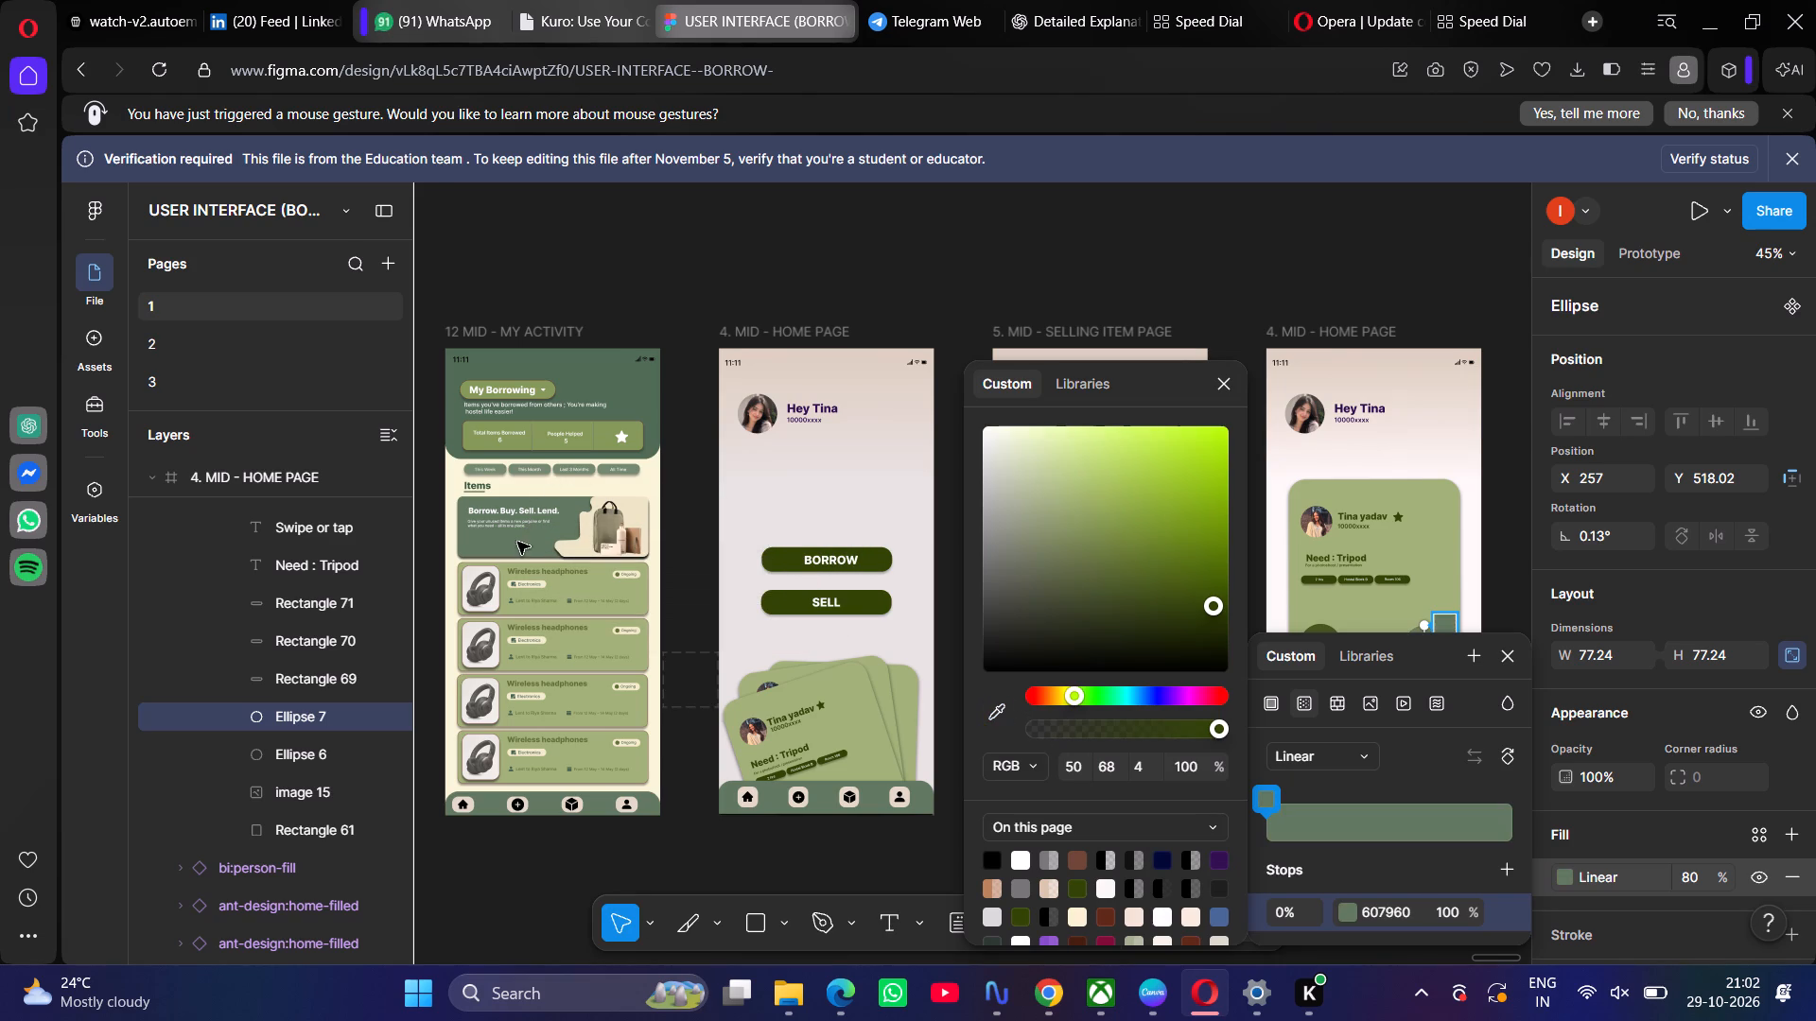
scroll(1285, 260, "down", 1)
left_click(1319, 577)
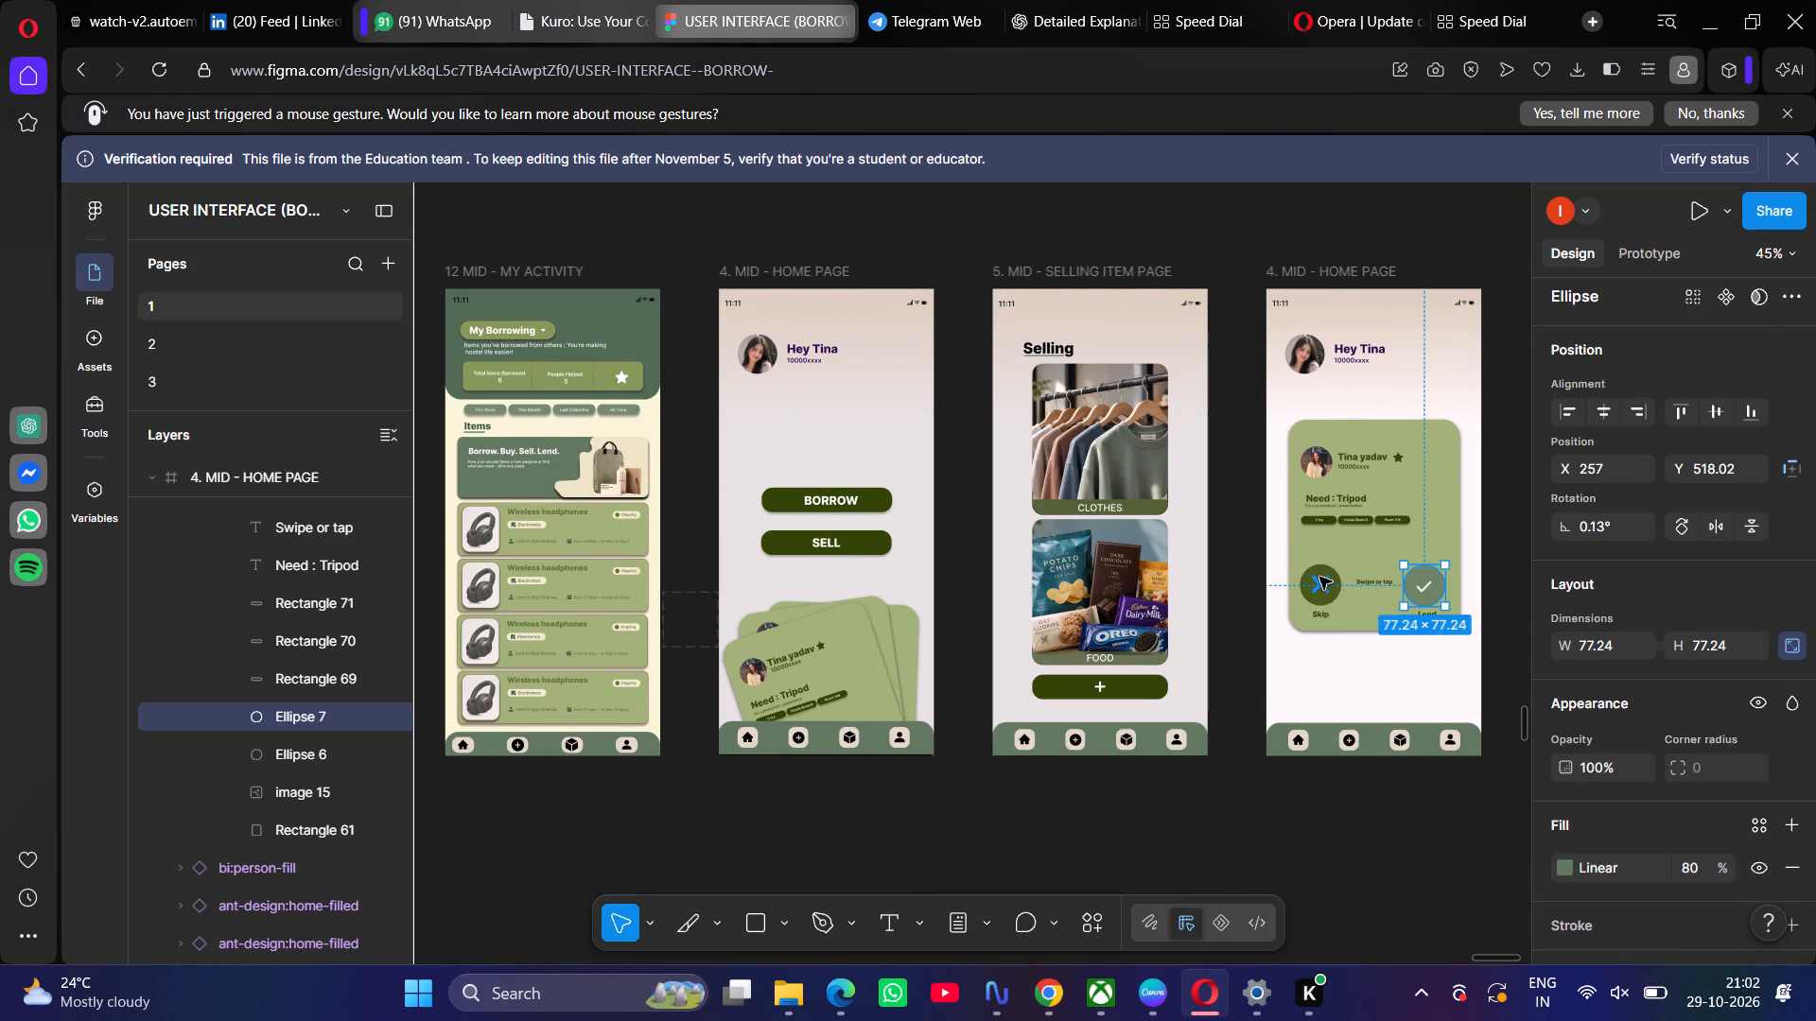
Recolour the circle behind the Skip cross on the request card with the green sampled from the Borrow. Buy. Sell. Lend. banner.
left_click(1310, 585)
left_click(1563, 861)
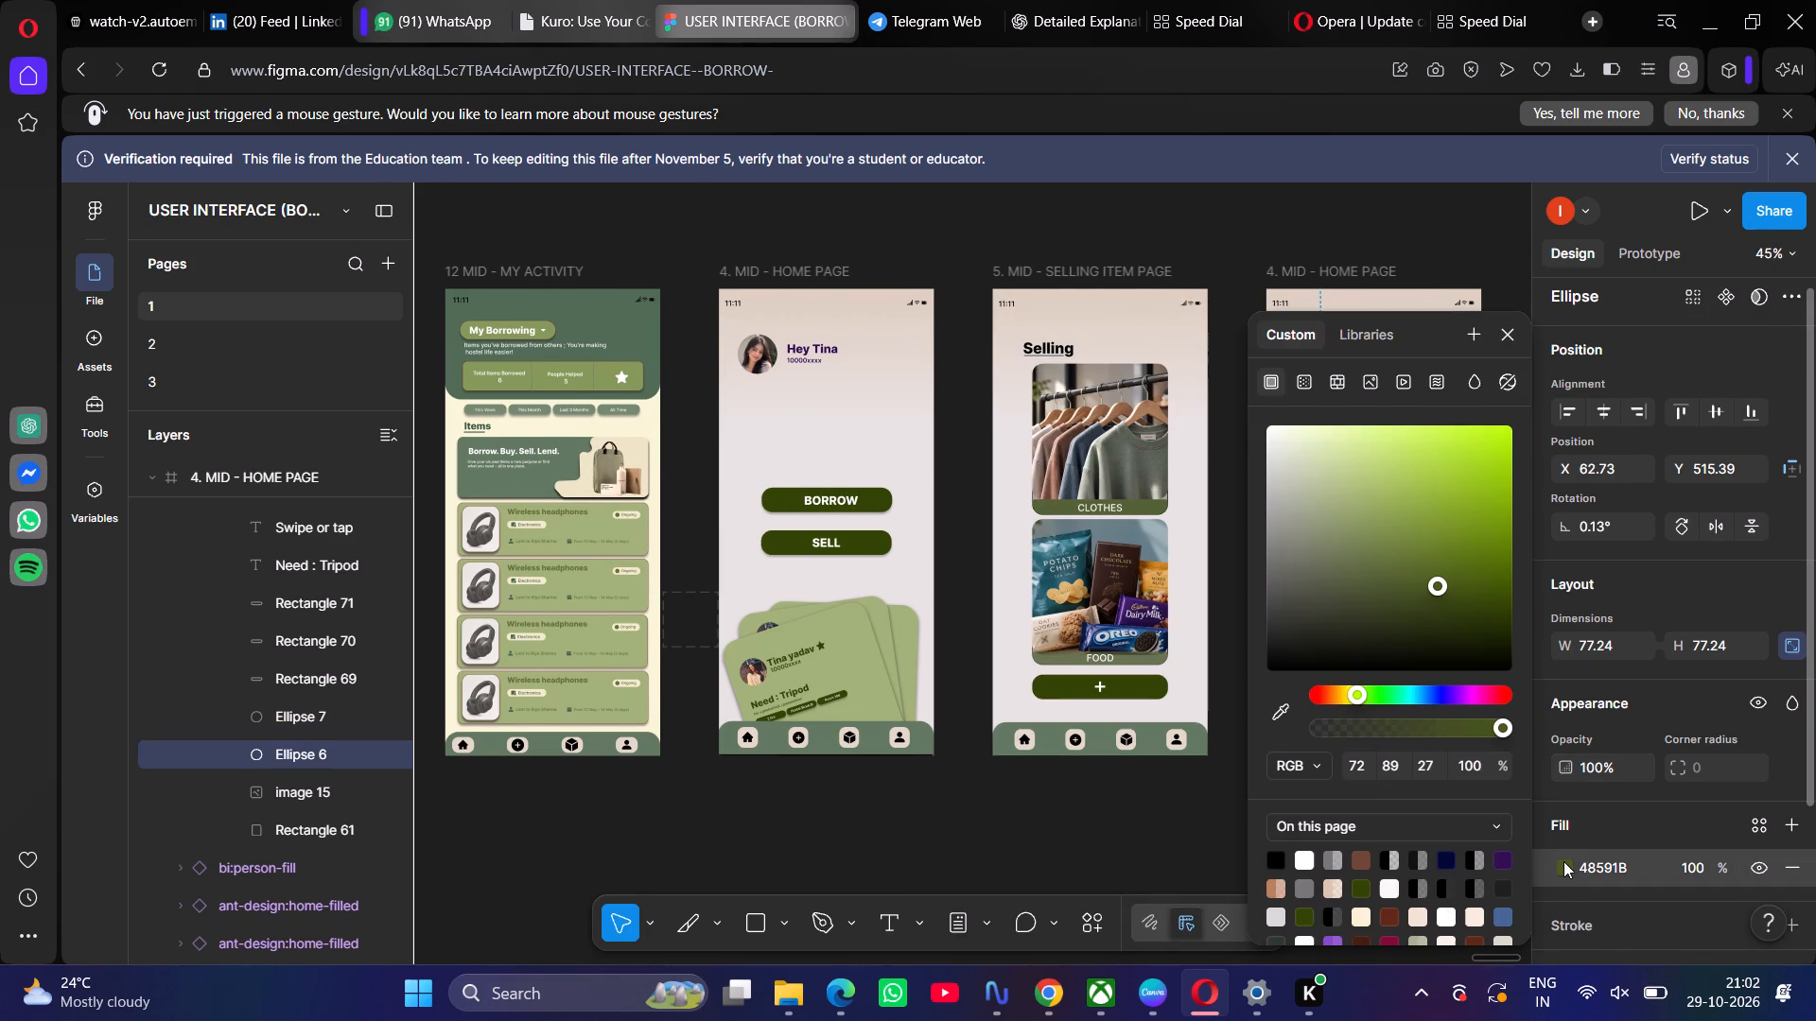
left_click(1283, 694)
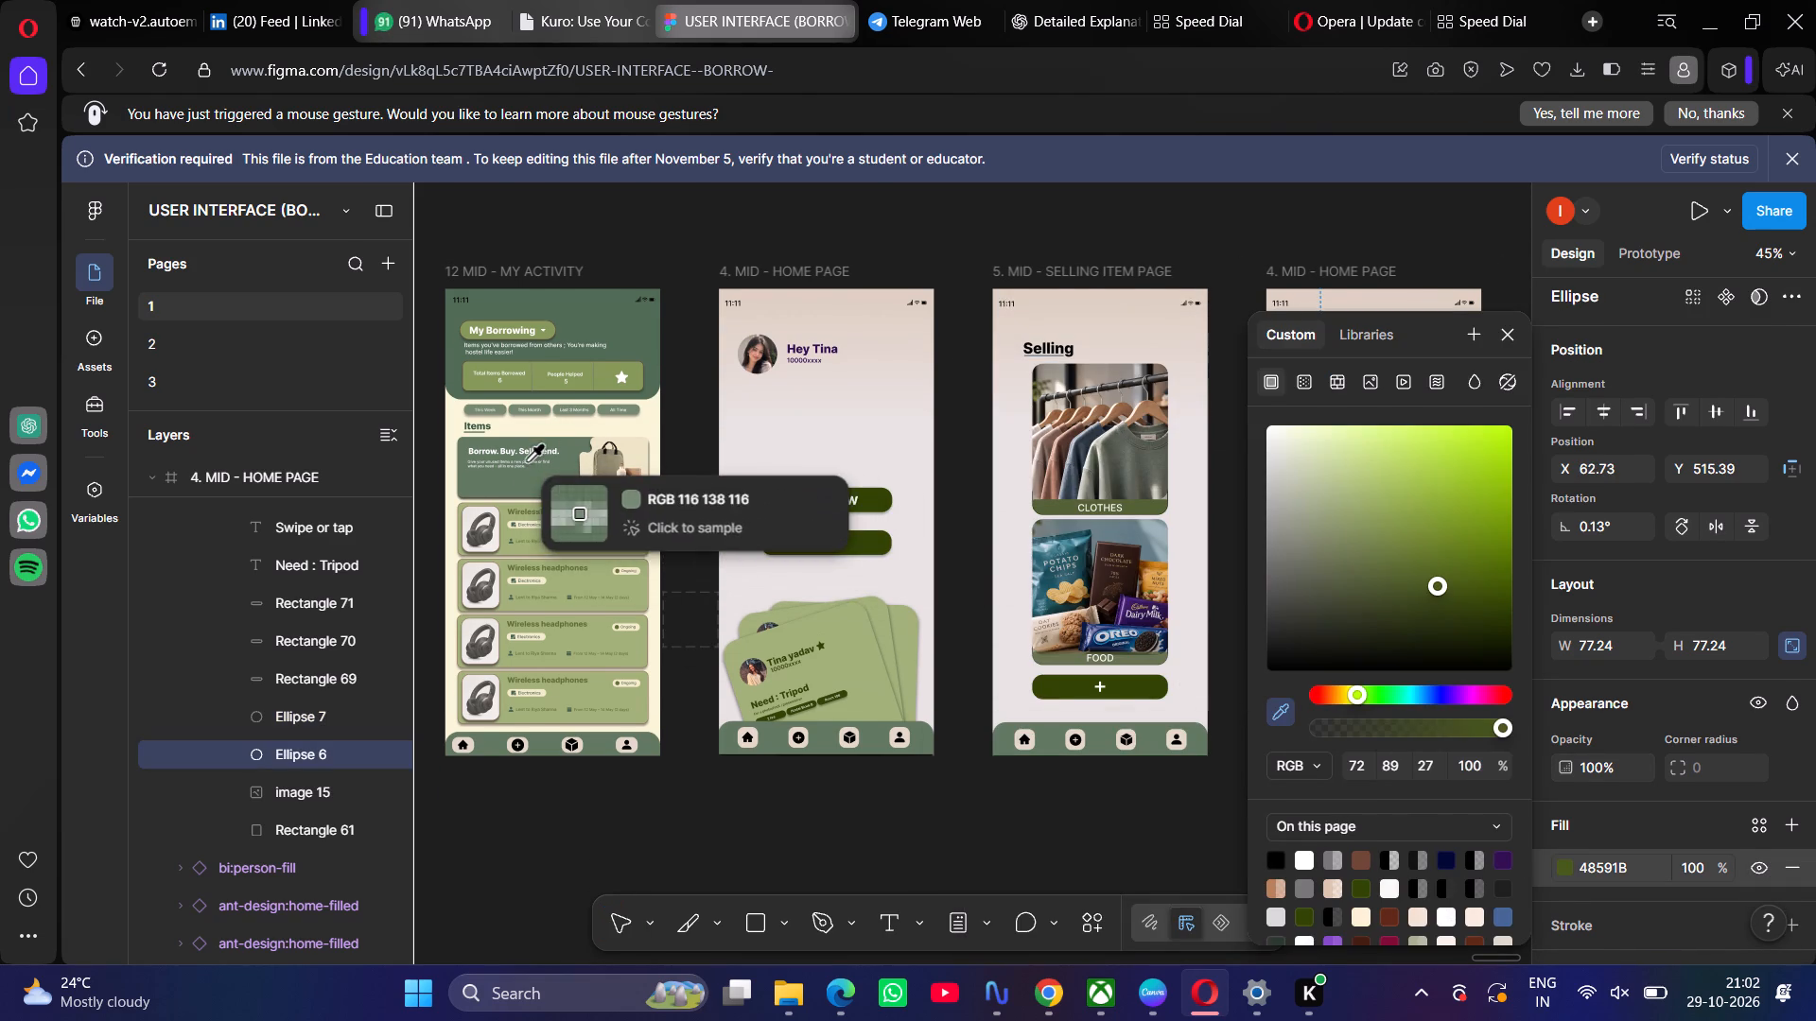
left_click(510, 478)
left_click(1265, 251)
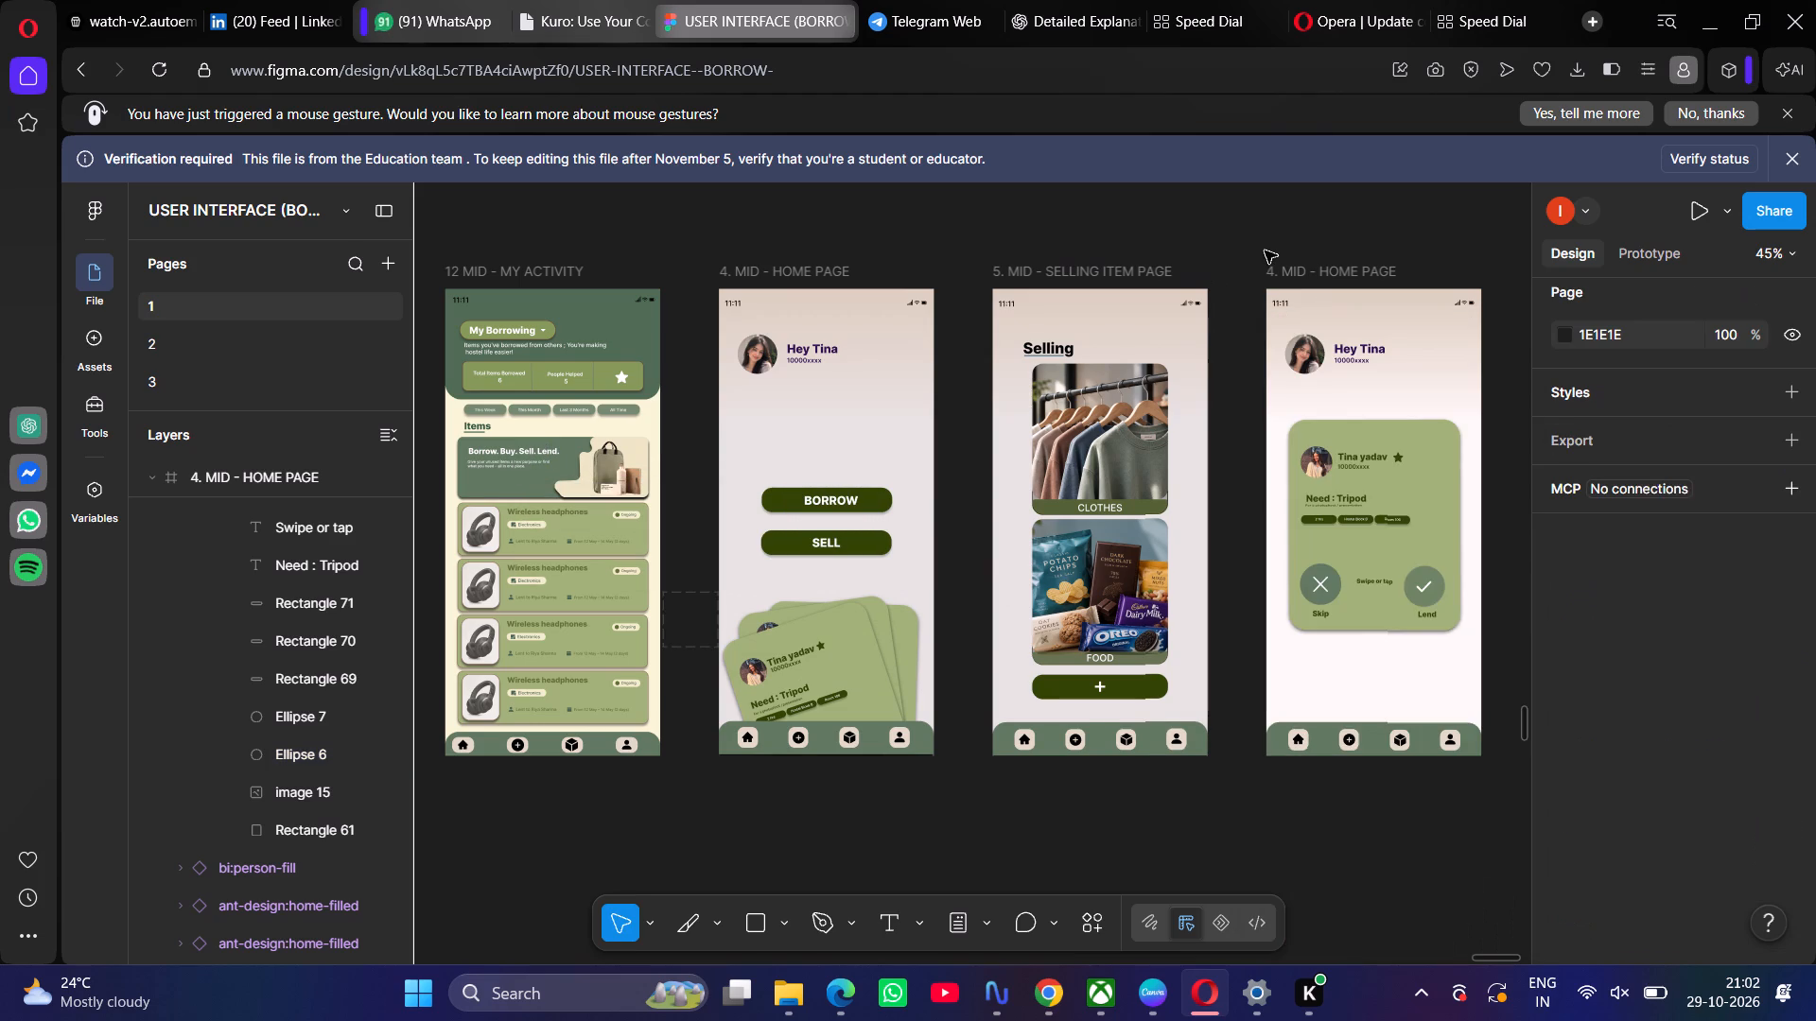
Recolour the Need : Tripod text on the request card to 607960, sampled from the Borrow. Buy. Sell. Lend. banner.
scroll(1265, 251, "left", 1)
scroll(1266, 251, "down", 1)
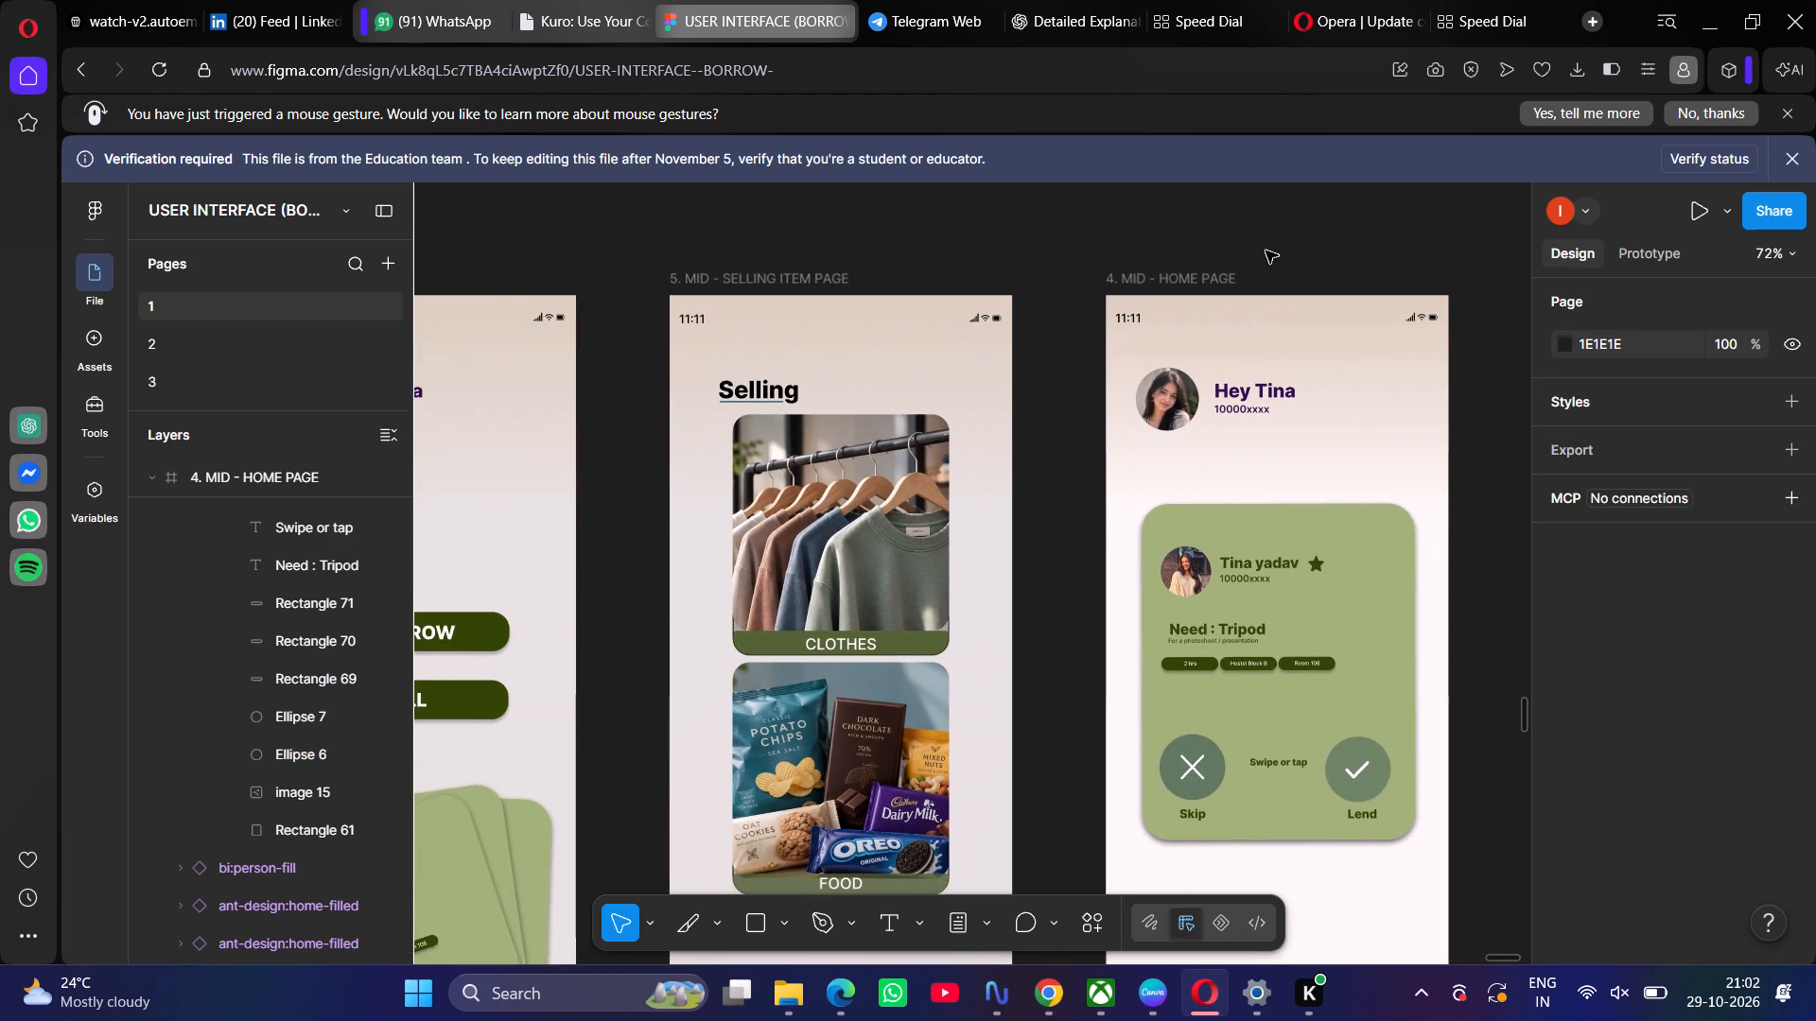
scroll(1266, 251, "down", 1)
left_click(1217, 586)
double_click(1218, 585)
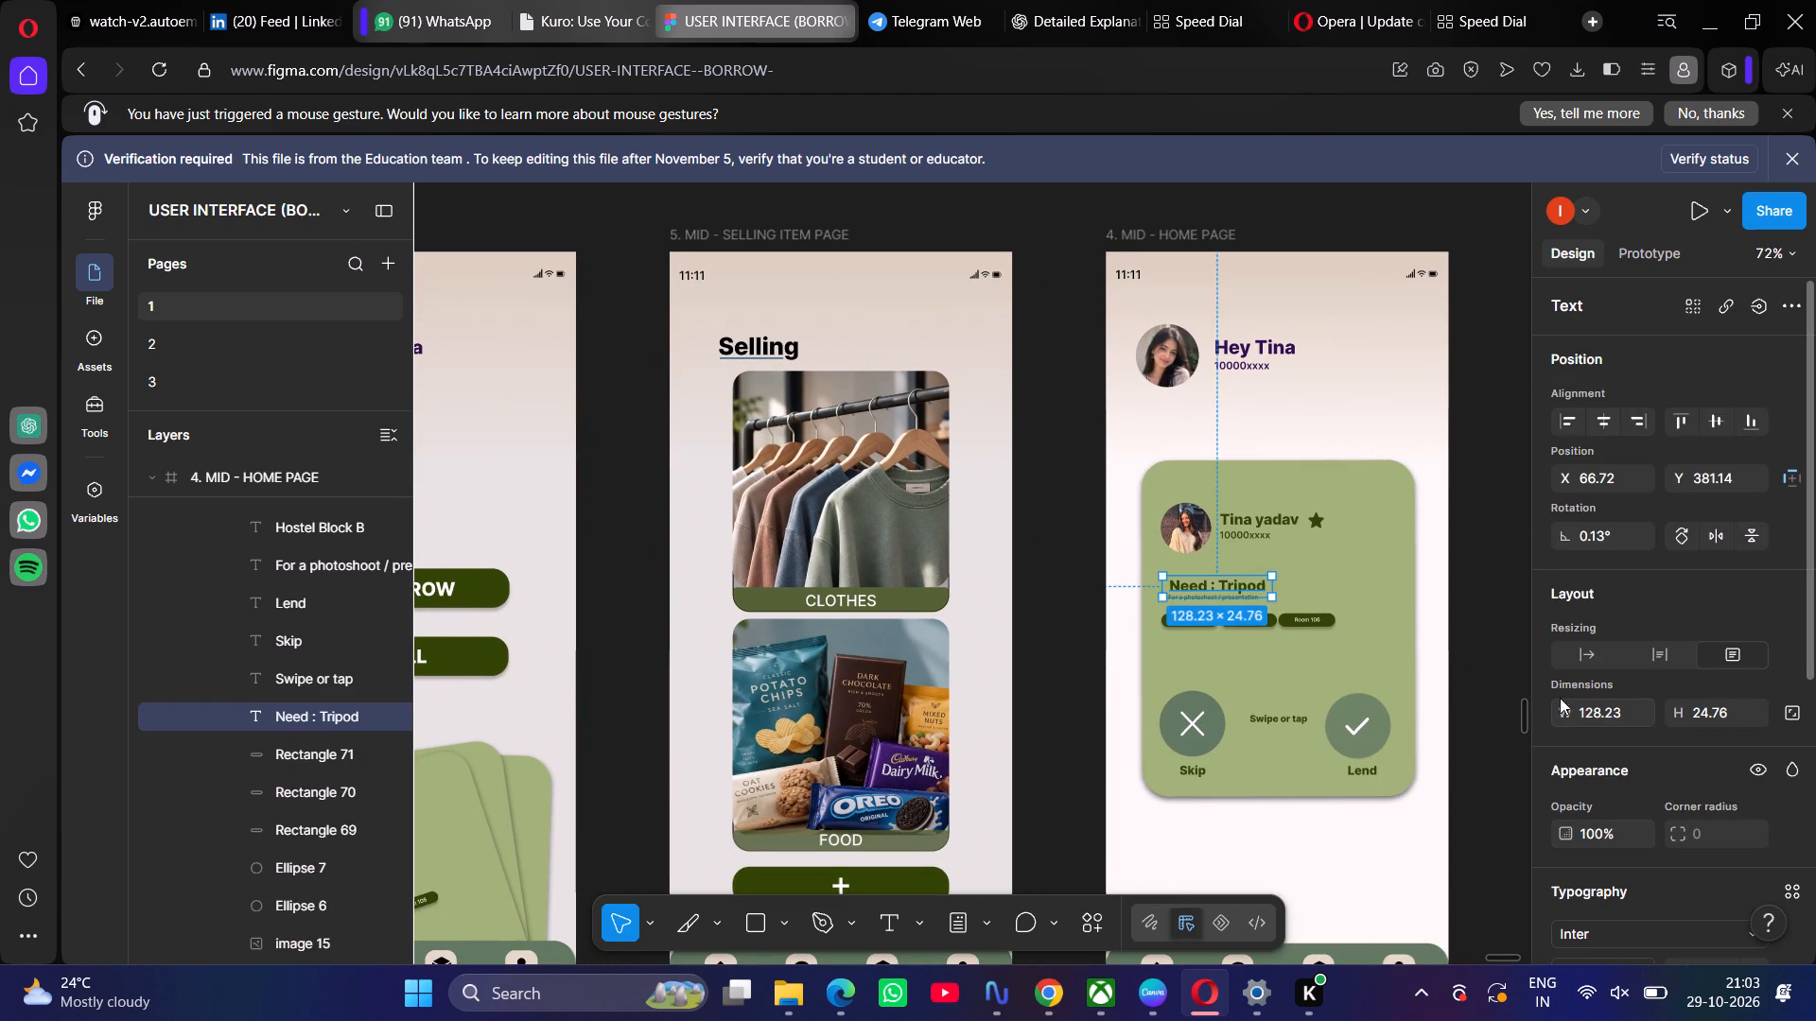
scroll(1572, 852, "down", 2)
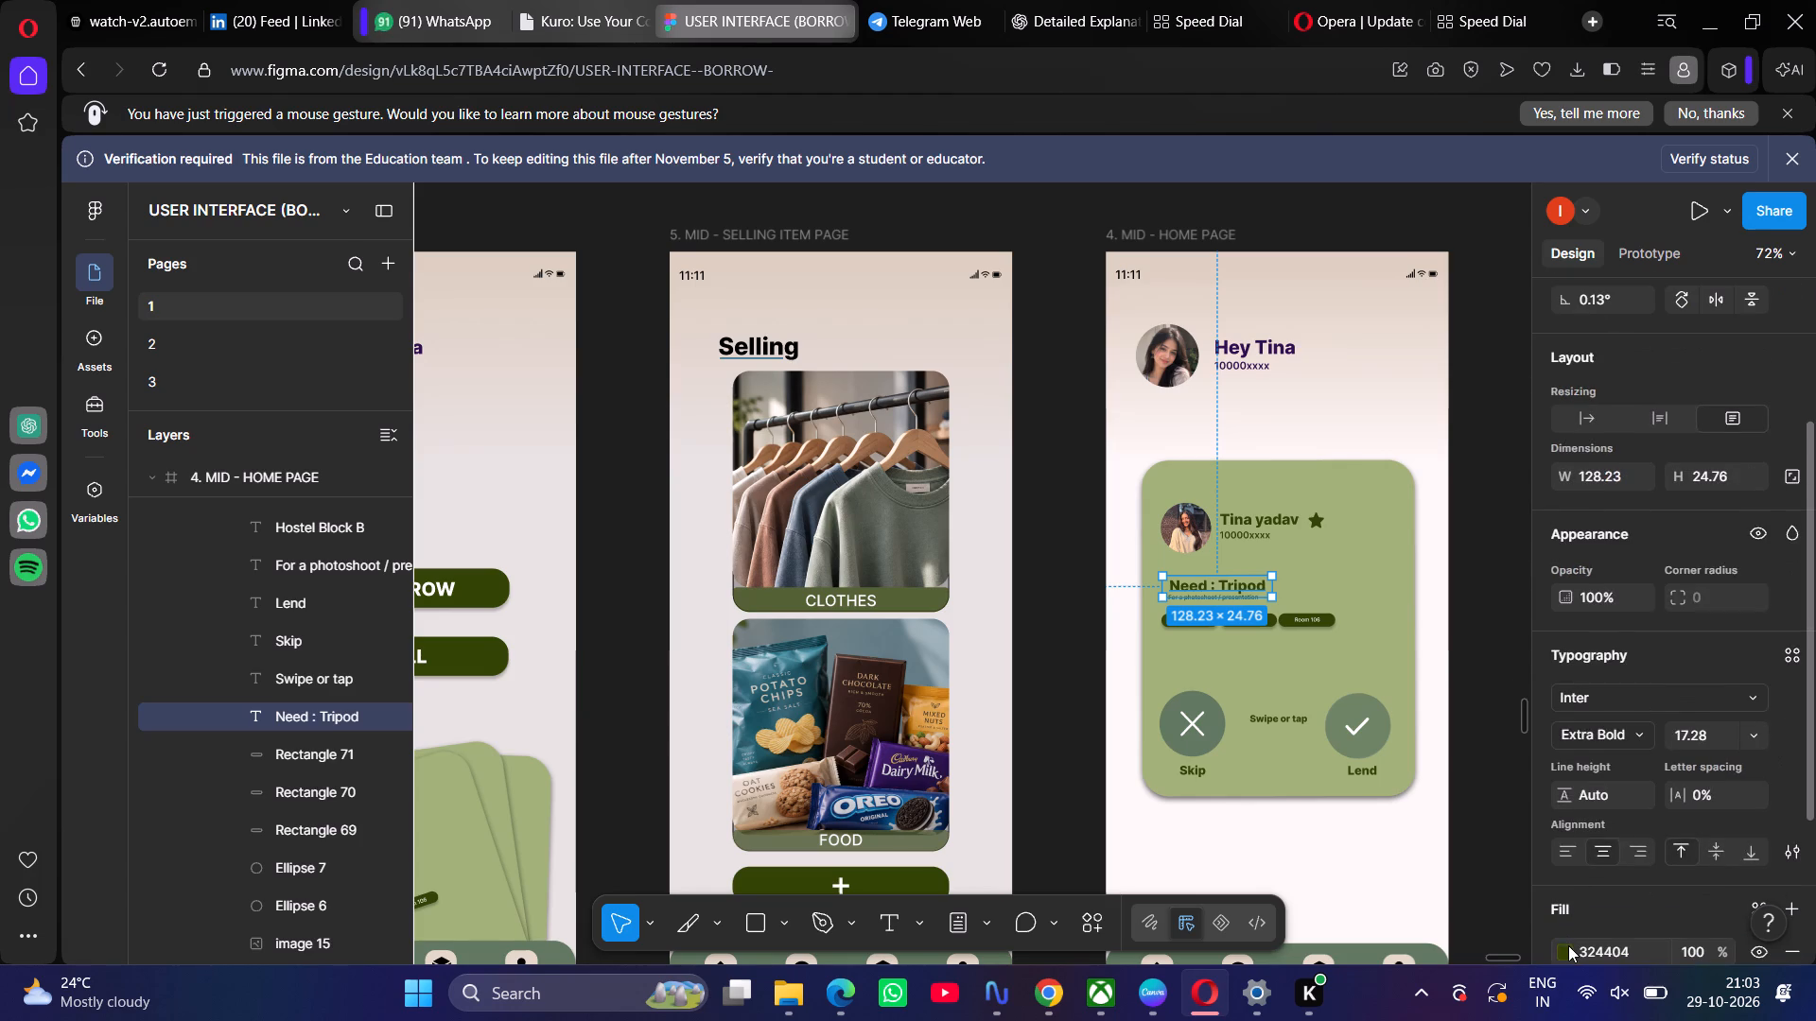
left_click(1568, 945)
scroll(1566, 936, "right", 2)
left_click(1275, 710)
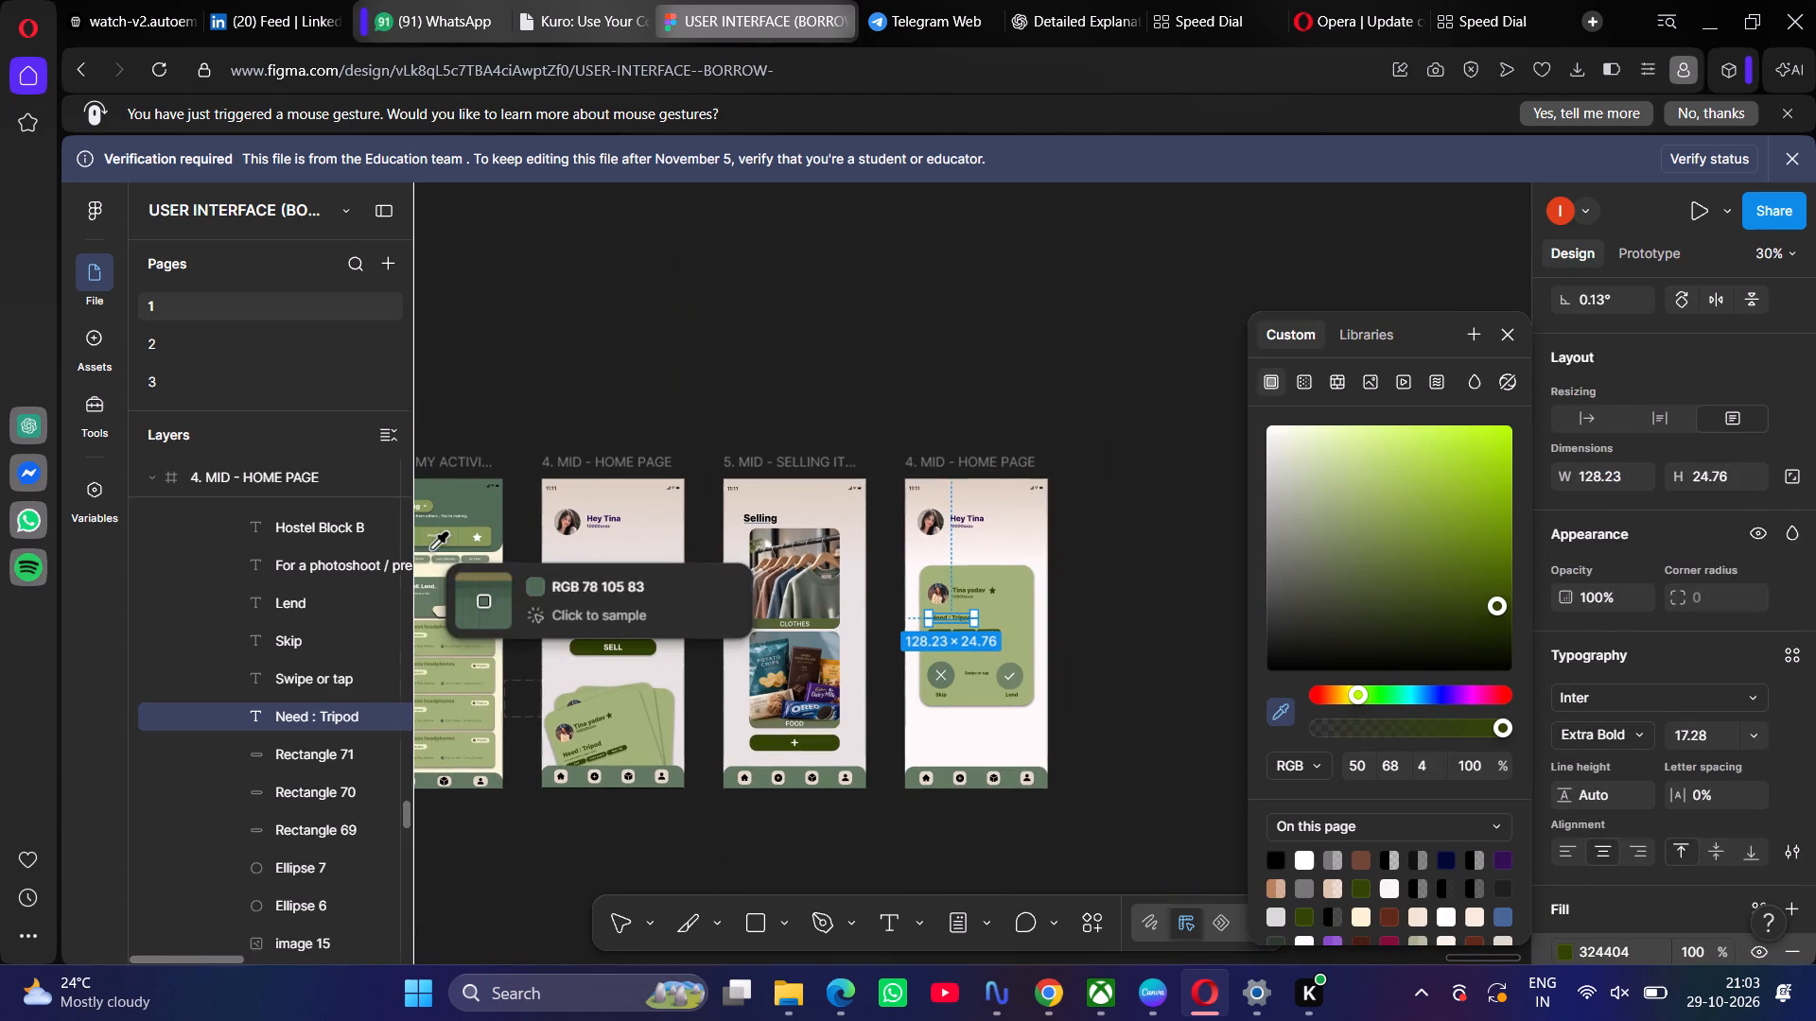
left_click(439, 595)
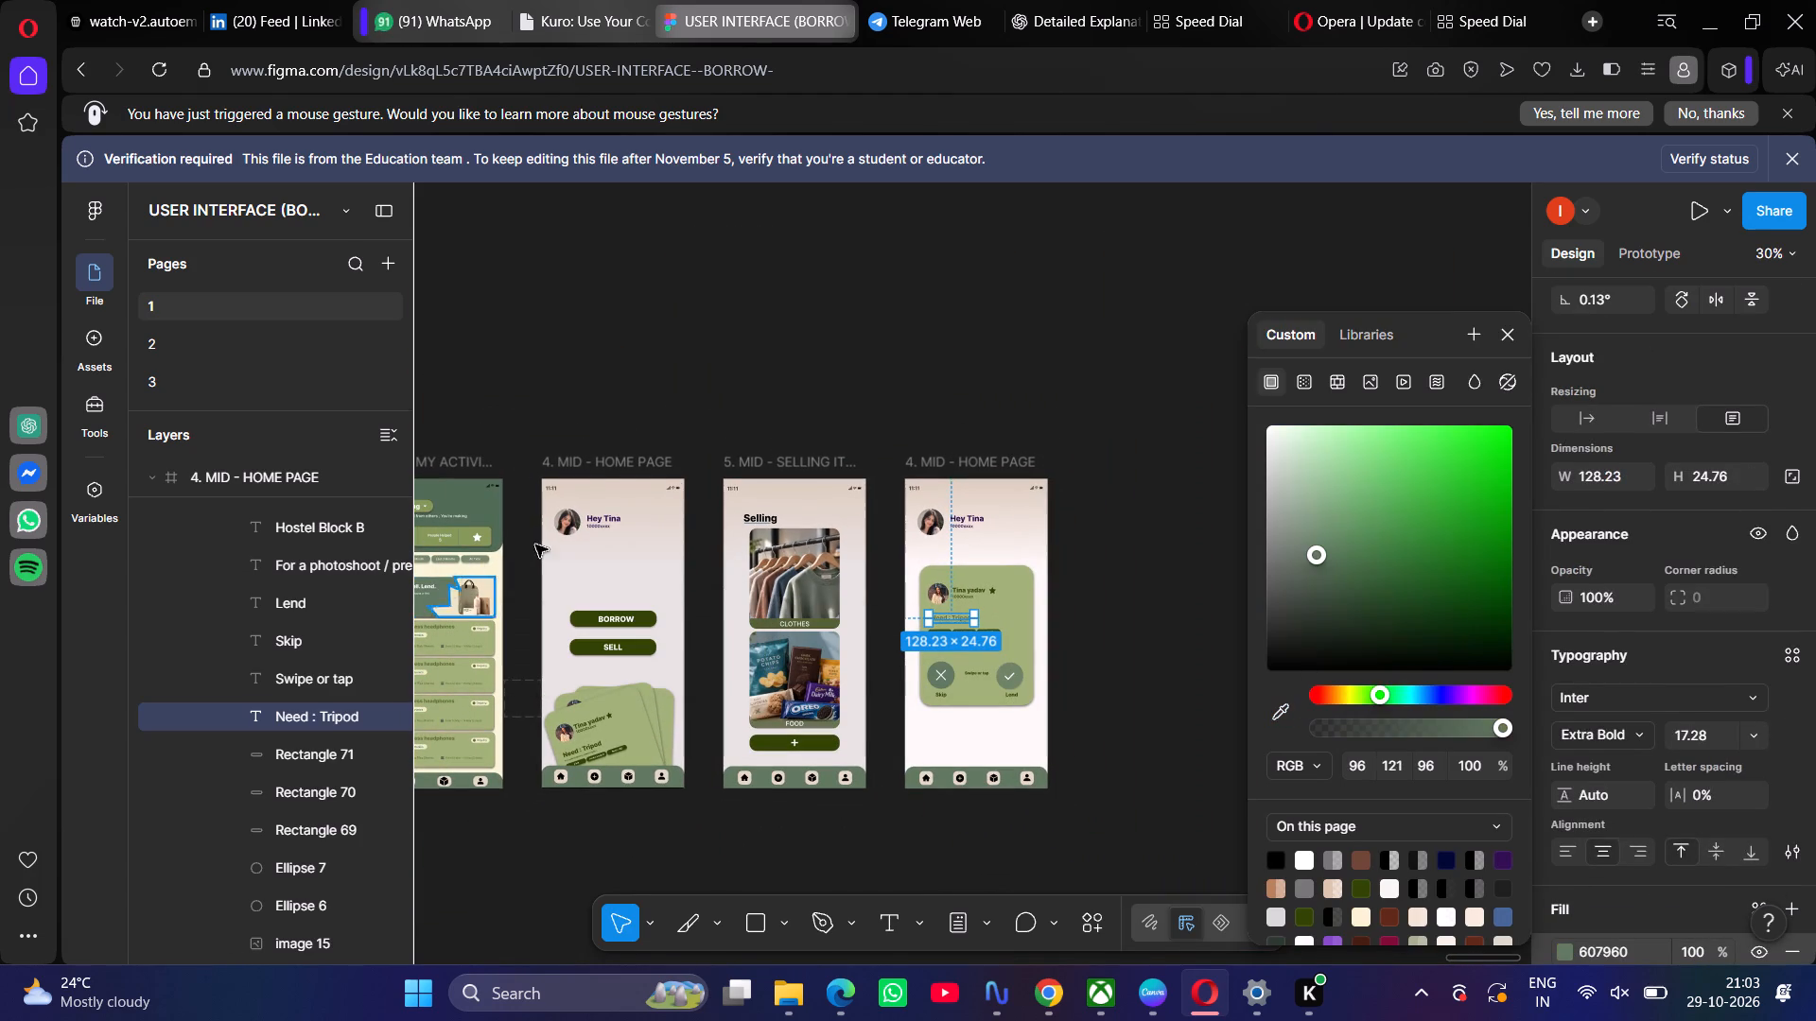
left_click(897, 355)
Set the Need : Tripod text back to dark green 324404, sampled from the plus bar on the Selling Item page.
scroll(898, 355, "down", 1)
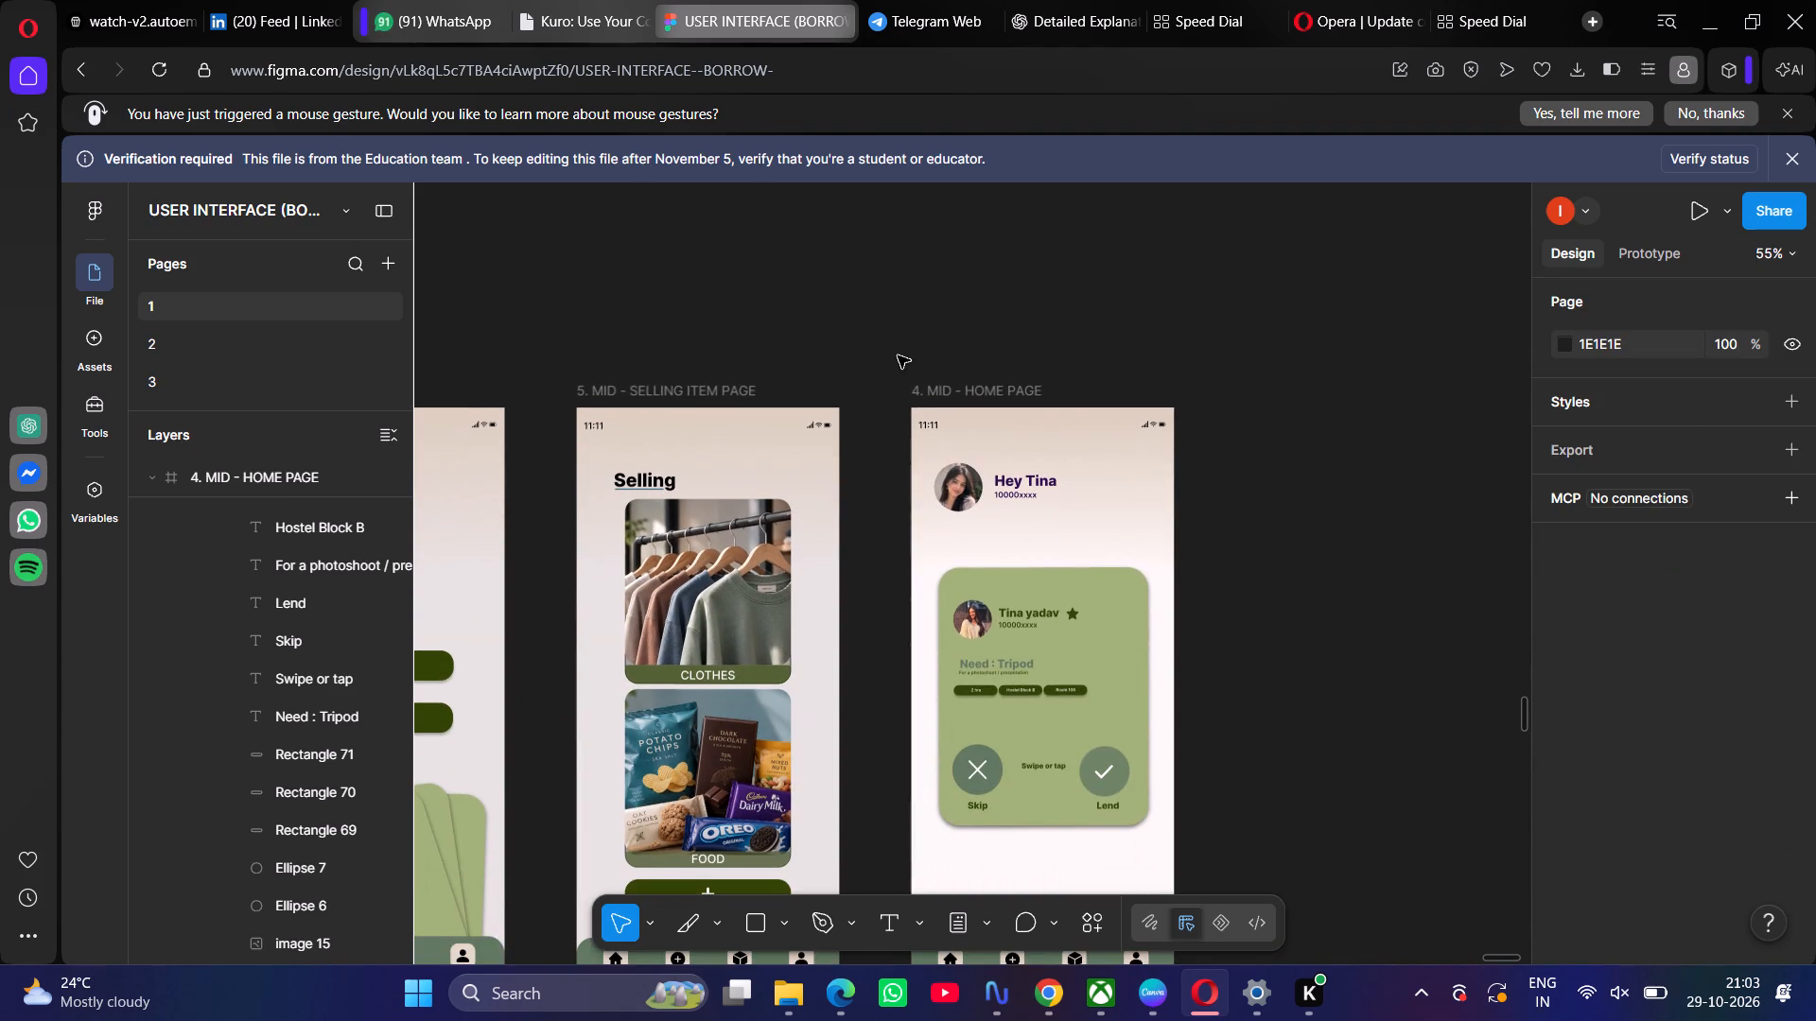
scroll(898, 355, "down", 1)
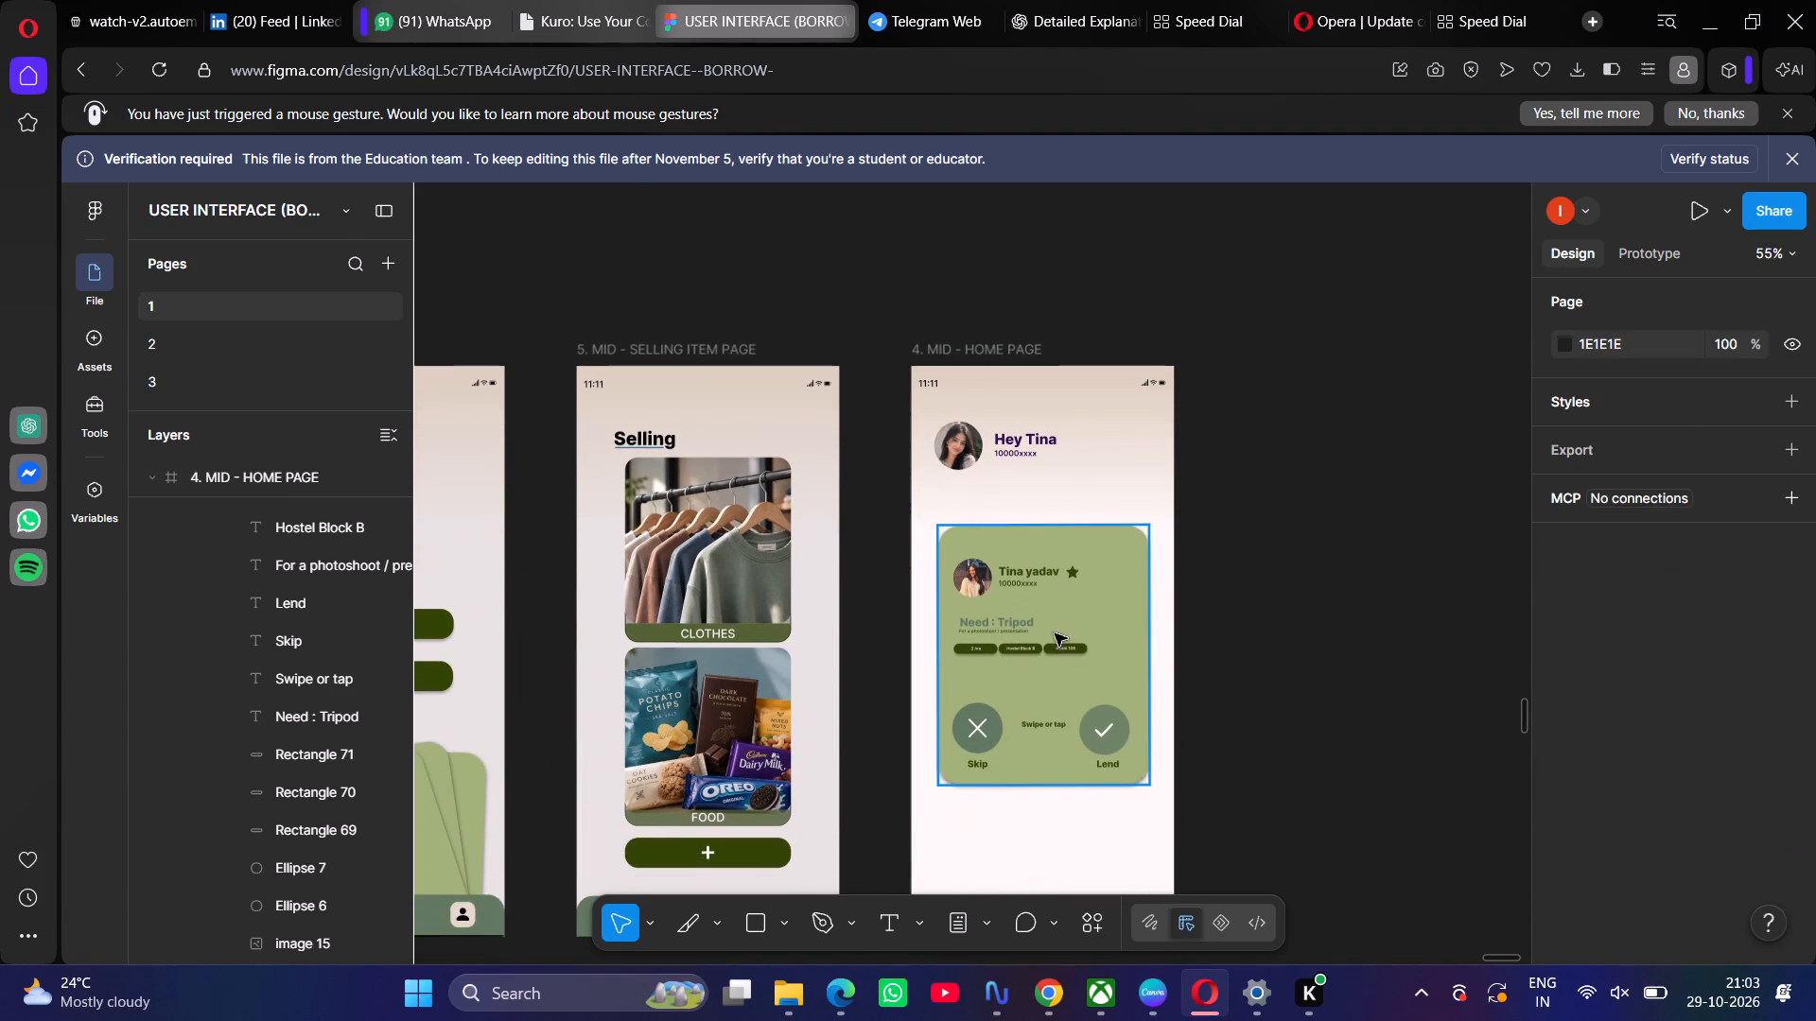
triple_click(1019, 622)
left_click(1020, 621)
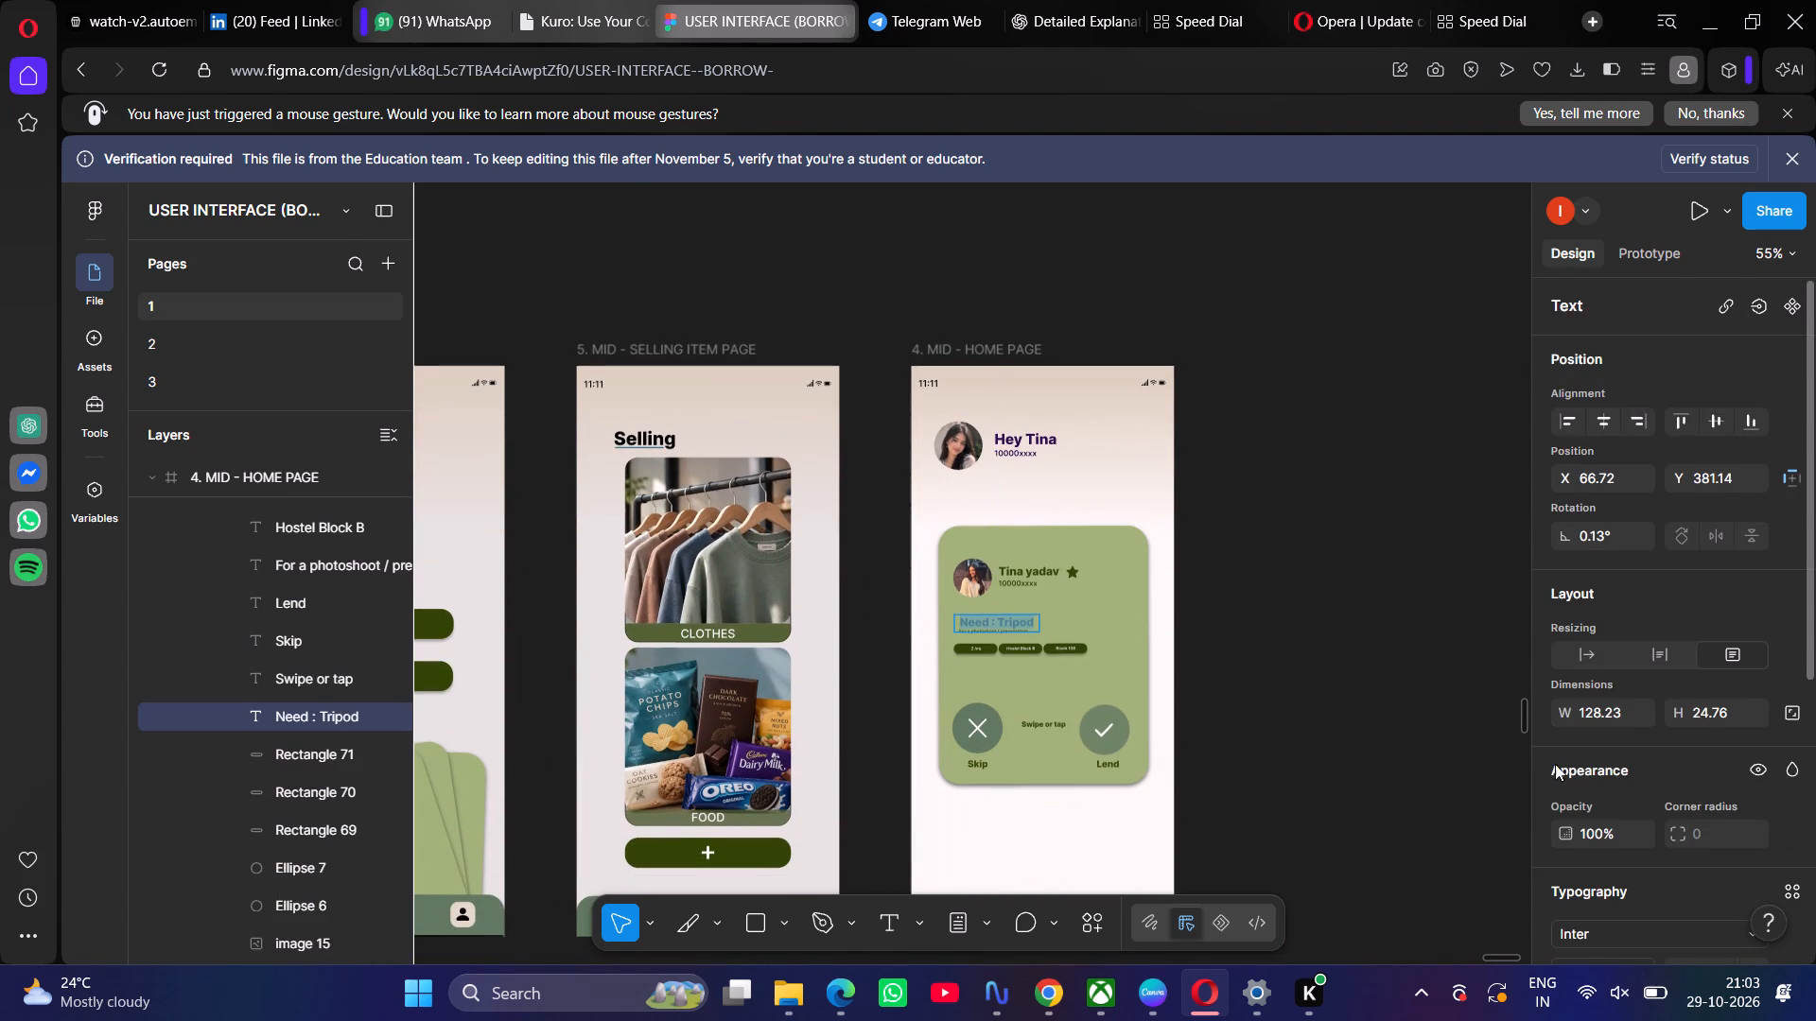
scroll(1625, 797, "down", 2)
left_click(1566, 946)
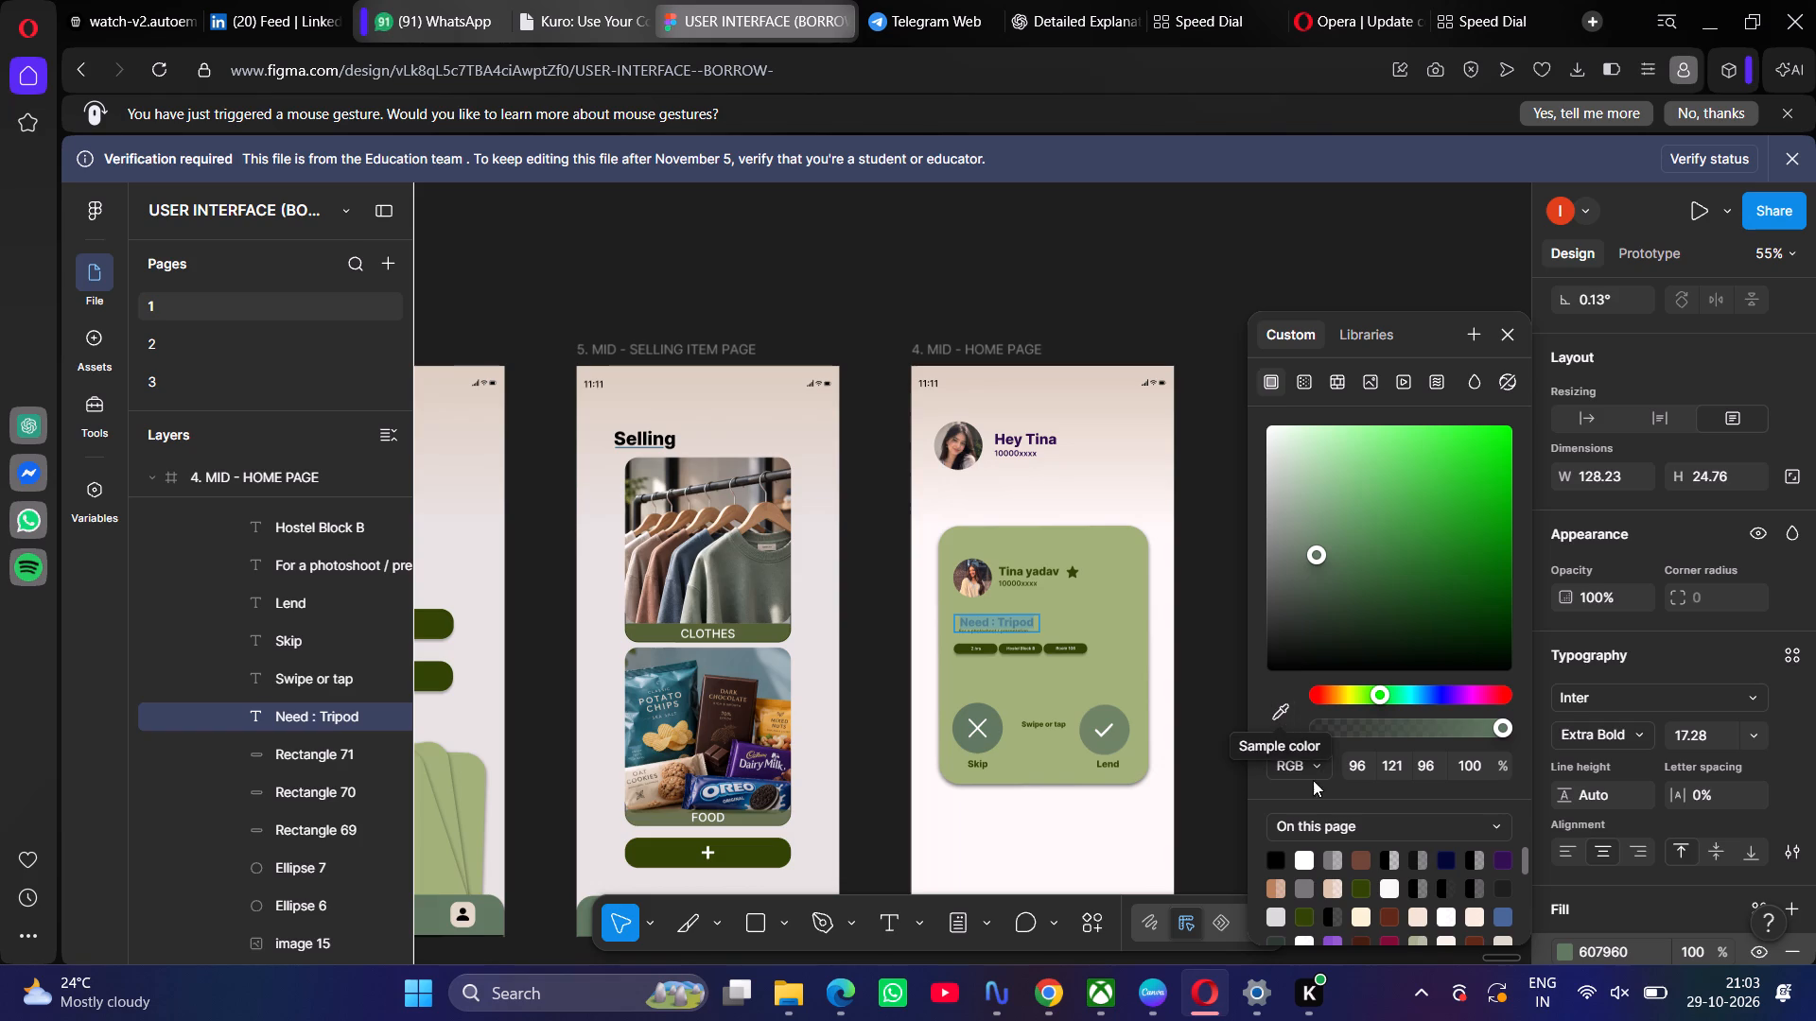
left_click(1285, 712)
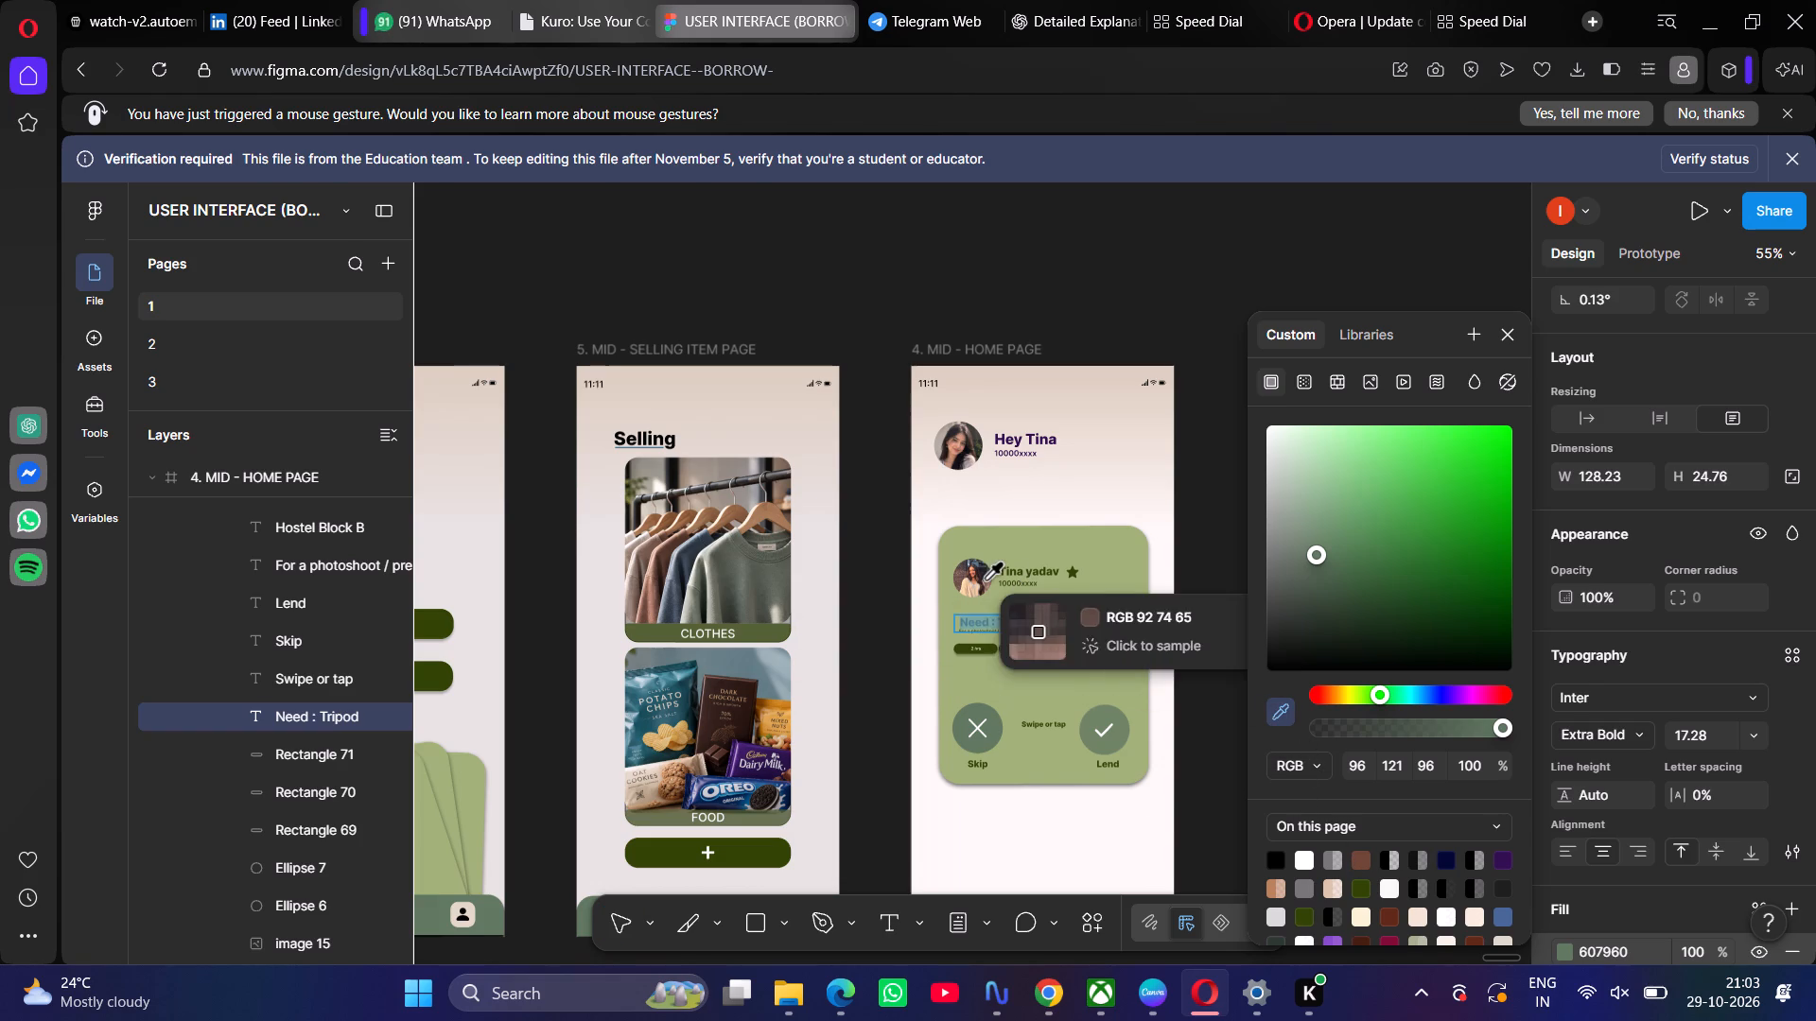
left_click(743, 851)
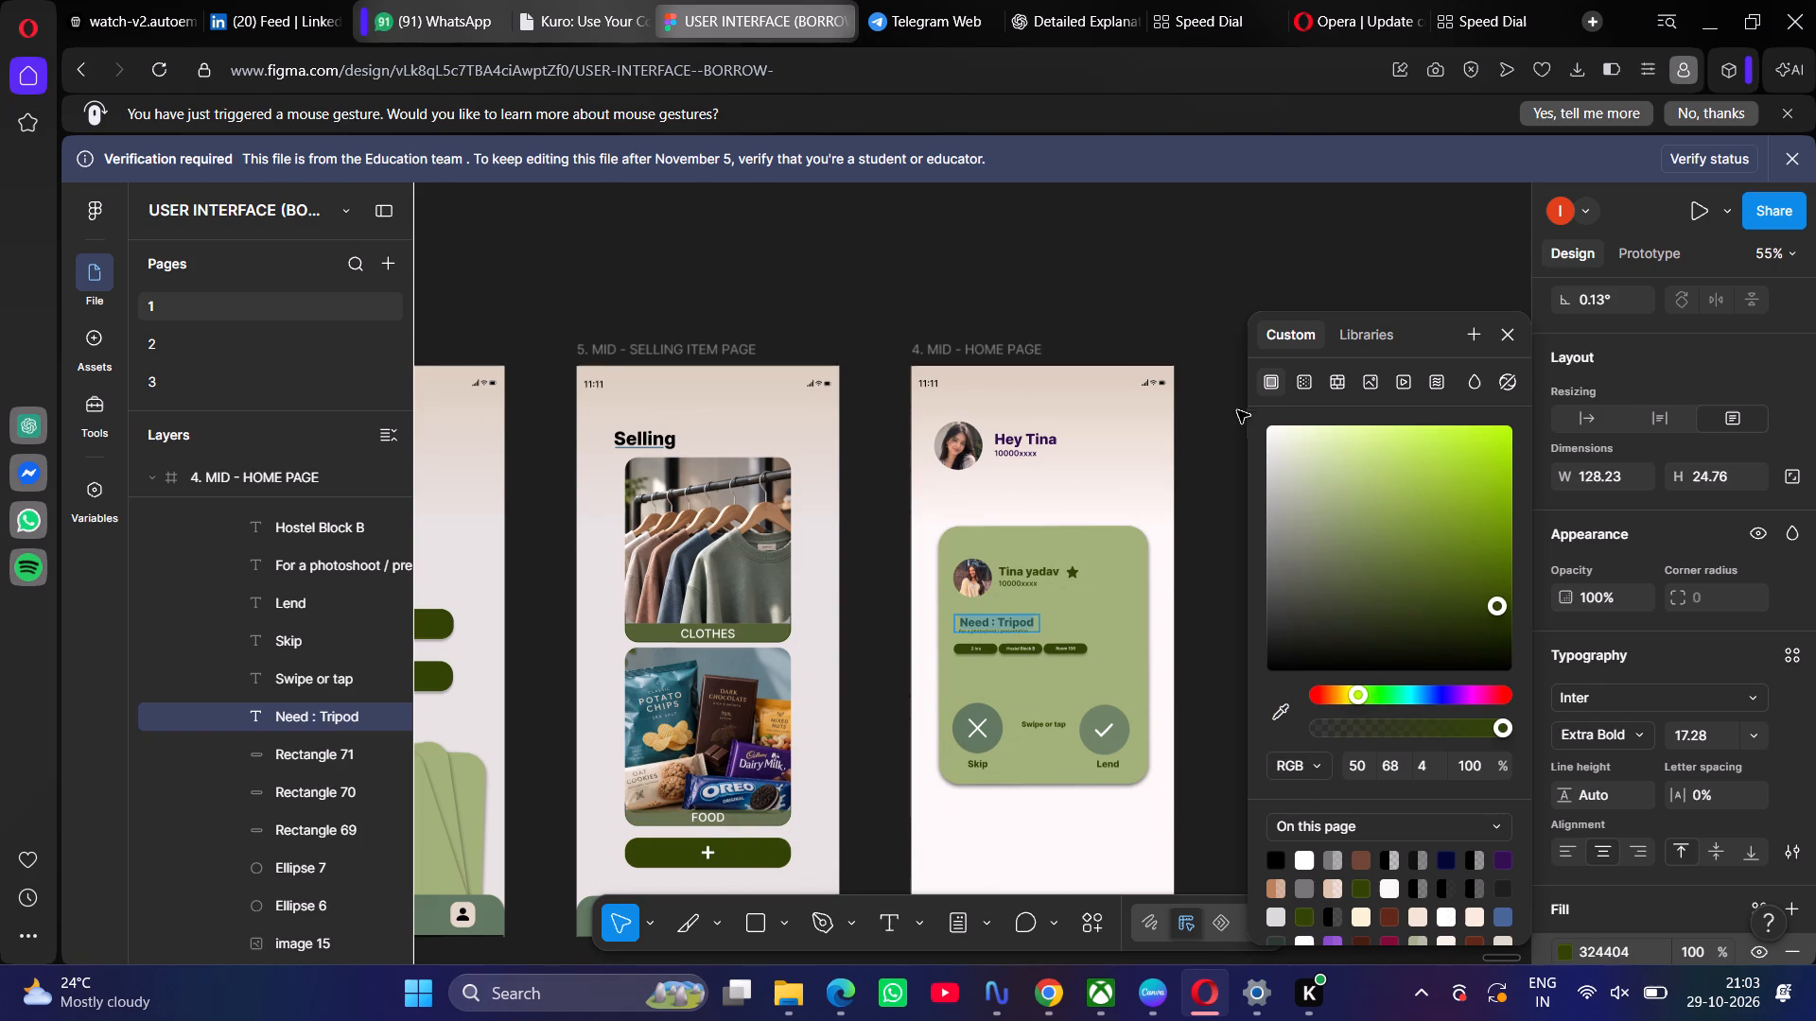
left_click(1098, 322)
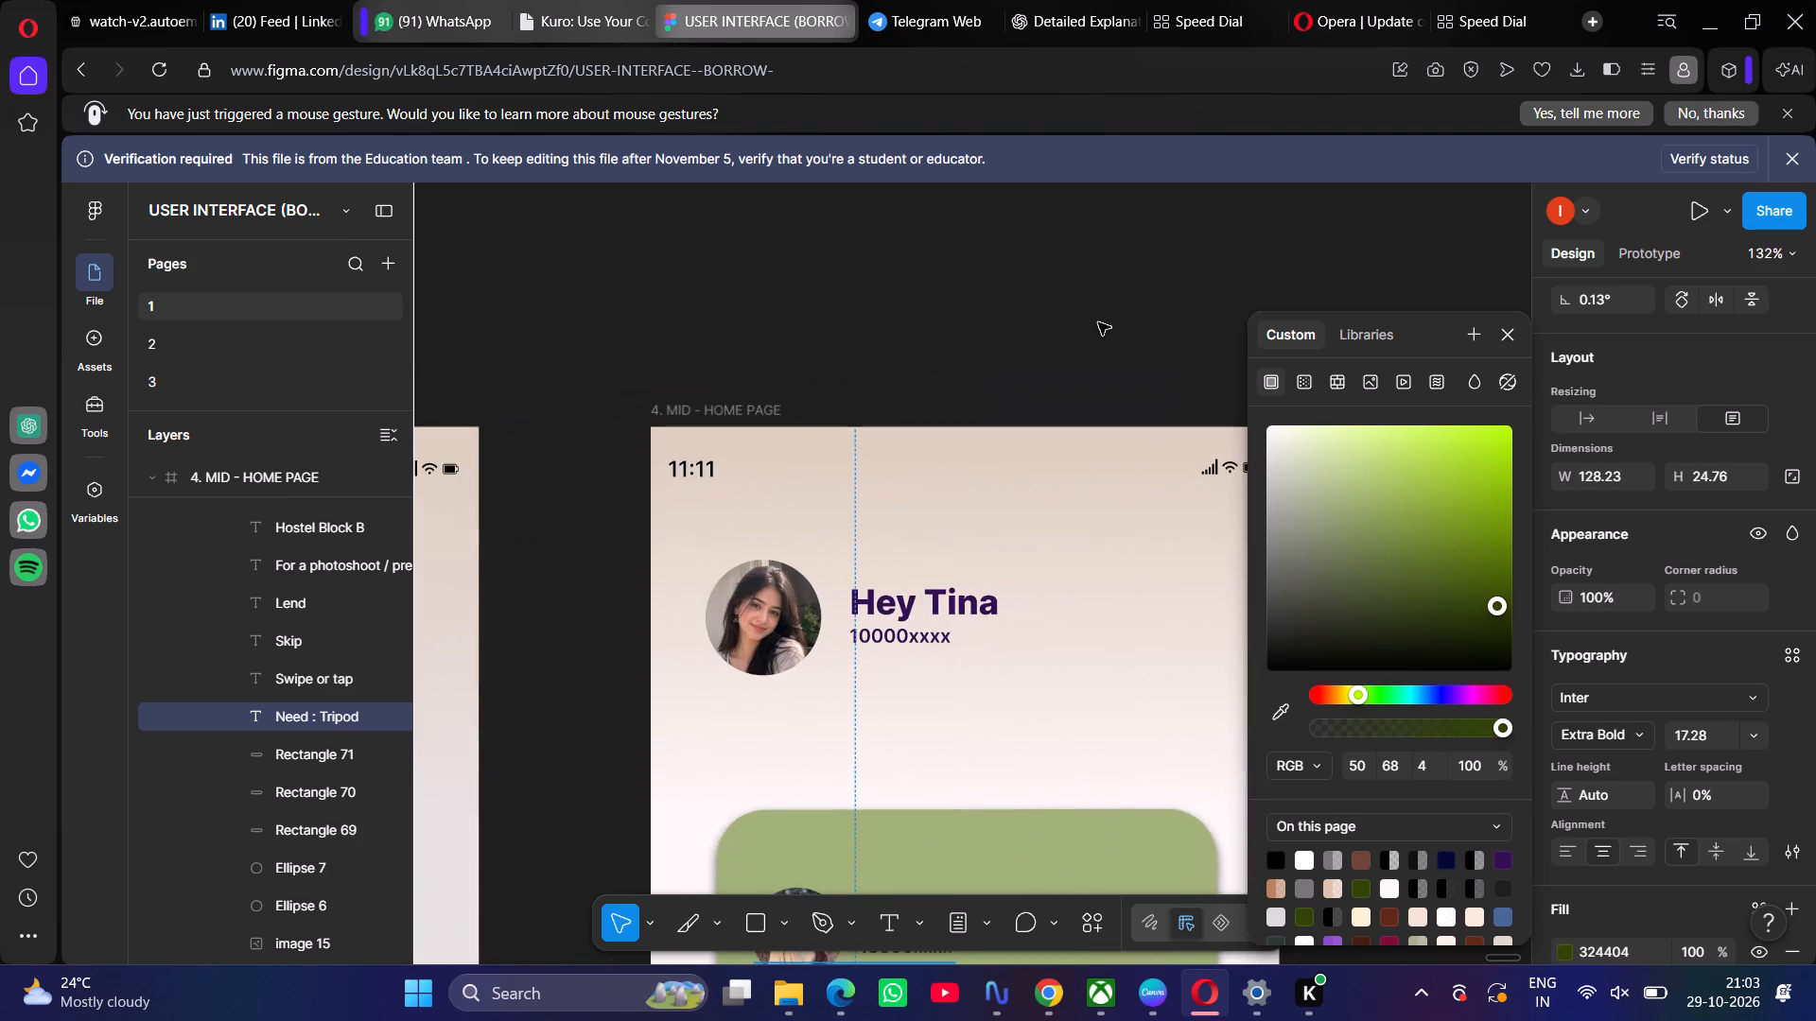
Recolour the 10000xxxx text under the request card's name, sampling the Lend circle's green and darkening it to 485E41.
scroll(1098, 322, "down", 1)
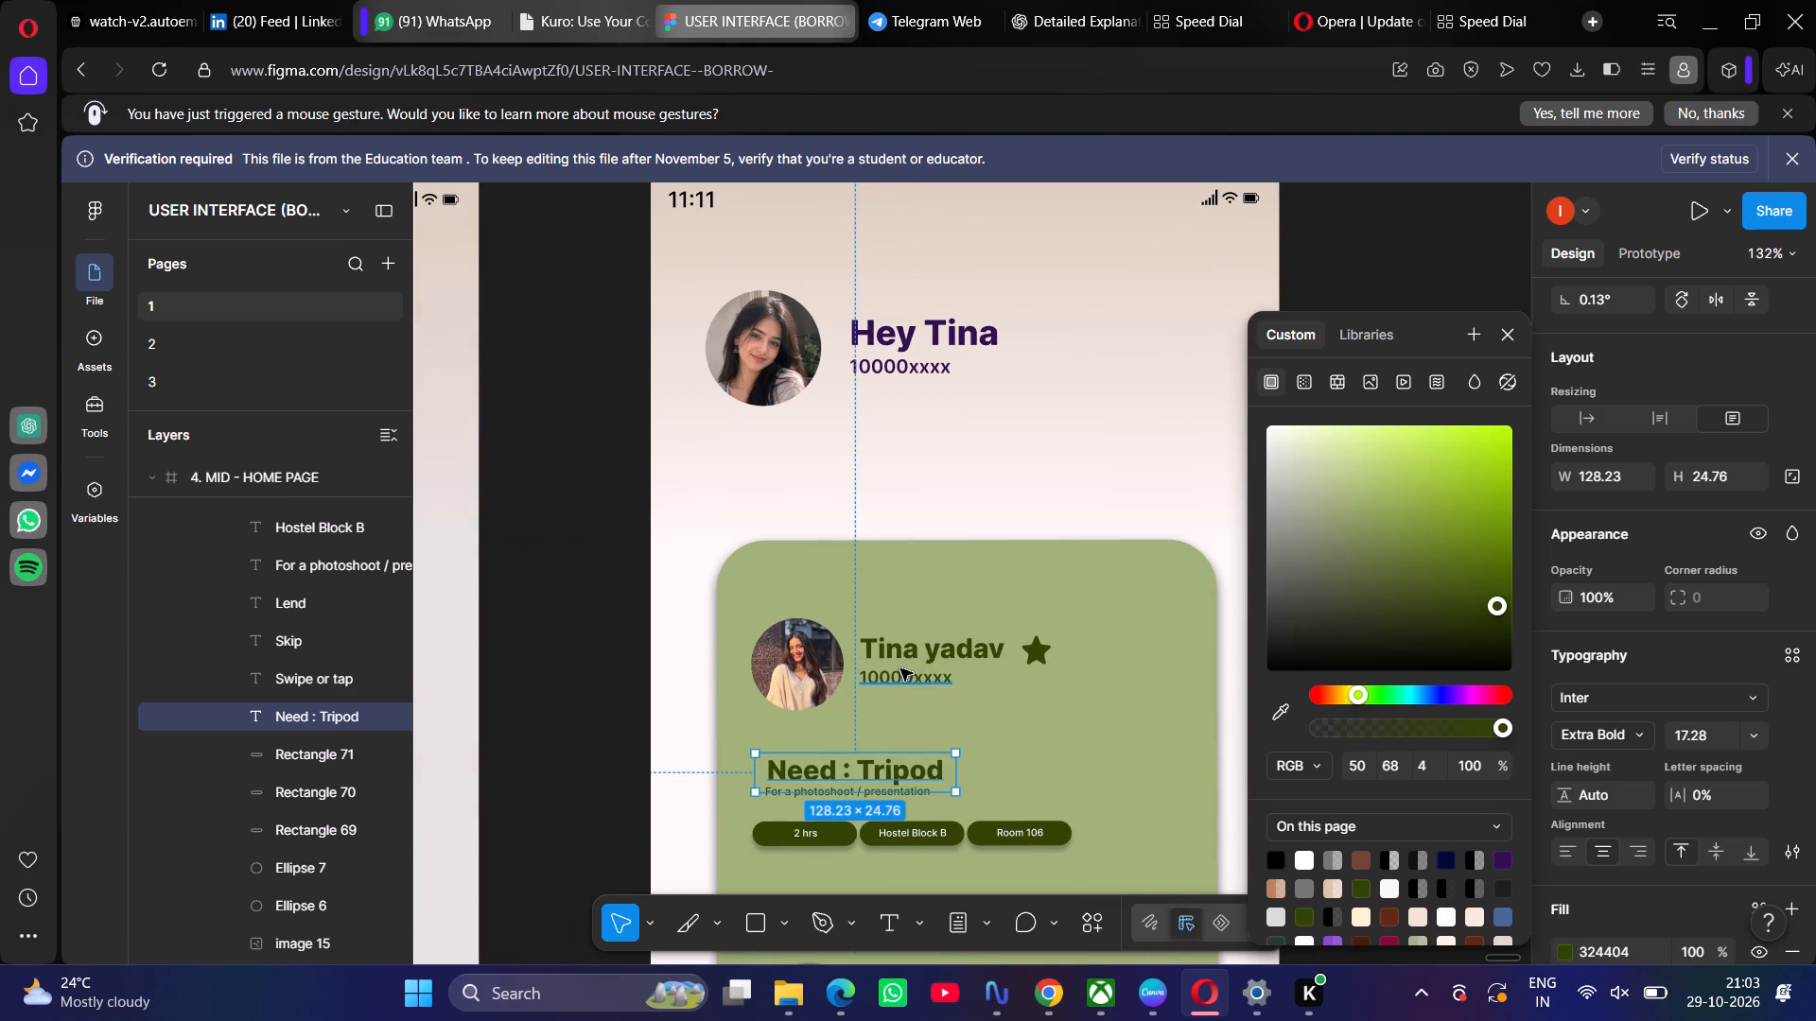
left_click(903, 673)
scroll(1651, 933, "down", 2)
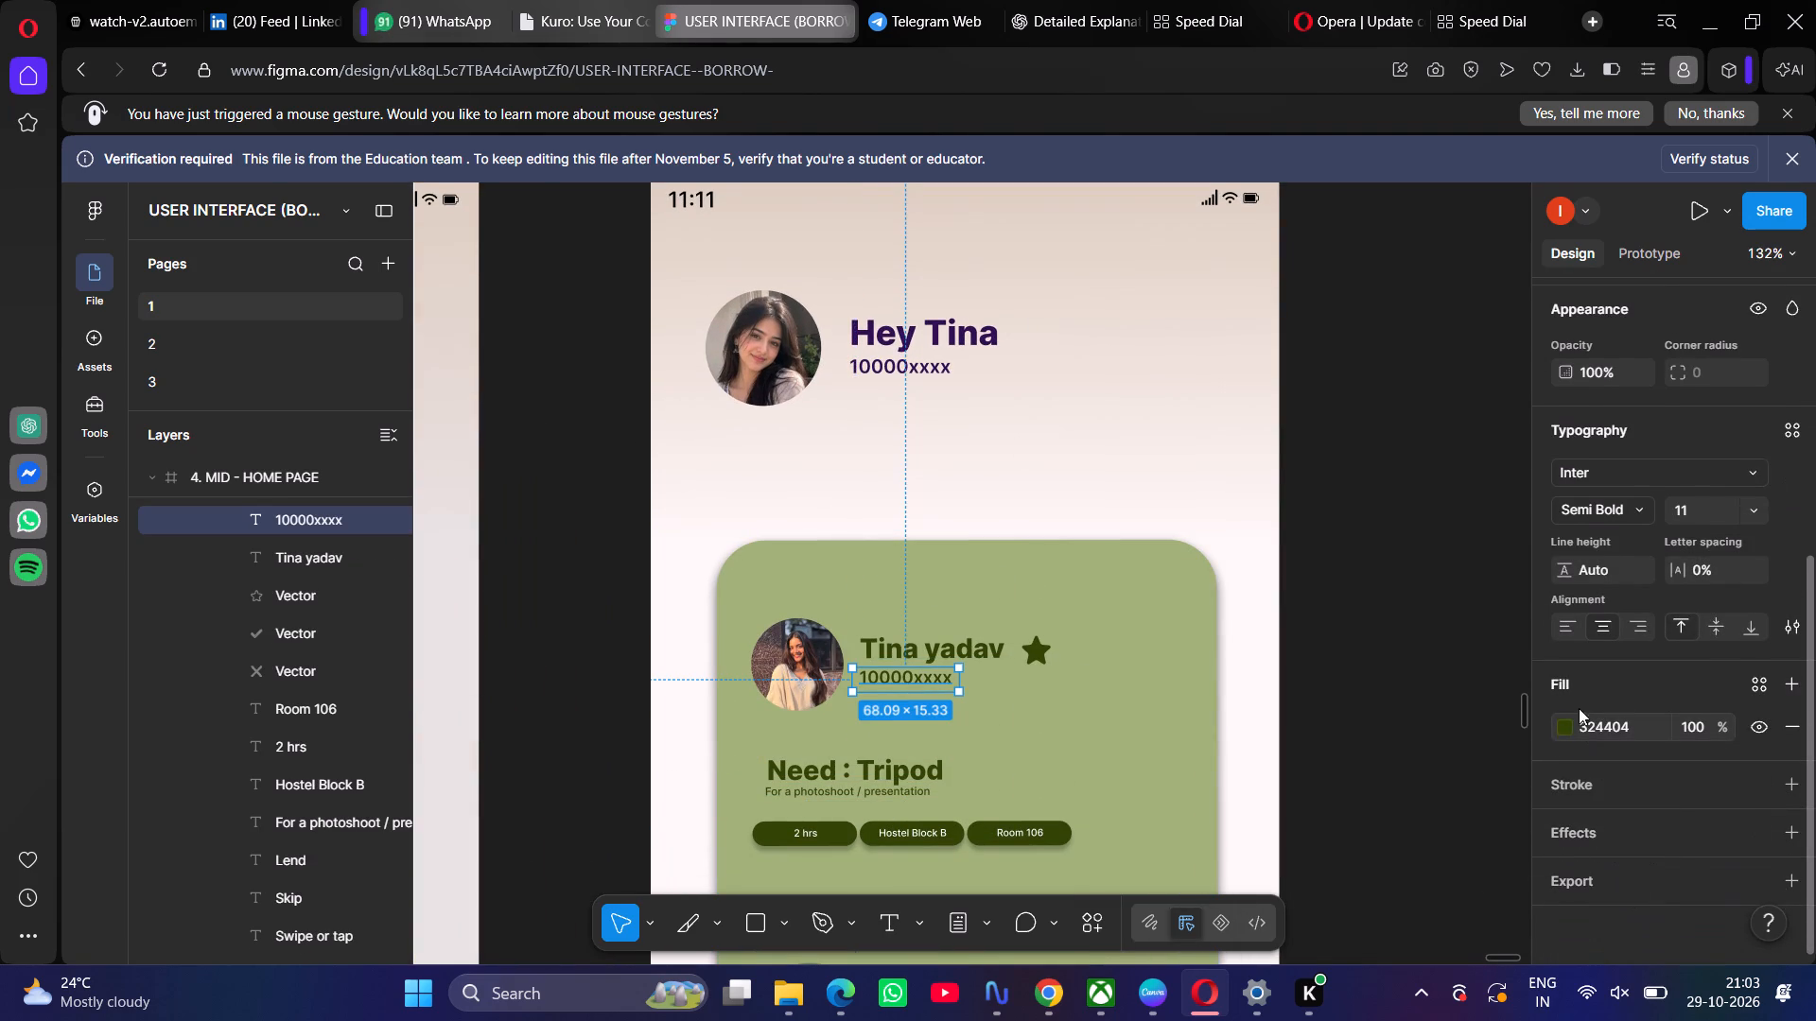
left_click(1560, 721)
left_click(1301, 702)
left_click(1290, 705)
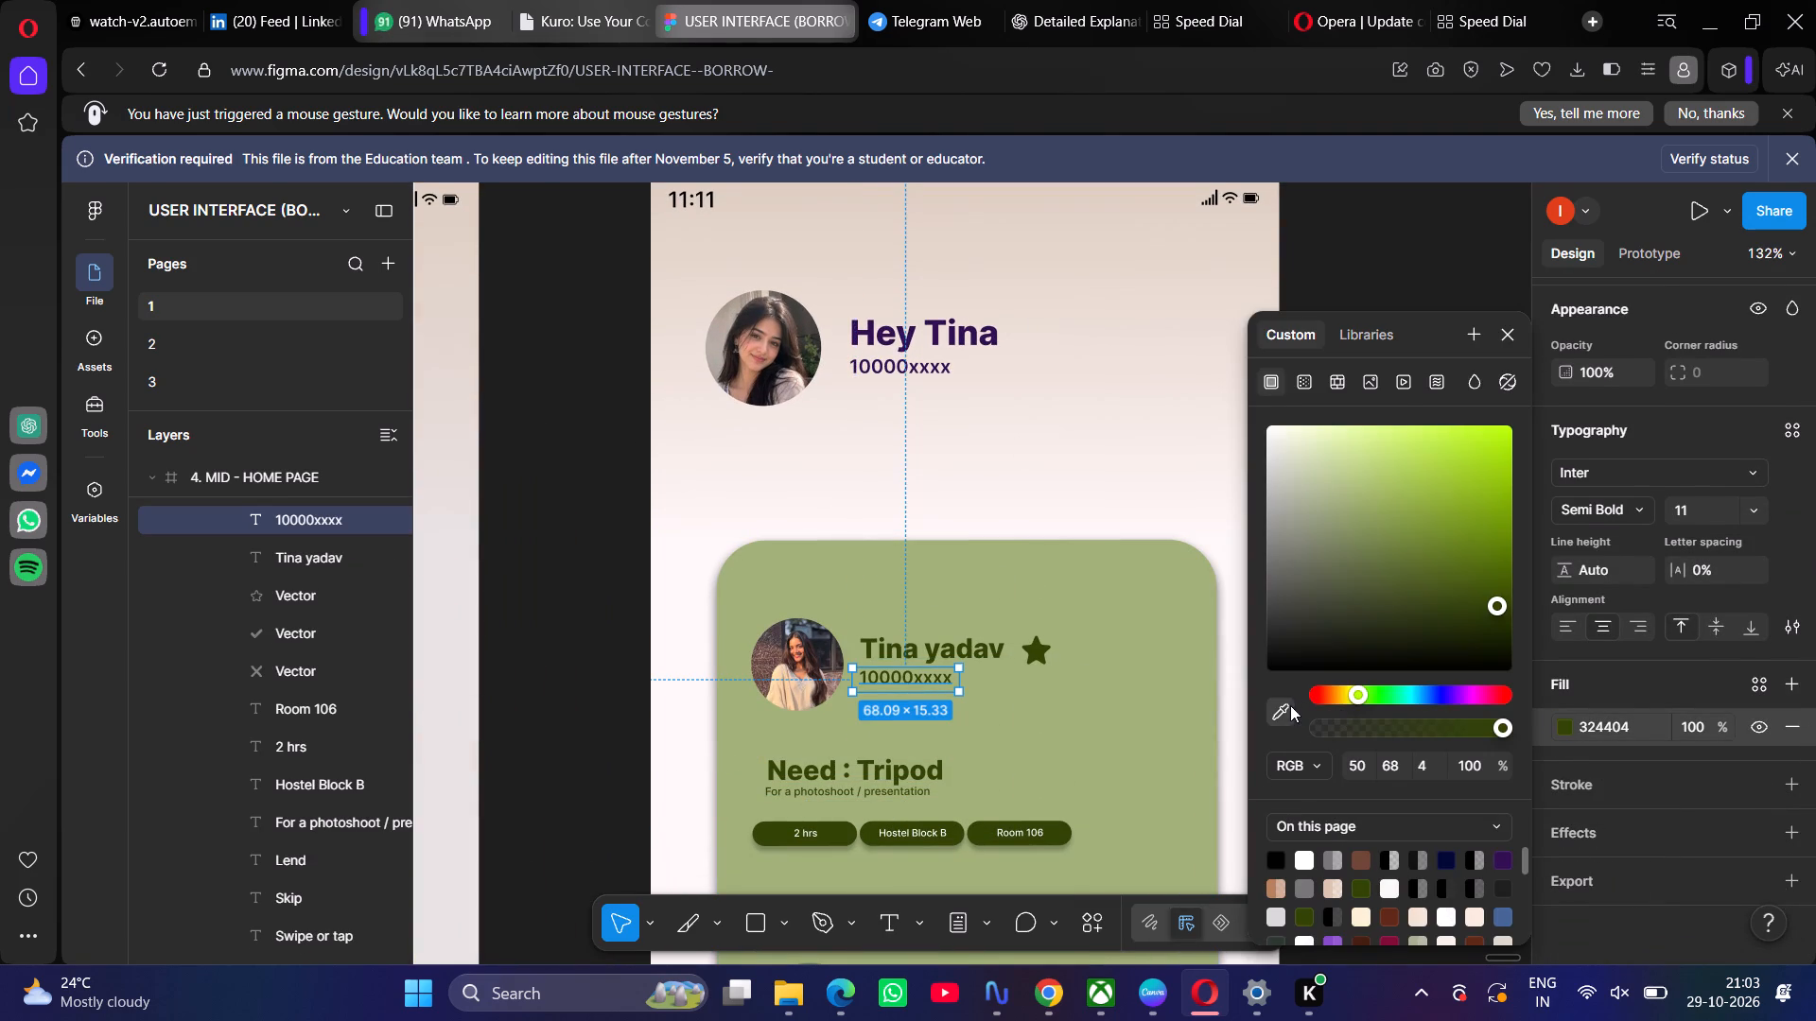
scroll(1136, 615, "down", 2)
left_click(1084, 767)
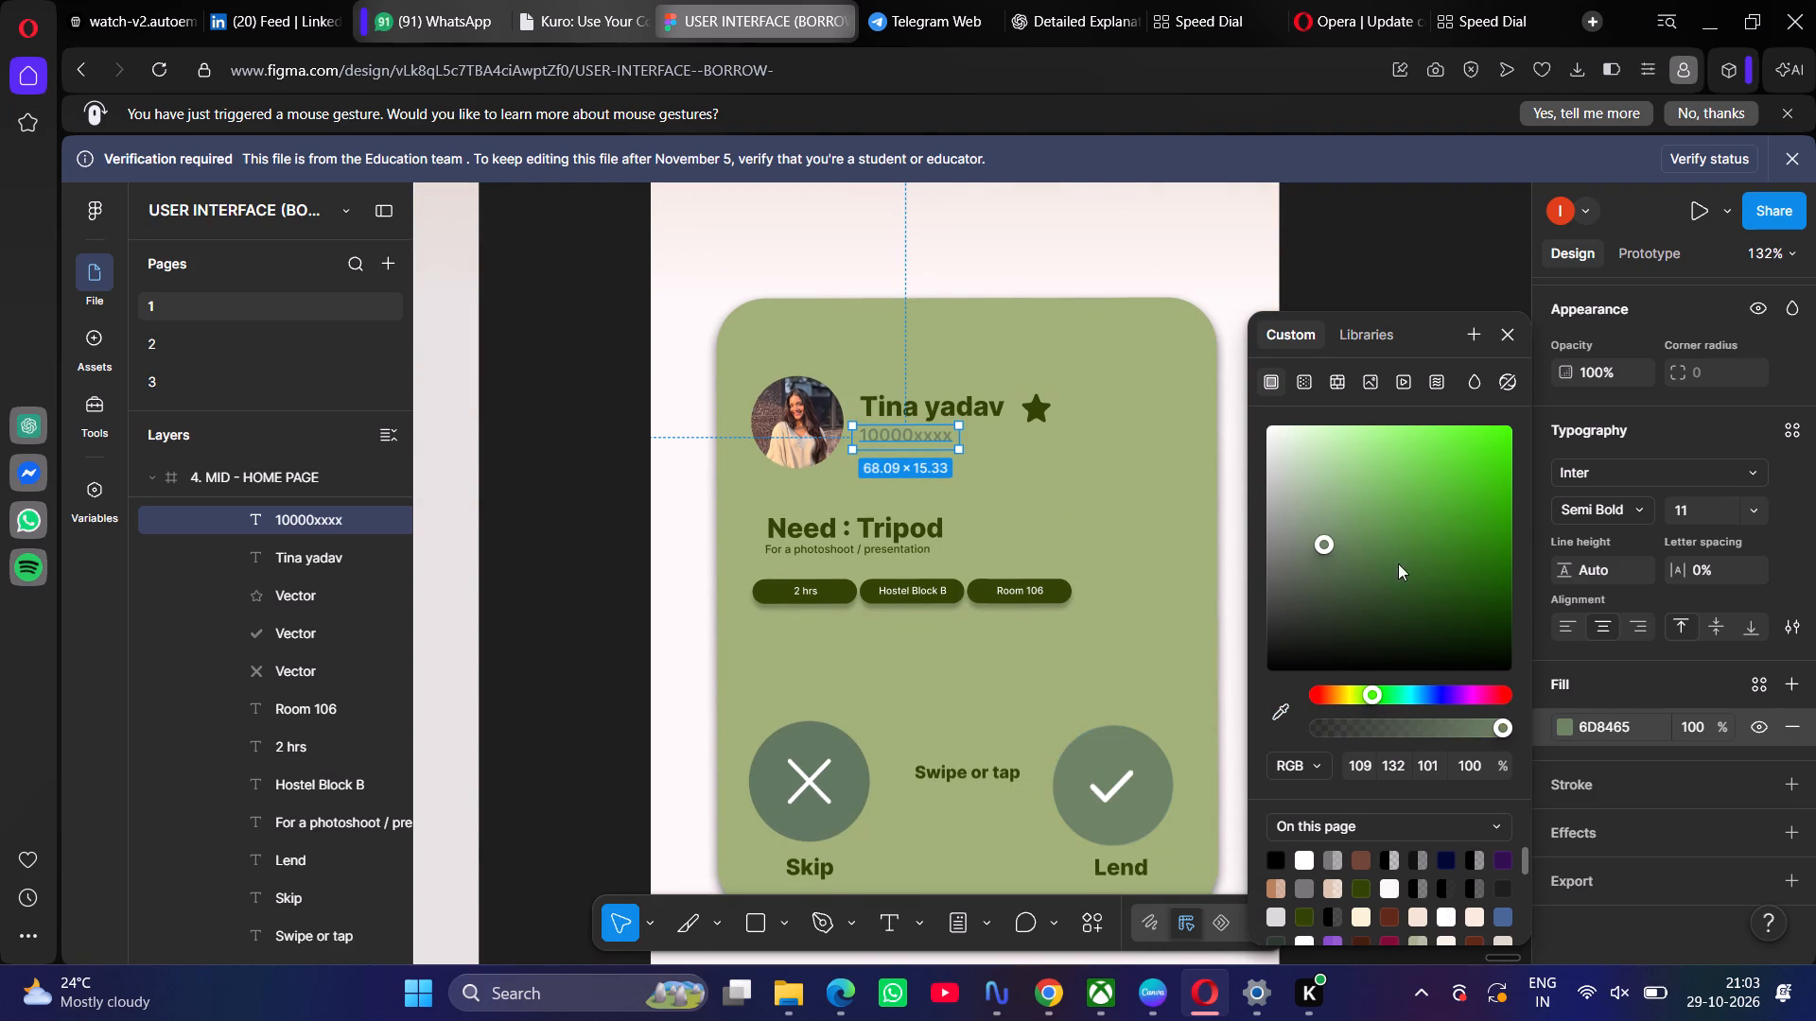
left_click(1329, 542)
left_click_drag(1328, 542, 1333, 568)
left_click_drag(1333, 568, 1337, 576)
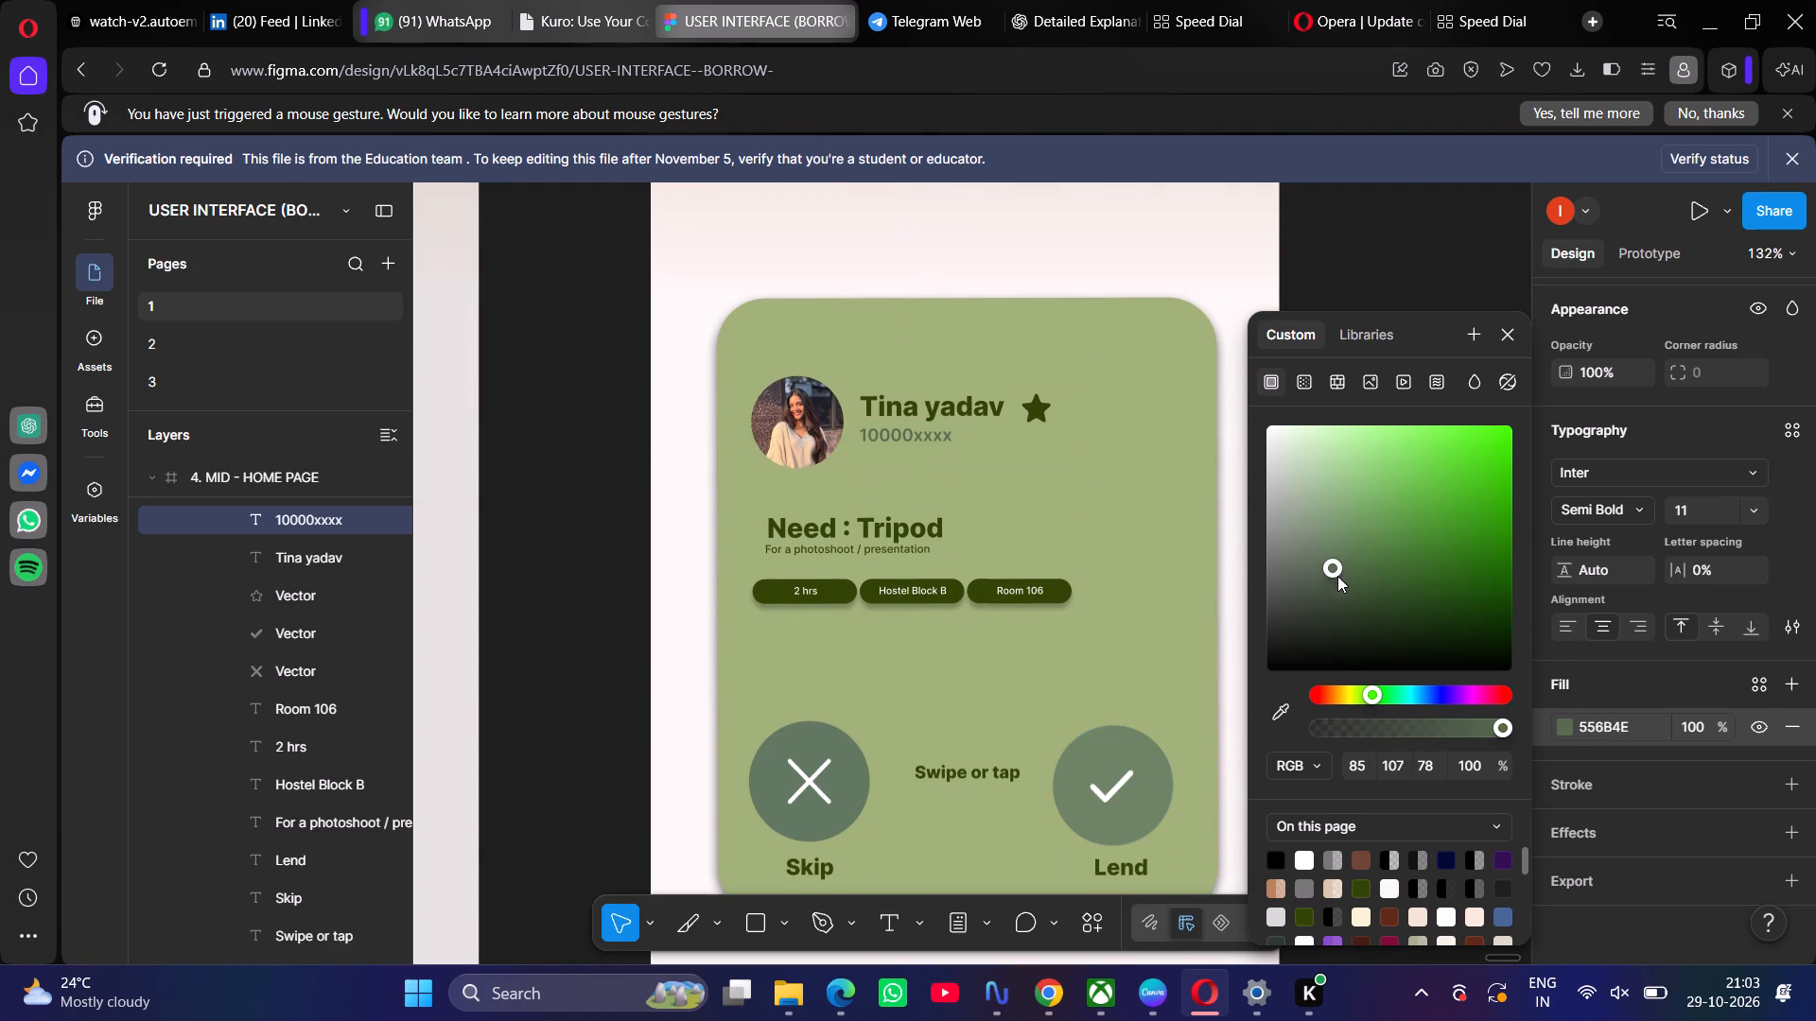
left_click_drag(1337, 576, 1342, 580)
left_click(1499, 328)
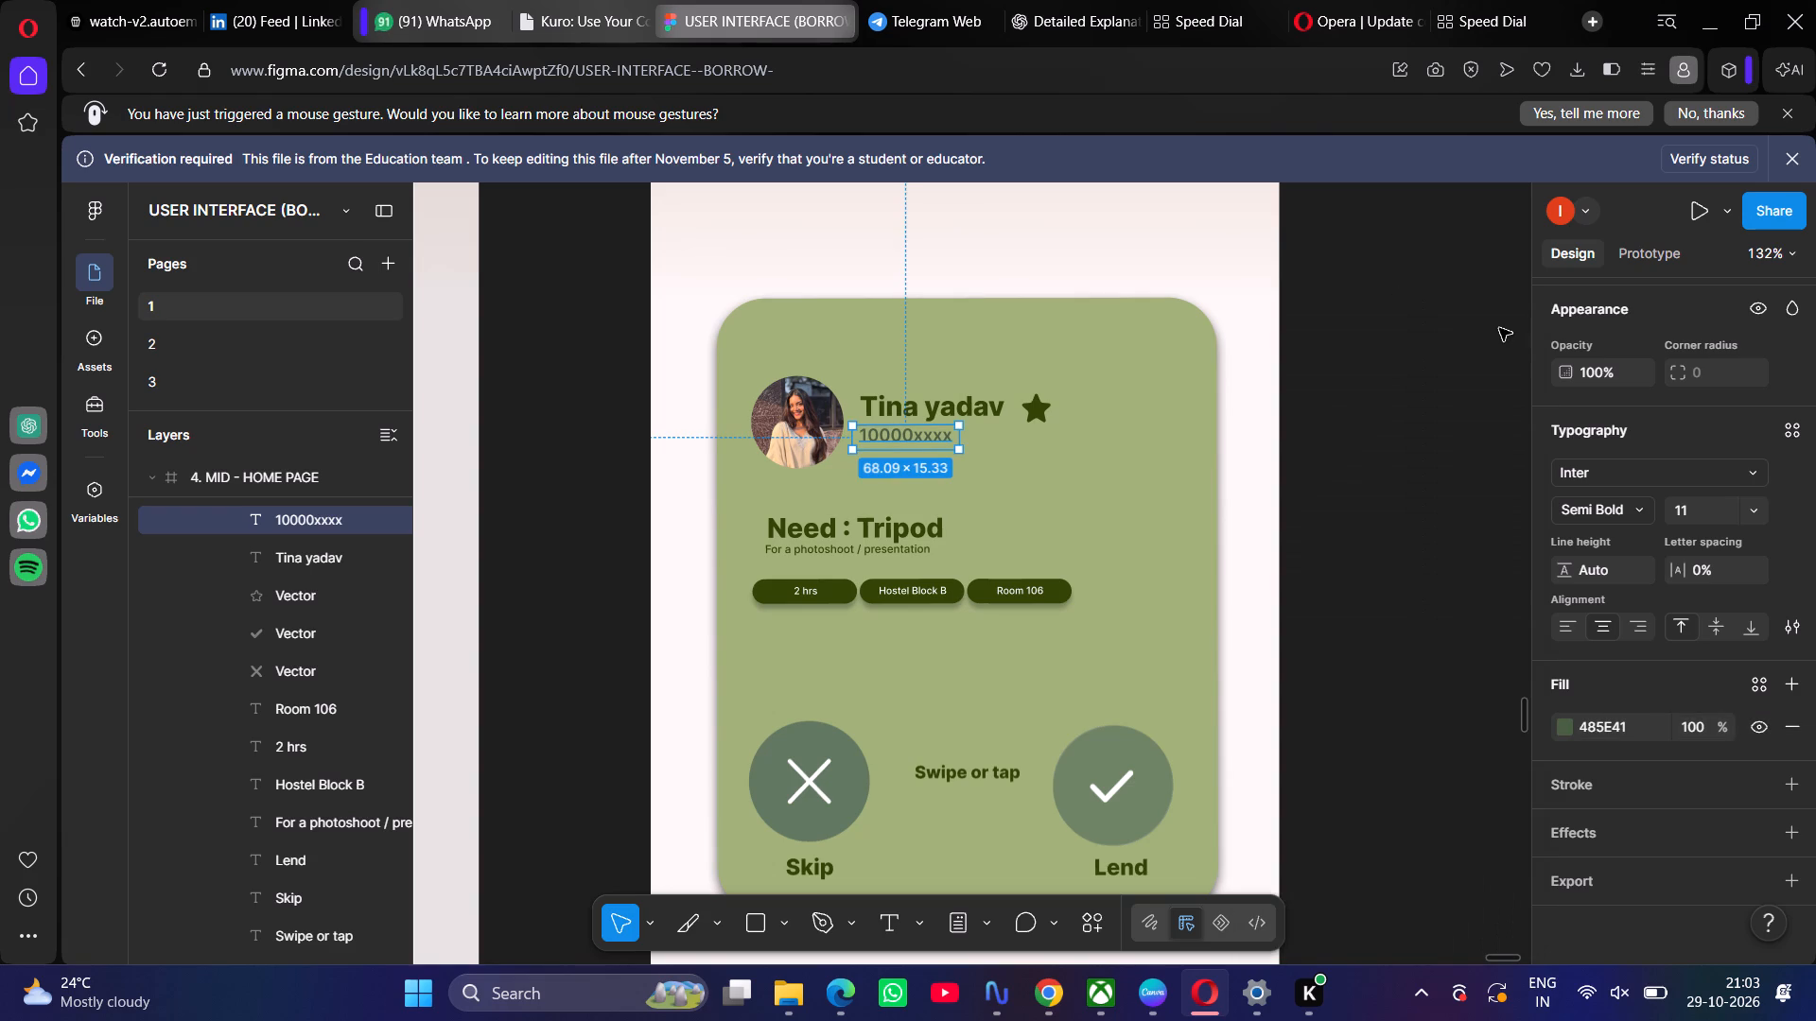
left_click(1499, 328)
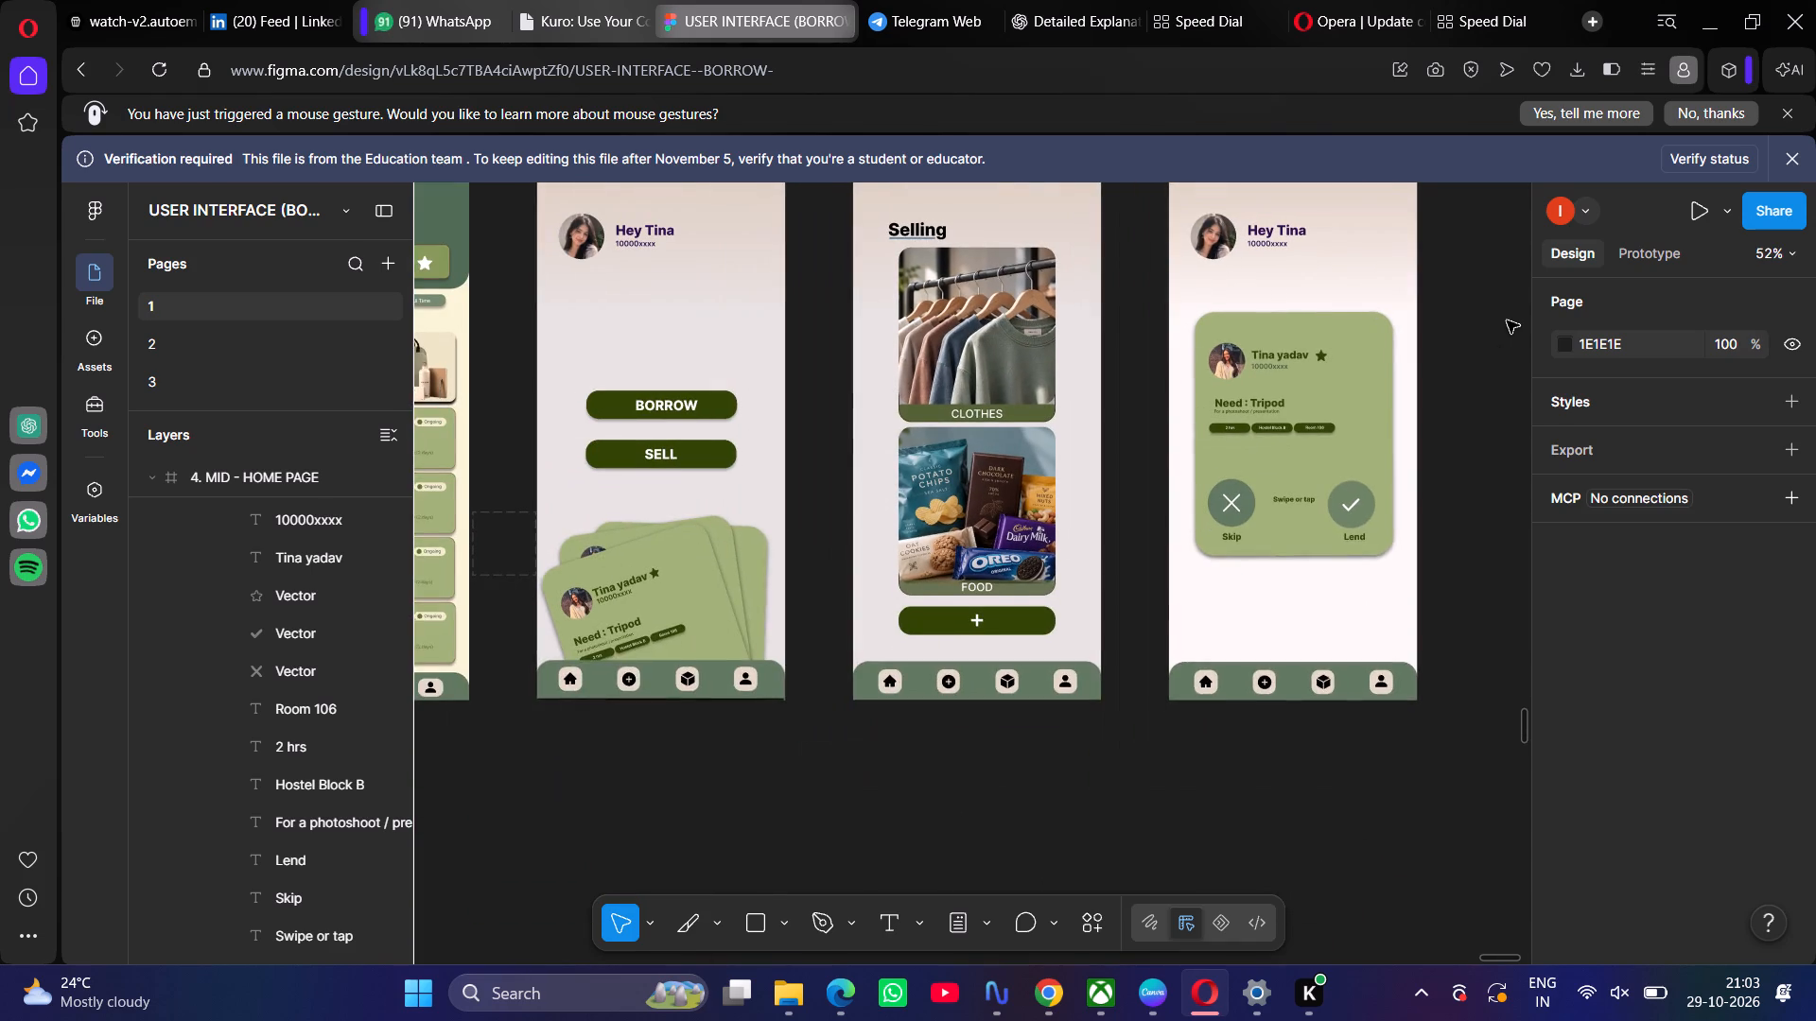
Select the 2 hrs pill inside the tripod request card's group.
scroll(1507, 320, "up", 1)
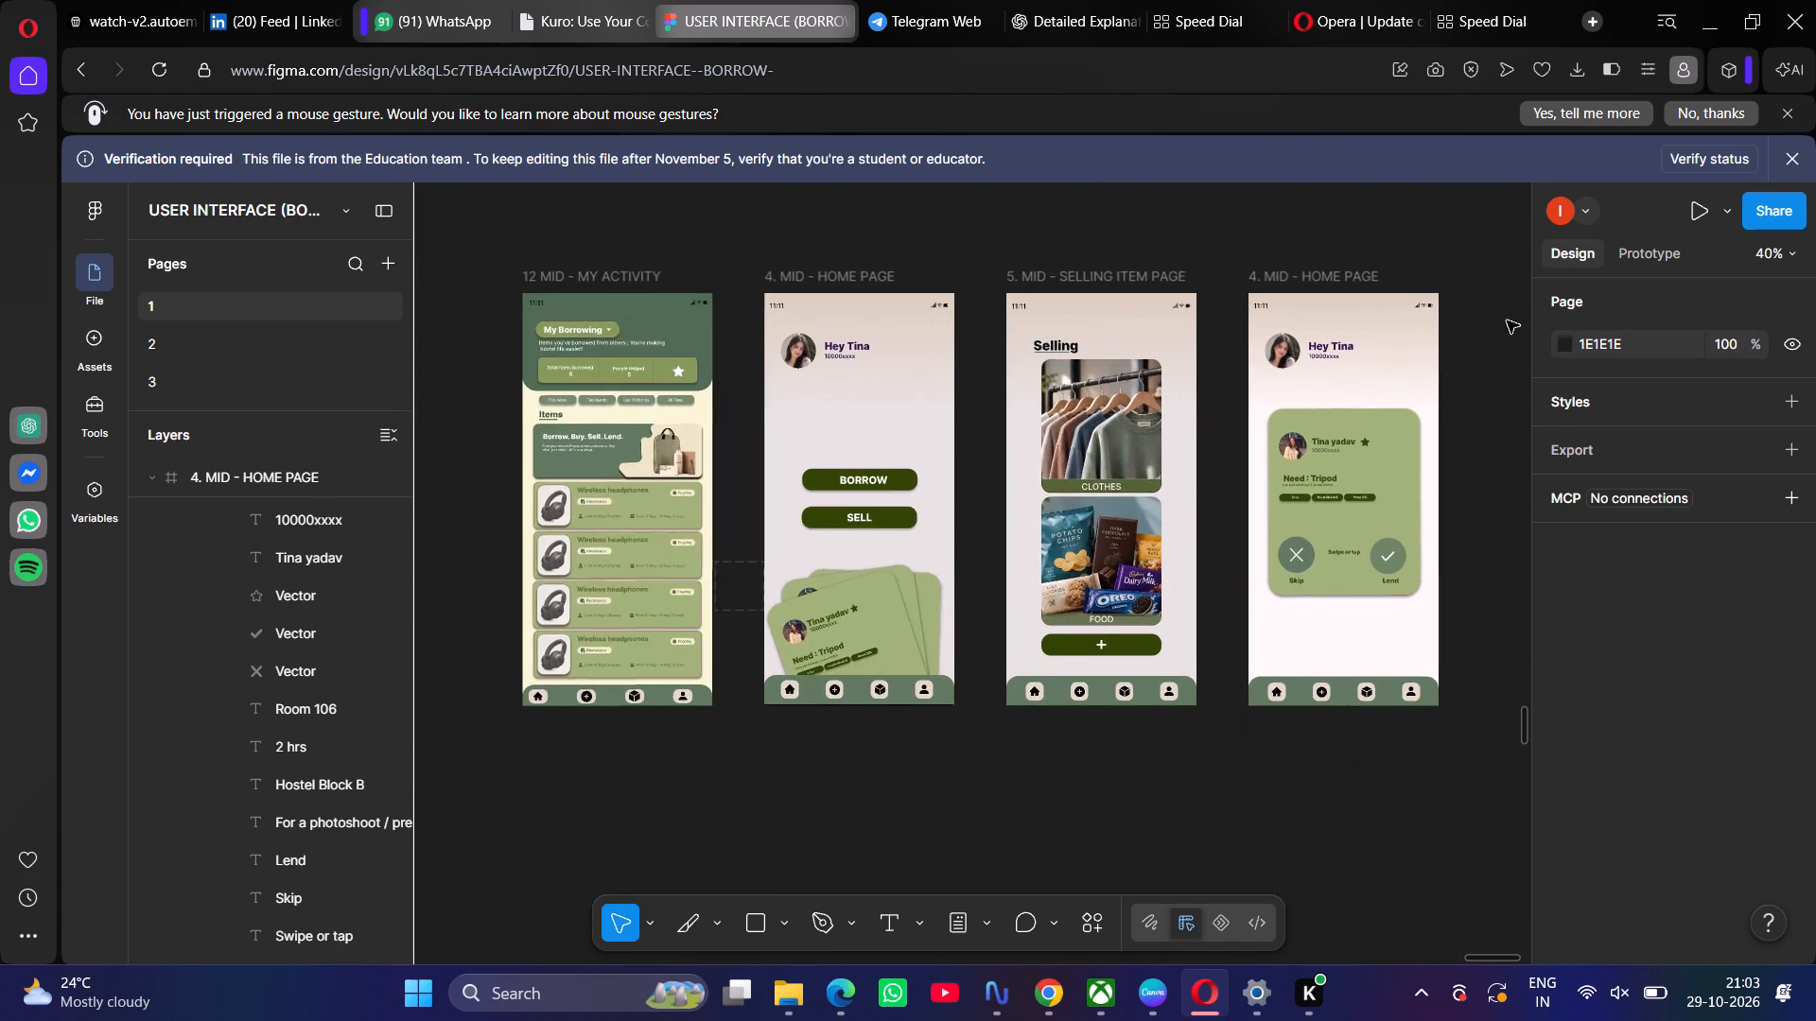
scroll(1507, 320, "right", 1)
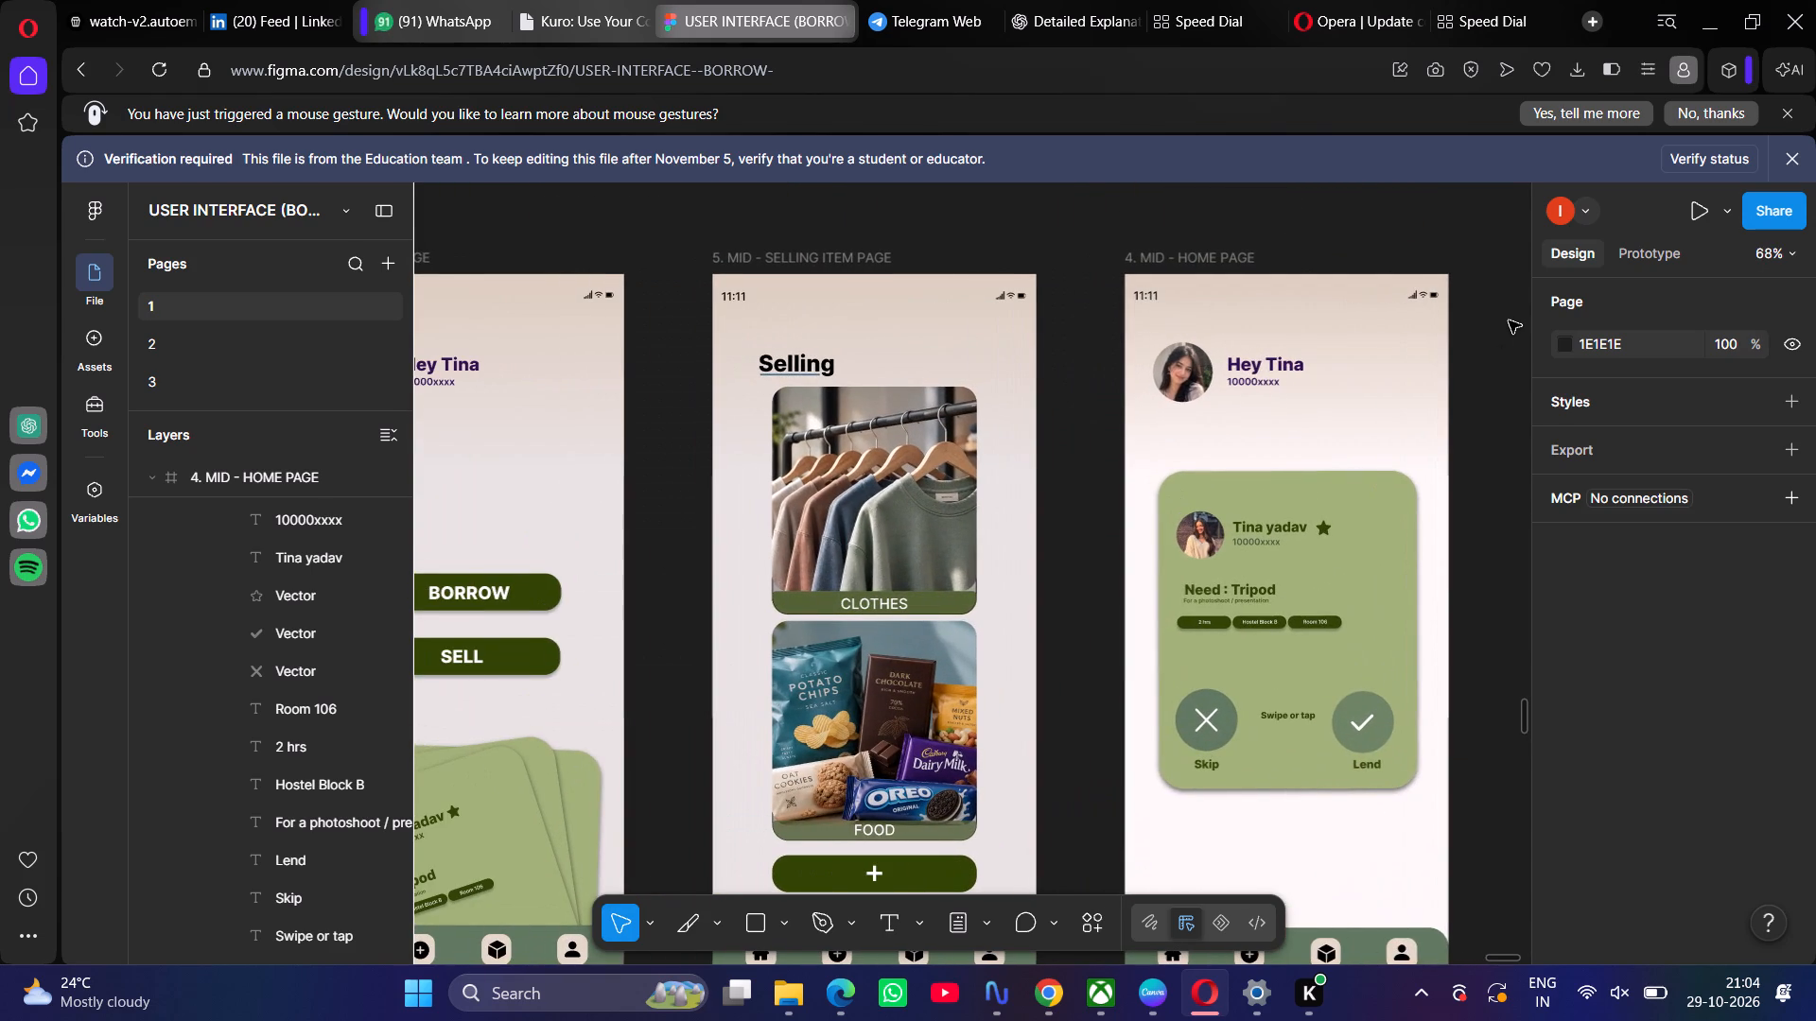
left_click(1223, 628)
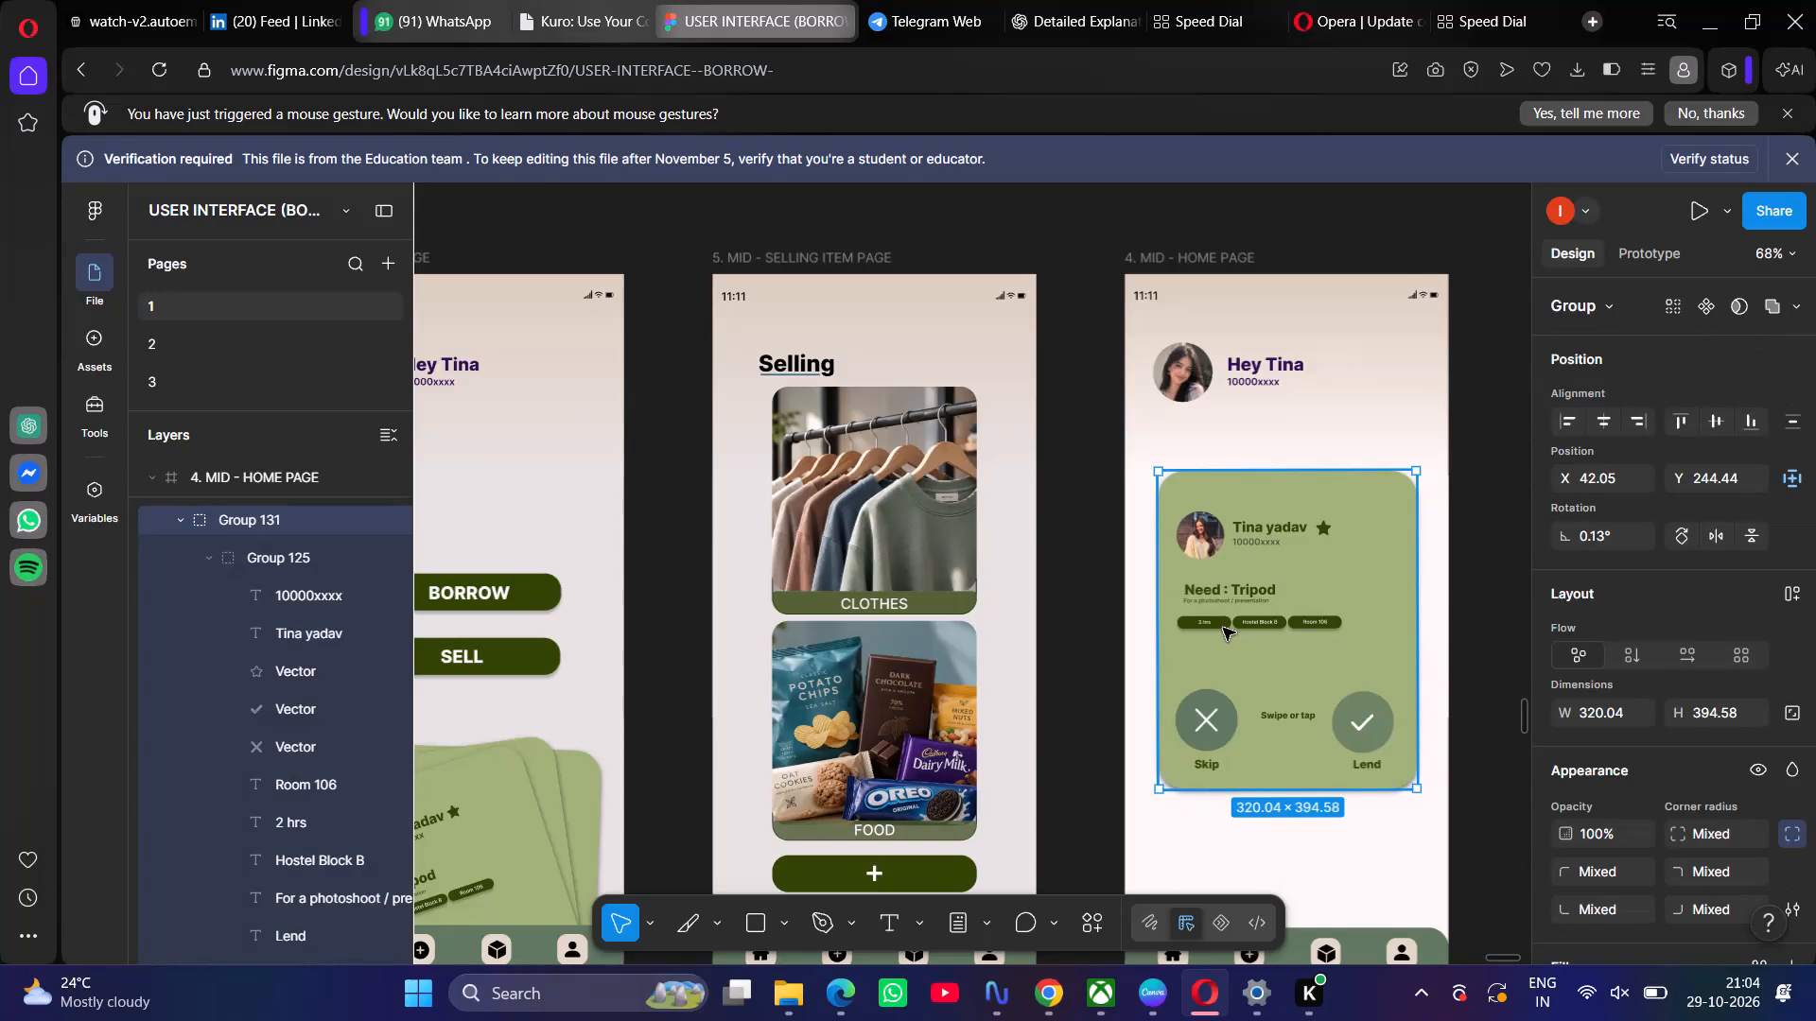
double_click(1222, 627)
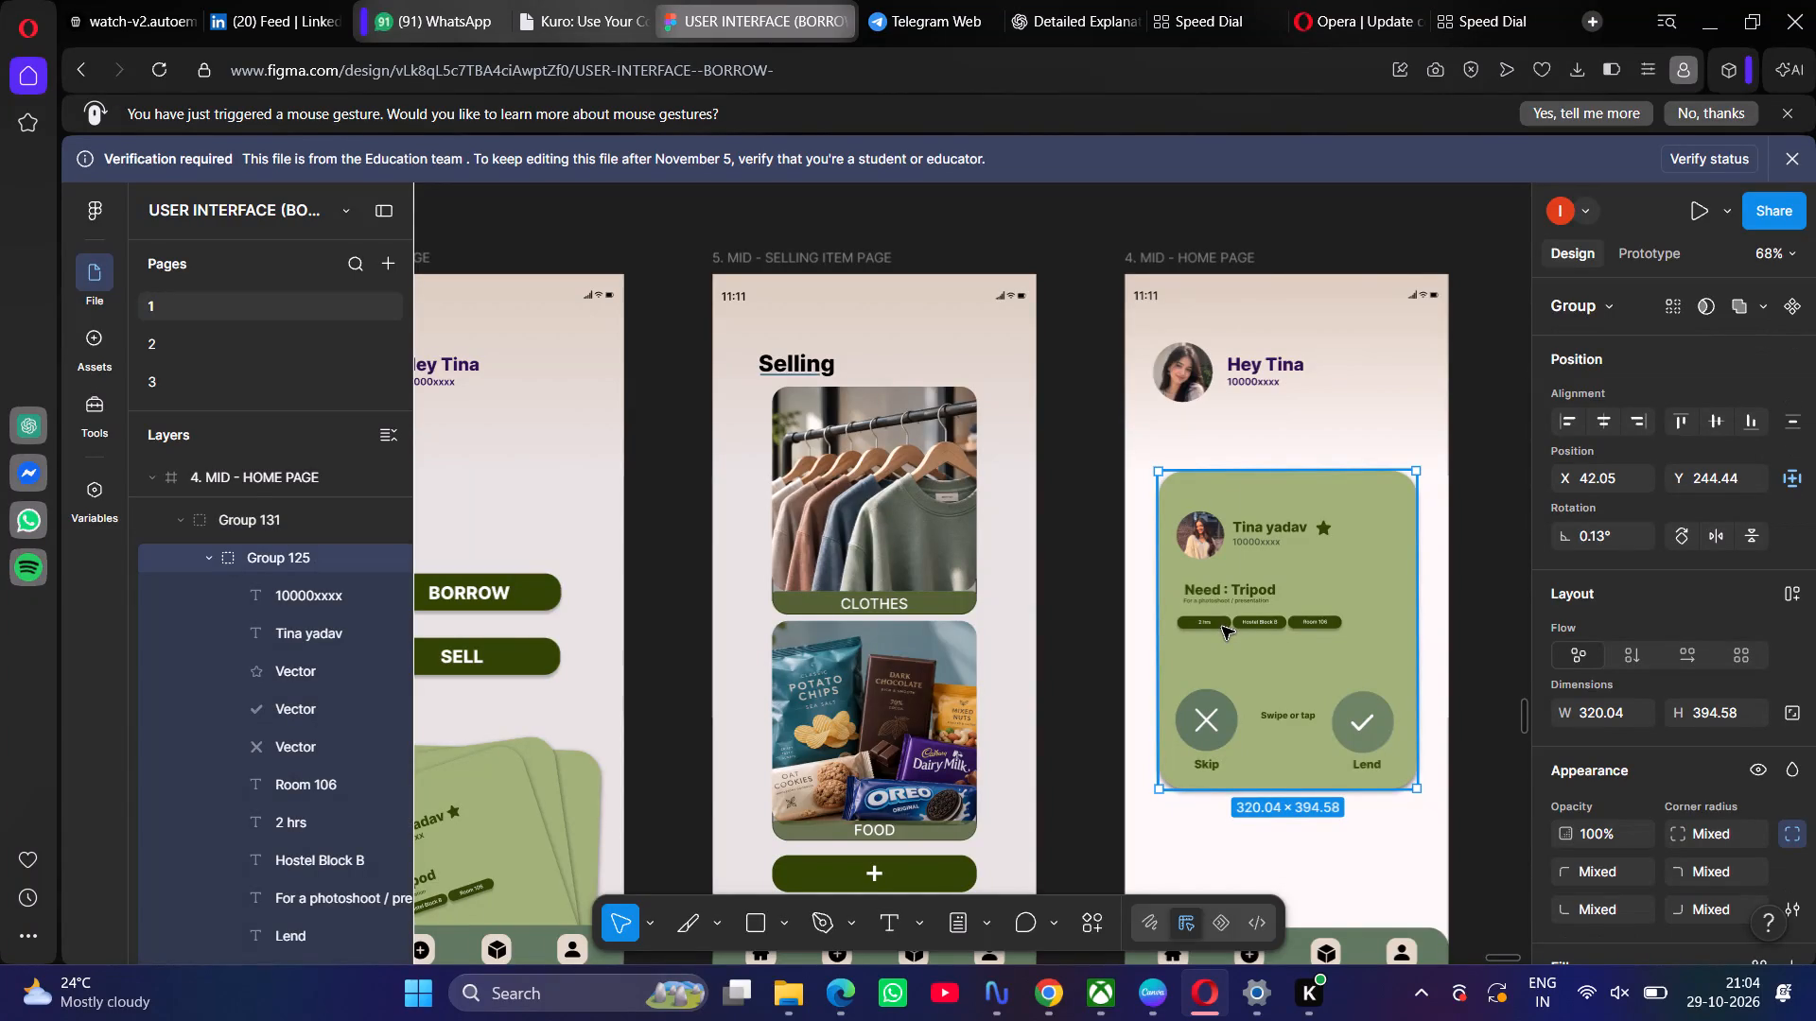
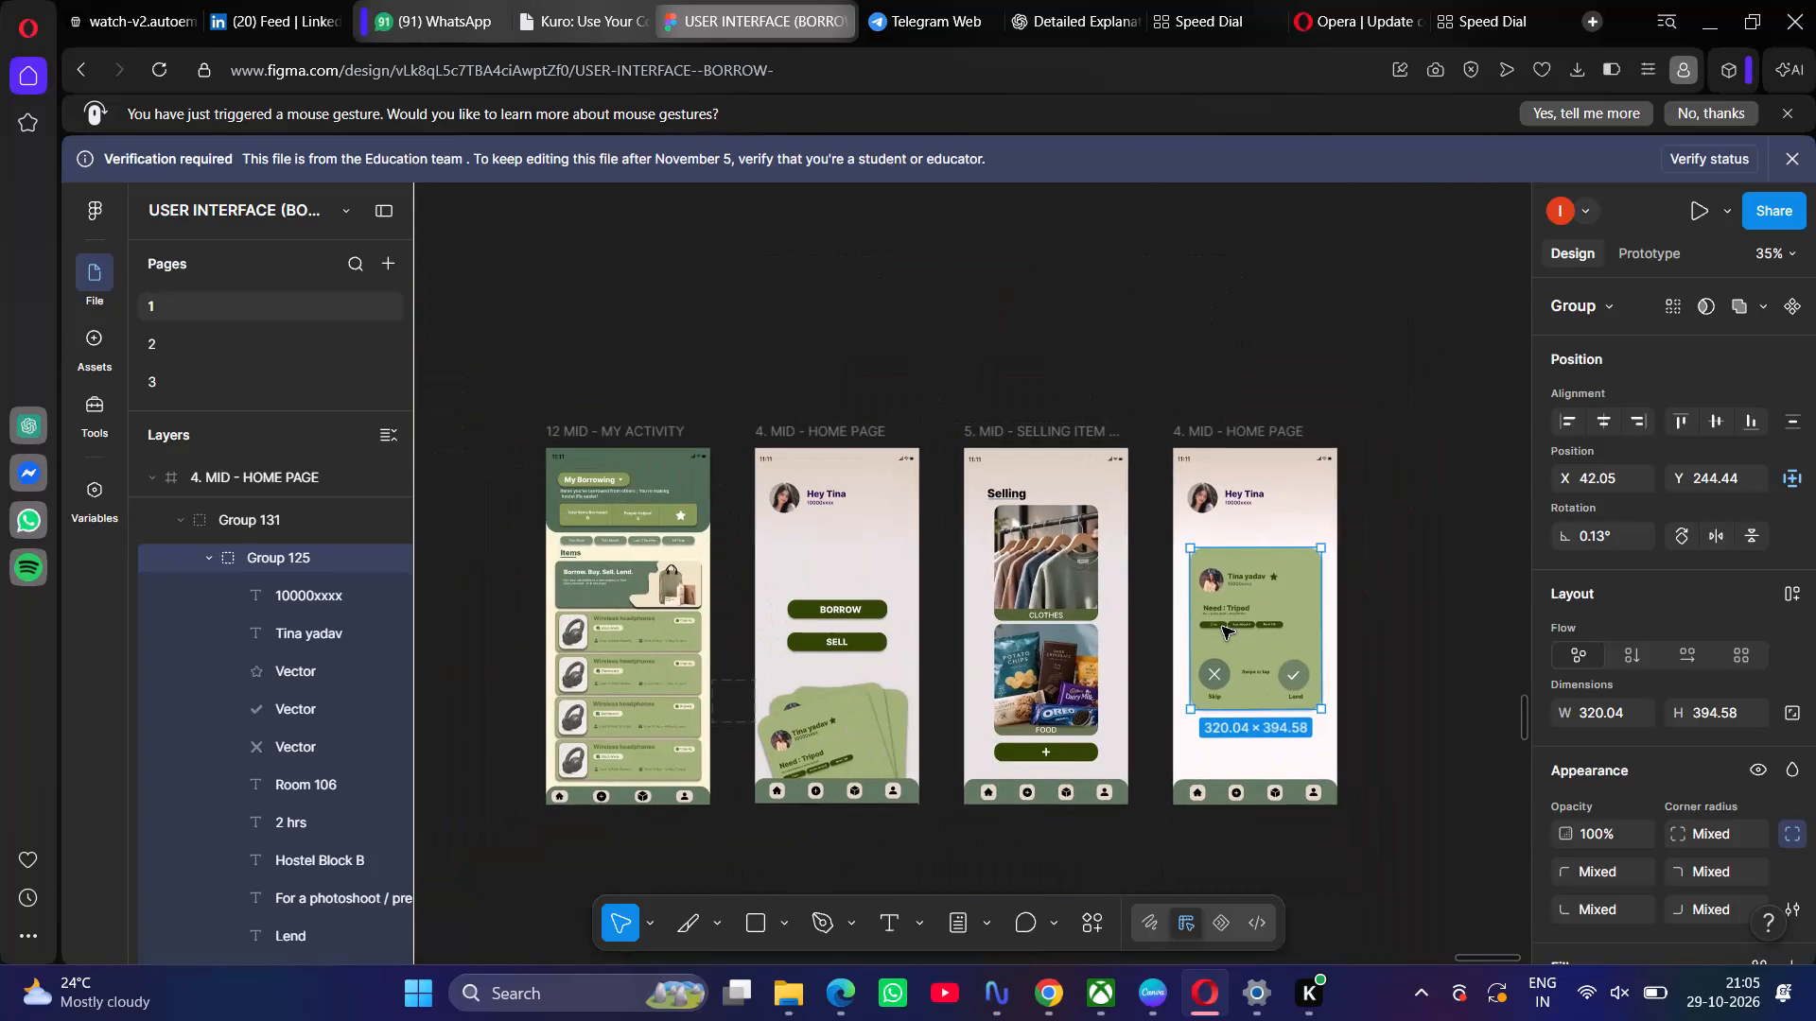
Recolour the 2 hrs pill on the tripod request card, sampling the Skip circle's green 607960 and darkening it slightly.
left_click(1387, 659)
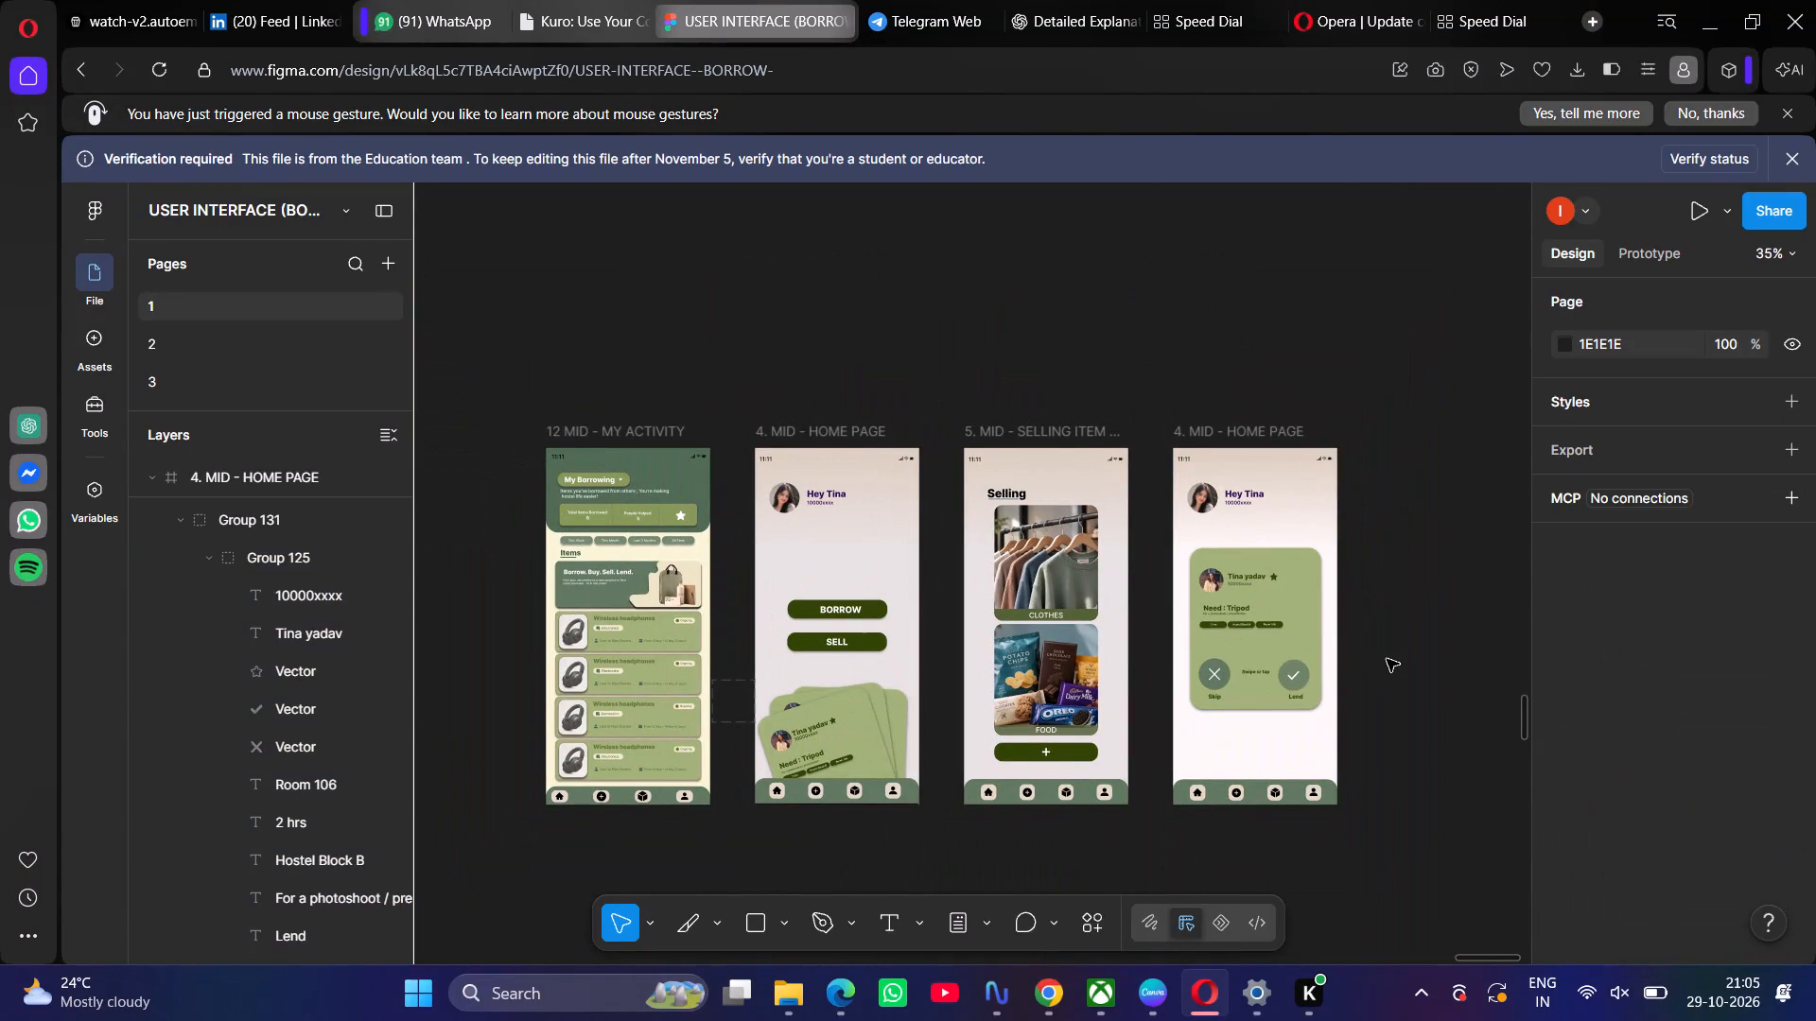
scroll(1387, 659, "right", 2)
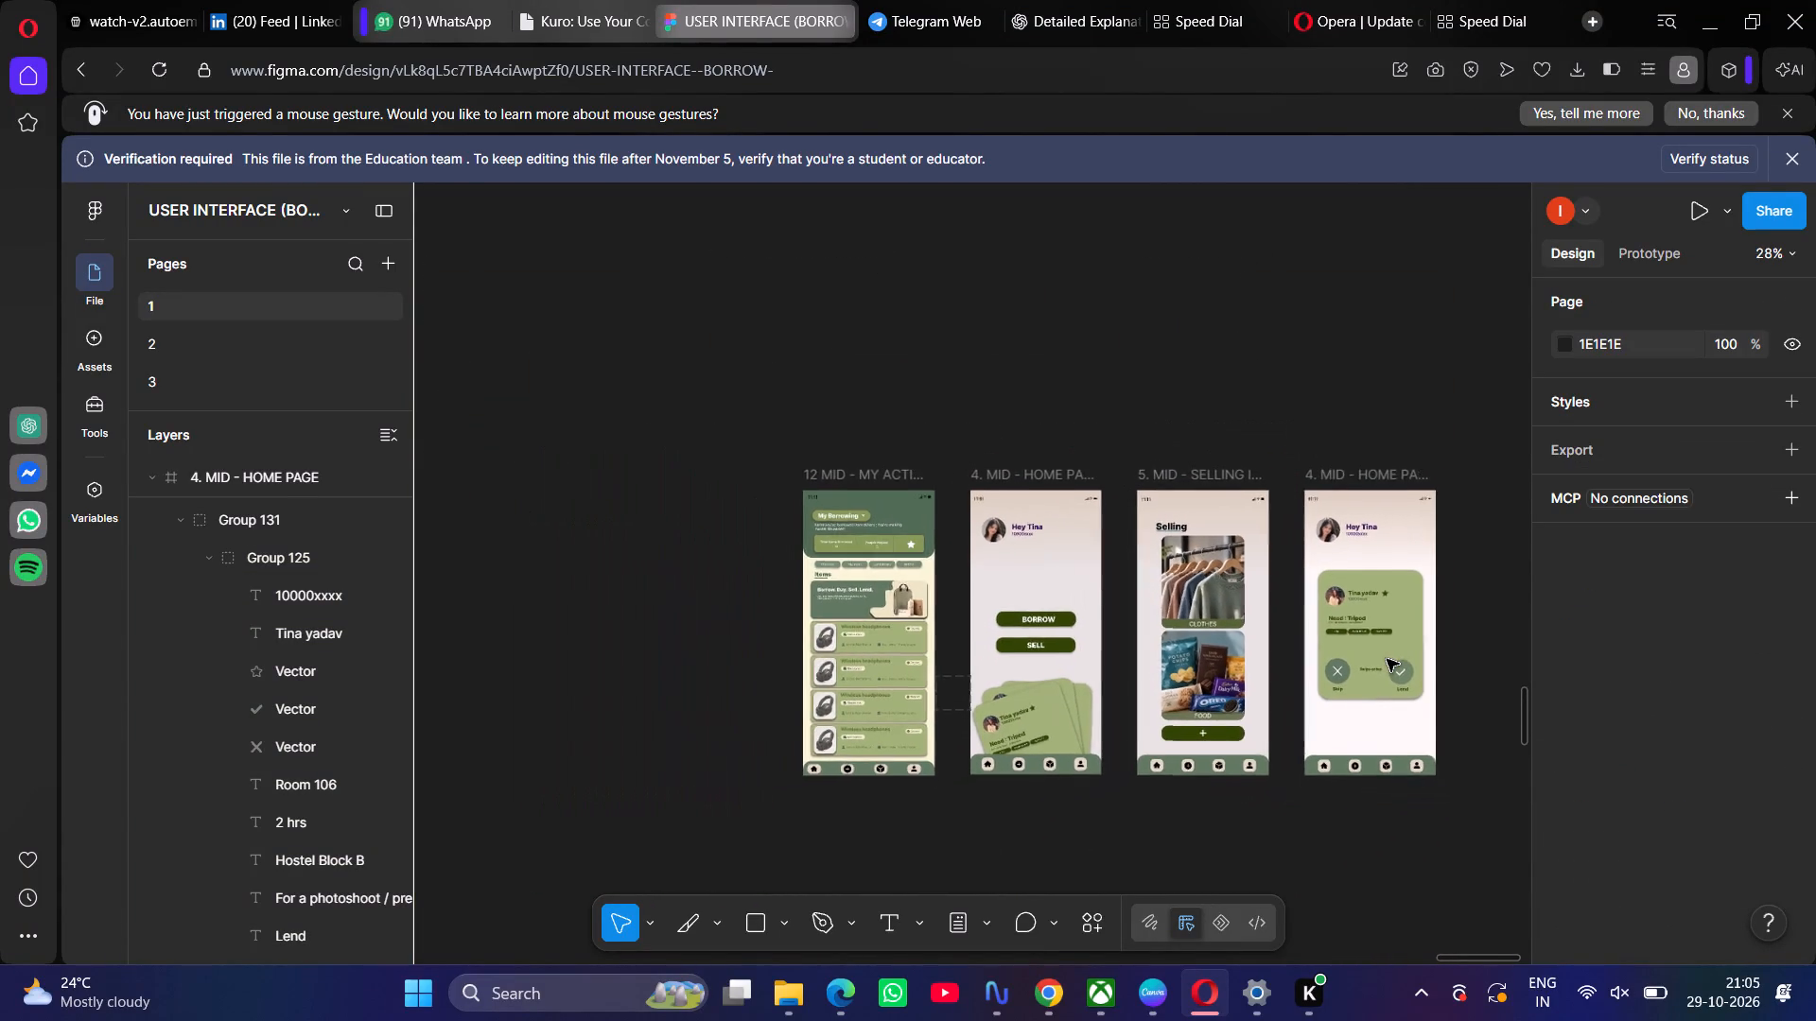
scroll(1387, 659, "left", 1)
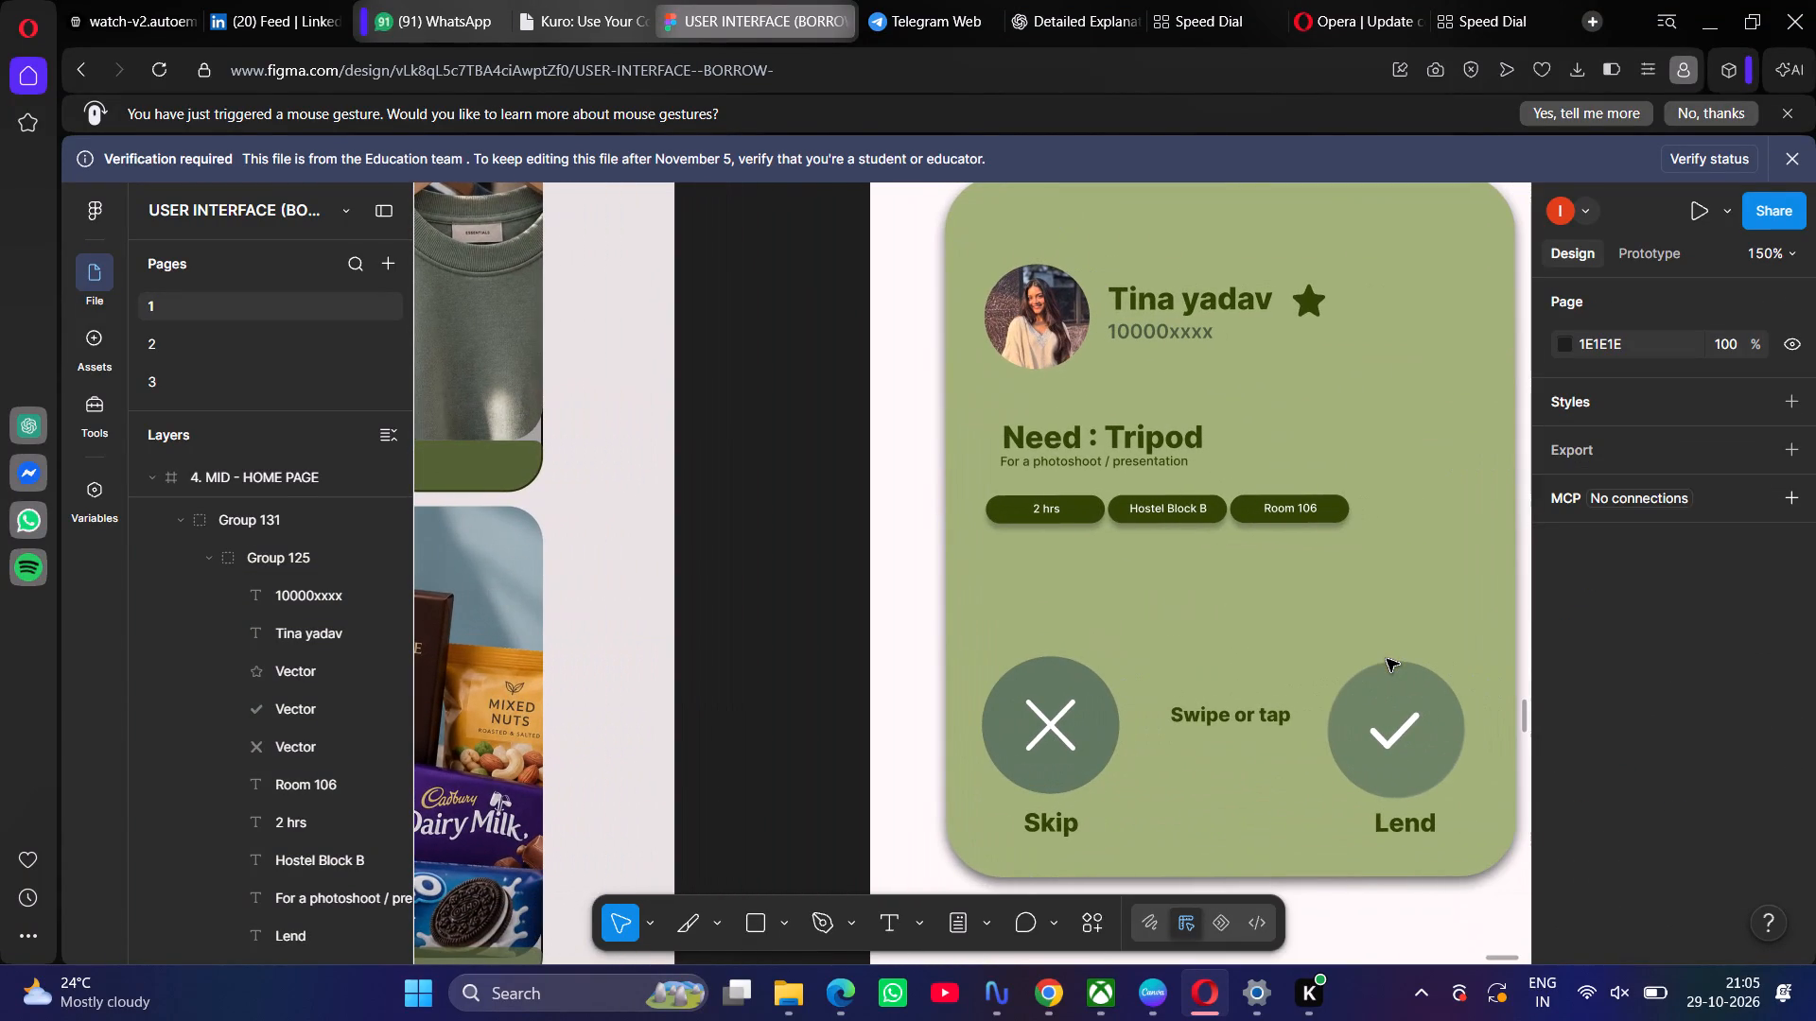
left_click(1066, 506)
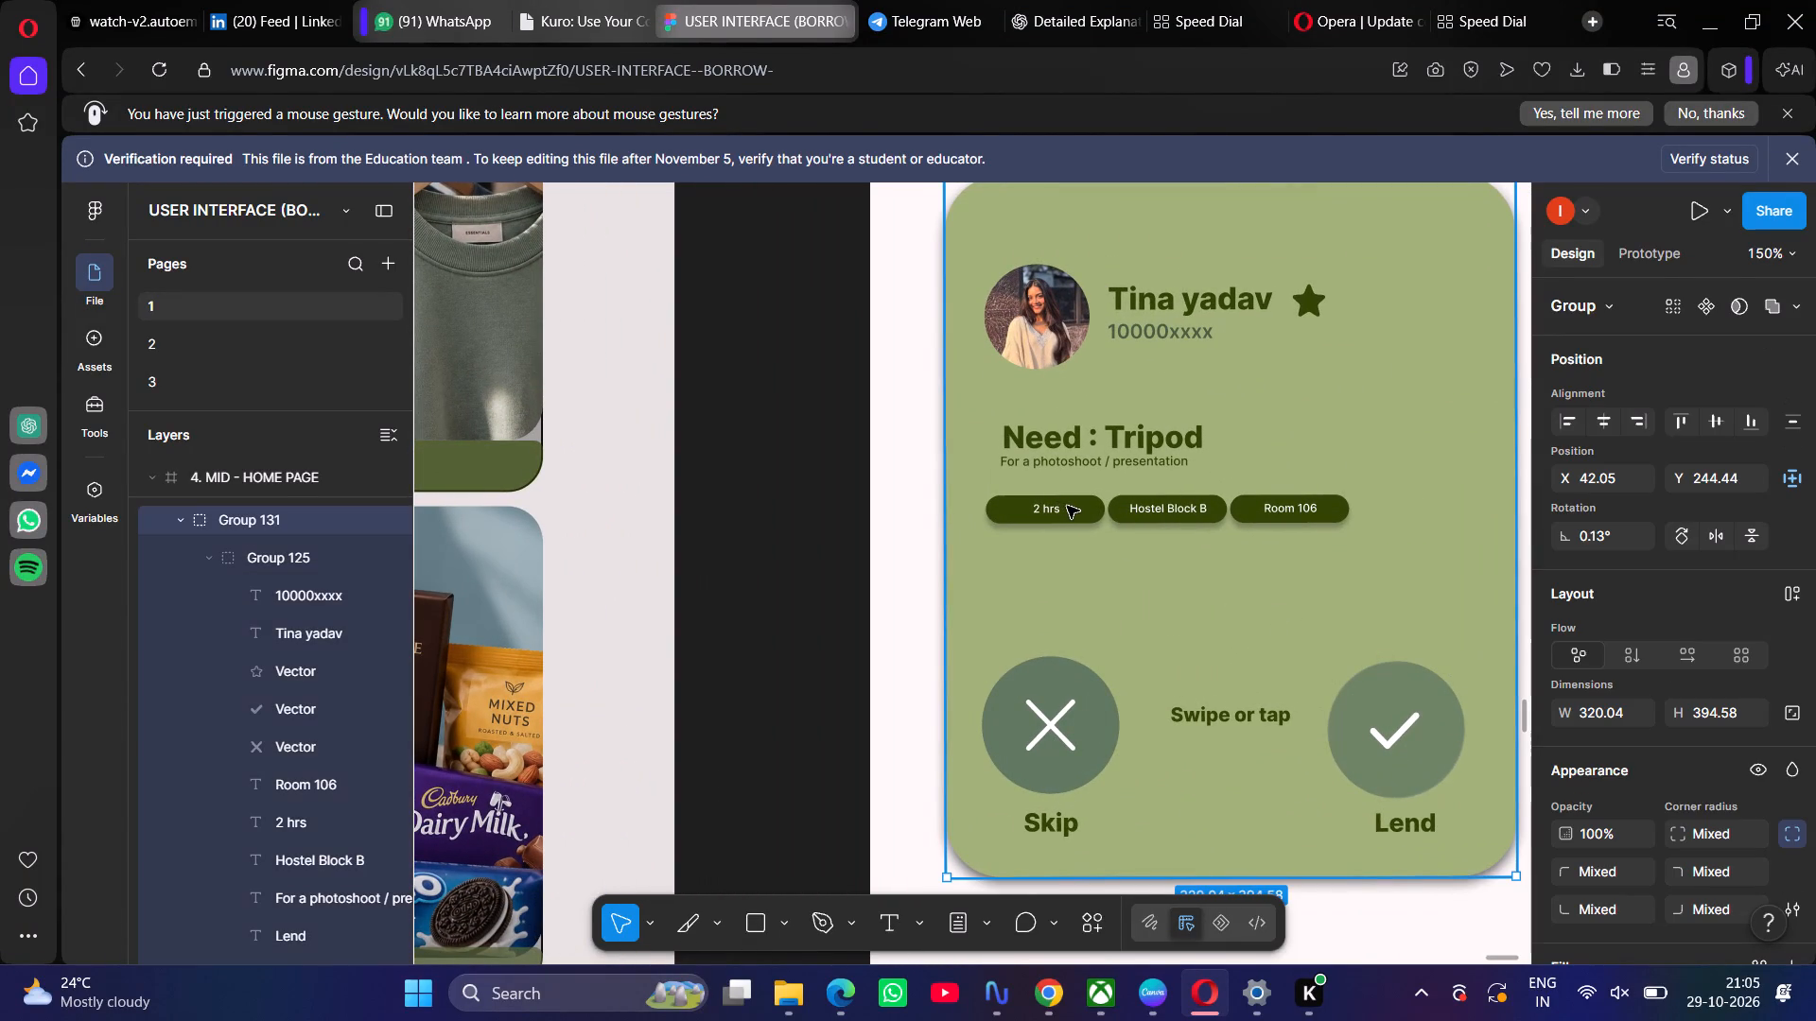
left_click(1074, 508)
double_click(1074, 510)
double_click(1076, 510)
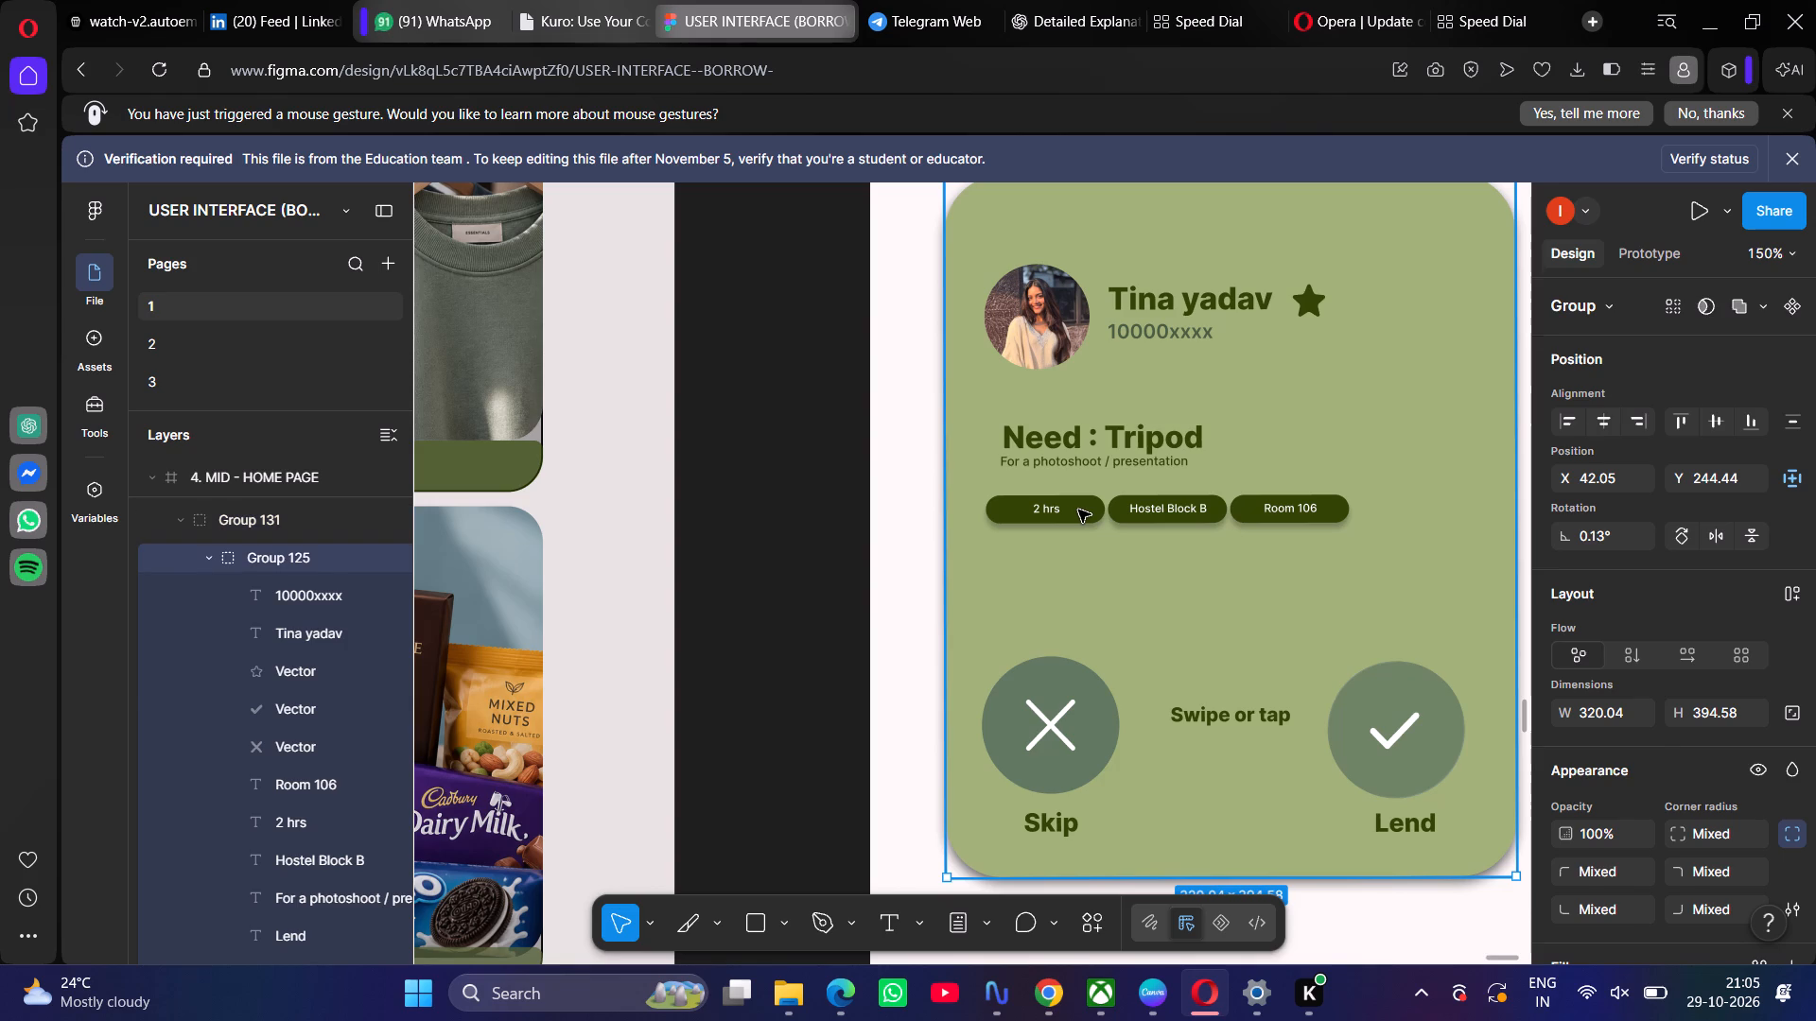
scroll(1675, 851, "down", 3)
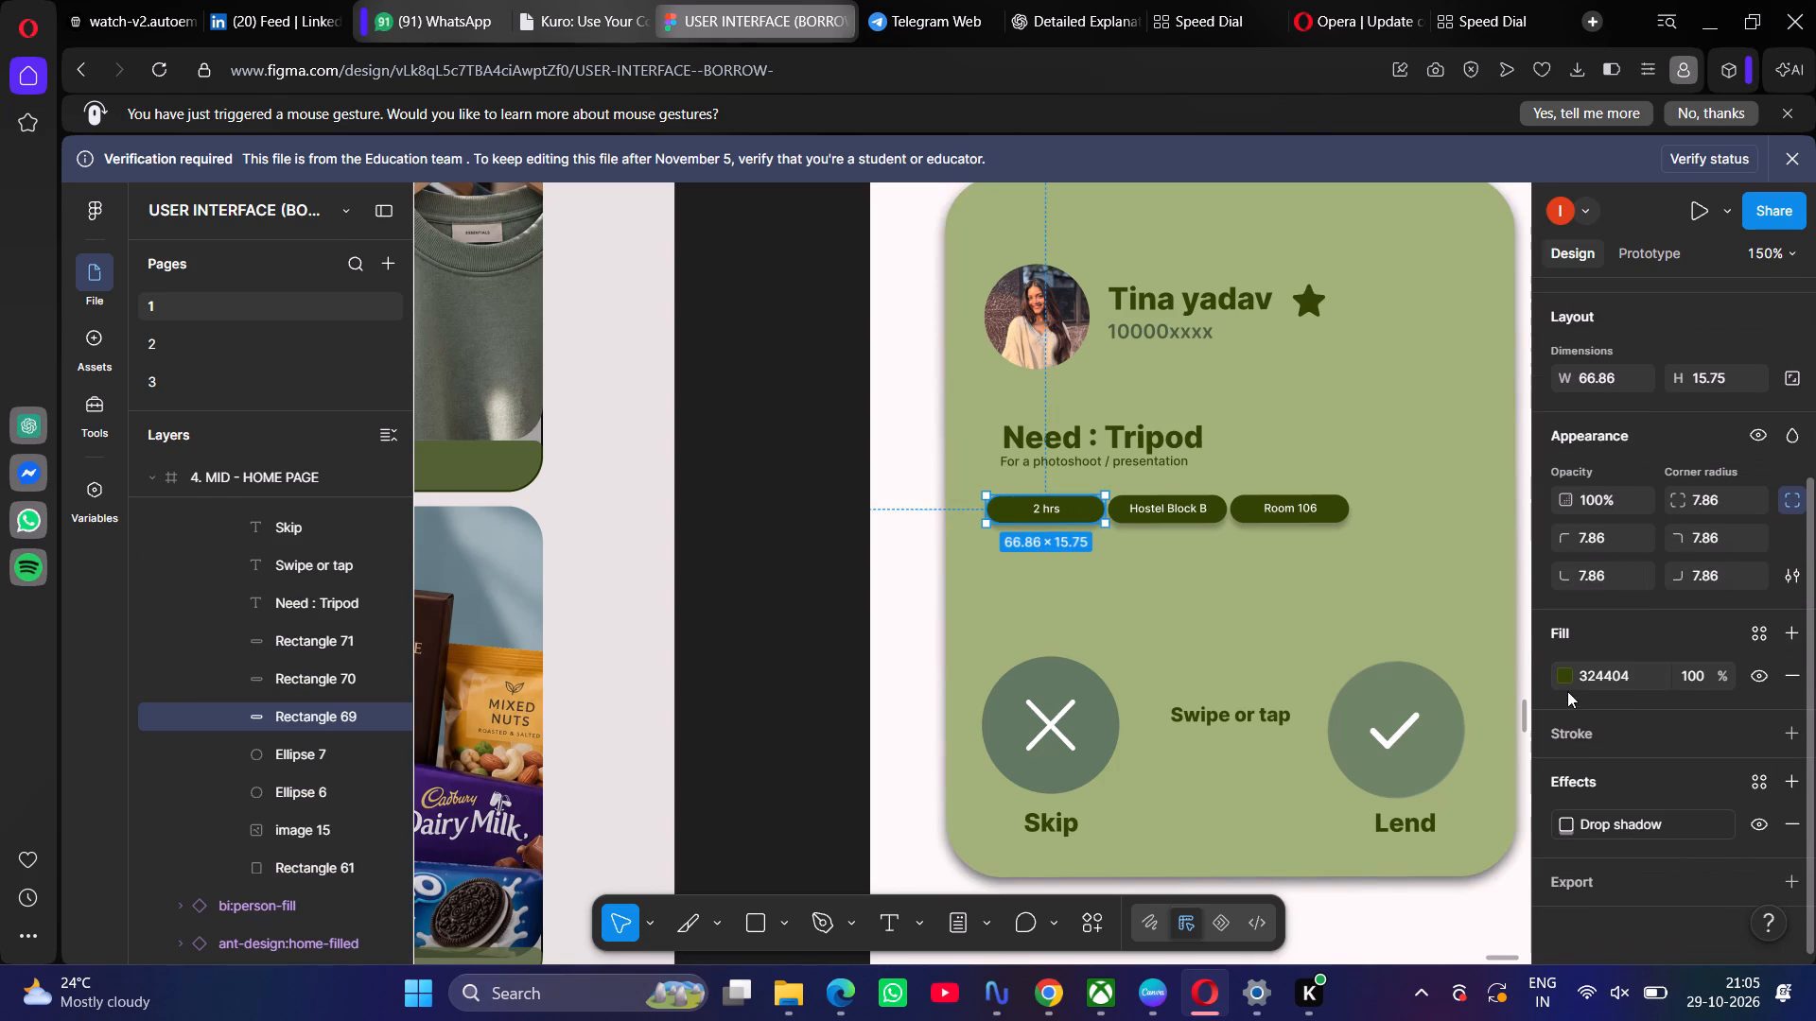
double_click(1565, 676)
left_click(1578, 680)
left_click(1566, 666)
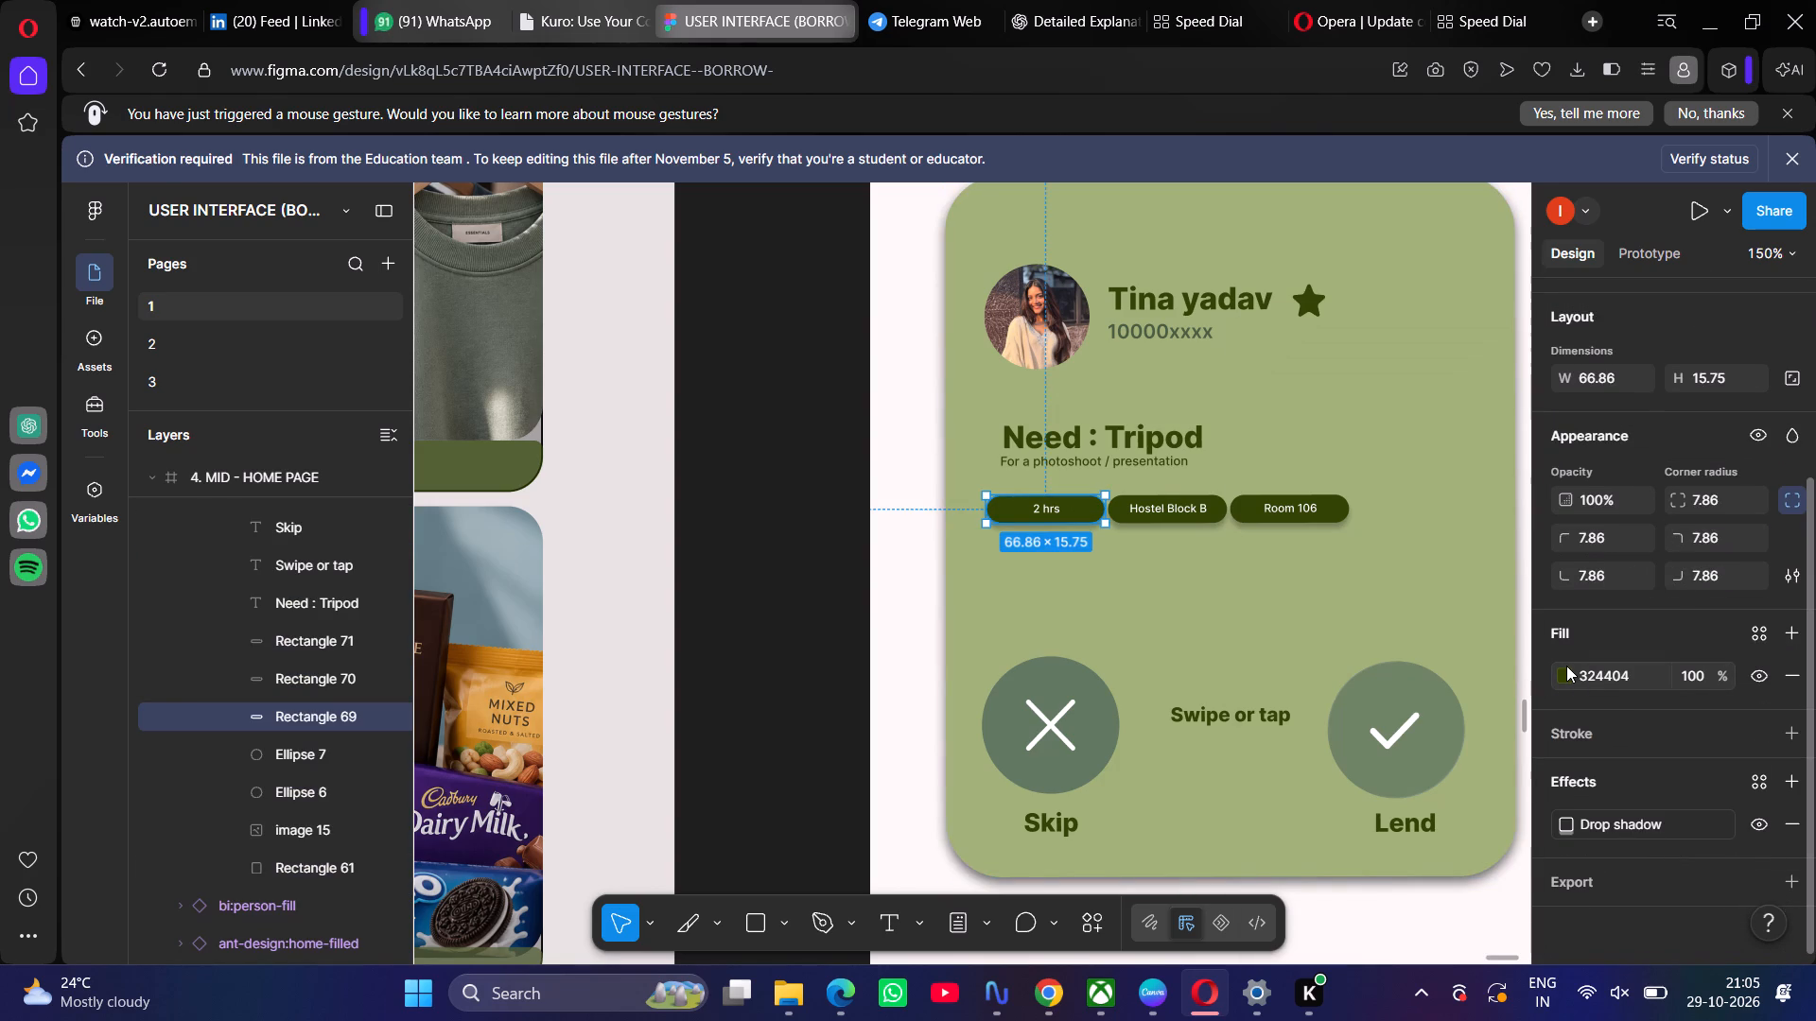
left_click(1566, 670)
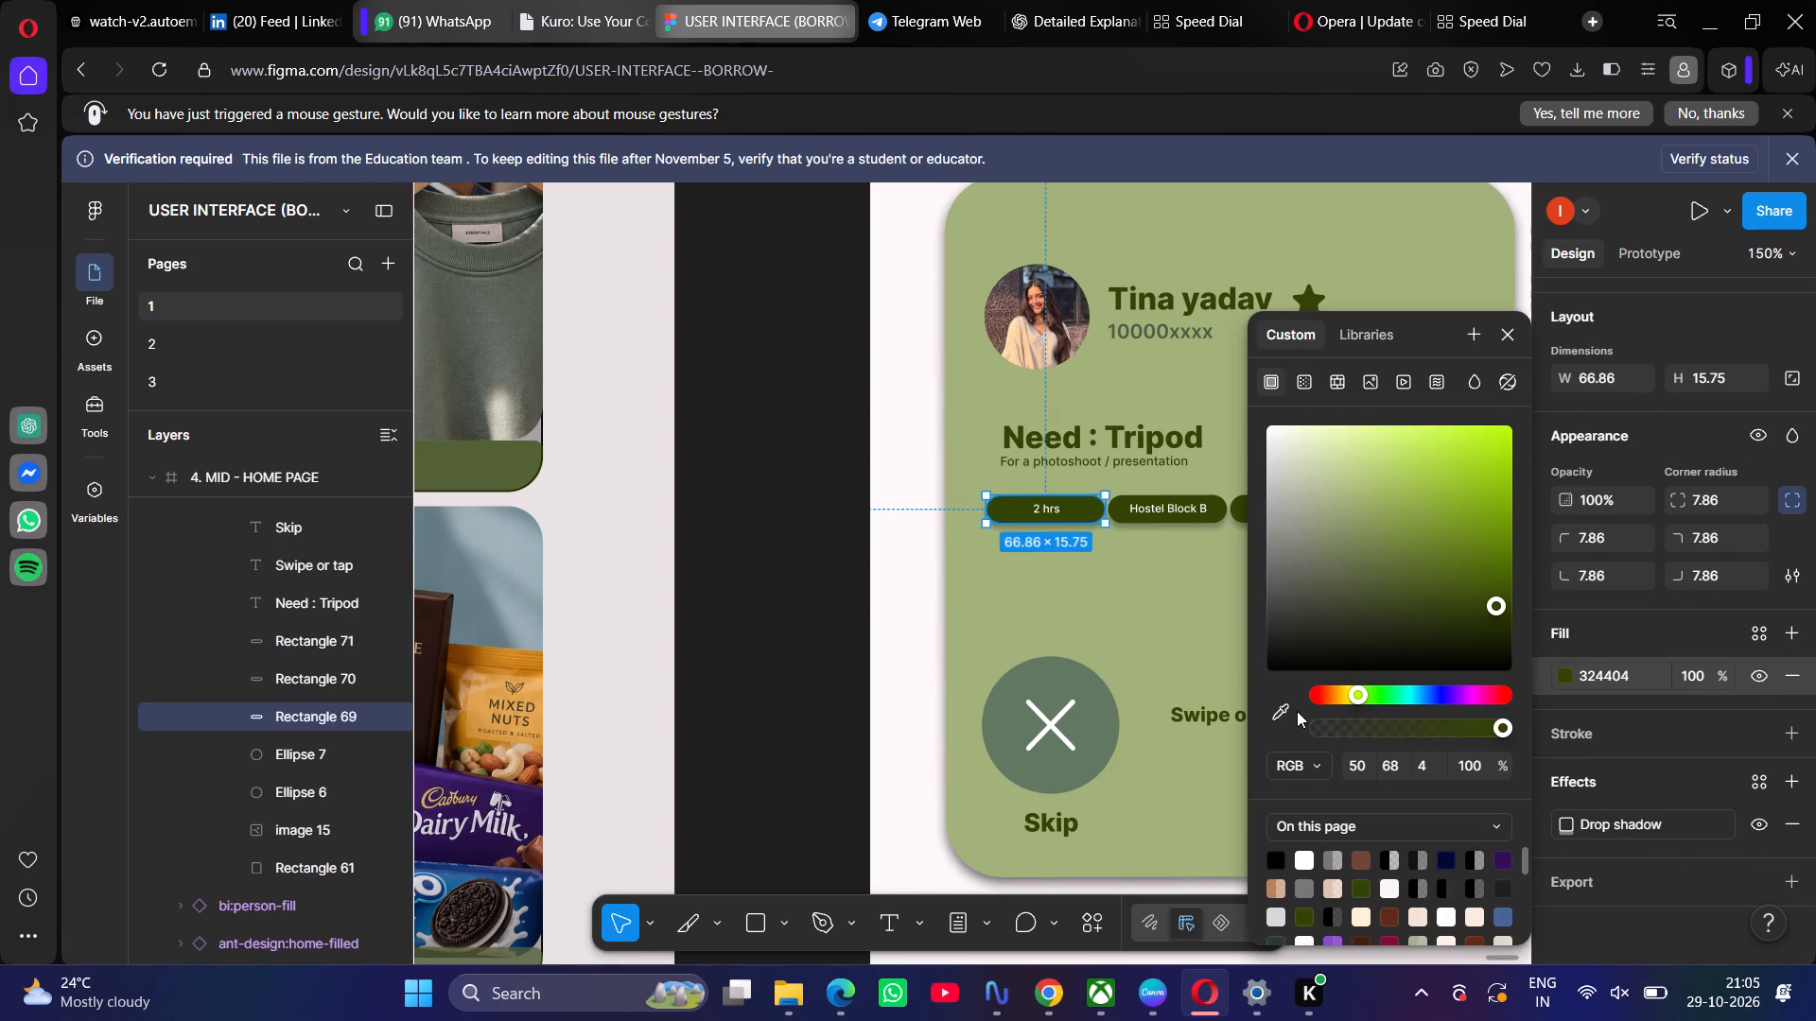
left_click(1291, 711)
left_click(1104, 744)
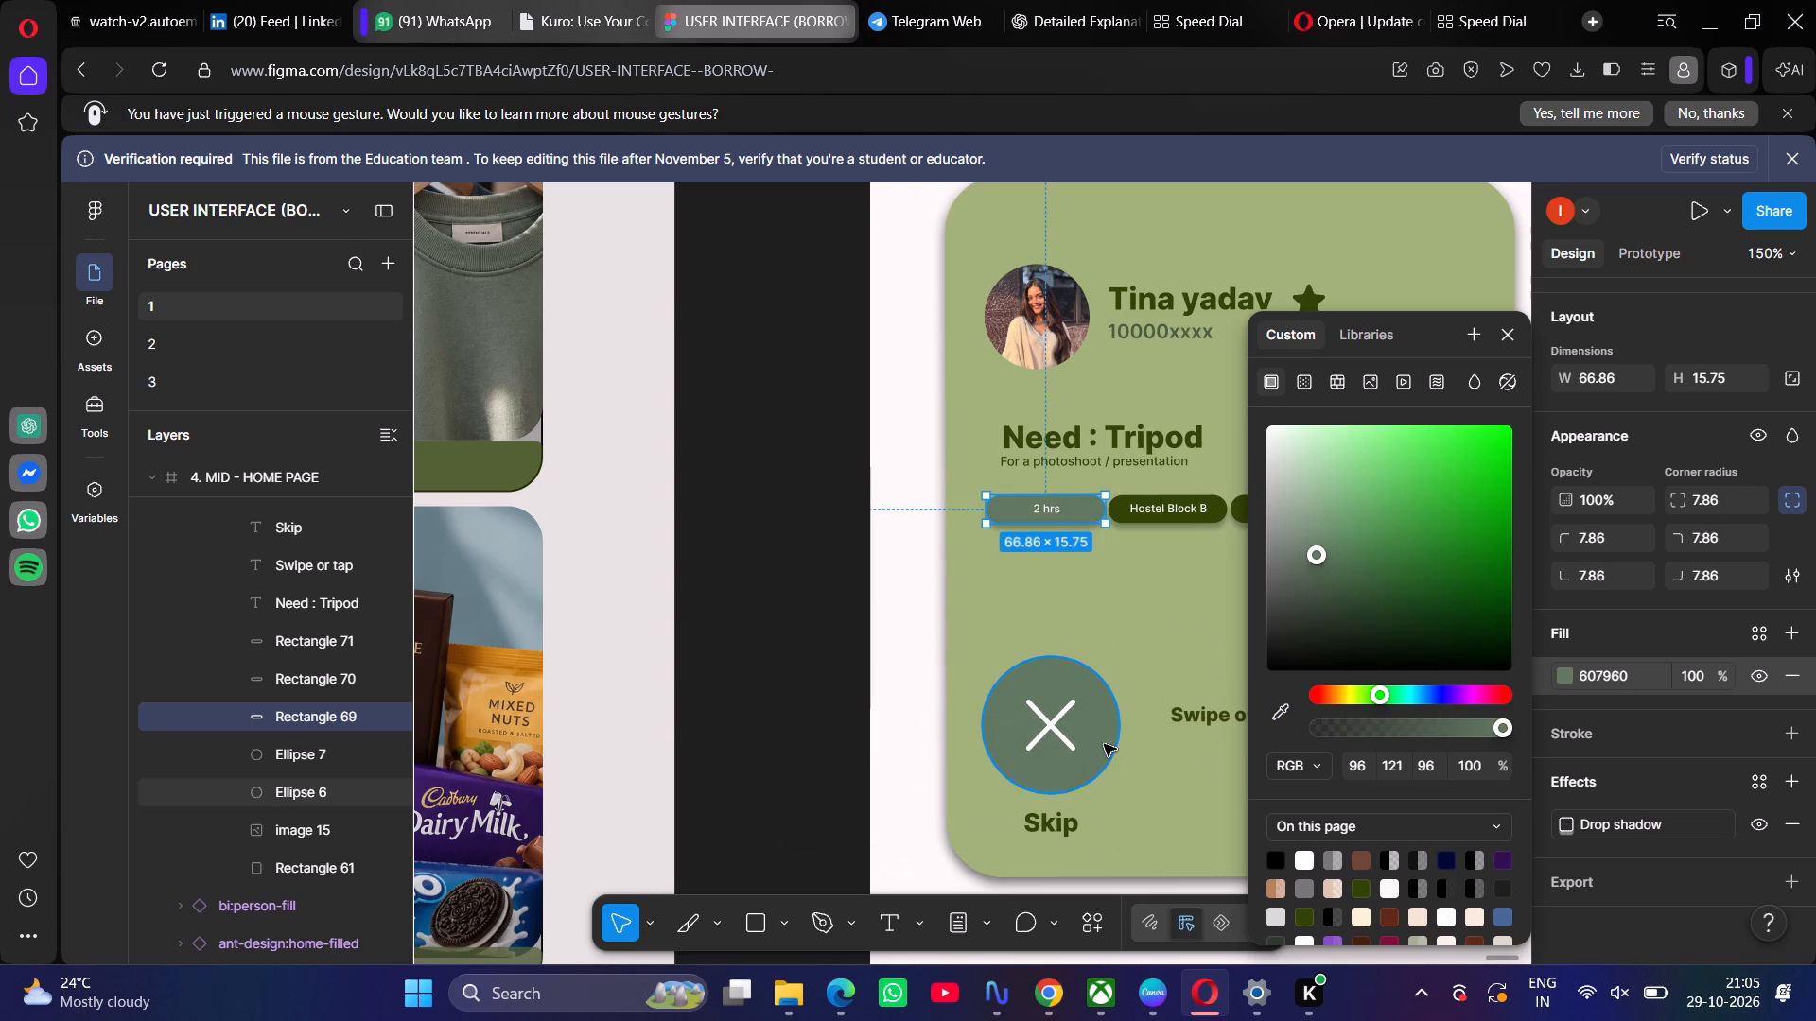
left_click_drag(1310, 549, 1311, 573)
triple_click(1311, 573)
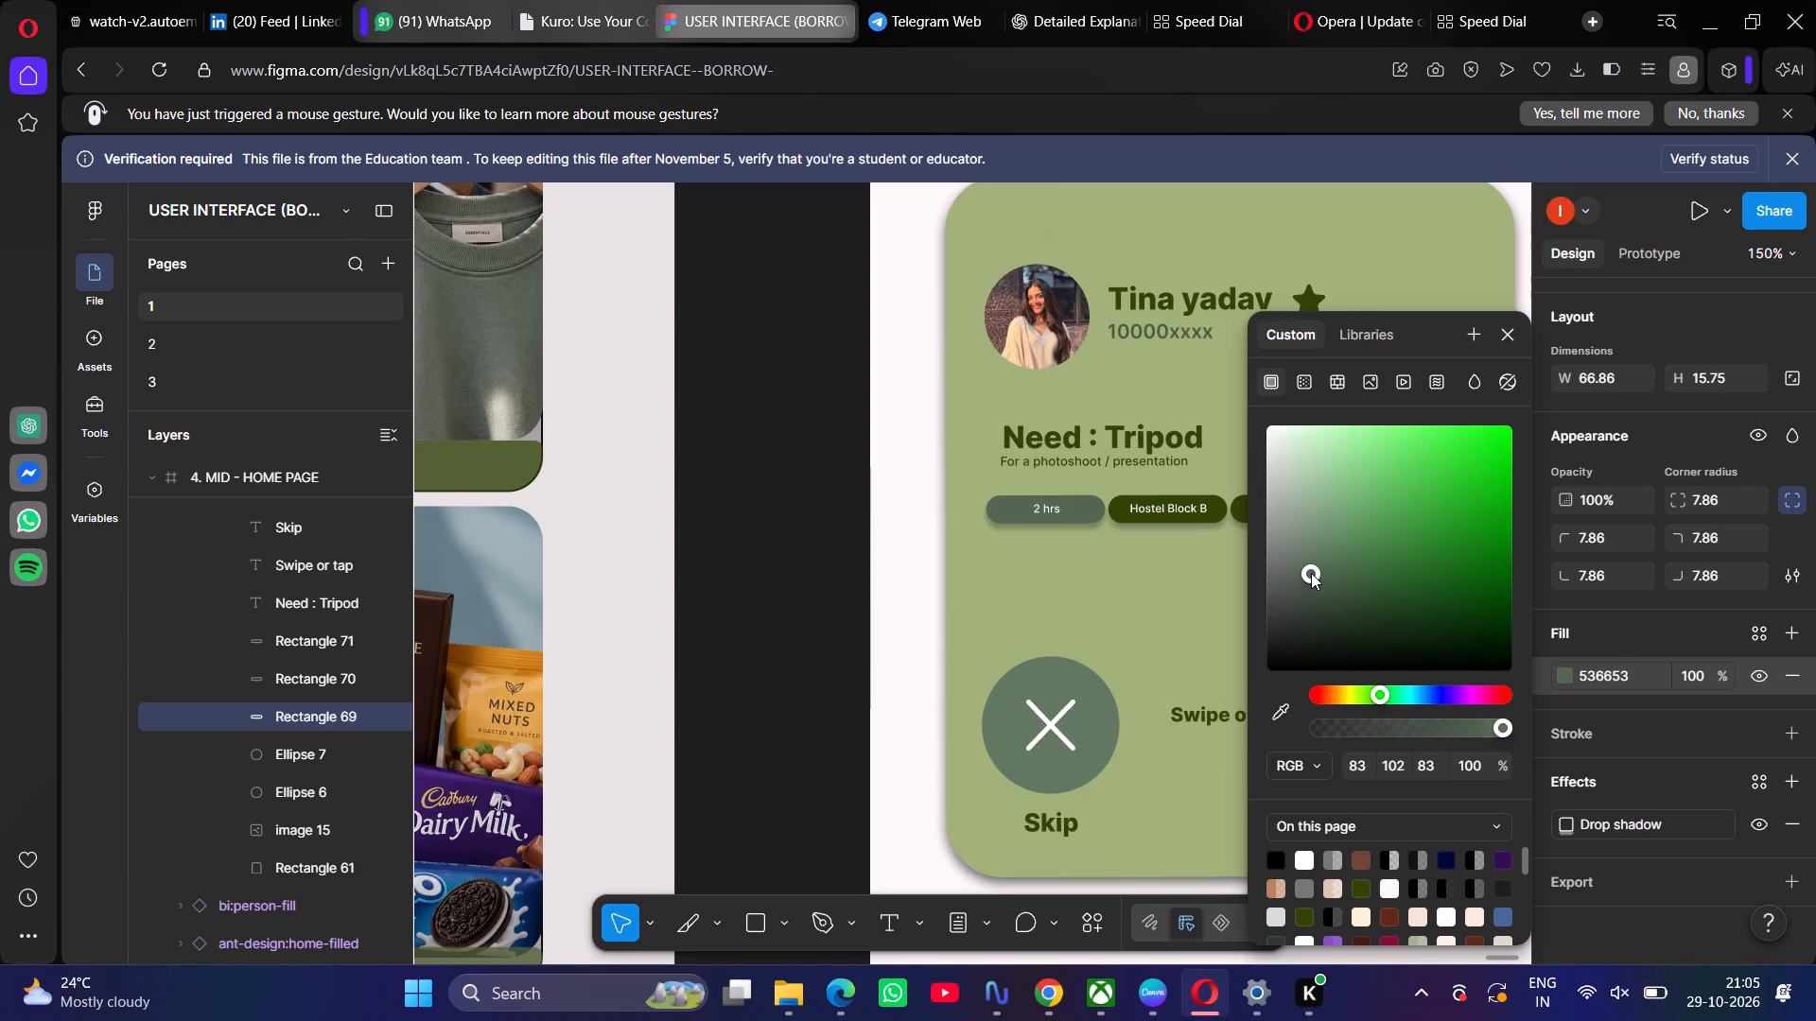
double_click(1311, 573)
triple_click(1311, 578)
Recolour the Hostel Block B pill to match, sampling the fill of the 2 hrs pill.
left_click(1218, 507)
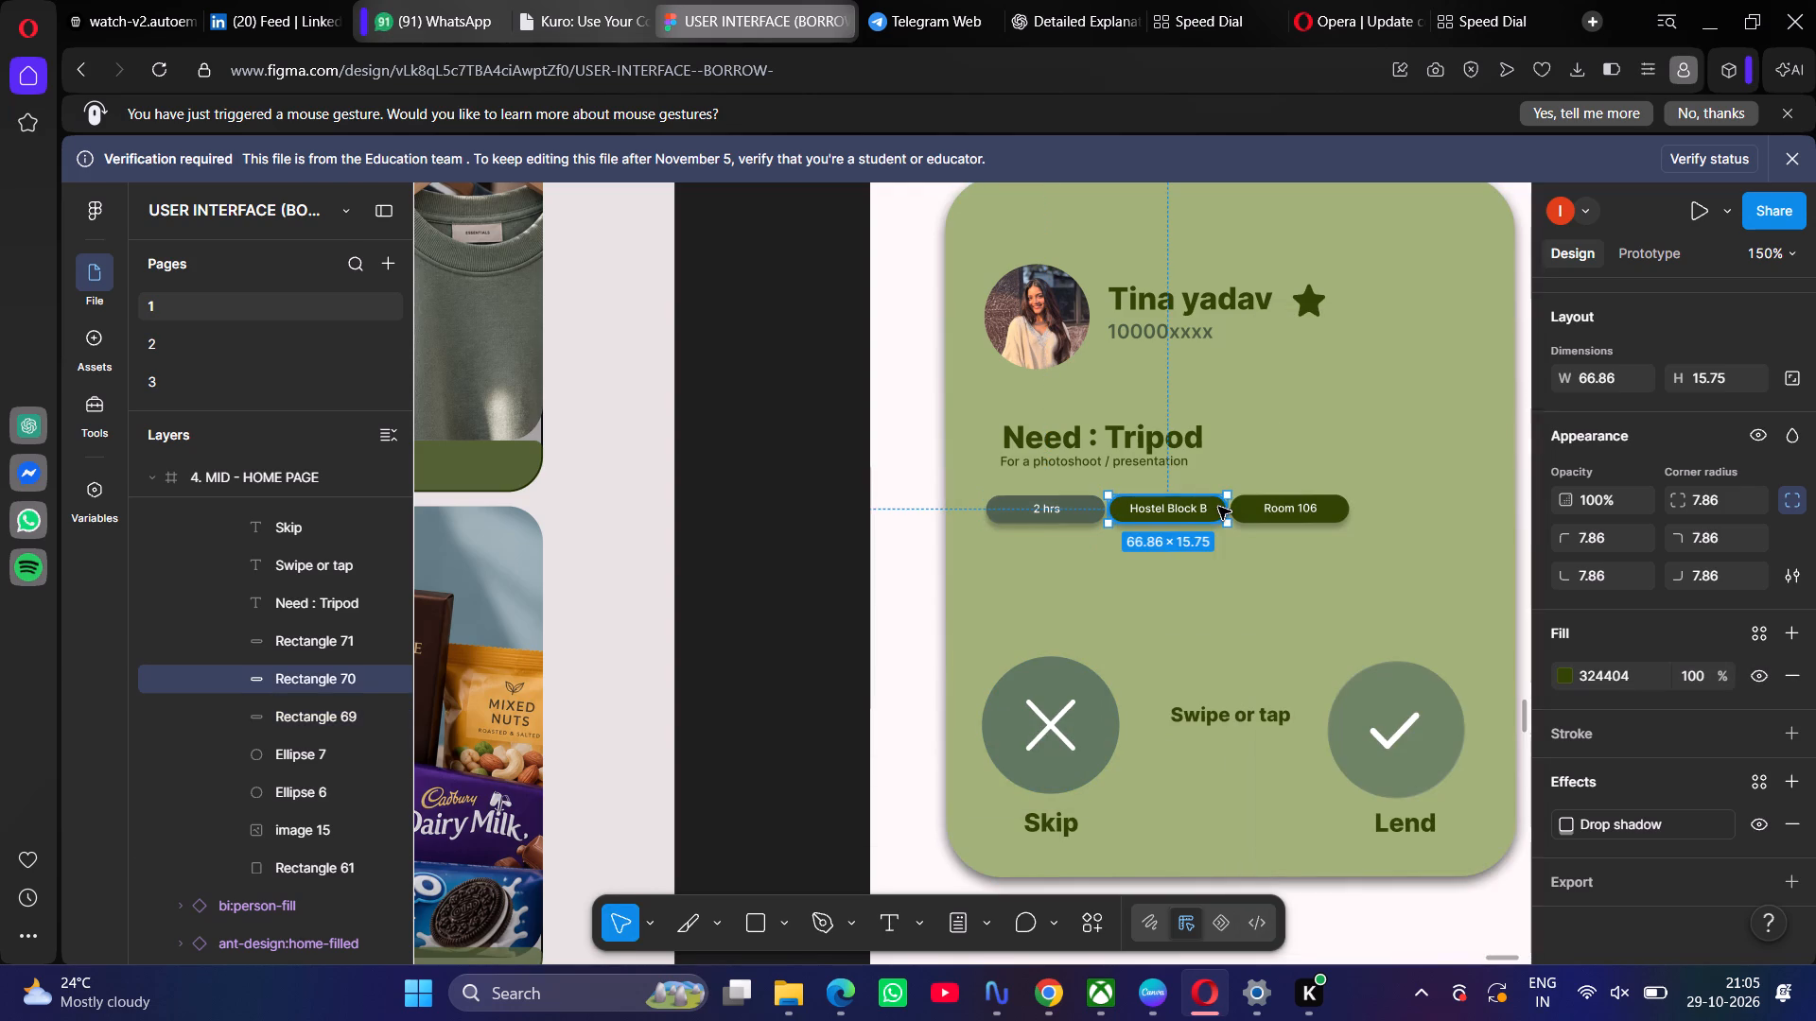
left_click(1568, 676)
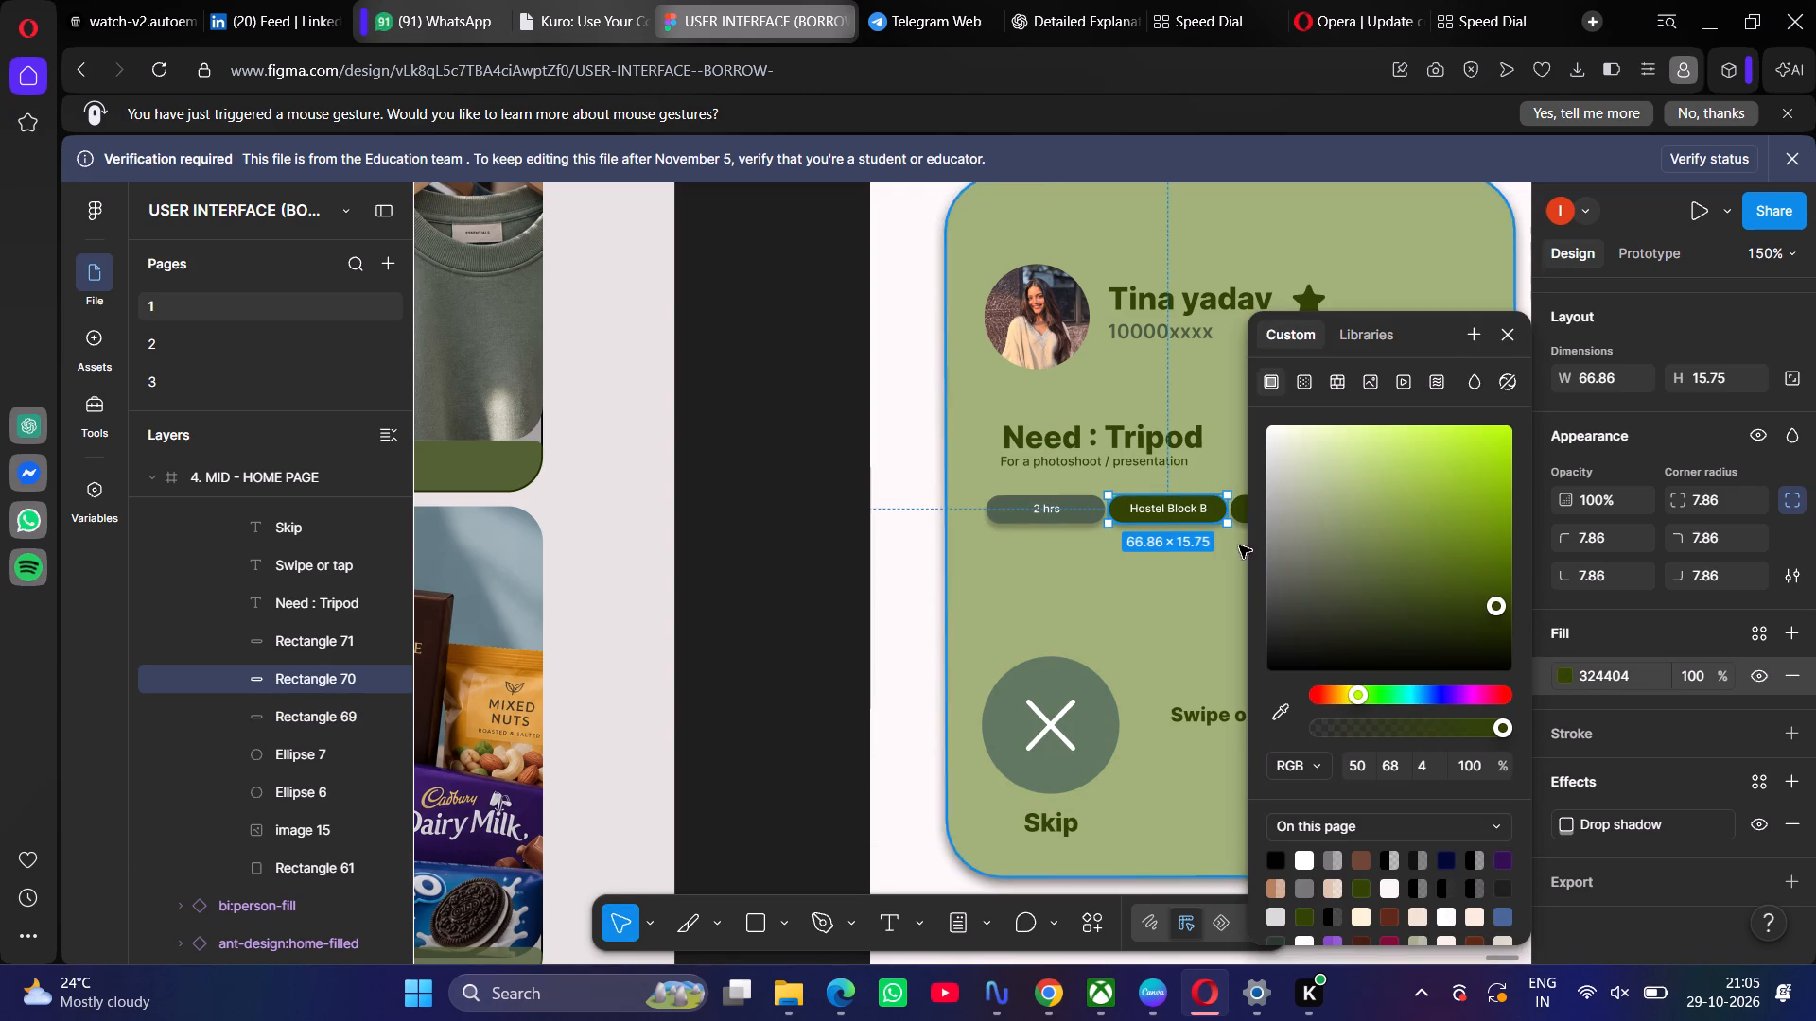
left_click(1289, 699)
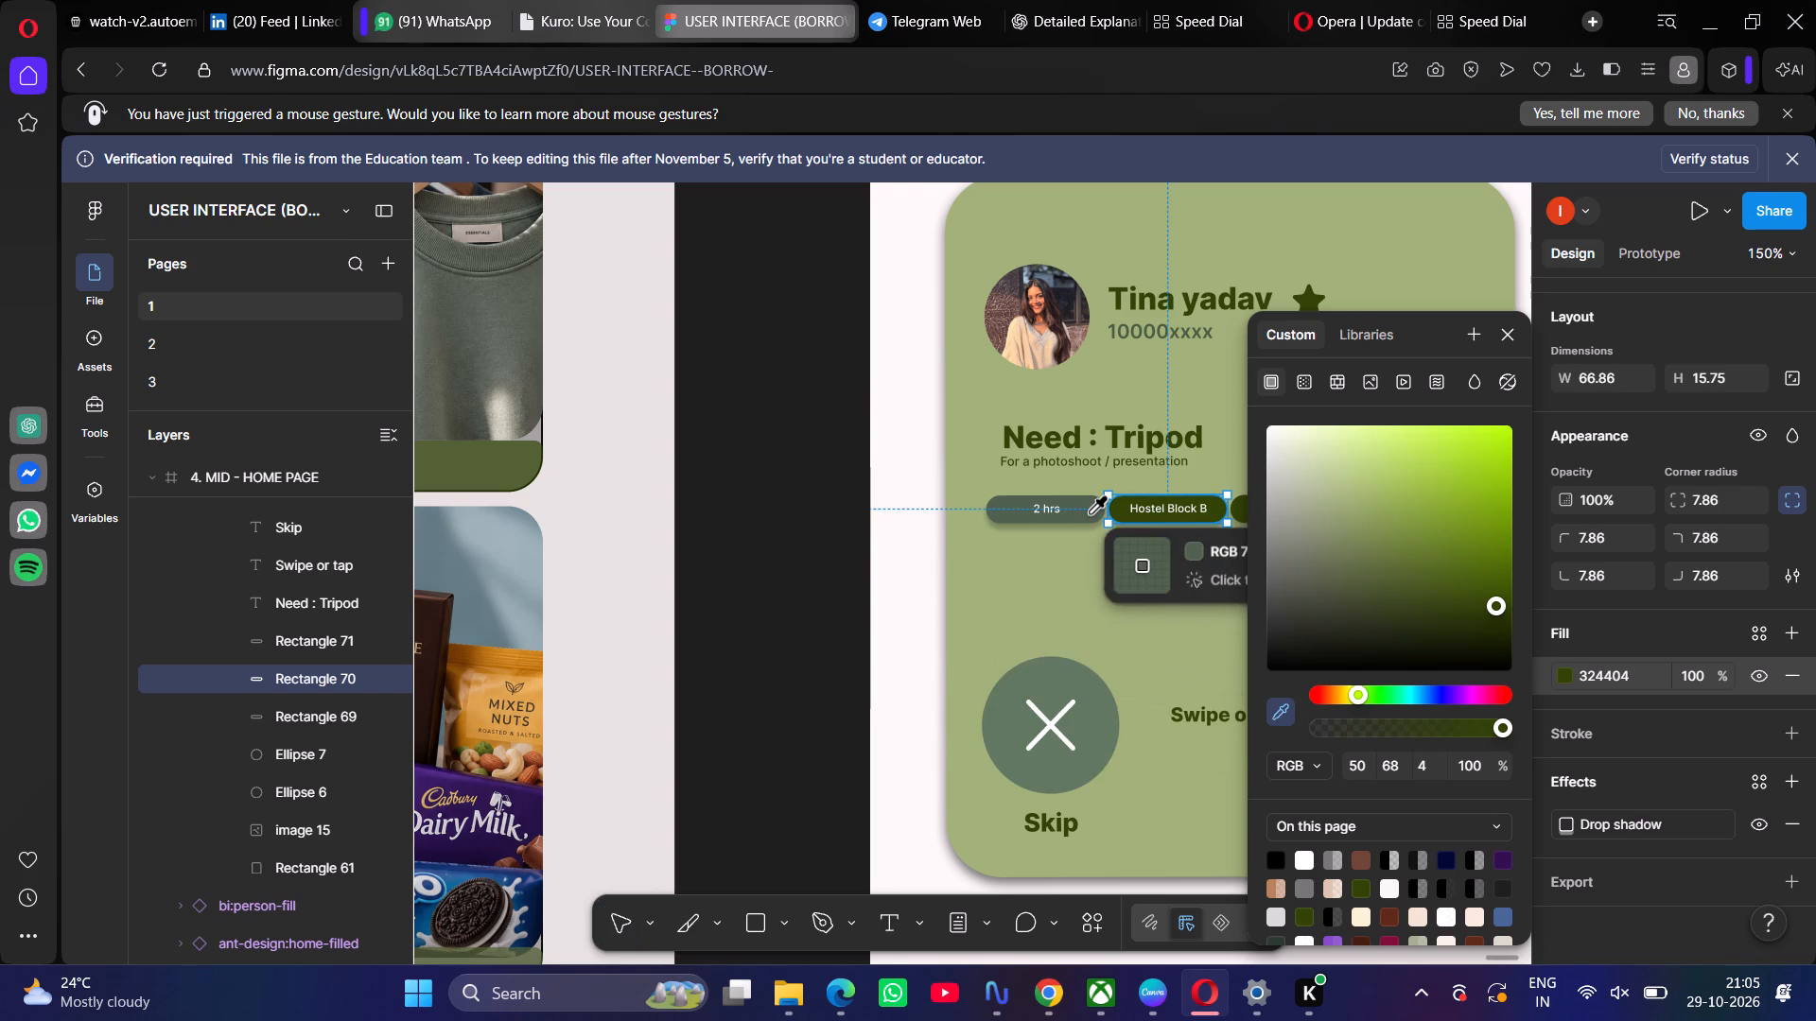
left_click(1088, 511)
Recolour the Room 106 pill to match, sampling the fill of the Hostel Block B pill, and clear the selection.
scroll(1088, 511, "left", 1)
left_click(1149, 497)
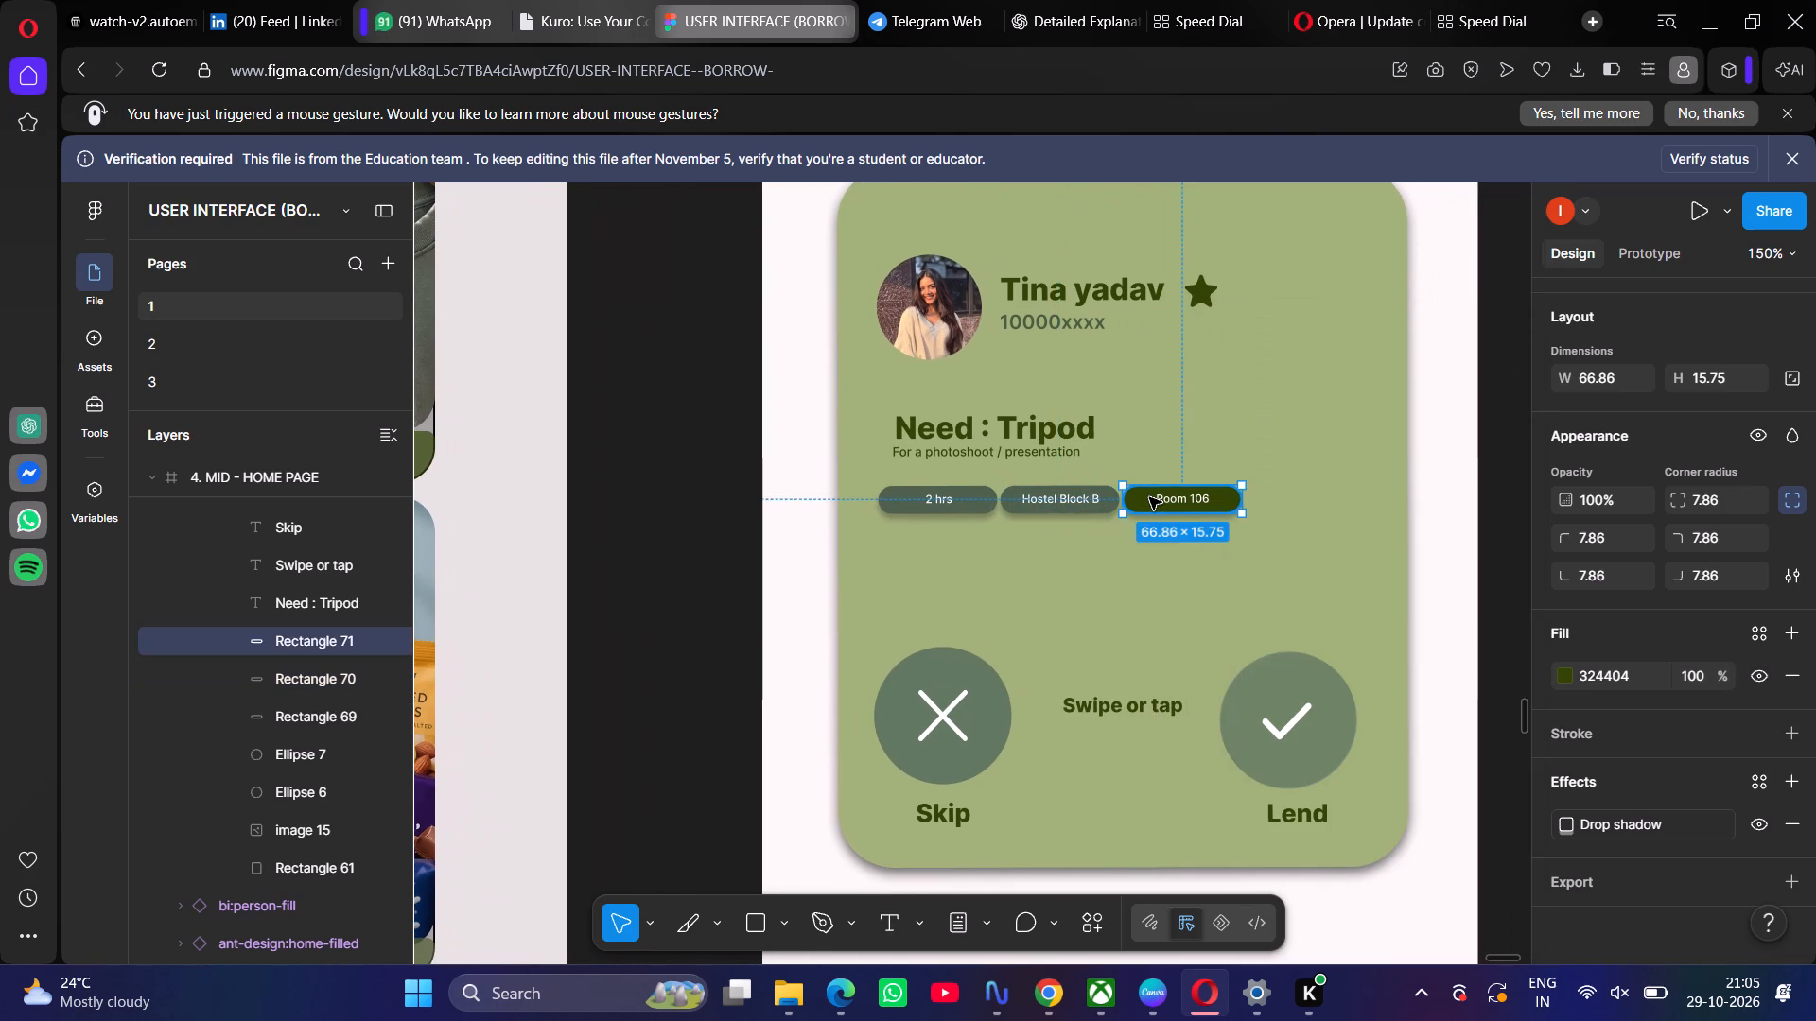
left_click(1574, 667)
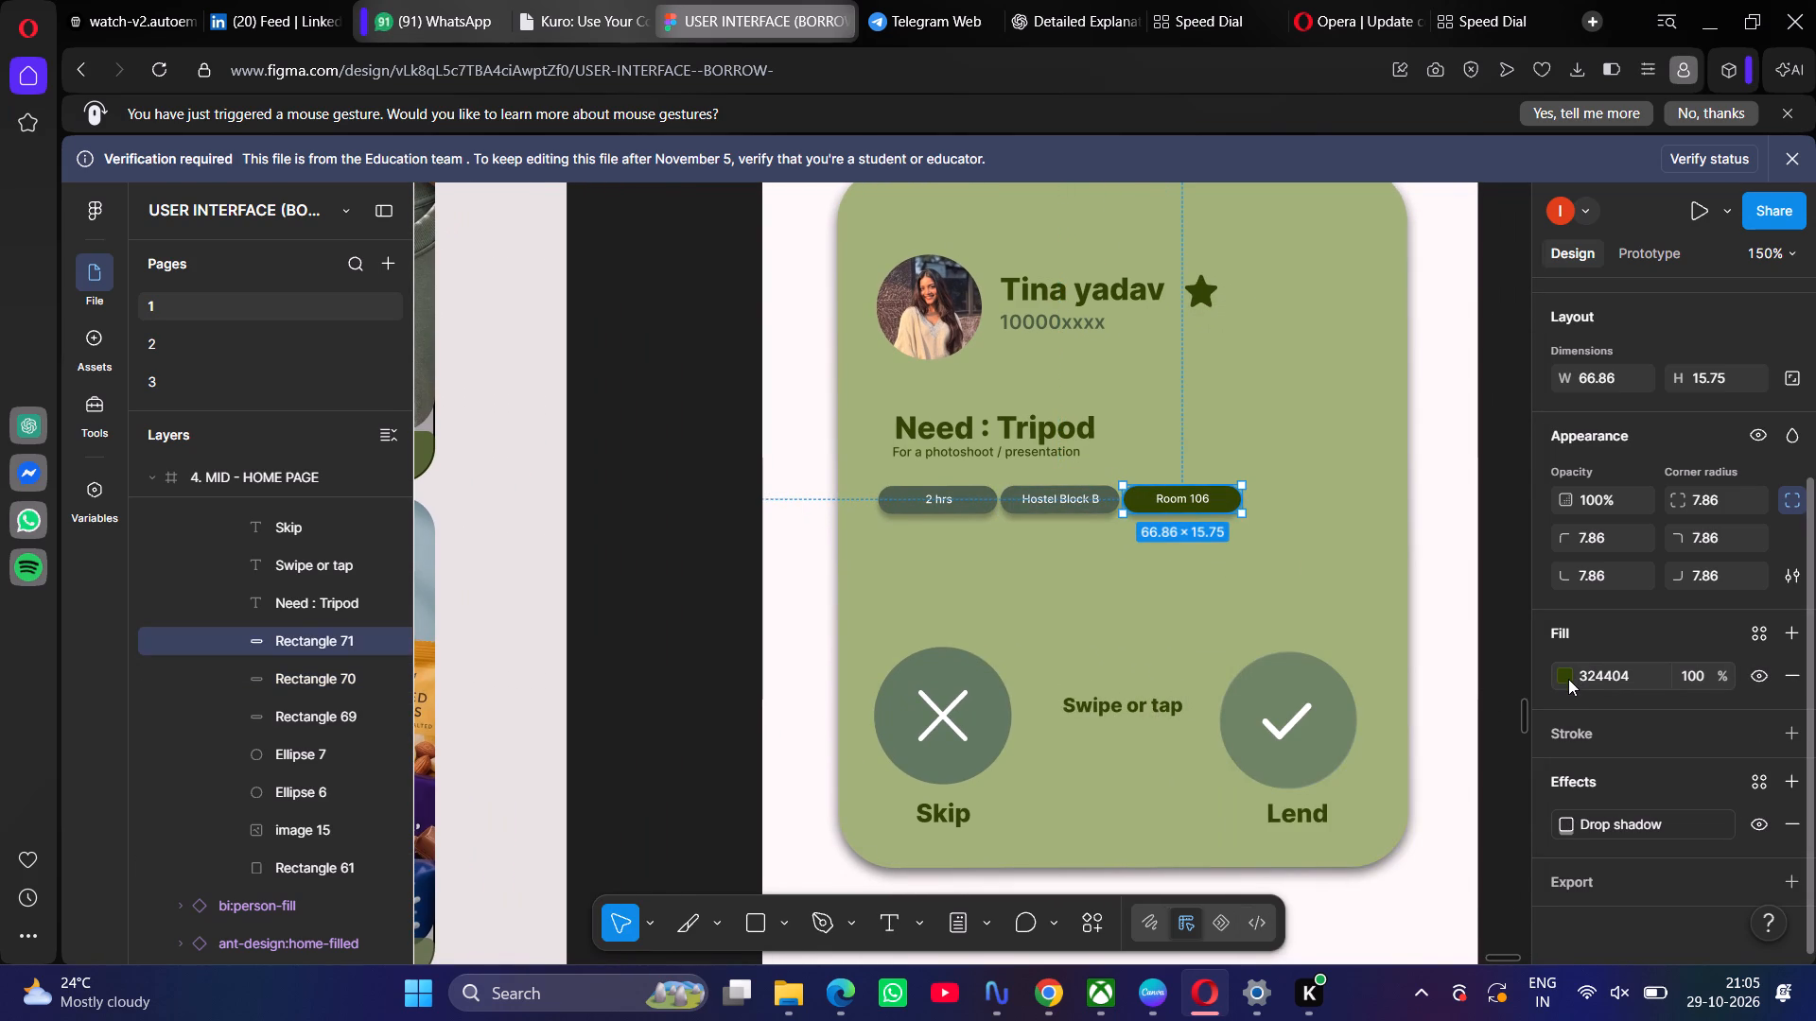
left_click(1568, 679)
left_click(1272, 701)
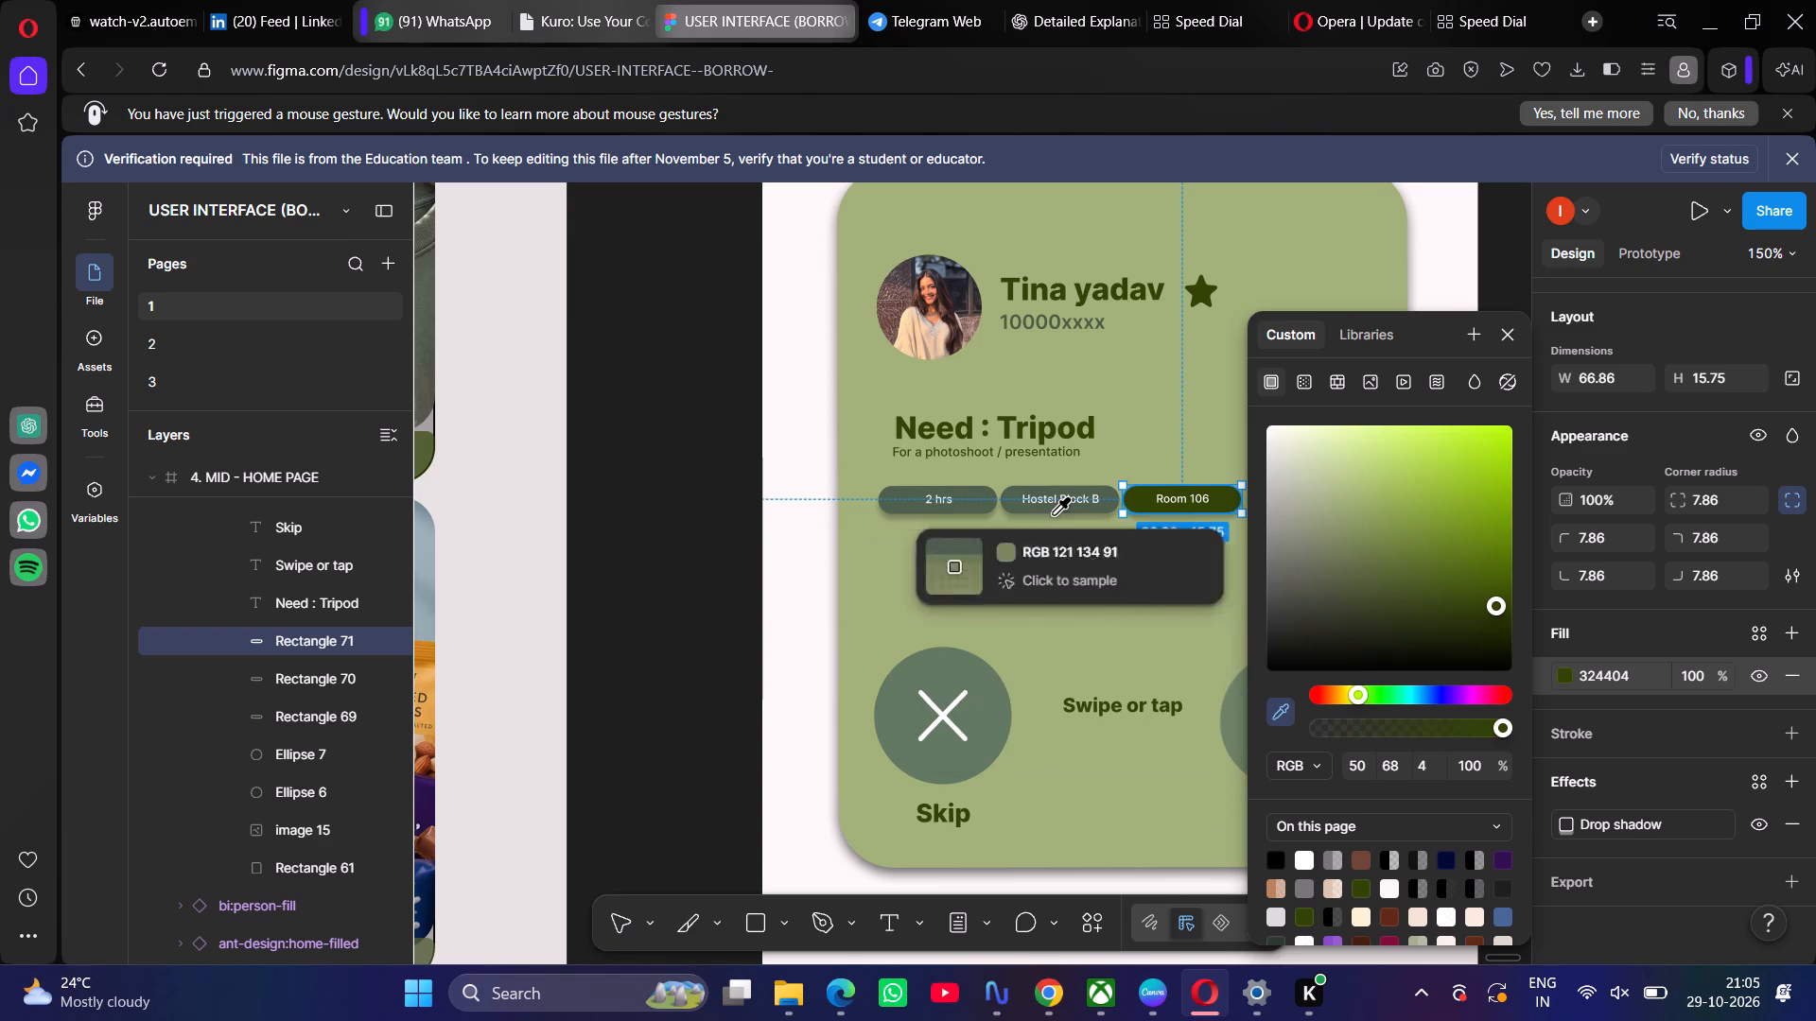
double_click(1021, 500)
left_click(750, 556)
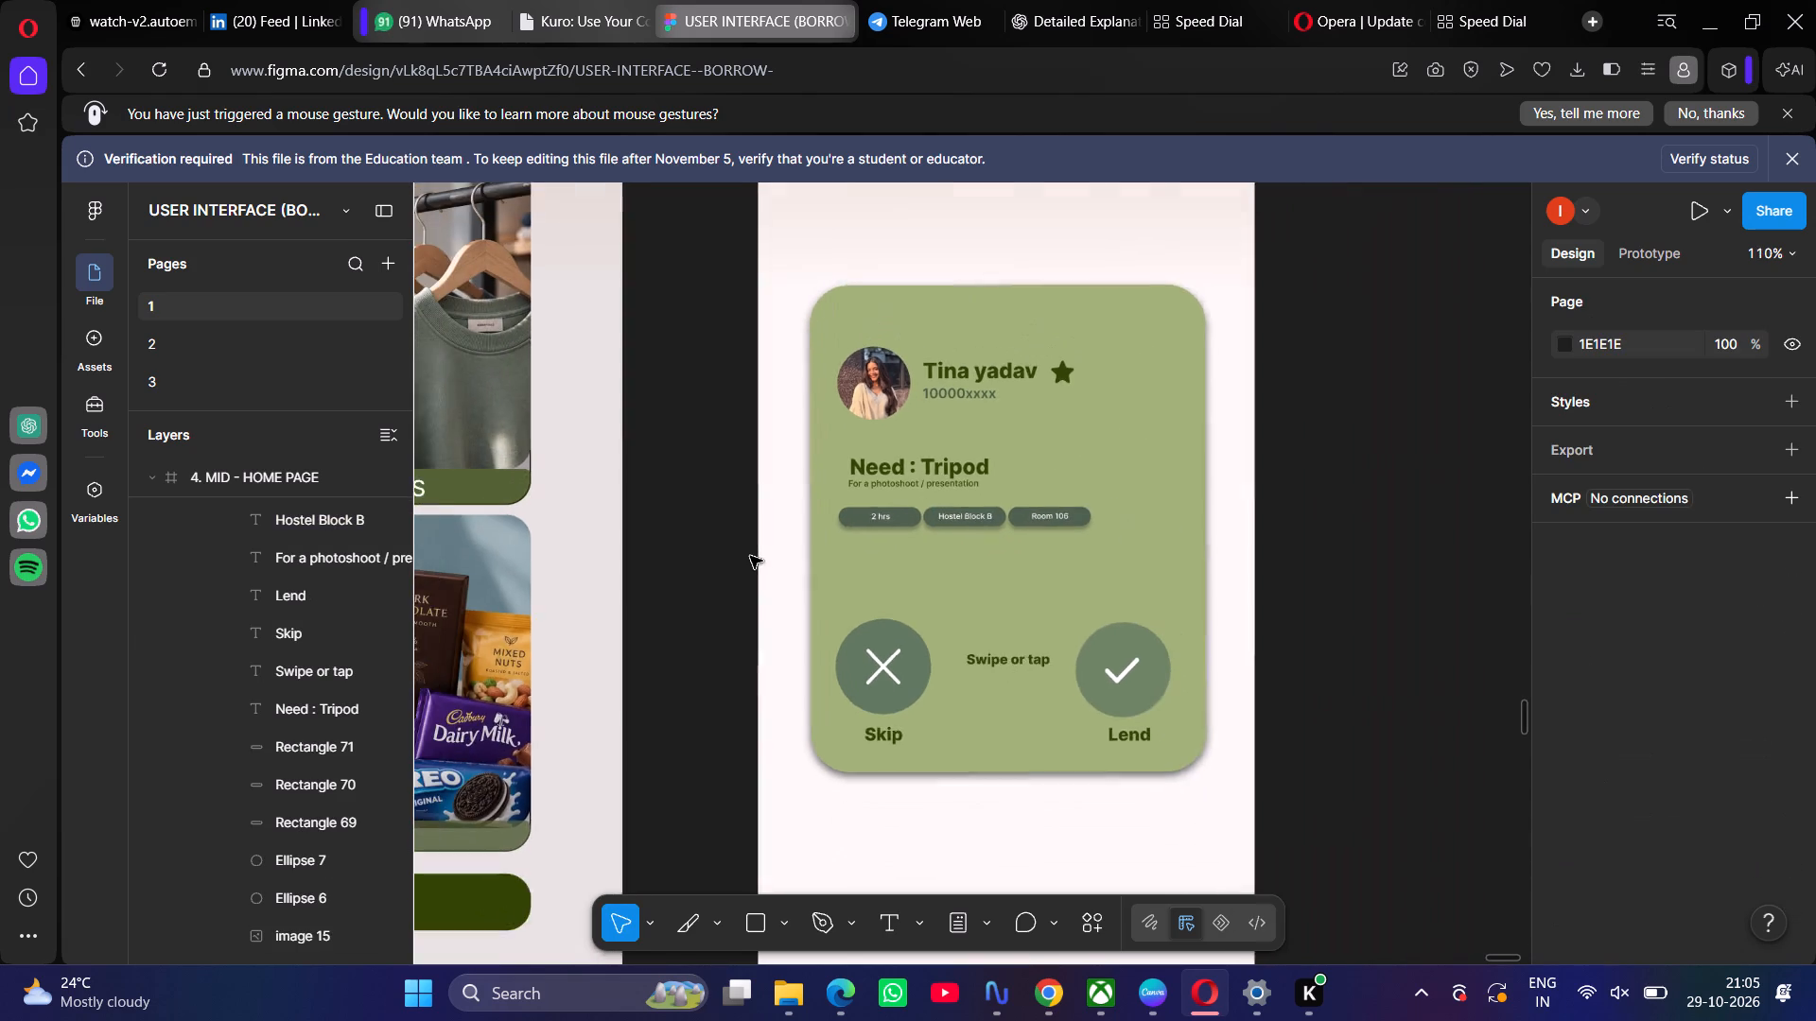
Review the four green screens side by side, comparing the request card's colours with the other pages.
scroll(750, 556, "right", 2)
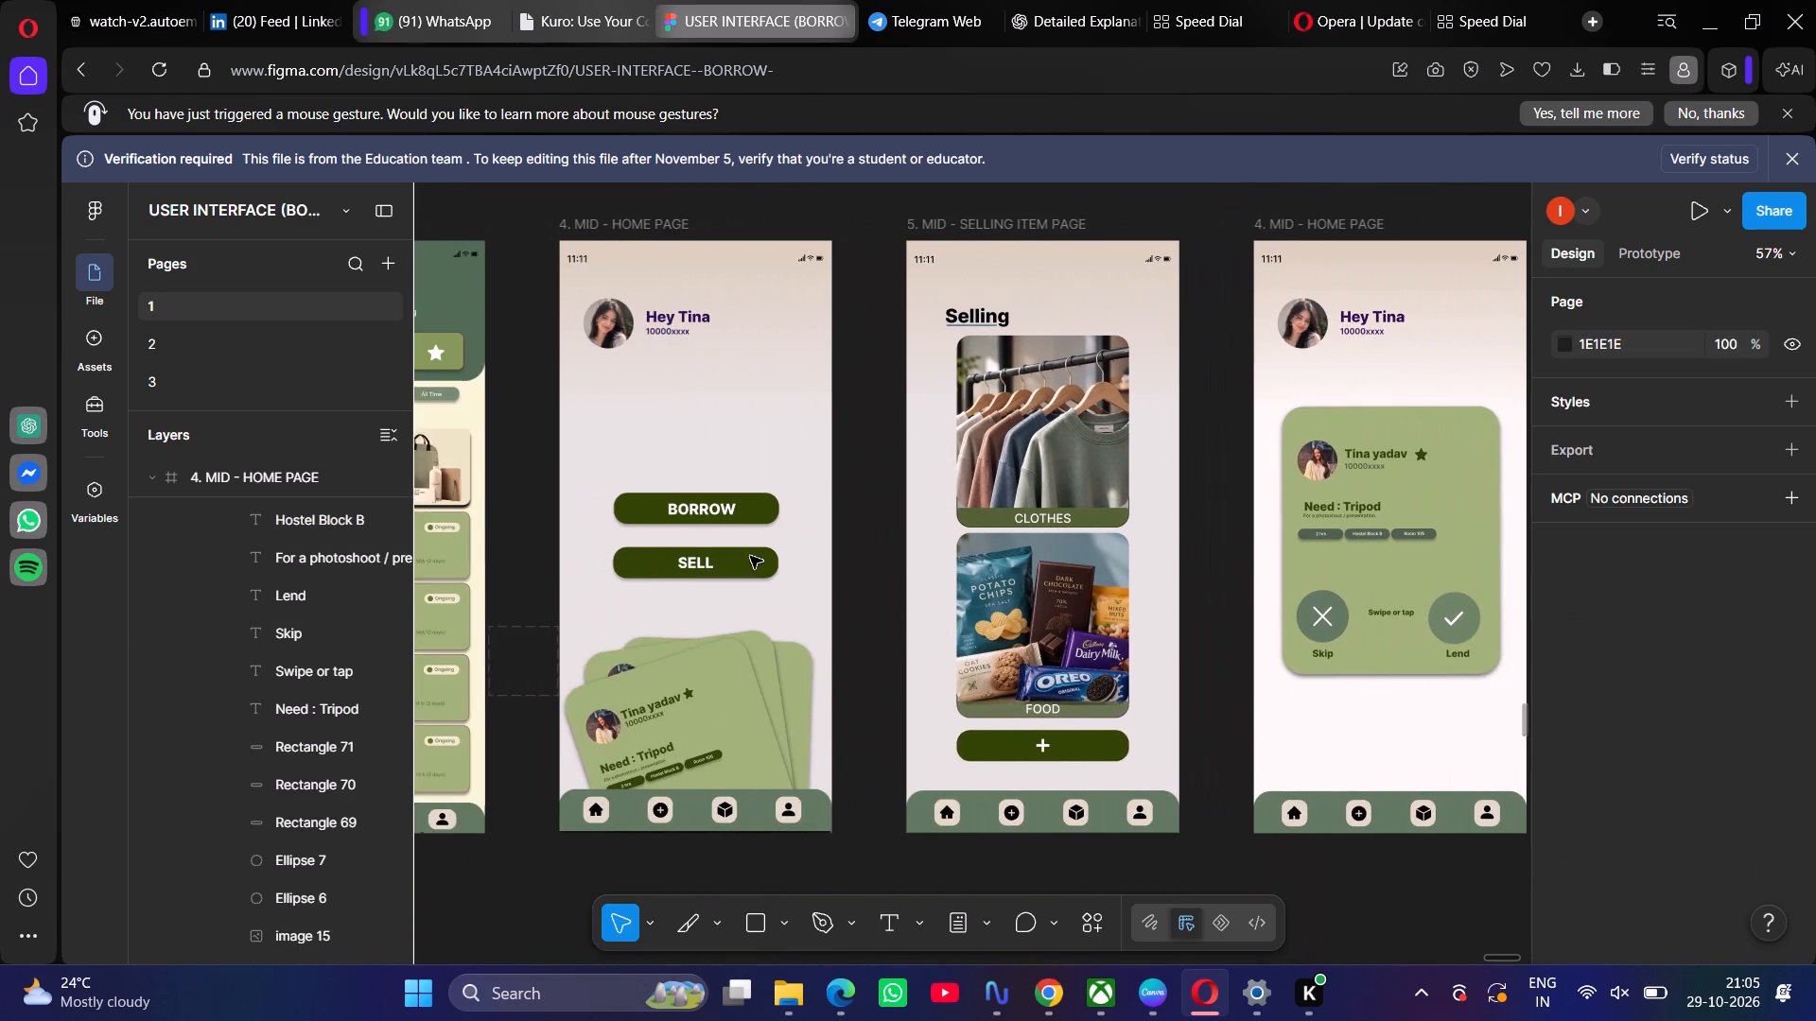
scroll(750, 556, "right", 3)
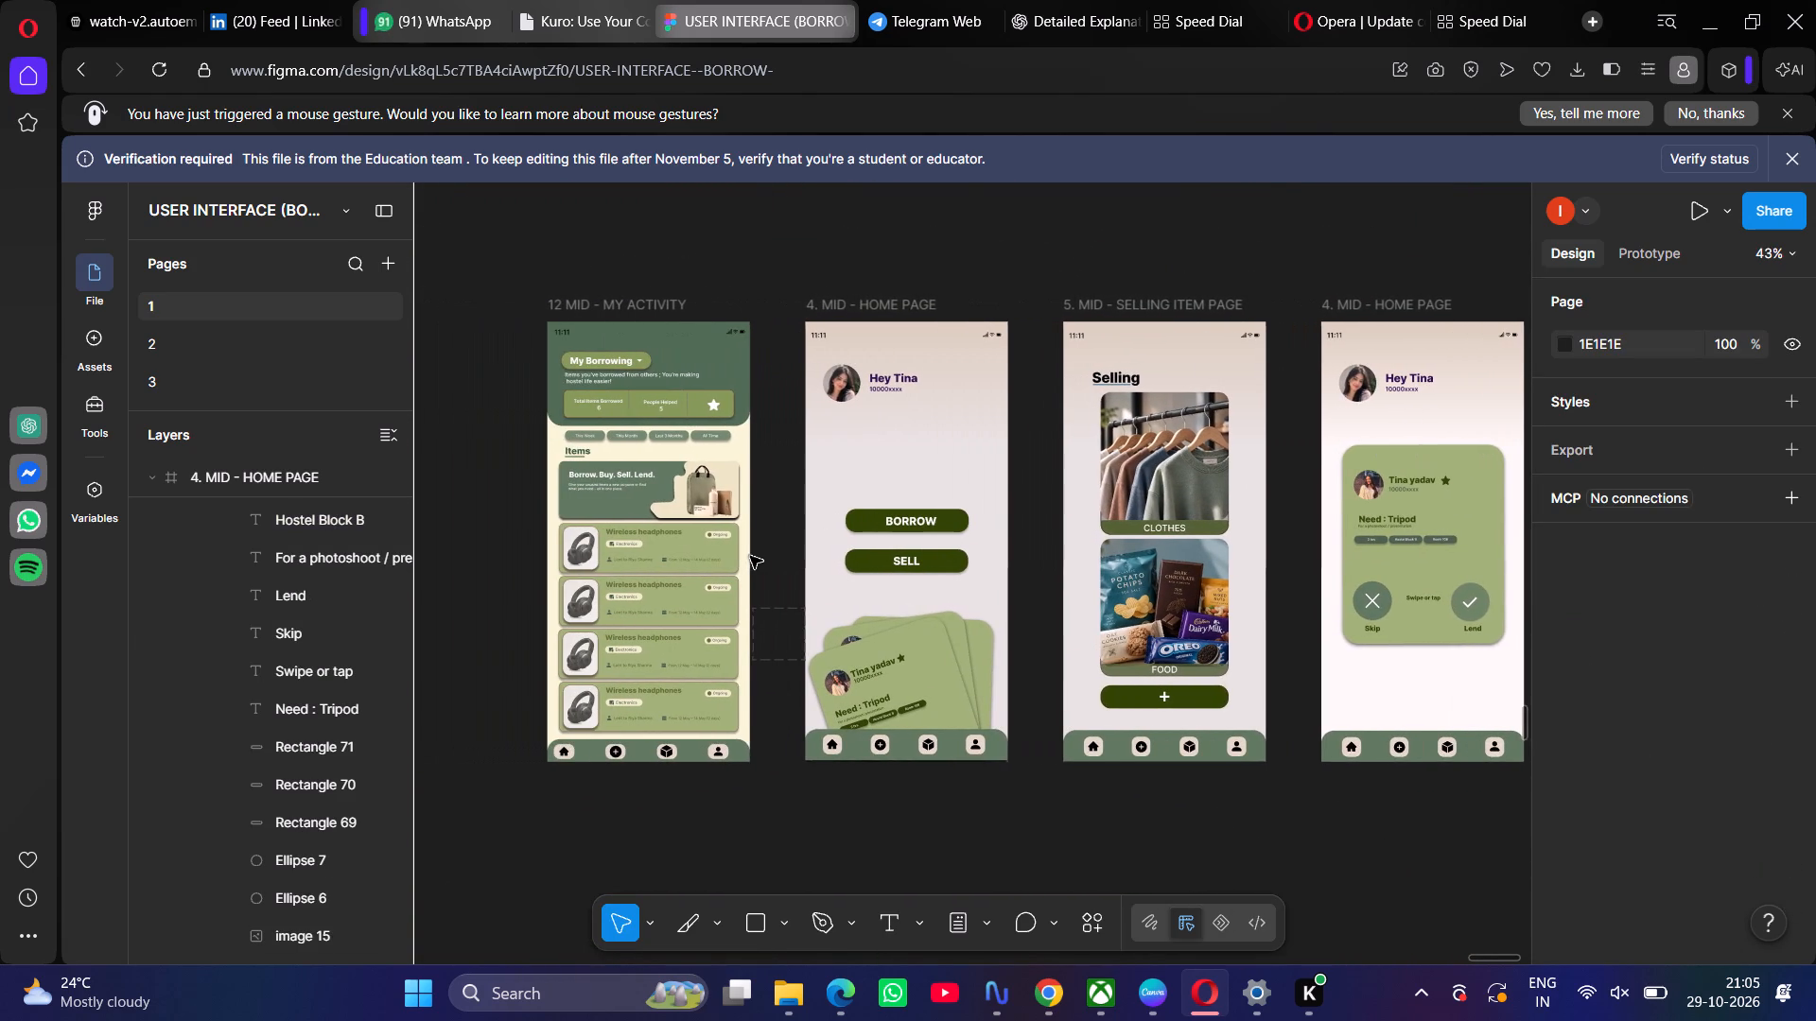
scroll(750, 556, "right", 1)
scroll(750, 556, "left", 1)
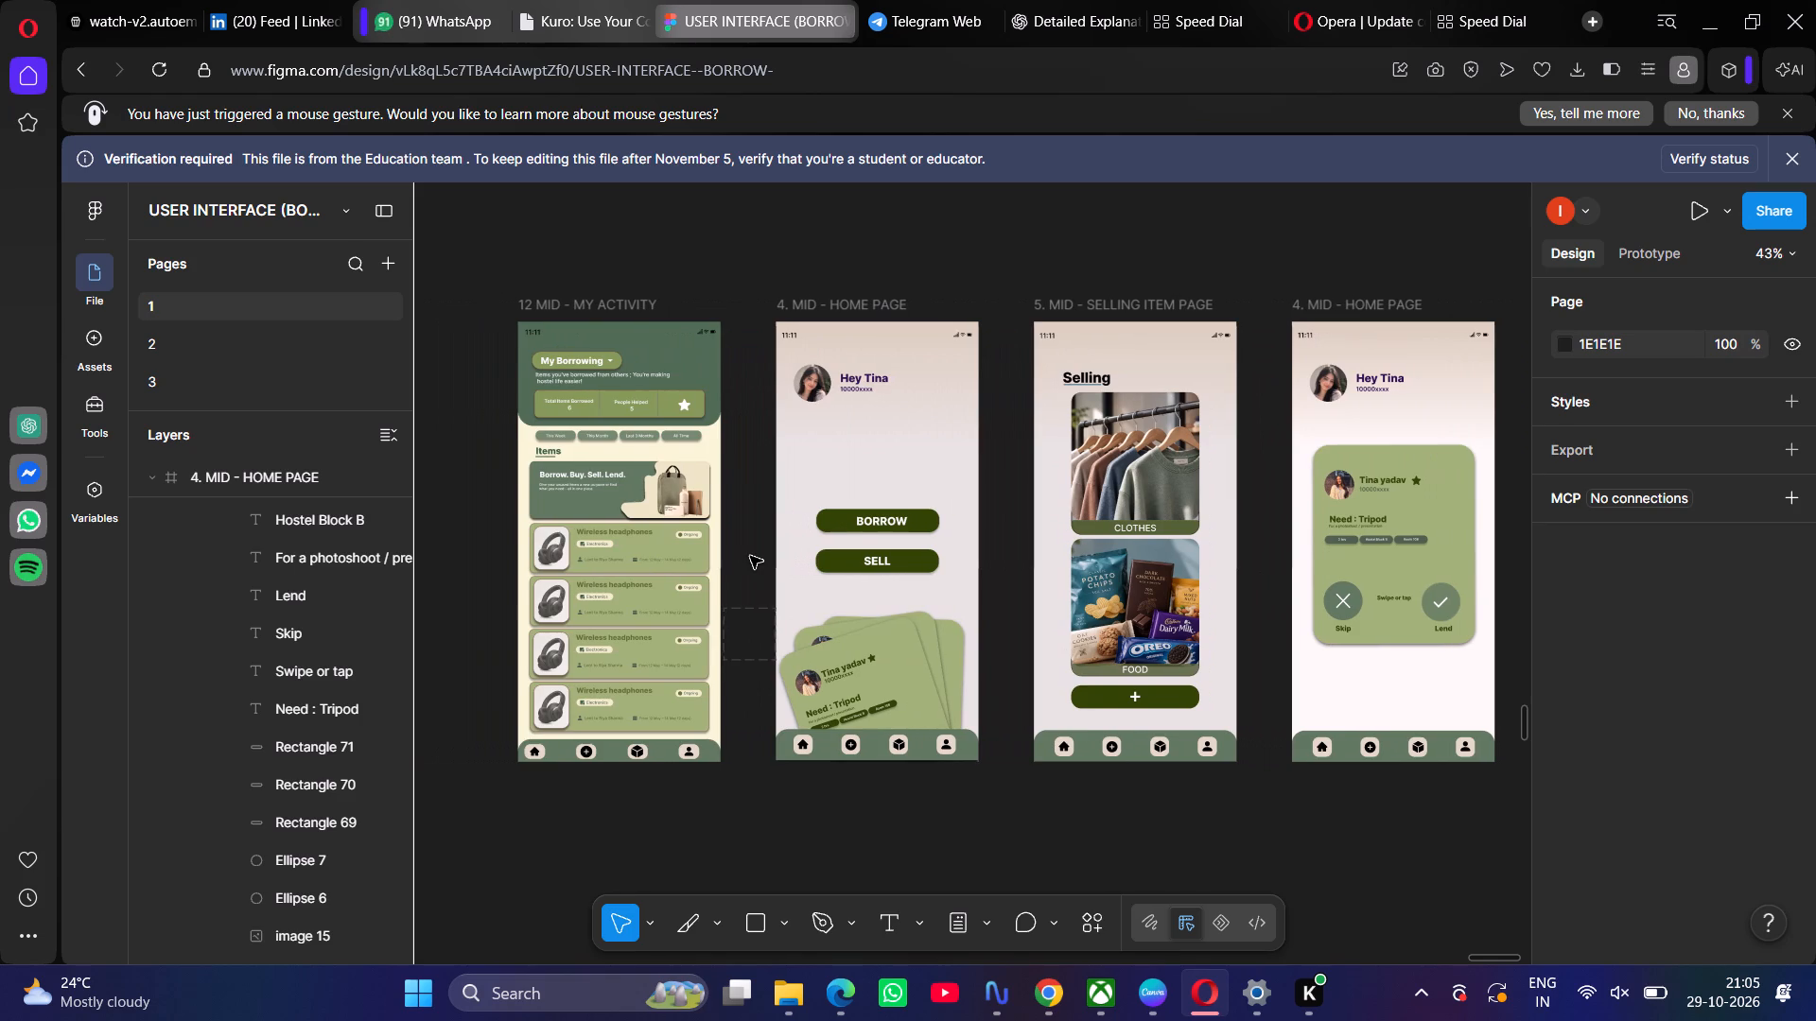
scroll(750, 556, "left", 1)
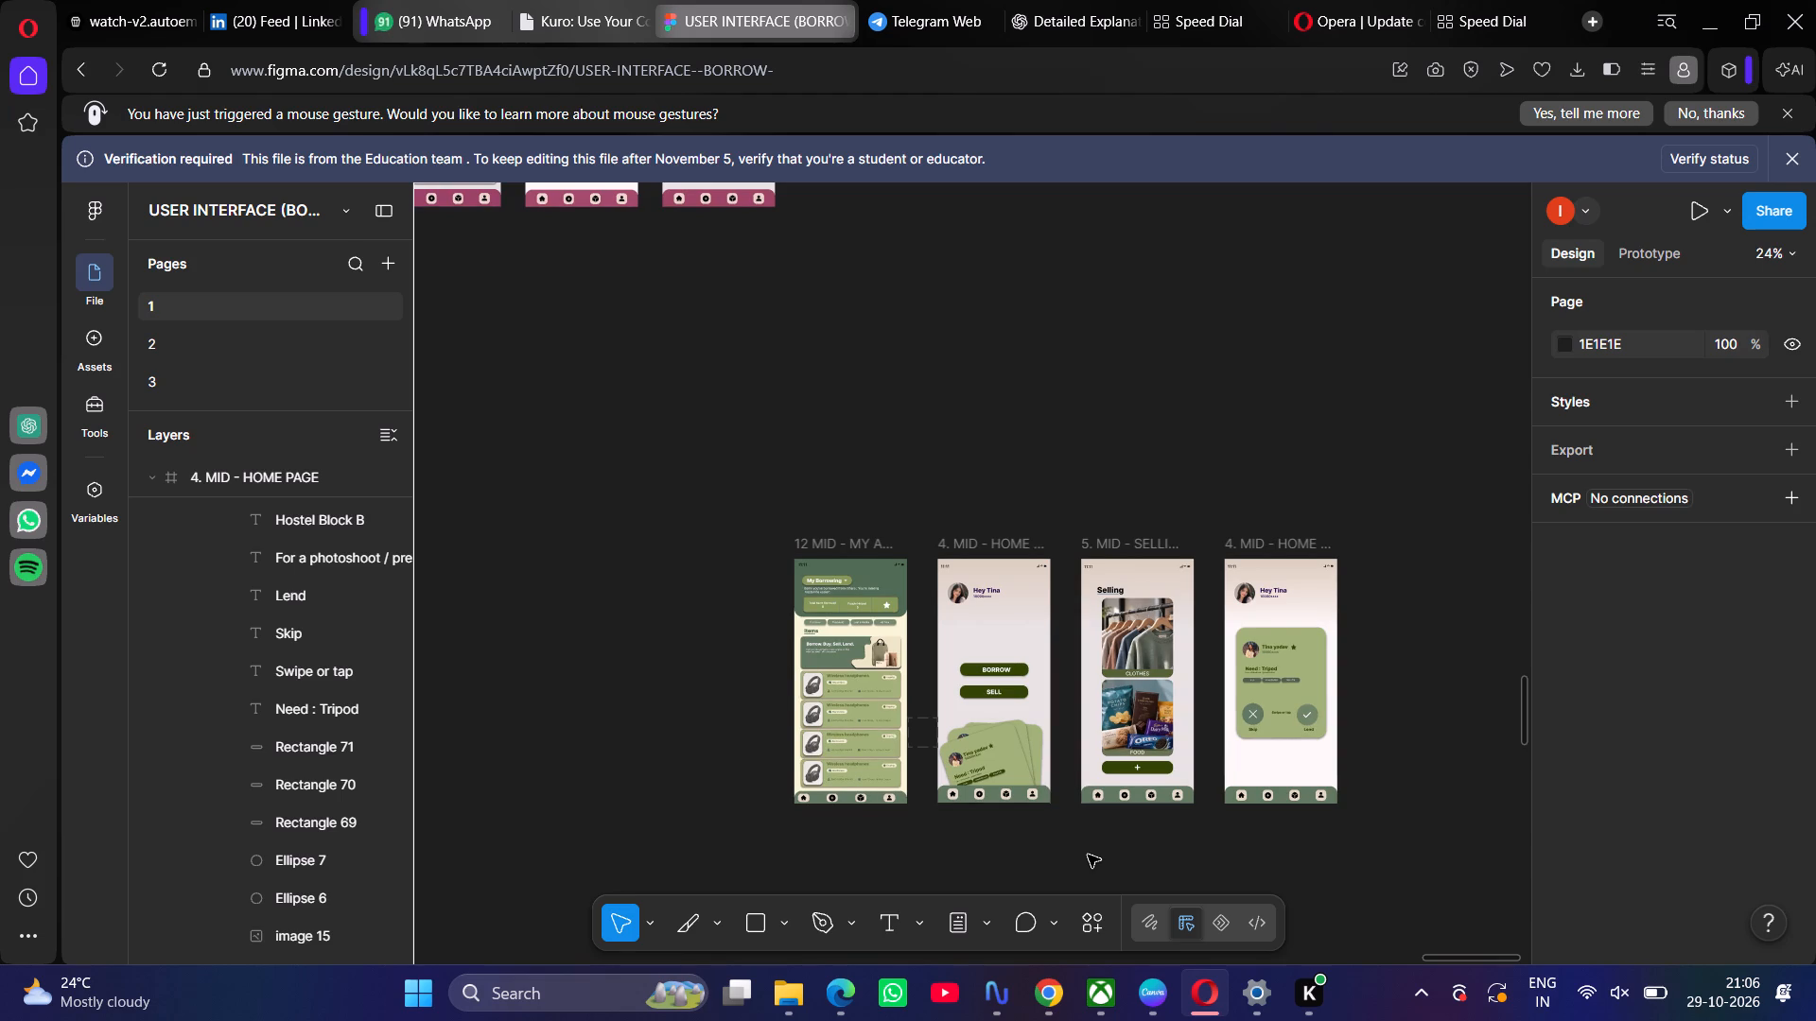
Look over the other colour-scheme variants of the app screens and the palette boards across the canvas.
scroll(1088, 855, "right", 3)
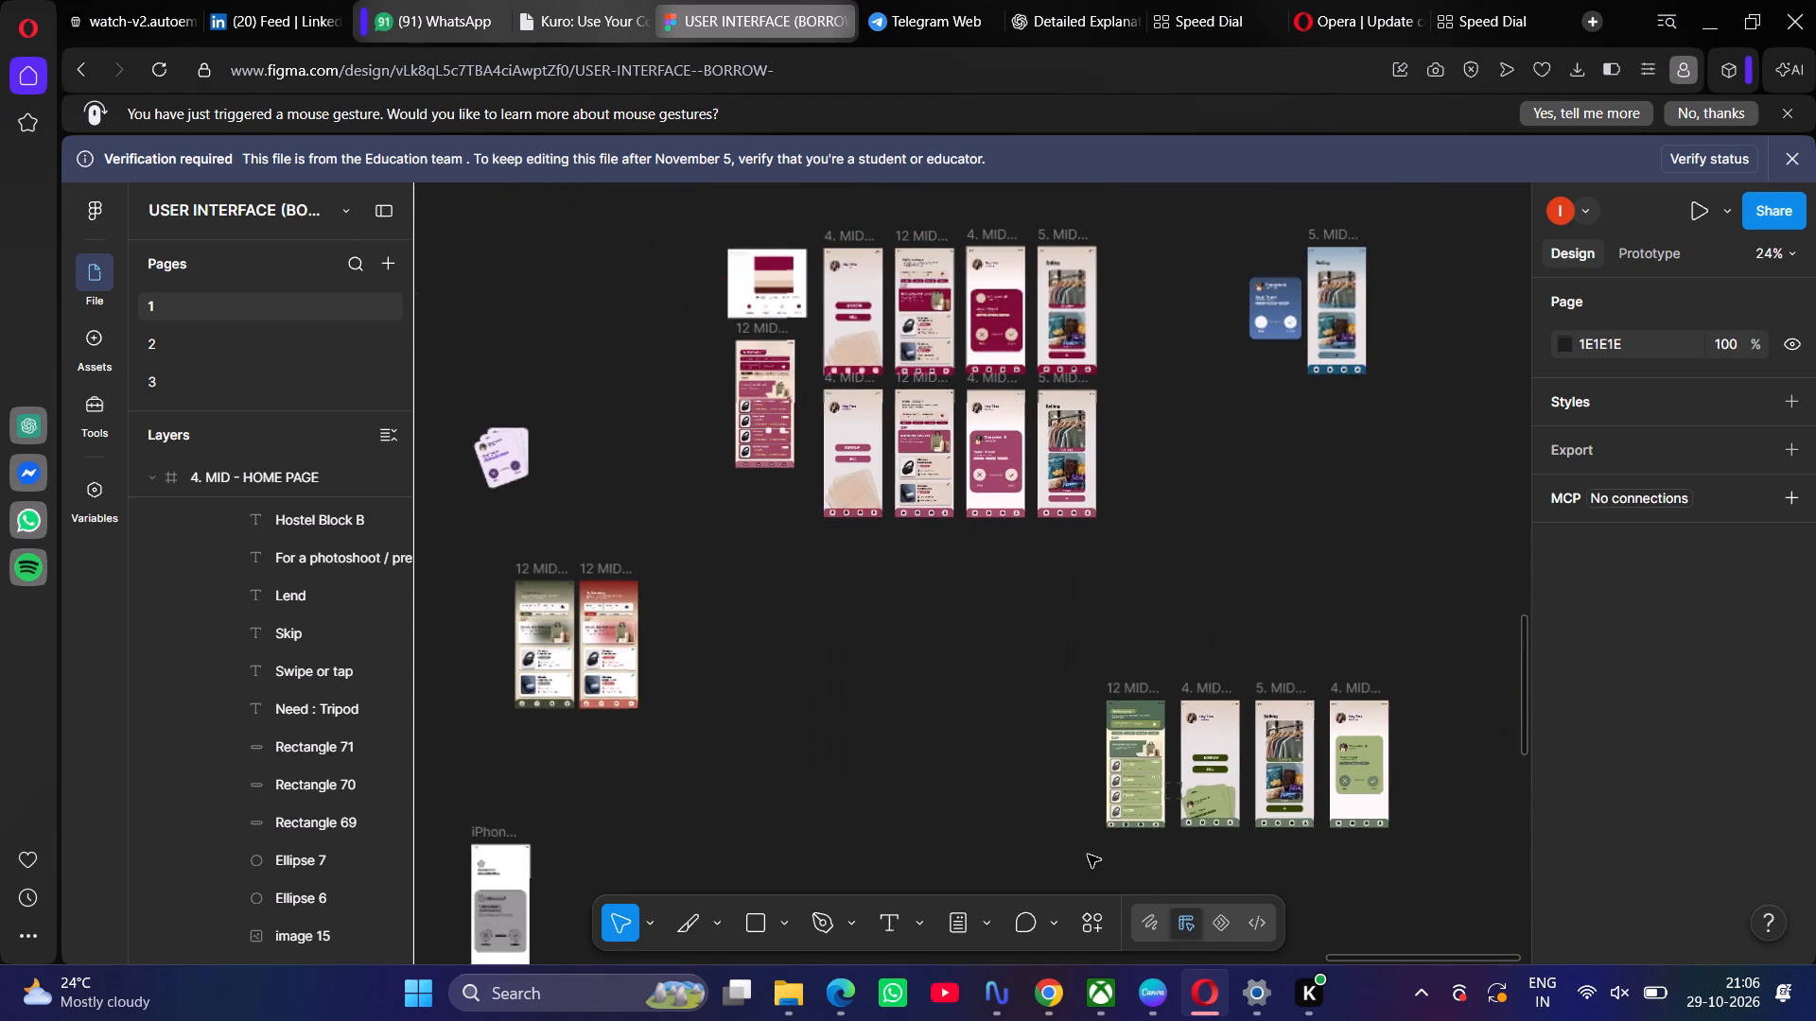
scroll(1088, 855, "right", 3)
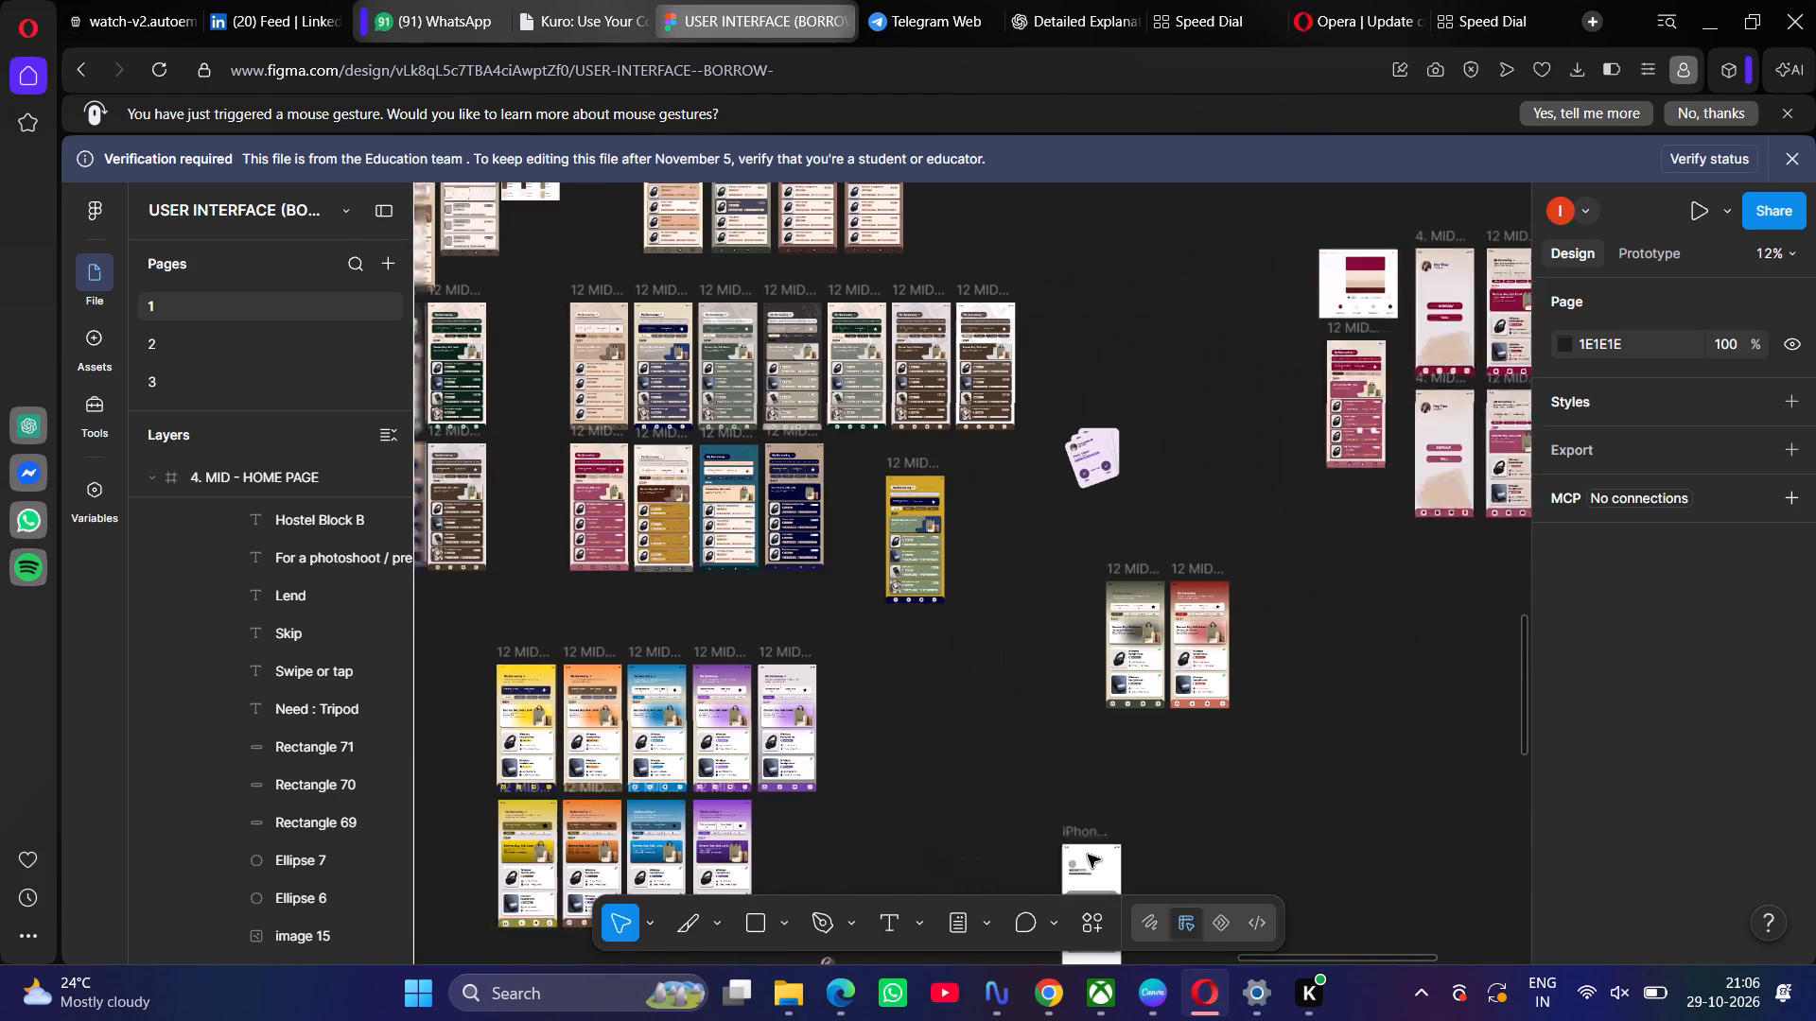
scroll(1088, 855, "right", 3)
scroll(1088, 855, "up", 2)
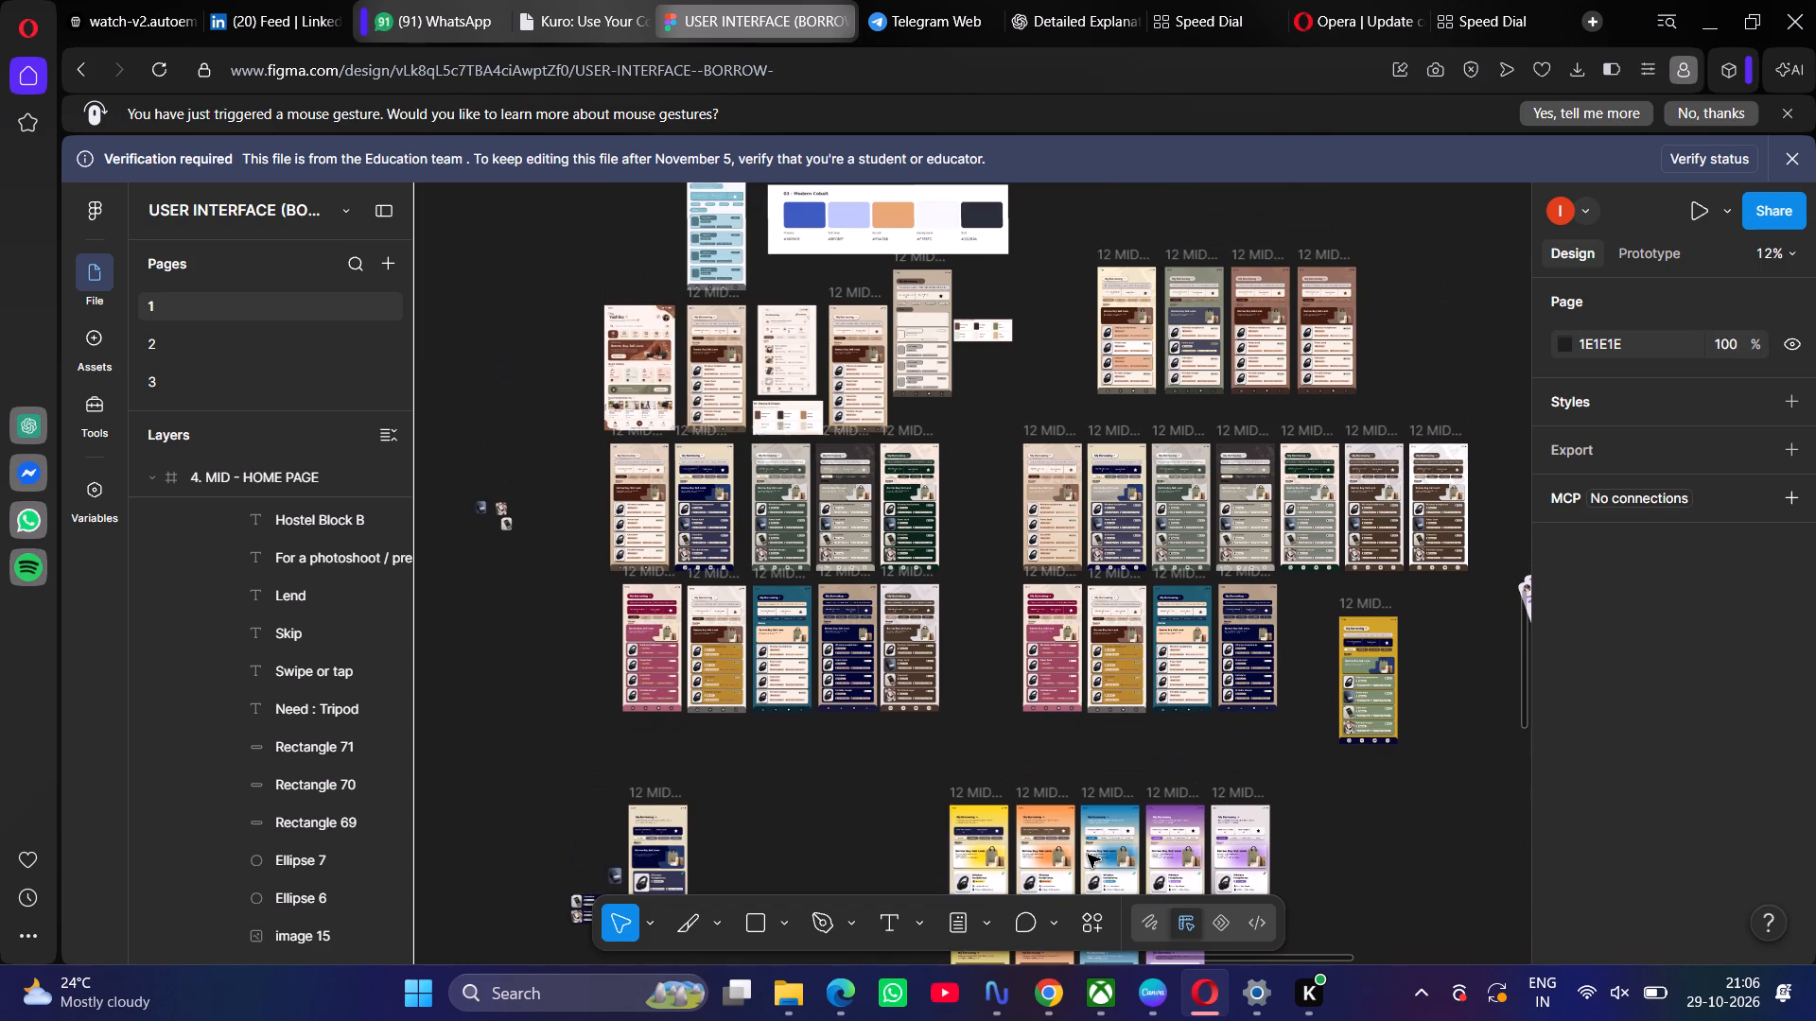
scroll(1088, 855, "up", 1)
scroll(1088, 855, "right", 2)
scroll(1088, 855, "up", 1)
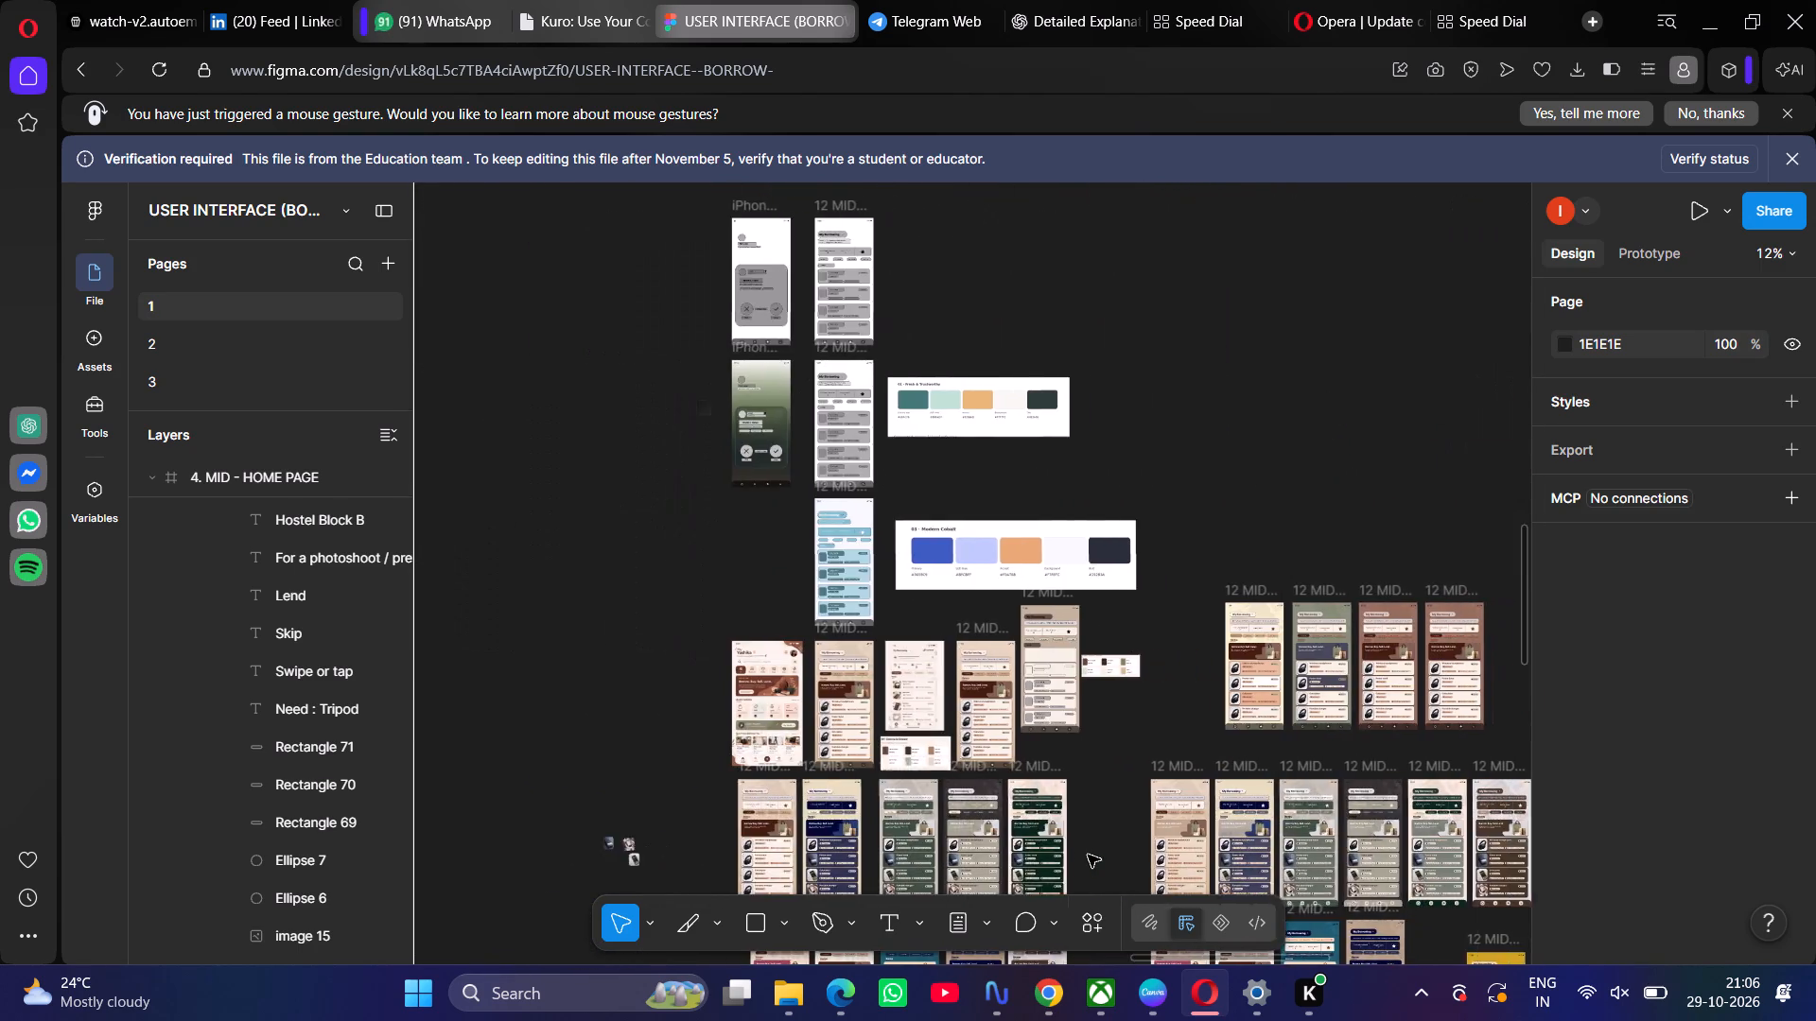
scroll(1088, 855, "up", 1)
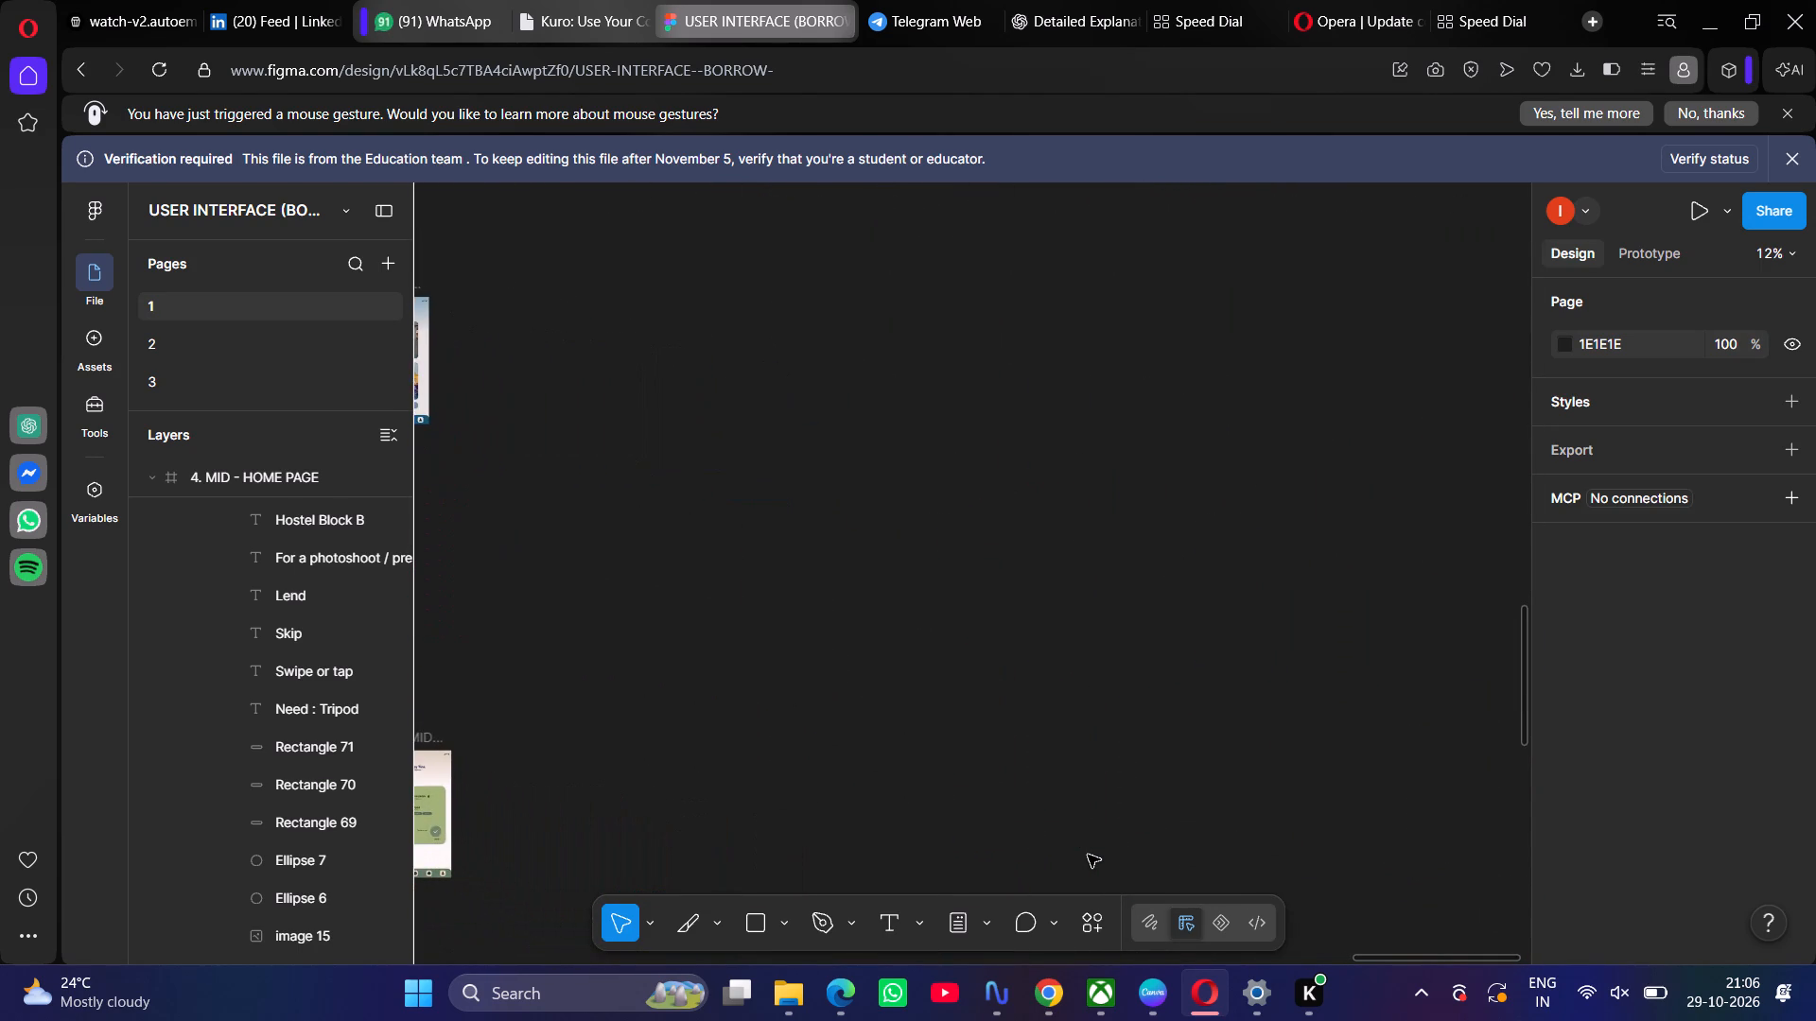
scroll(1088, 855, "left", 1)
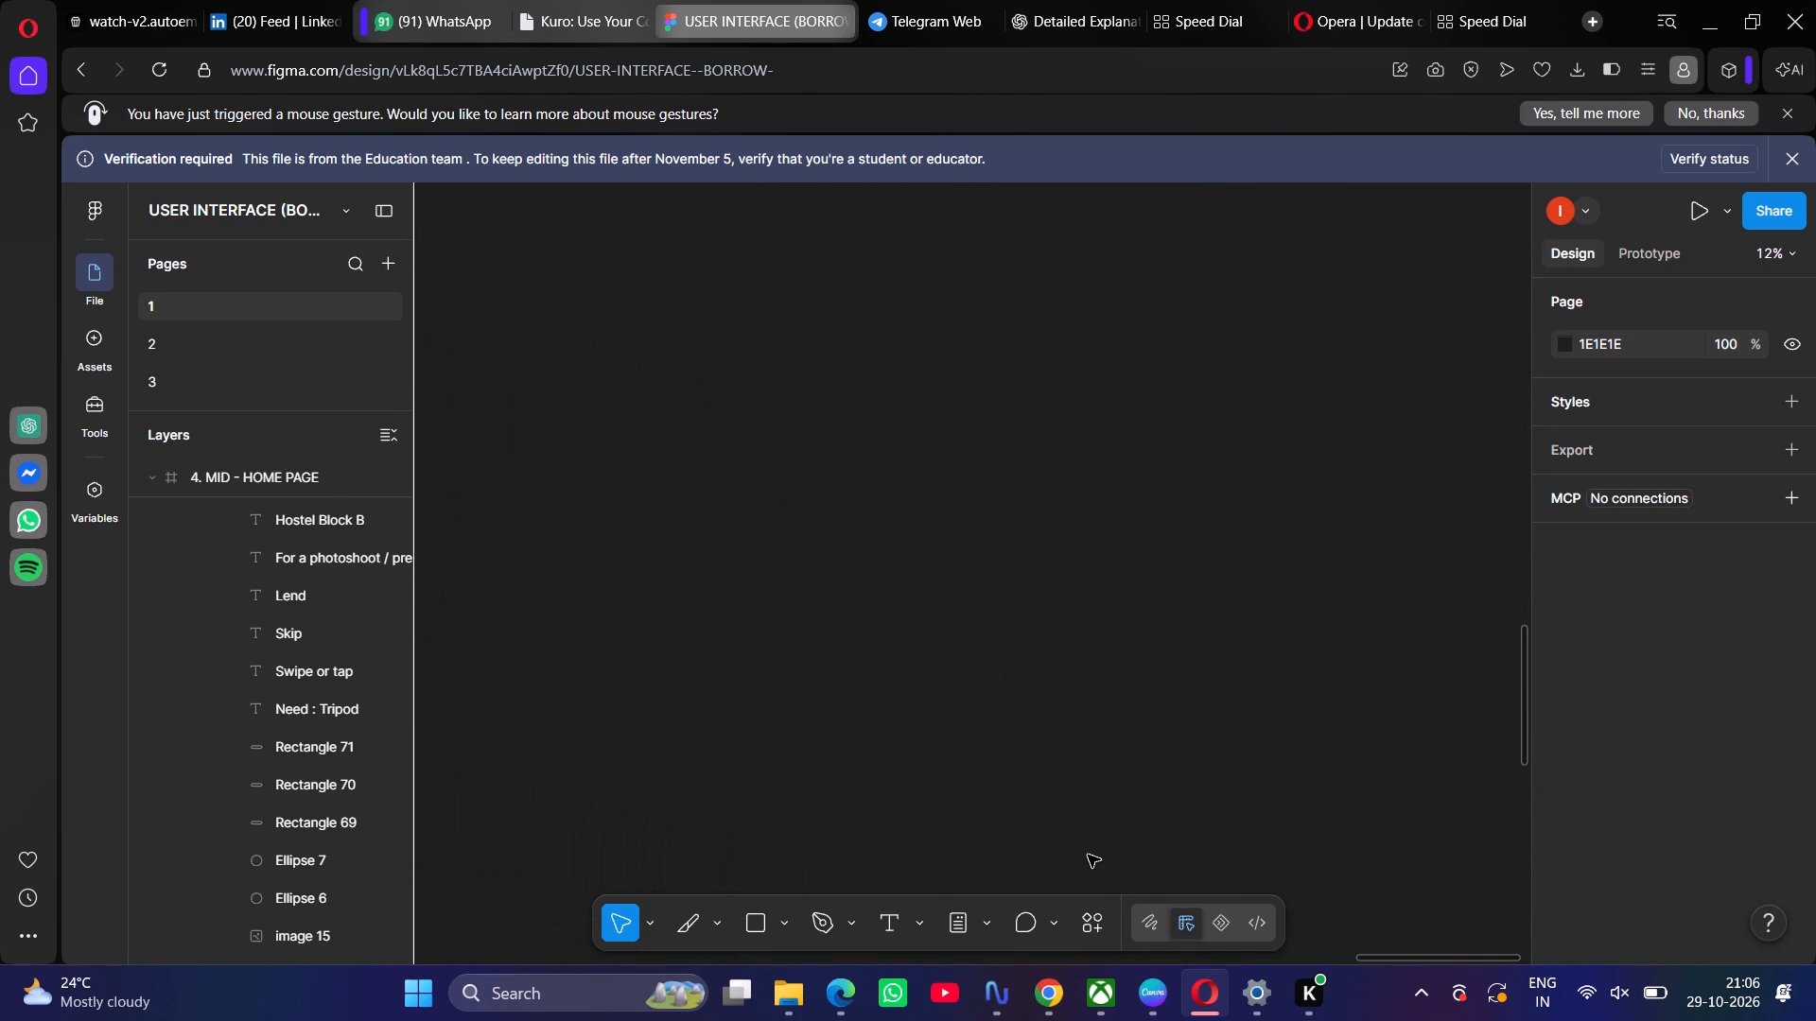
scroll(1088, 855, "right", 1)
scroll(1088, 855, "down", 1)
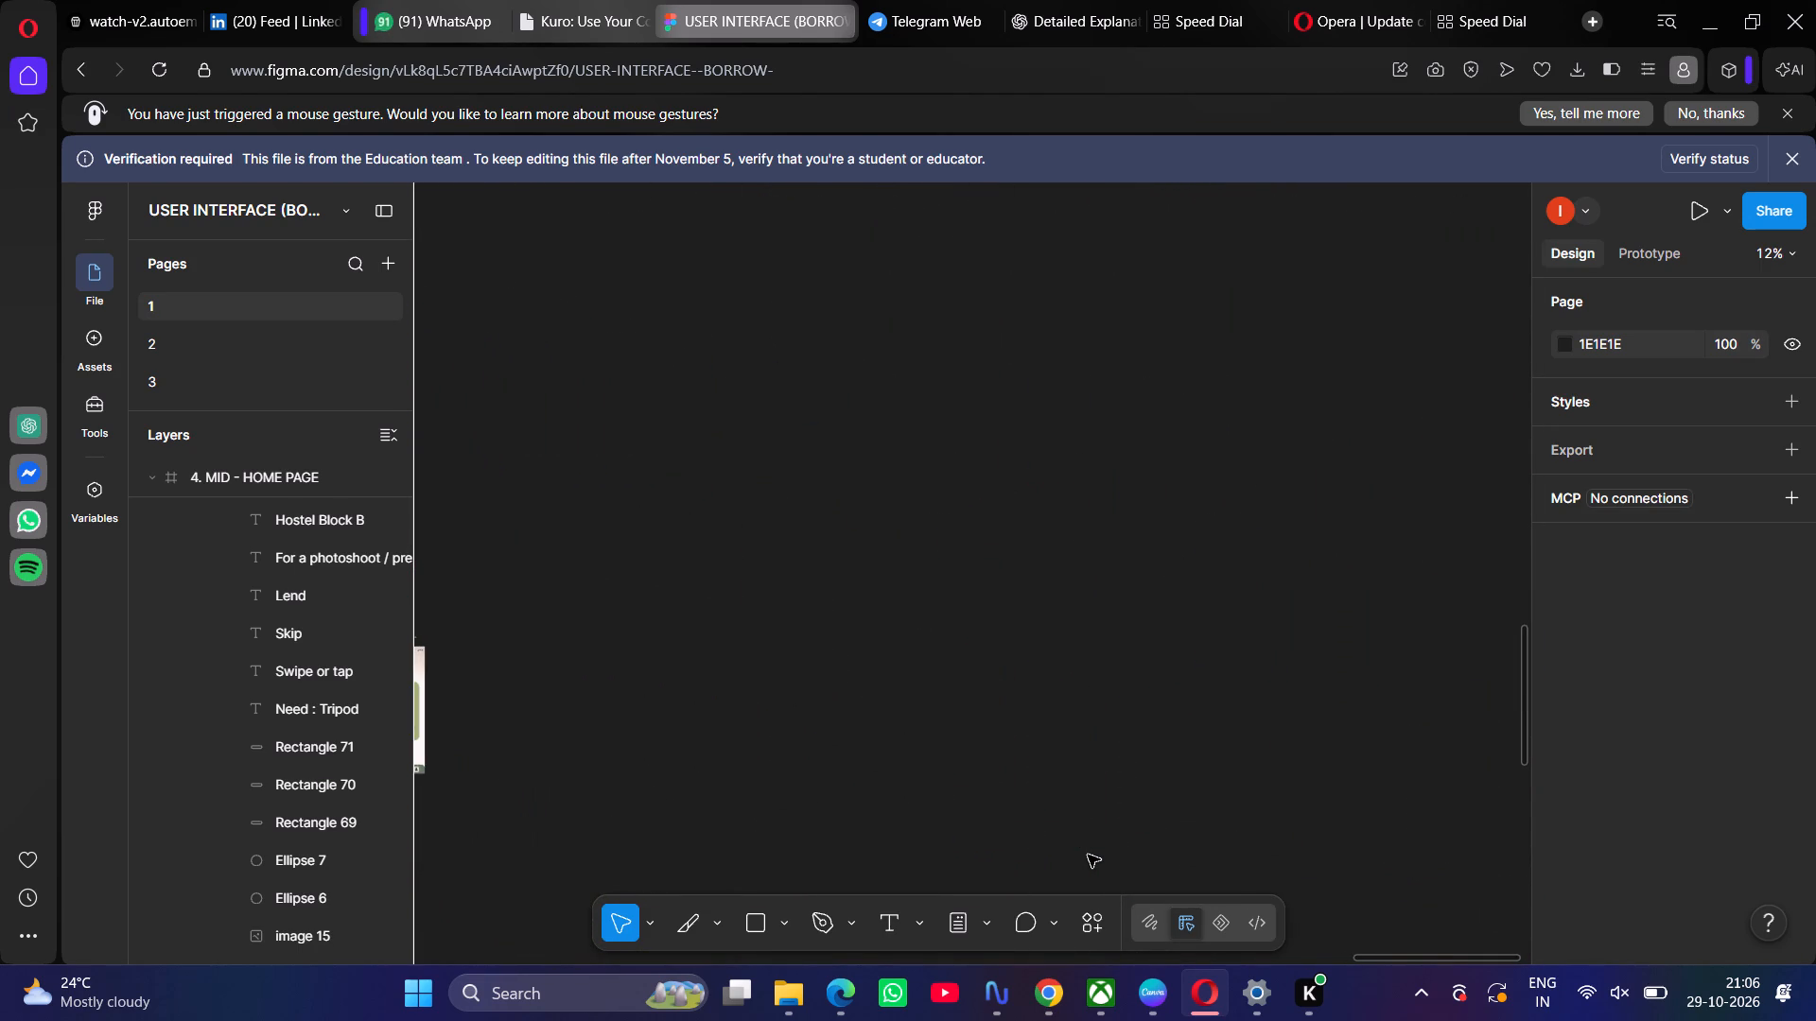
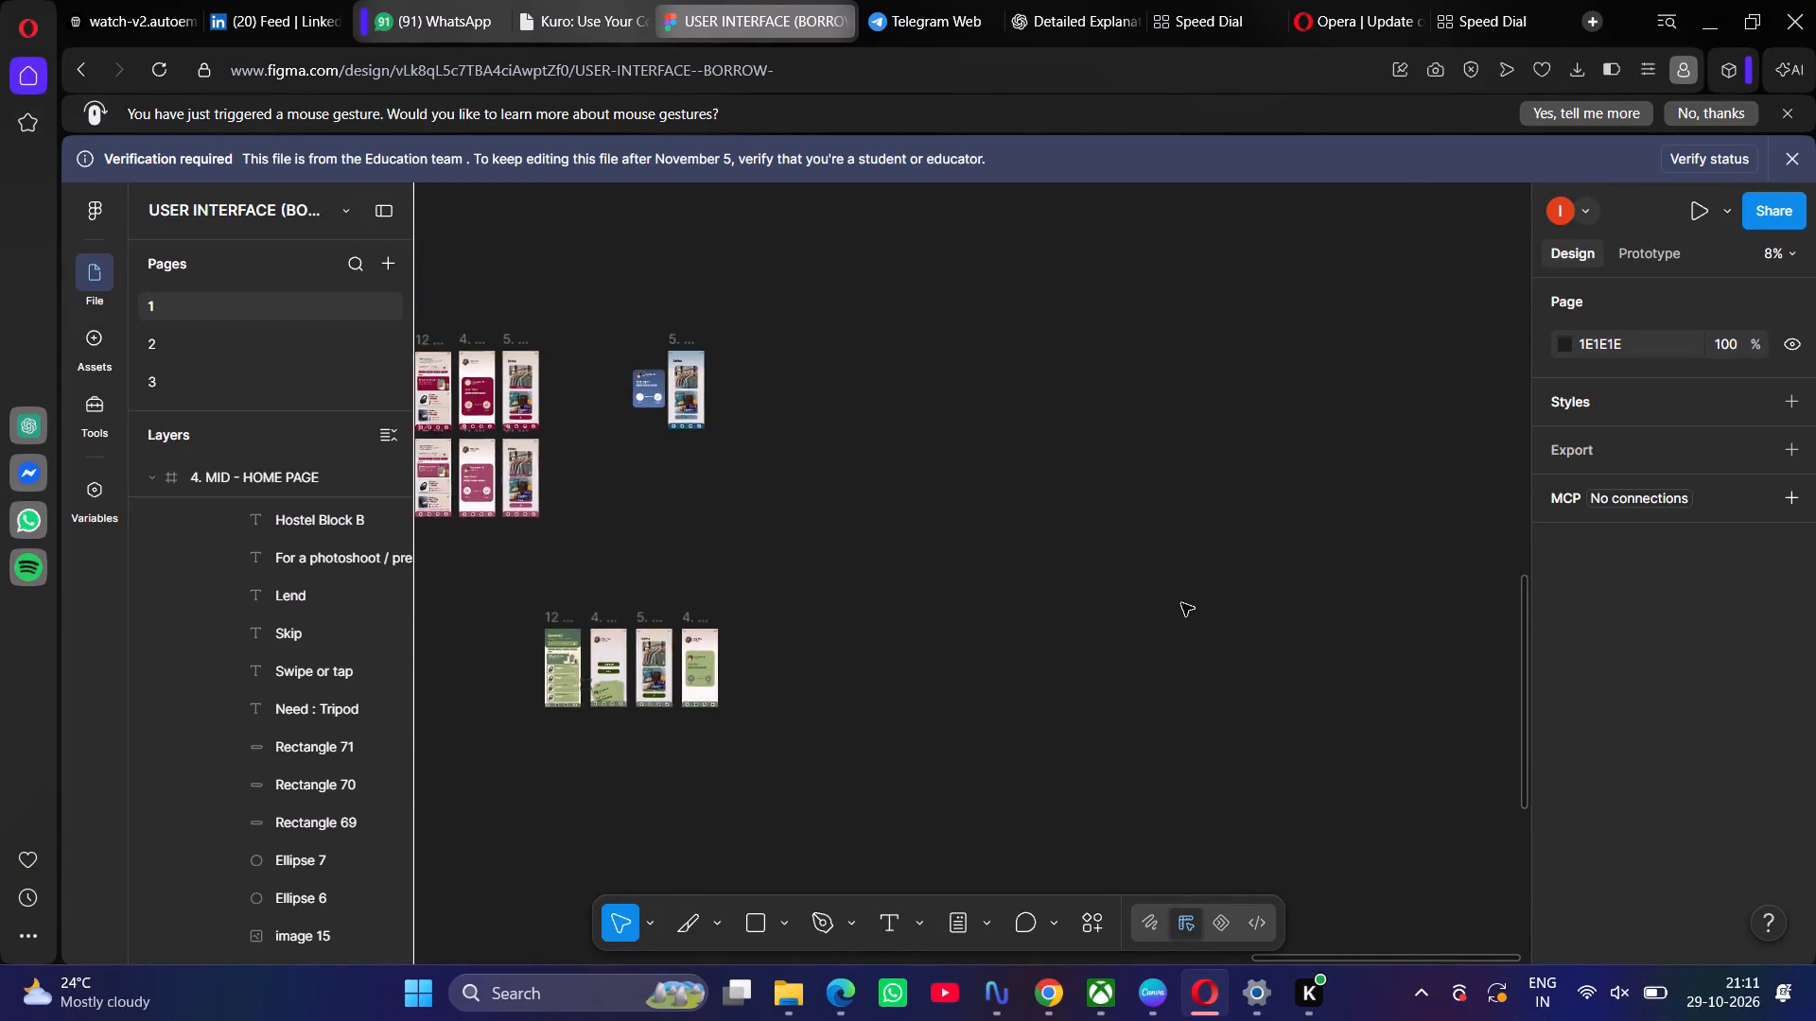
Return to the four green screens and compare the activity, home, selling and request card pages side by side.
scroll(1181, 603, "right", 3)
scroll(1181, 603, "down", 1)
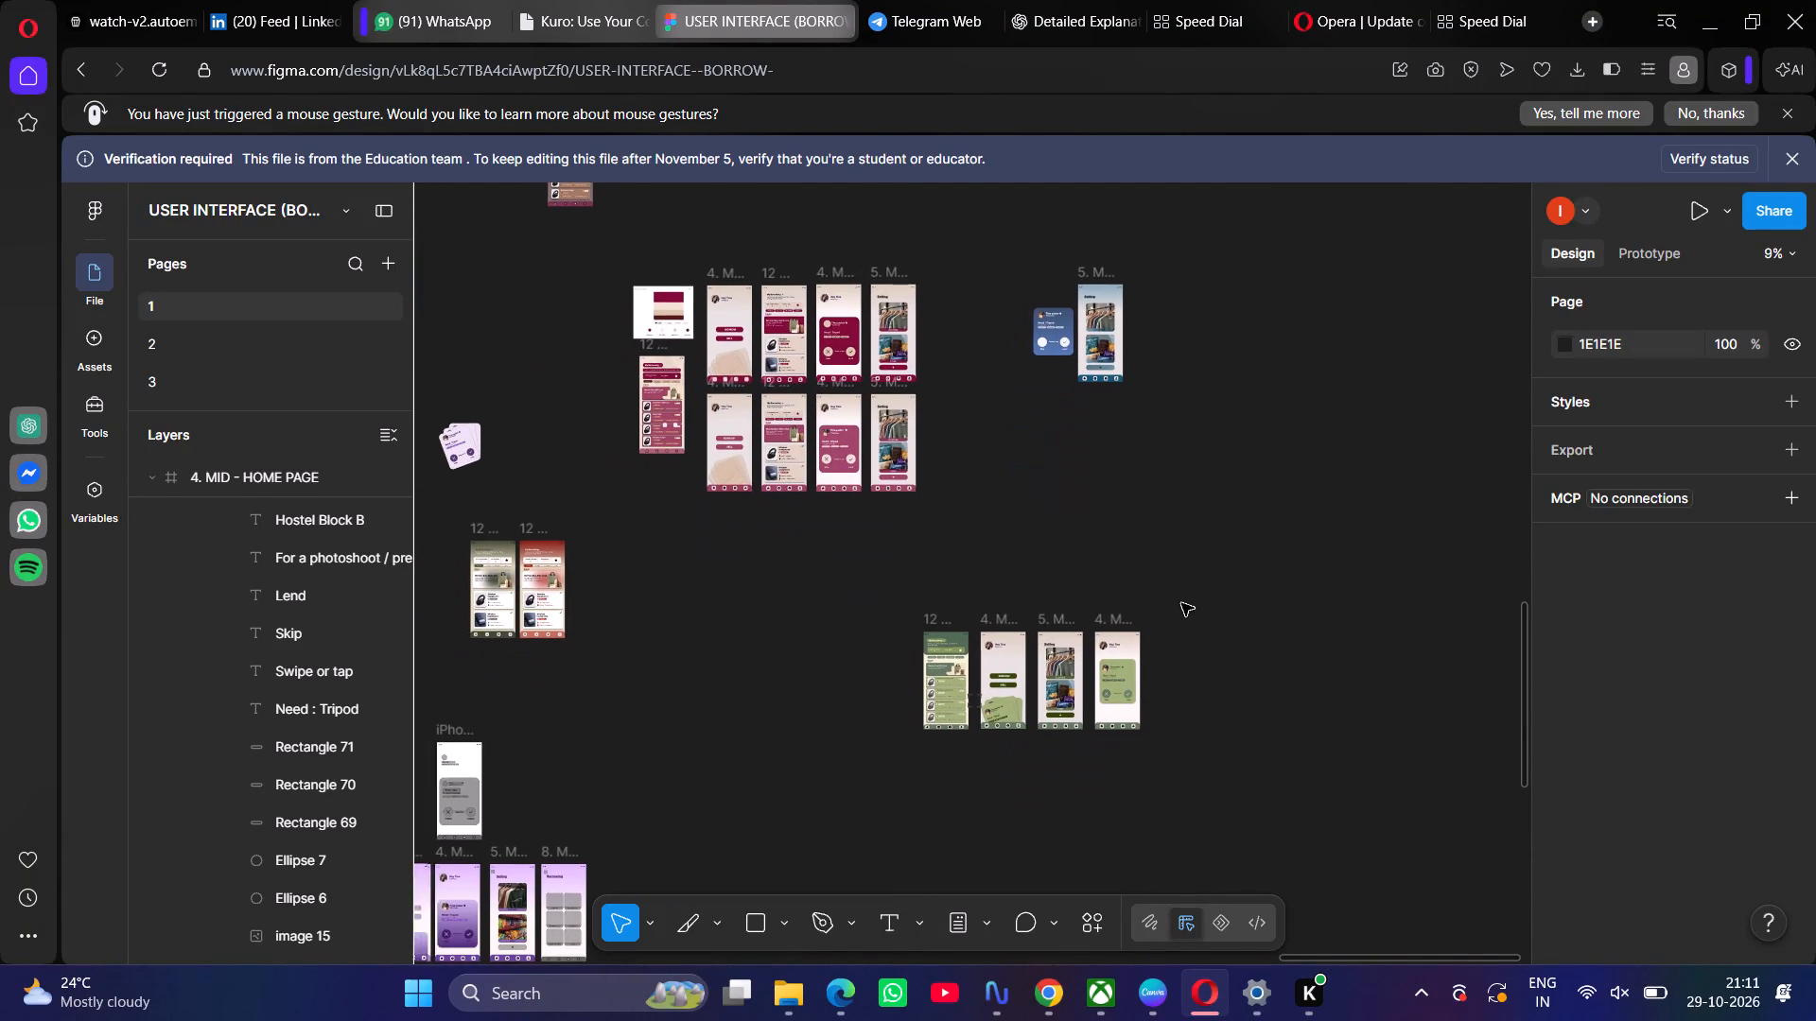
scroll(1181, 603, "down", 2)
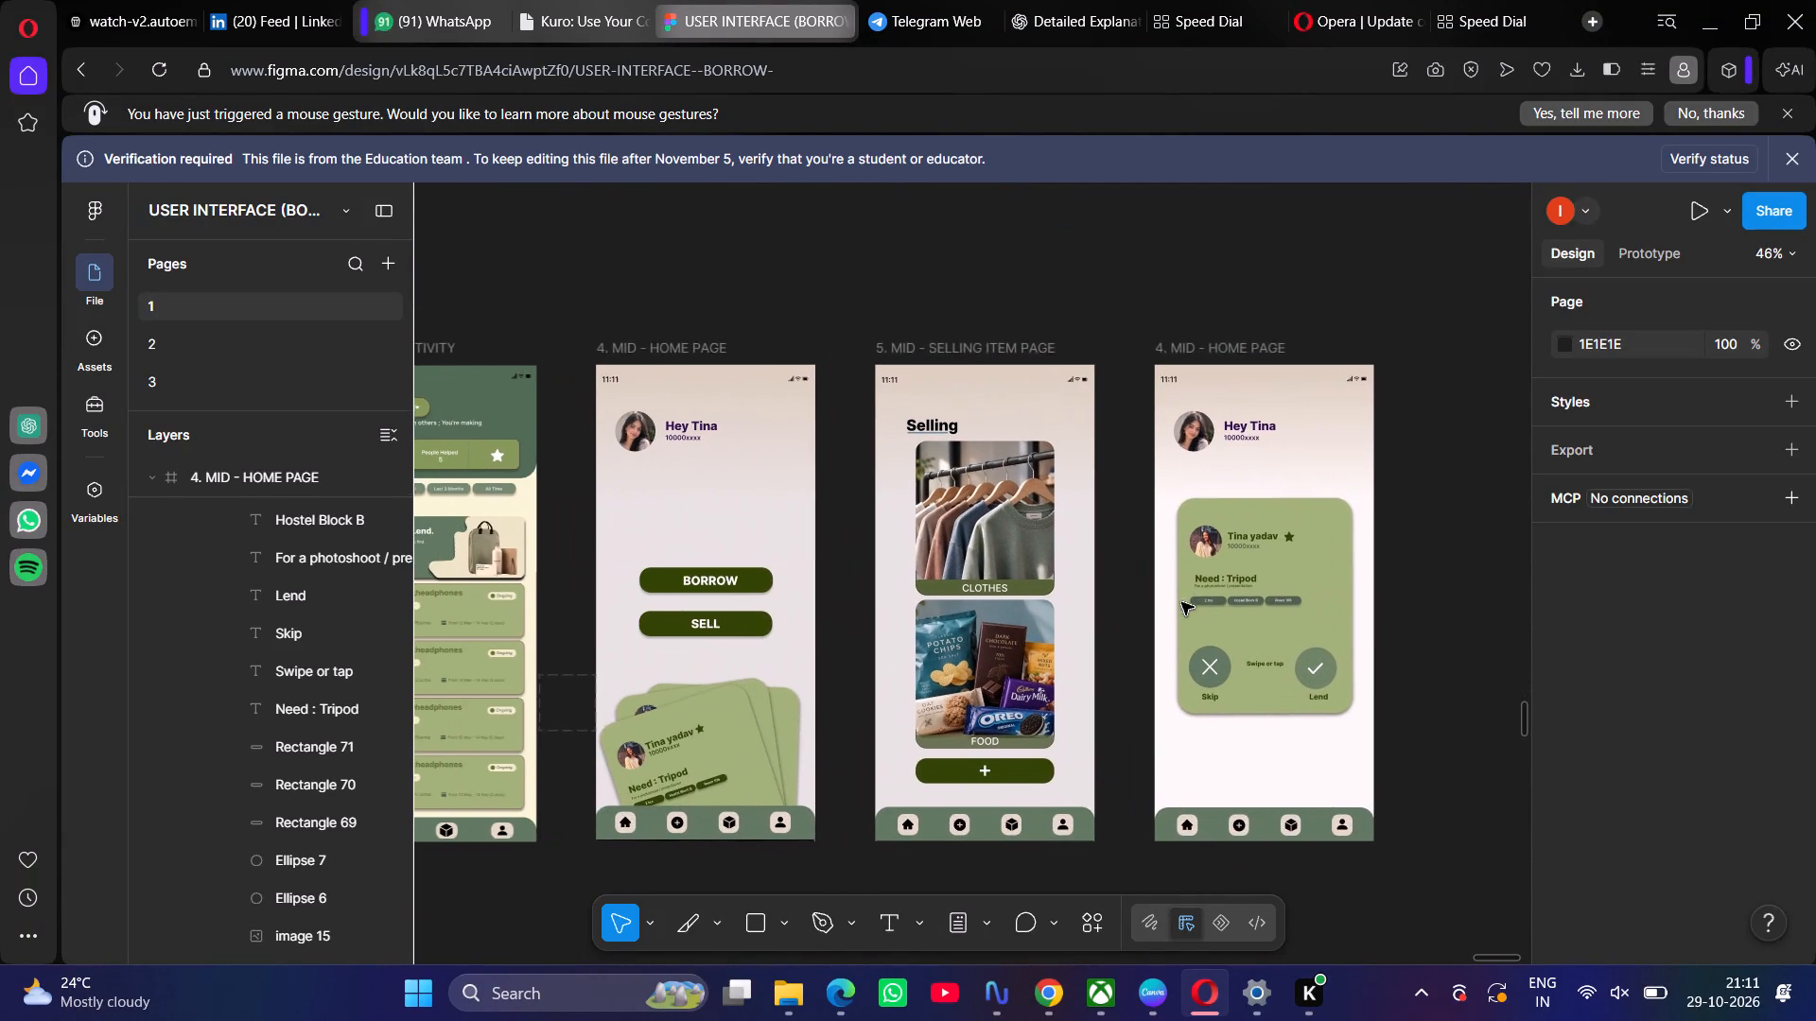
scroll(1181, 602, "down", 1)
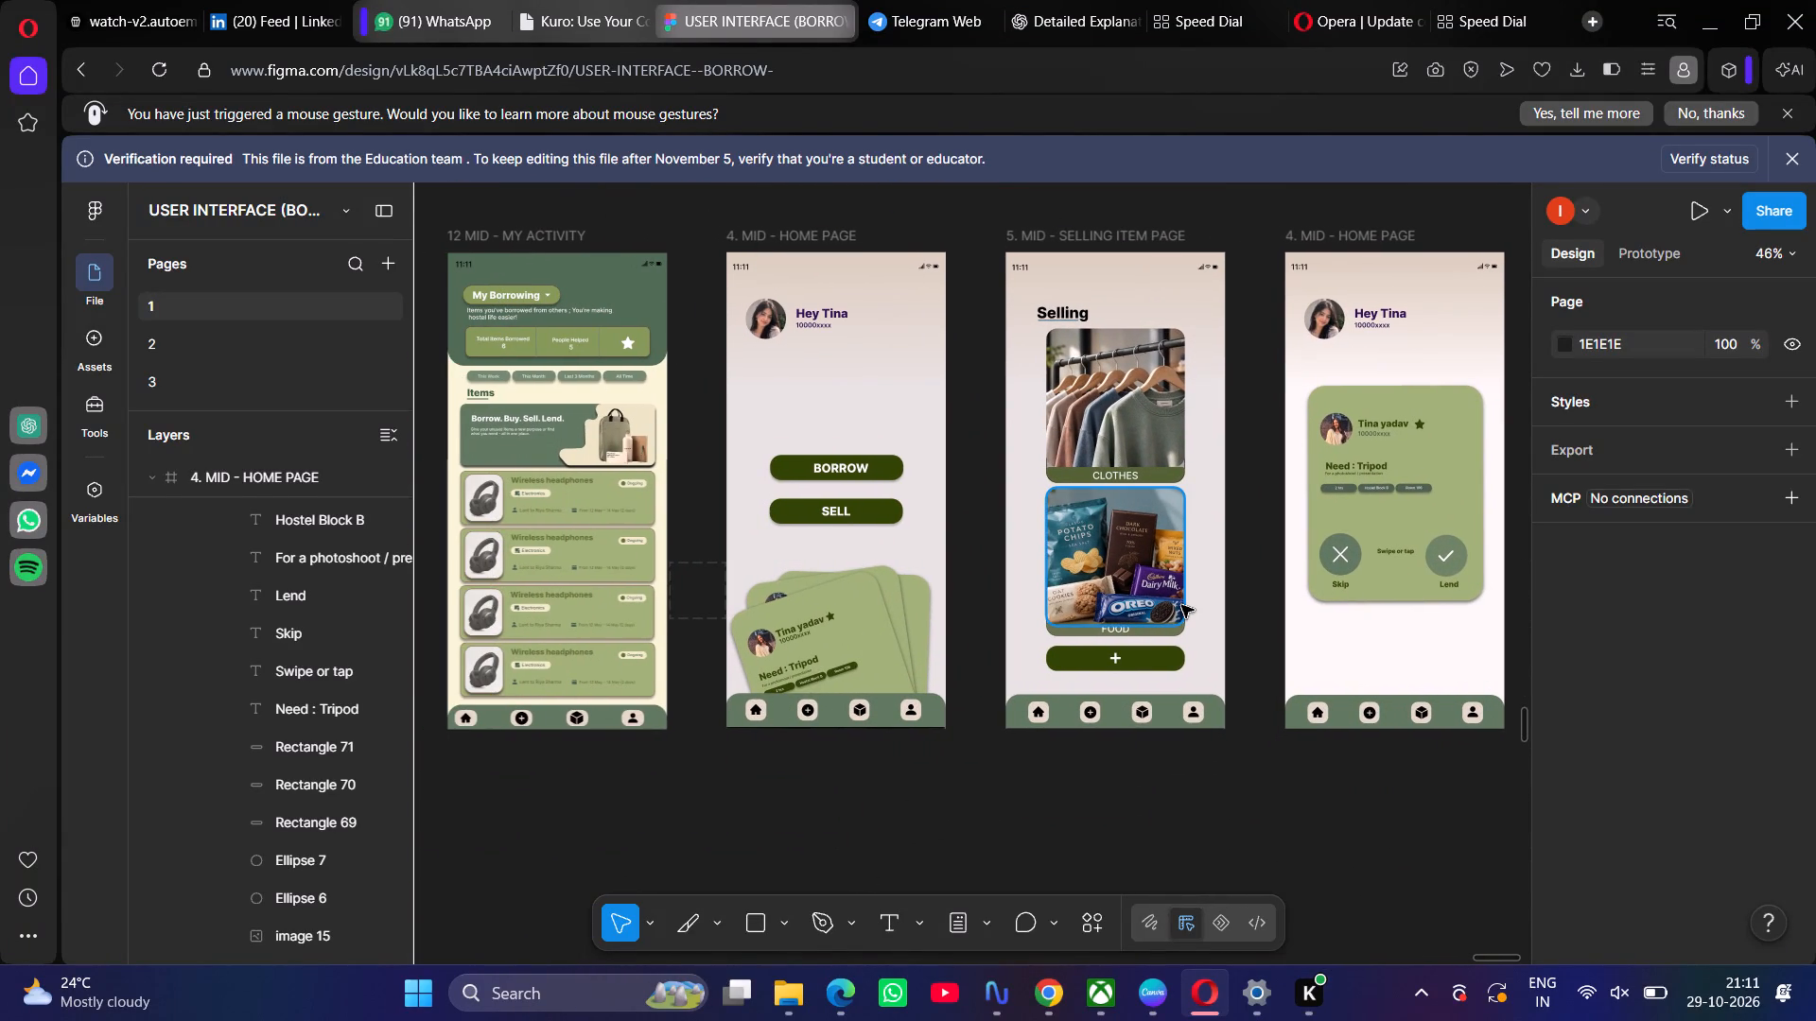
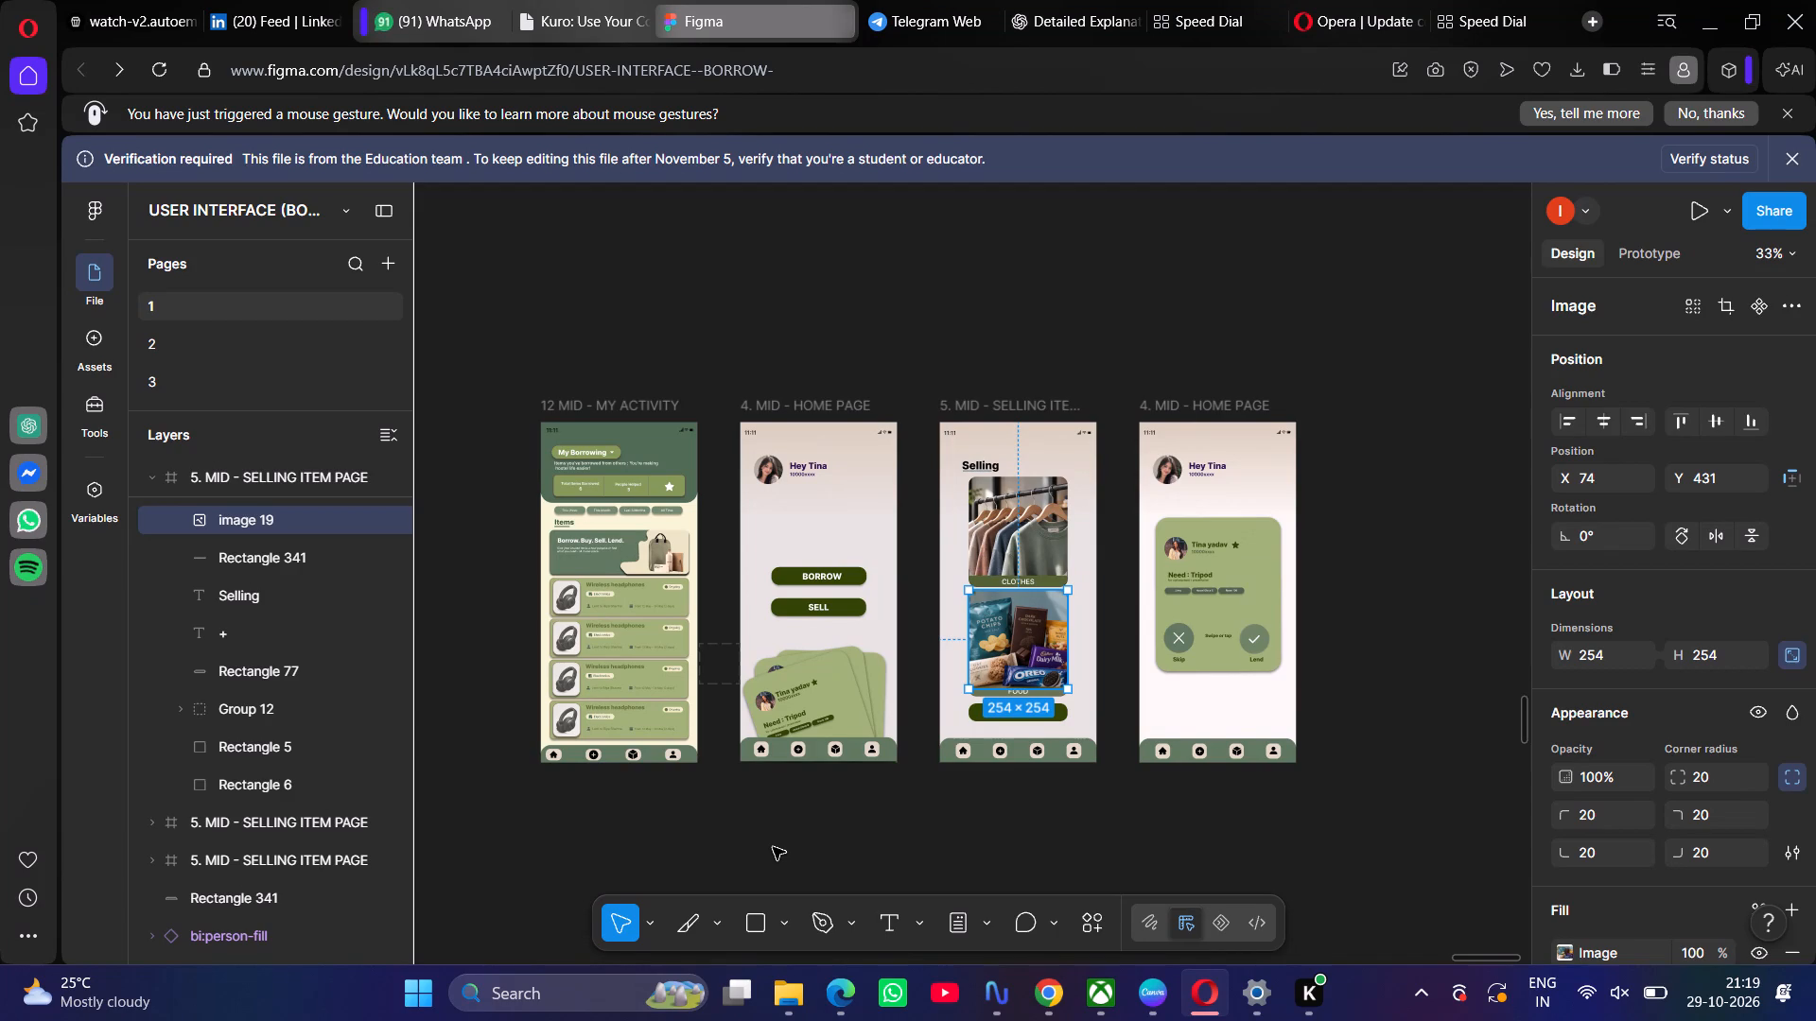
Examine the activity, home, selling and request card screens together, including the activity page's green header.
scroll(773, 847, "down", 3)
scroll(773, 847, "up", 1)
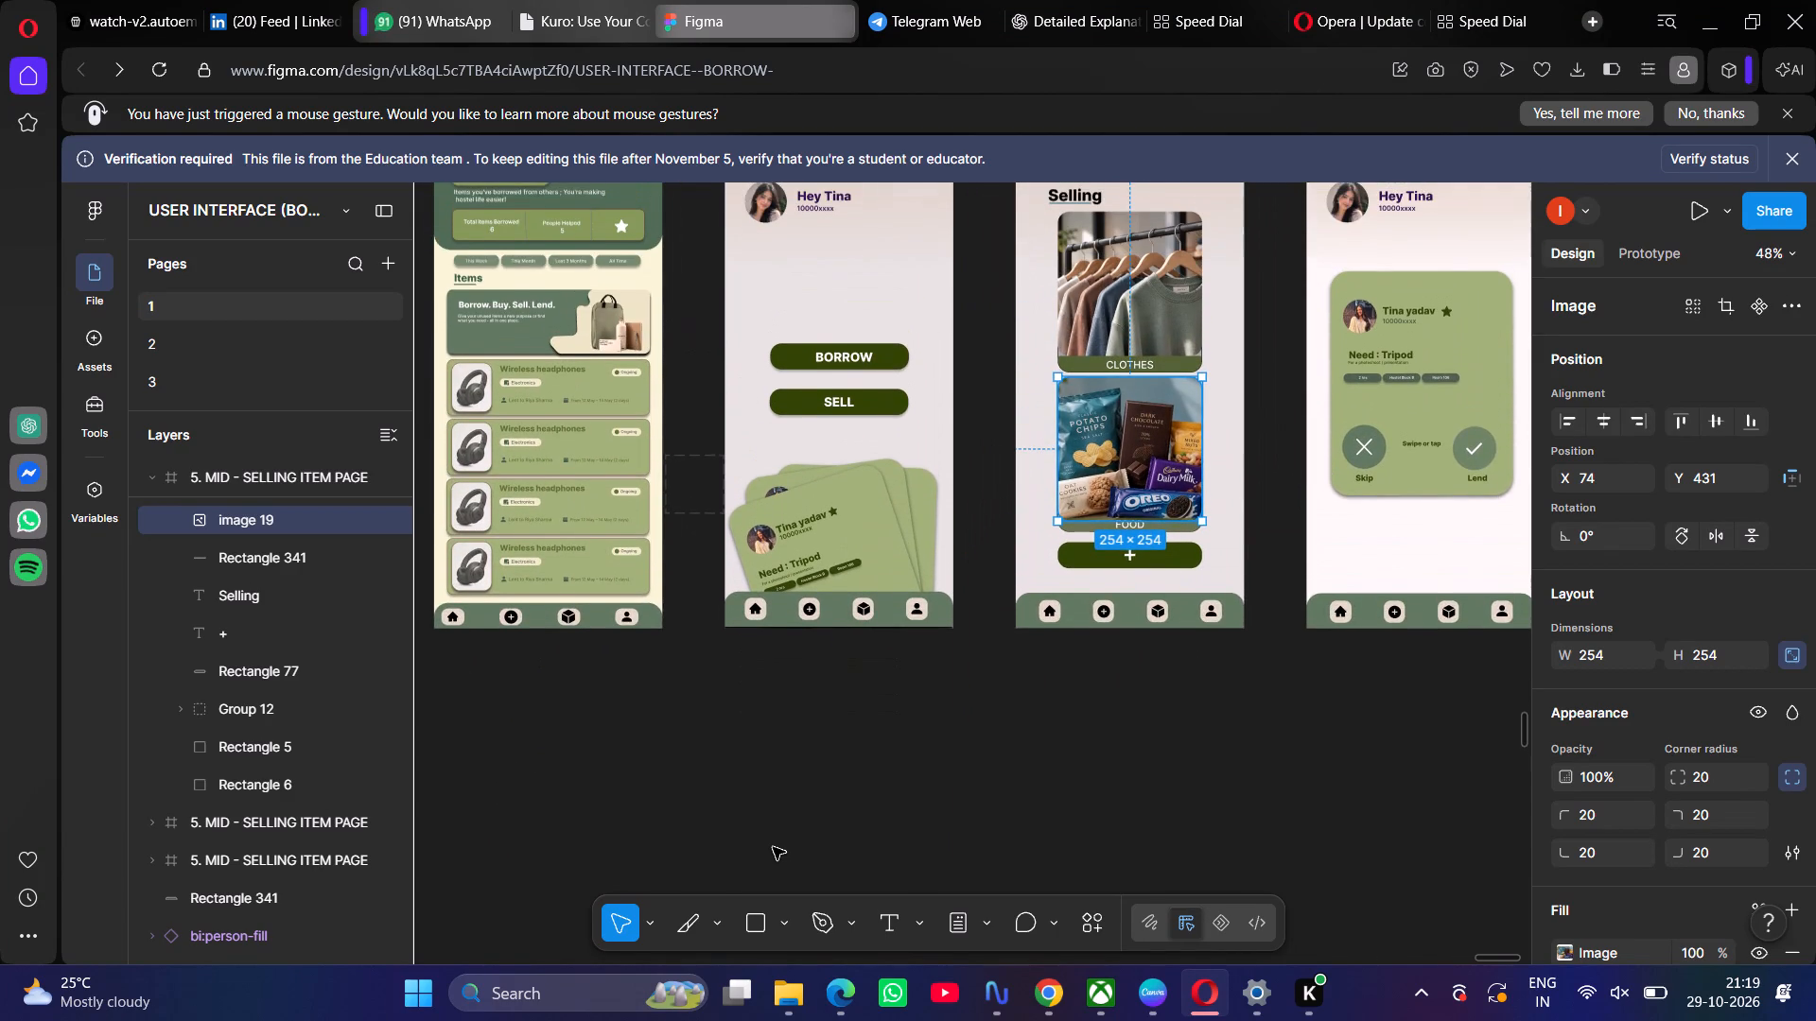
scroll(773, 847, "up", 2)
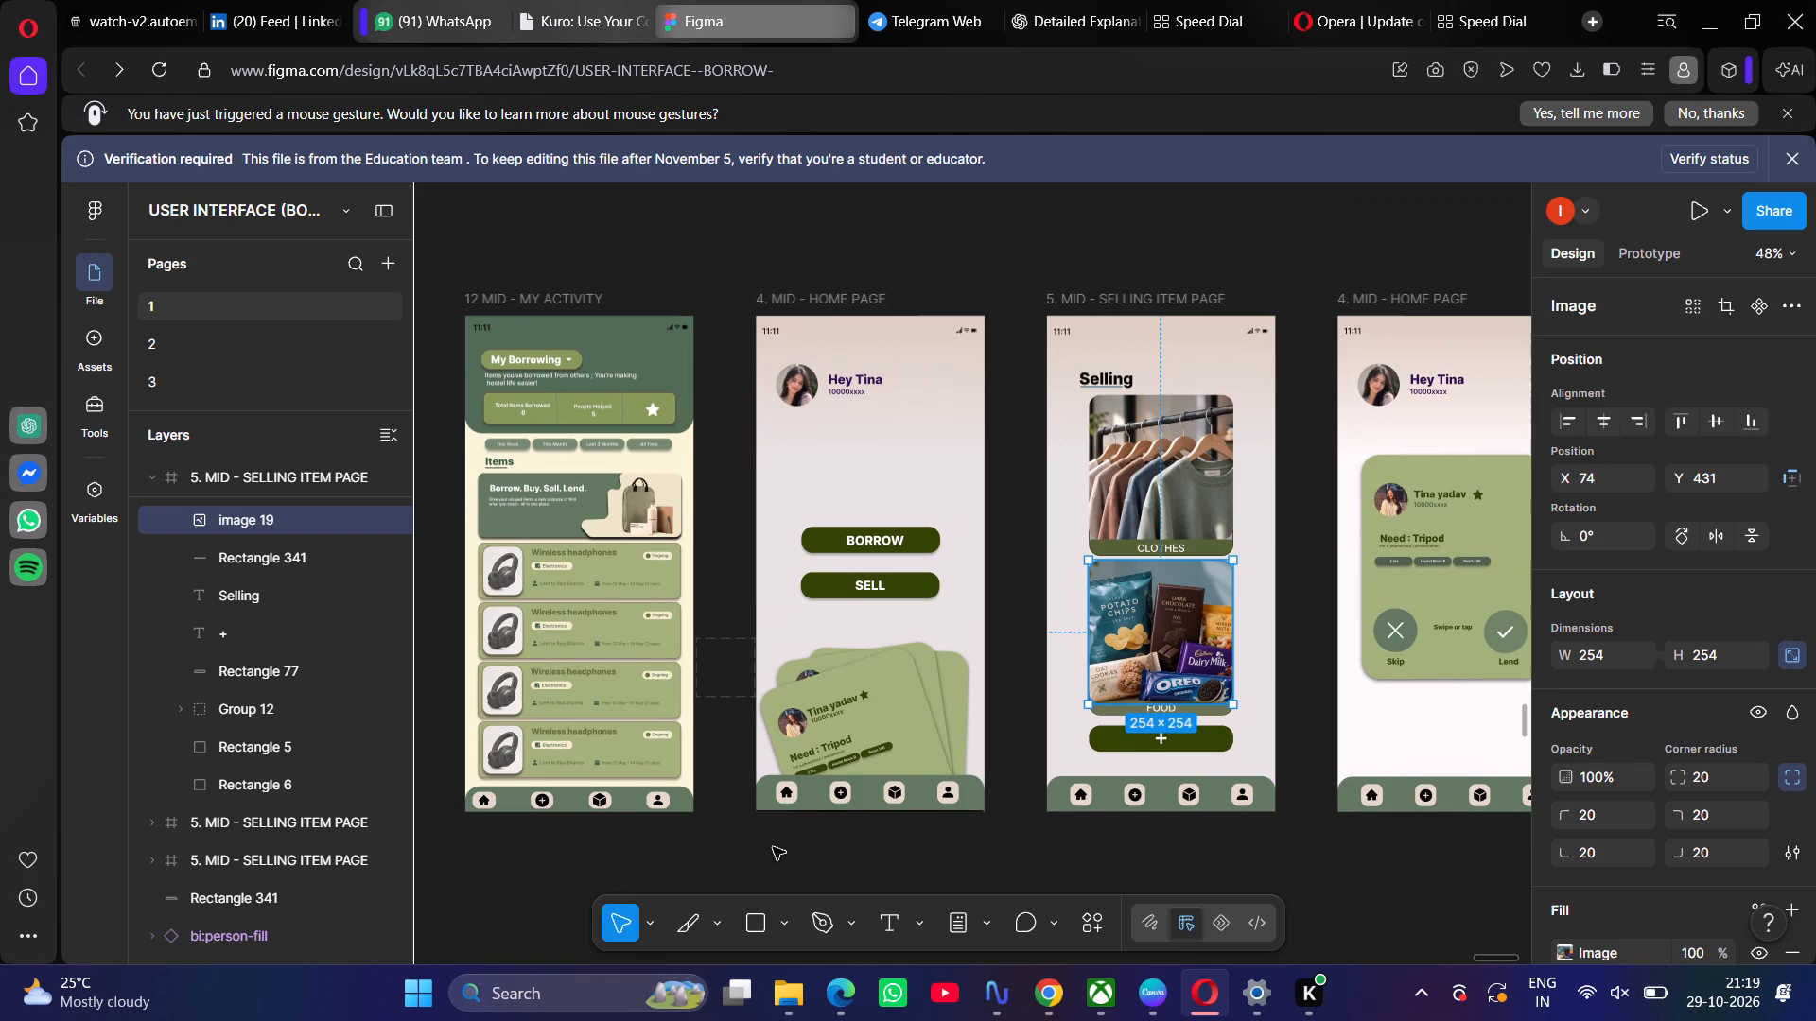
scroll(773, 847, "down", 1)
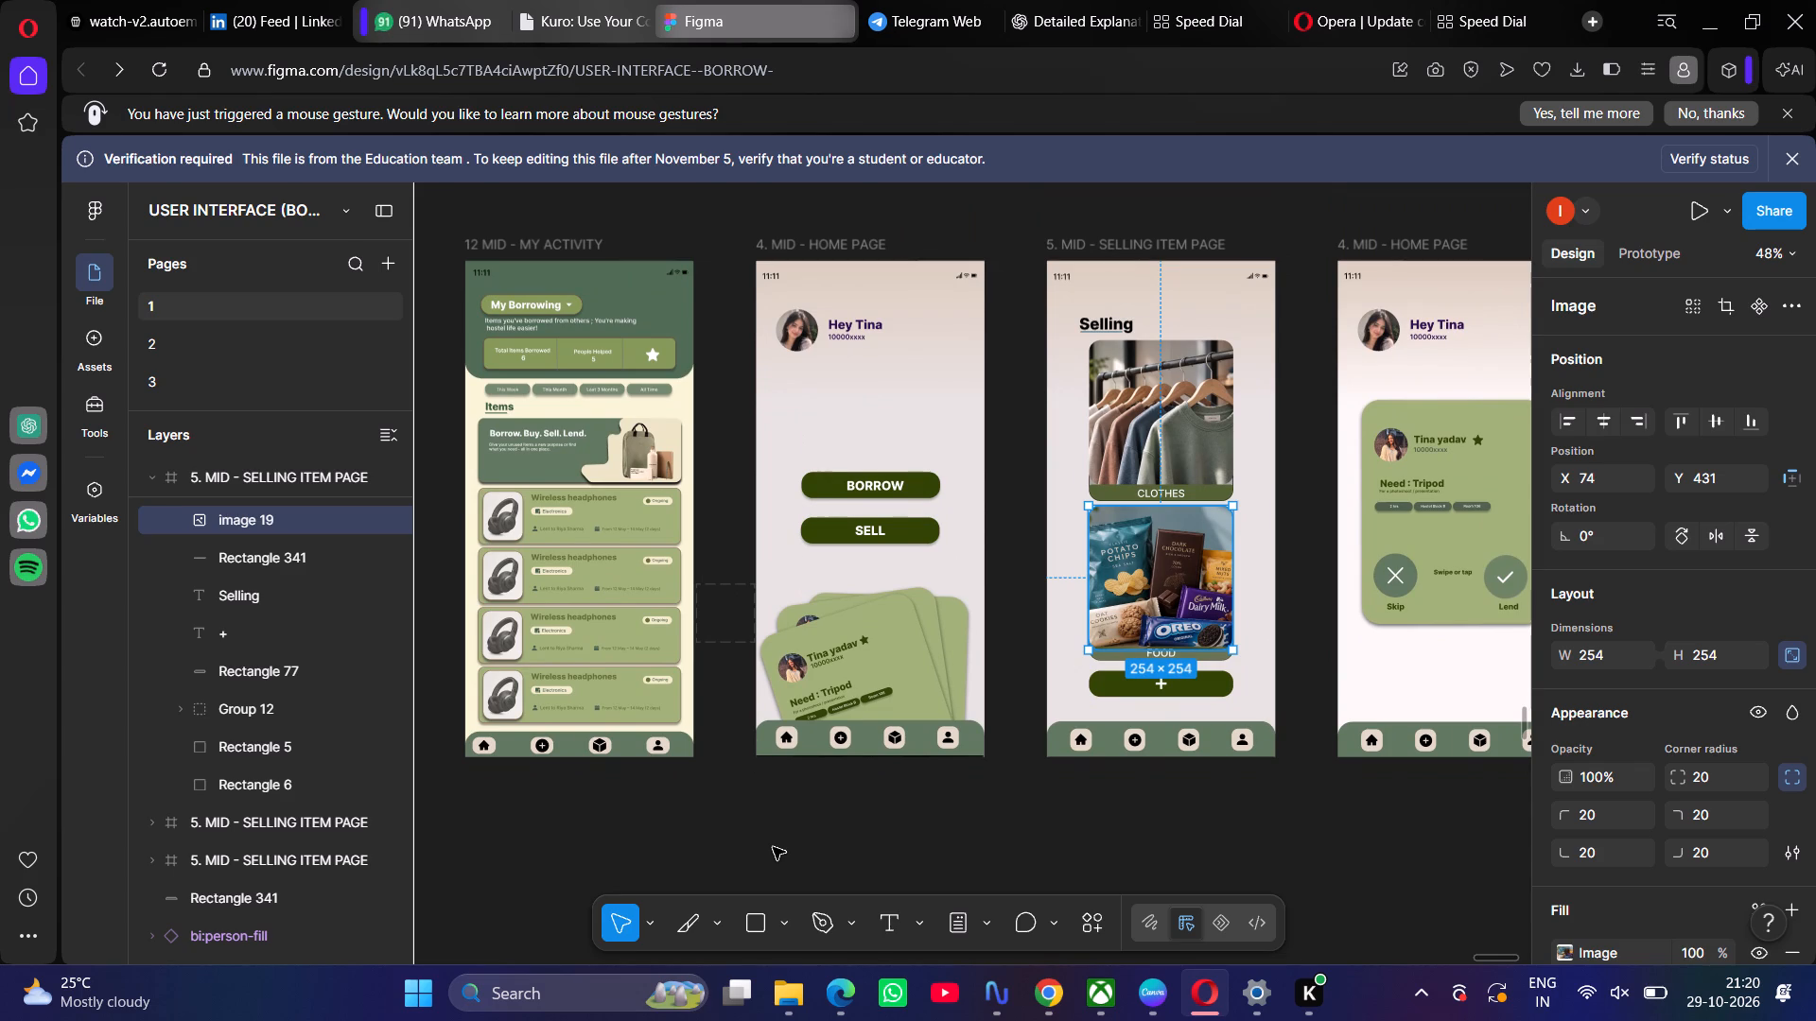
scroll(773, 847, "down", 1)
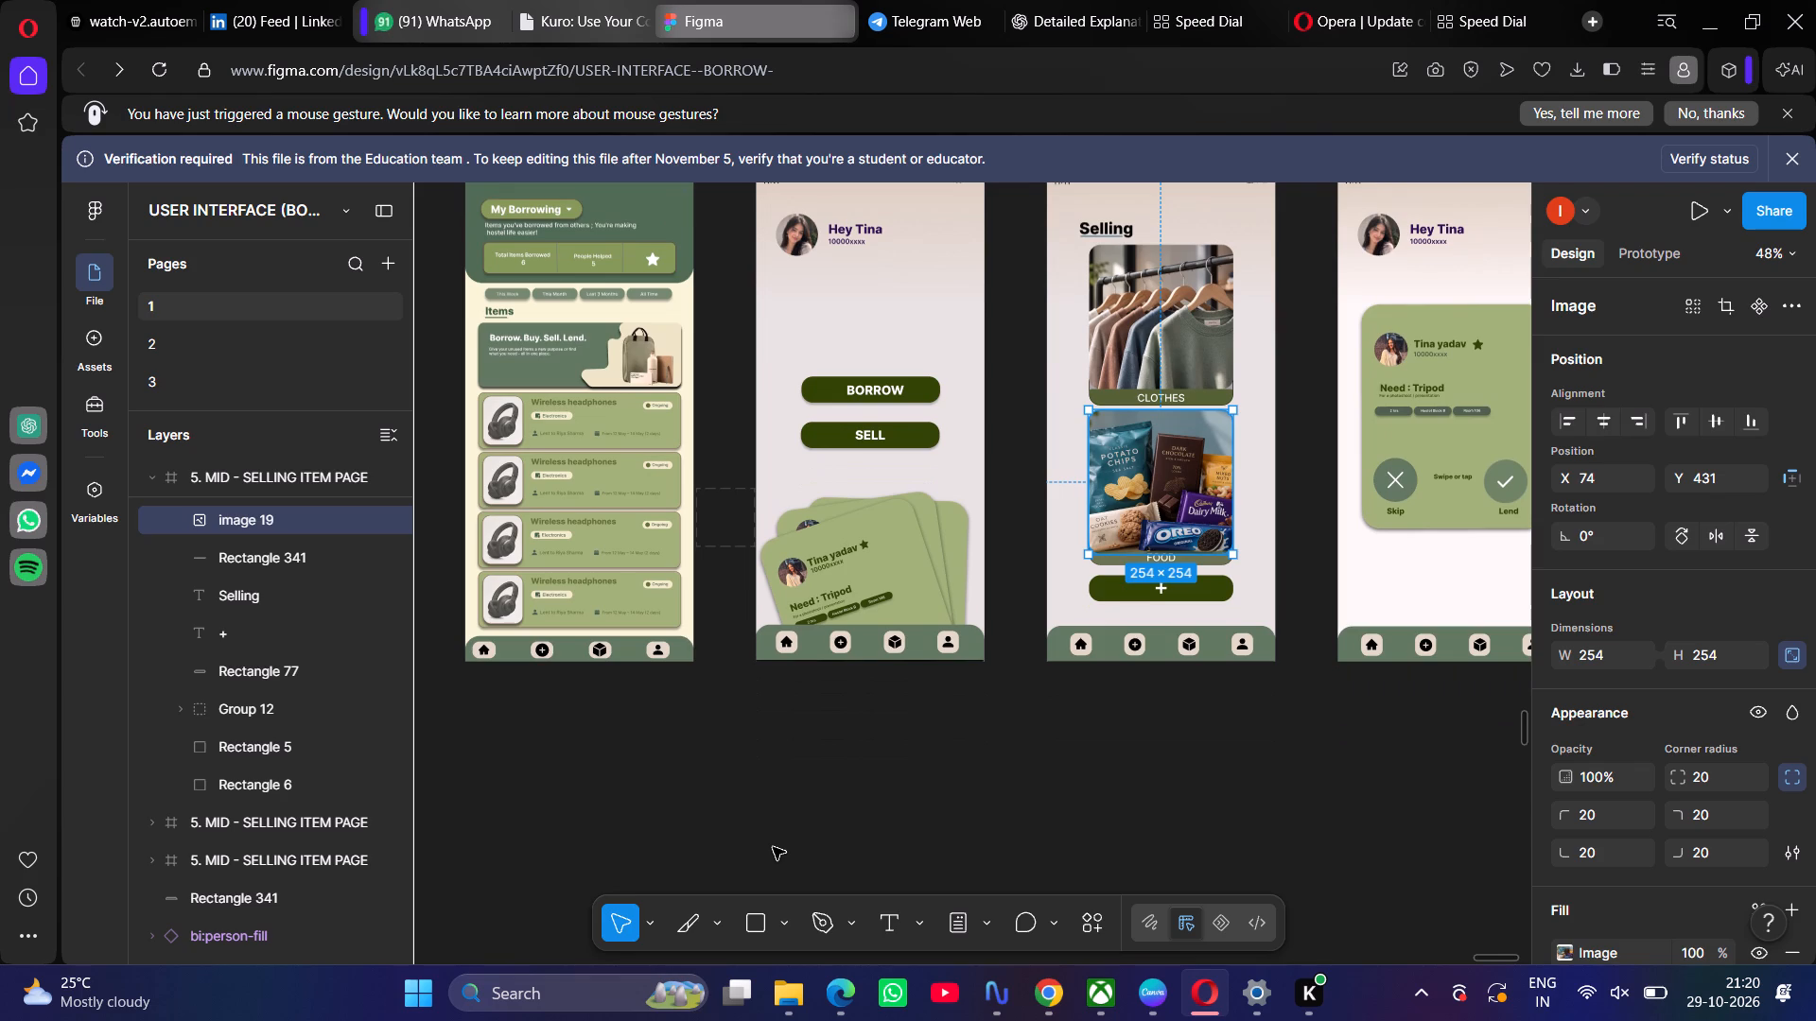
scroll(773, 847, "right", 1)
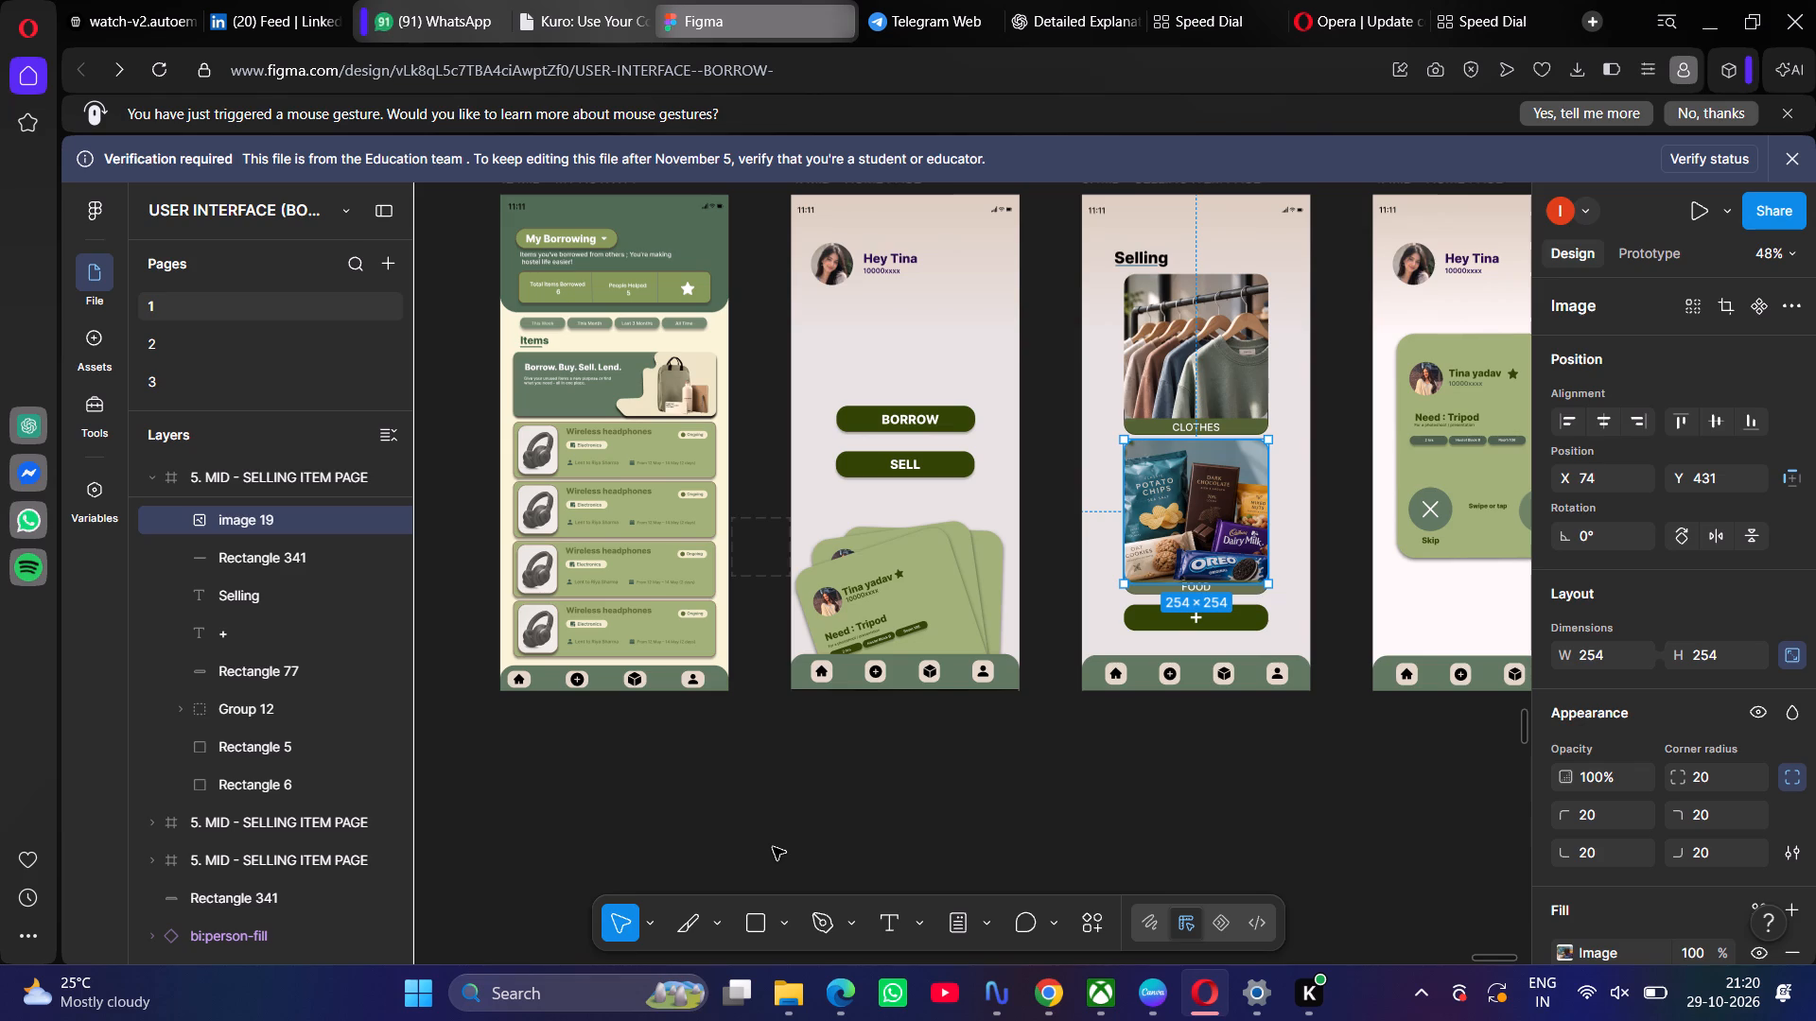
left_click(677, 220)
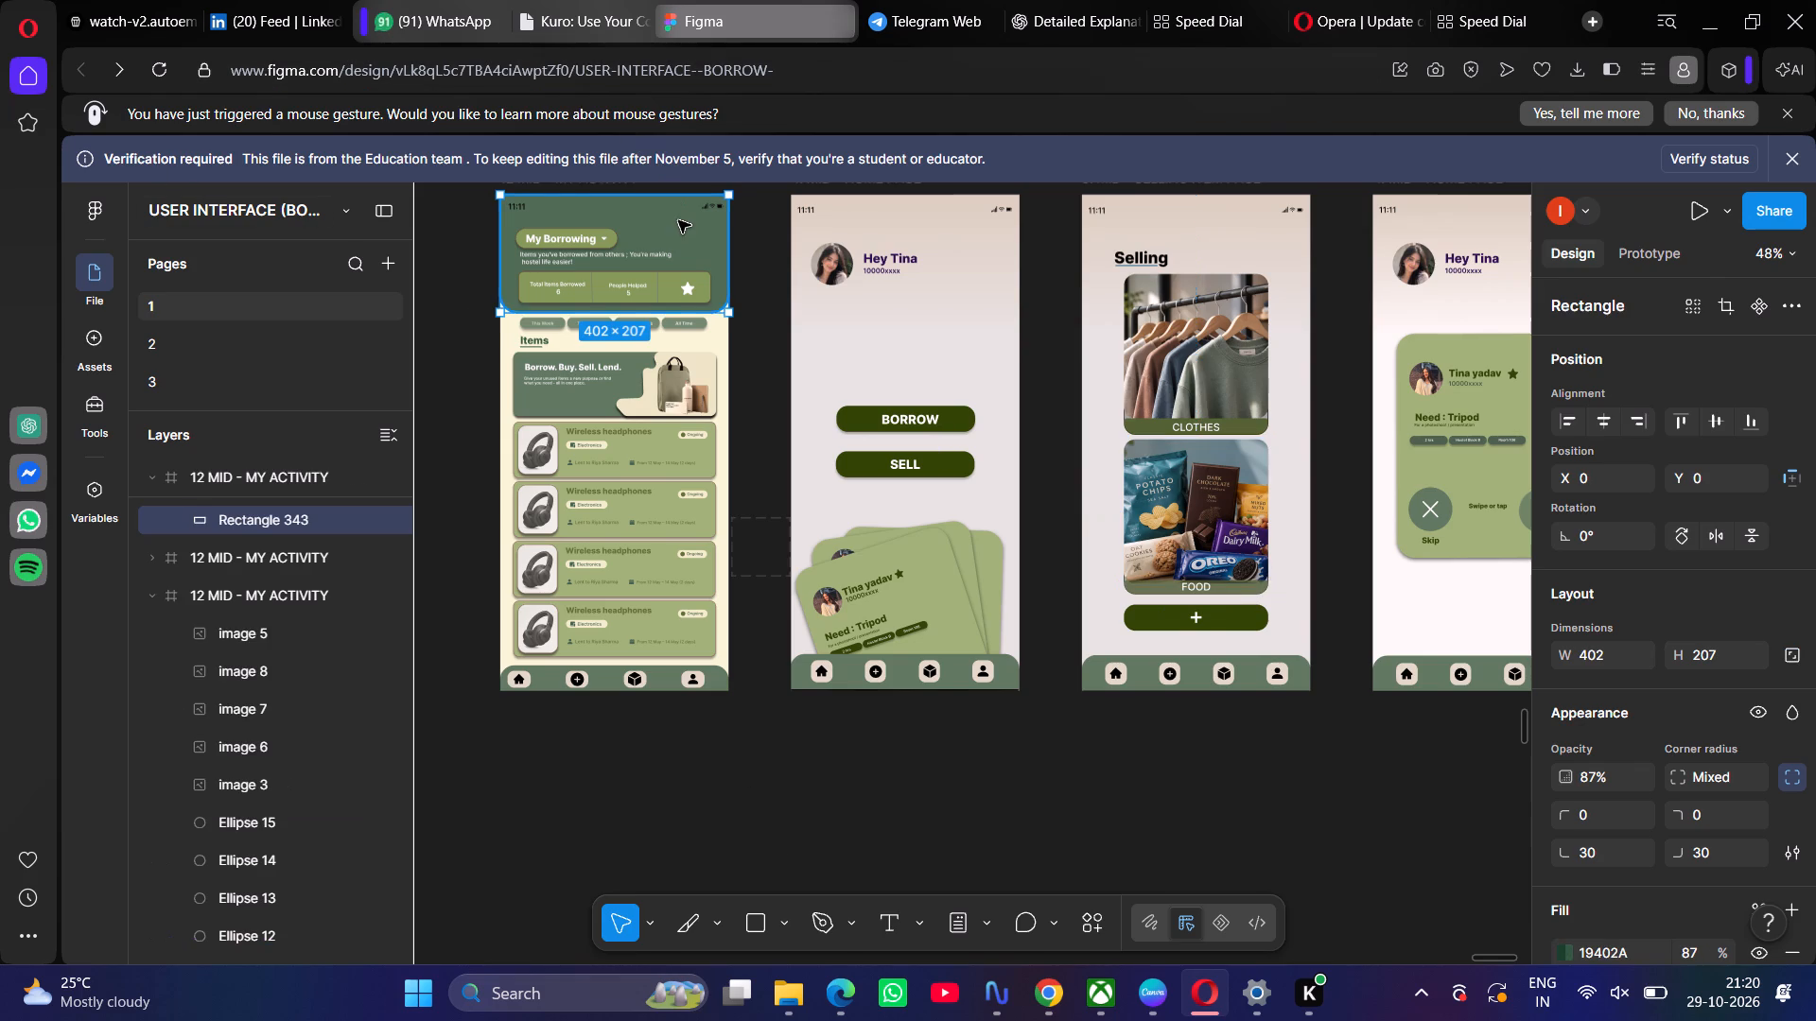
left_click(711, 332)
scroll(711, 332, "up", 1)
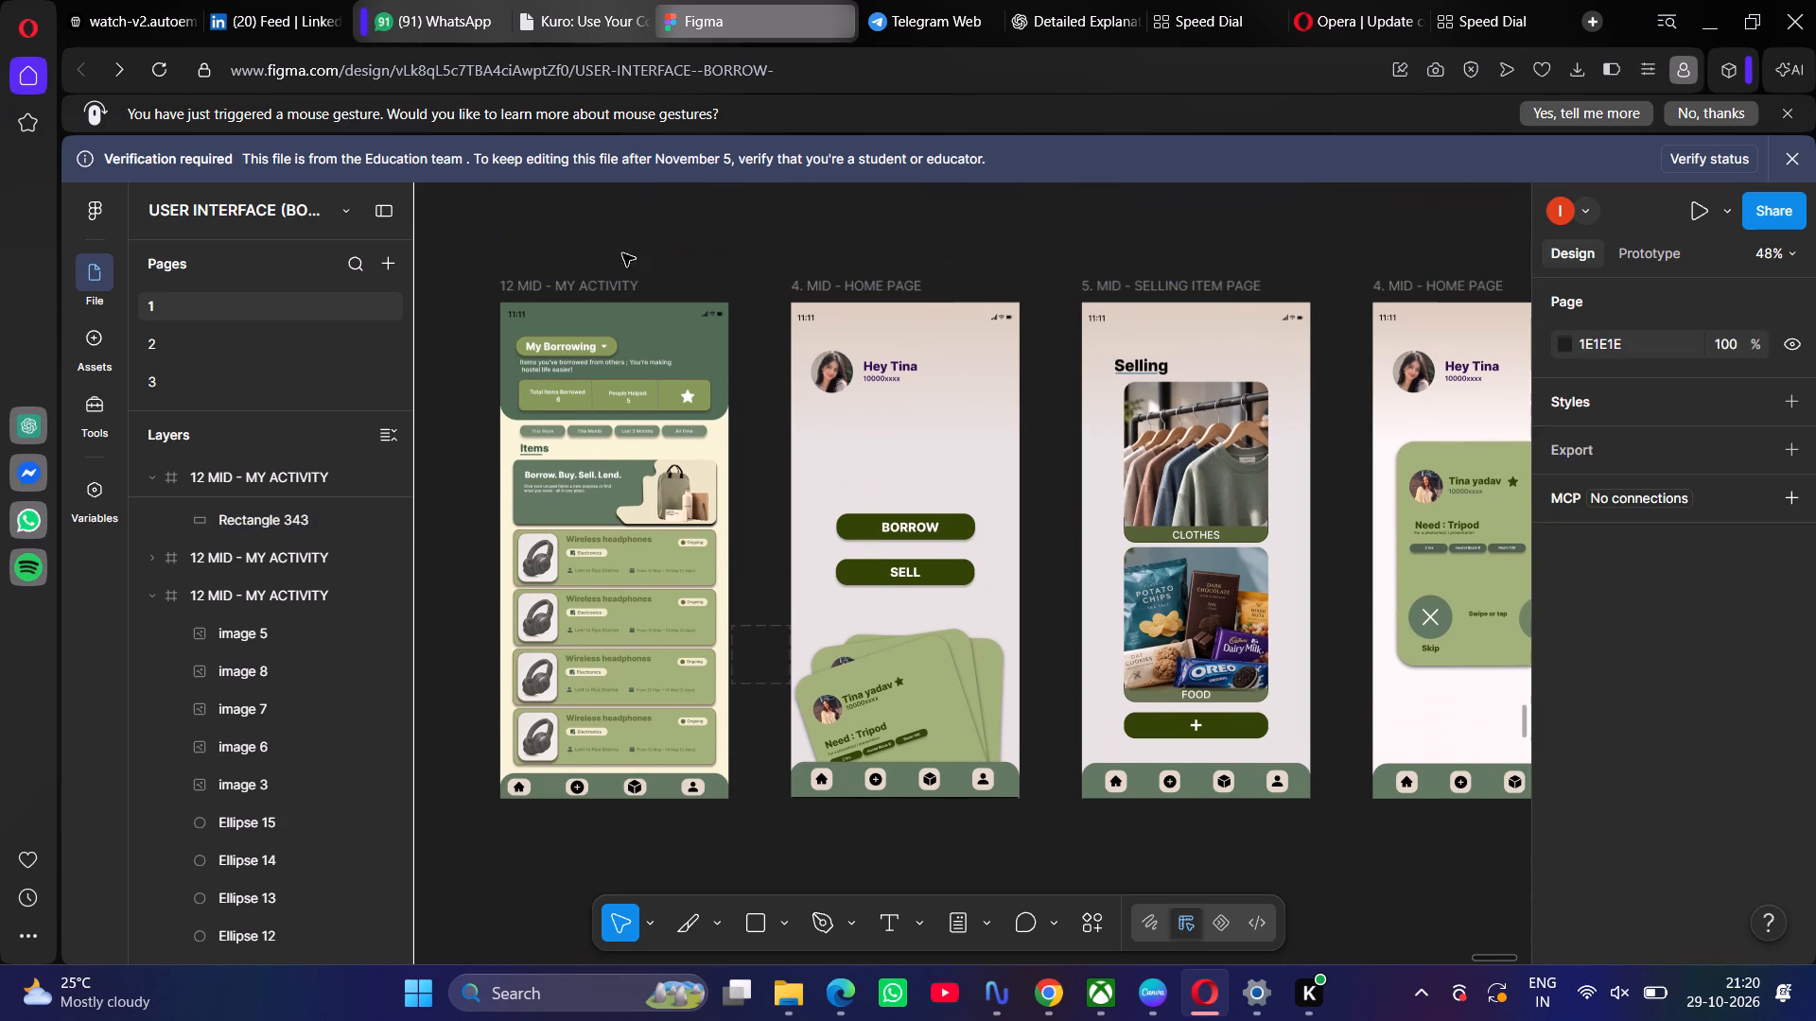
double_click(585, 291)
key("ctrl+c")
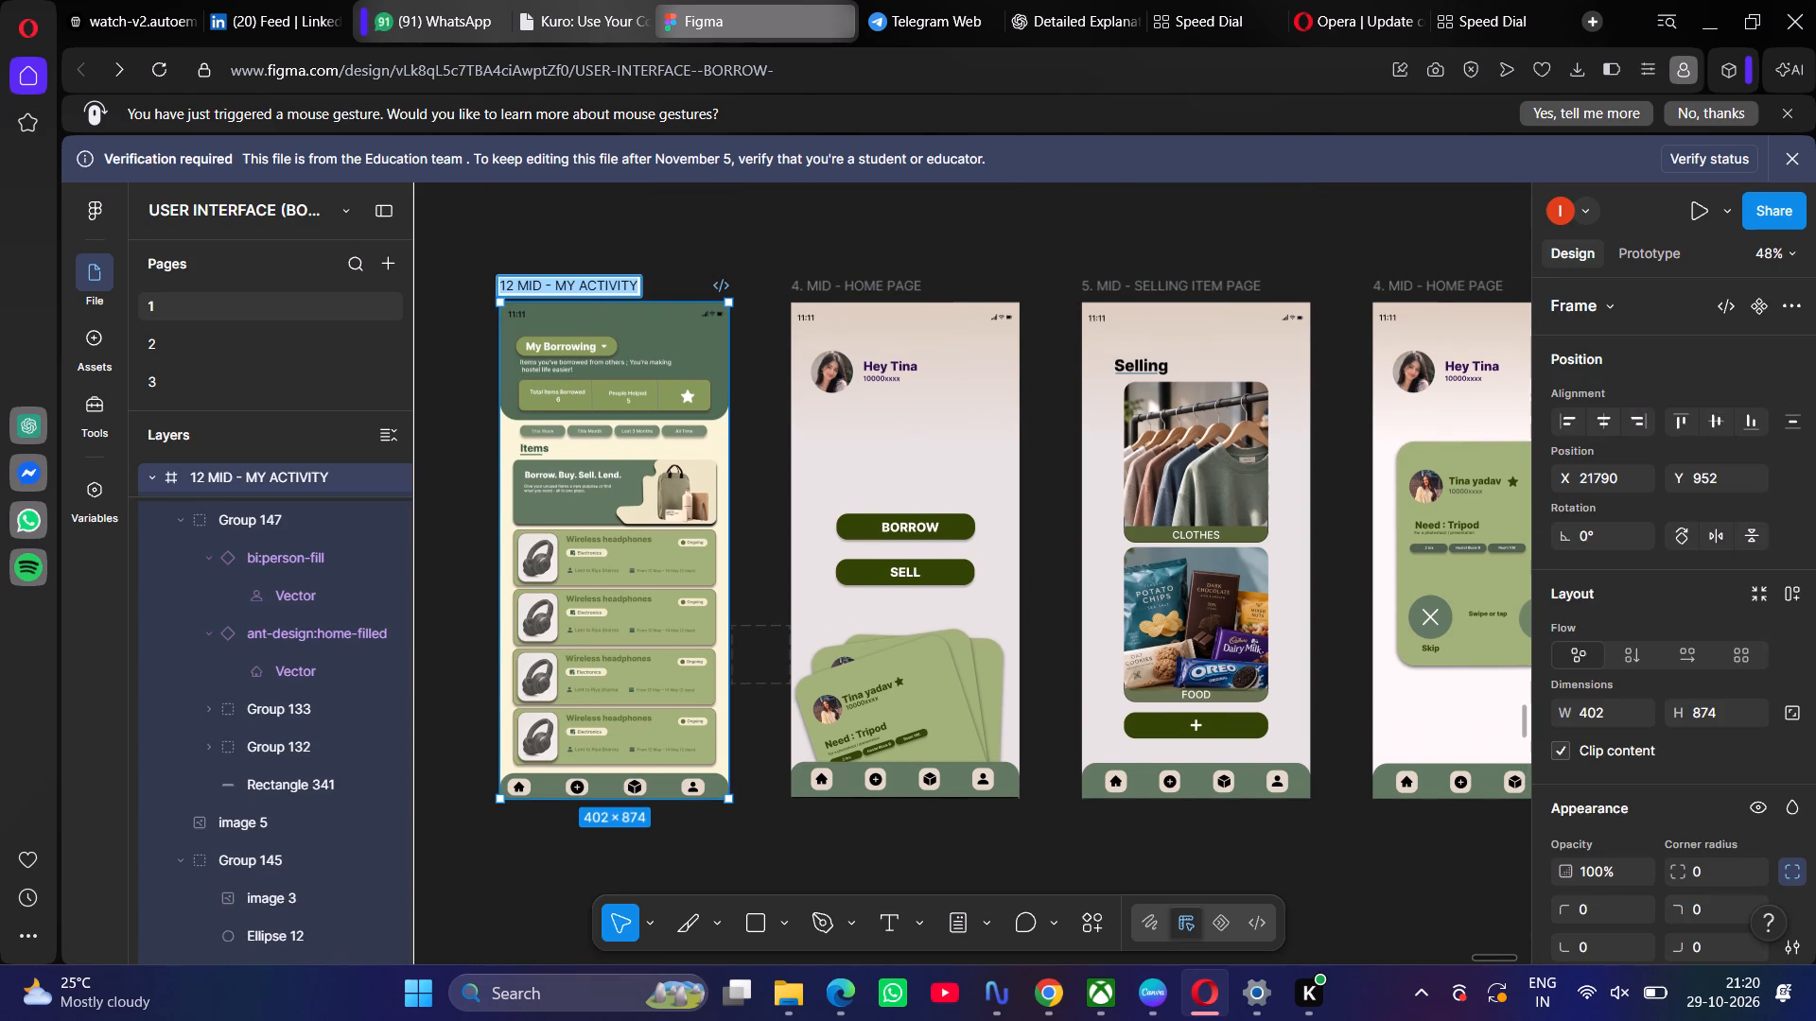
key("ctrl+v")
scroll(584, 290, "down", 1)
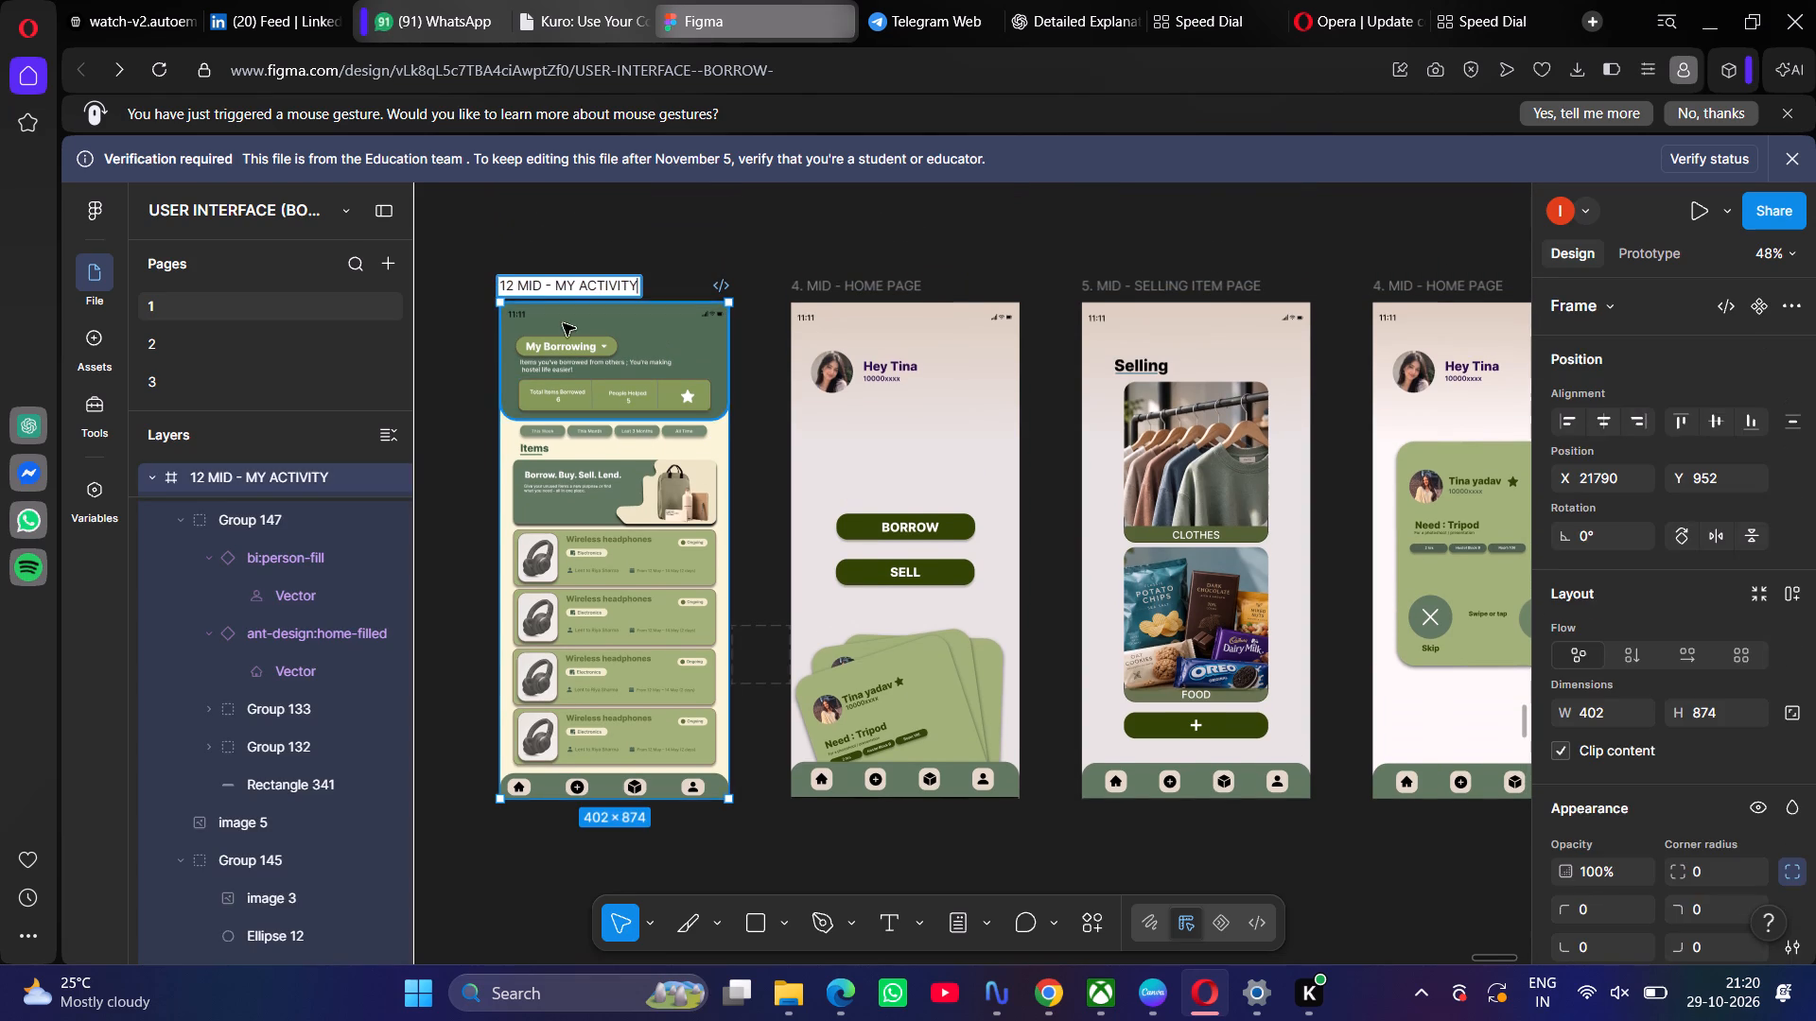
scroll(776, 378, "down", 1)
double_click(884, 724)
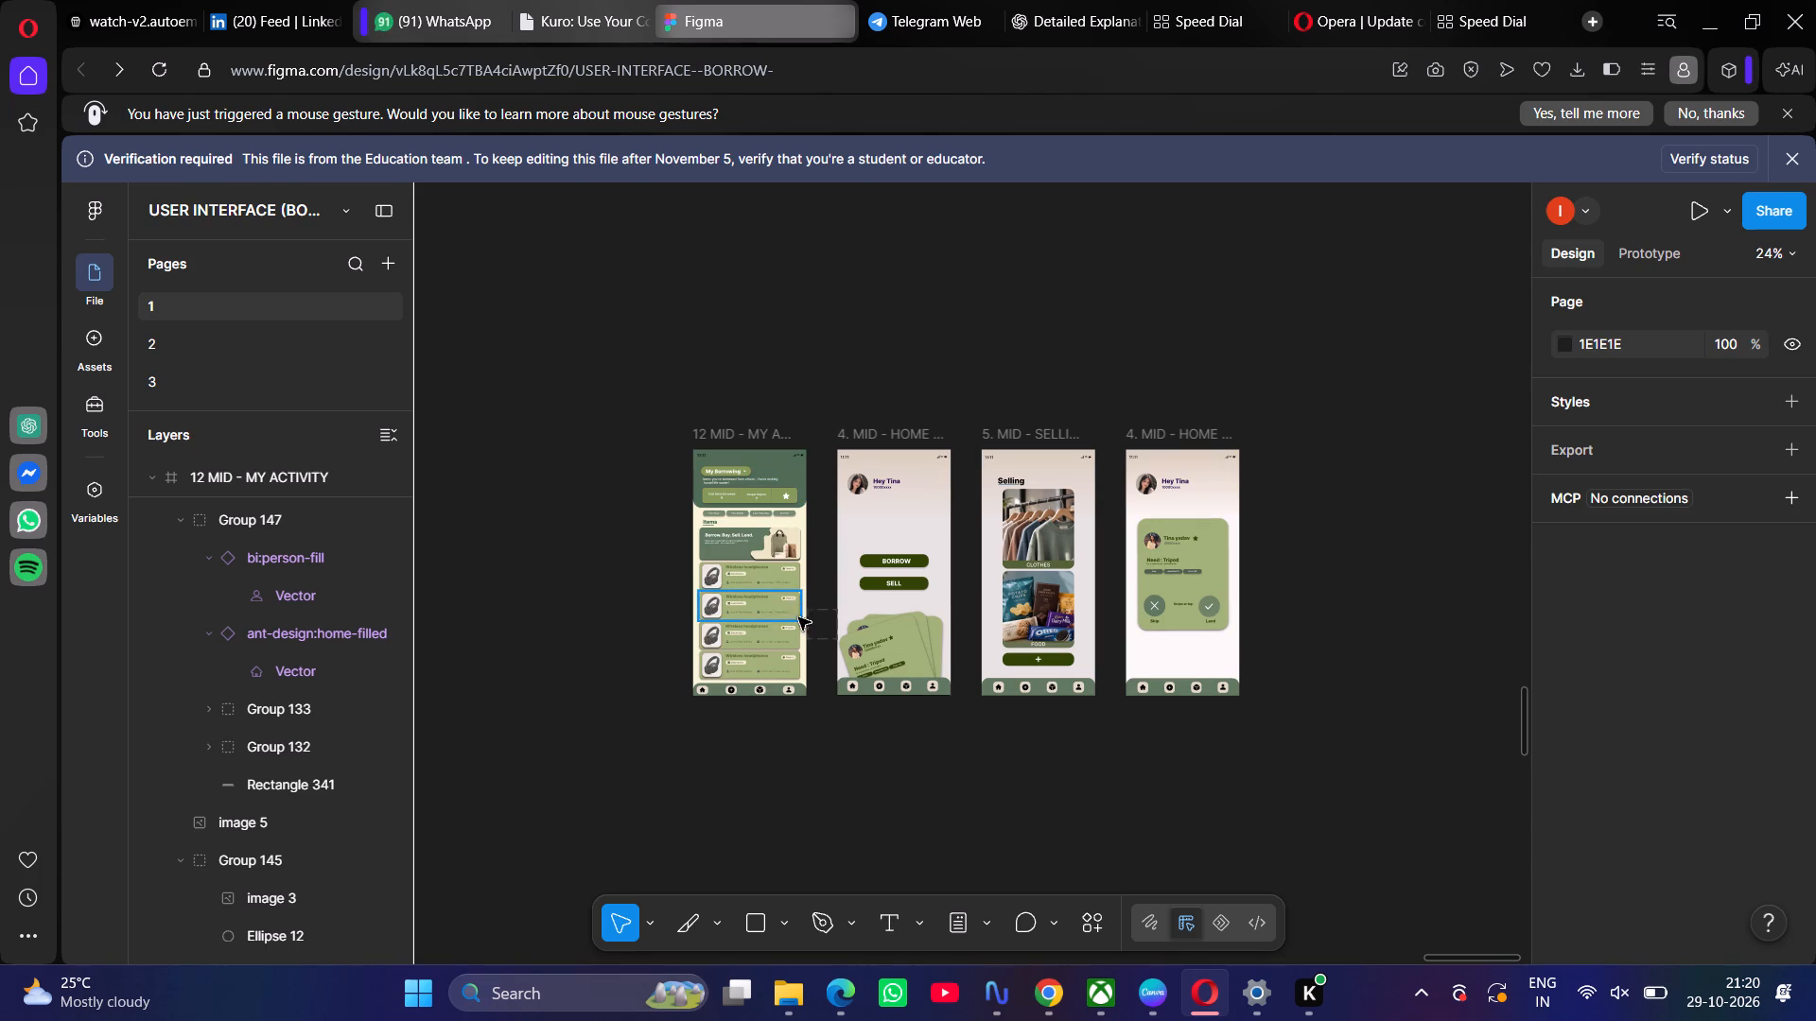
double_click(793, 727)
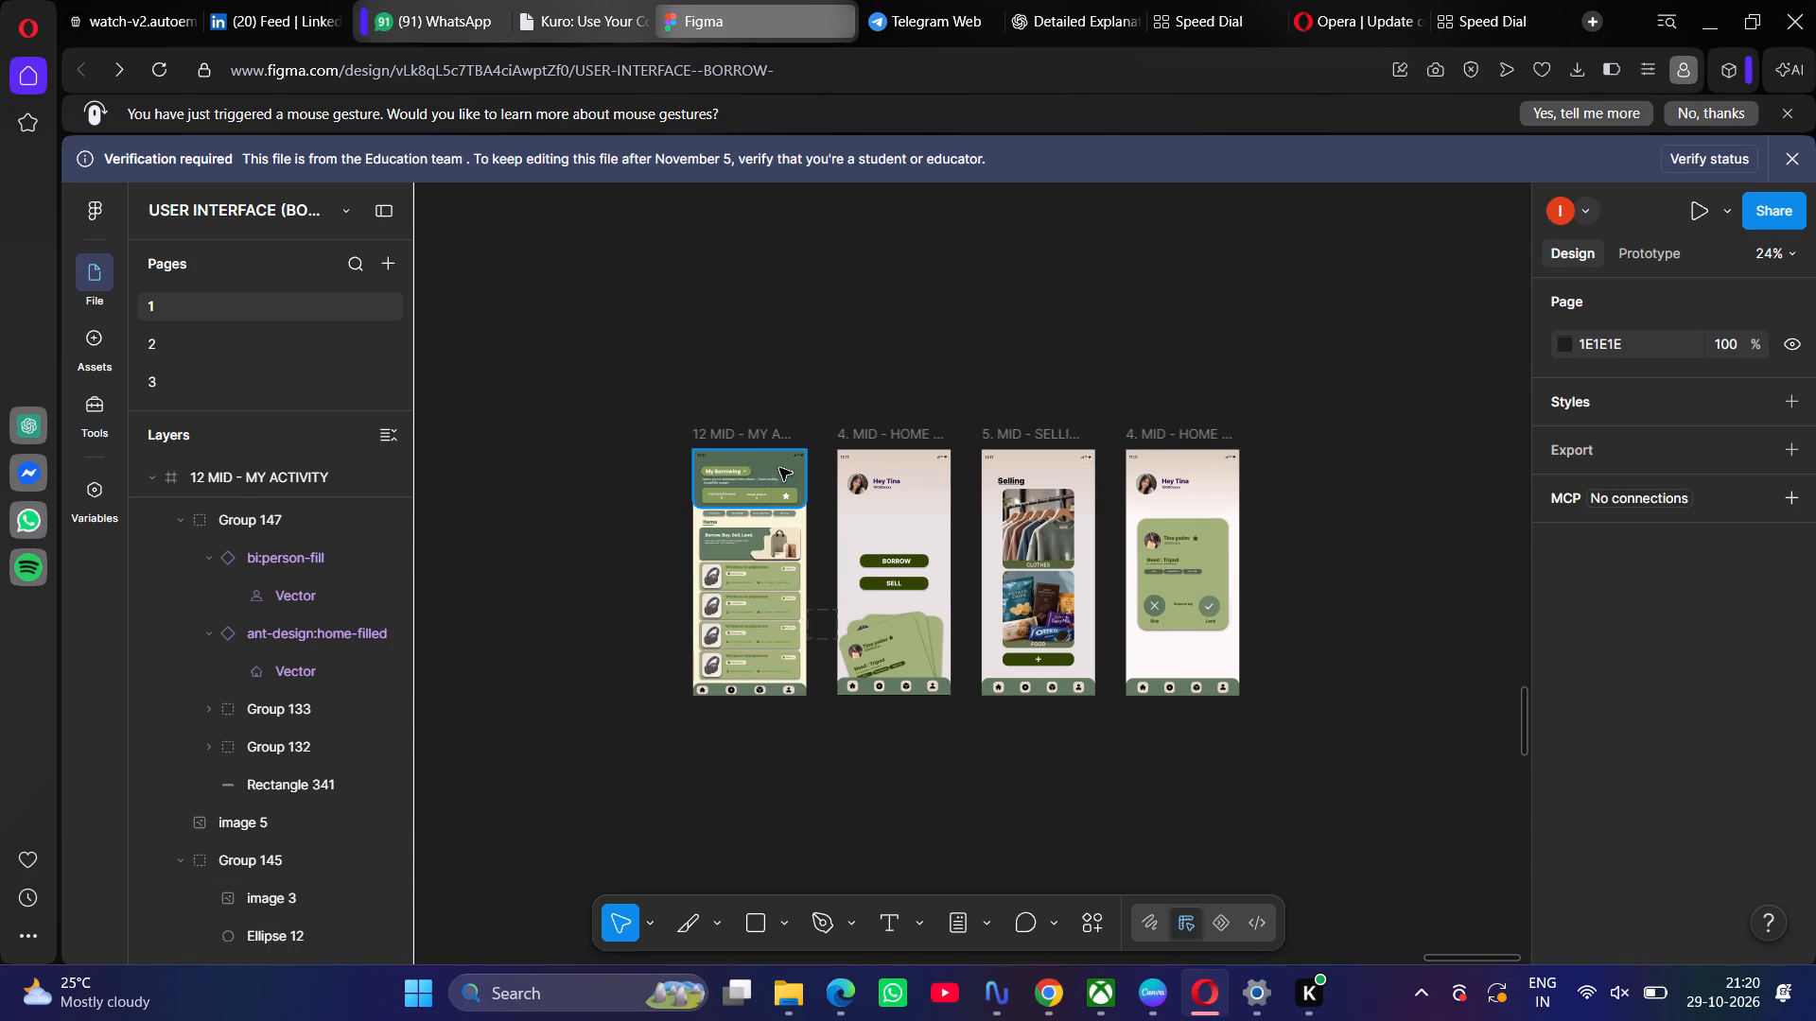
Duplicate the 12 MID - MY ACTIVITY frame on the same page.
scroll(739, 679, "up", 1)
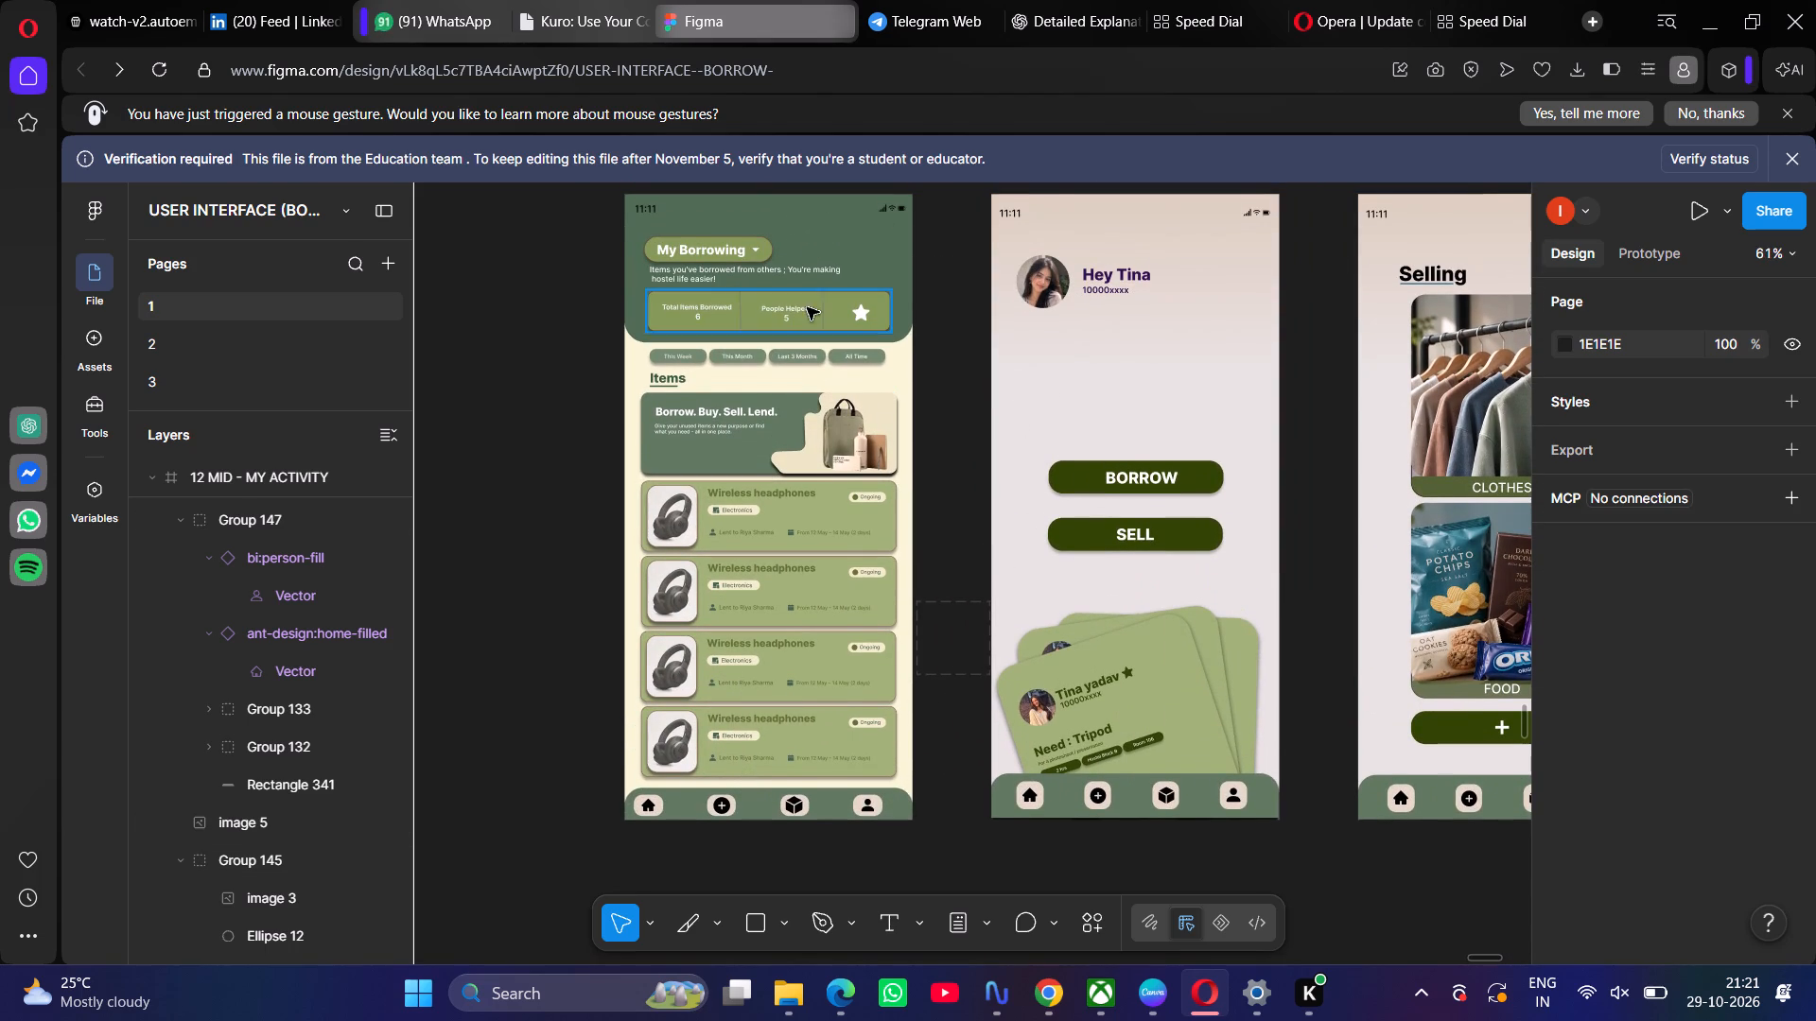
scroll(765, 245, "up", 1)
left_click(737, 268)
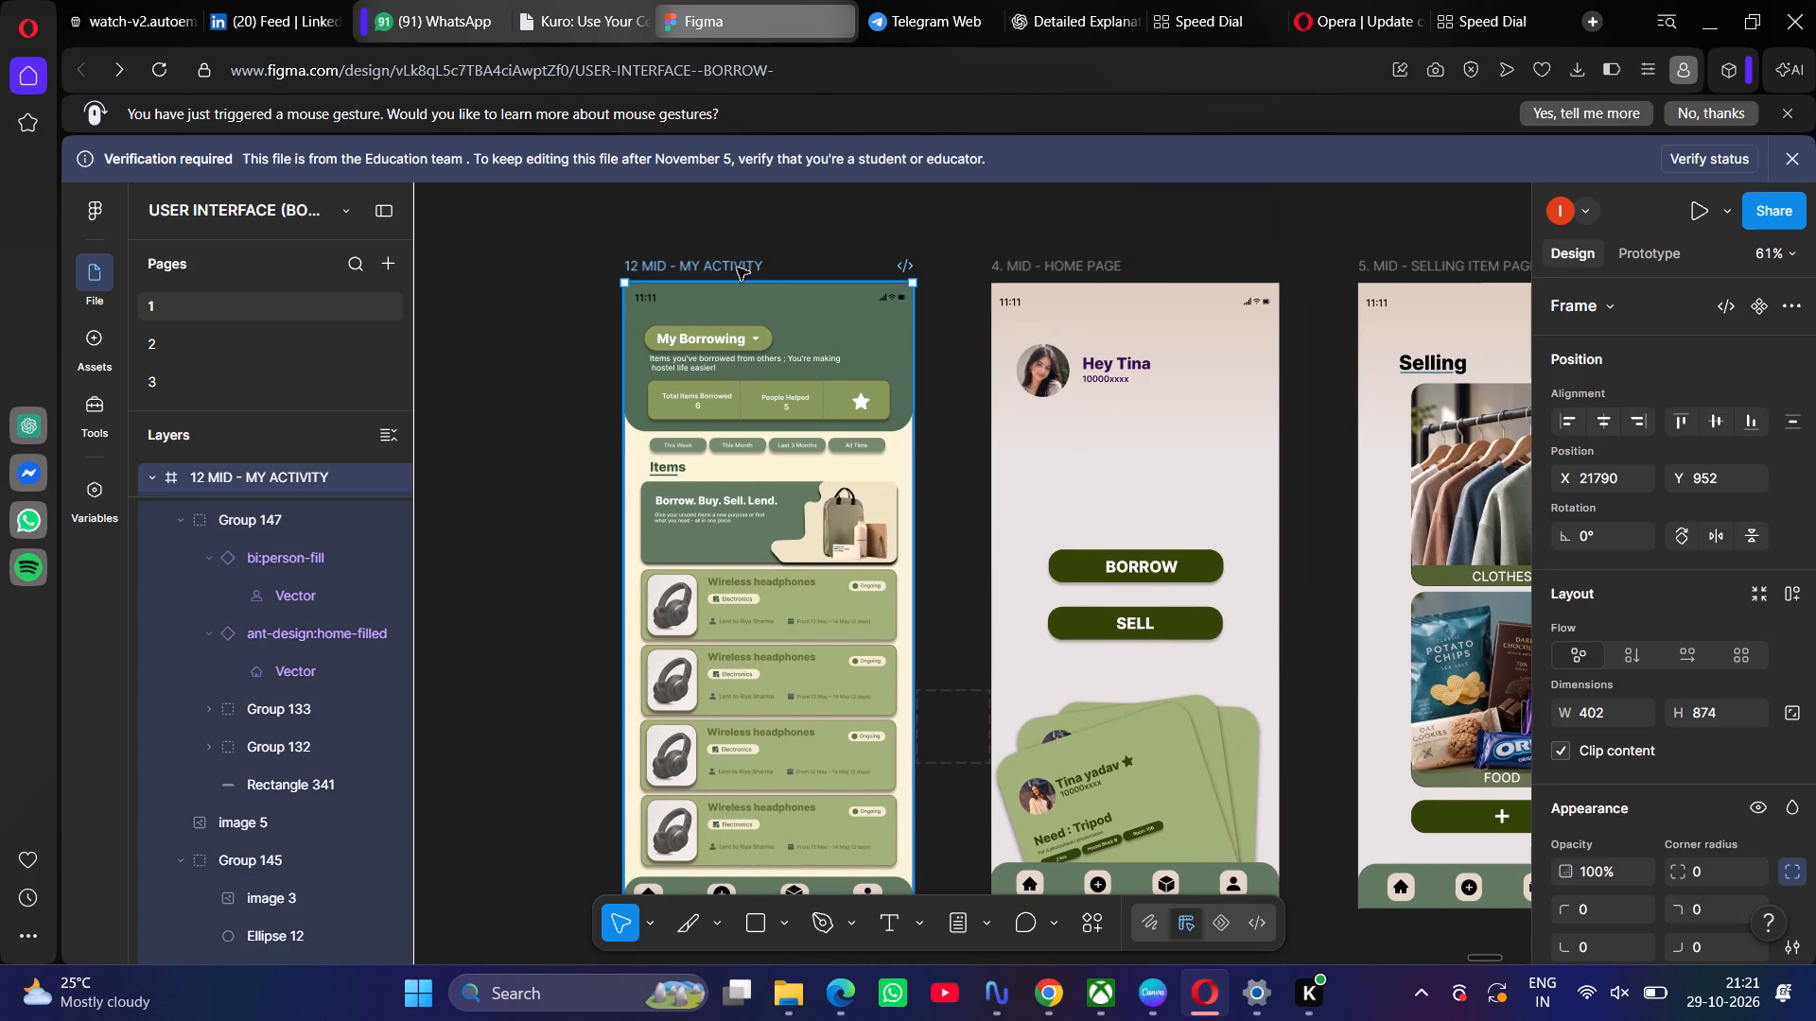
key("ctrl+c")
key("ctrl+v")
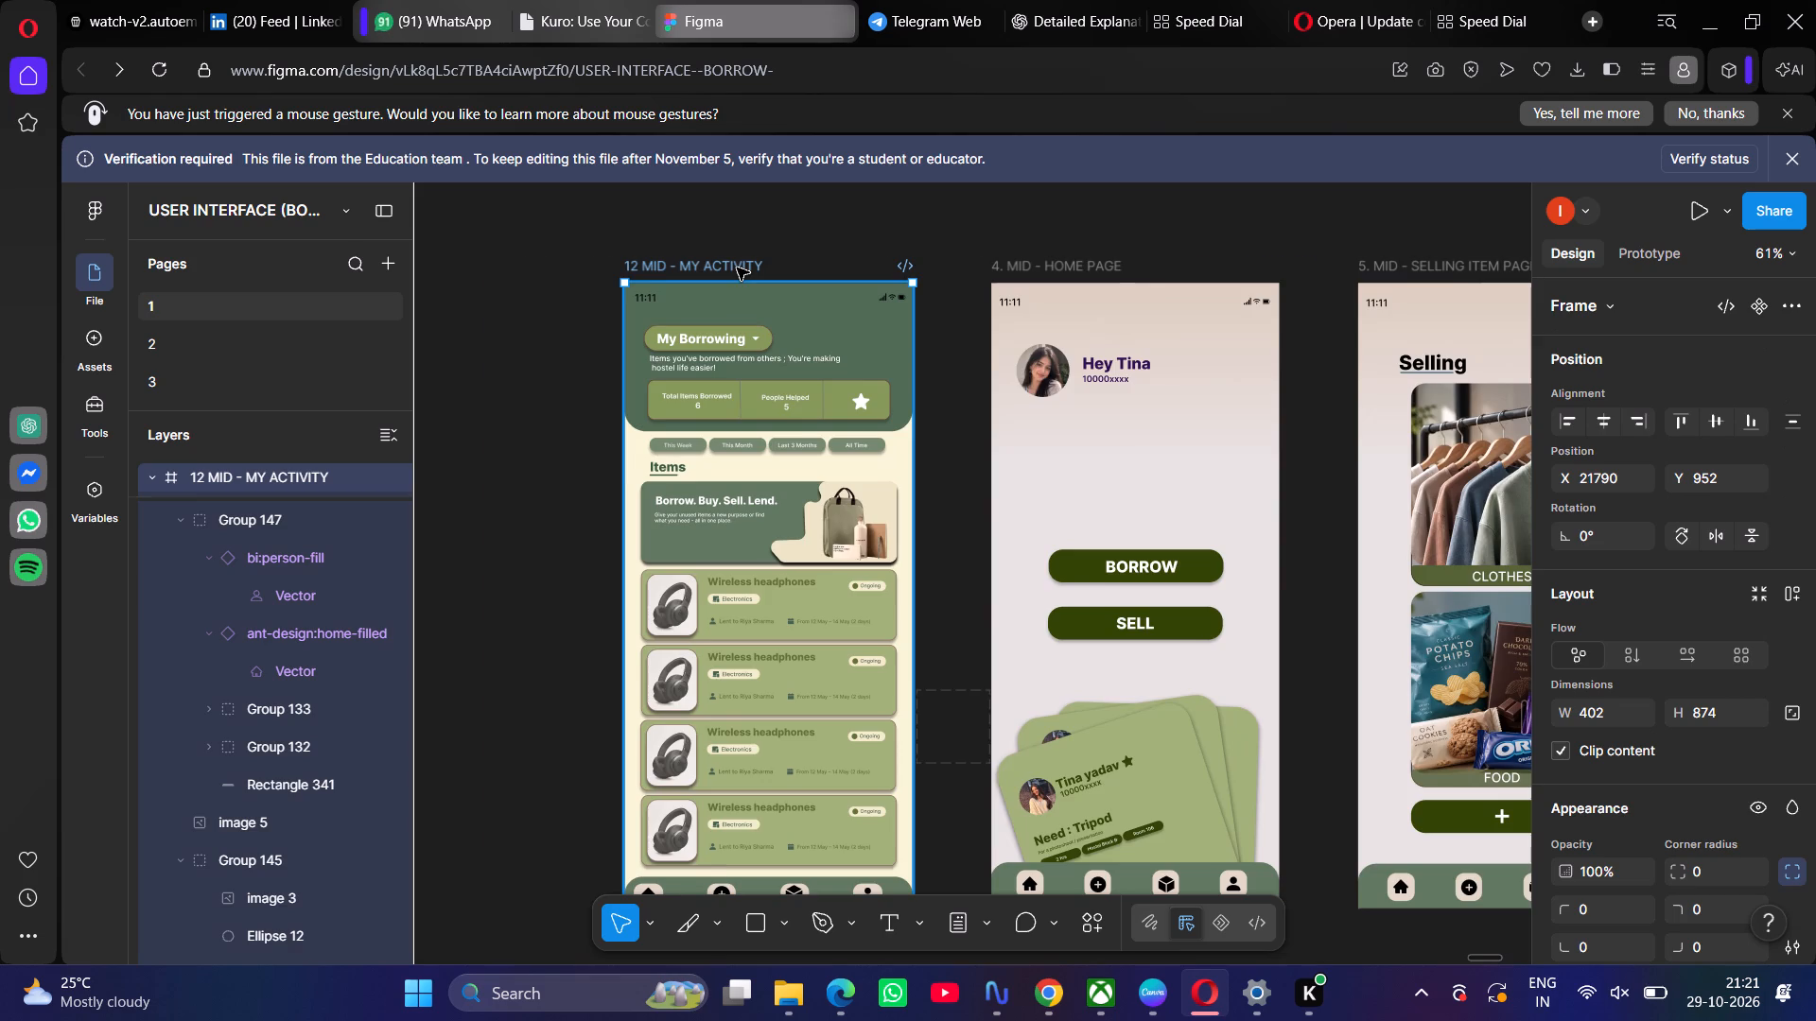
scroll(738, 268, "down", 1)
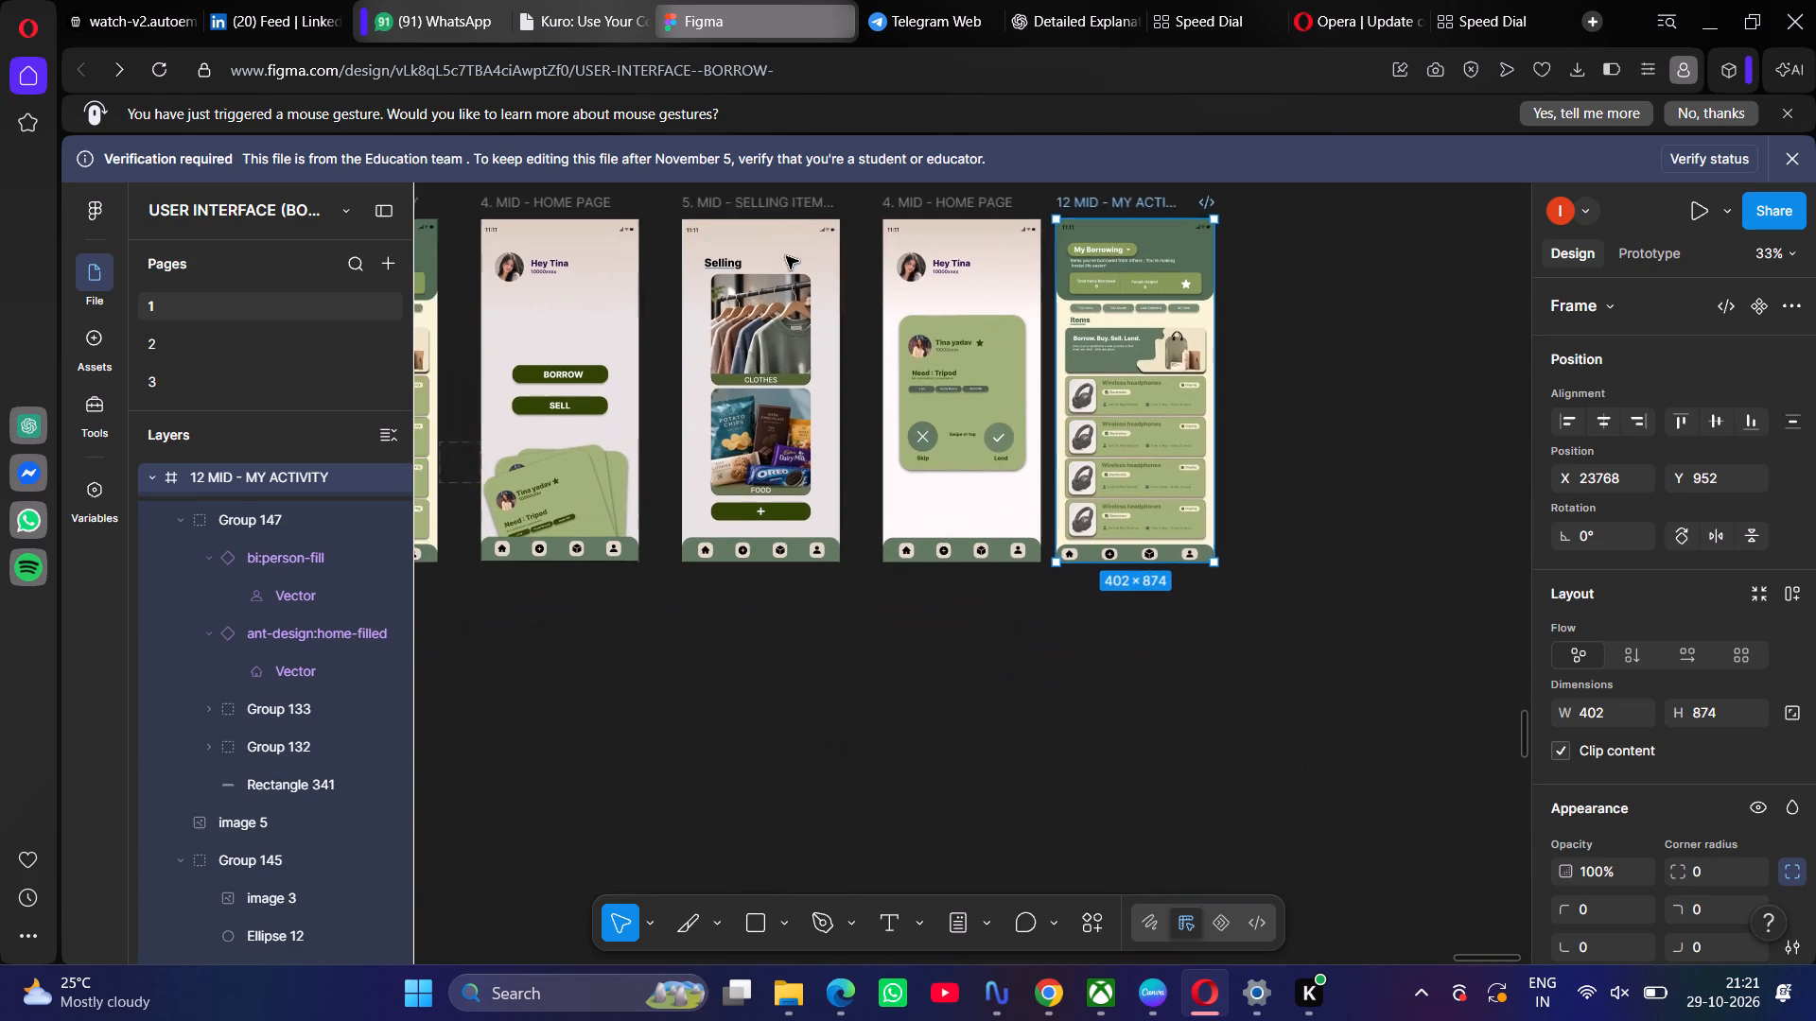
scroll(786, 256, "down", 1)
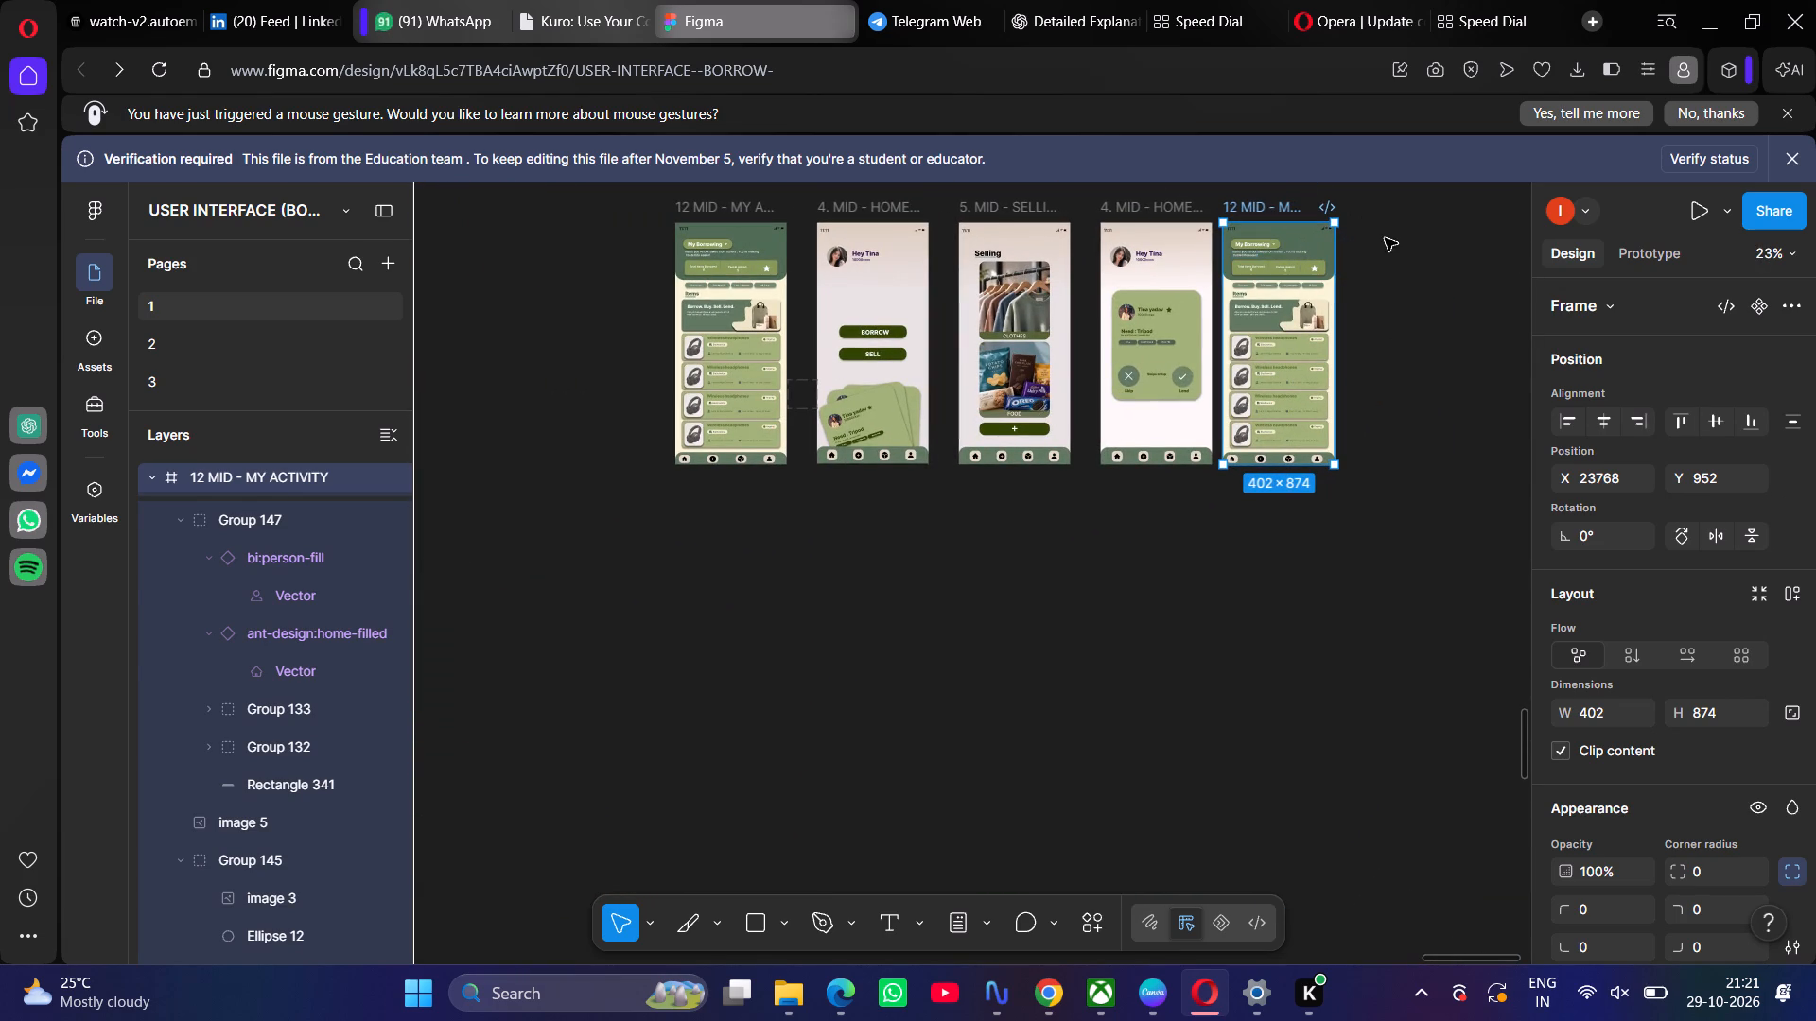
Move the duplicated My Activity frame directly below the original, aligned with it at X 21790, Y 2085.
left_click(1385, 238)
left_click(1327, 239)
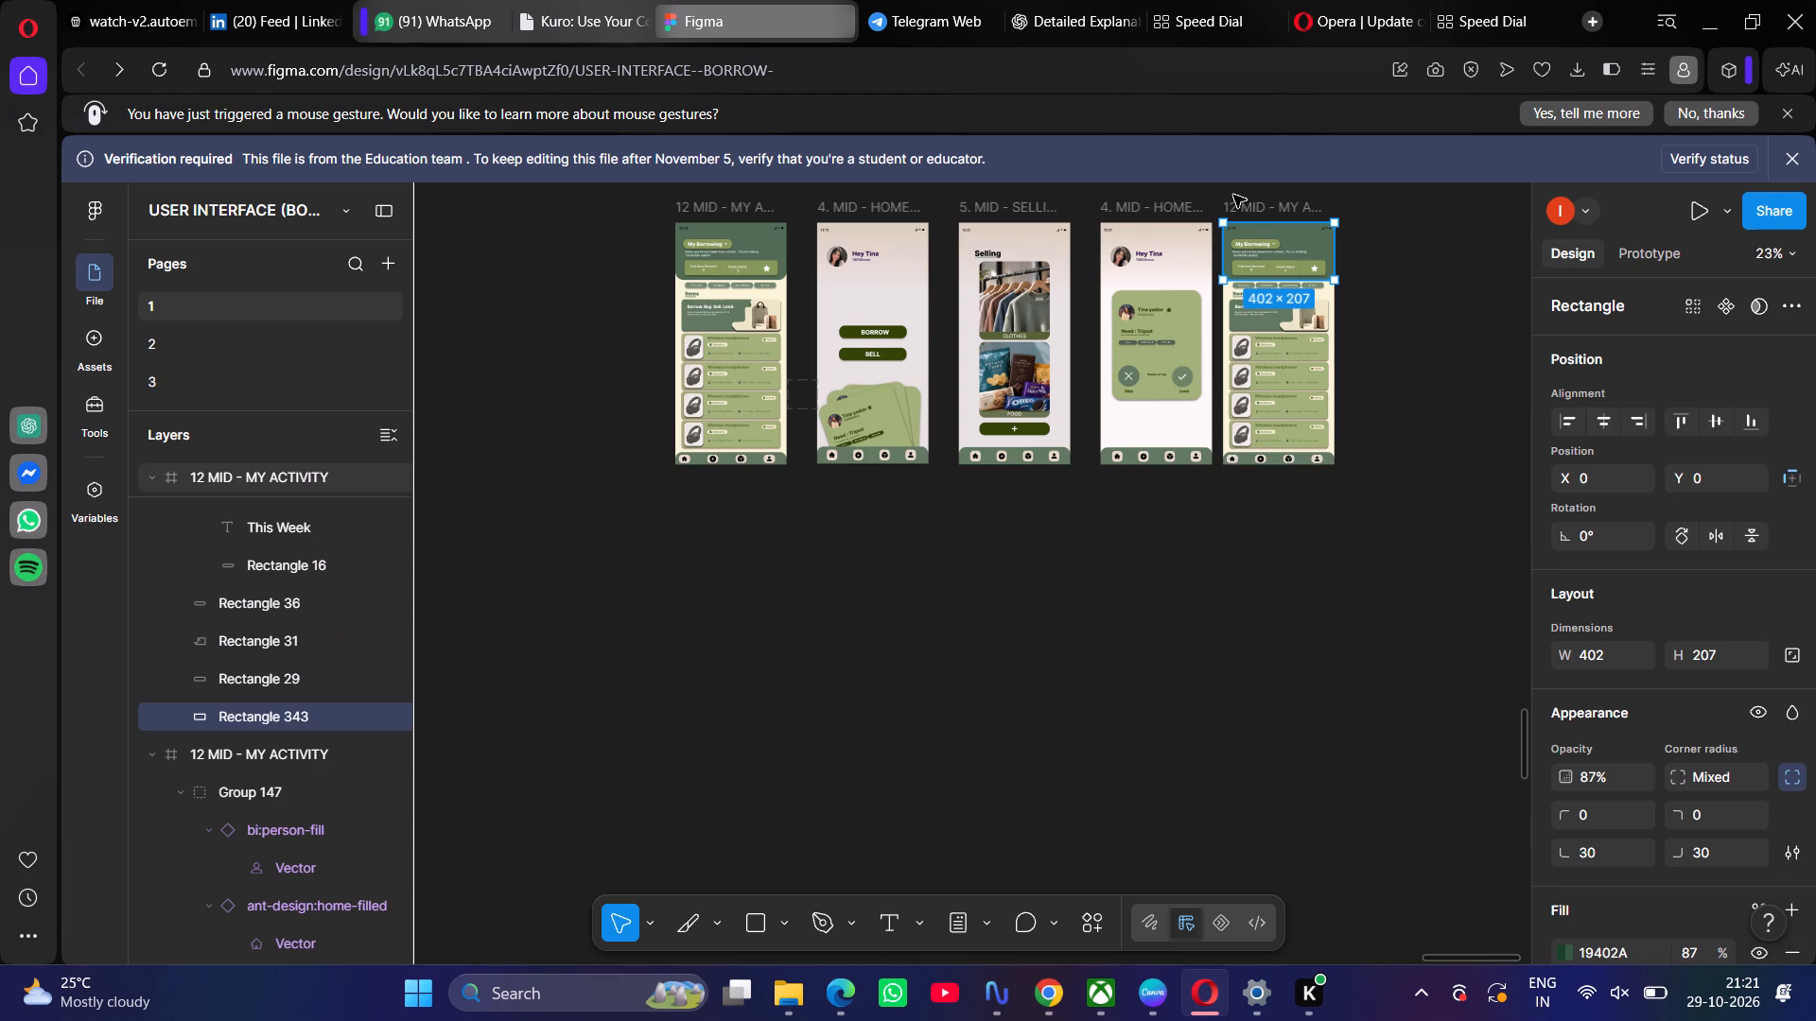
left_click(1247, 204)
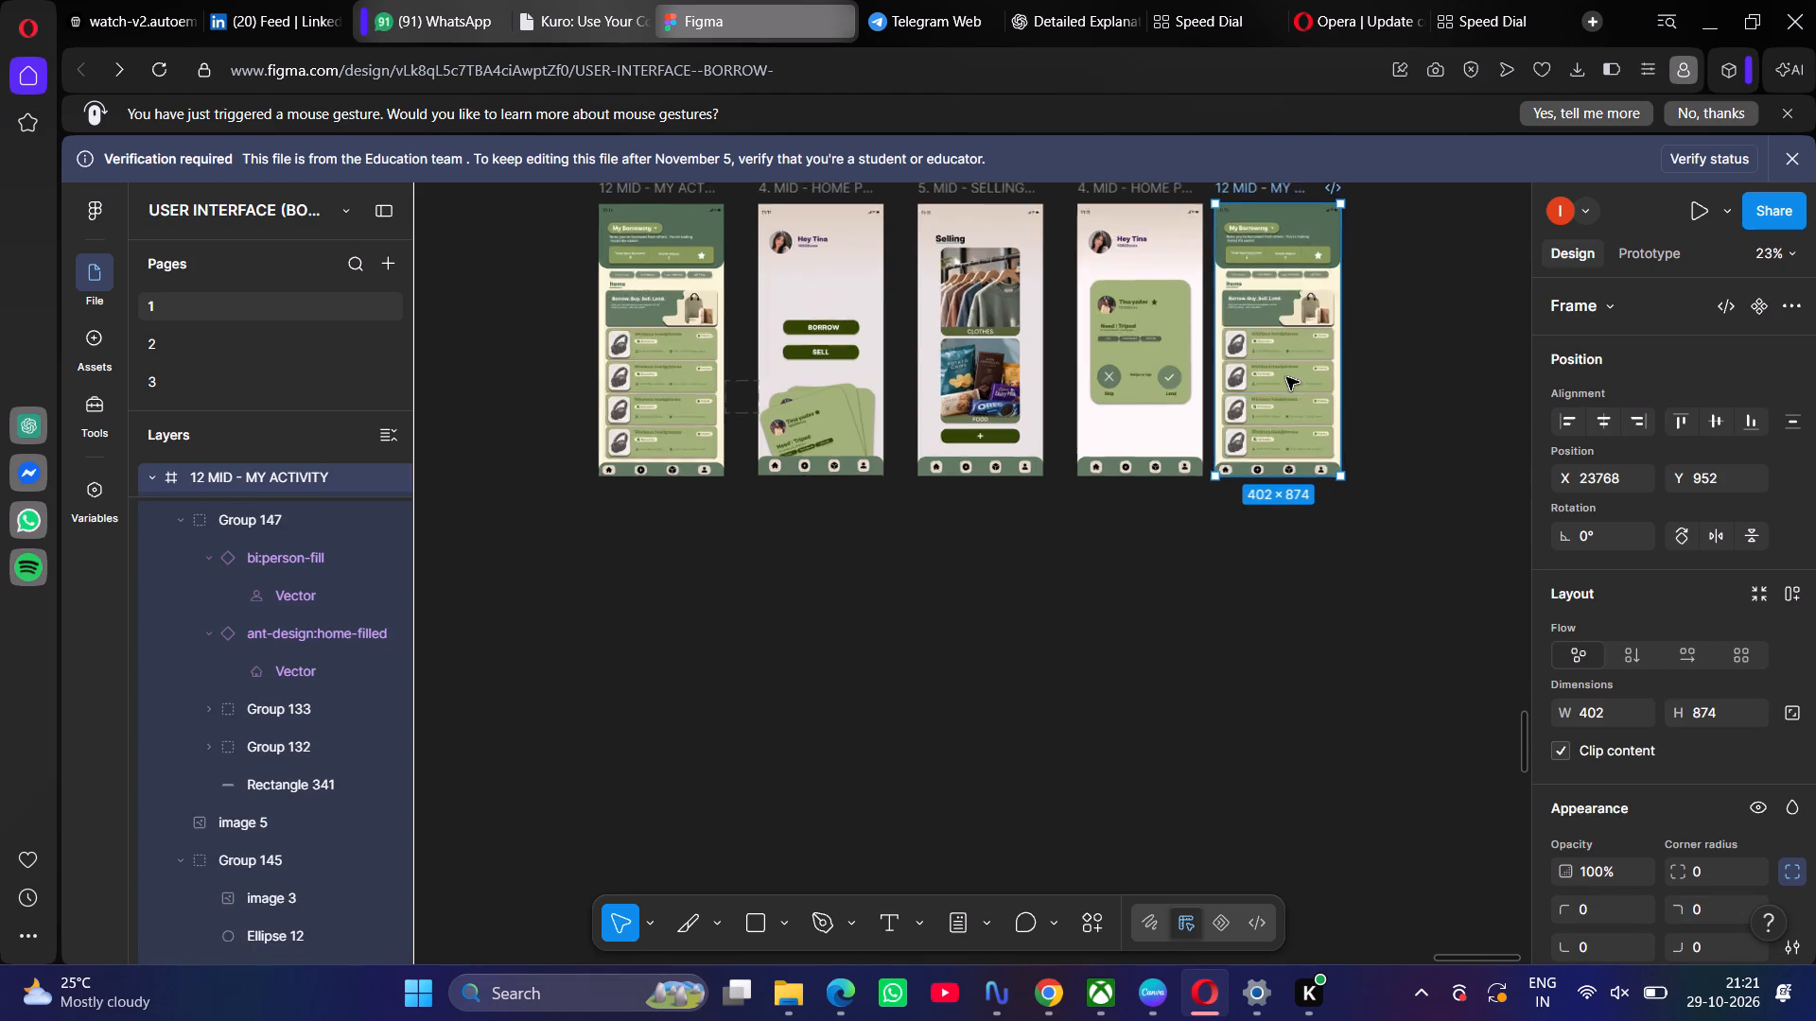
scroll(1286, 377, "up", 1)
left_click_drag(1315, 366, 1291, 429)
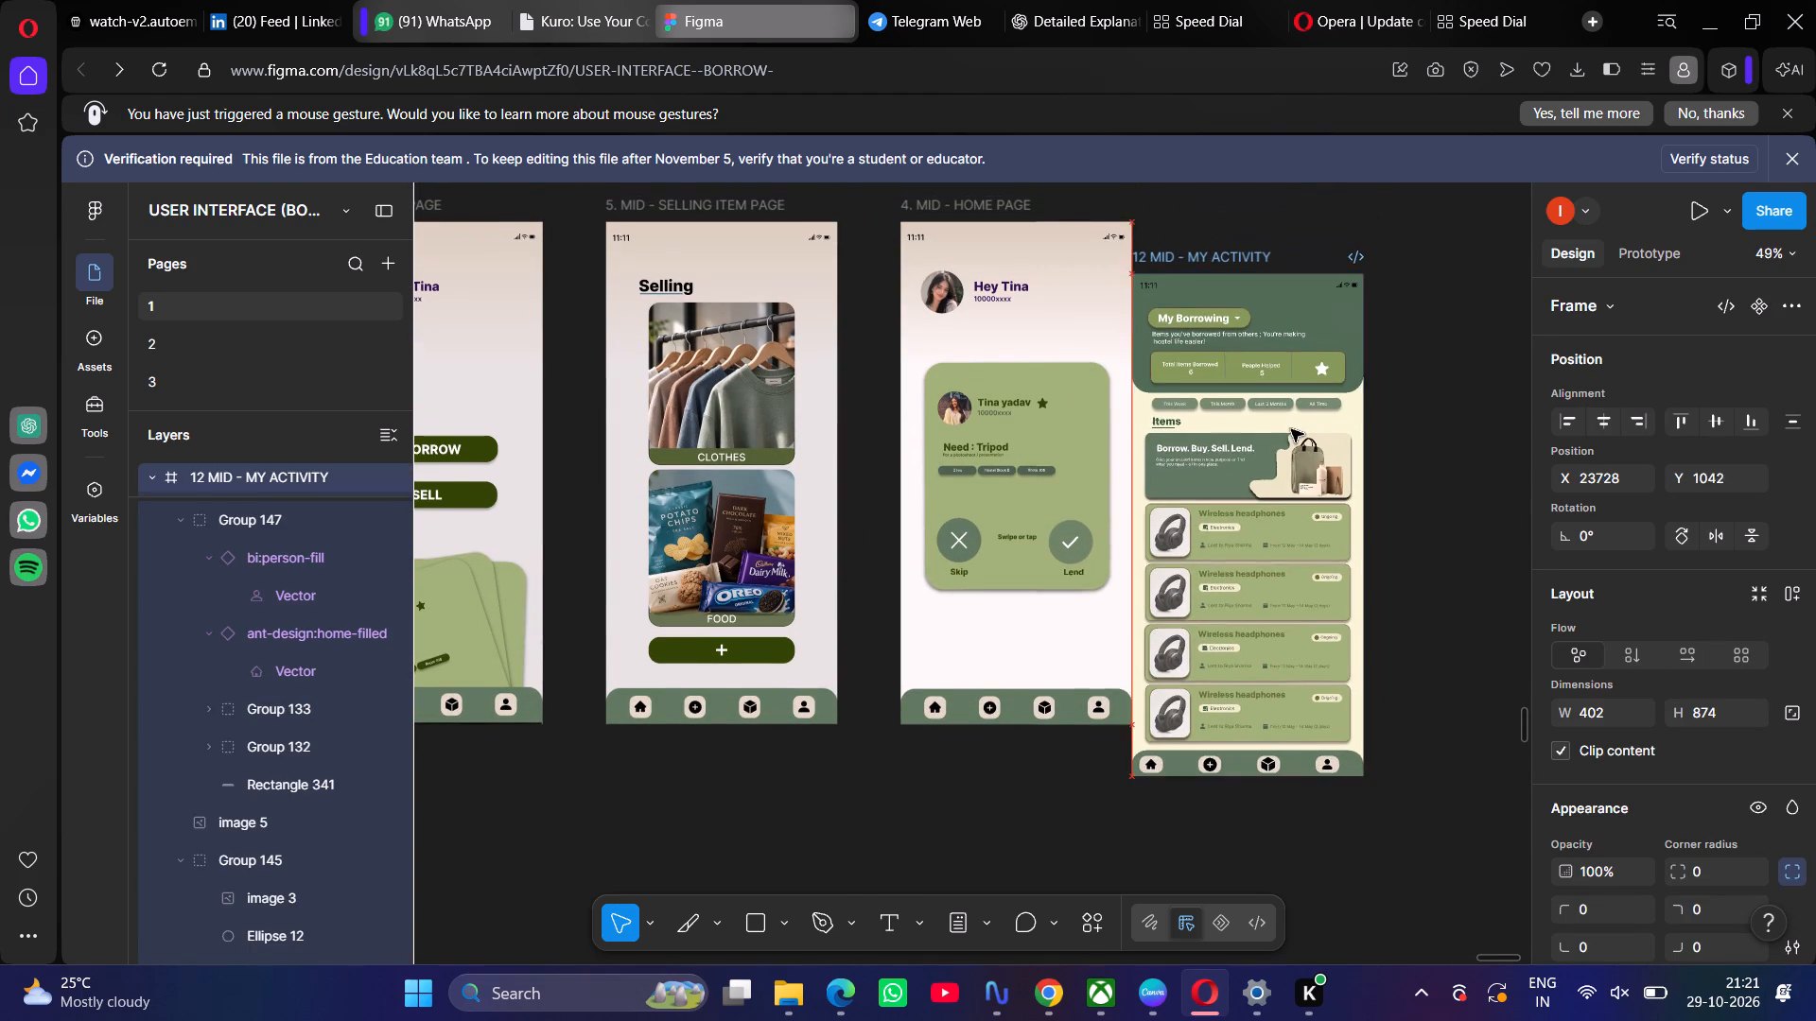
left_click_drag(1291, 429, 1283, 459)
left_click_drag(1283, 459, 1144, 506)
scroll(1283, 459, "down", 3)
left_click_drag(1141, 506, 1046, 526)
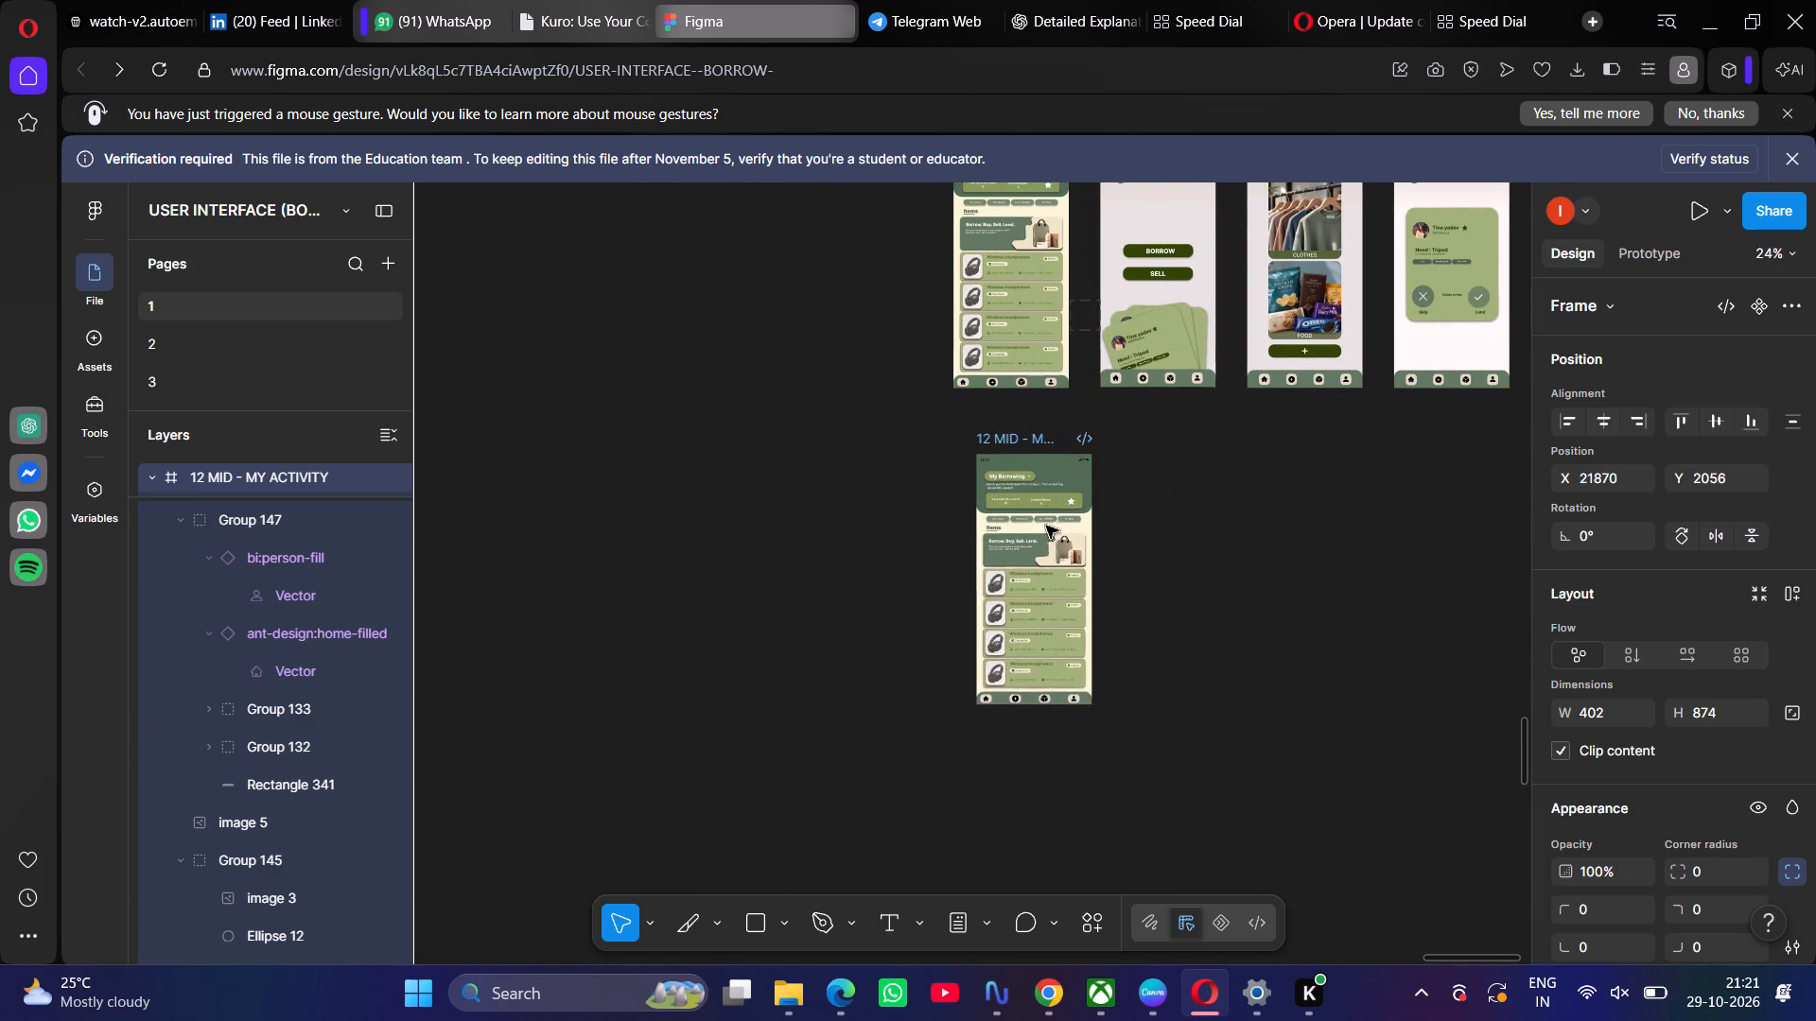
left_click_drag(1046, 526, 1022, 534)
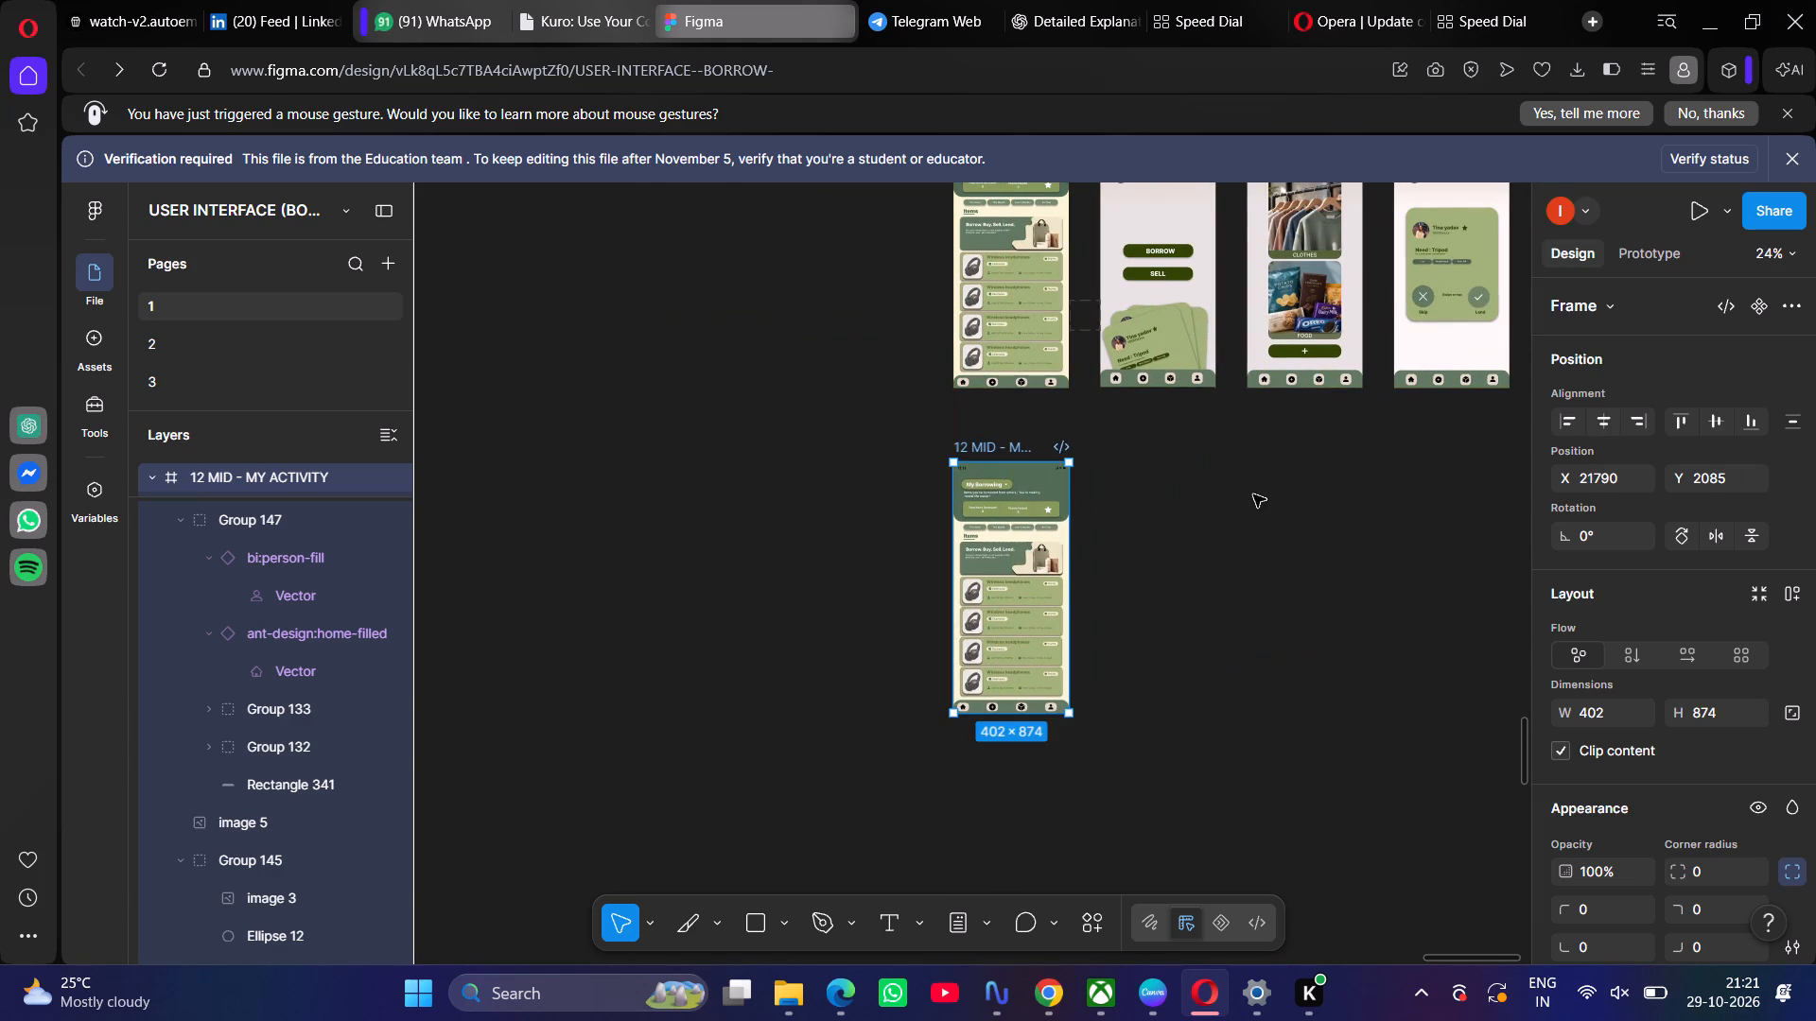
left_click(1253, 494)
Set the duplicated My Activity frame's background fill to F5EFEB.
scroll(1253, 493, "up", 1)
scroll(1253, 493, "down", 1)
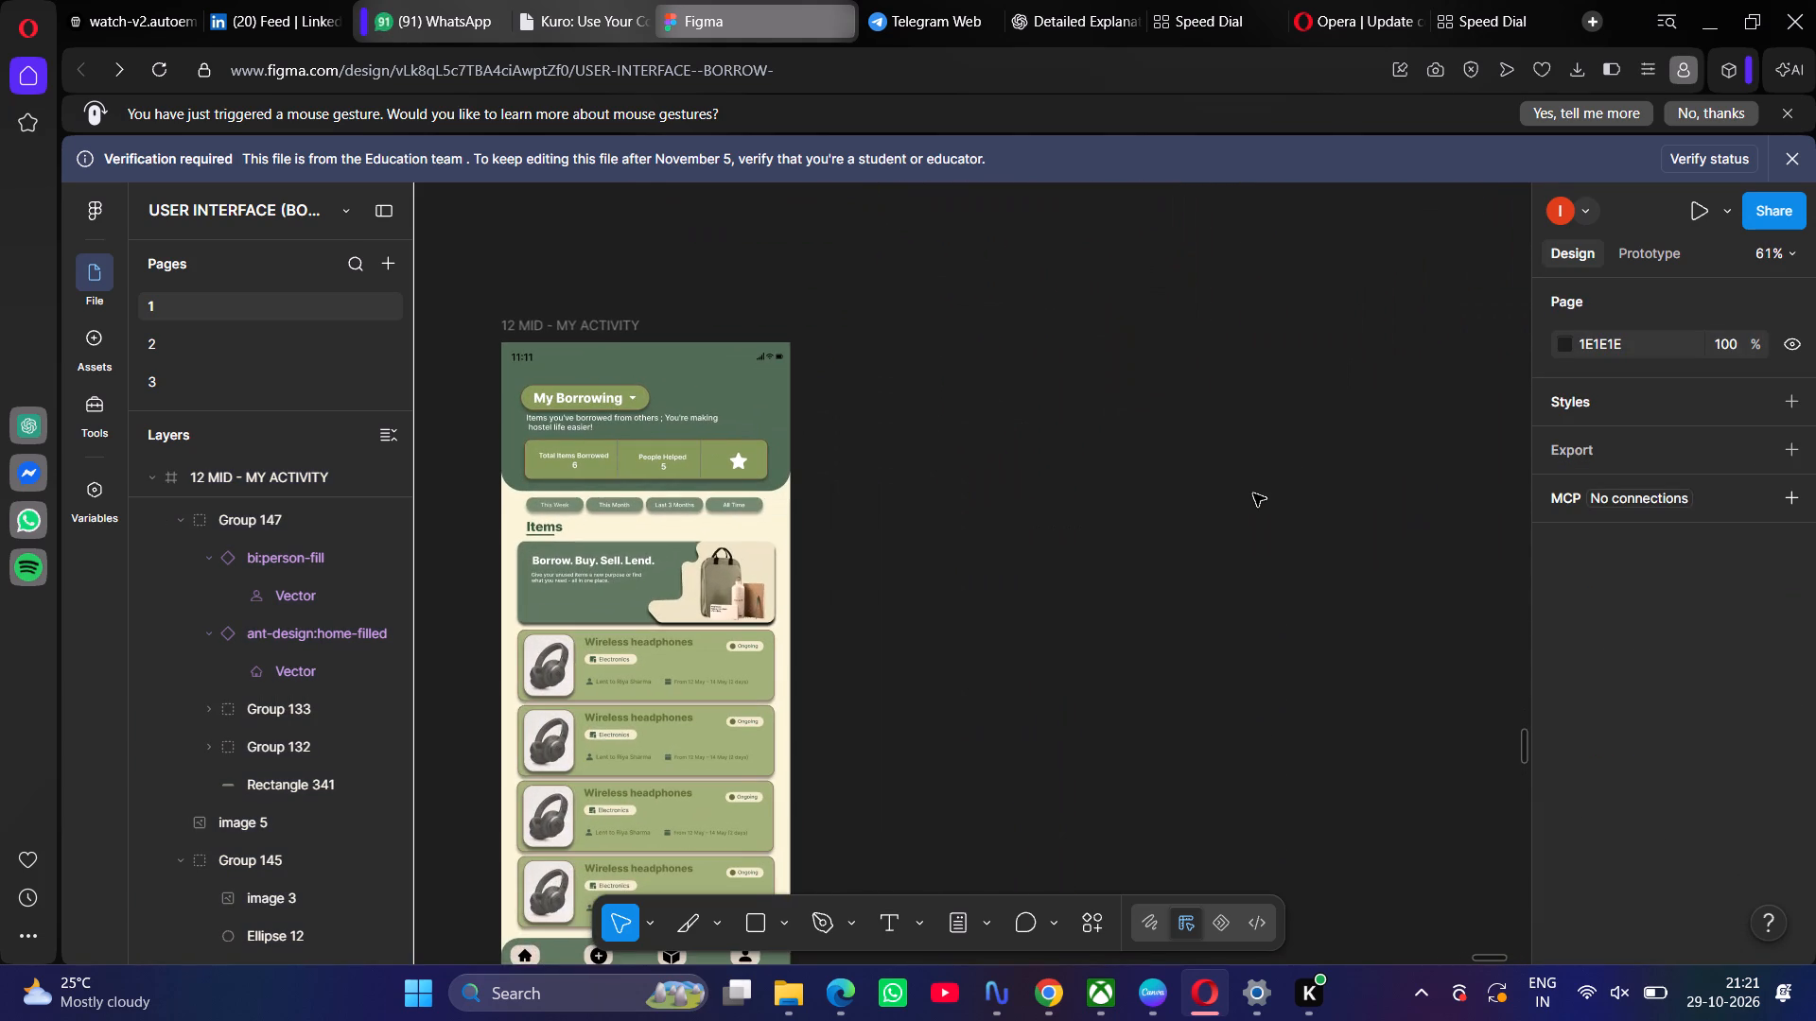
scroll(1253, 493, "down", 1)
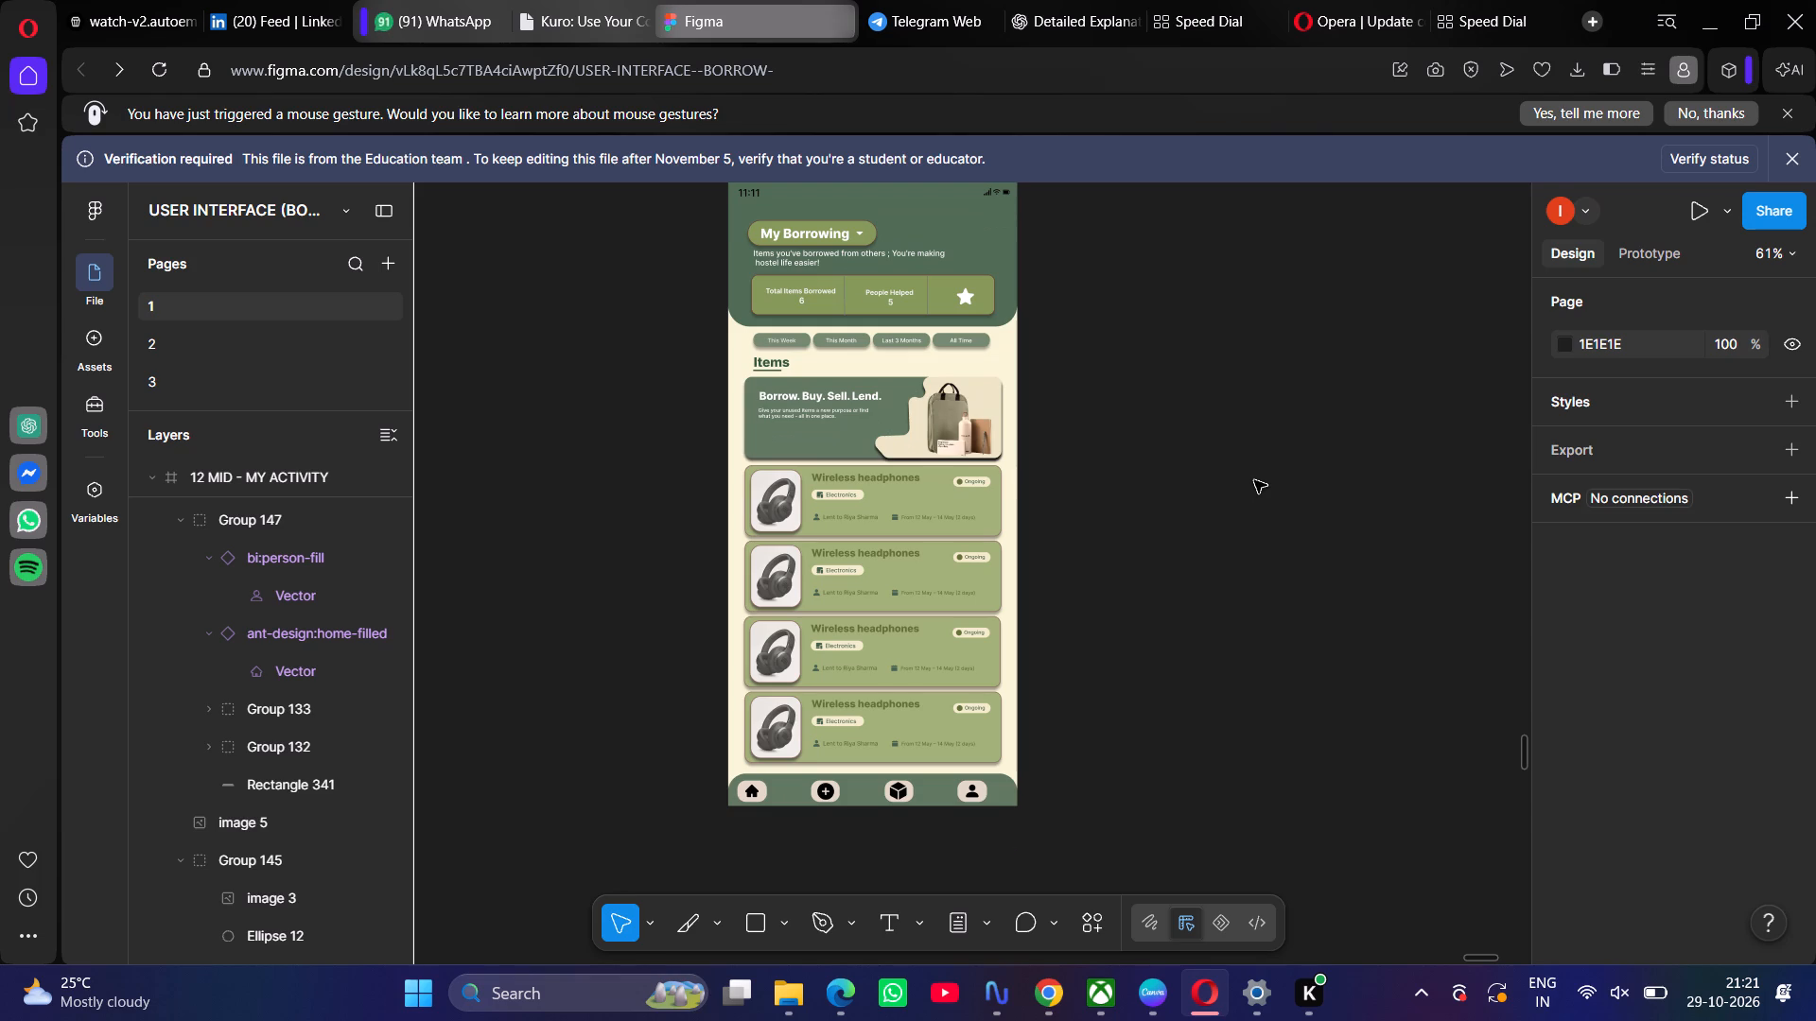
left_click(1003, 355)
scroll(1125, 450, "up", 1)
scroll(1001, 434, "up", 3)
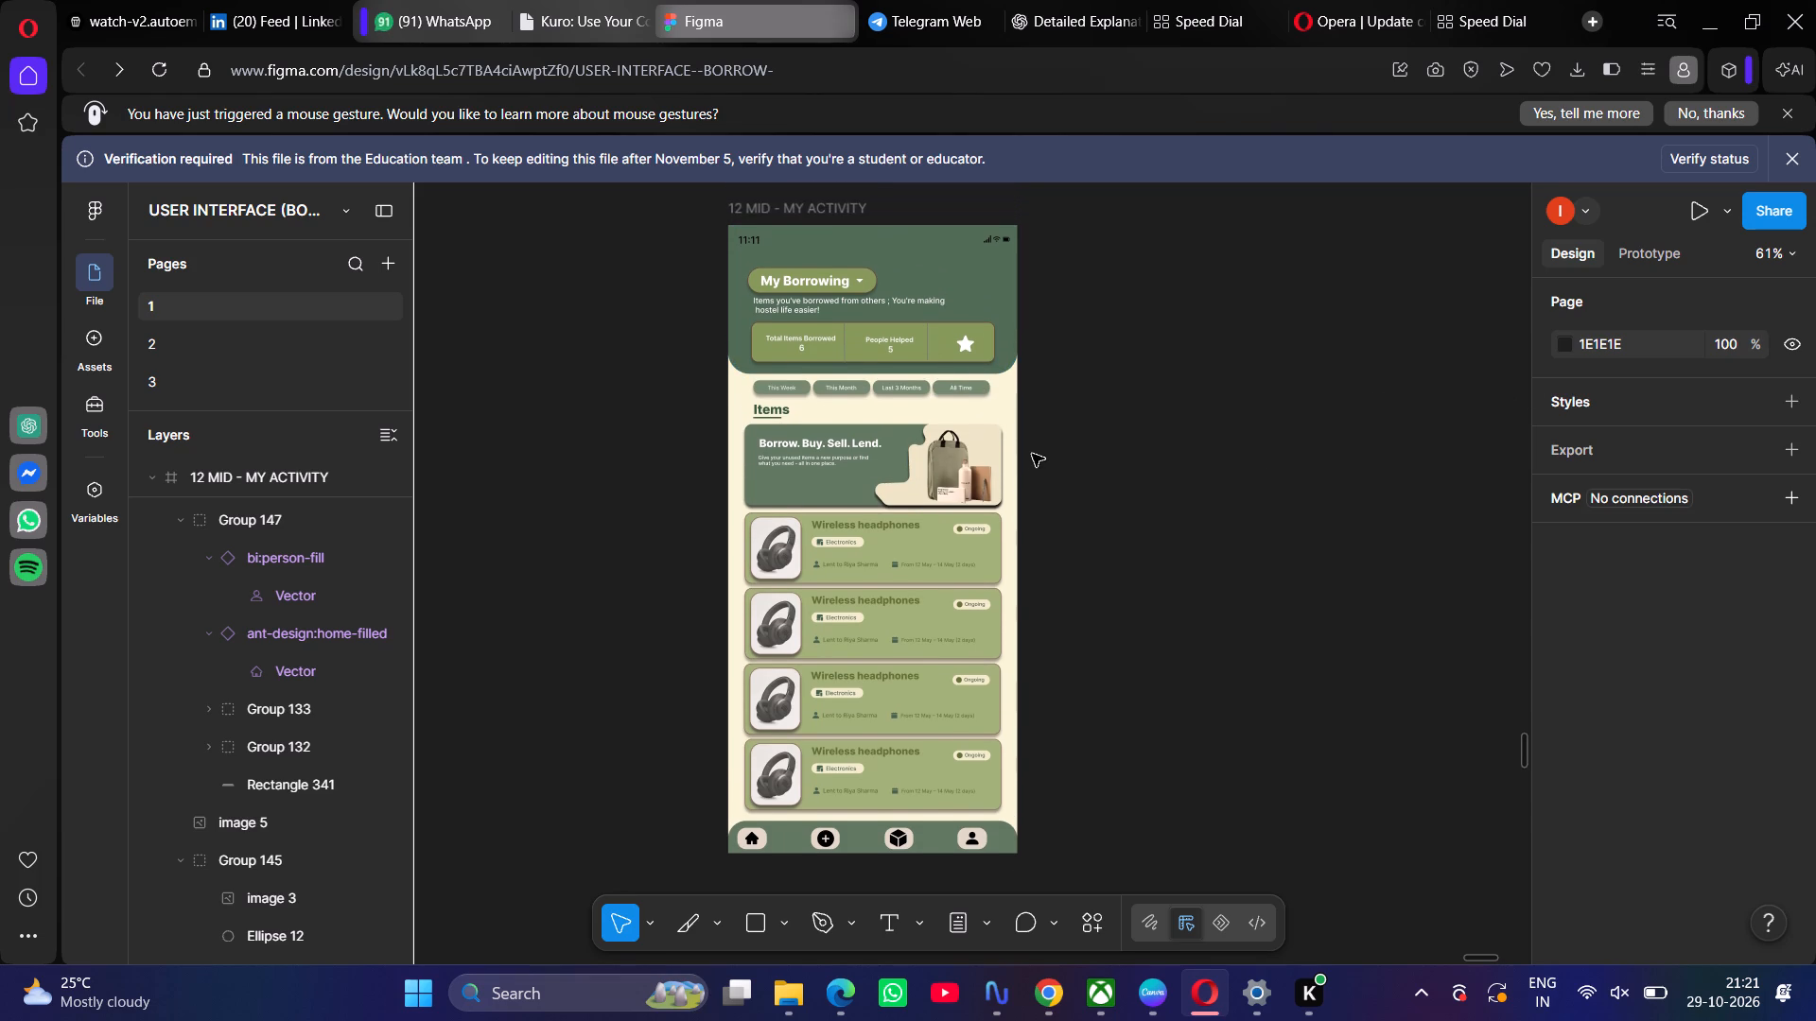
left_click(824, 209)
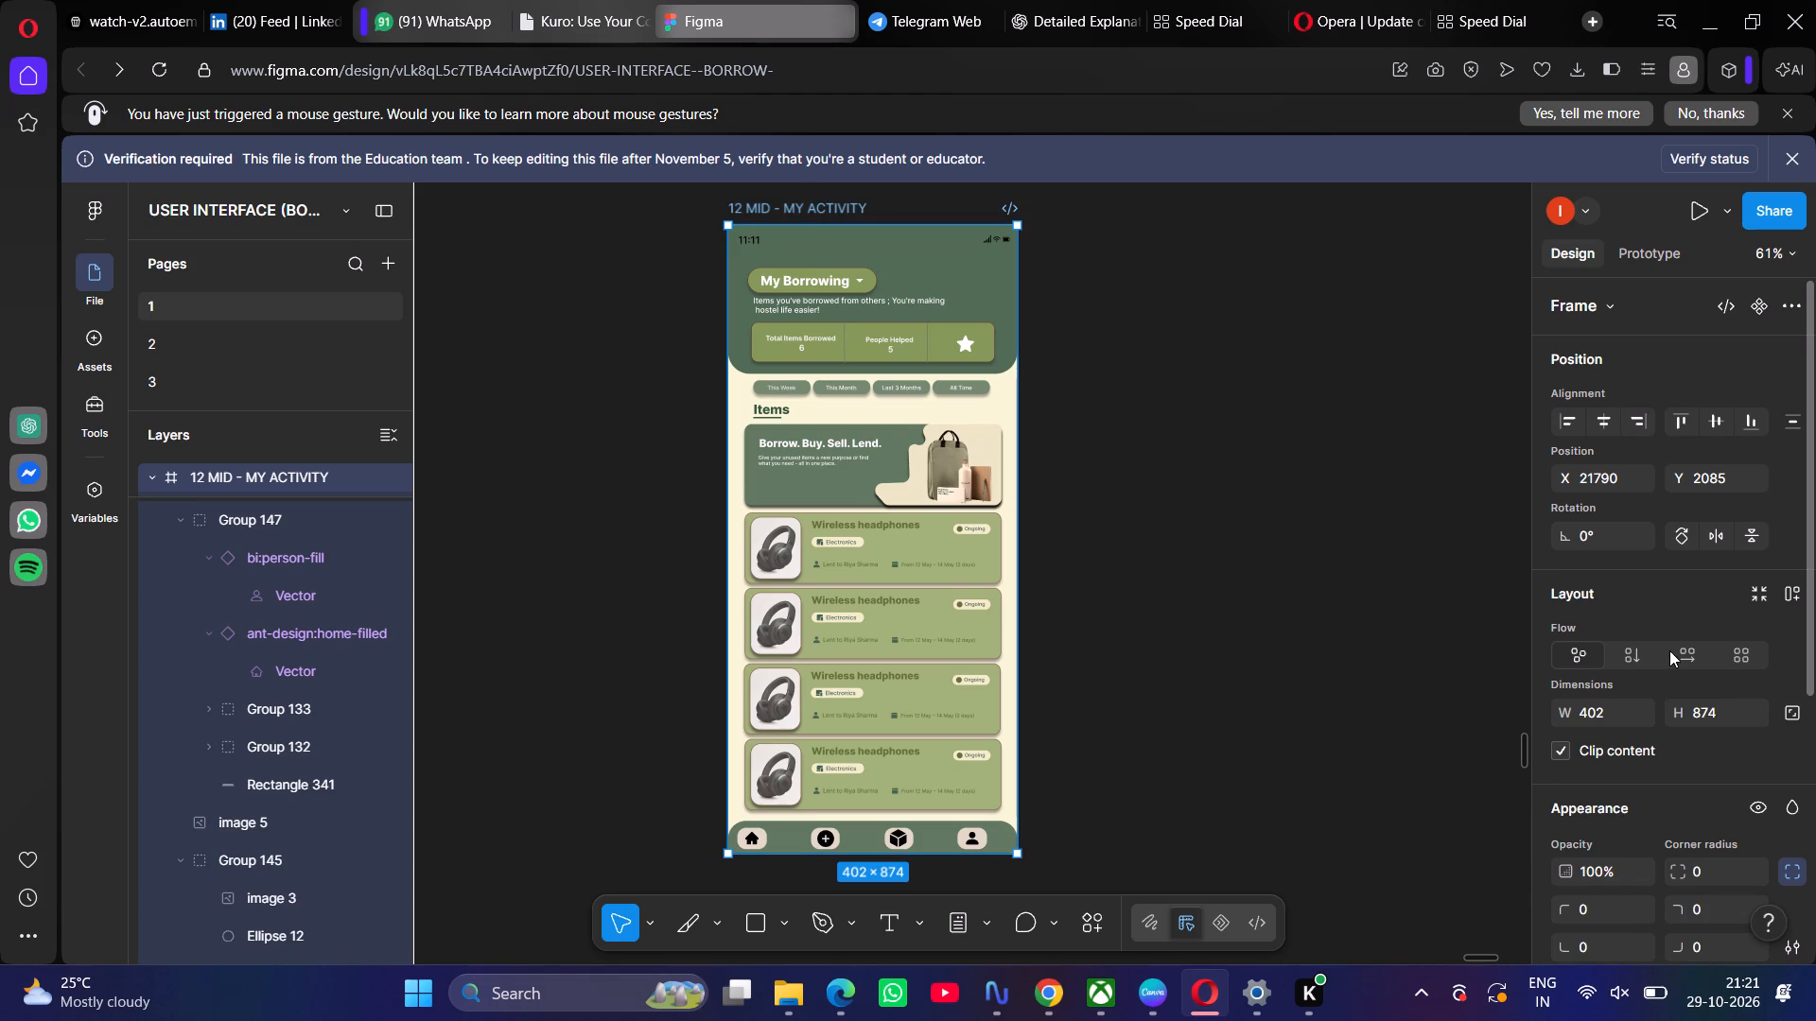
scroll(1683, 670, "down", 3)
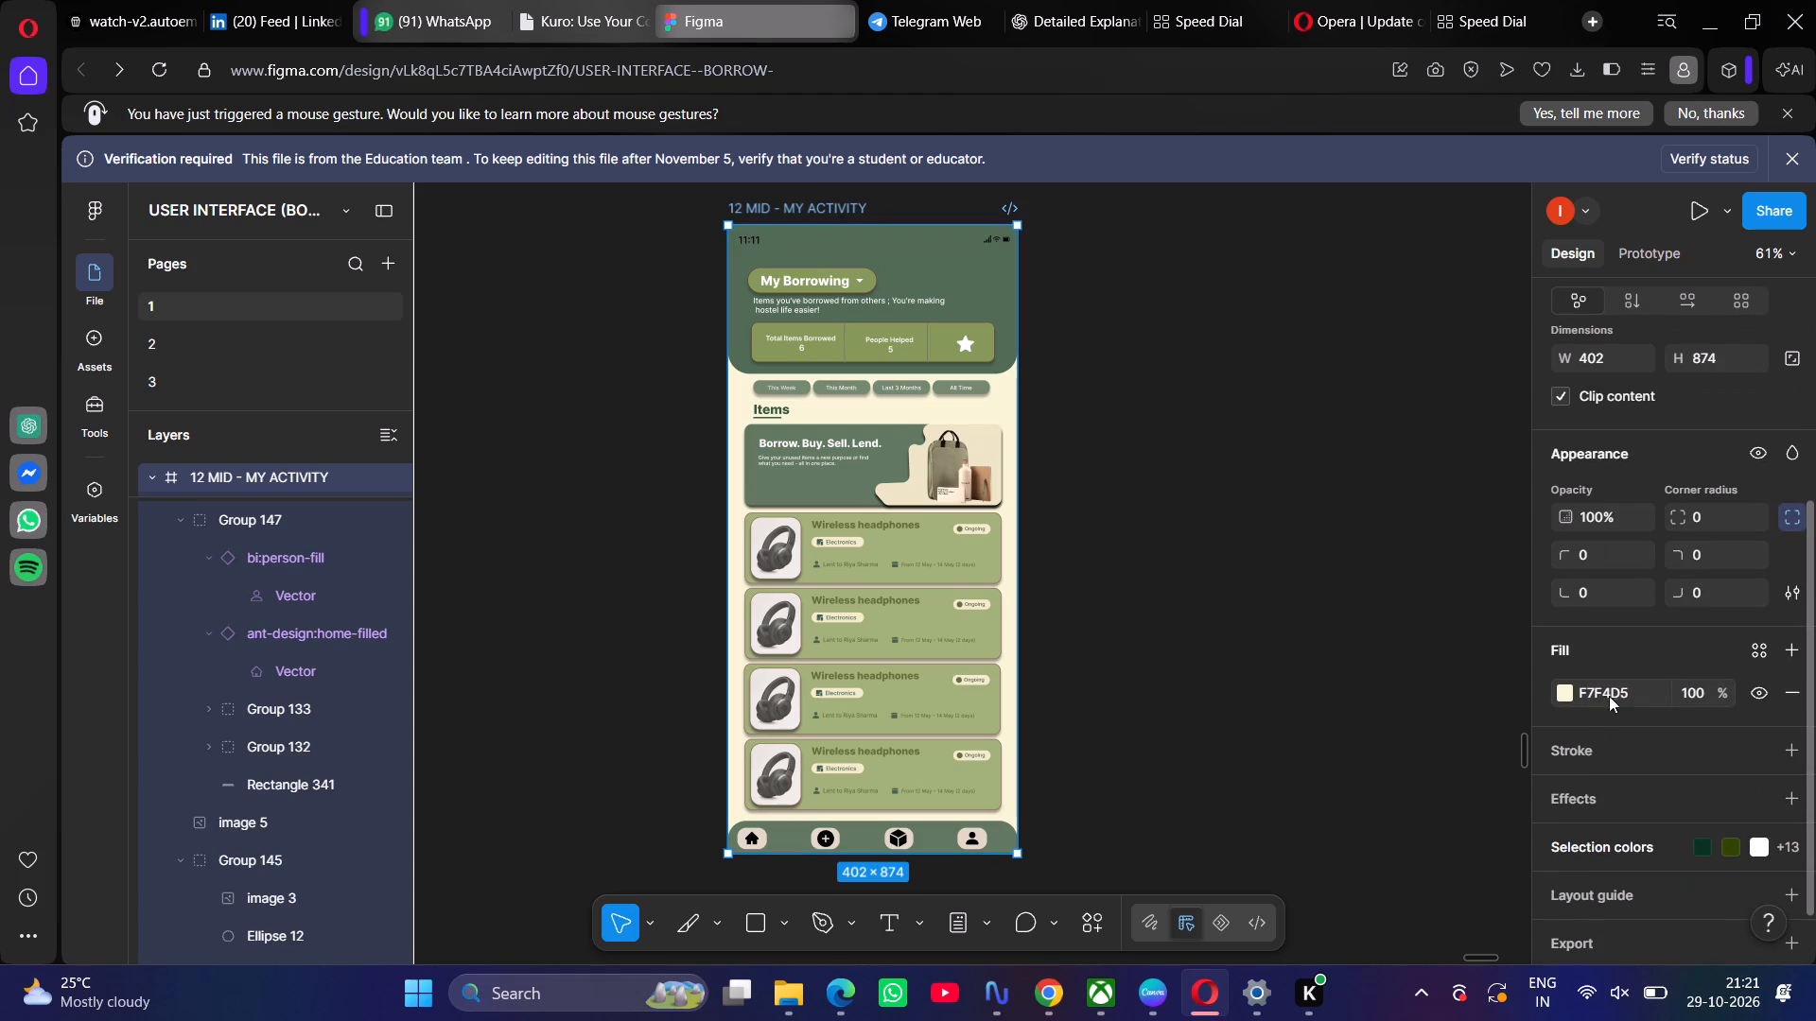
left_click(1565, 697)
double_click(1592, 688)
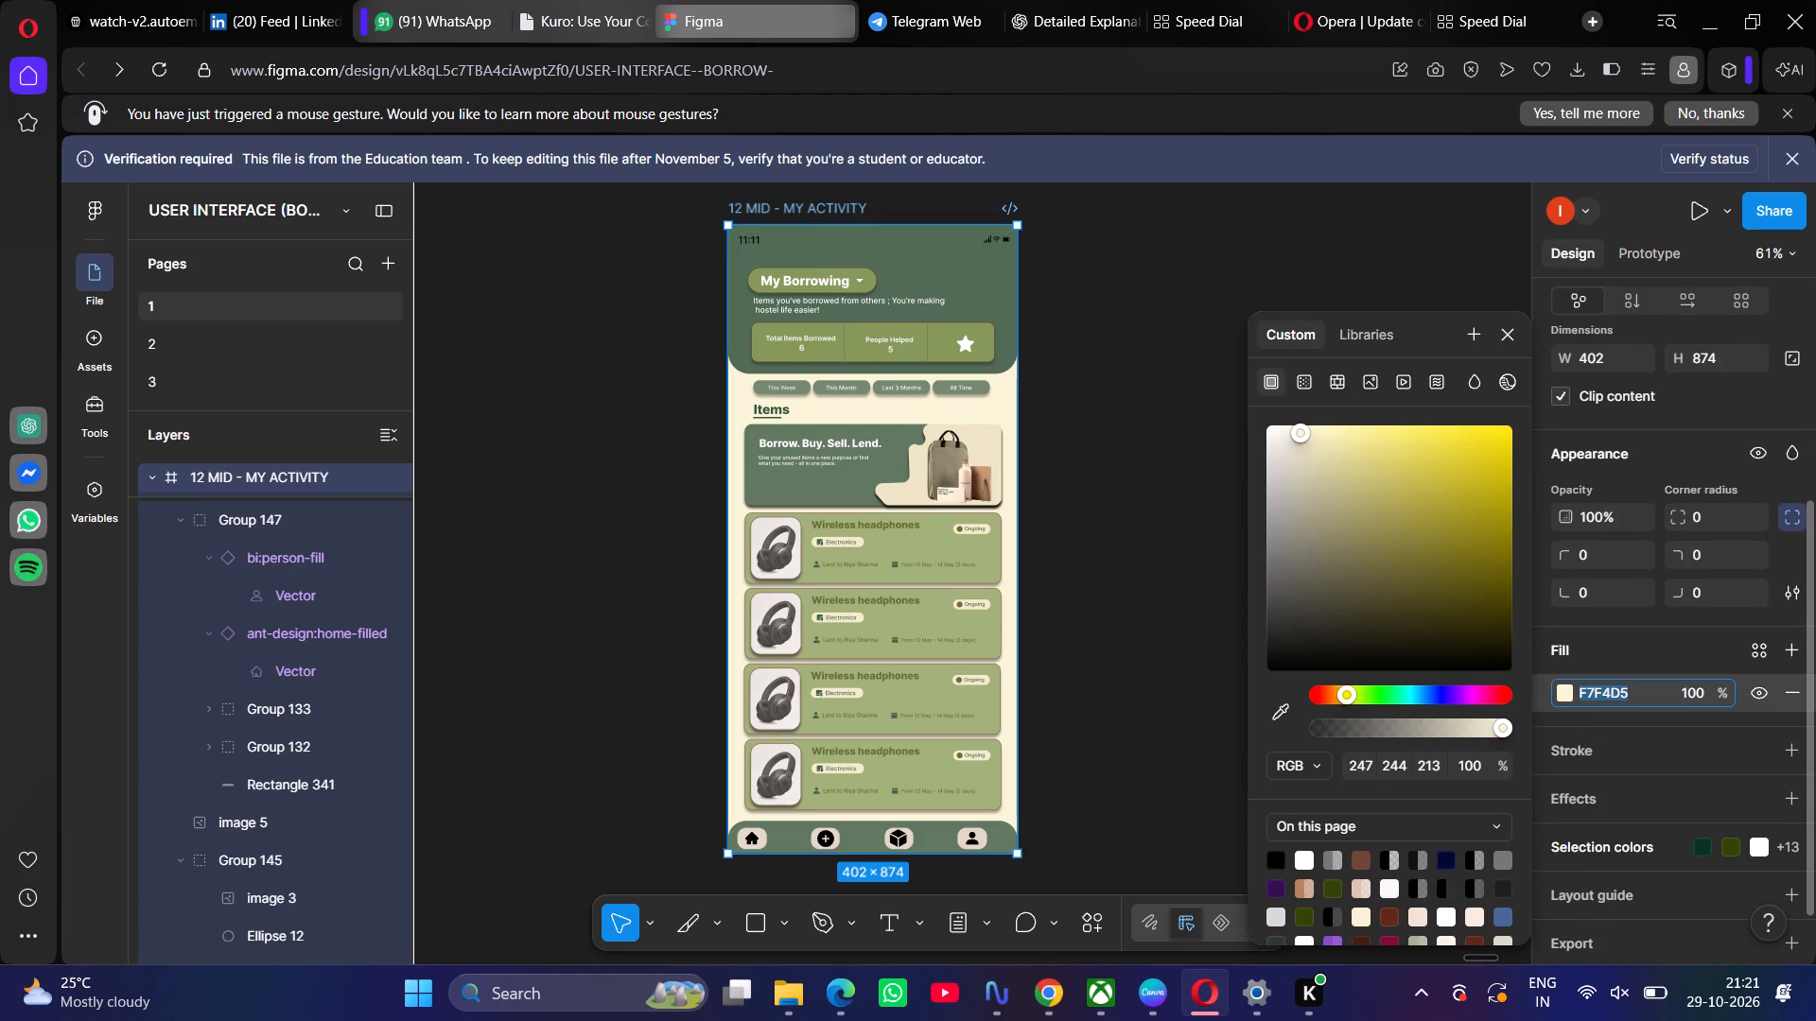
key("BackSpace")
key("f")
key("5")
key("e")
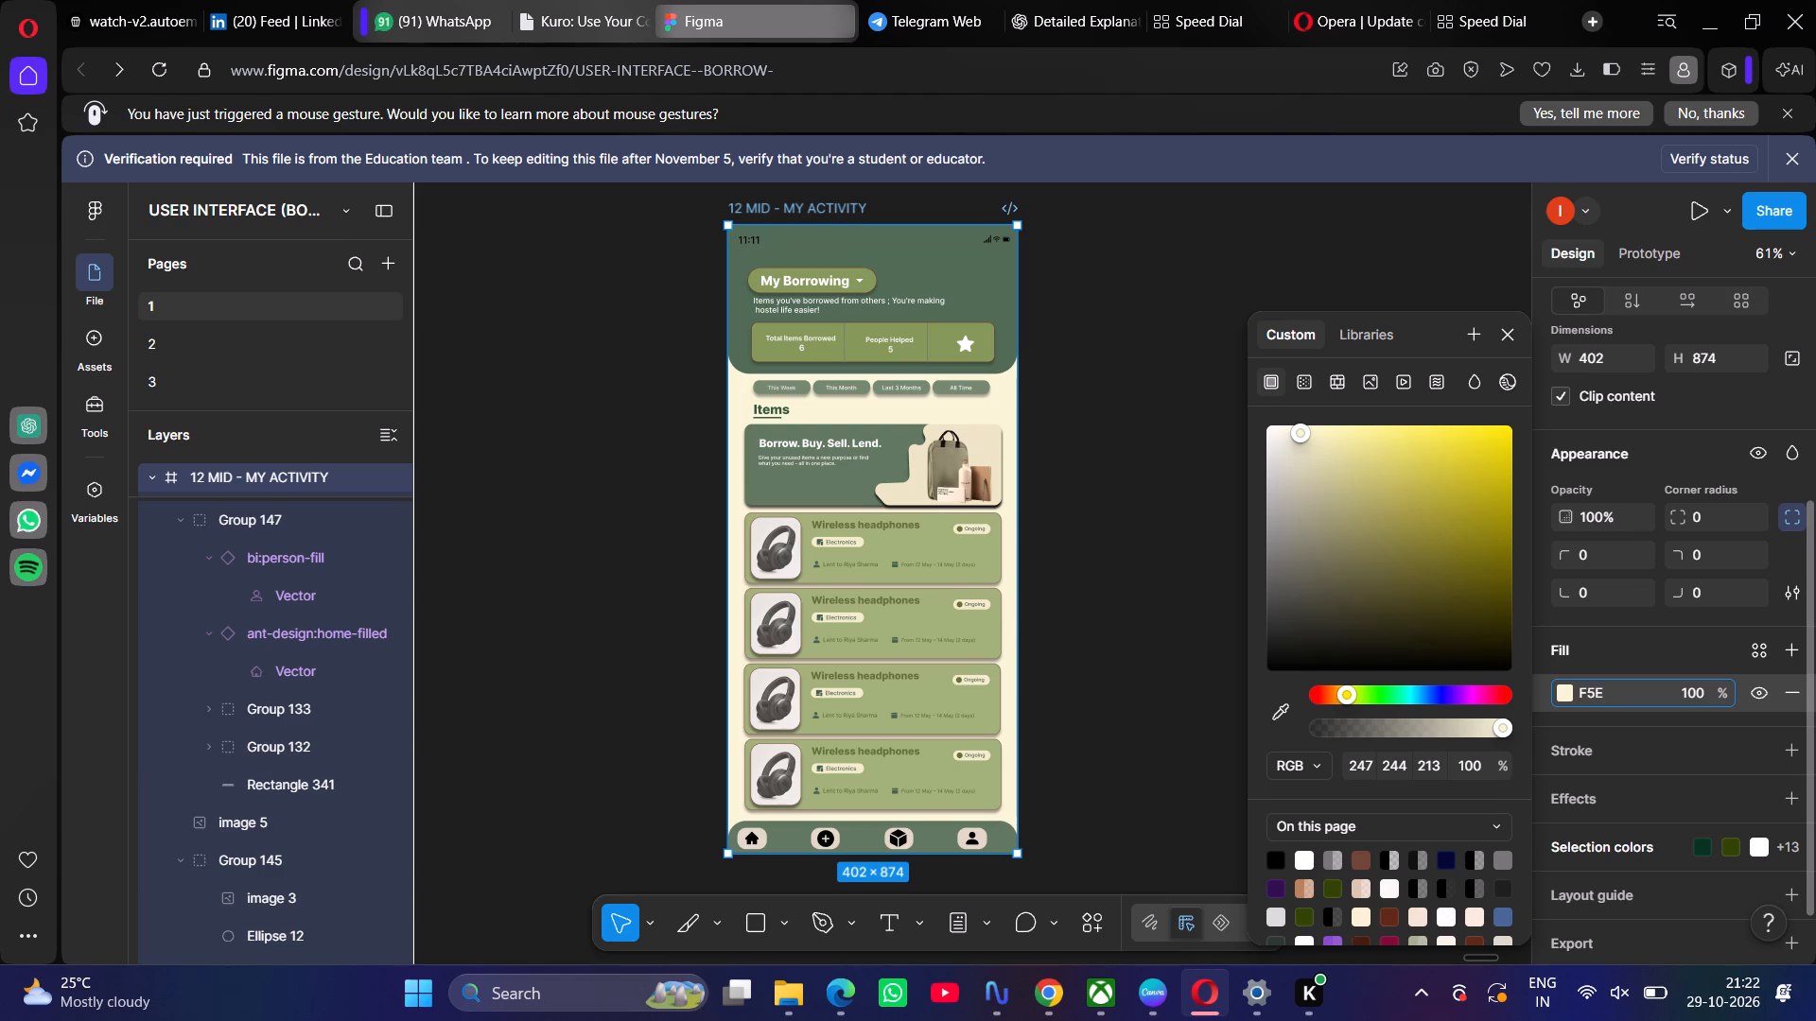
key("f")
type("EB")
key("Return")
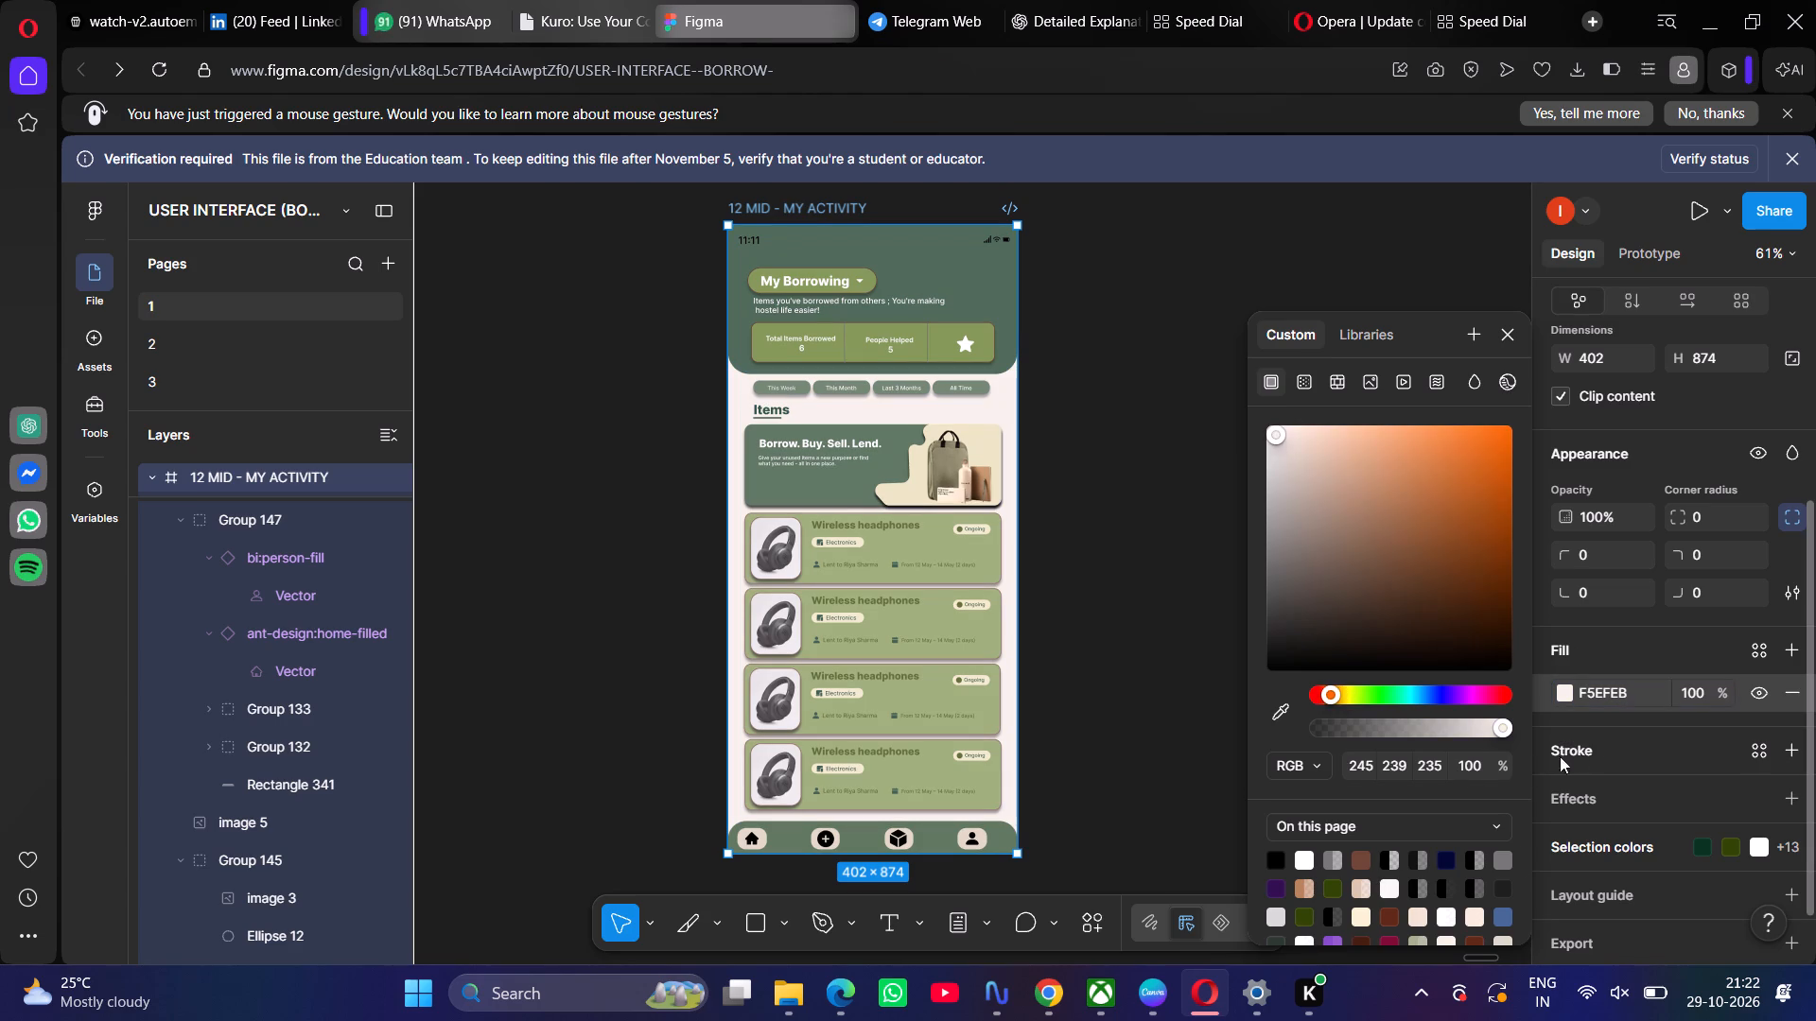
left_click(1234, 718)
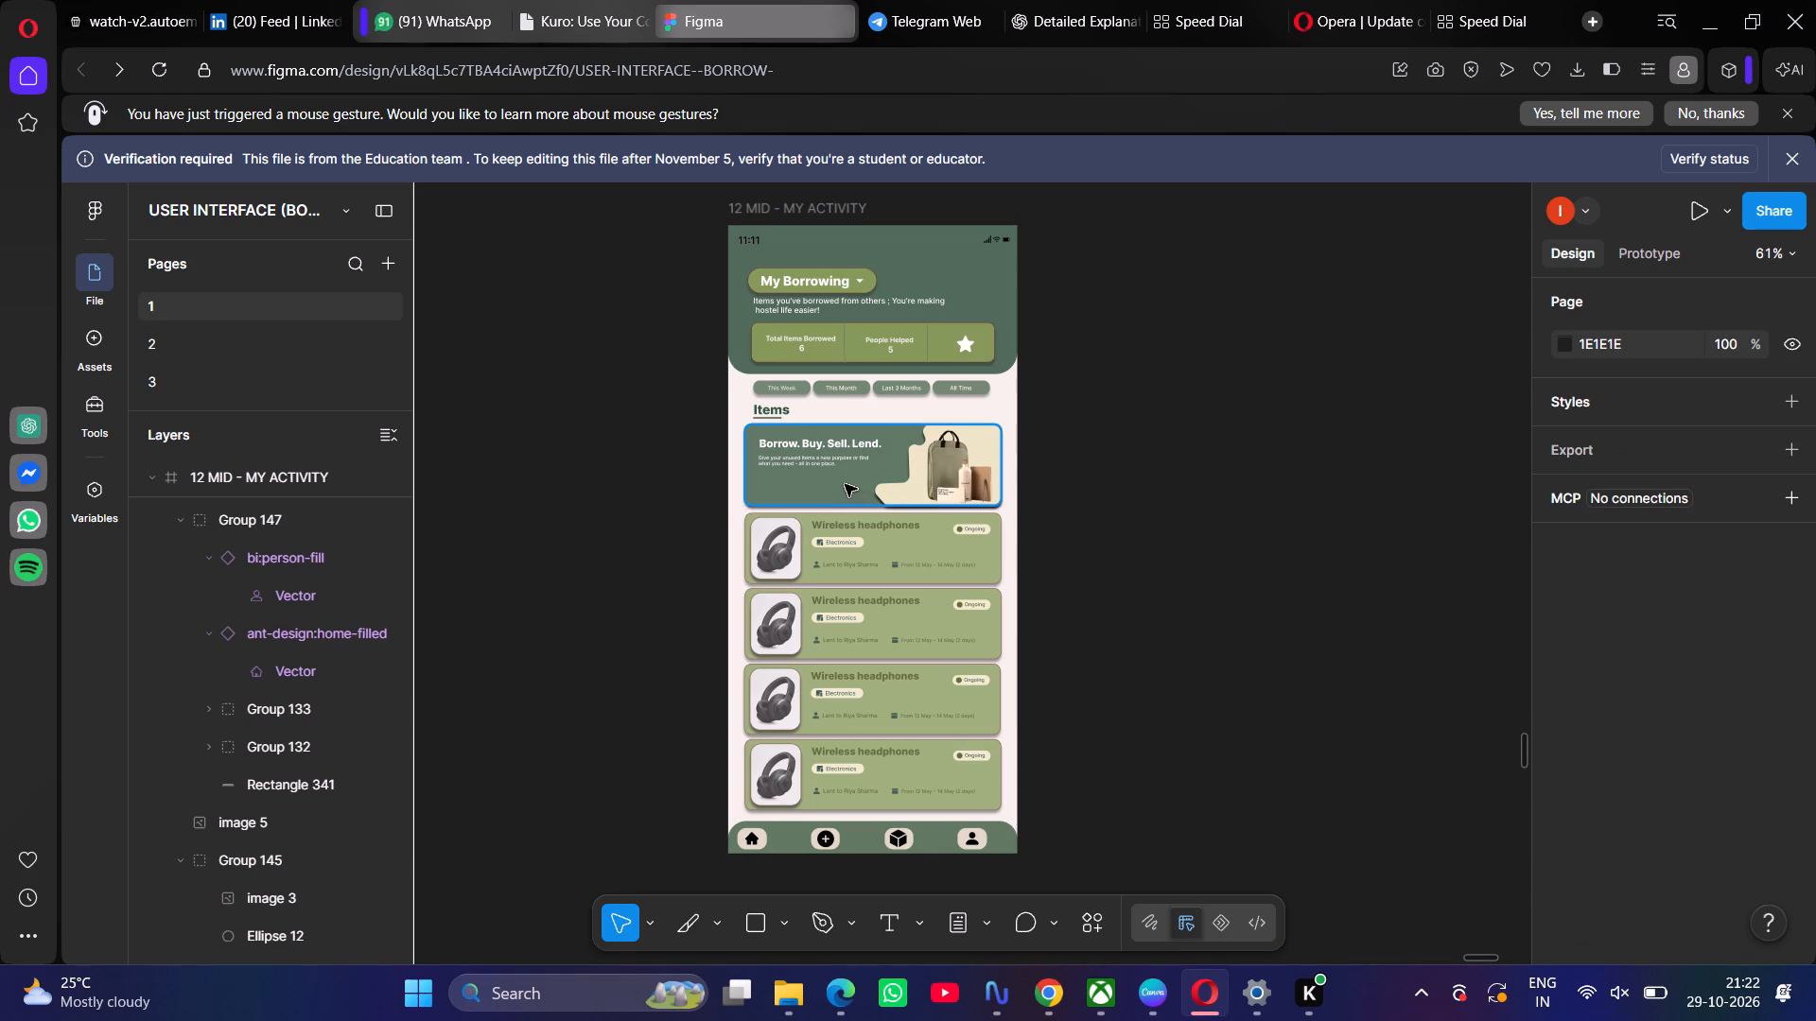
Change the green background of the "Borrow. Buy. Sell. Lend." banner in the My Activity variant to dark slate blue.
double_click(843, 481)
left_click(1493, 715)
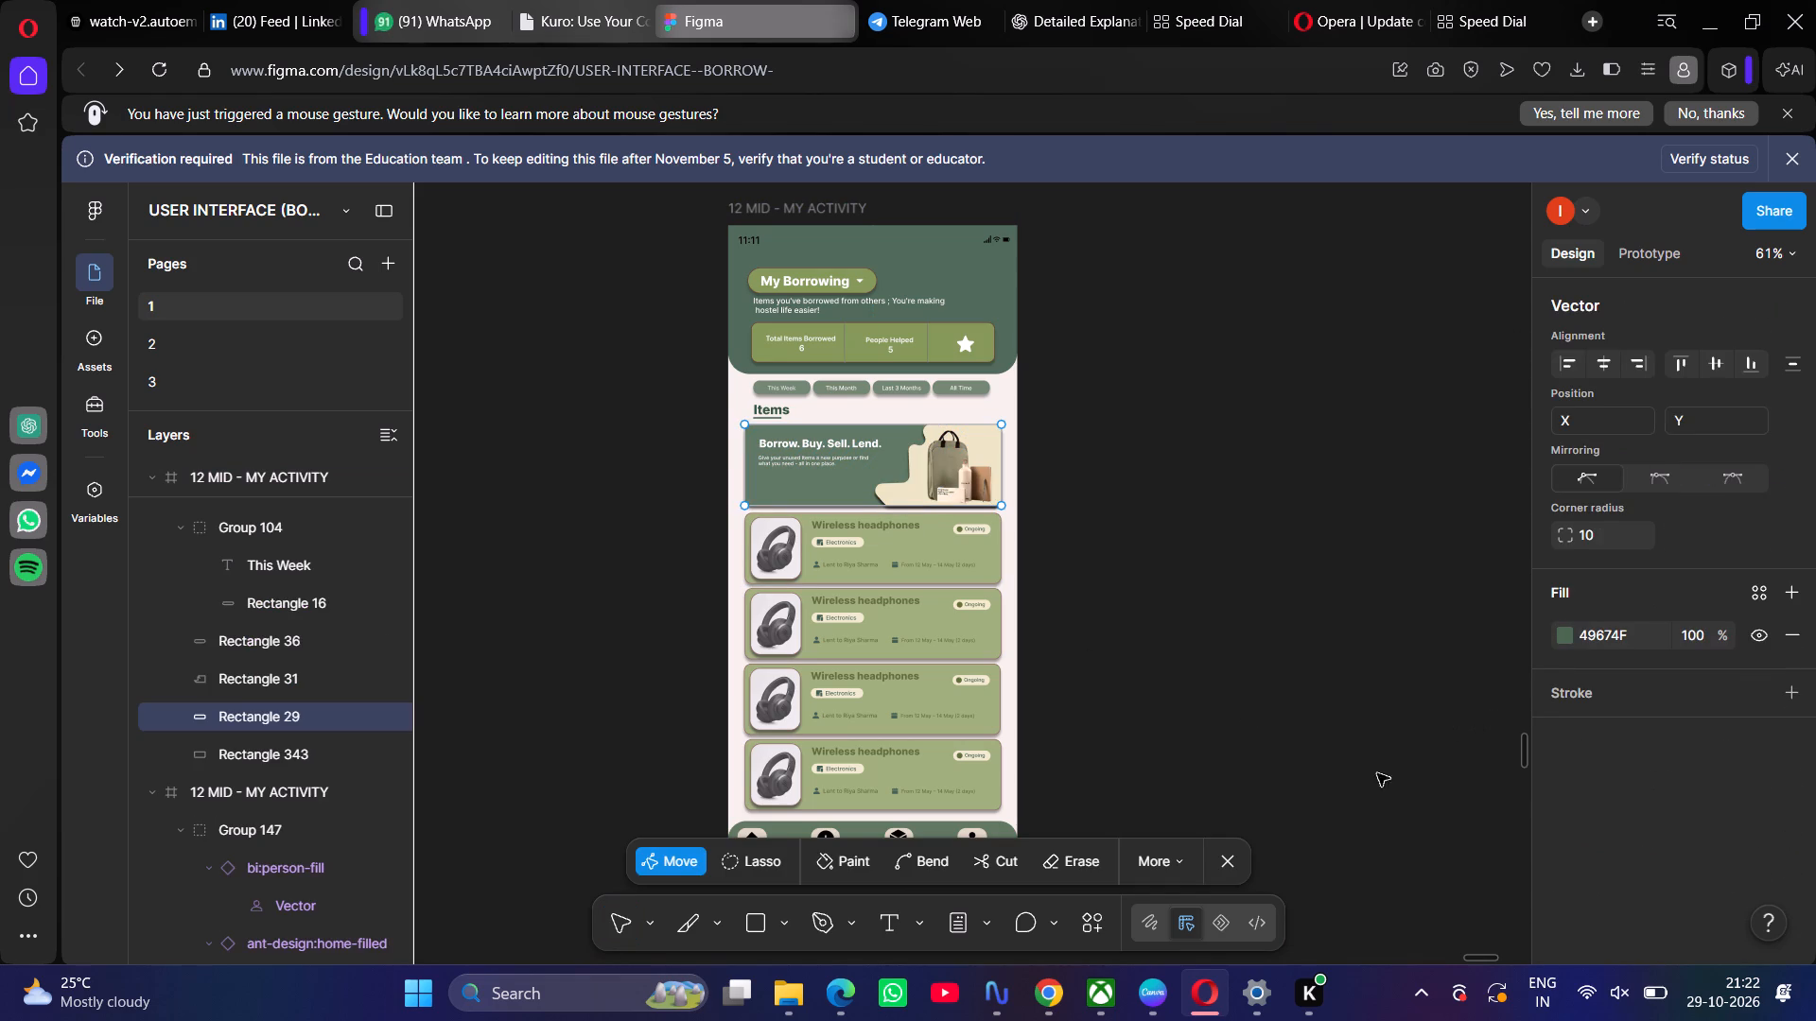
left_click(1241, 866)
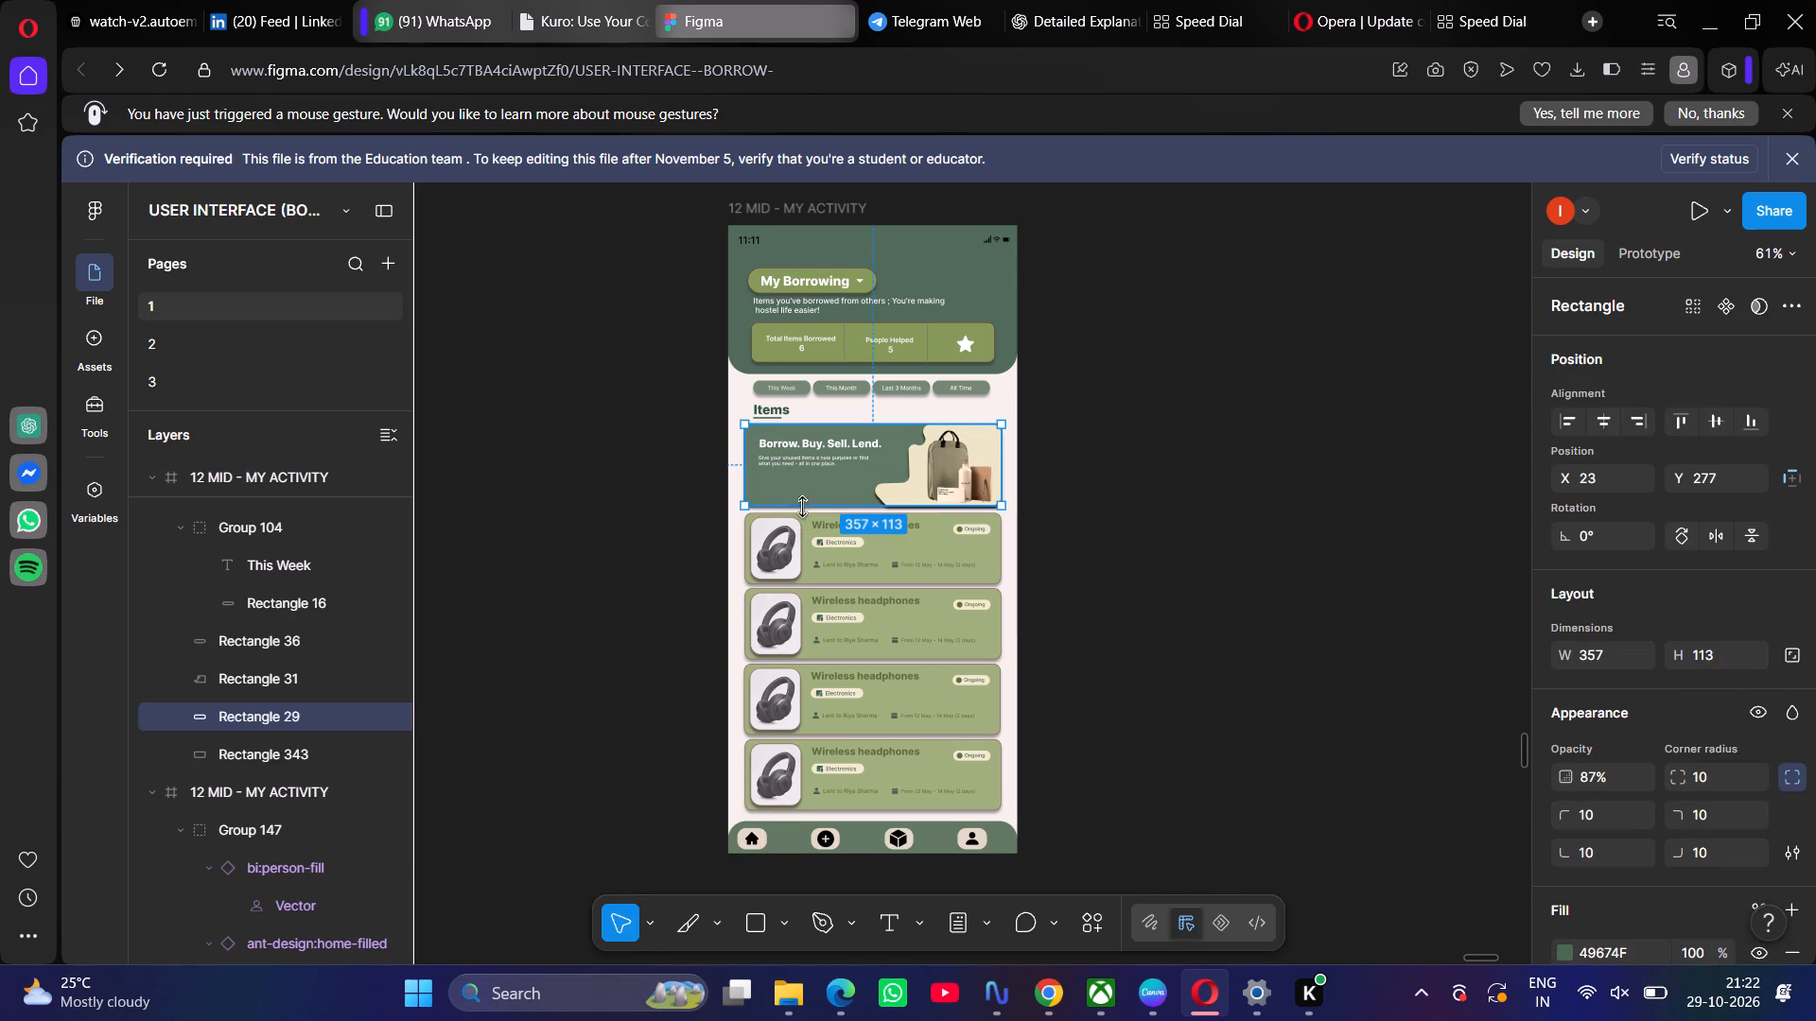
left_click(805, 493)
scroll(1488, 853, "down", 2)
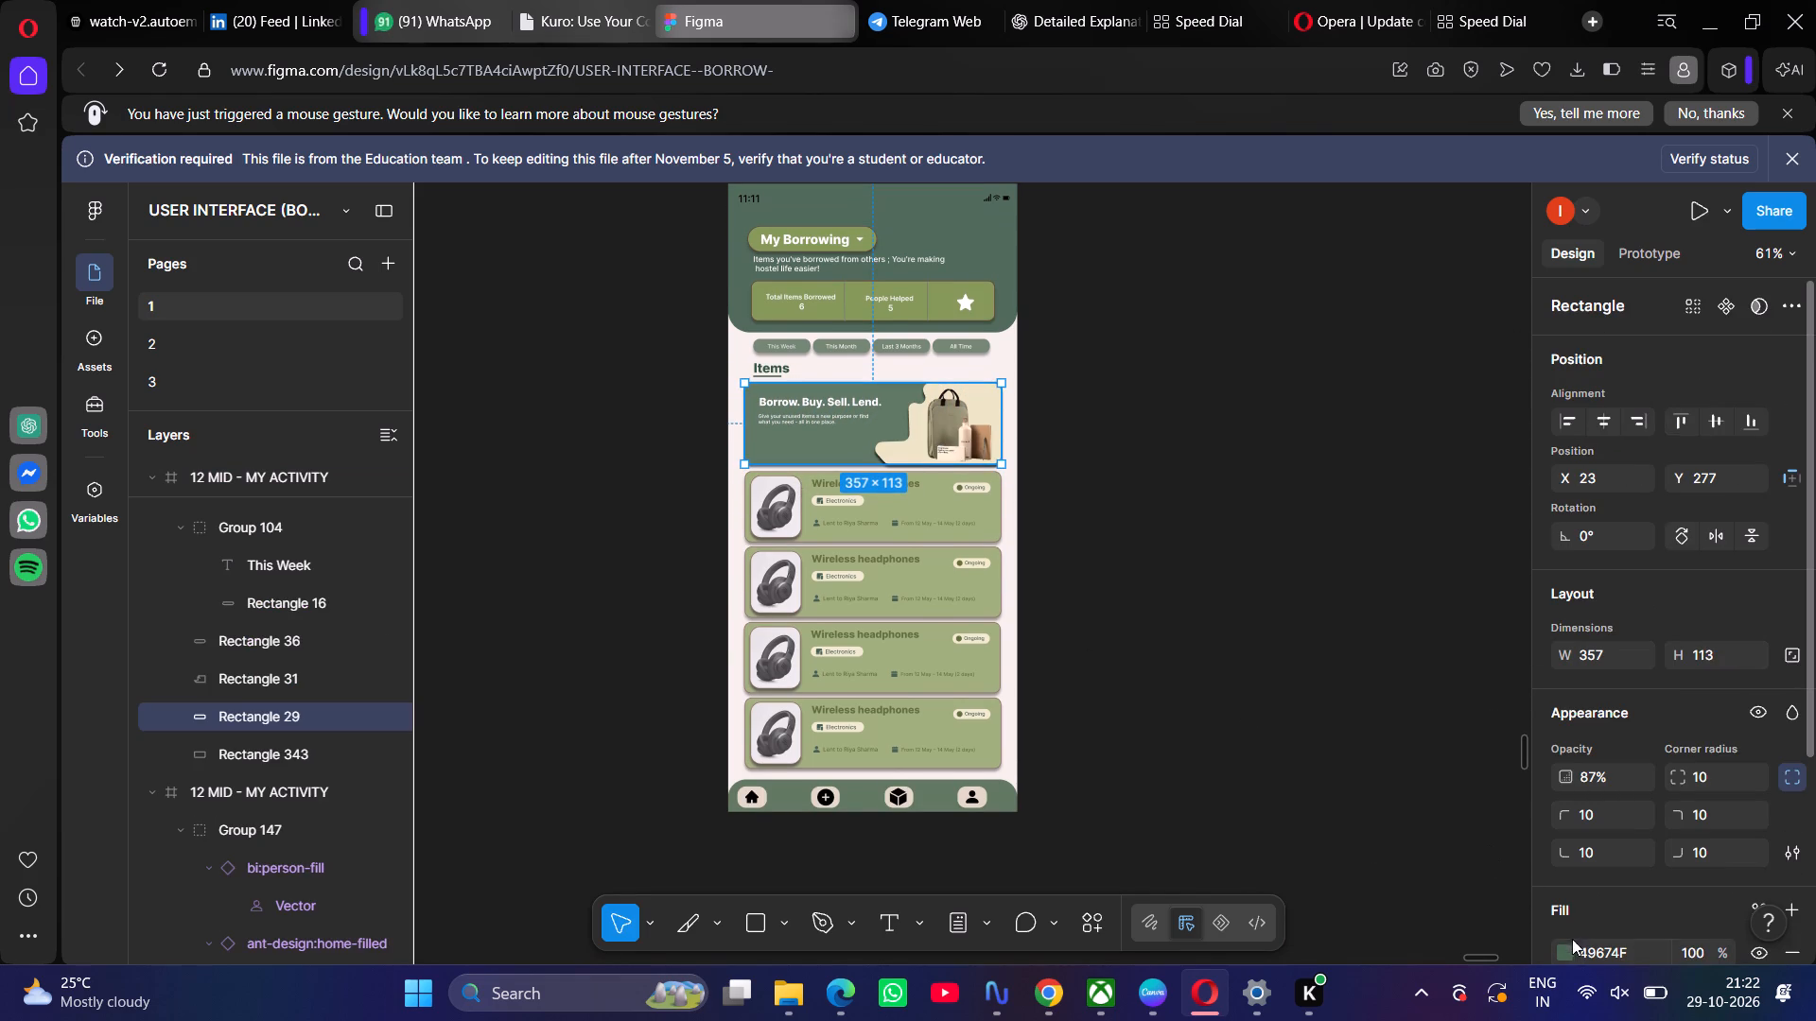
left_click(1568, 951)
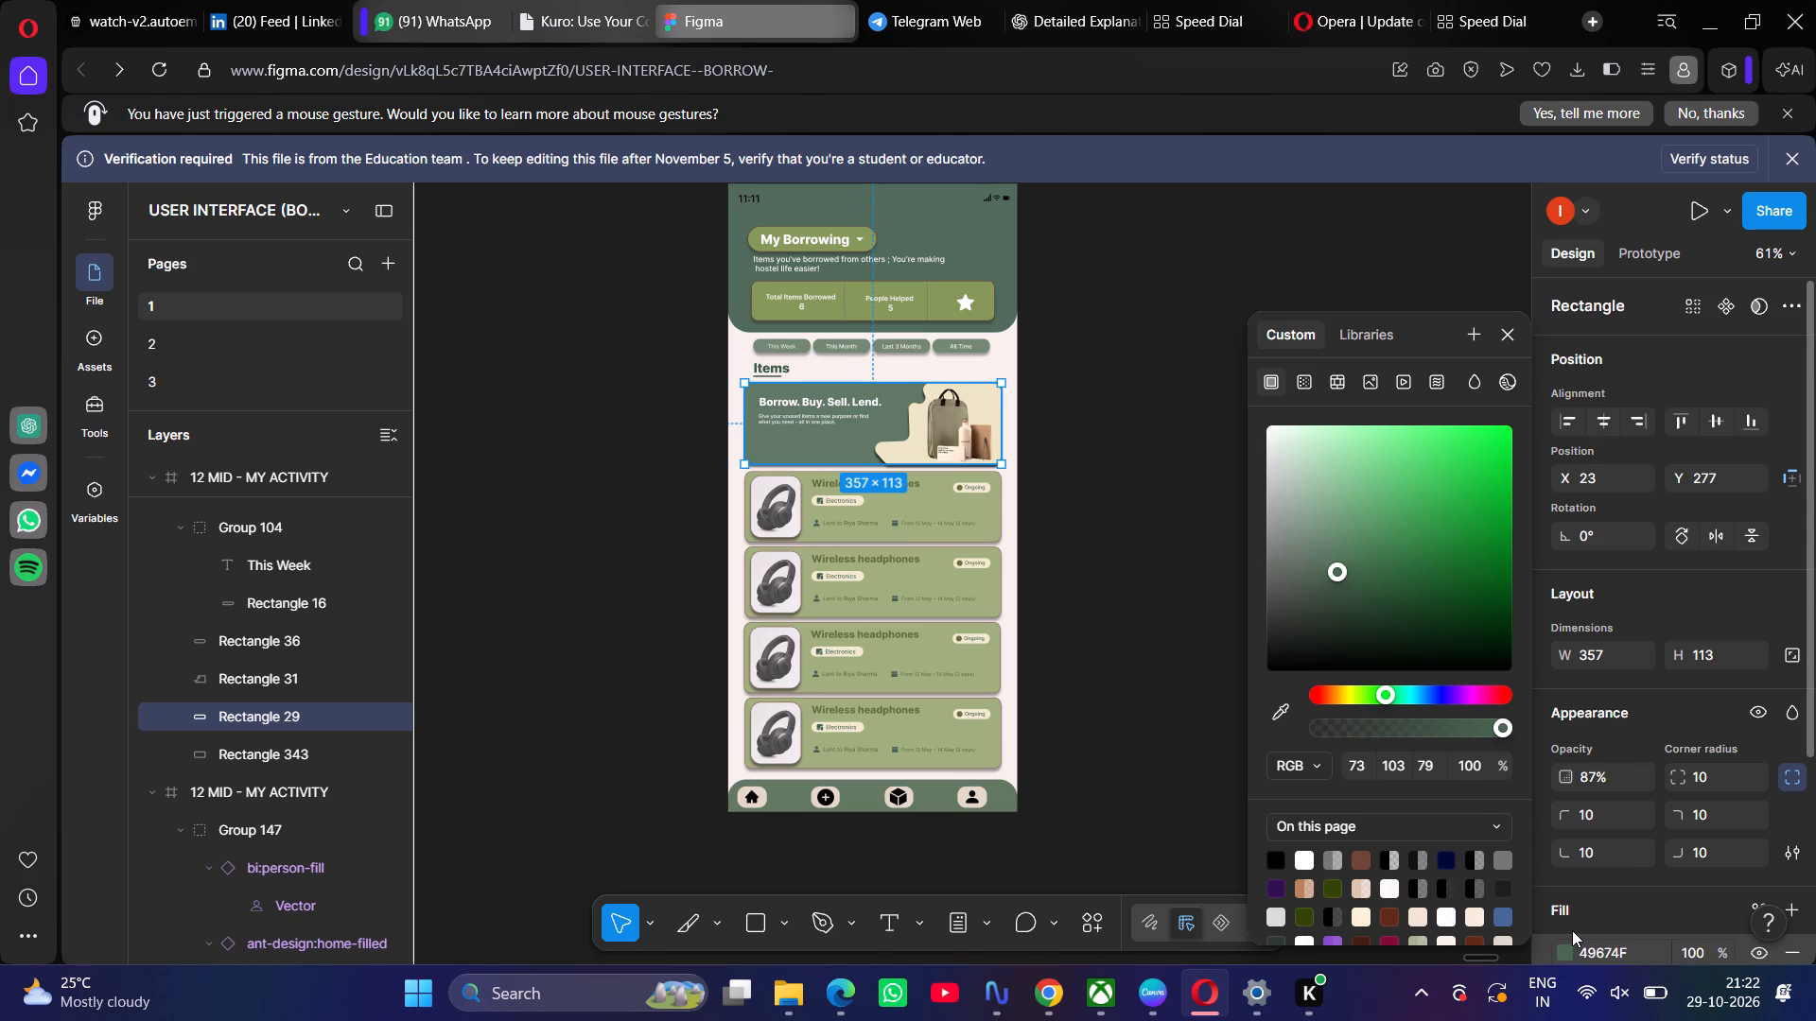
scroll(1628, 846, "down", 1)
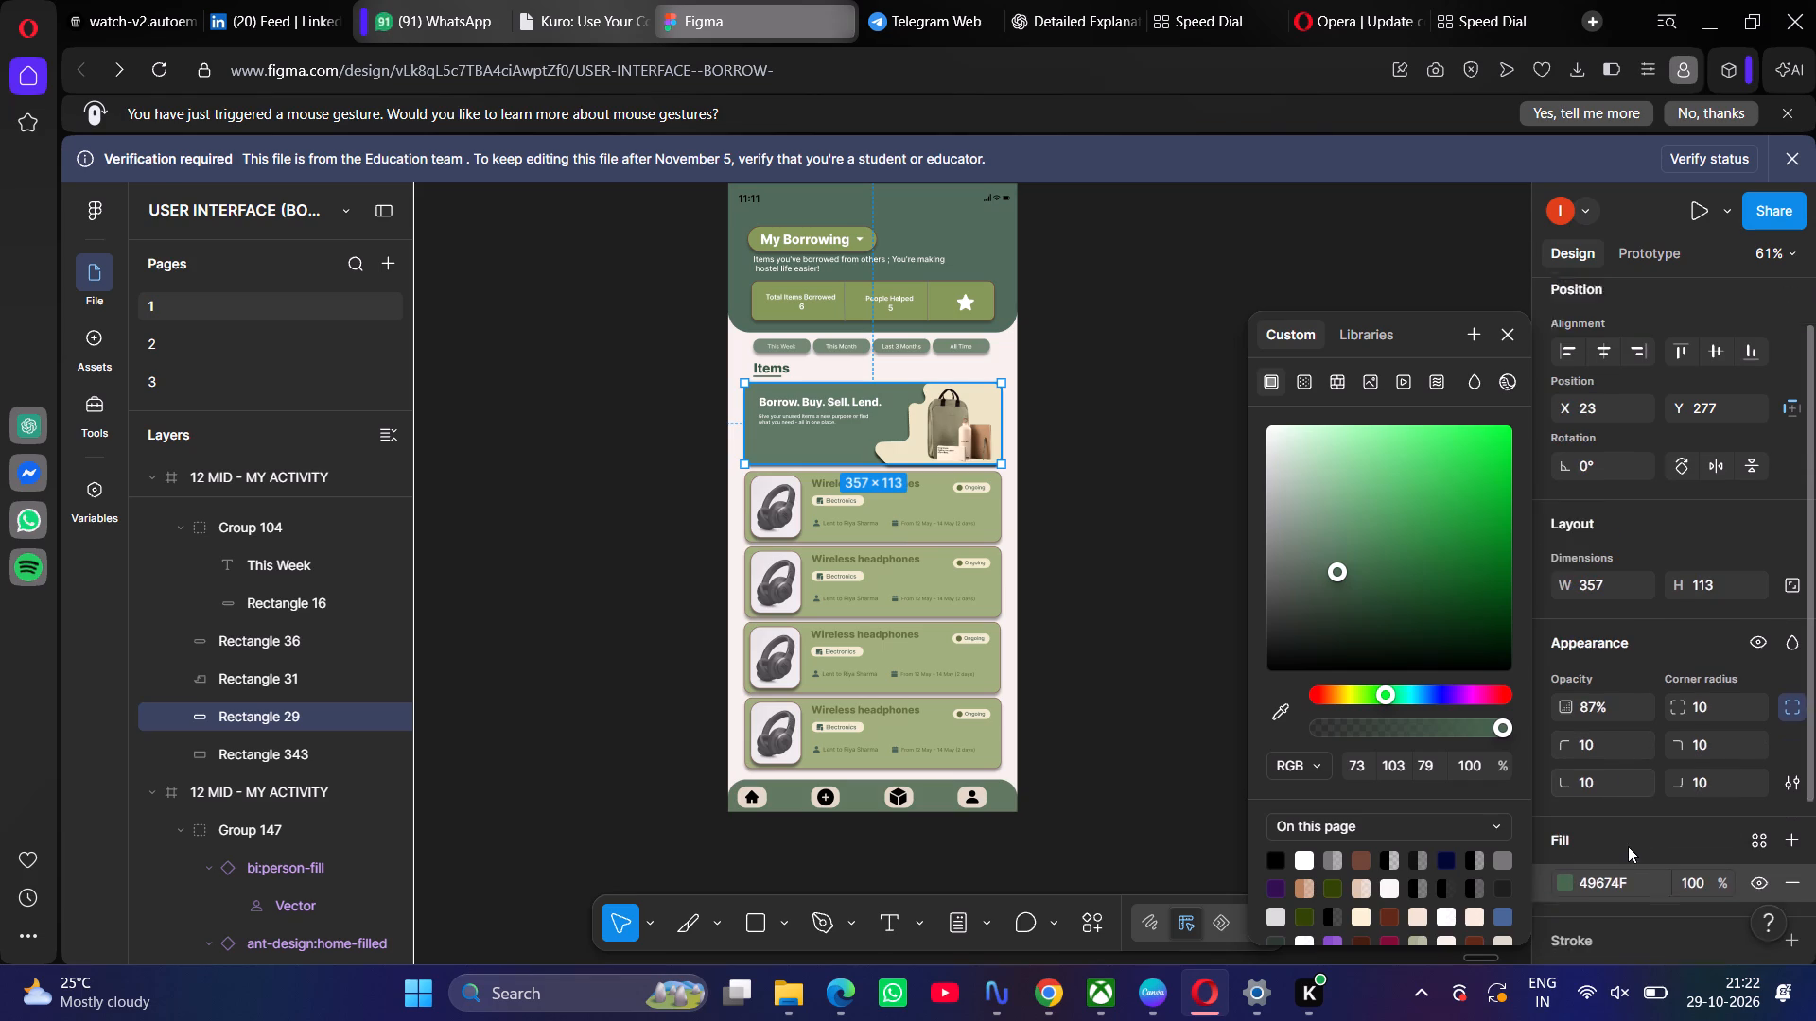
triple_click(1619, 825)
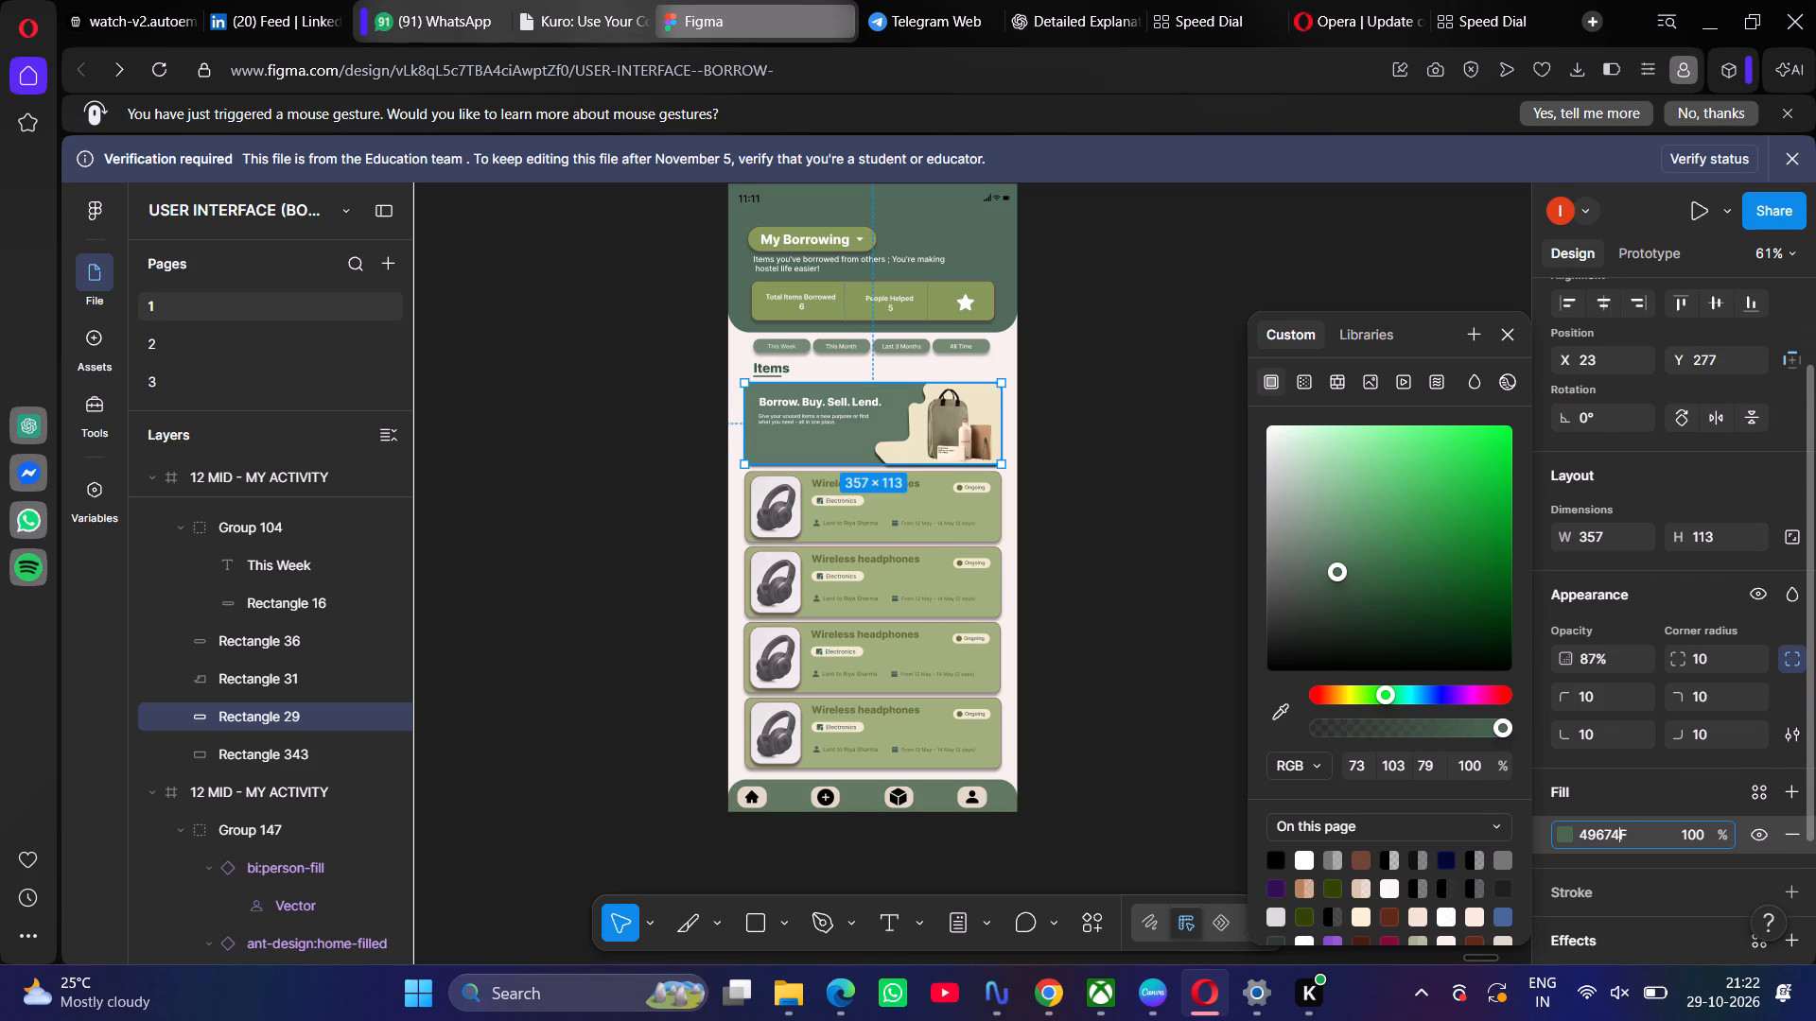
Set the fill of the "Borrow. Buy. Sell. Lend." banner's background rectangle to 2F4156.
key("BackSpace")
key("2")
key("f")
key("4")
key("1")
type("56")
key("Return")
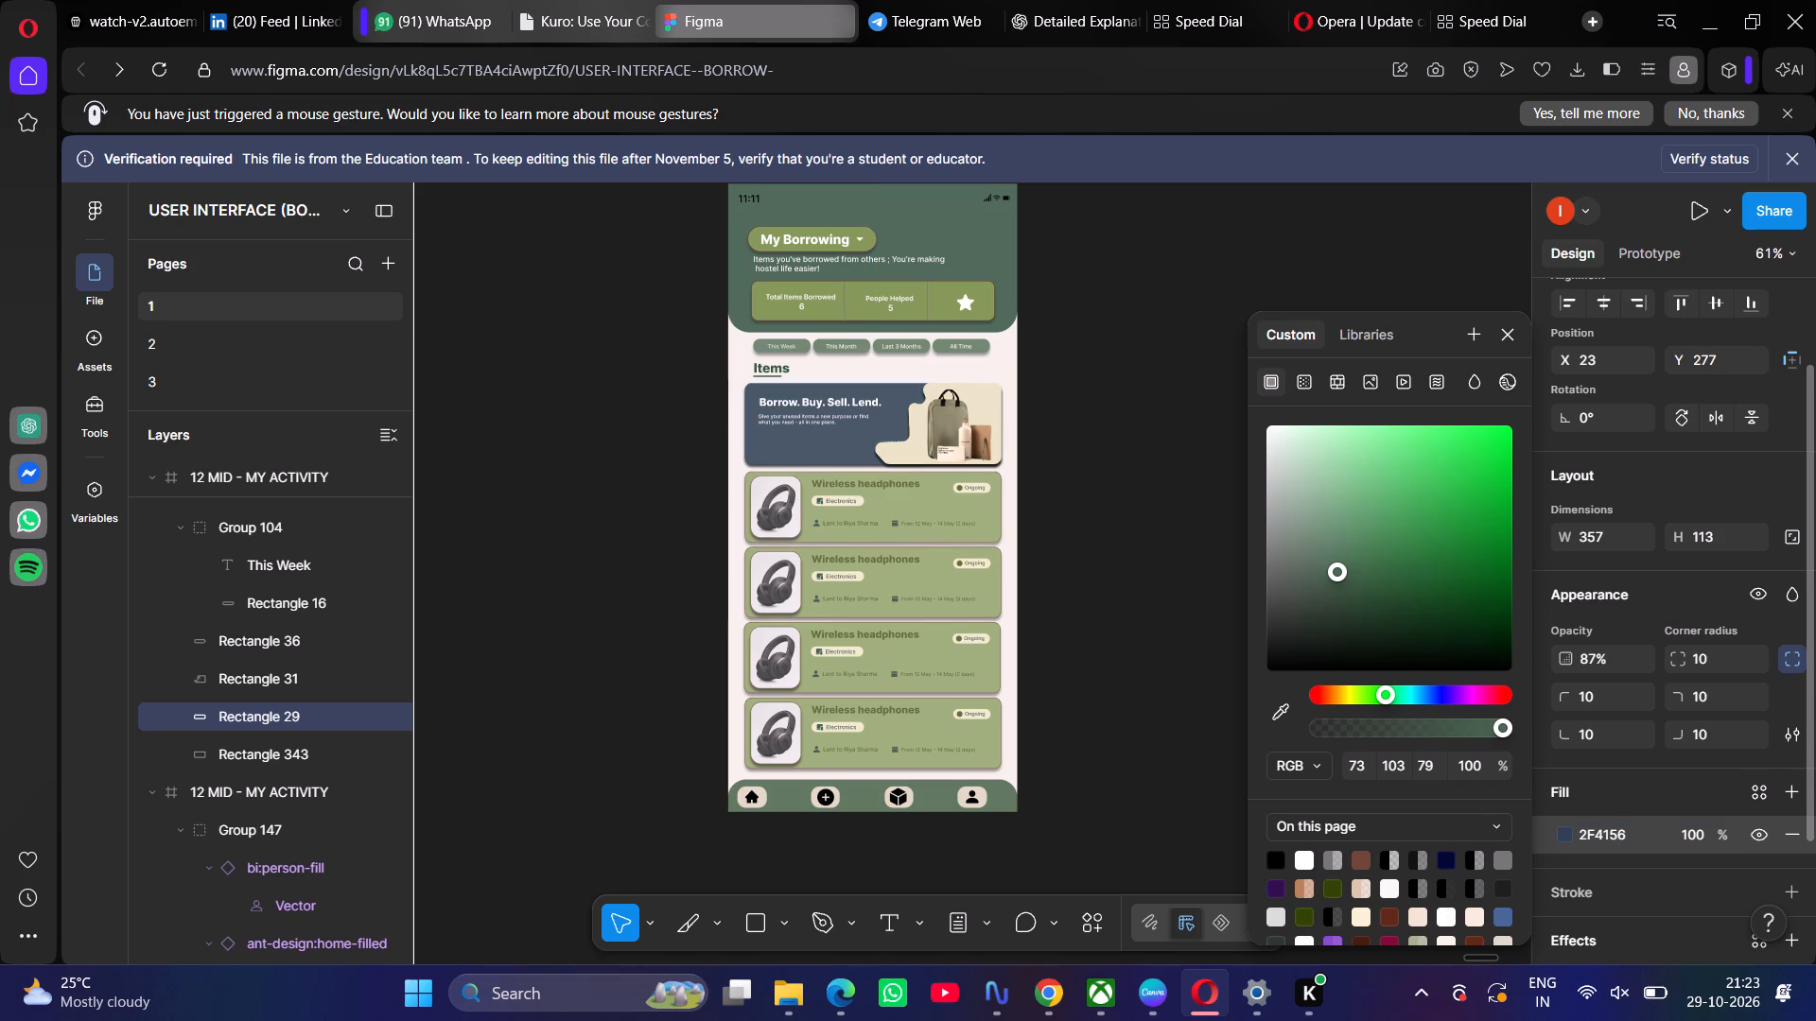
left_click(1172, 518)
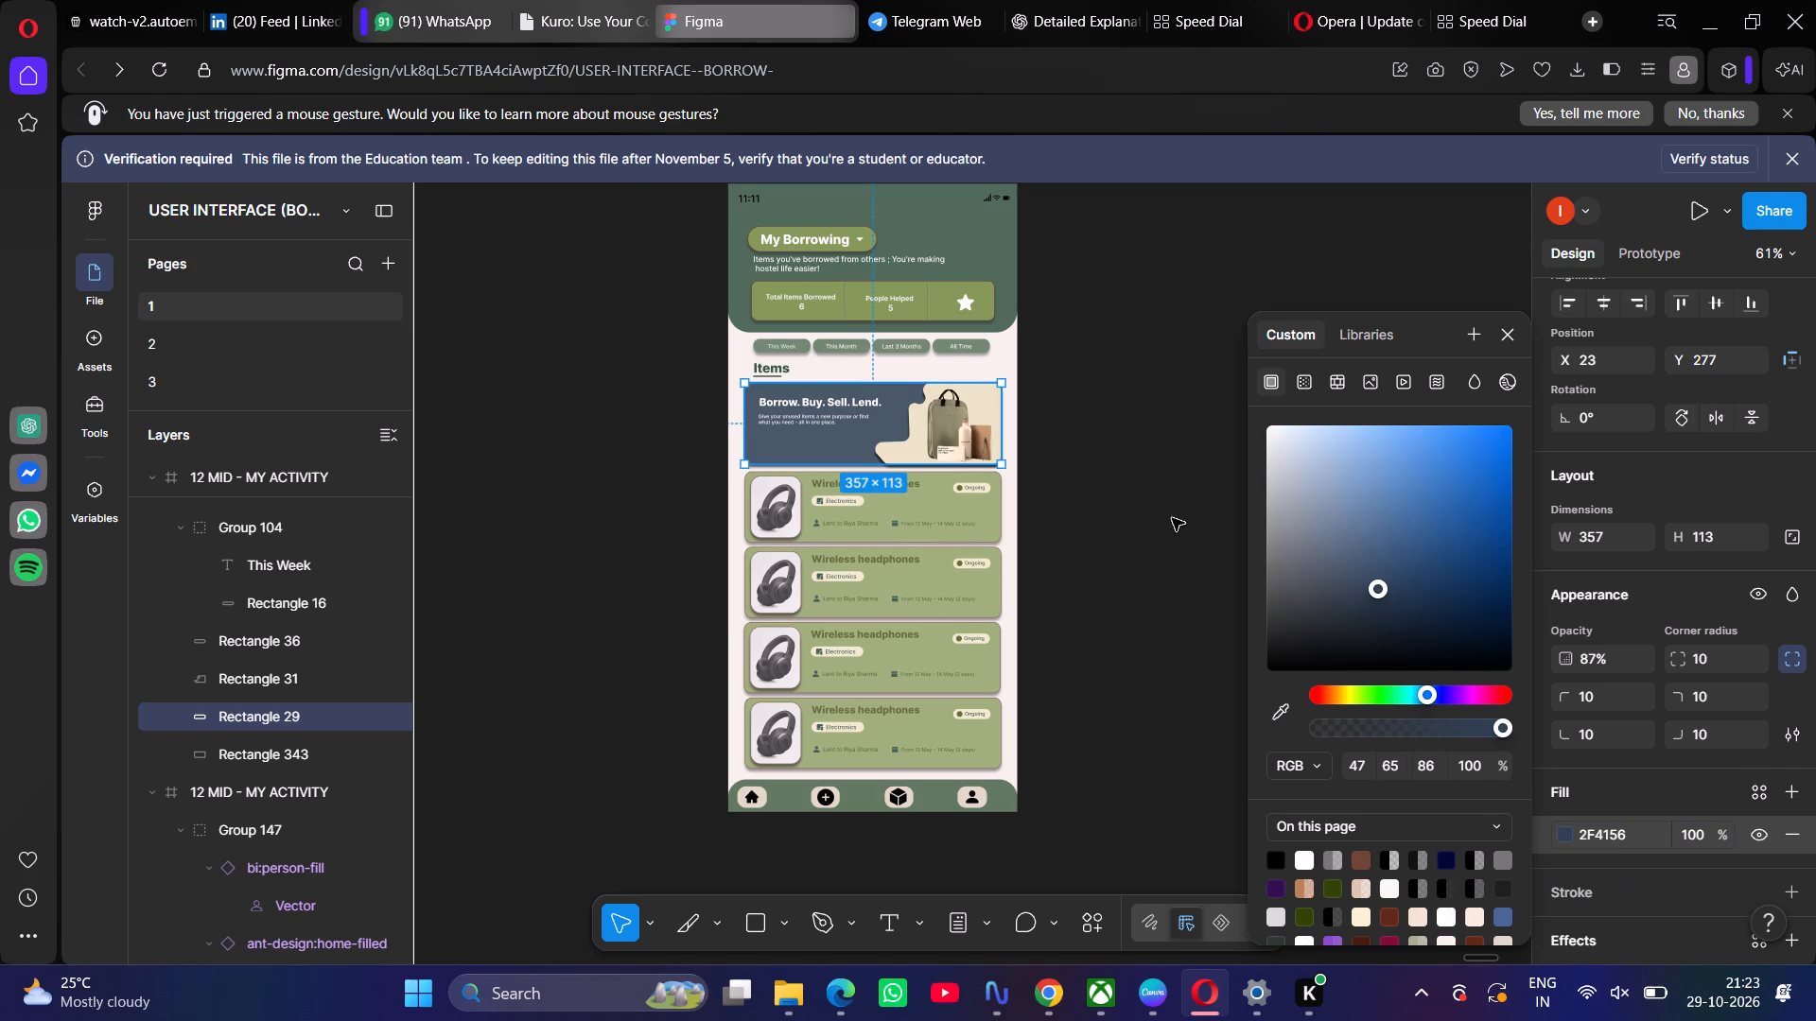
Select the first "Wireless headphones" card below the banner and locate the fill settings for its green background.
scroll(1172, 518, "right", 1)
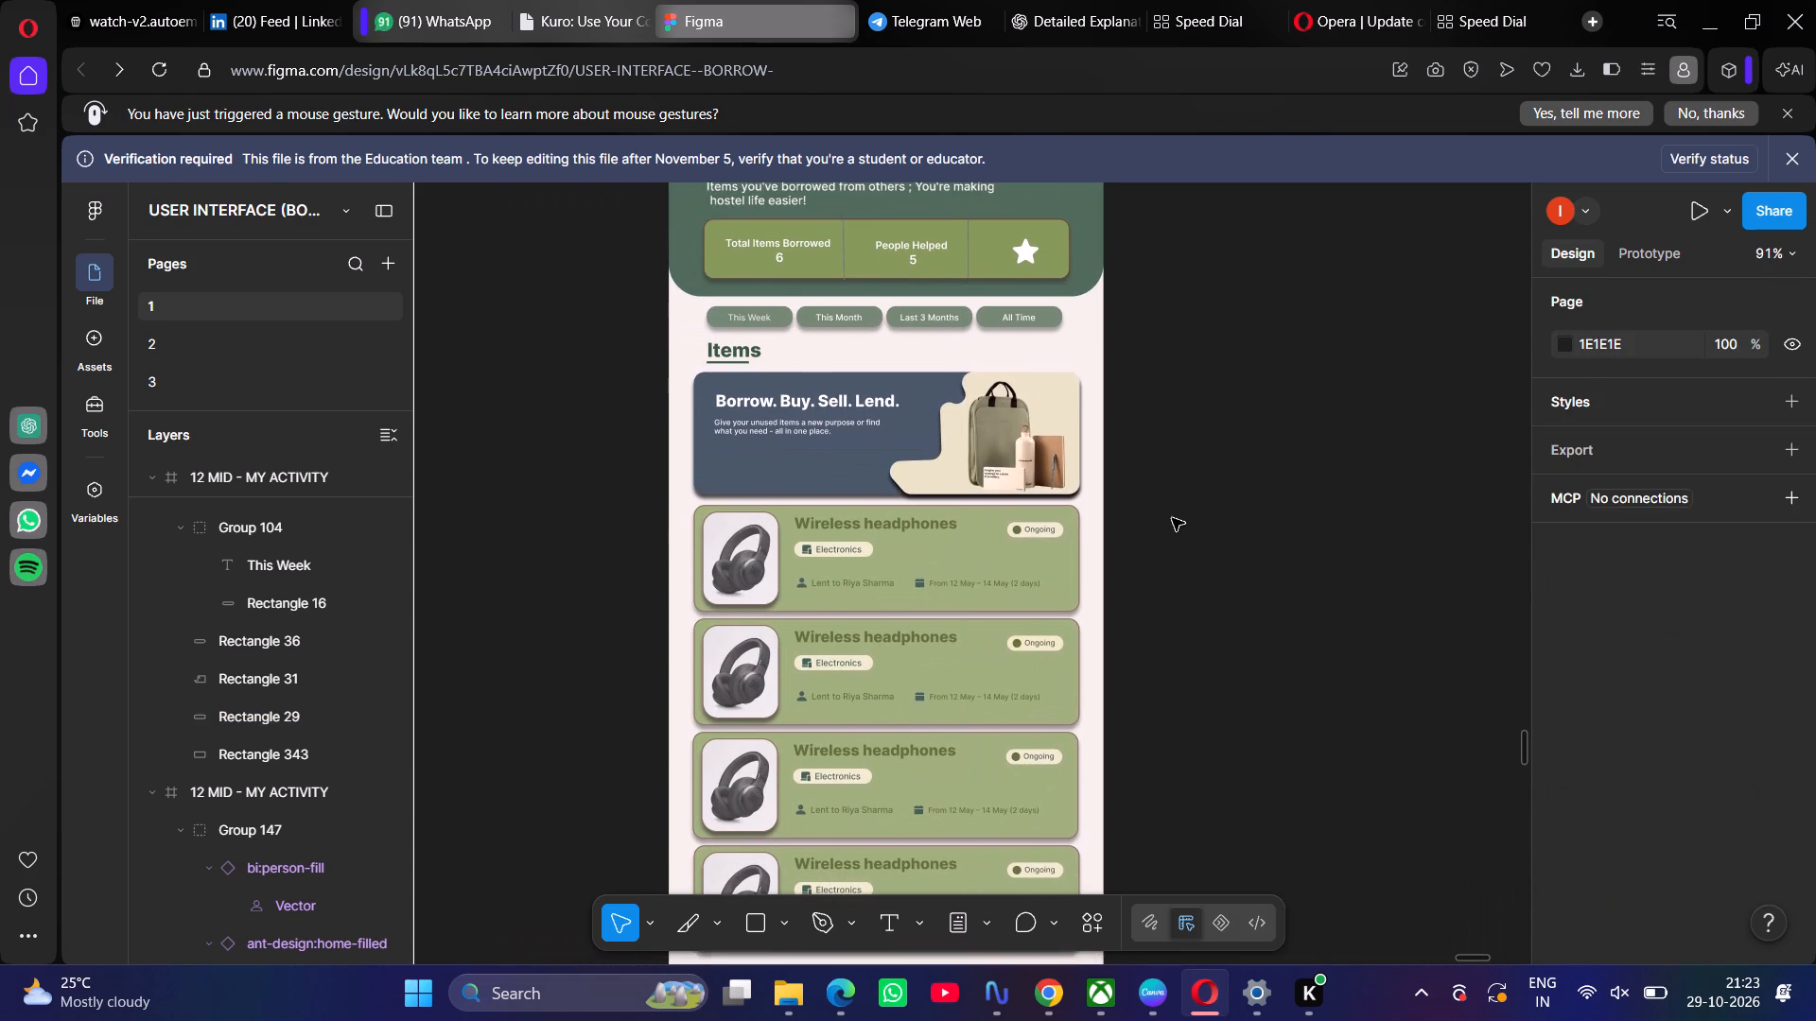
left_click(914, 547)
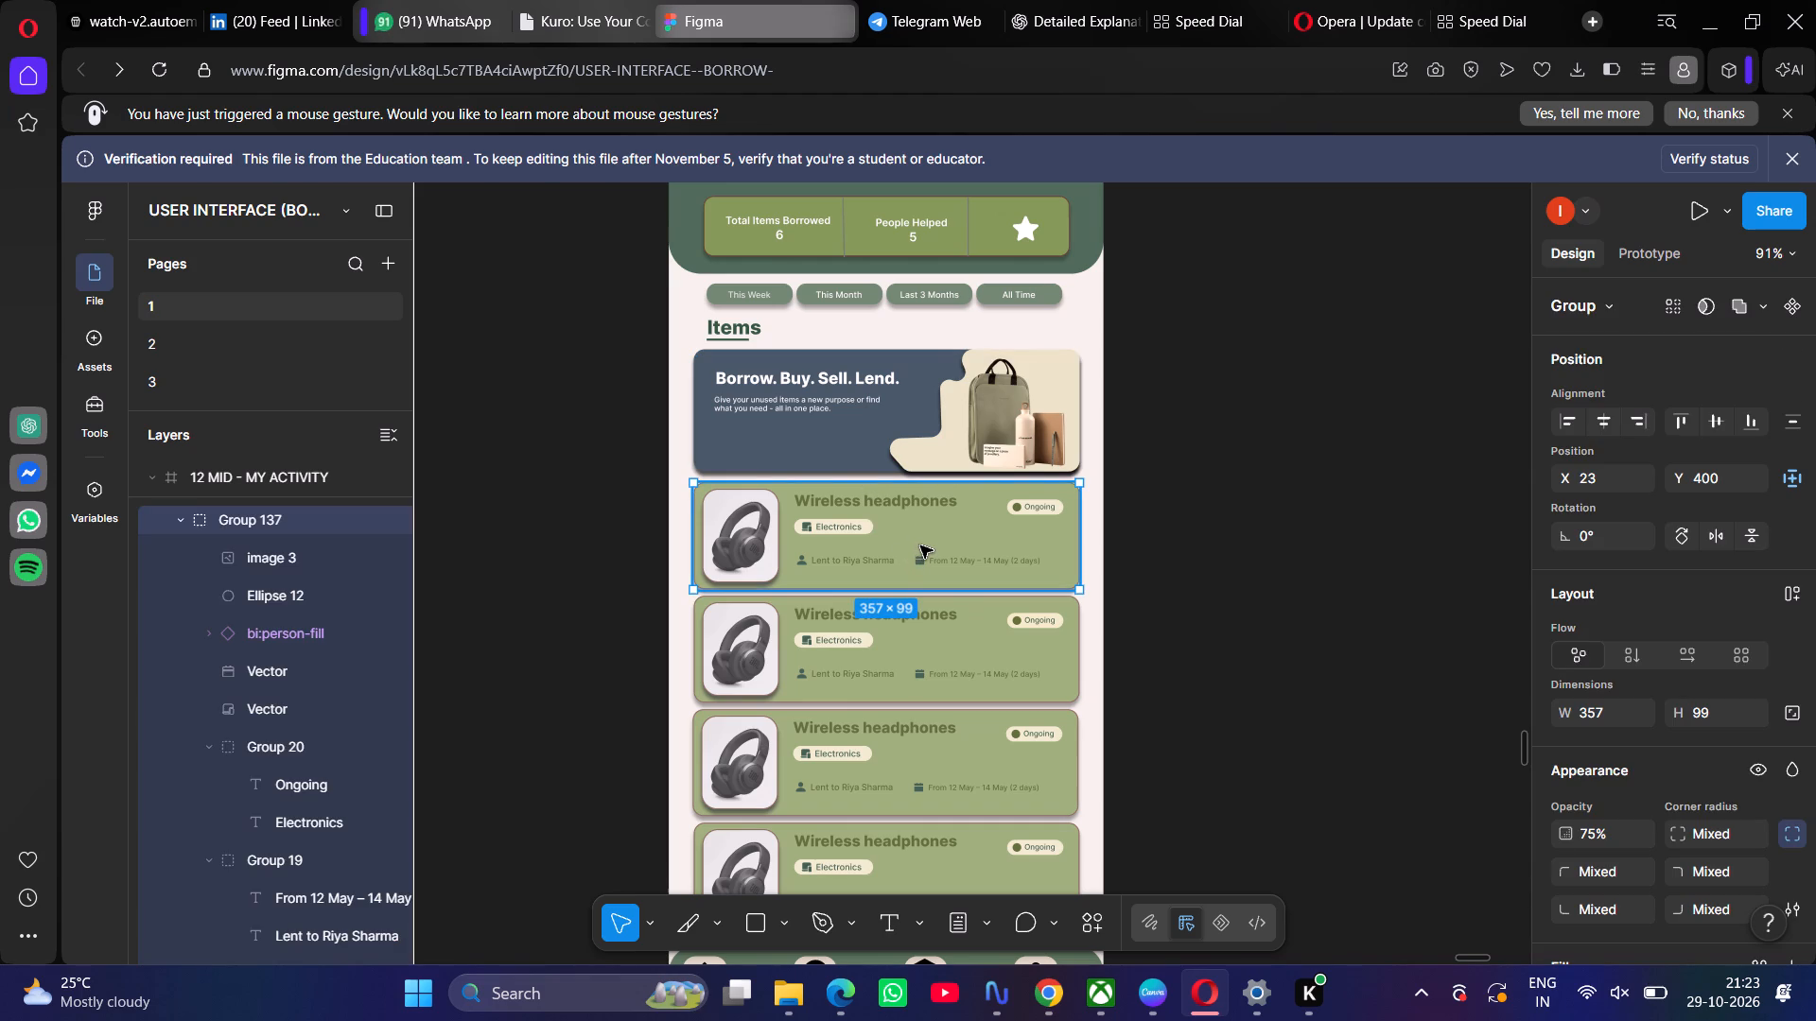
scroll(1599, 786, "down", 2)
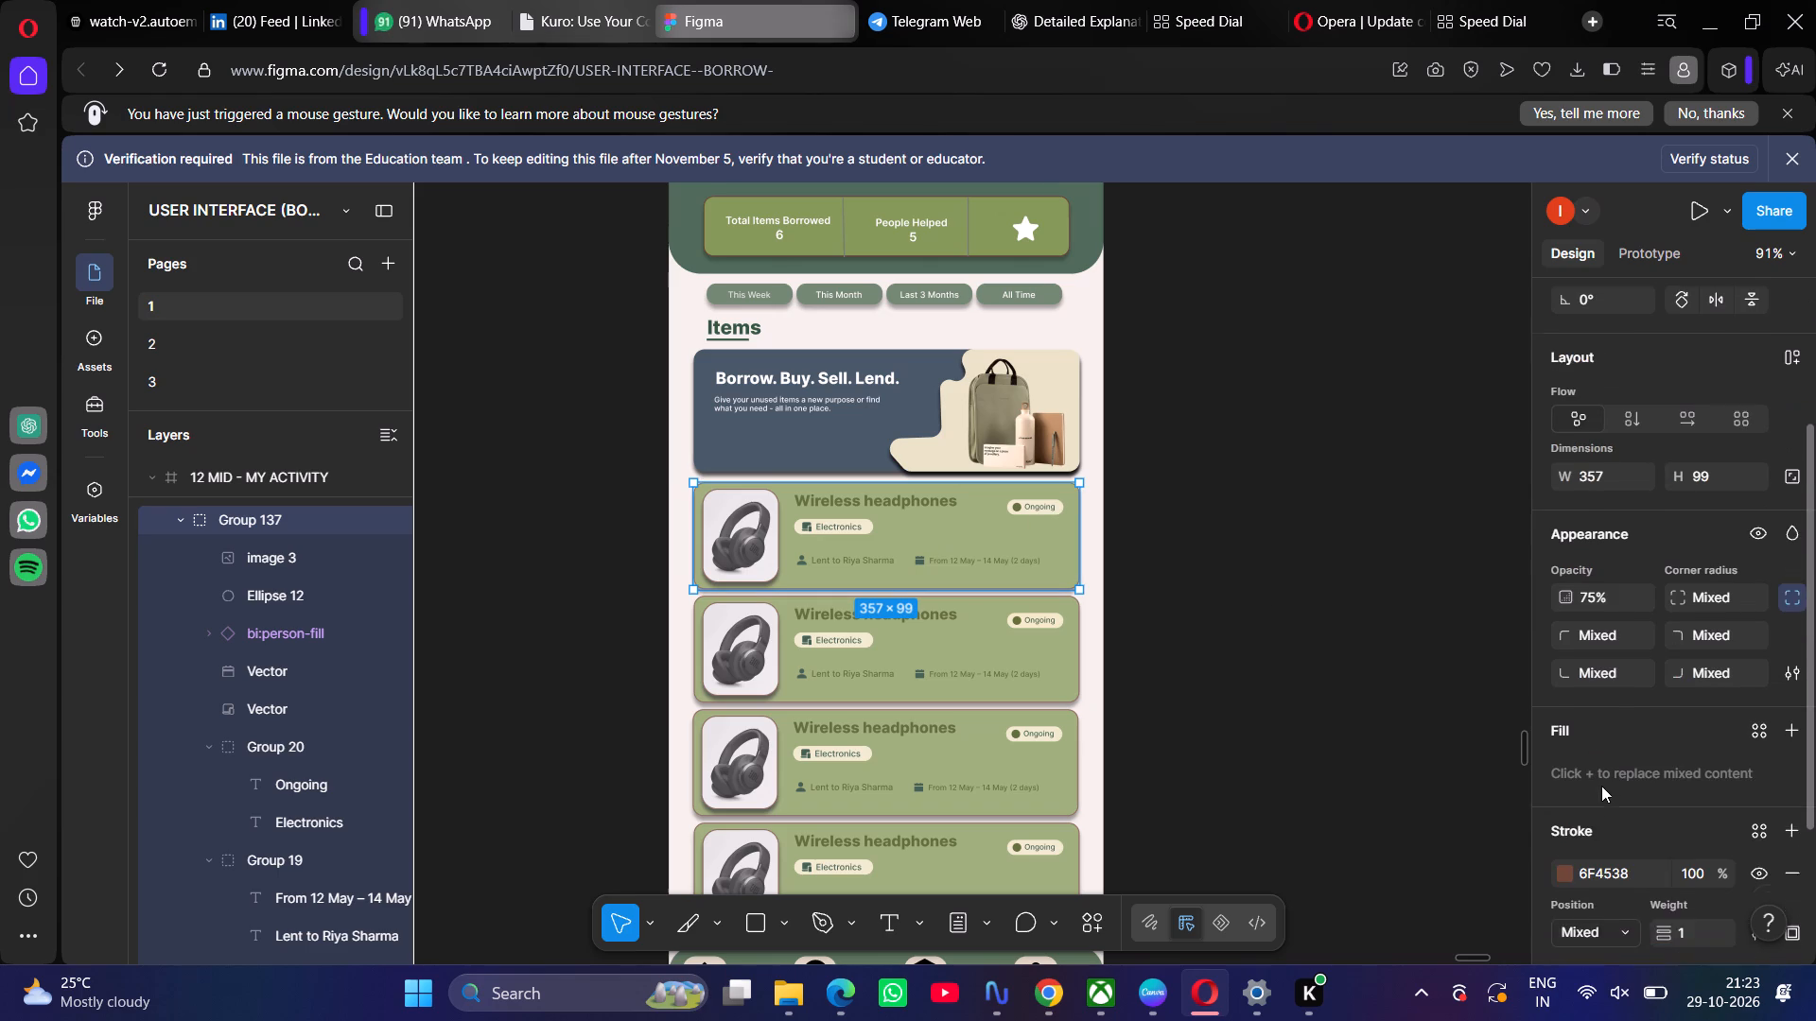
scroll(1572, 874, "down", 4)
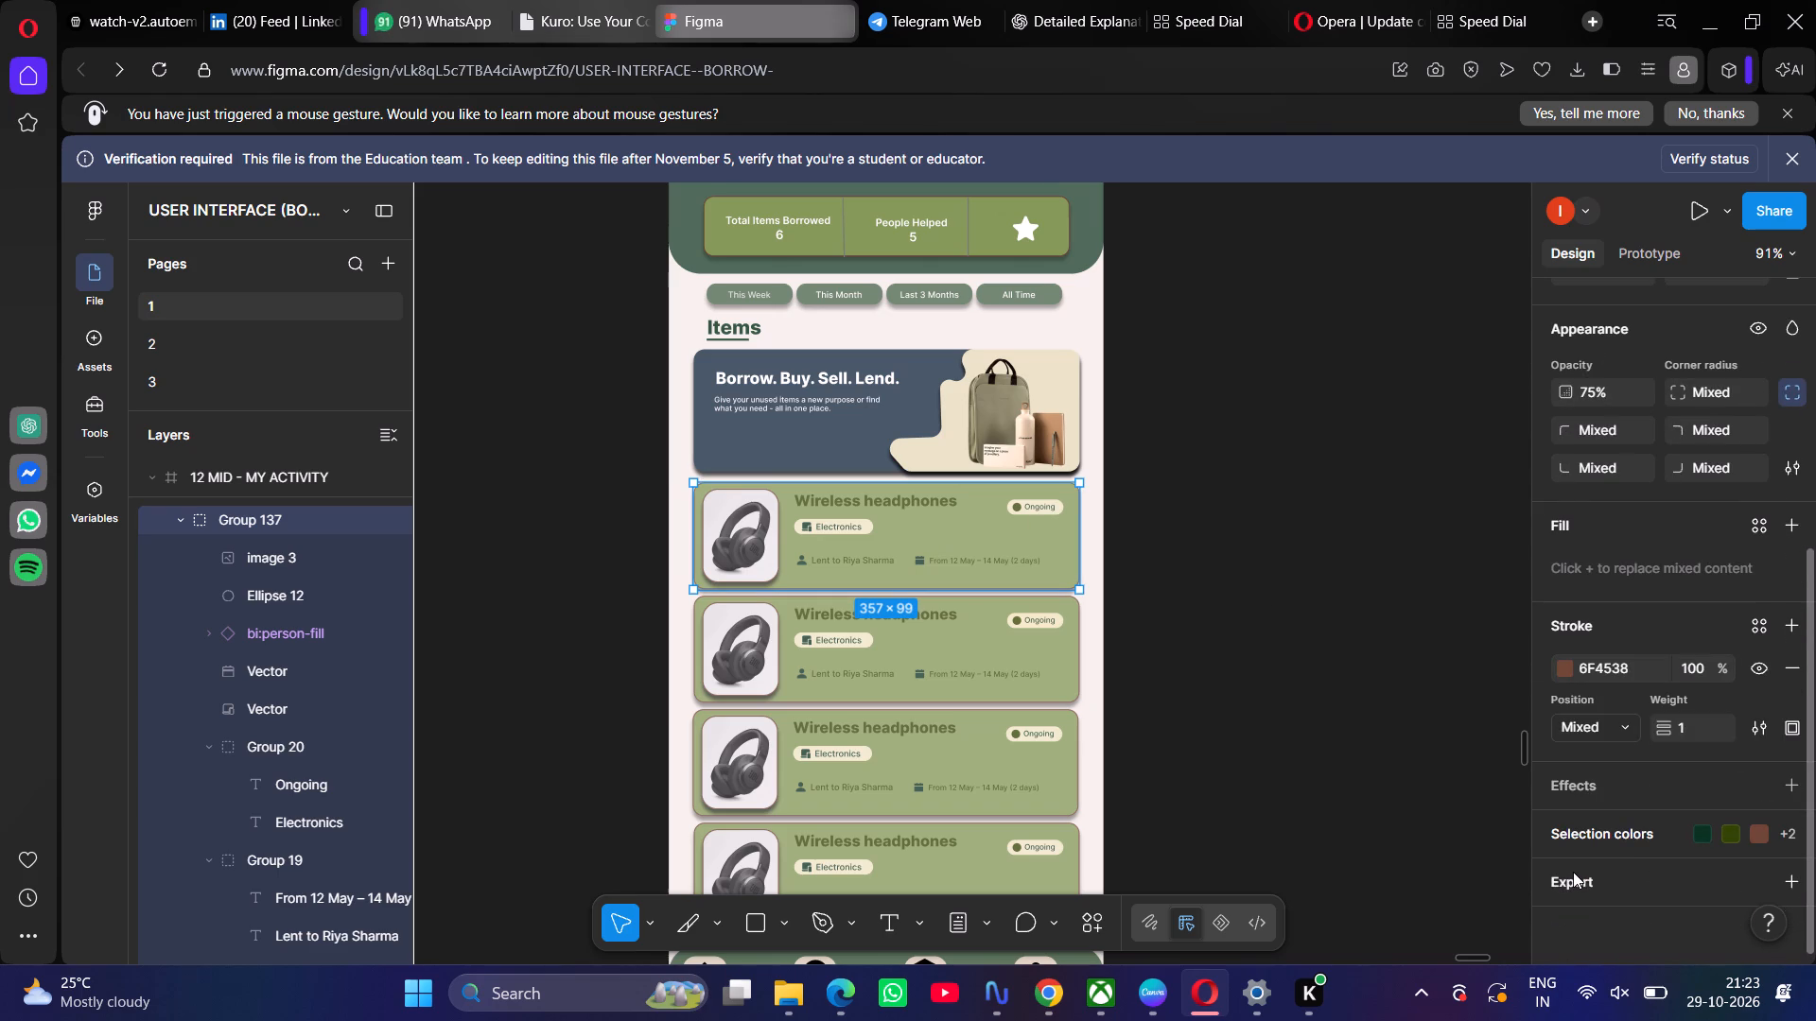
left_click(967, 545)
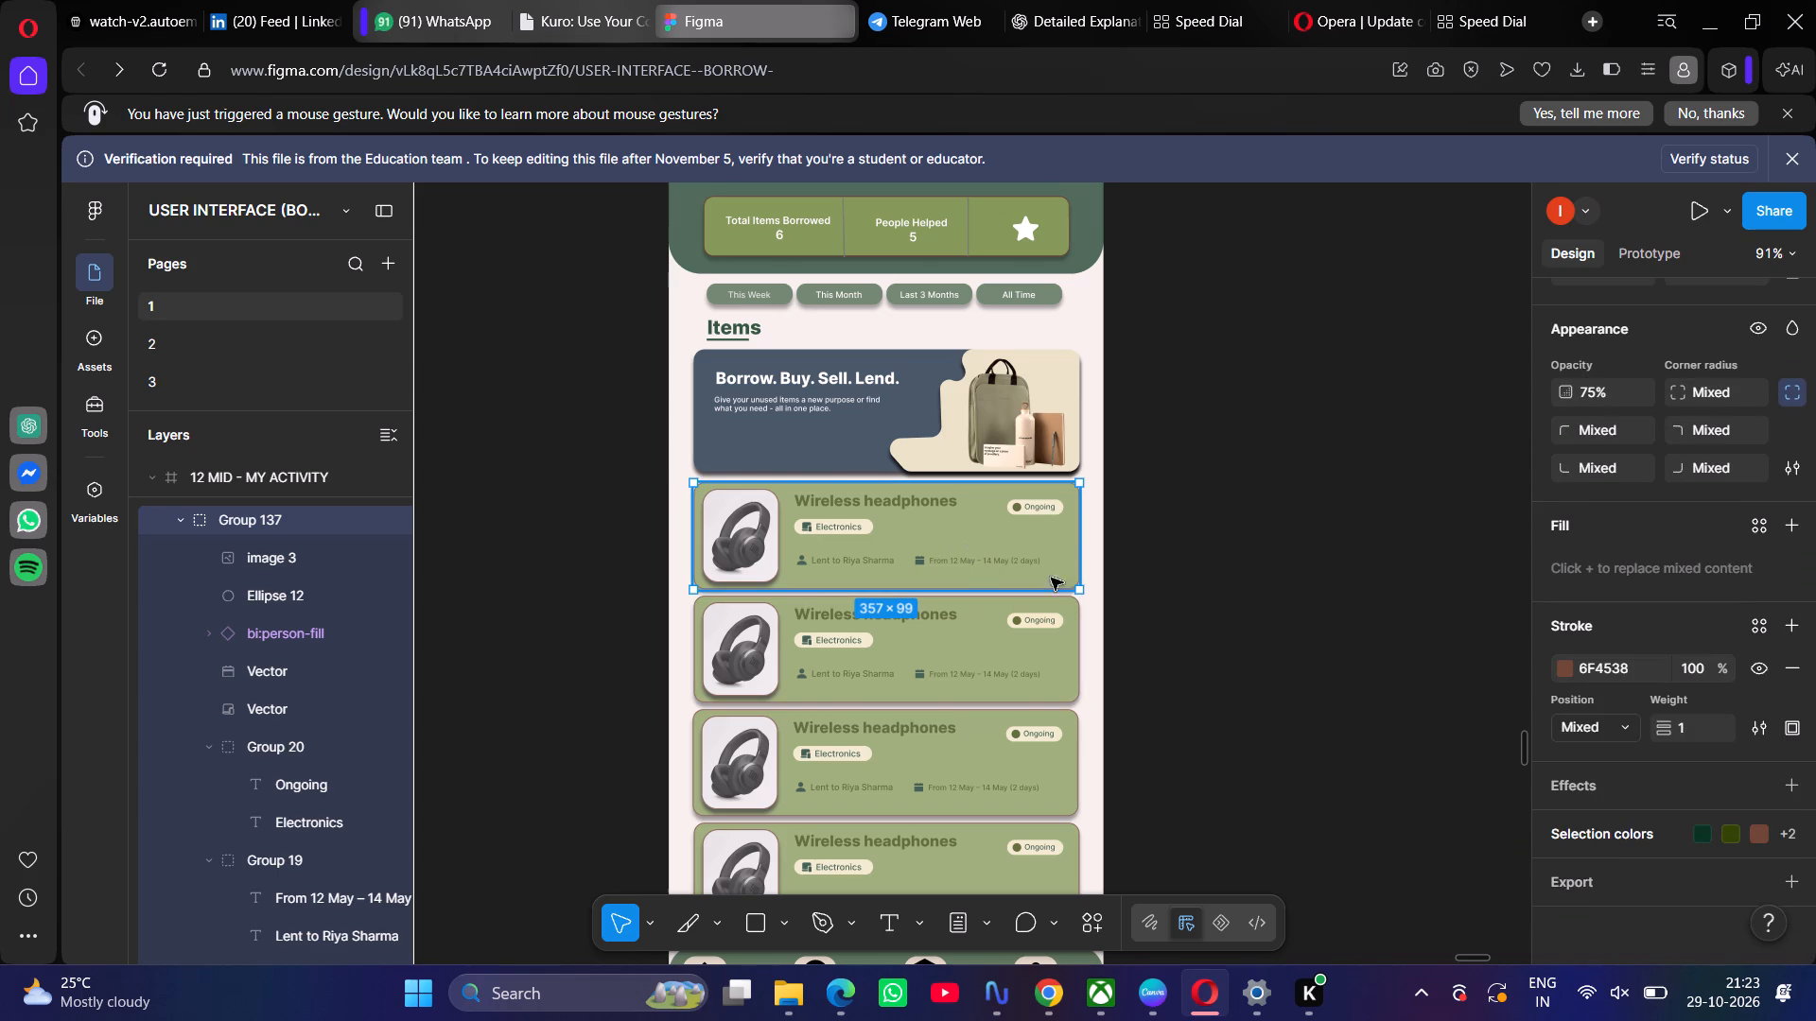
Replace the 839958 green in the first Wireless headphones card with a light blue hex colour beginning C8D.
left_click(1799, 824)
scroll(1736, 871, "down", 2)
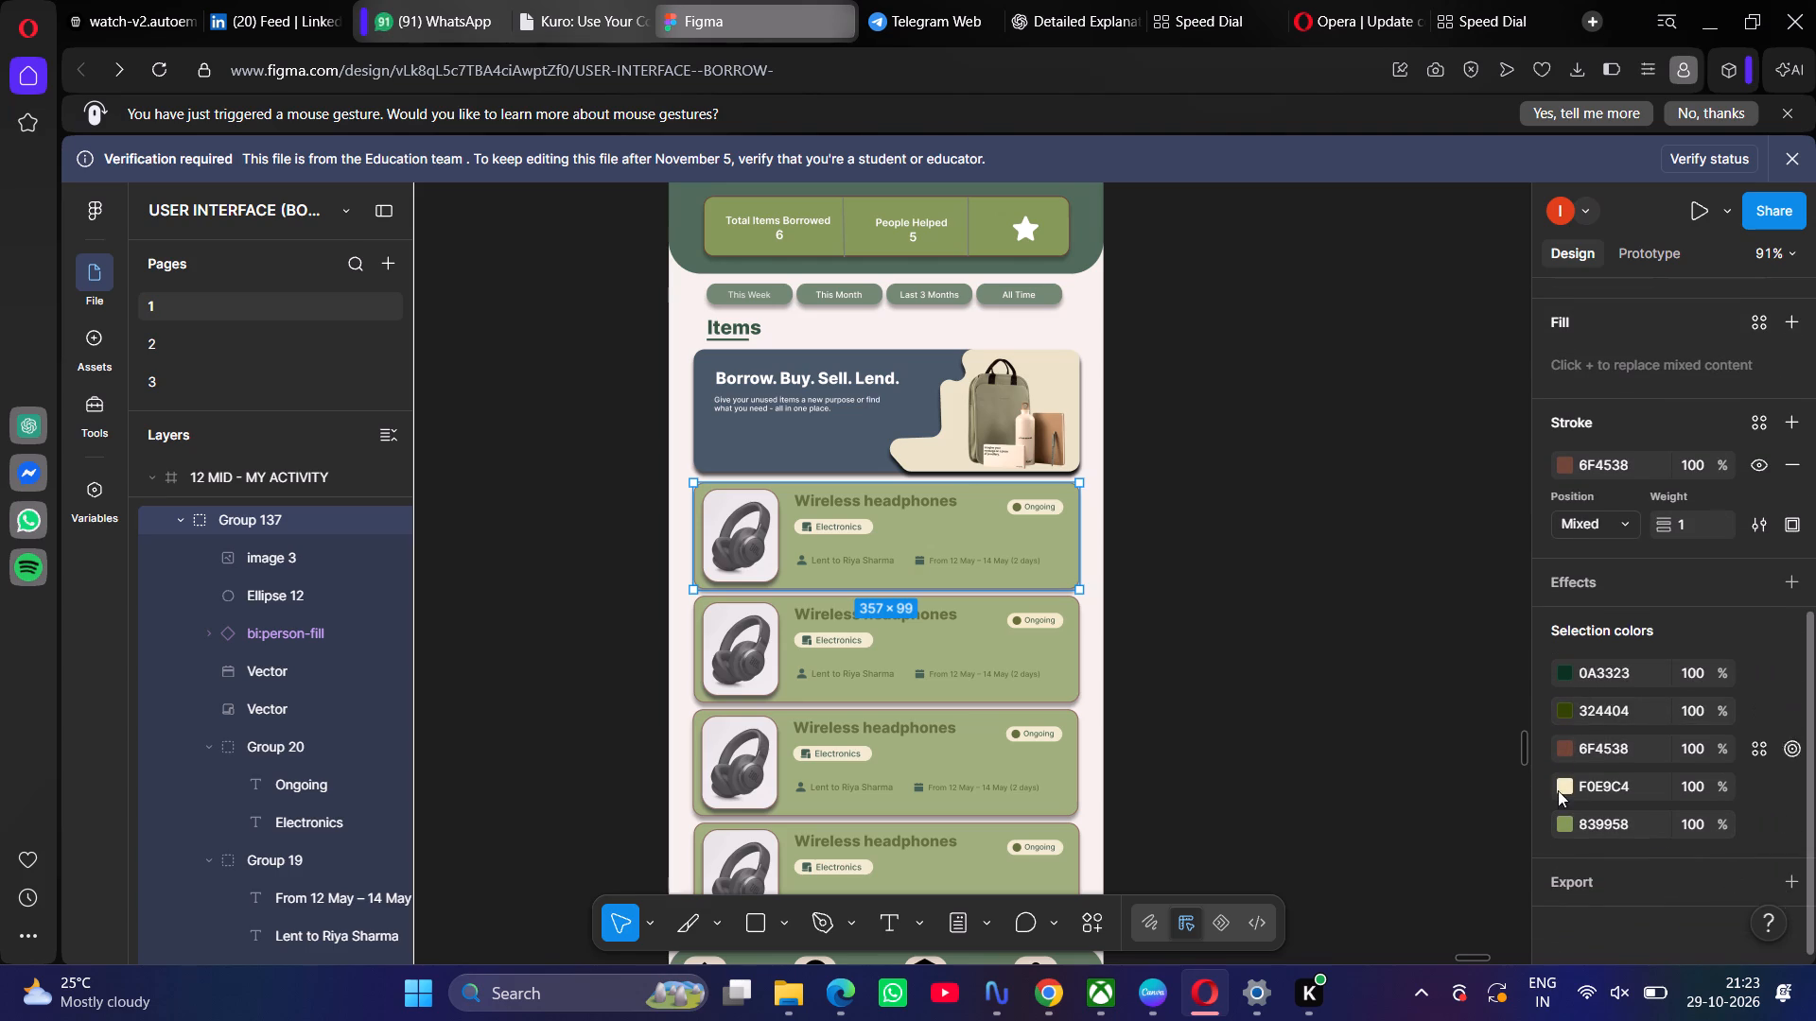
left_click(1571, 827)
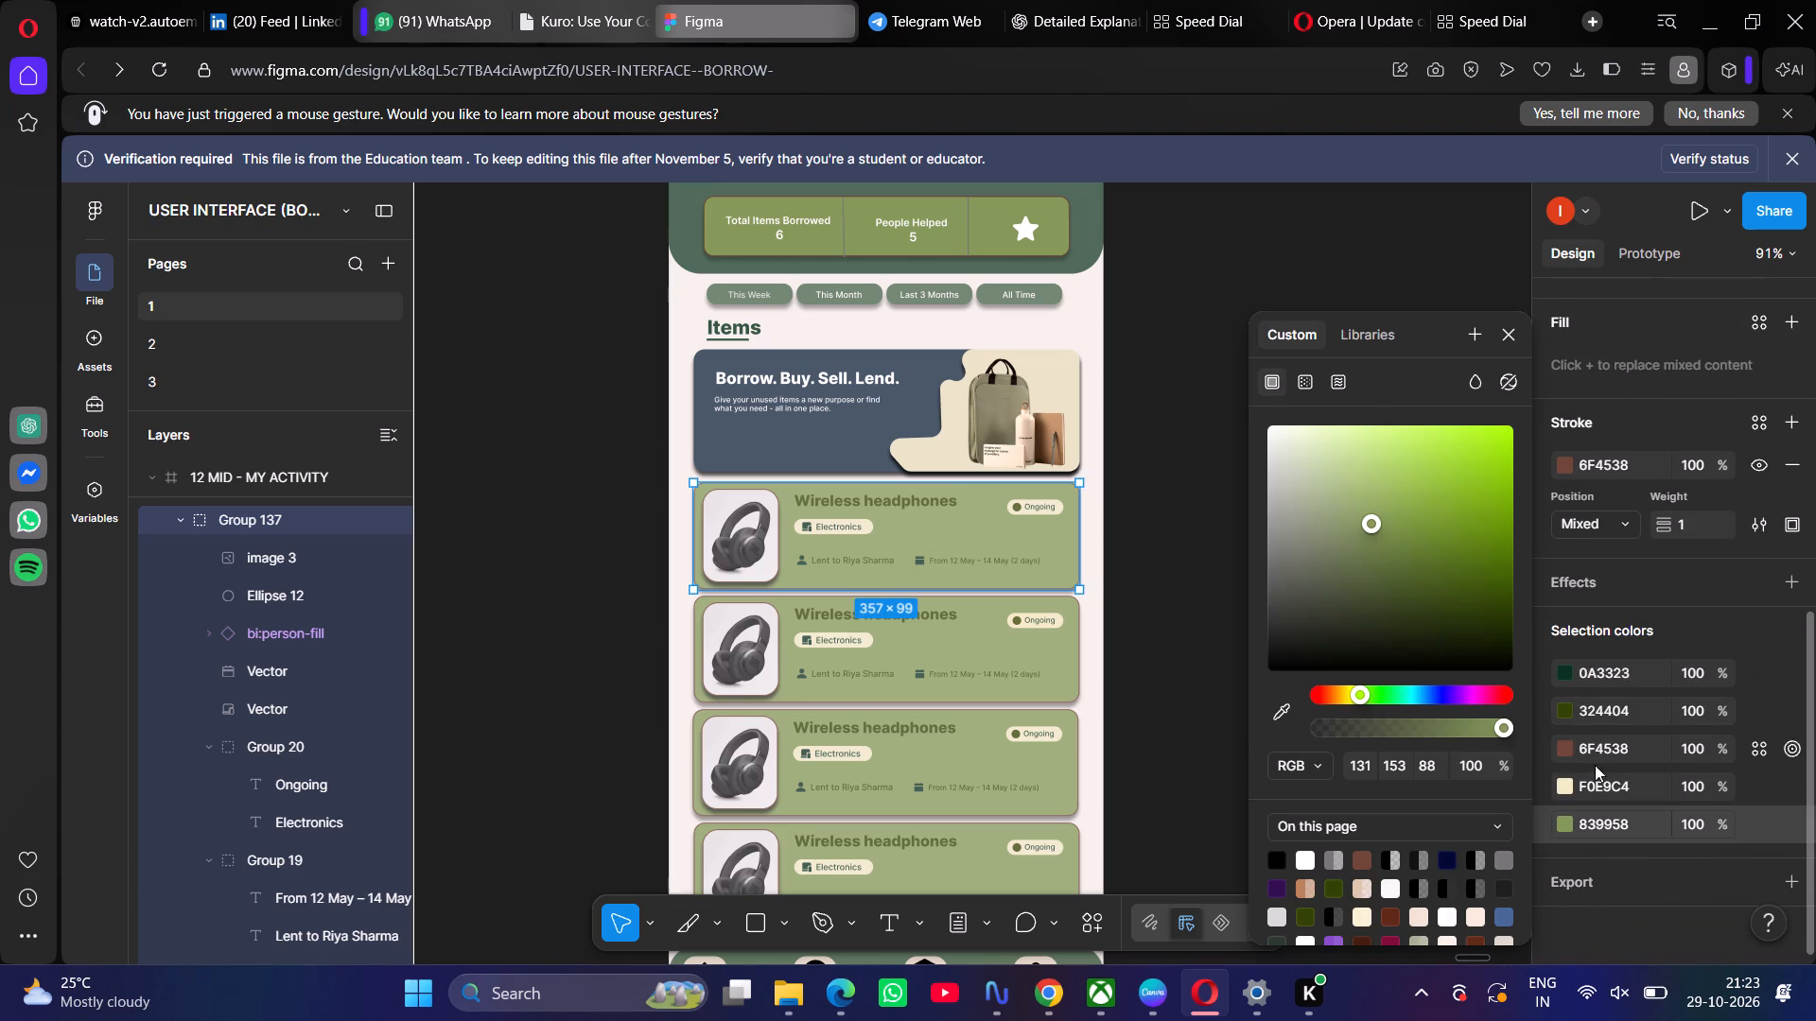
double_click(1612, 822)
key("BackSpace")
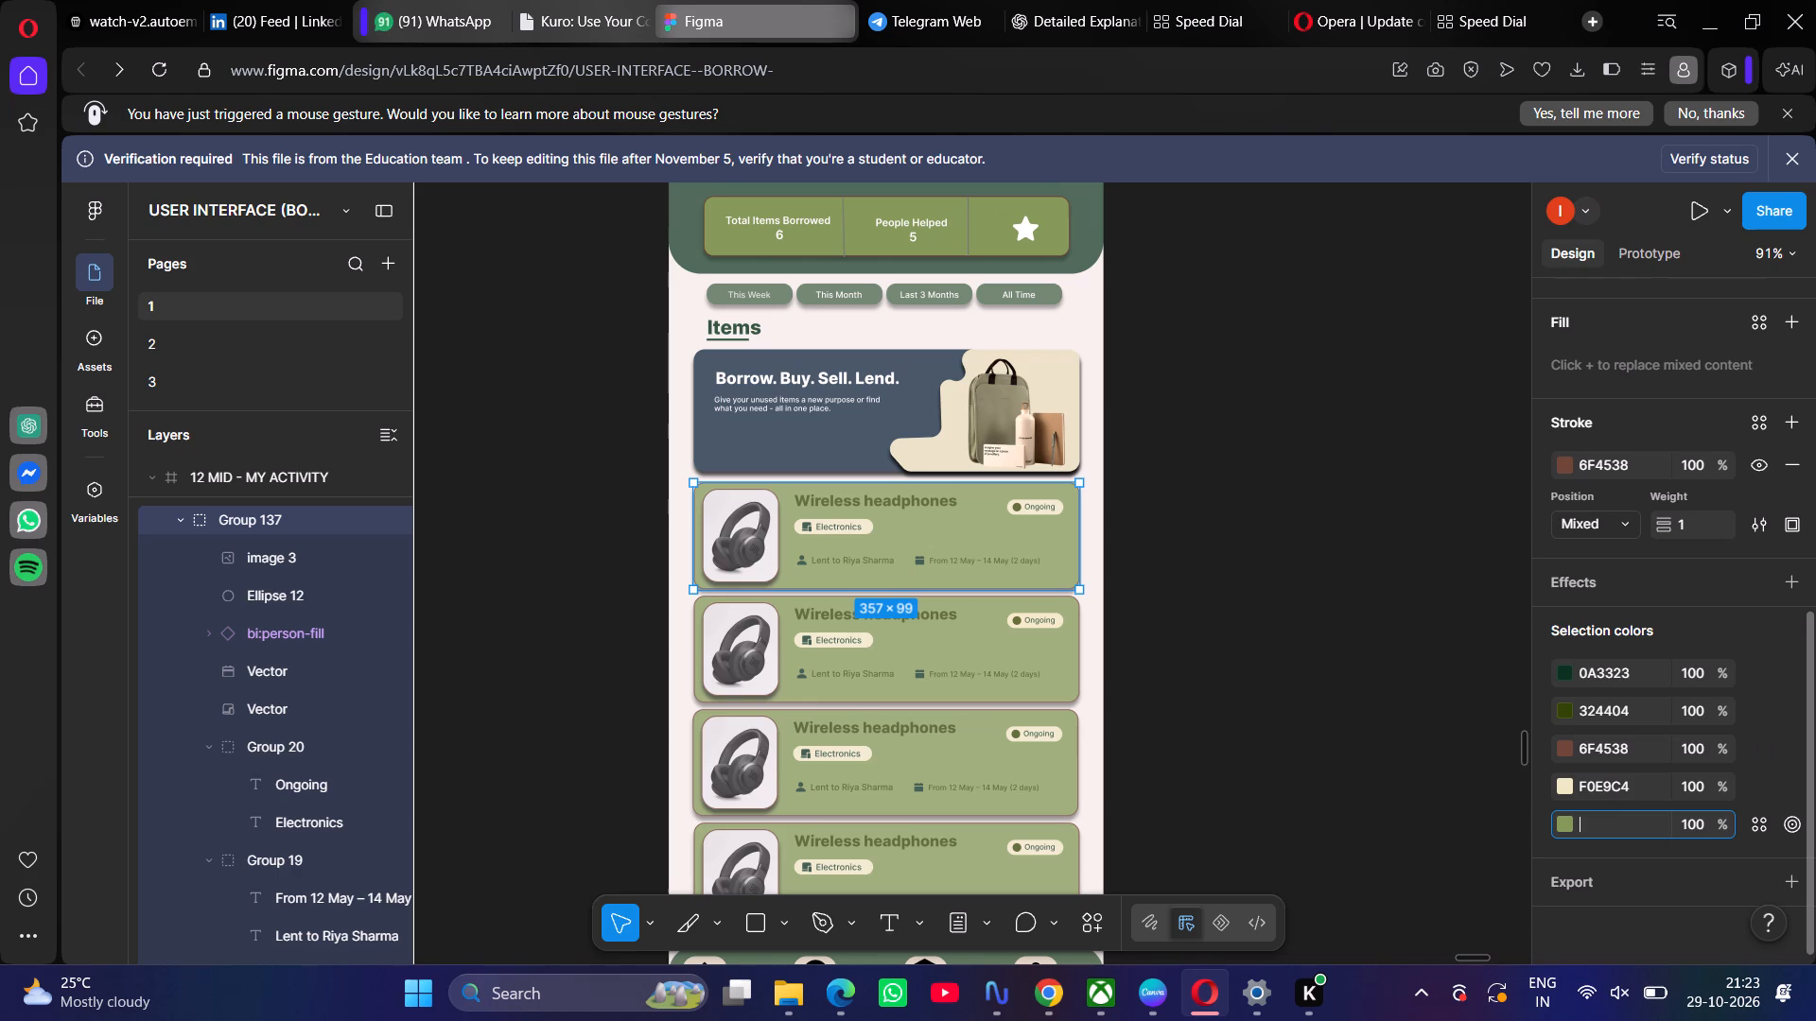
key("c")
key("8")
key("d")
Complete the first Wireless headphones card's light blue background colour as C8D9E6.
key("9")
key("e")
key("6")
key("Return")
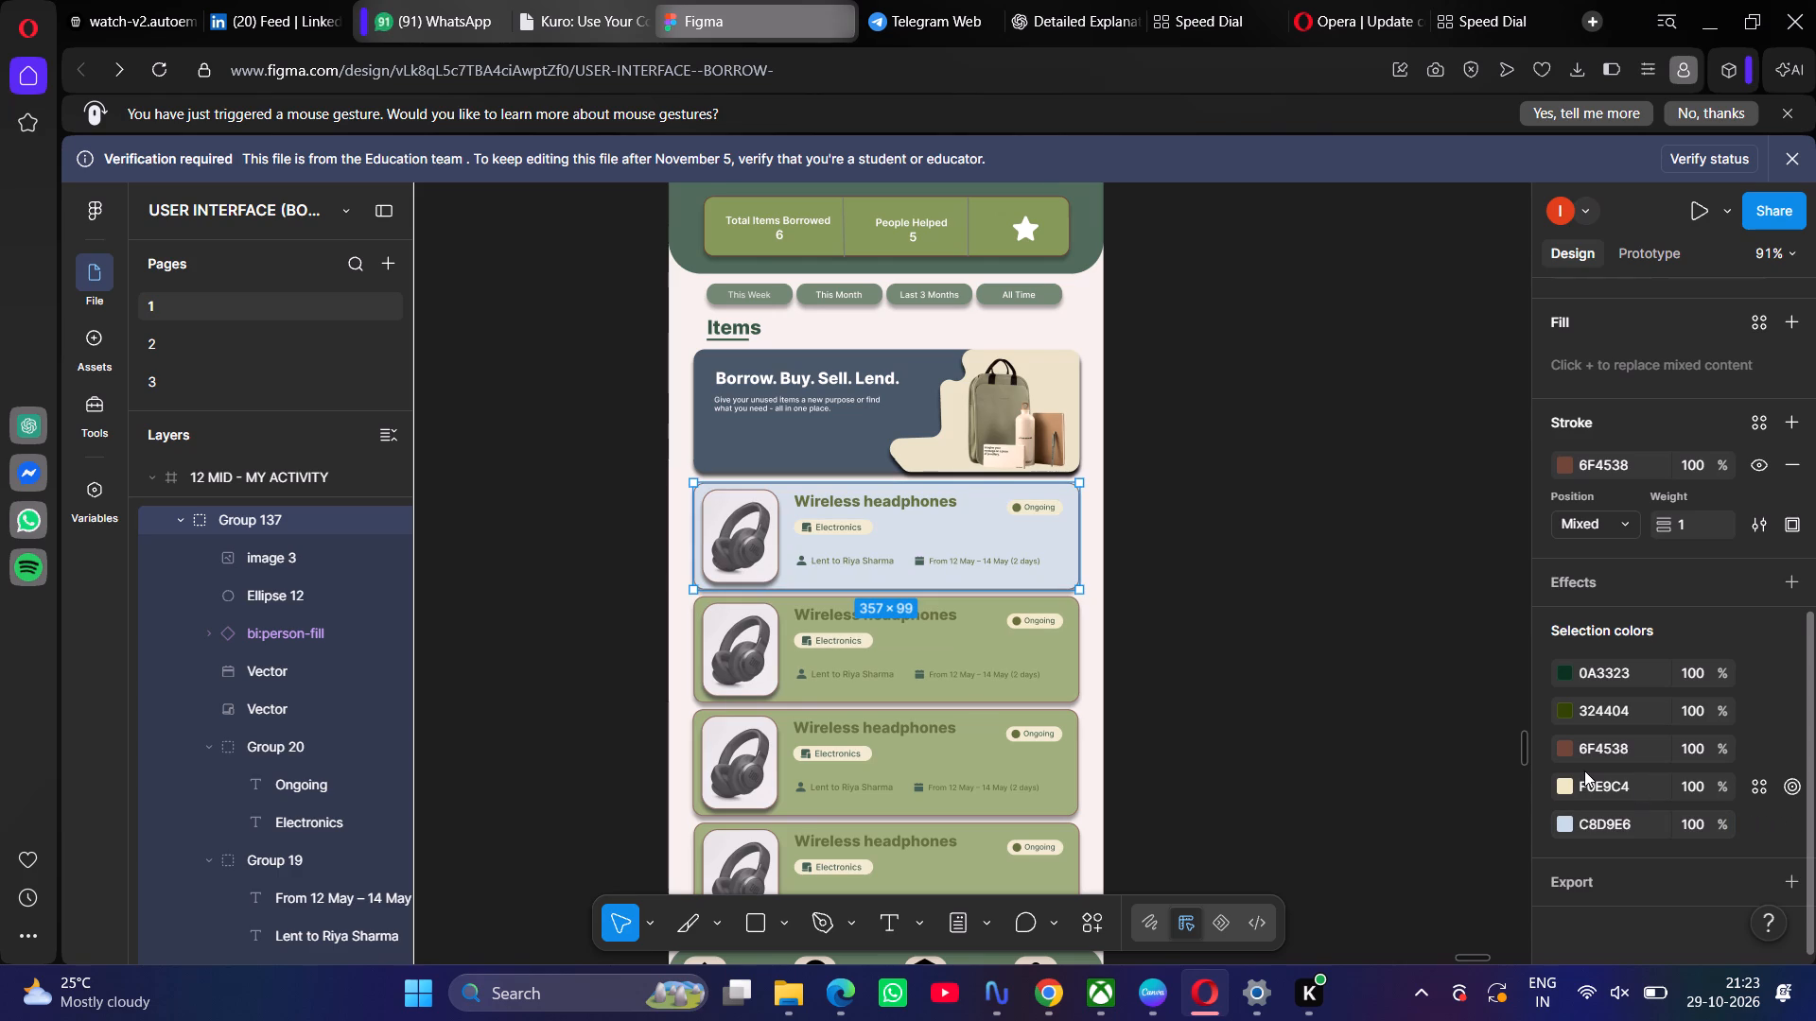
Change the first Wireless headphones card's background to a more saturated light blue, A3CCEC.
left_click(1572, 821)
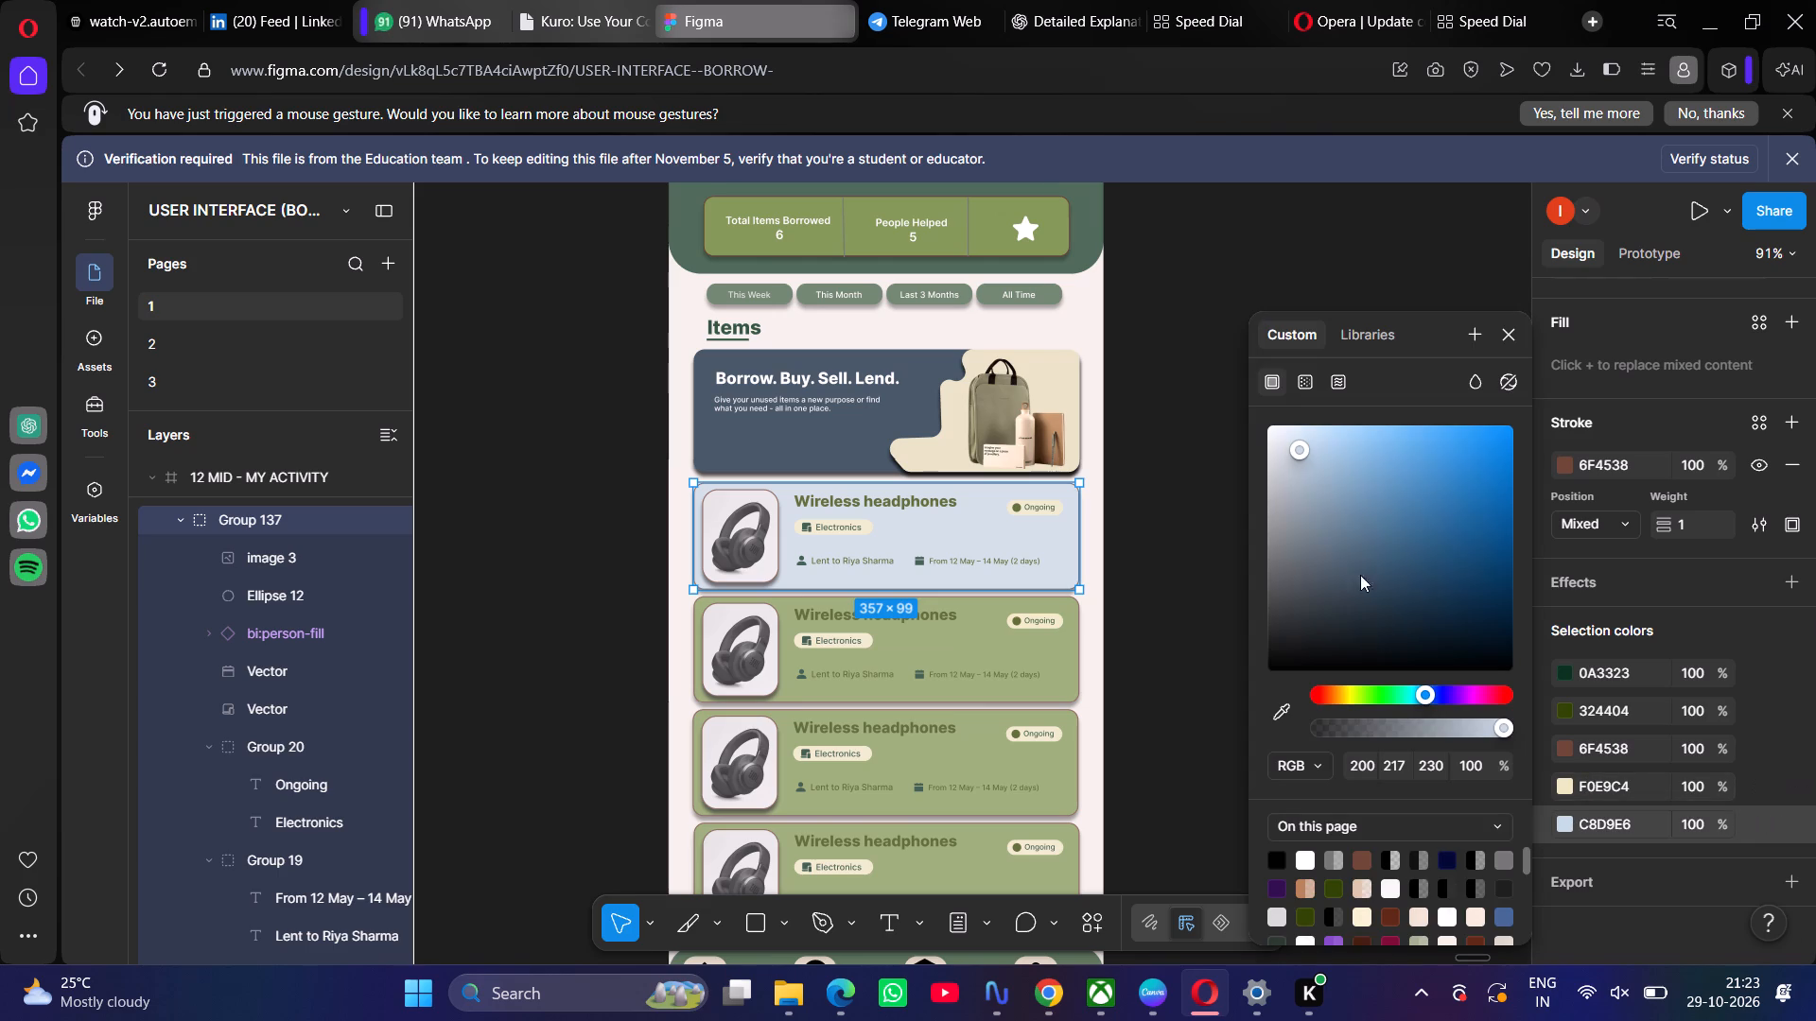
left_click_drag(1297, 447, 1344, 445)
left_click(1344, 445)
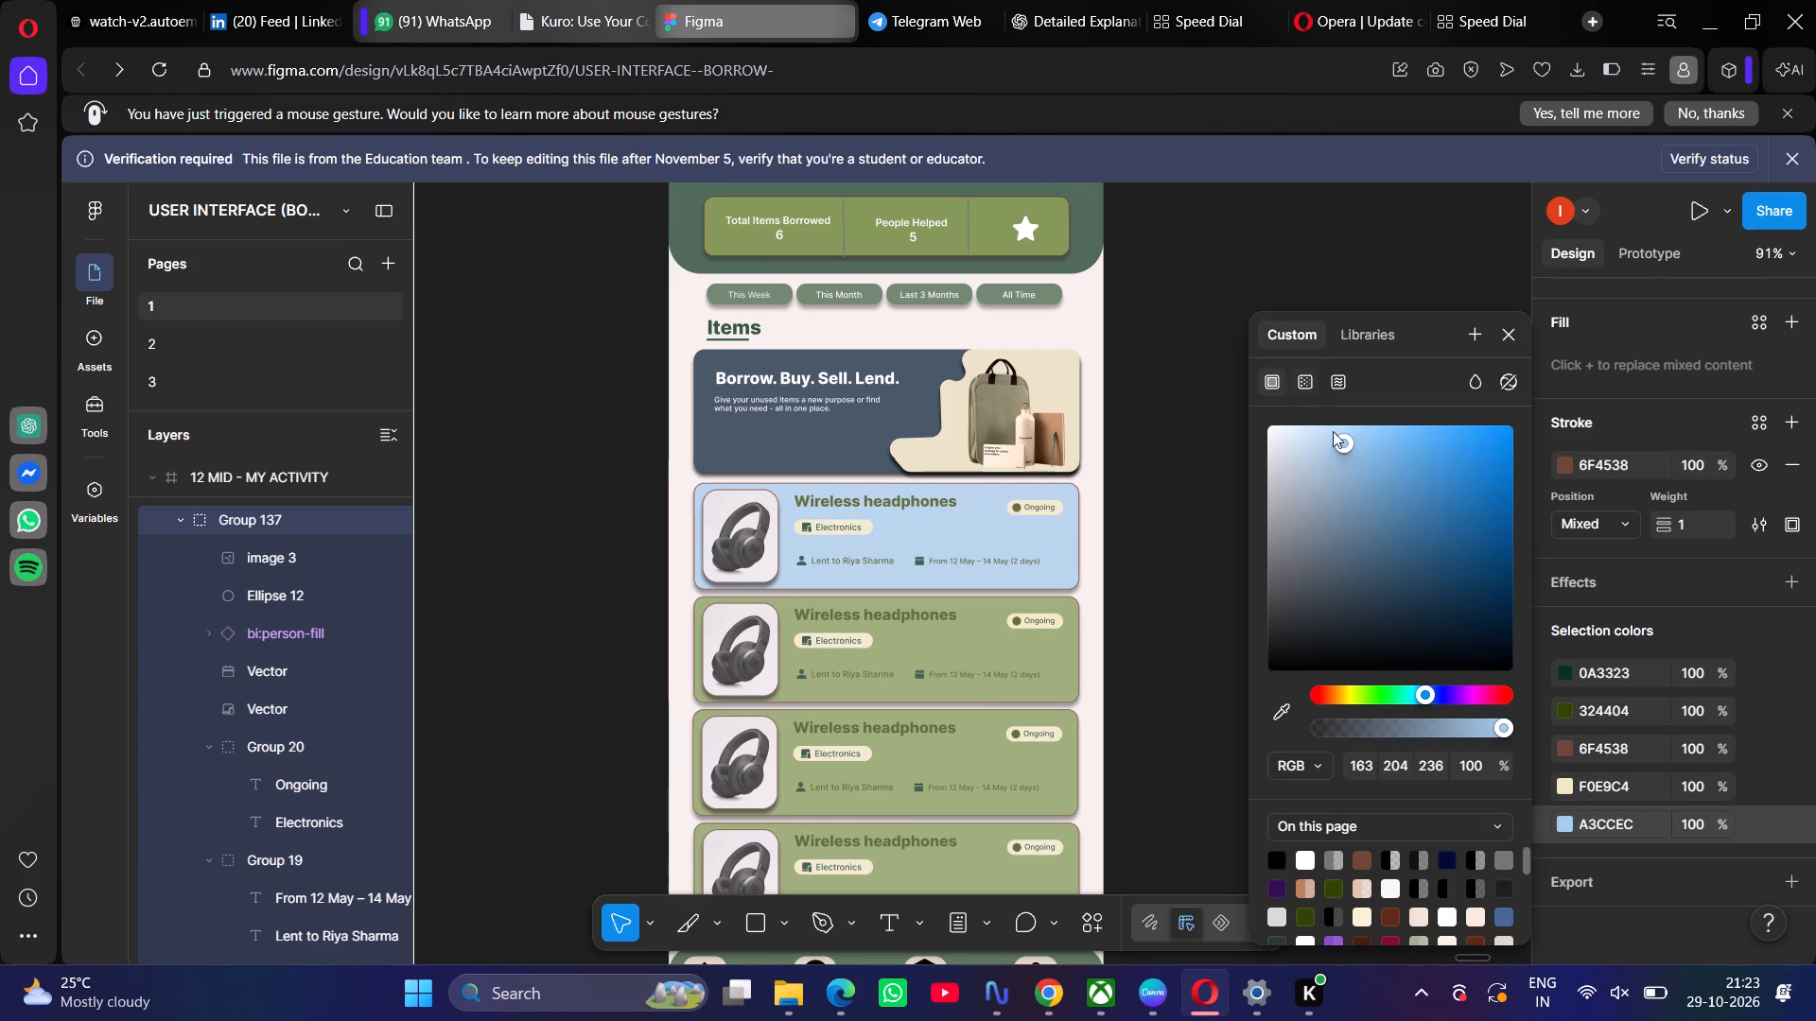
left_click(1206, 260)
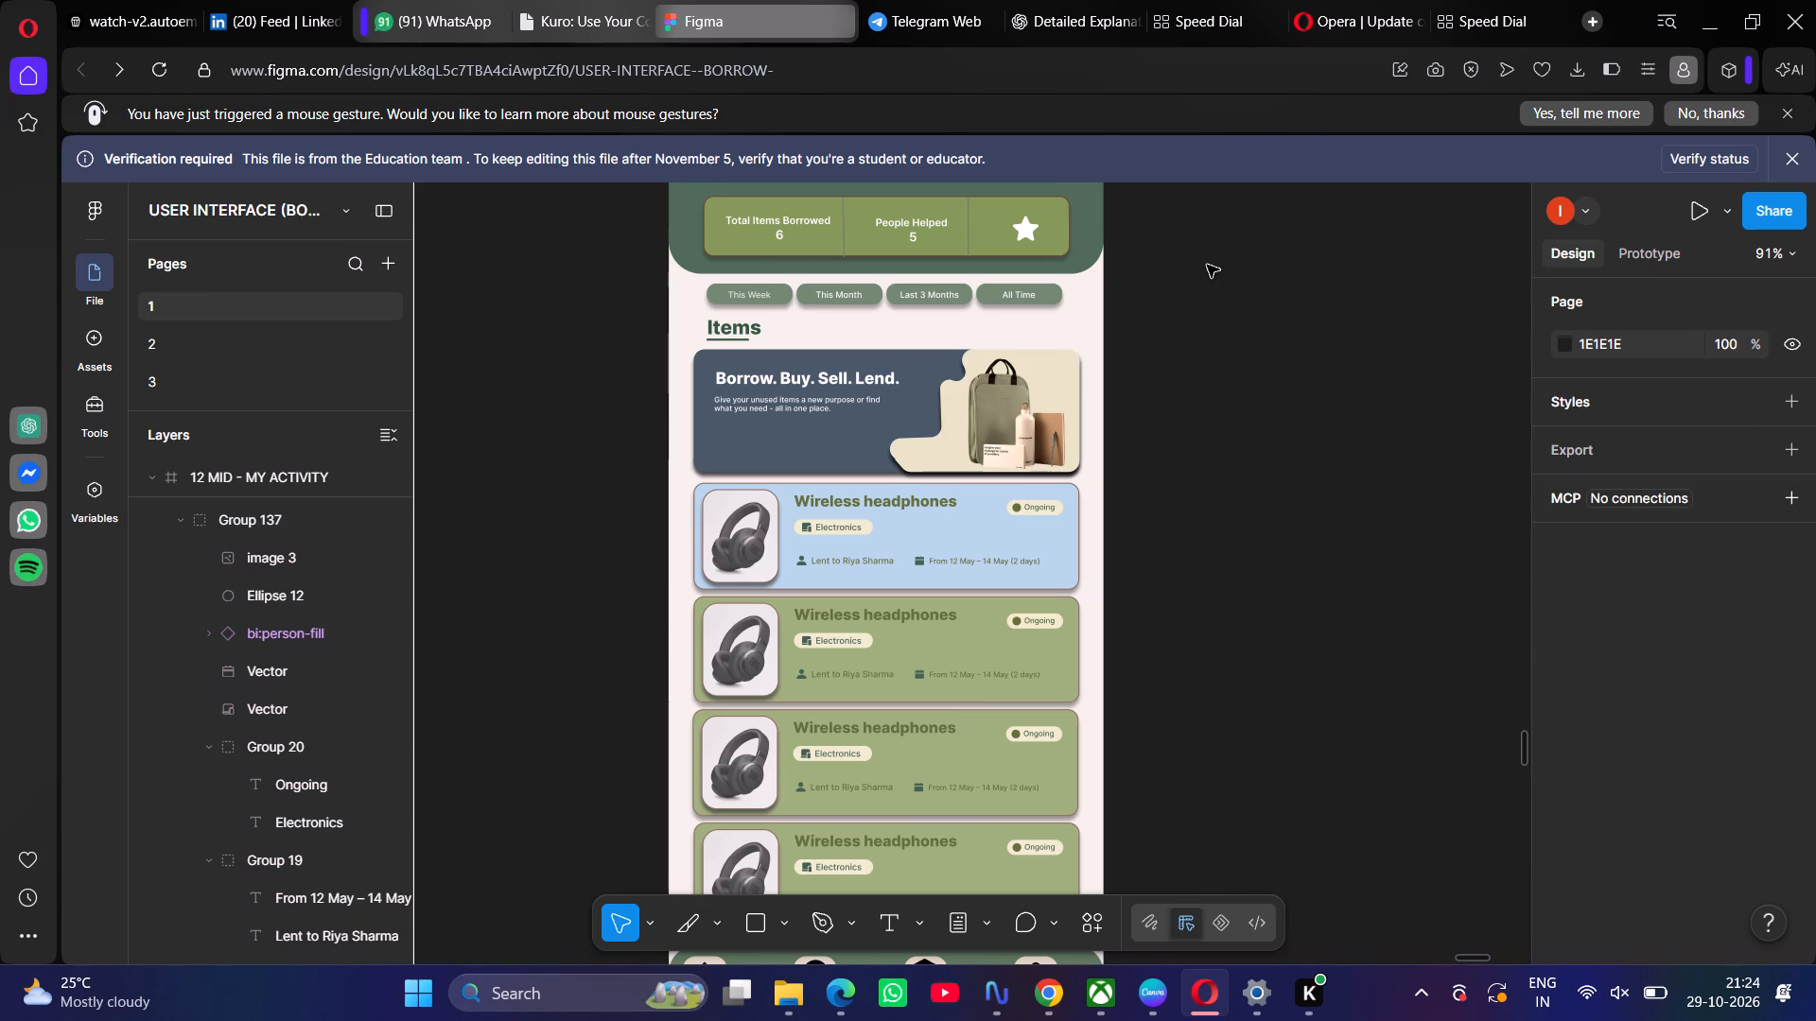
Recolour the first card's Wireless headphones title with the slate blue sampled from the banner, and darken that shade.
scroll(1208, 268, "right", 1)
scroll(1209, 268, "down", 3)
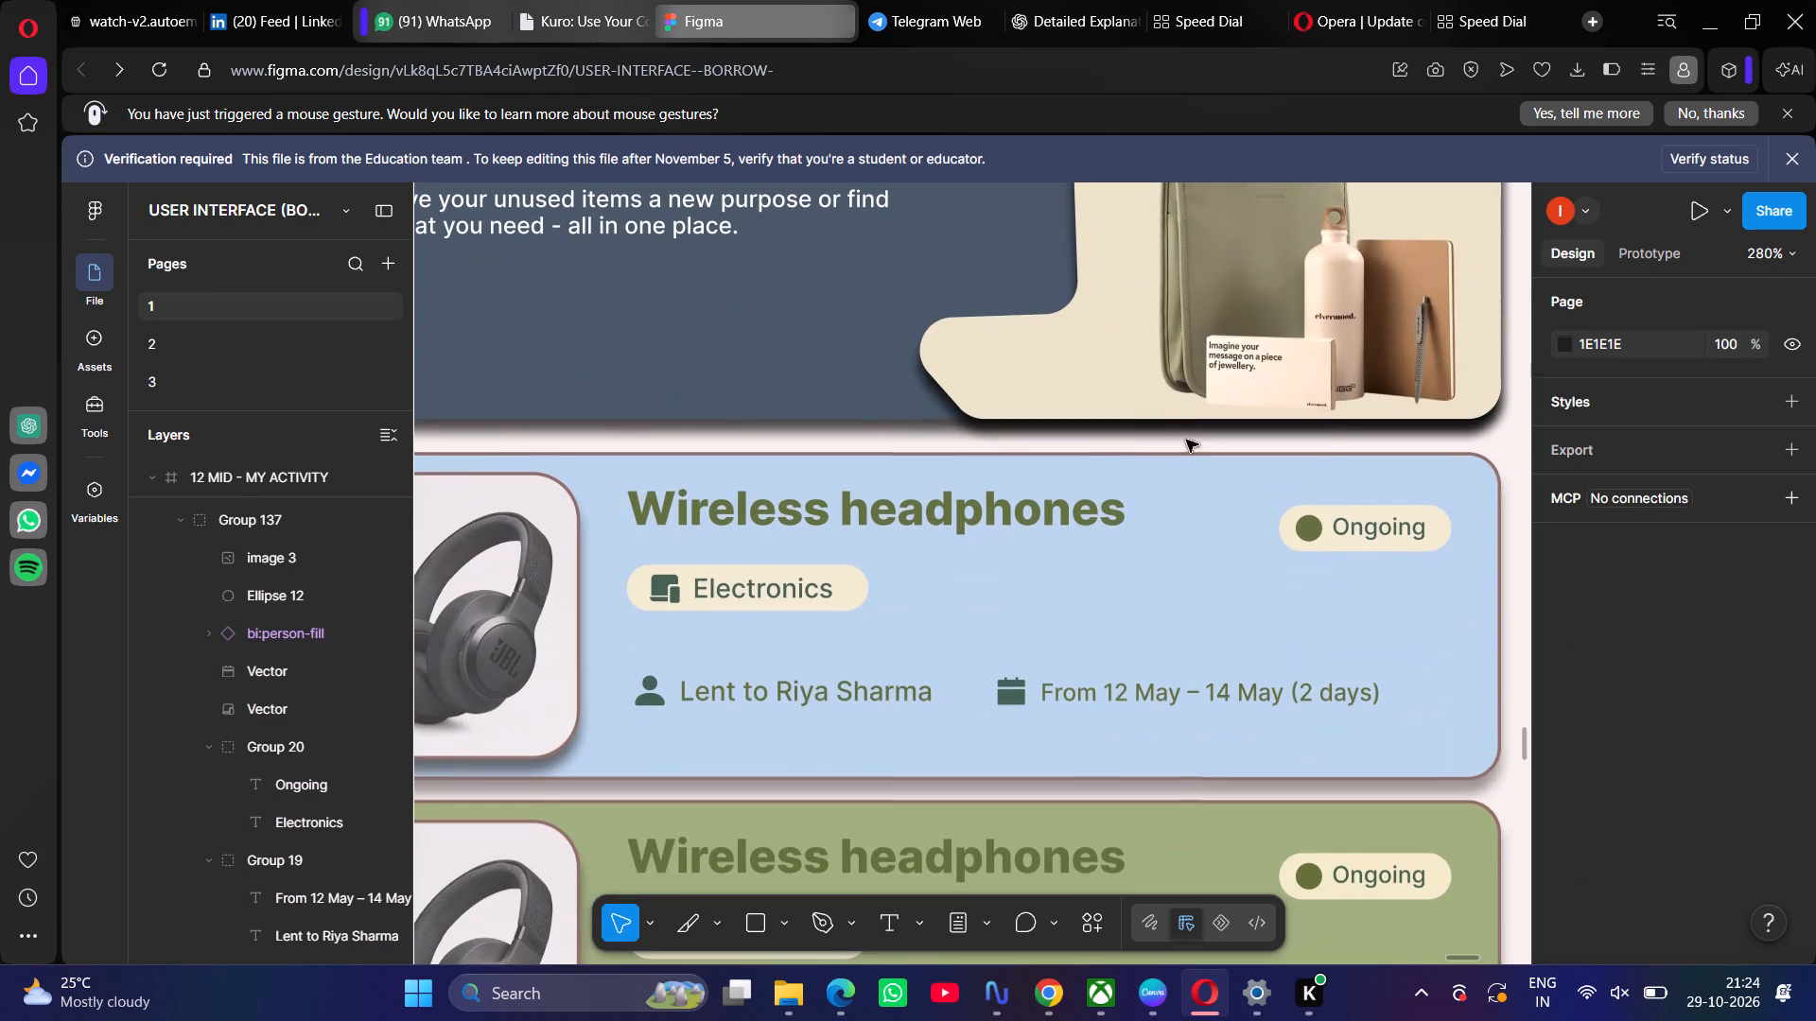
double_click(1035, 495)
scroll(1633, 692, "down", 1)
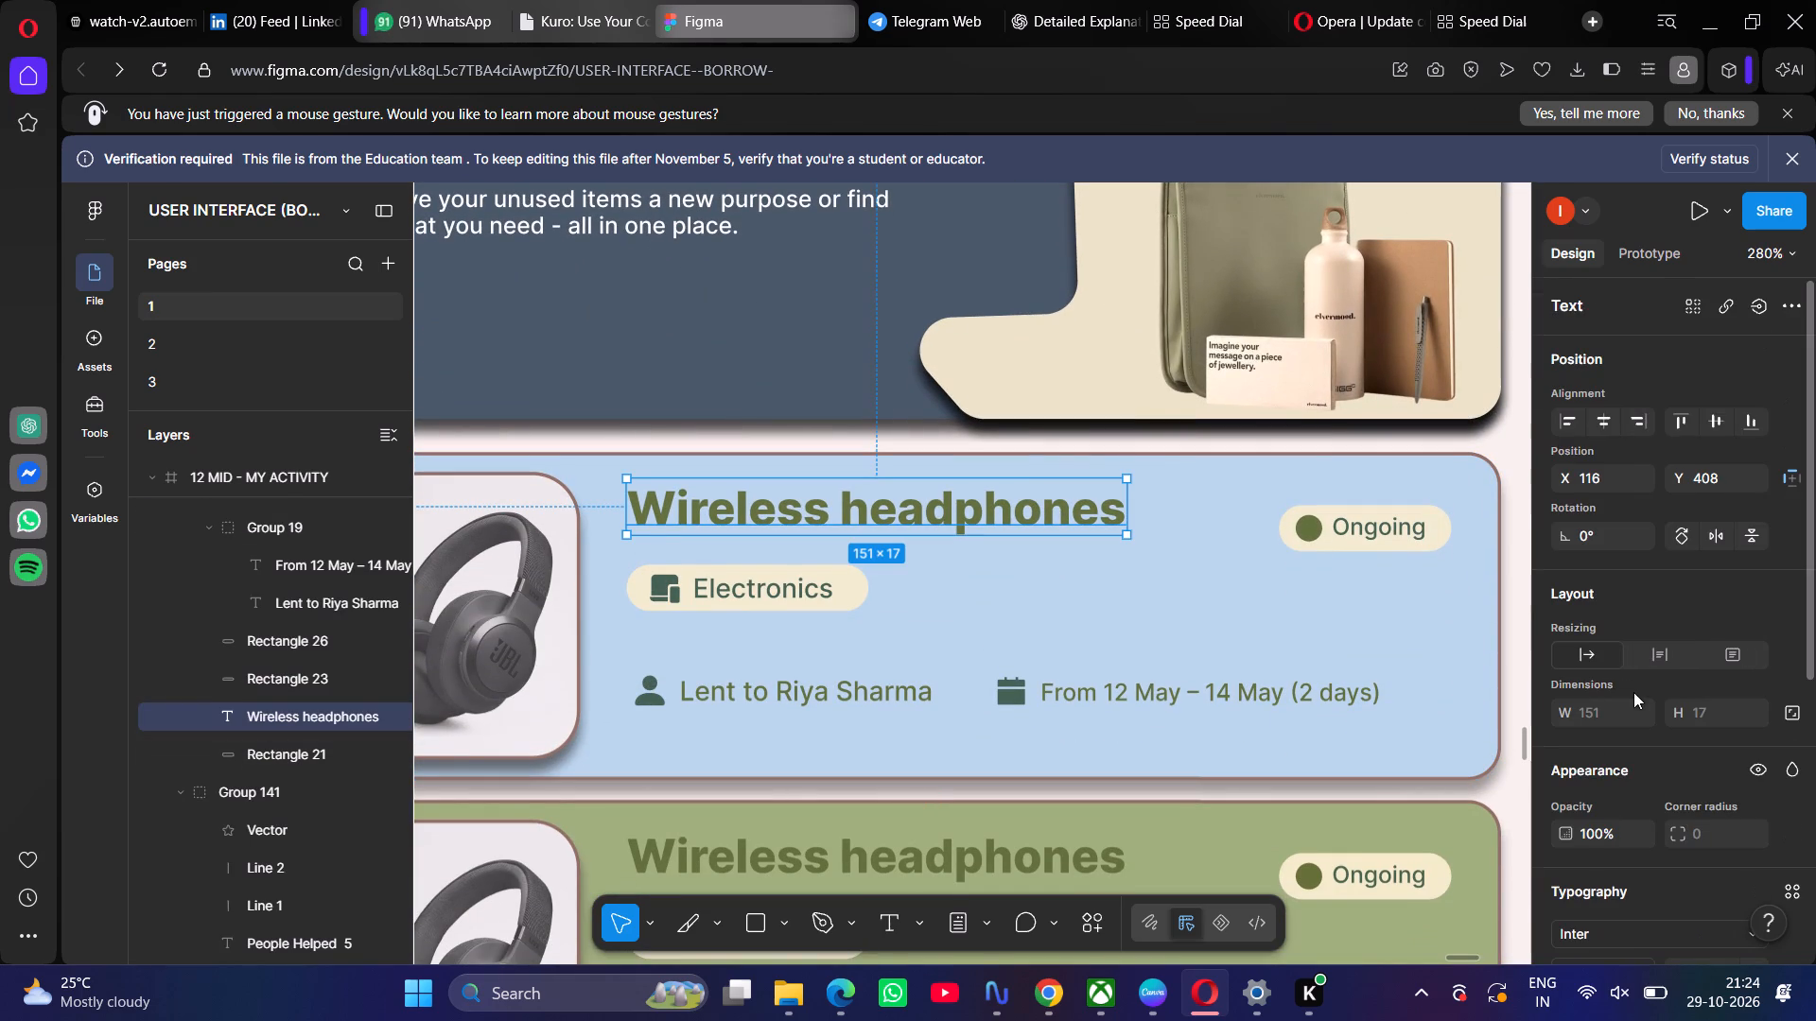
scroll(1633, 692, "down", 2)
left_click(1555, 848)
left_click(1558, 839)
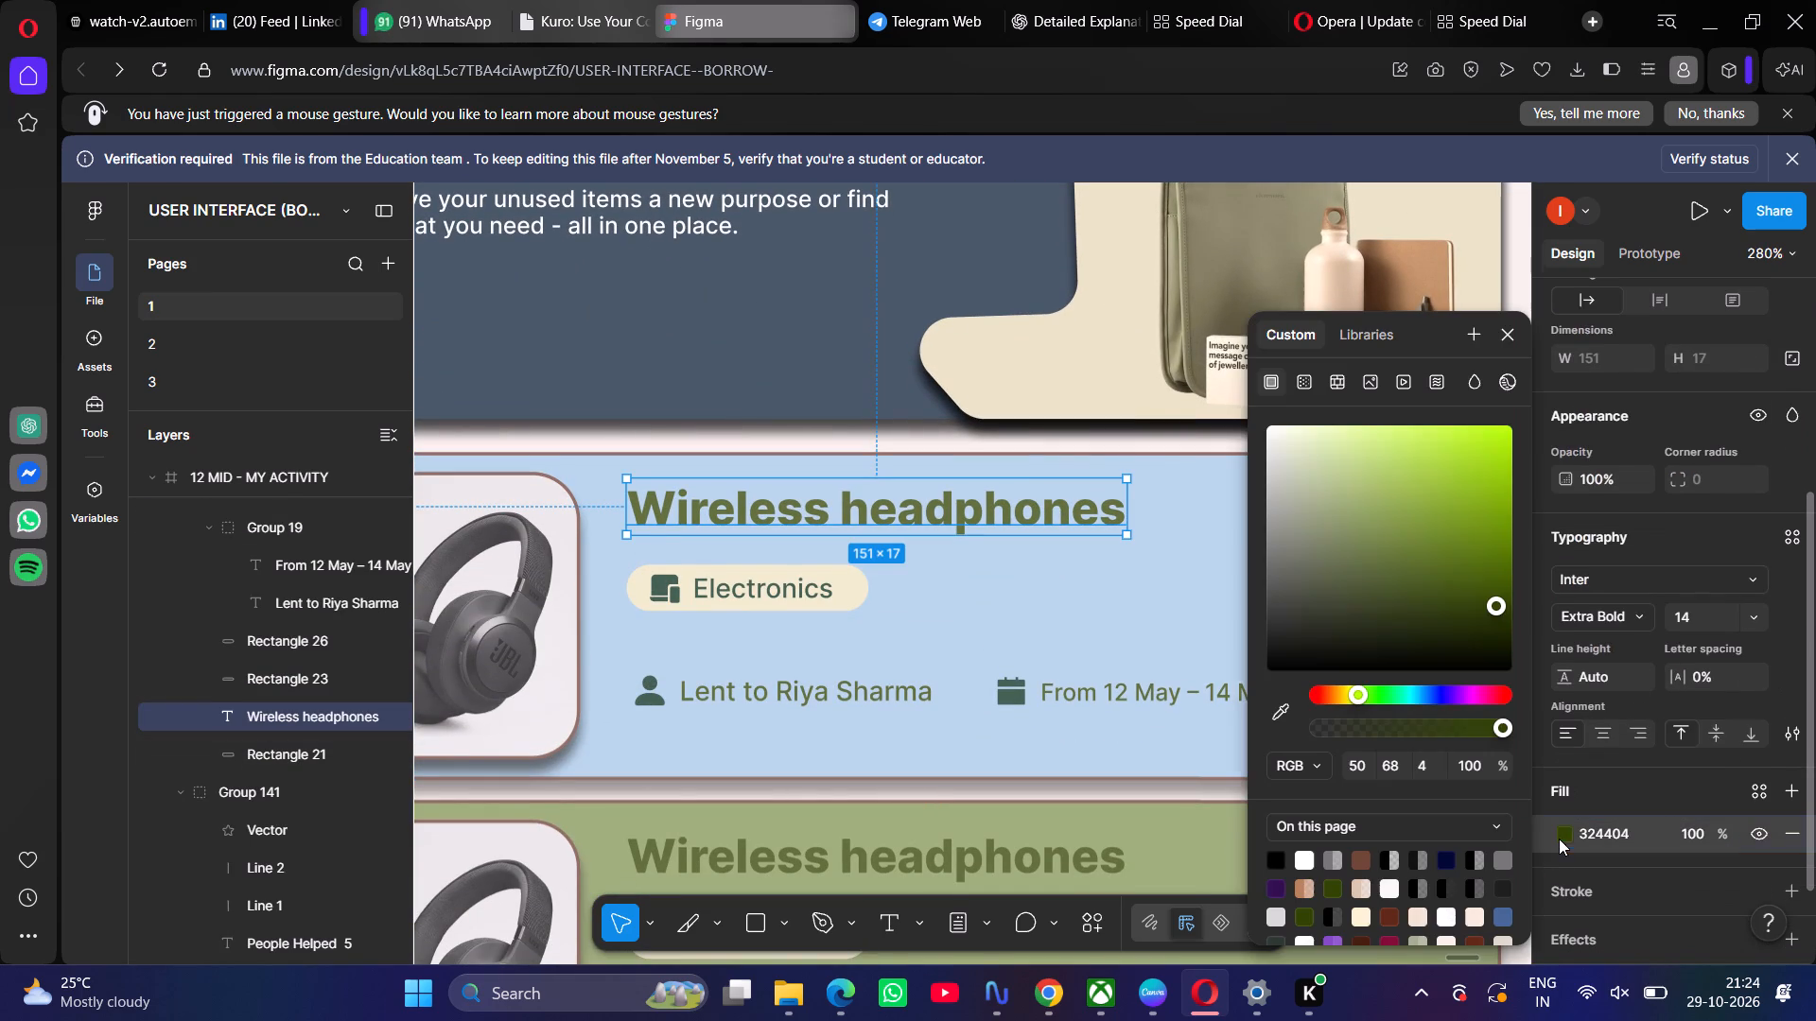
left_click(1288, 701)
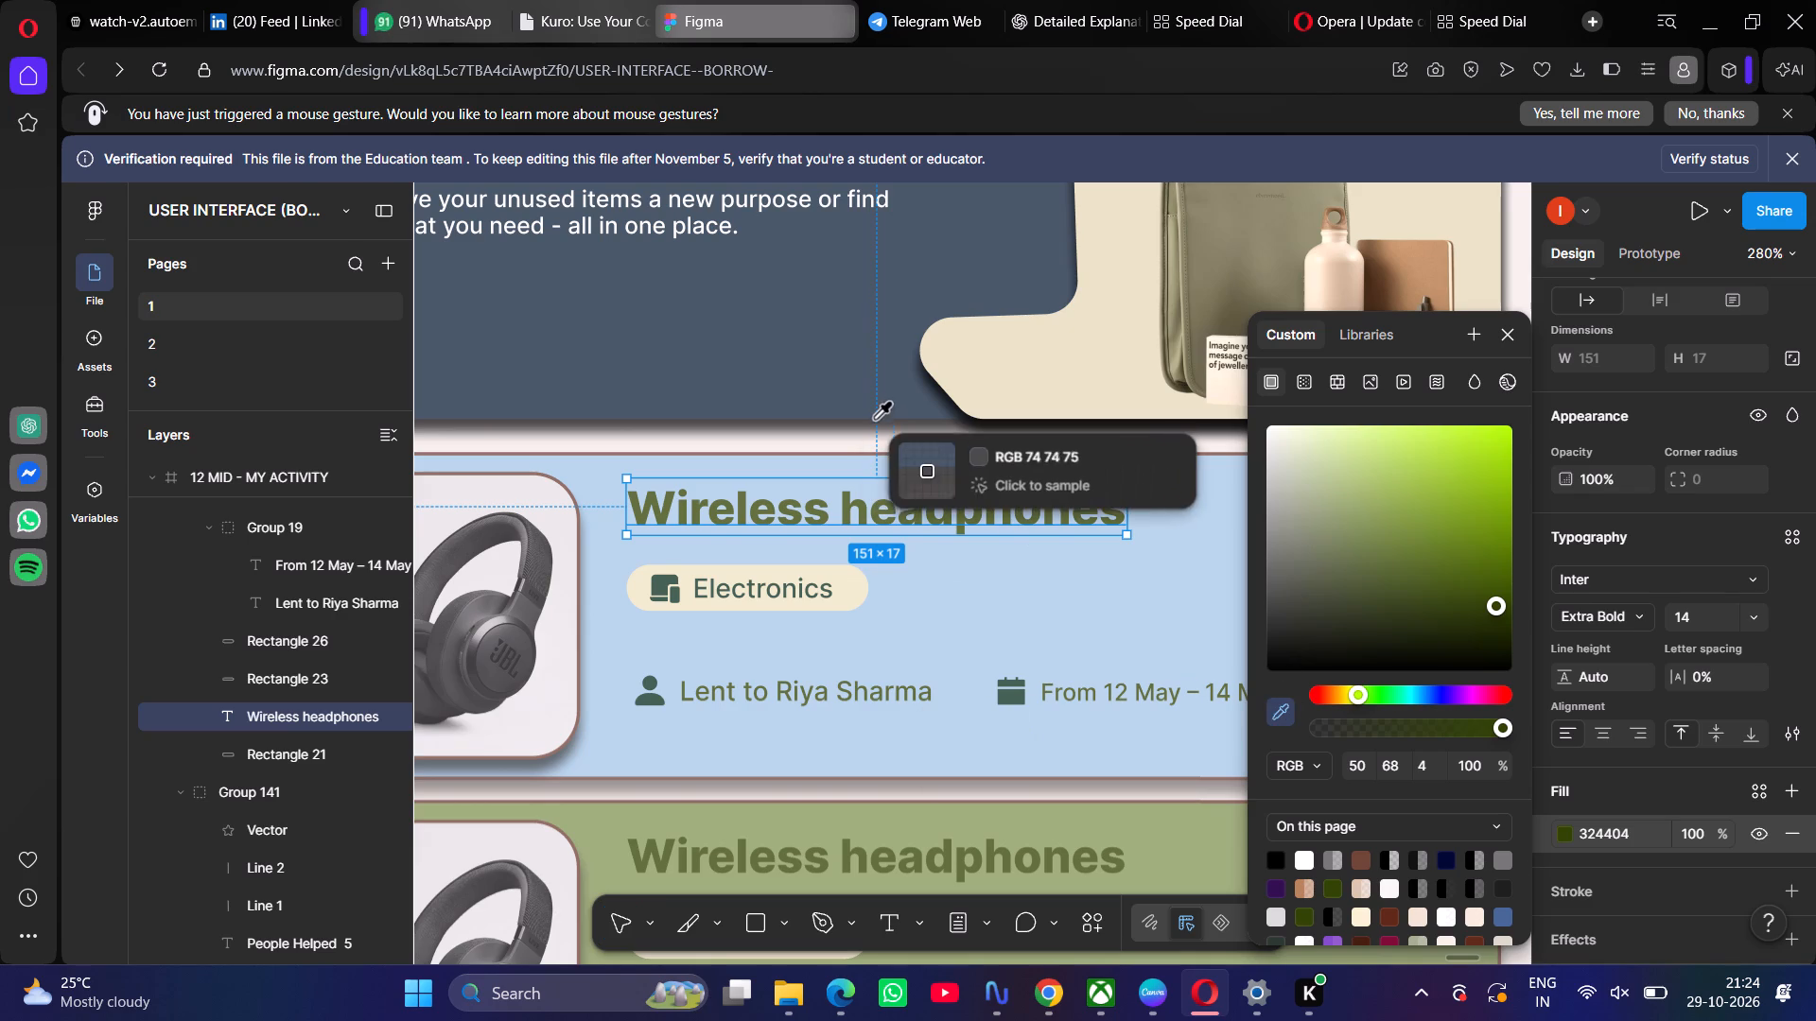
left_click(875, 414)
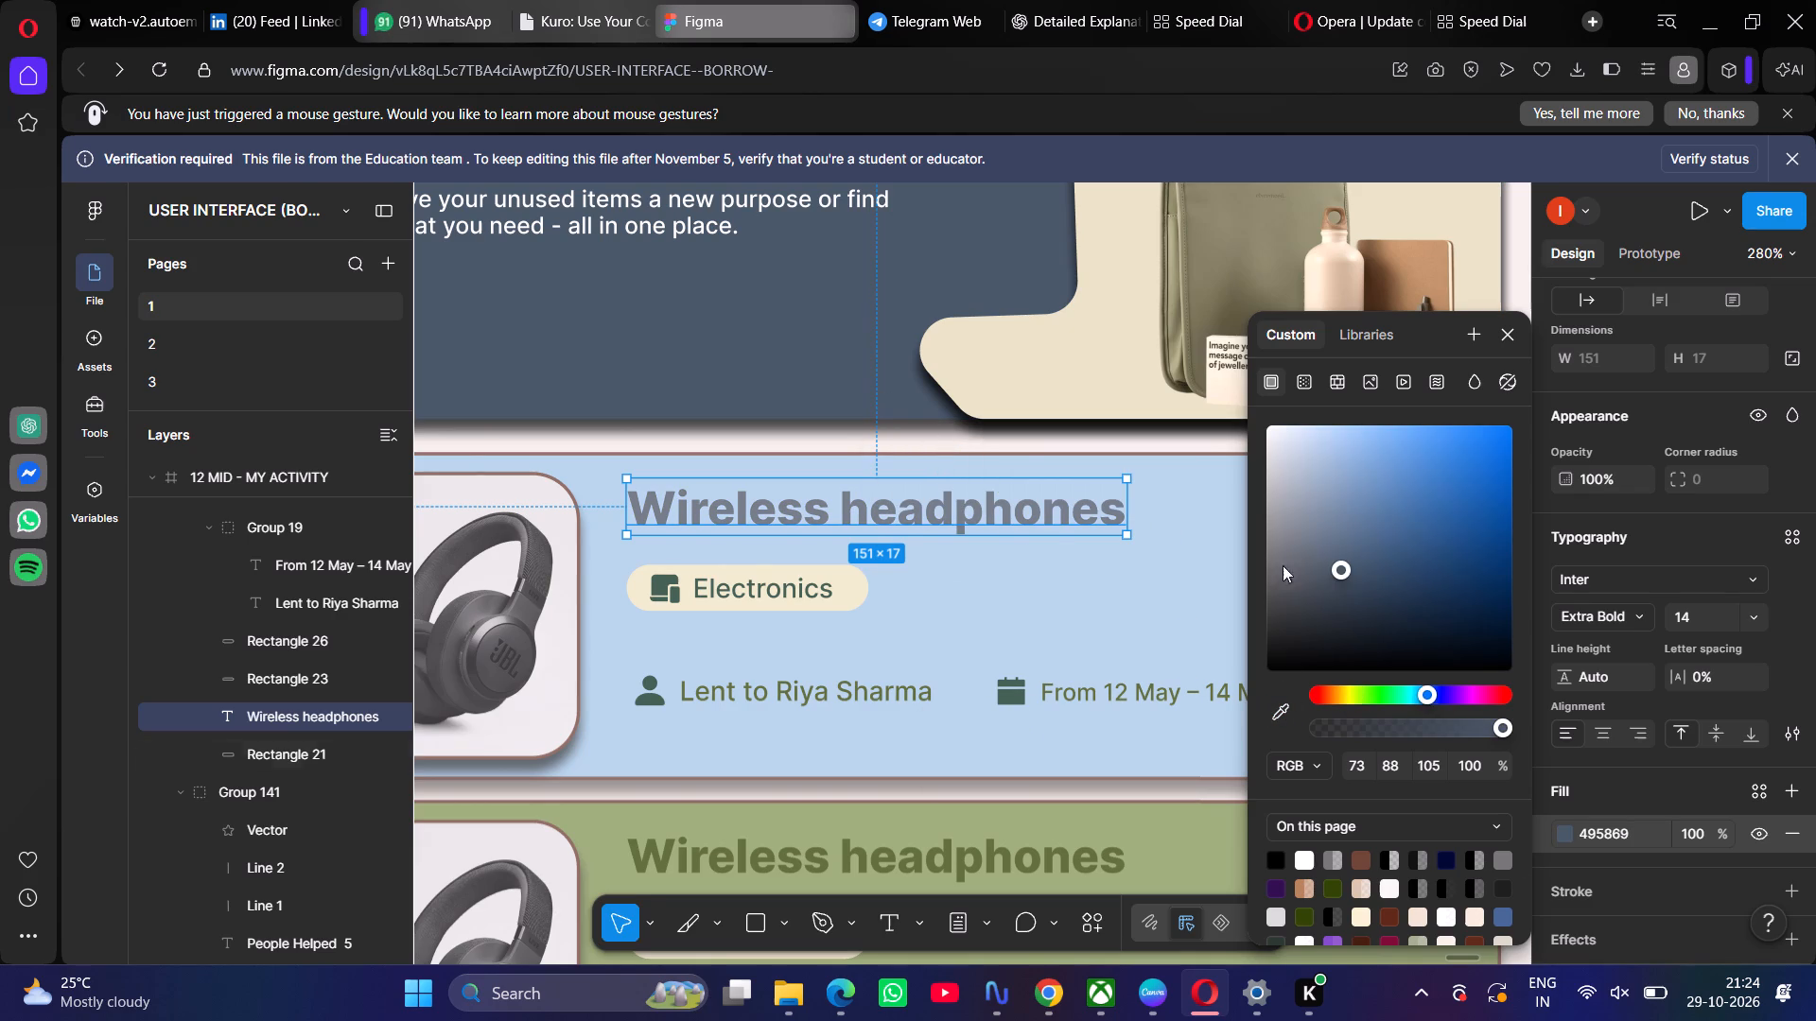
left_click_drag(1341, 562, 1390, 604)
Recolour the first card's "Lent to" and "From 12 May – 14 May (2 days)" texts to 495869, sampled from the banner.
double_click(899, 678)
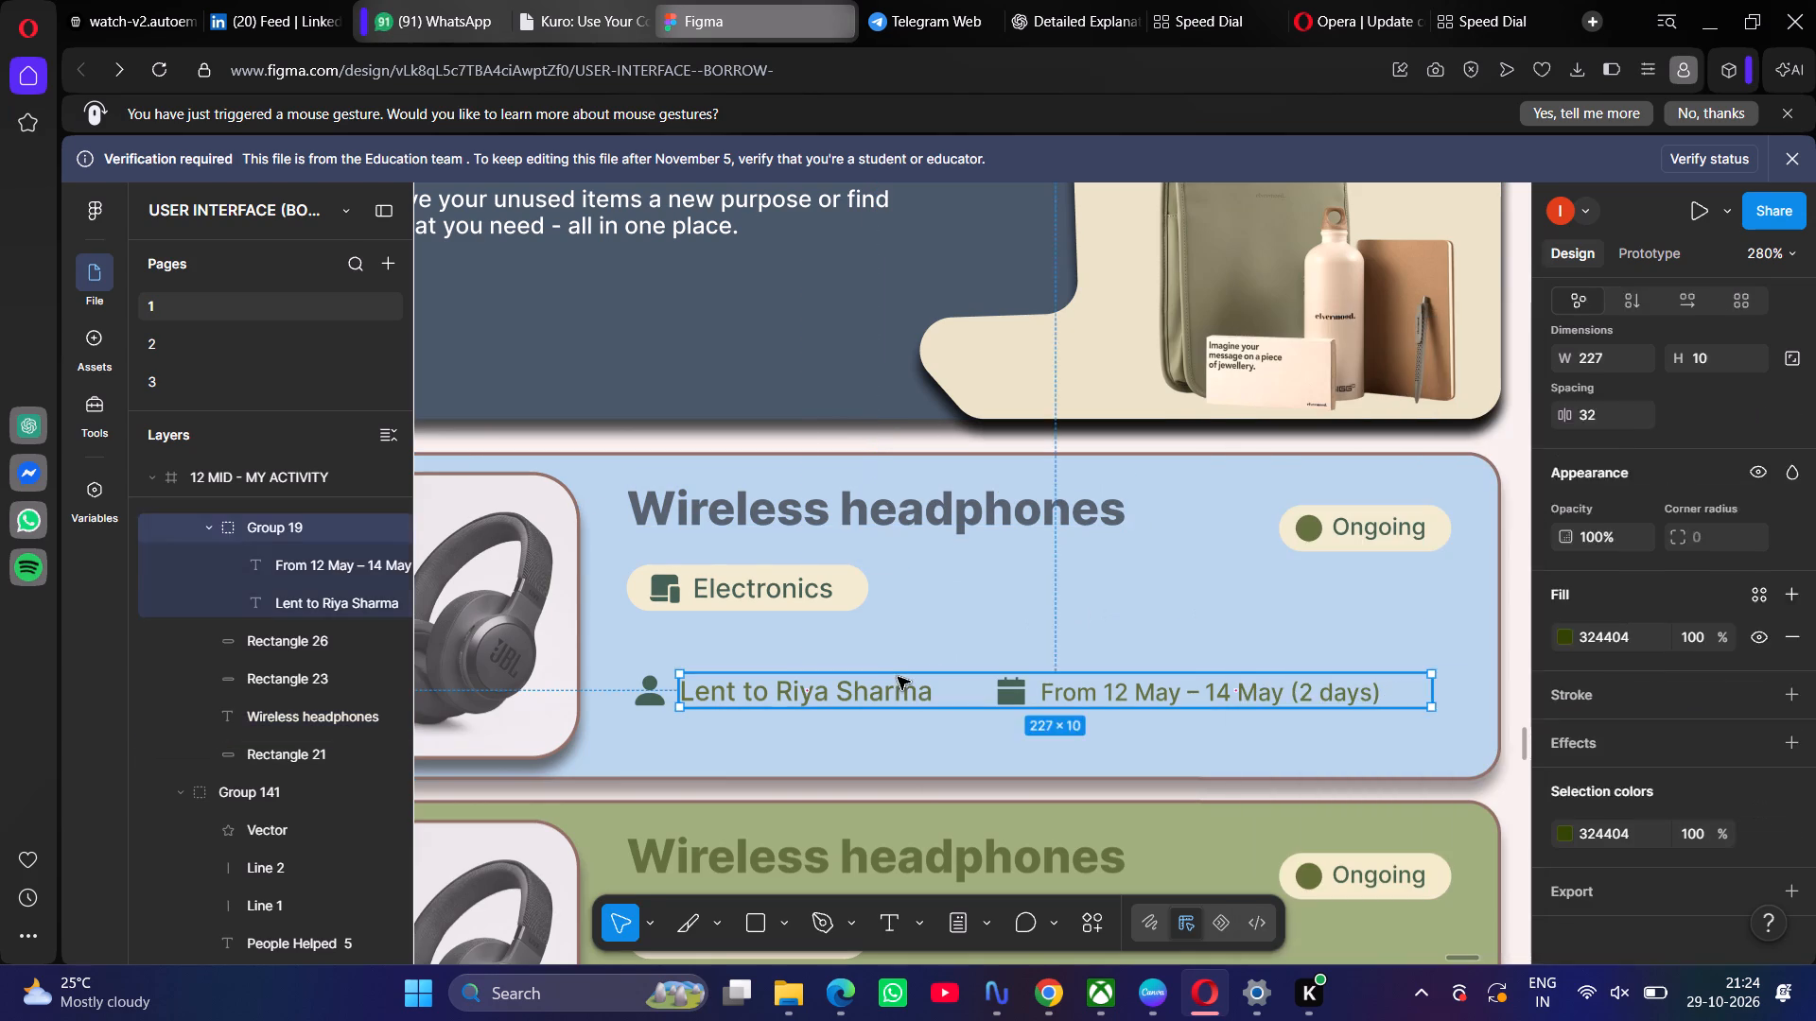
left_click(1562, 839)
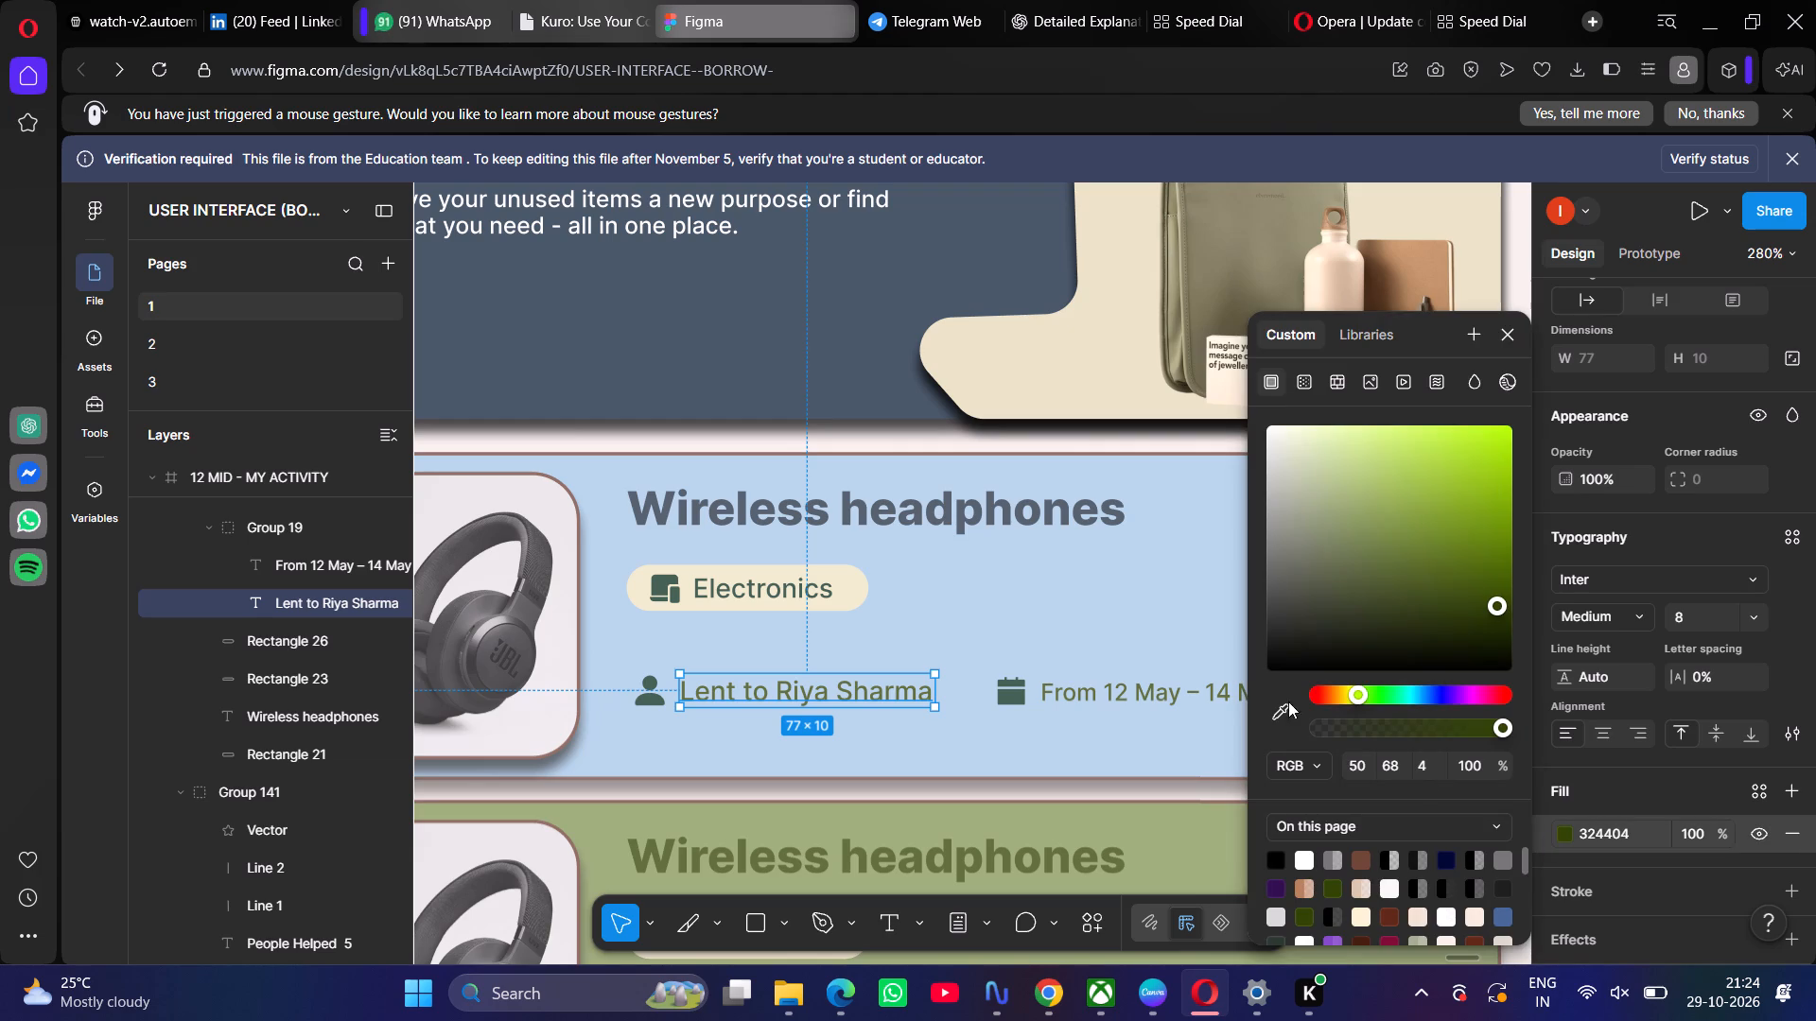
left_click(1283, 718)
left_click(773, 360)
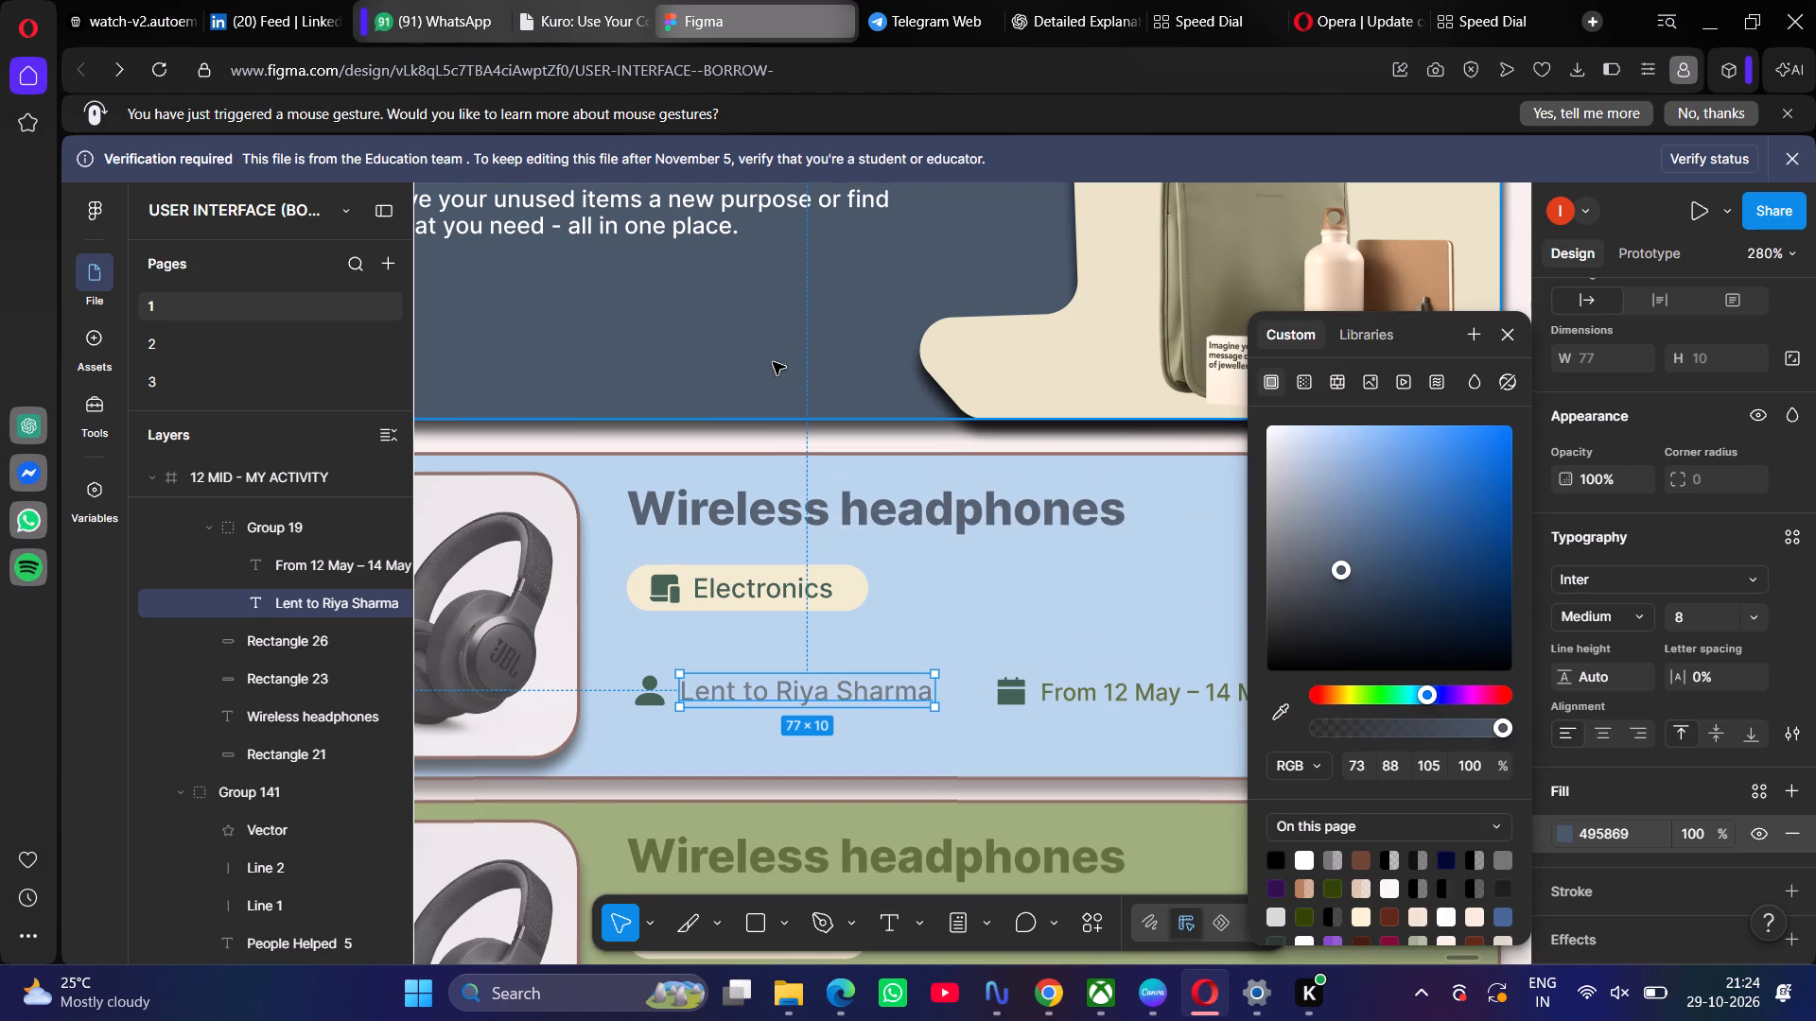
left_click(1197, 684)
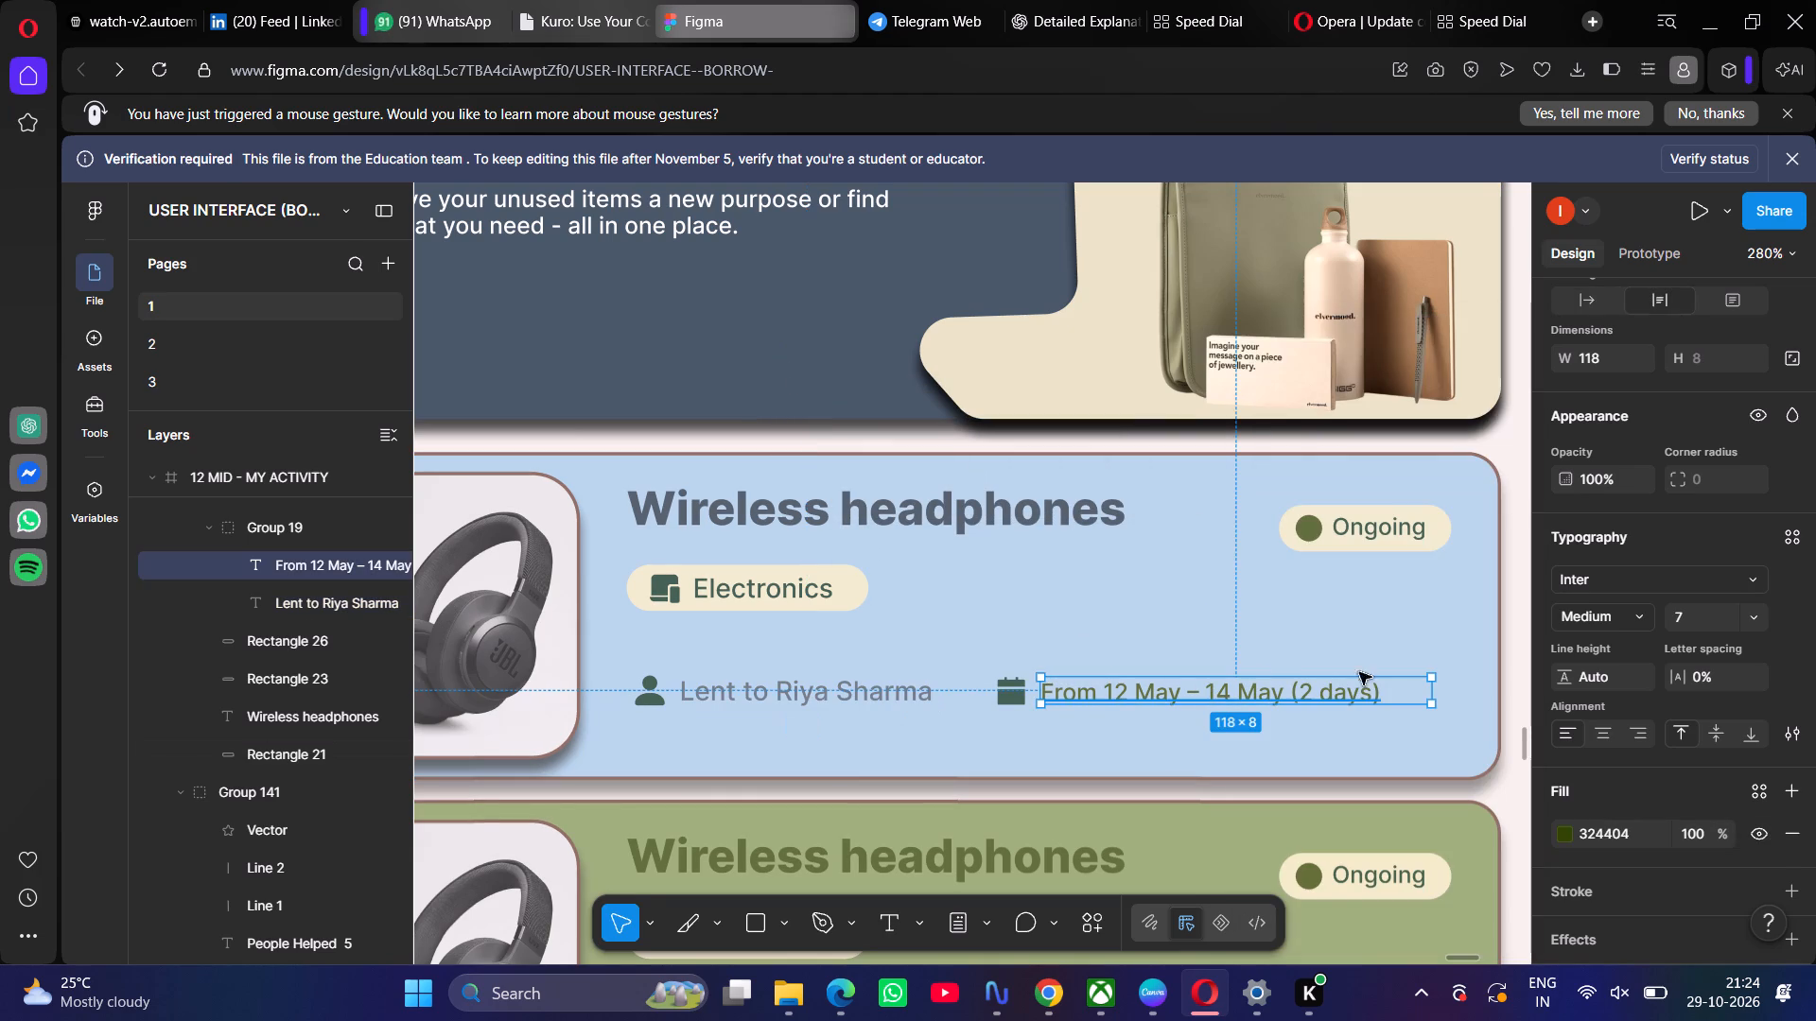
left_click(1571, 836)
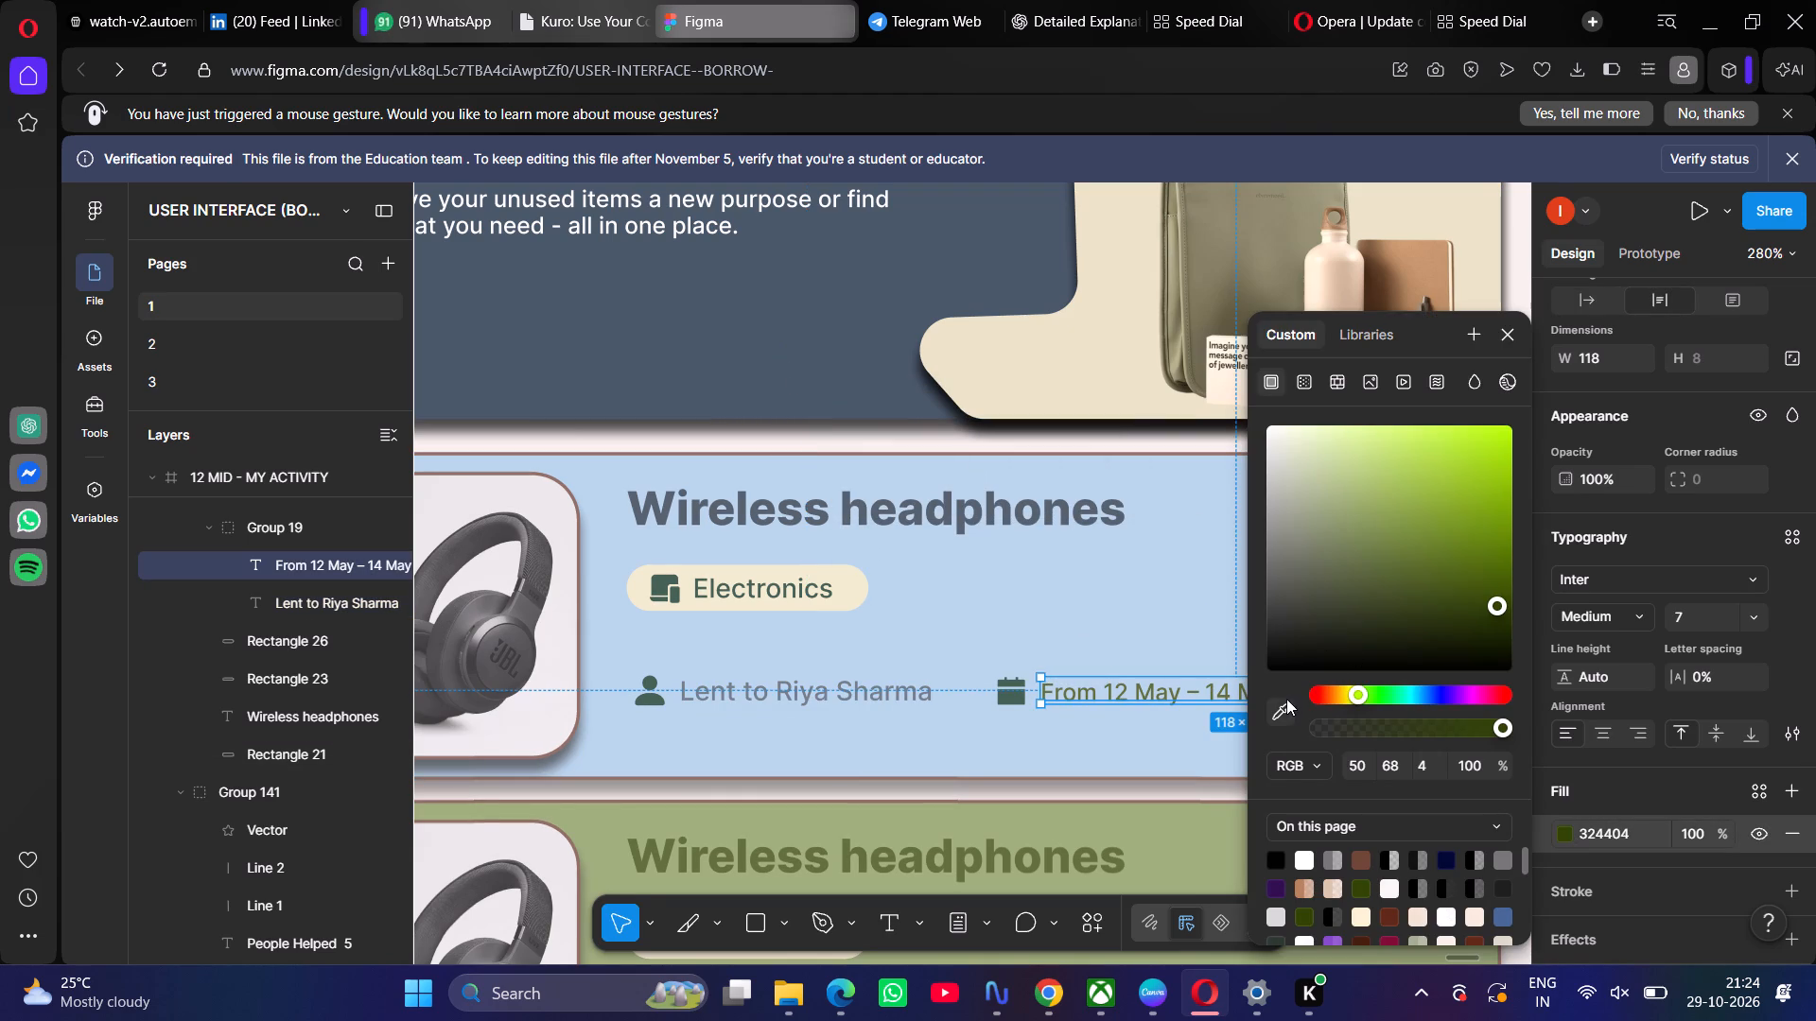
left_click(1286, 699)
left_click(851, 383)
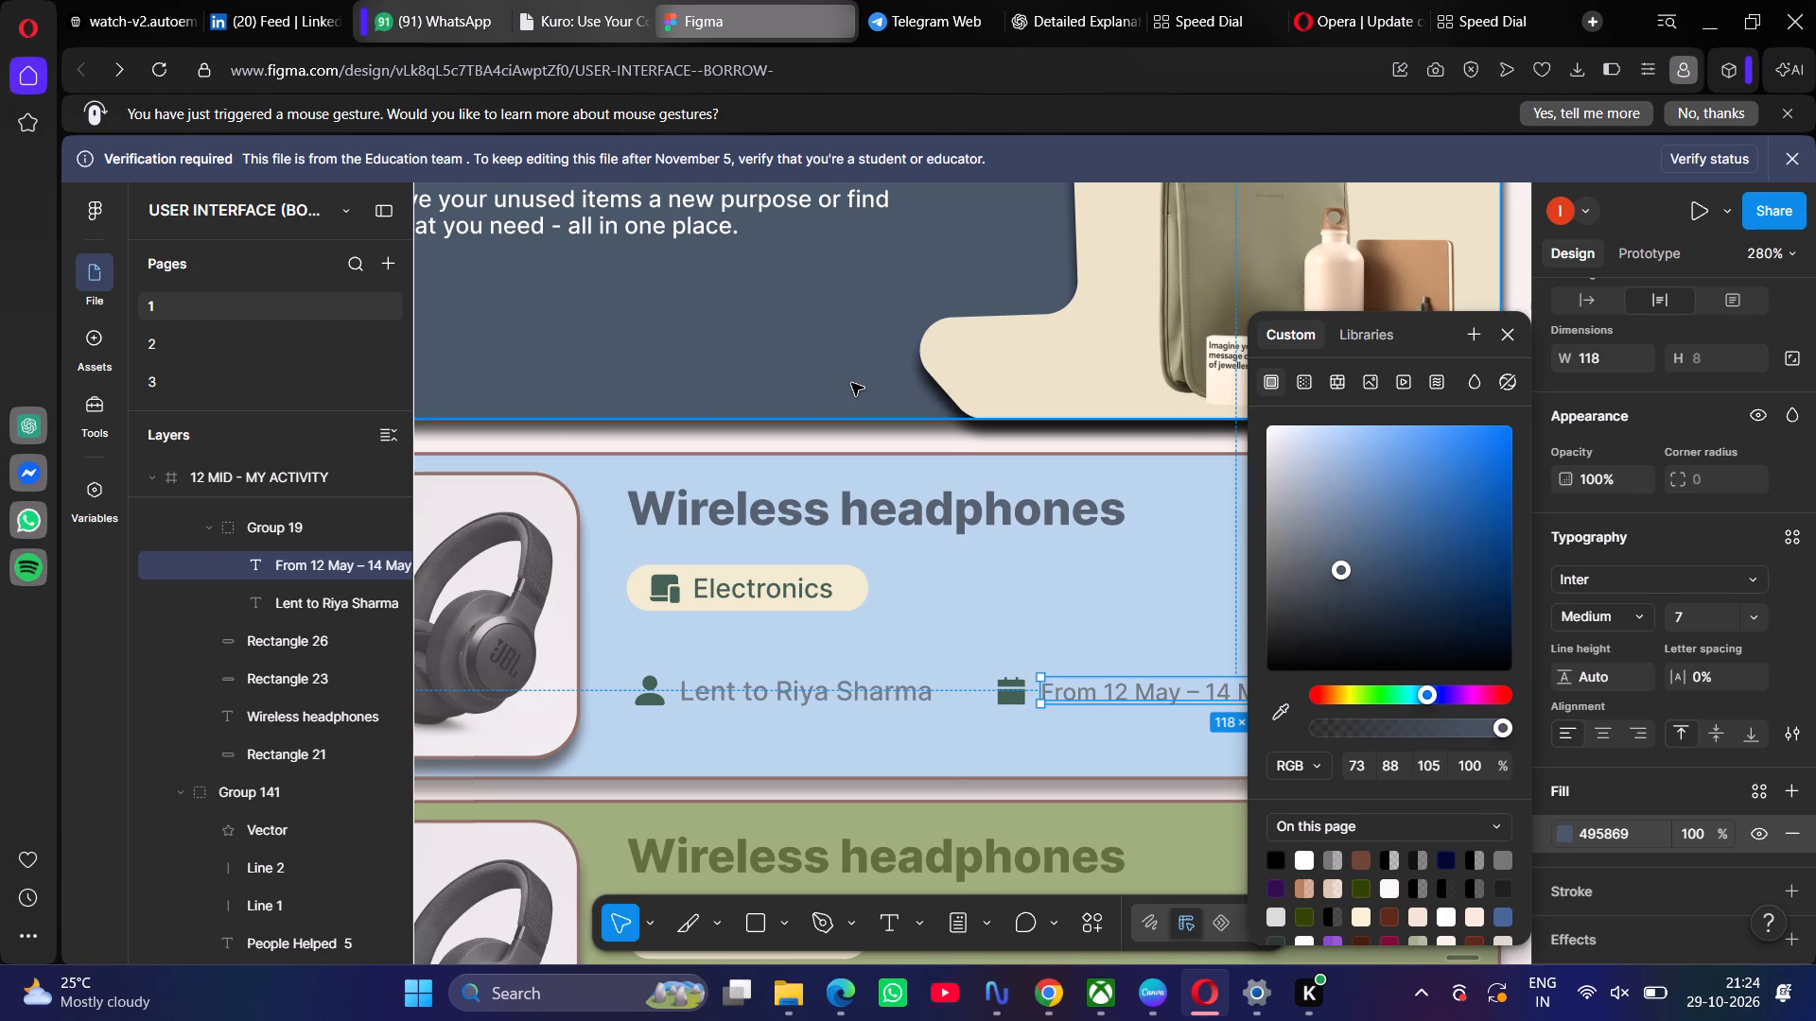
Set the fill of the calendar icon beside the first card's date text to 495869, sampled from the banner.
left_click(1030, 706)
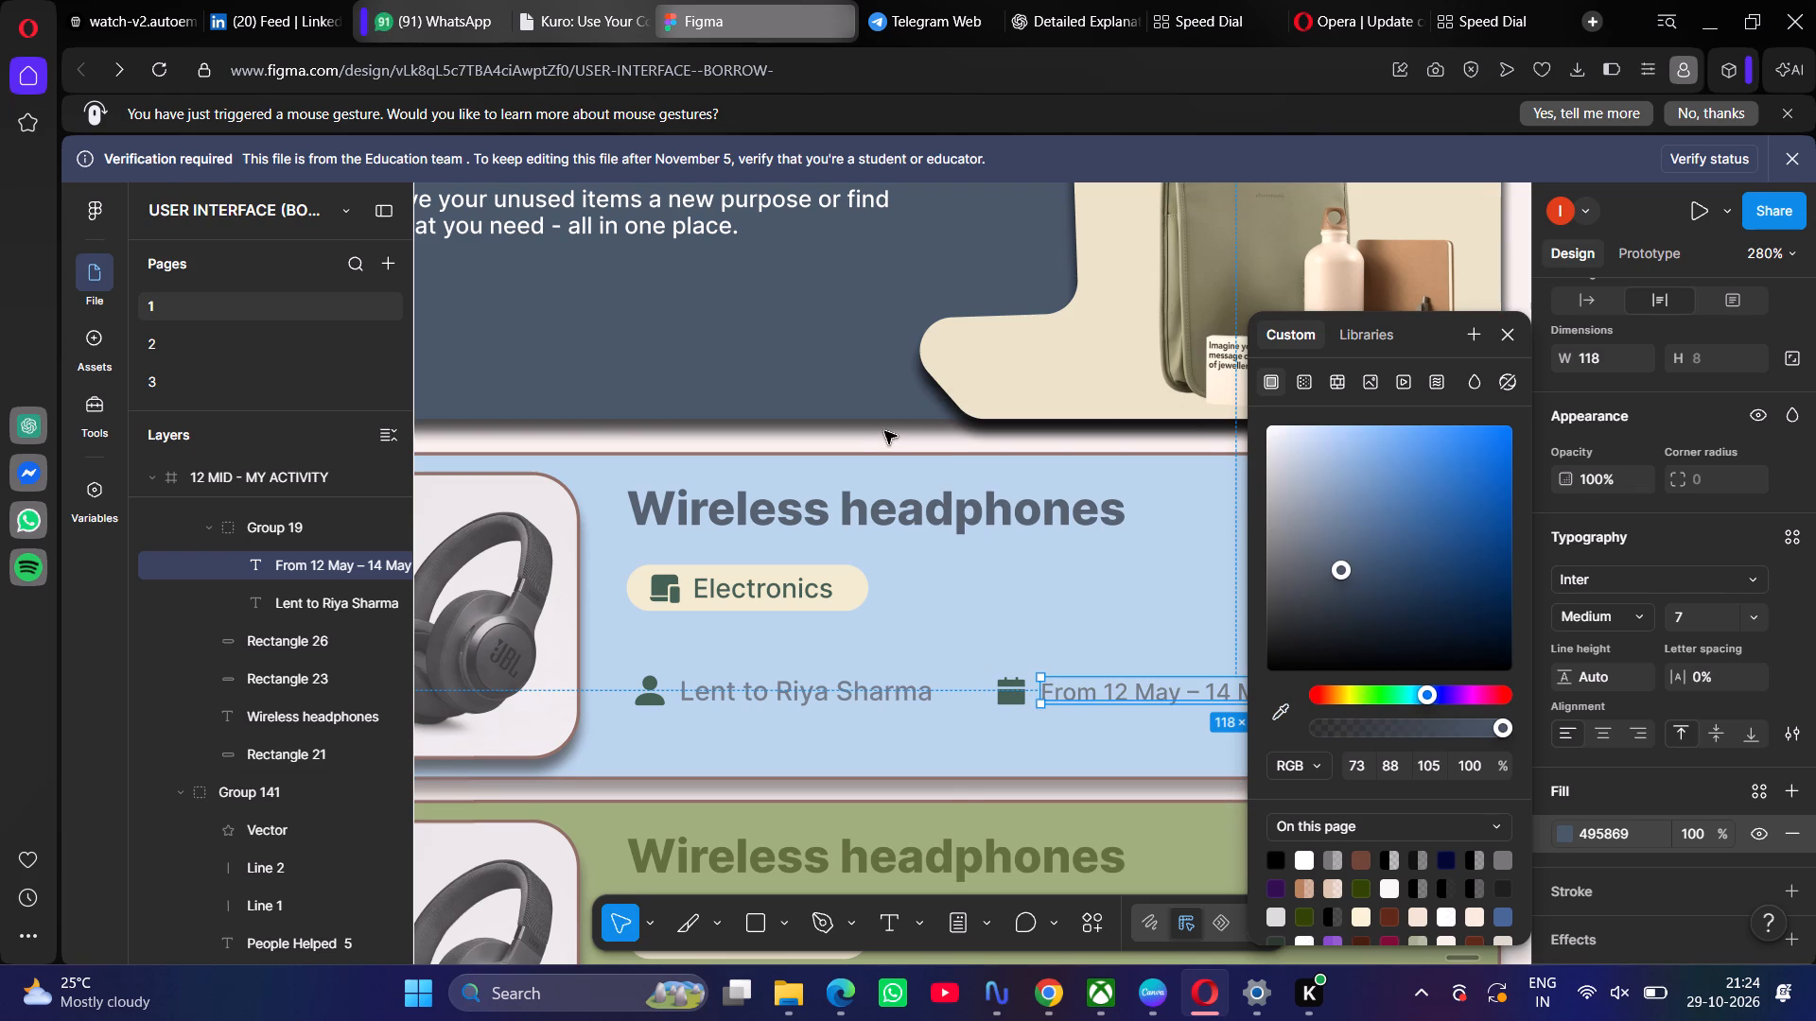
left_click(890, 443)
left_click(1019, 691)
left_click(1019, 691)
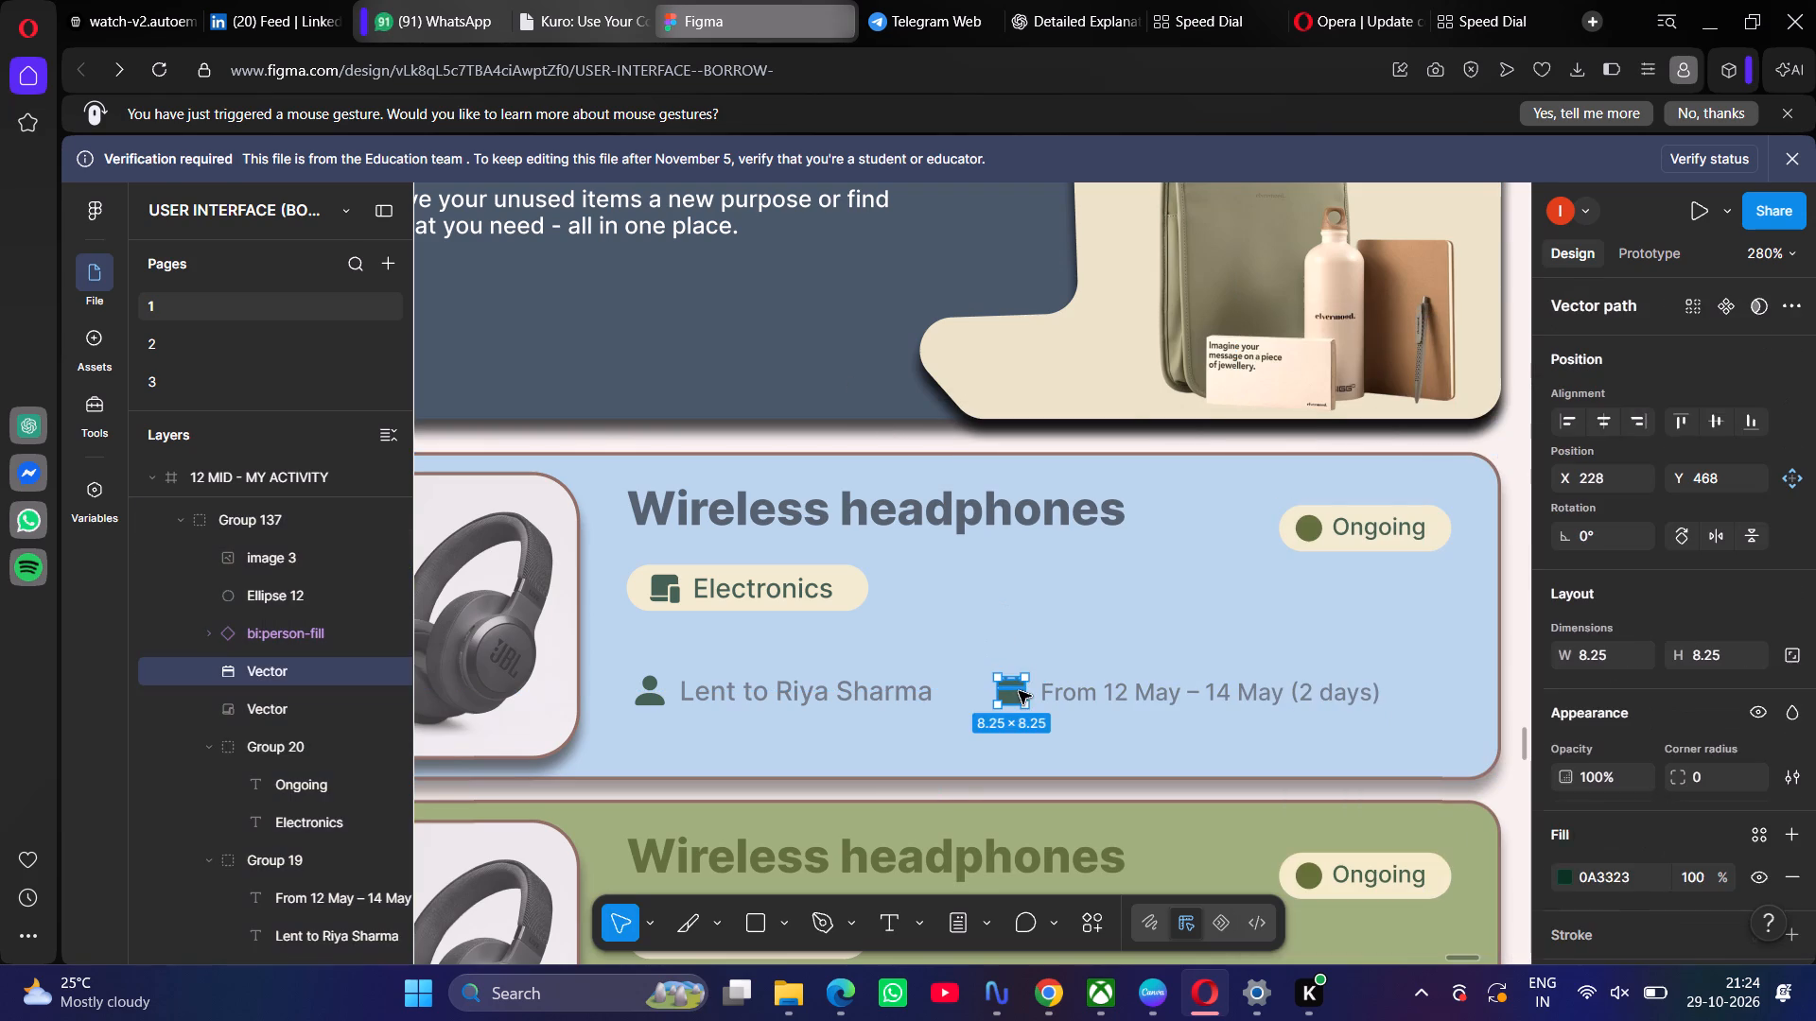
double_click(1558, 883)
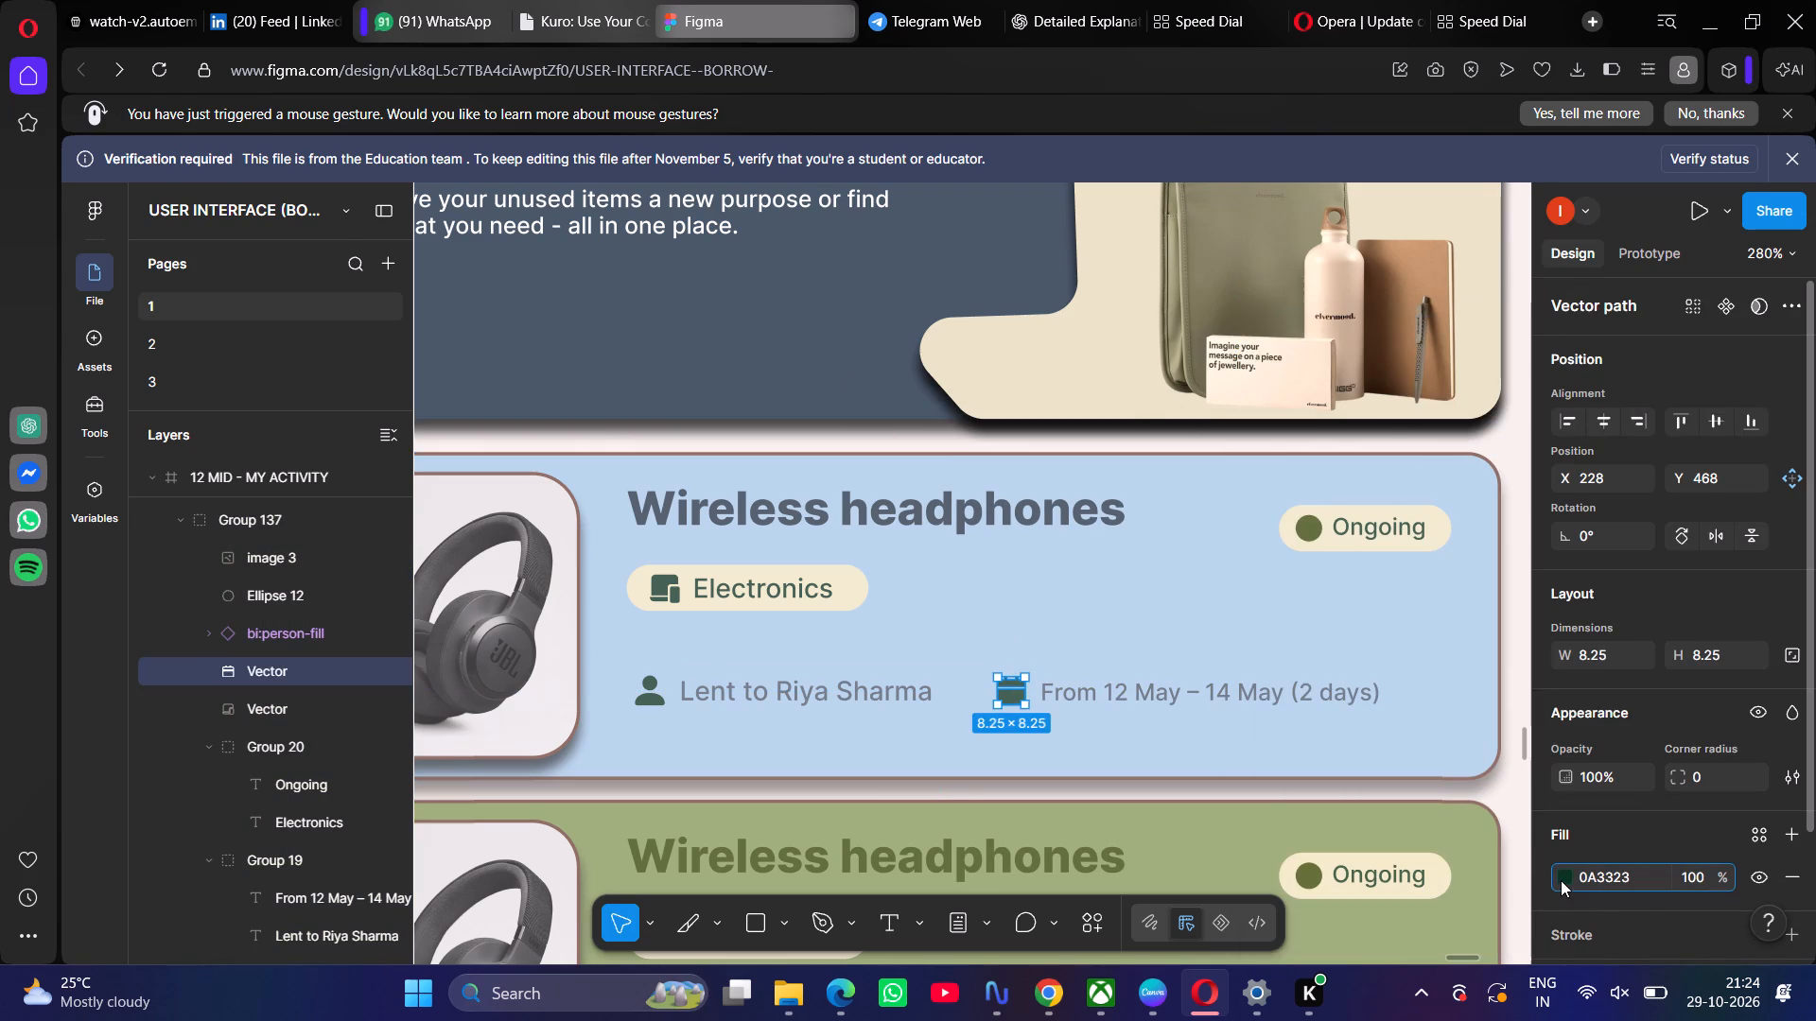
left_click(1561, 879)
left_click(1288, 710)
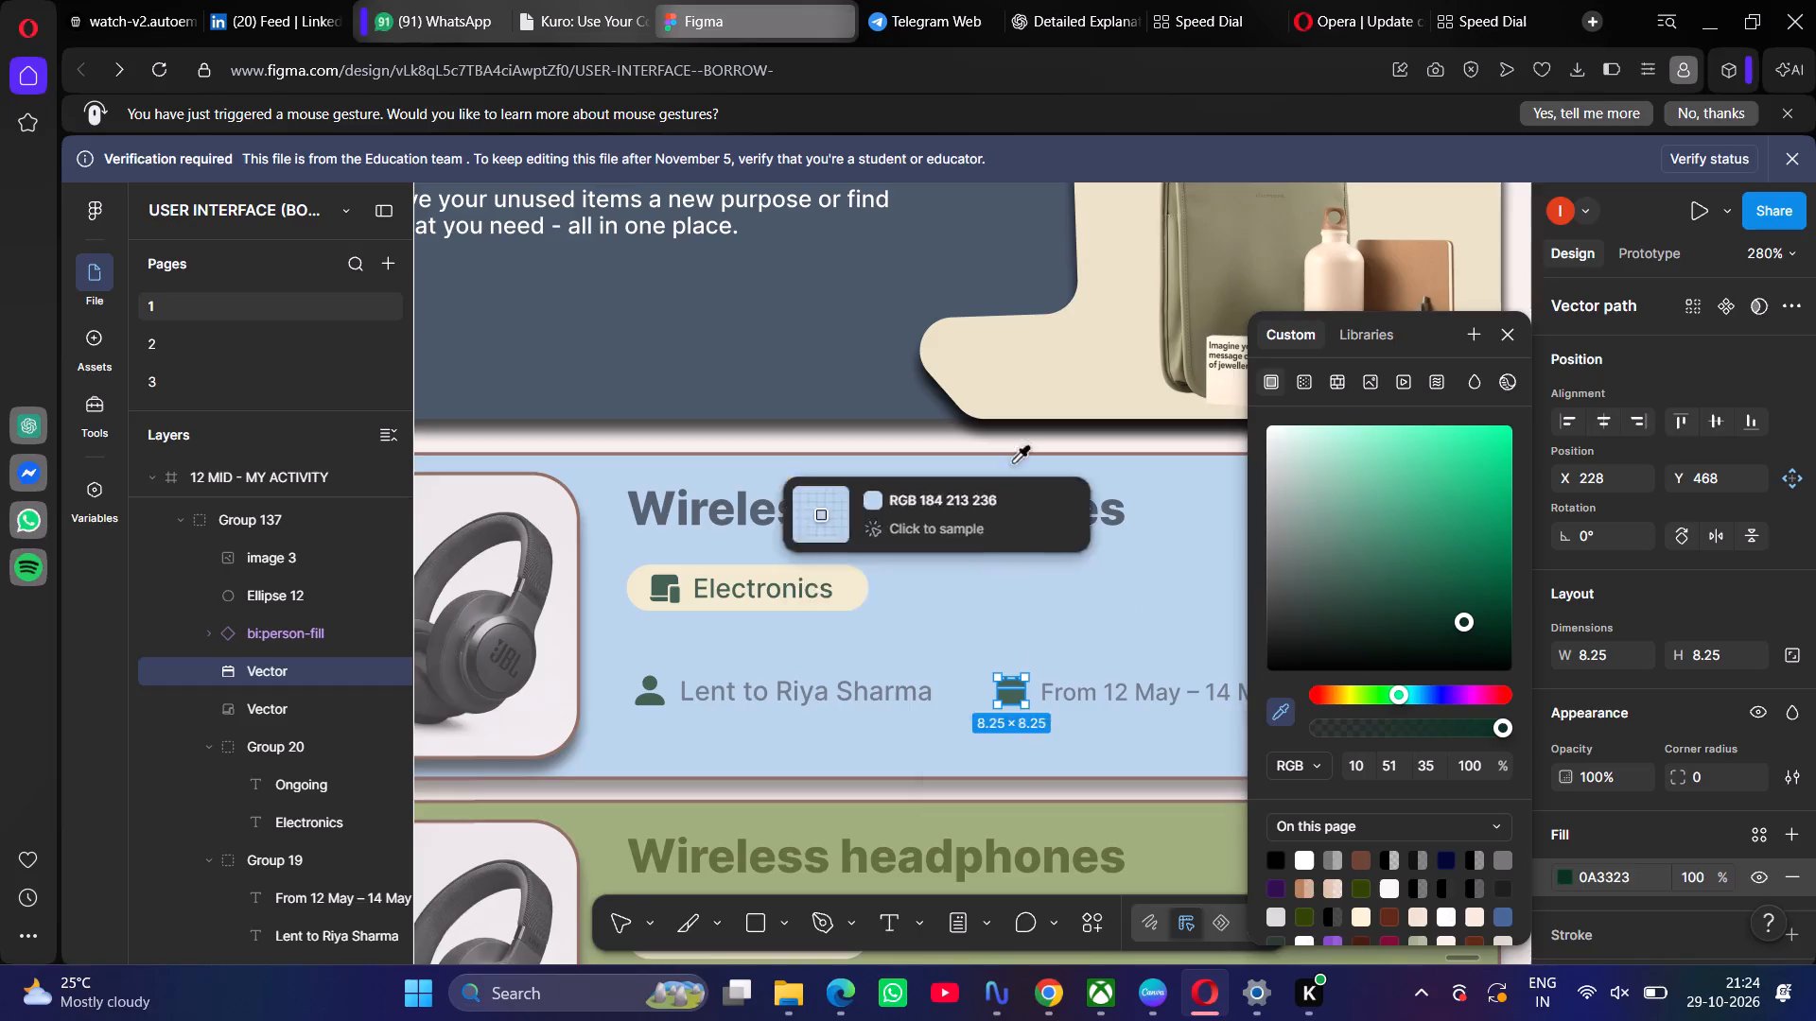
left_click(889, 392)
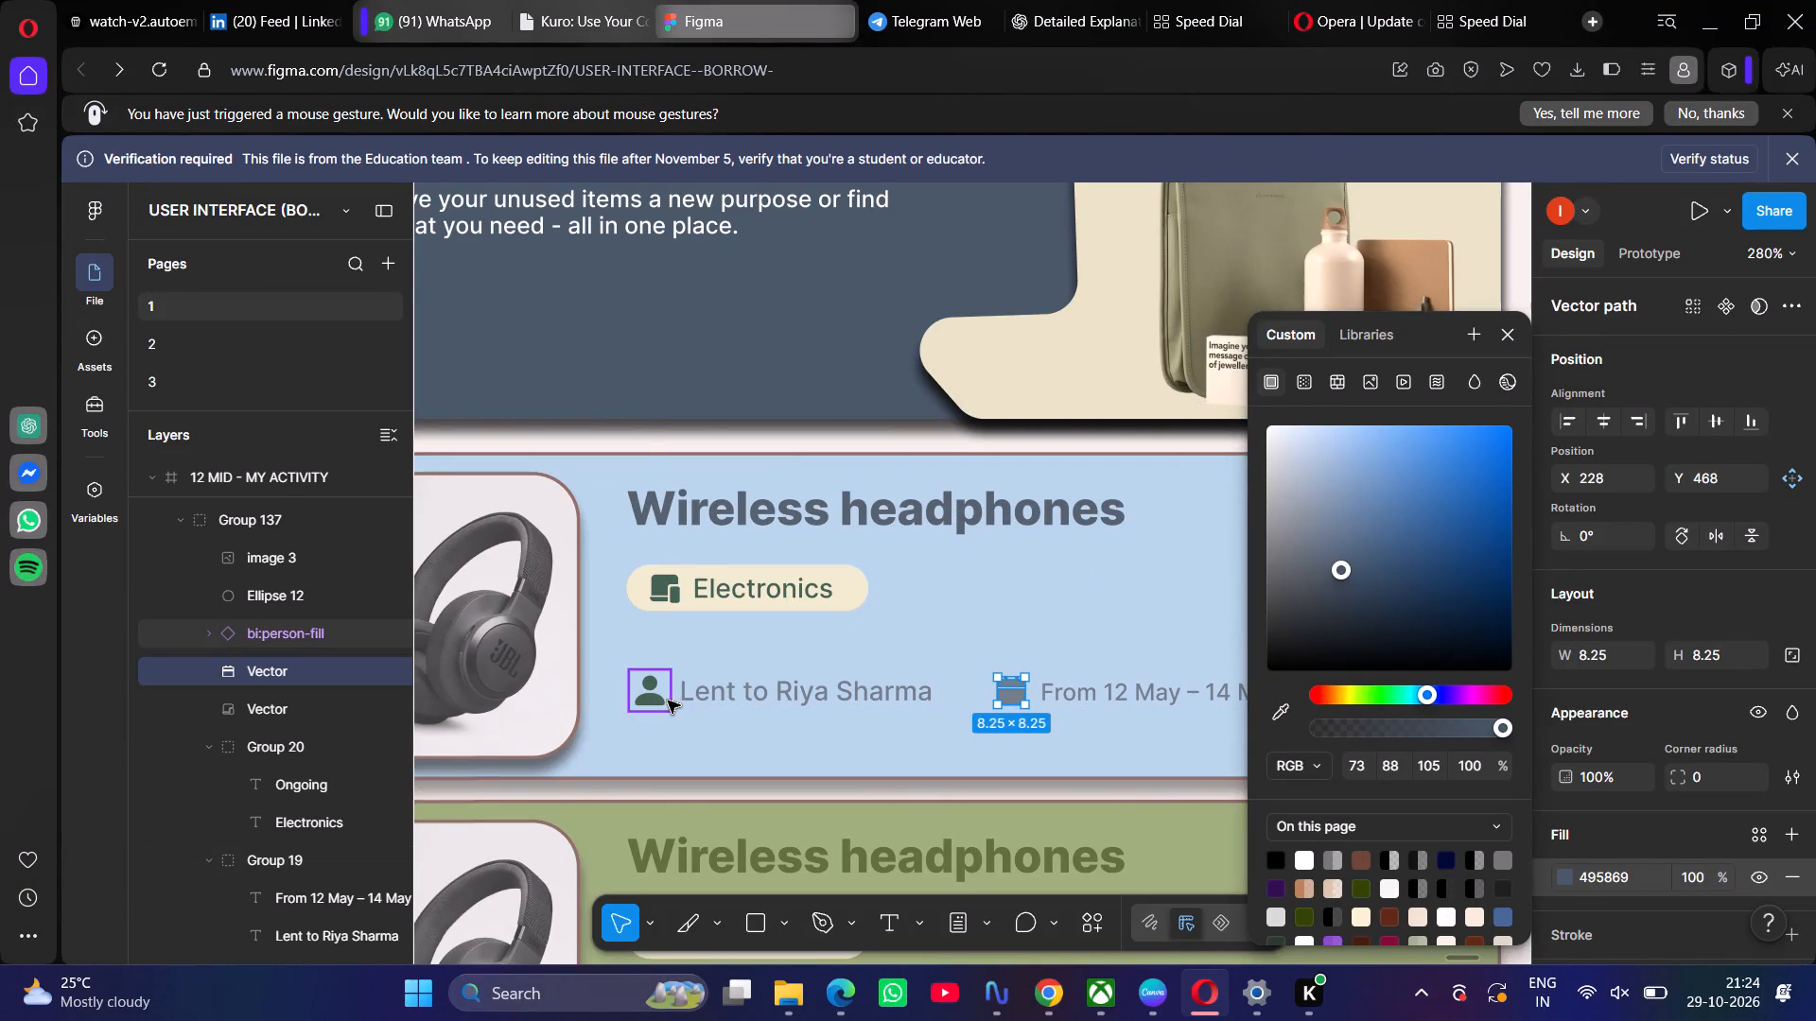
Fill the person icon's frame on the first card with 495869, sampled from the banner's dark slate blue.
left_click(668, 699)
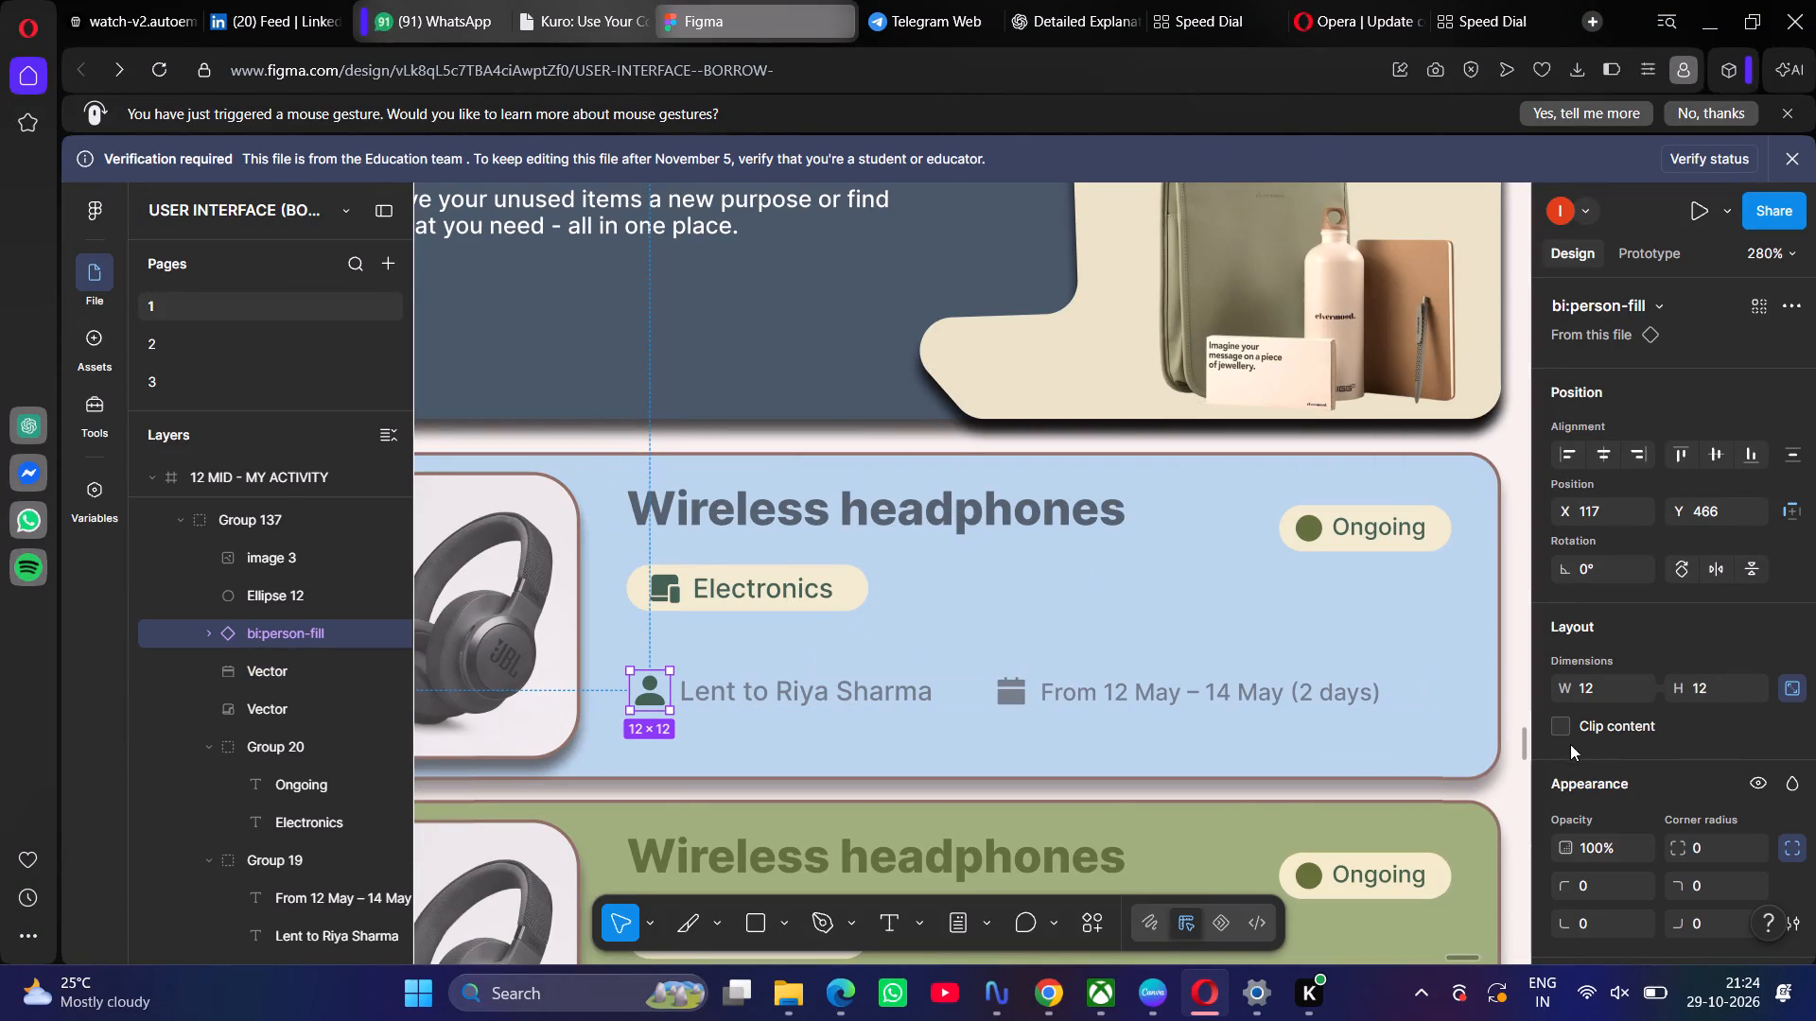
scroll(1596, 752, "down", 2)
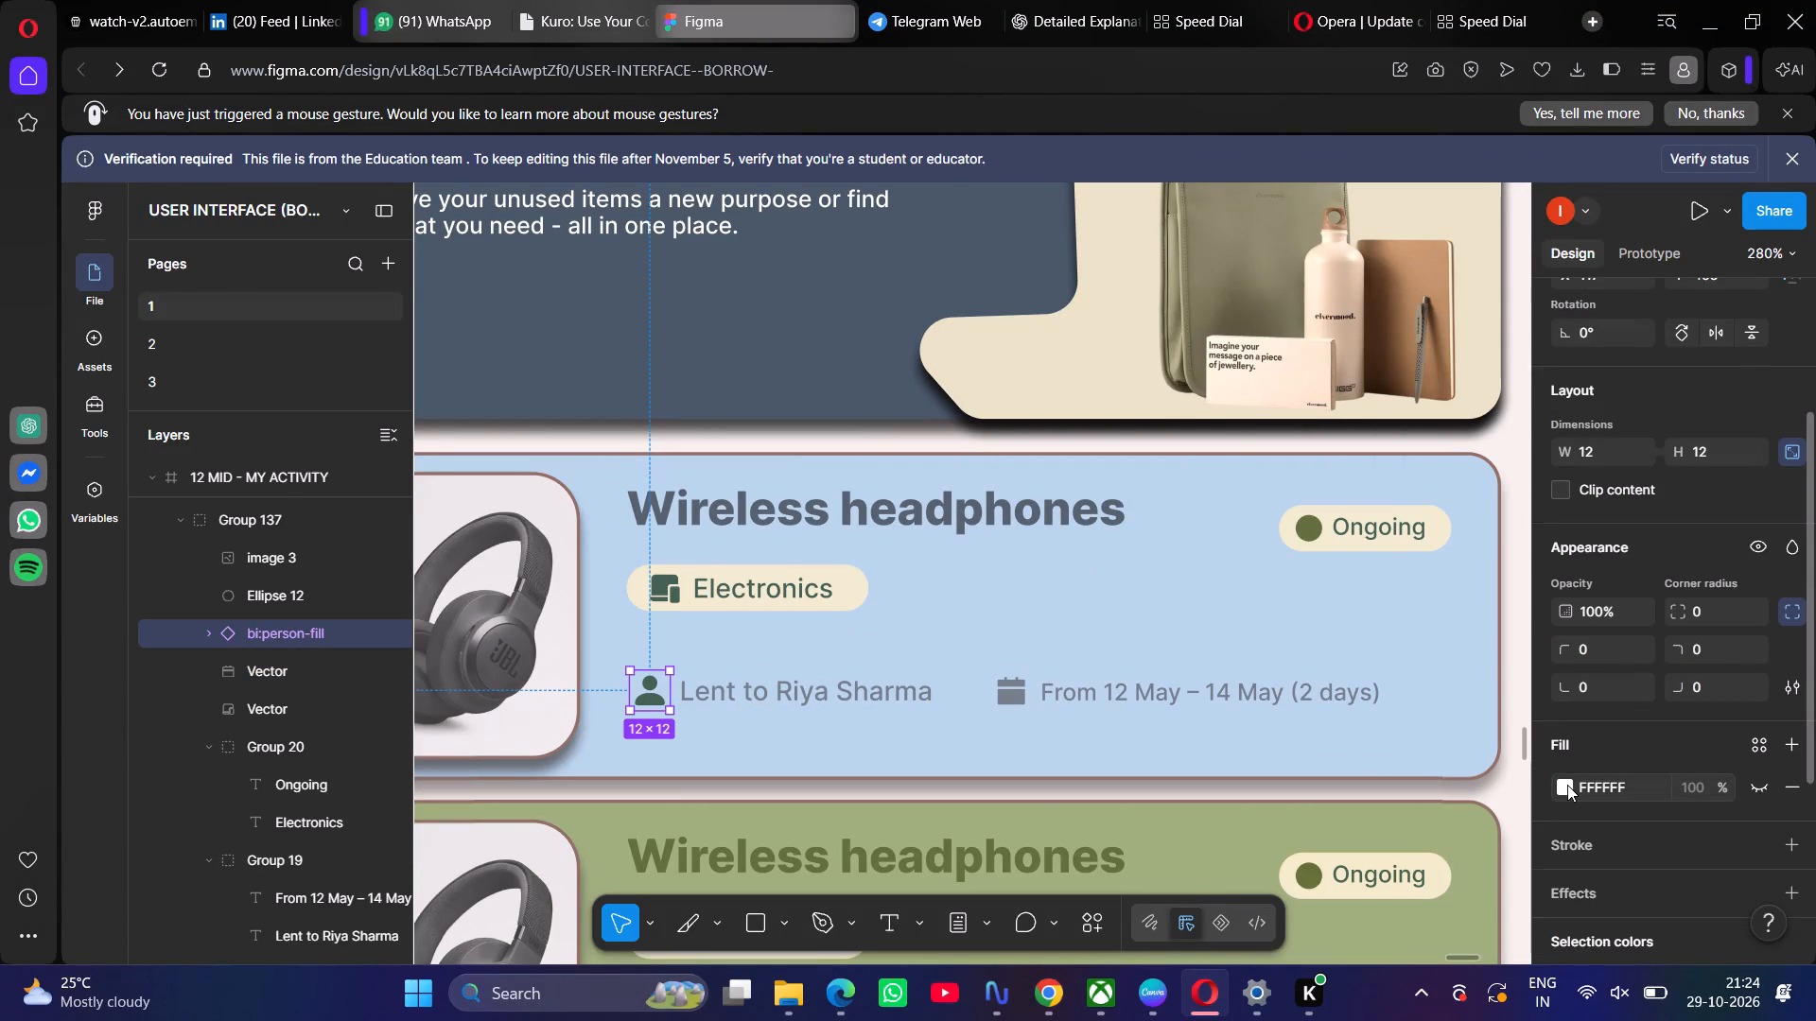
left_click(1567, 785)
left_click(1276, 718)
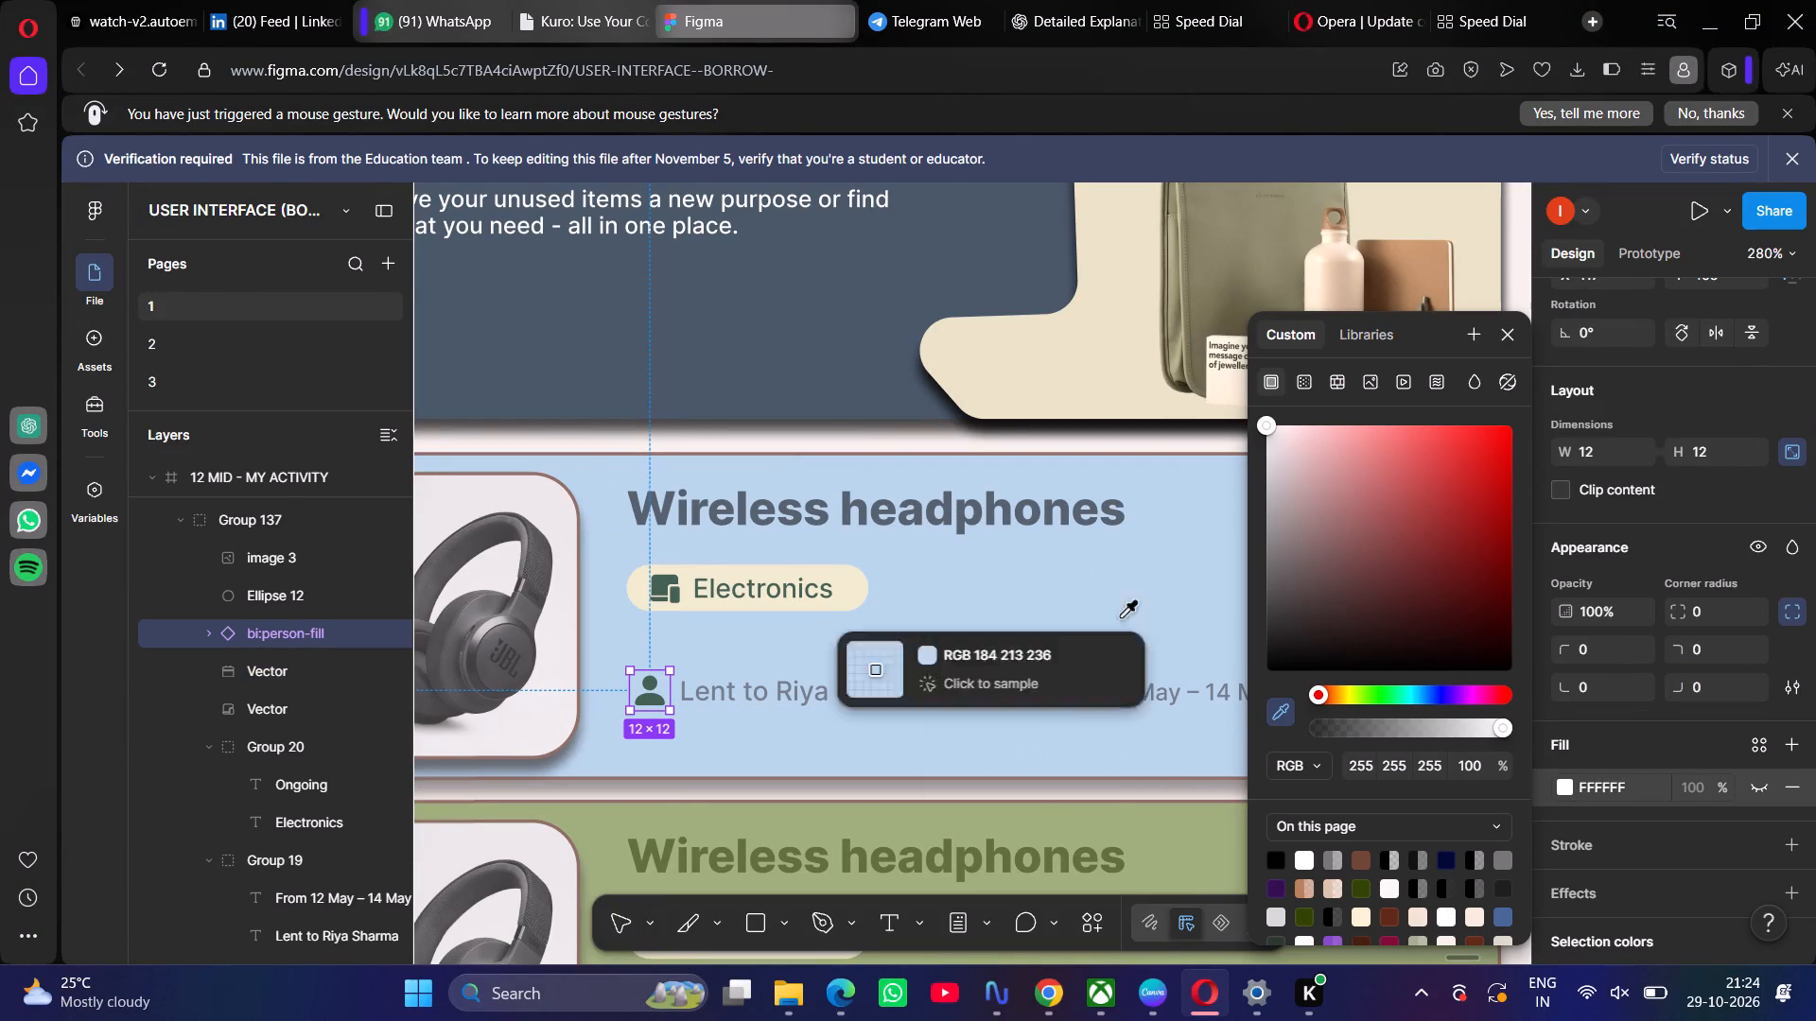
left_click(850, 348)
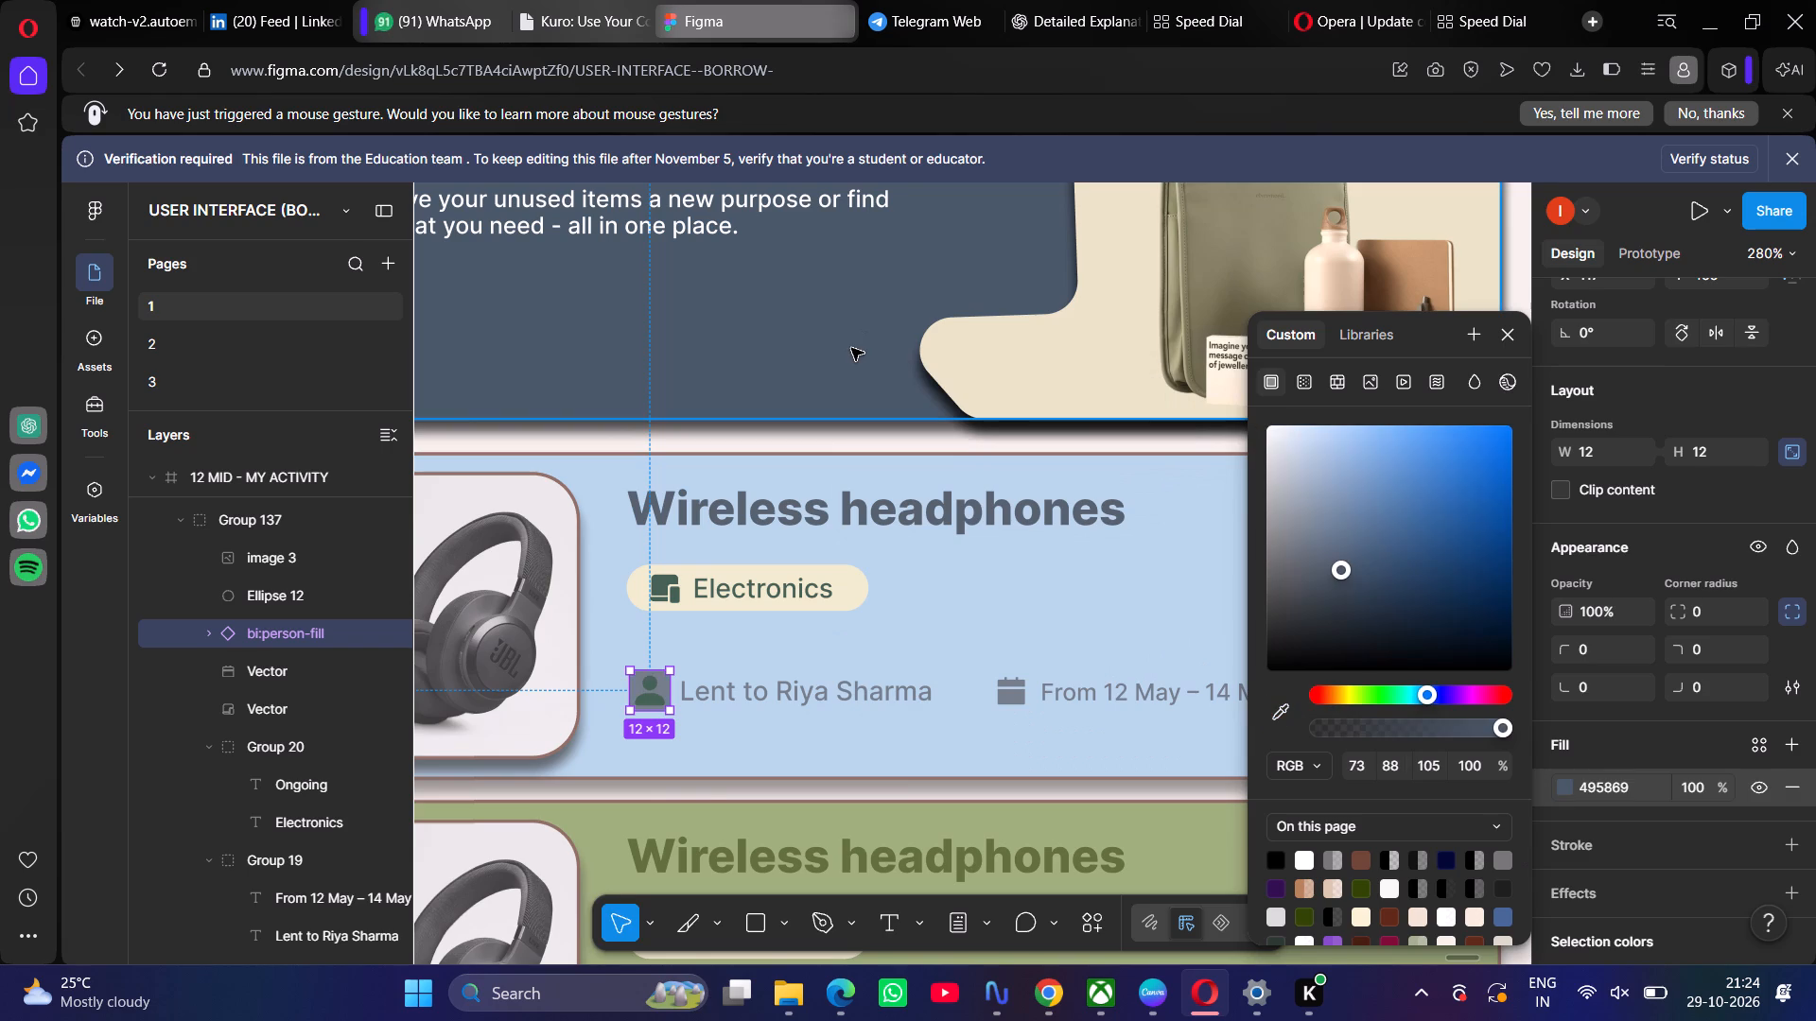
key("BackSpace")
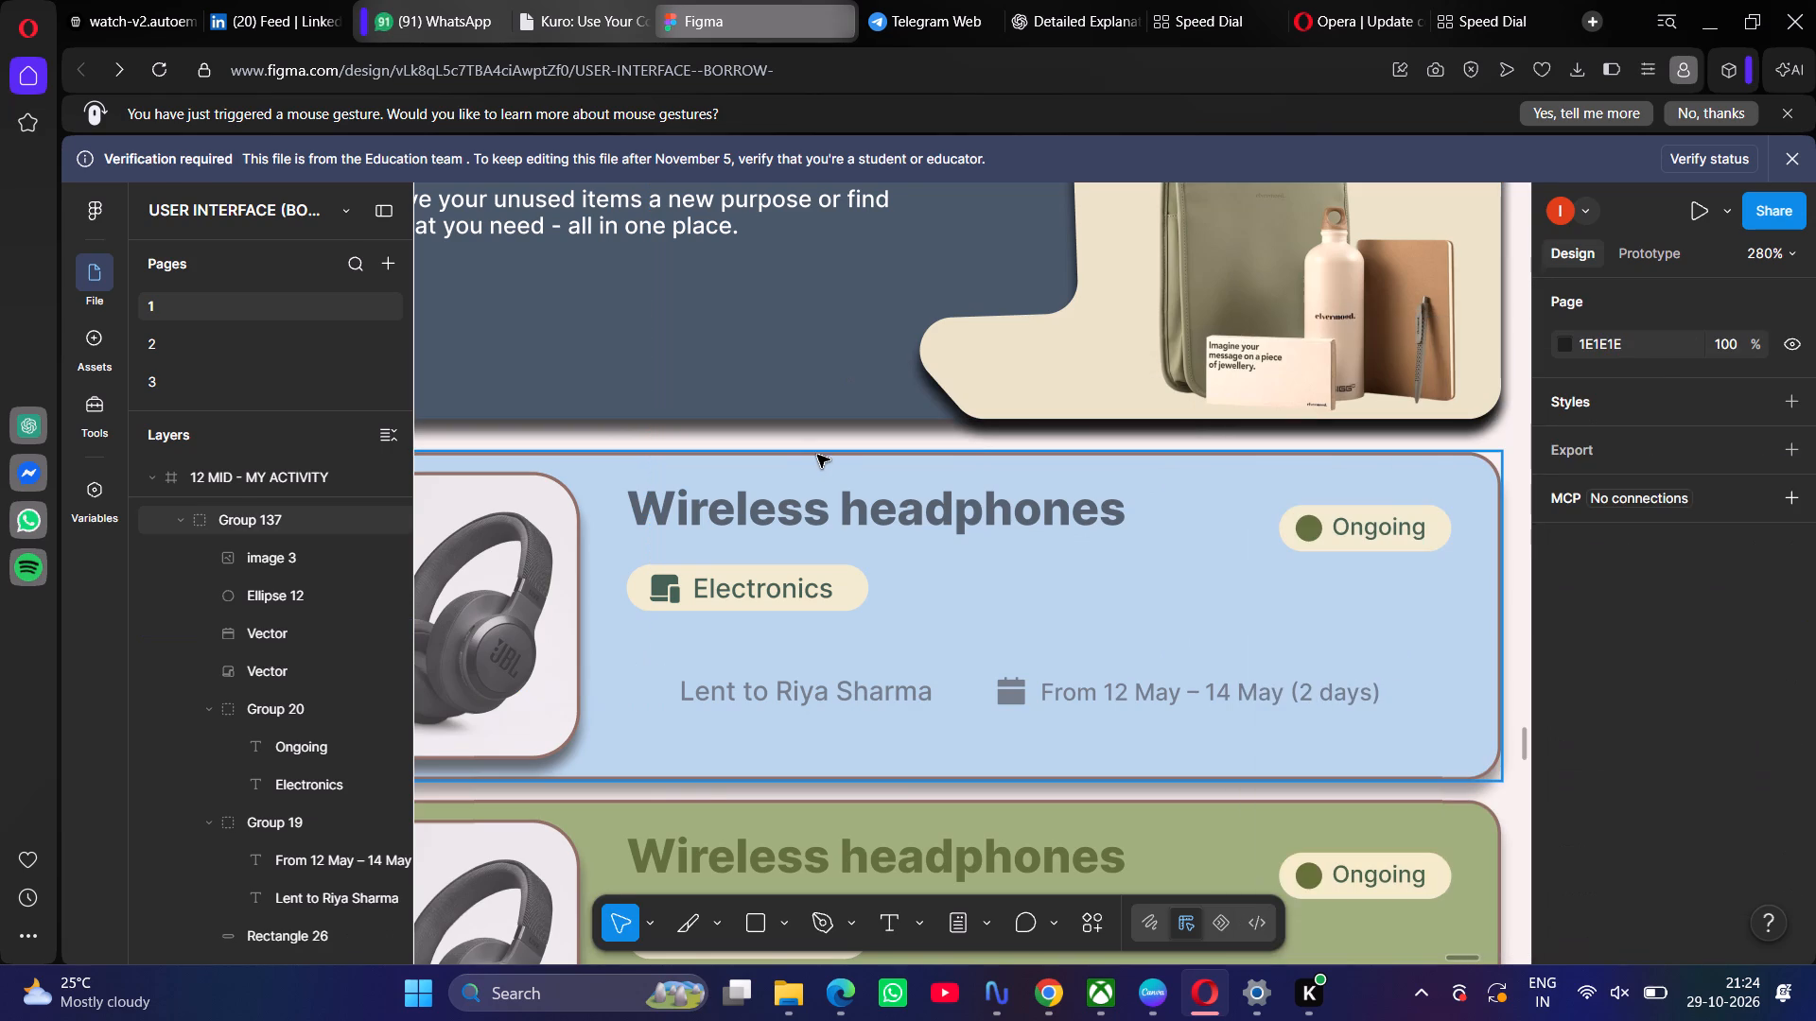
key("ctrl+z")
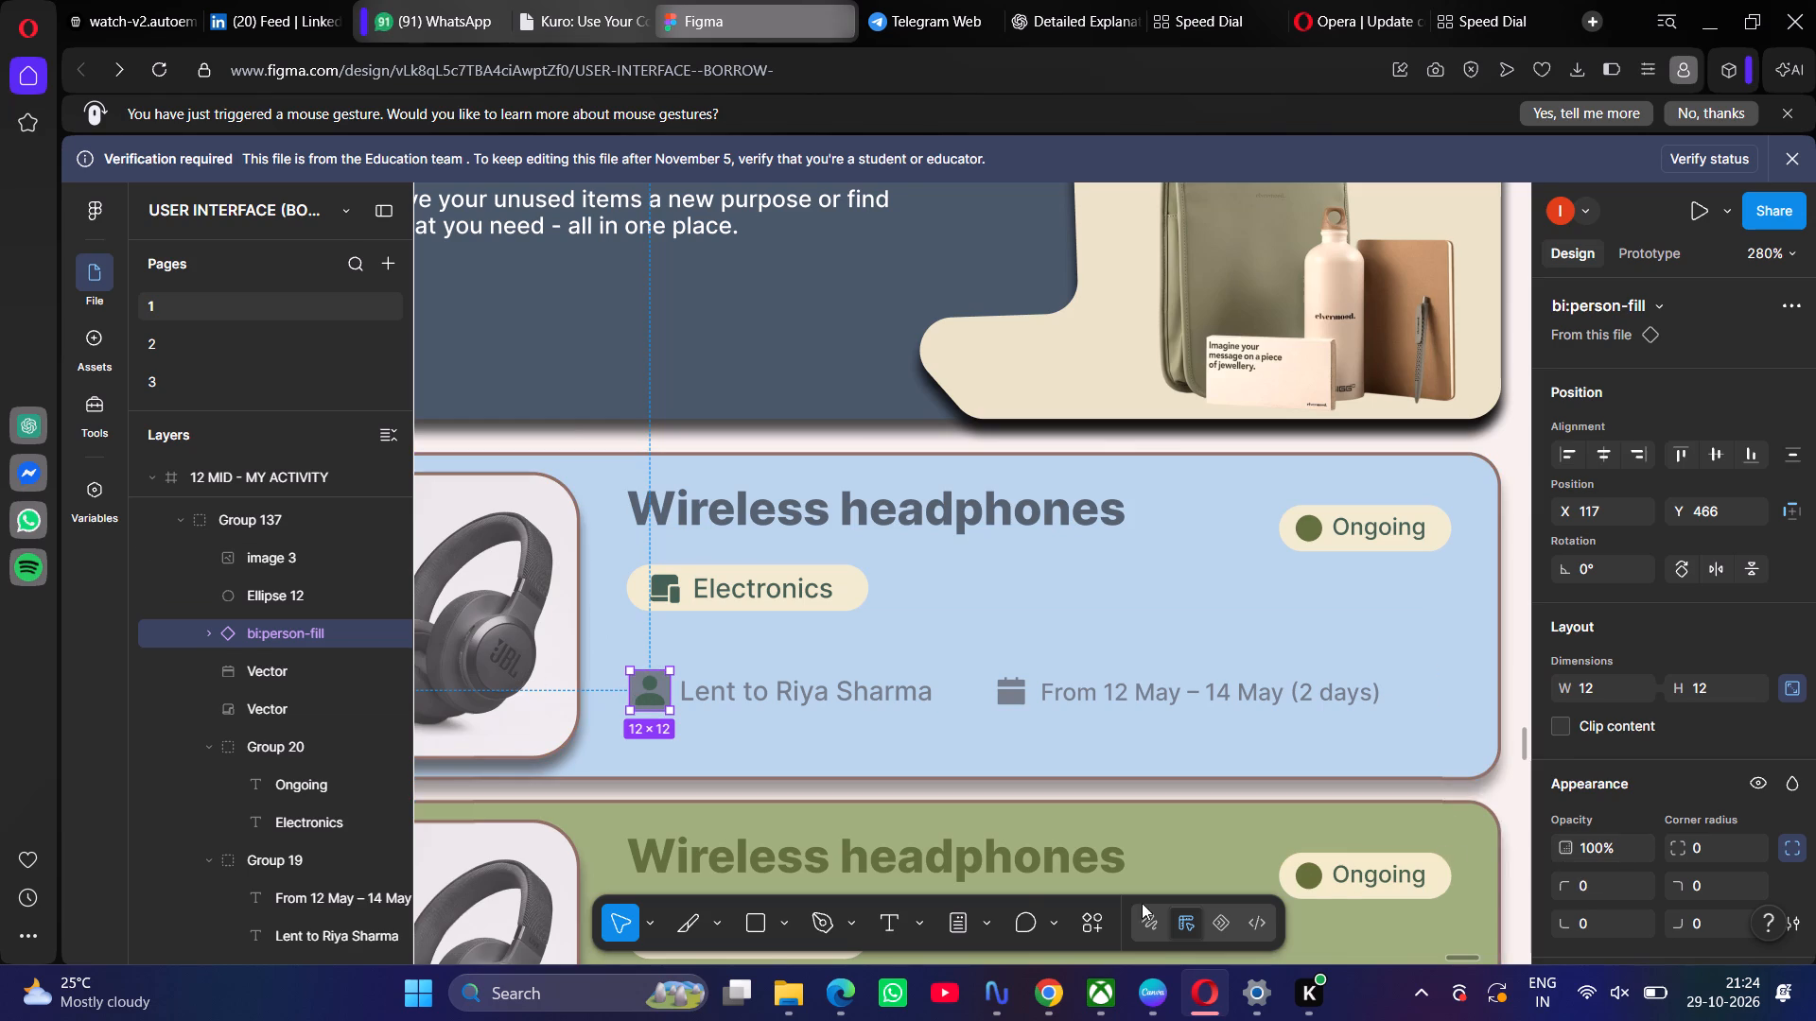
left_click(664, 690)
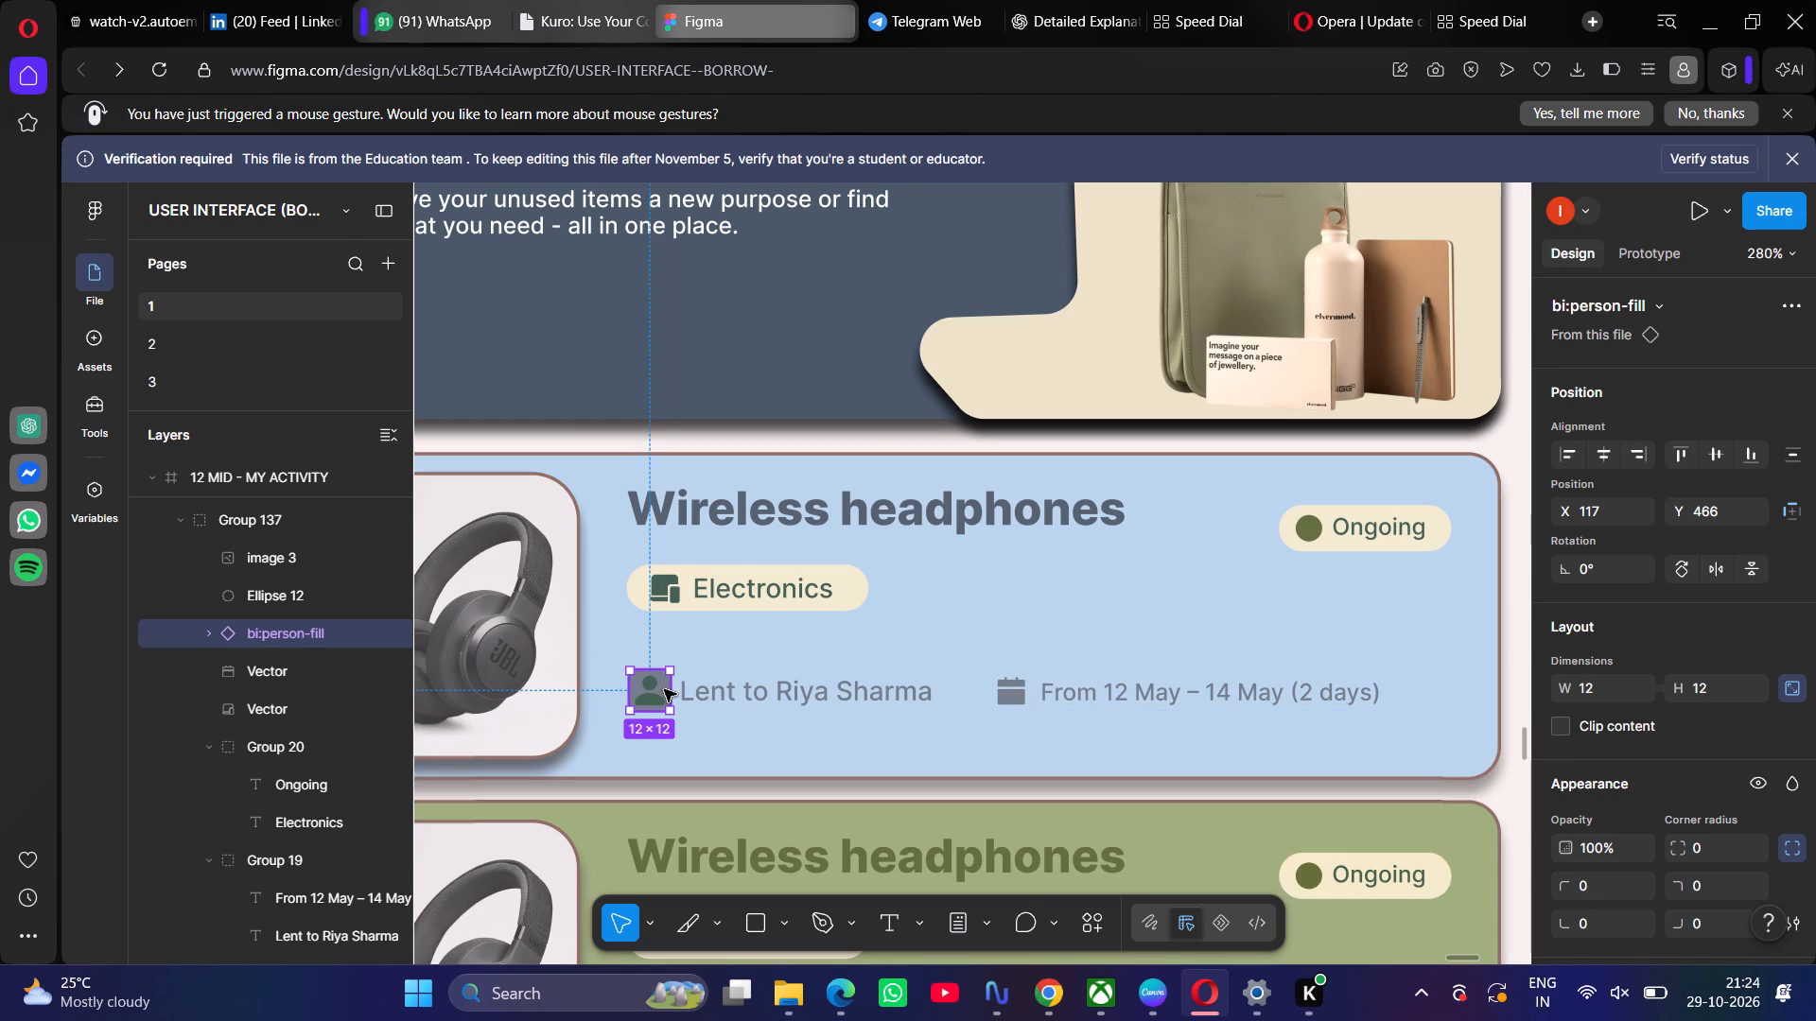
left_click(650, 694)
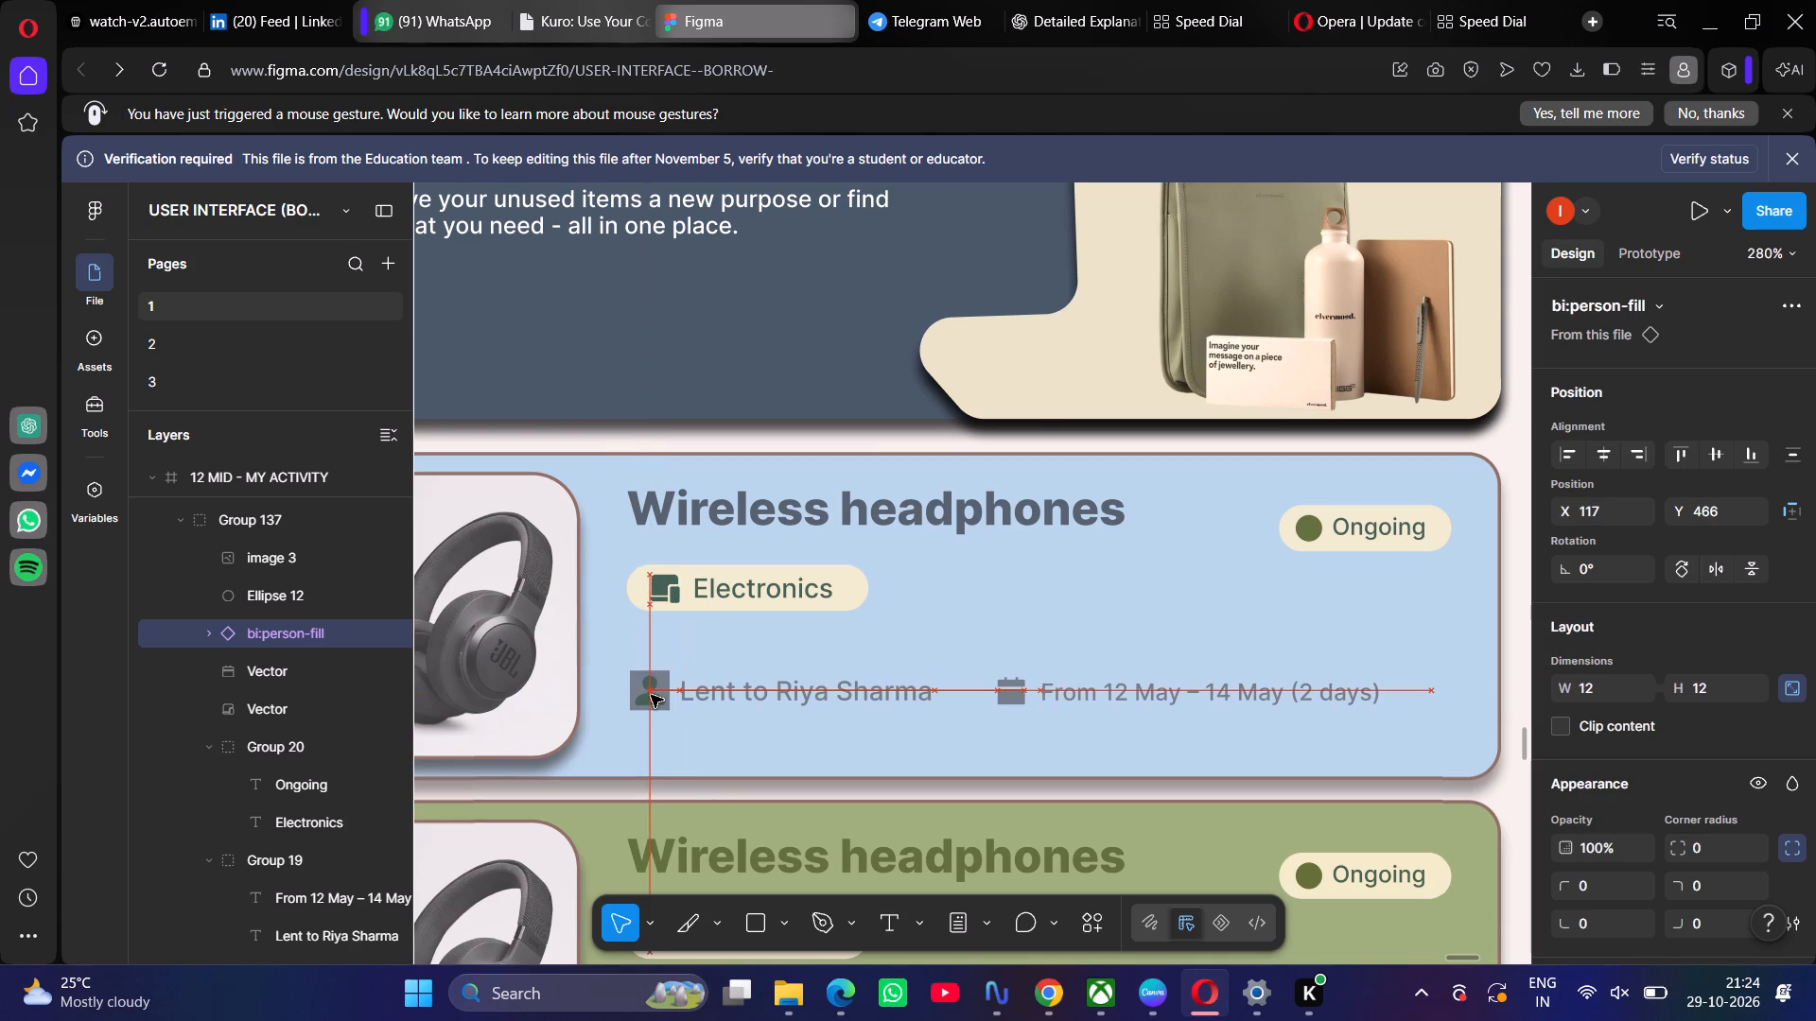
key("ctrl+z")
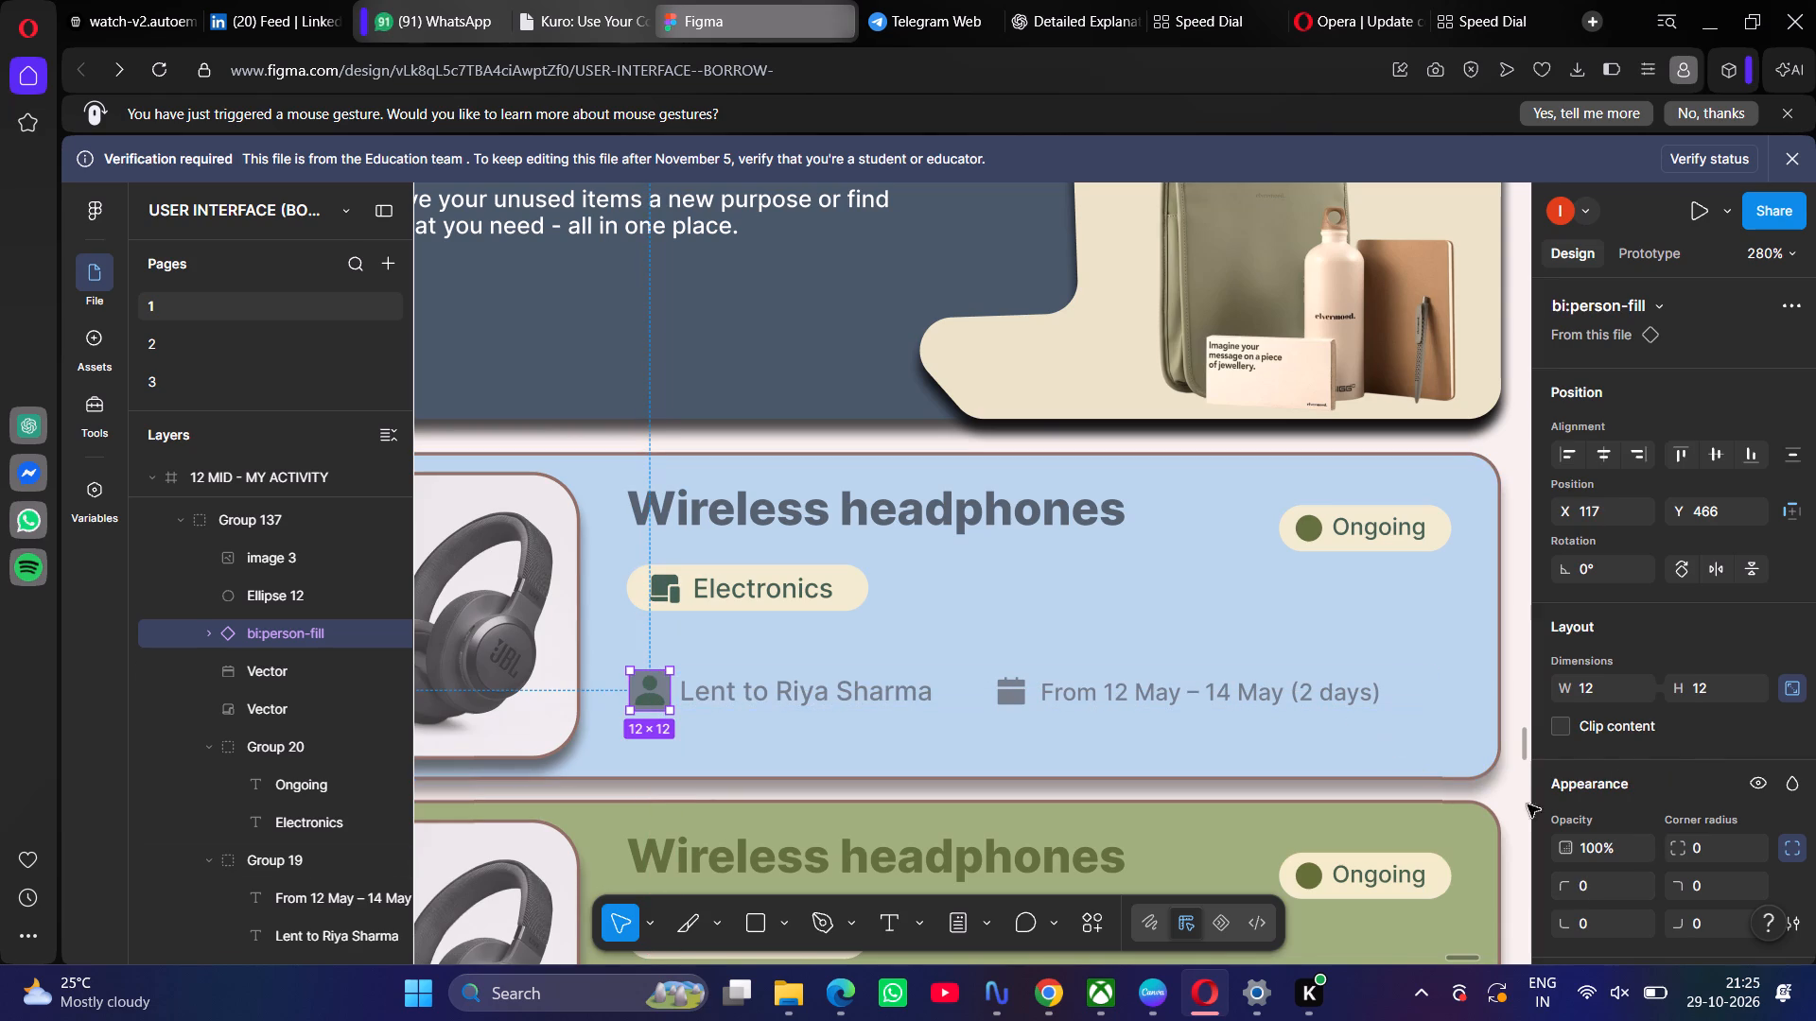
Replace the 495869 colour of the person icon's frame with the light blue sampled from the first card's background.
scroll(1590, 820, "down", 3)
left_click(1571, 902)
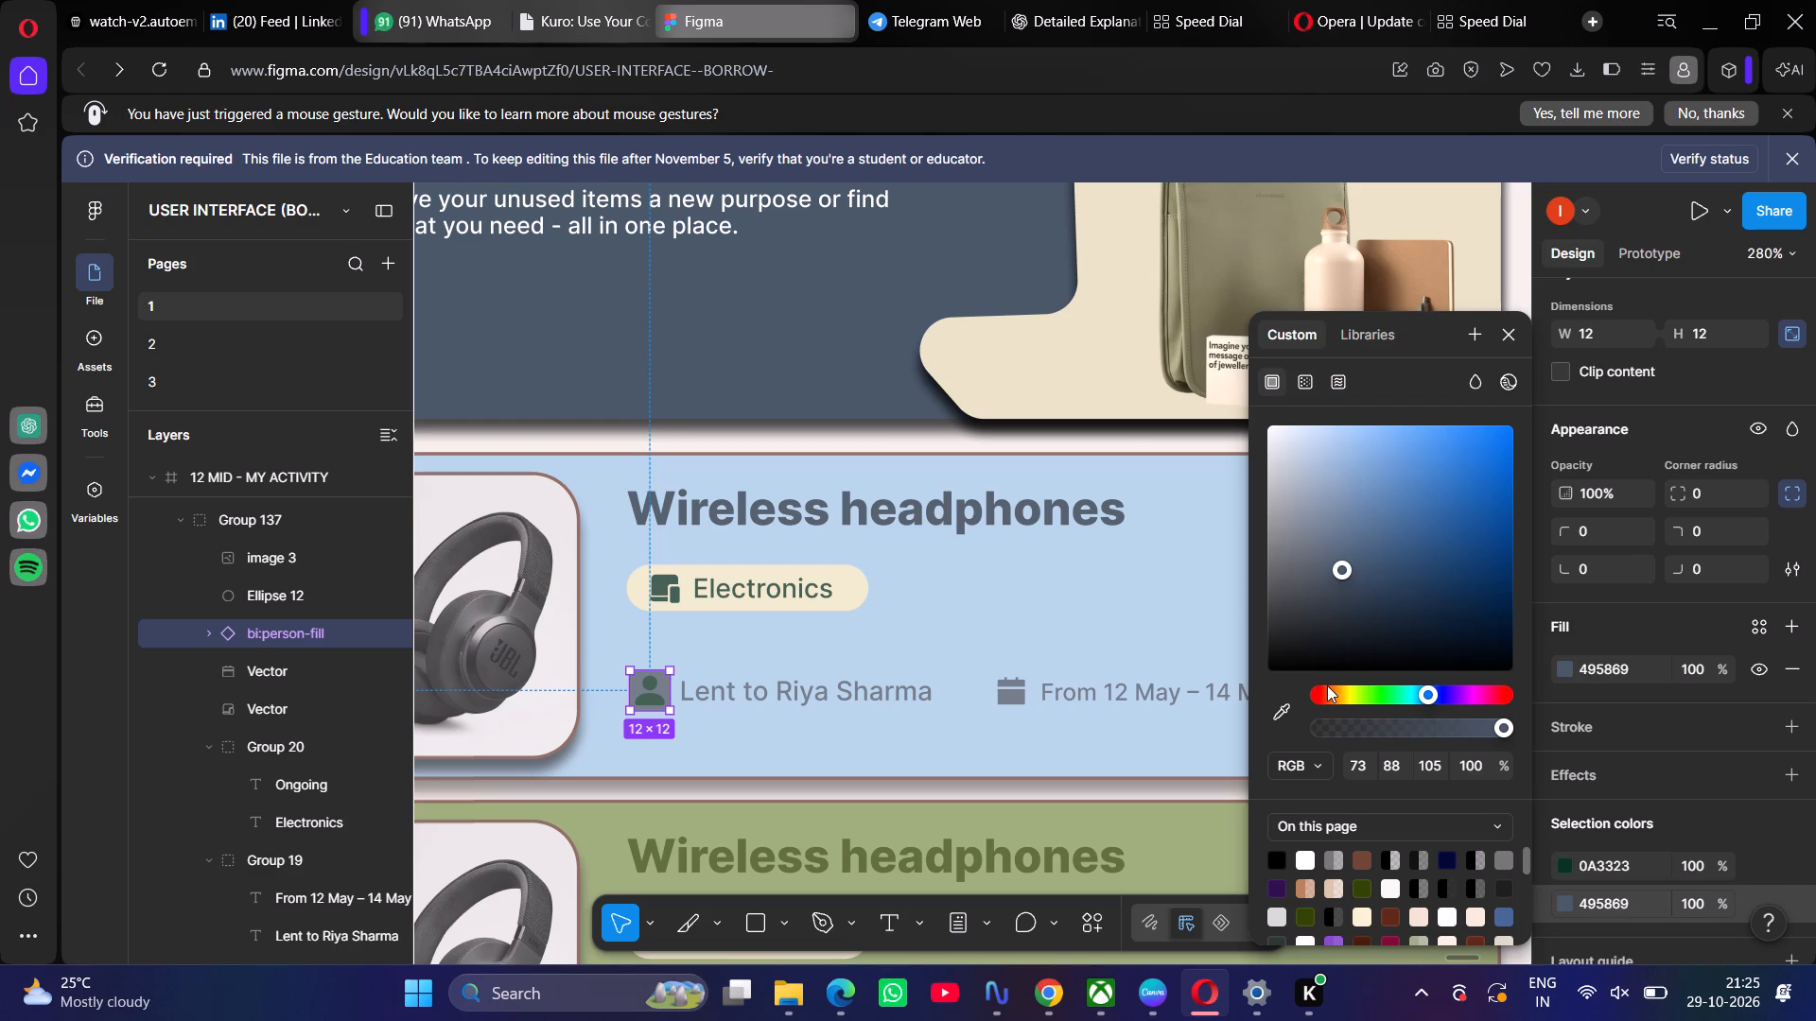
double_click(1282, 698)
left_click(1183, 618)
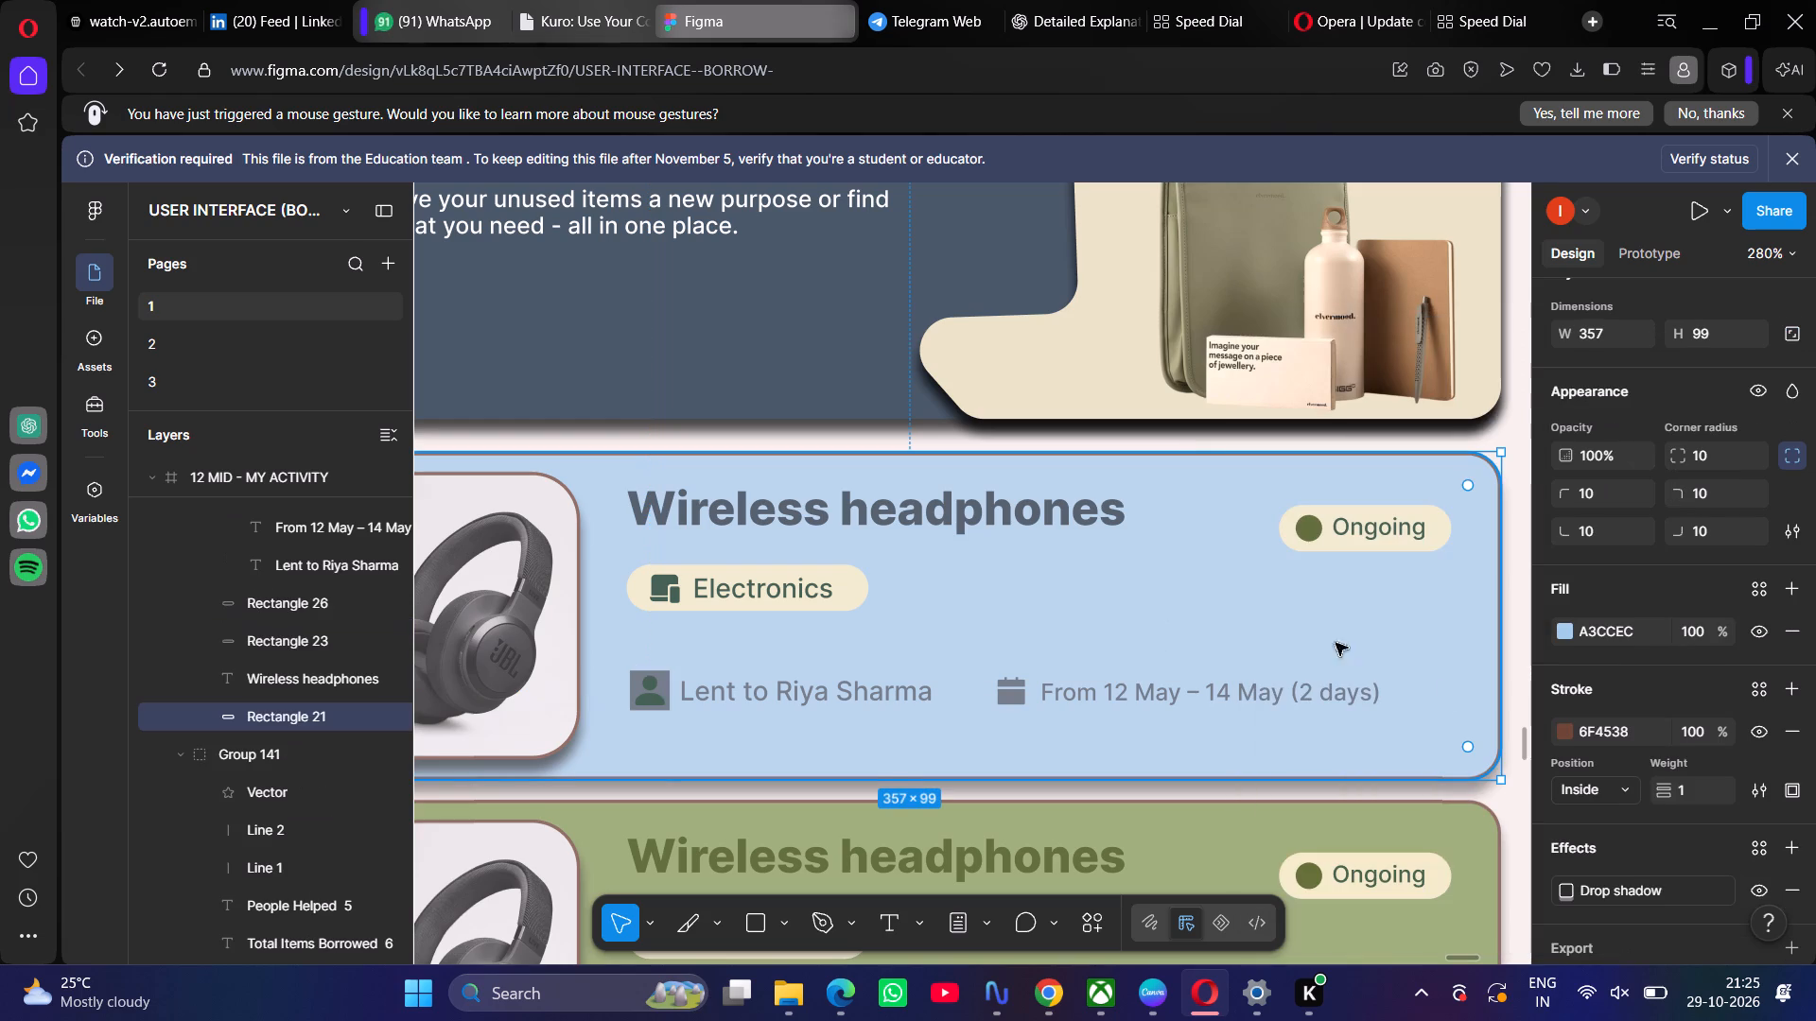
left_click(655, 705)
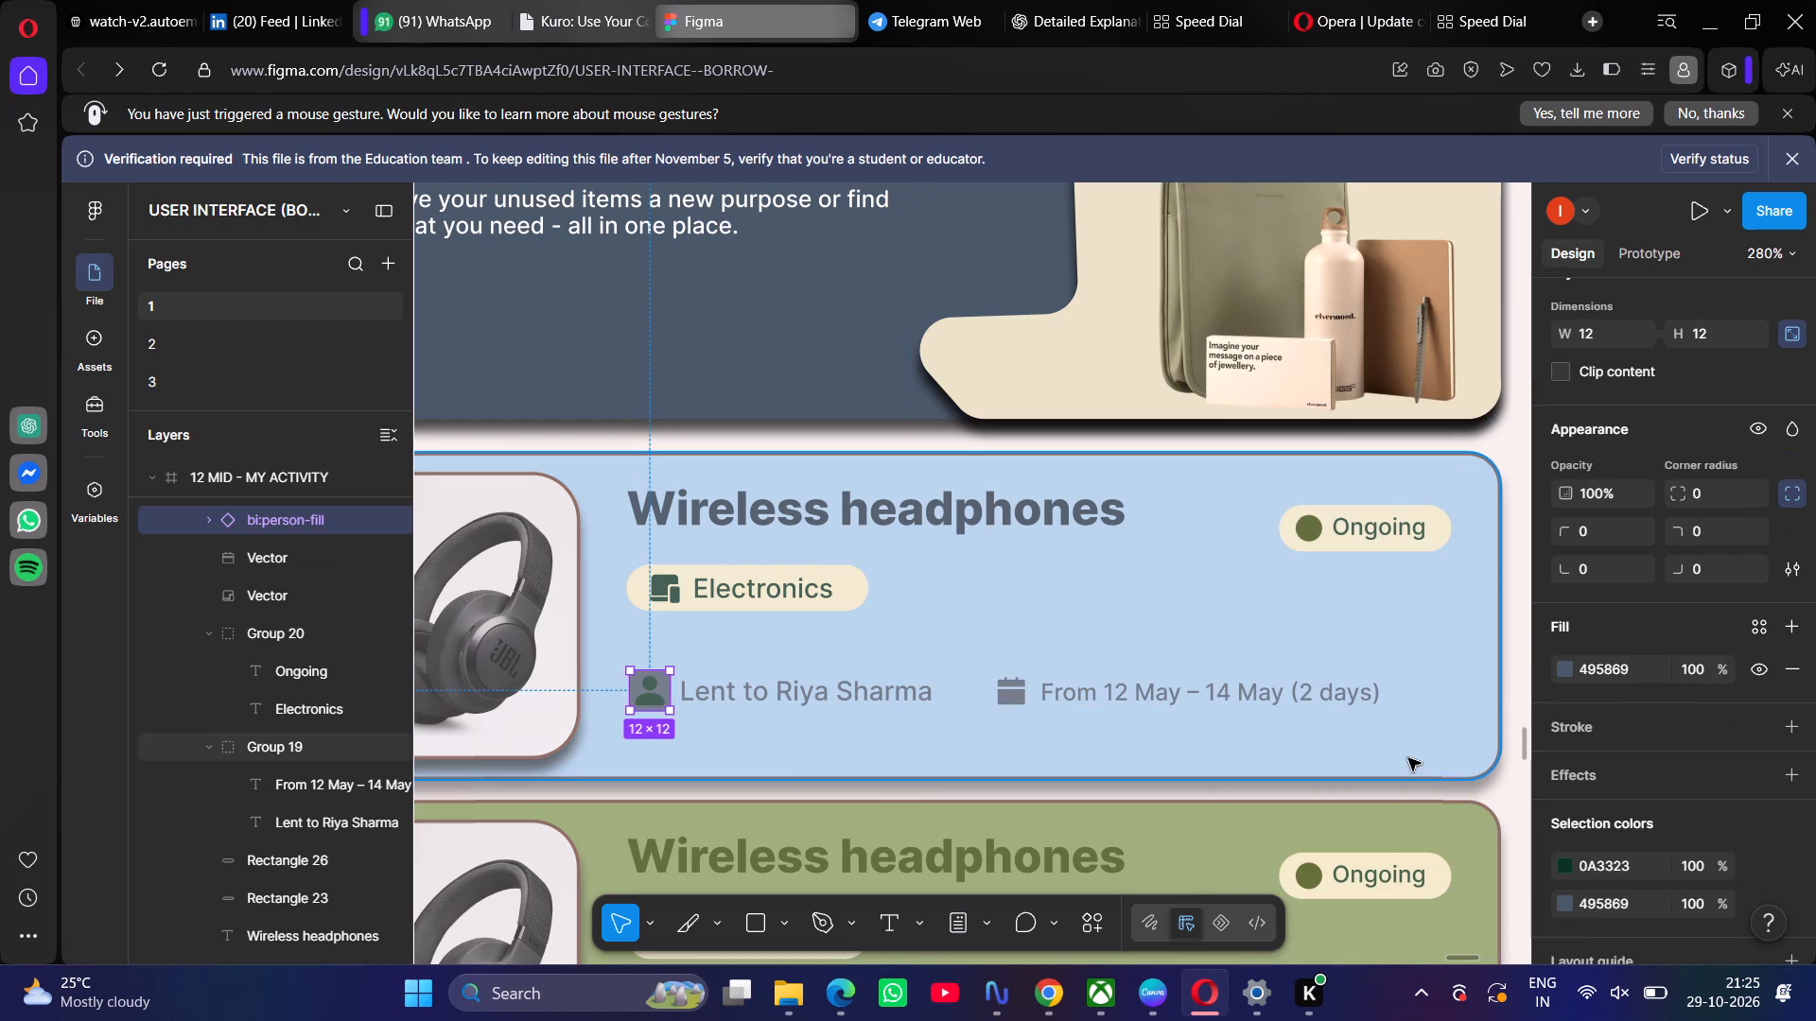
scroll(1621, 829, "down", 2)
left_click(1560, 679)
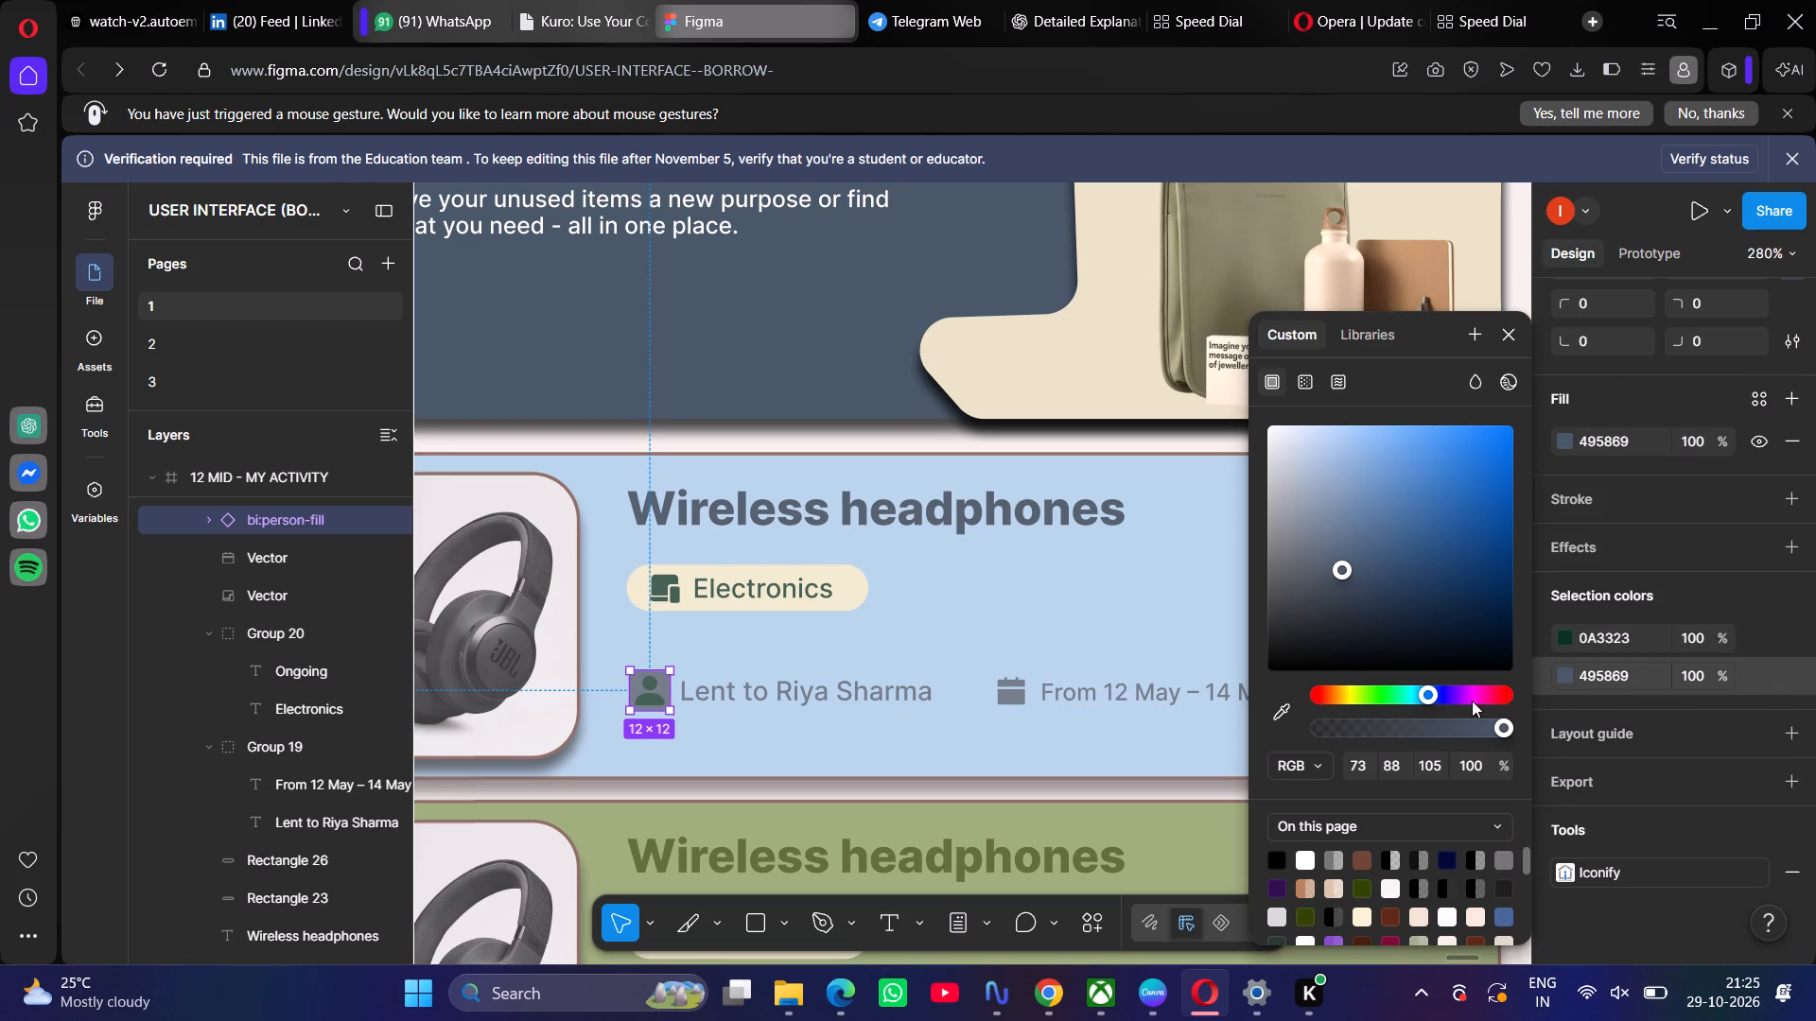
left_click(1267, 721)
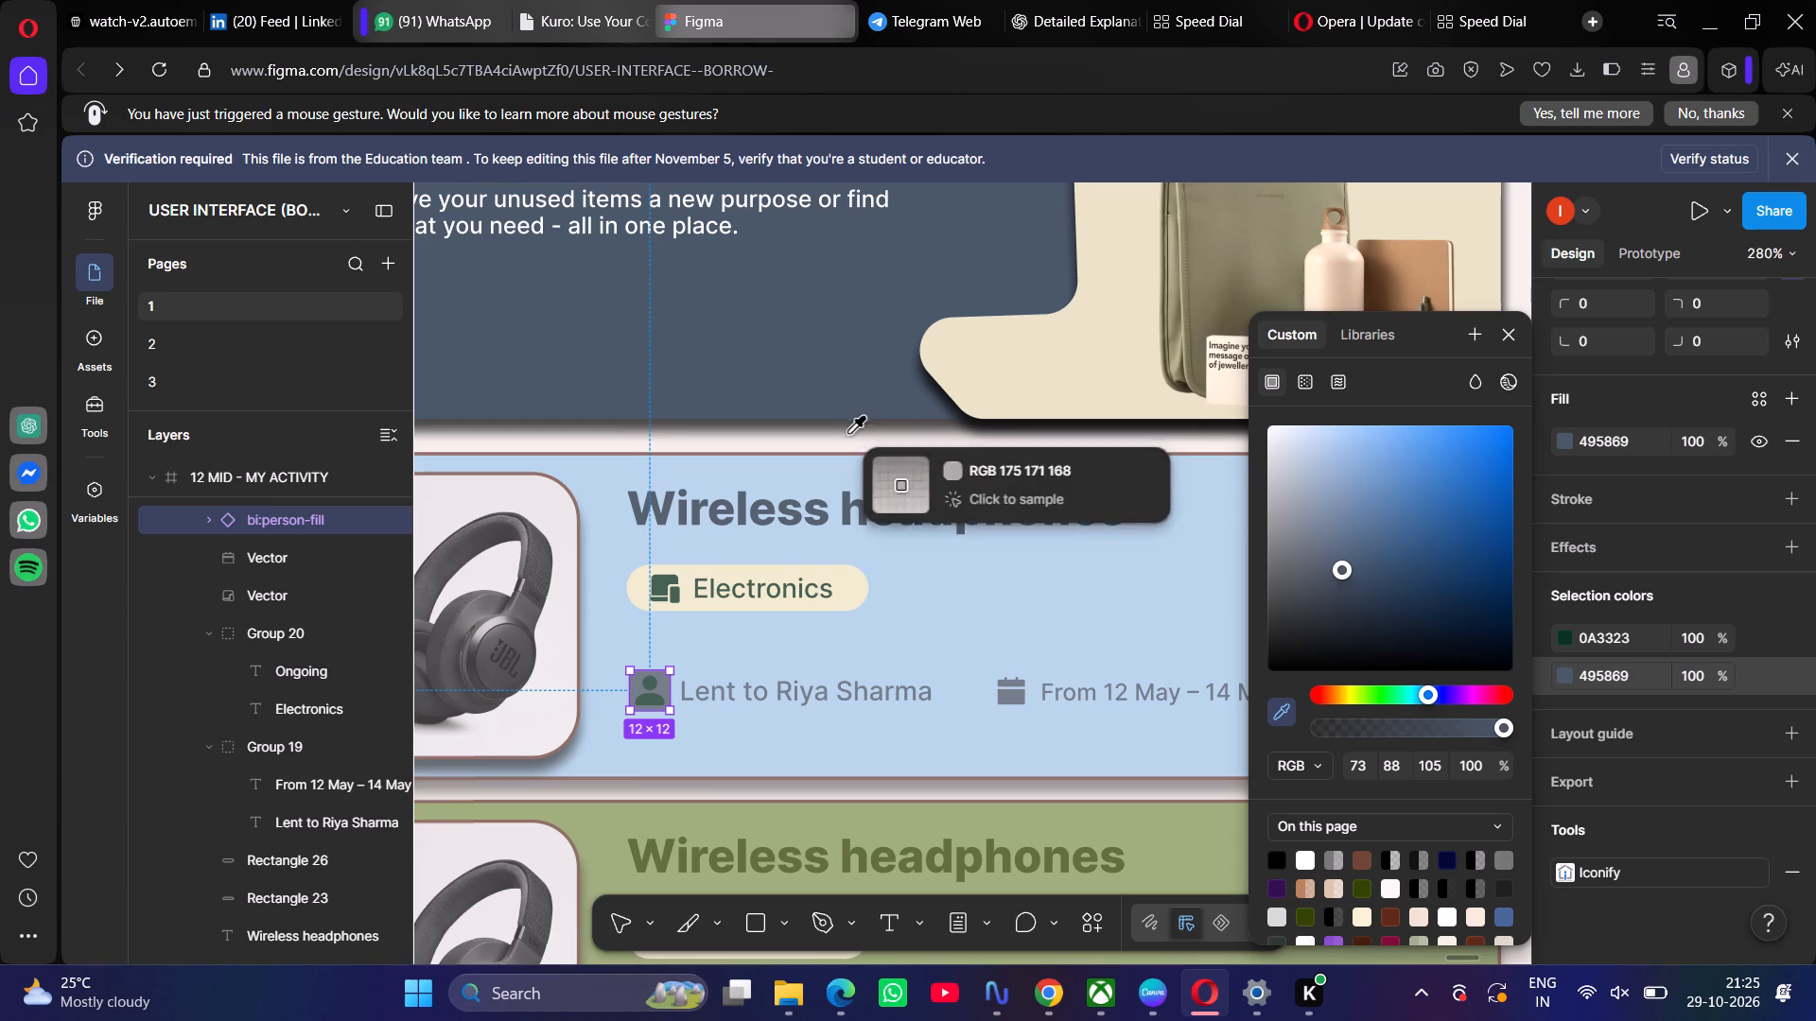
double_click(950, 590)
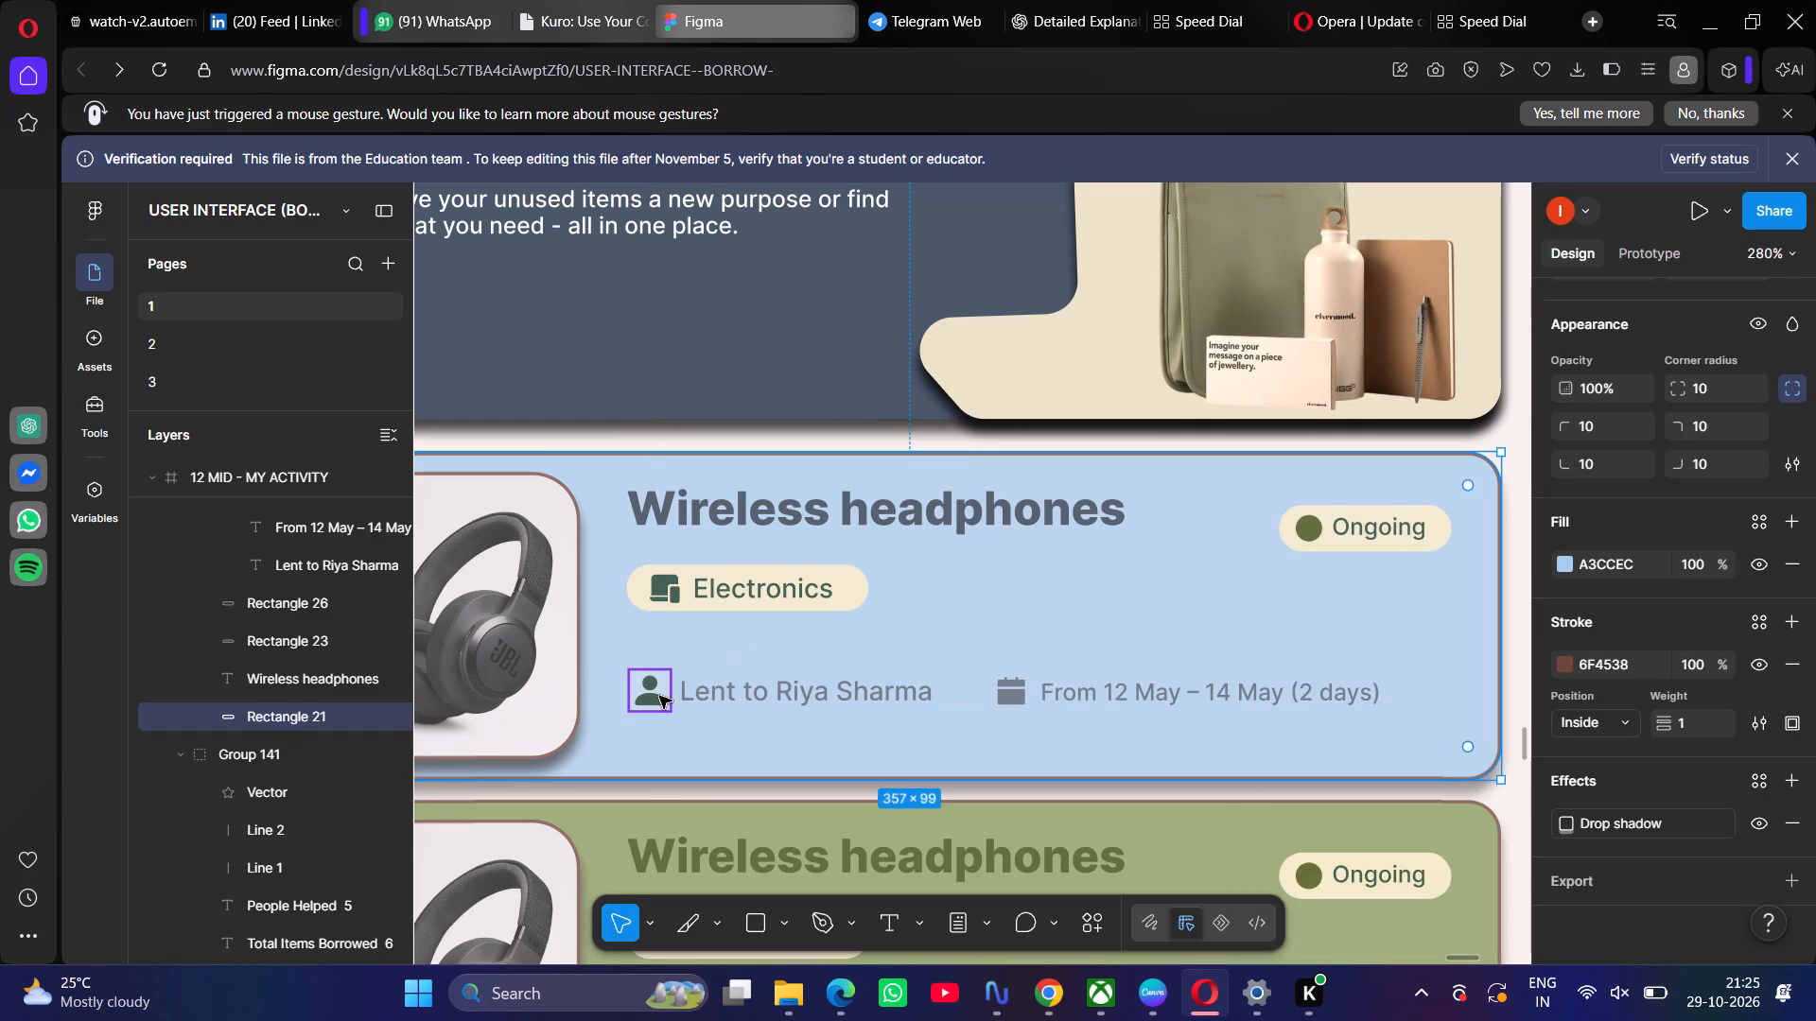
Recolour the person vector inside the first card's icon frame to 495869, sampled from the banner's dark slate blue.
left_click(656, 692)
double_click(651, 692)
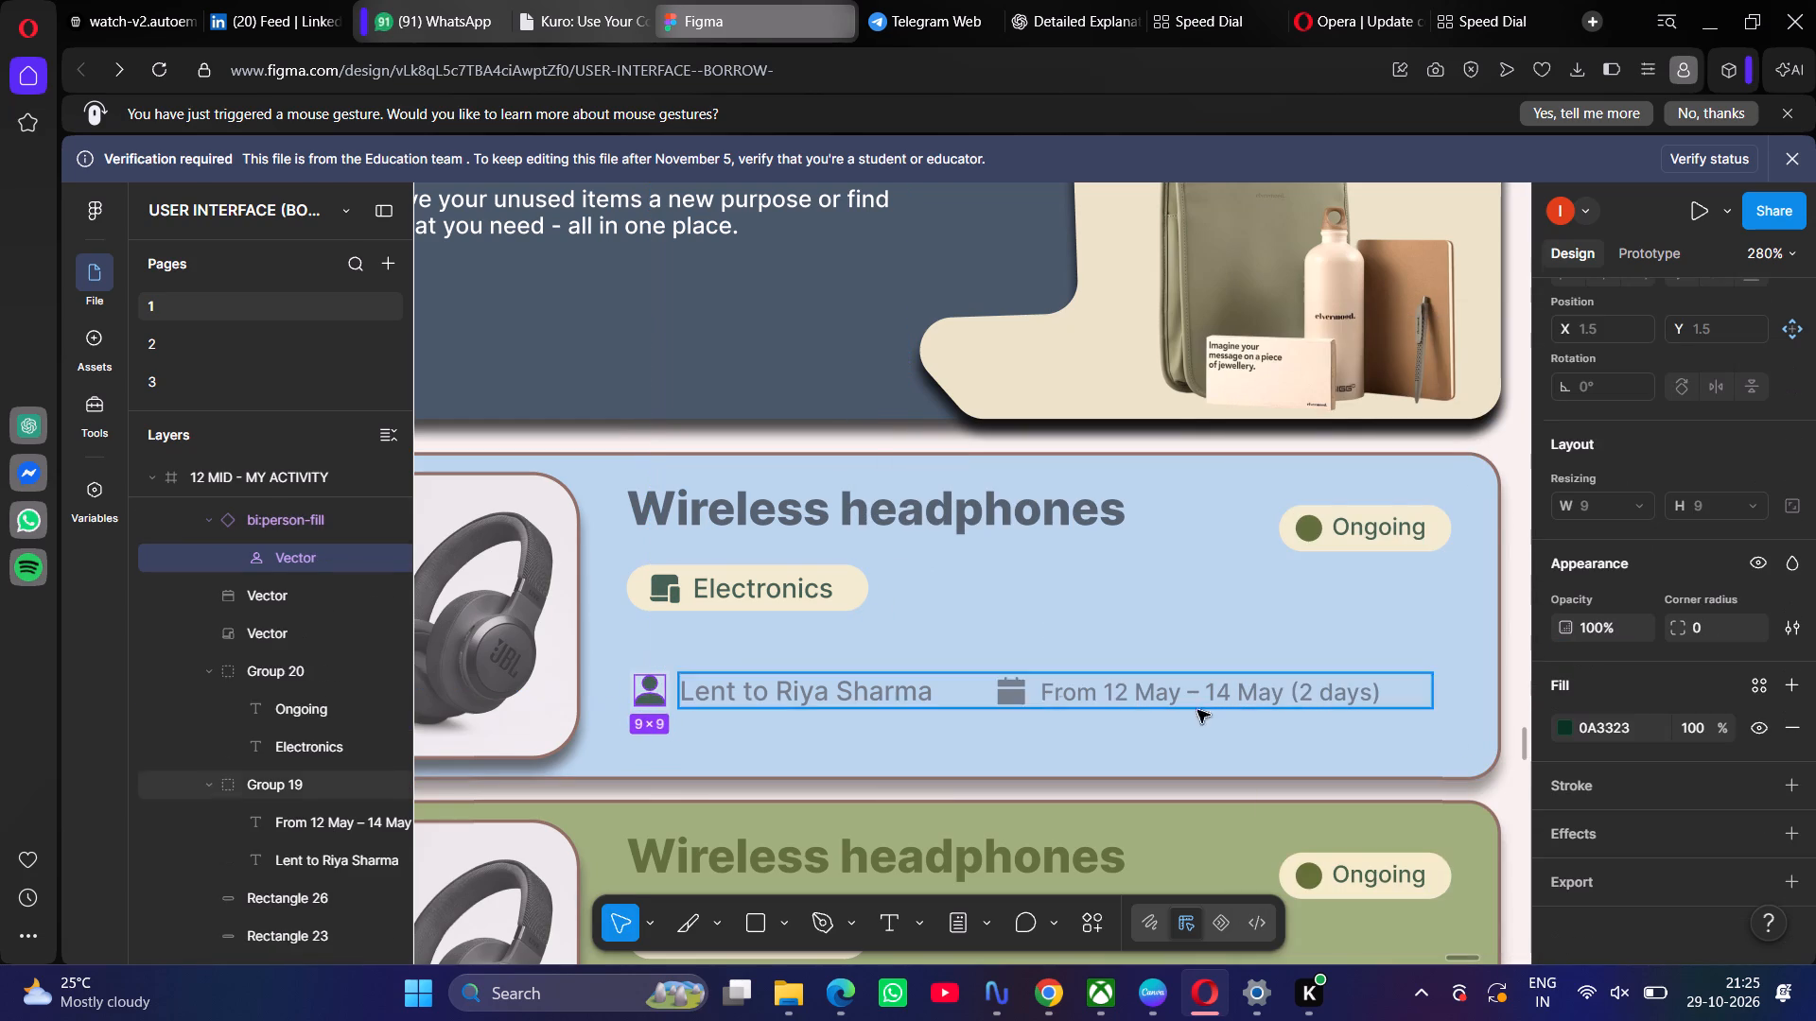
double_click(1557, 734)
left_click(1563, 724)
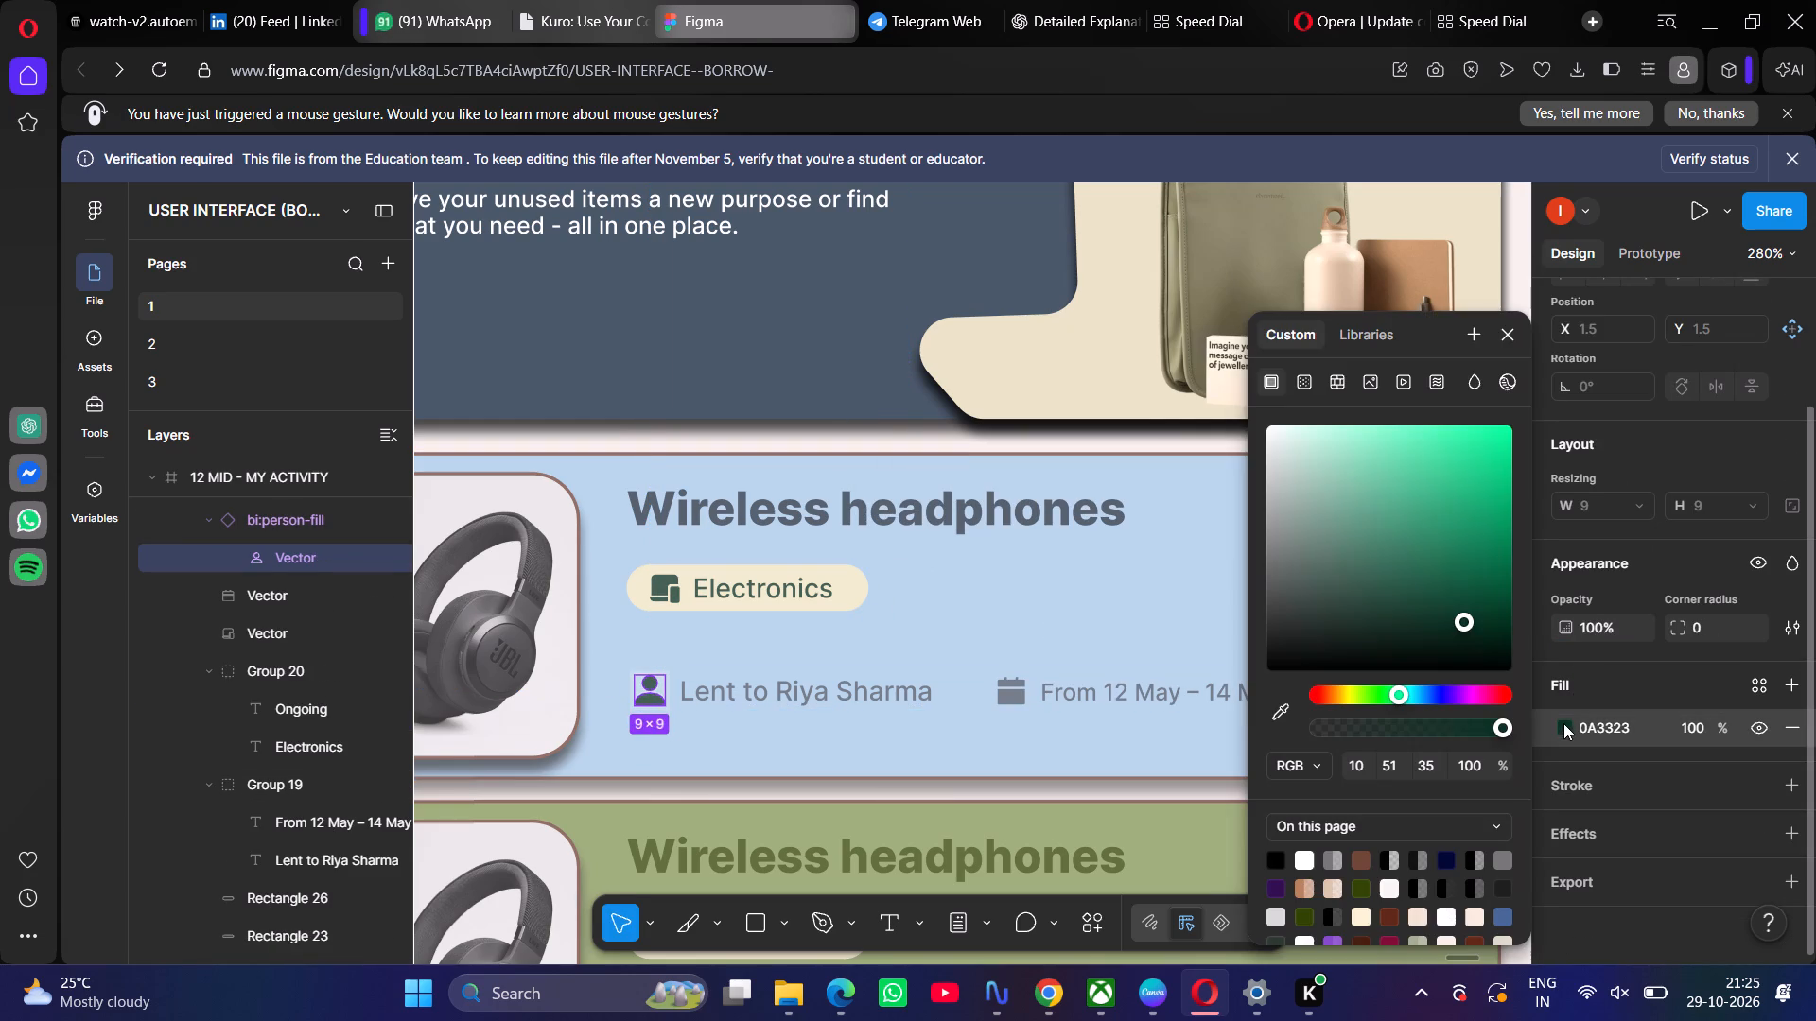
left_click(1274, 719)
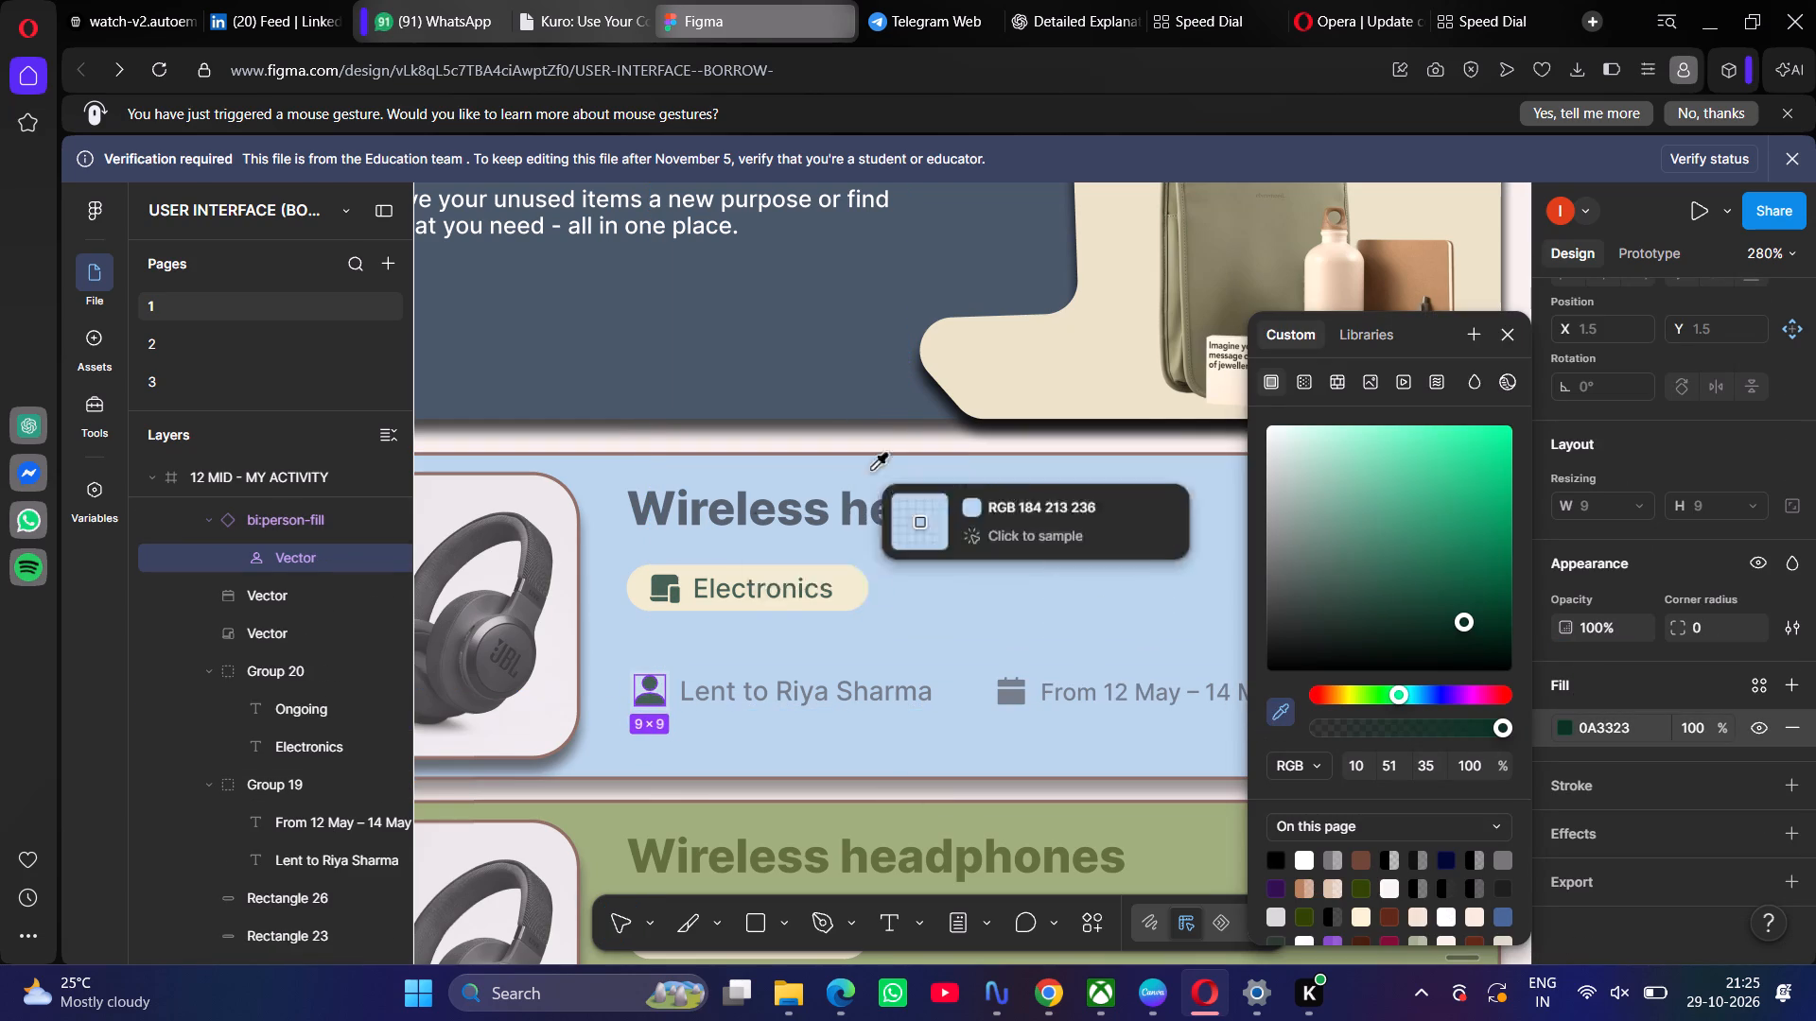
left_click(831, 395)
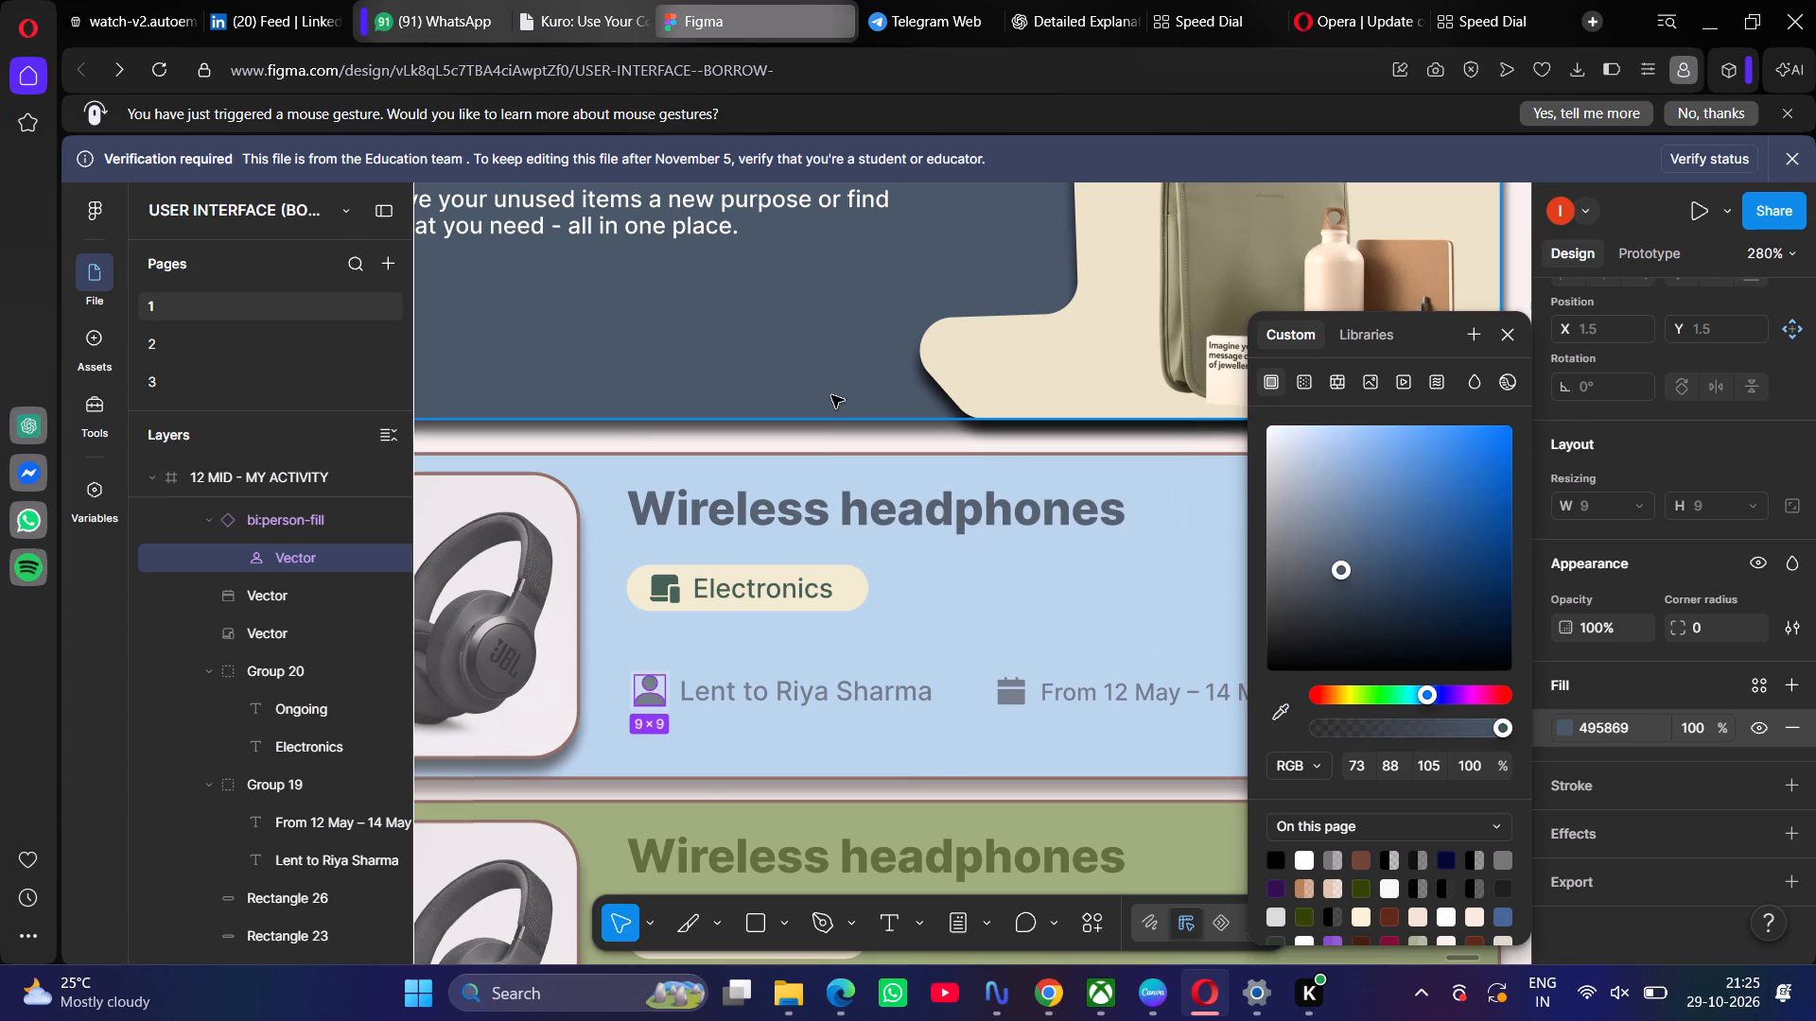
Recolour the device icon in the first card's Electronics tag to 495869, sampled from the banner.
left_click(674, 581)
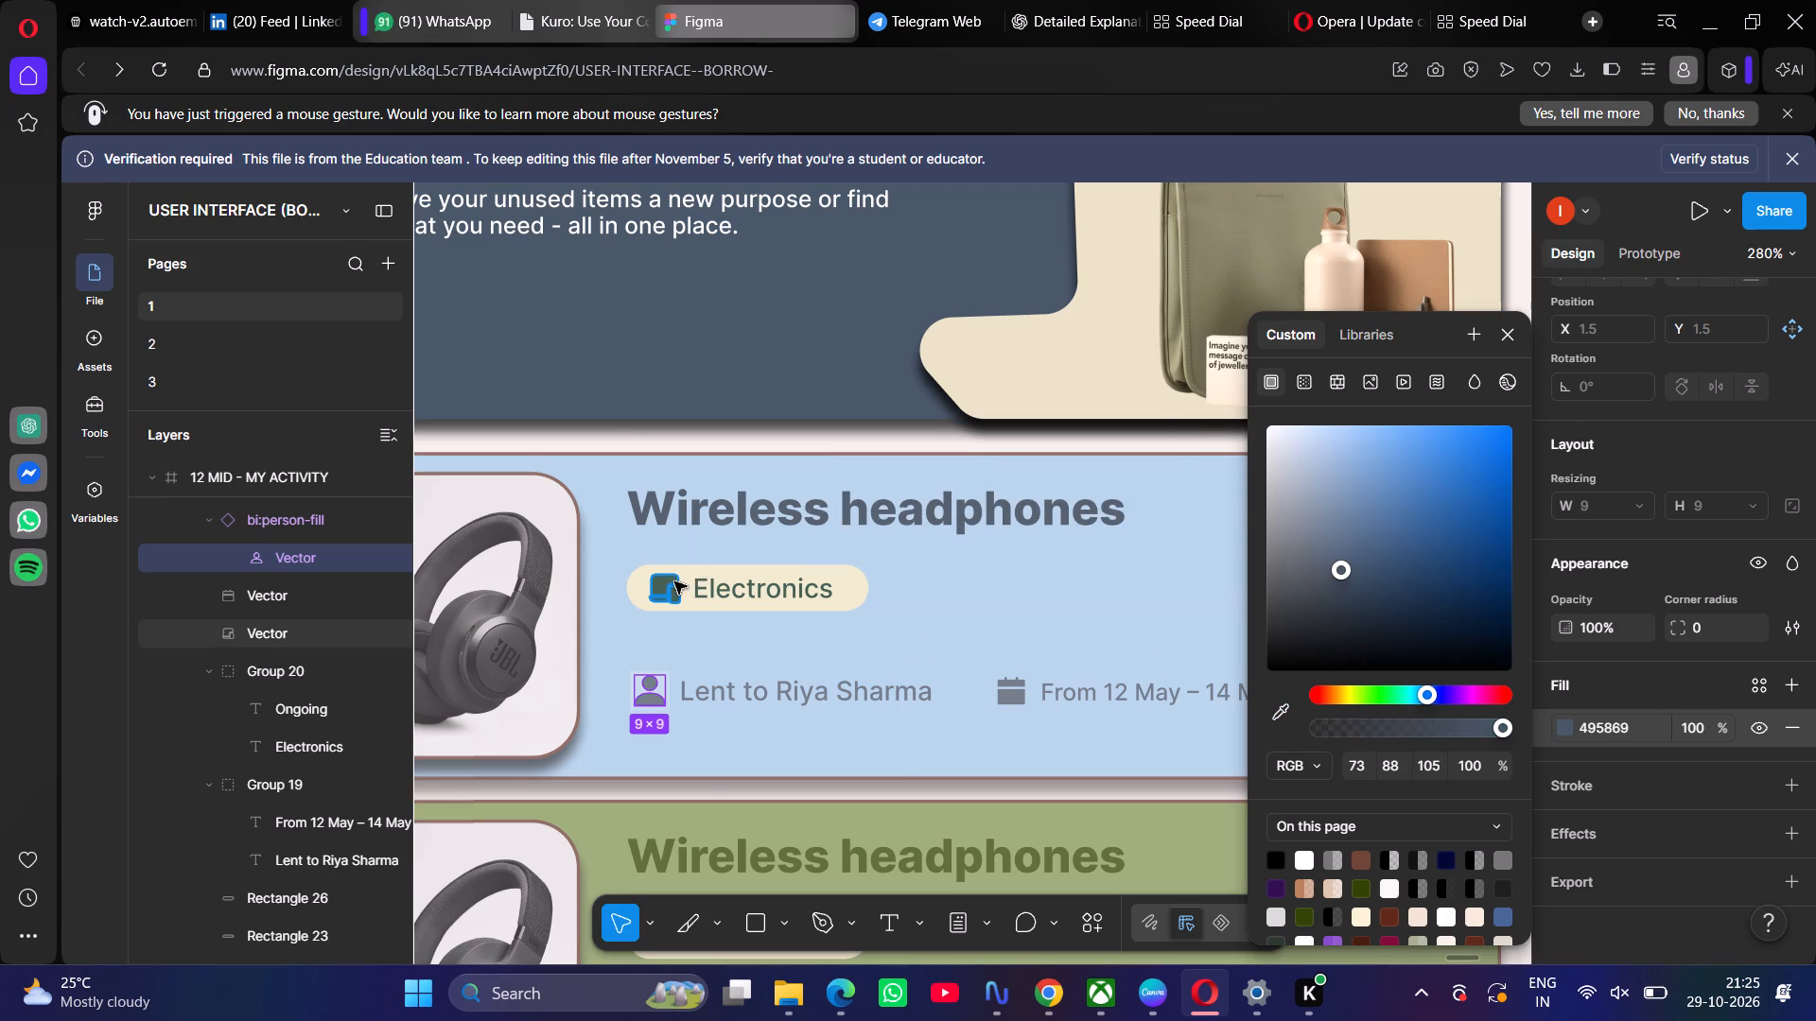
left_click(1560, 719)
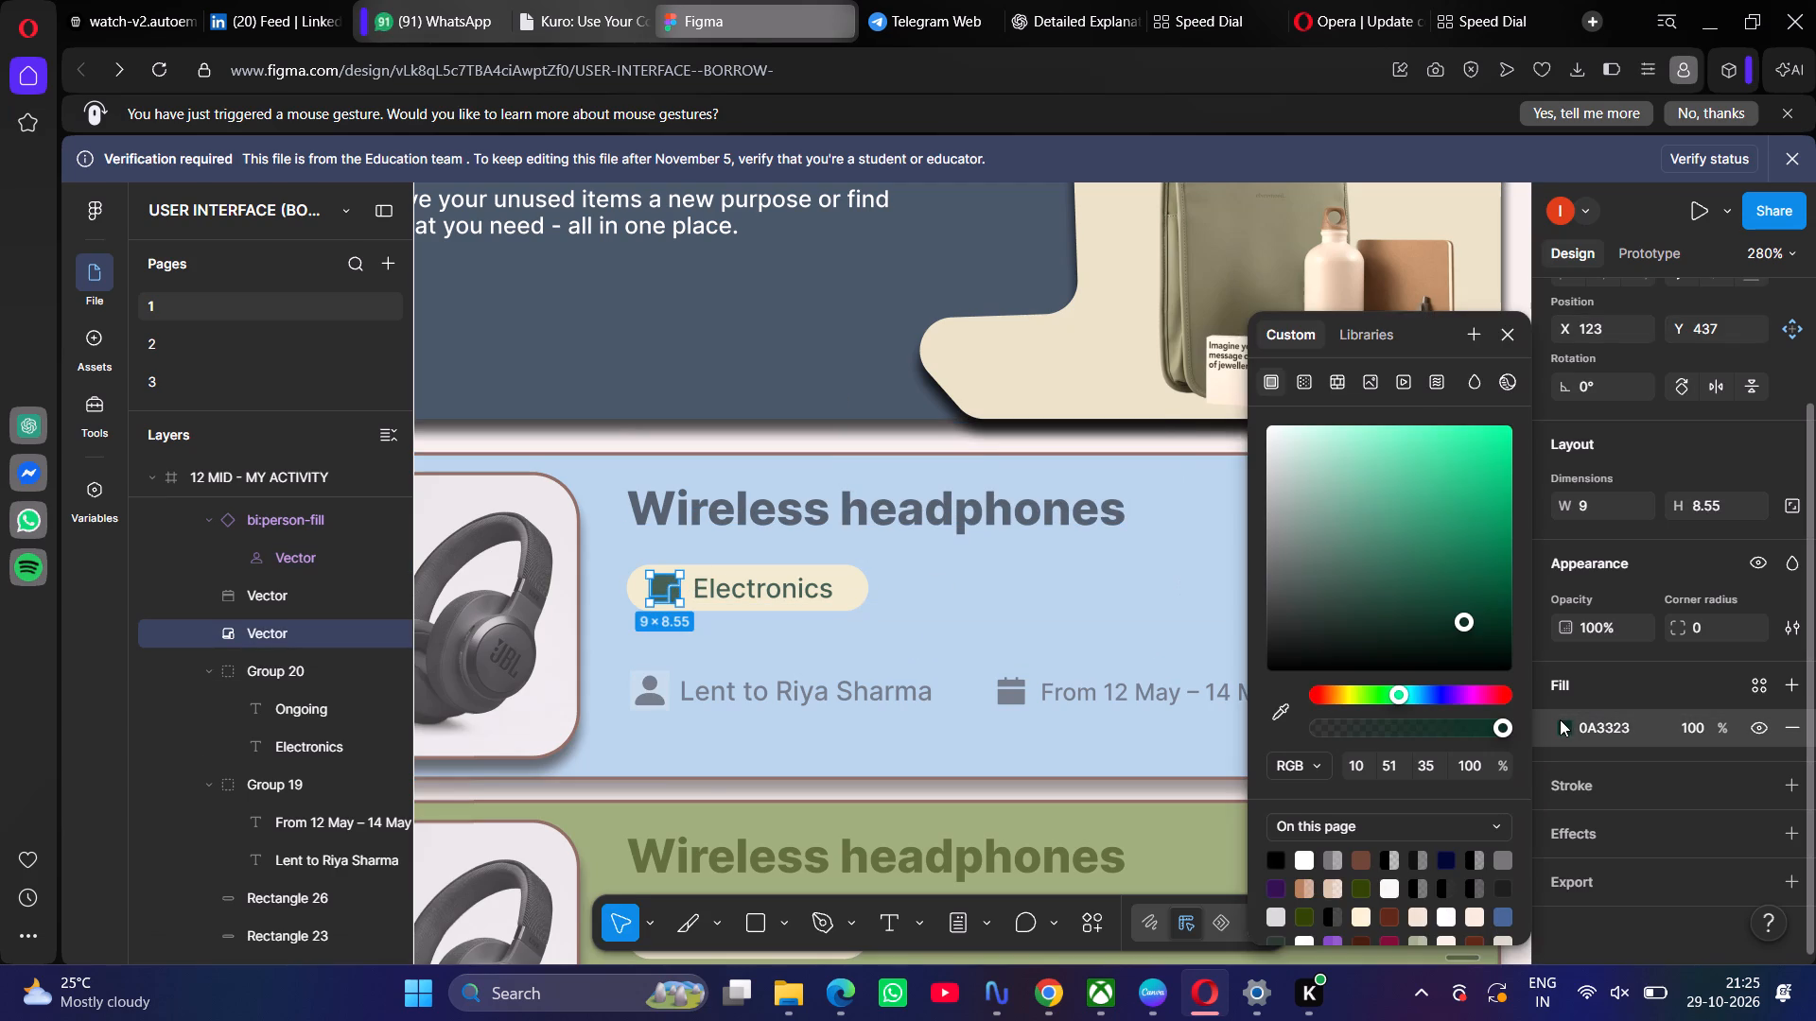
left_click(1282, 693)
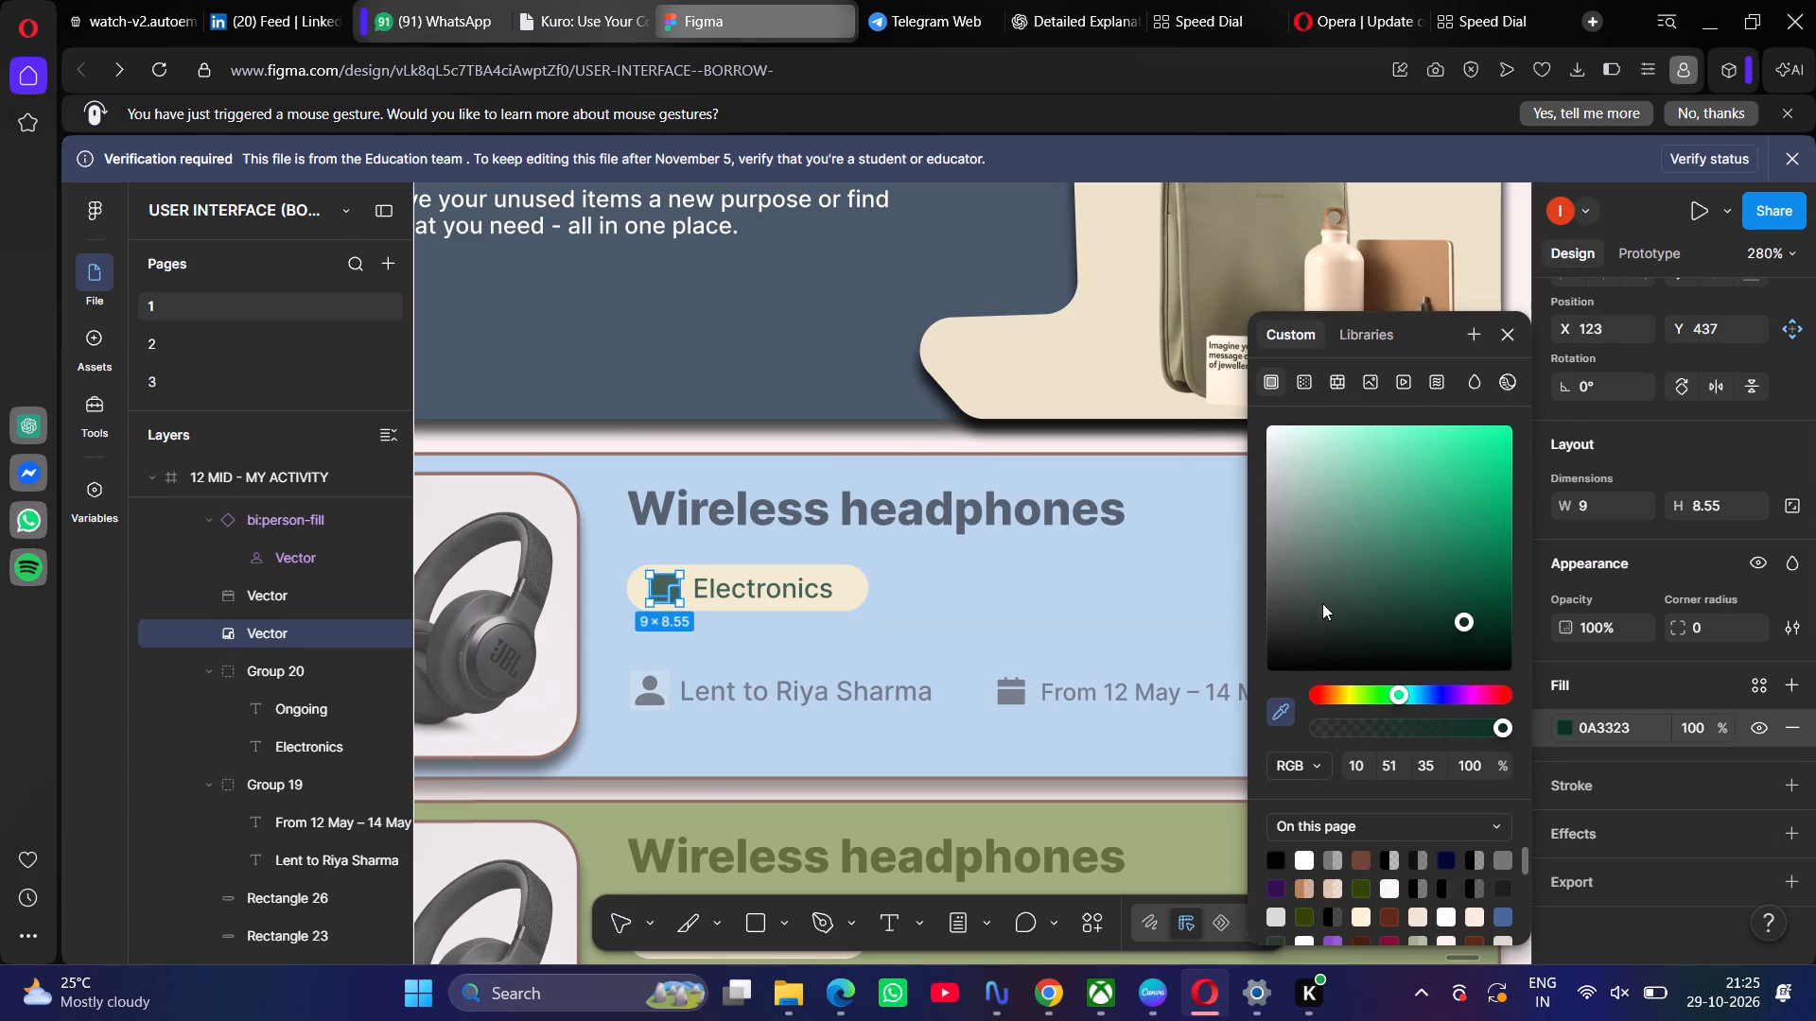
left_click(866, 392)
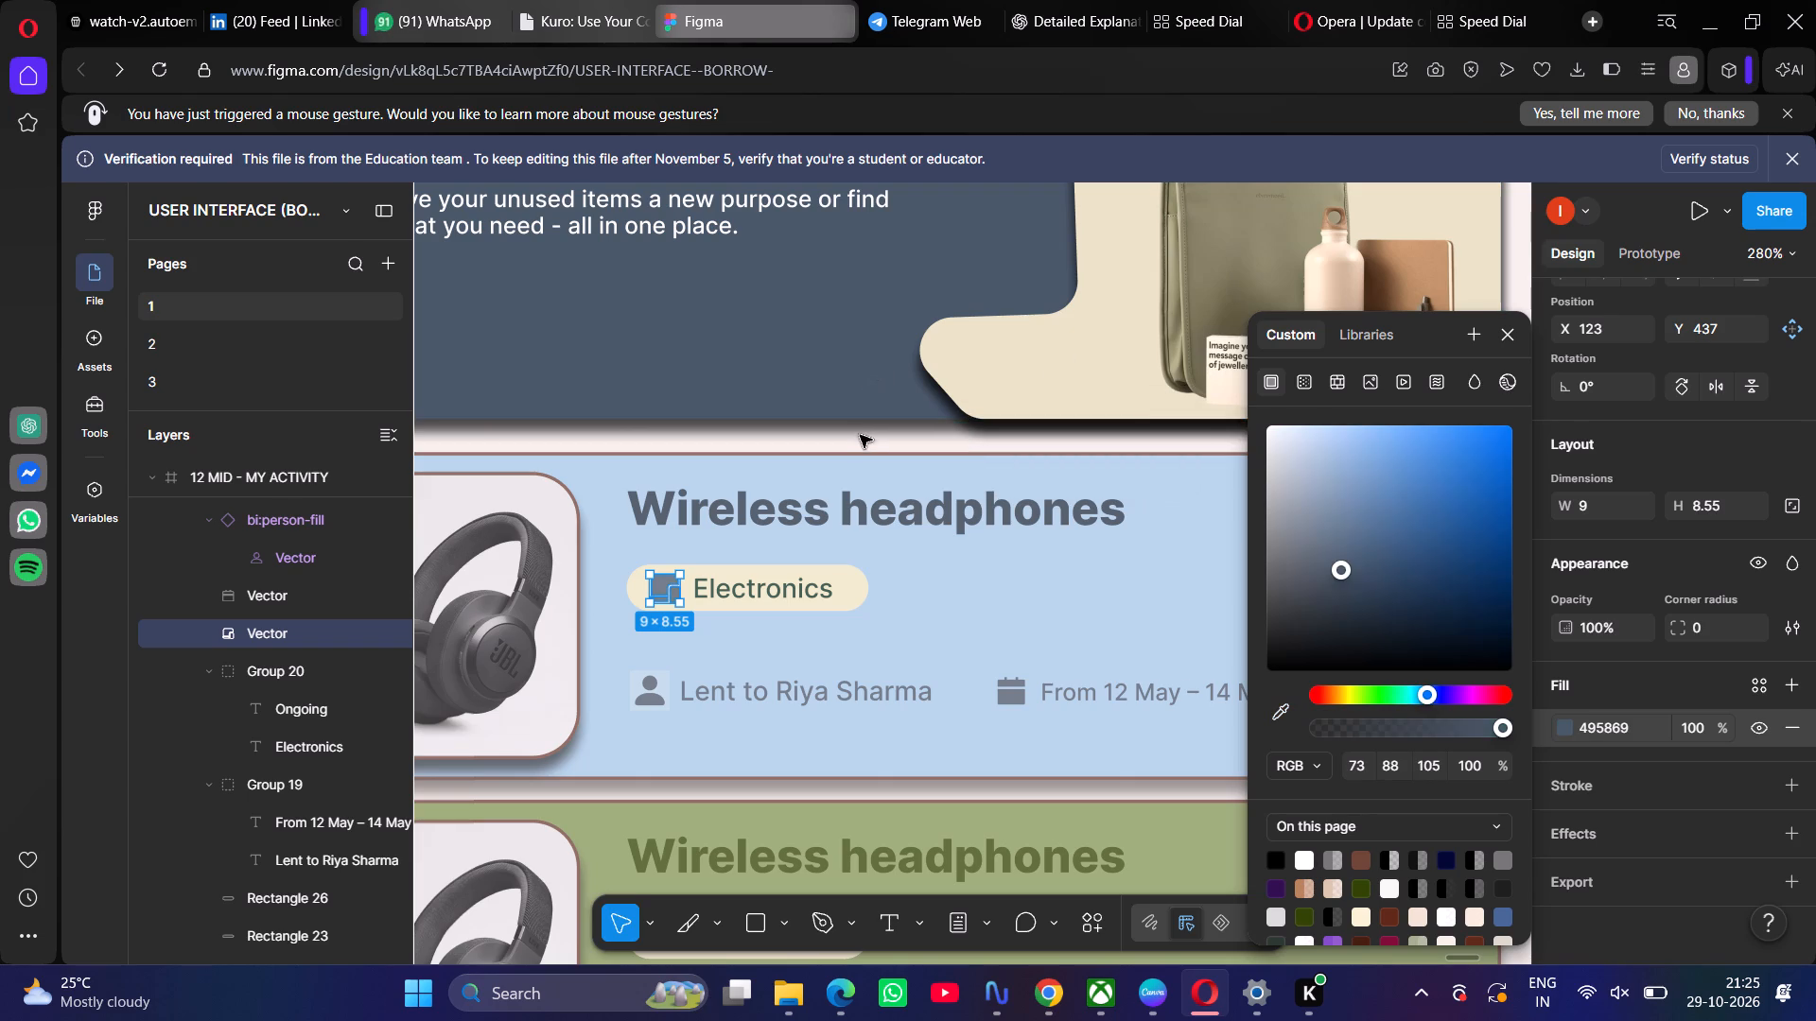
Recolour the status dot in the first card's Ongoing tag to 747E8A, sampled from the device icon in its Electronics tag.
left_click(858, 432)
scroll(858, 432, "left", 1)
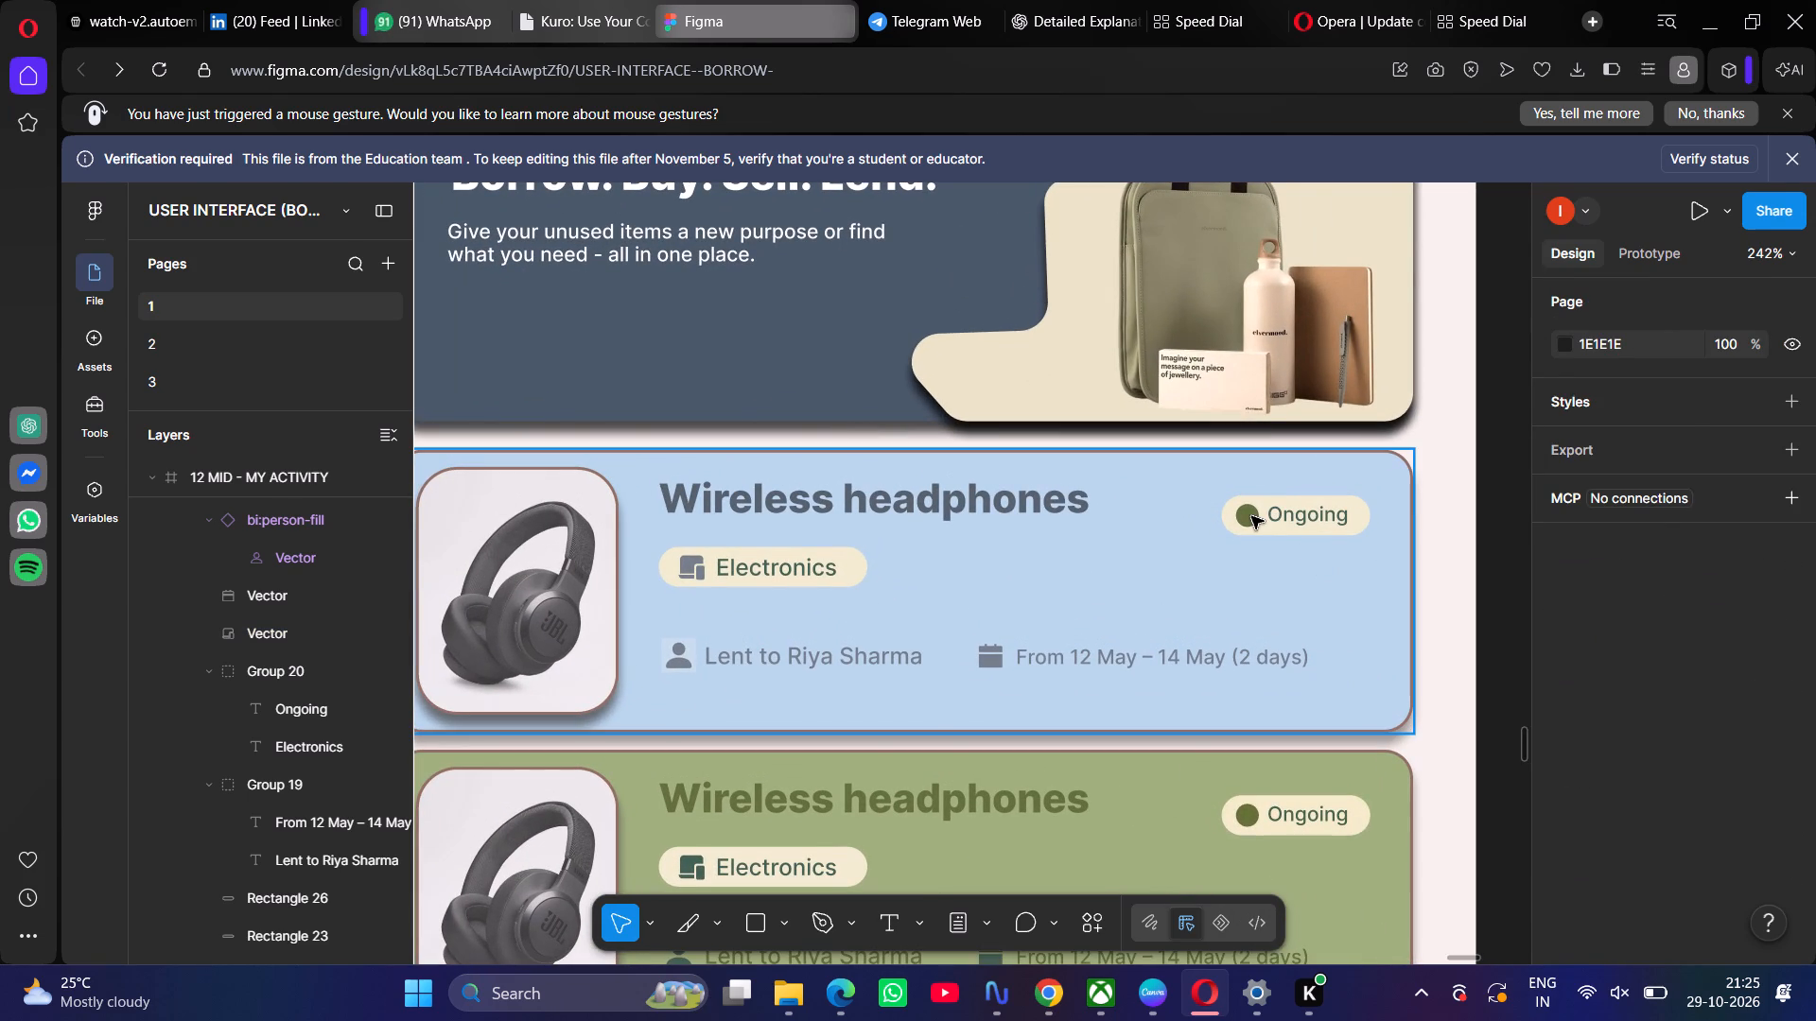
double_click(1251, 516)
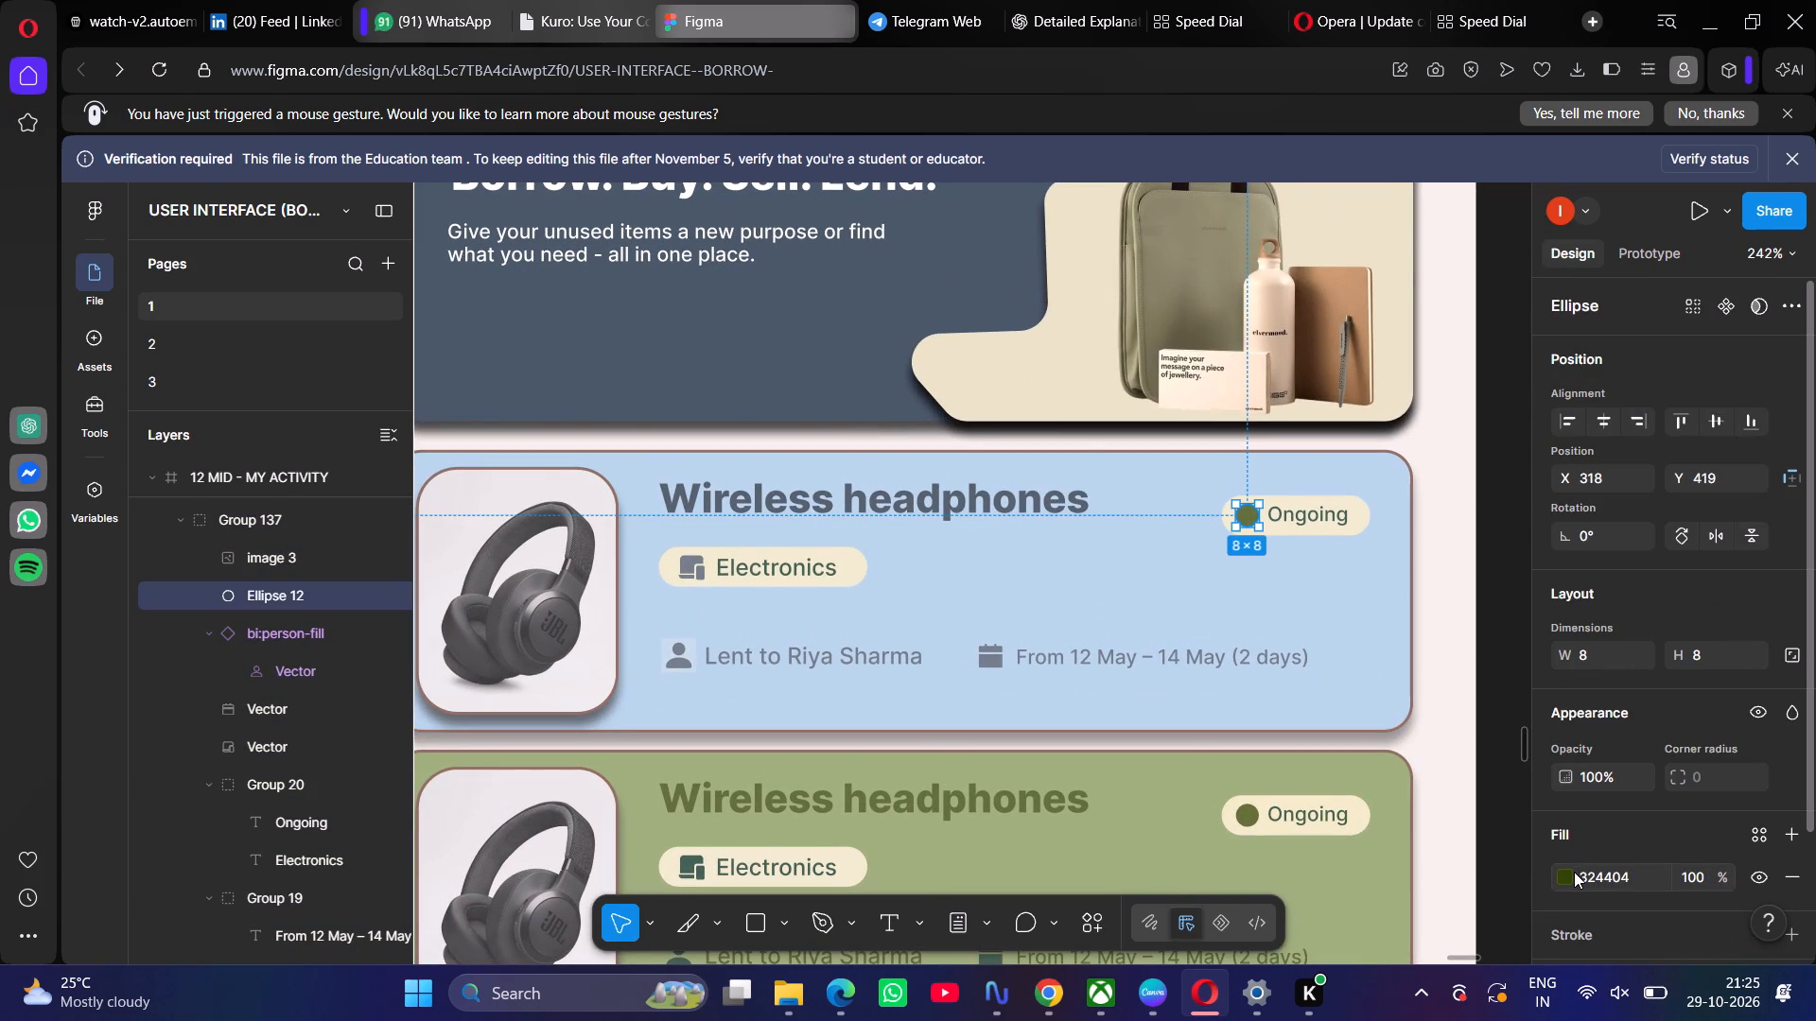
left_click(1574, 872)
left_click(1563, 865)
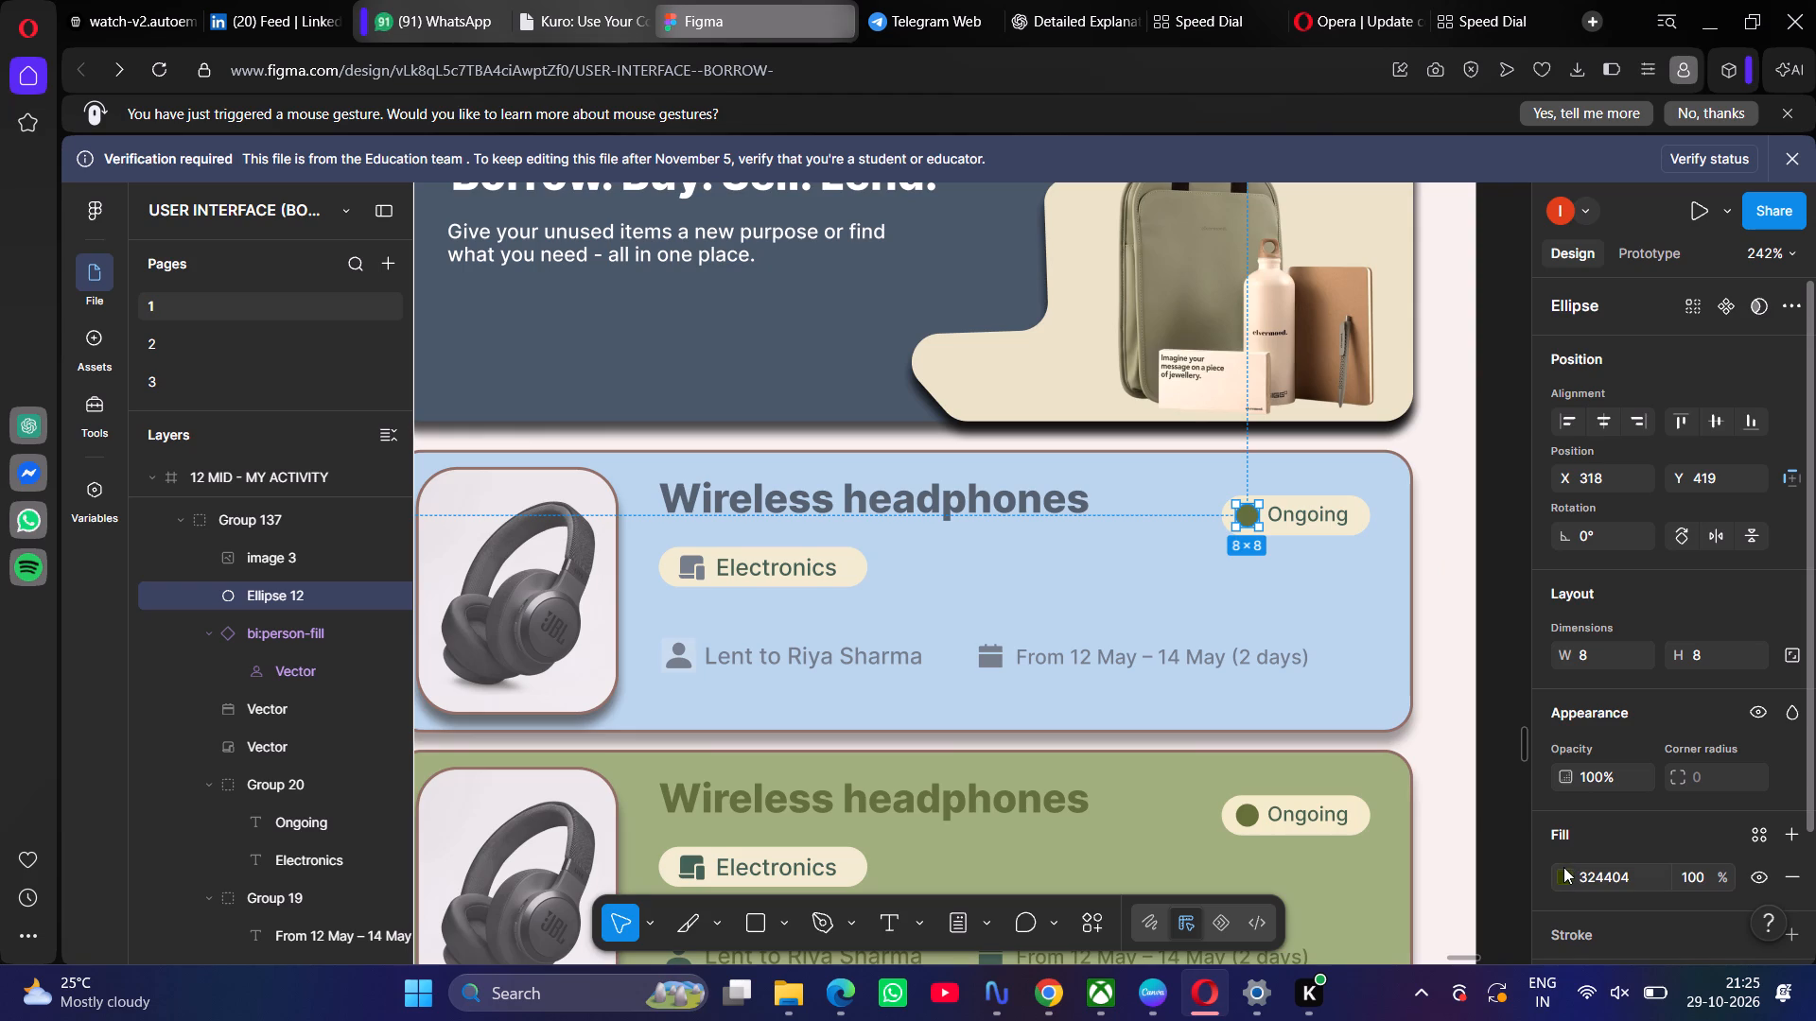
left_click(1563, 867)
left_click(1565, 874)
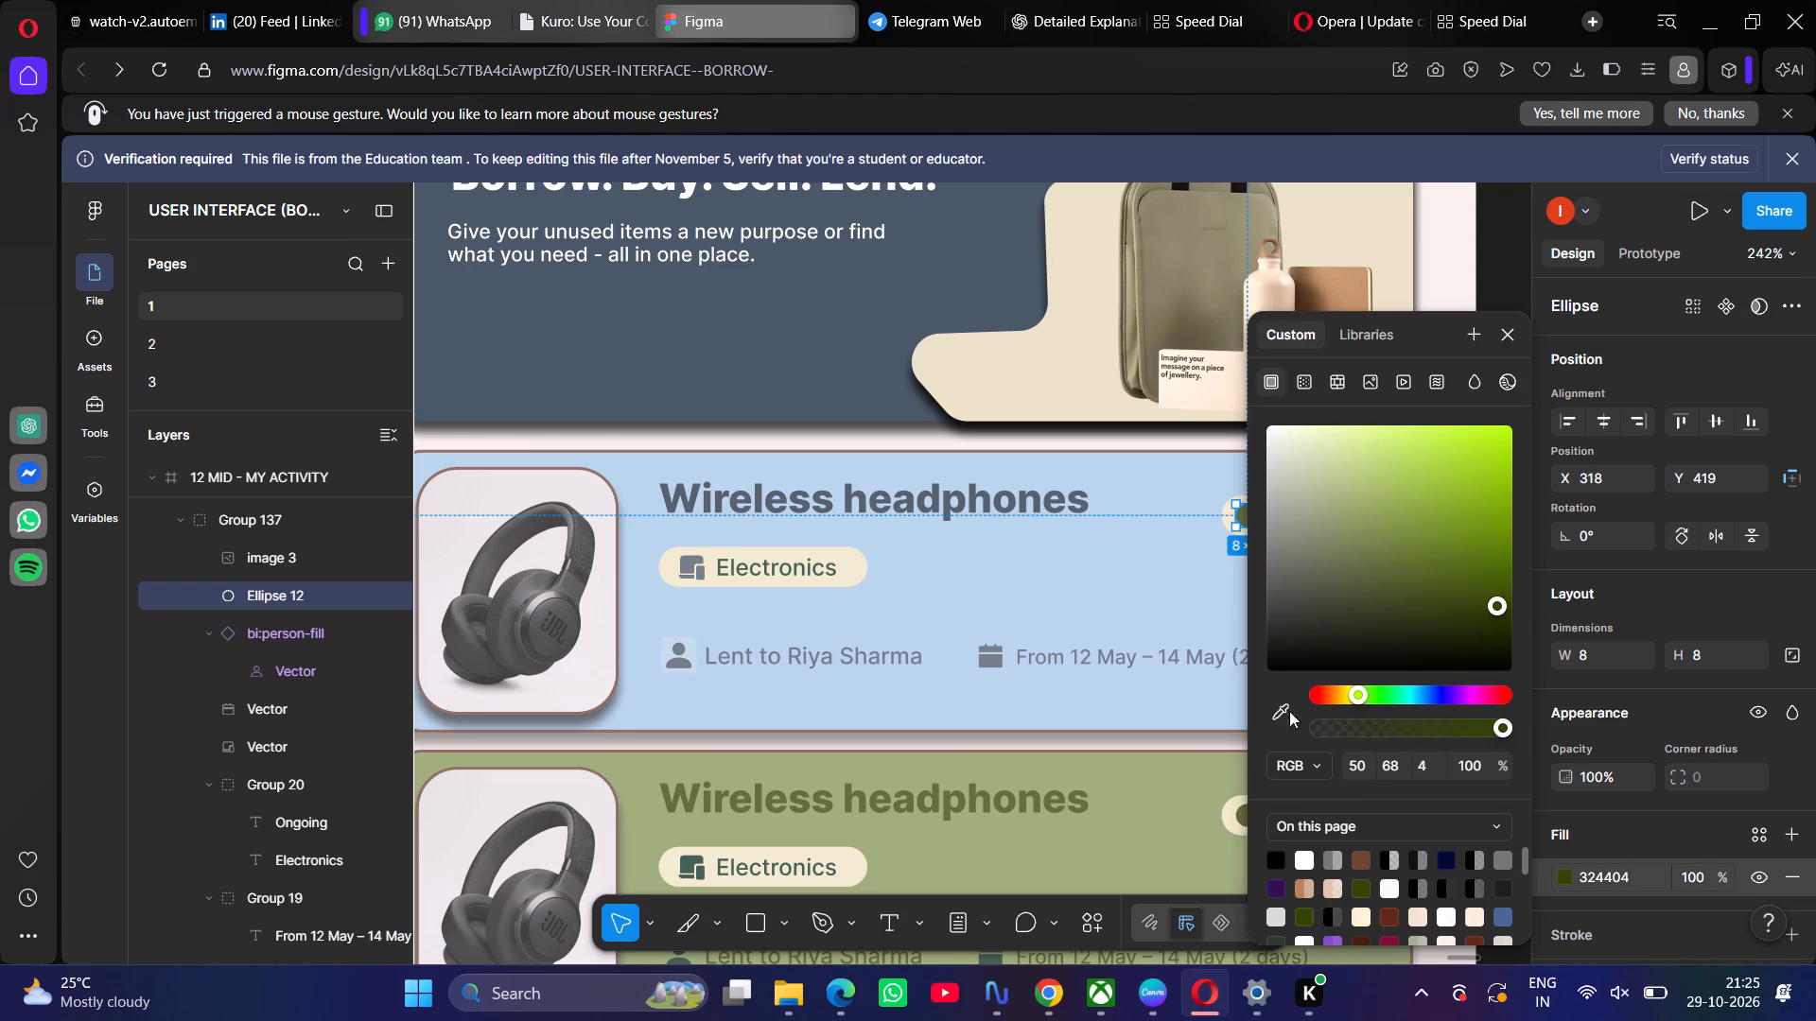
left_click(1278, 704)
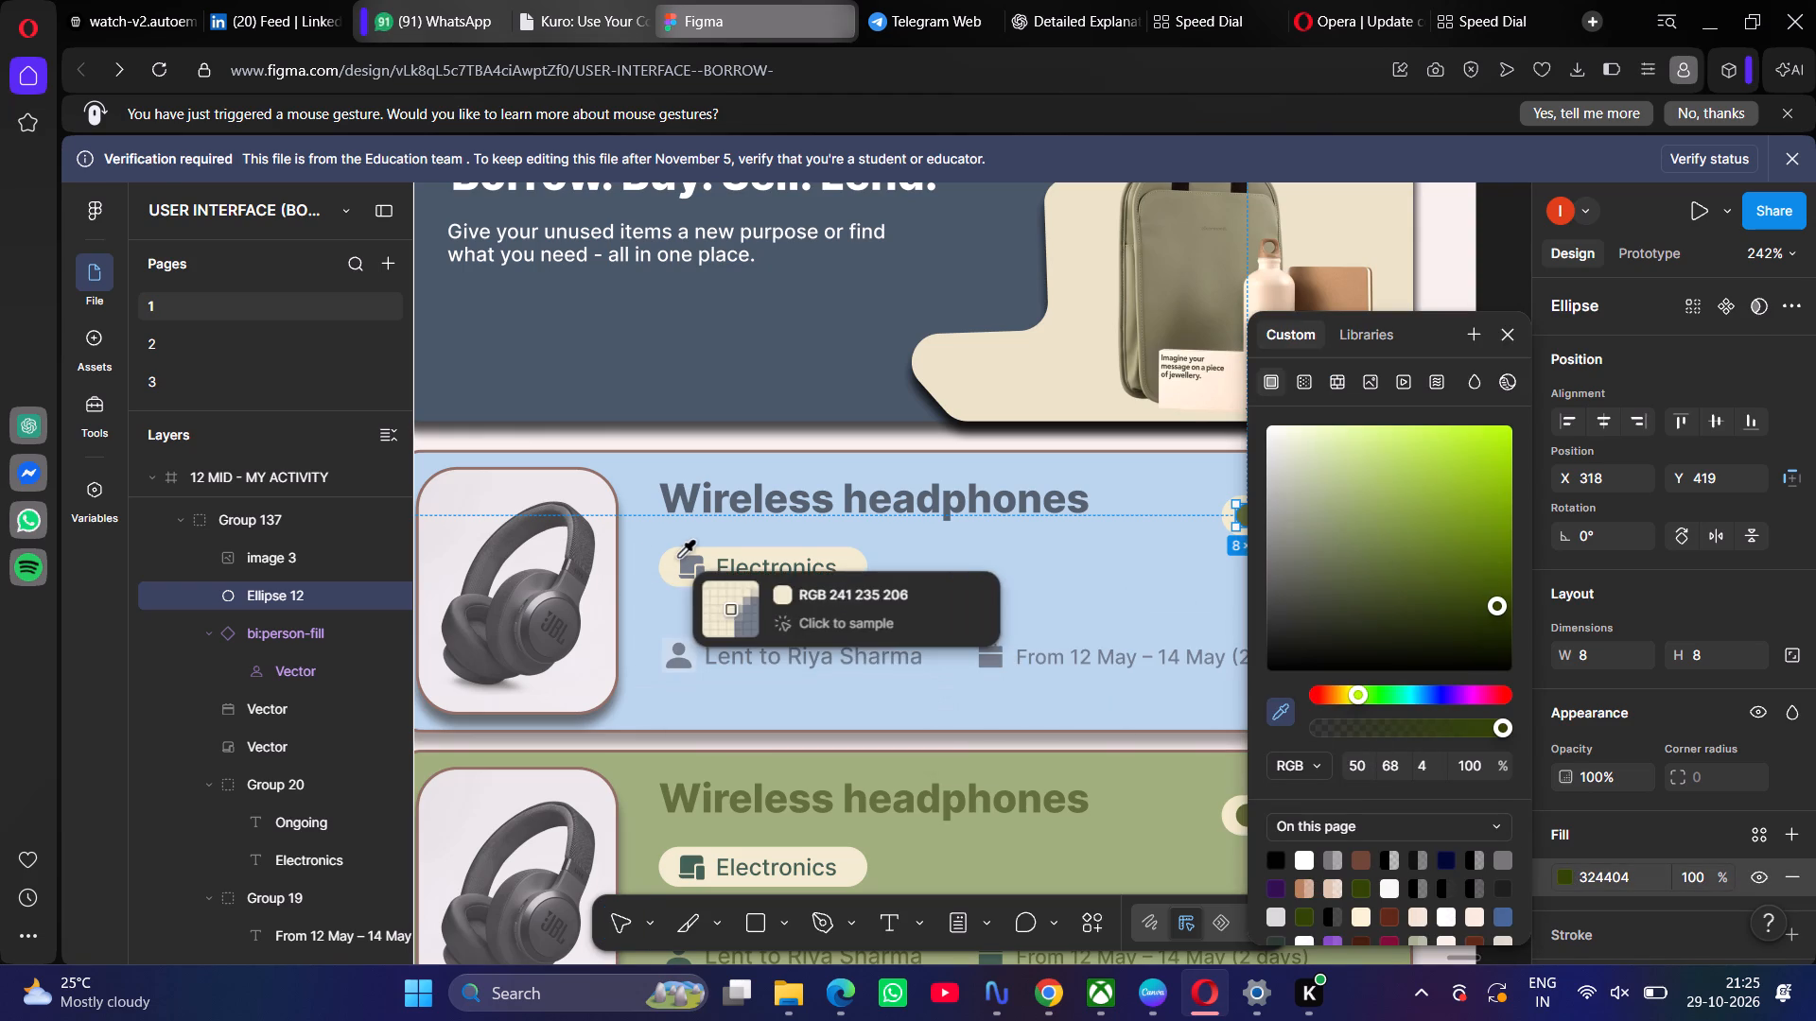
left_click(684, 559)
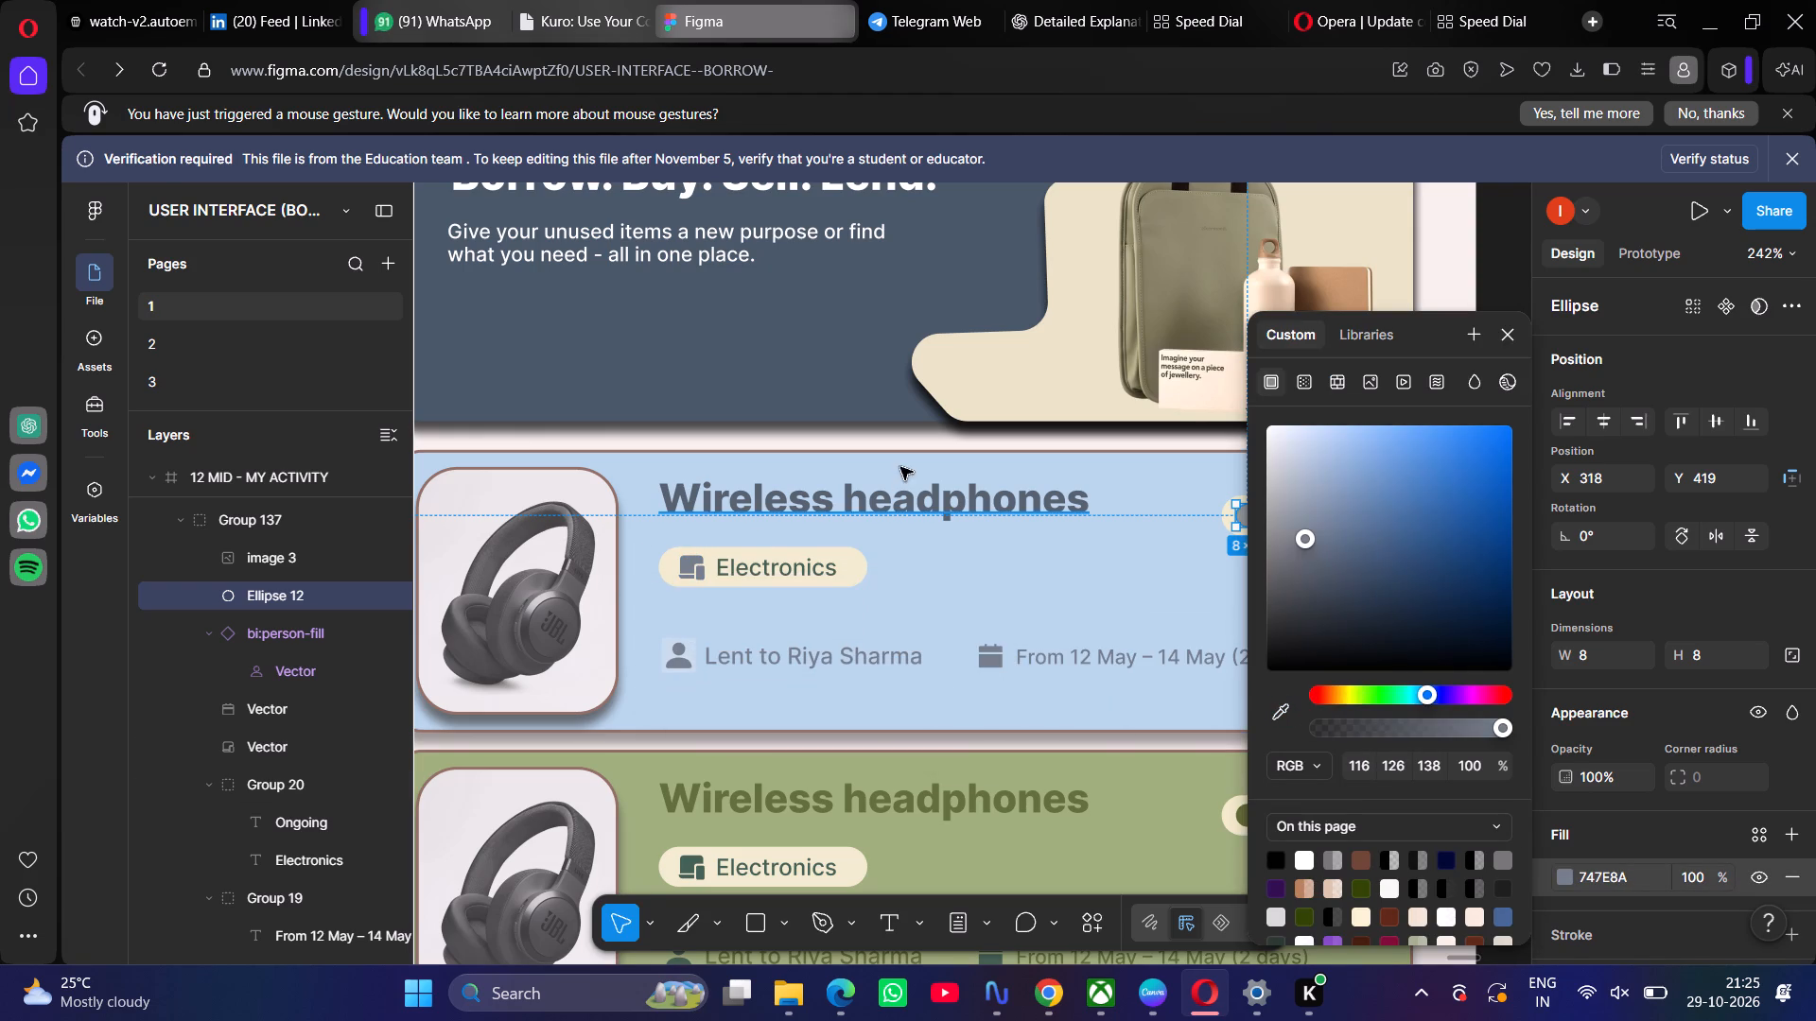
left_click(900, 457)
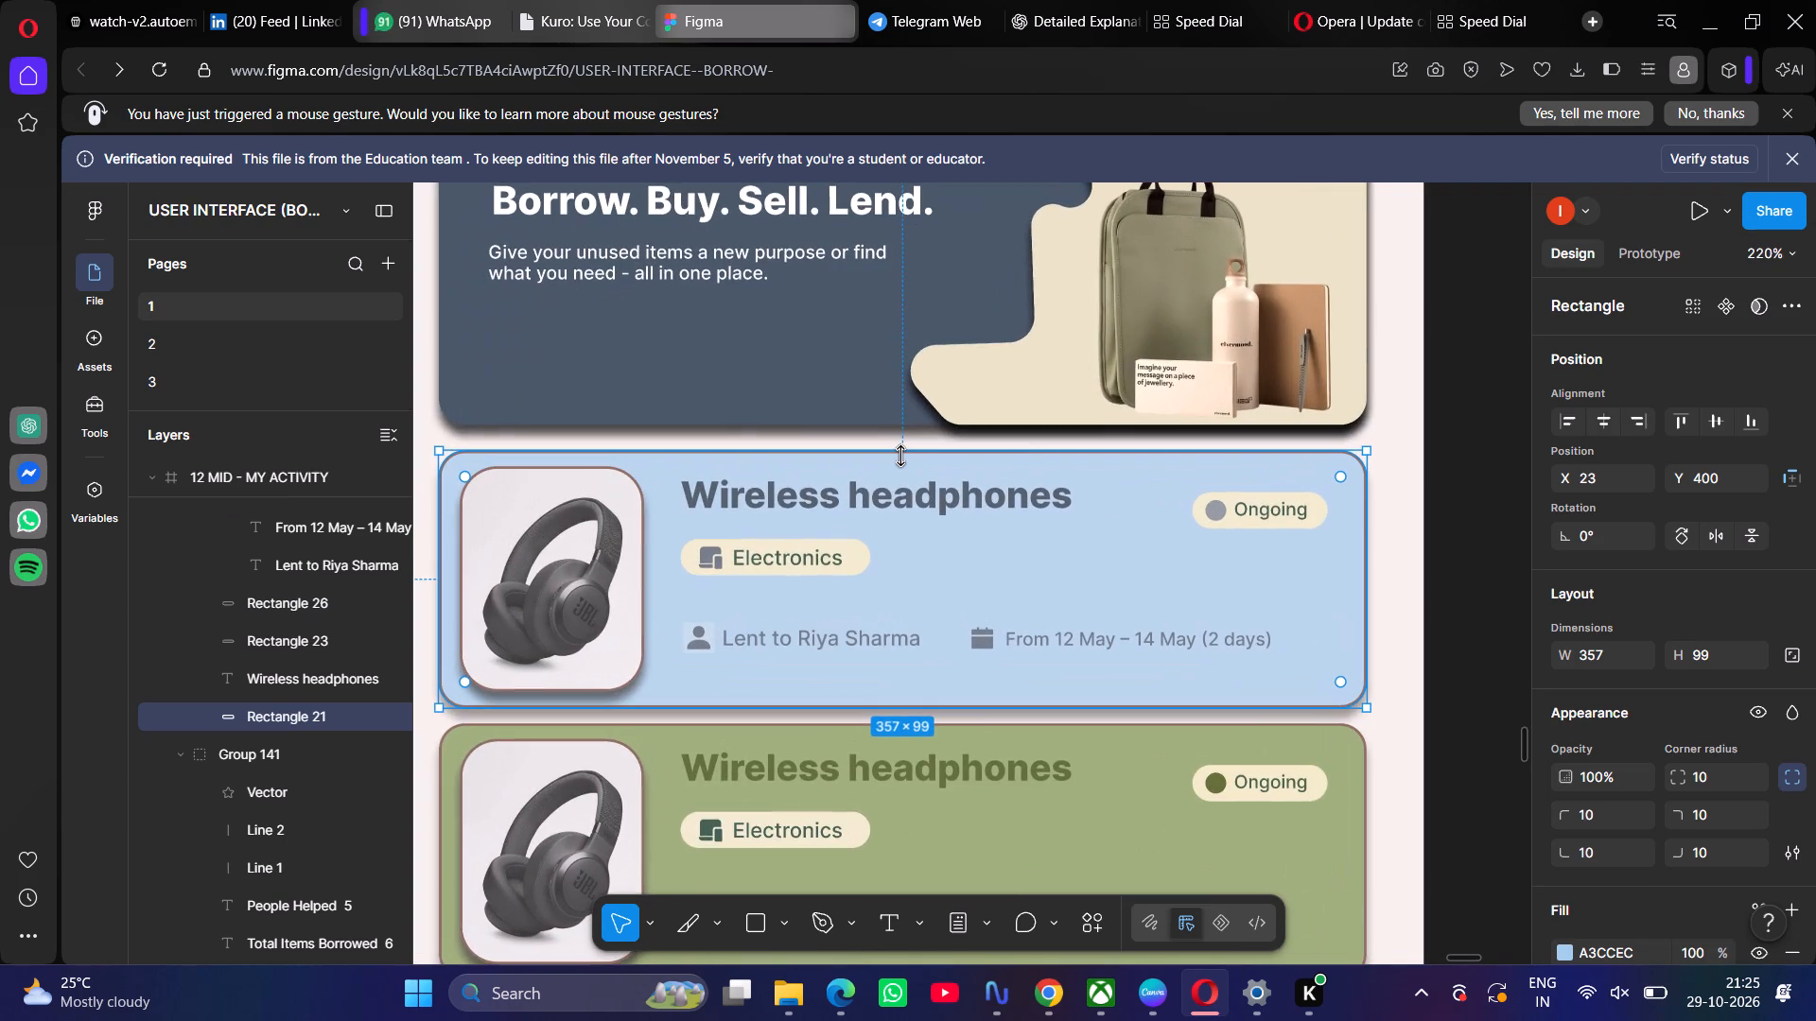
Delete the three green Wireless headphones cards below the light blue card on the My Activity screen.
scroll(909, 474, "down", 1)
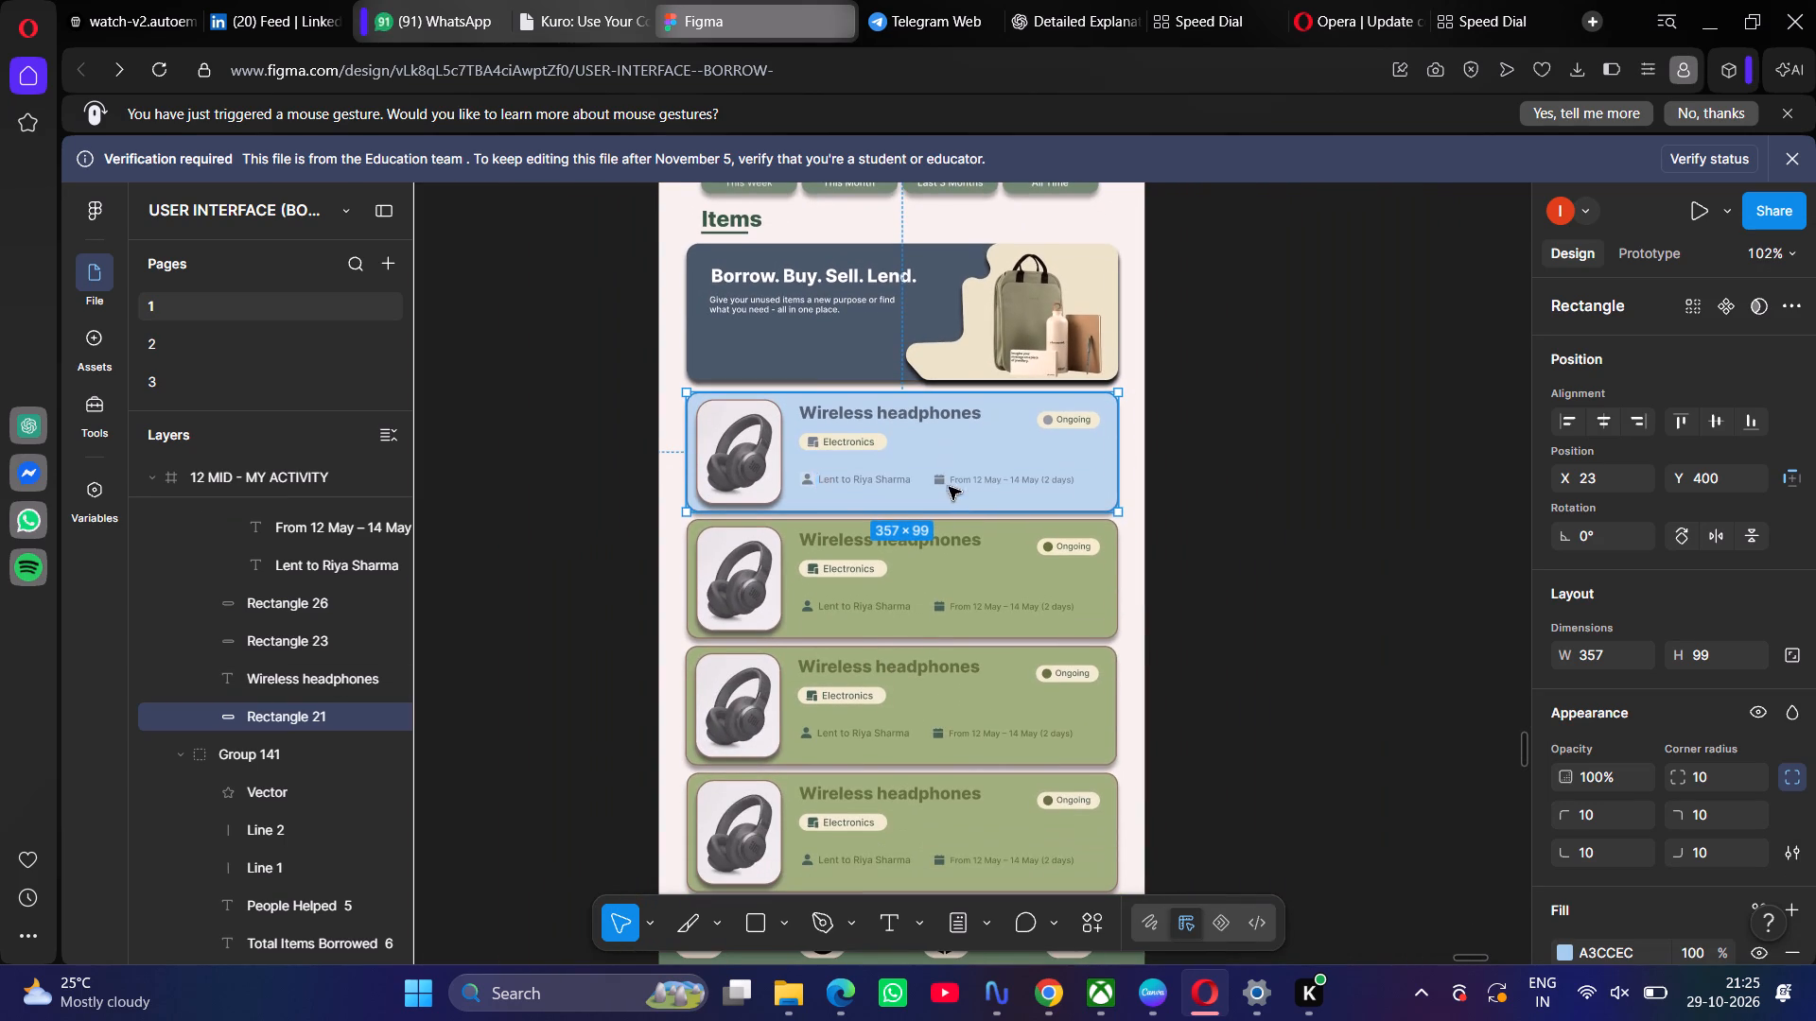
left_click(971, 440)
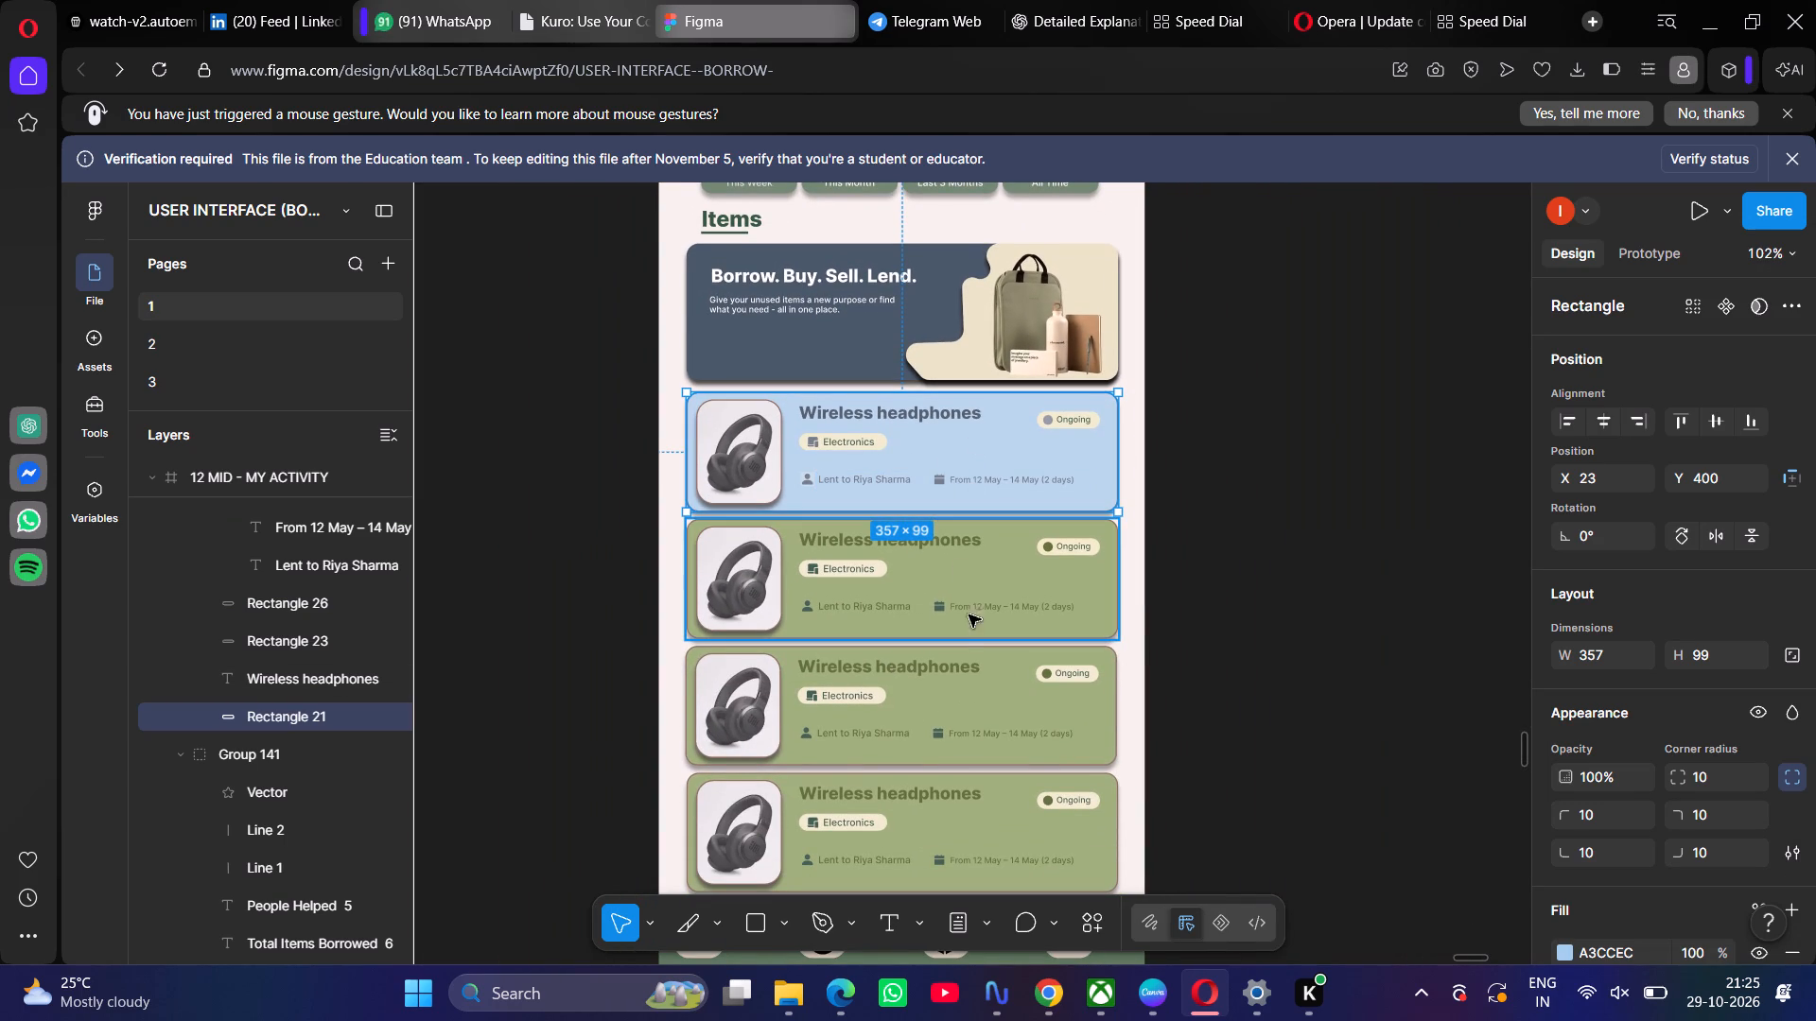
left_click(992, 553)
key("BackSpace")
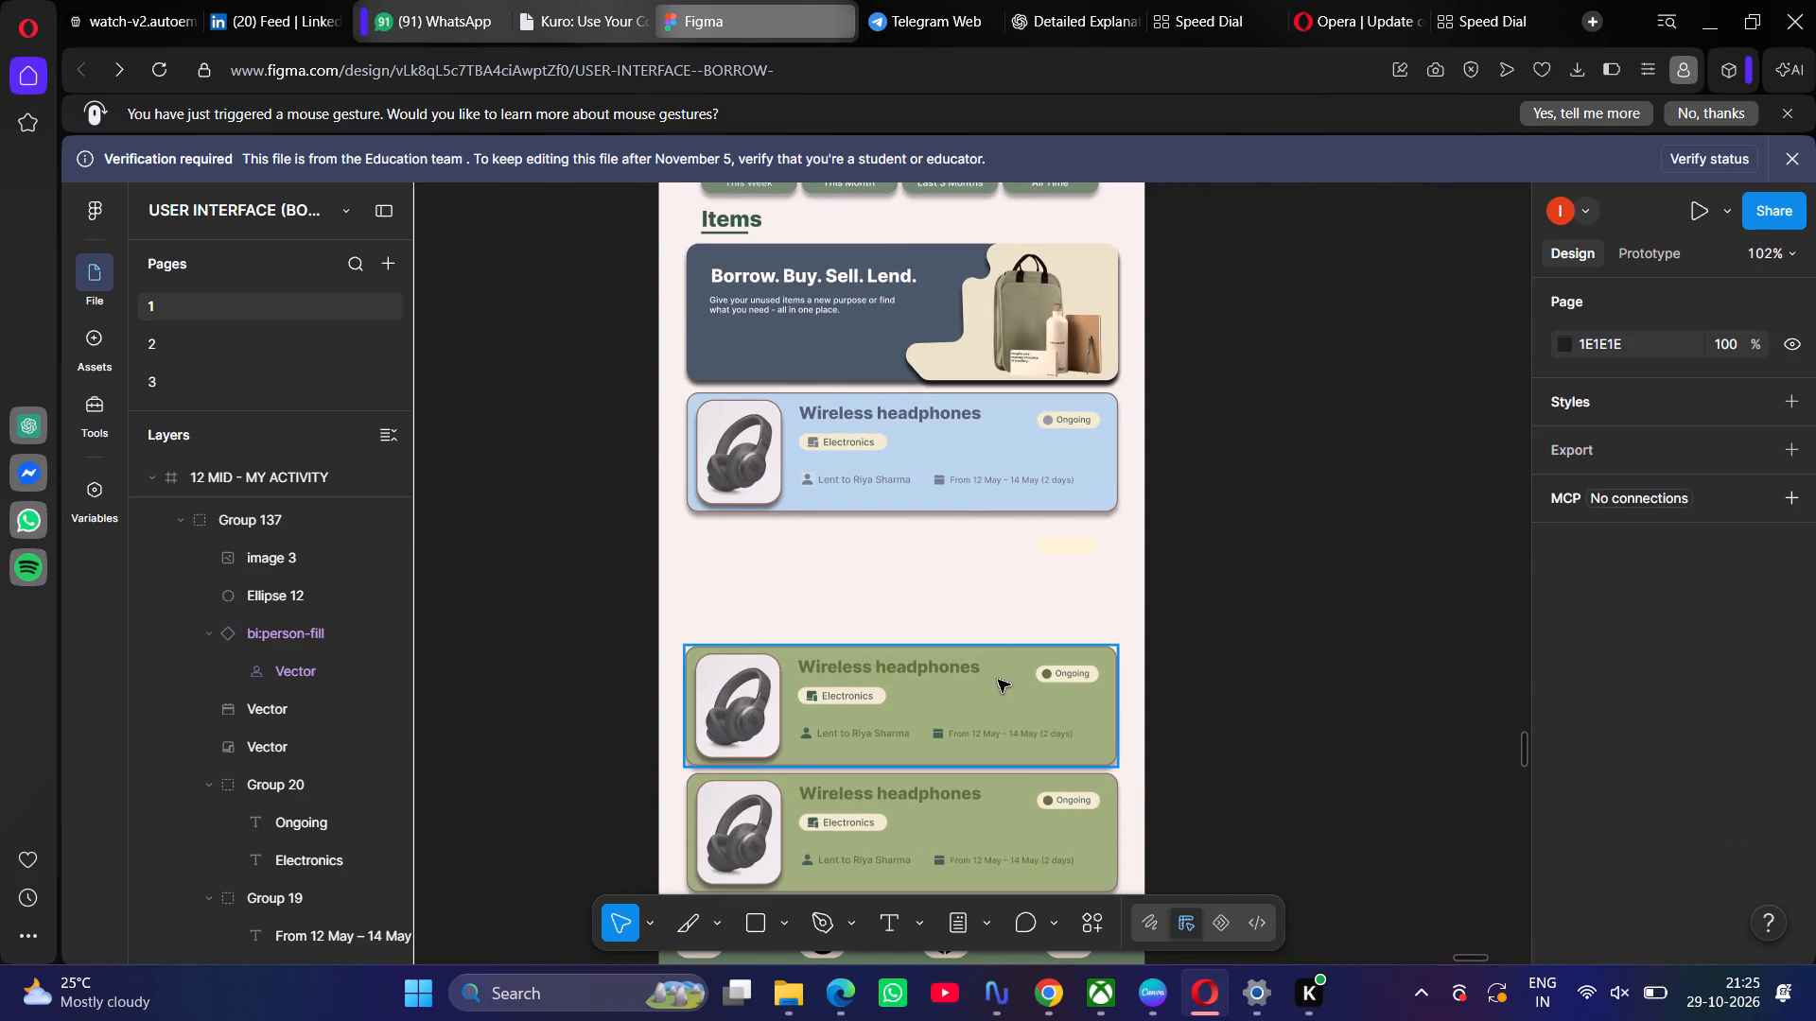
left_click(998, 680)
key("BackSpace")
left_click(992, 804)
key("BackSpace")
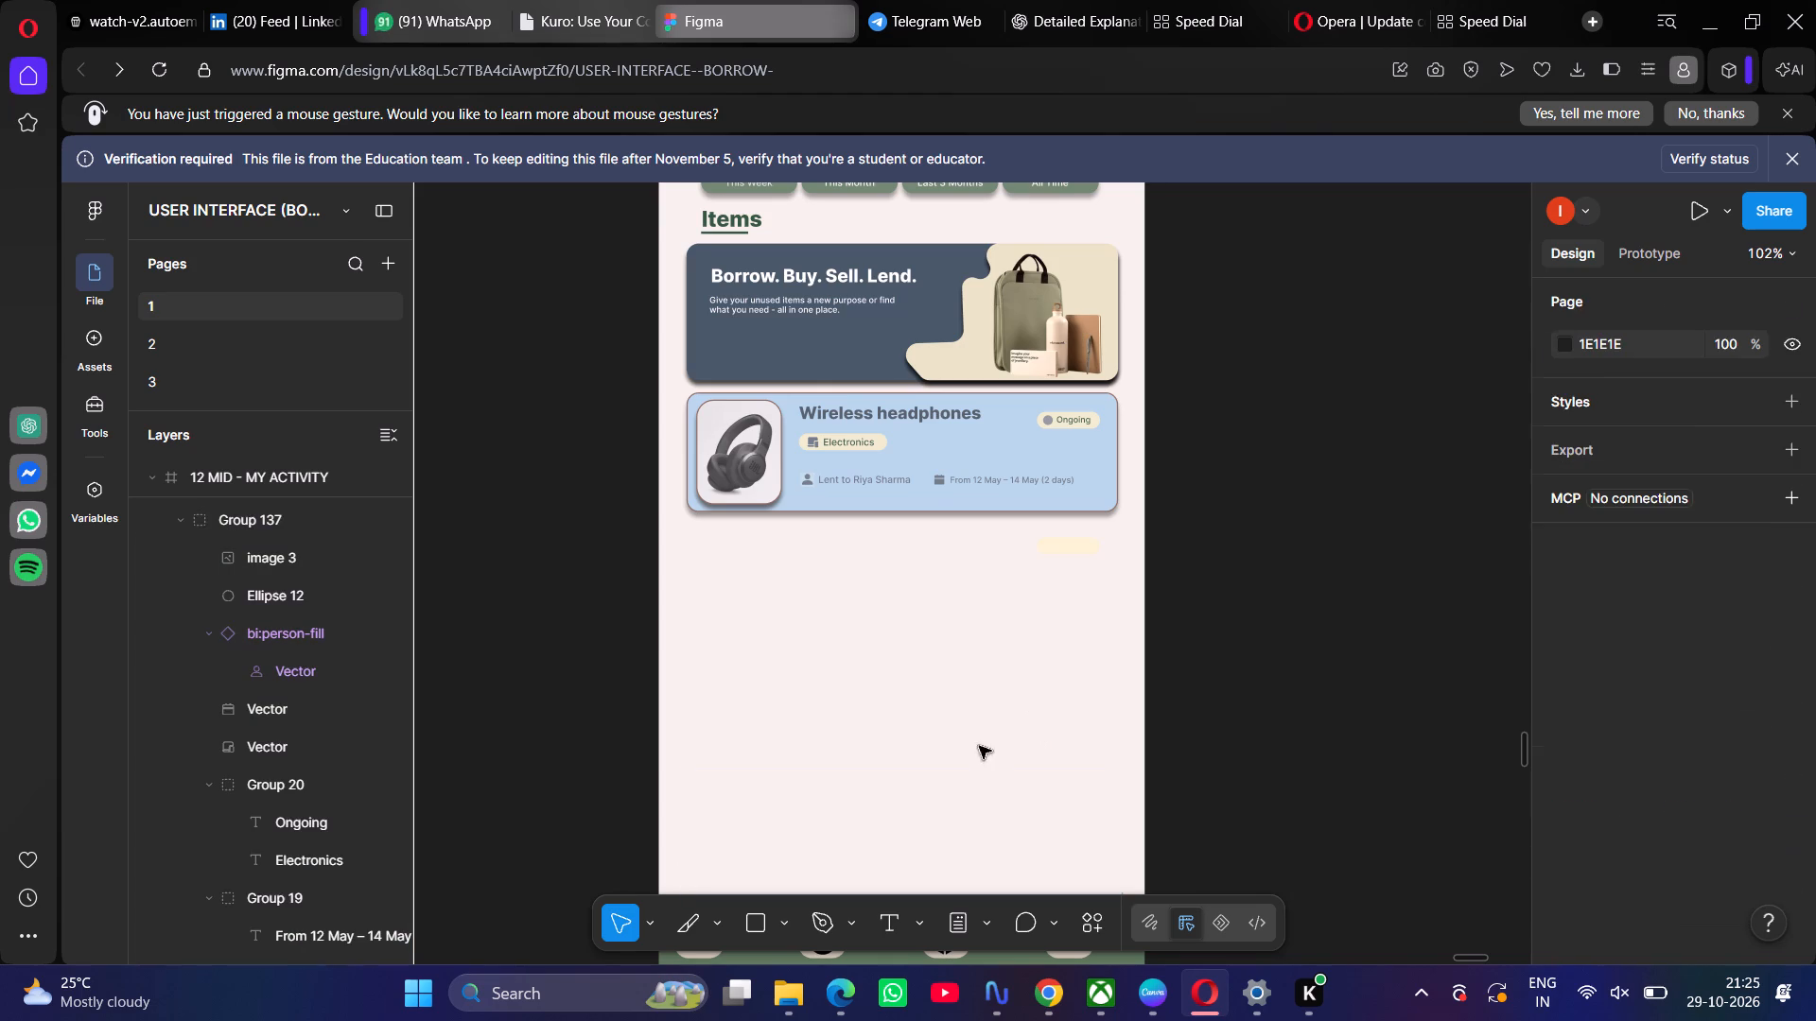
Duplicate the light blue Wireless headphones card and place the copy directly beneath it at about X 24, Y 505.
left_click(933, 446)
key("ctrl+c")
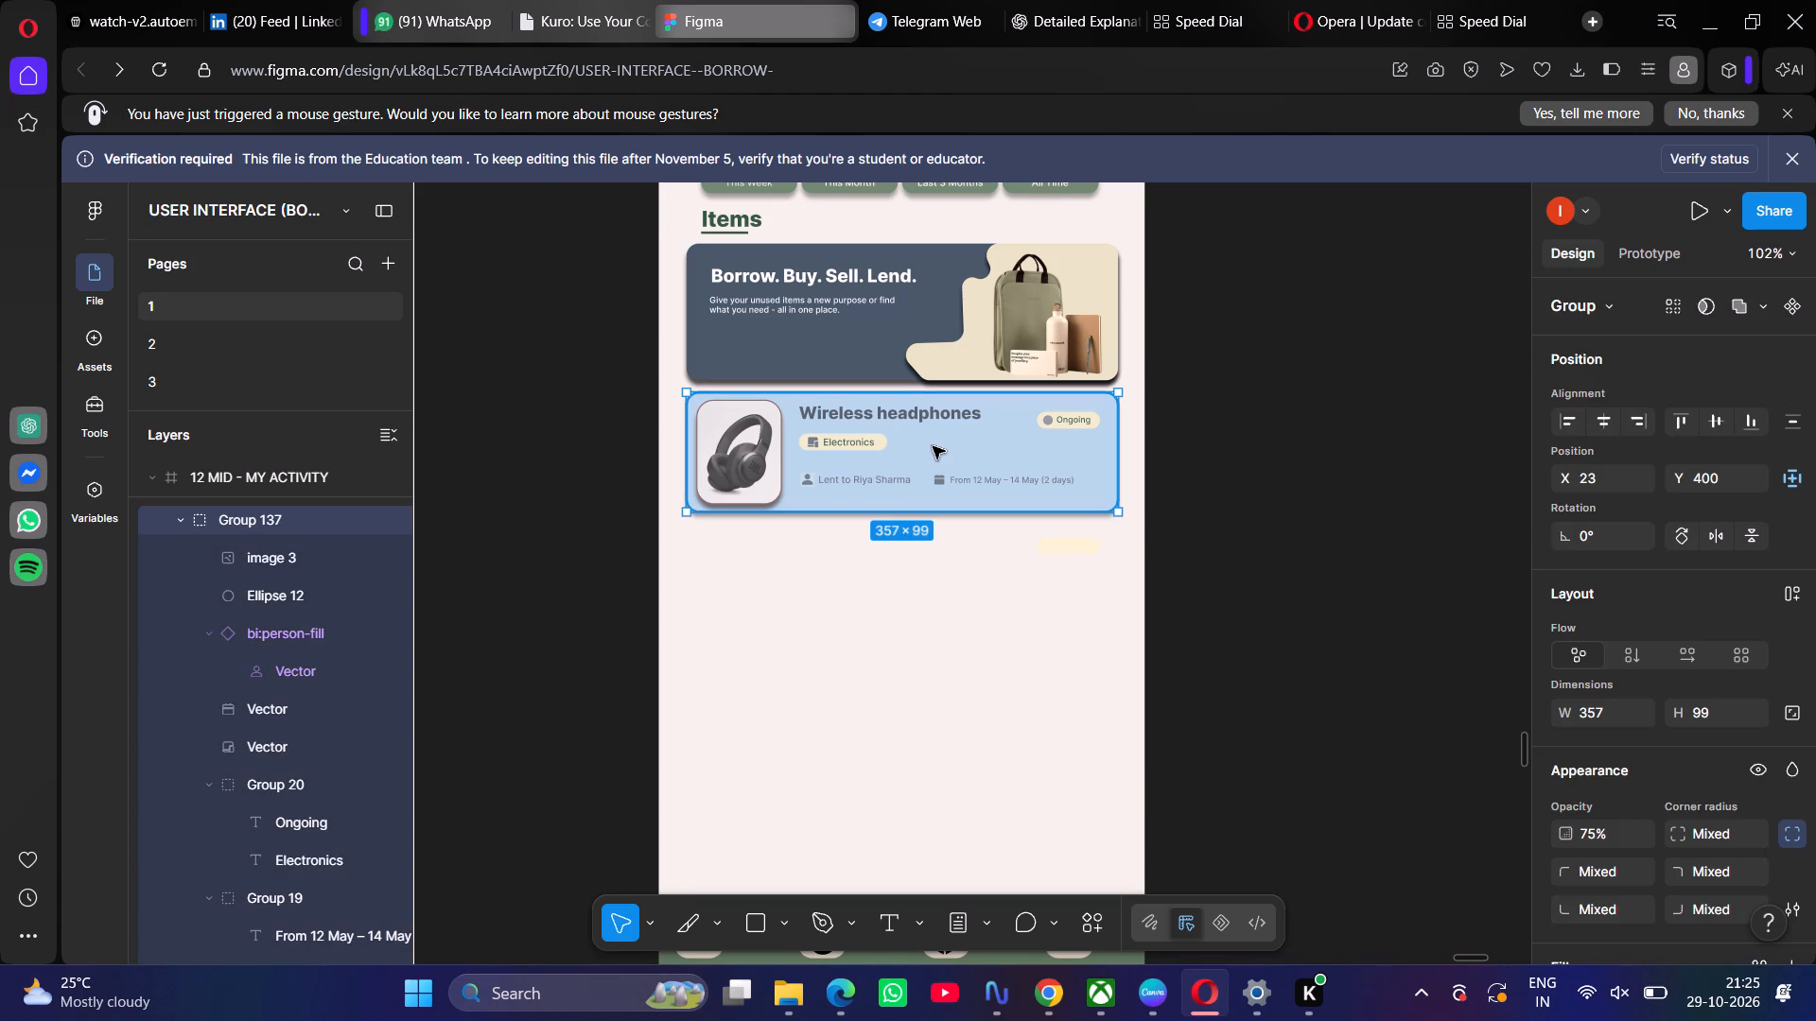
key("ctrl+v")
left_click_drag(937, 450, 943, 593)
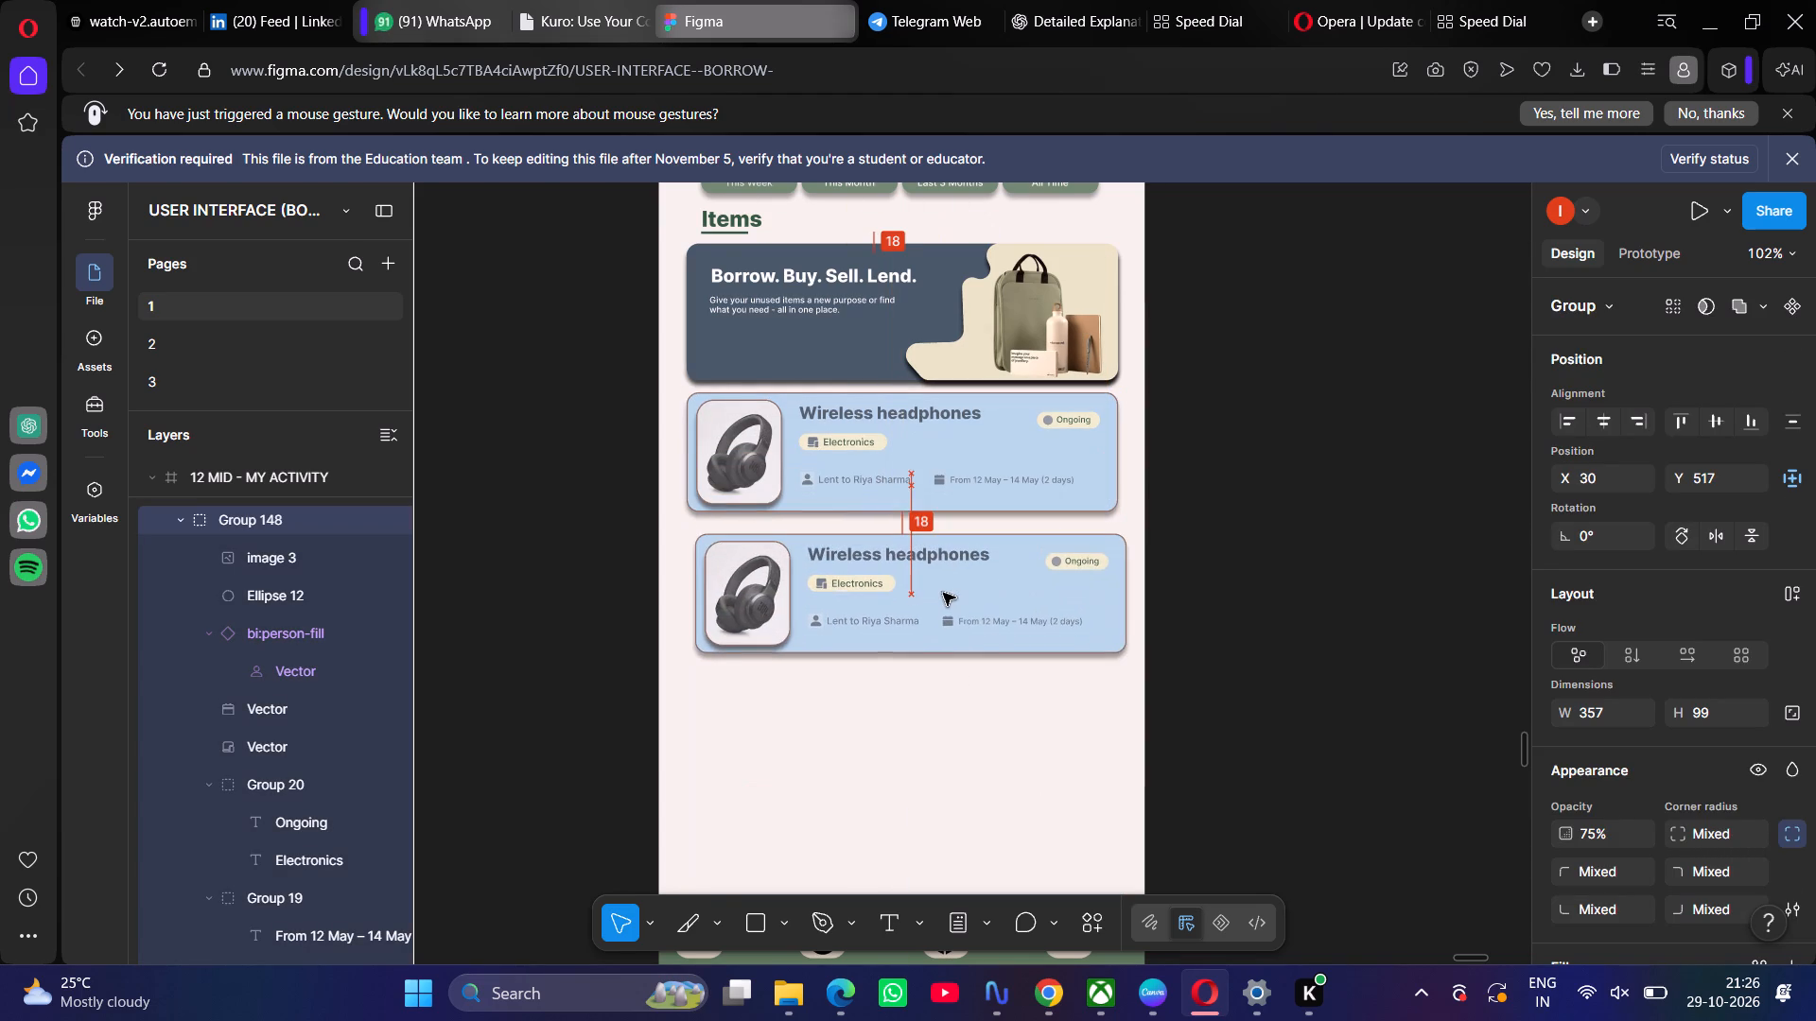
left_click_drag(943, 593, 942, 582)
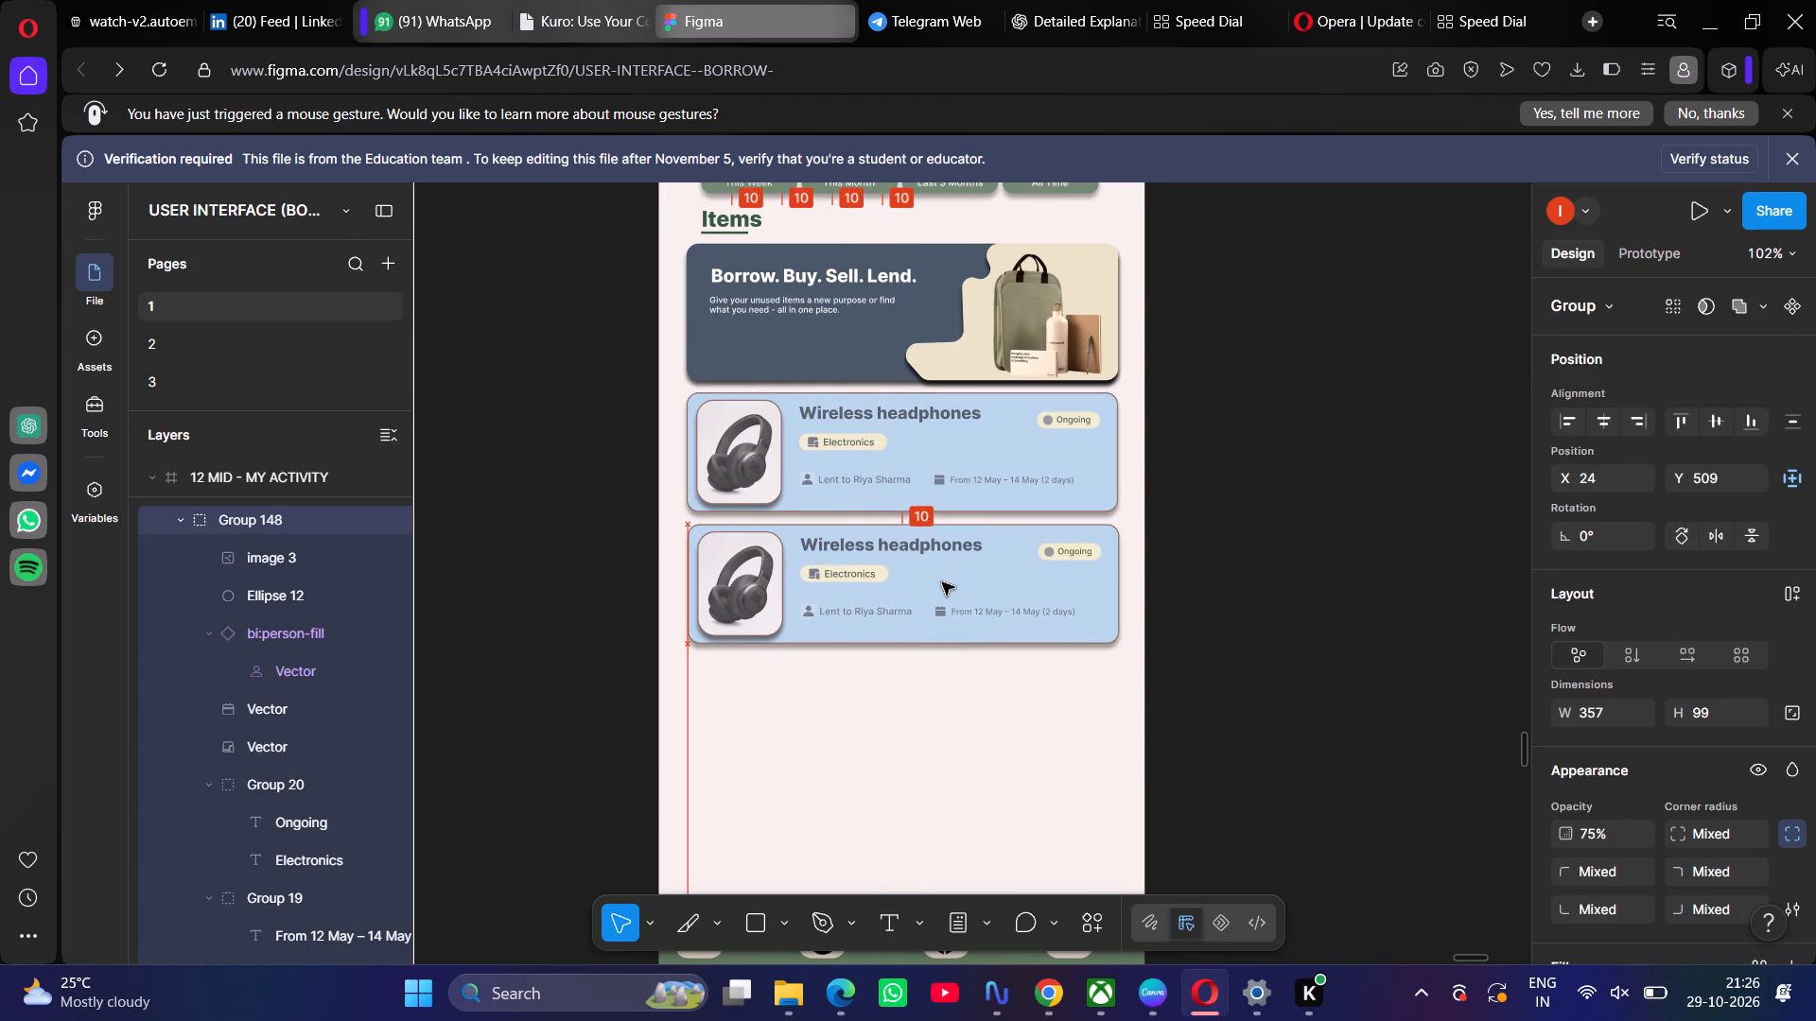
double_click(942, 582)
triple_click(942, 576)
left_click(942, 581)
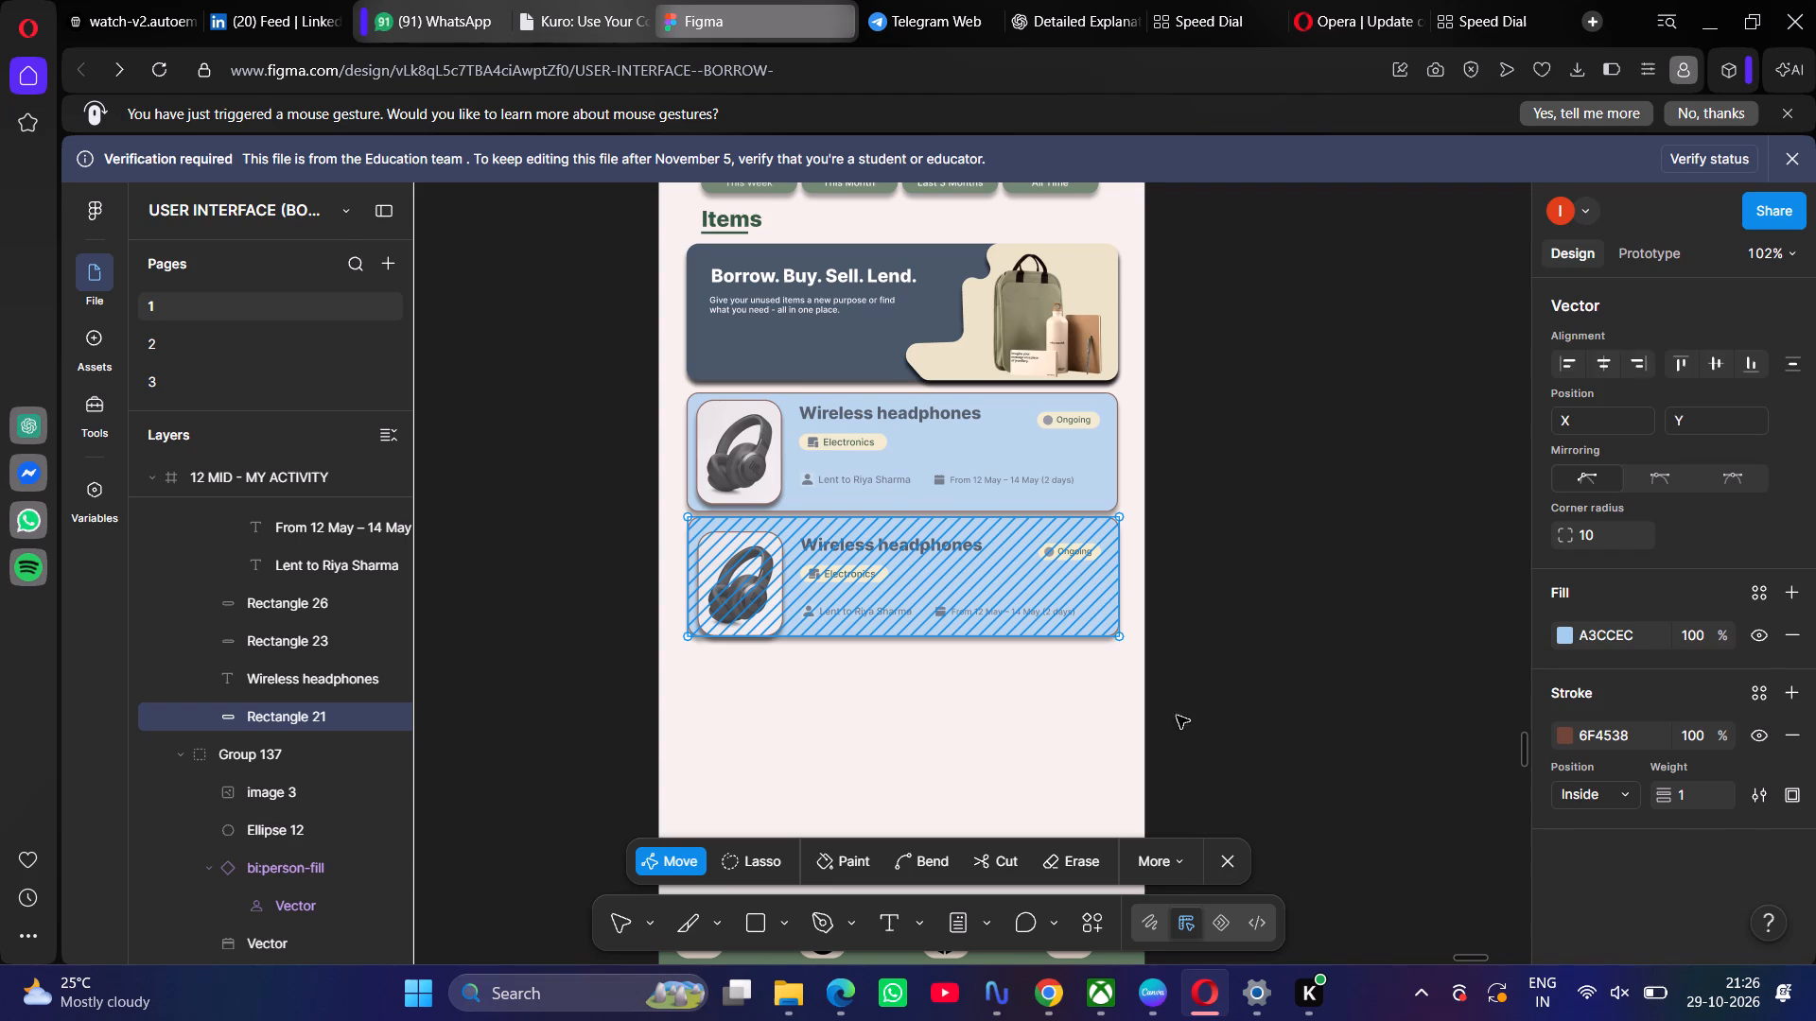
double_click(1241, 869)
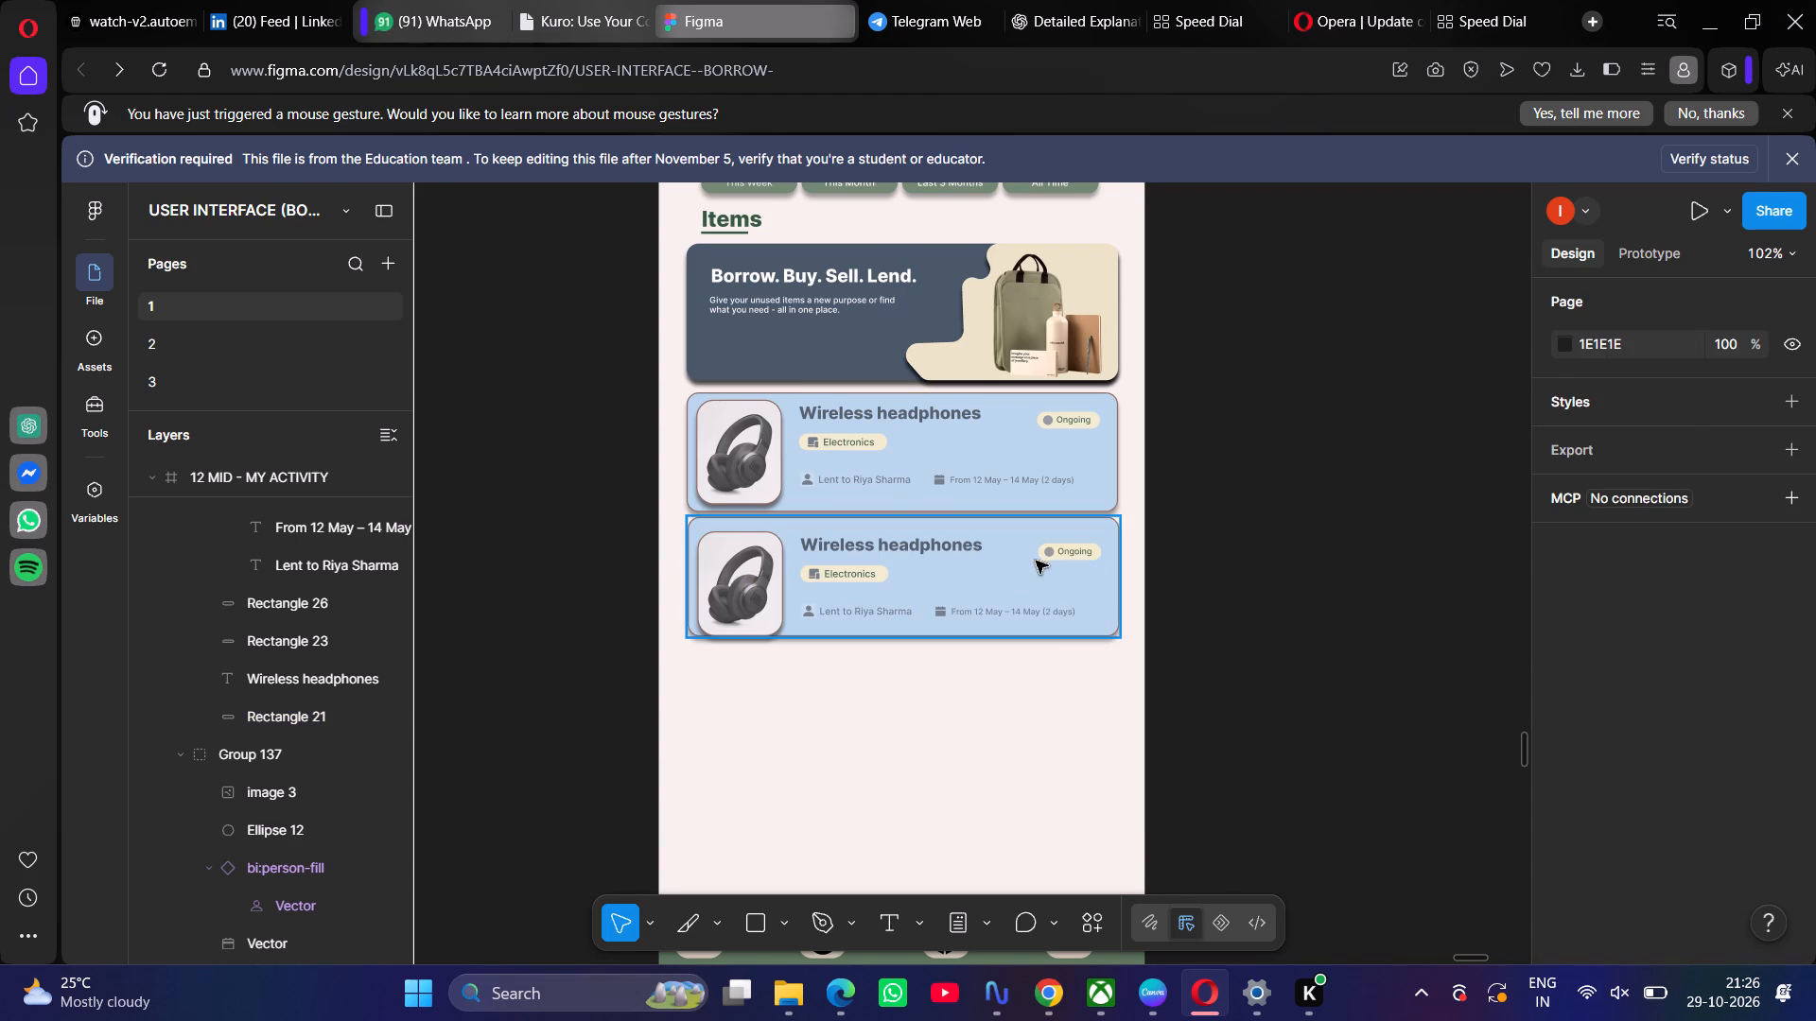
left_click(1007, 568)
left_click(1007, 569)
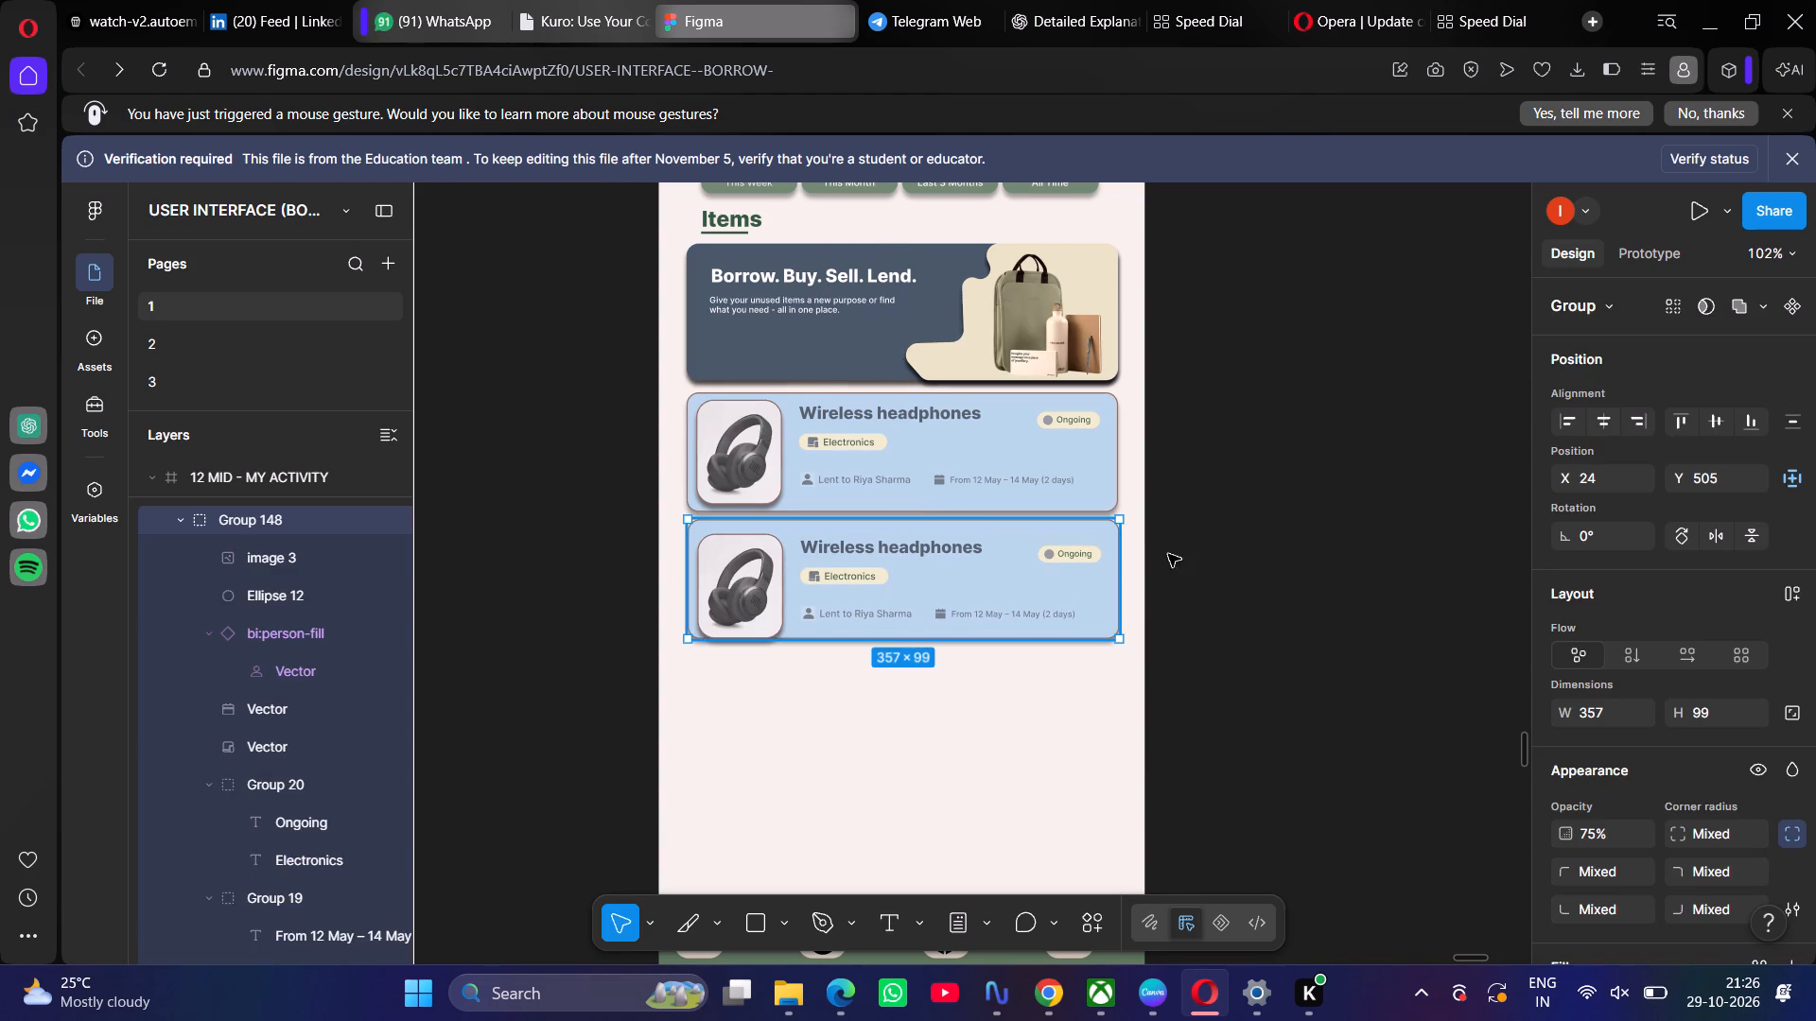
left_click(1216, 553)
Duplicate the second light blue card and place the copy directly beneath it at about X 24, Y 610.
left_click(999, 605)
key("ctrl+c")
key("ctrl+v")
left_click_drag(1004, 574, 1004, 638)
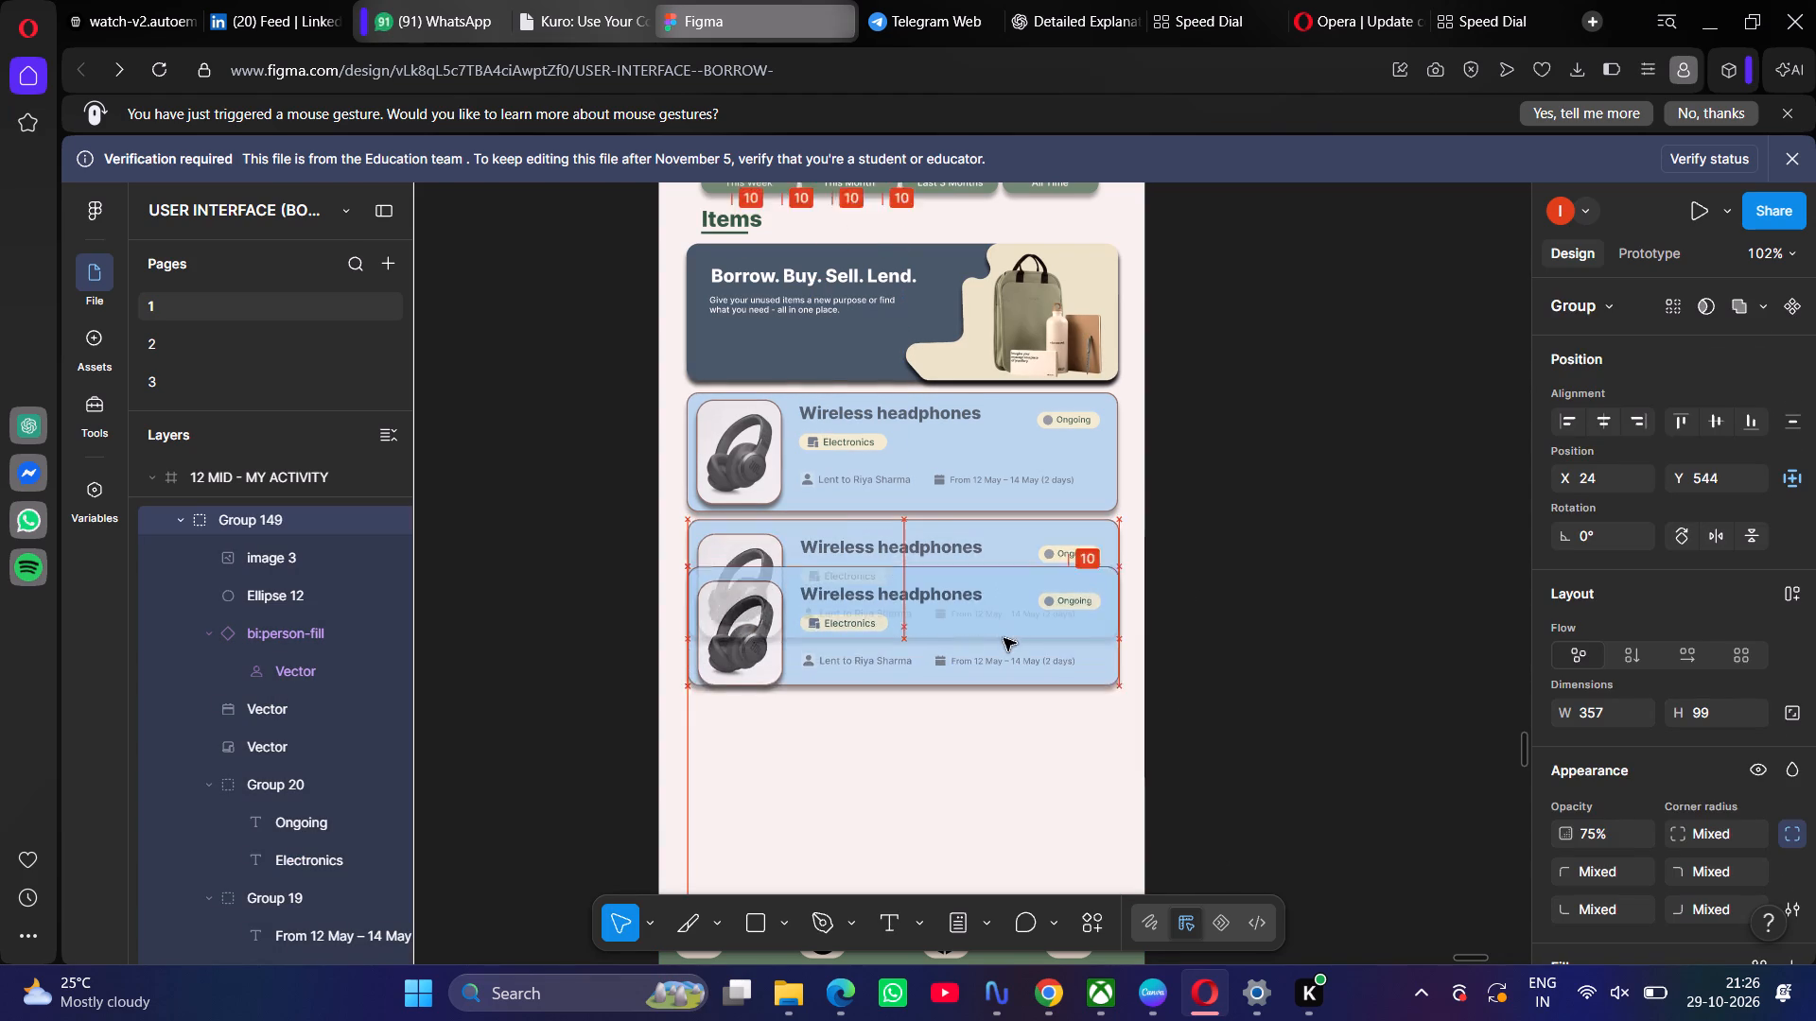
left_click_drag(1004, 638, 1011, 701)
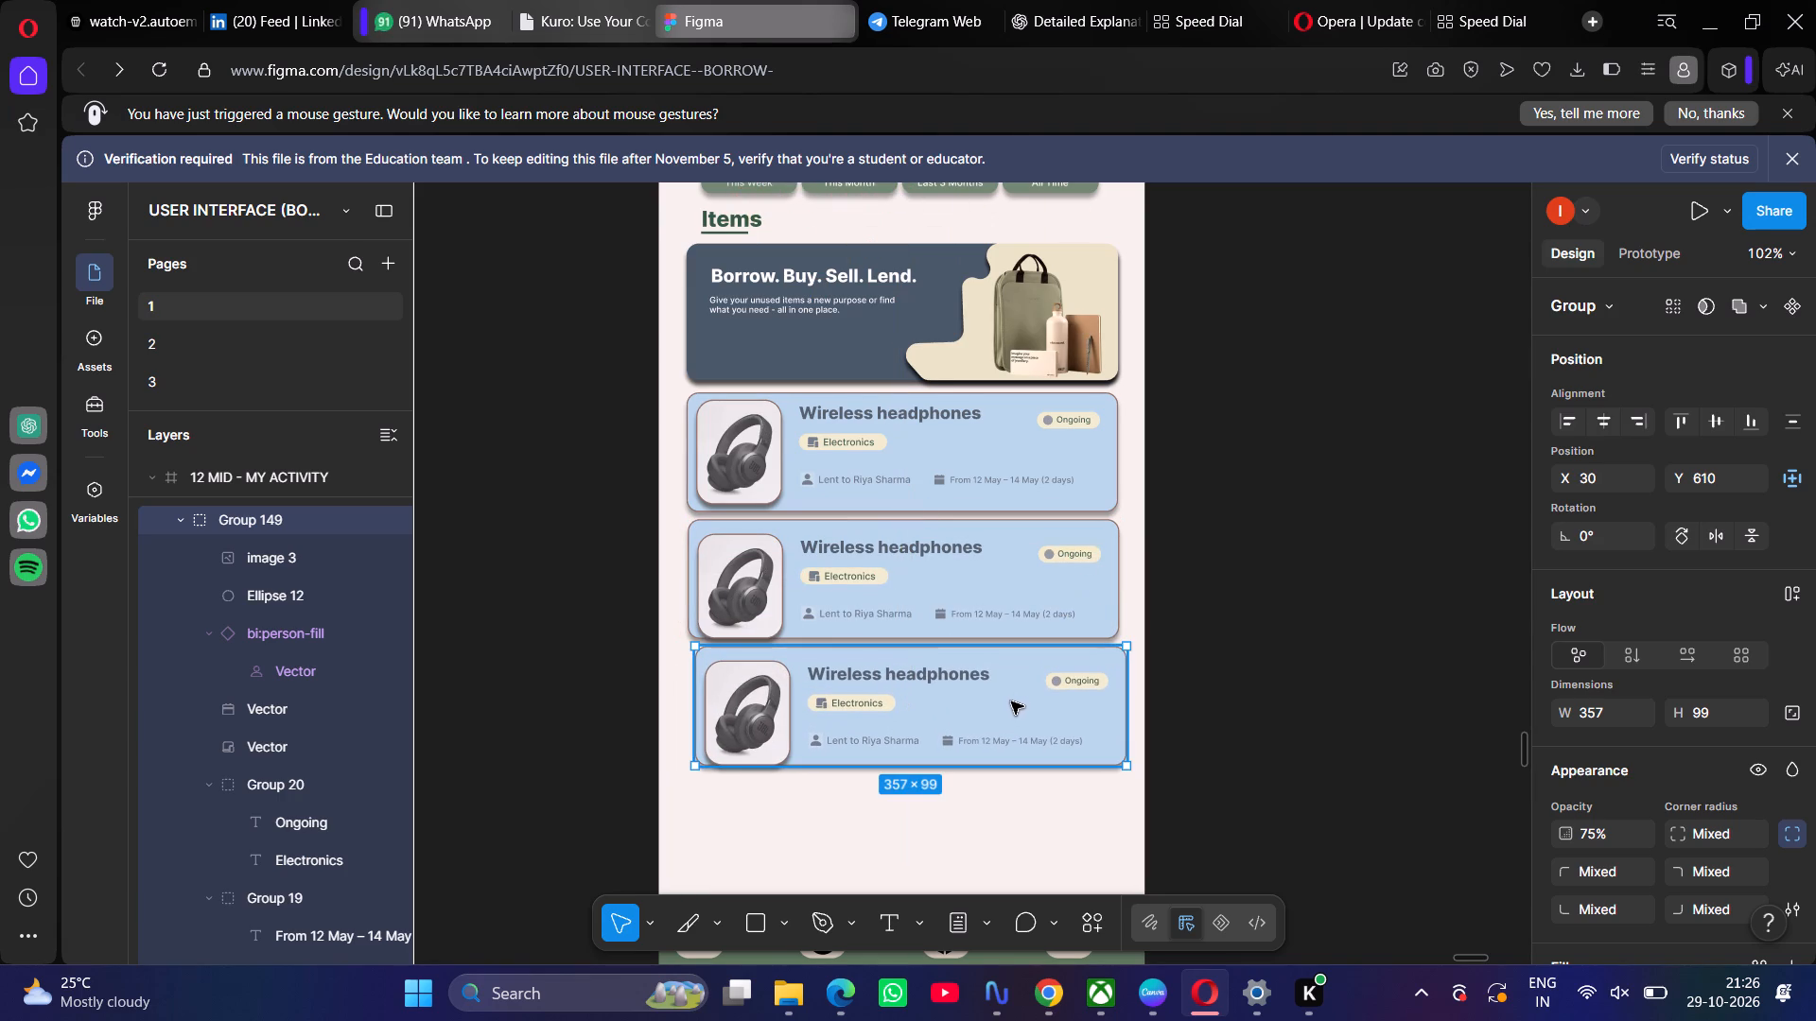
left_click(1011, 701)
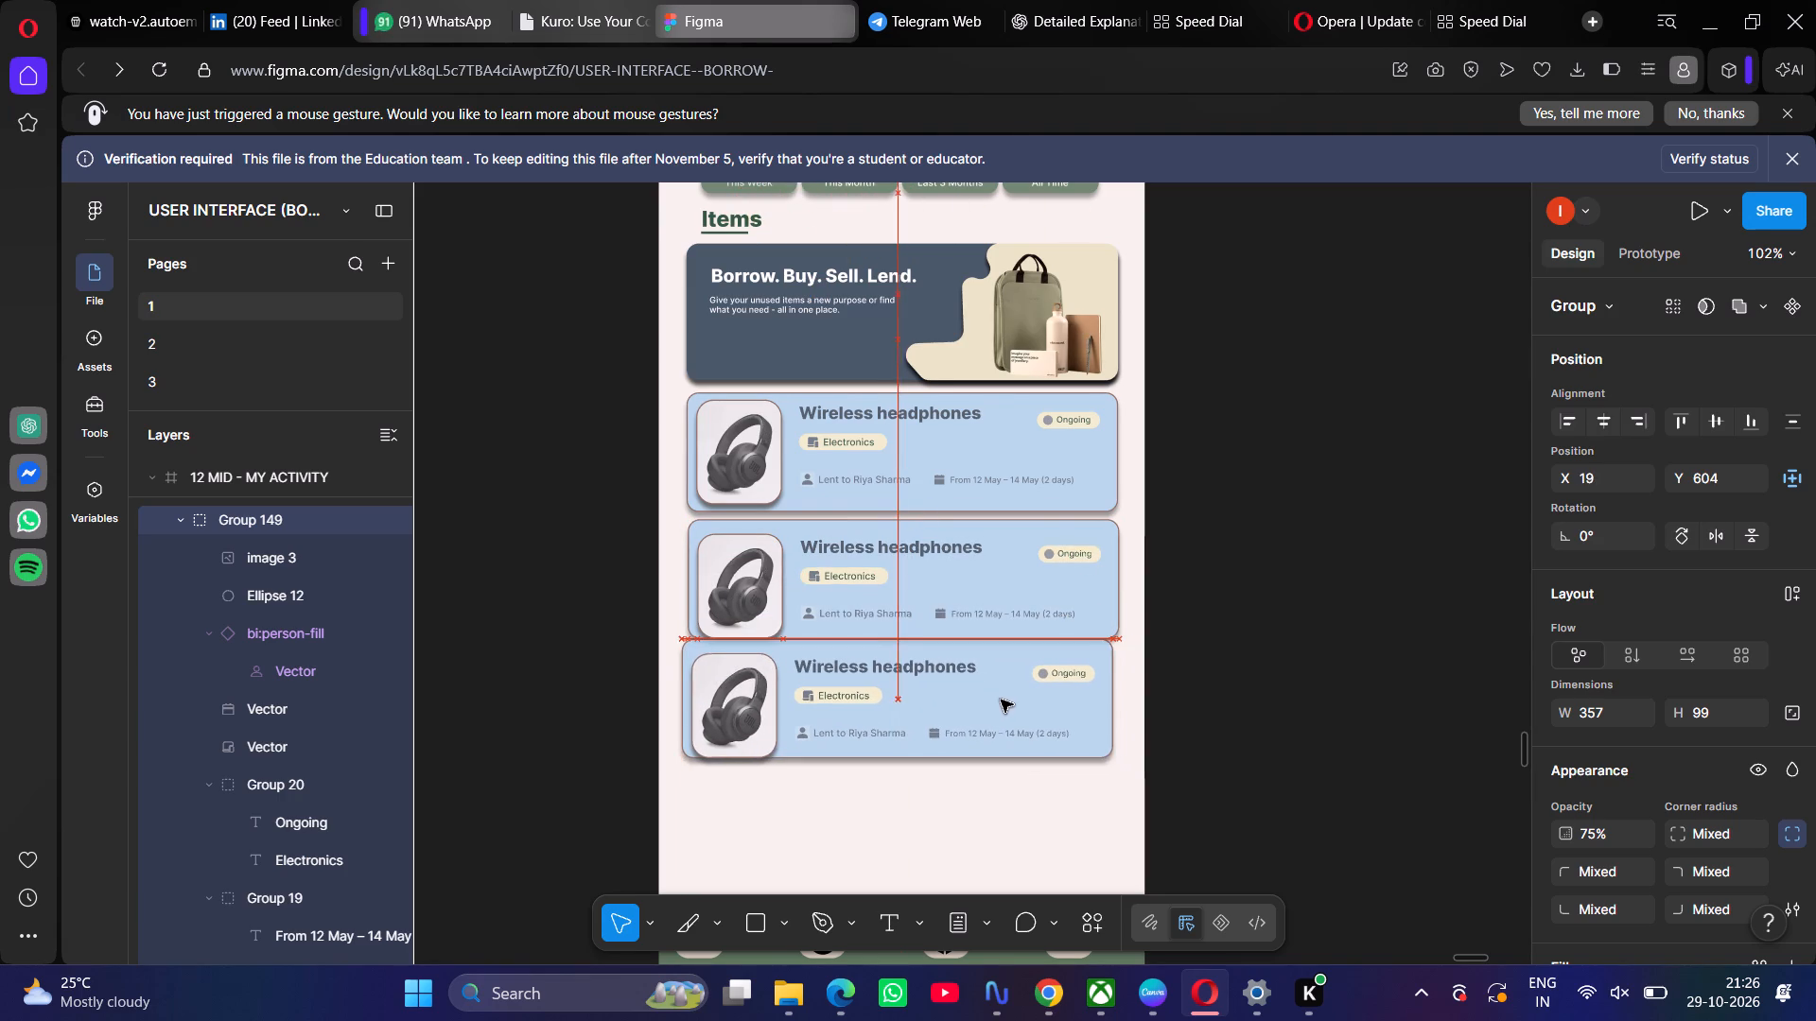
Copy the third light blue Wireless headphones card.
key("ctrl+c")
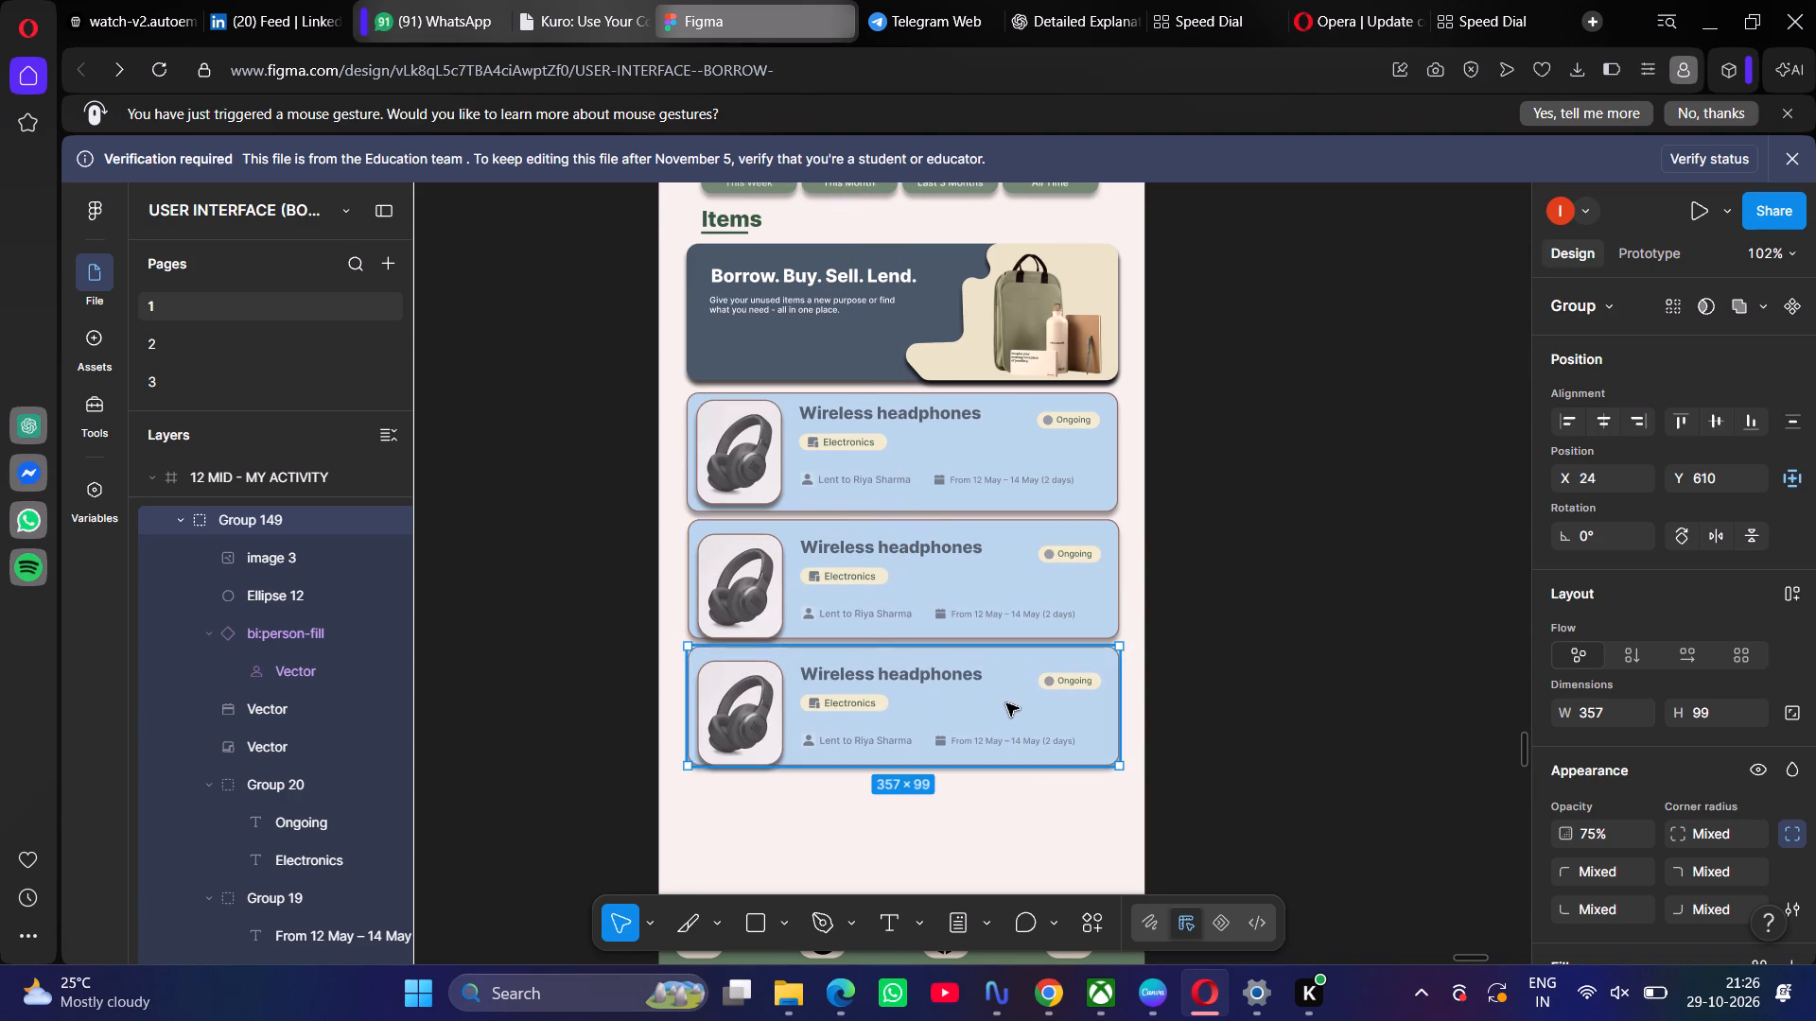
Paste another copy of the blue headphones card and place it below the third card at about X 22, Y 715.
key("ctrl+v")
scroll(1006, 703, "down", 1)
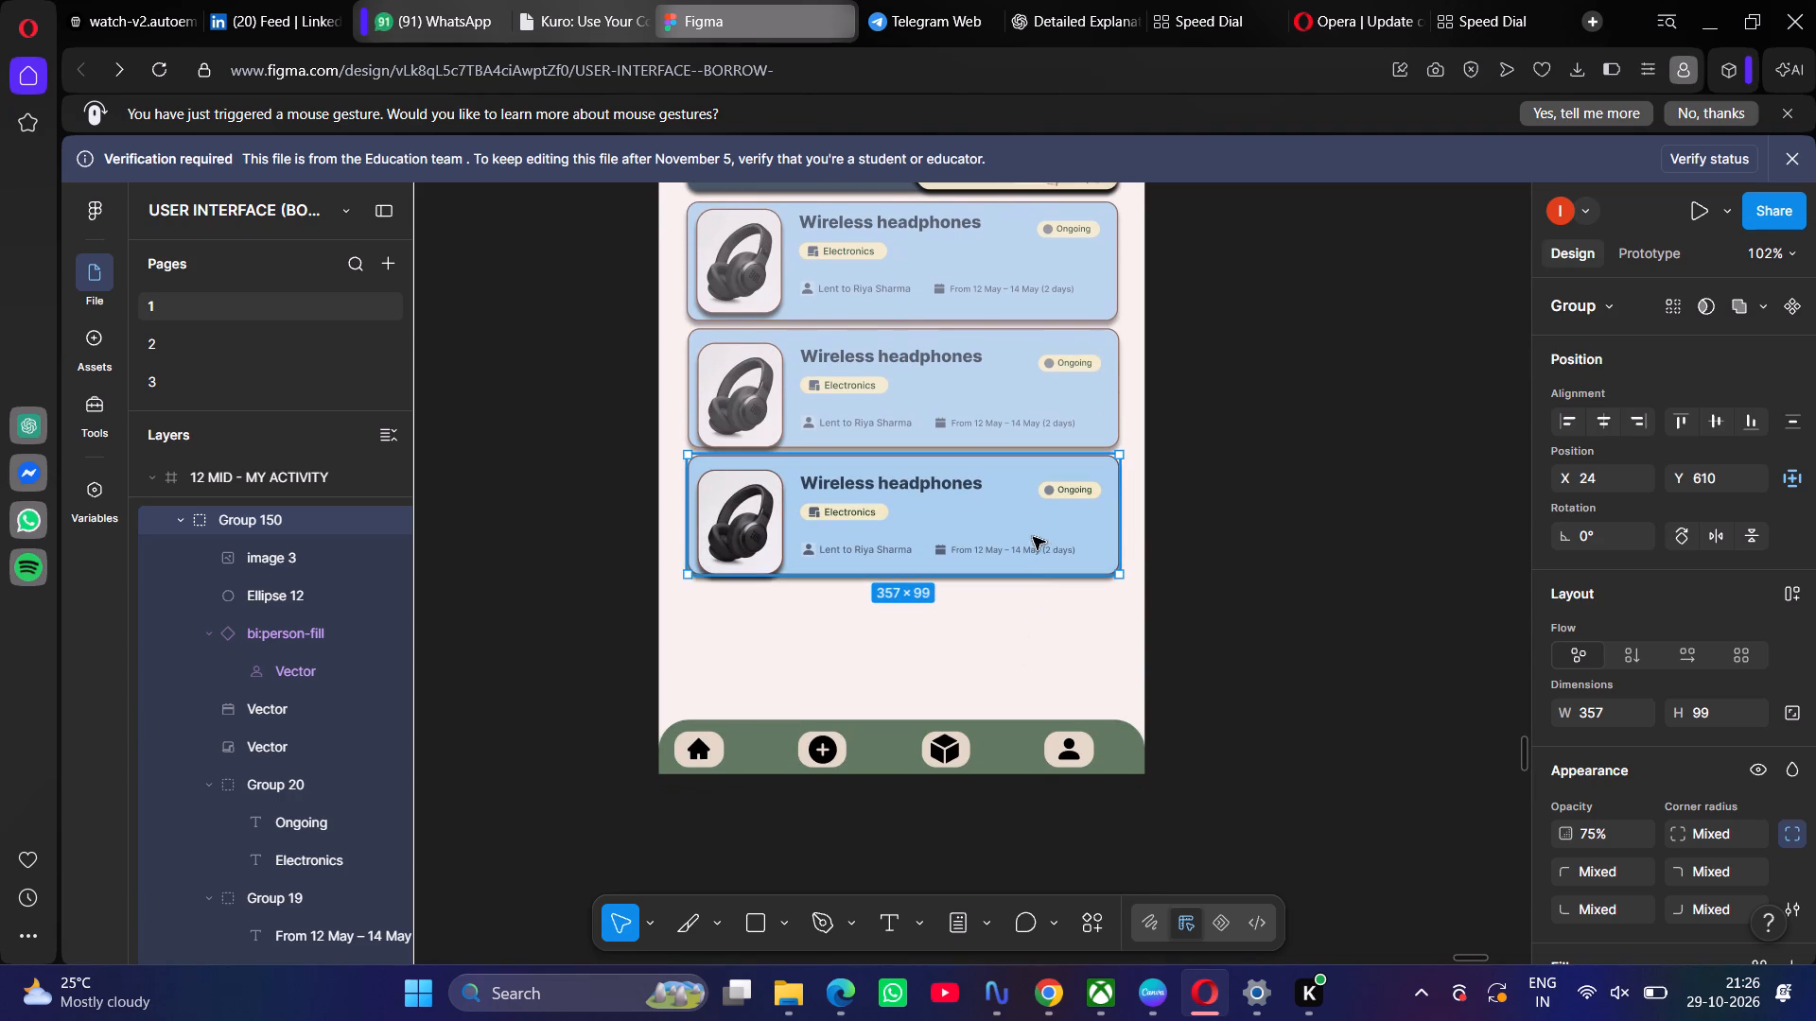
left_click_drag(1013, 510, 1011, 639)
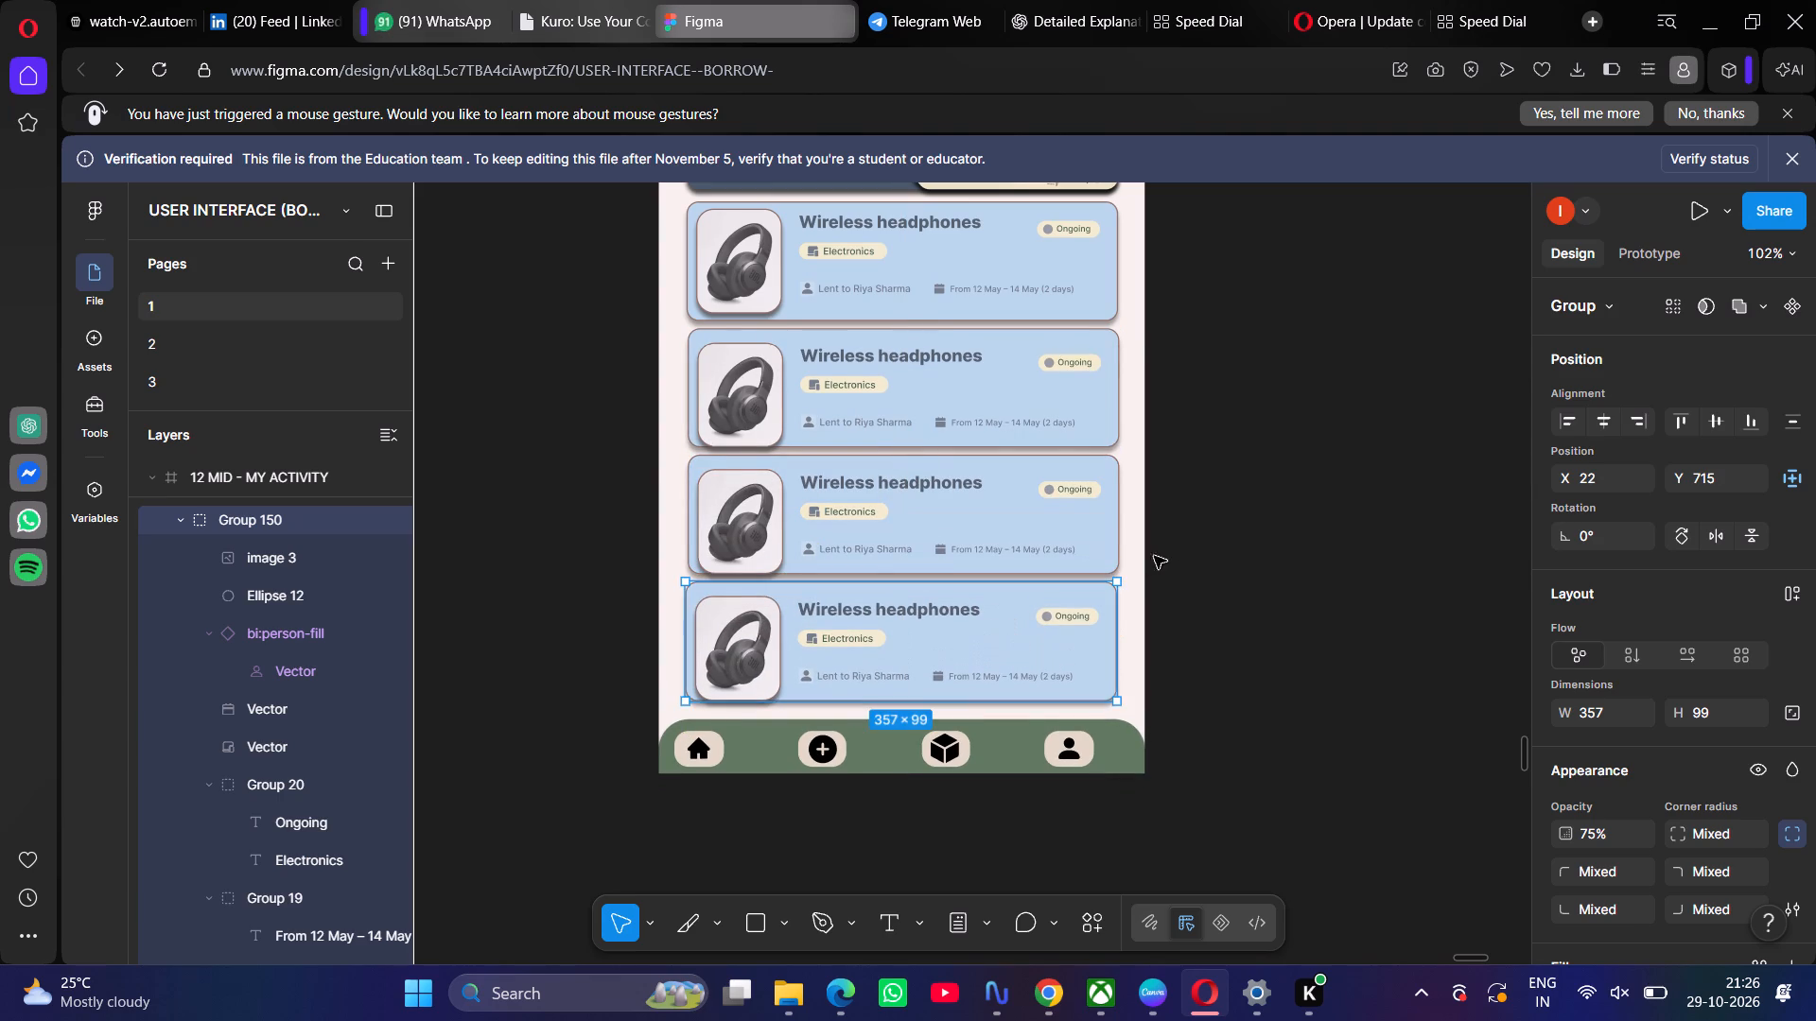
left_click(1168, 551)
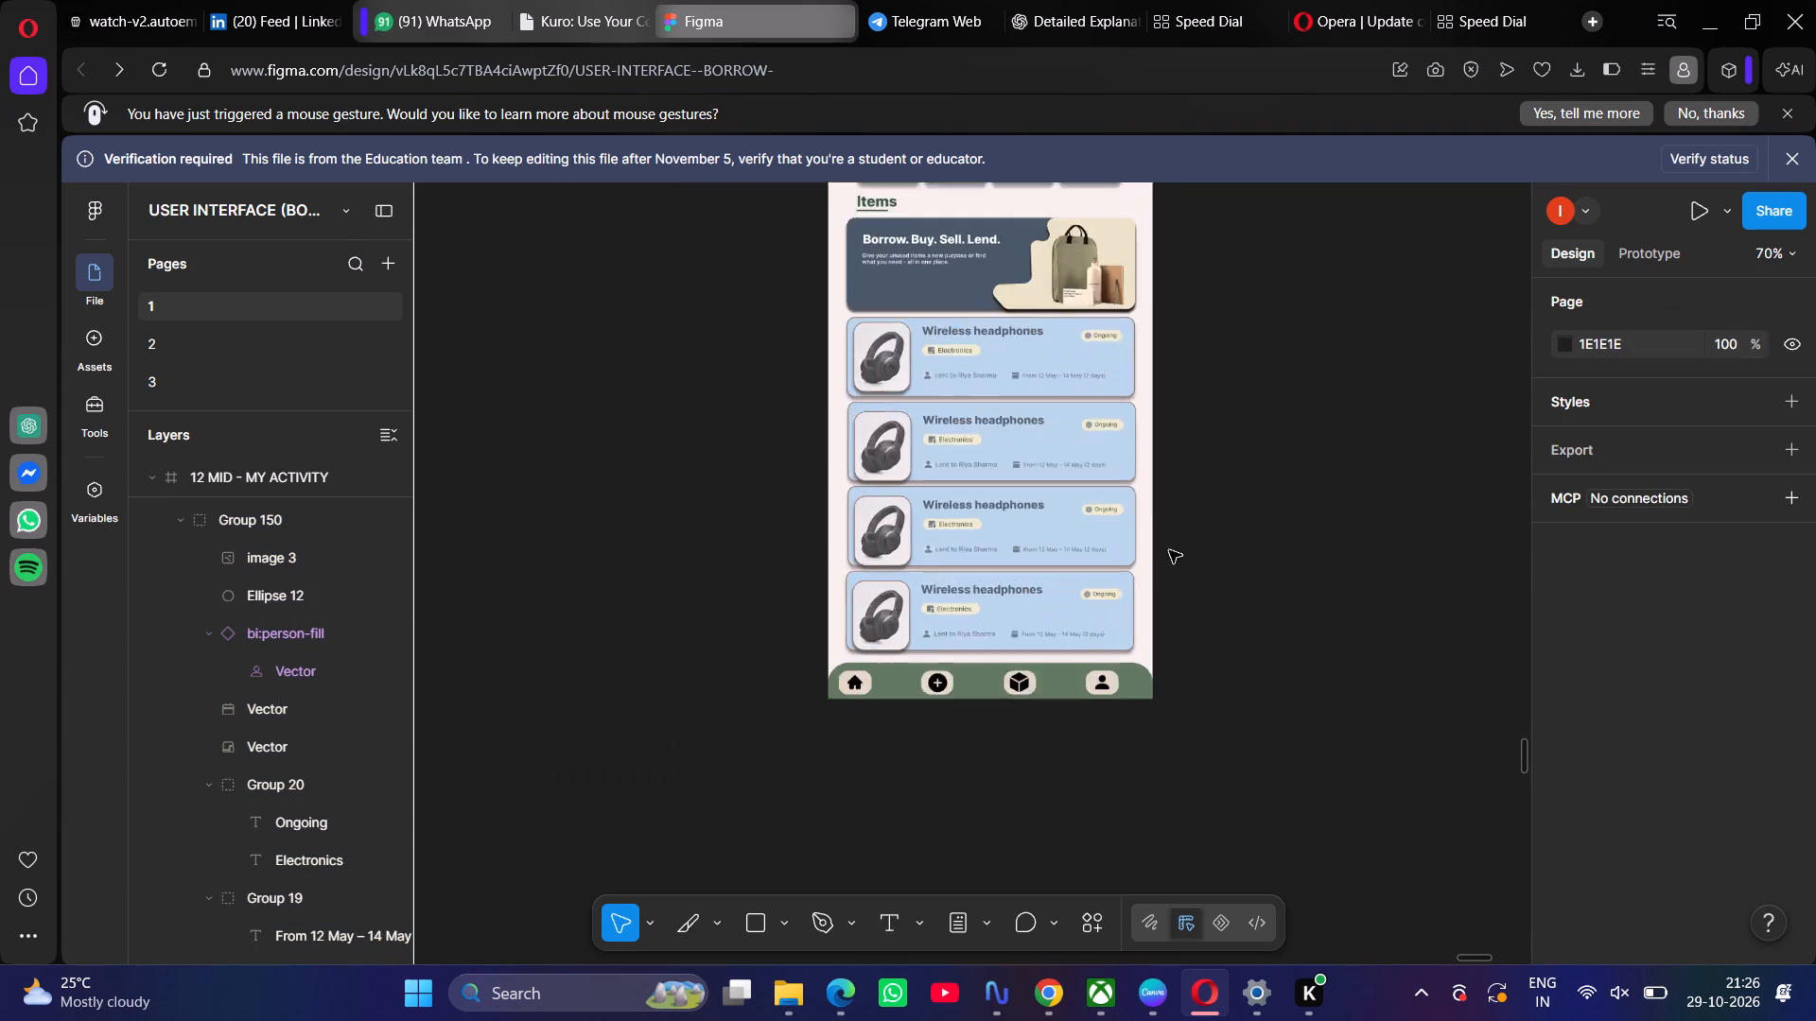
Replace the 607960 green of the bottom navigation bar with 495869, sampled from the banner's dark slate blue.
scroll(1169, 550, "up", 1)
scroll(1169, 549, "left", 1)
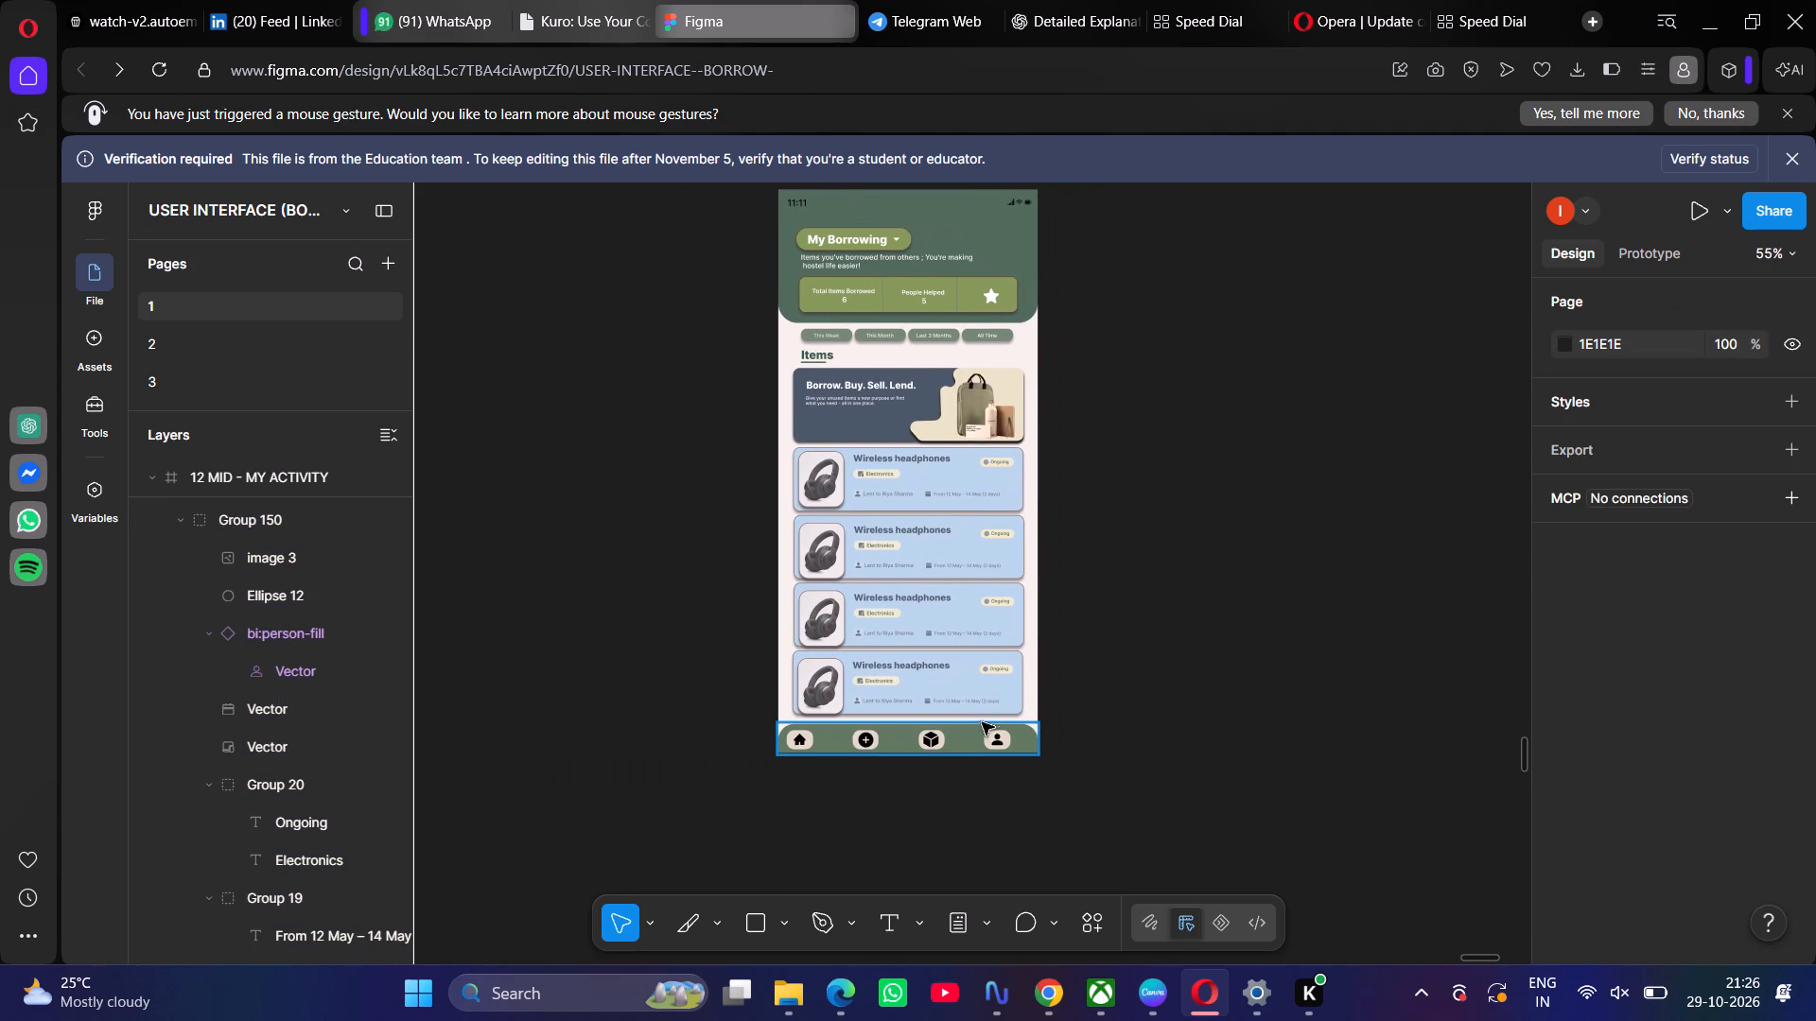
left_click(955, 741)
scroll(1519, 813, "down", 2)
scroll(1627, 834, "down", 2)
scroll(1620, 681, "down", 3)
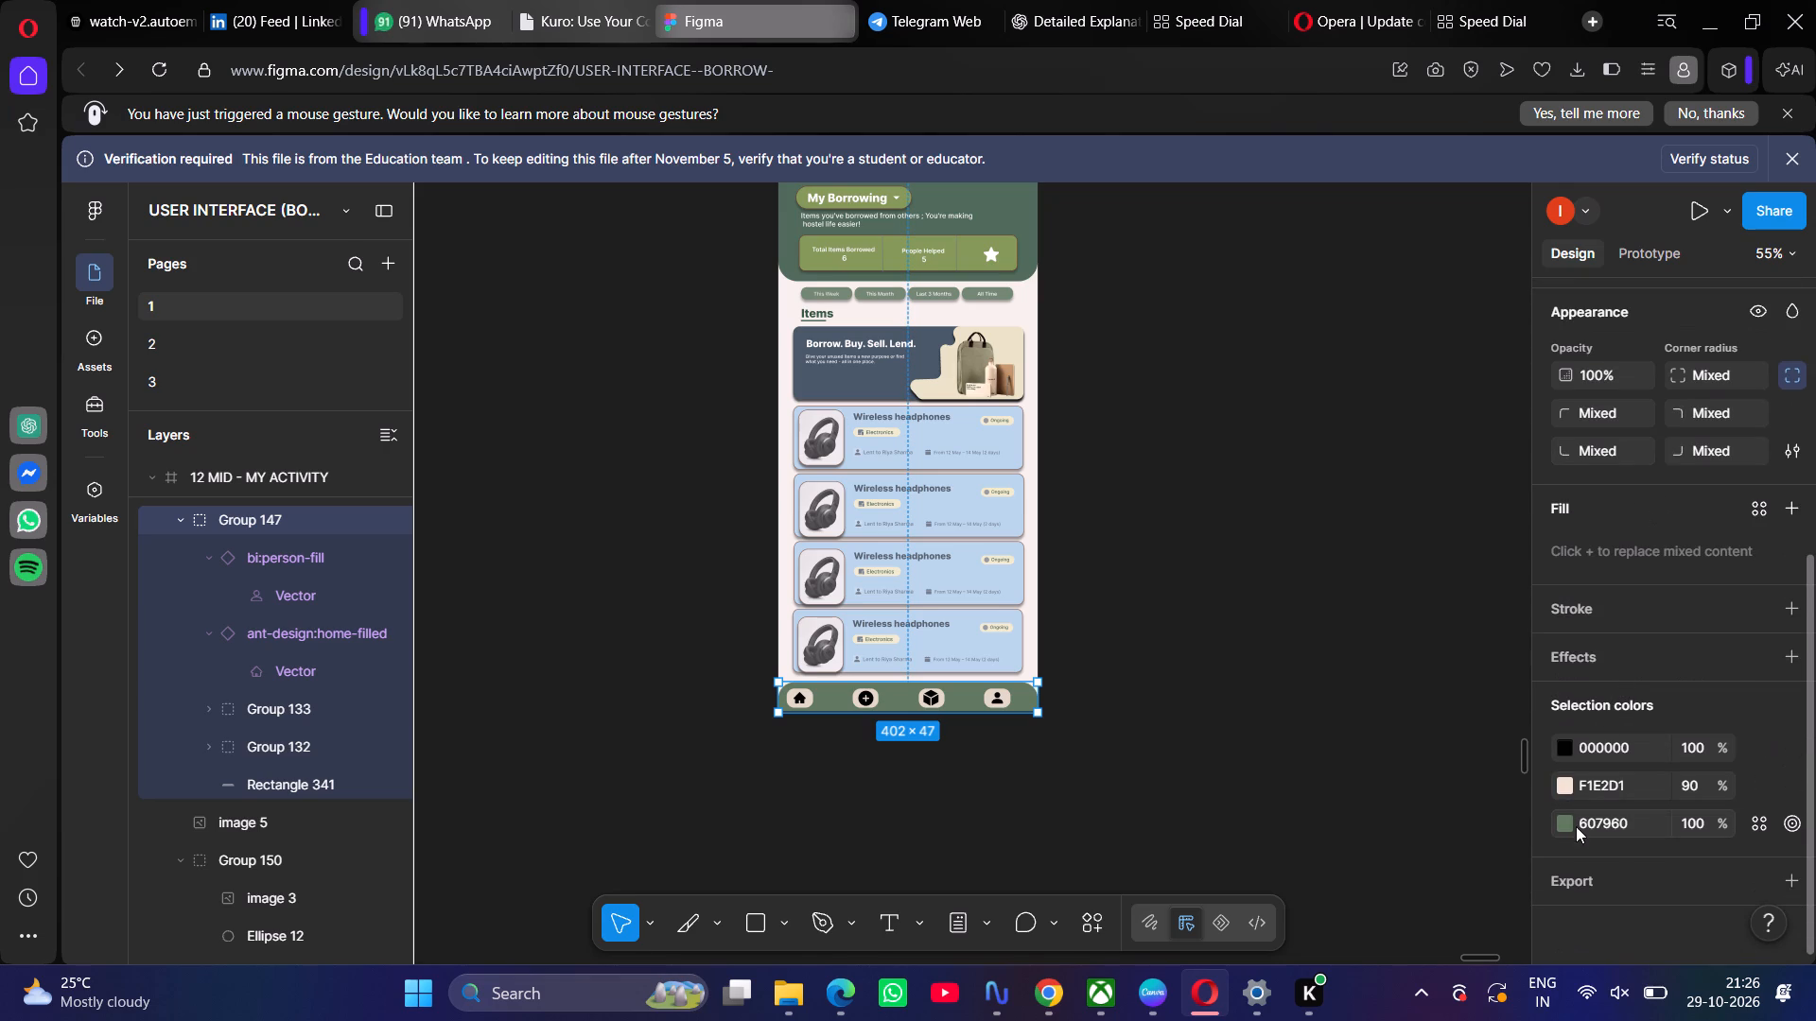
left_click(1568, 822)
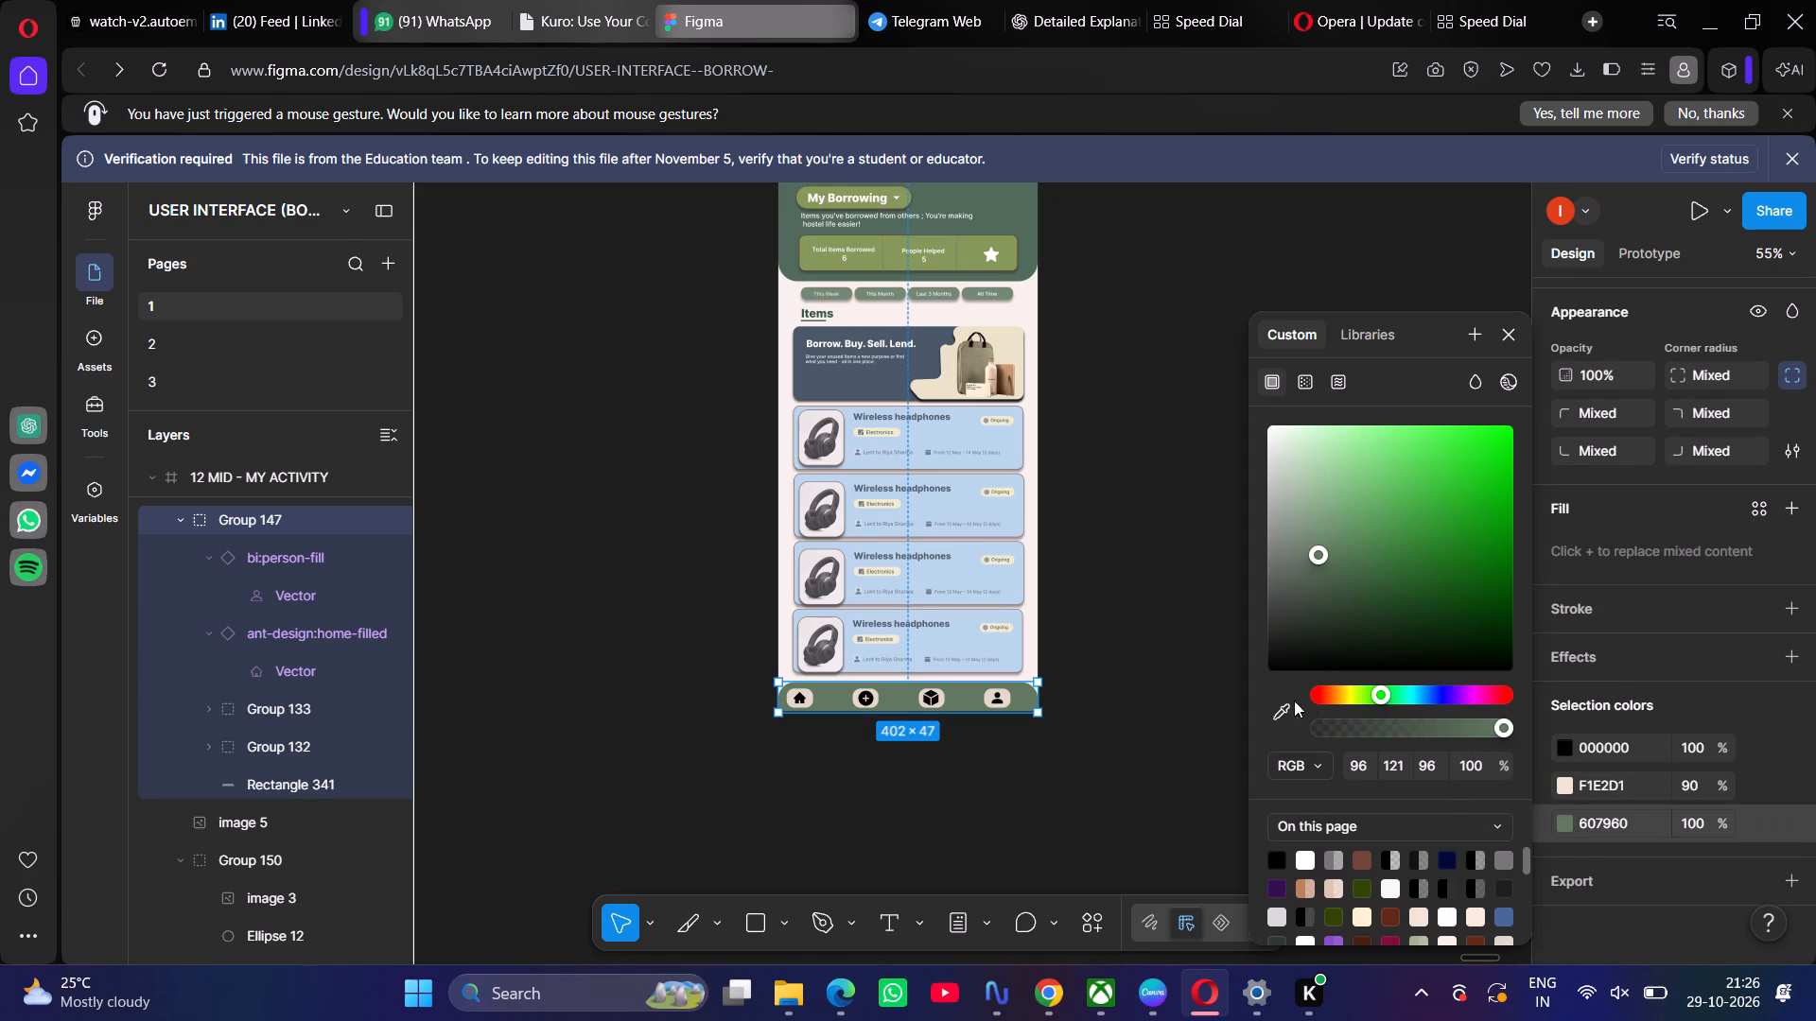
left_click(1279, 704)
left_click(856, 384)
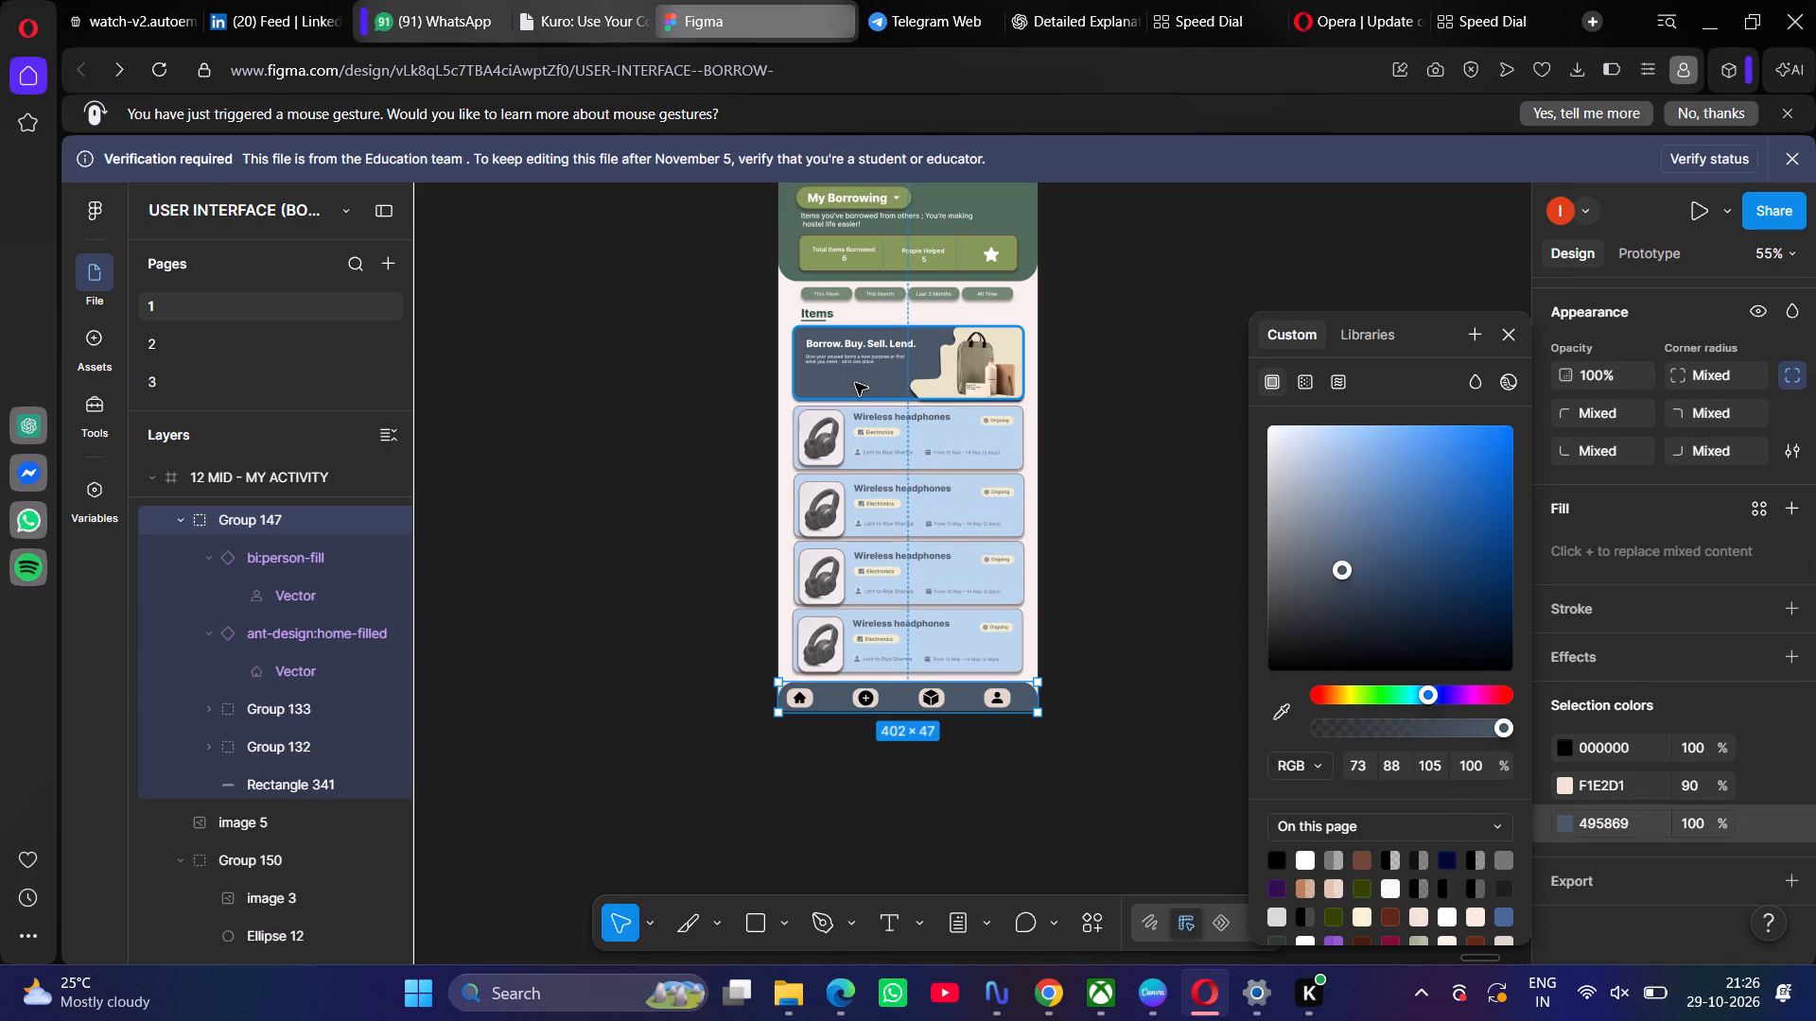
left_click(1153, 466)
Recolour the green background of the This Month filter chip to 495869, sampled from the banner.
scroll(1165, 459, "up", 1)
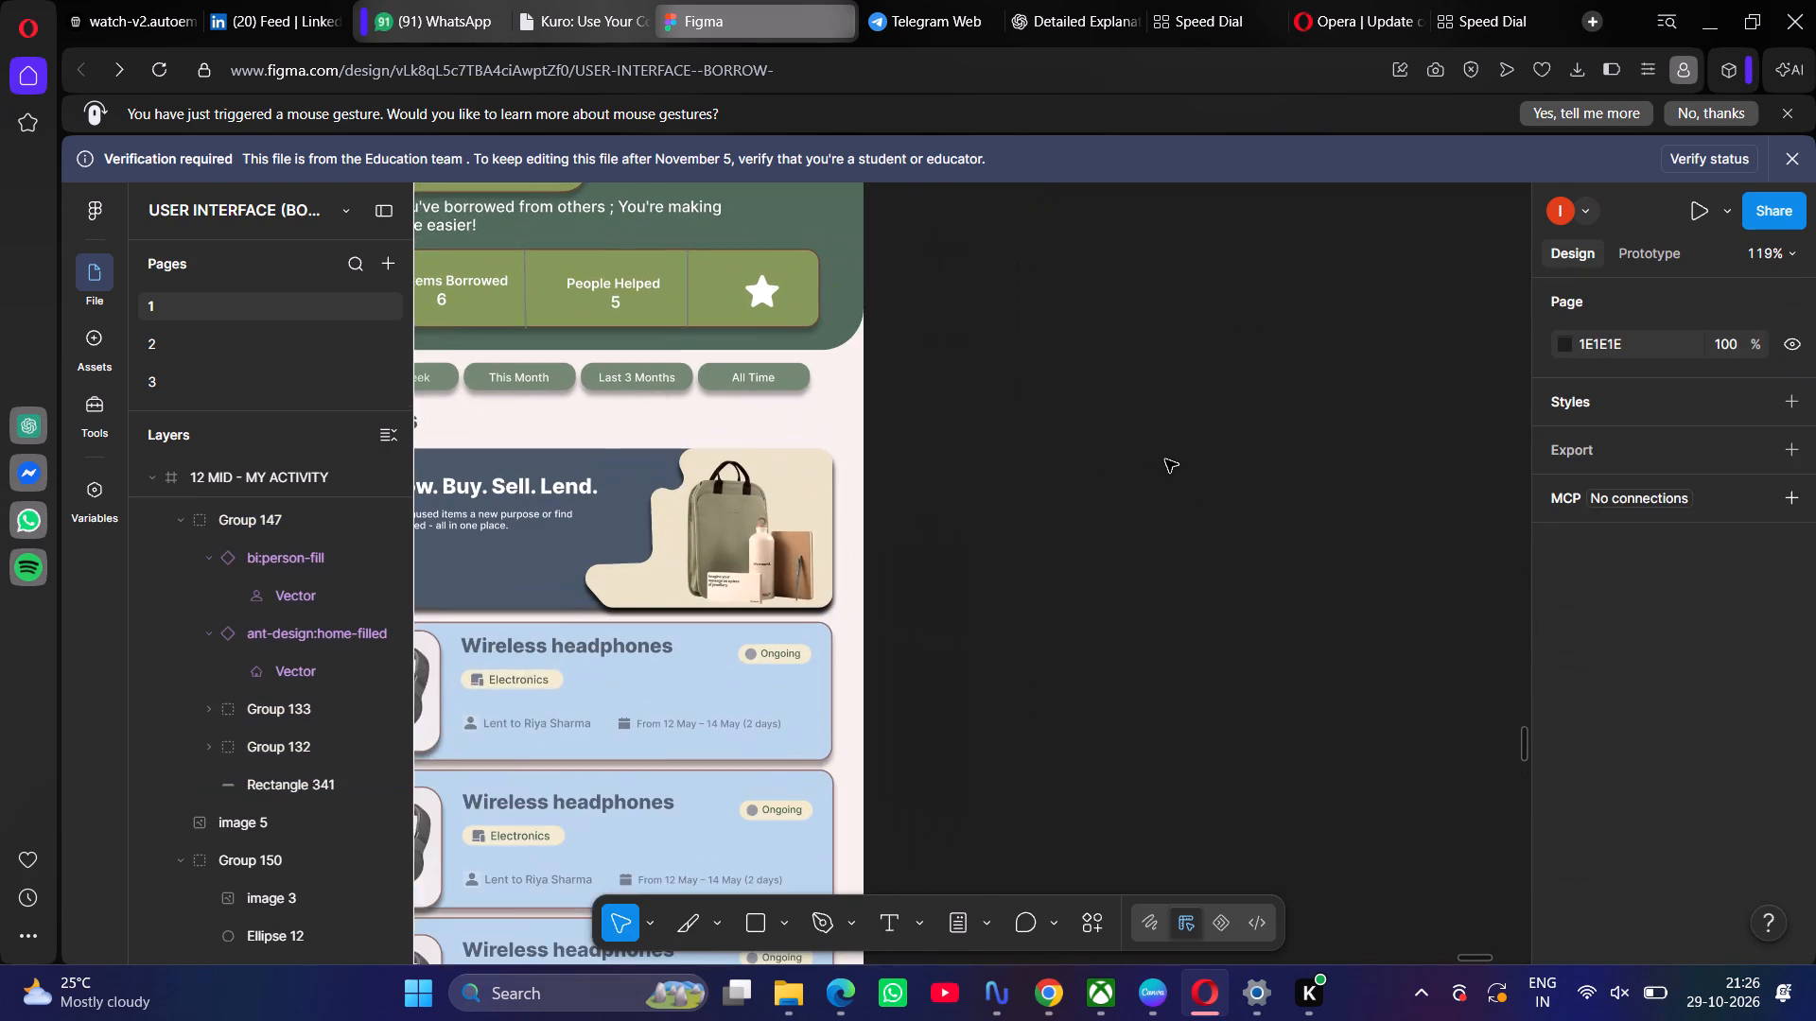
scroll(1165, 459, "right", 2)
left_click(876, 376)
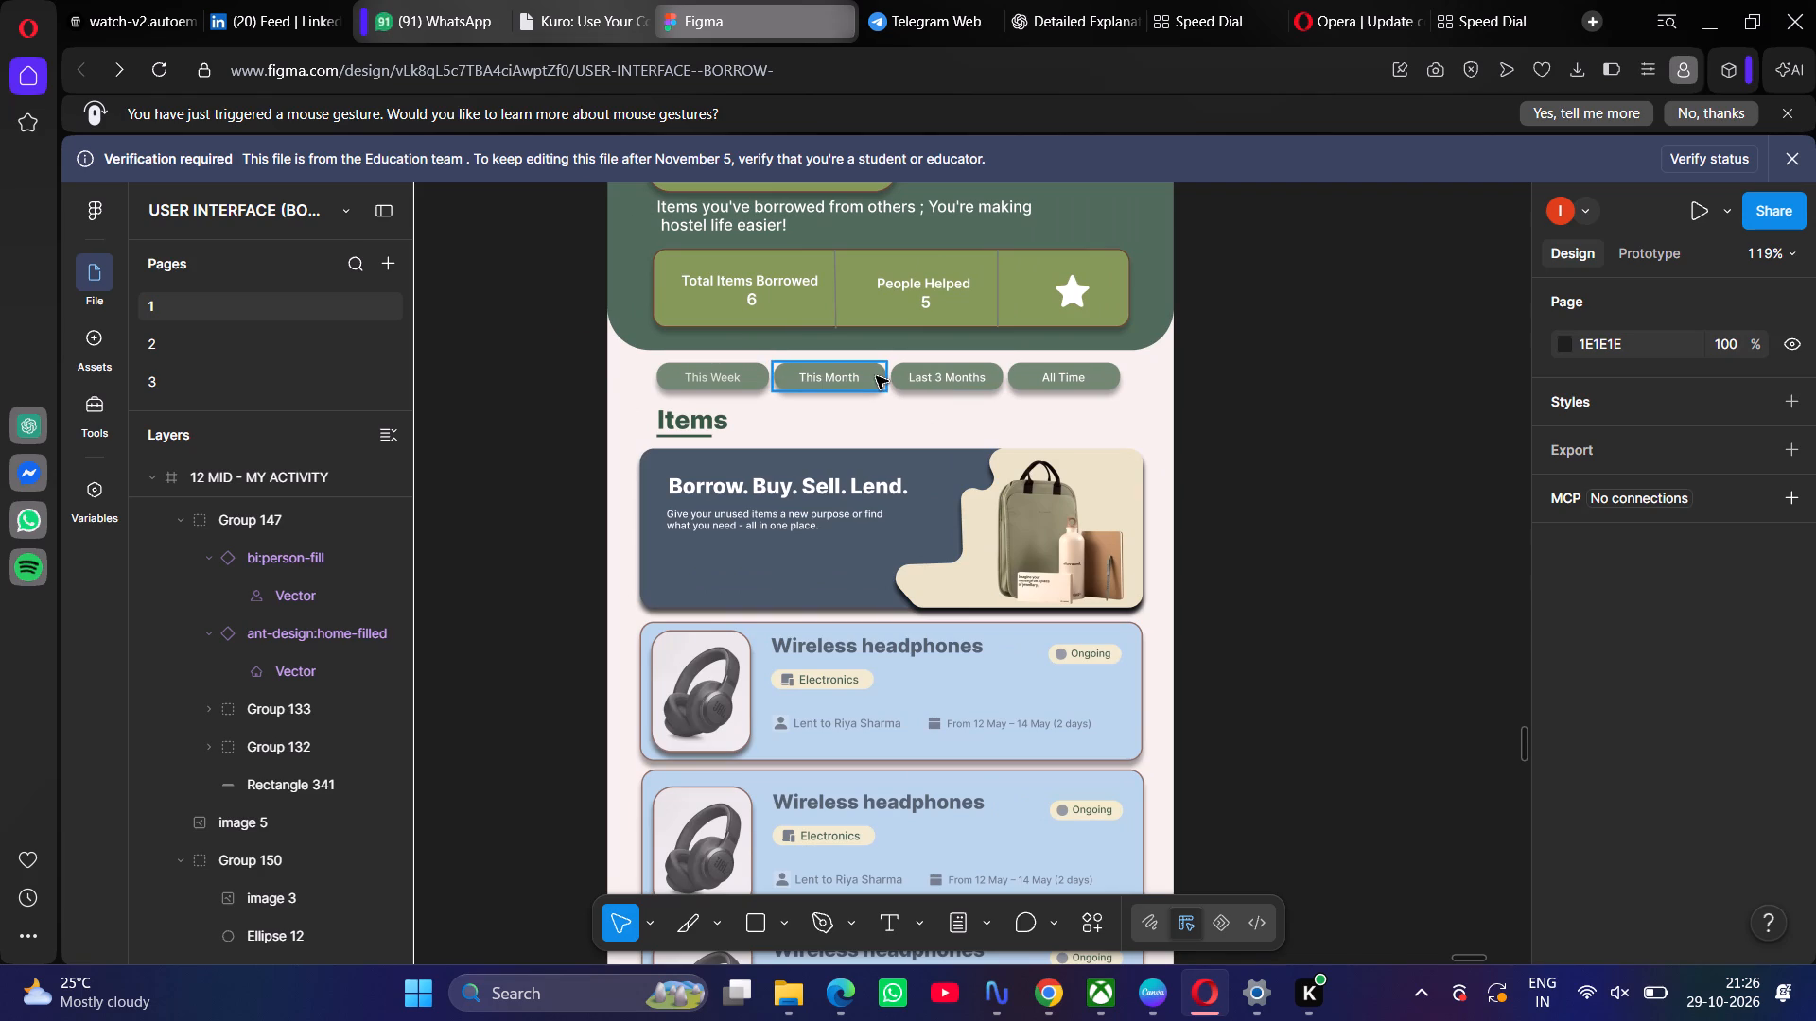
scroll(876, 377, "right", 4)
scroll(876, 377, "left", 3)
scroll(876, 377, "down", 3)
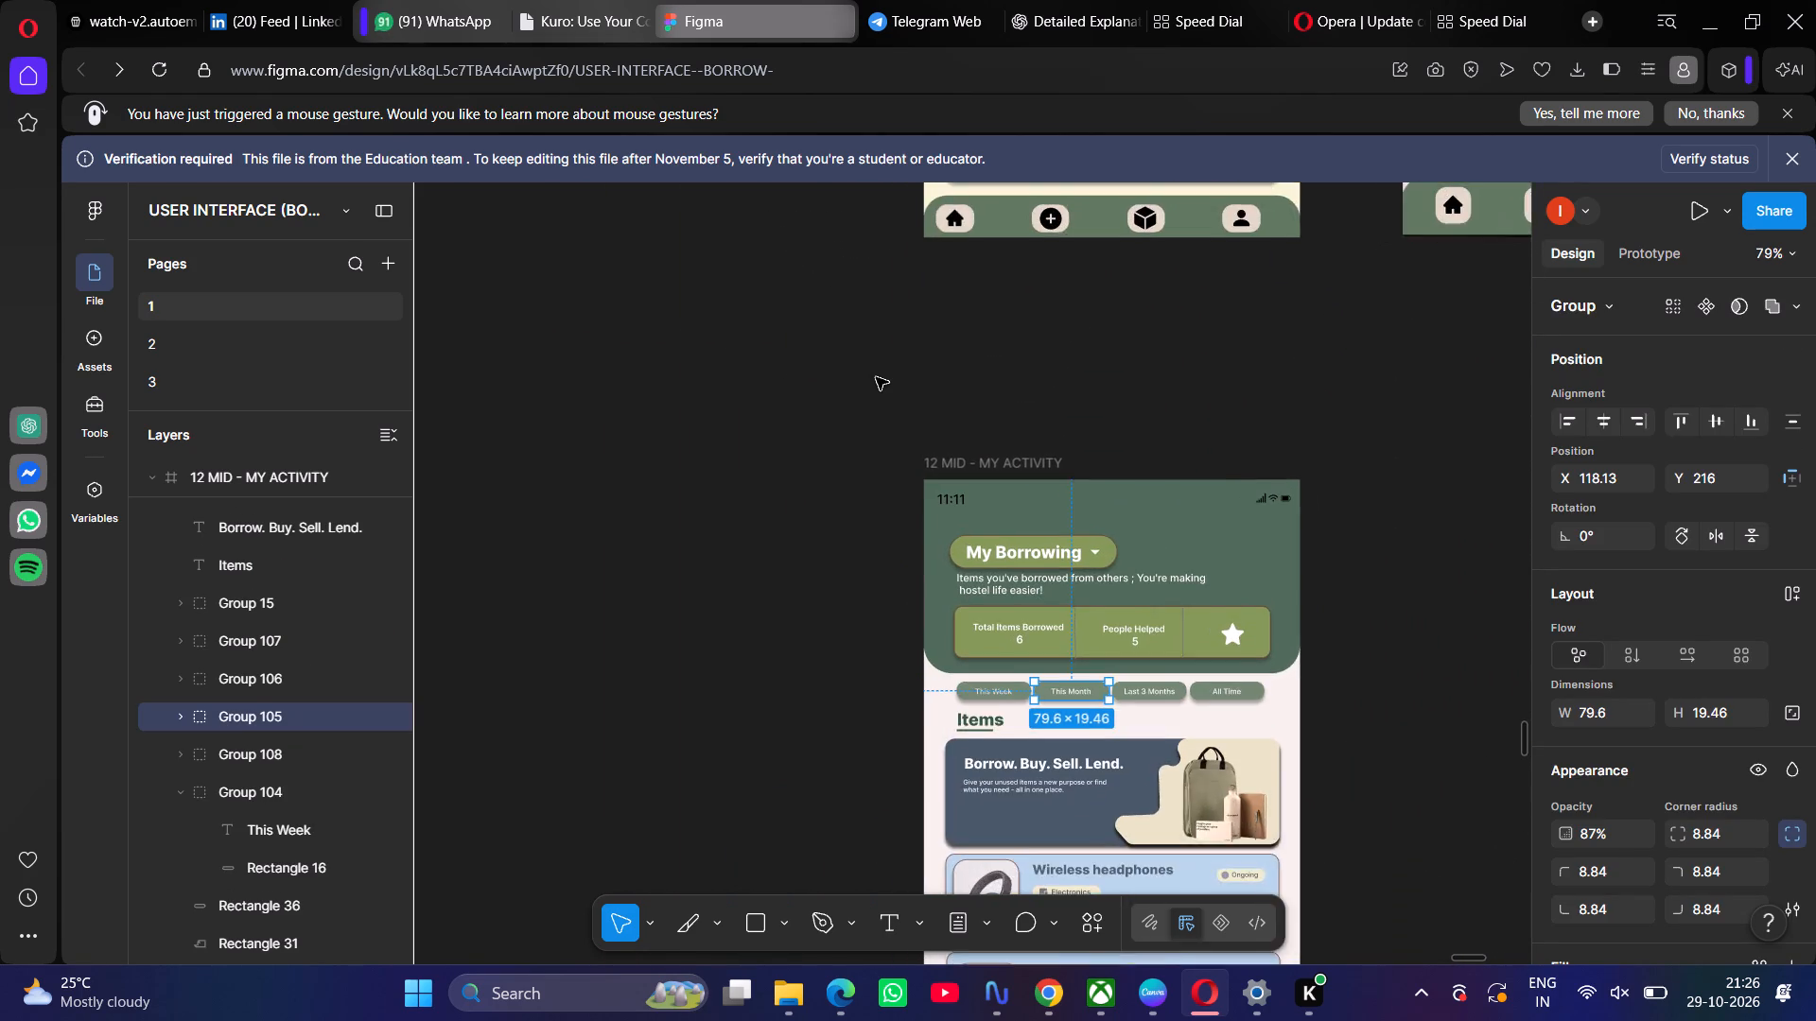
scroll(876, 377, "down", 3)
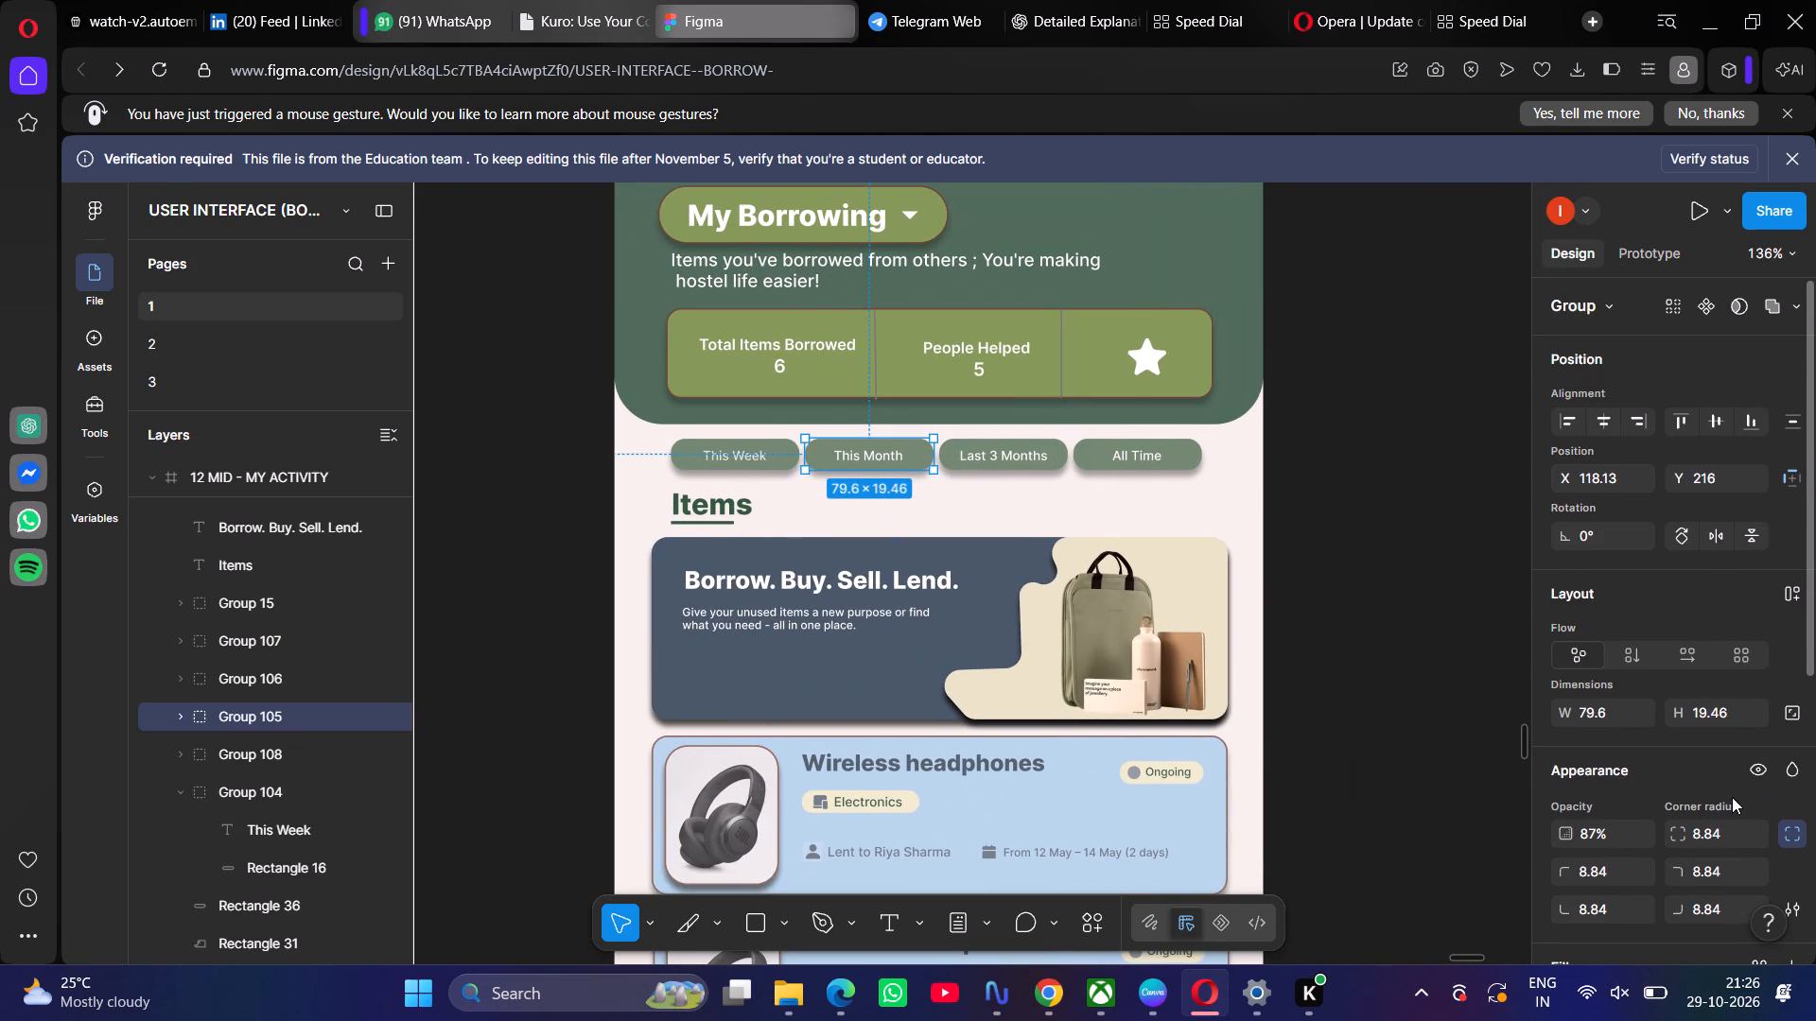
scroll(1732, 797, "down", 3)
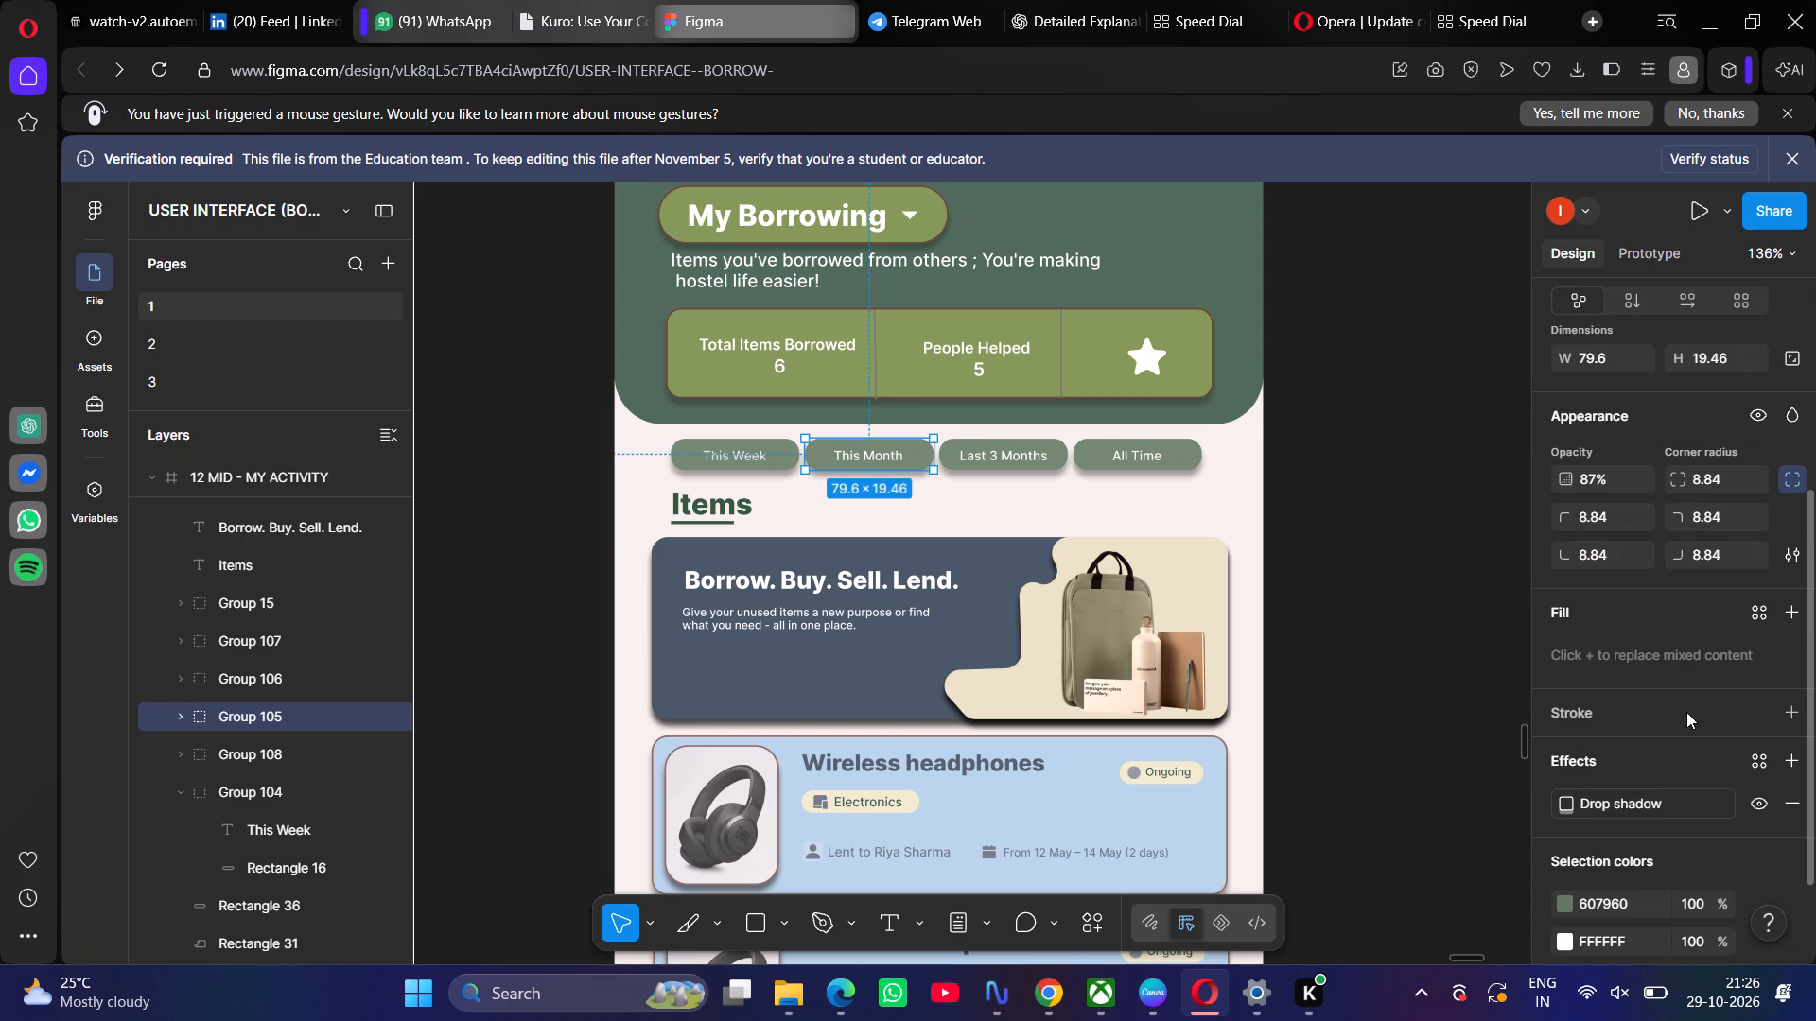
scroll(1651, 767, "down", 2)
left_click(1564, 781)
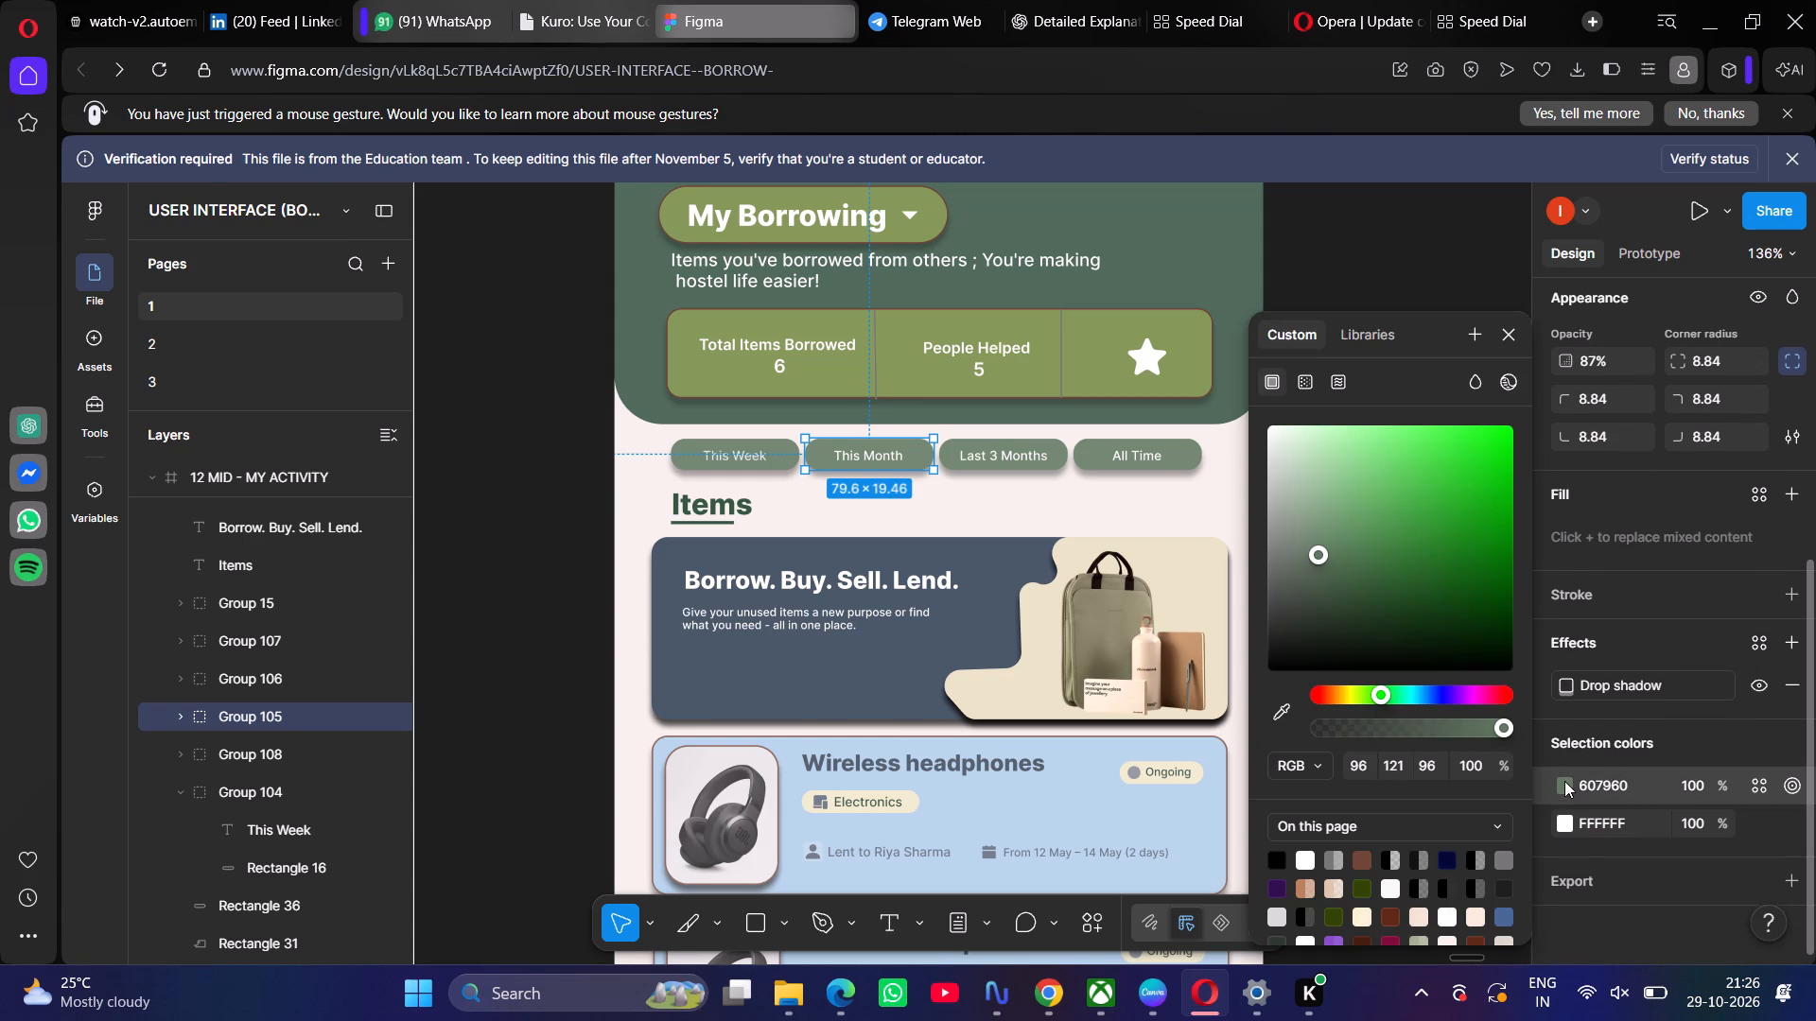
left_click(1278, 705)
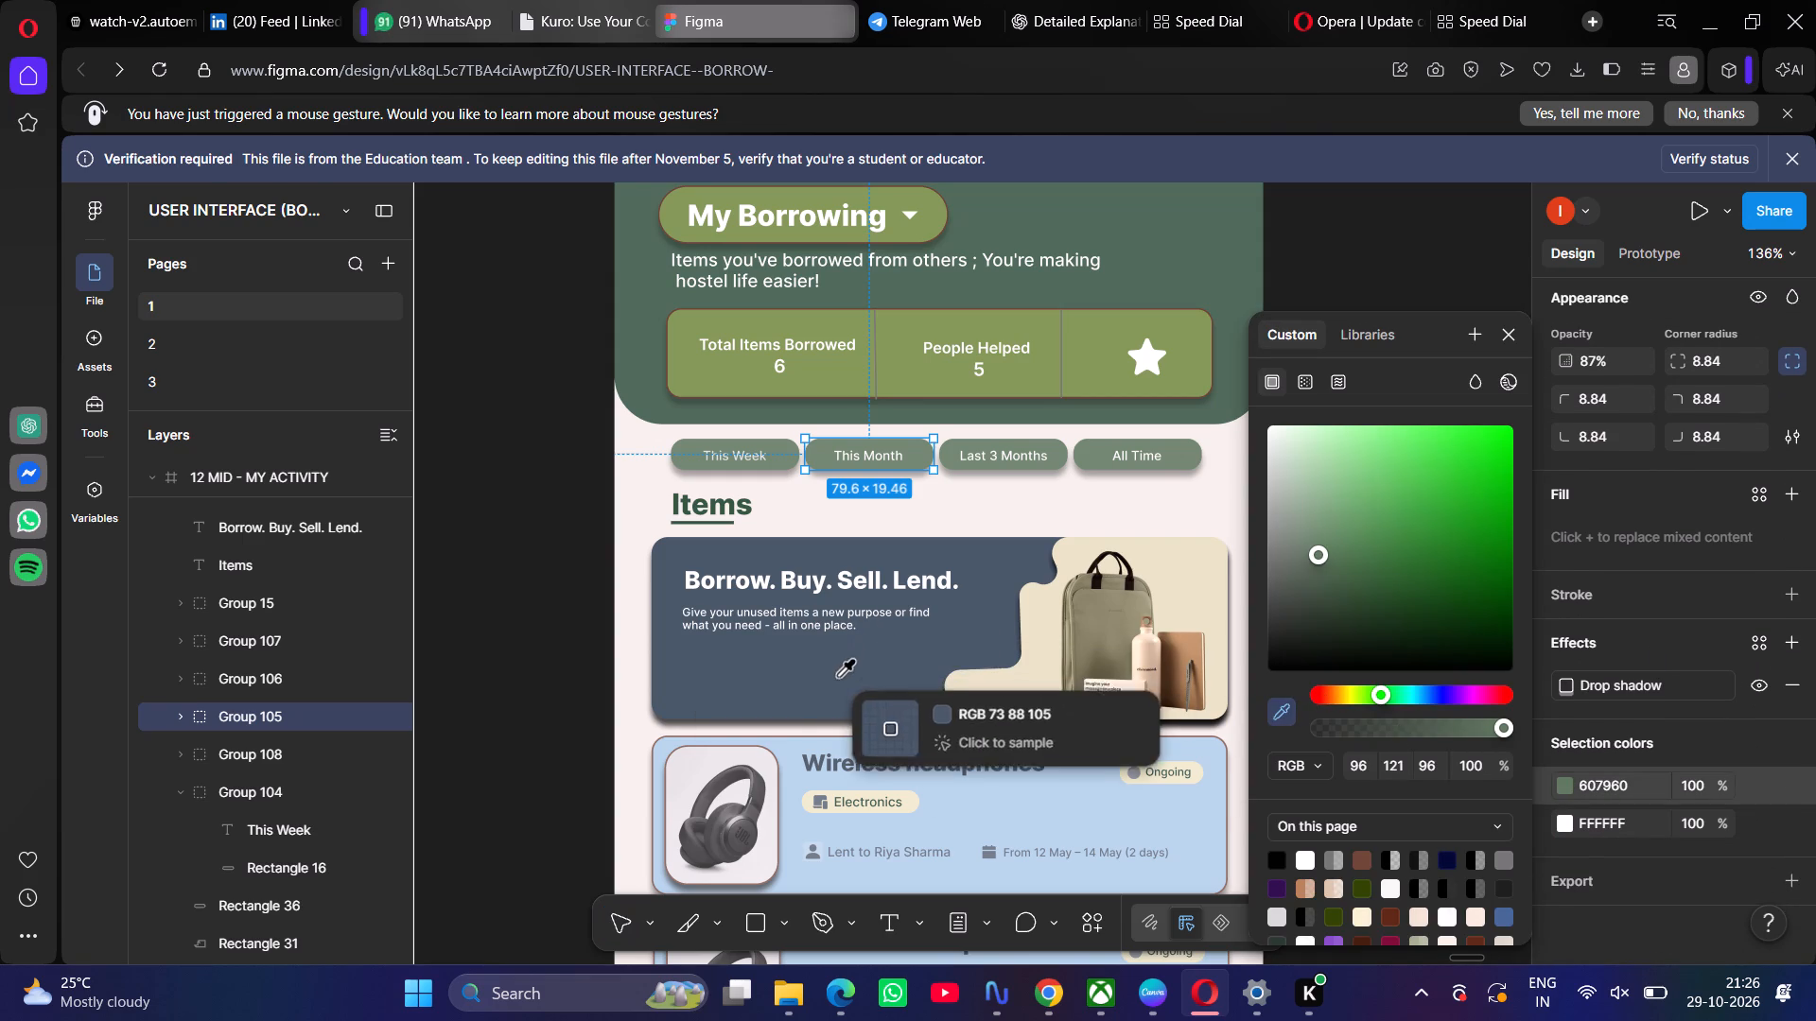
left_click(837, 677)
Recolour the green background of the This Week filter chip to 5F6C7A, sampled from the This Month chip.
left_click(695, 460)
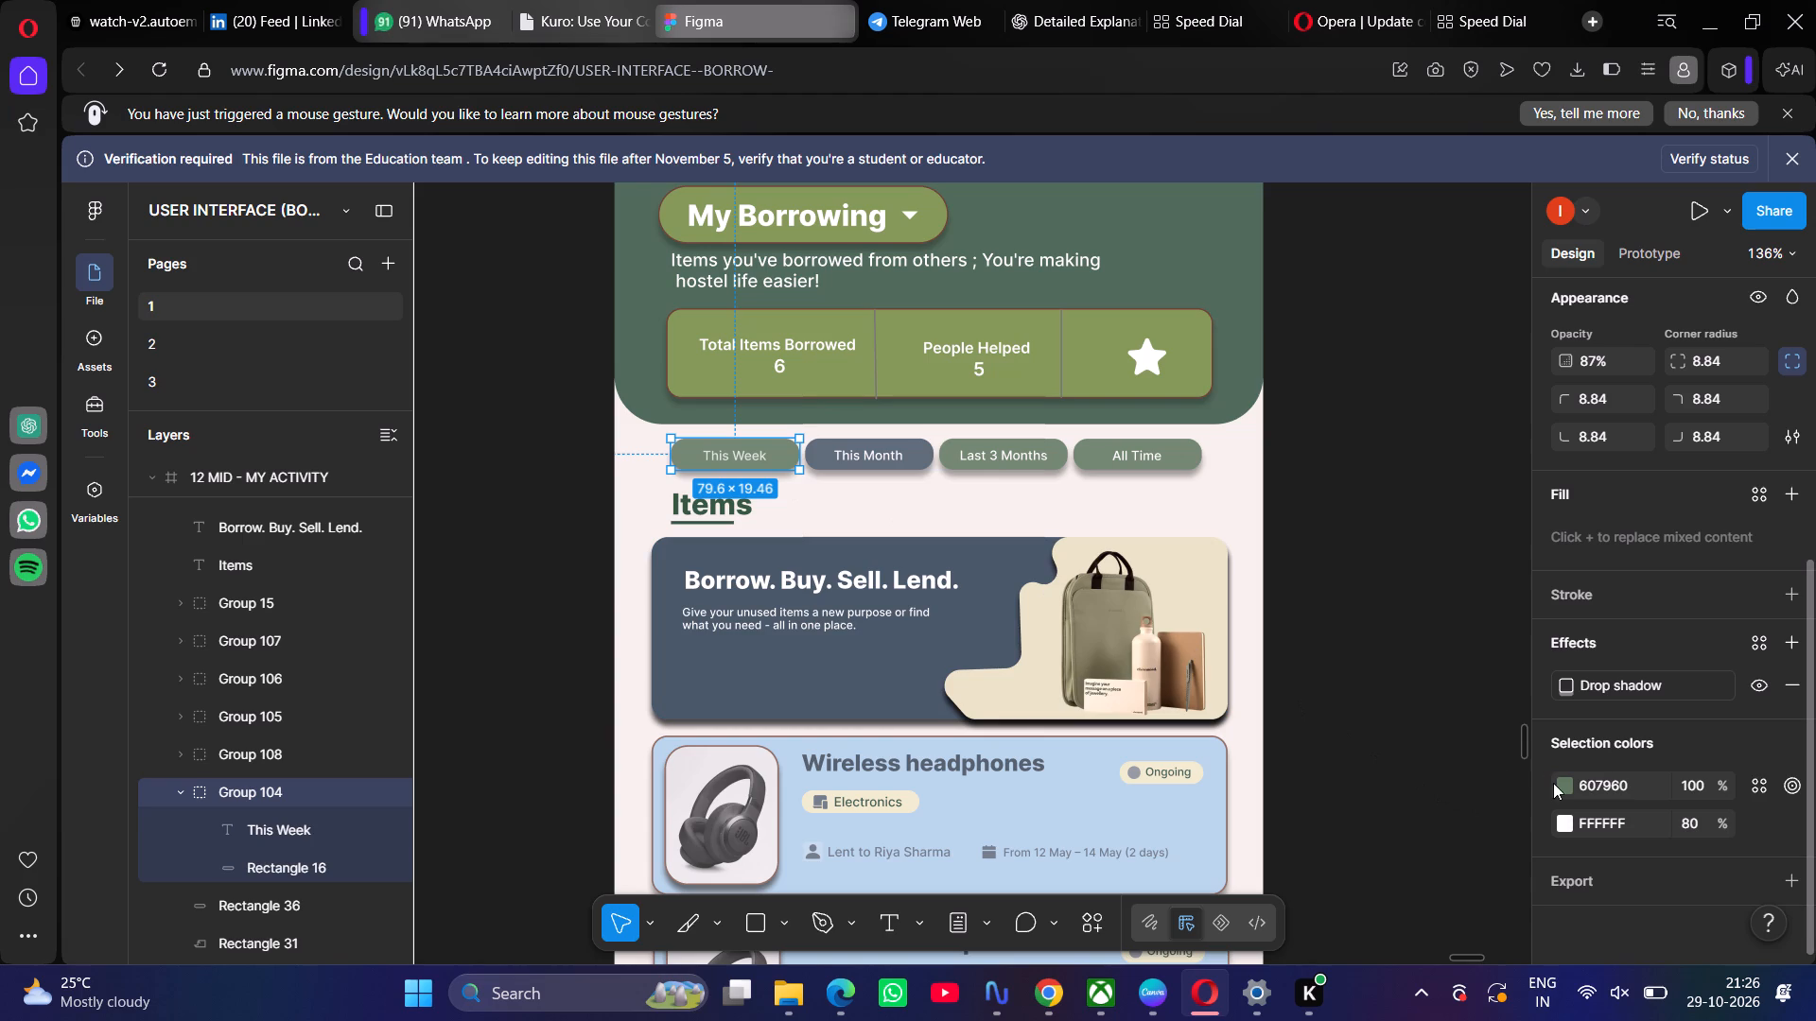
left_click(1563, 784)
left_click(1283, 729)
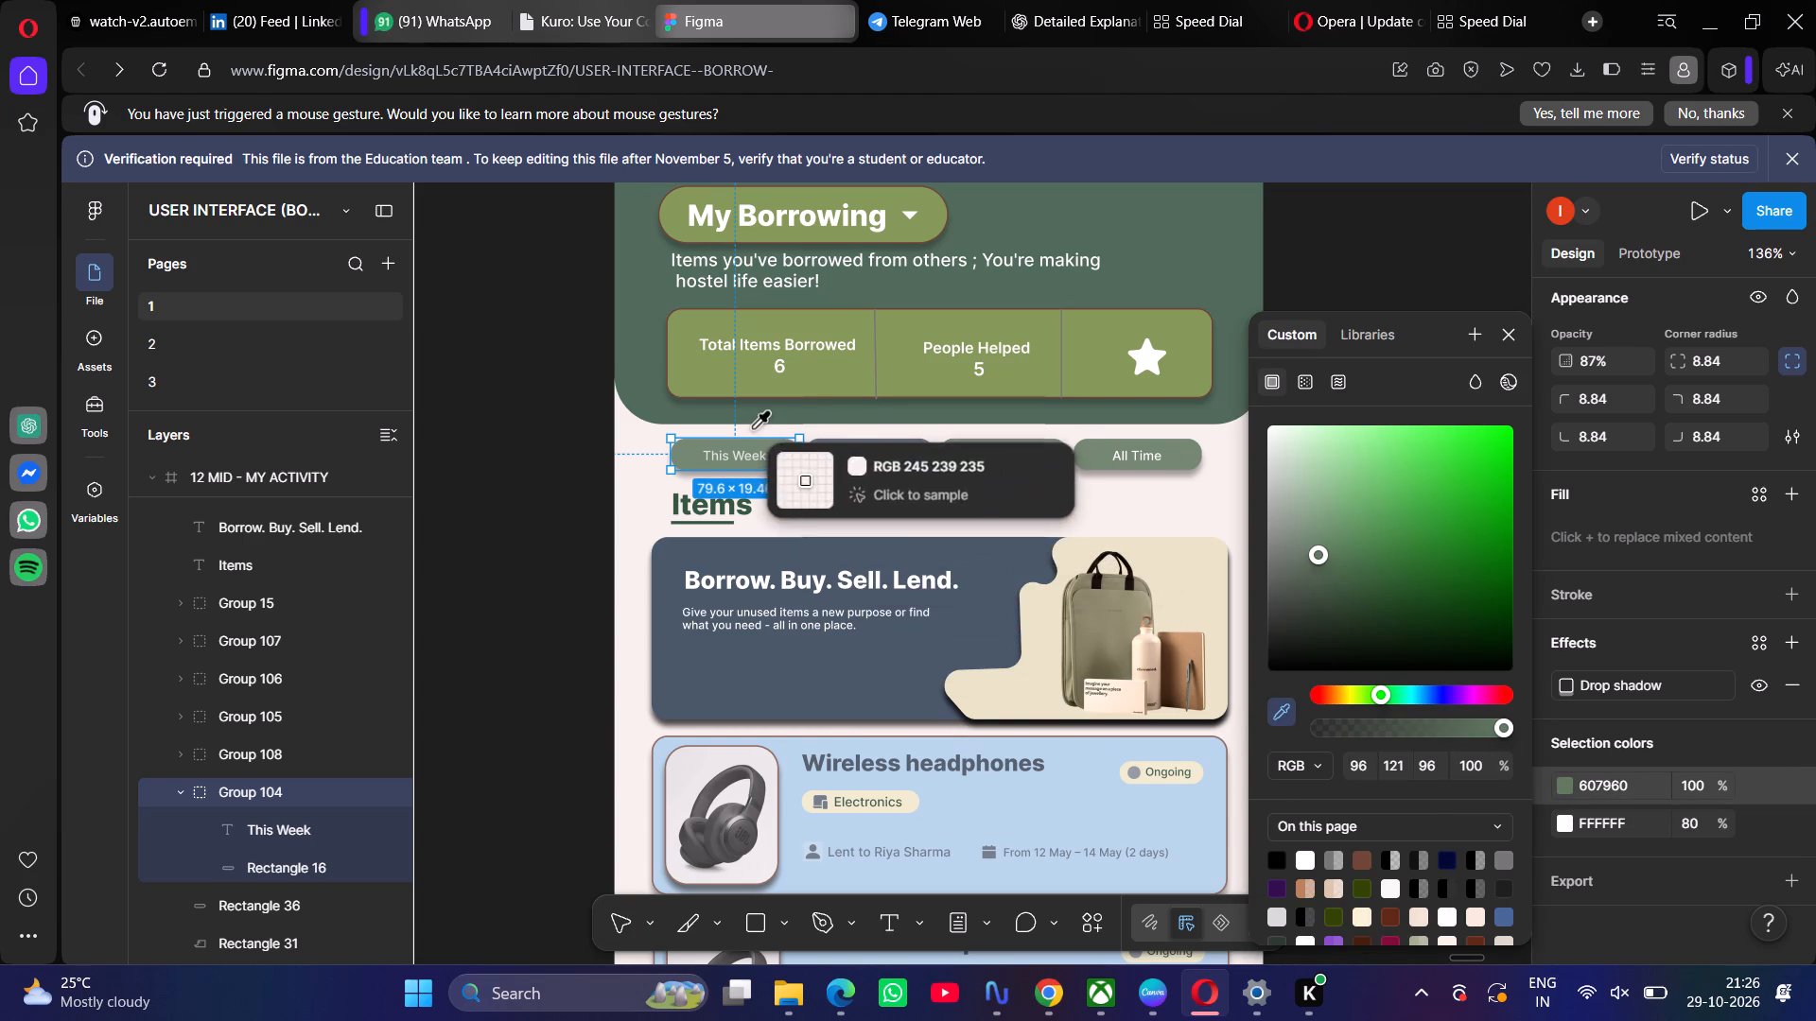
left_click(827, 454)
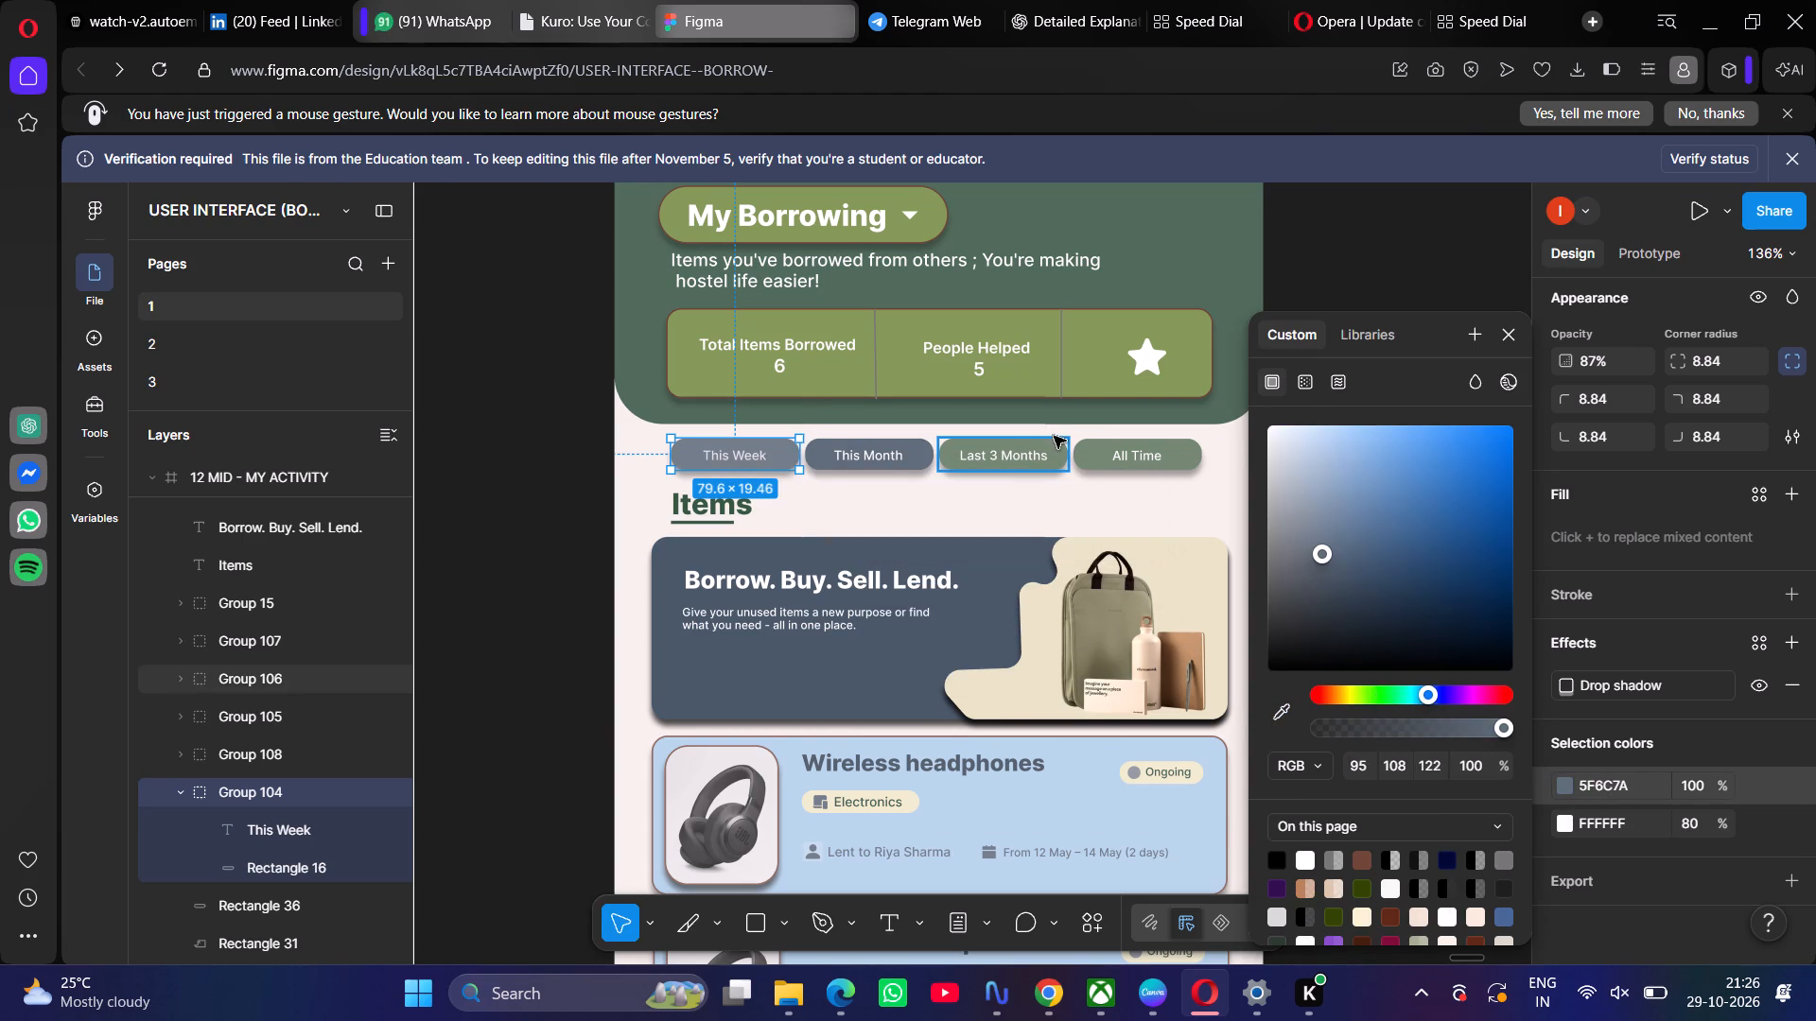
Recolour the green backgrounds of the Last 3 Months and All Time filter chips to 495869, sampled from the banner.
left_click(1054, 435)
left_click(1574, 780)
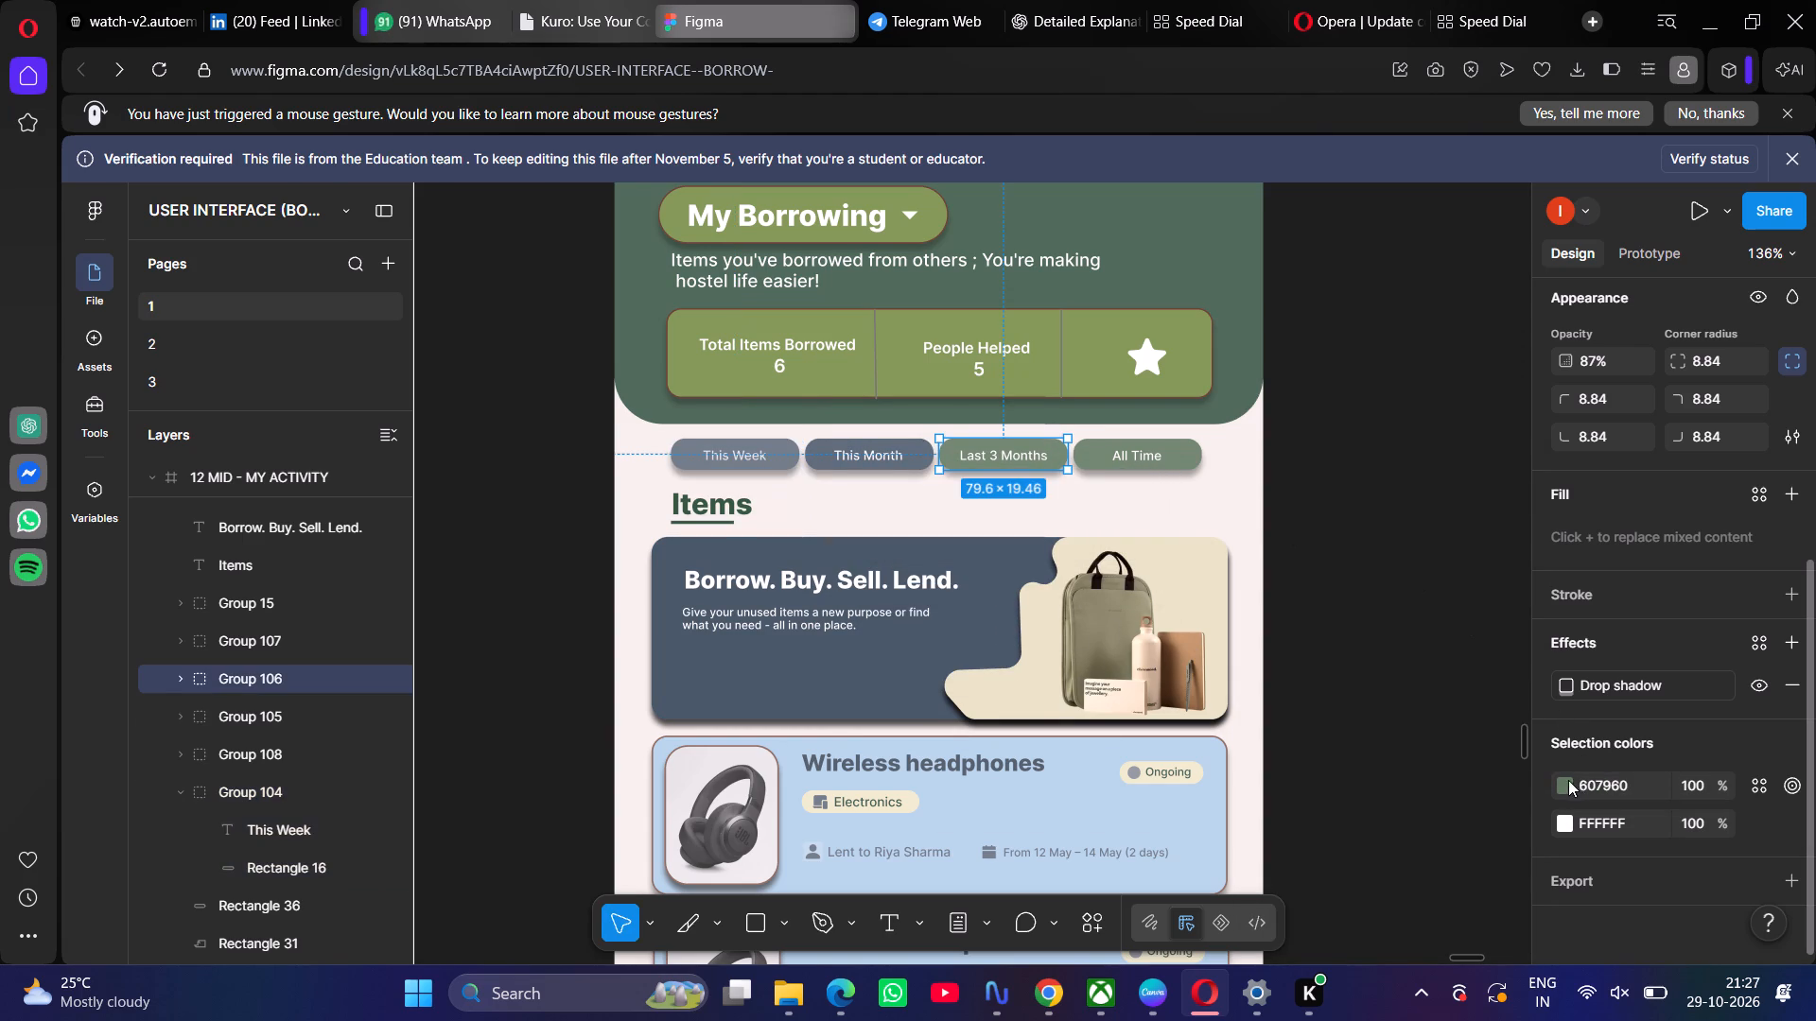
left_click(1561, 780)
left_click(1295, 705)
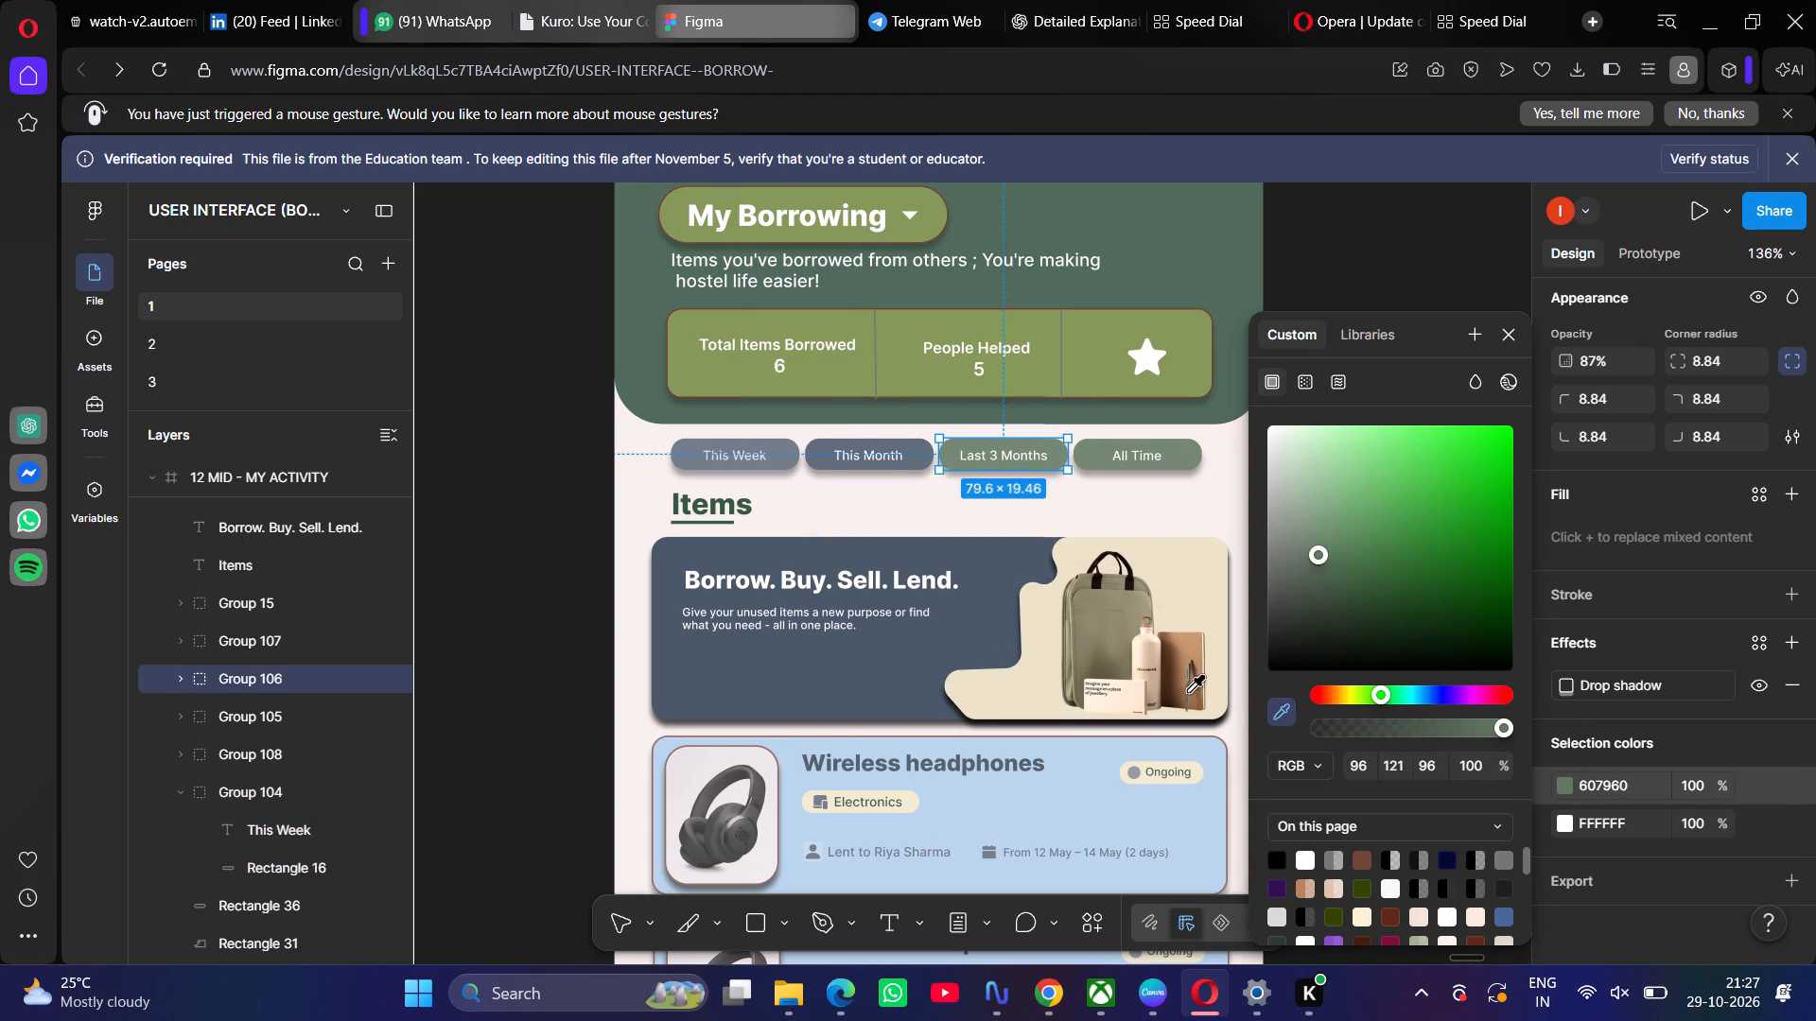
left_click(962, 620)
left_click(1157, 447)
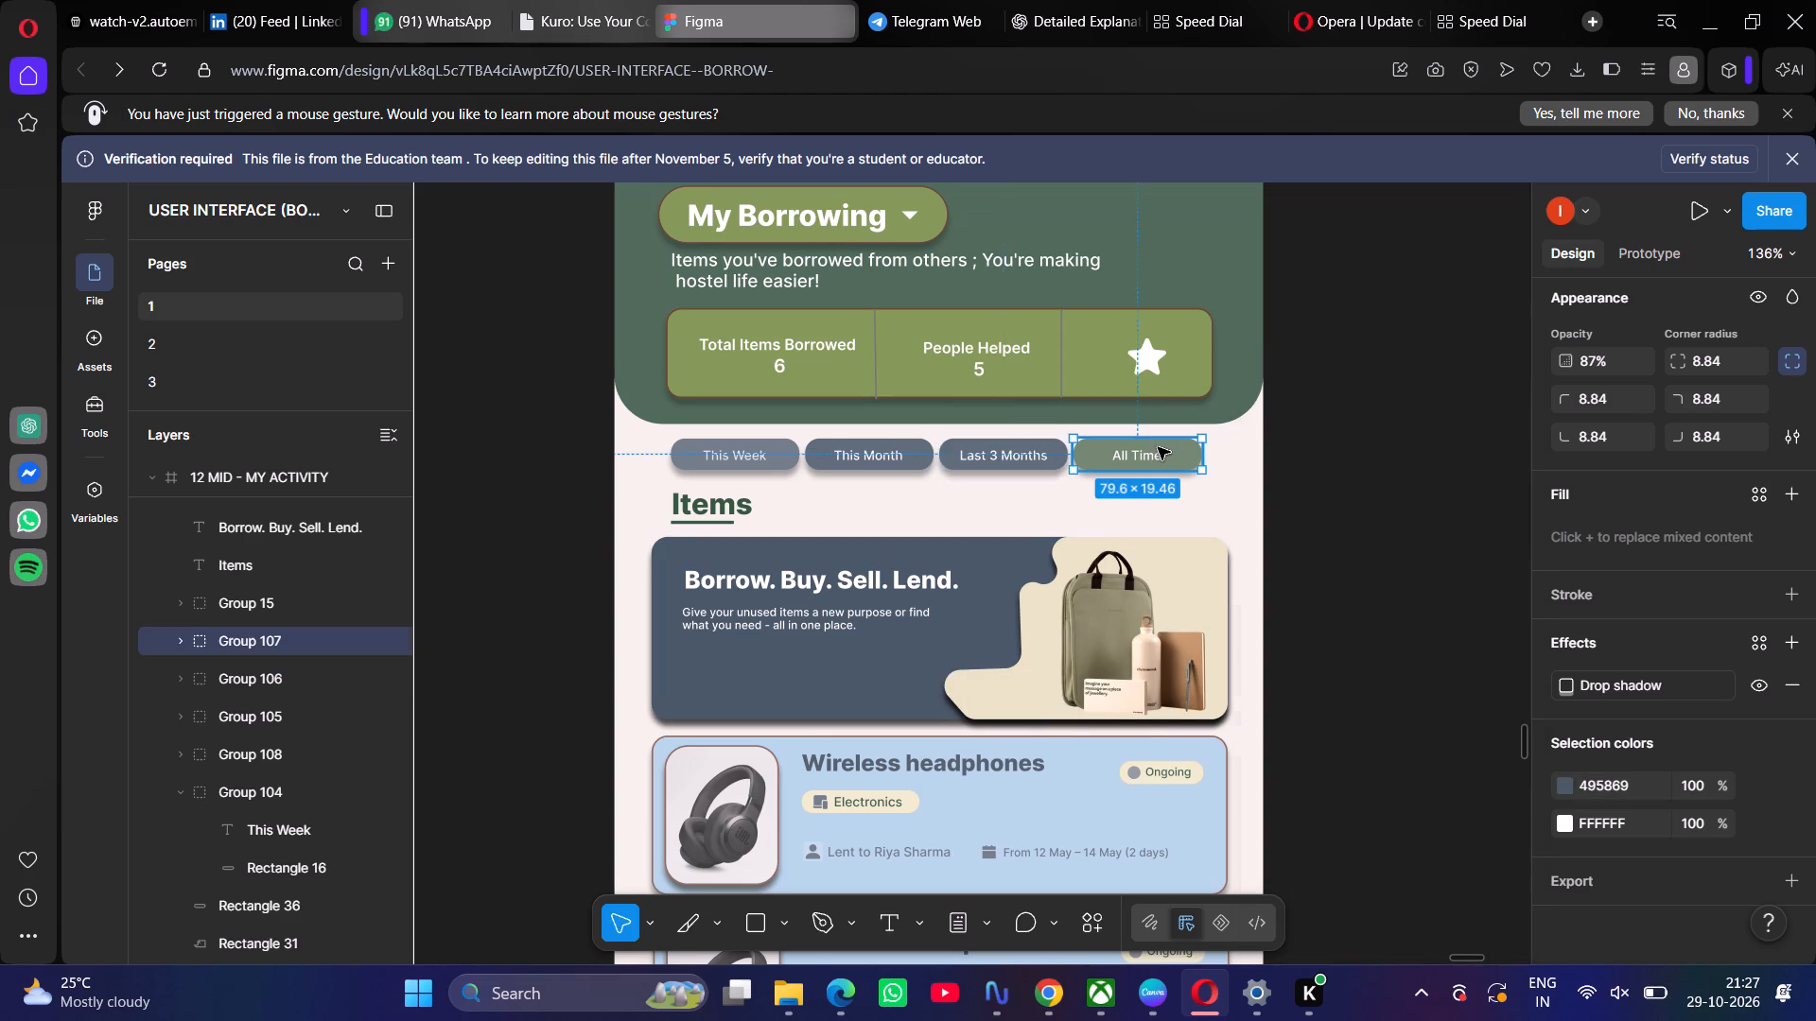
left_click(1563, 781)
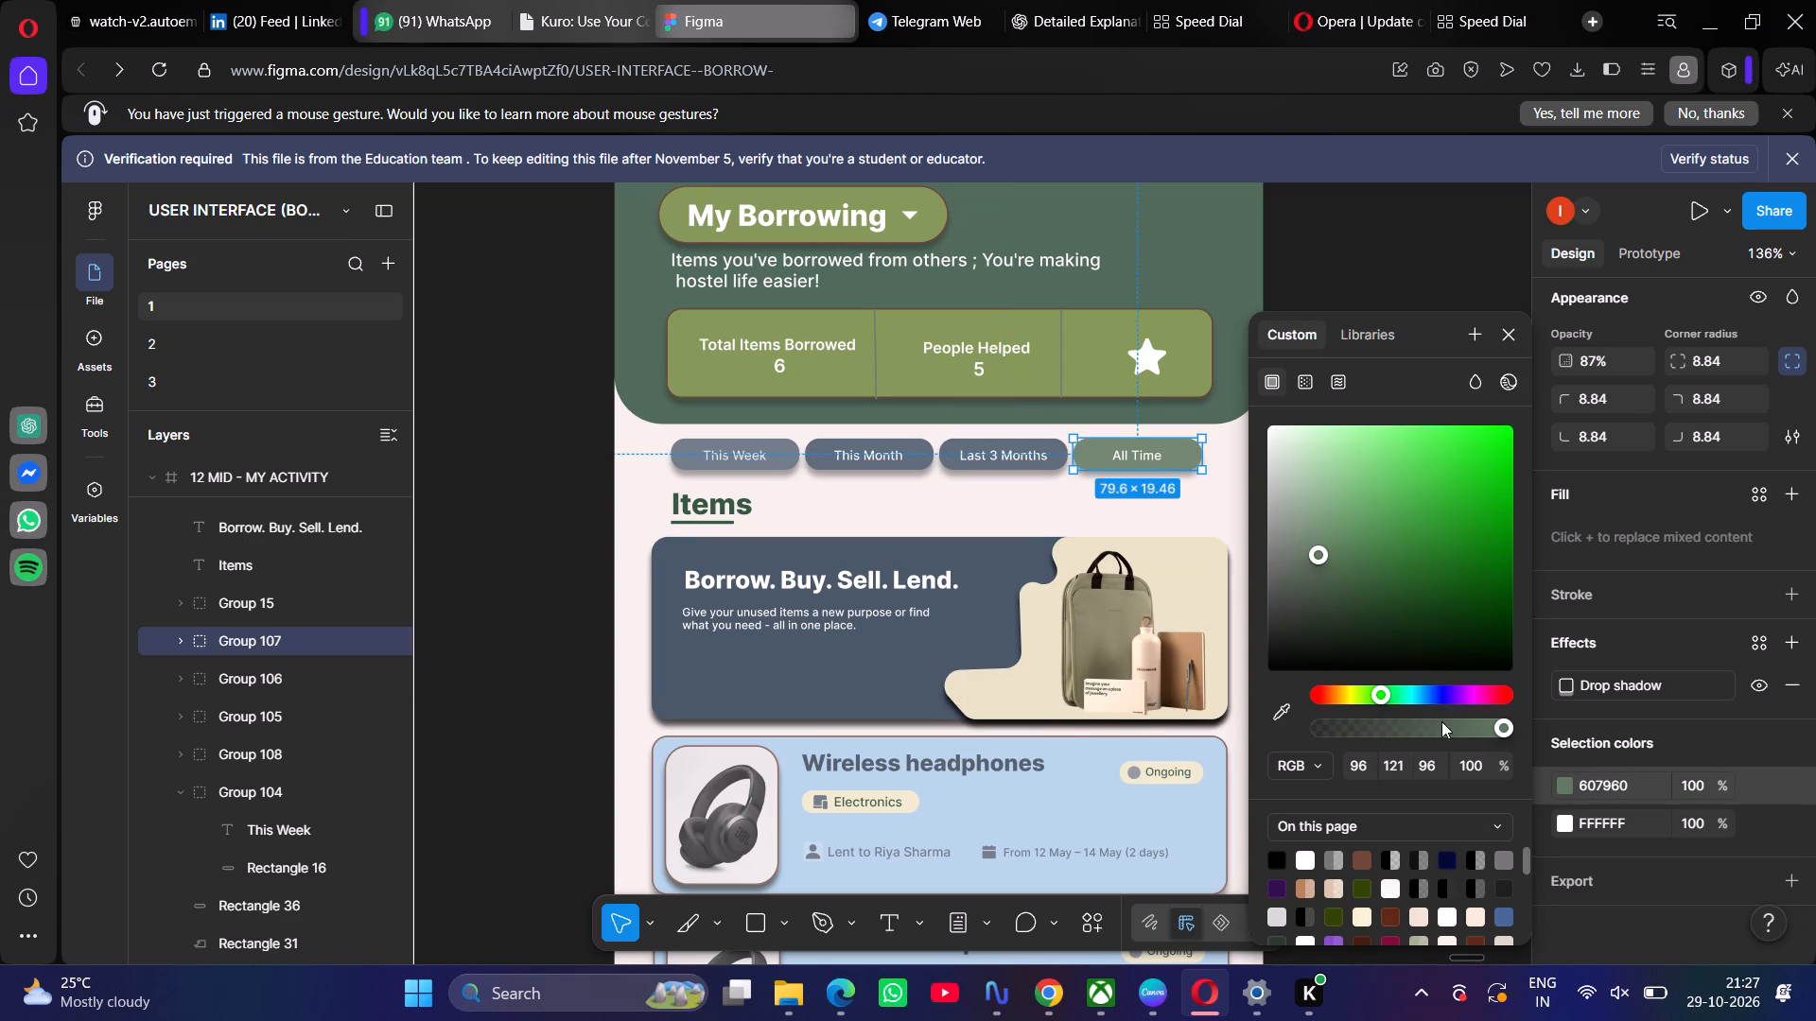
left_click(1284, 702)
left_click(829, 702)
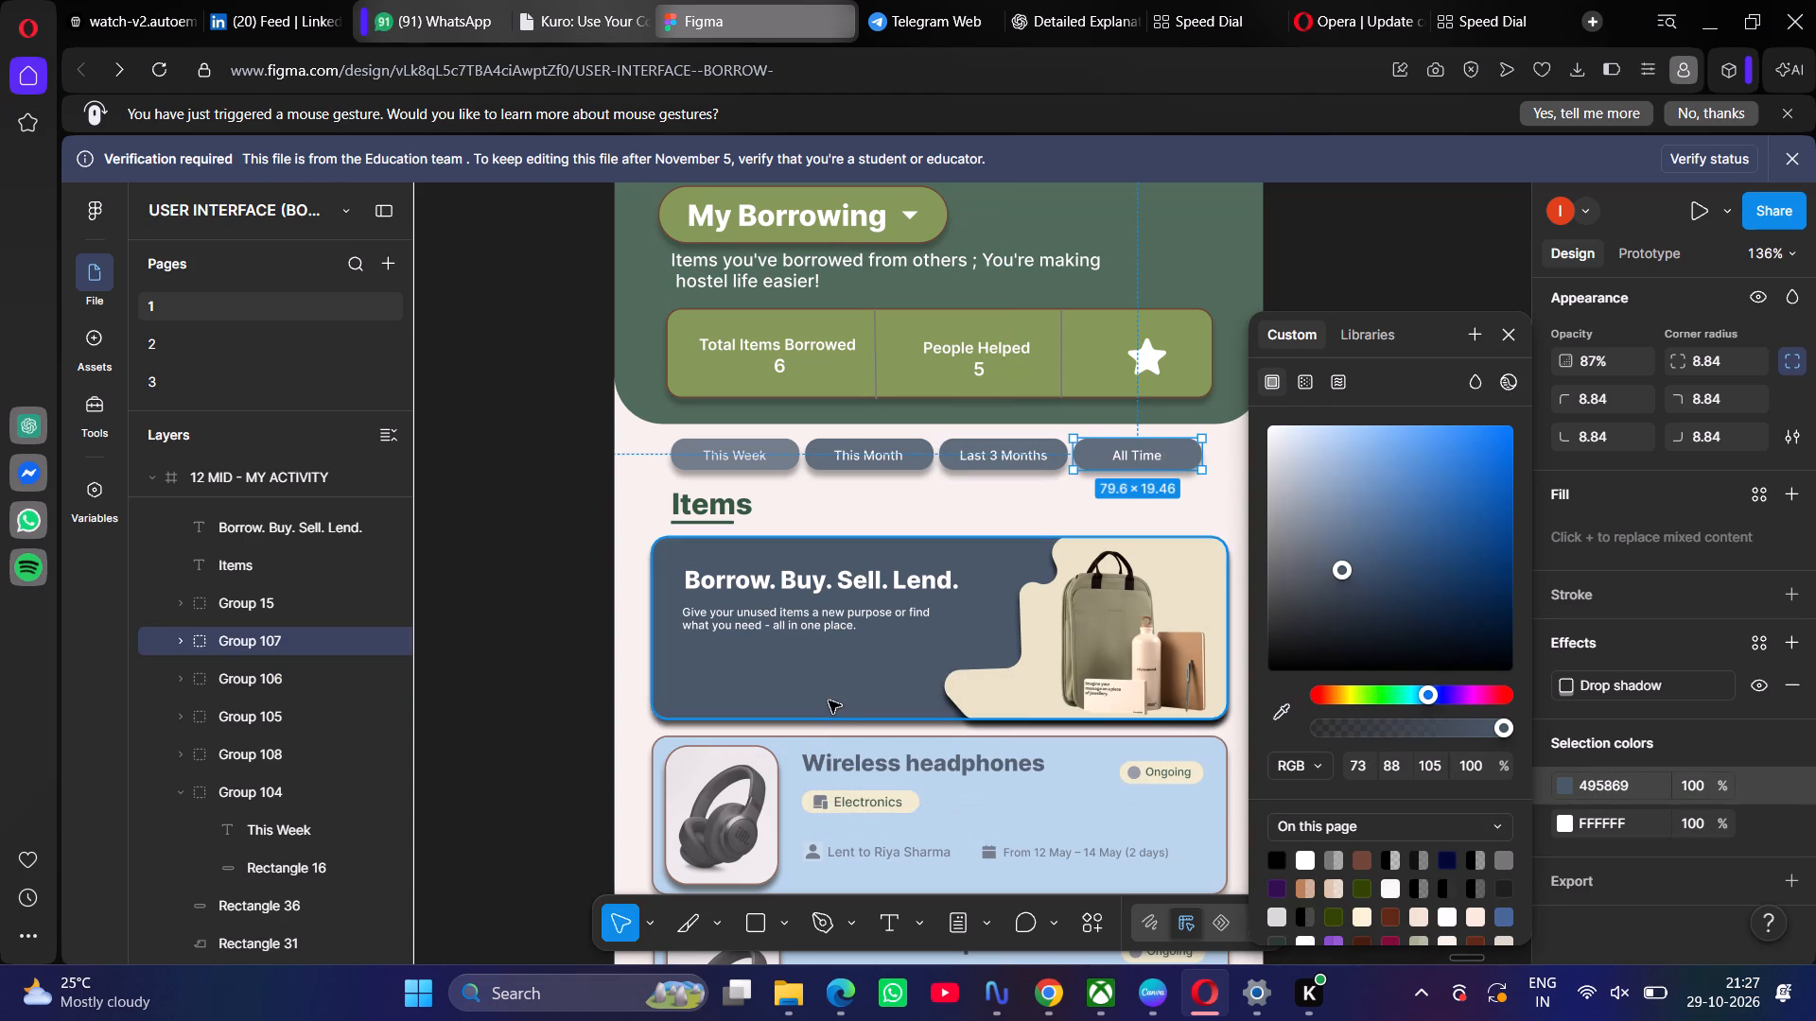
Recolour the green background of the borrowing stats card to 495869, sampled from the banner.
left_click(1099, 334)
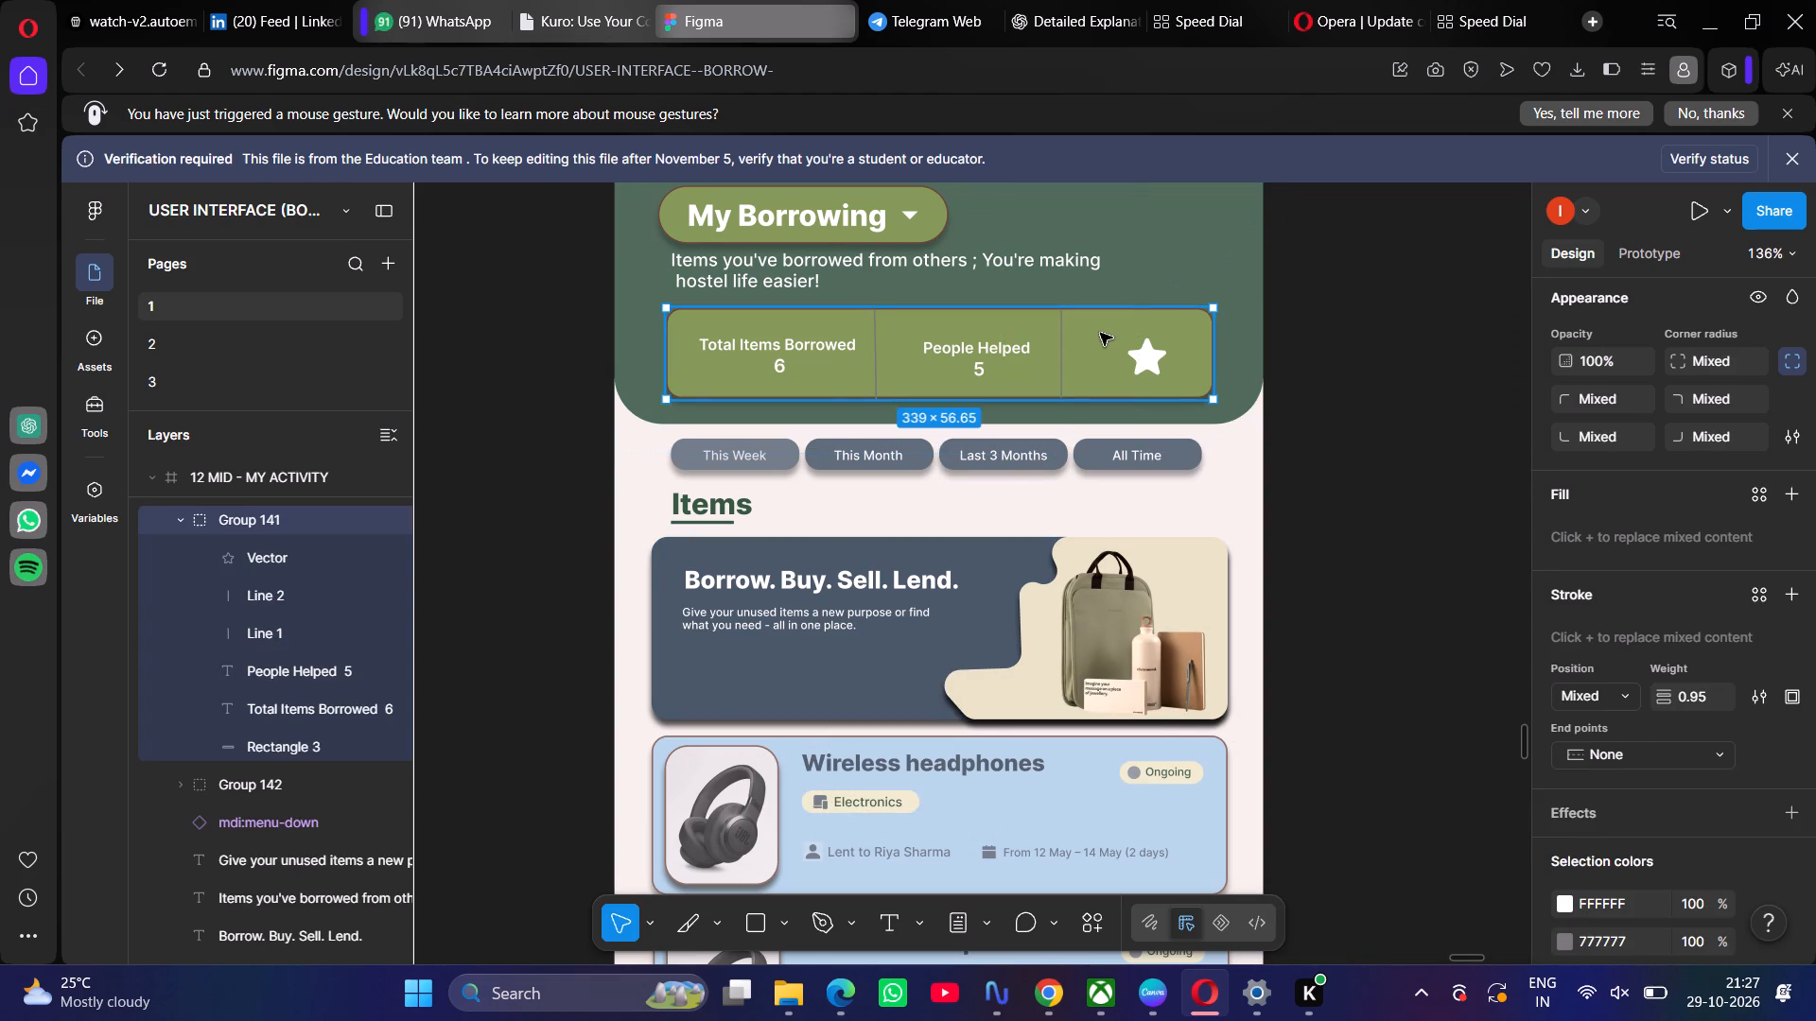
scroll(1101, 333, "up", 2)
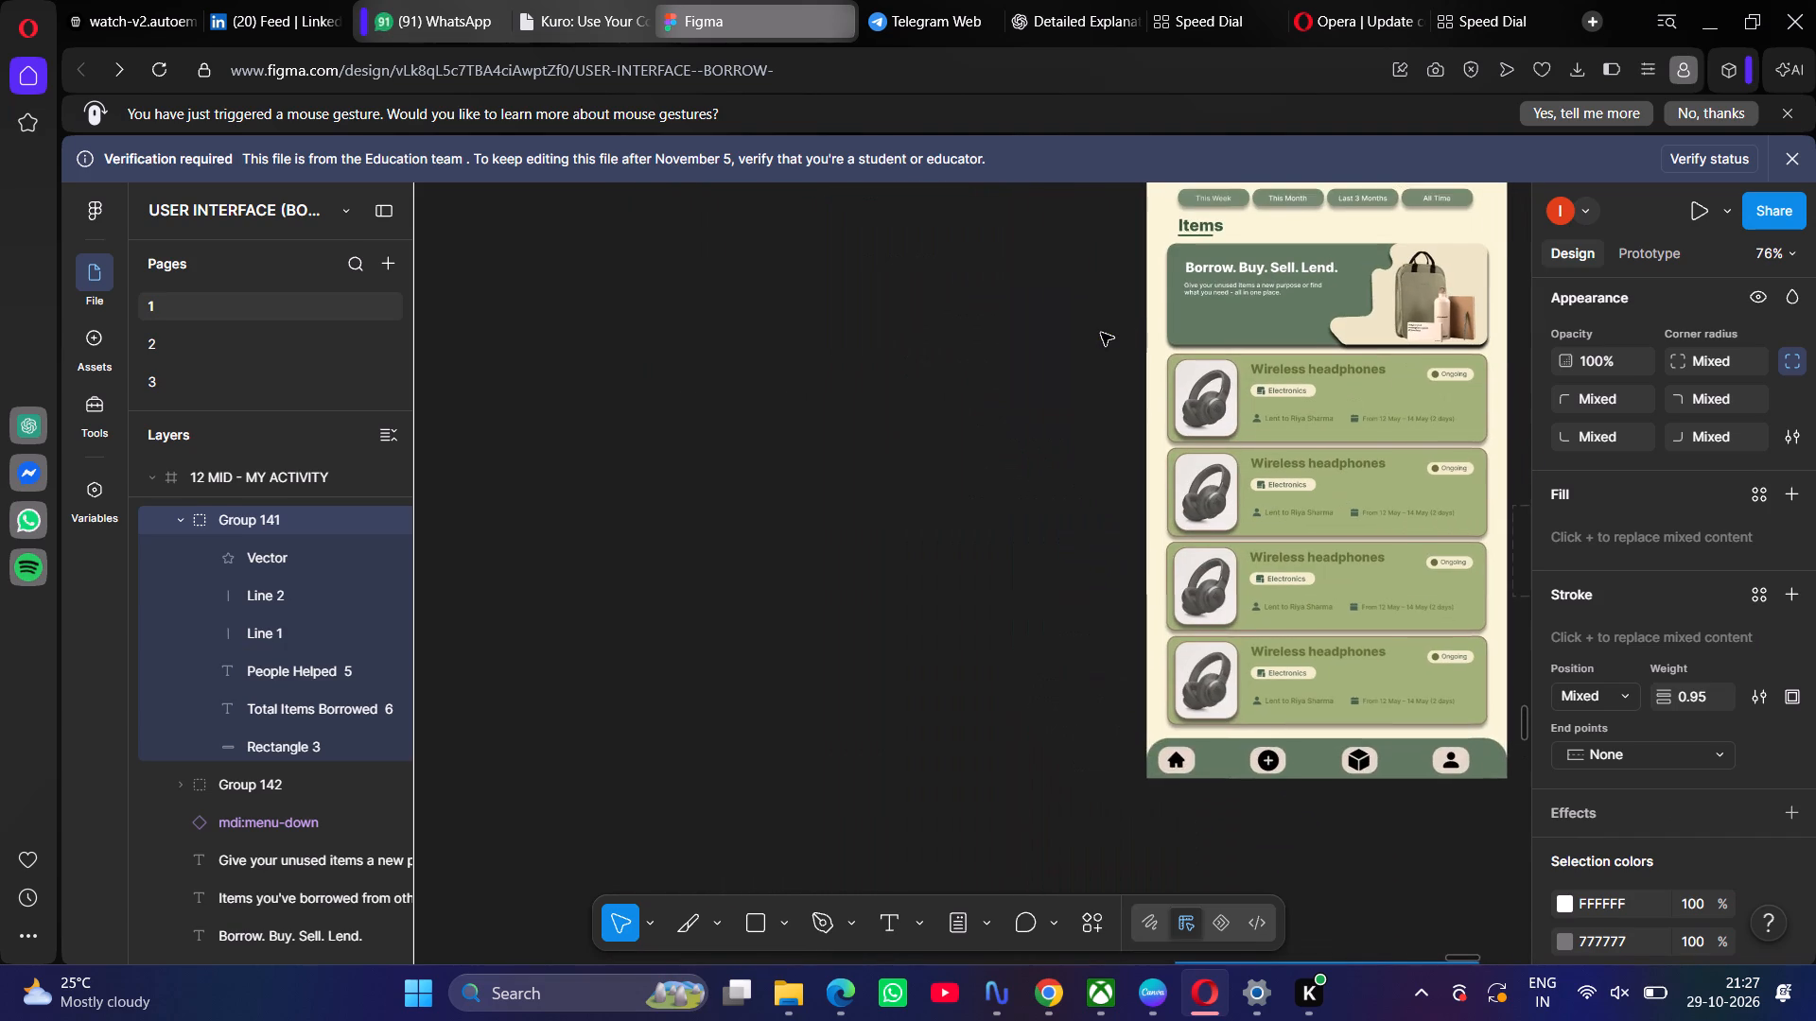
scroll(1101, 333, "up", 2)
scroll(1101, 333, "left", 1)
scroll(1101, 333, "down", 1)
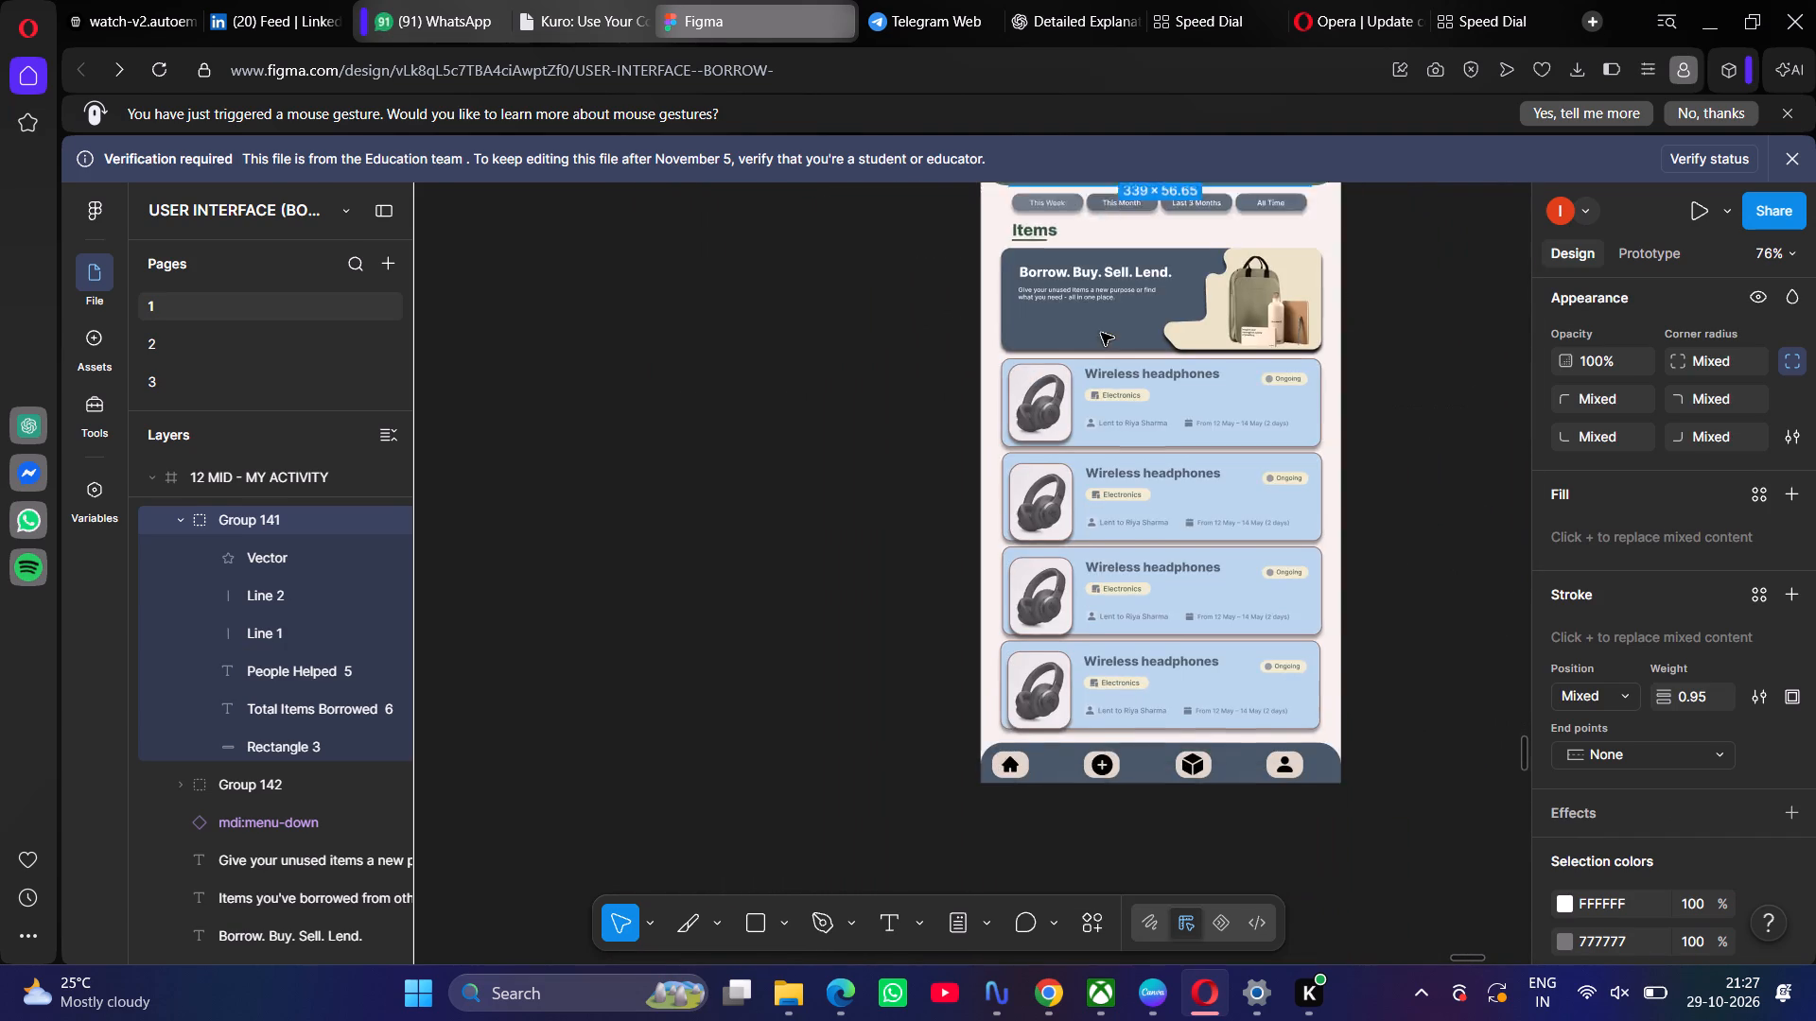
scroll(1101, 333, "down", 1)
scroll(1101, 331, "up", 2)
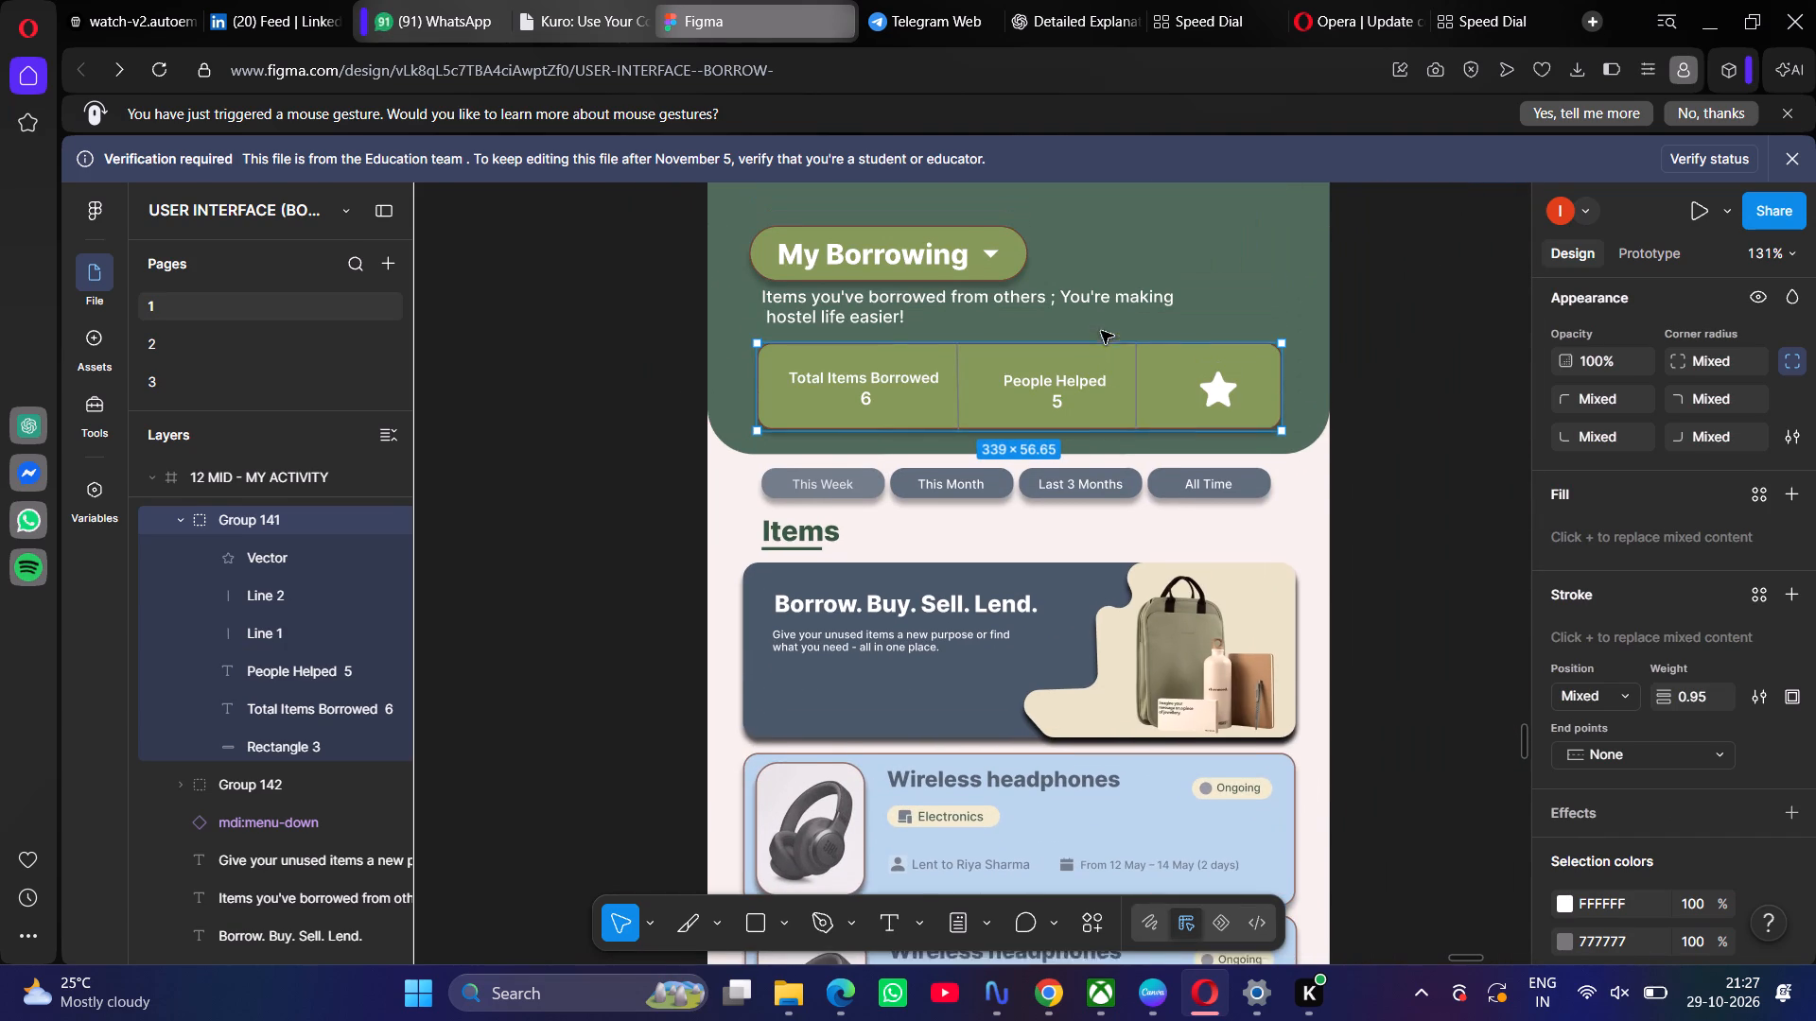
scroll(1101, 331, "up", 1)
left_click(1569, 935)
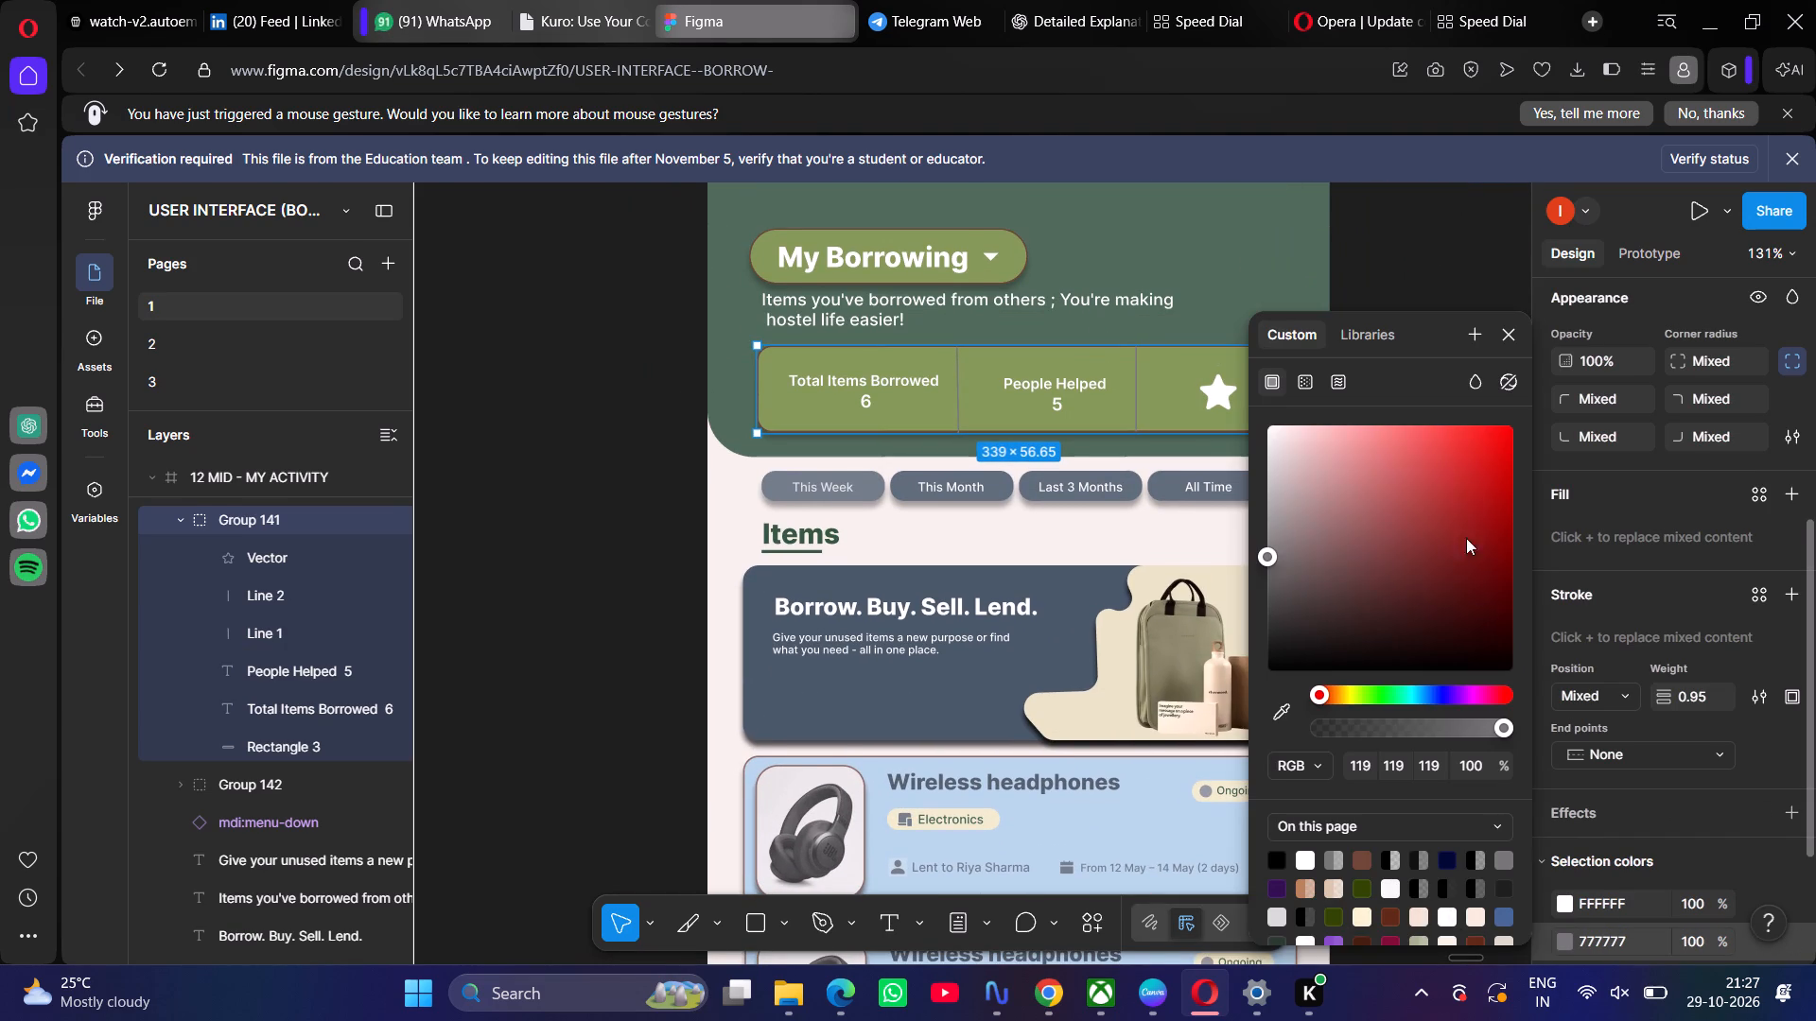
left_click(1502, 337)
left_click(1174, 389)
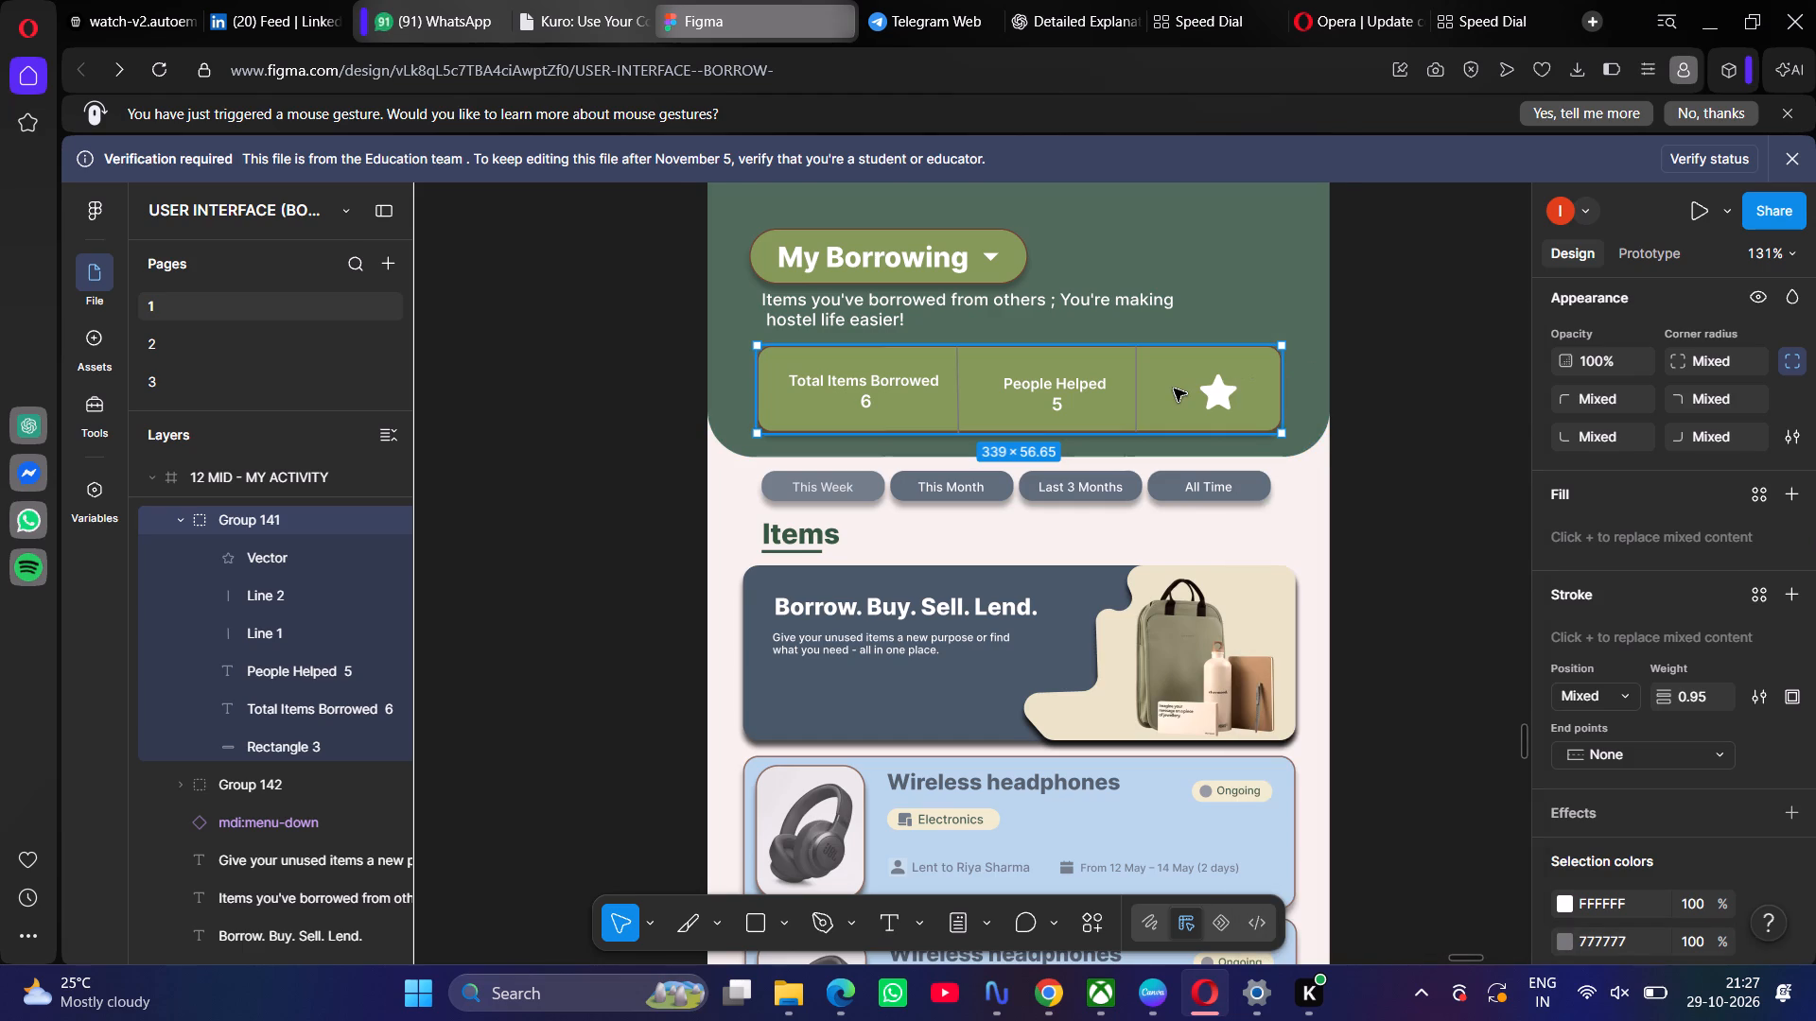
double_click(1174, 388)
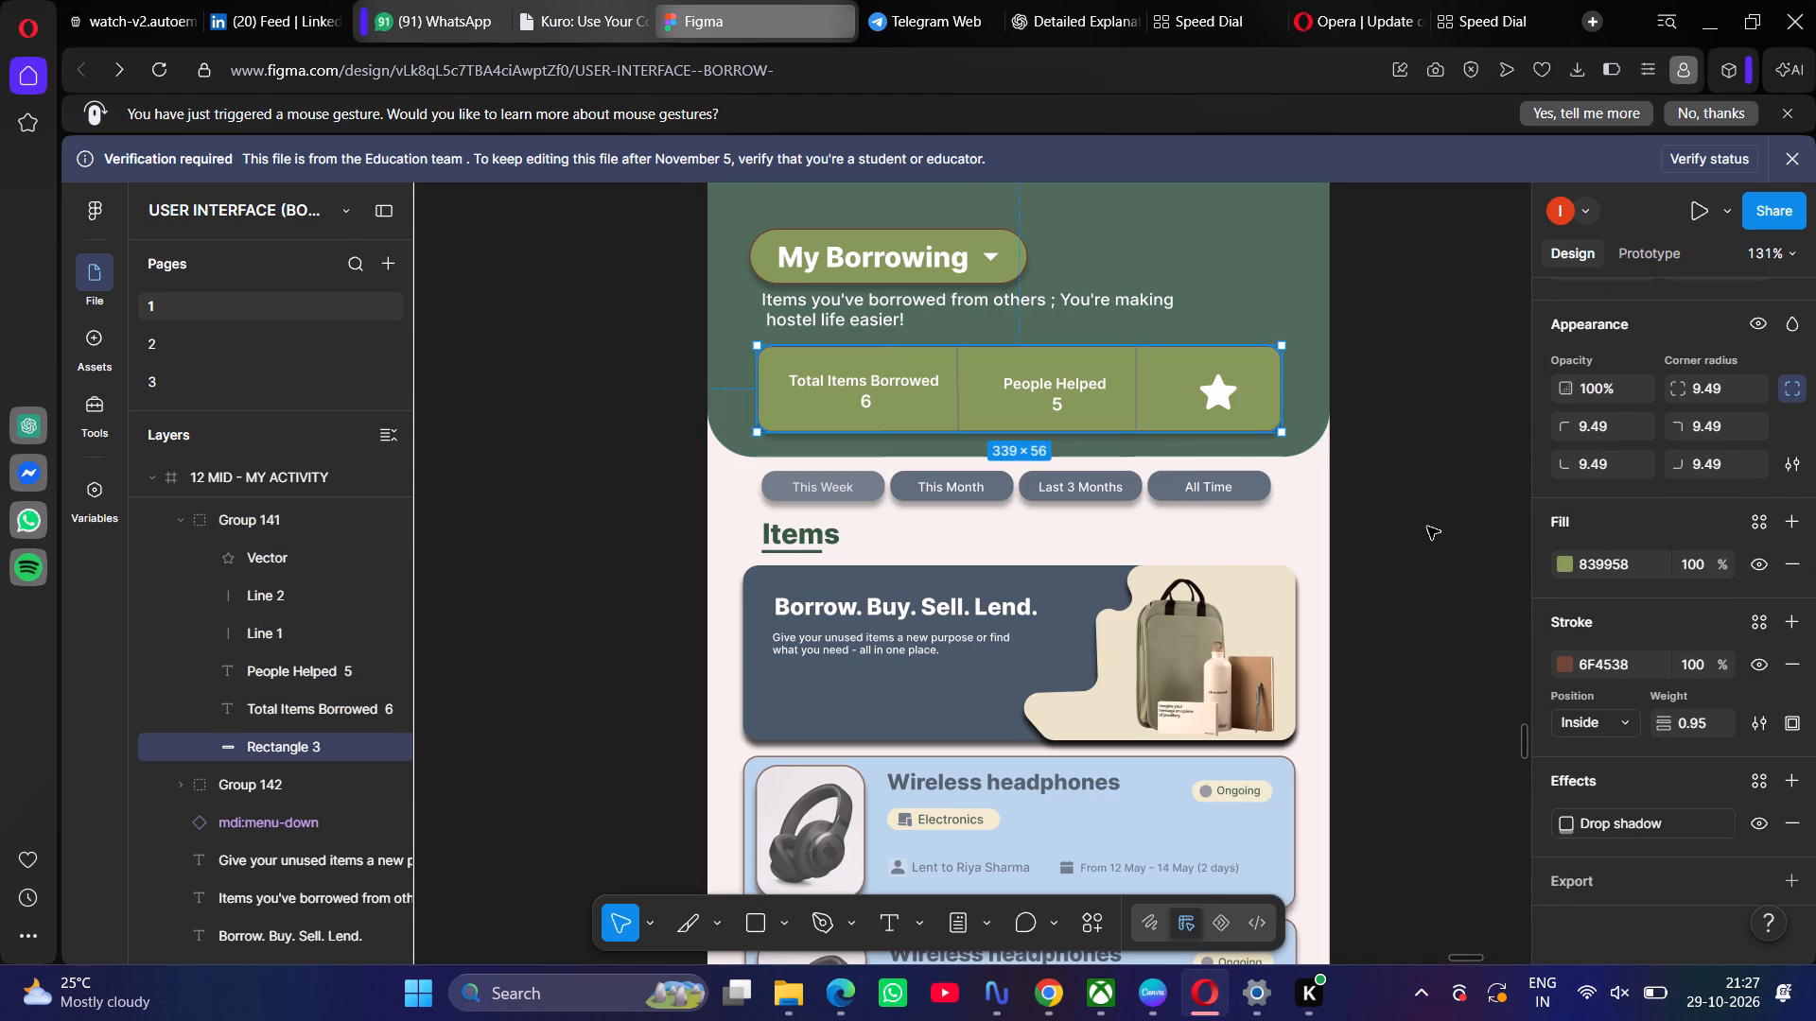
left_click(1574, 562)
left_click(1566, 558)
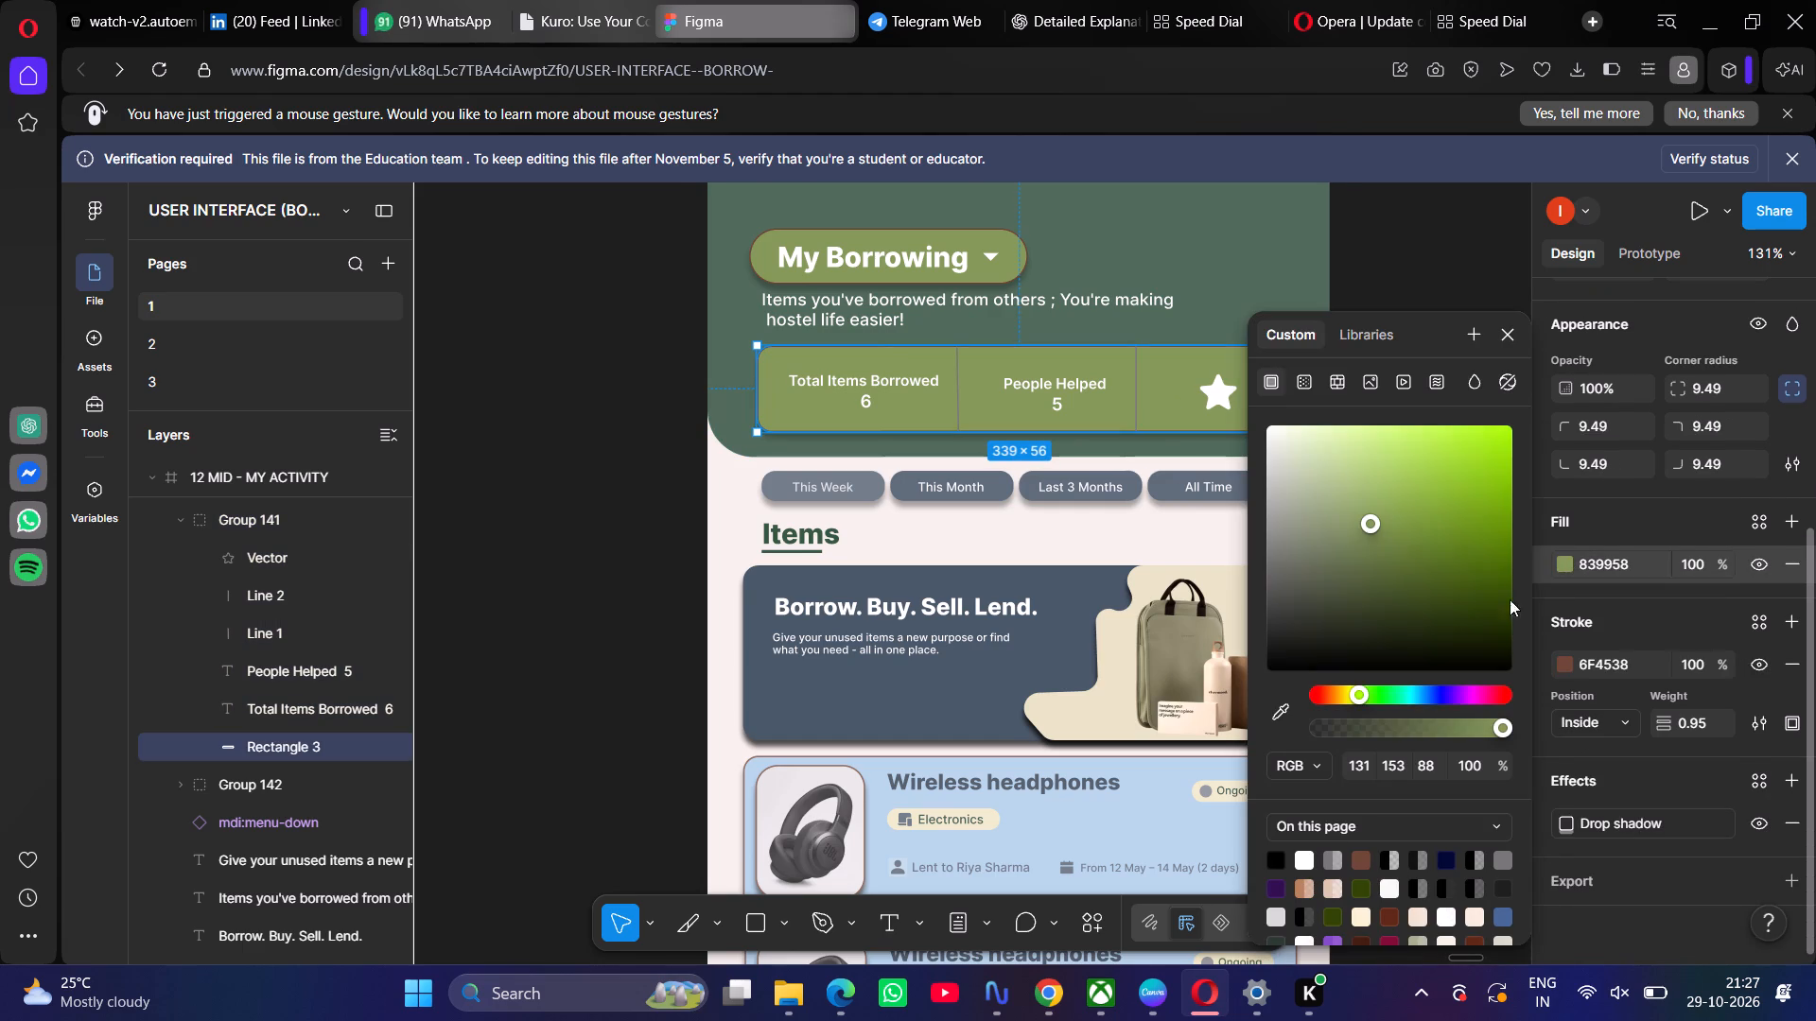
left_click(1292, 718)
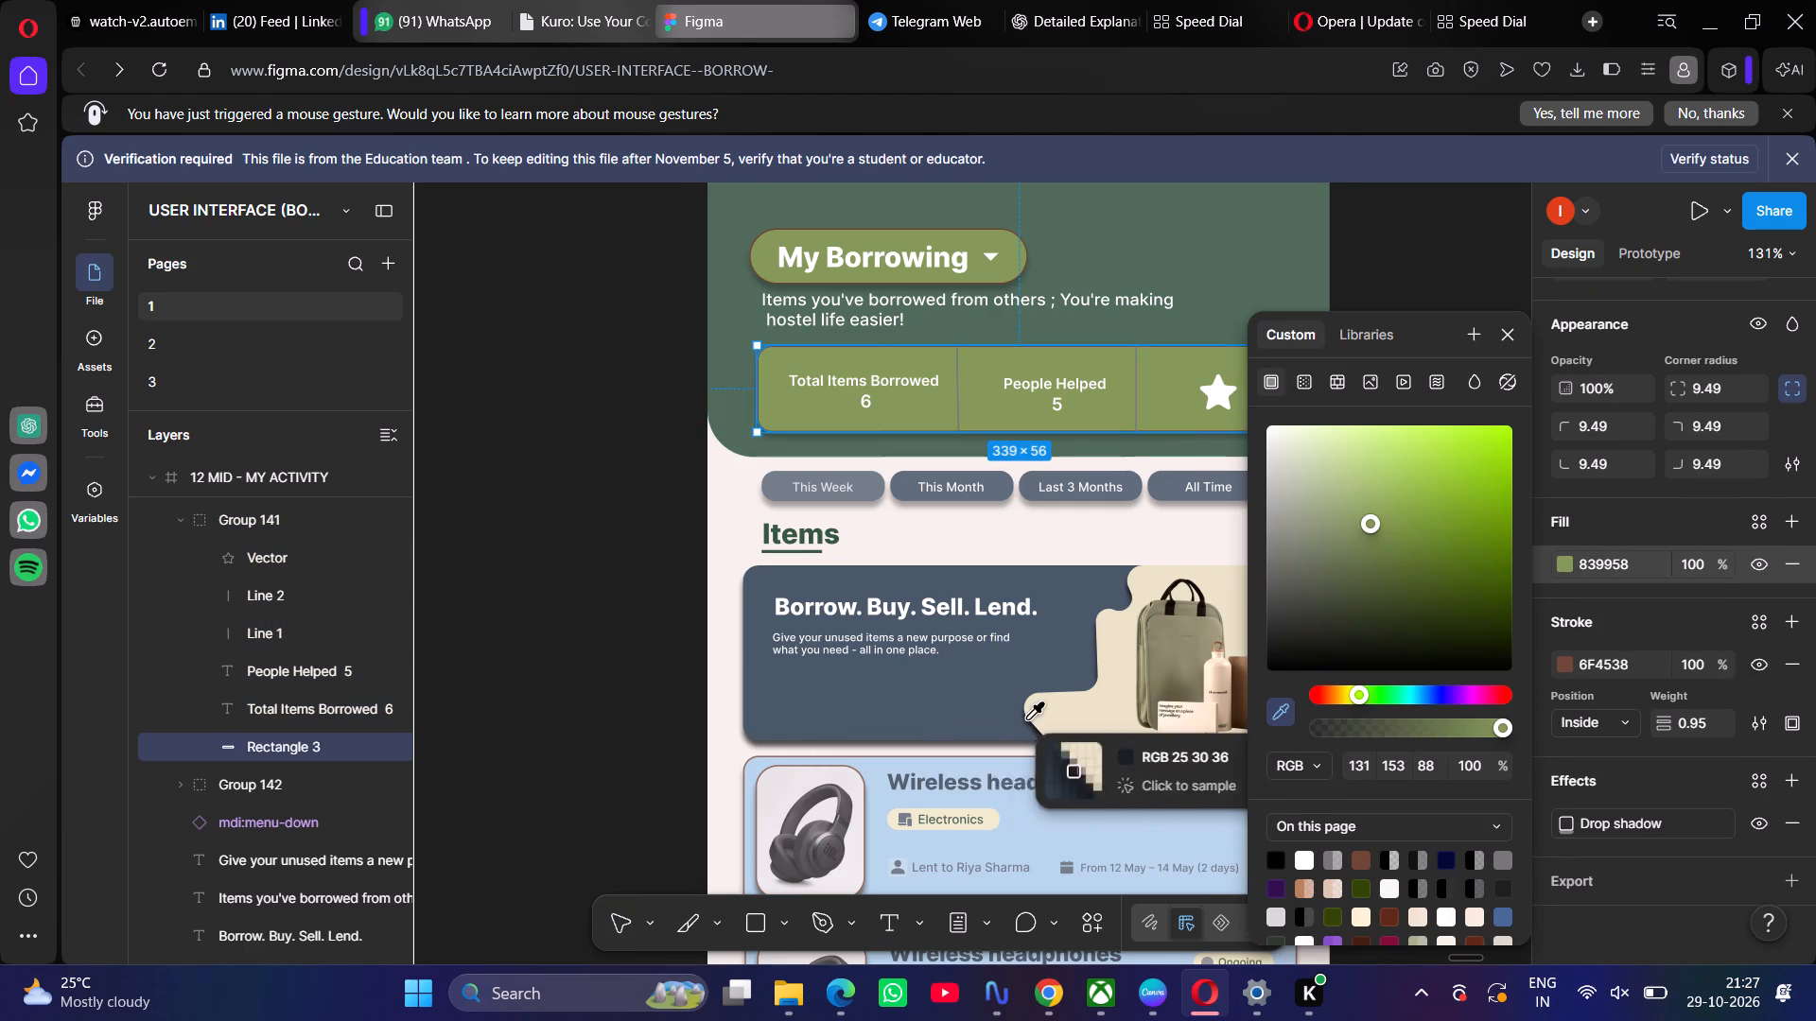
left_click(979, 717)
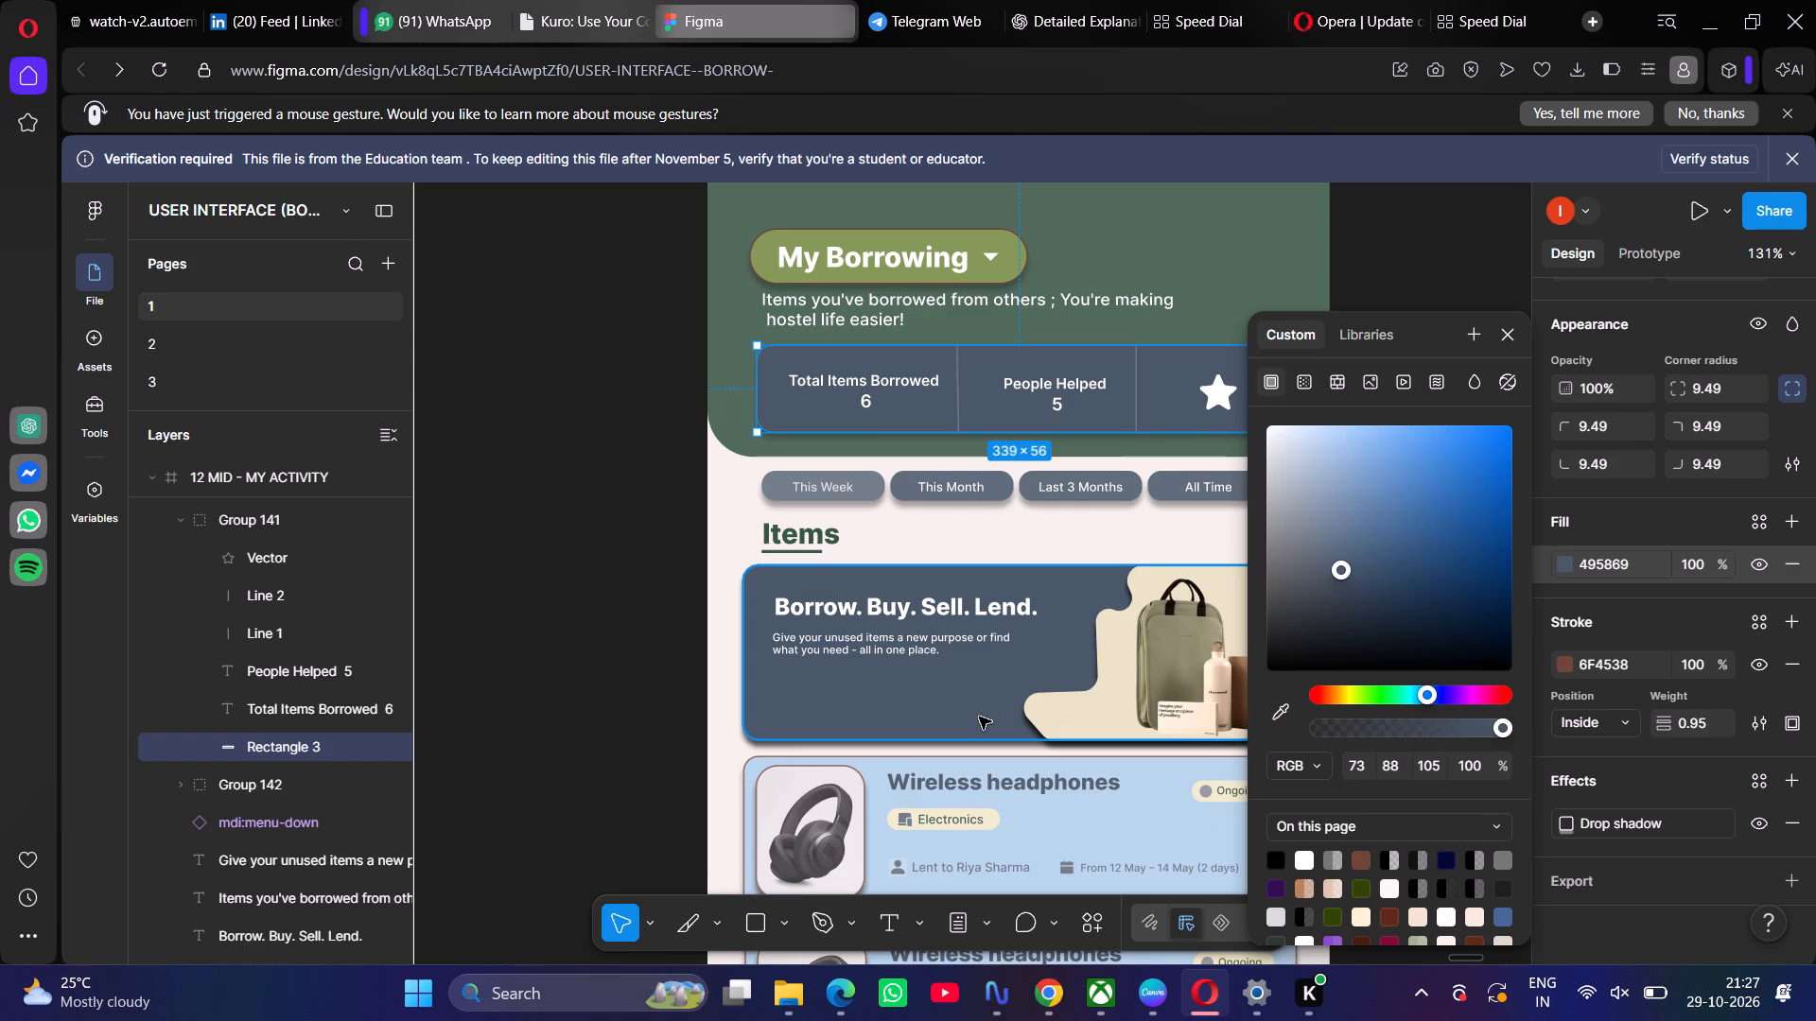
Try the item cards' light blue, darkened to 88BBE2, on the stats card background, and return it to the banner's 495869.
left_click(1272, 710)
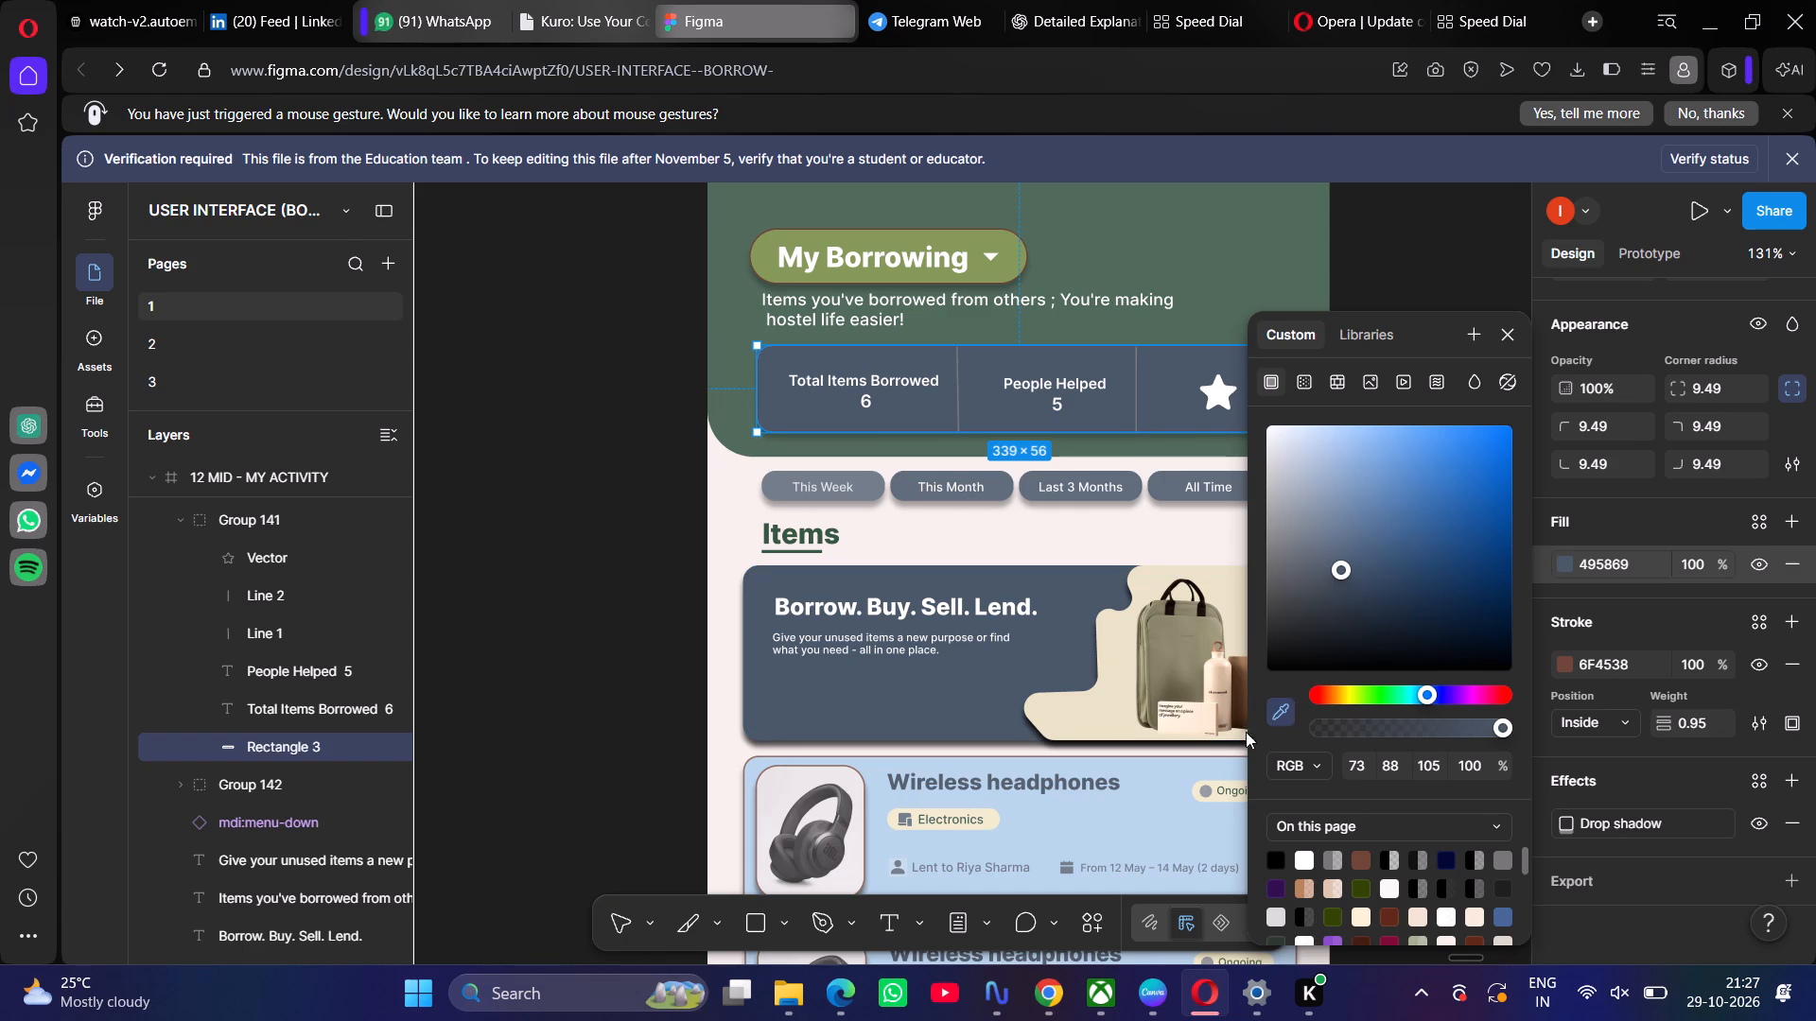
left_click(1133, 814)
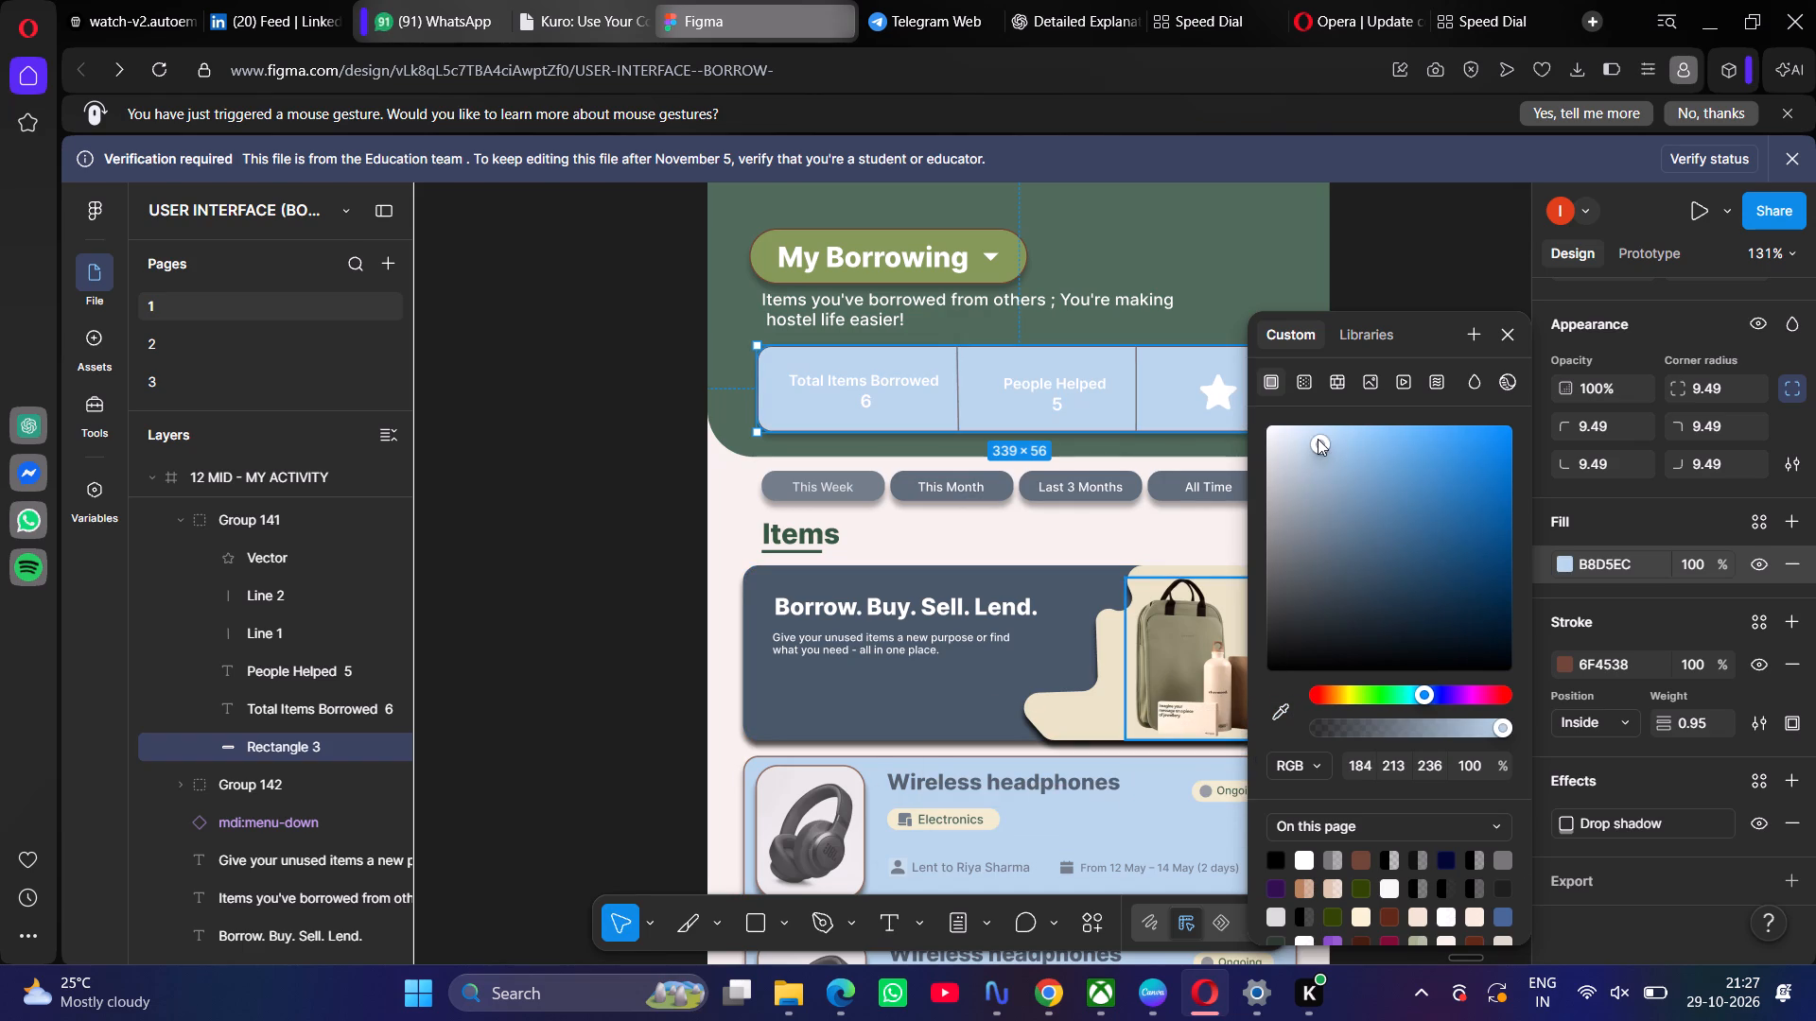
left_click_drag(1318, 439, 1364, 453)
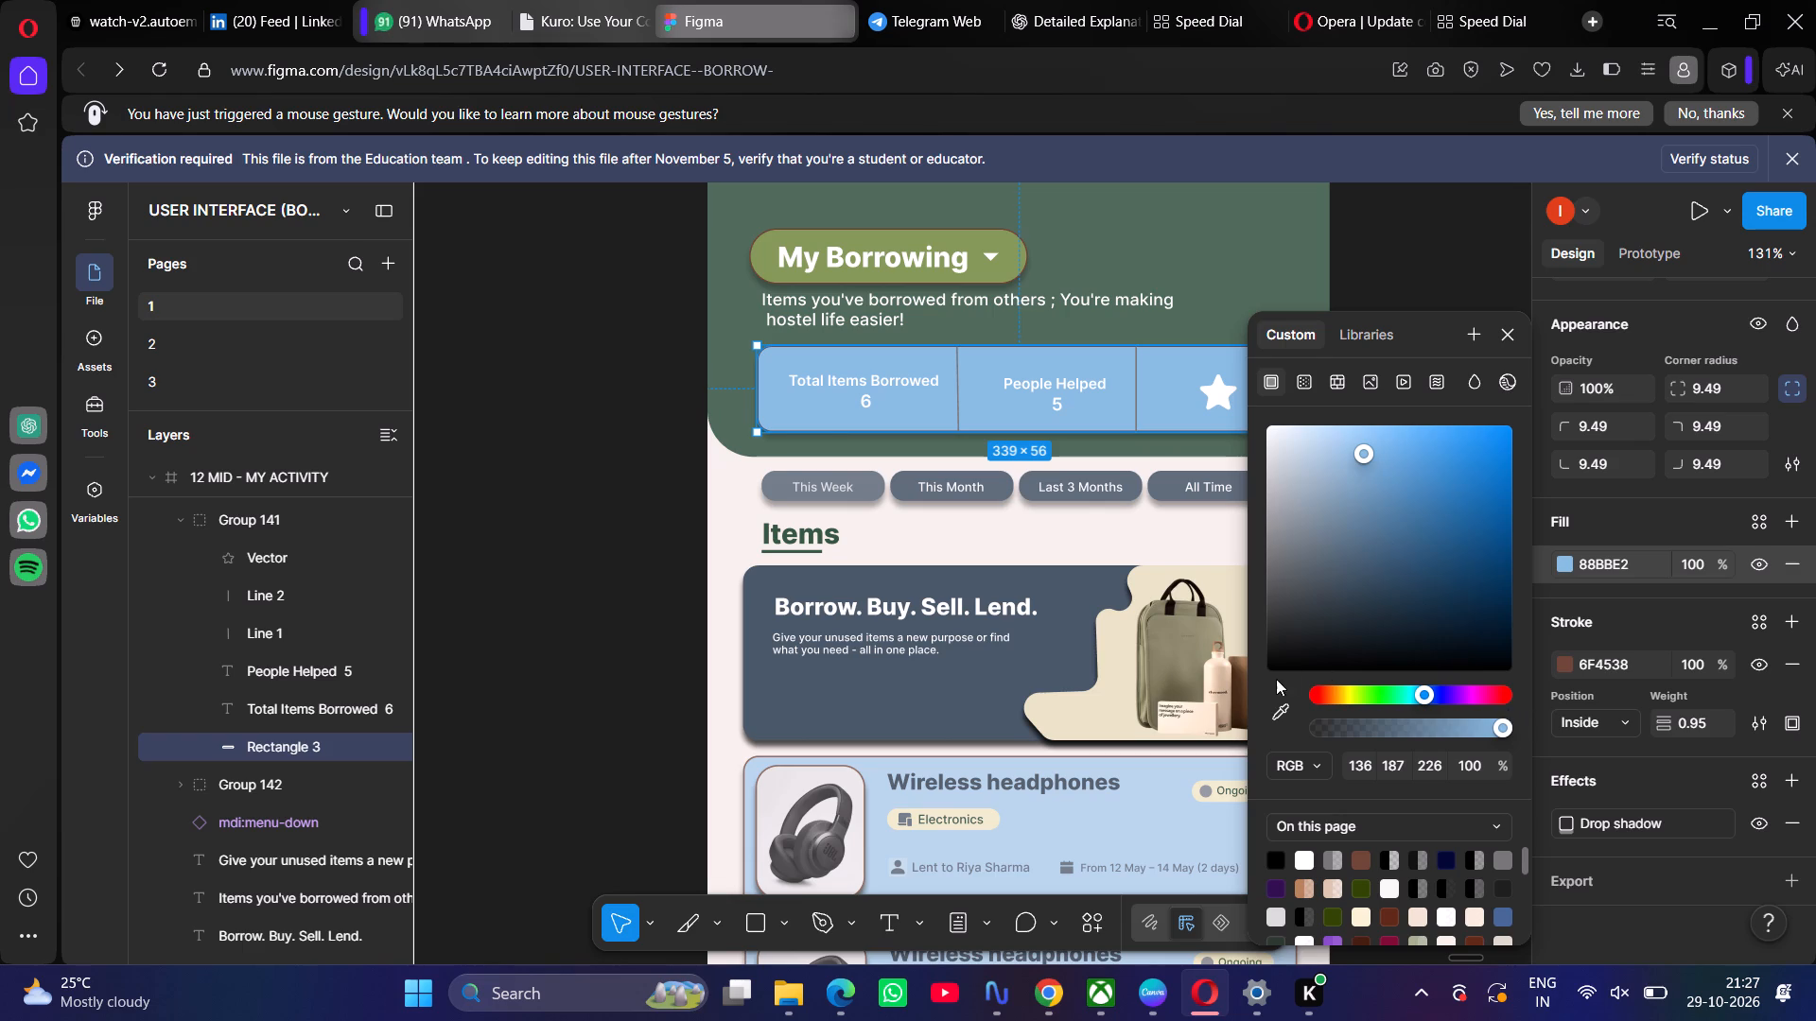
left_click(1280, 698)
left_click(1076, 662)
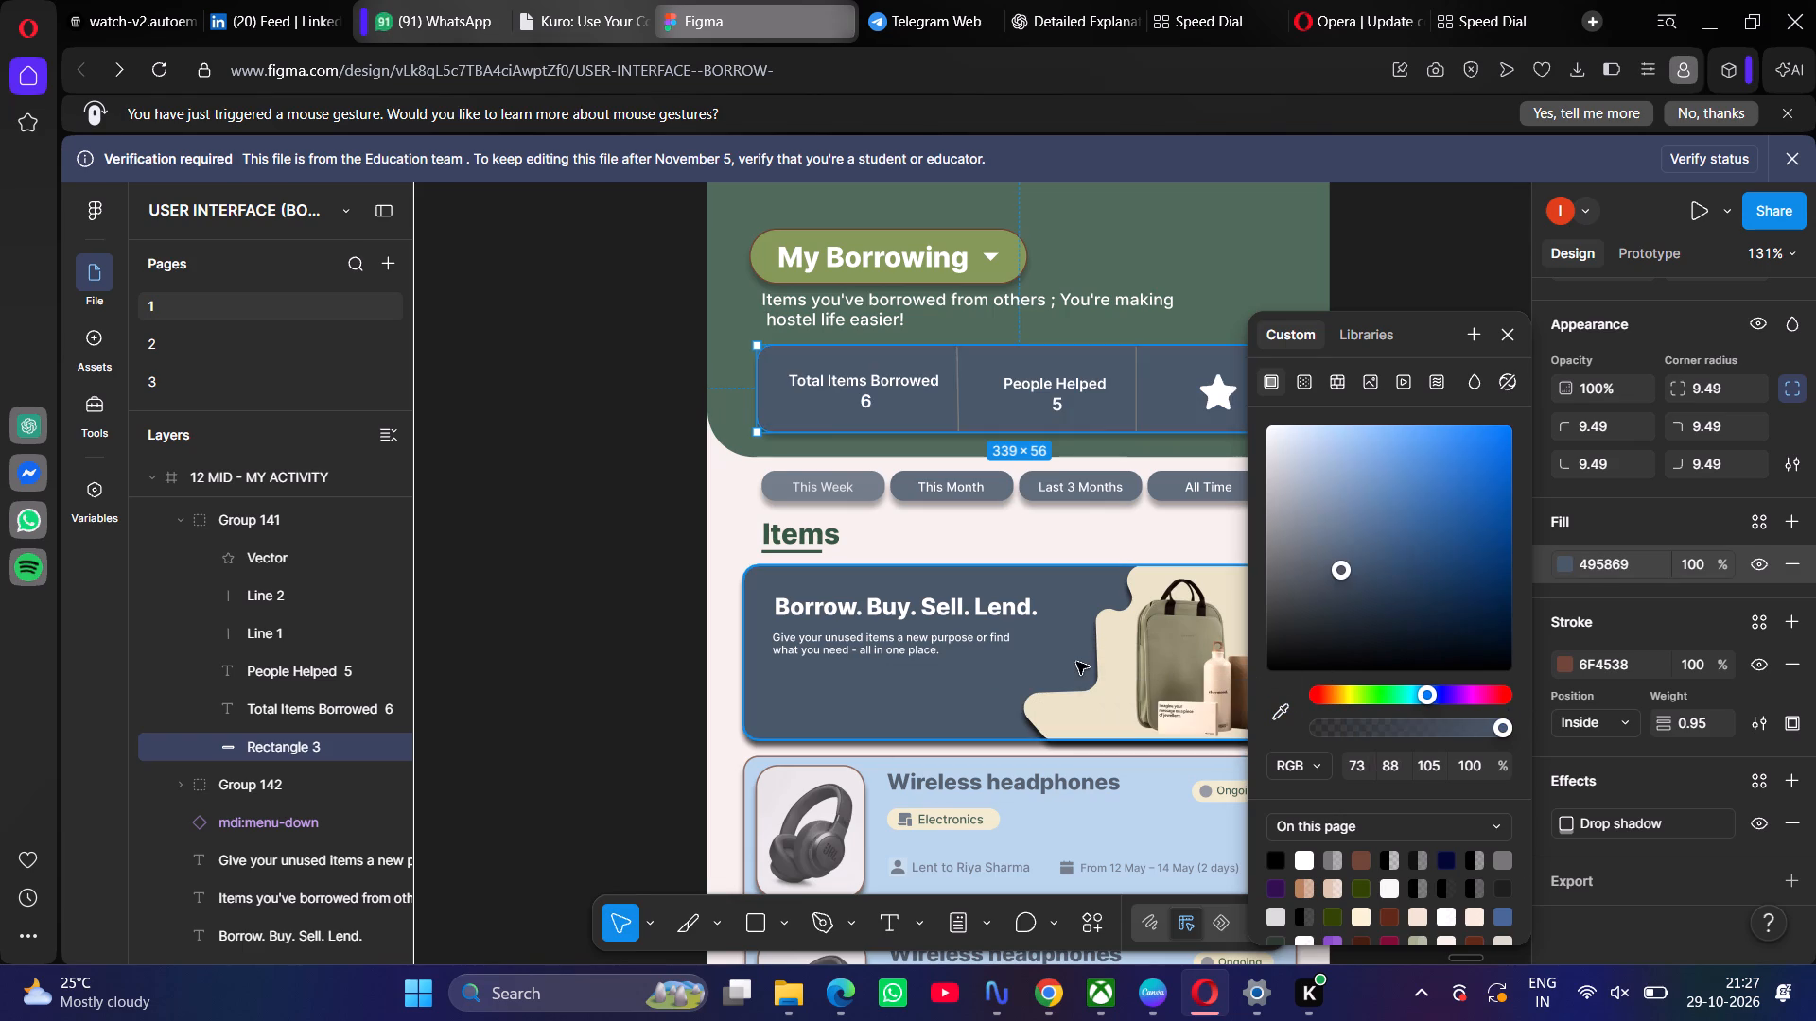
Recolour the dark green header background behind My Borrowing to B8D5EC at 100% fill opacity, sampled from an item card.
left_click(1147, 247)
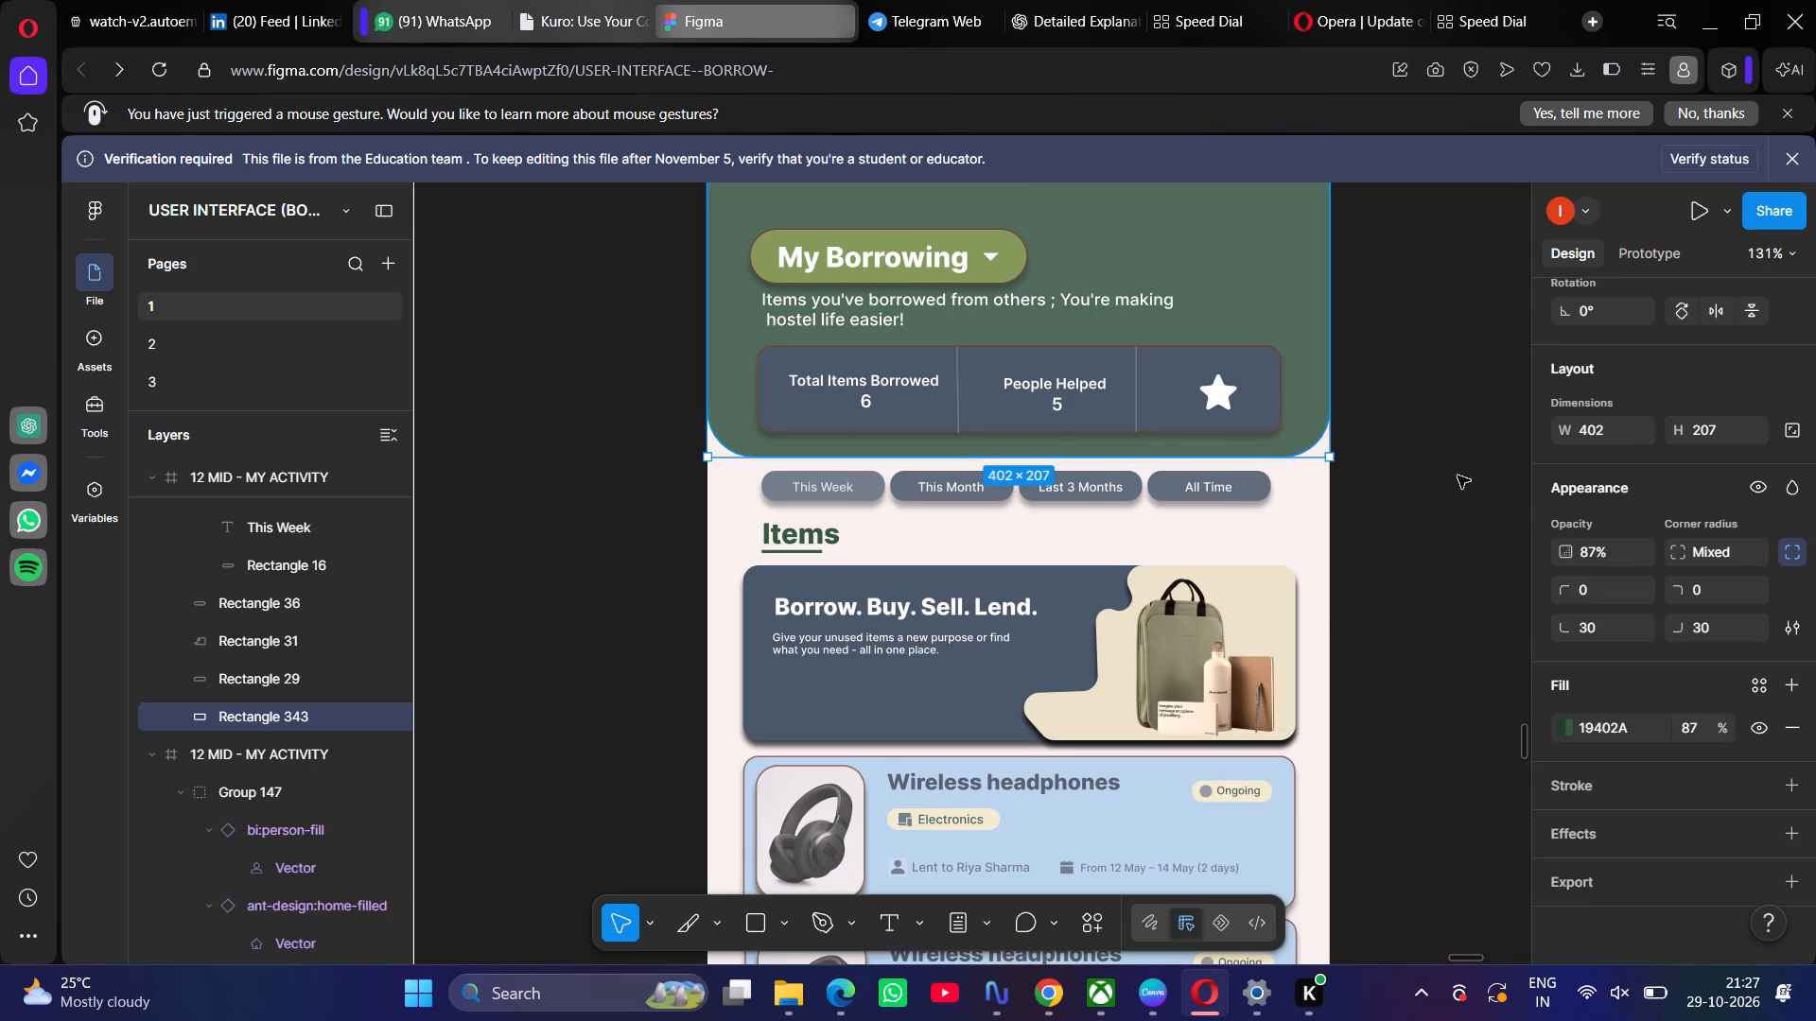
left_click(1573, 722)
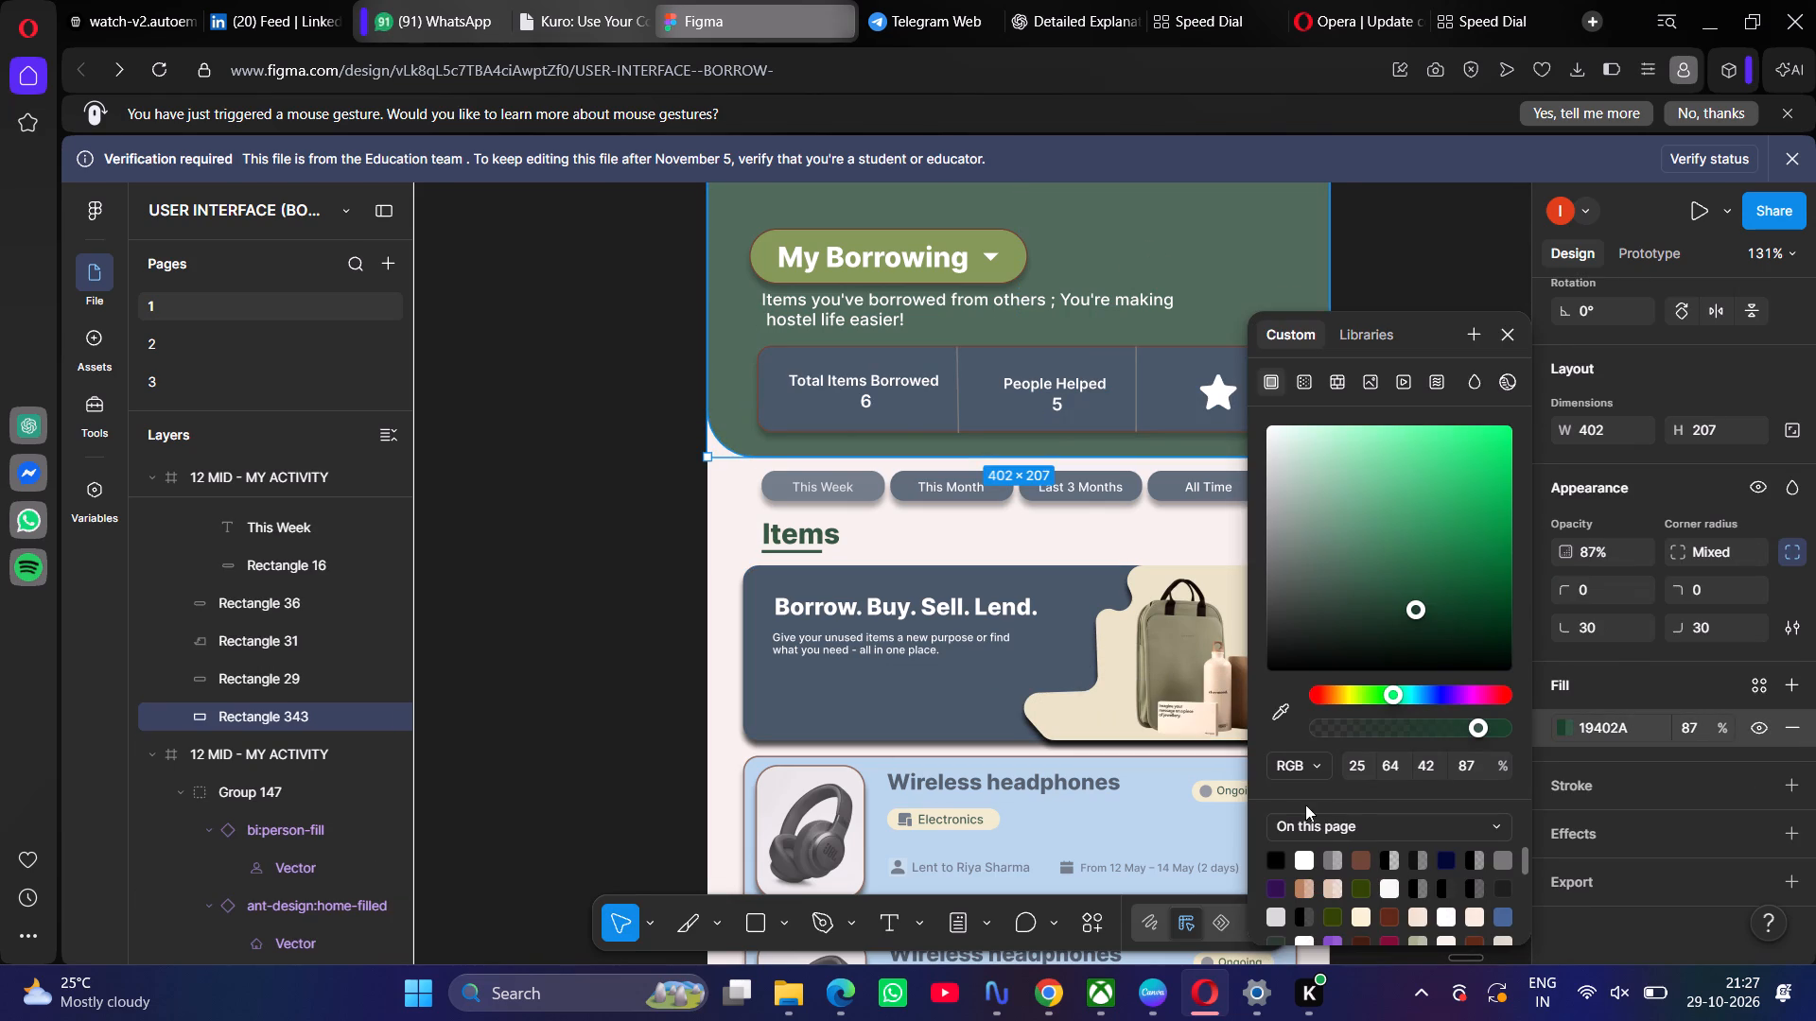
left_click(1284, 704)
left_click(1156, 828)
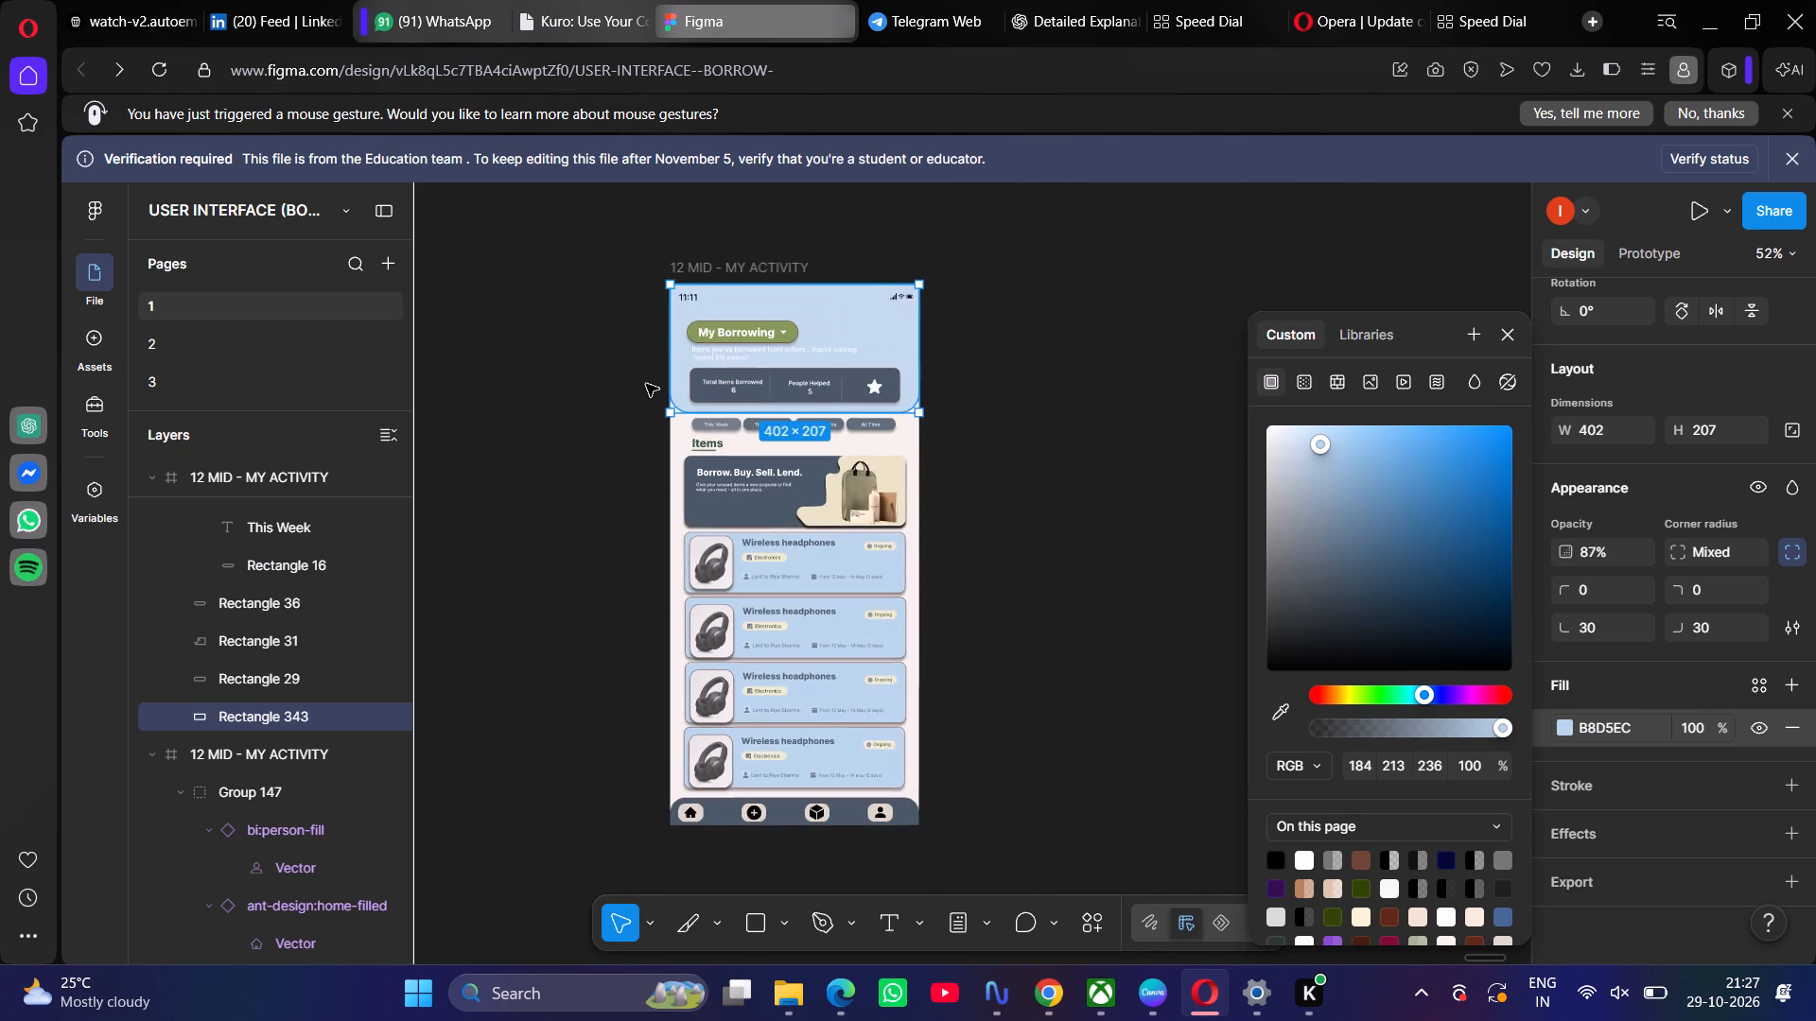
Recolour the light blue header background behind My Borrowing to a slate tone.
scroll(646, 384, "up", 1)
scroll(646, 384, "right", 1)
scroll(646, 384, "up", 1)
scroll(646, 384, "down", 1)
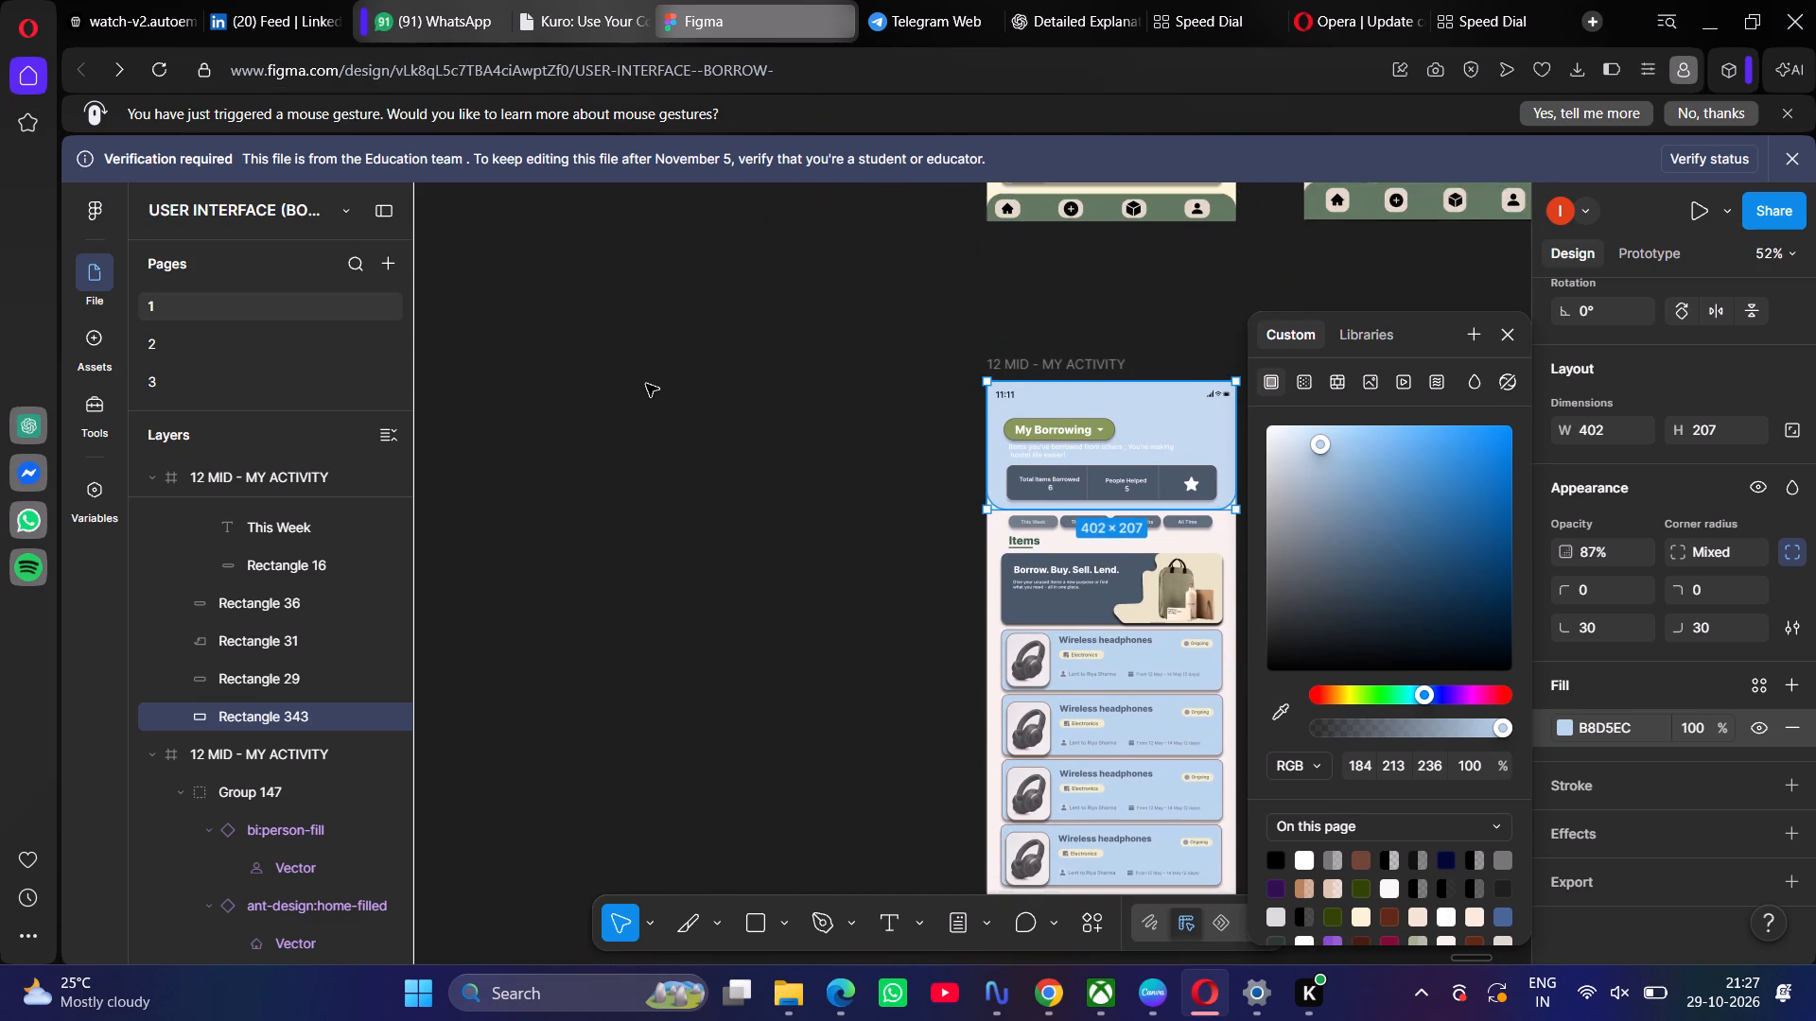
scroll(646, 384, "down", 1)
scroll(646, 384, "left", 1)
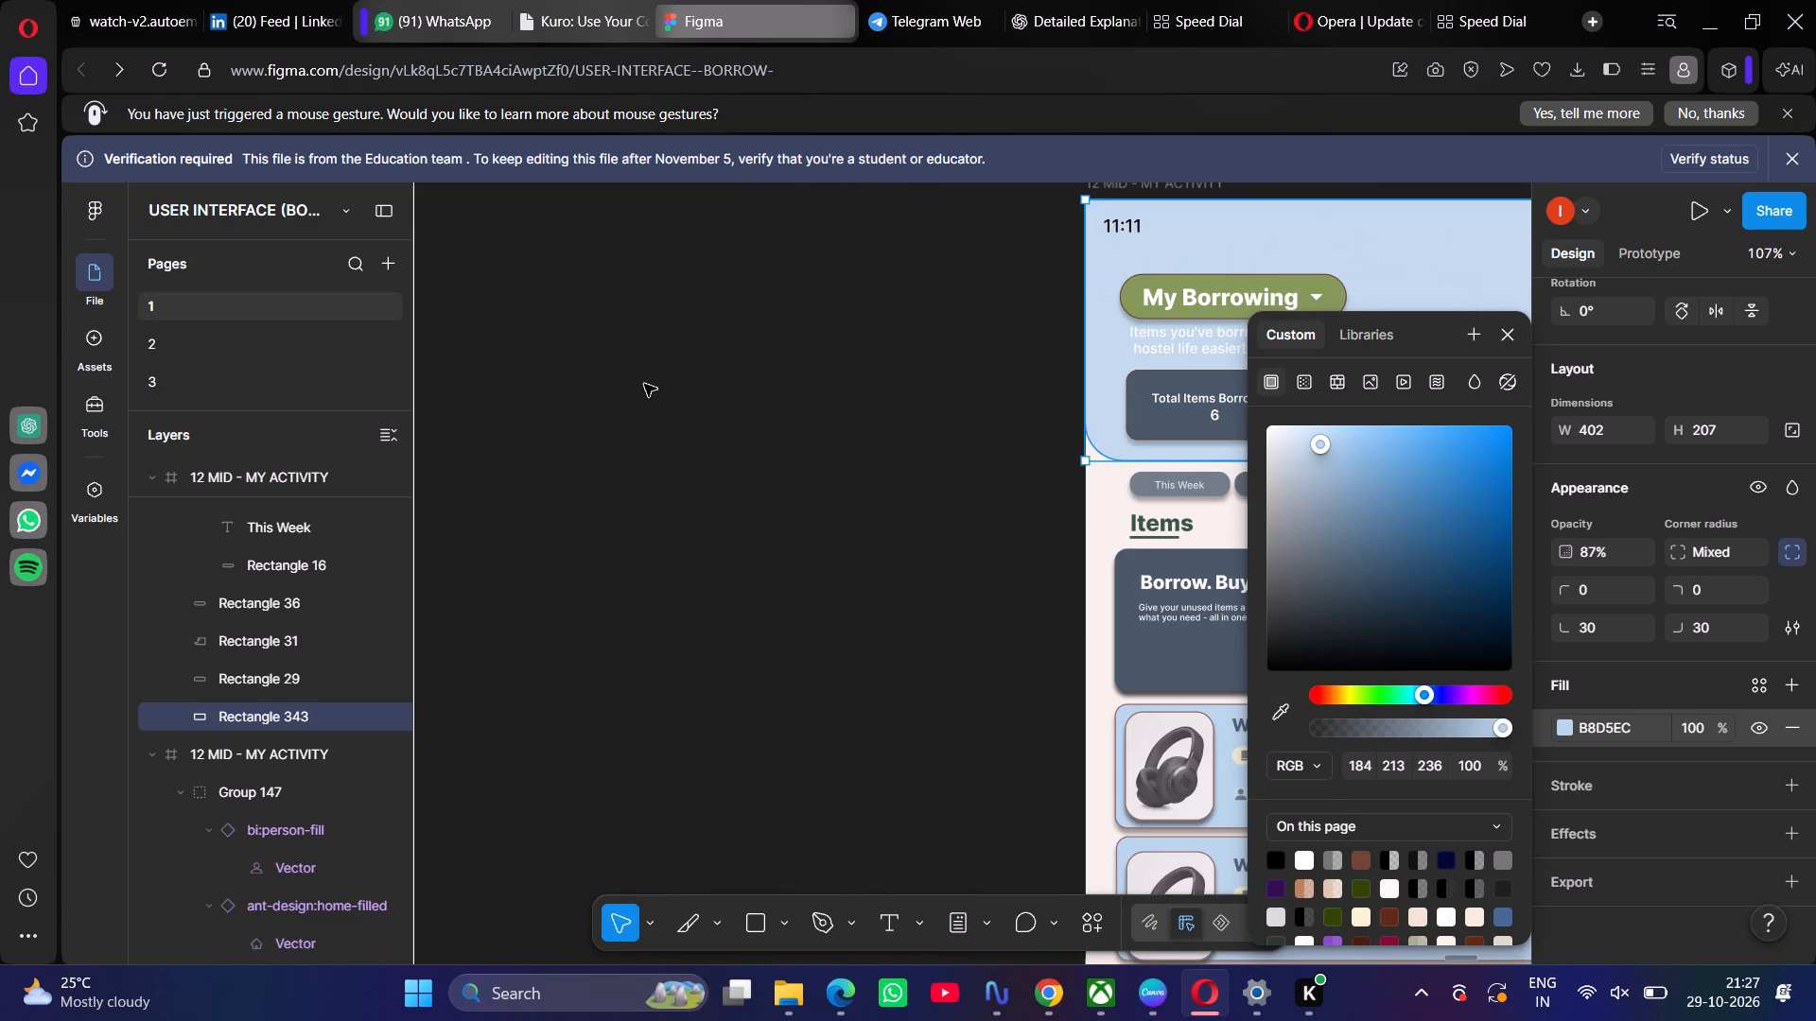
scroll(470, 488, "up", 1)
left_click_drag(471, 490, 520, 563)
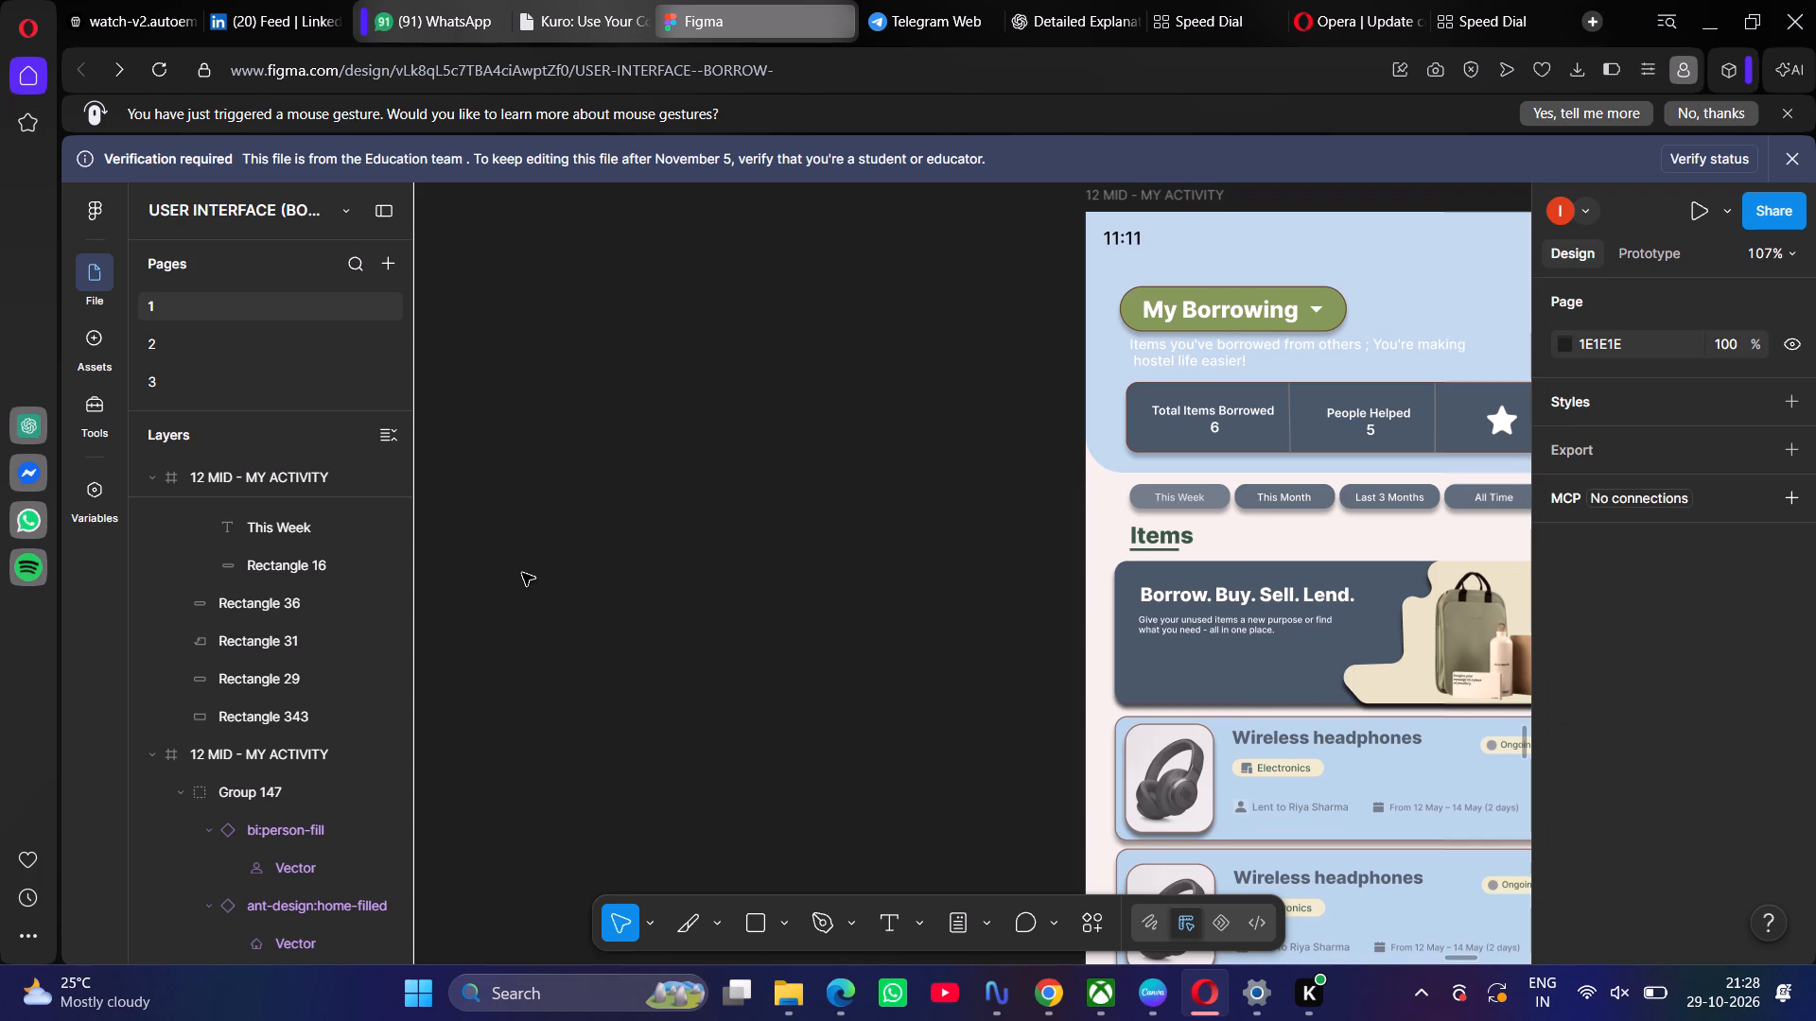
left_click(1148, 268)
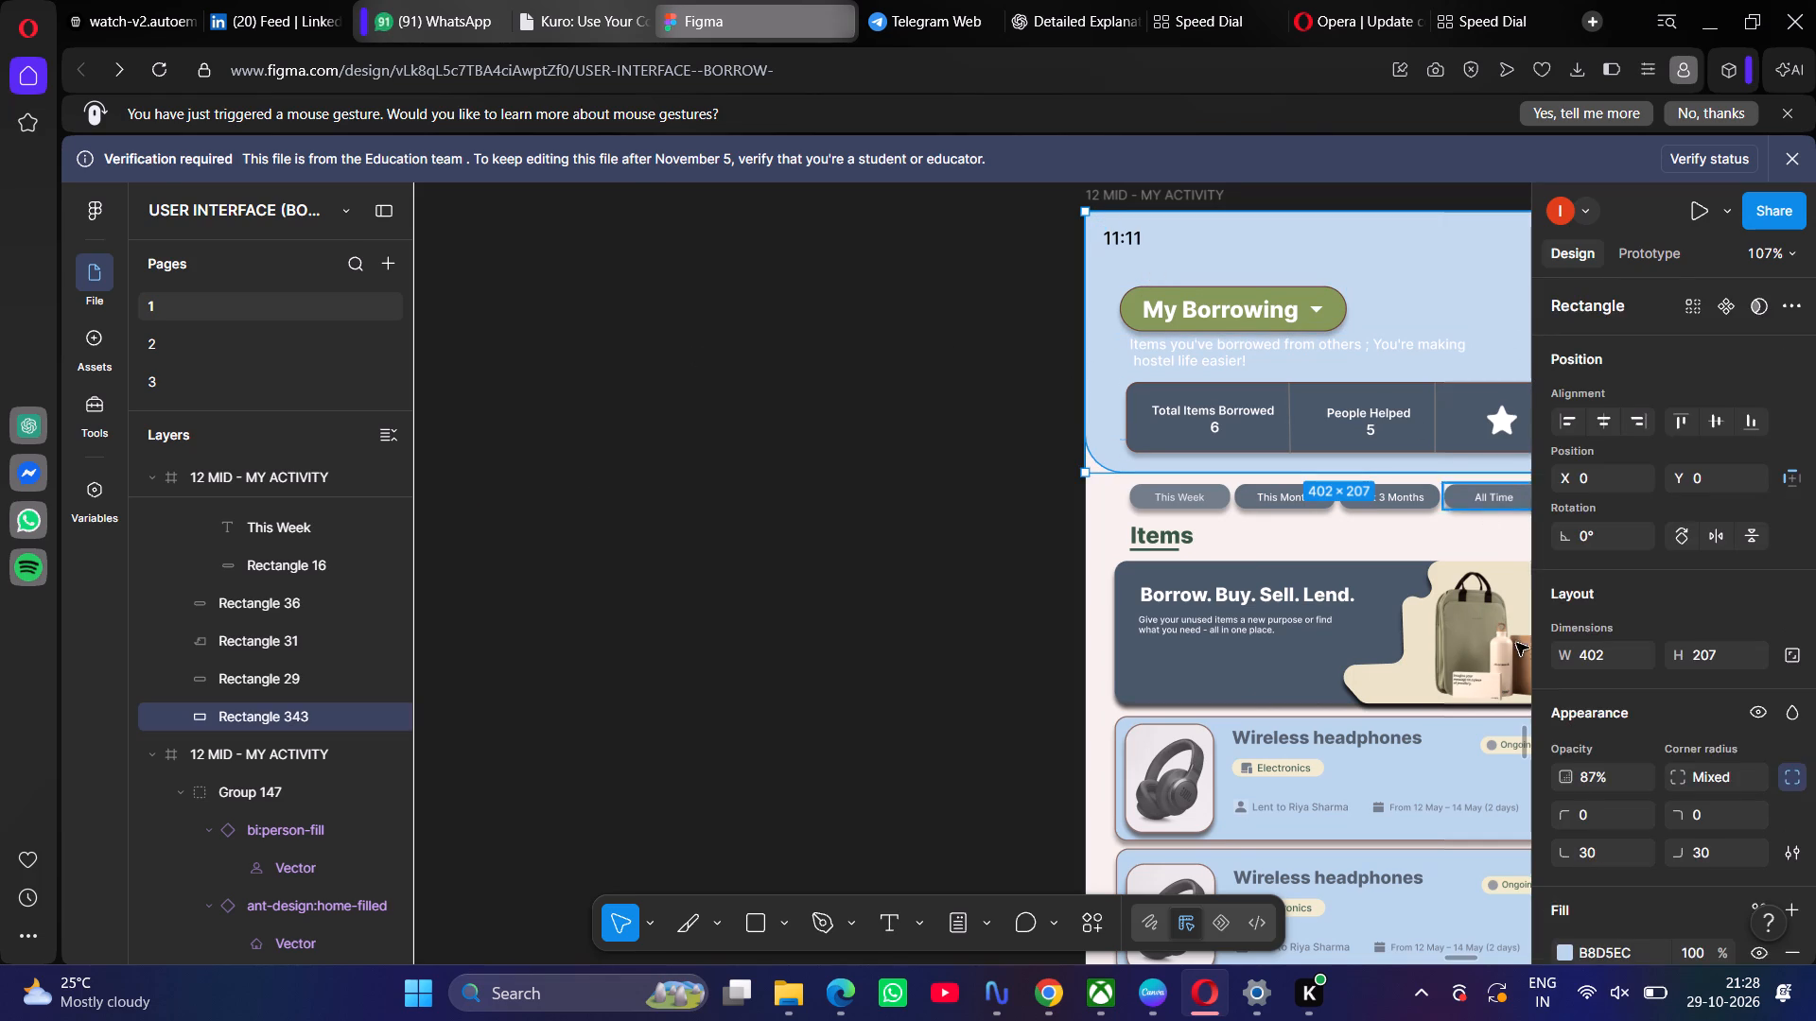
Recolour the light blue header background behind My Borrowing to 495869, sampled from the Borrow. Buy. Sell. Lend. banner.
scroll(1613, 813, "down", 2)
left_click(1565, 731)
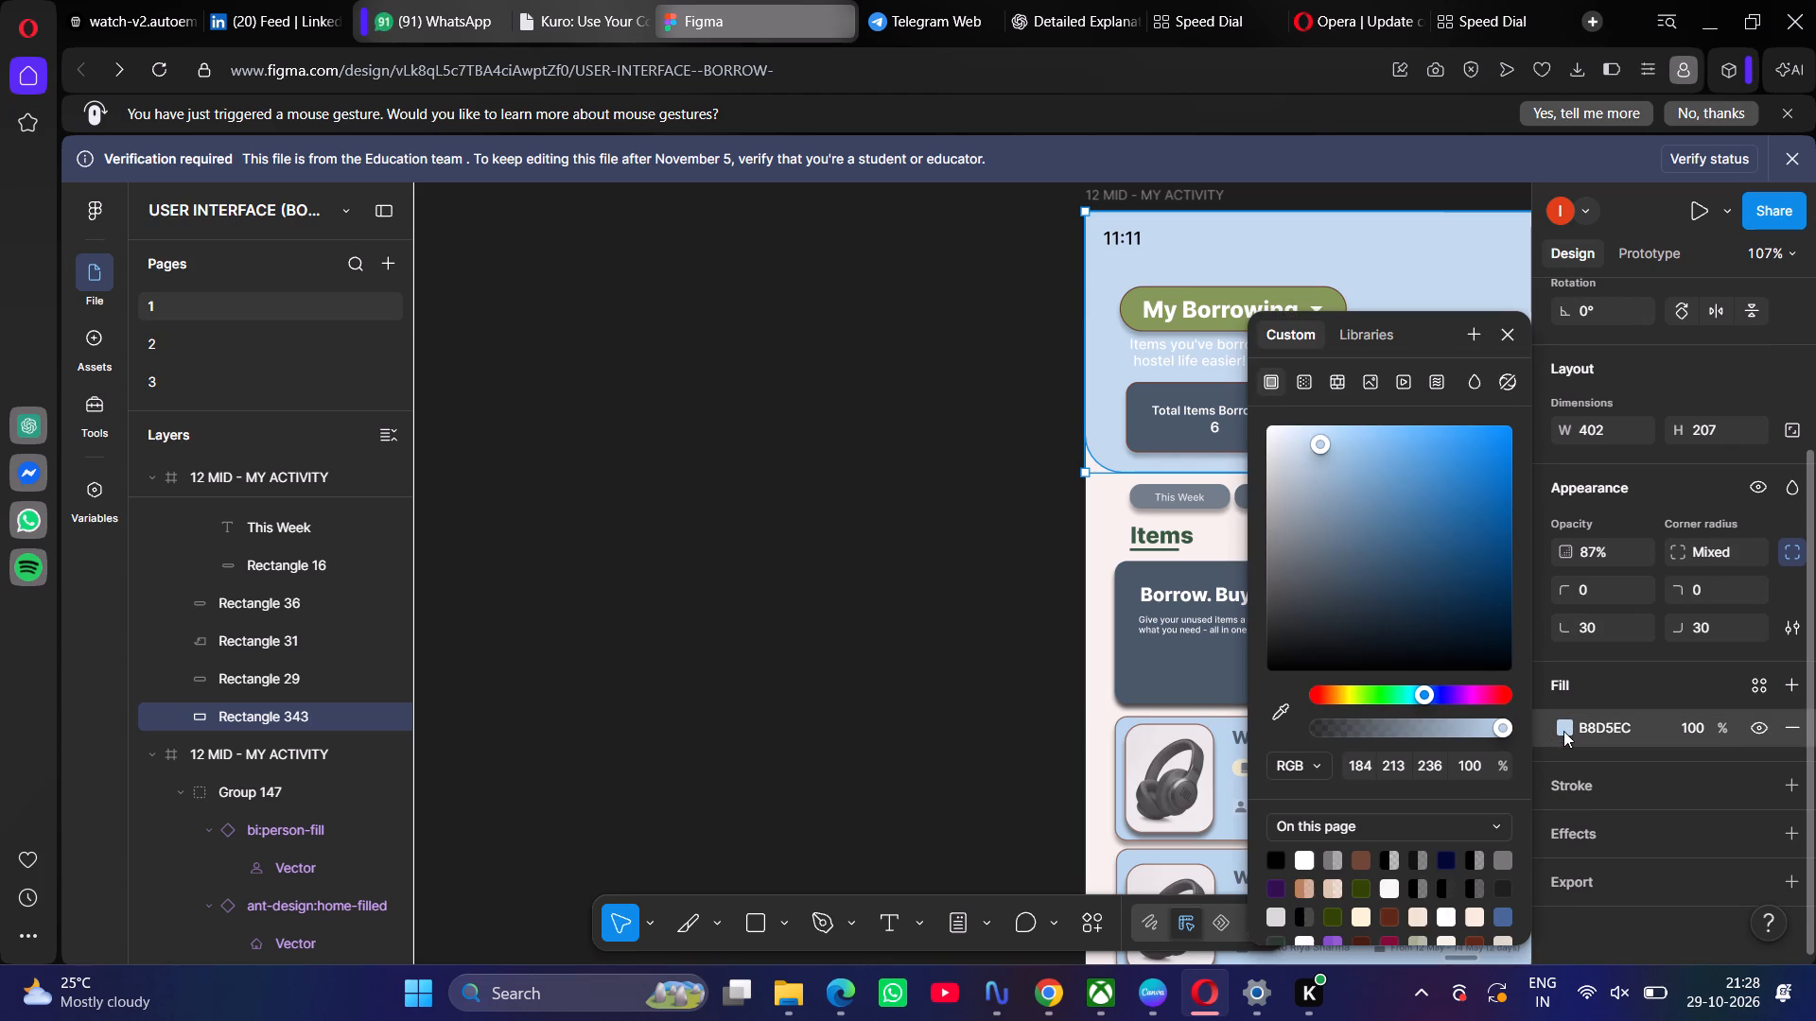
left_click(1280, 698)
left_click(1174, 675)
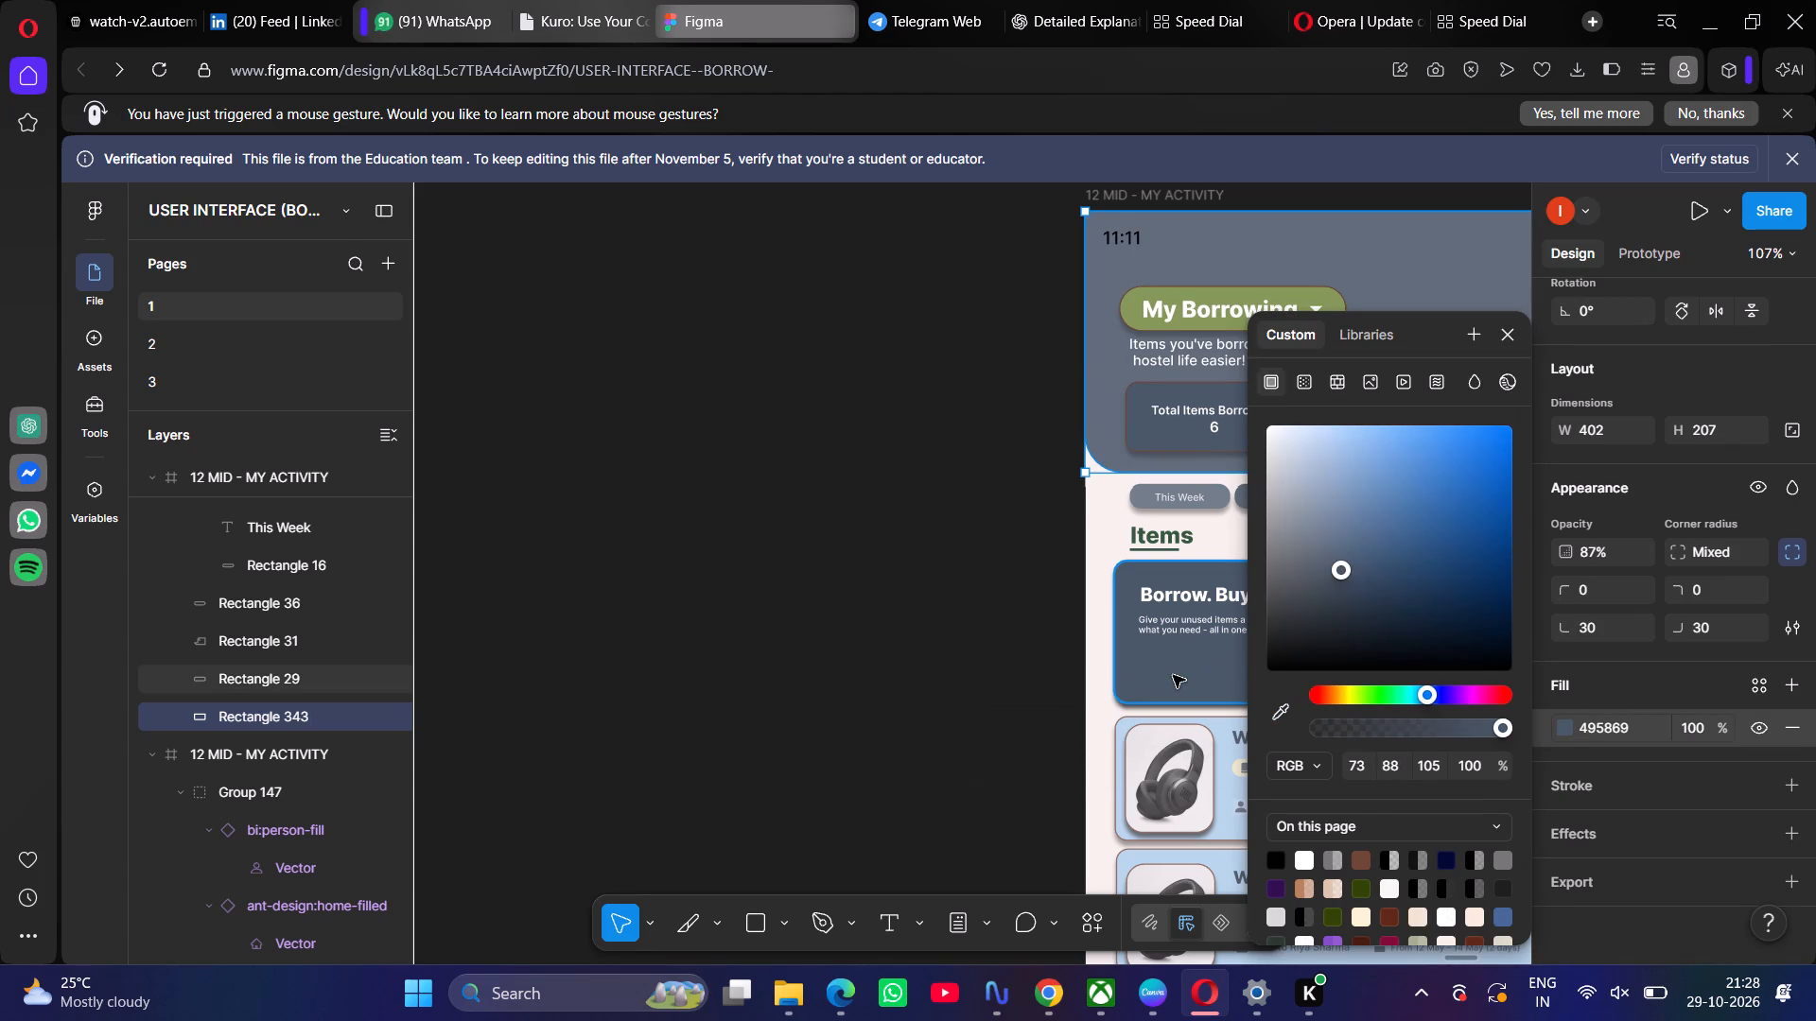
left_click(970, 668)
Recolour the borrowing stats card background with the item cards' light blue B8D5EC as a starting point, darkened to navy slate 233340.
scroll(970, 668, "left", 1)
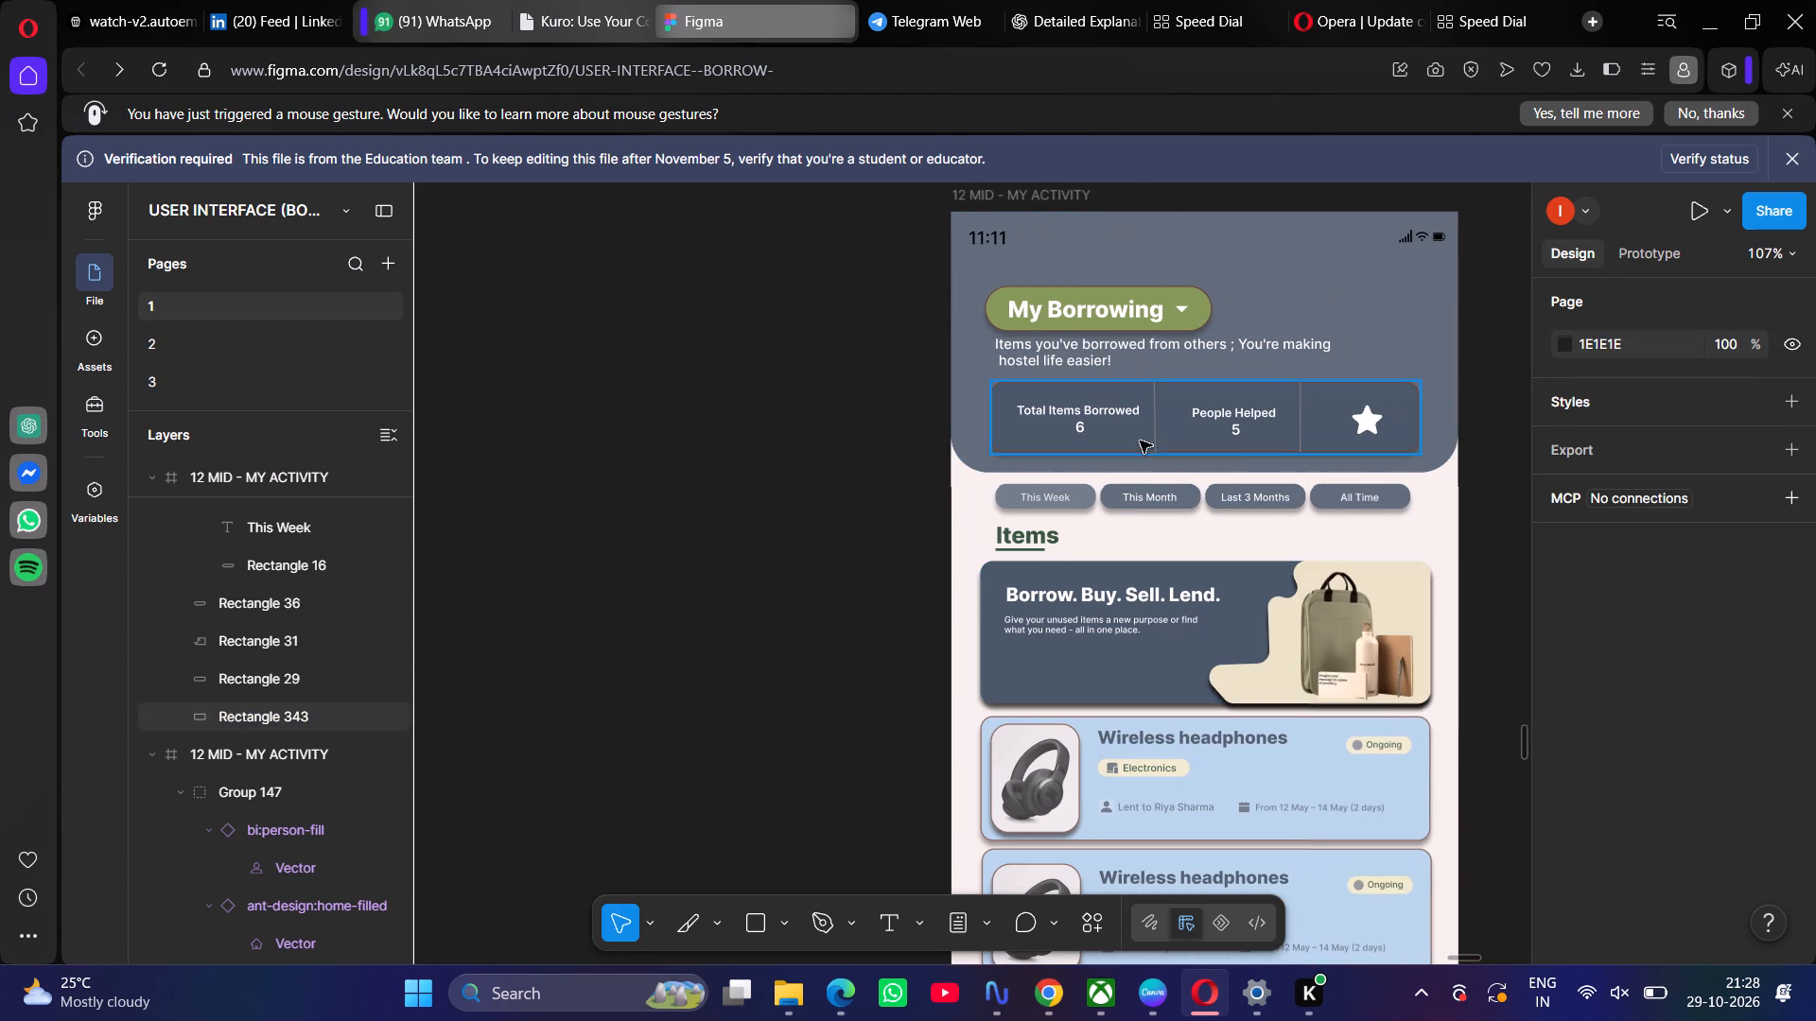
left_click(1151, 427)
scroll(1623, 809, "down", 2)
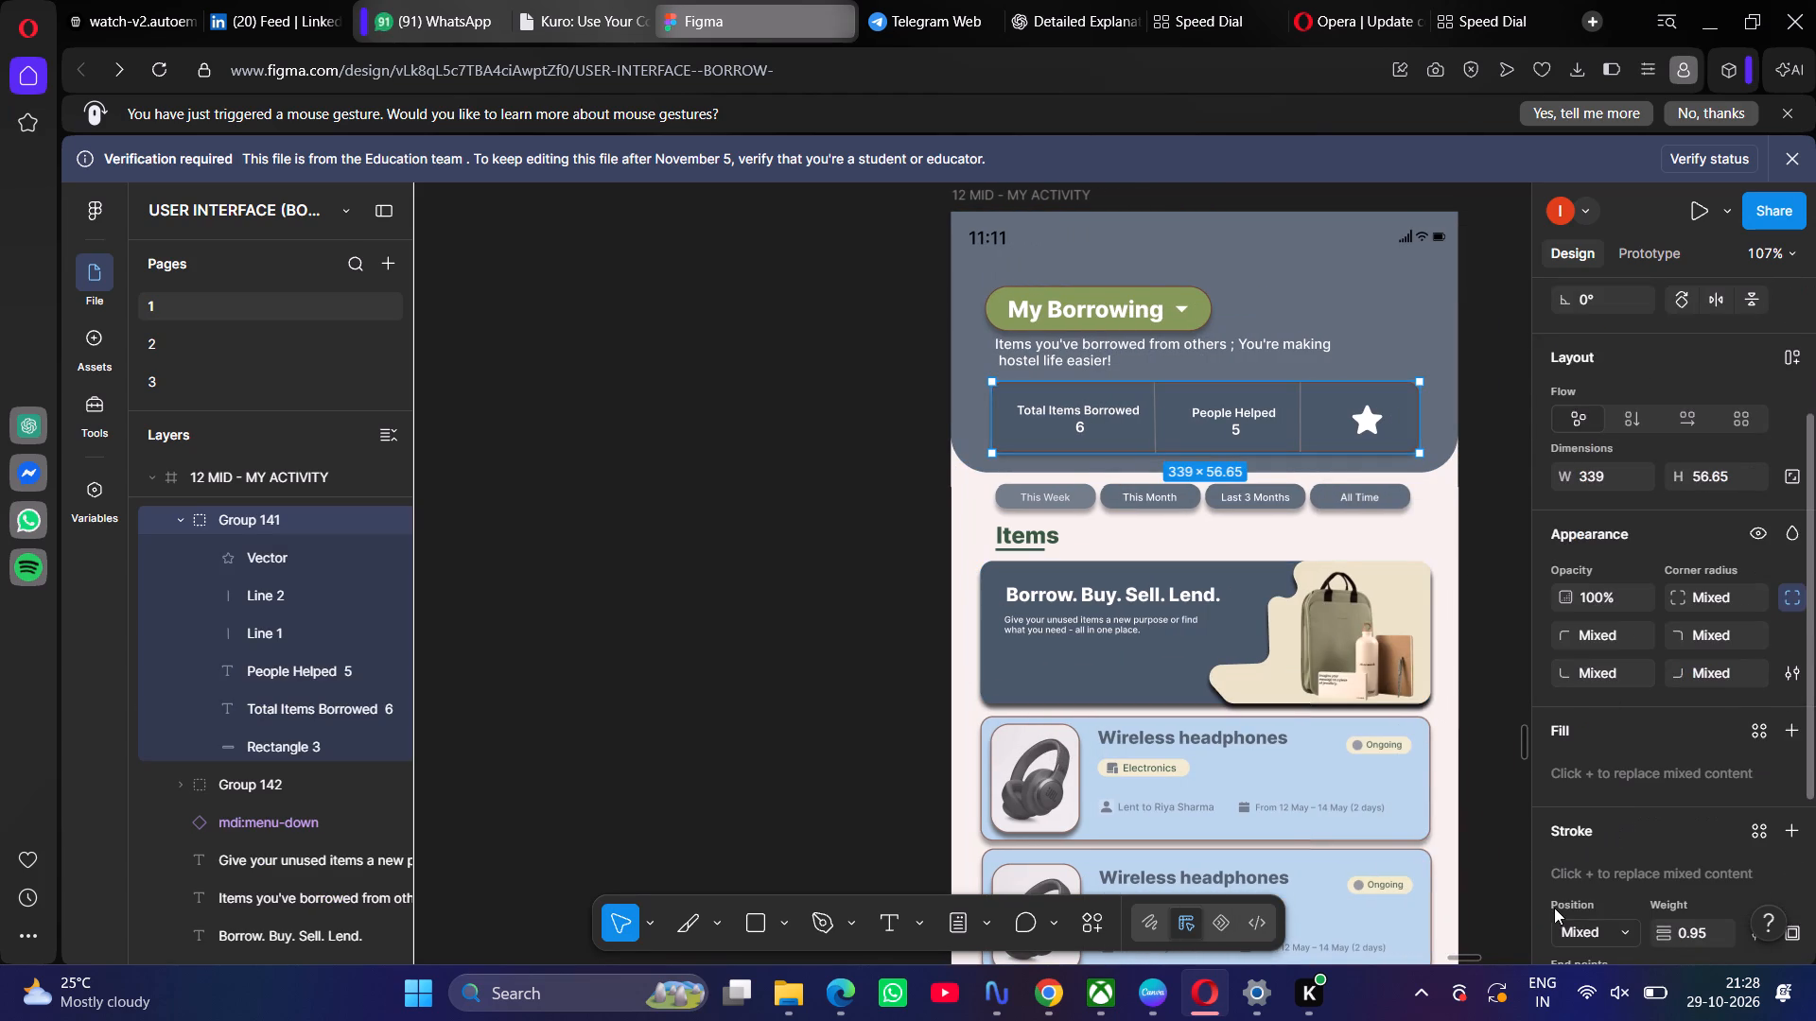
scroll(1554, 908, "down", 2)
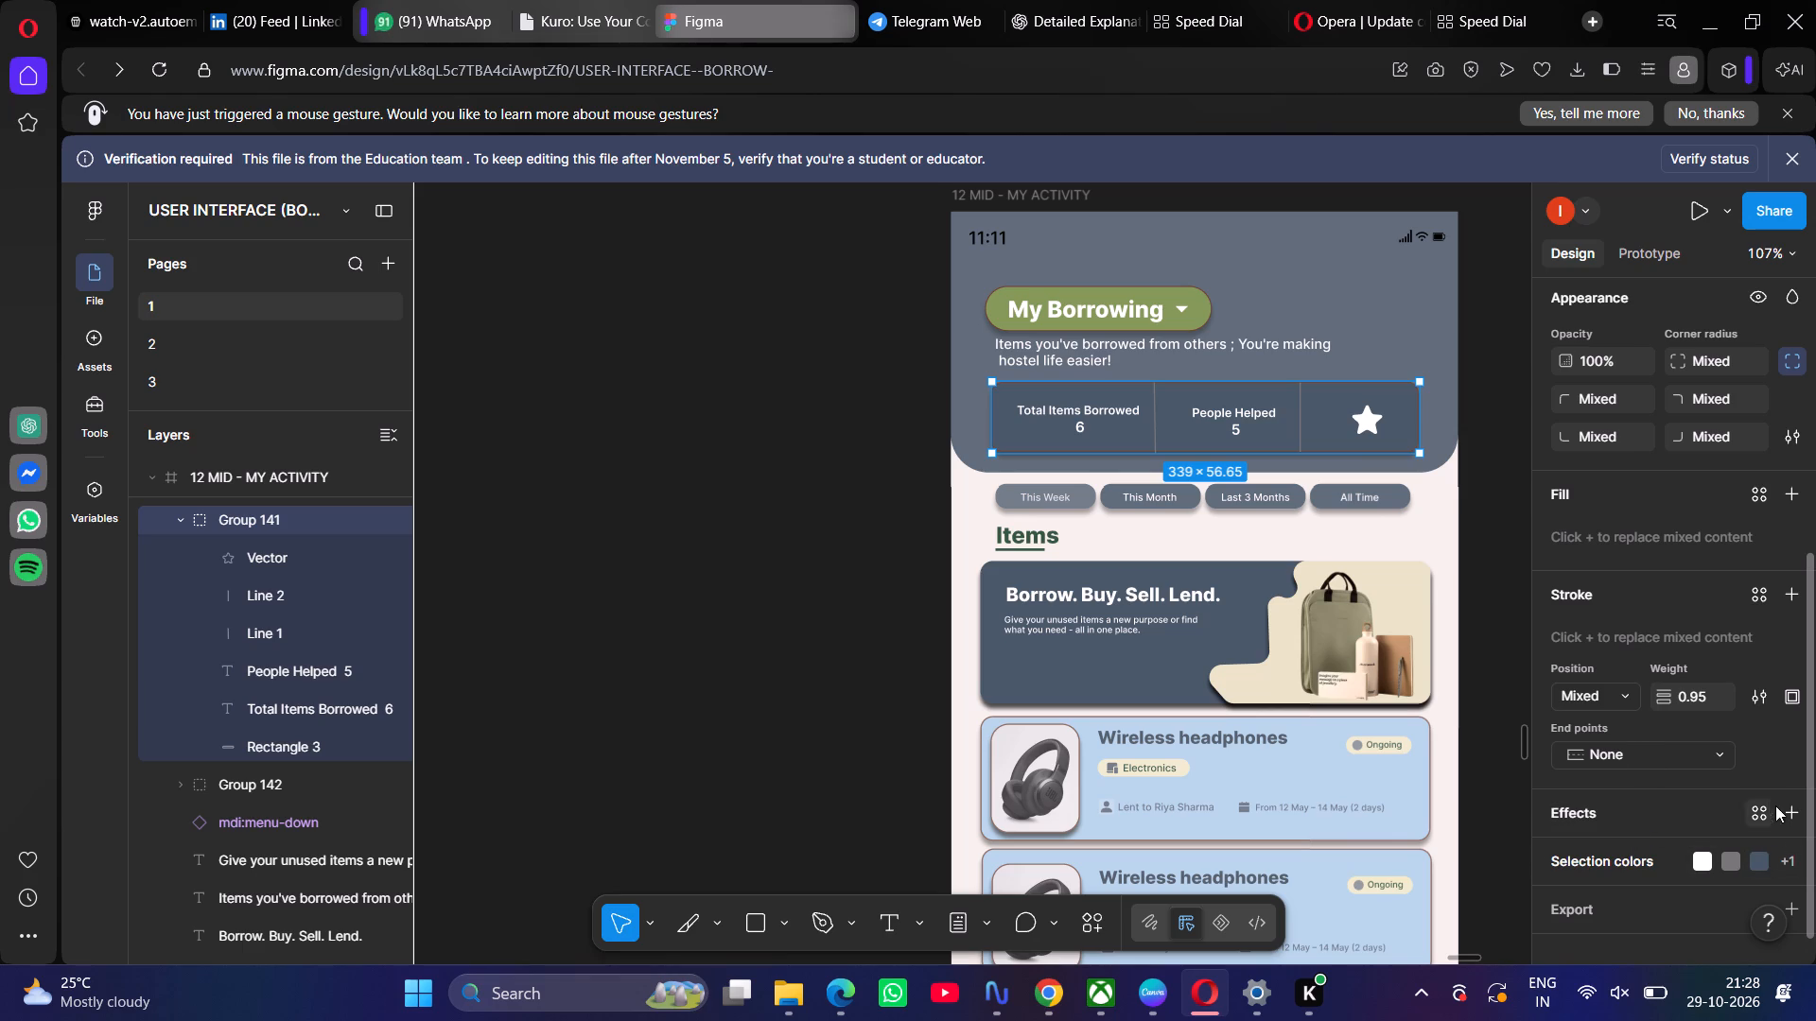
left_click(1640, 866)
scroll(1640, 866, "down", 1)
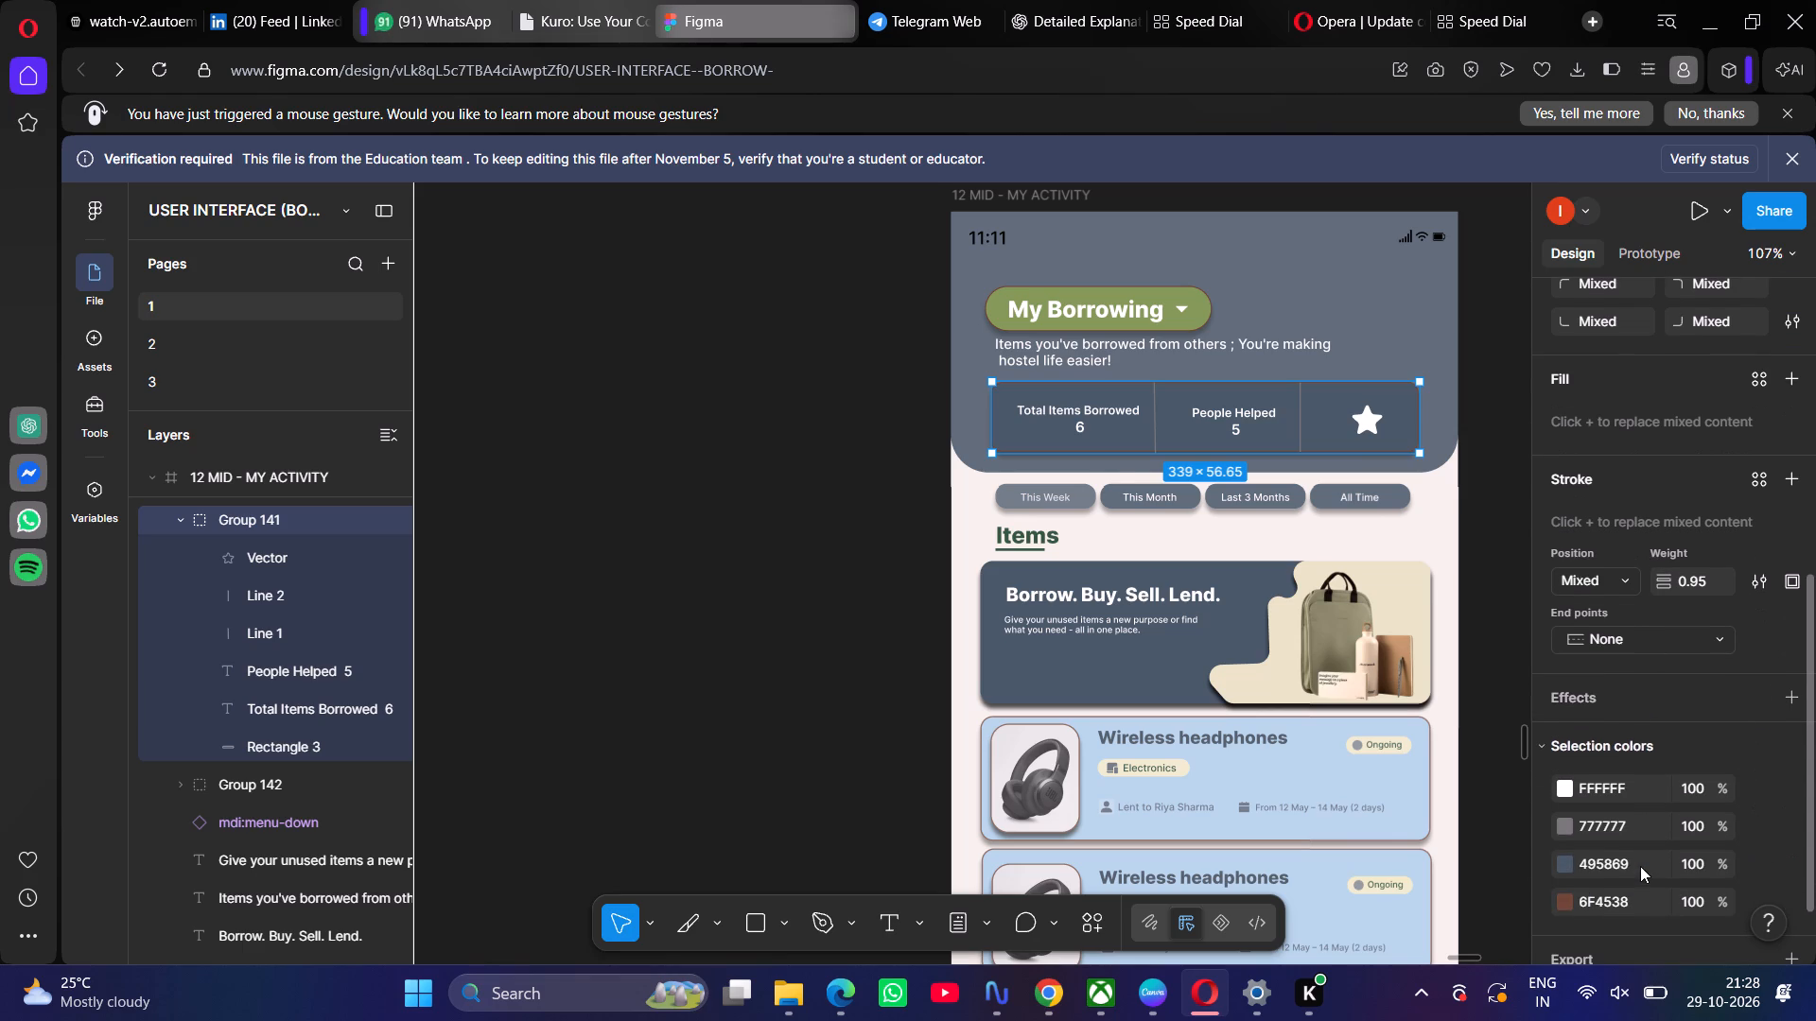
left_click(1569, 853)
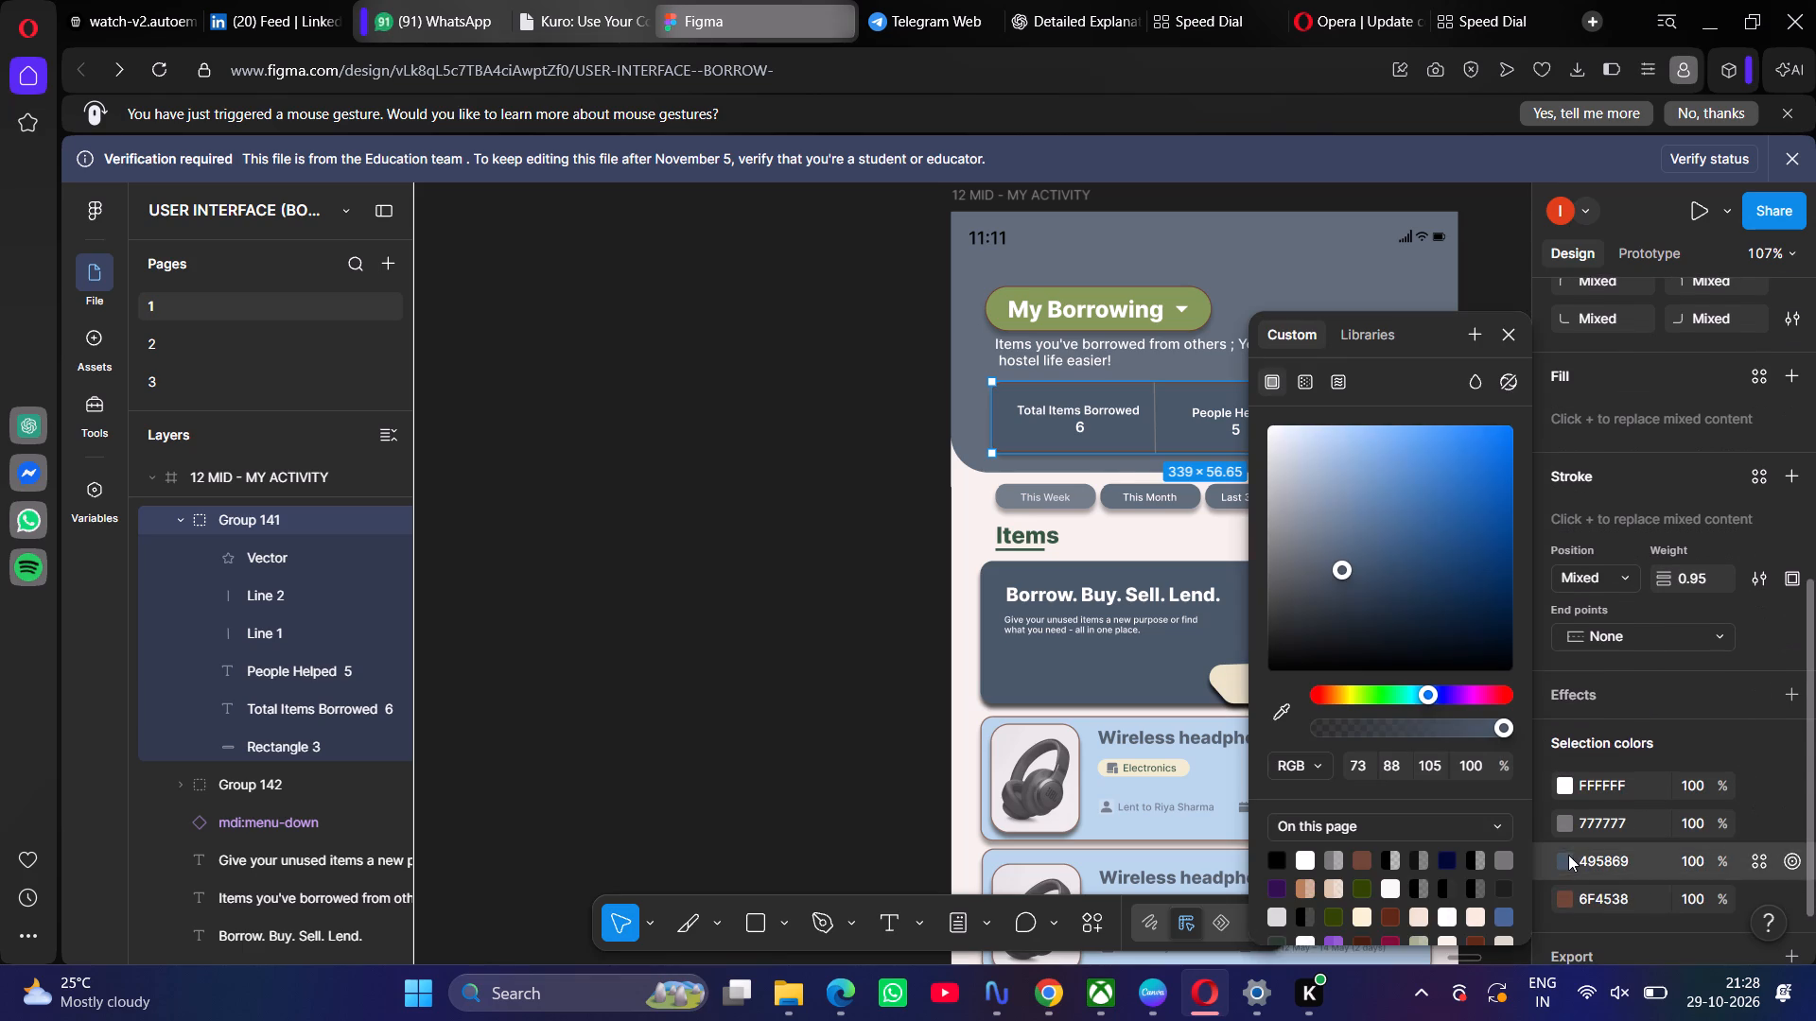
left_click(1274, 710)
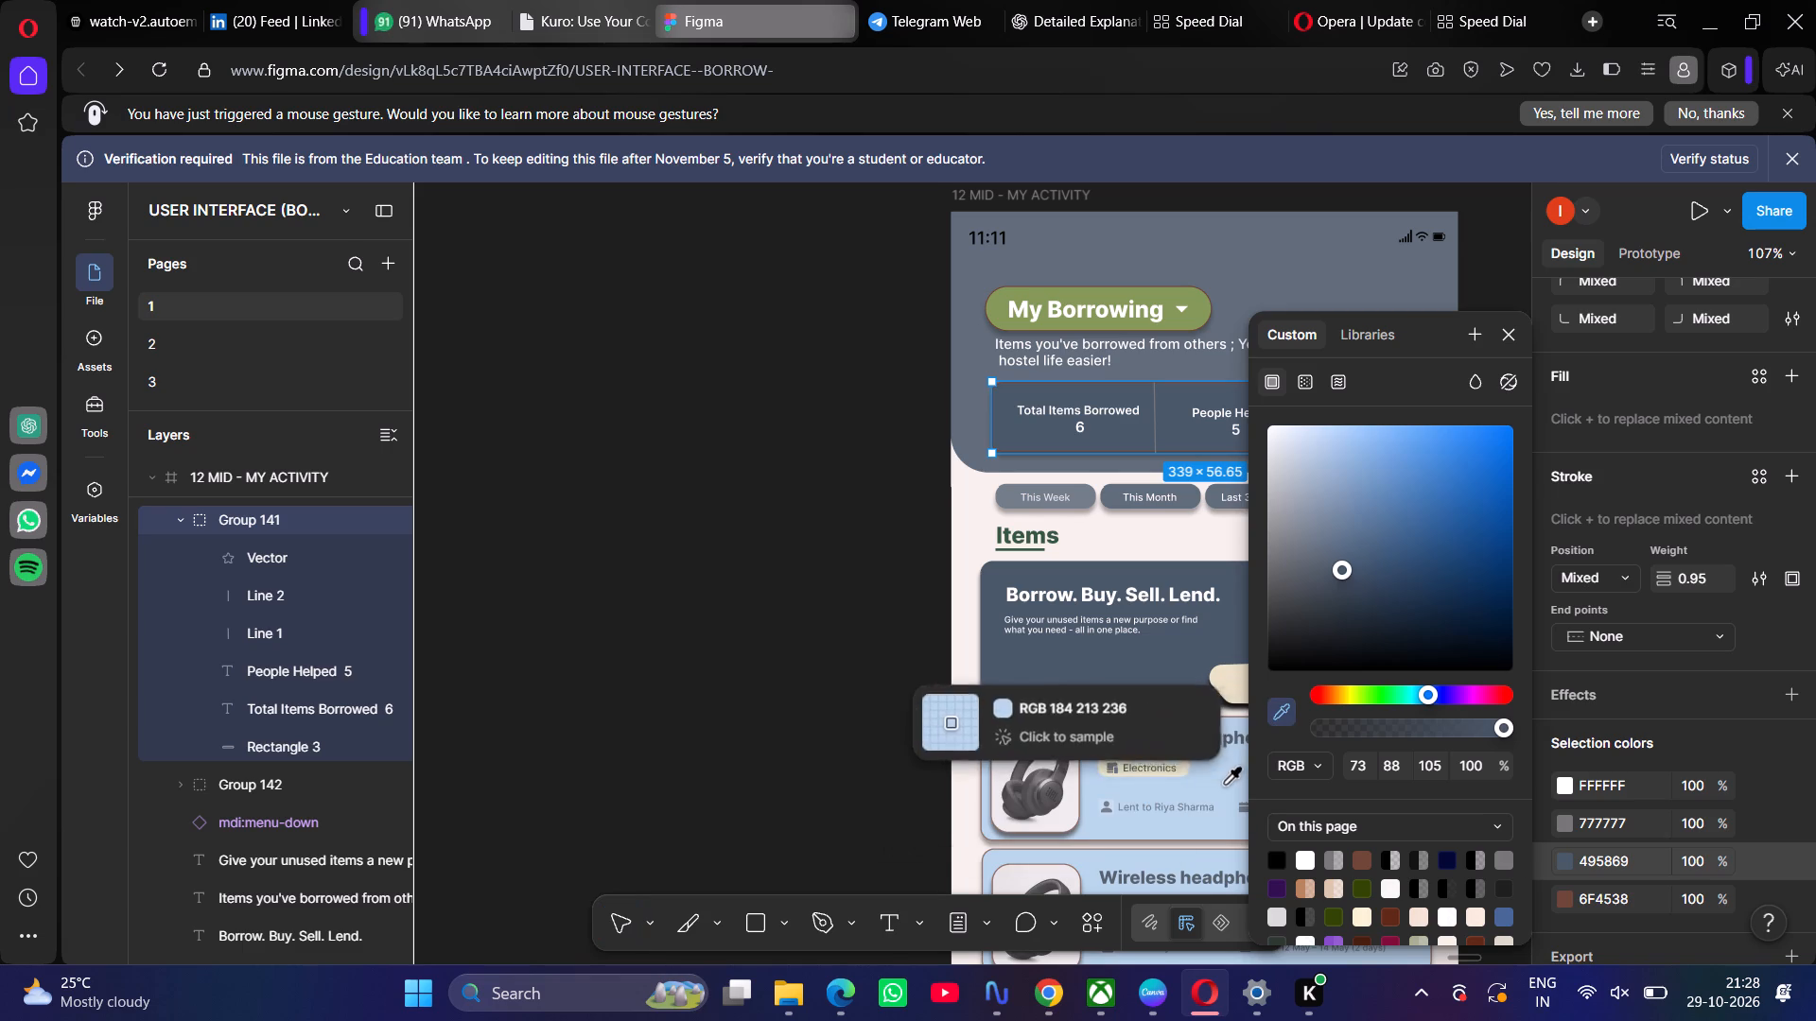
left_click(1231, 786)
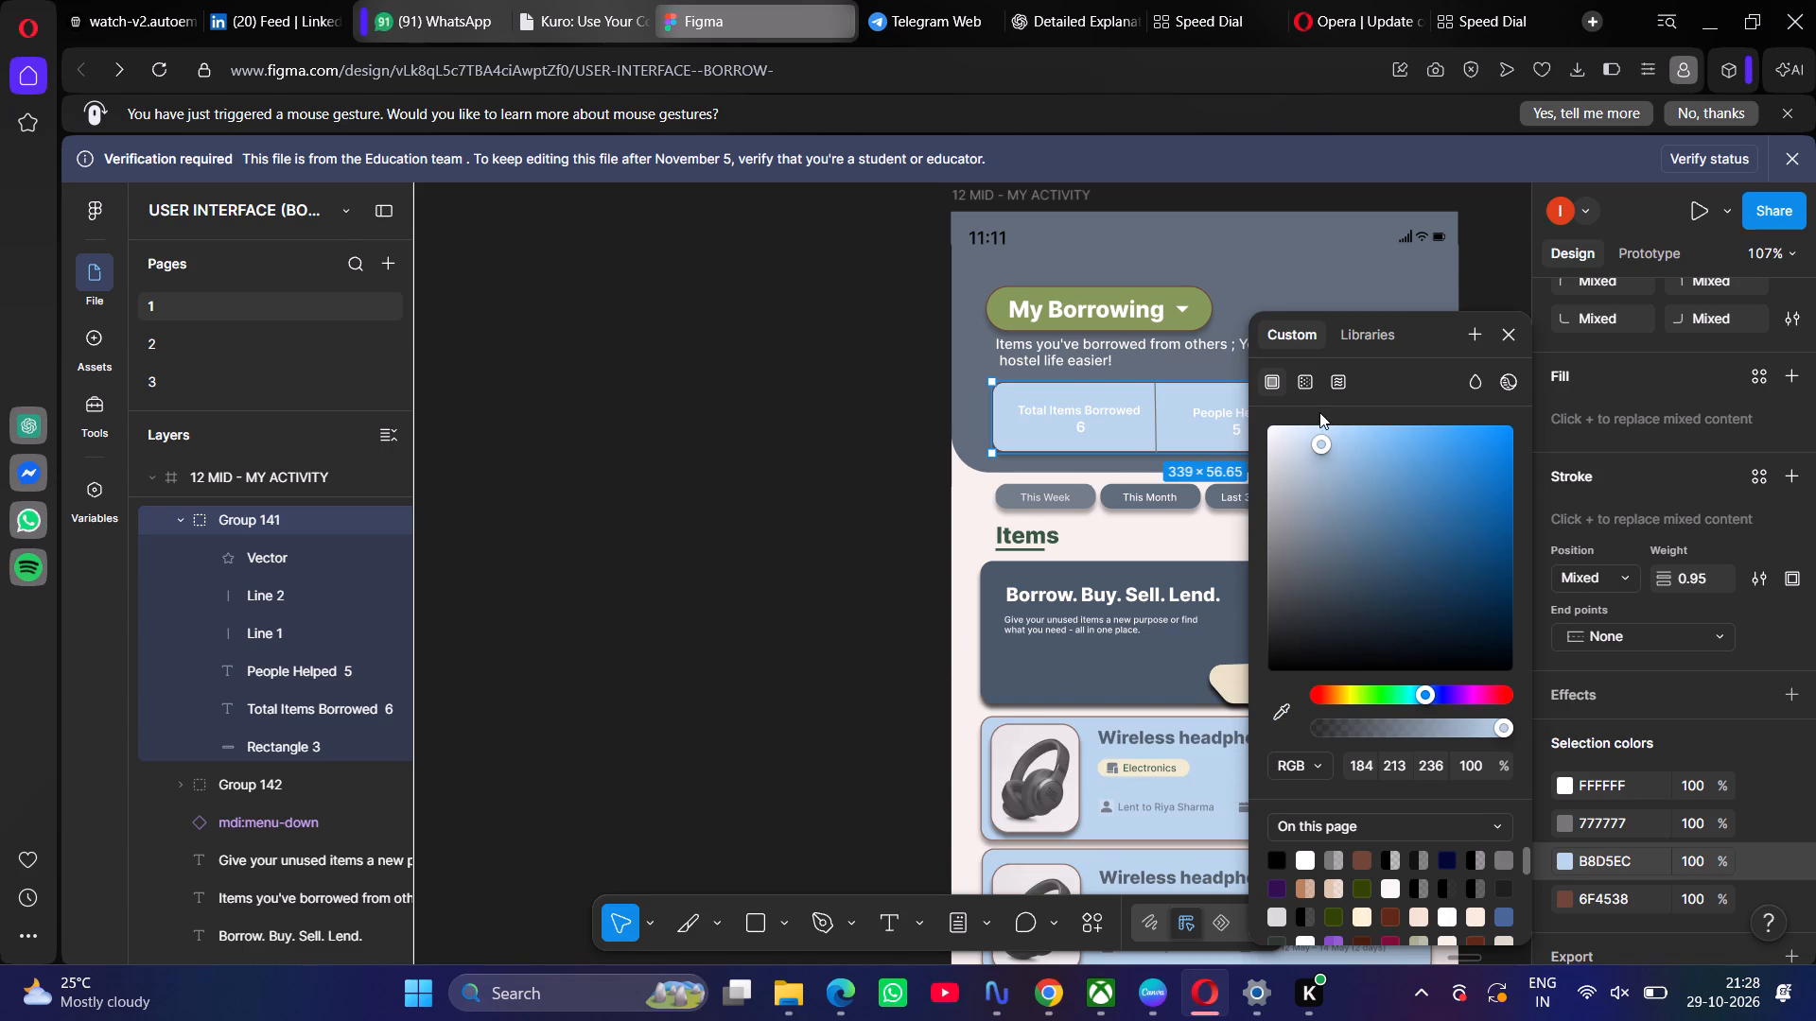
left_click_drag(1318, 435, 1399, 466)
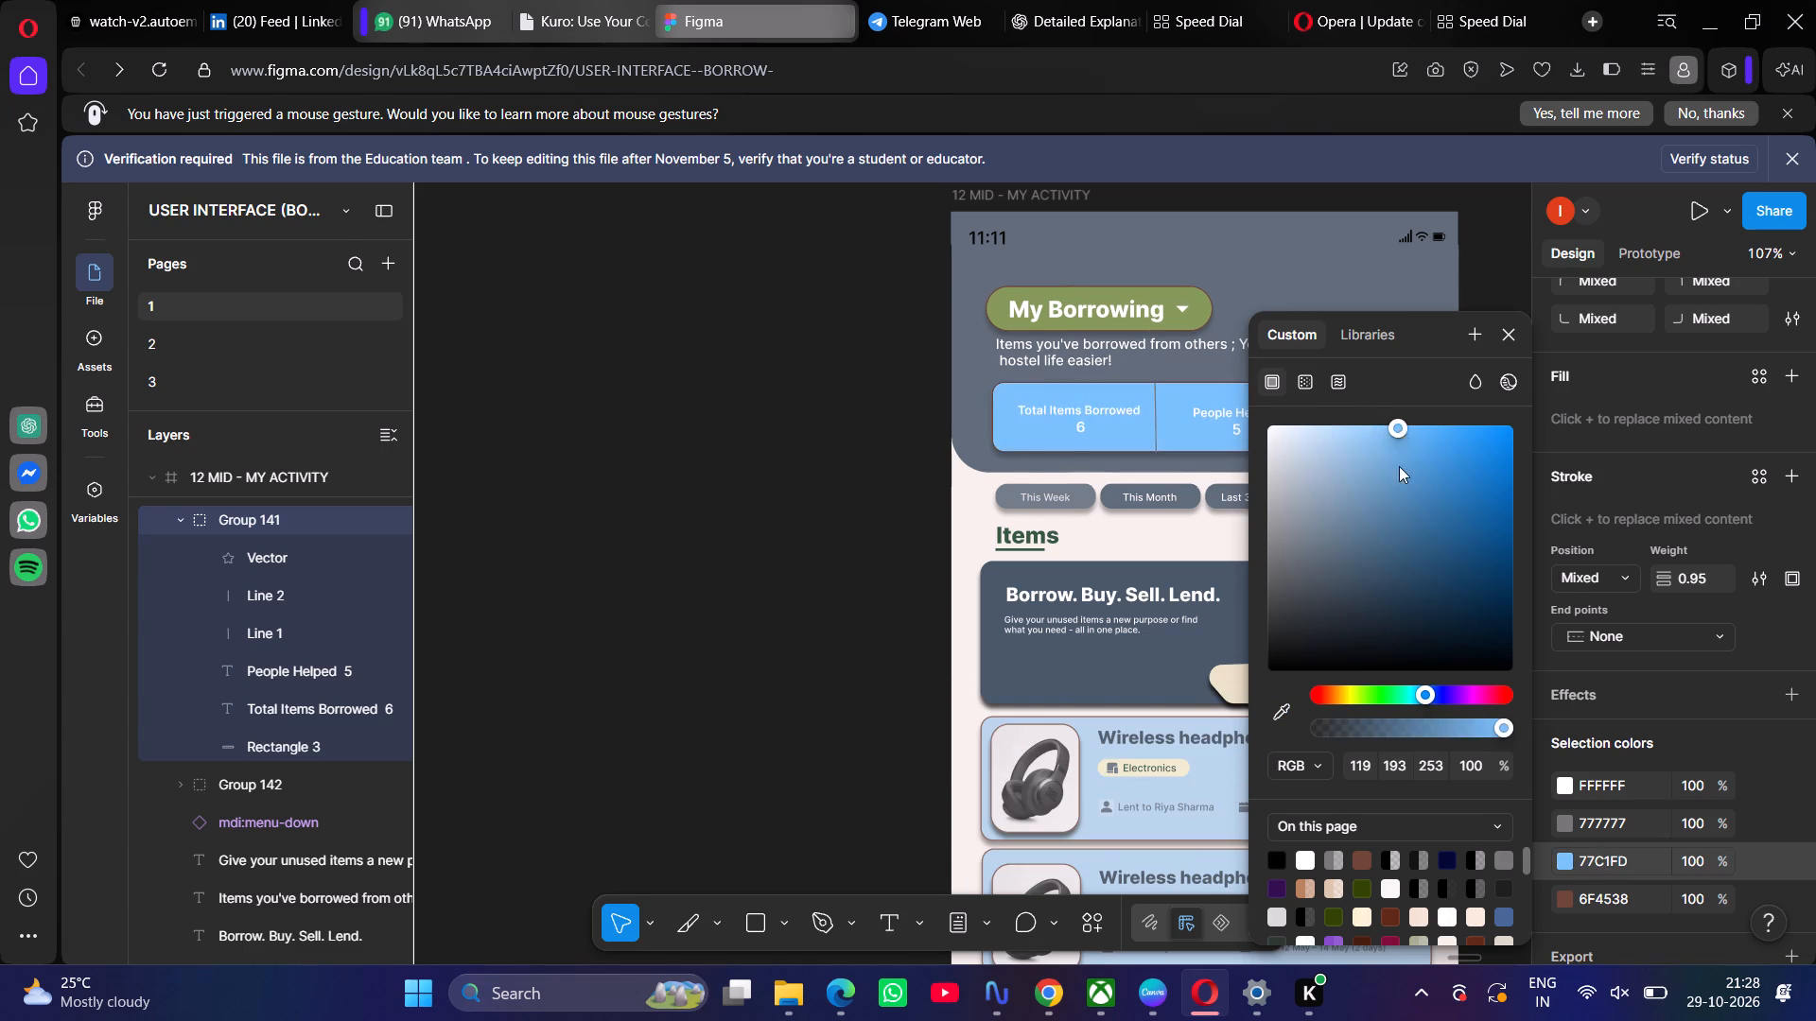
left_click_drag(1399, 466, 1473, 557)
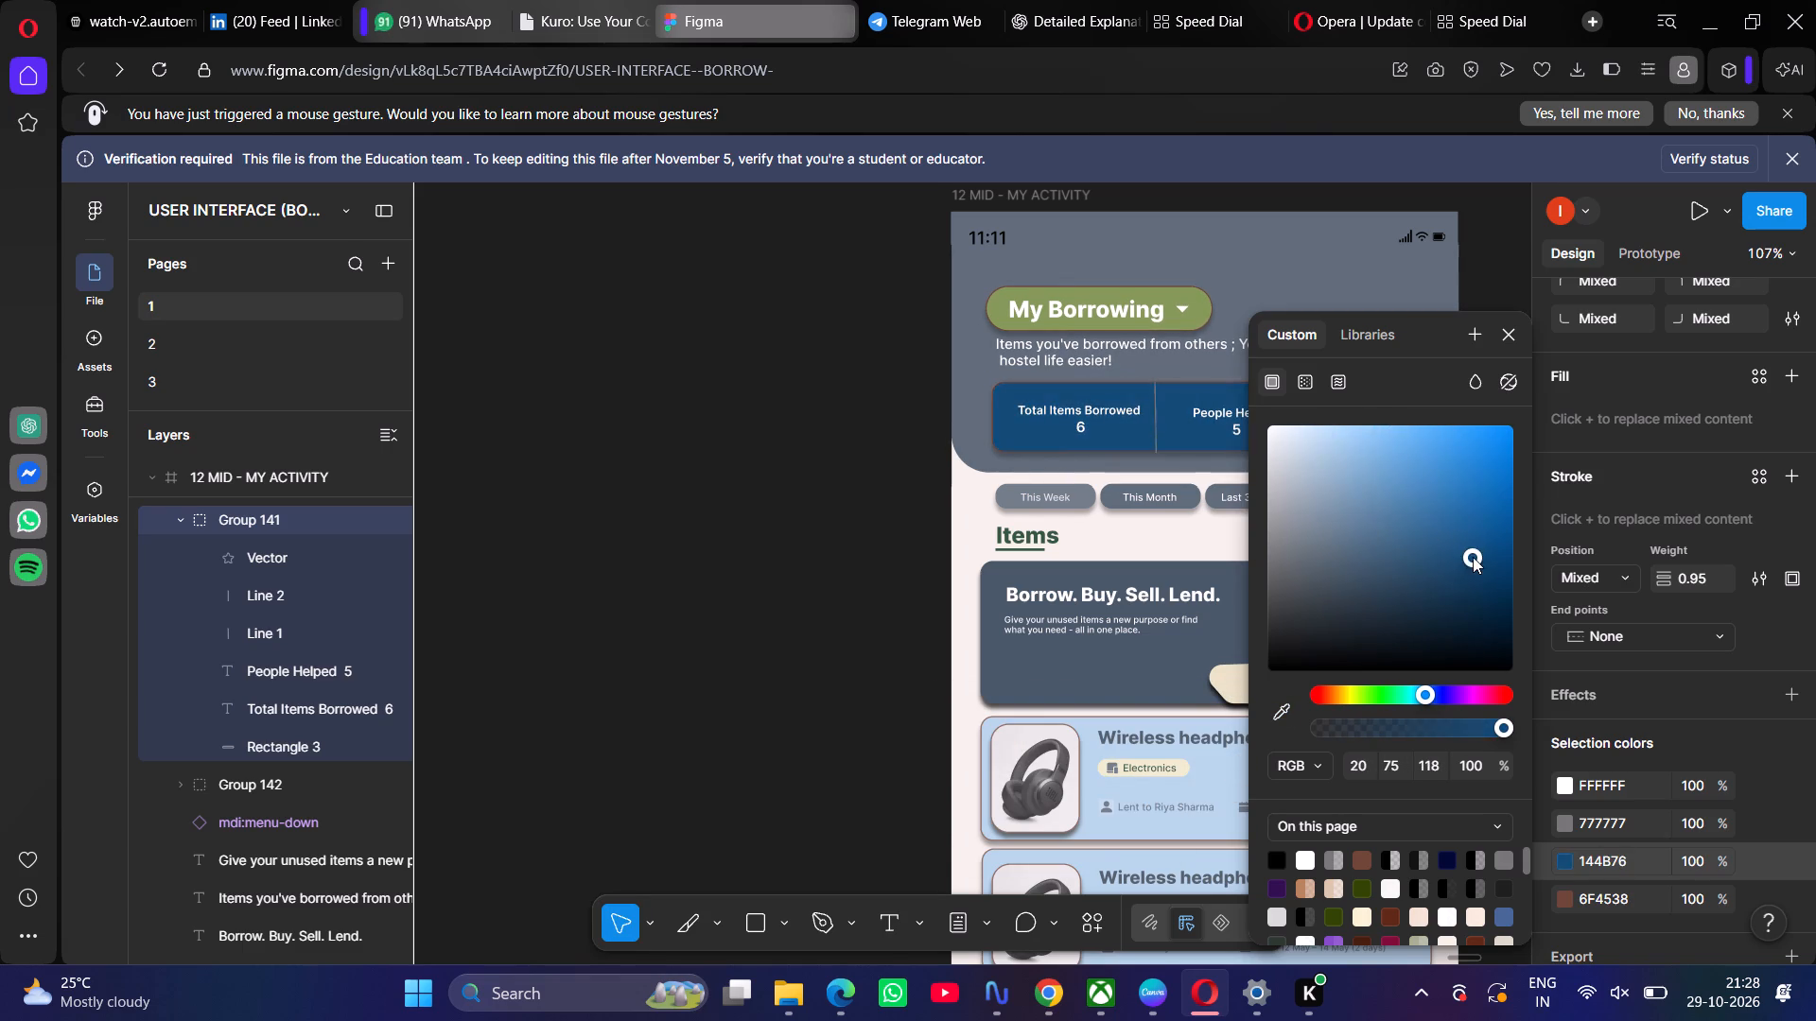
left_click_drag(1473, 557, 1446, 584)
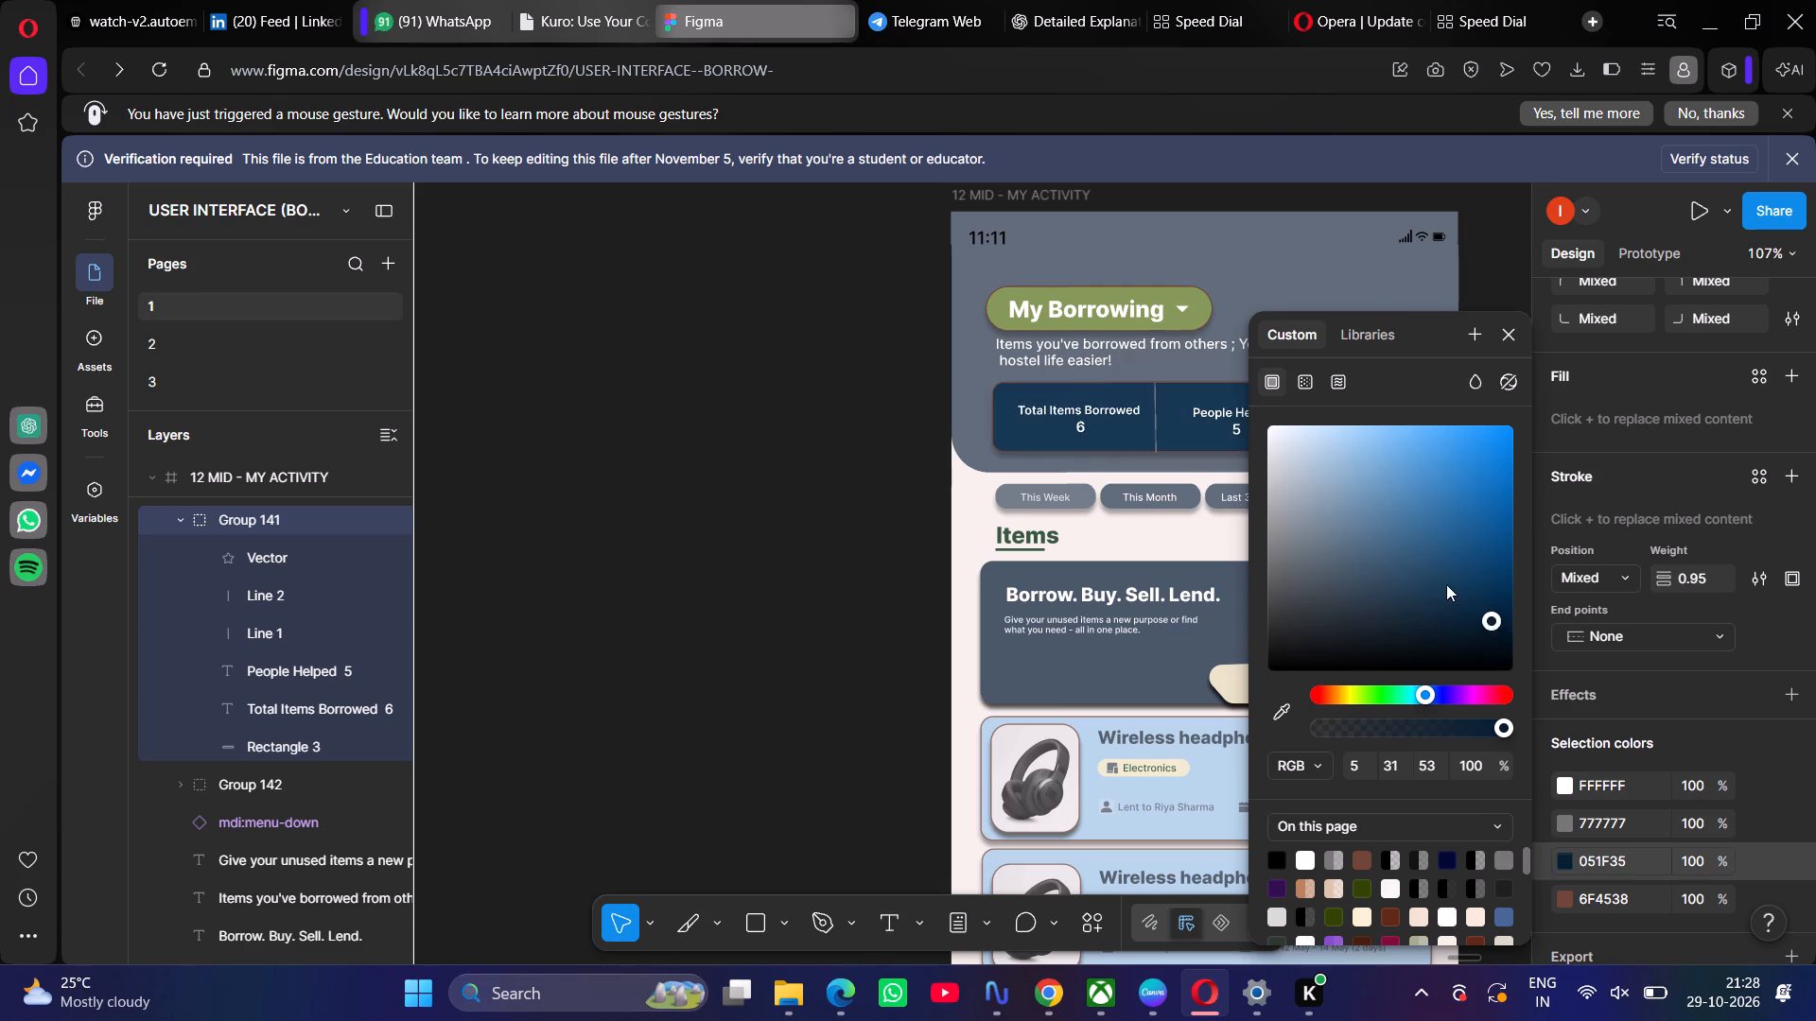
left_click_drag(1446, 584, 1378, 610)
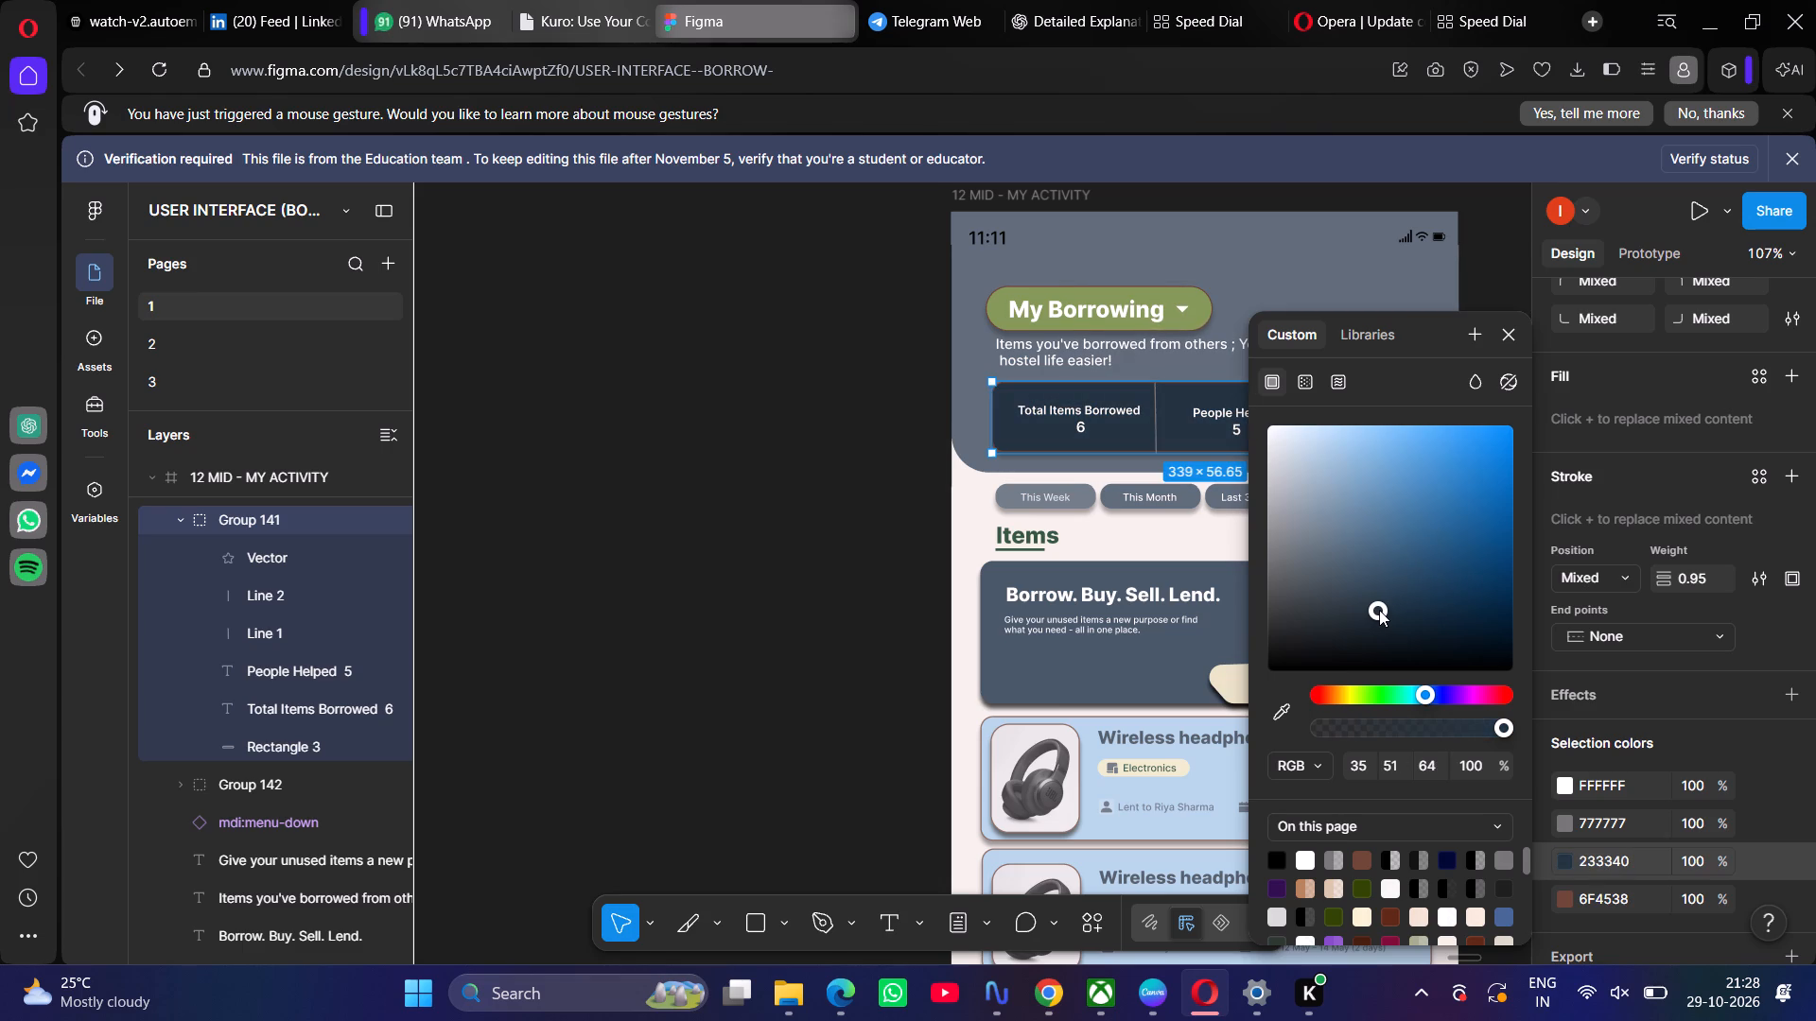
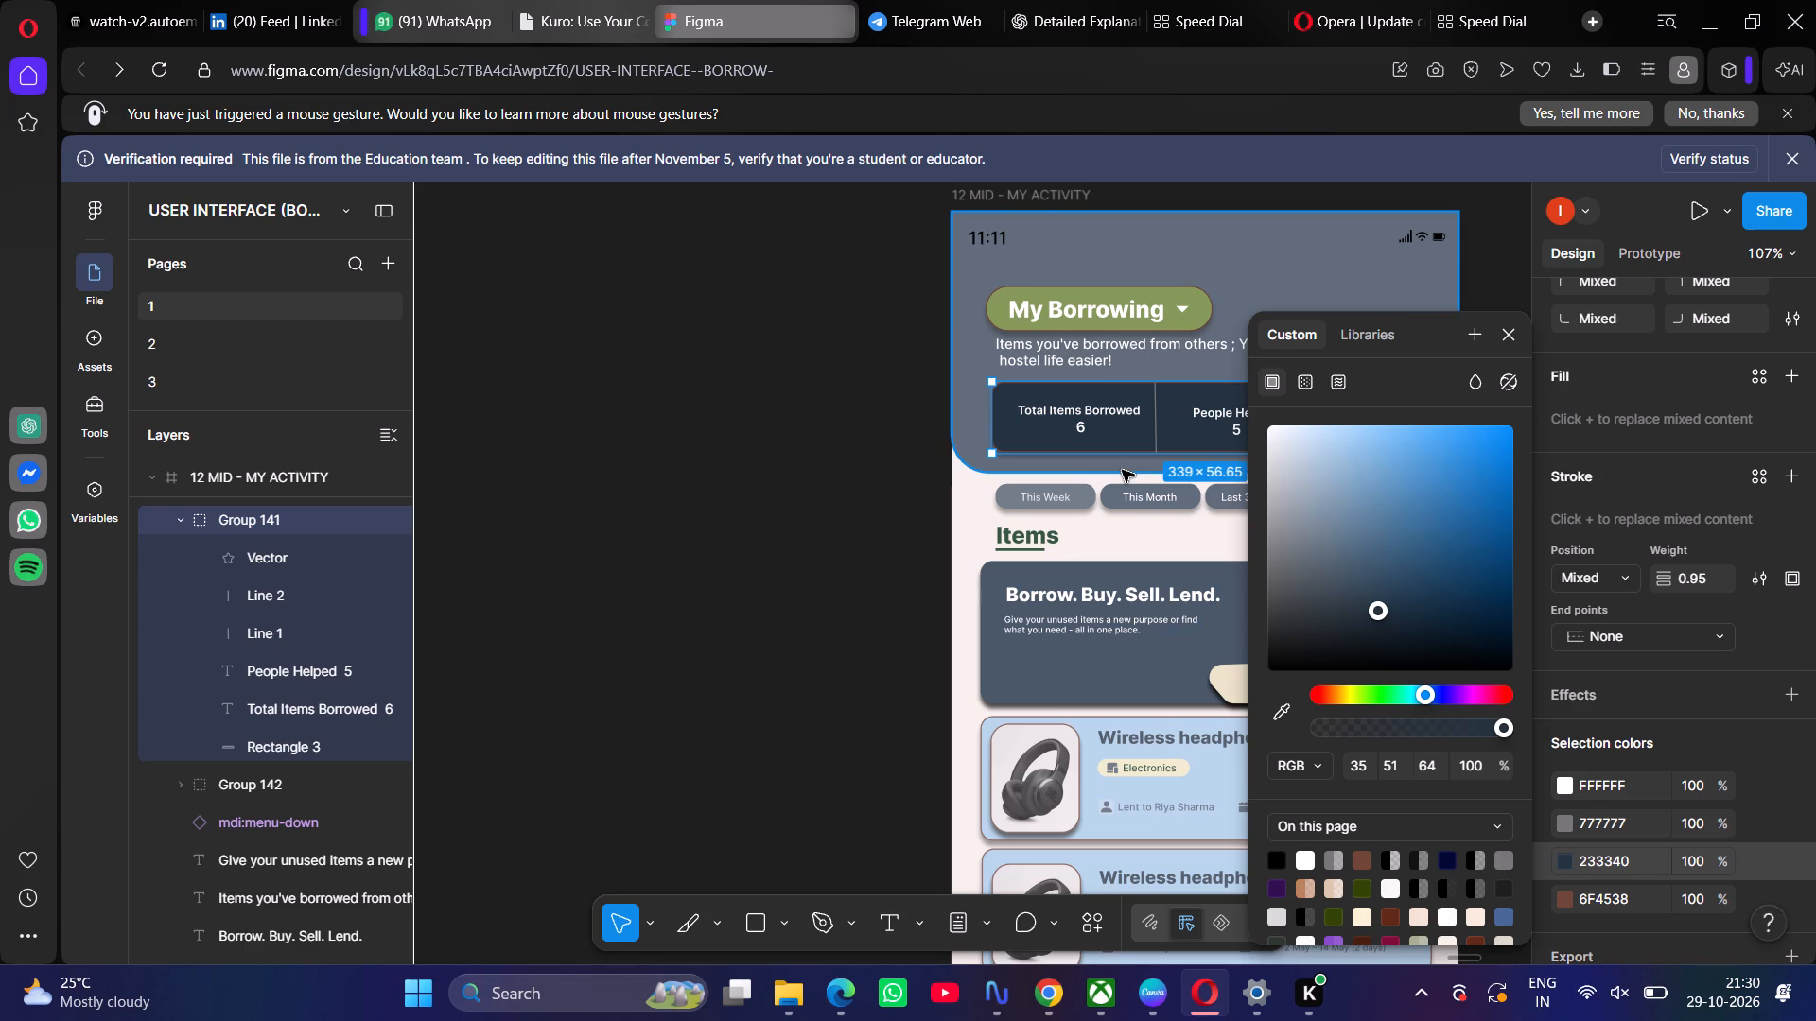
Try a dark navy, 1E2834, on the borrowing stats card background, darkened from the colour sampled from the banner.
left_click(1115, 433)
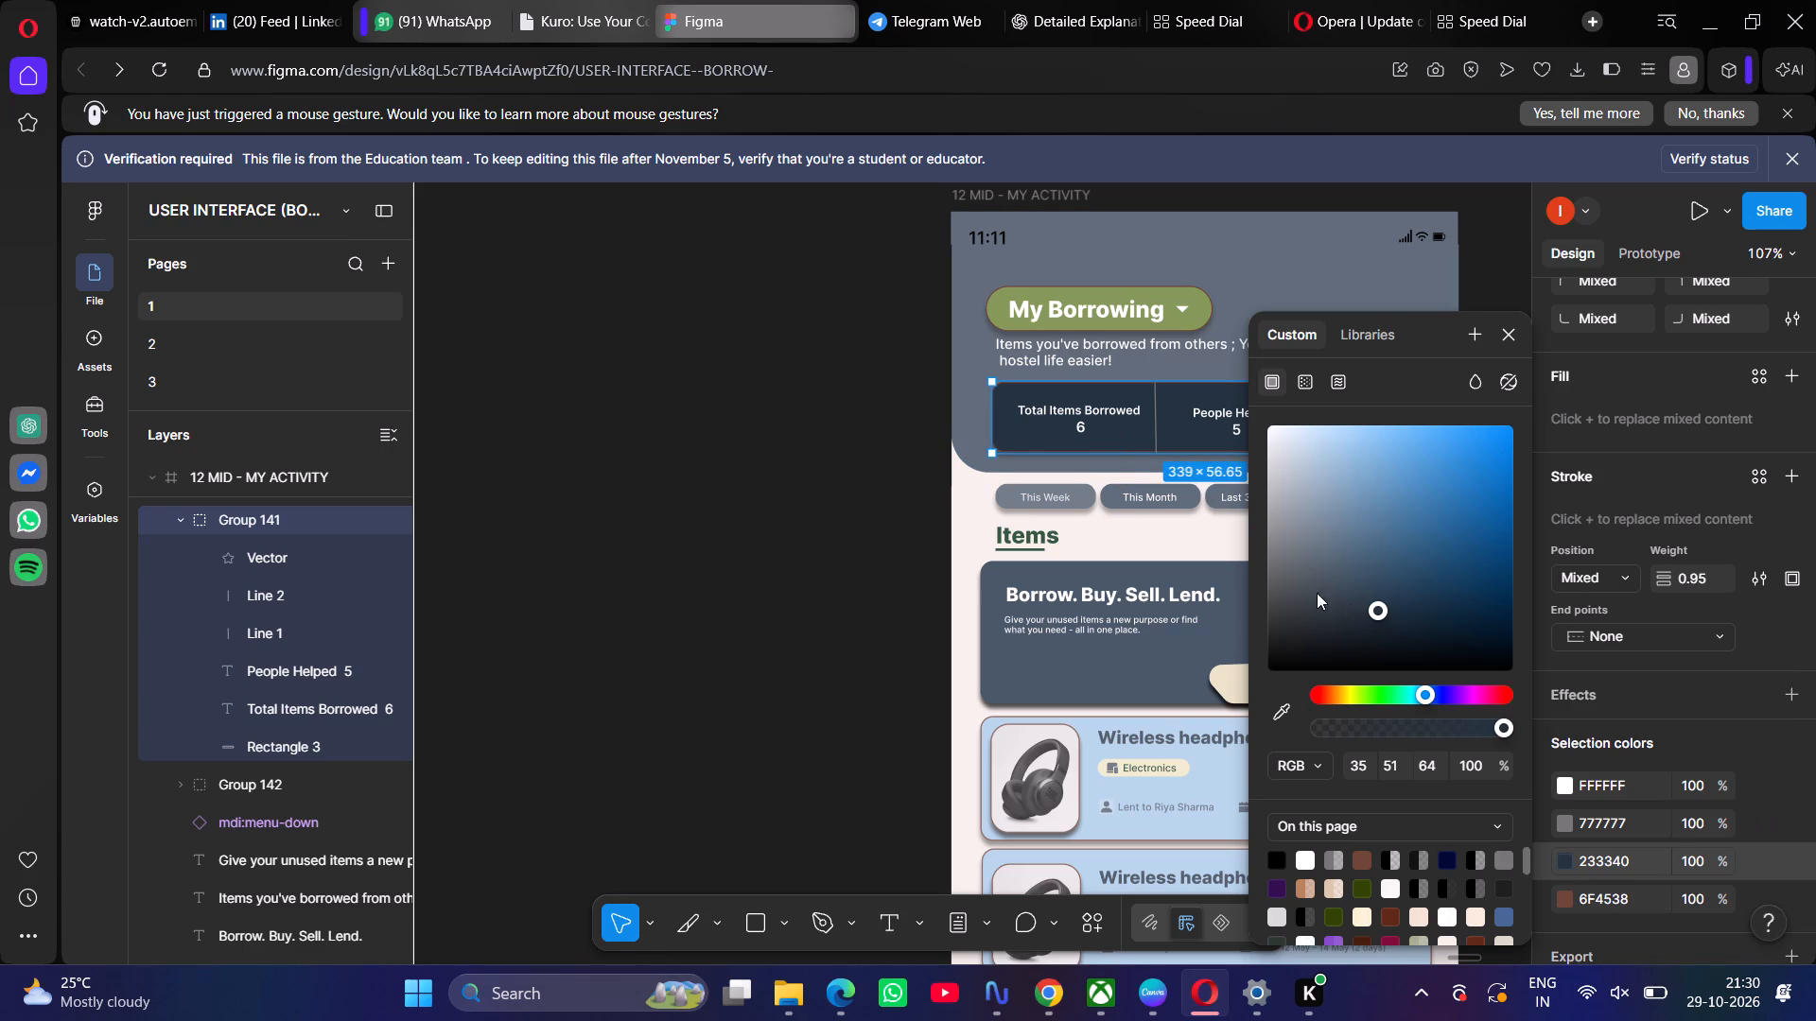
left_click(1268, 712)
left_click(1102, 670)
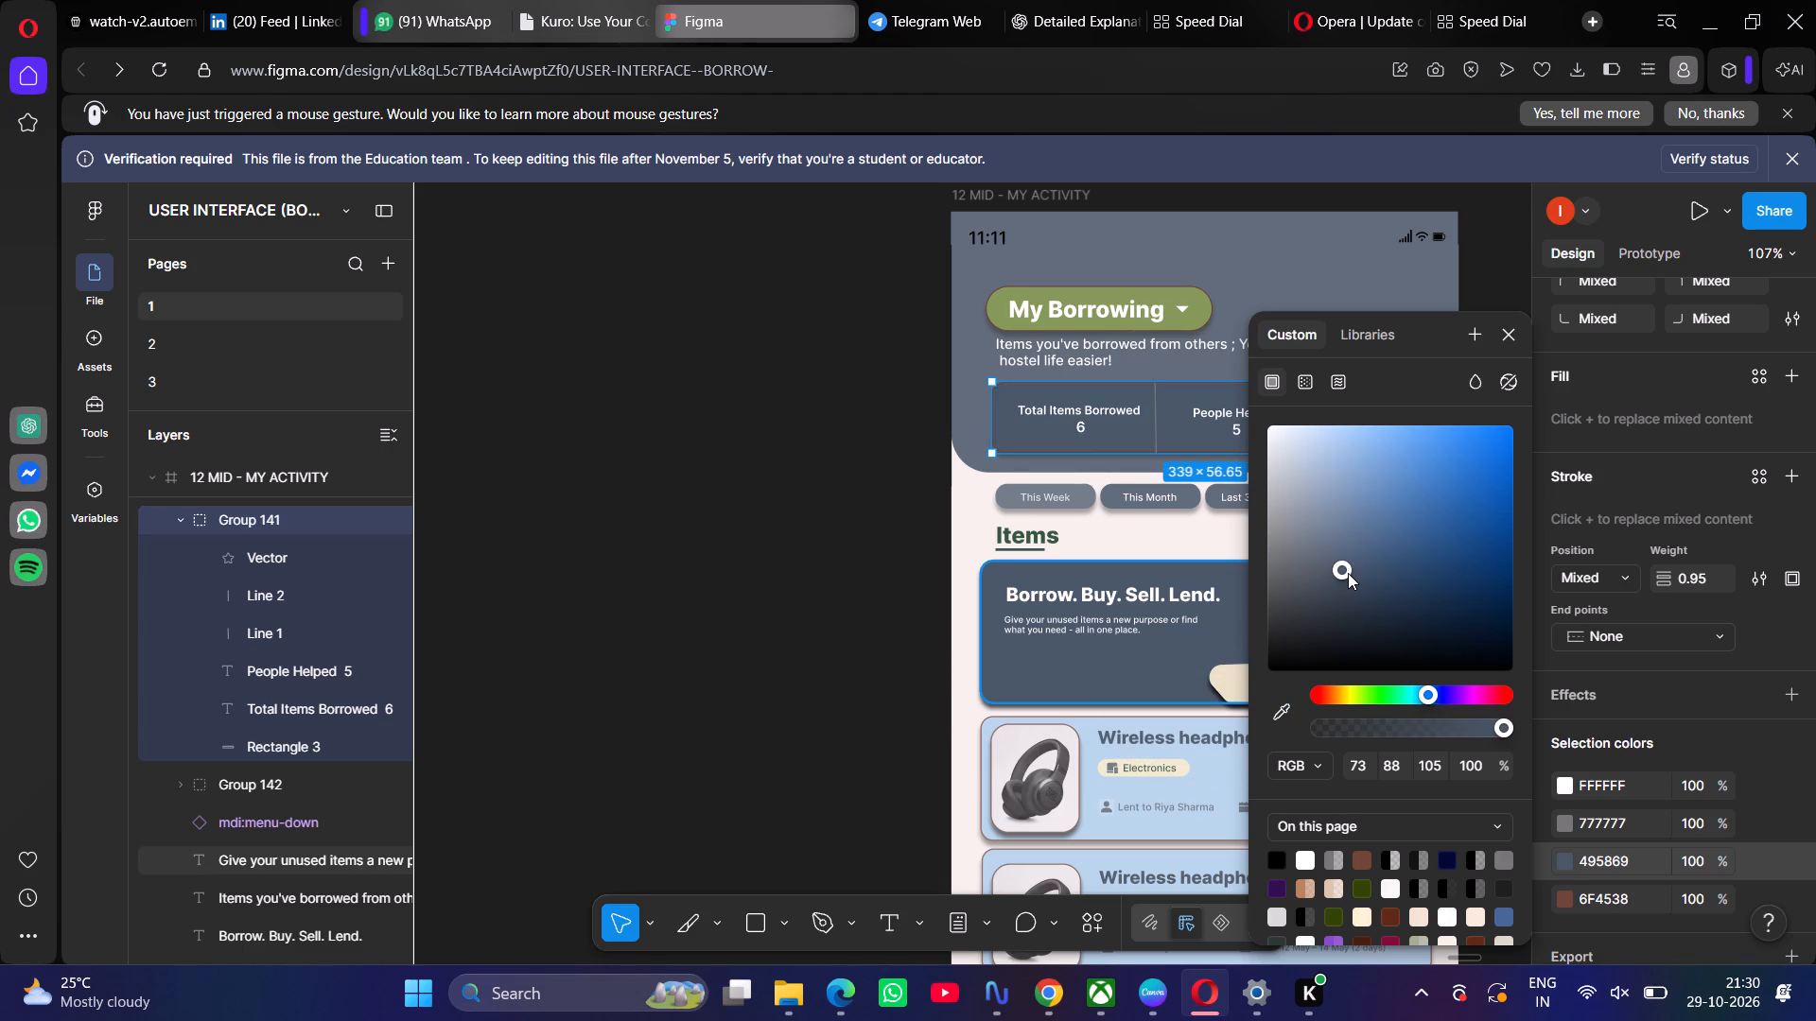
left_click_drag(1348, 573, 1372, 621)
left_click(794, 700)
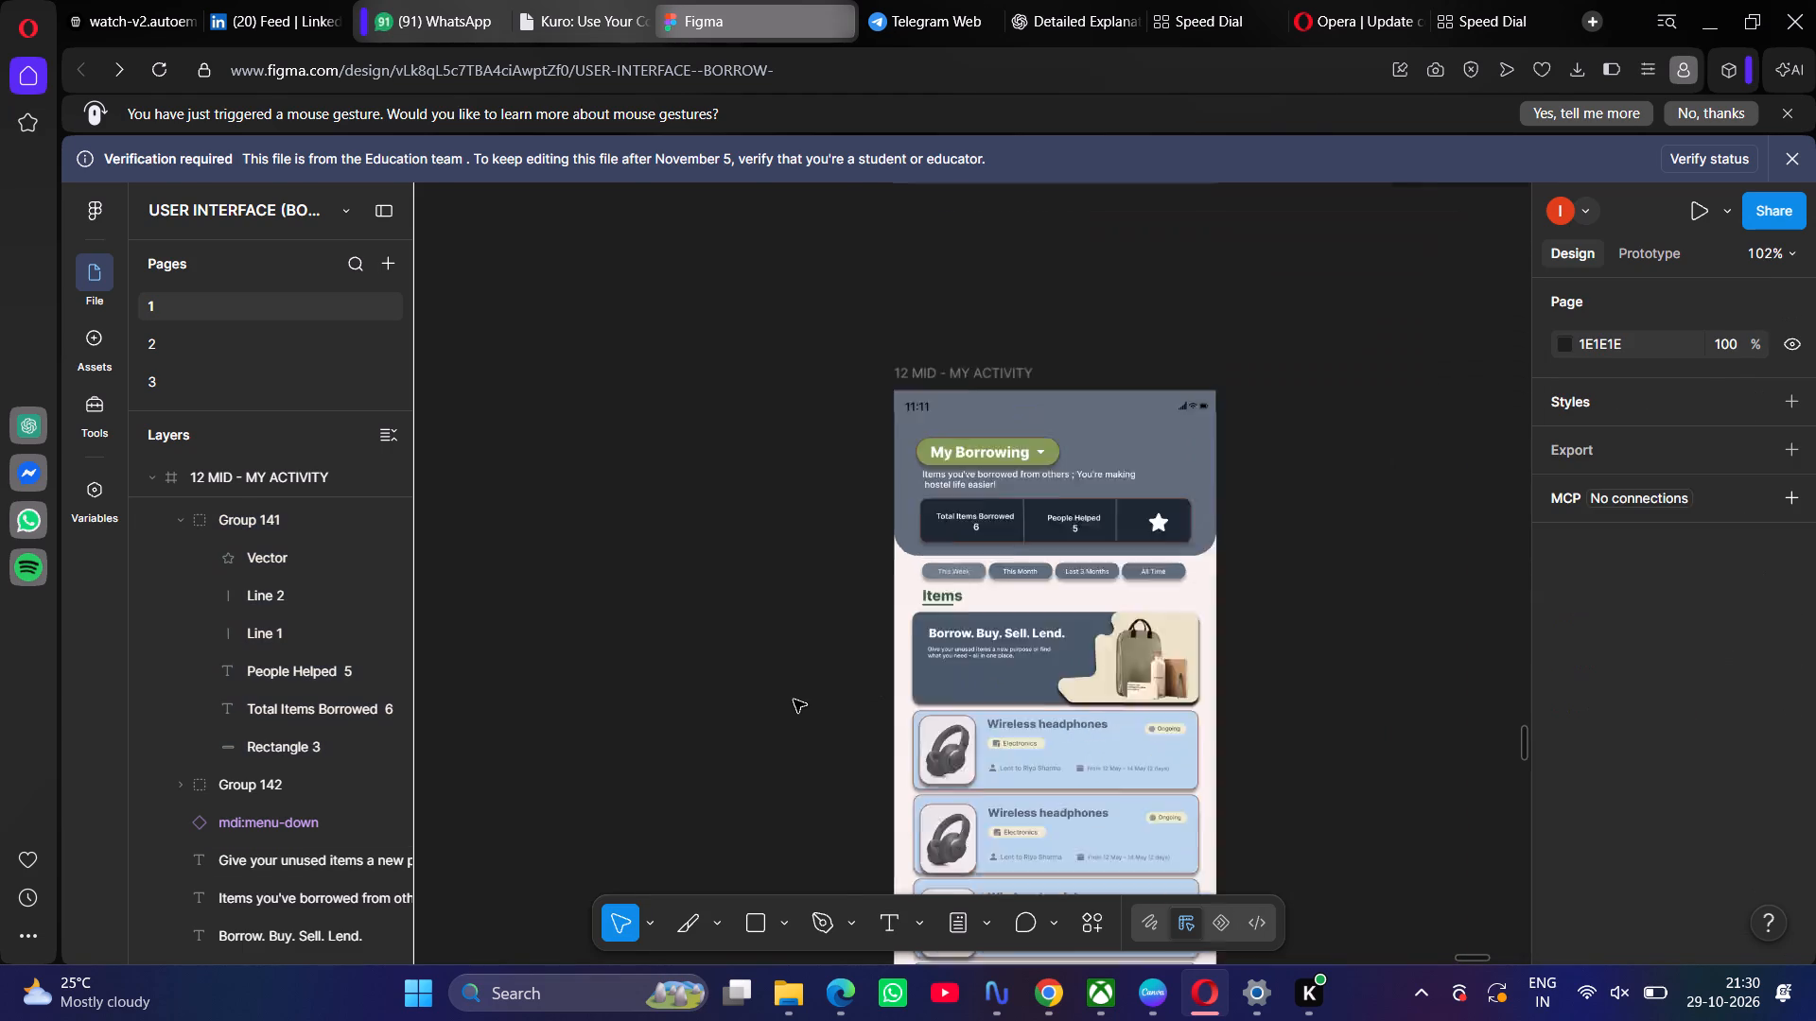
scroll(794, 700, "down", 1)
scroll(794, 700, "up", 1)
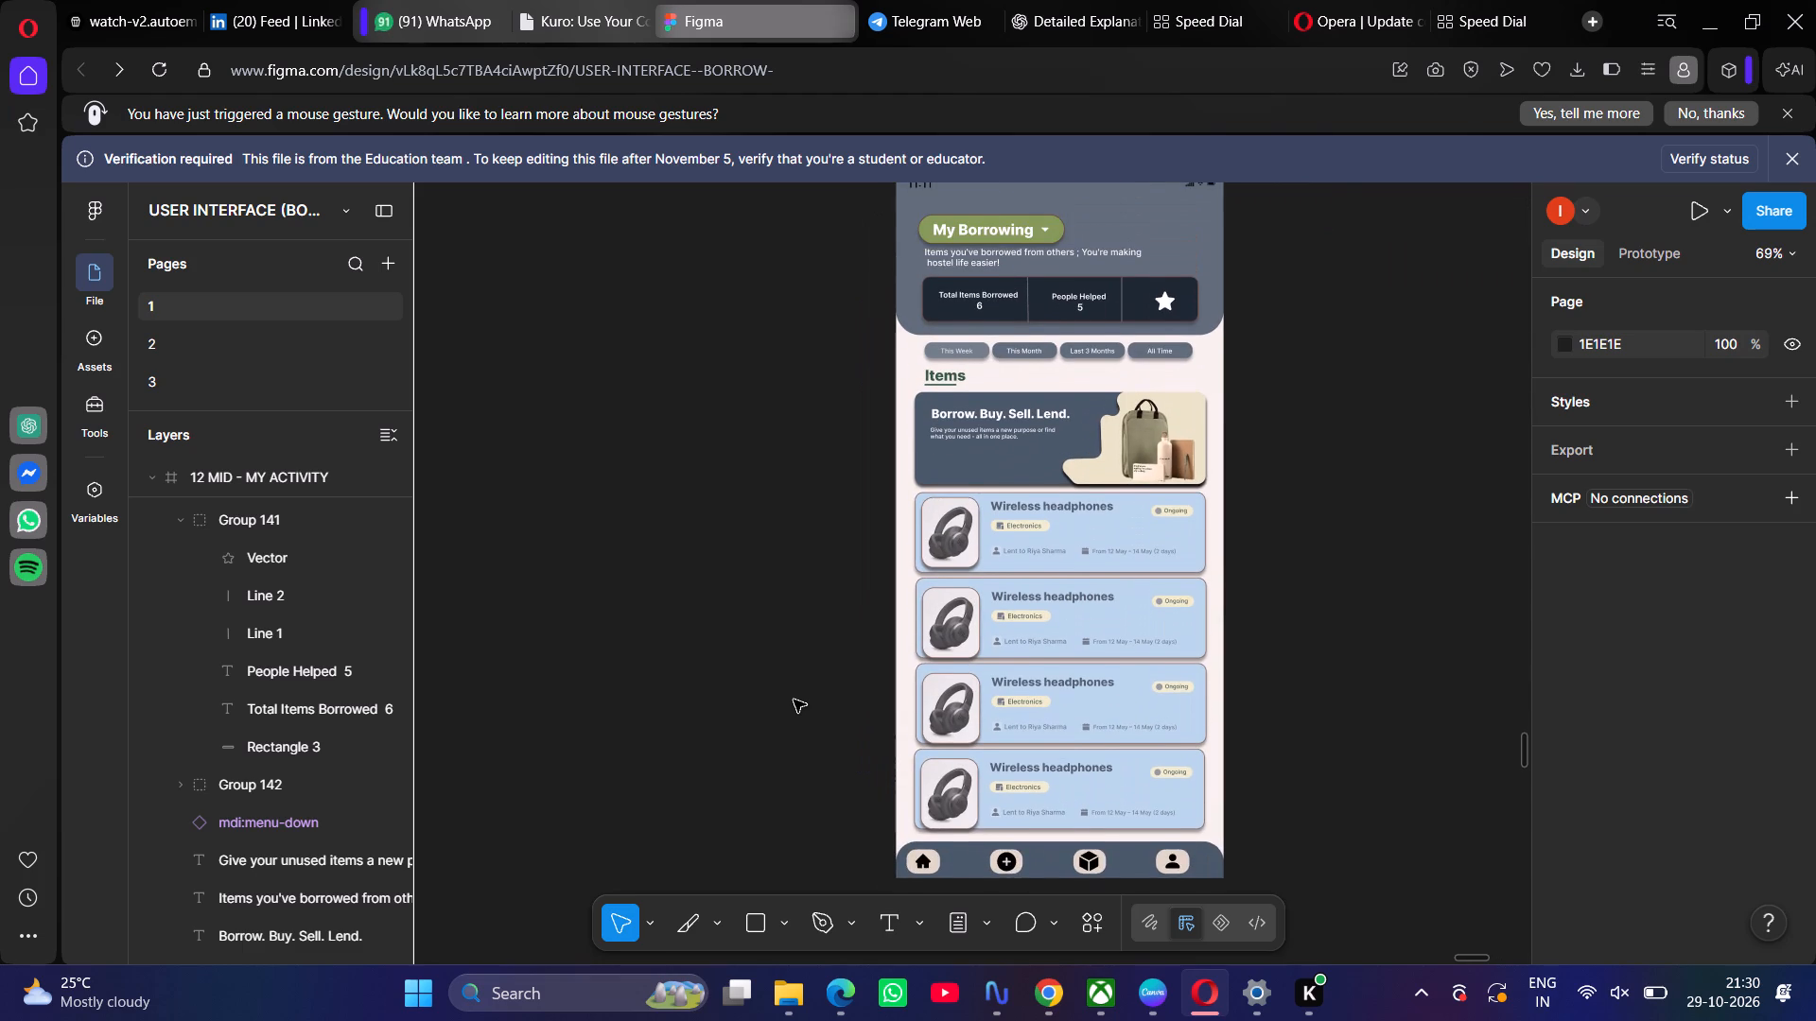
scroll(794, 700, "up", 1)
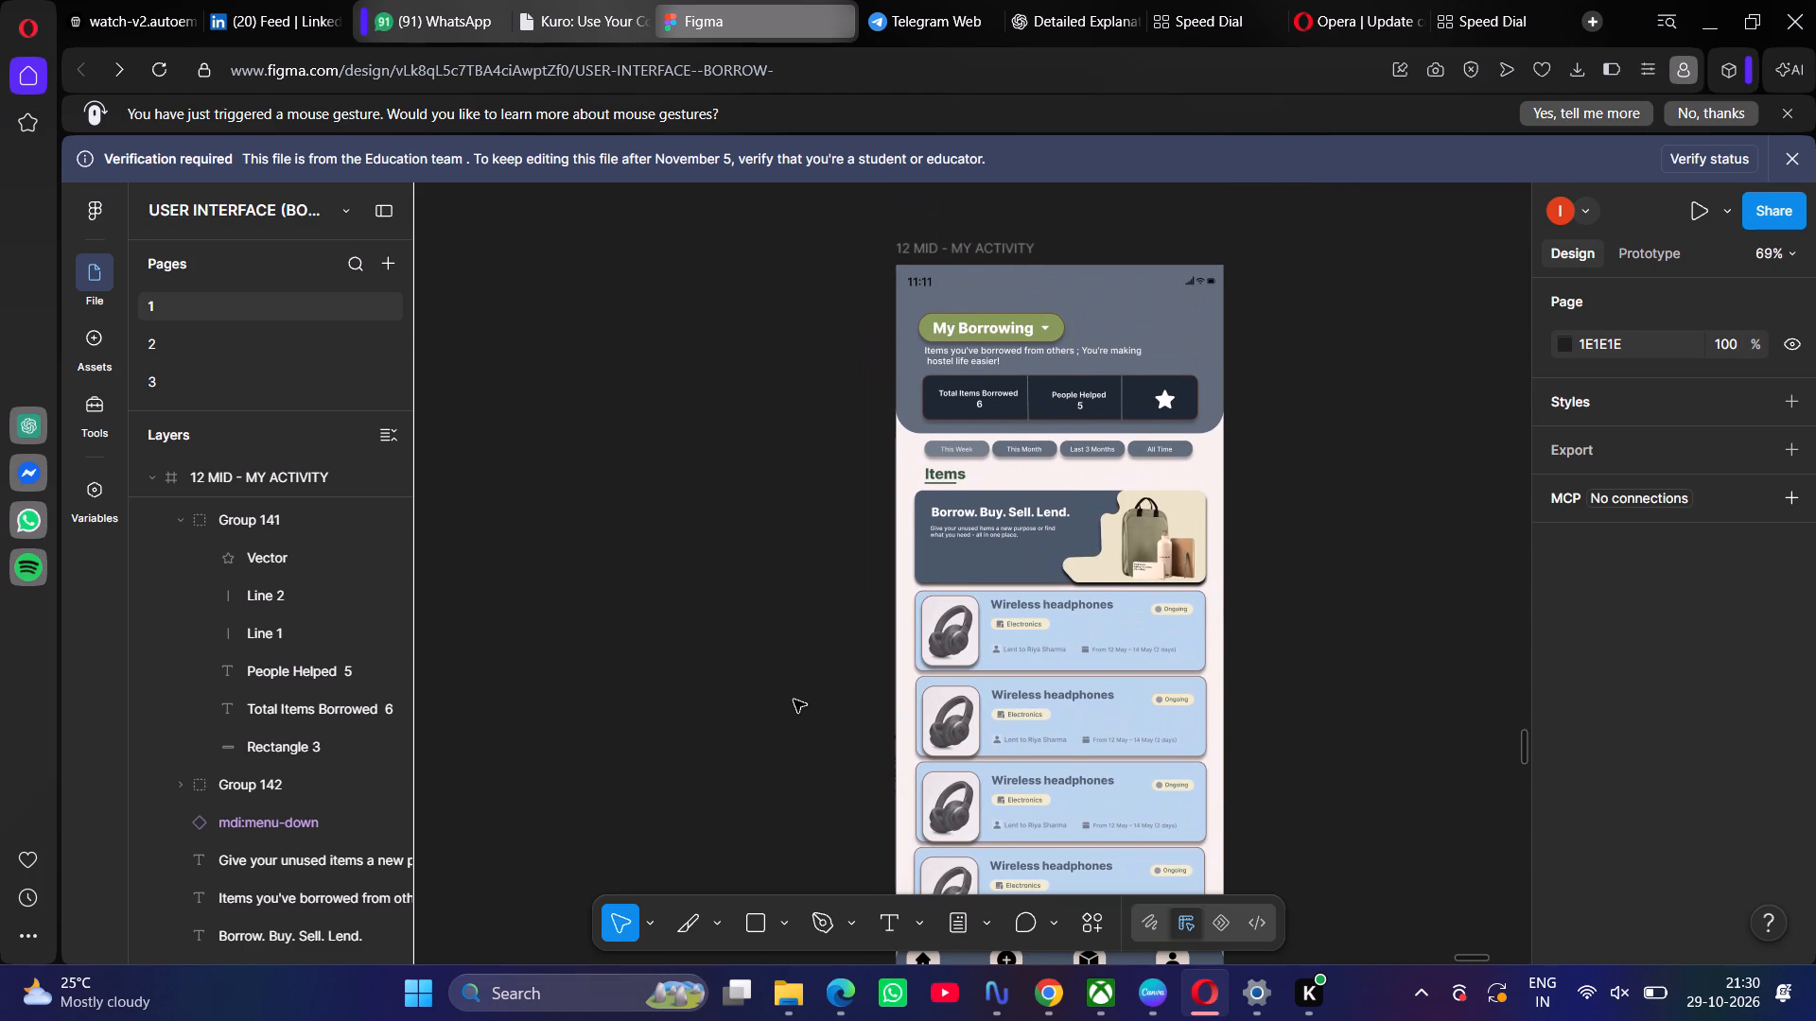
Recolour the green fill of the My Borrowing dropdown pill to the slate 495869, sampled from the banner.
left_click(1017, 324)
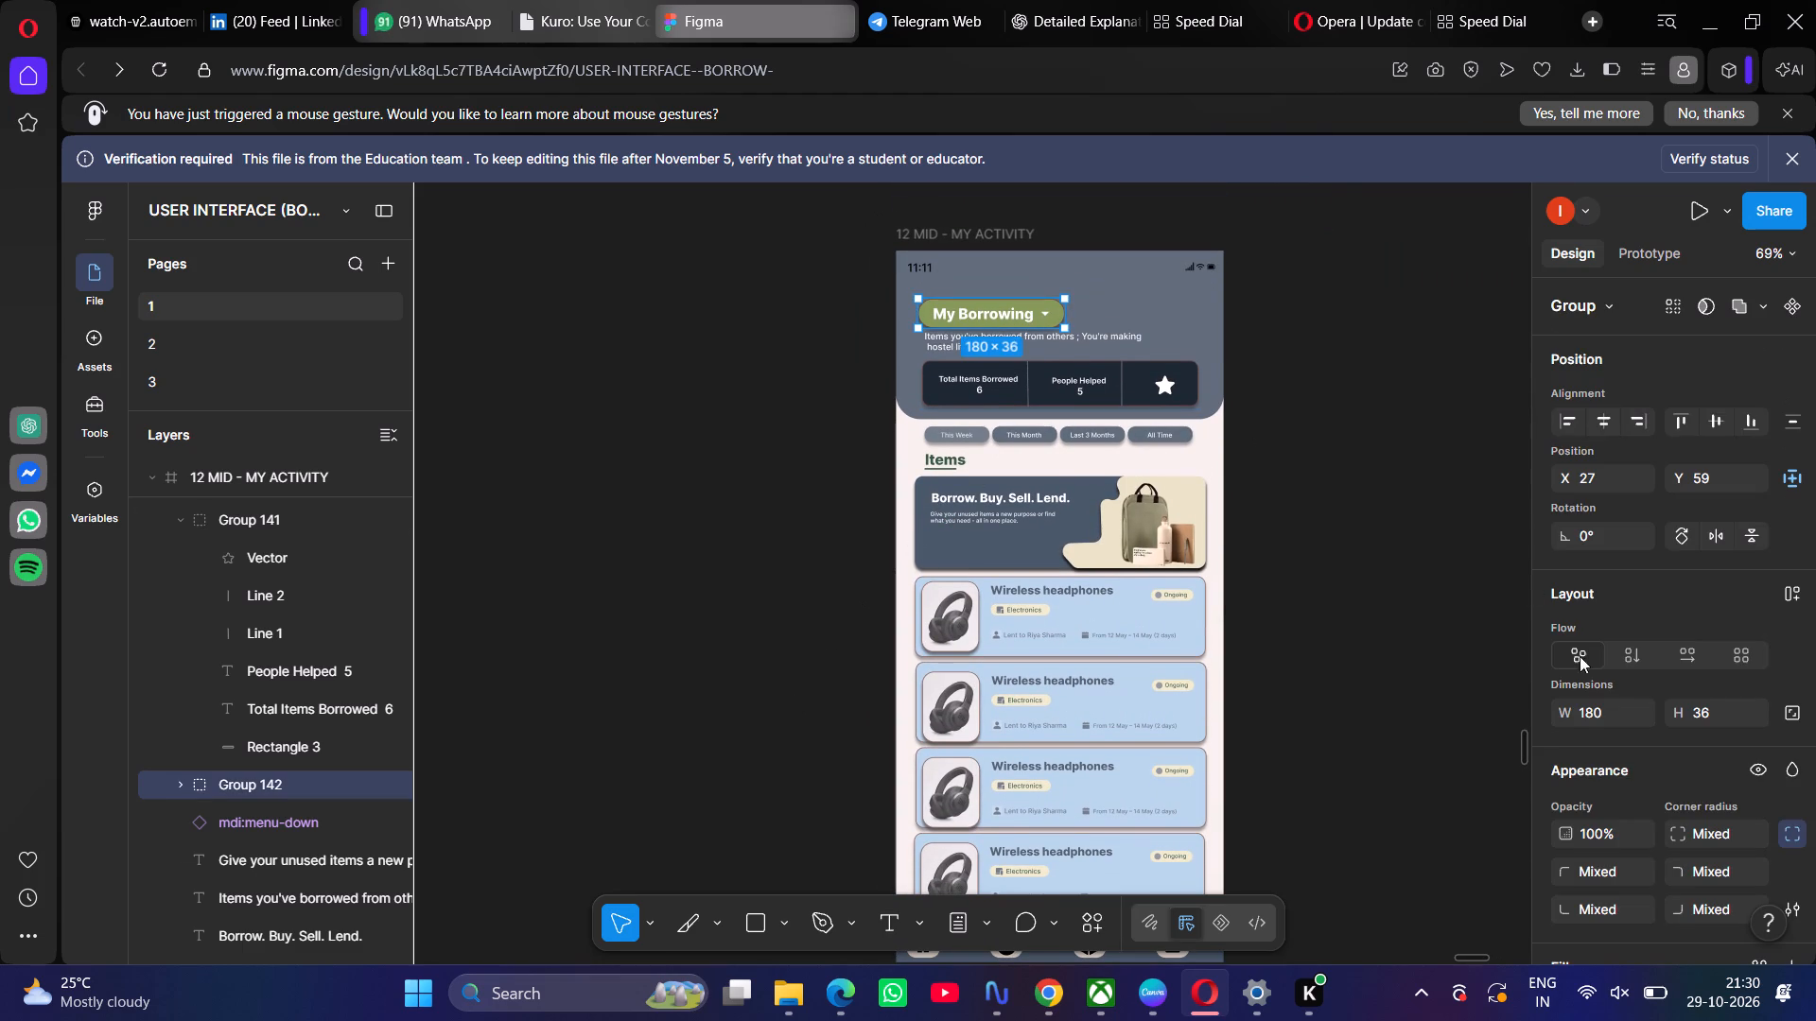
scroll(1620, 781, "down", 4)
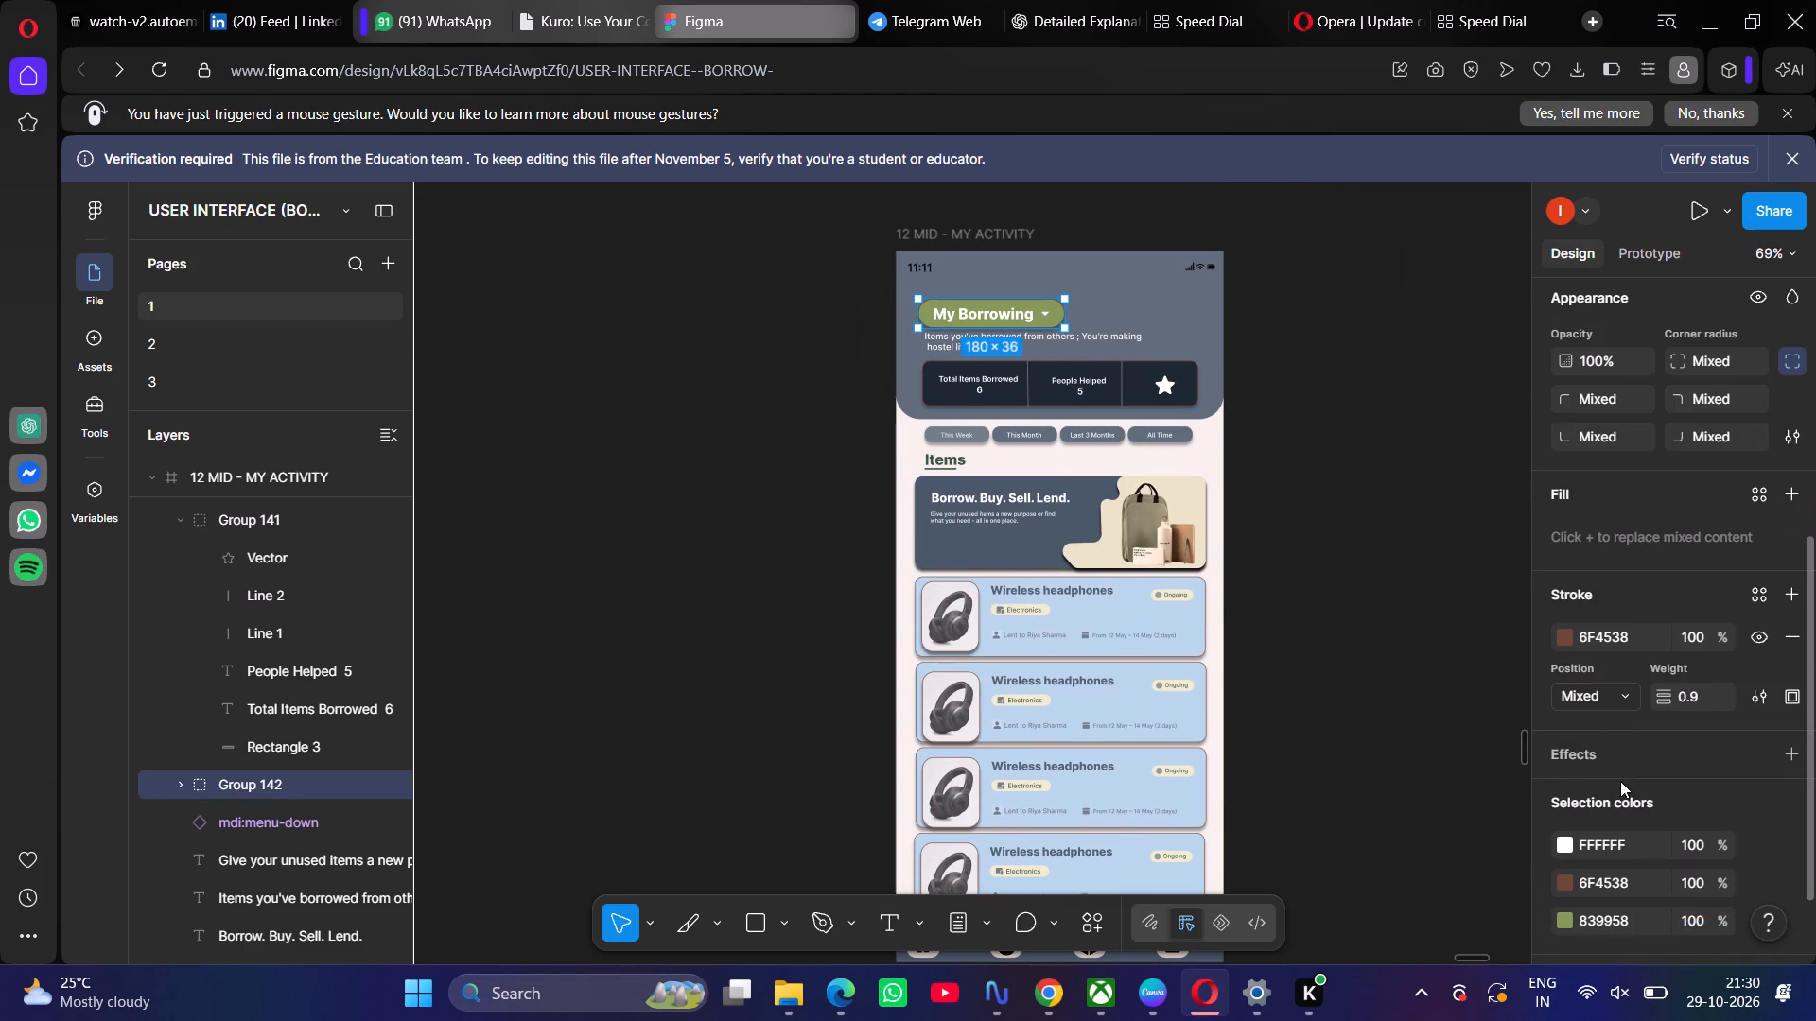
left_click(1568, 913)
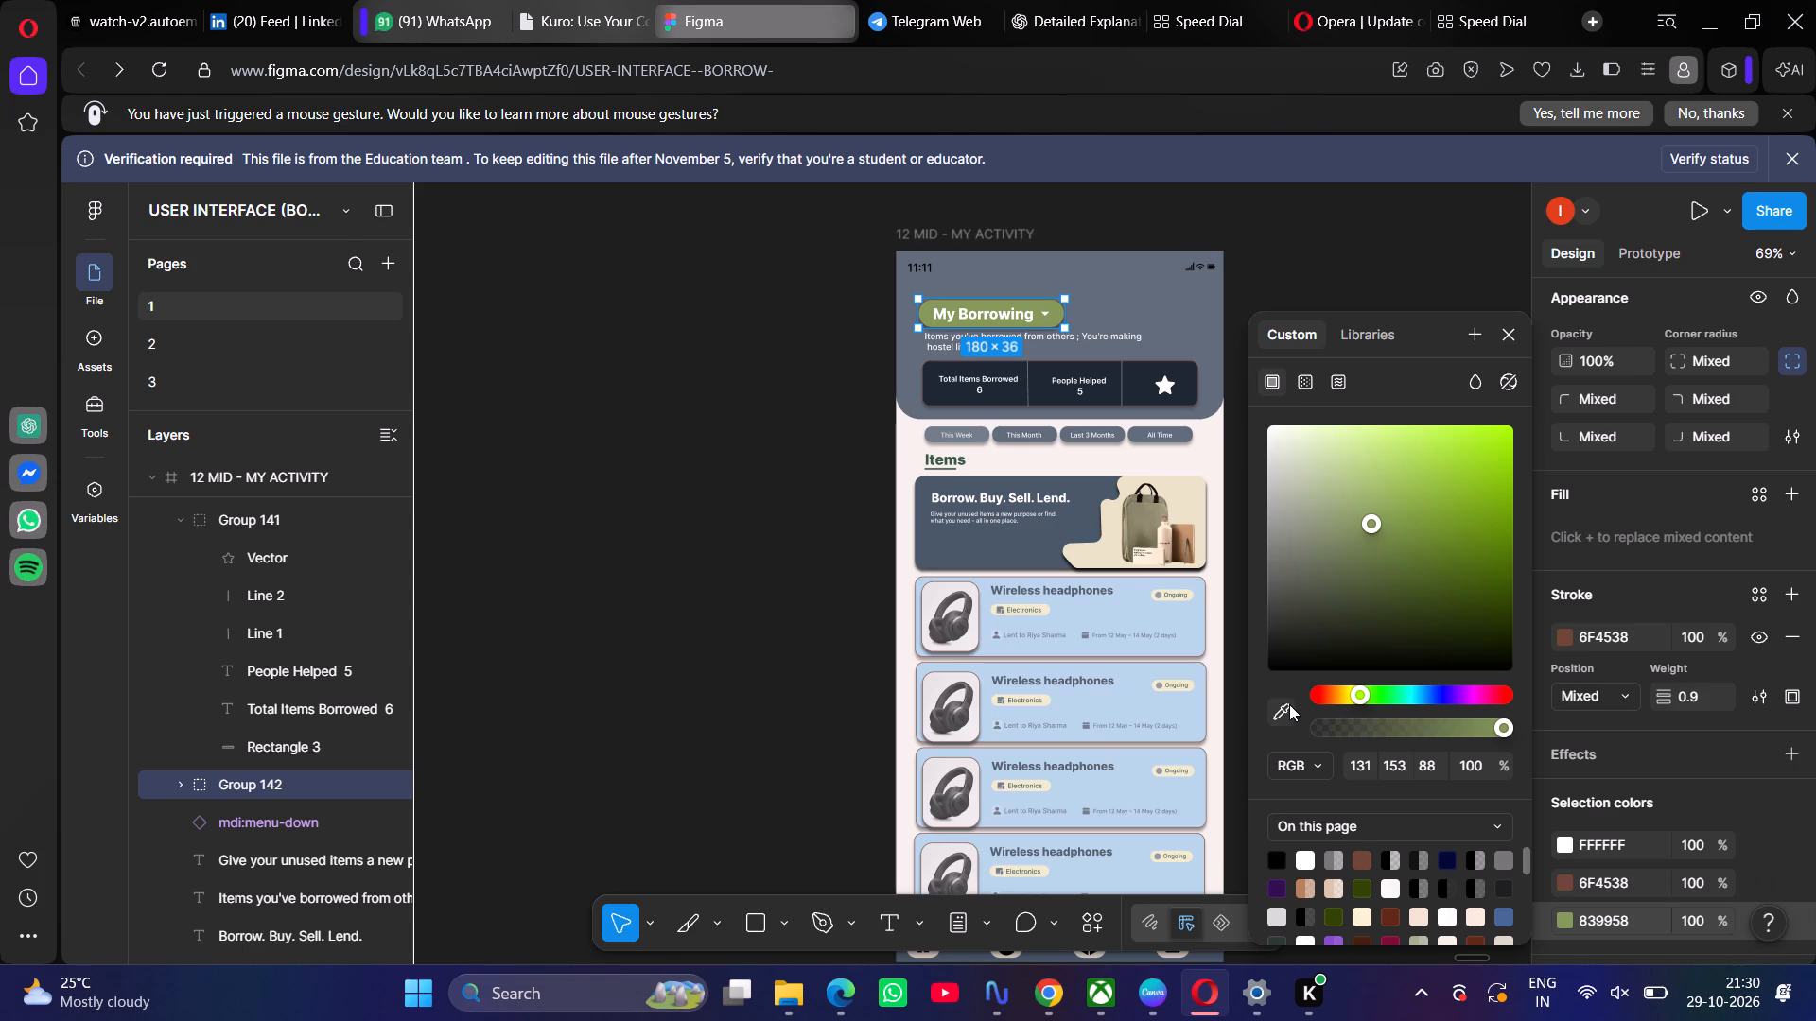
left_click(1289, 704)
left_click(1035, 537)
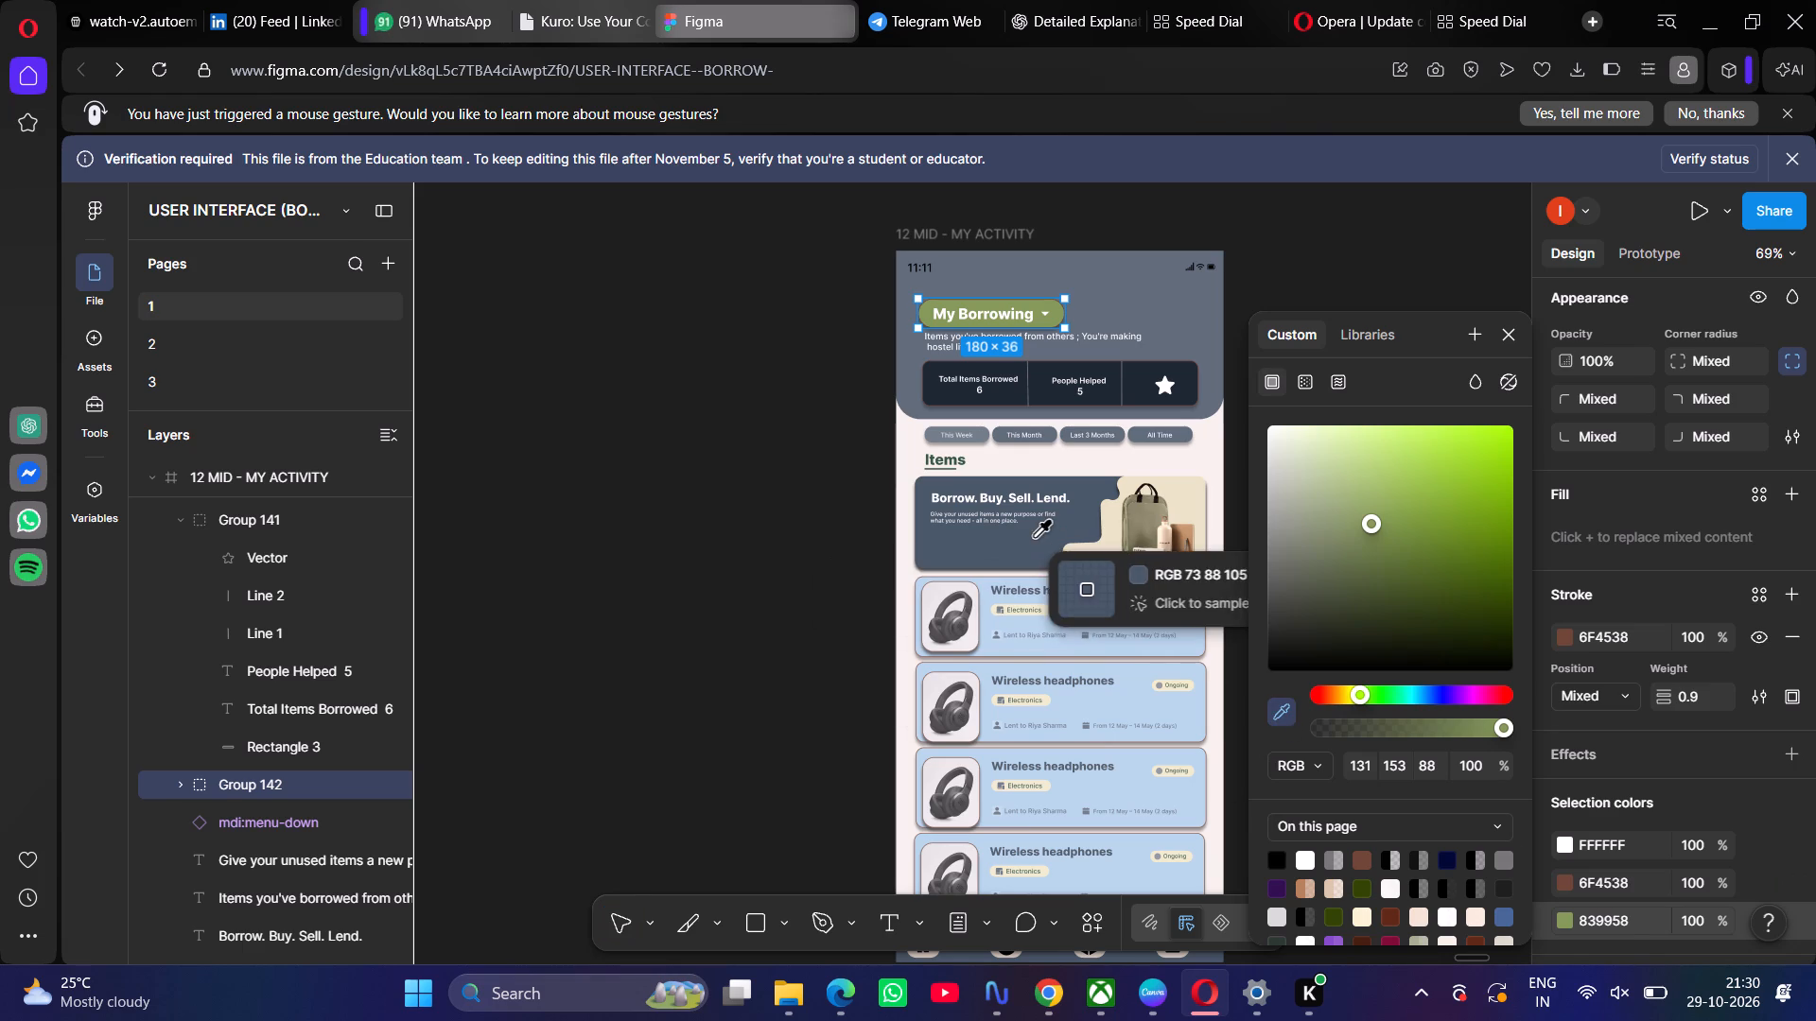
left_click(922, 535)
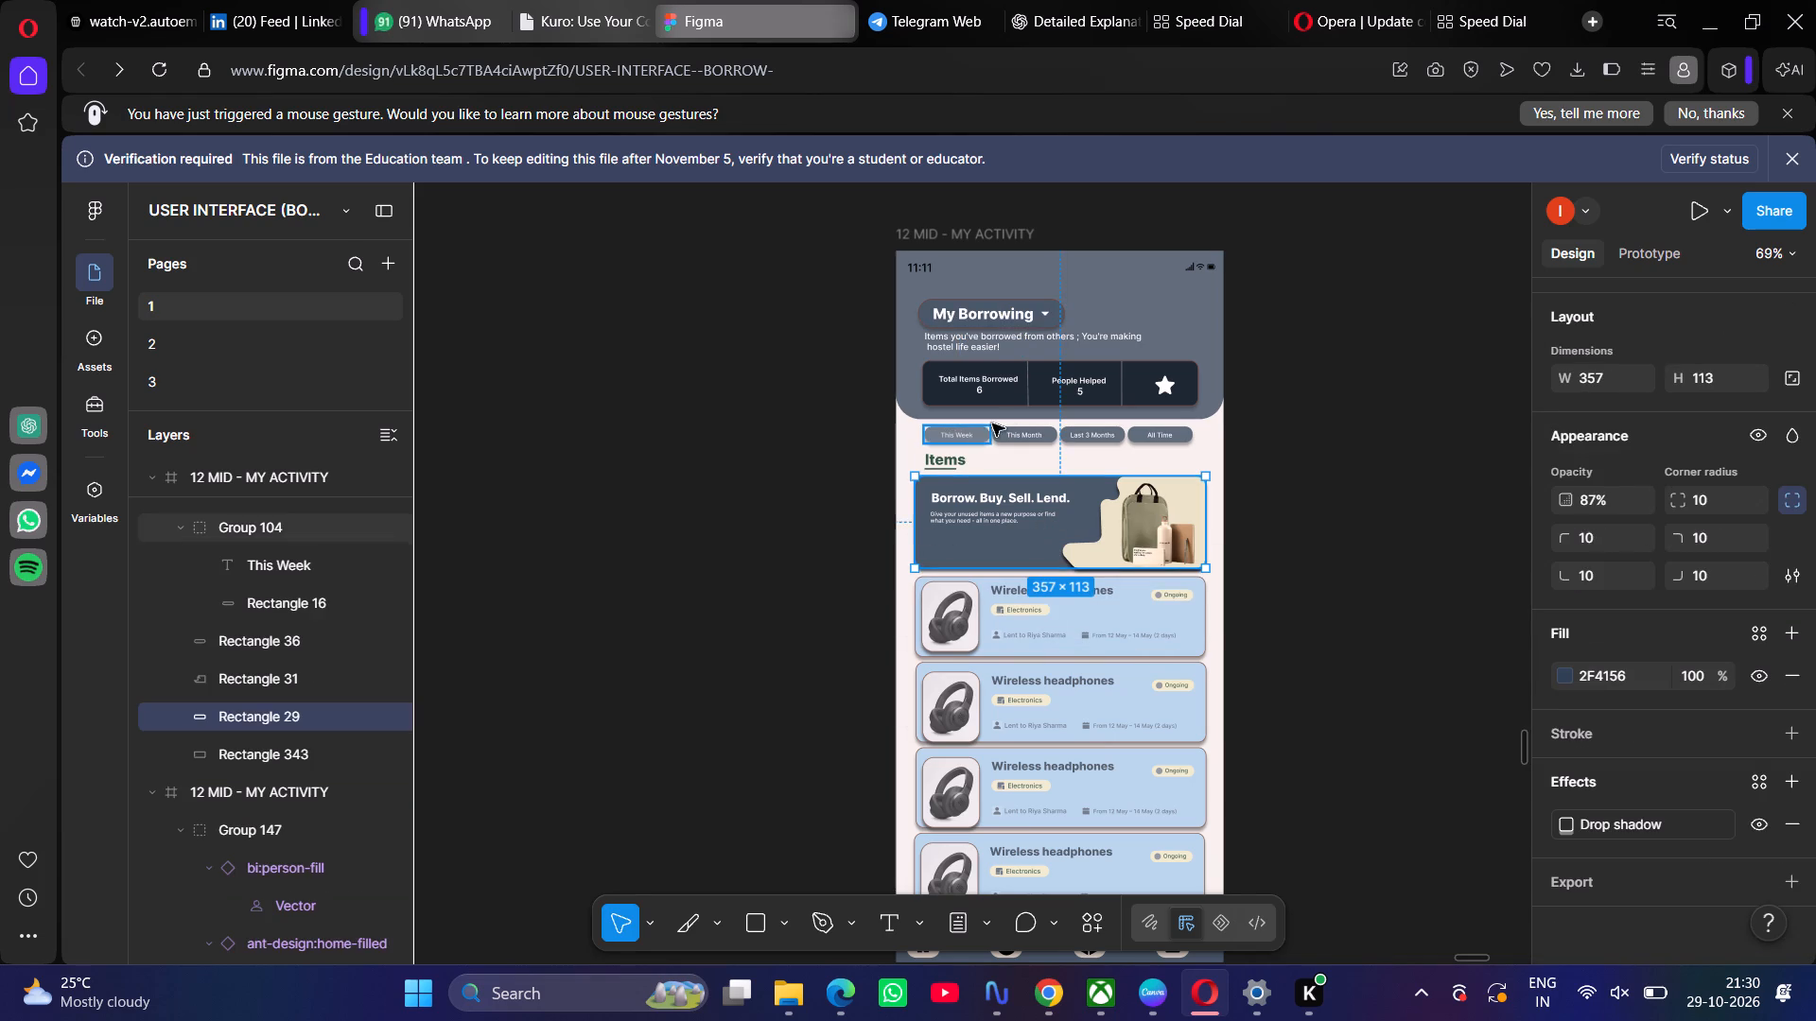
Recolour the dark background of the borrowing stats card to 495869, sampled from the My Borrowing pill.
left_click(1020, 396)
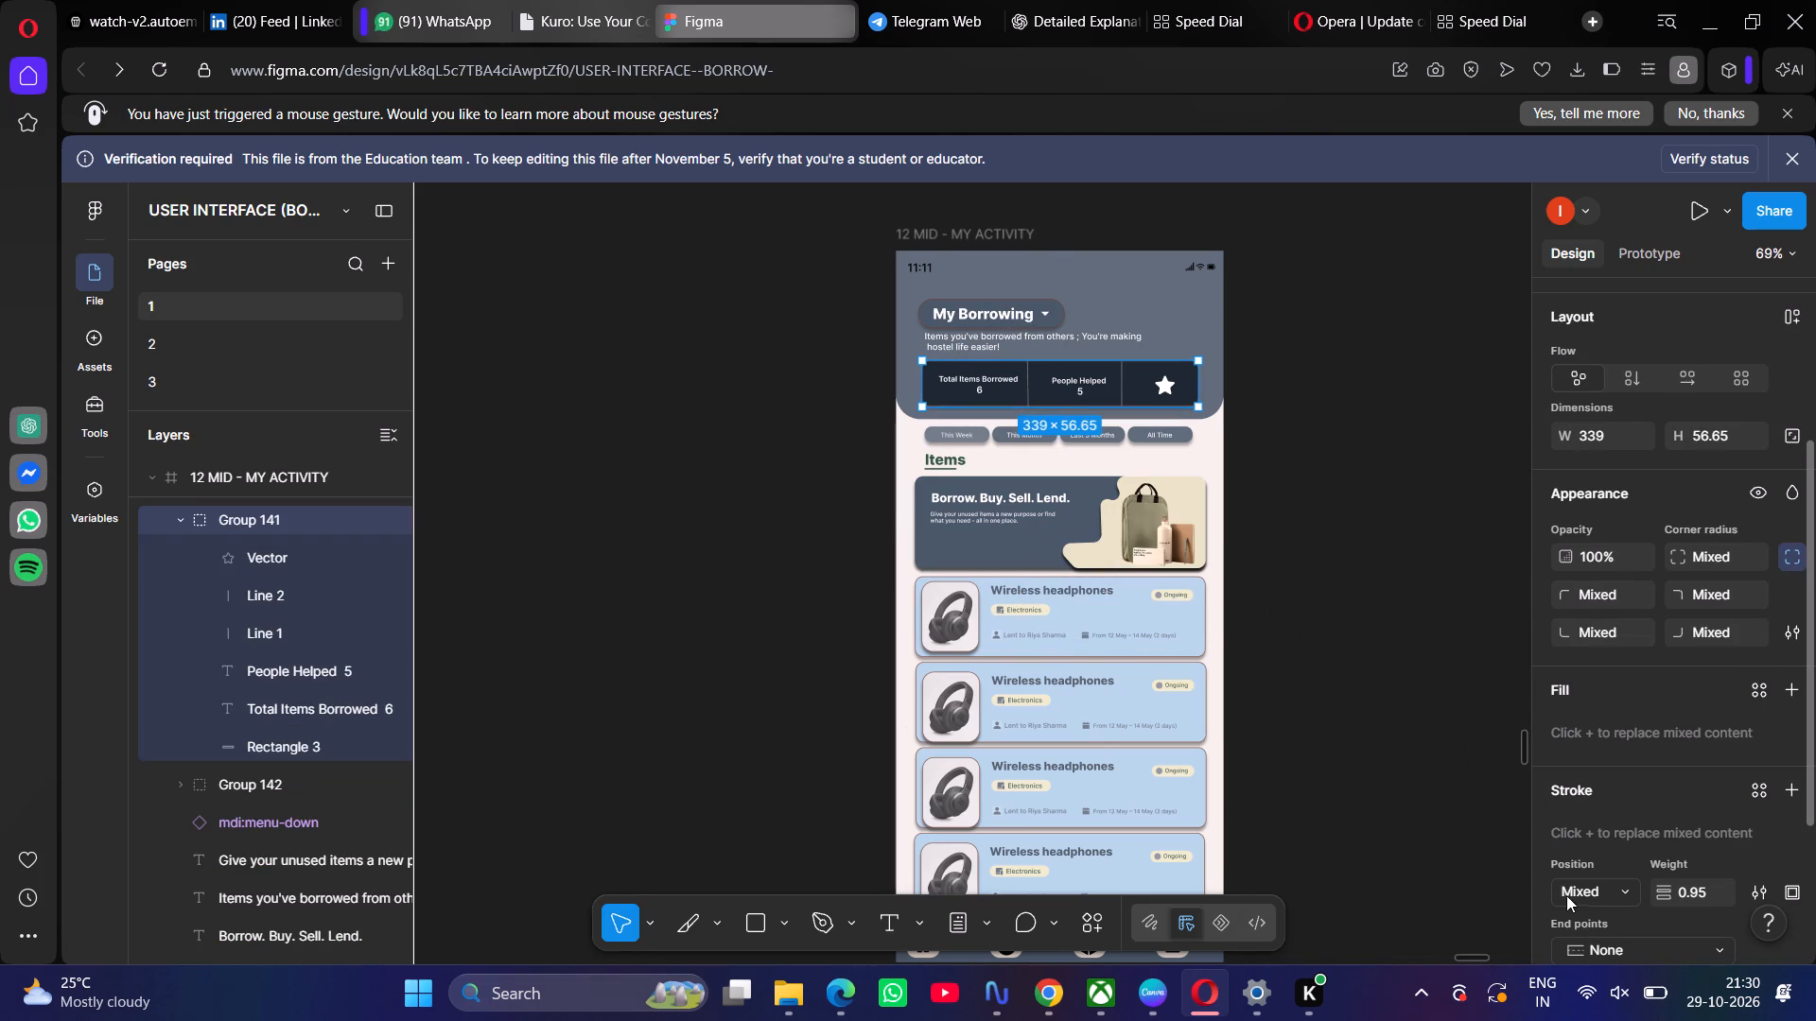
scroll(1568, 897, "down", 3)
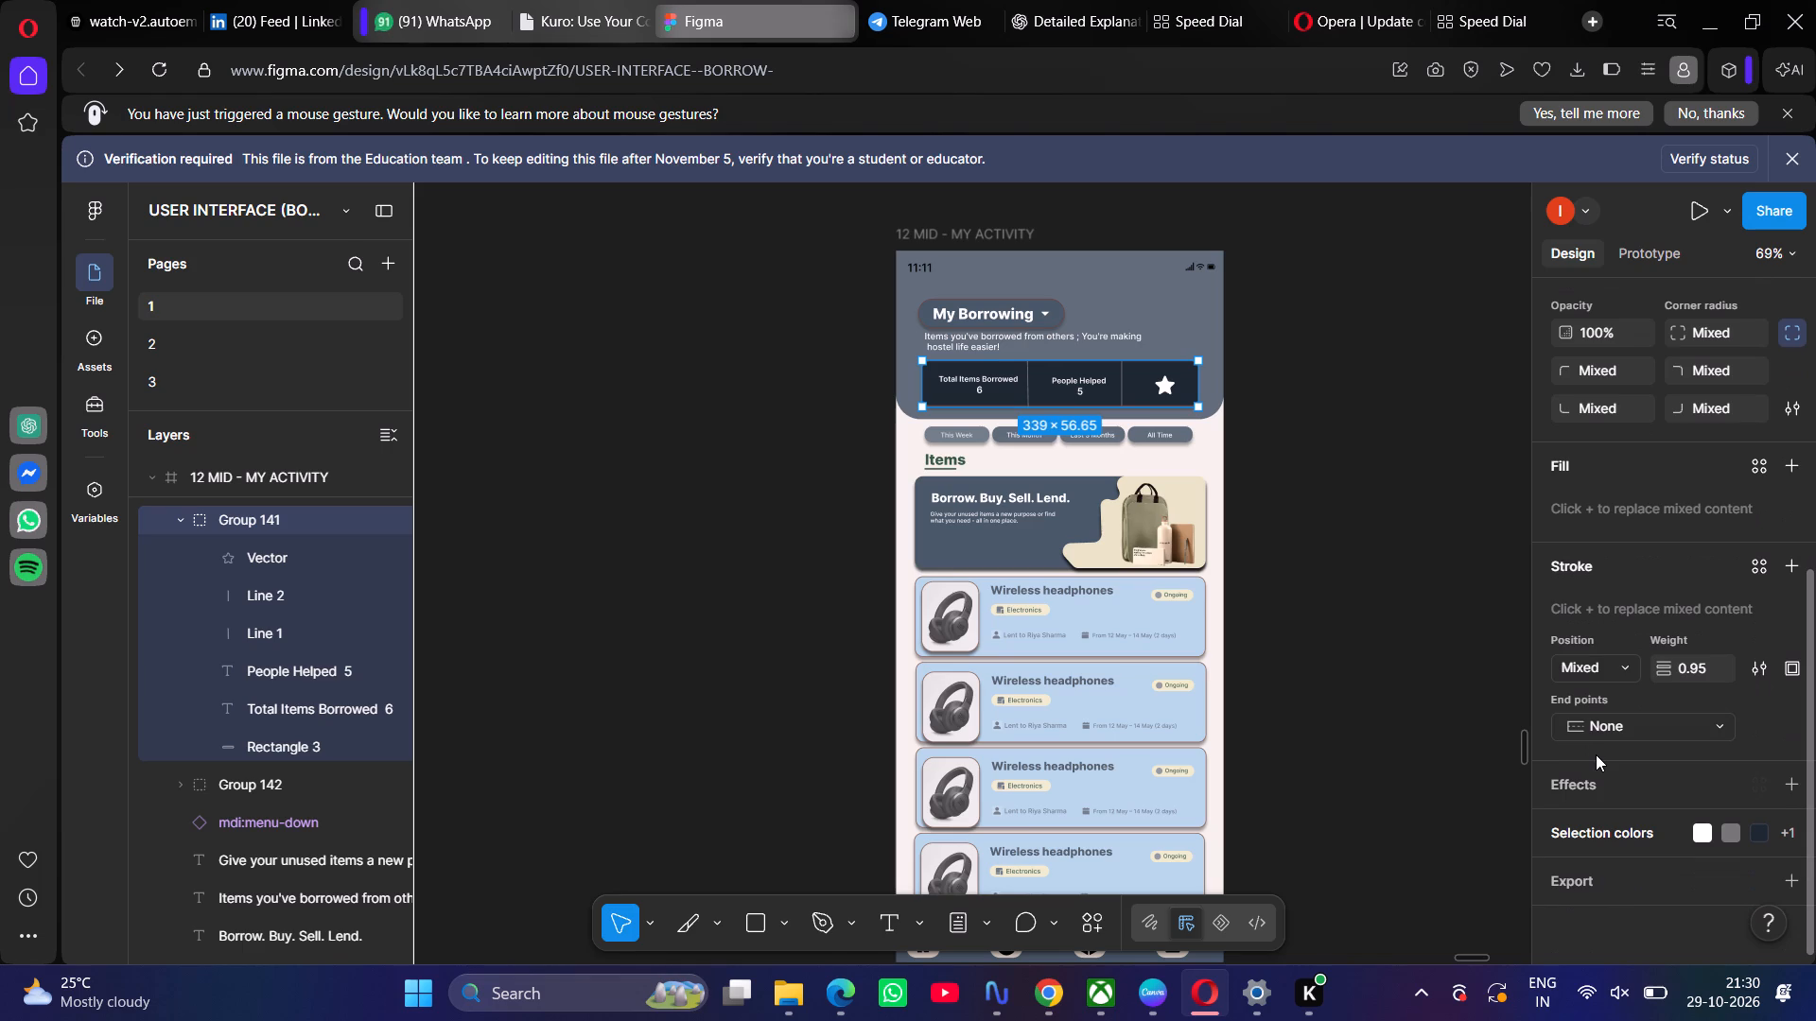
double_click(1801, 821)
left_click(1788, 835)
scroll(1788, 835, "down", 1)
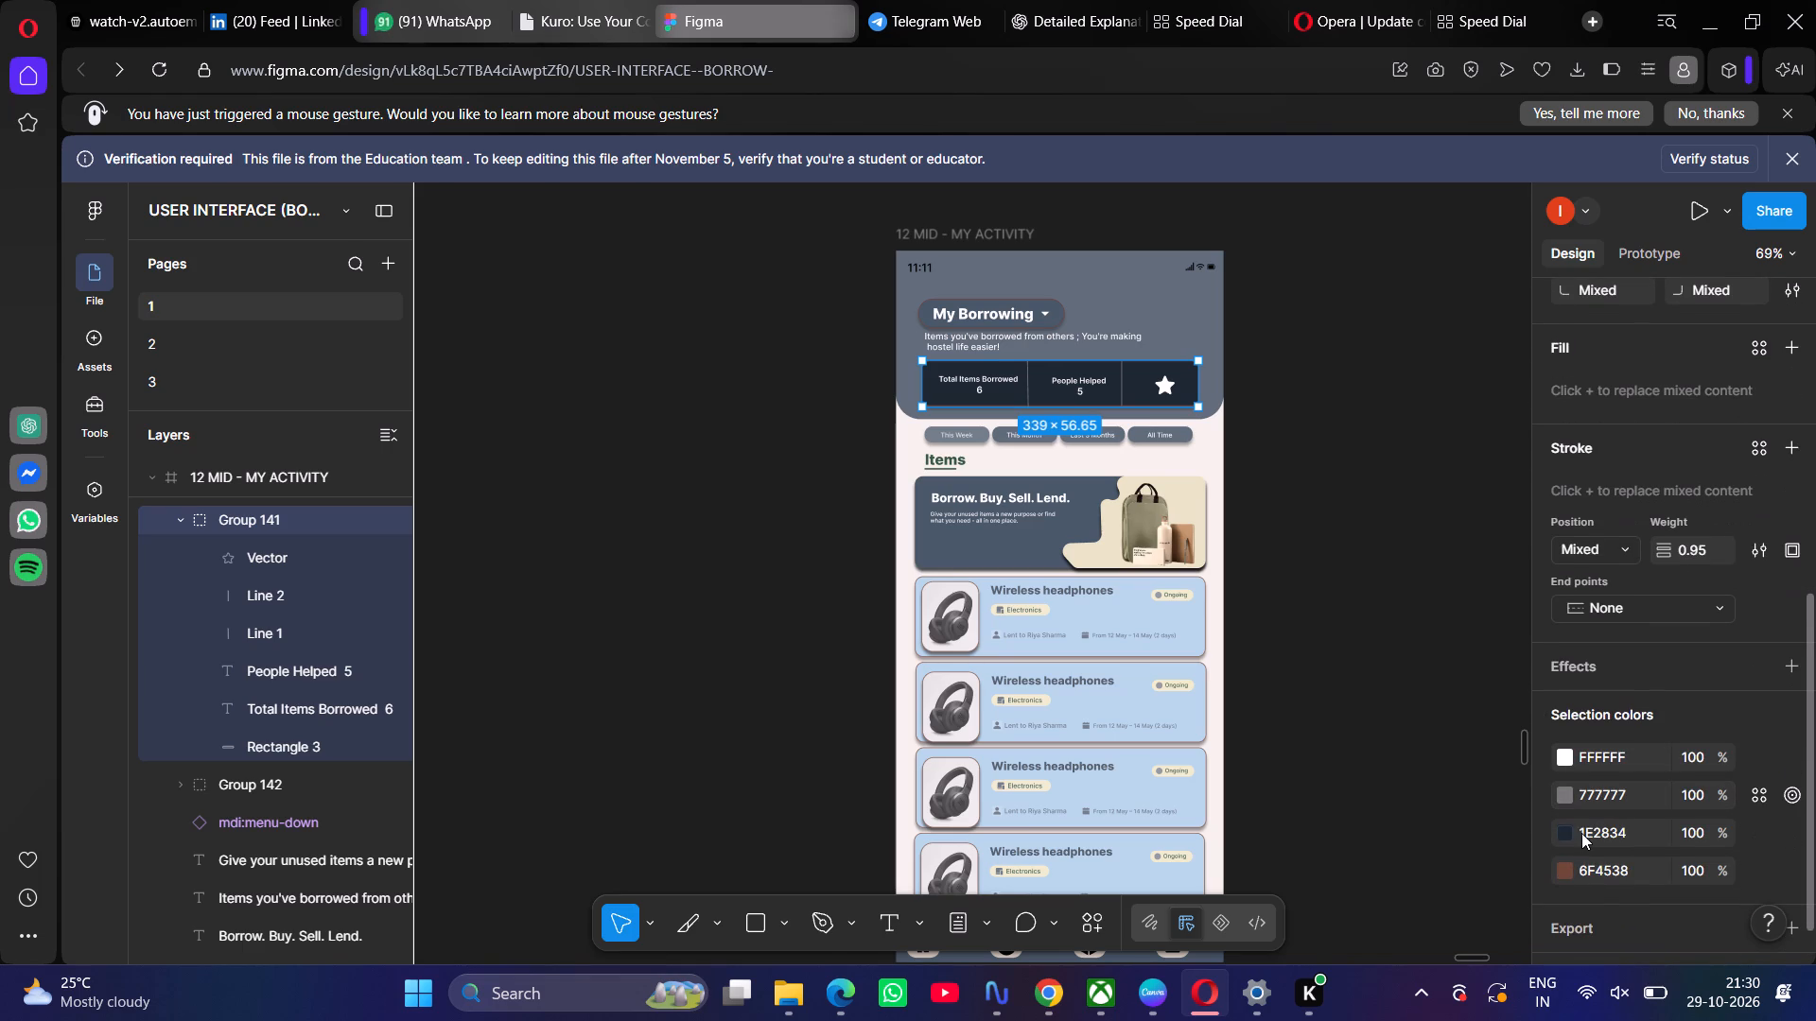
left_click(1564, 834)
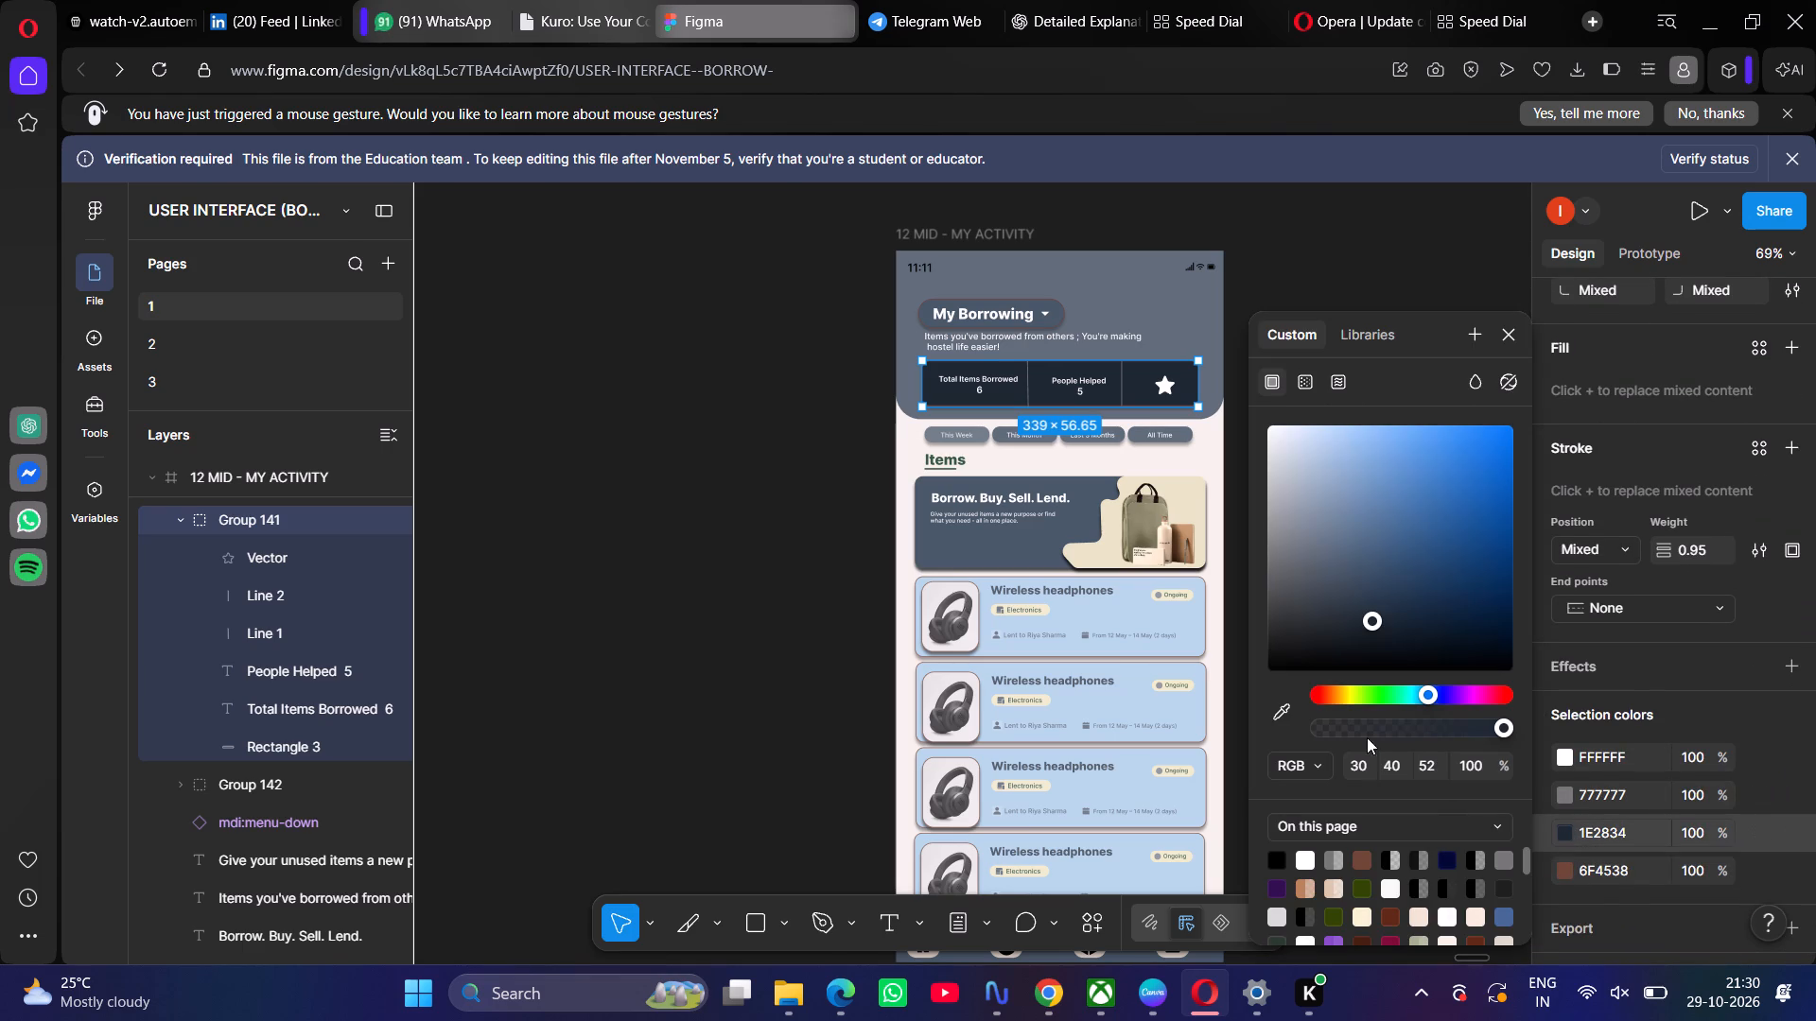
left_click(1286, 709)
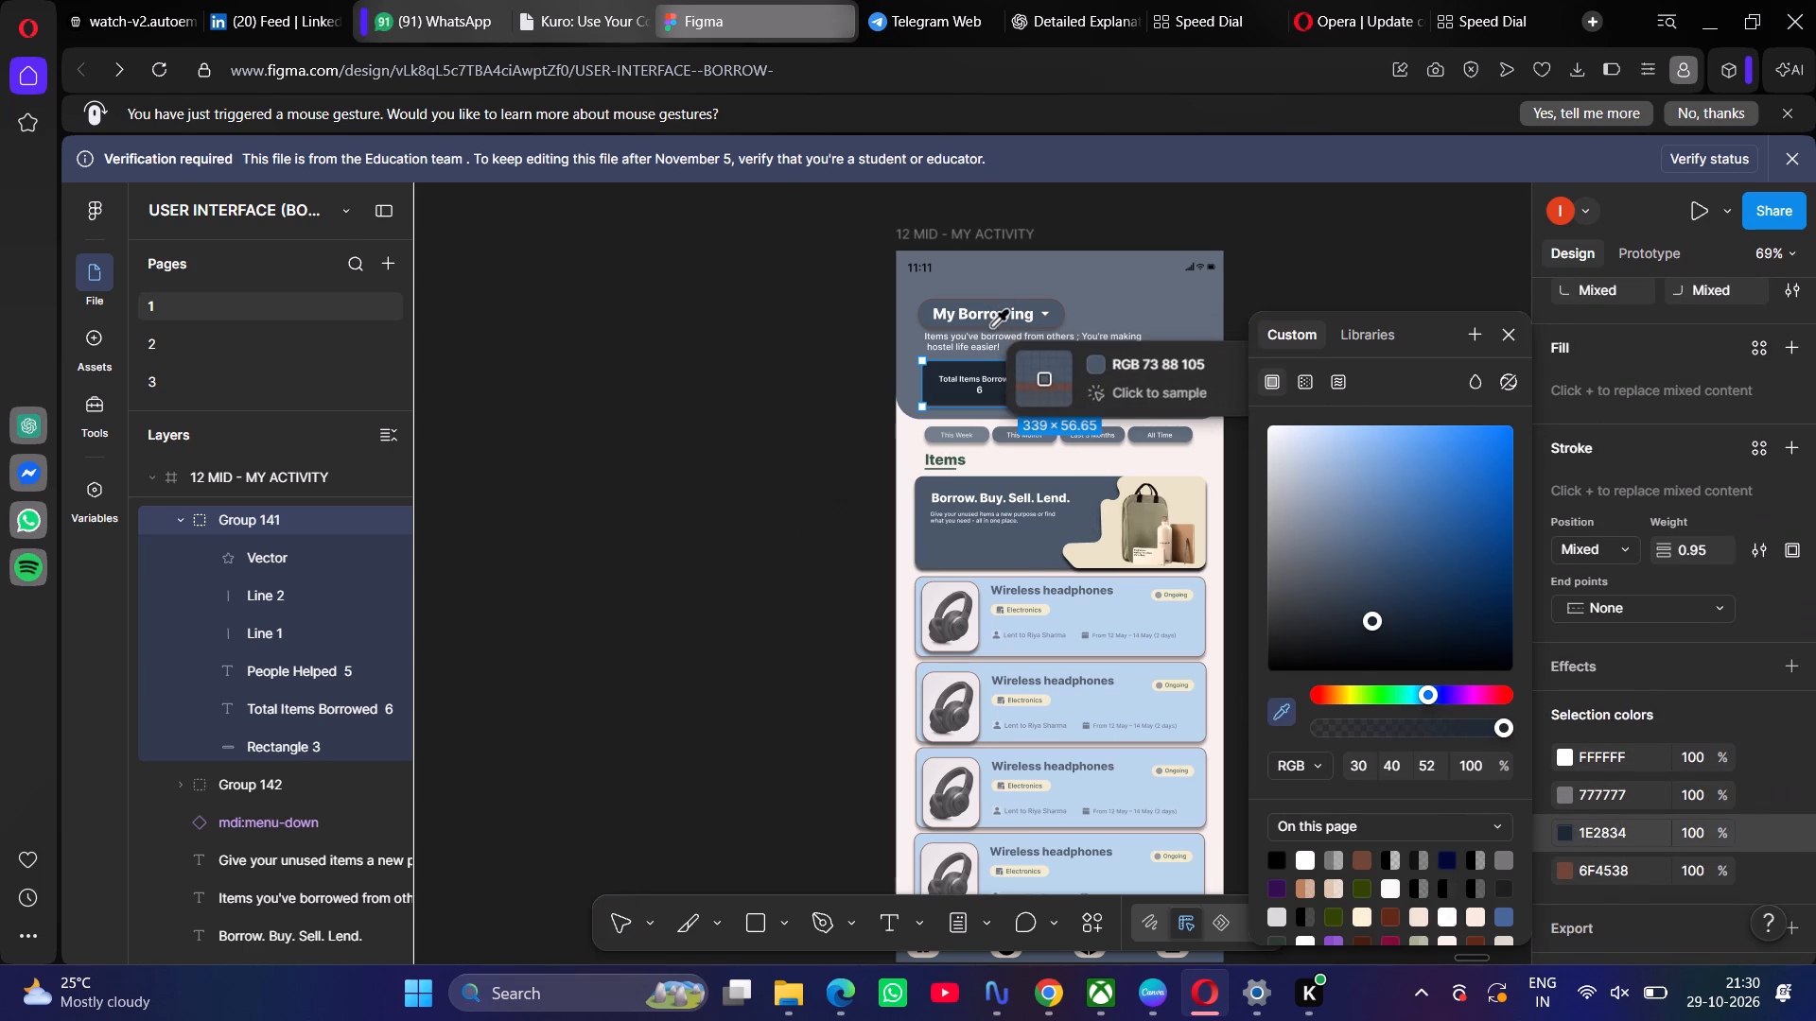
left_click(999, 320)
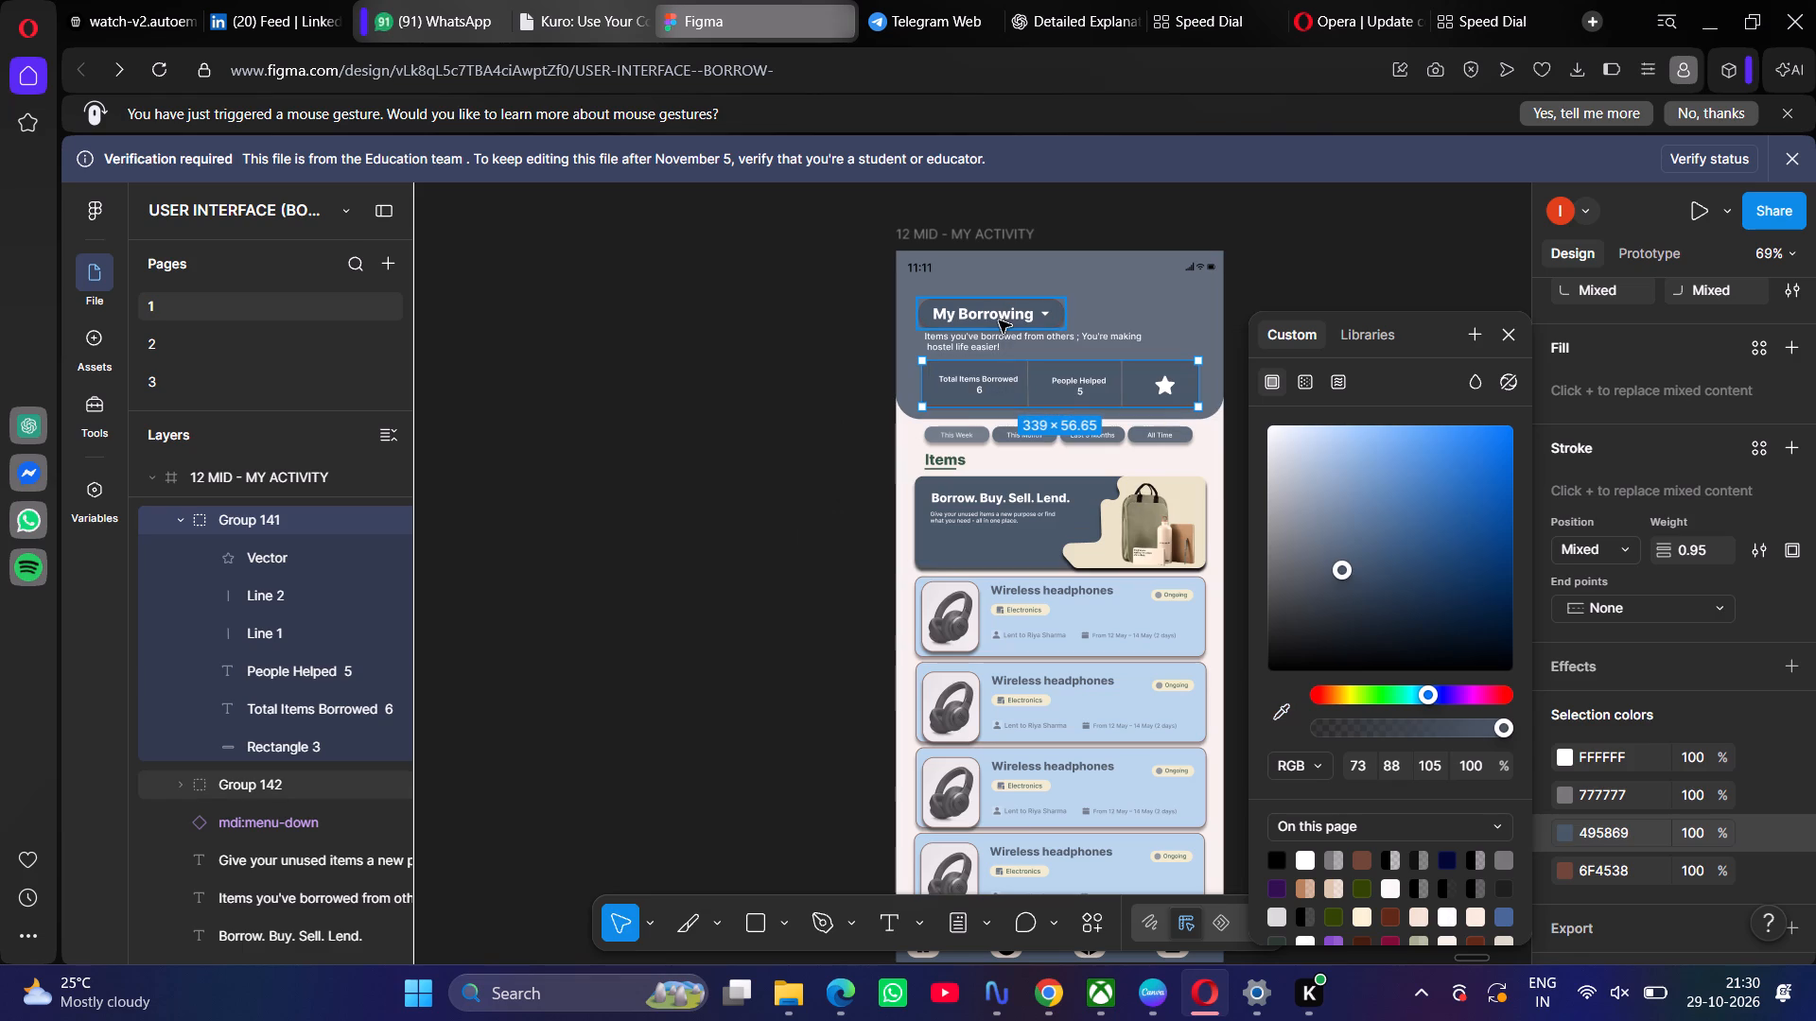
left_click(881, 385)
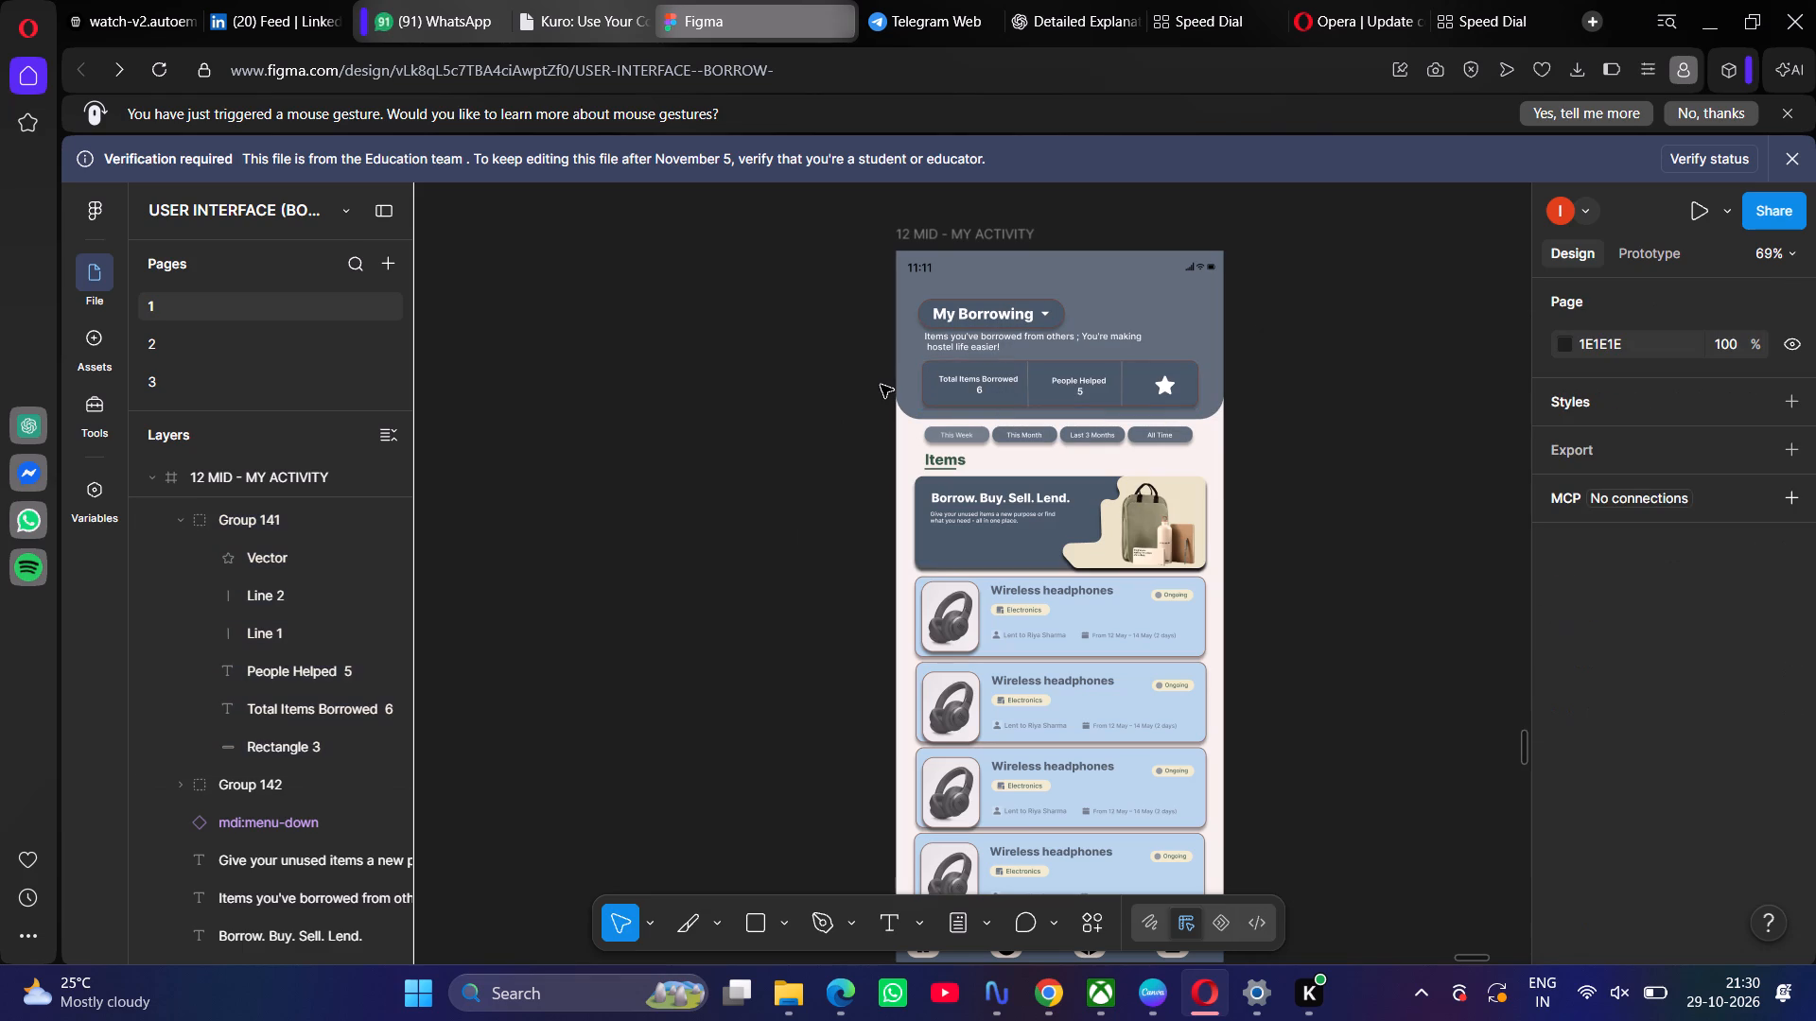
Set the stroke weight of the borrowing stats card group to 0.
left_click(1045, 370)
scroll(1718, 738, "down", 4)
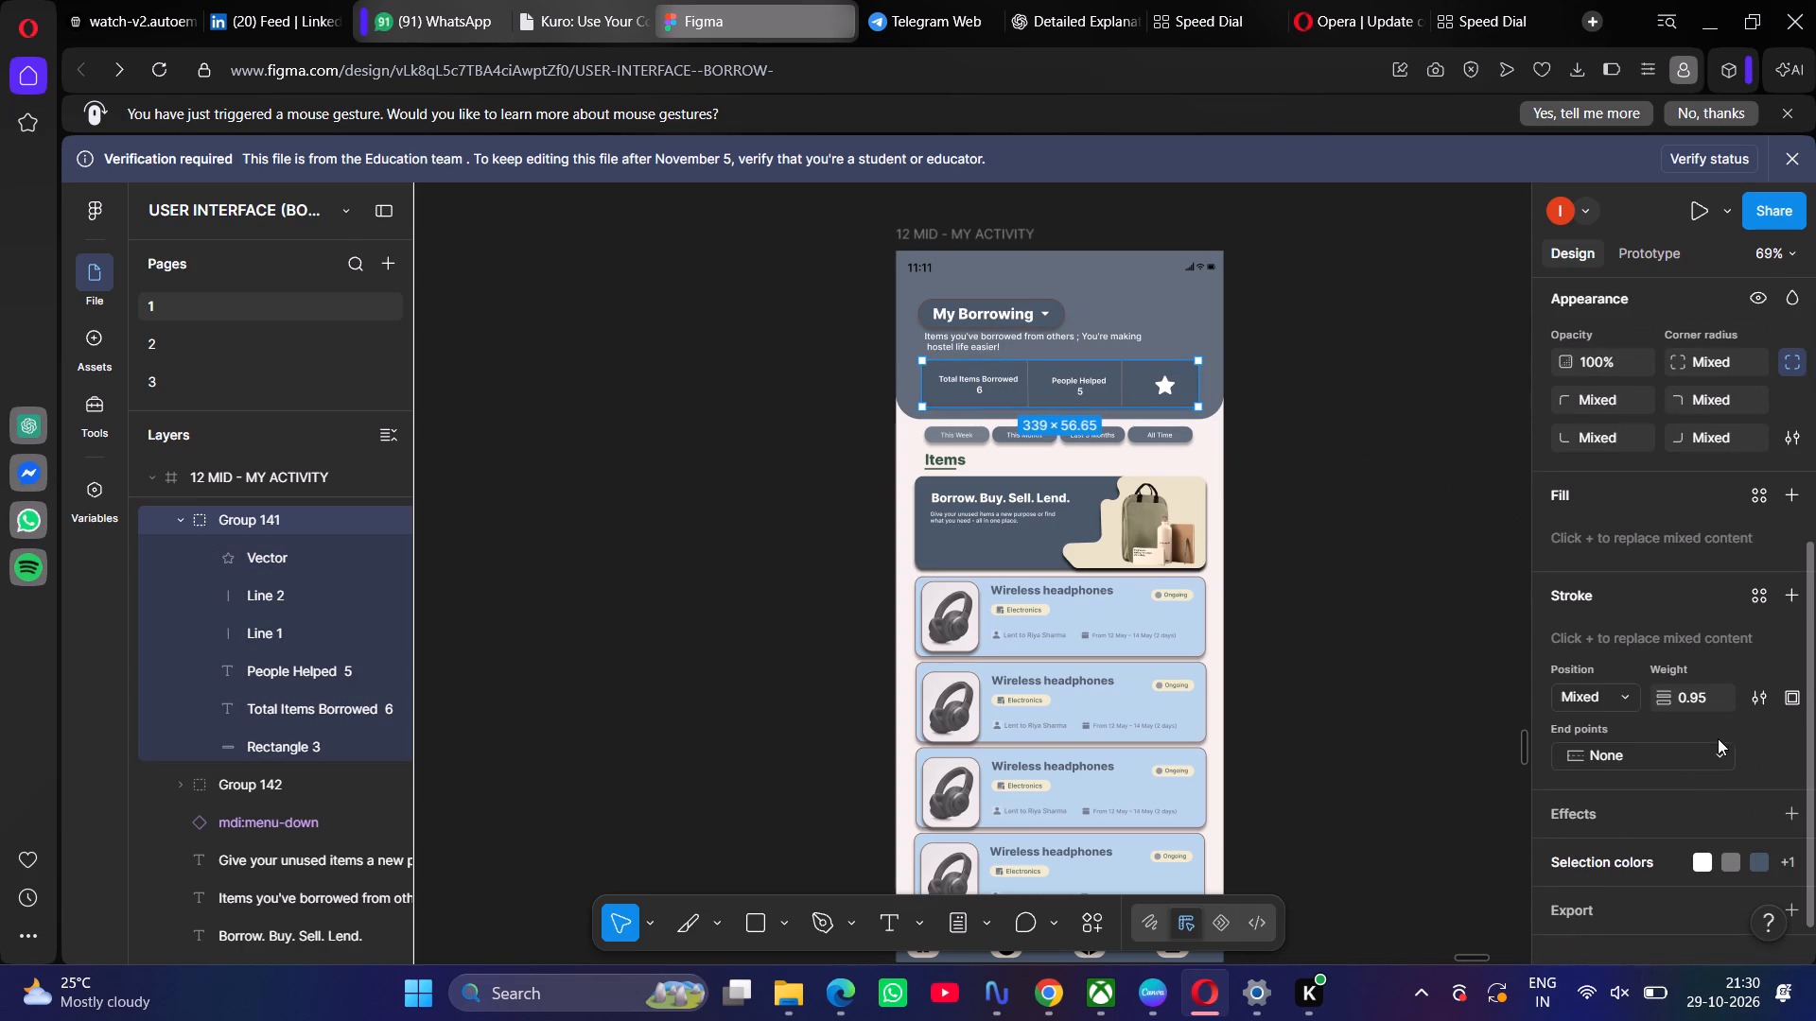
scroll(1739, 829, "down", 3)
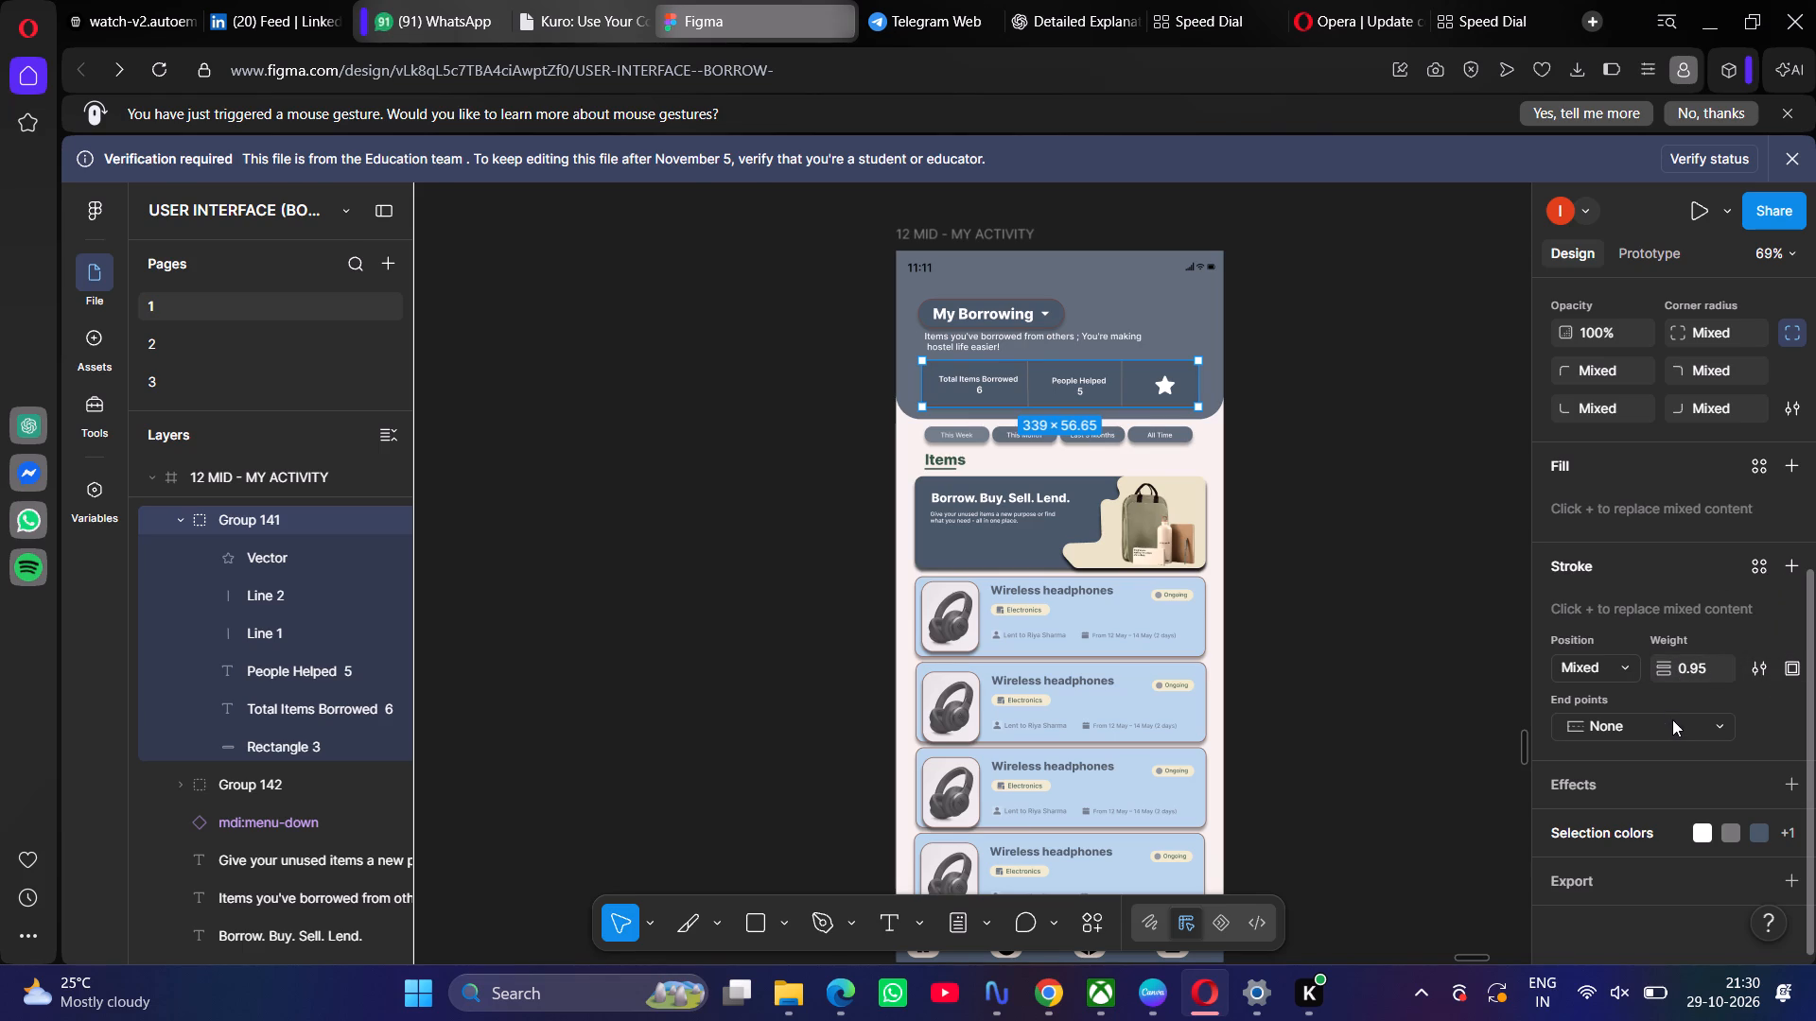
left_click(1623, 718)
left_click(1444, 690)
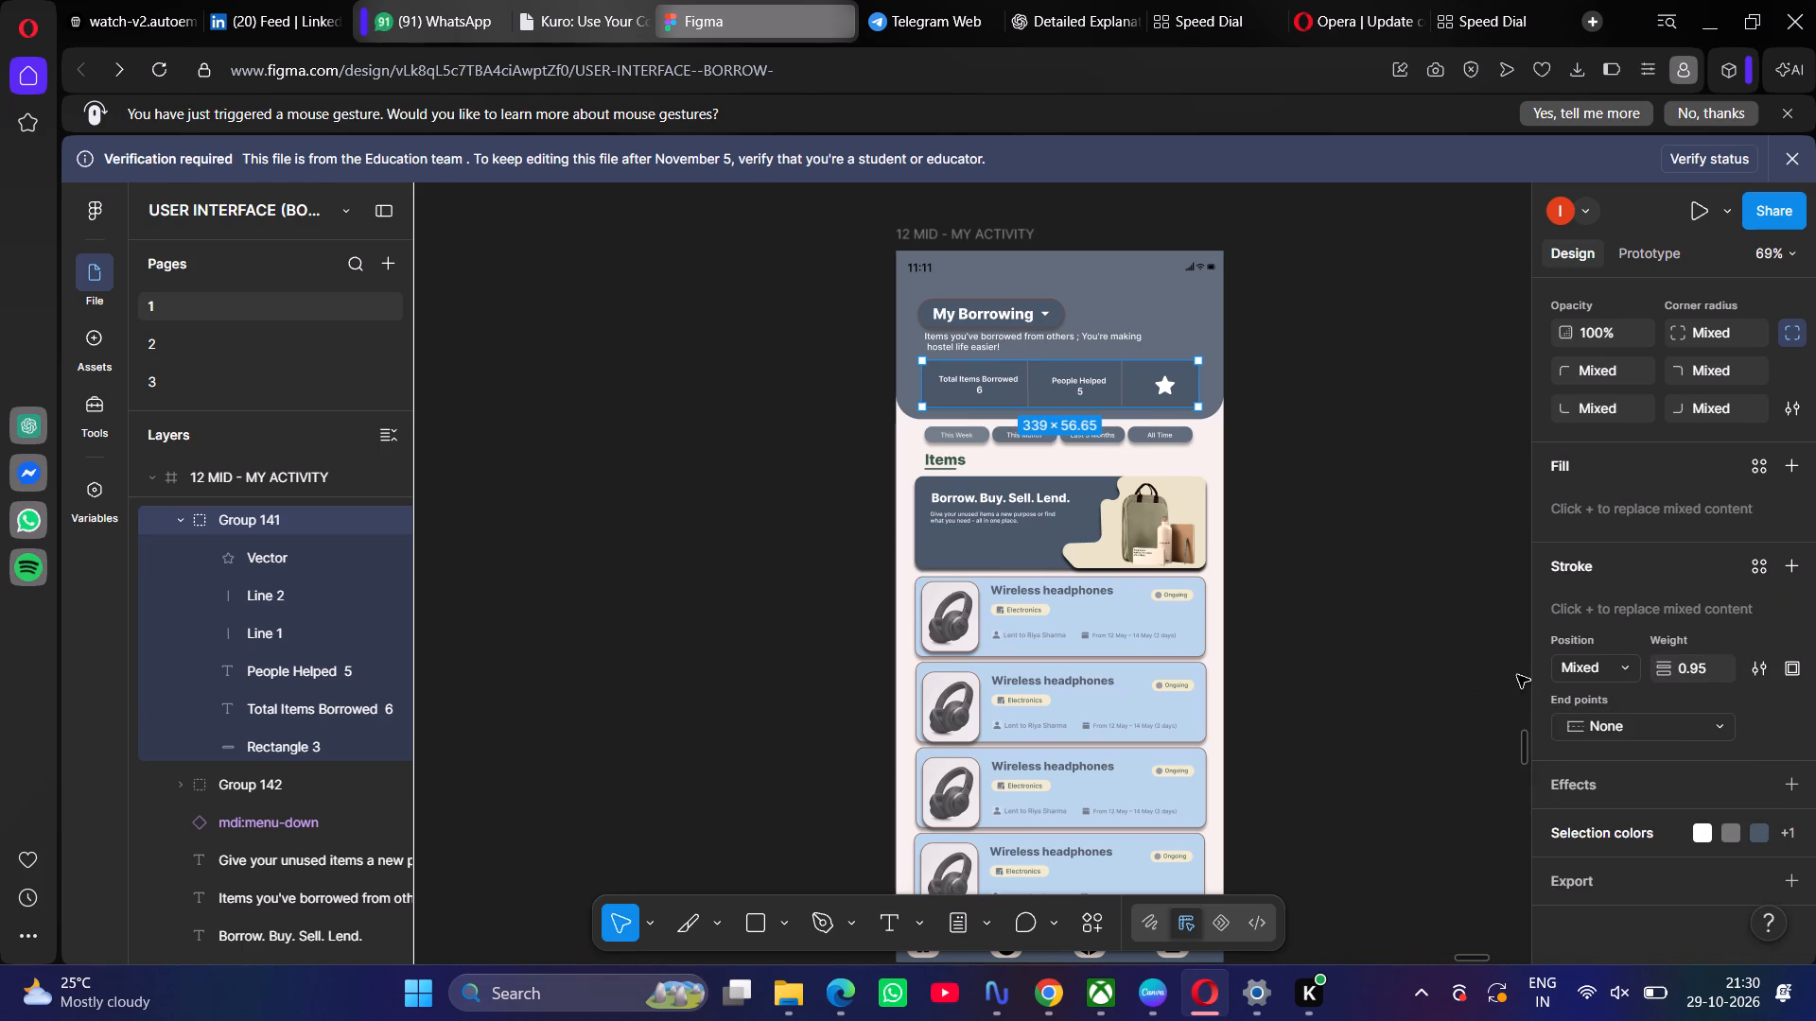
double_click(1560, 667)
left_click(1496, 676)
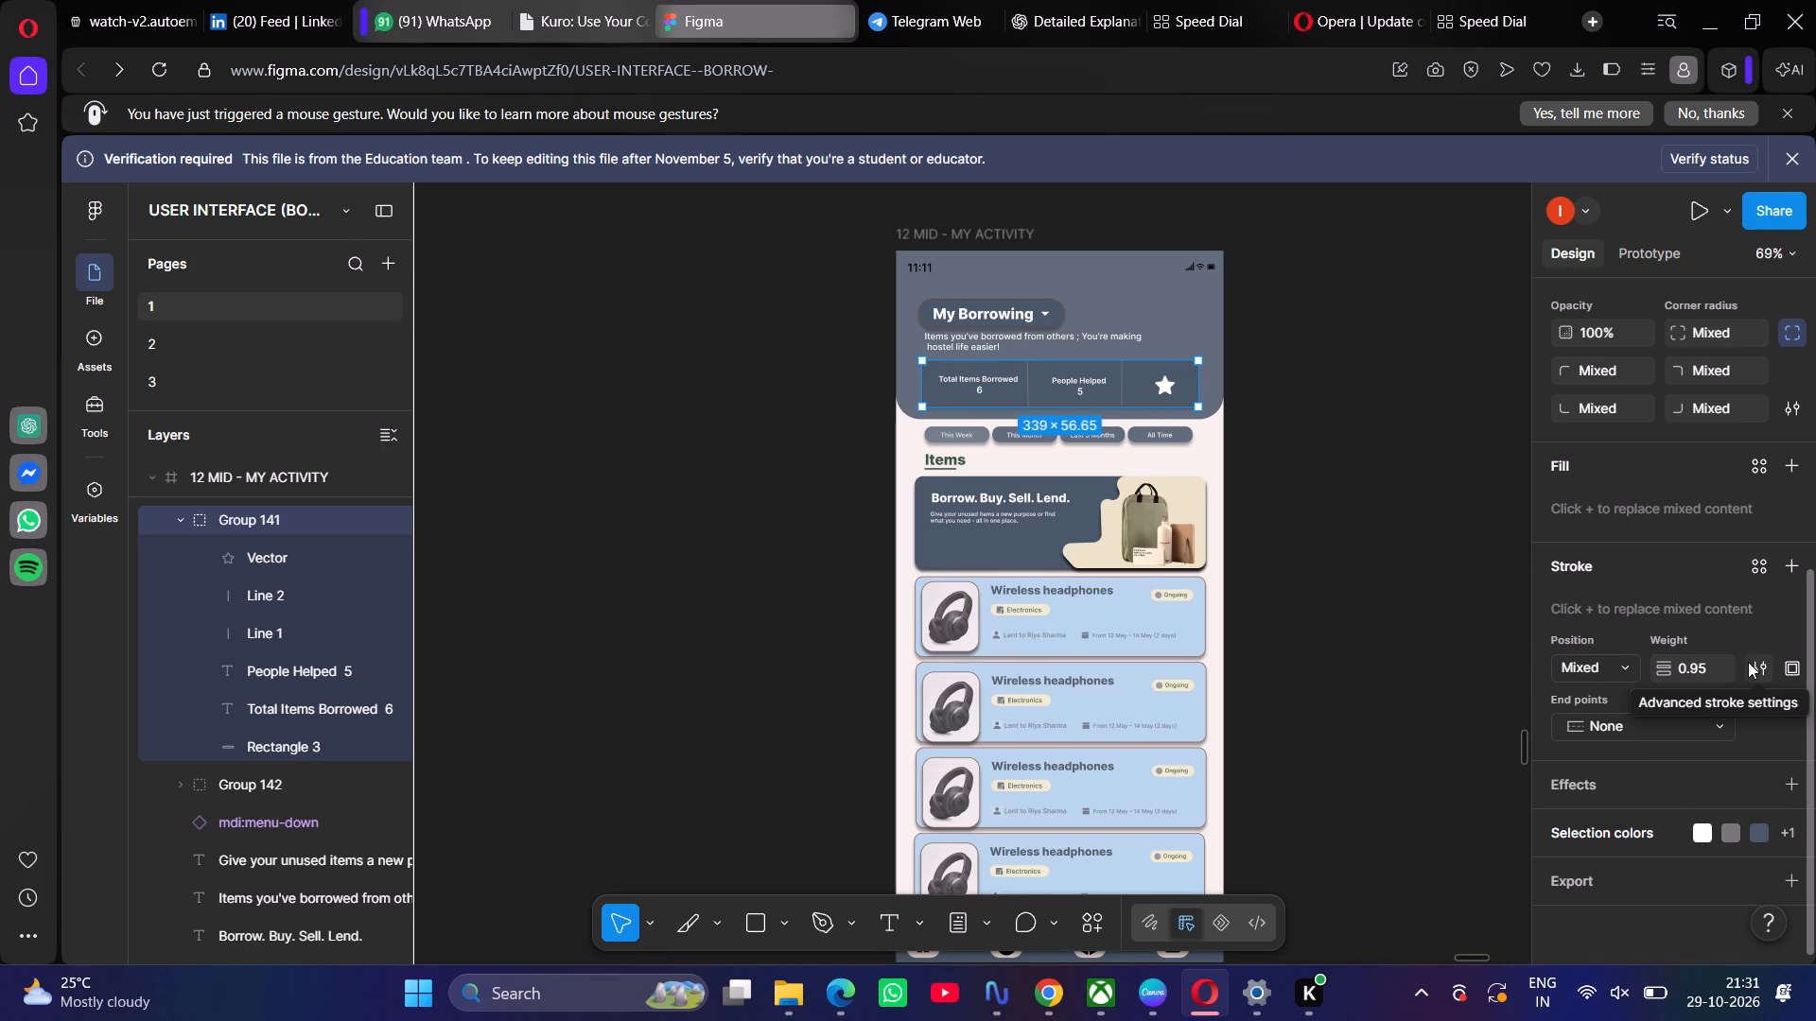
left_click(1702, 656)
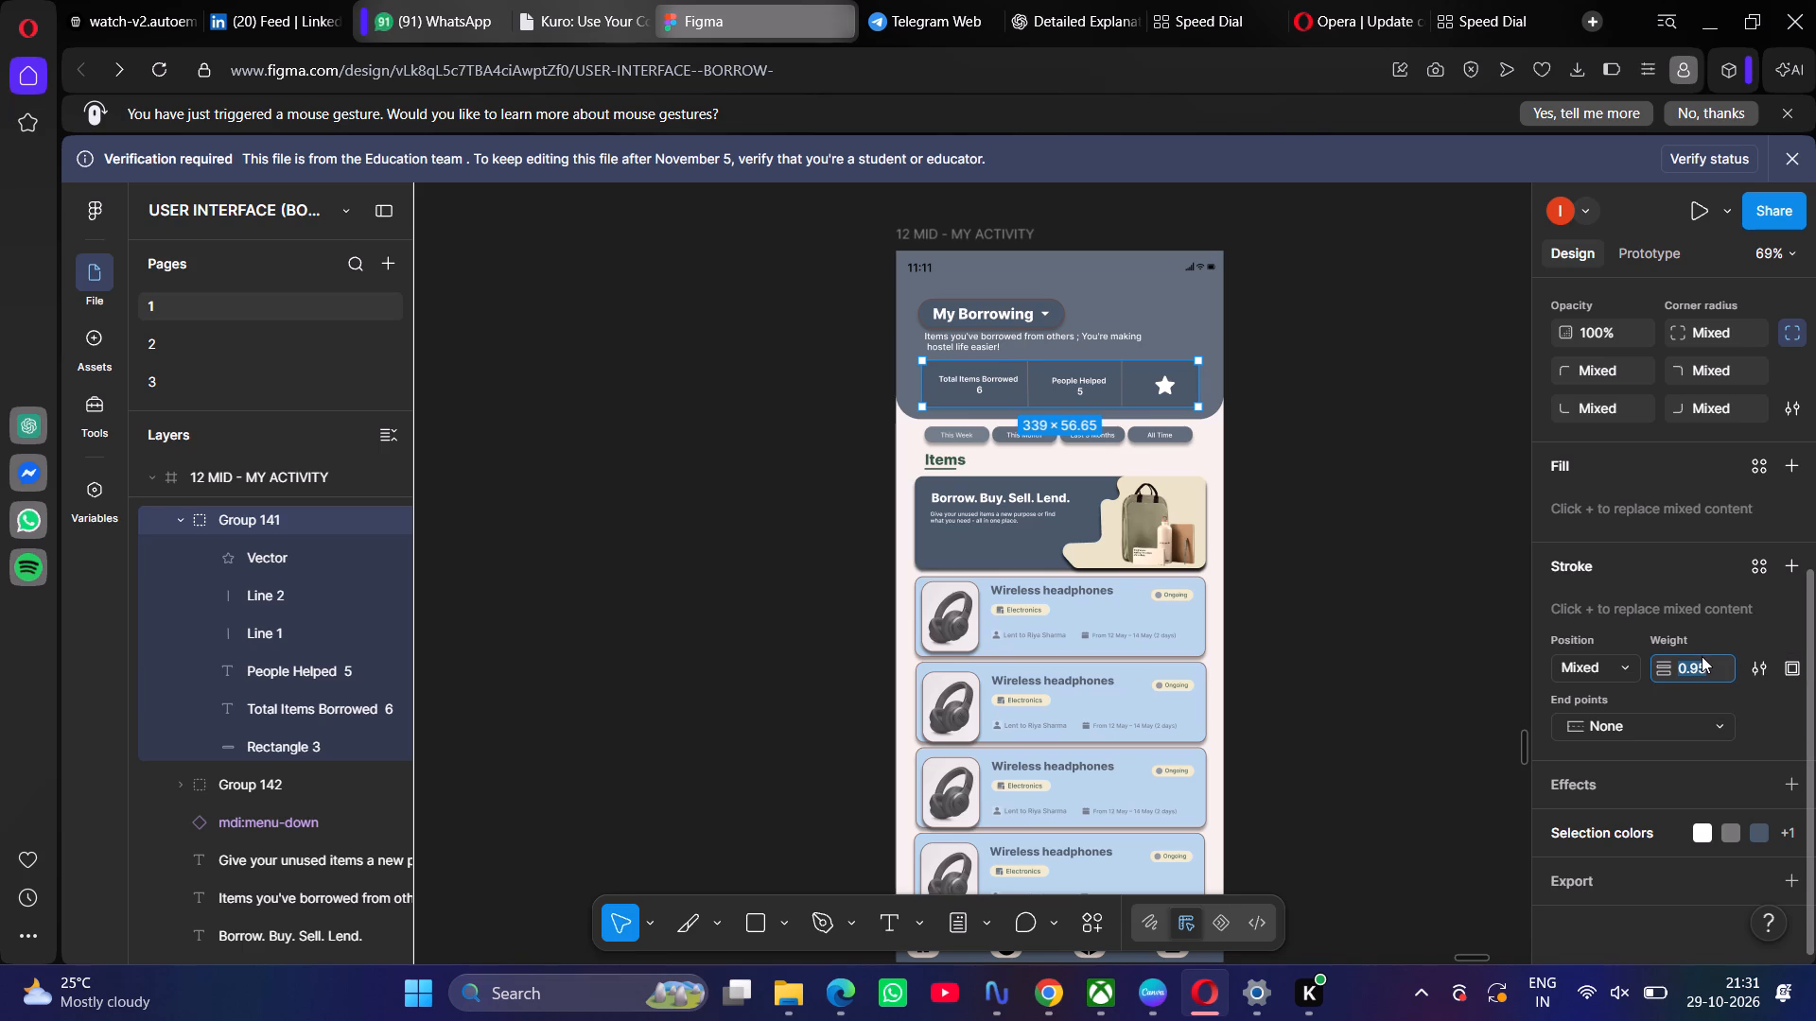
key("BackSpace")
key("0")
key("Return")
left_click(1358, 580)
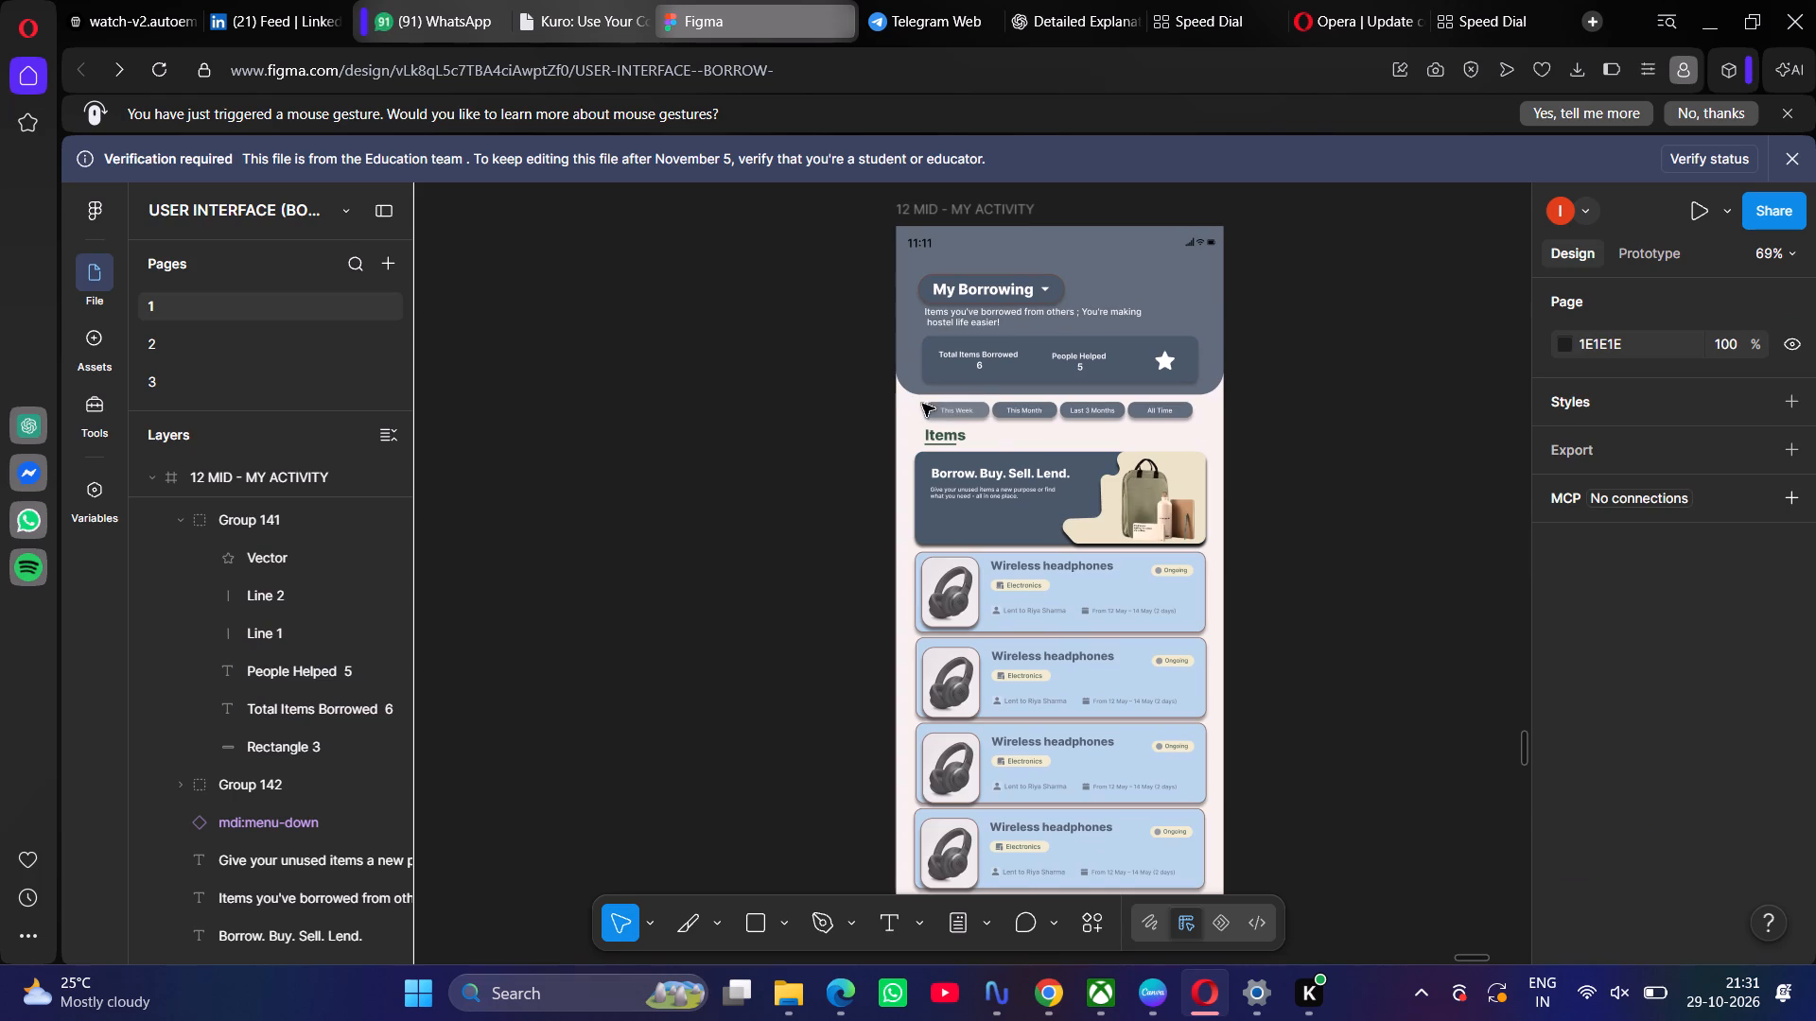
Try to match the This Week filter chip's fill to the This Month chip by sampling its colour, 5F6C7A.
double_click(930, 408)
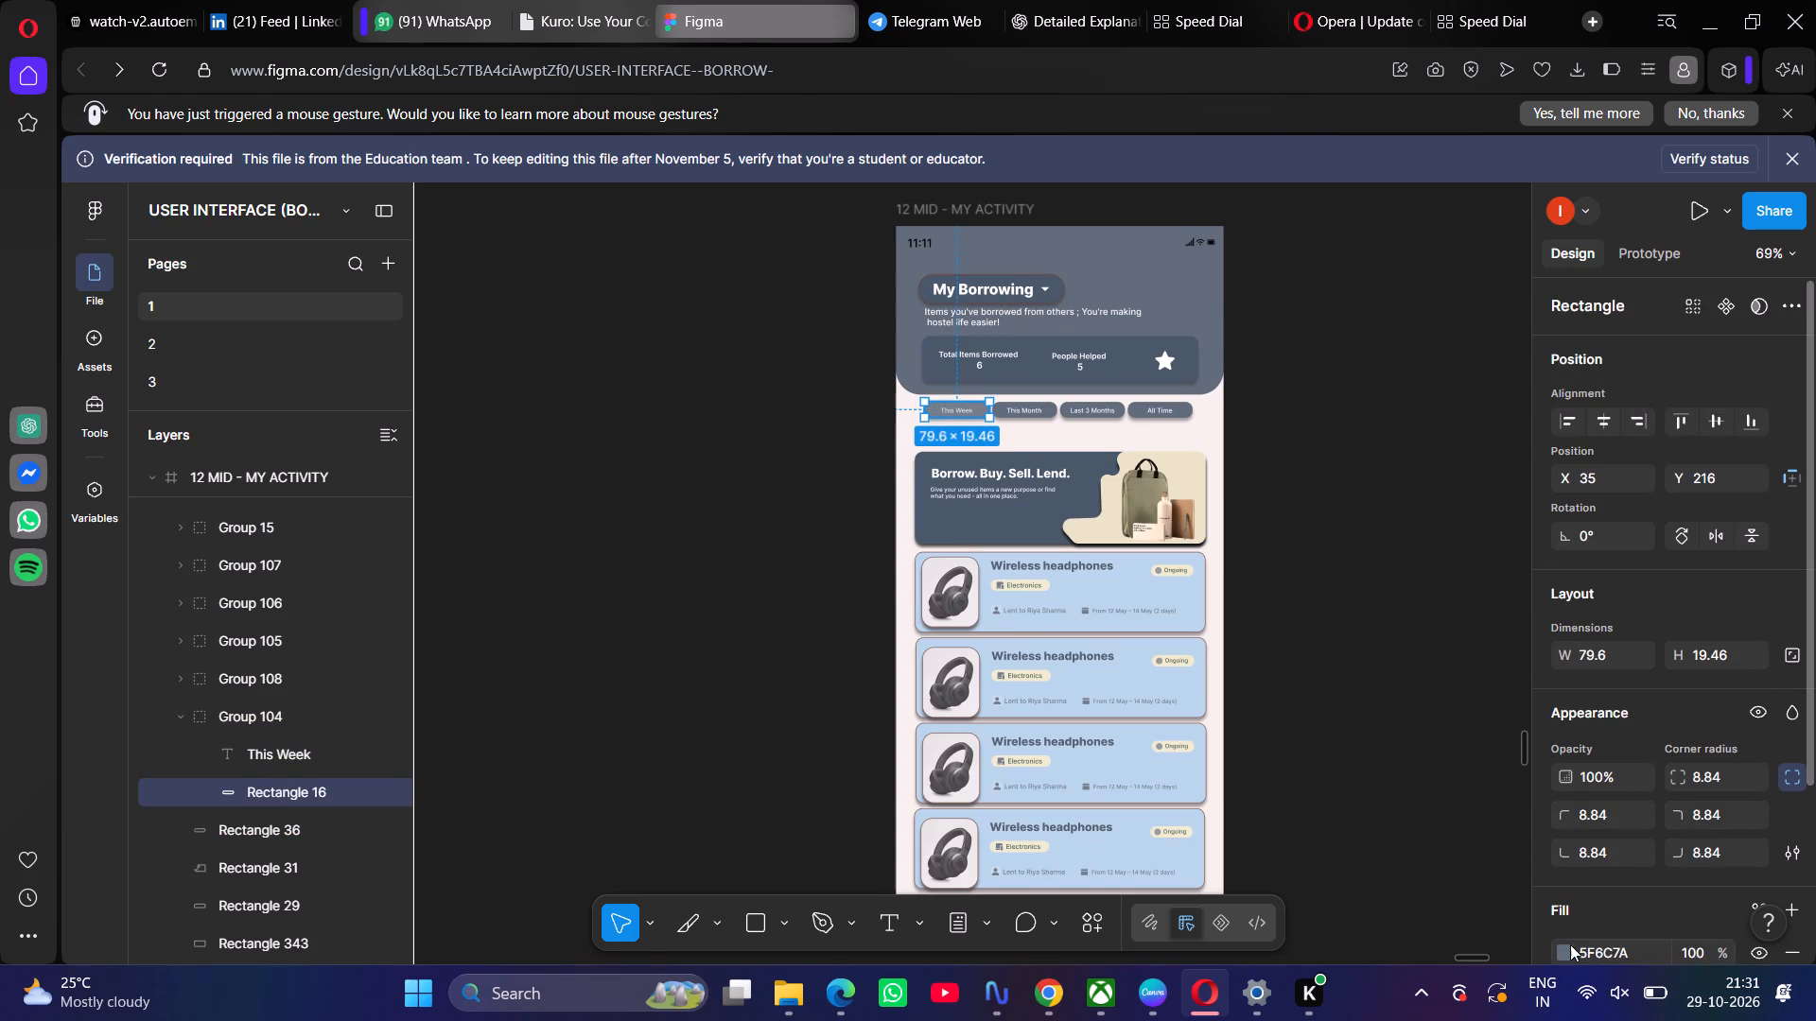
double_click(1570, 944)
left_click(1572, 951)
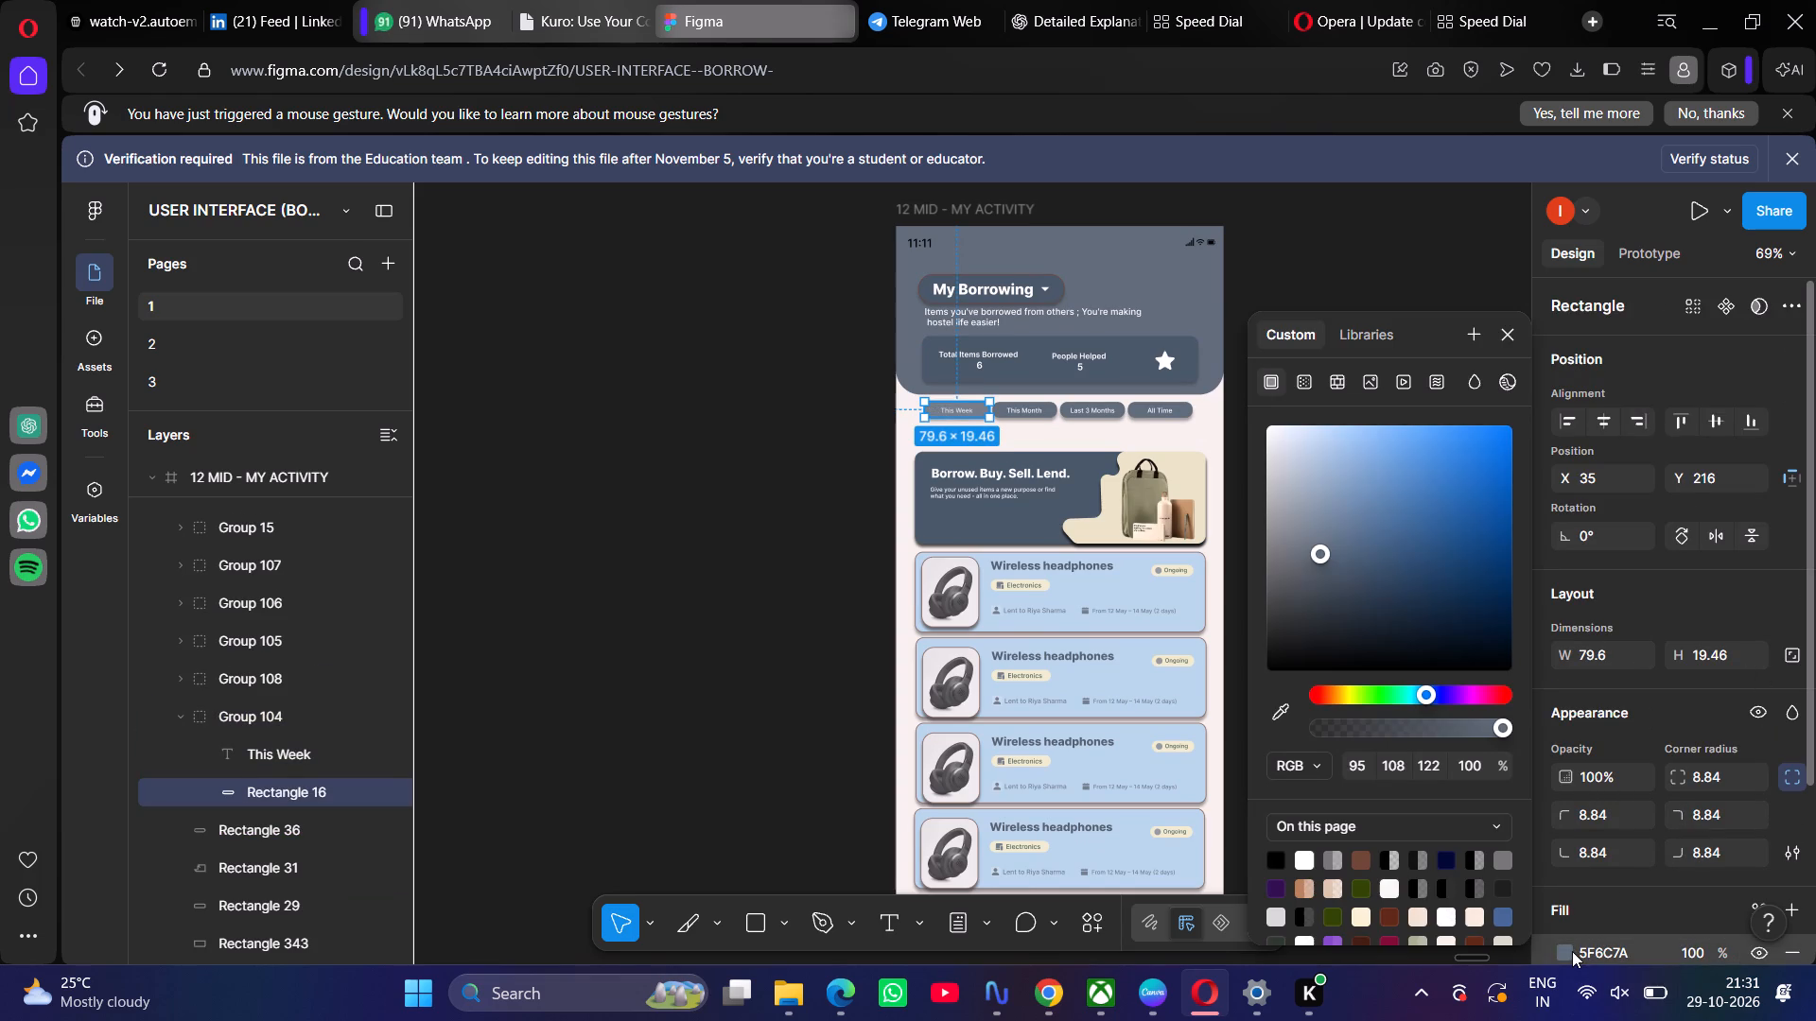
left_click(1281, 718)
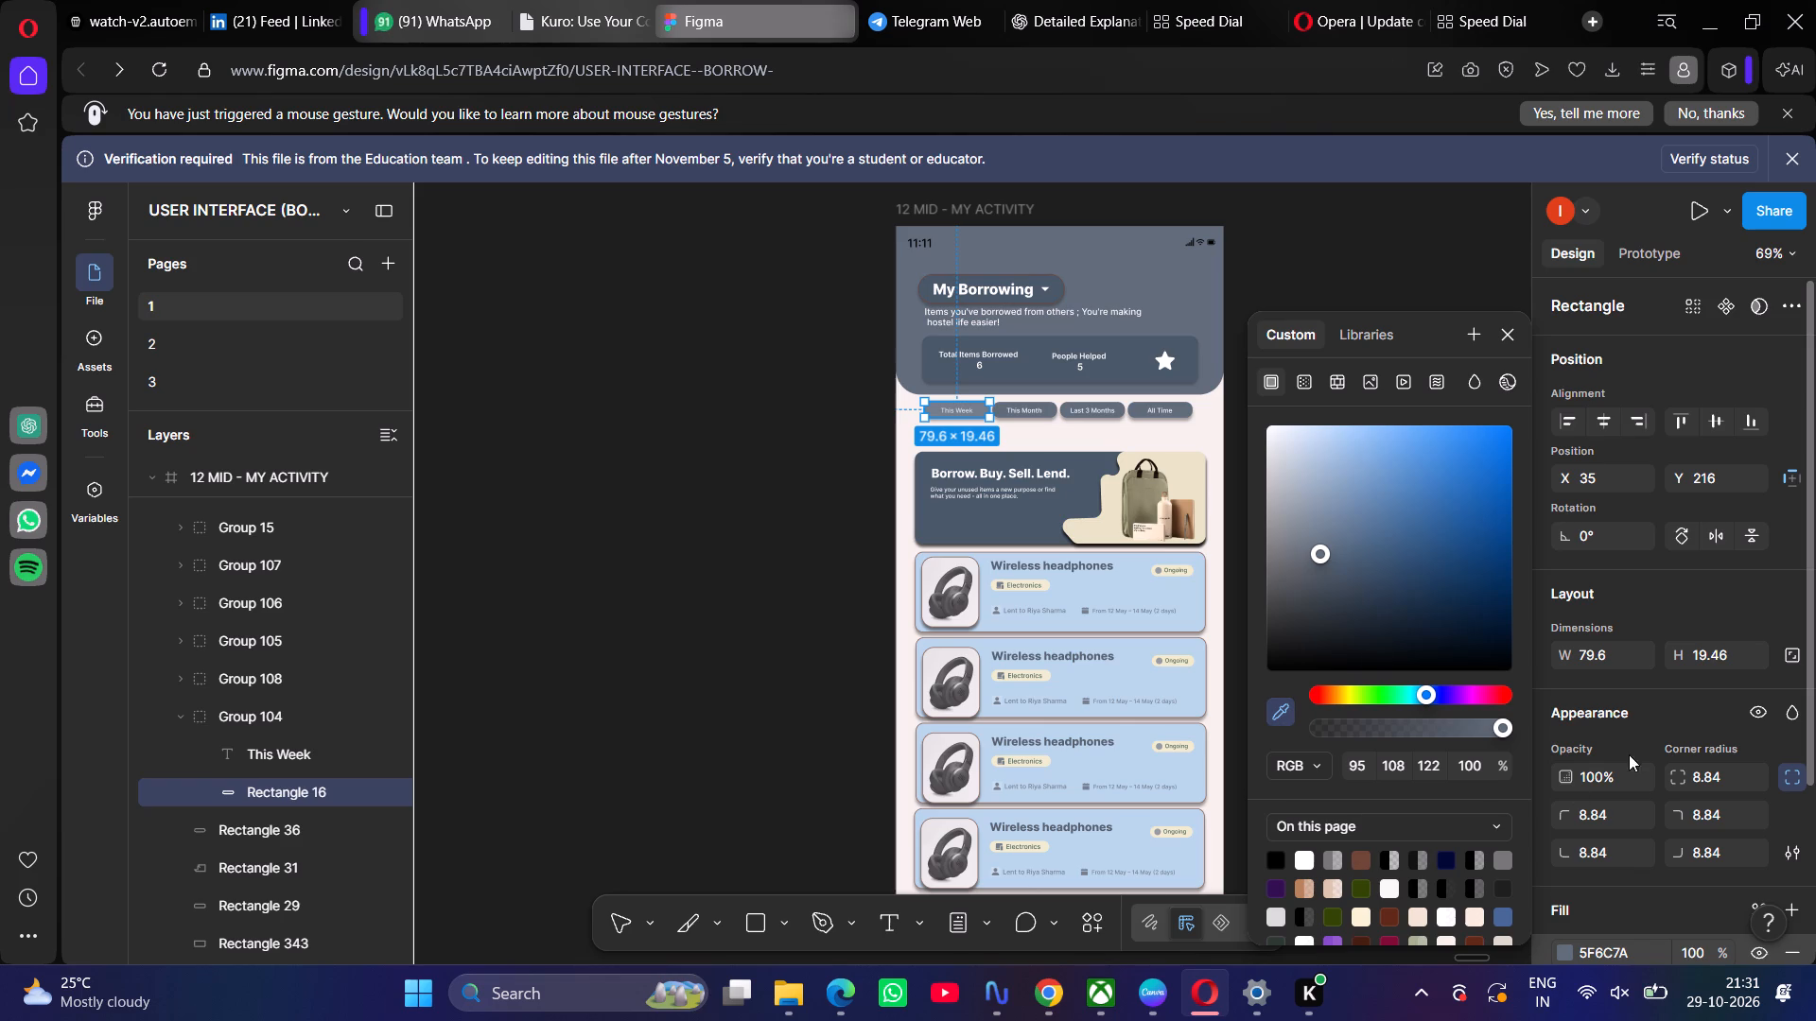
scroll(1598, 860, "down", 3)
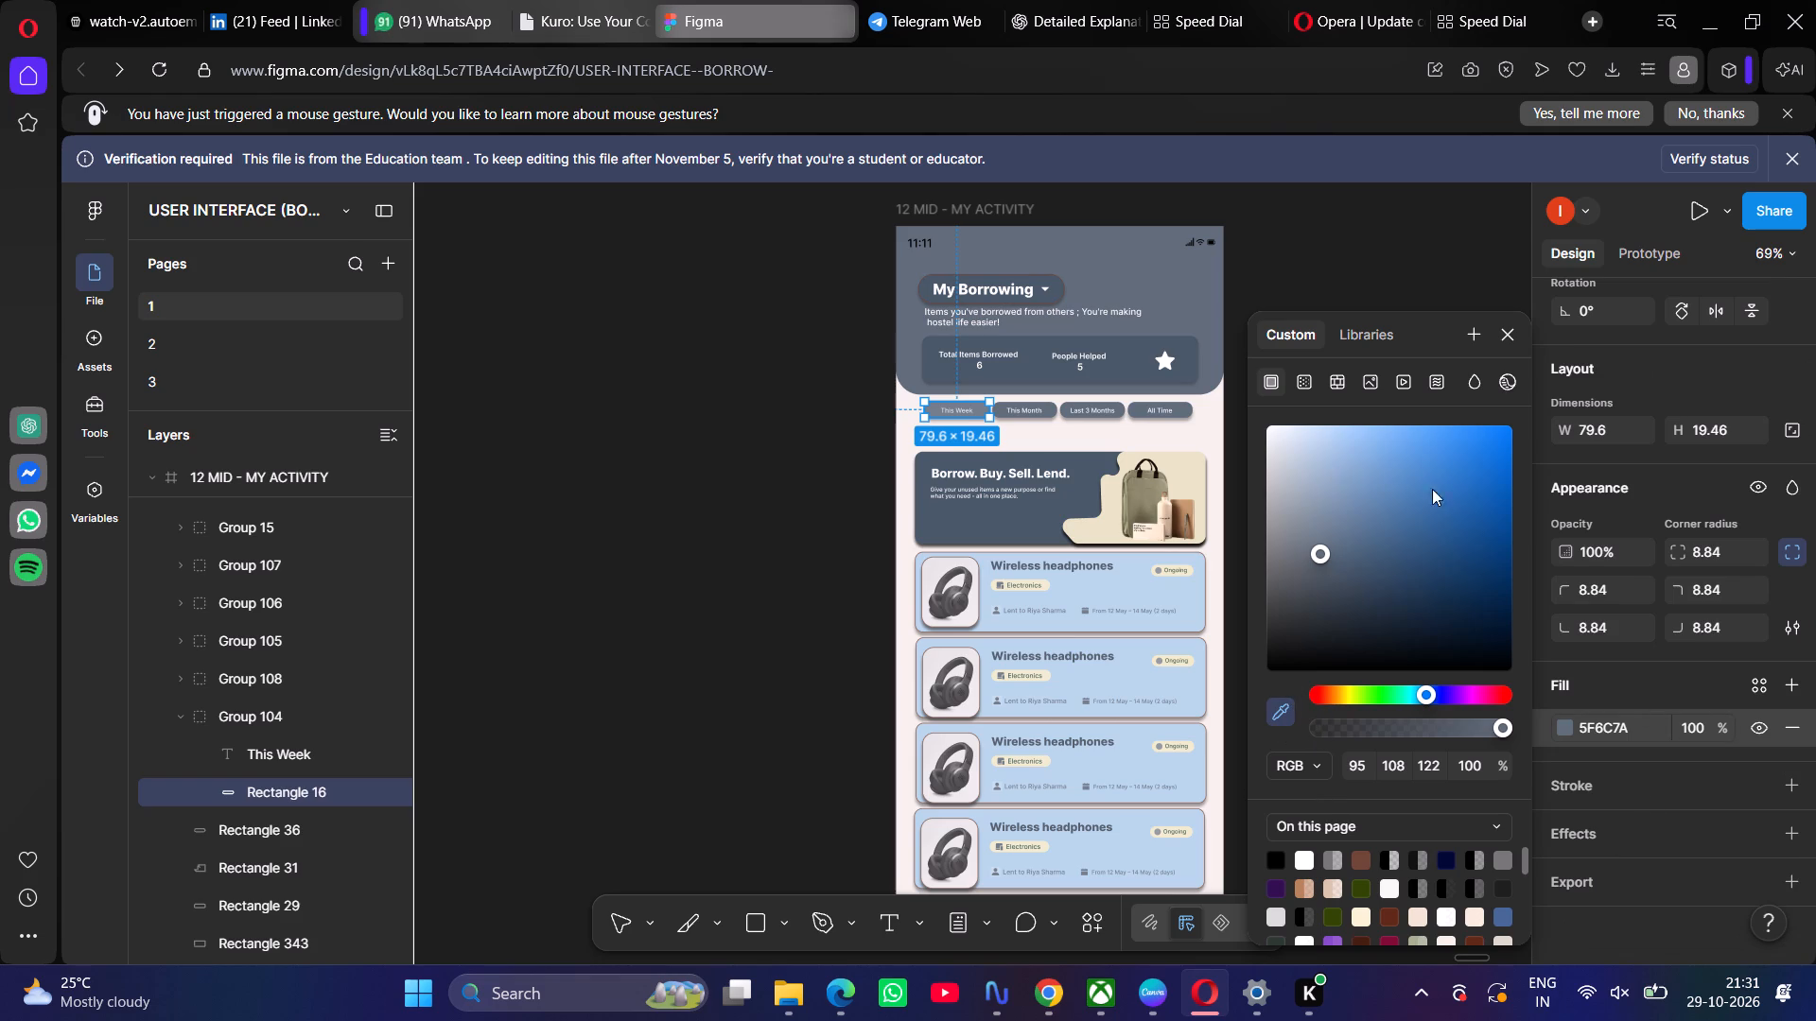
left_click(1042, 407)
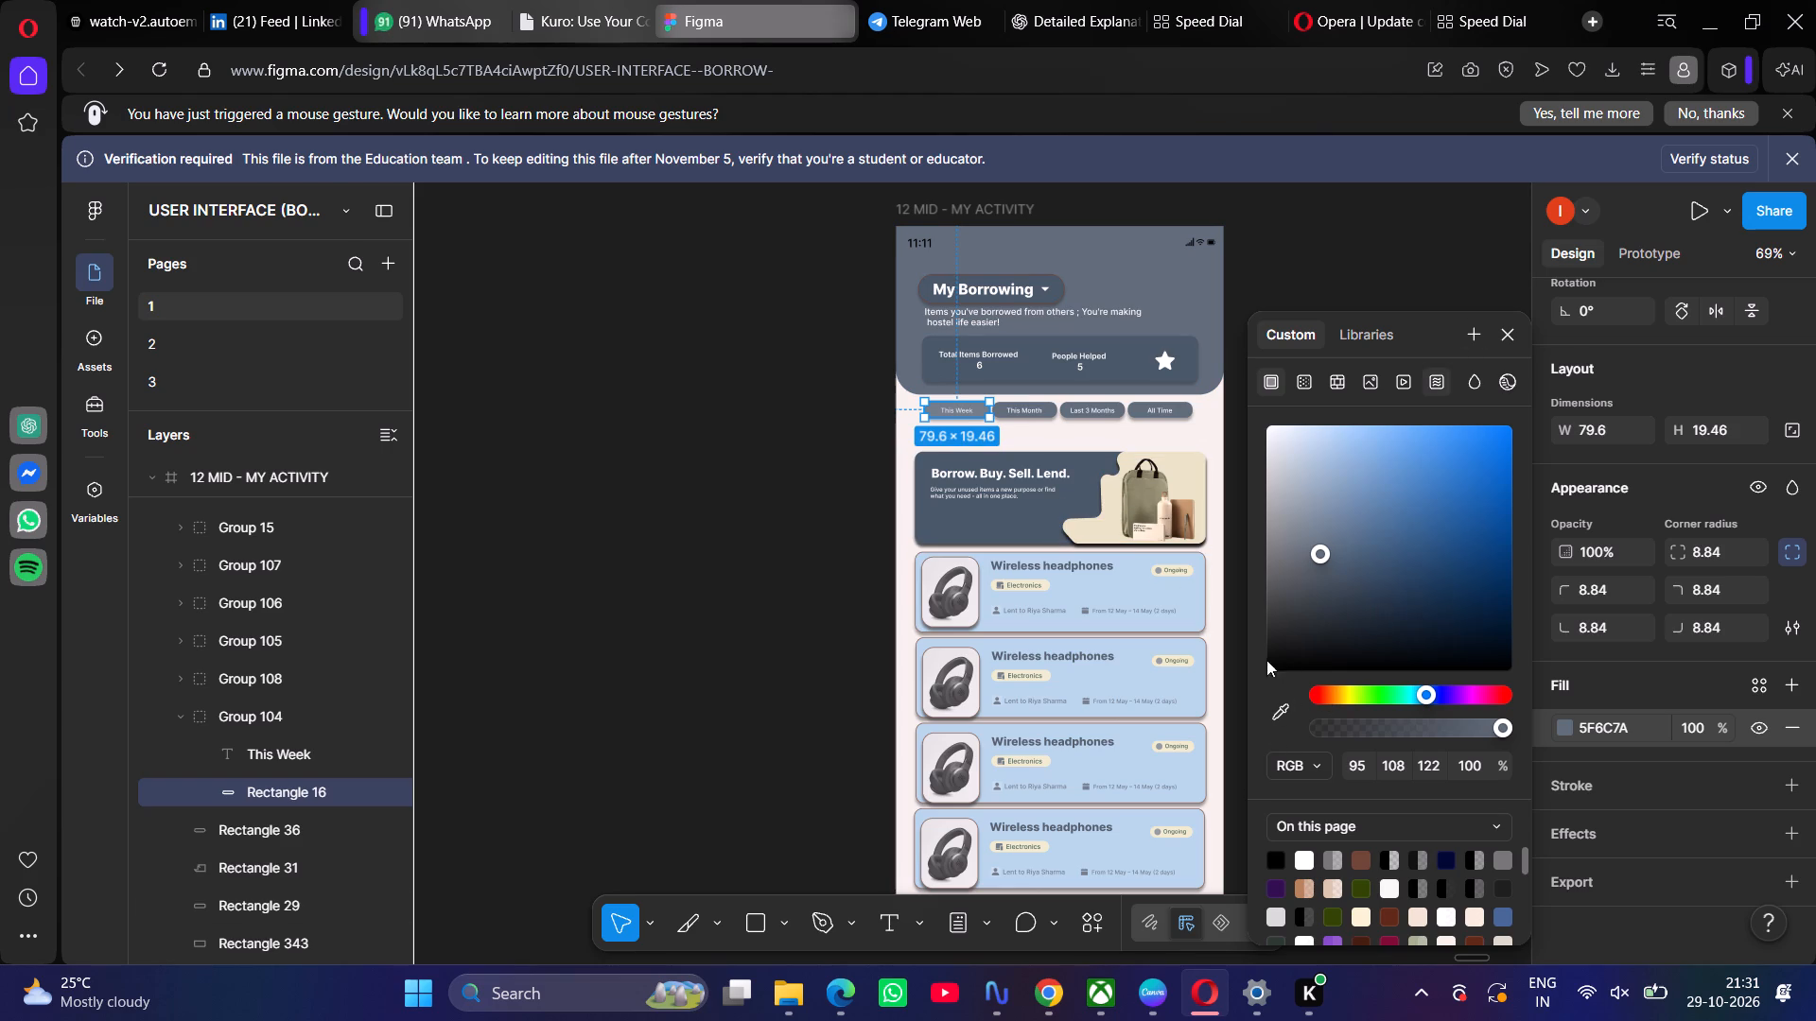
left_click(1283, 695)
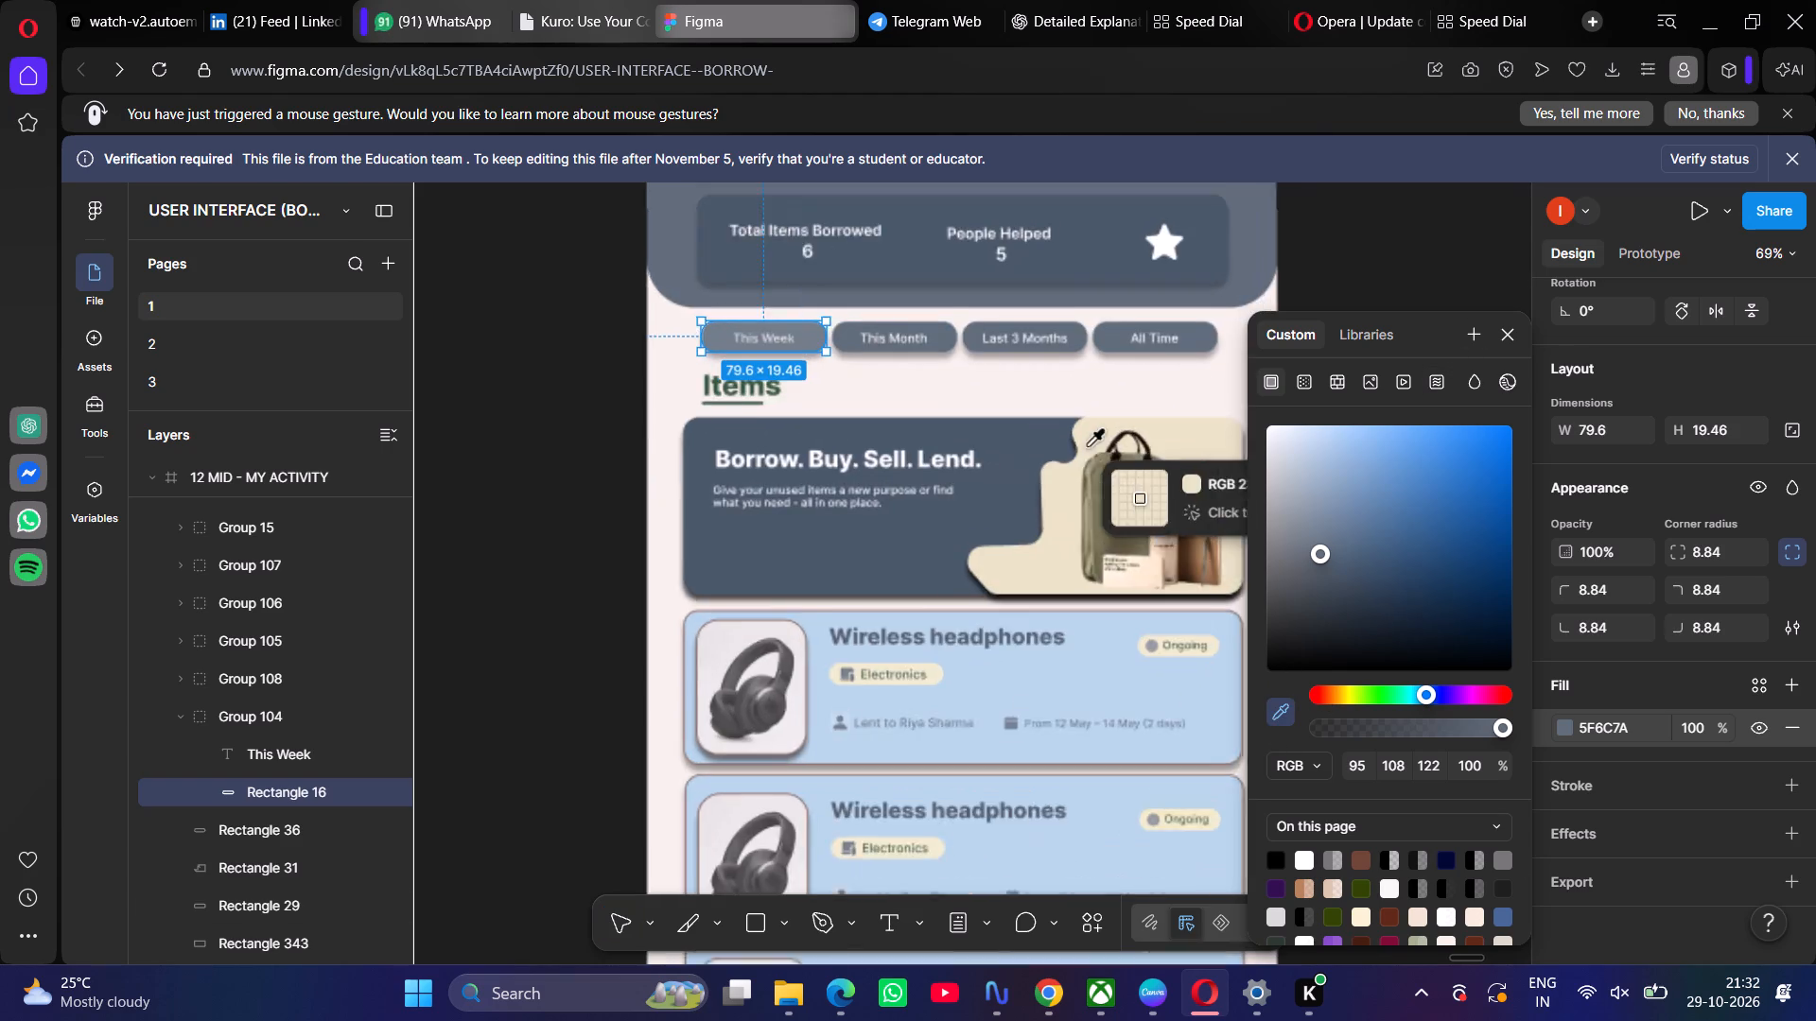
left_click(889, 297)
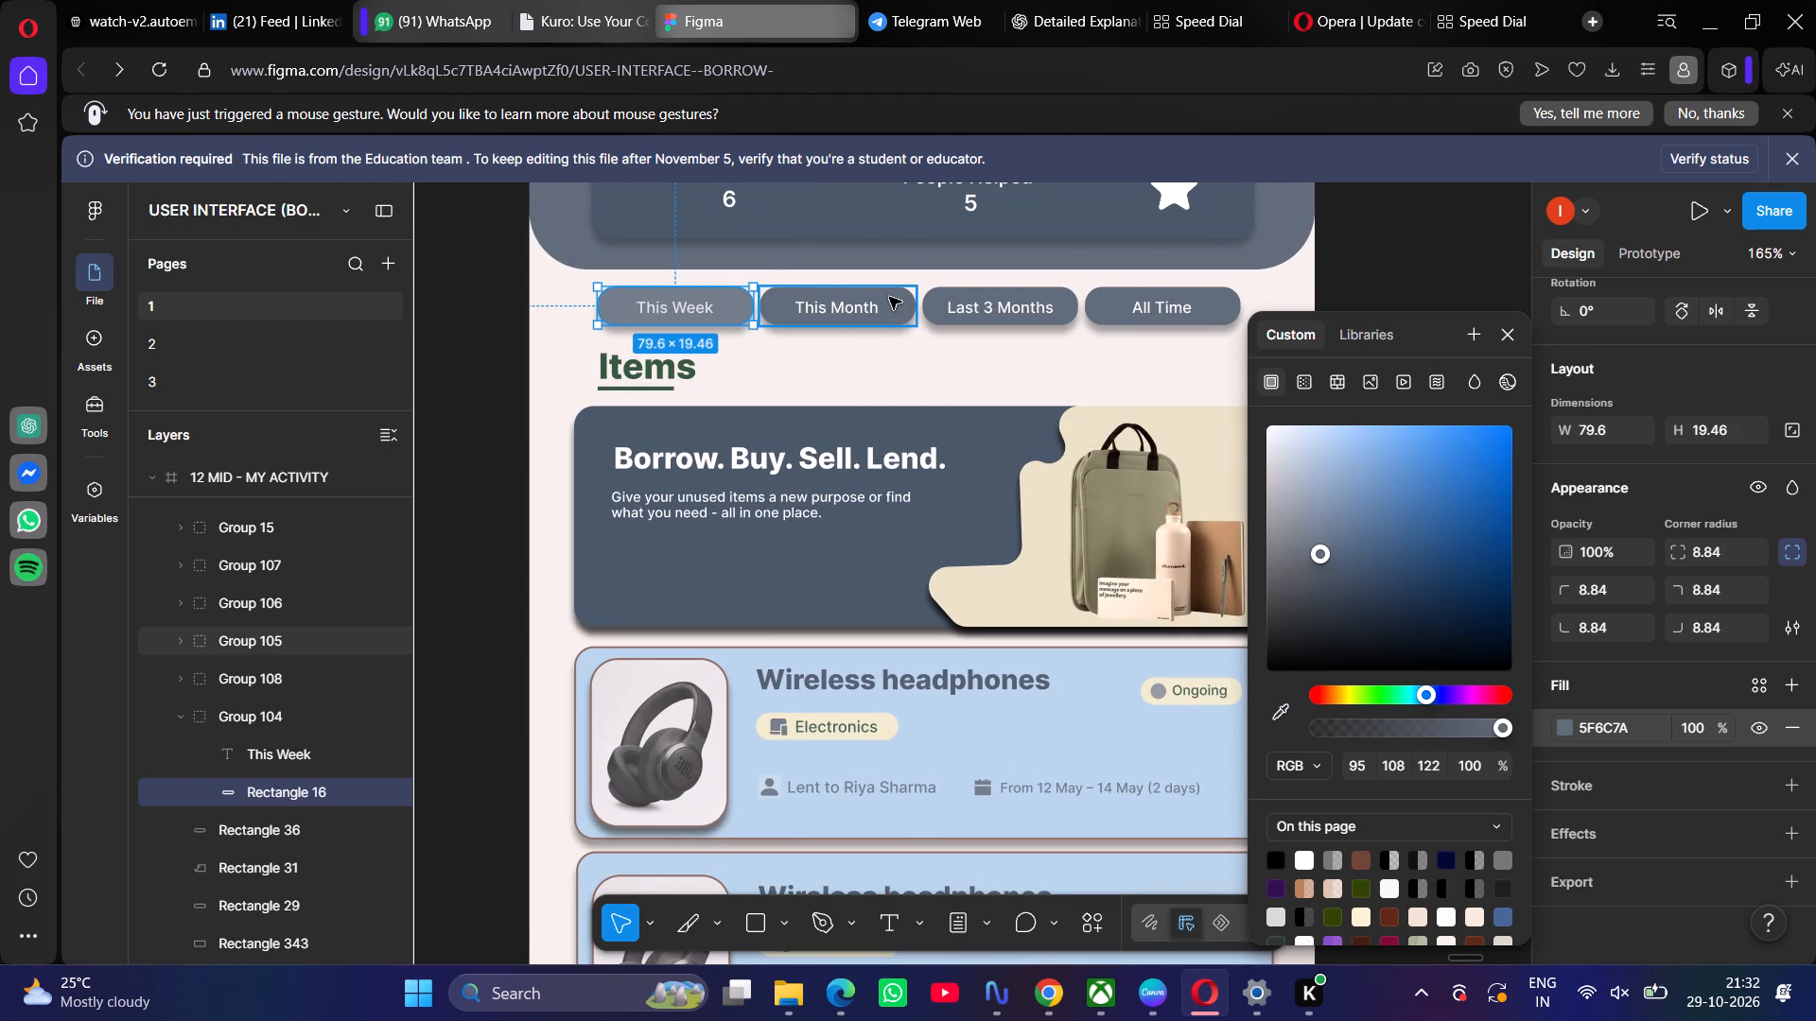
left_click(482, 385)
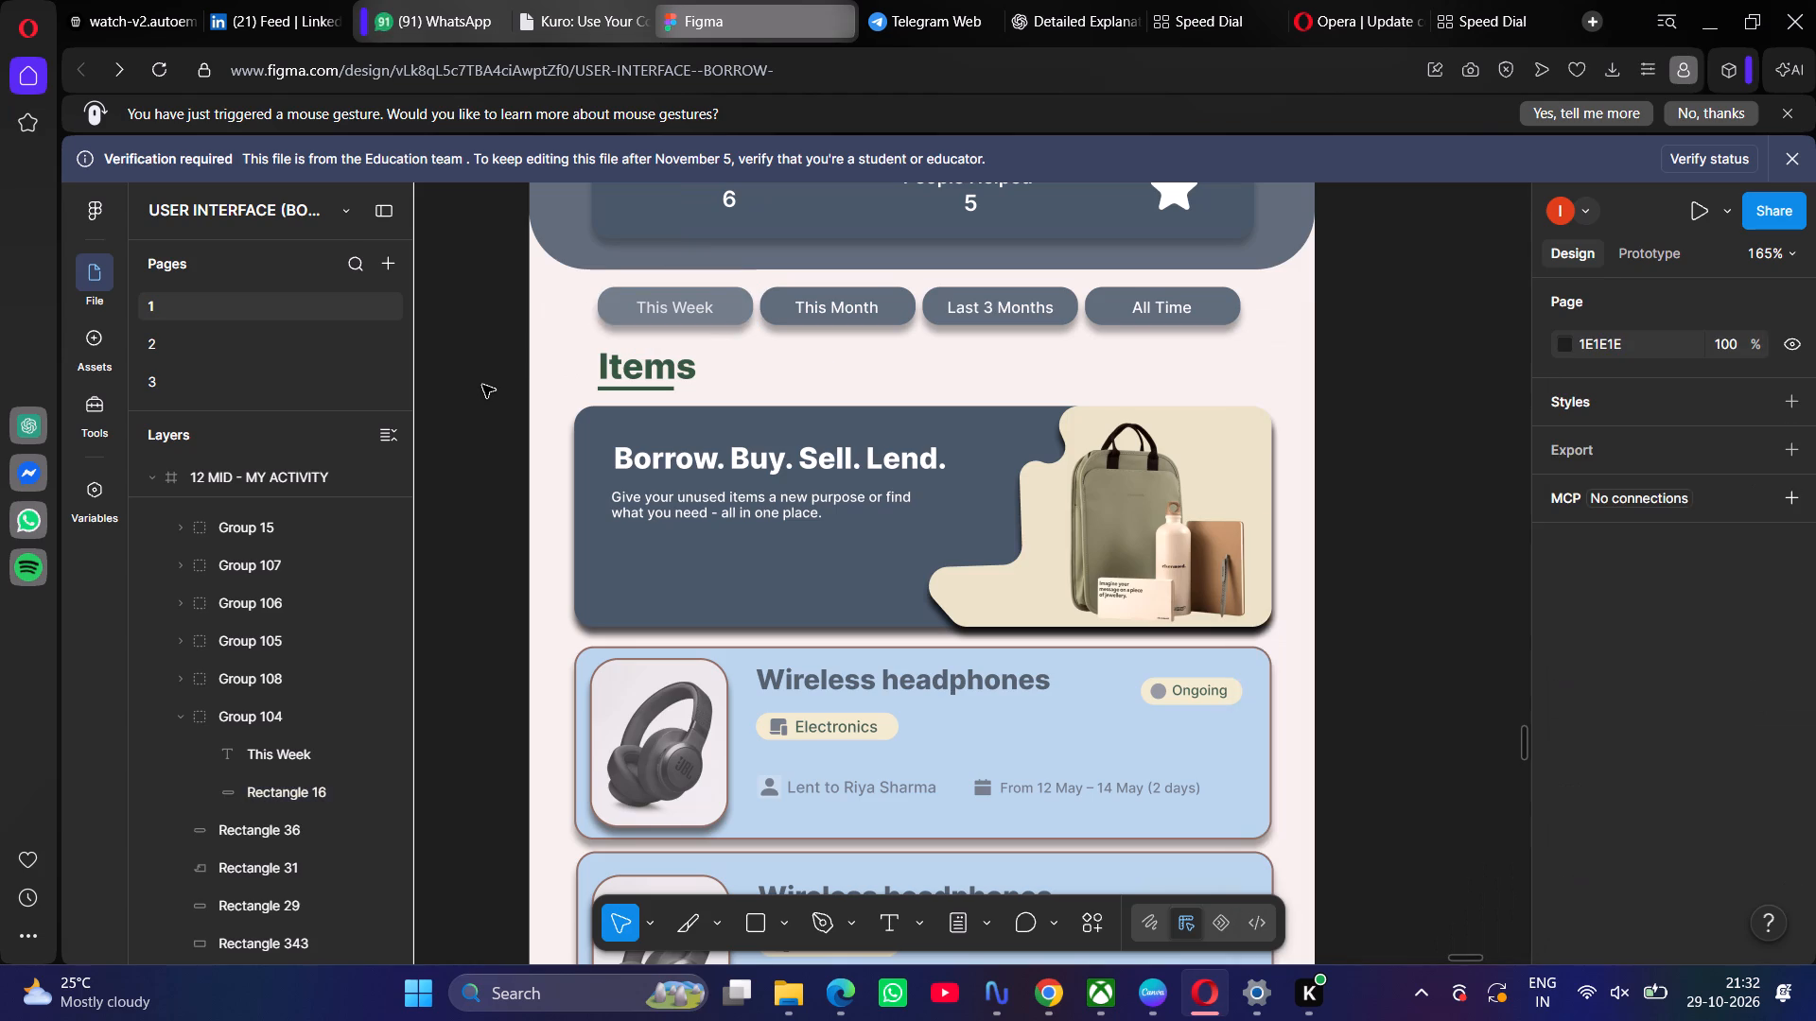
Set the opacity of the This Week filter chip group to 100%.
left_click(602, 333)
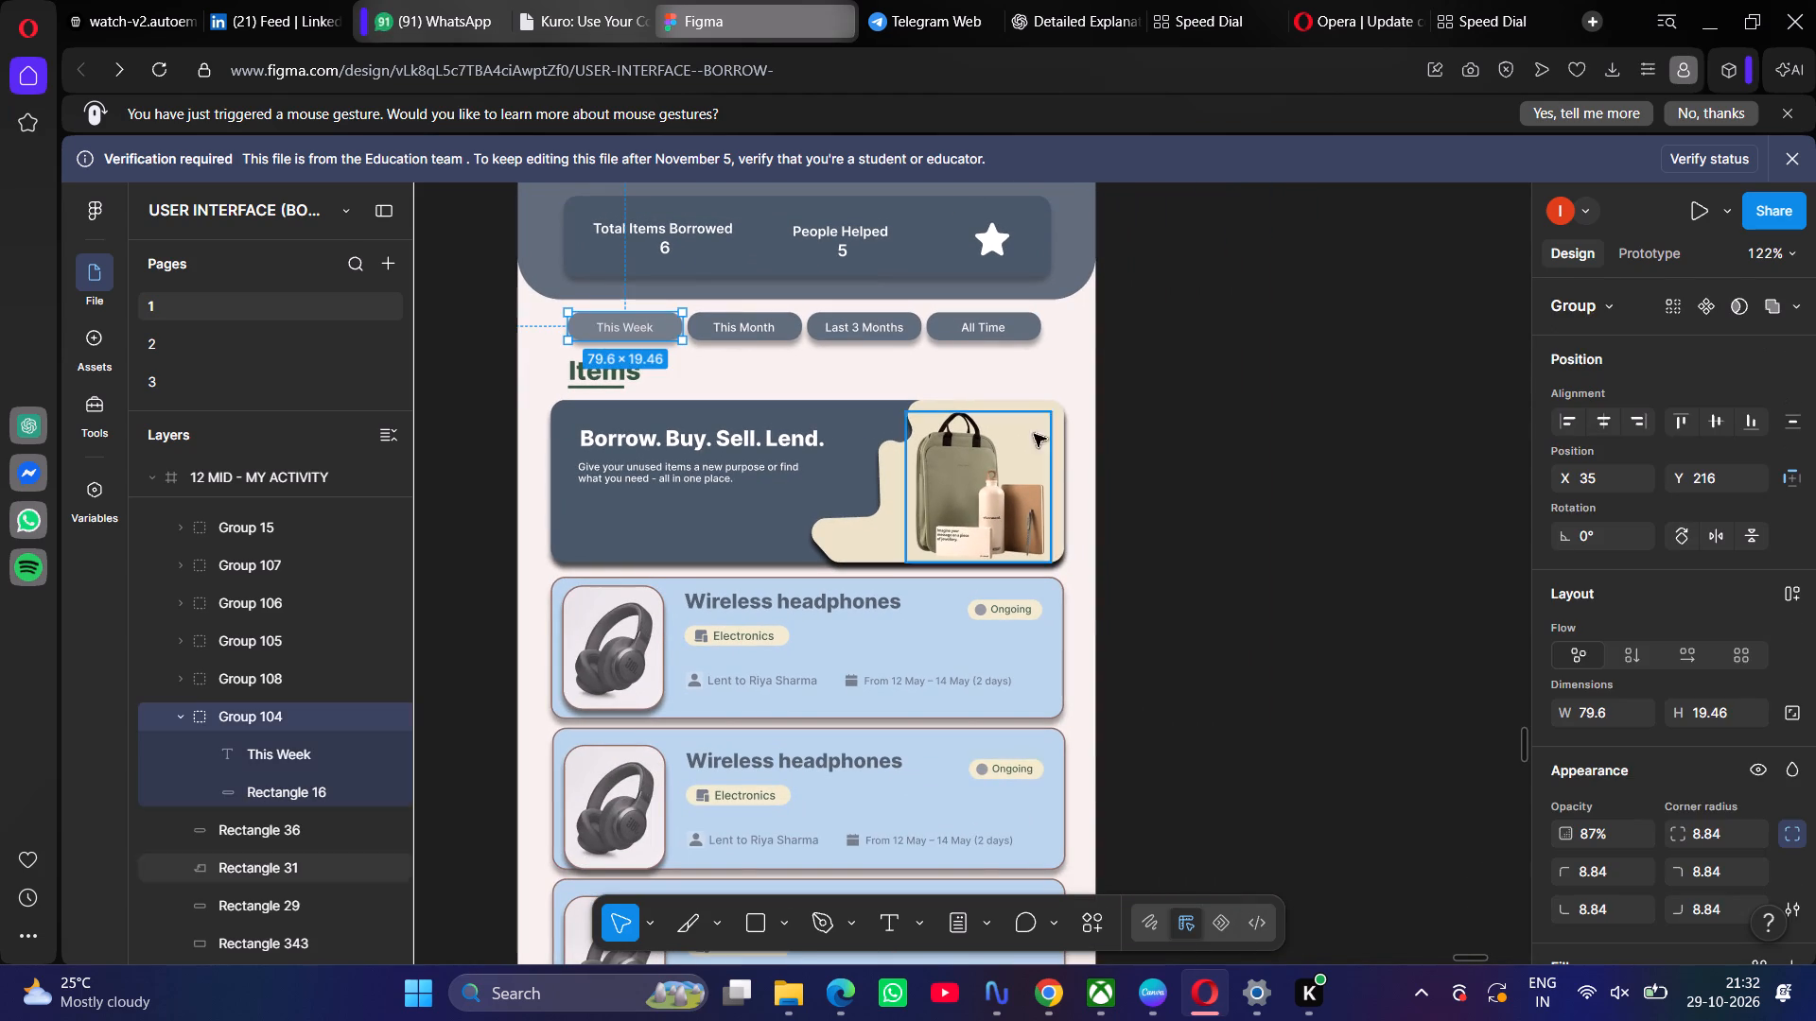
left_click(1598, 824)
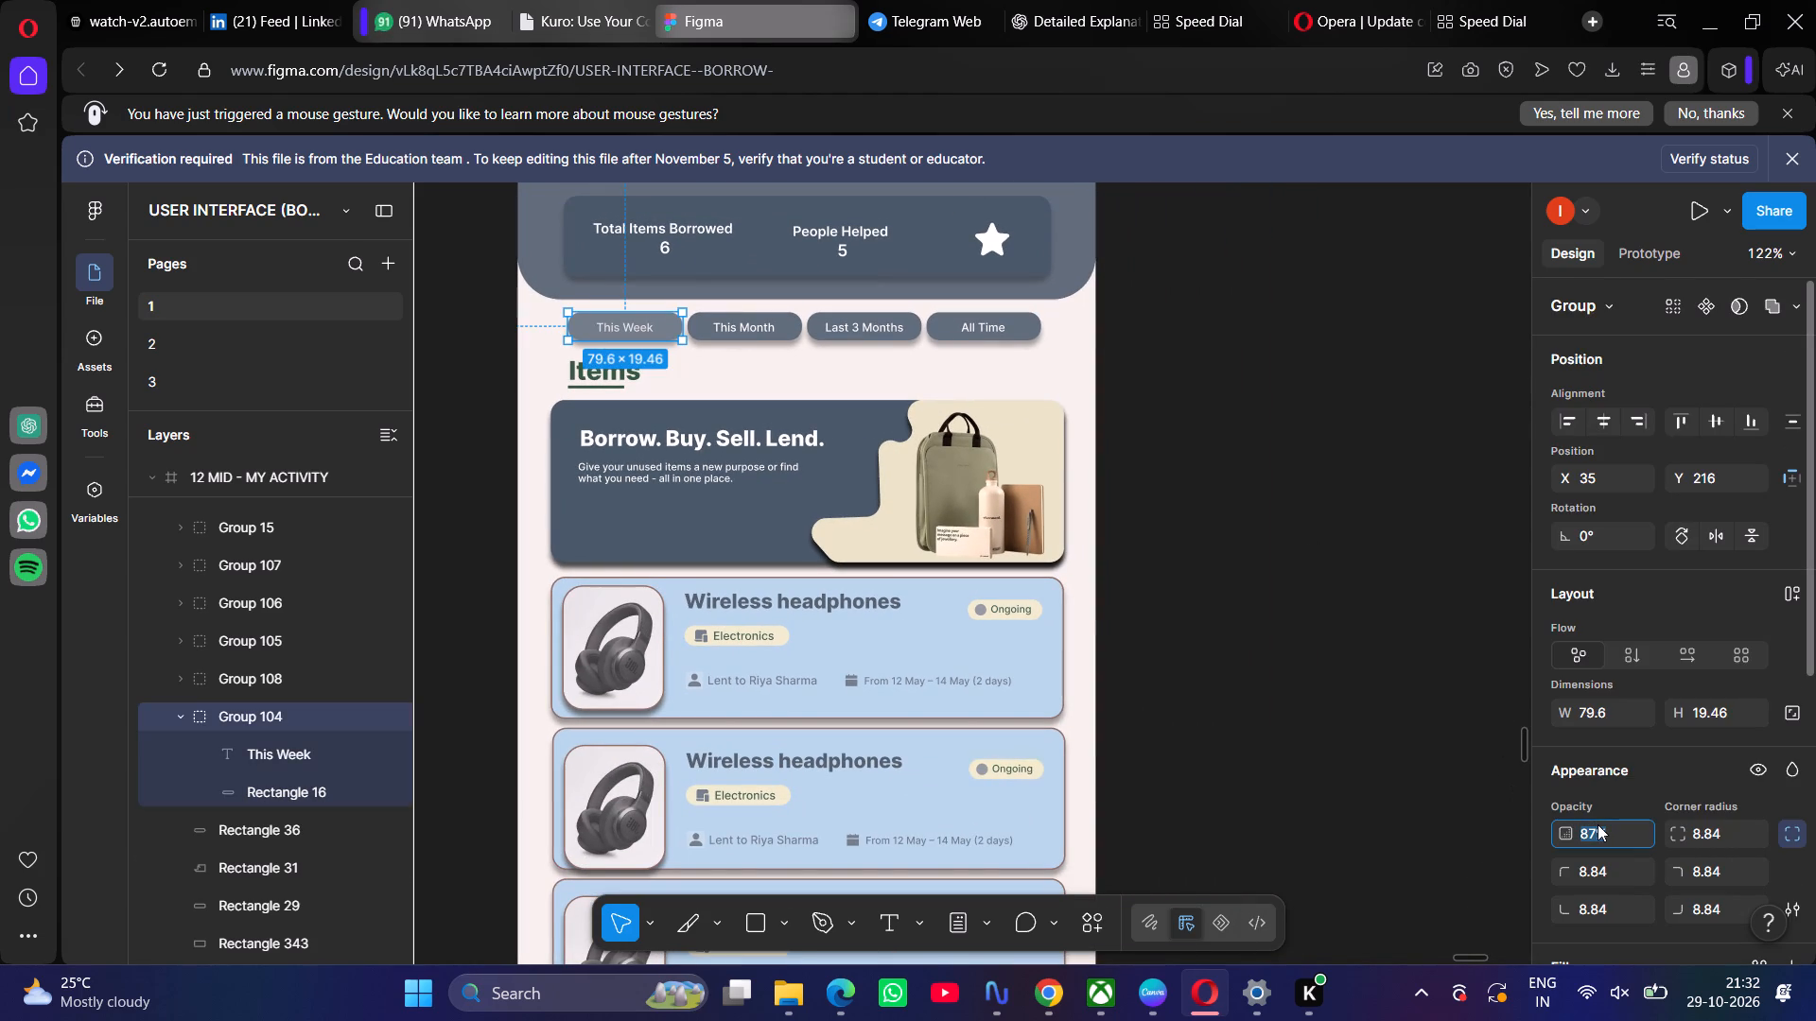
key("BackSpace")
type("100")
key("Return")
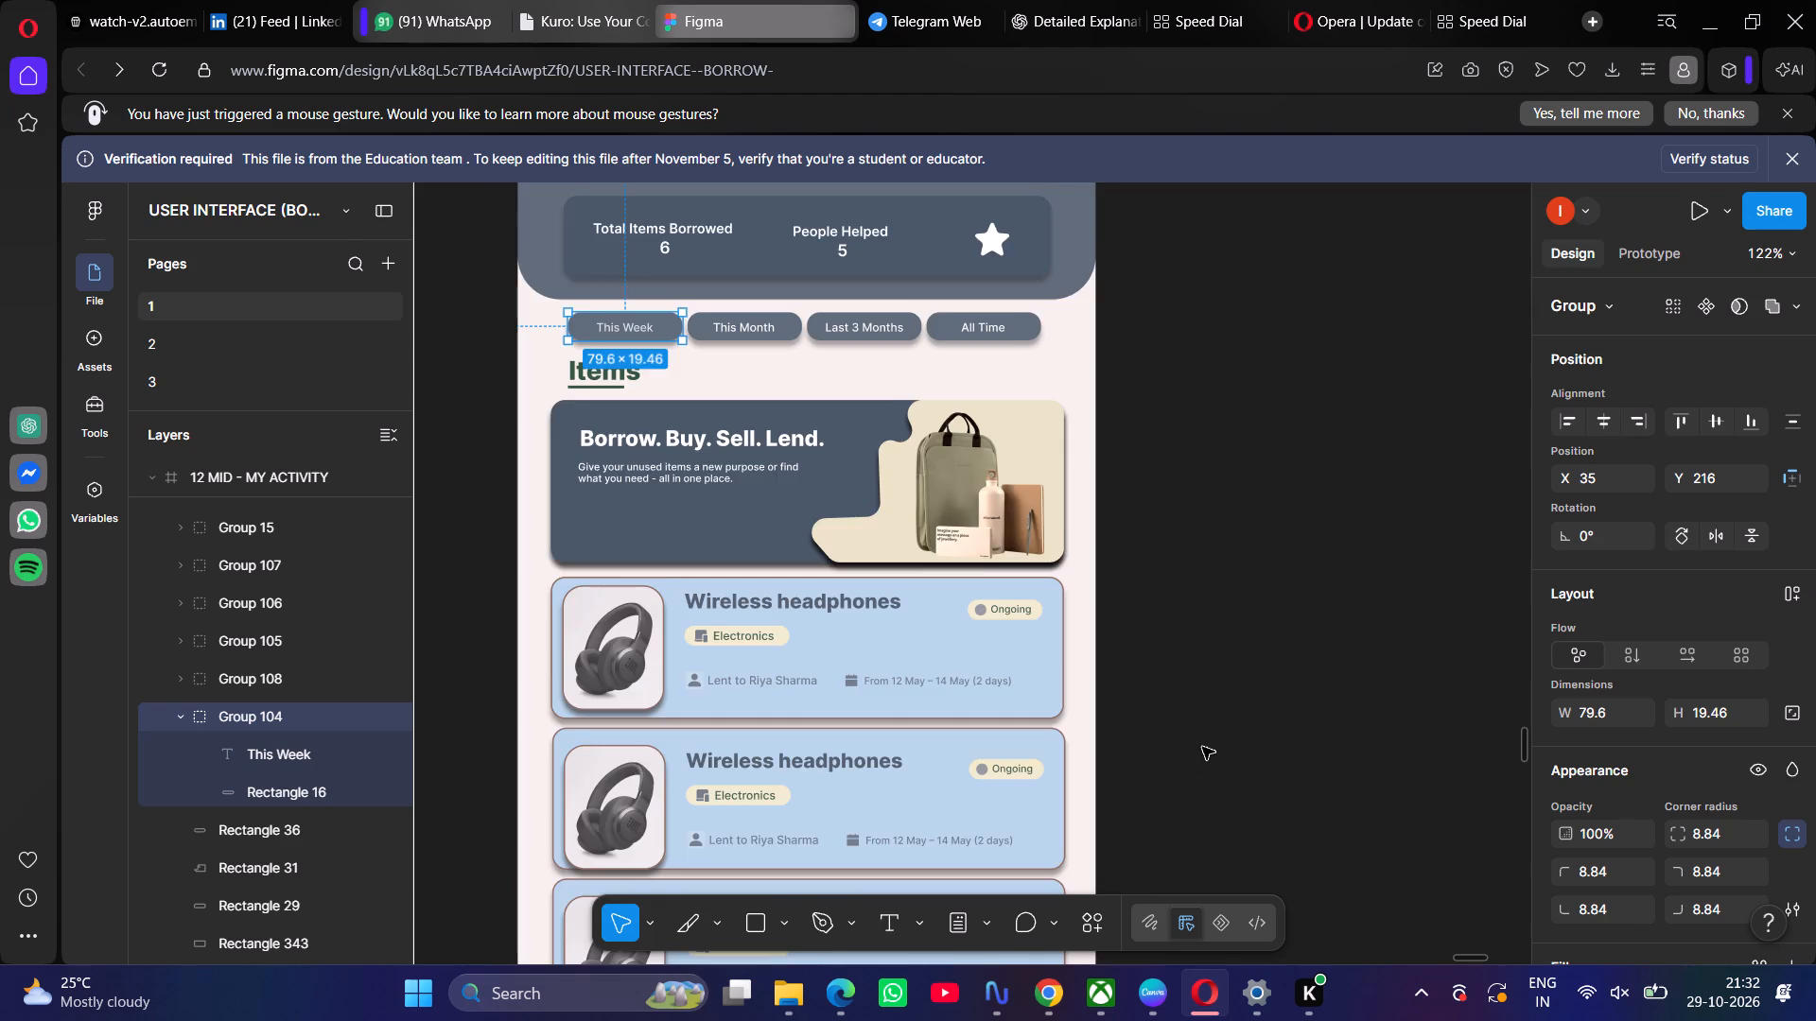
scroll(1211, 744, "down", 1)
scroll(1211, 744, "up", 1)
double_click(1211, 744)
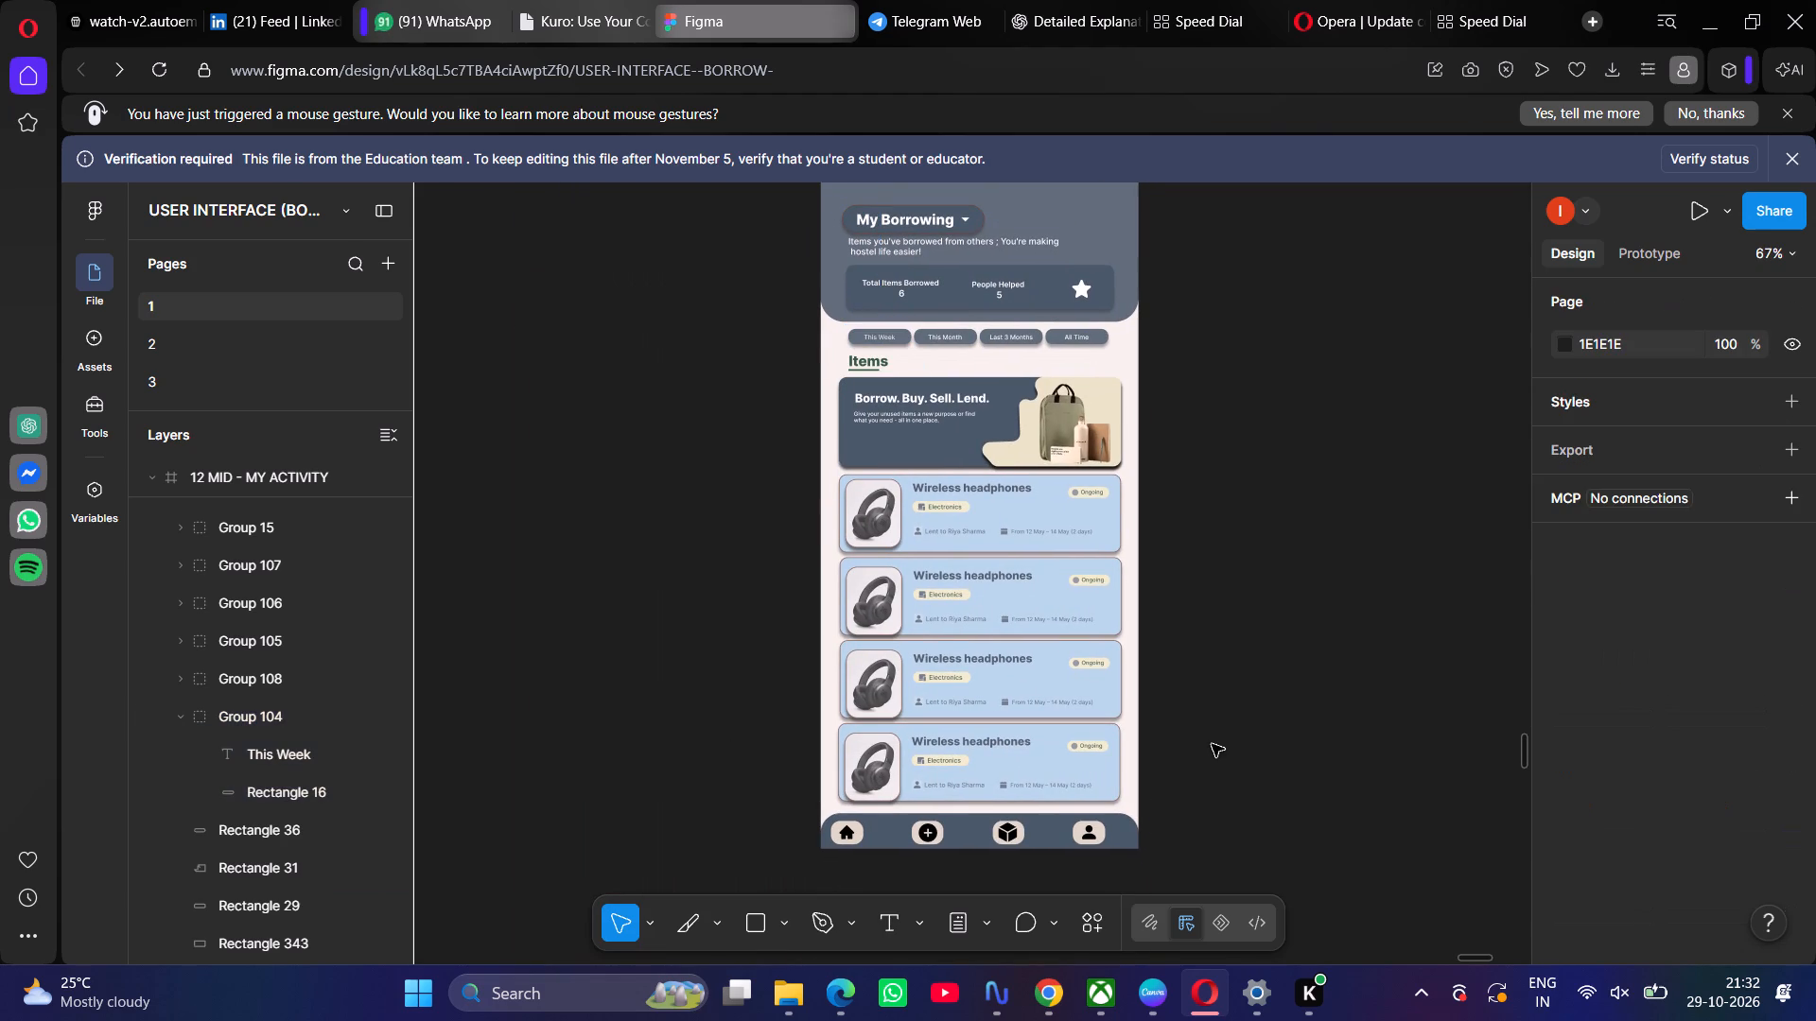
Review the slate and light blue My Activity variant from header to navigation bar and compare it with the green screens.
scroll(1212, 744, "up", 1)
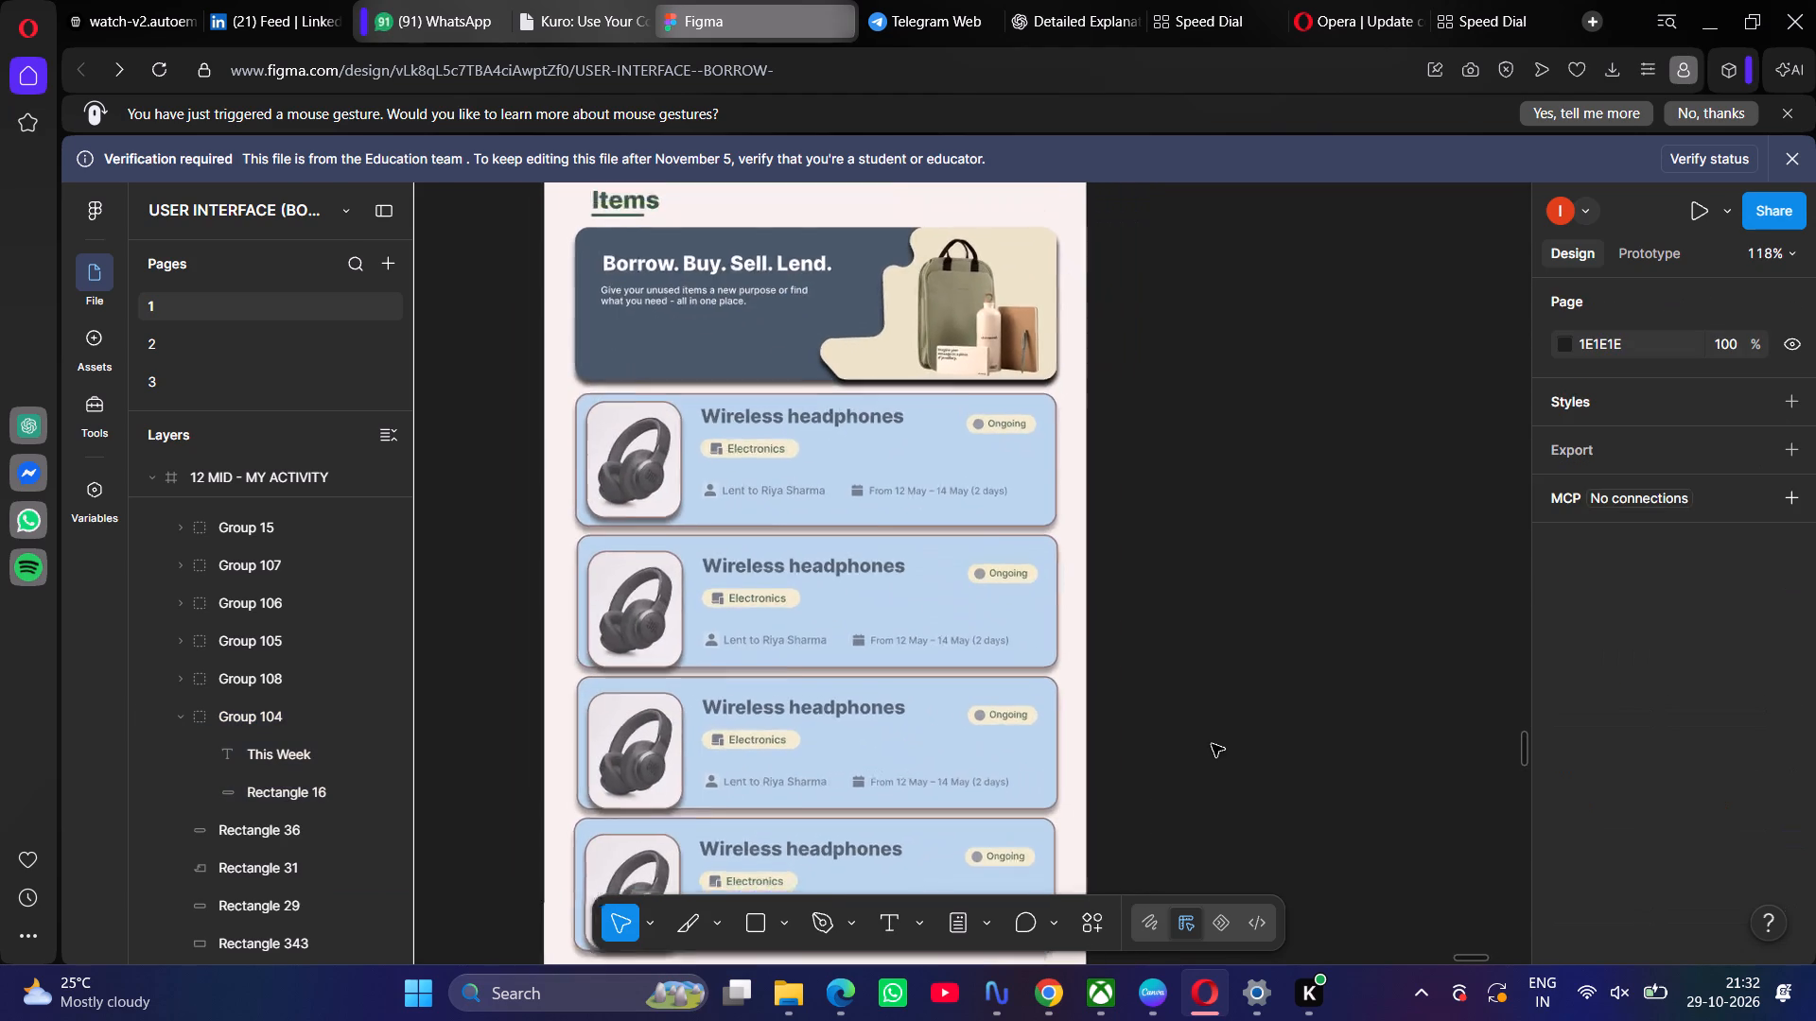
scroll(1212, 744, "down", 1)
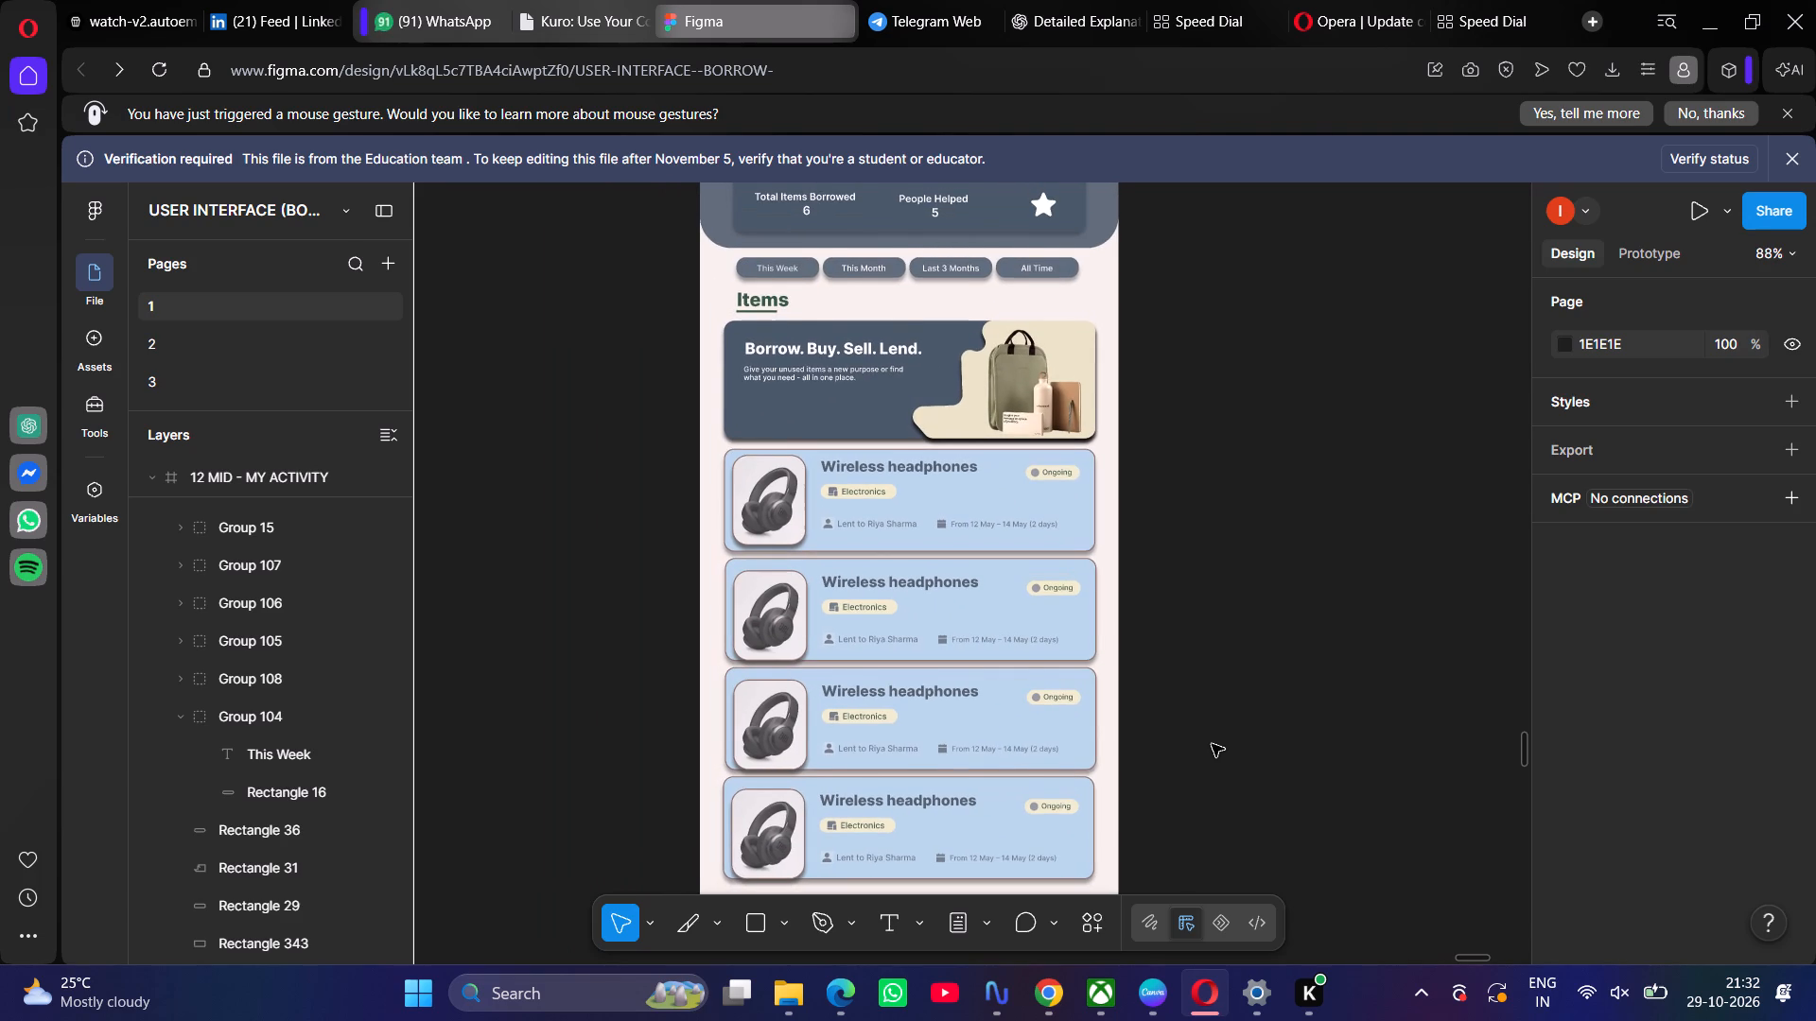
scroll(1212, 744, "up", 2)
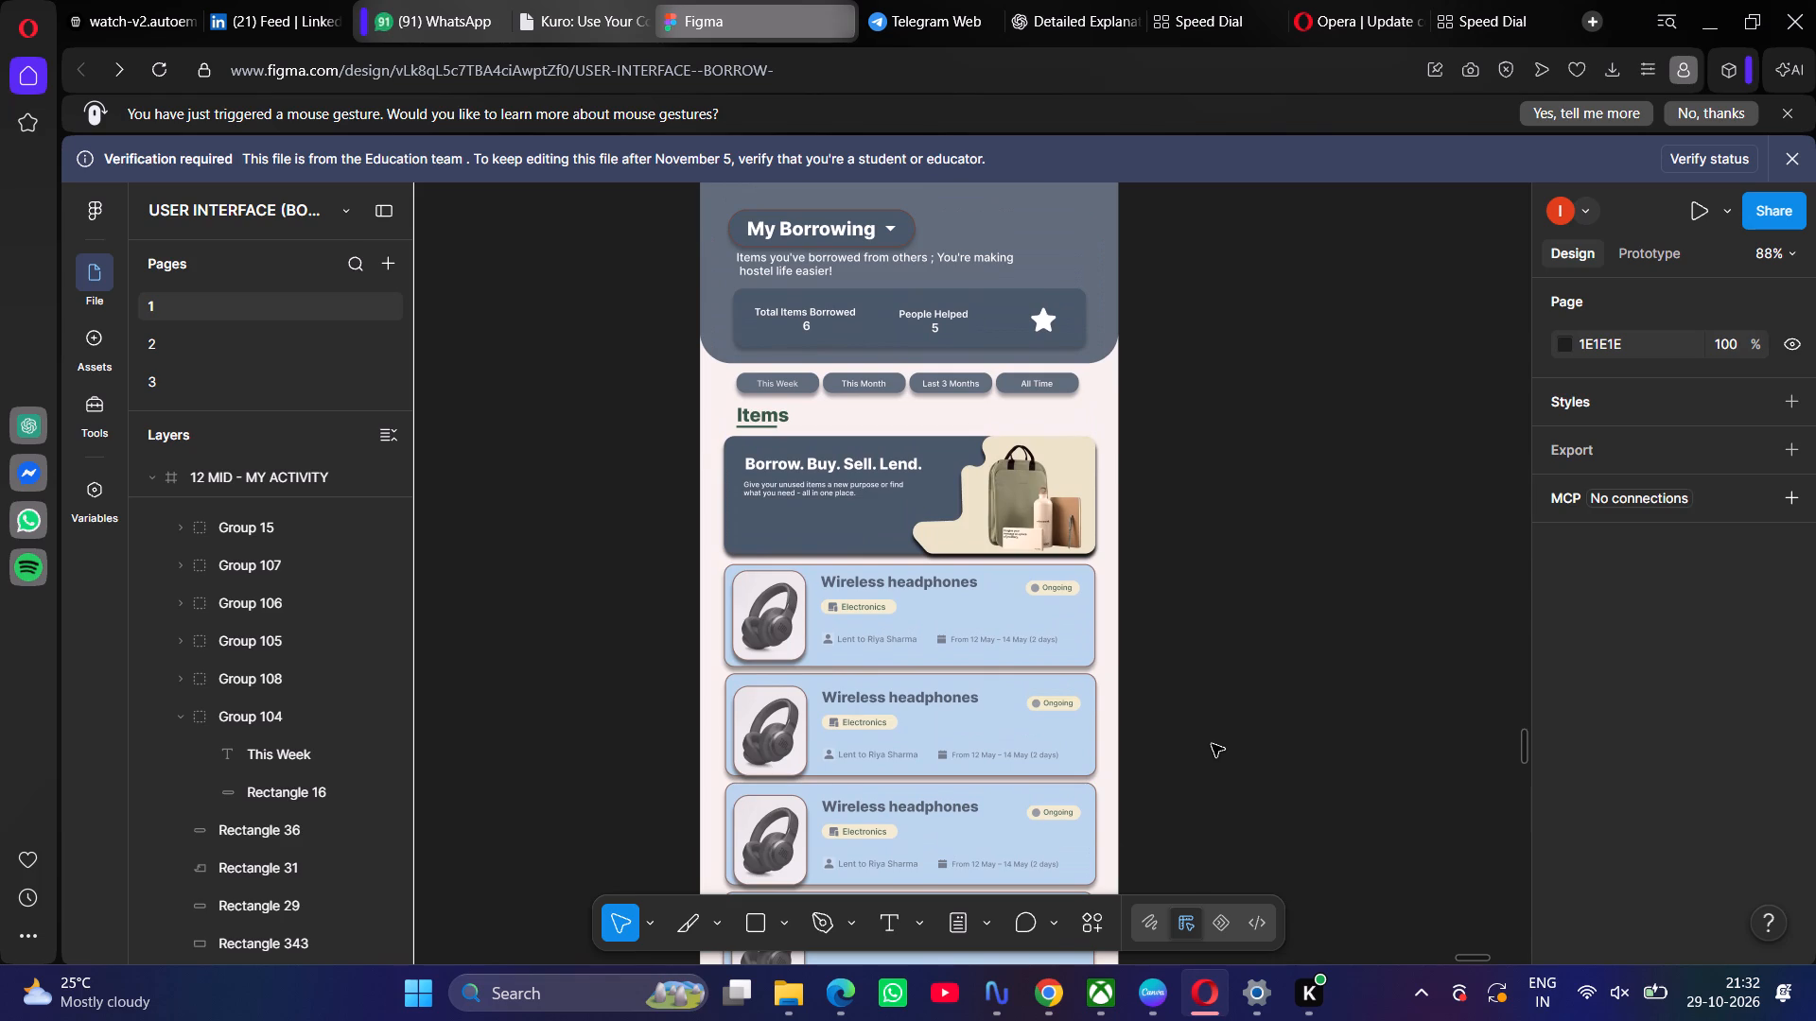
scroll(1212, 744, "up", 1)
scroll(1212, 744, "down", 2)
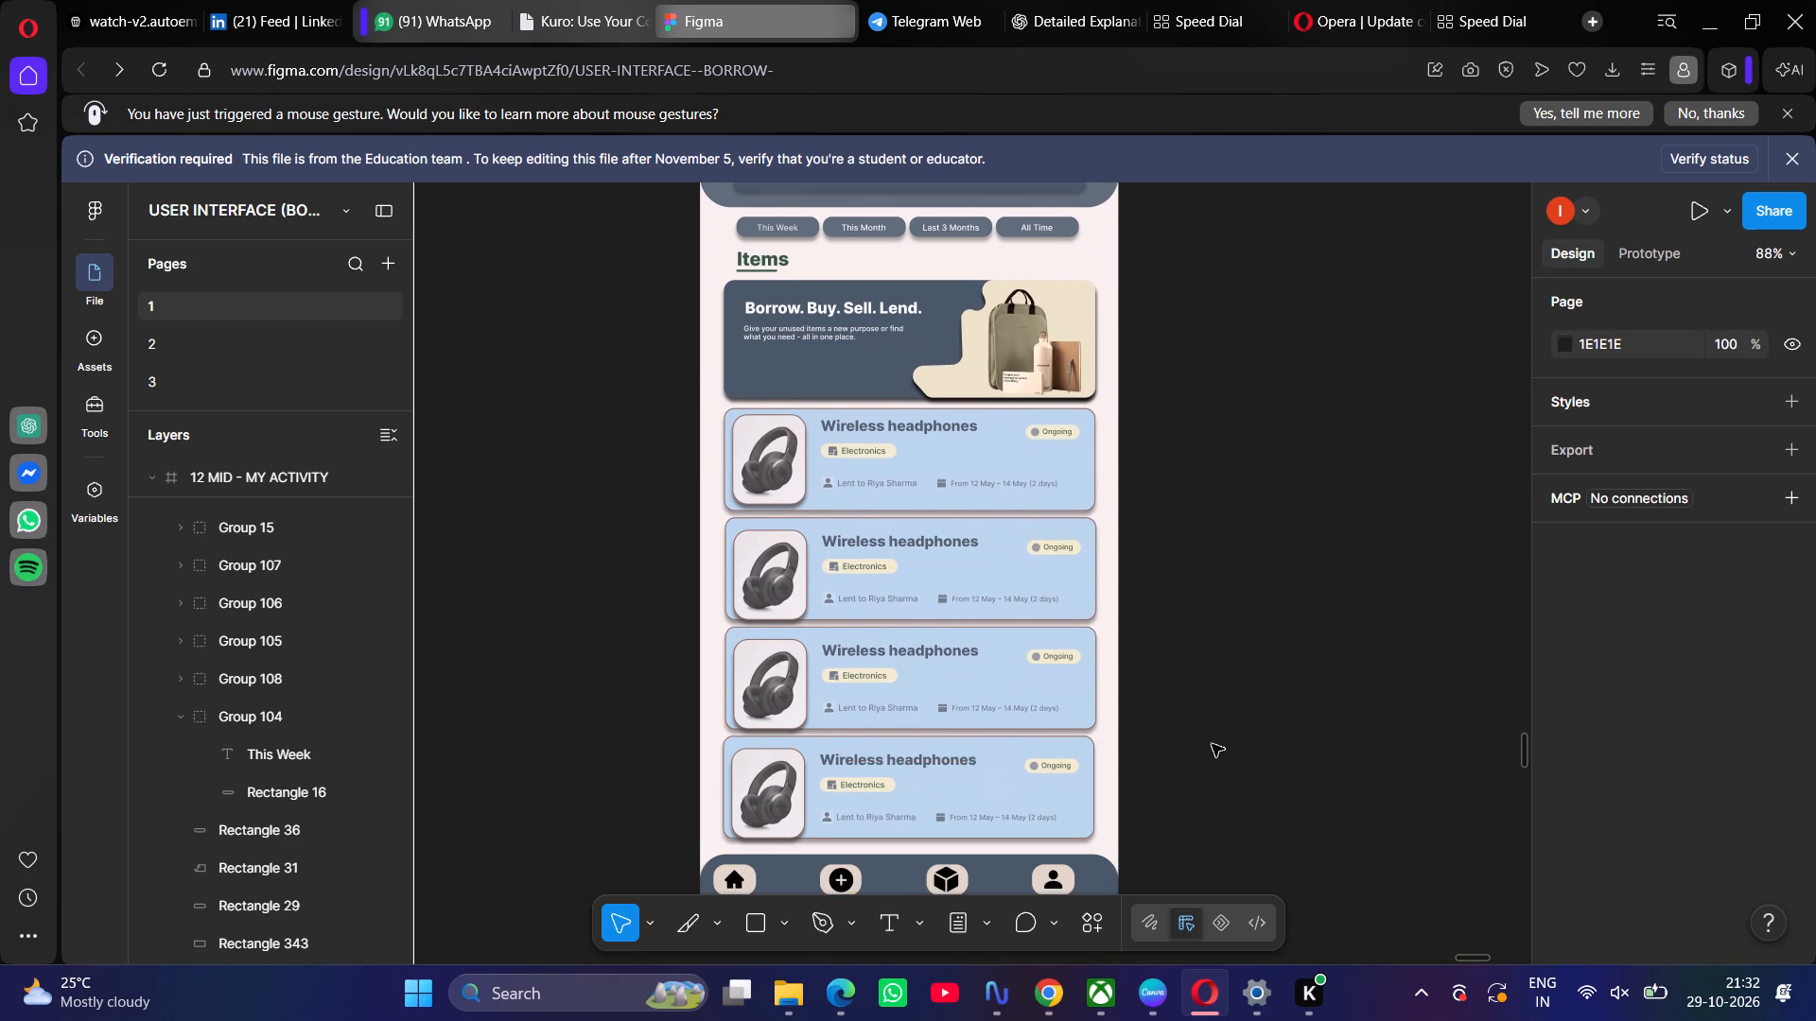
scroll(1212, 744, "right", 1)
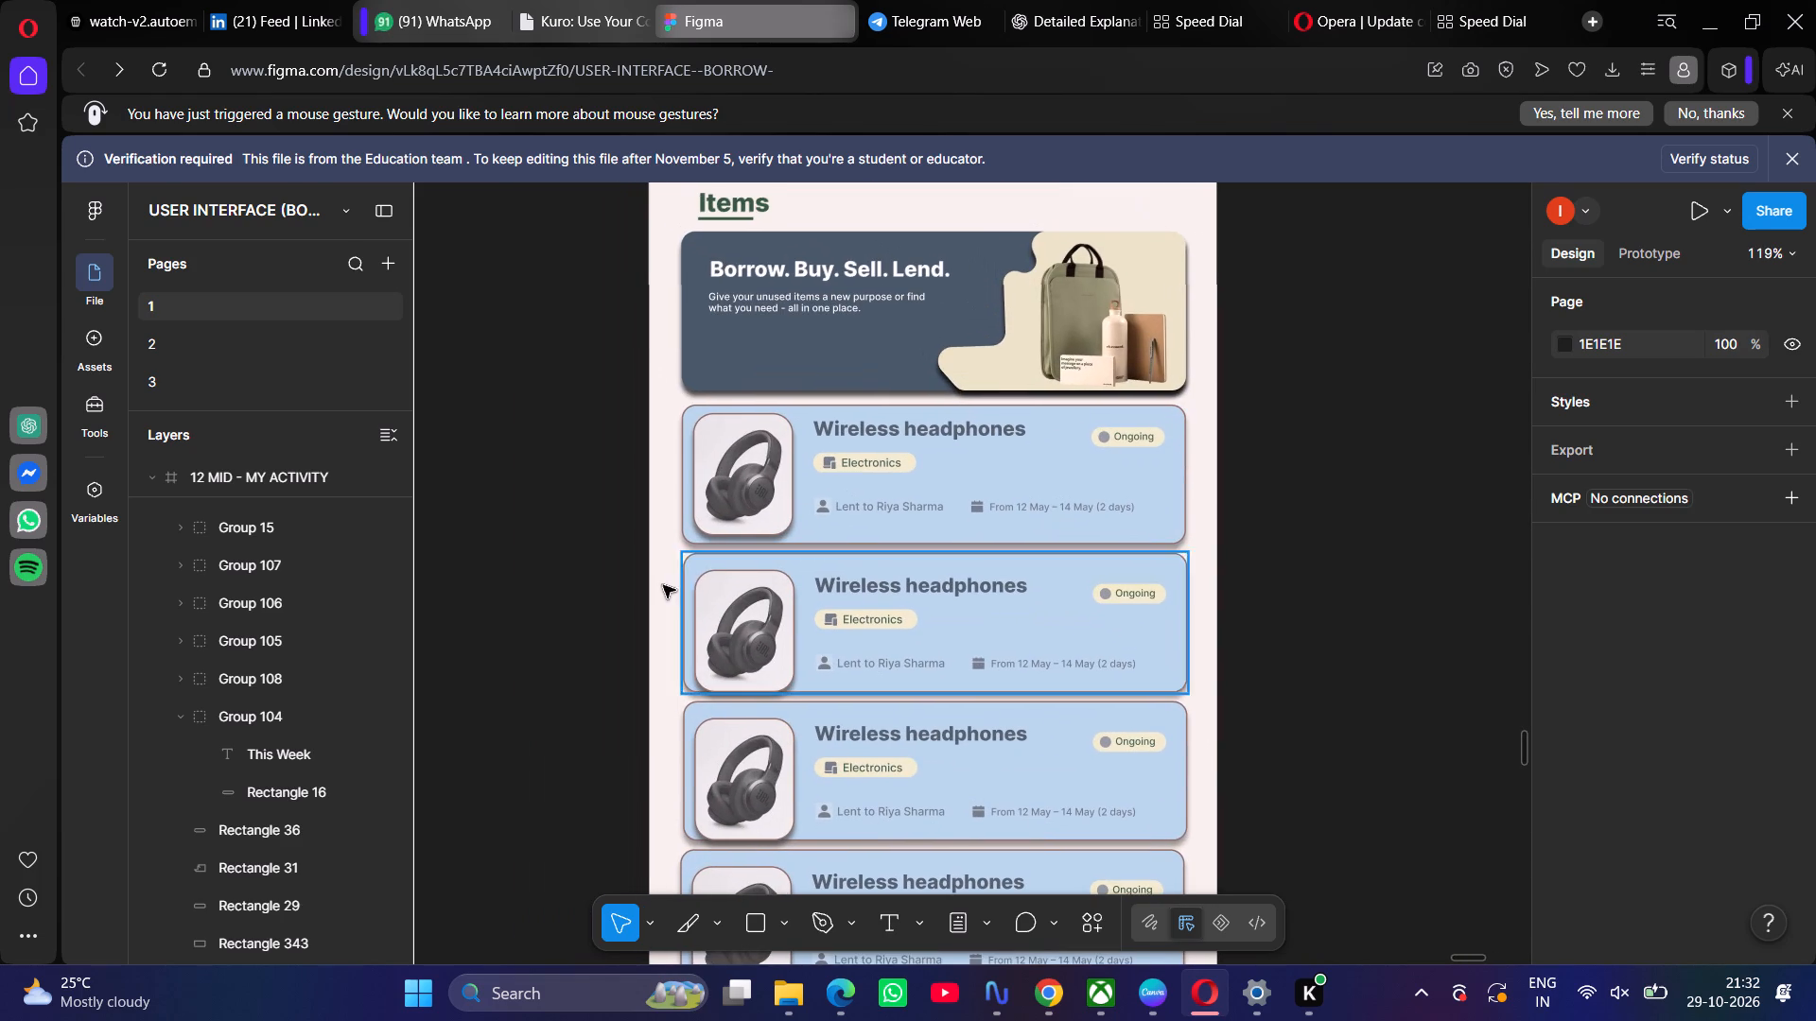
double_click(730, 626)
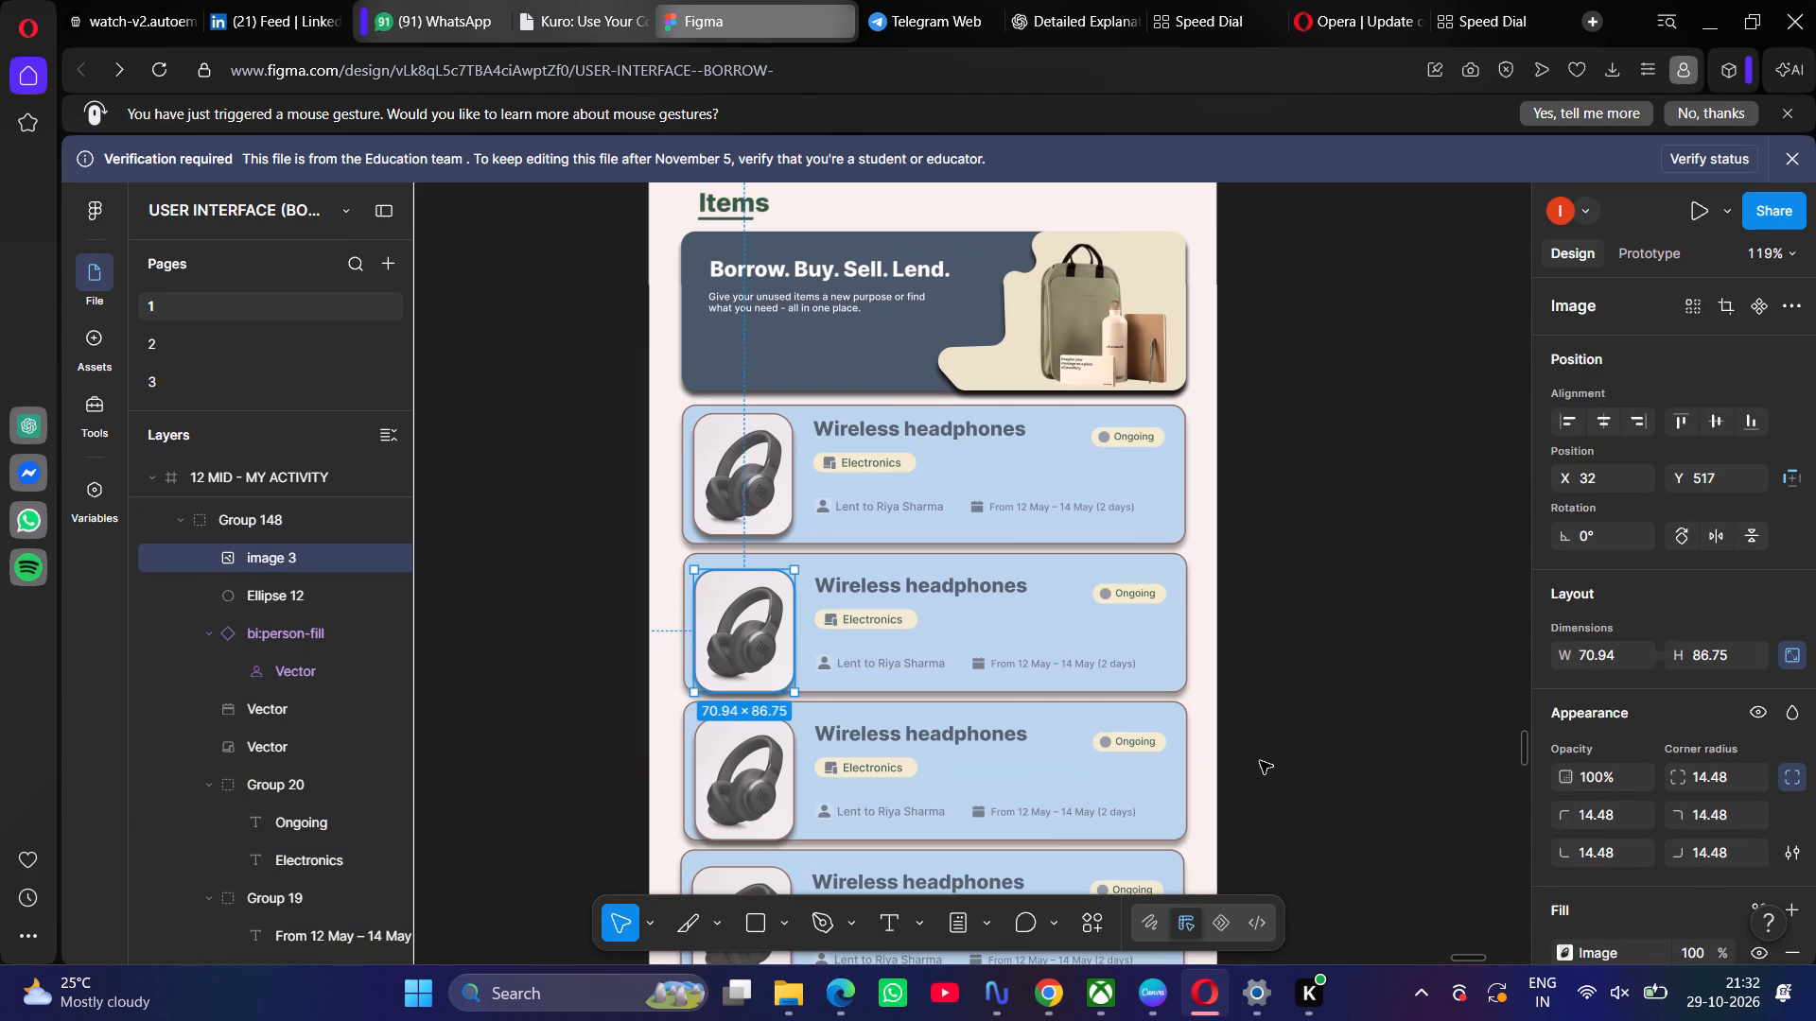
left_click(1466, 722)
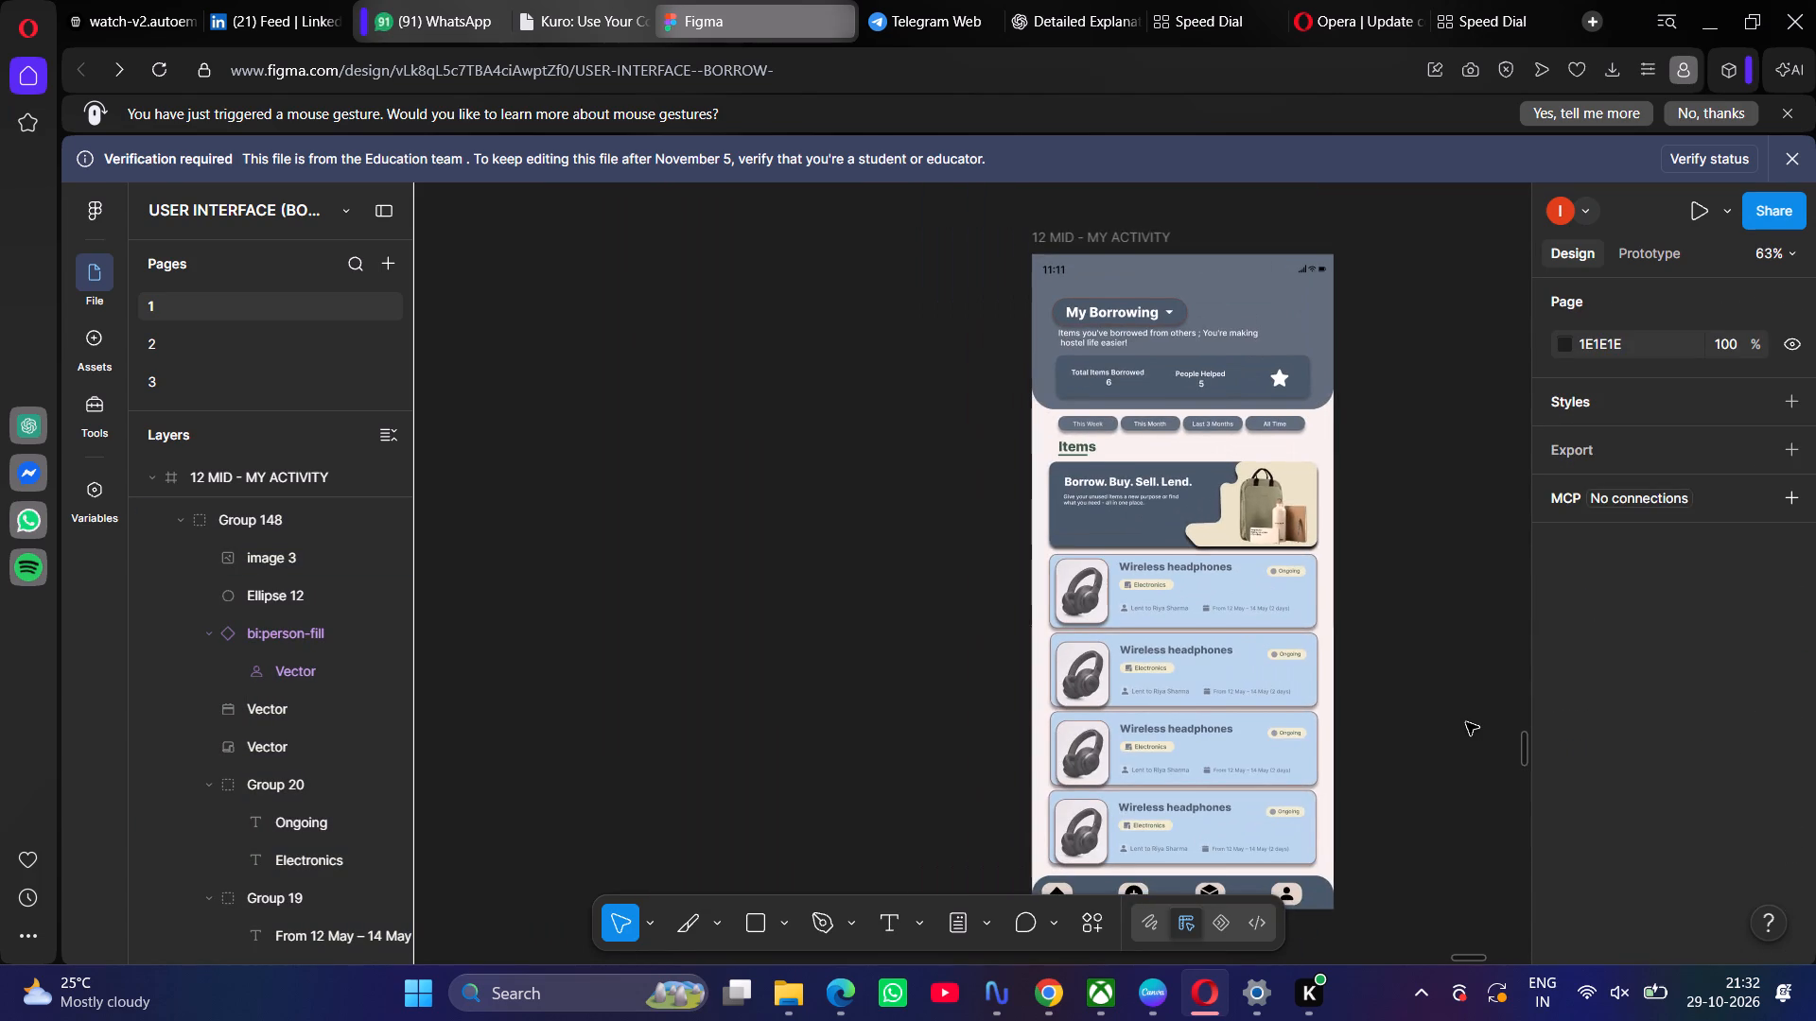
scroll(1466, 722, "down", 1)
scroll(1466, 722, "left", 2)
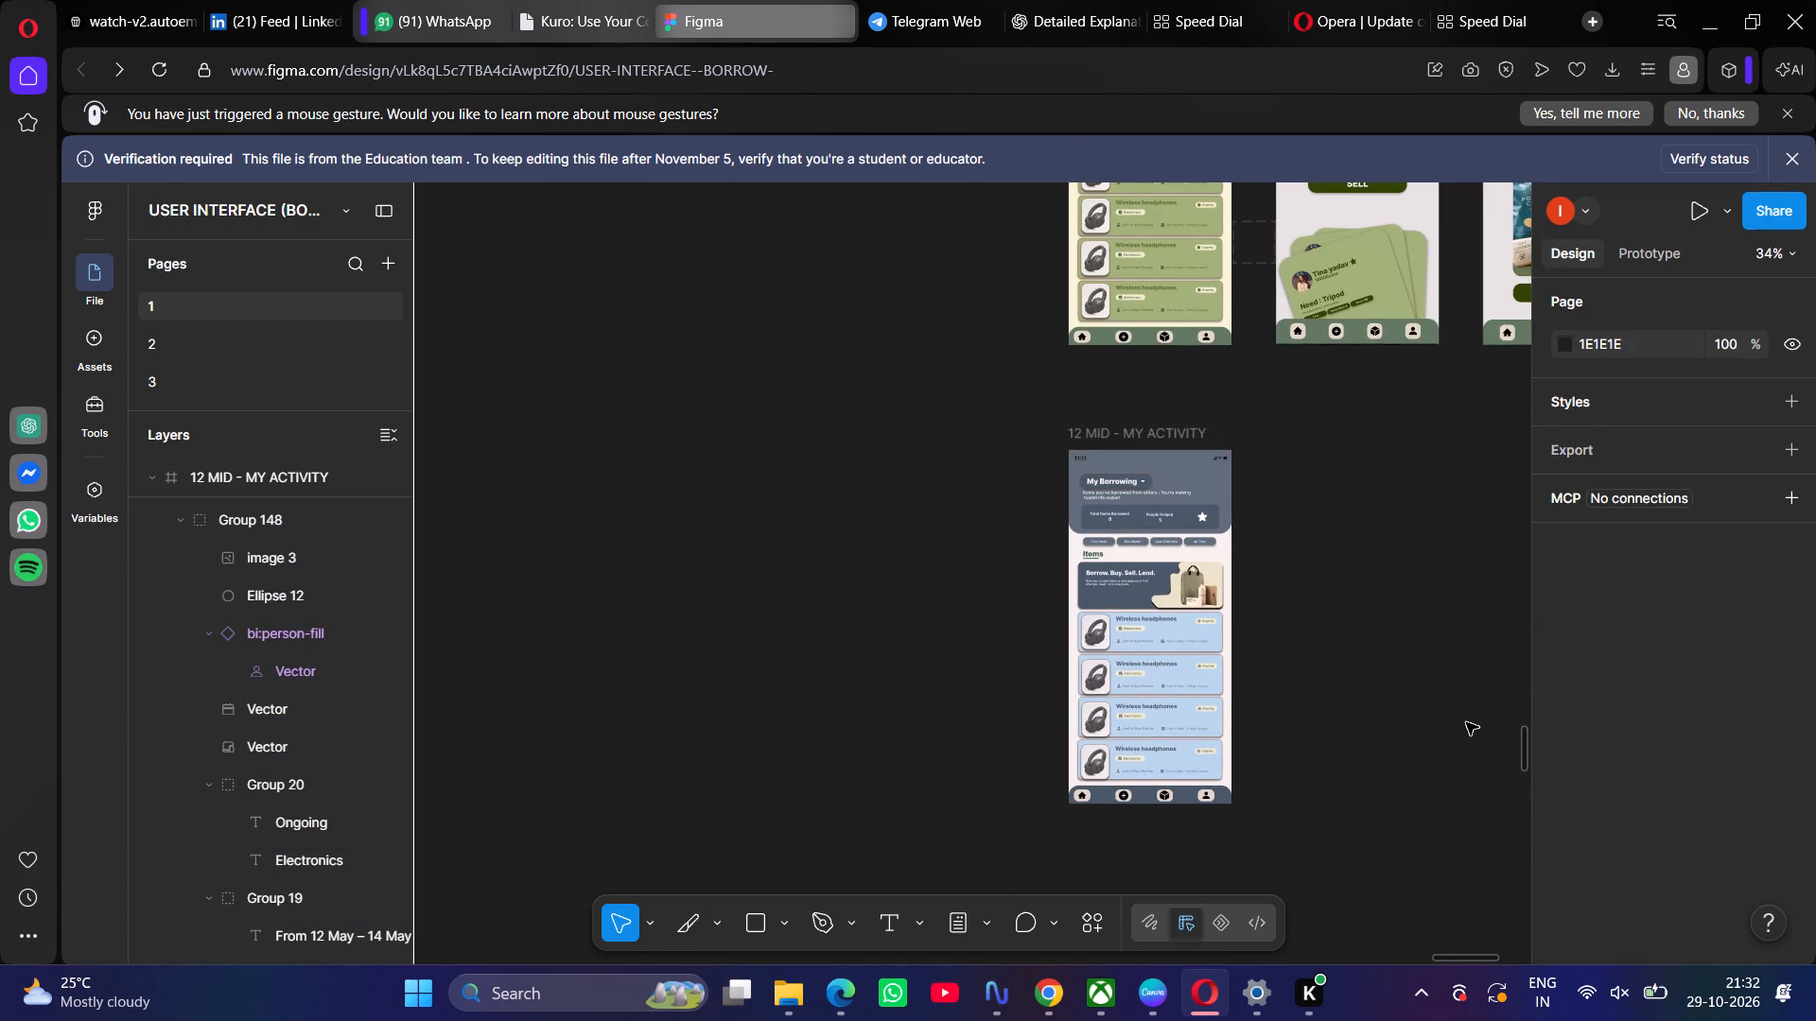
scroll(1466, 722, "left", 1)
scroll(1466, 722, "up", 1)
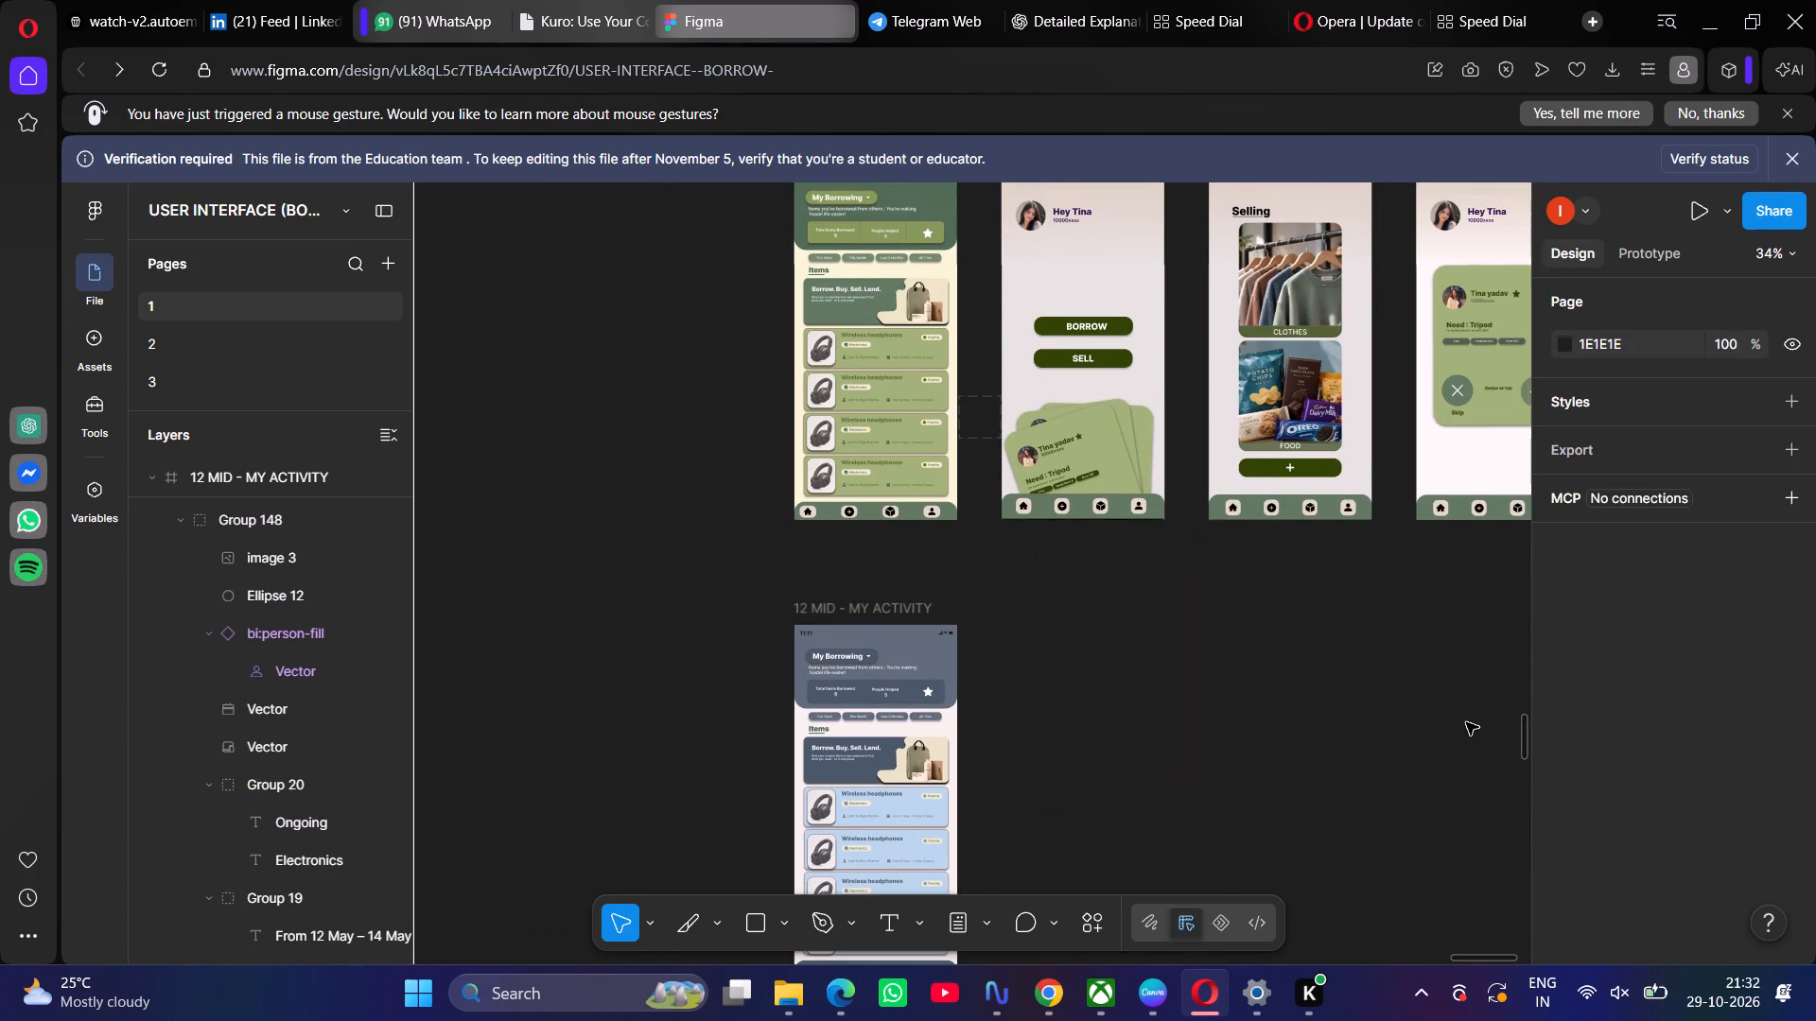
scroll(1466, 722, "down", 1)
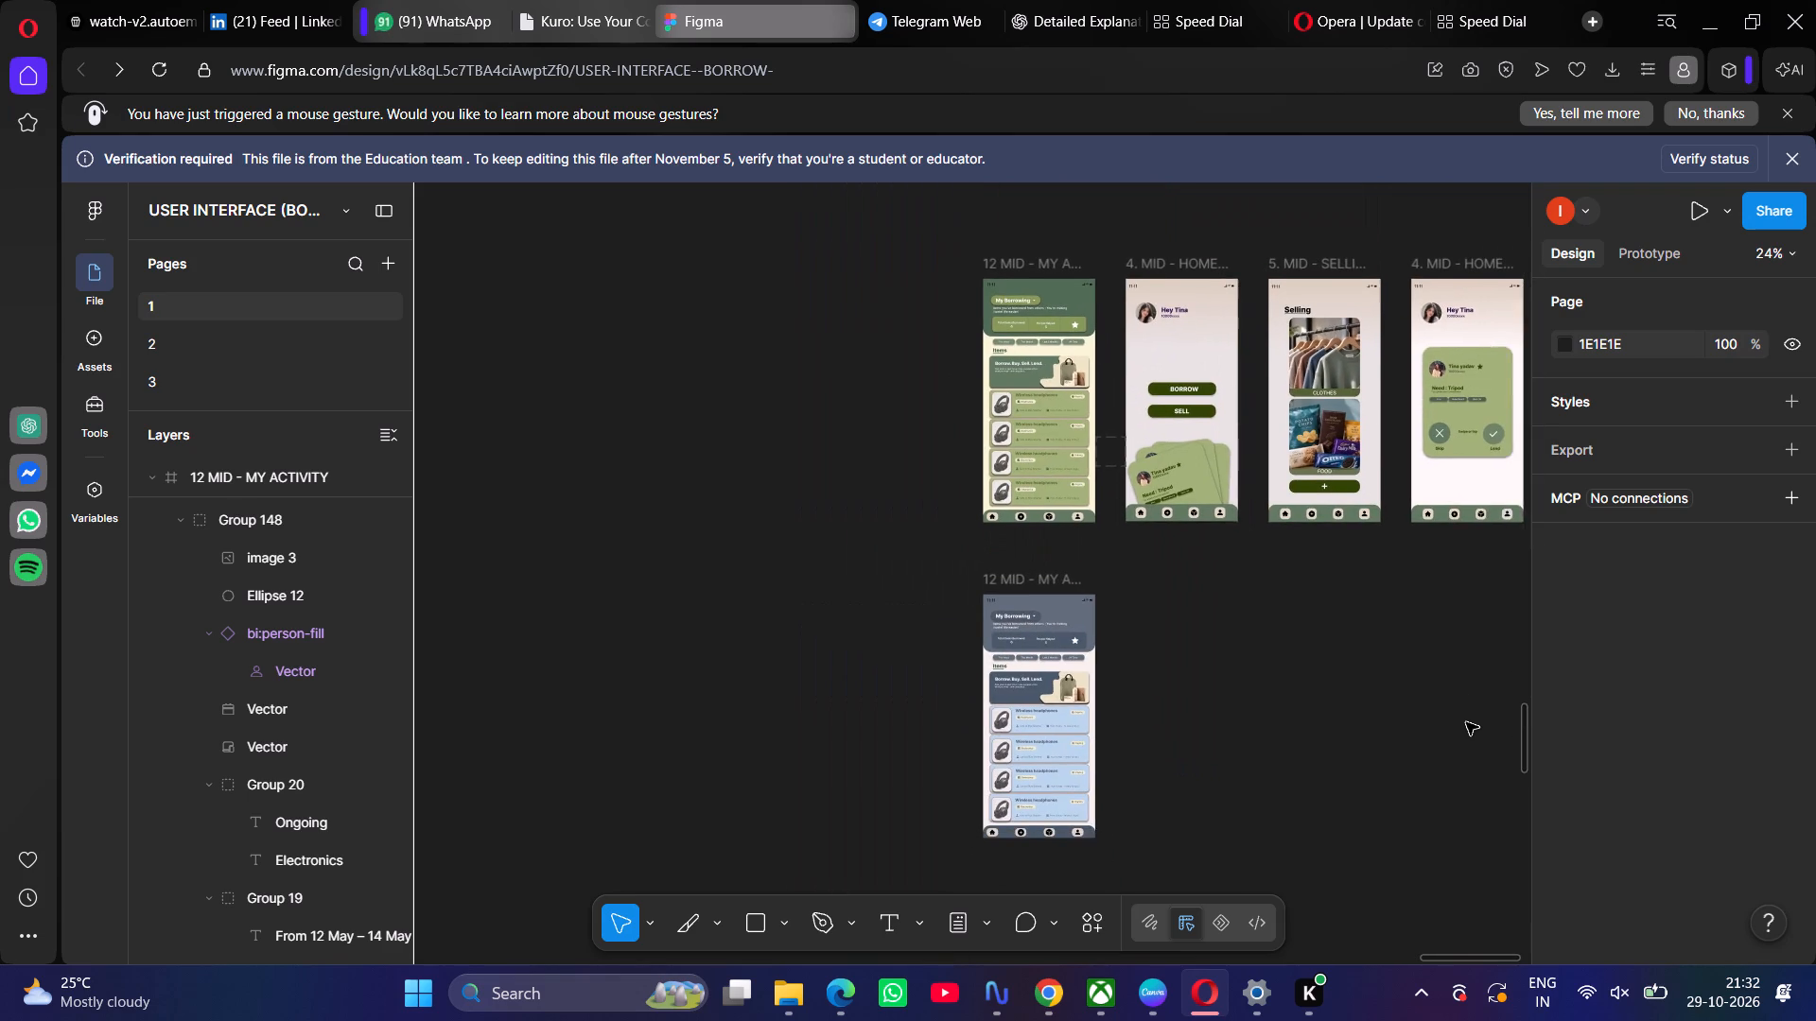
scroll(1466, 722, "down", 1)
scroll(1466, 722, "up", 1)
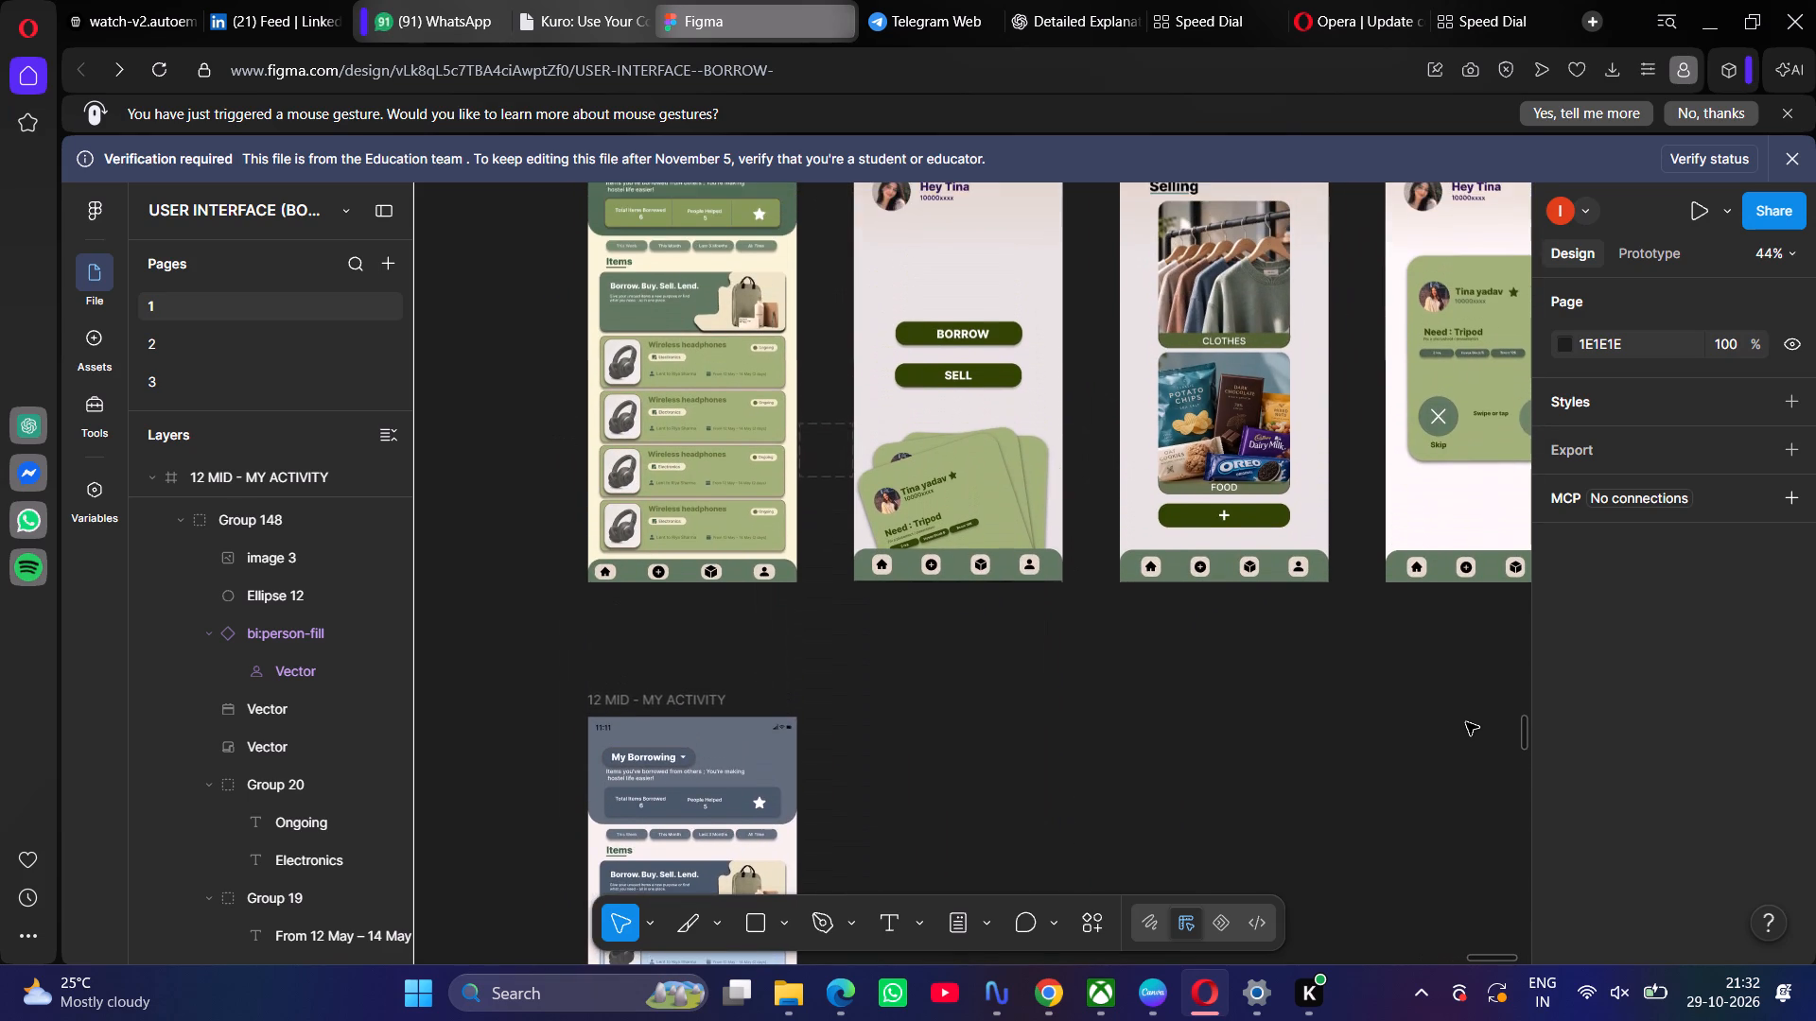
scroll(1466, 722, "right", 1)
scroll(1466, 722, "down", 2)
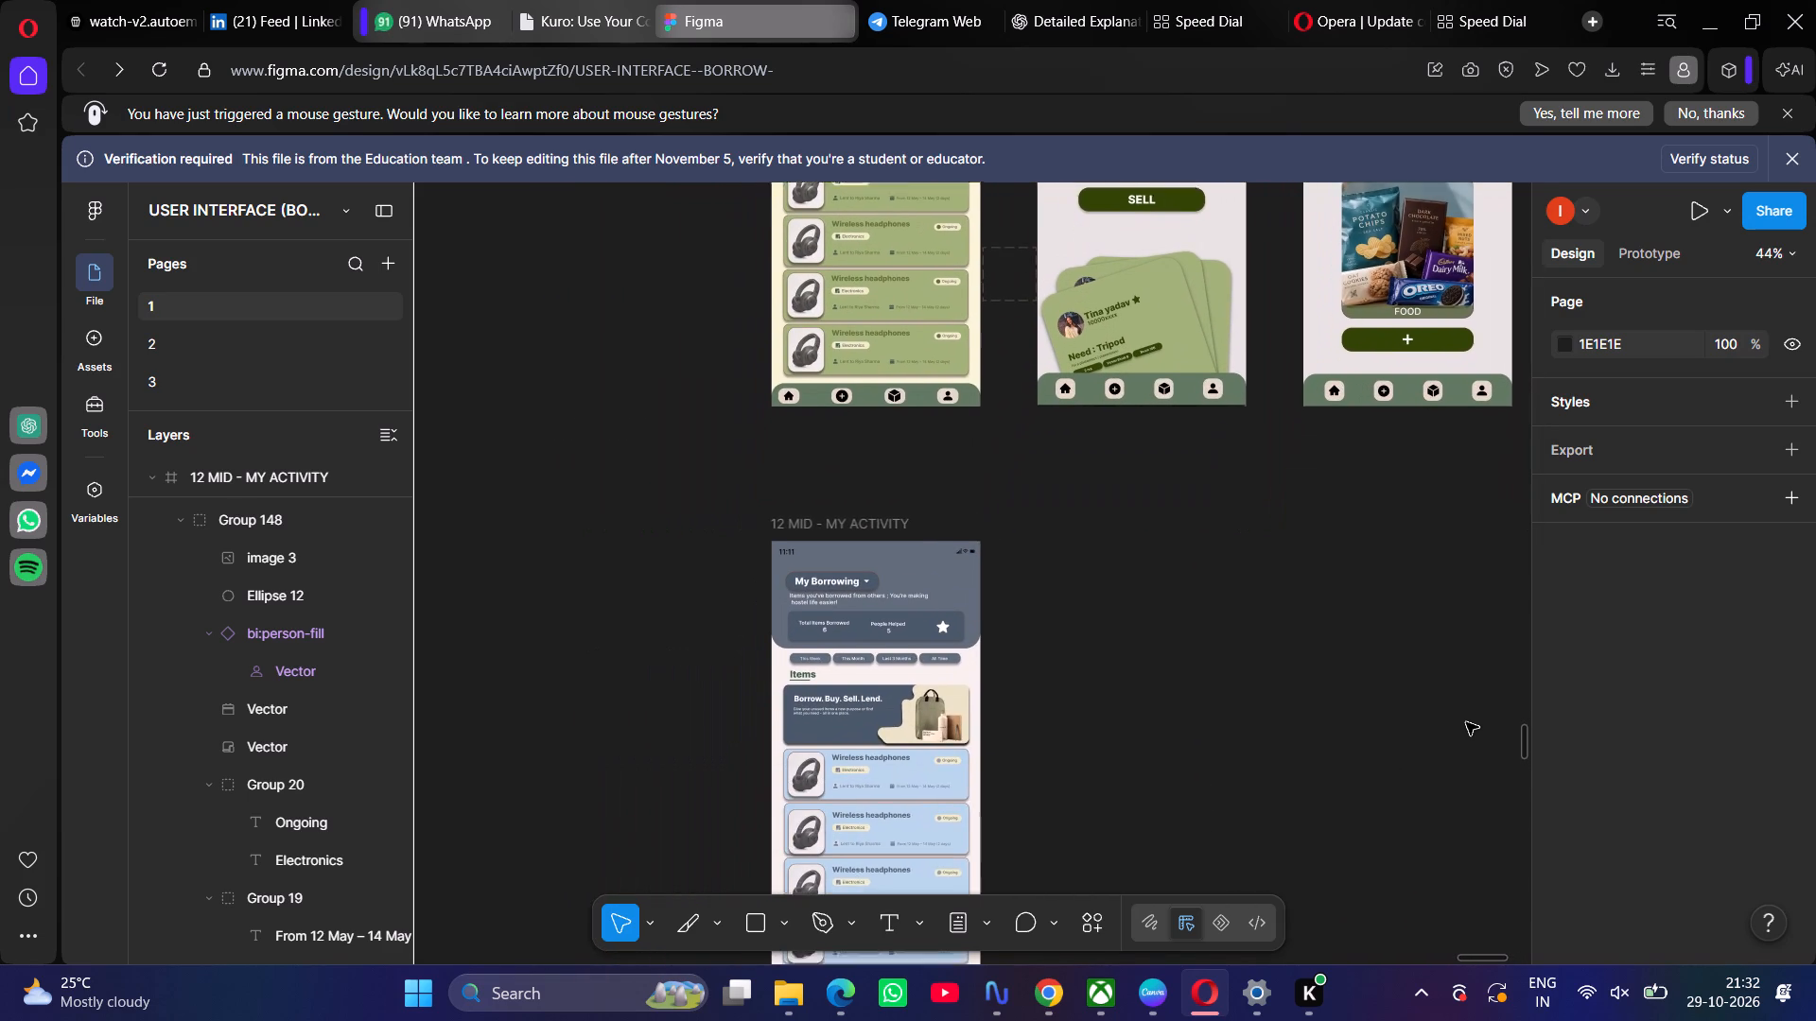
scroll(1466, 722, "down", 2)
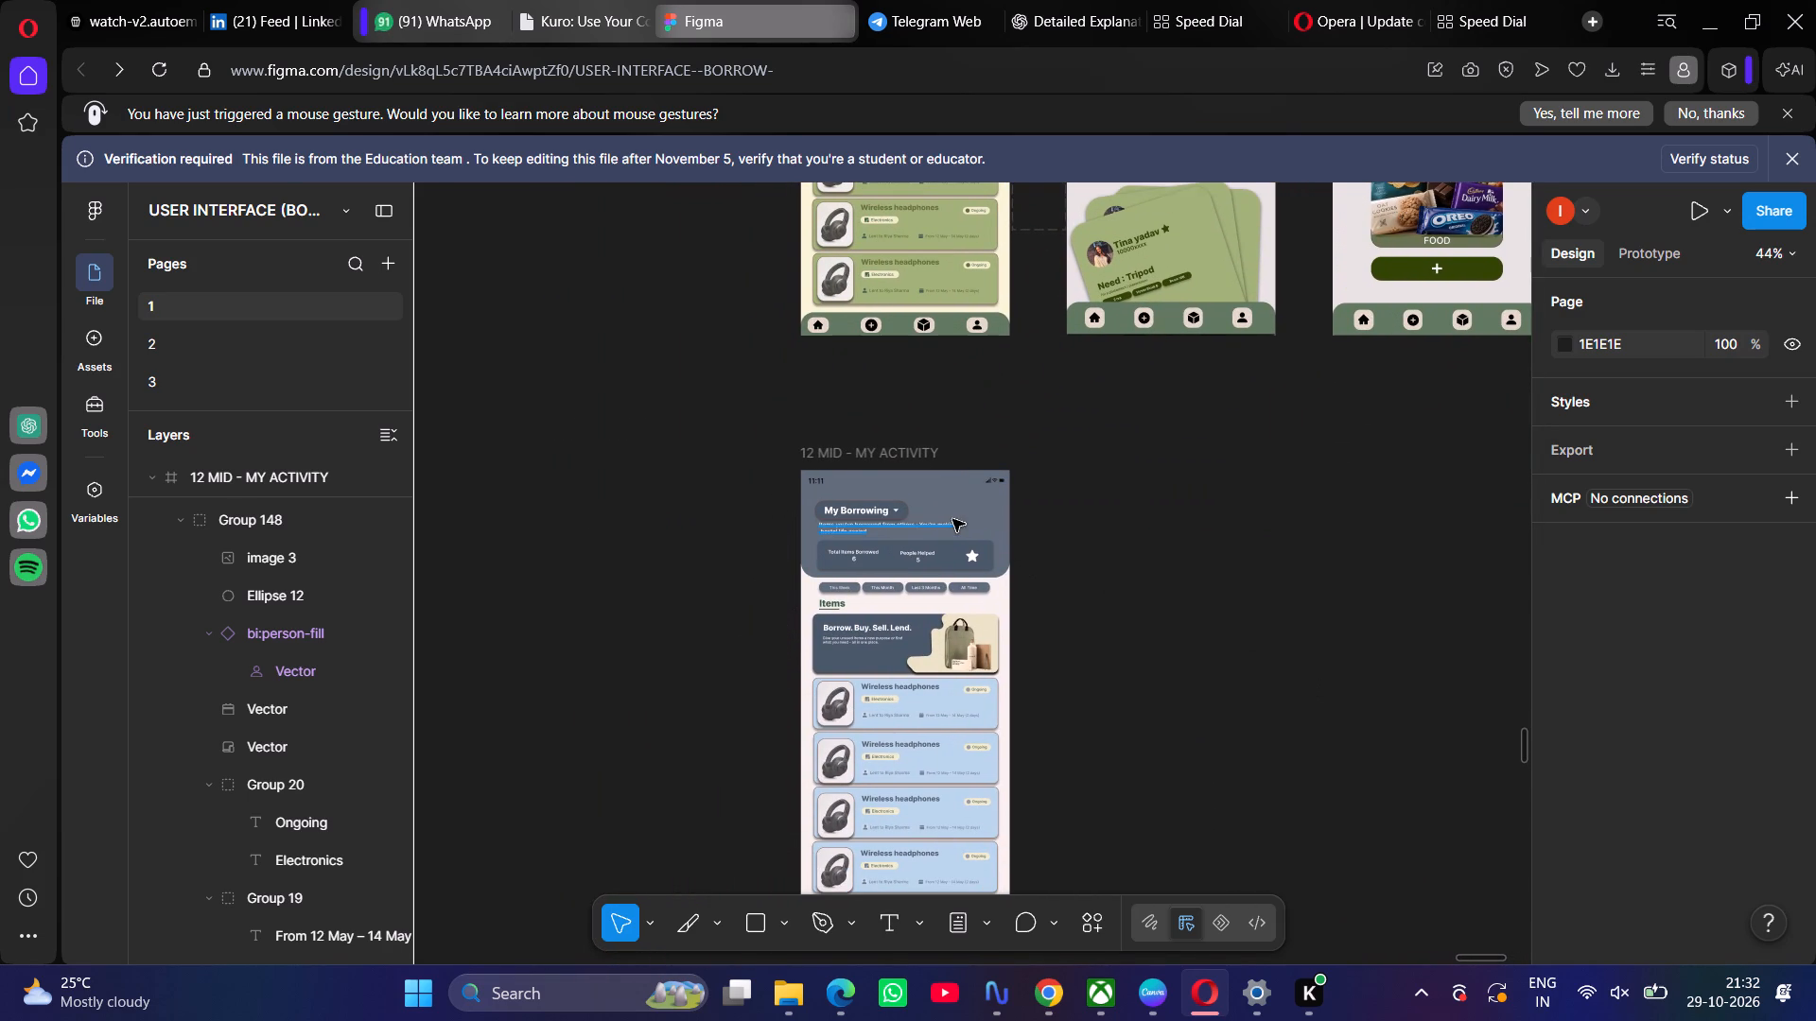
Change the header background rectangle's solid fill to a linear gradient starting from 495869 in the slate My Activity variant.
left_click(988, 529)
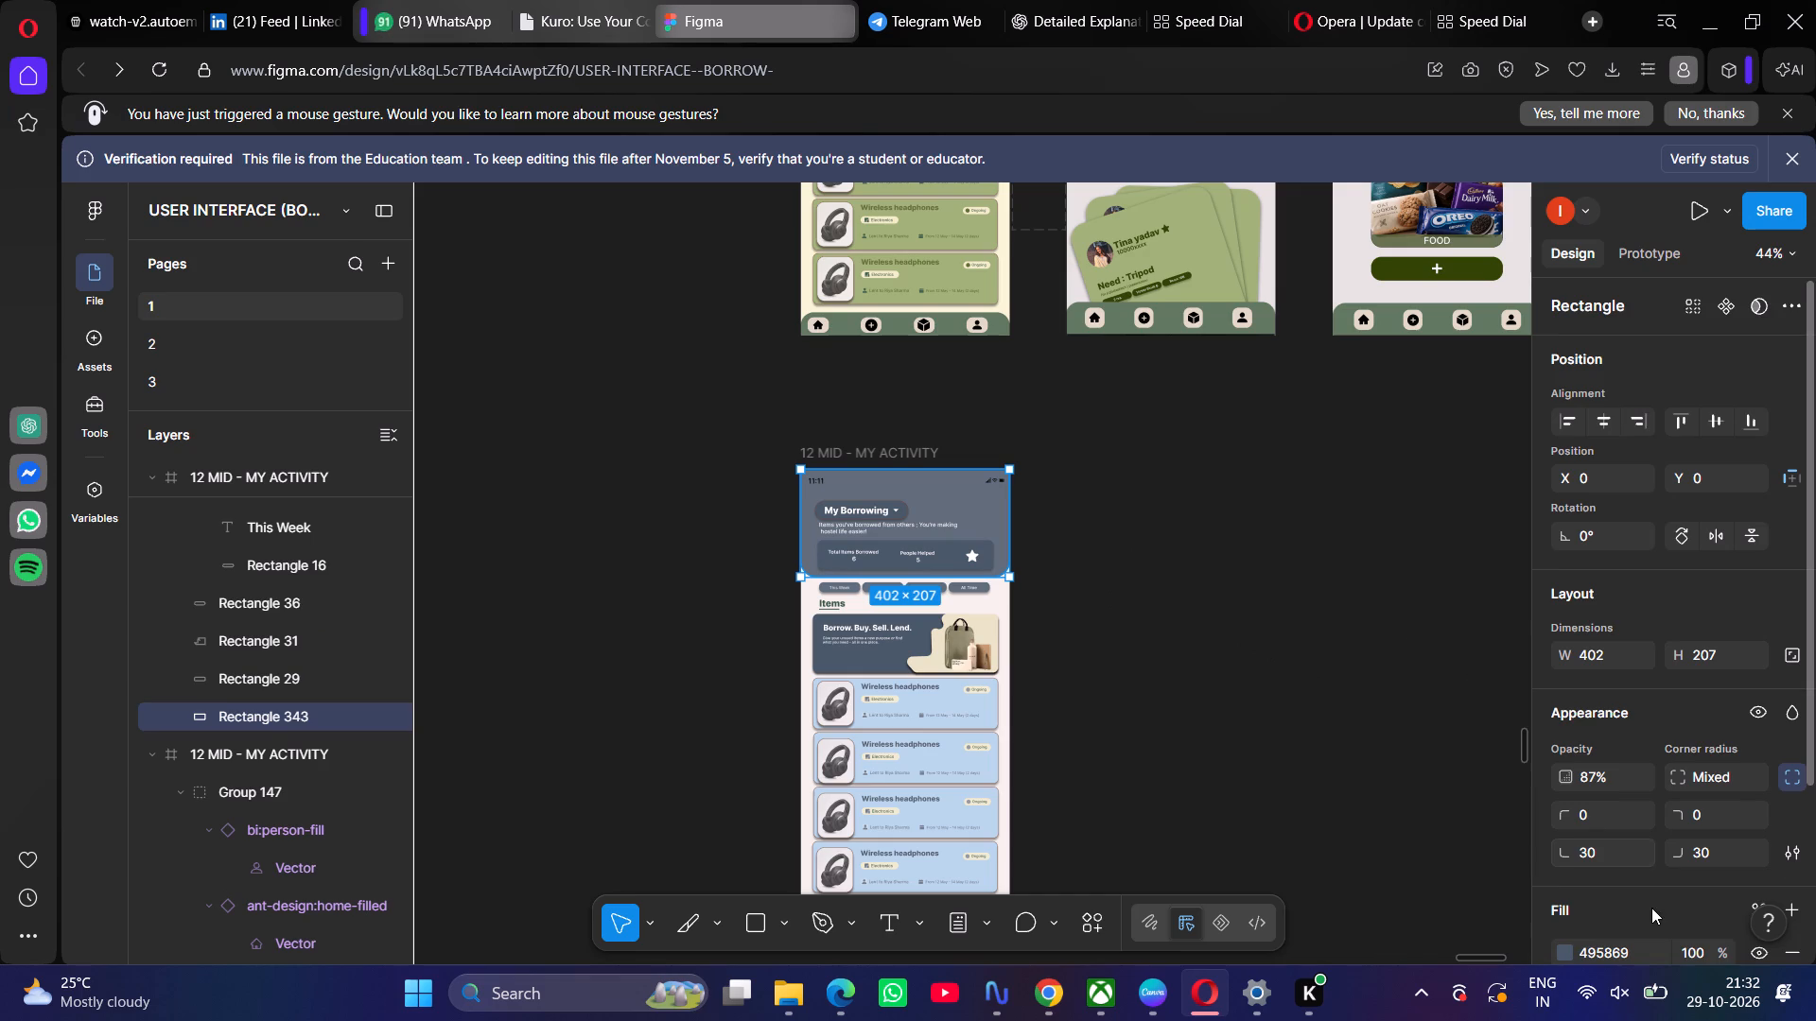
scroll(1651, 909, "down", 1)
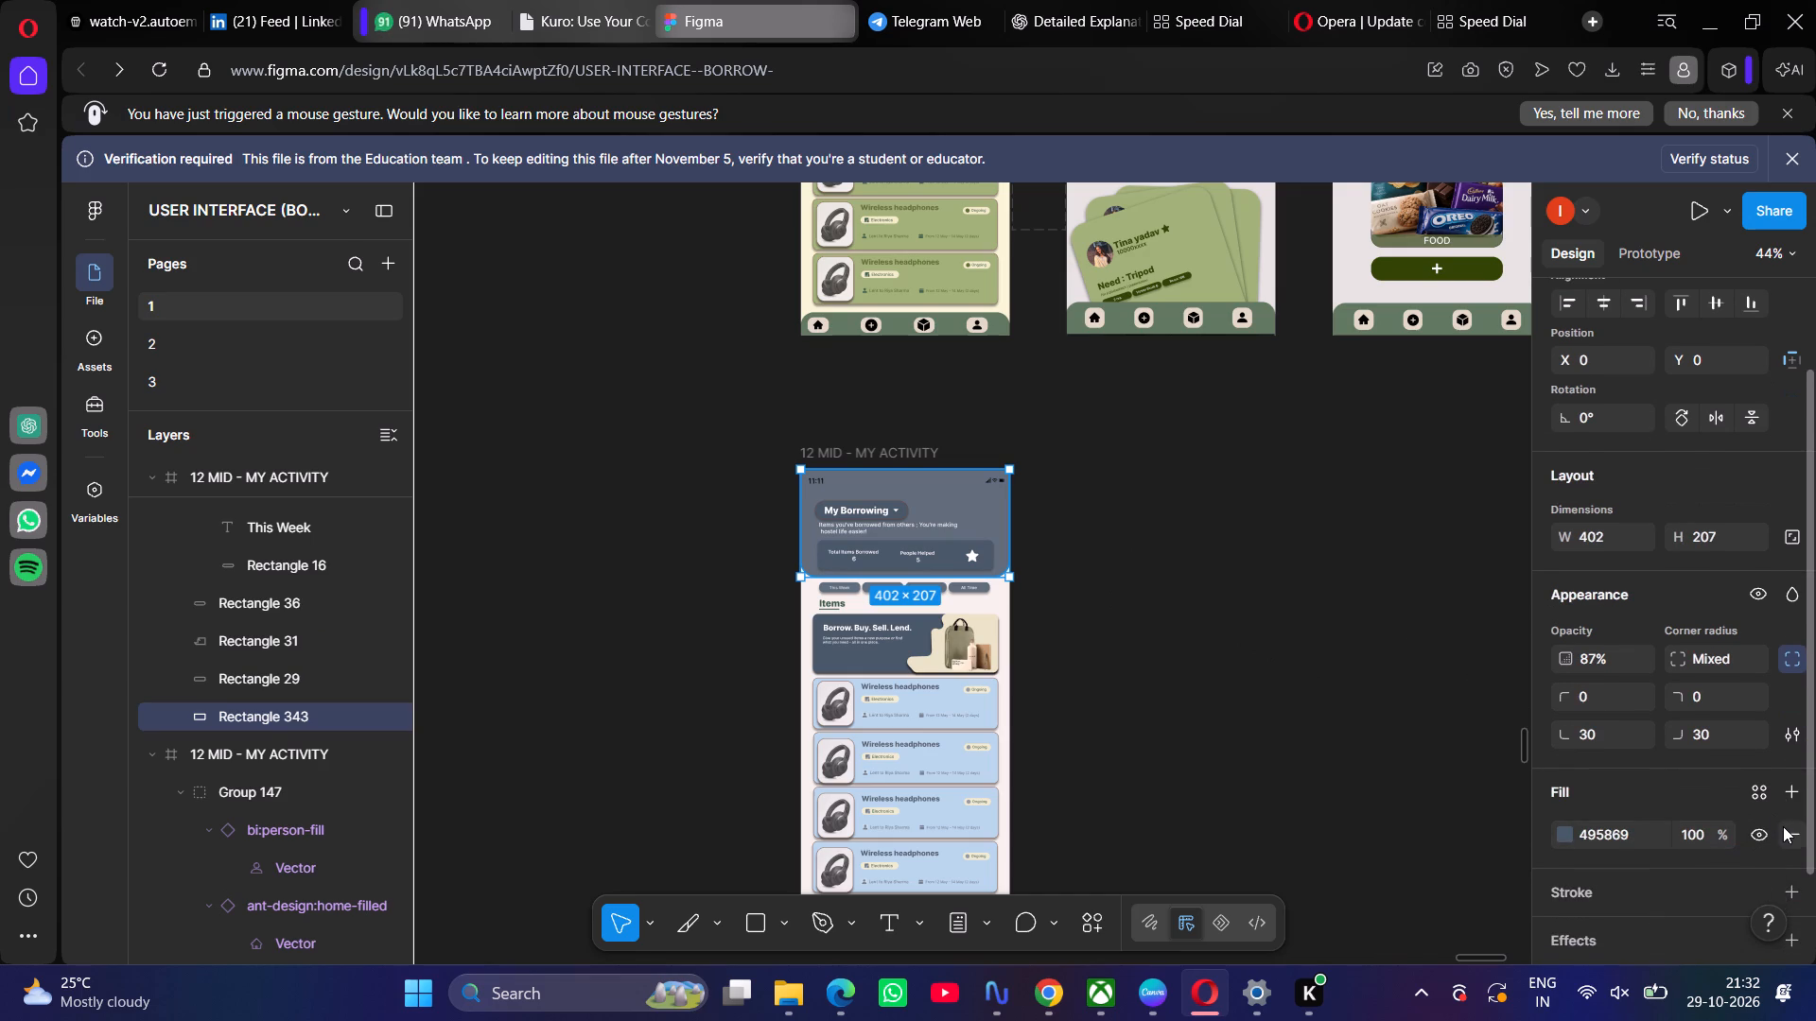
scroll(1591, 894, "down", 3)
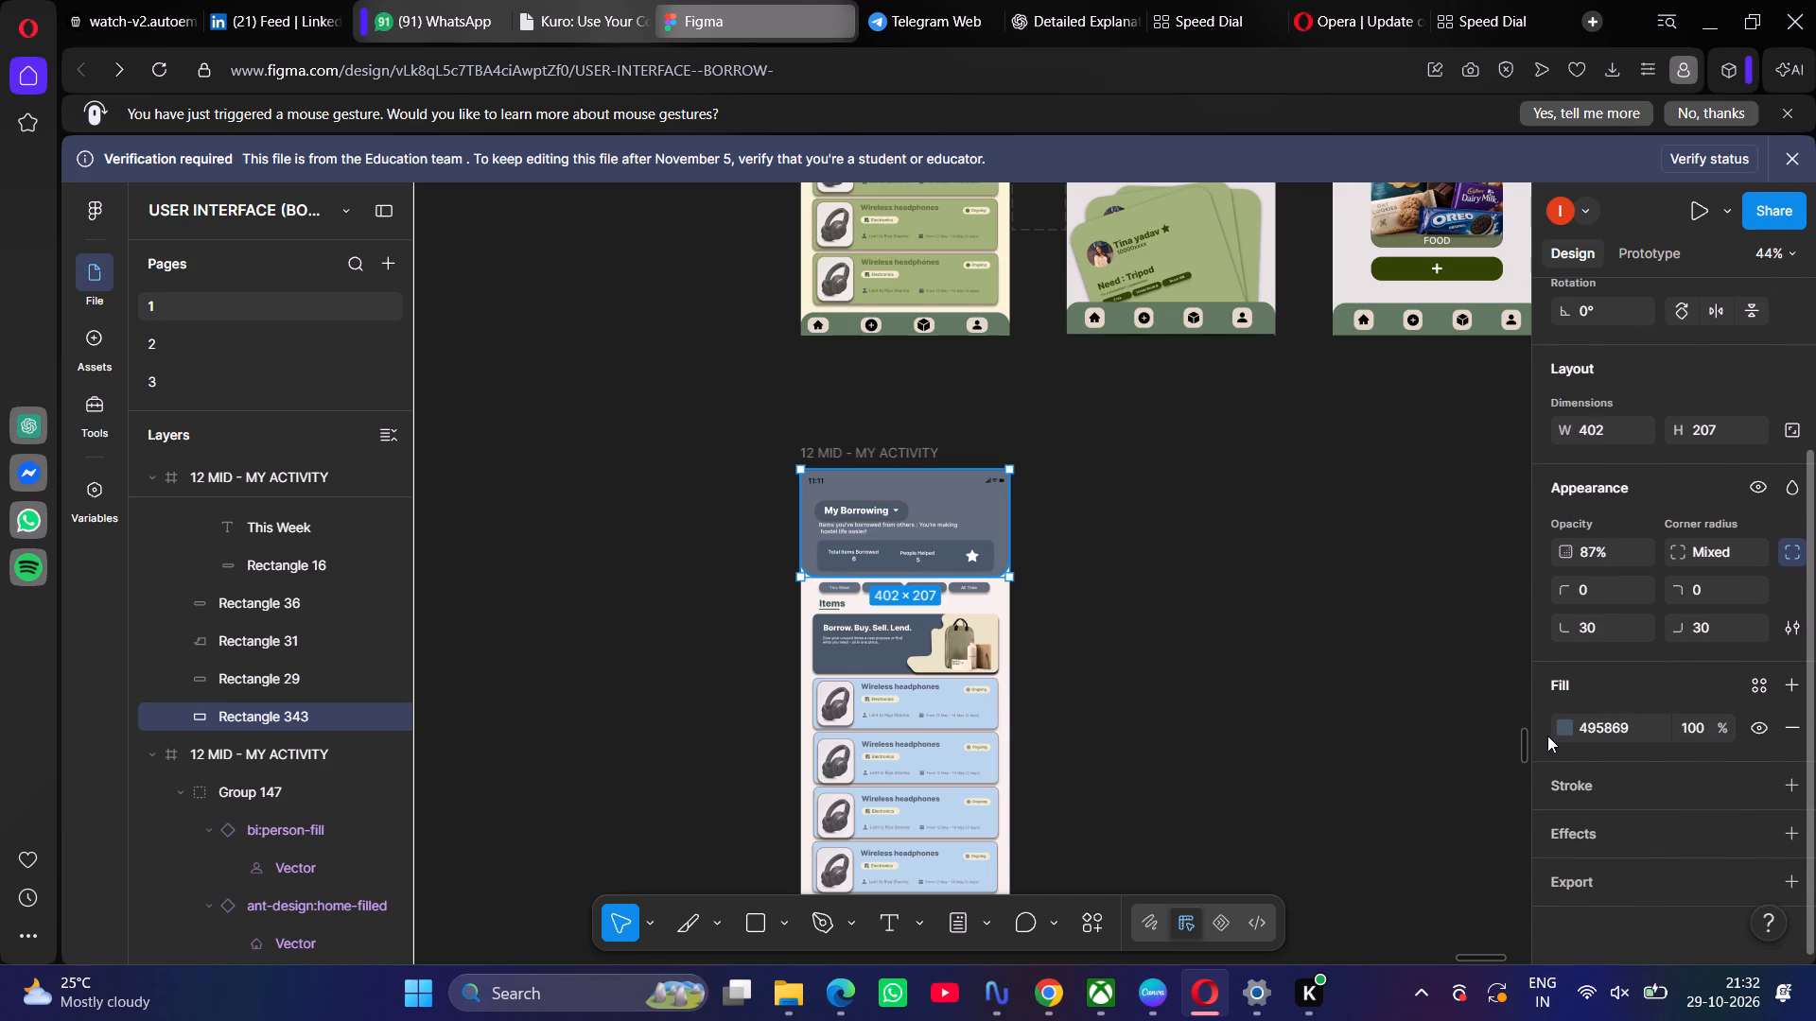
left_click(1560, 727)
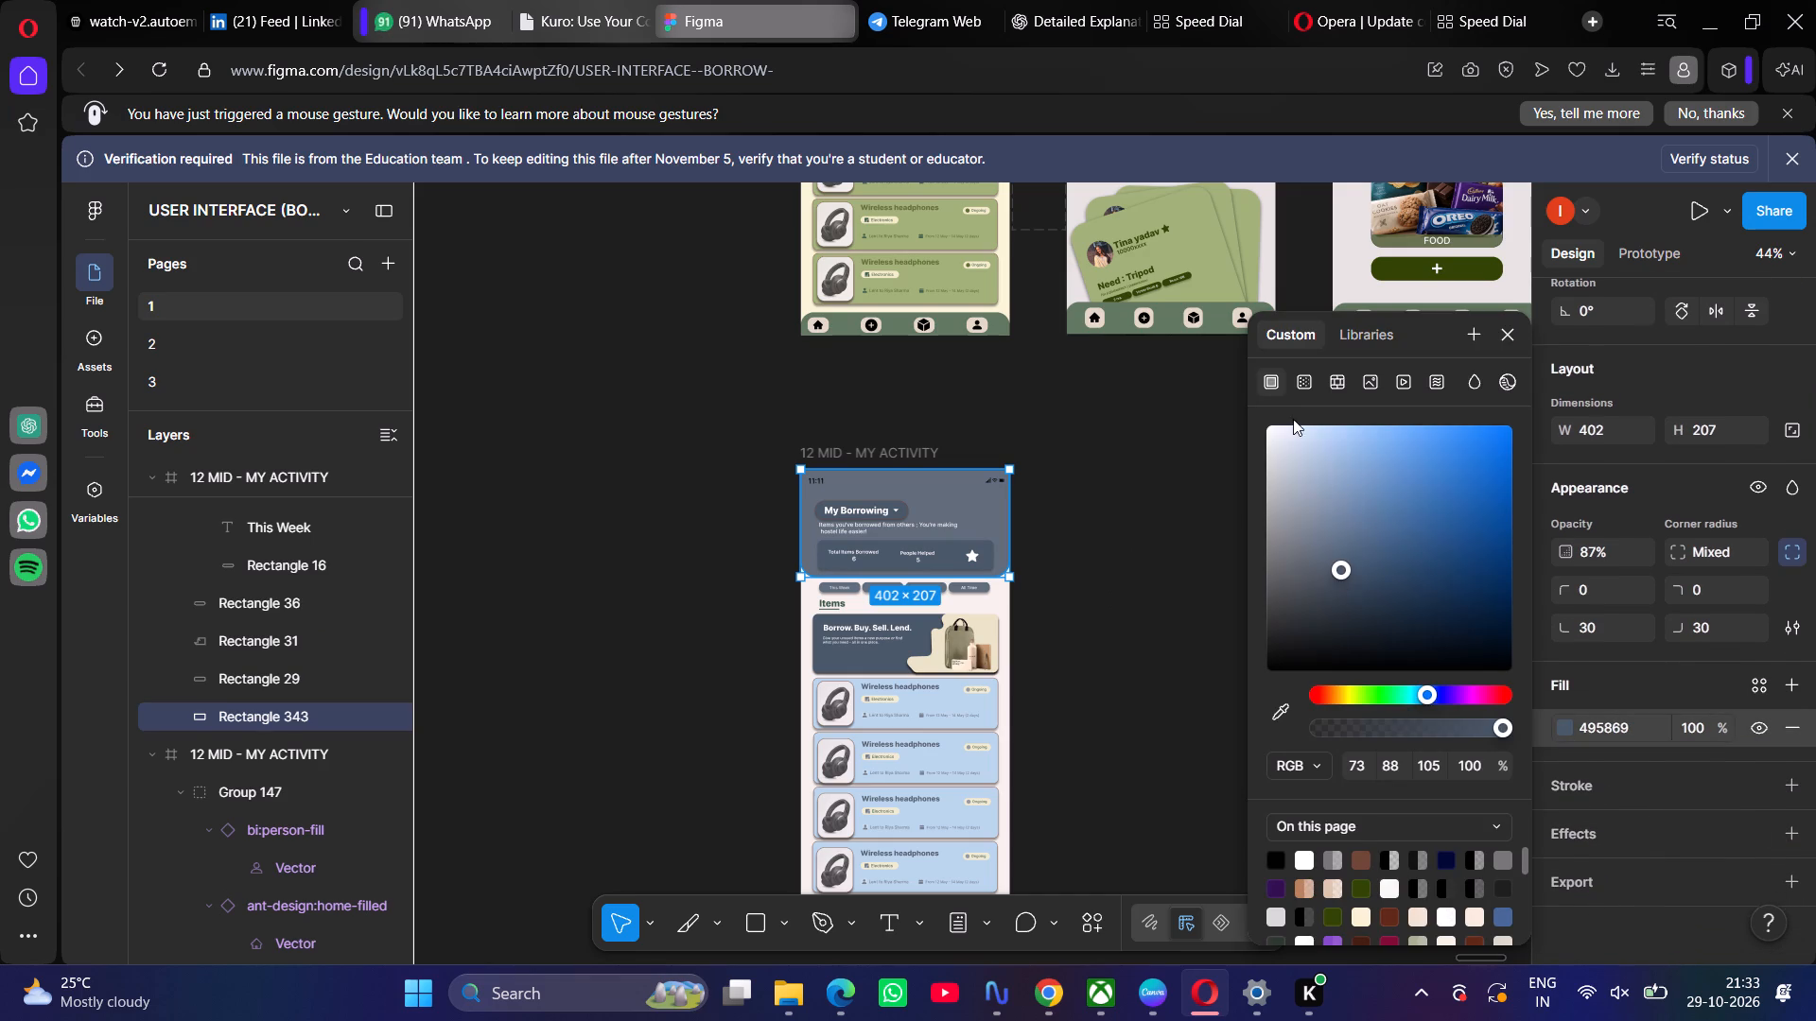
left_click(1301, 389)
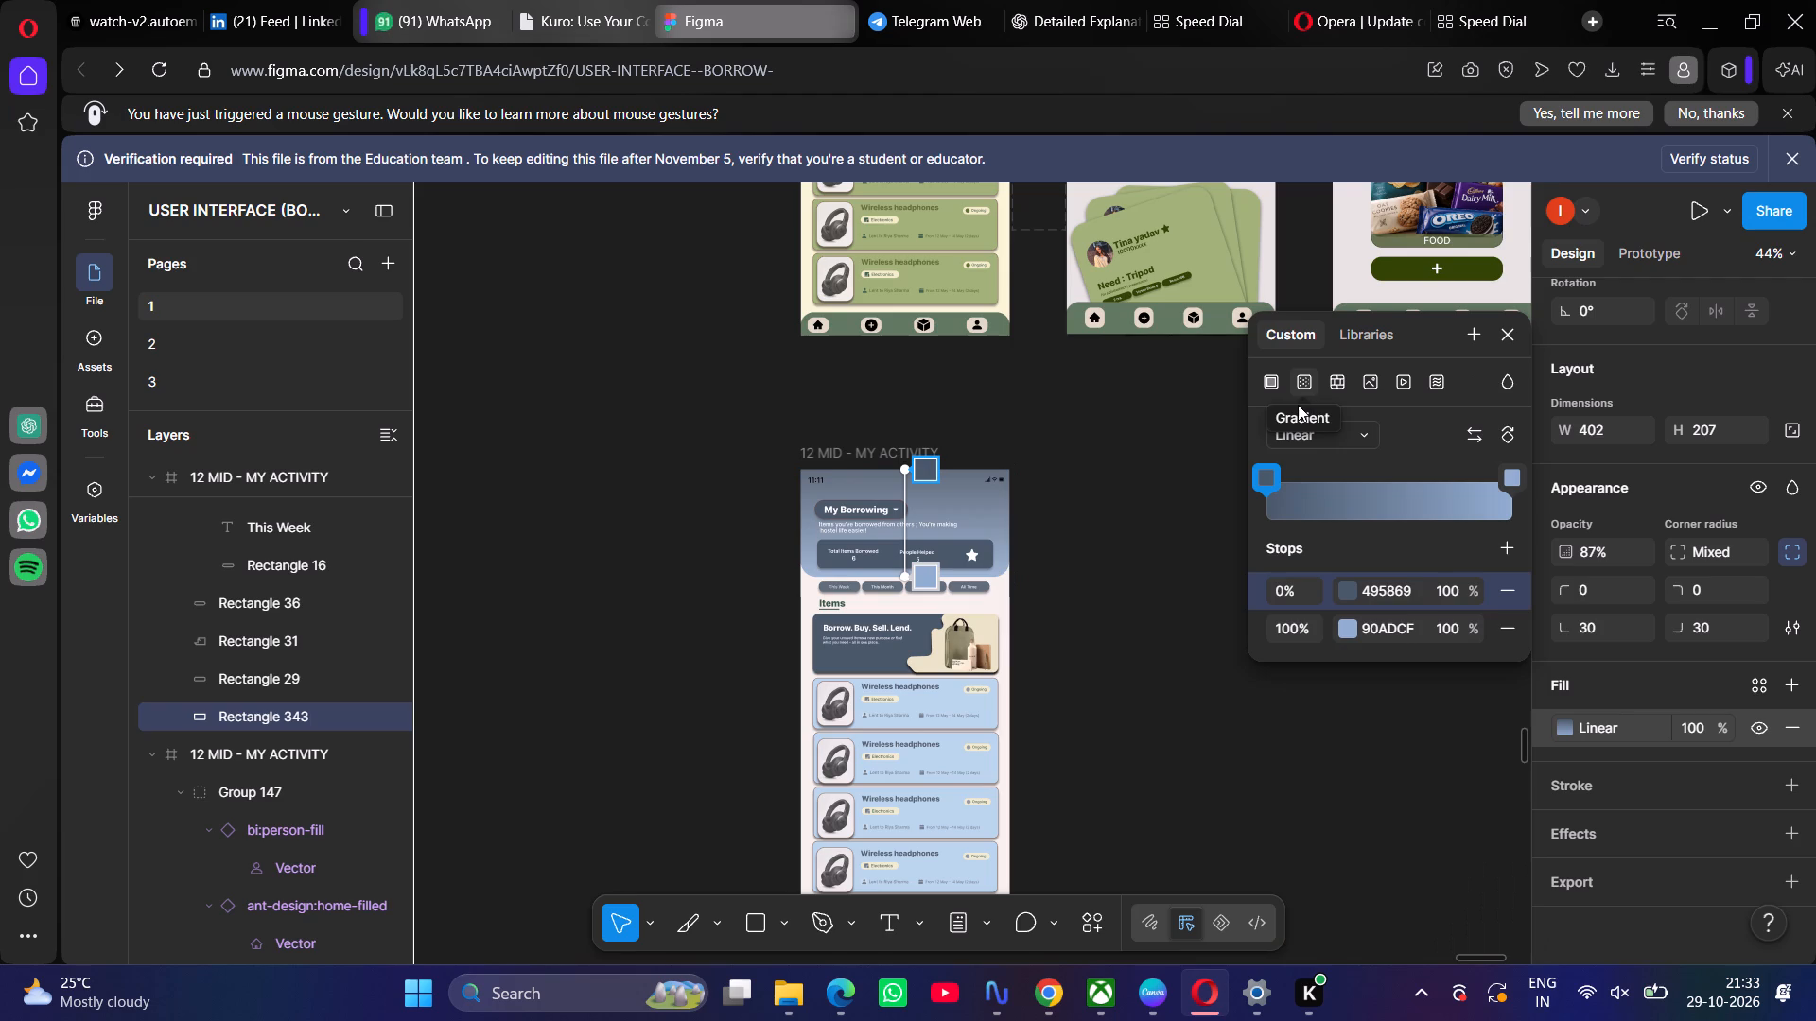
Move the header gradient's 495869 stop to 44%.
left_click(1266, 474)
left_click_drag(1266, 474, 1301, 463)
left_click_drag(1301, 463, 1316, 459)
left_click(1321, 458)
left_click_drag(1332, 456, 1375, 444)
left_click(1376, 444)
left_click(1378, 442)
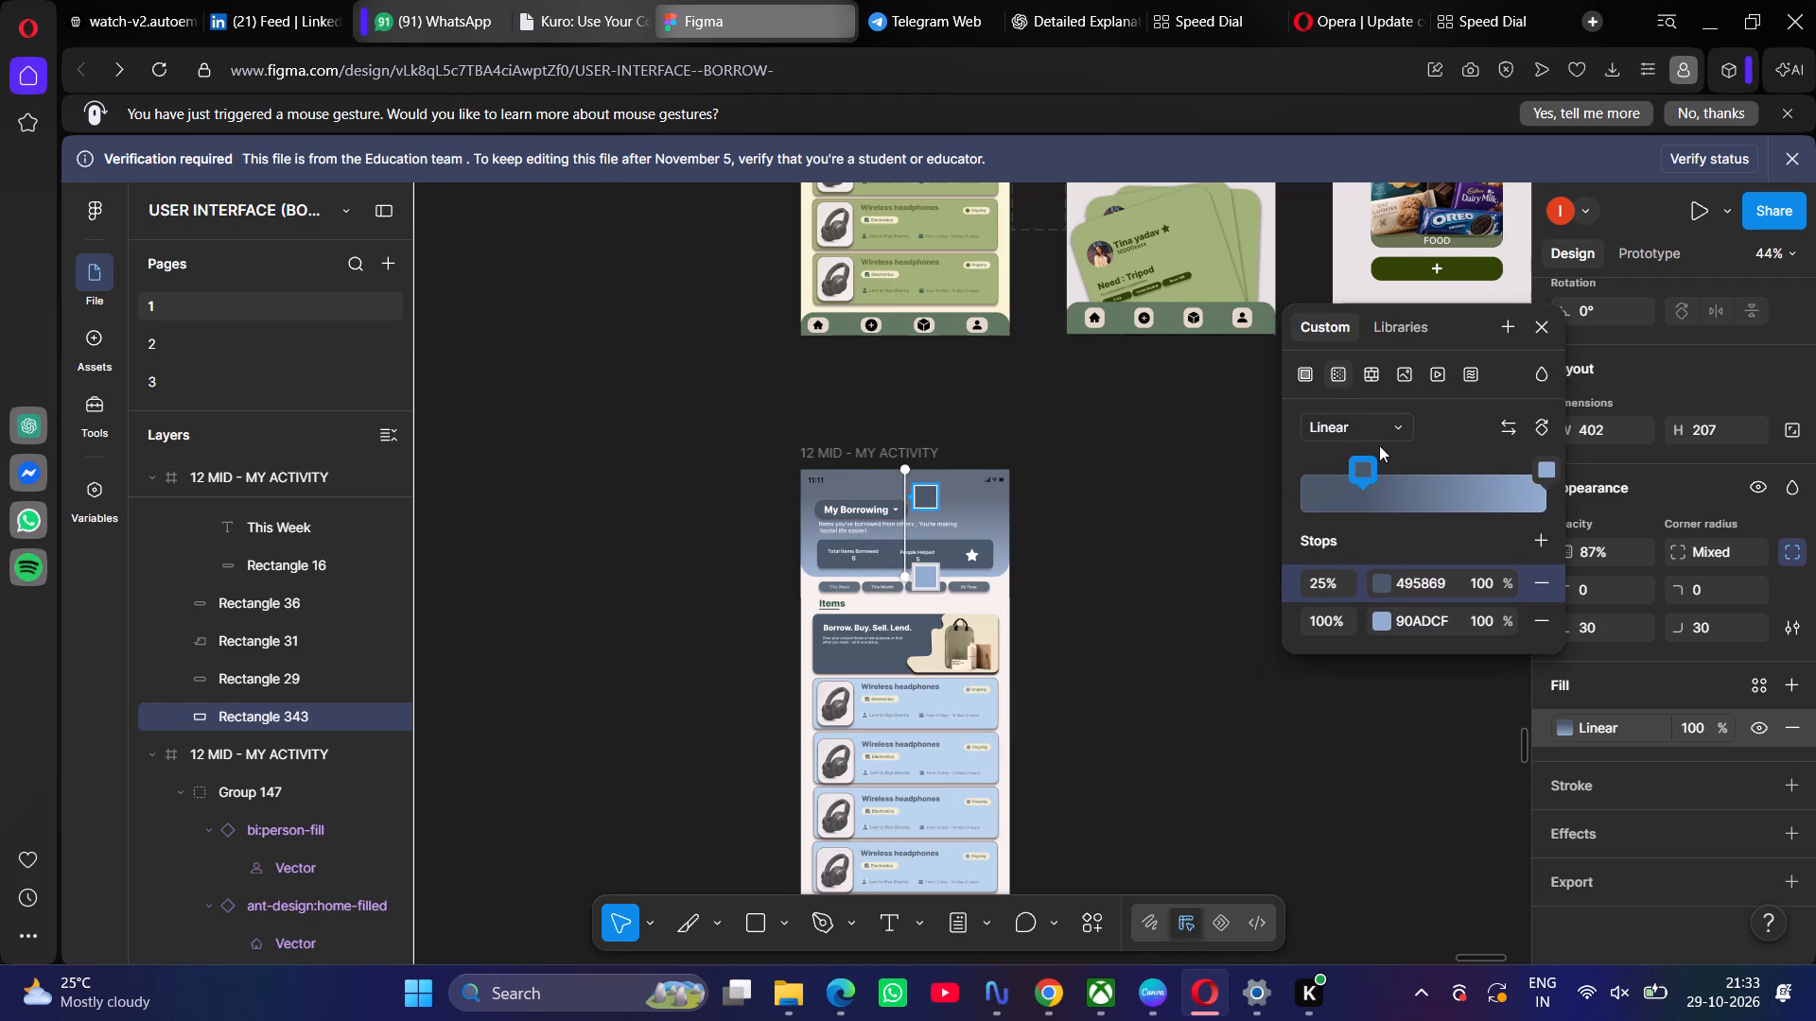
left_click_drag(1360, 469, 1439, 450)
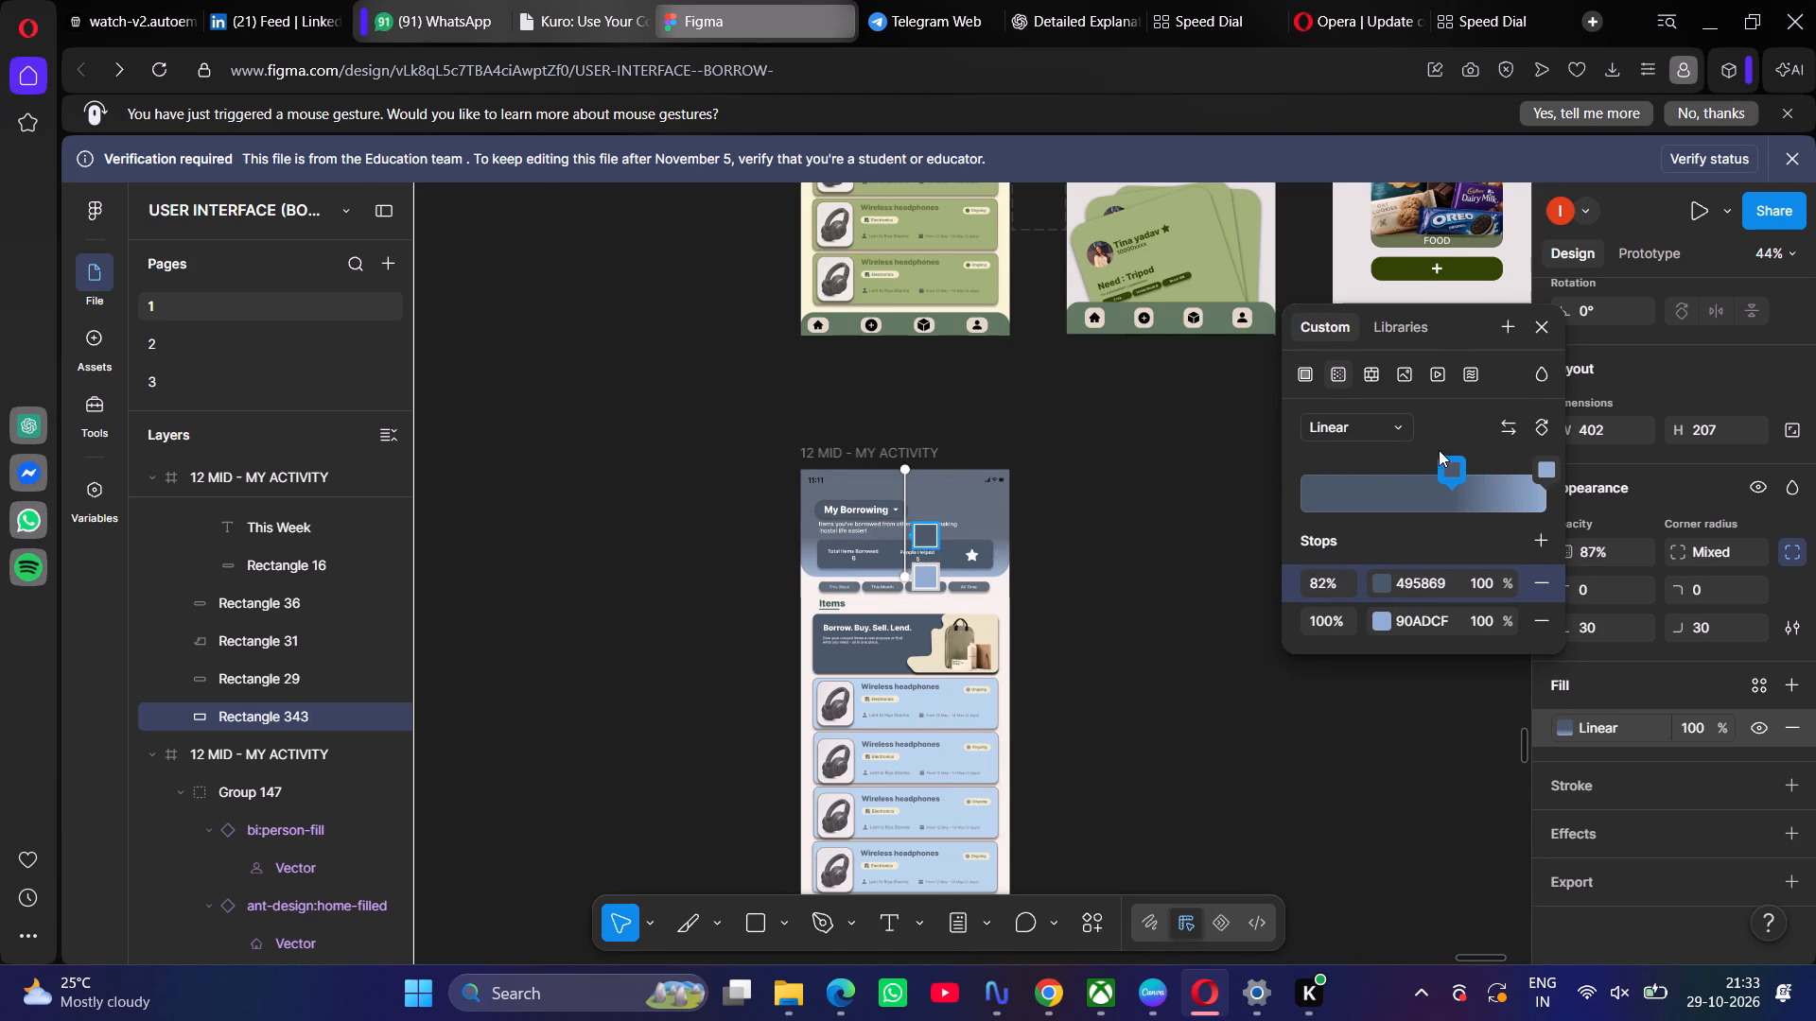
left_click_drag(1439, 450, 1410, 458)
double_click(1410, 458)
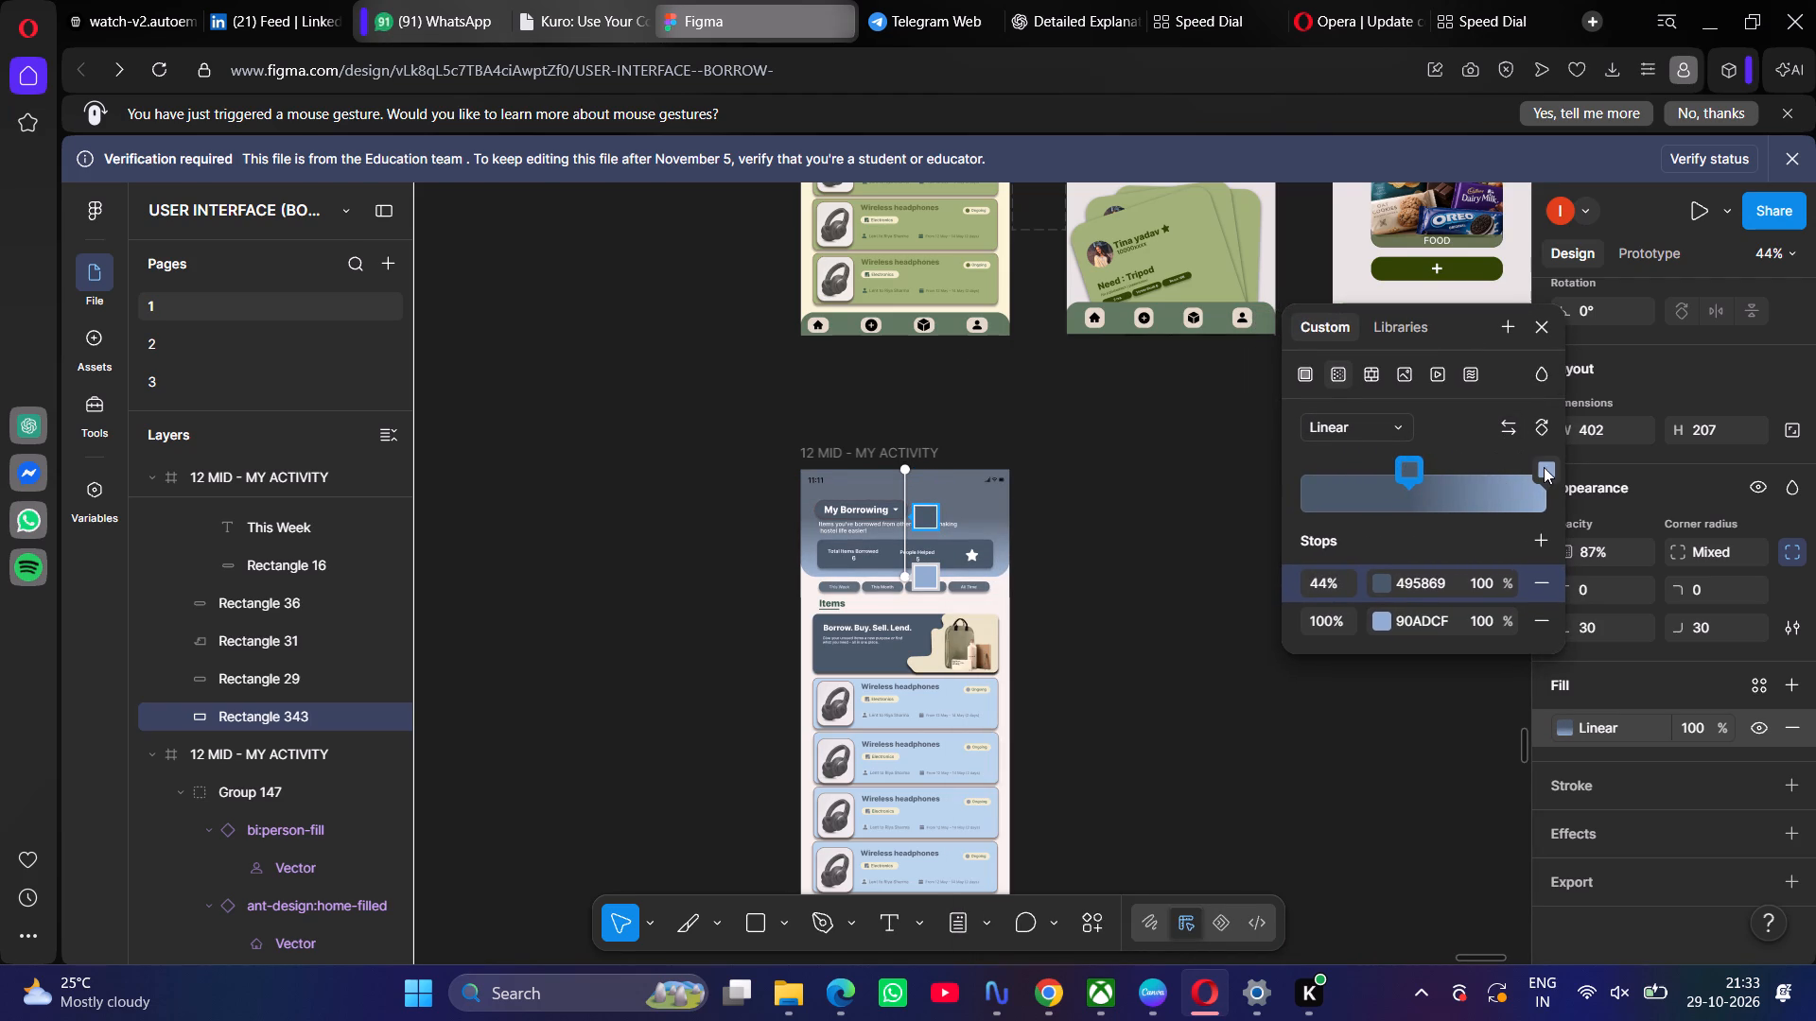
Darken the header gradient's 100% stop to a deeper, more saturated blue.
left_click(1544, 468)
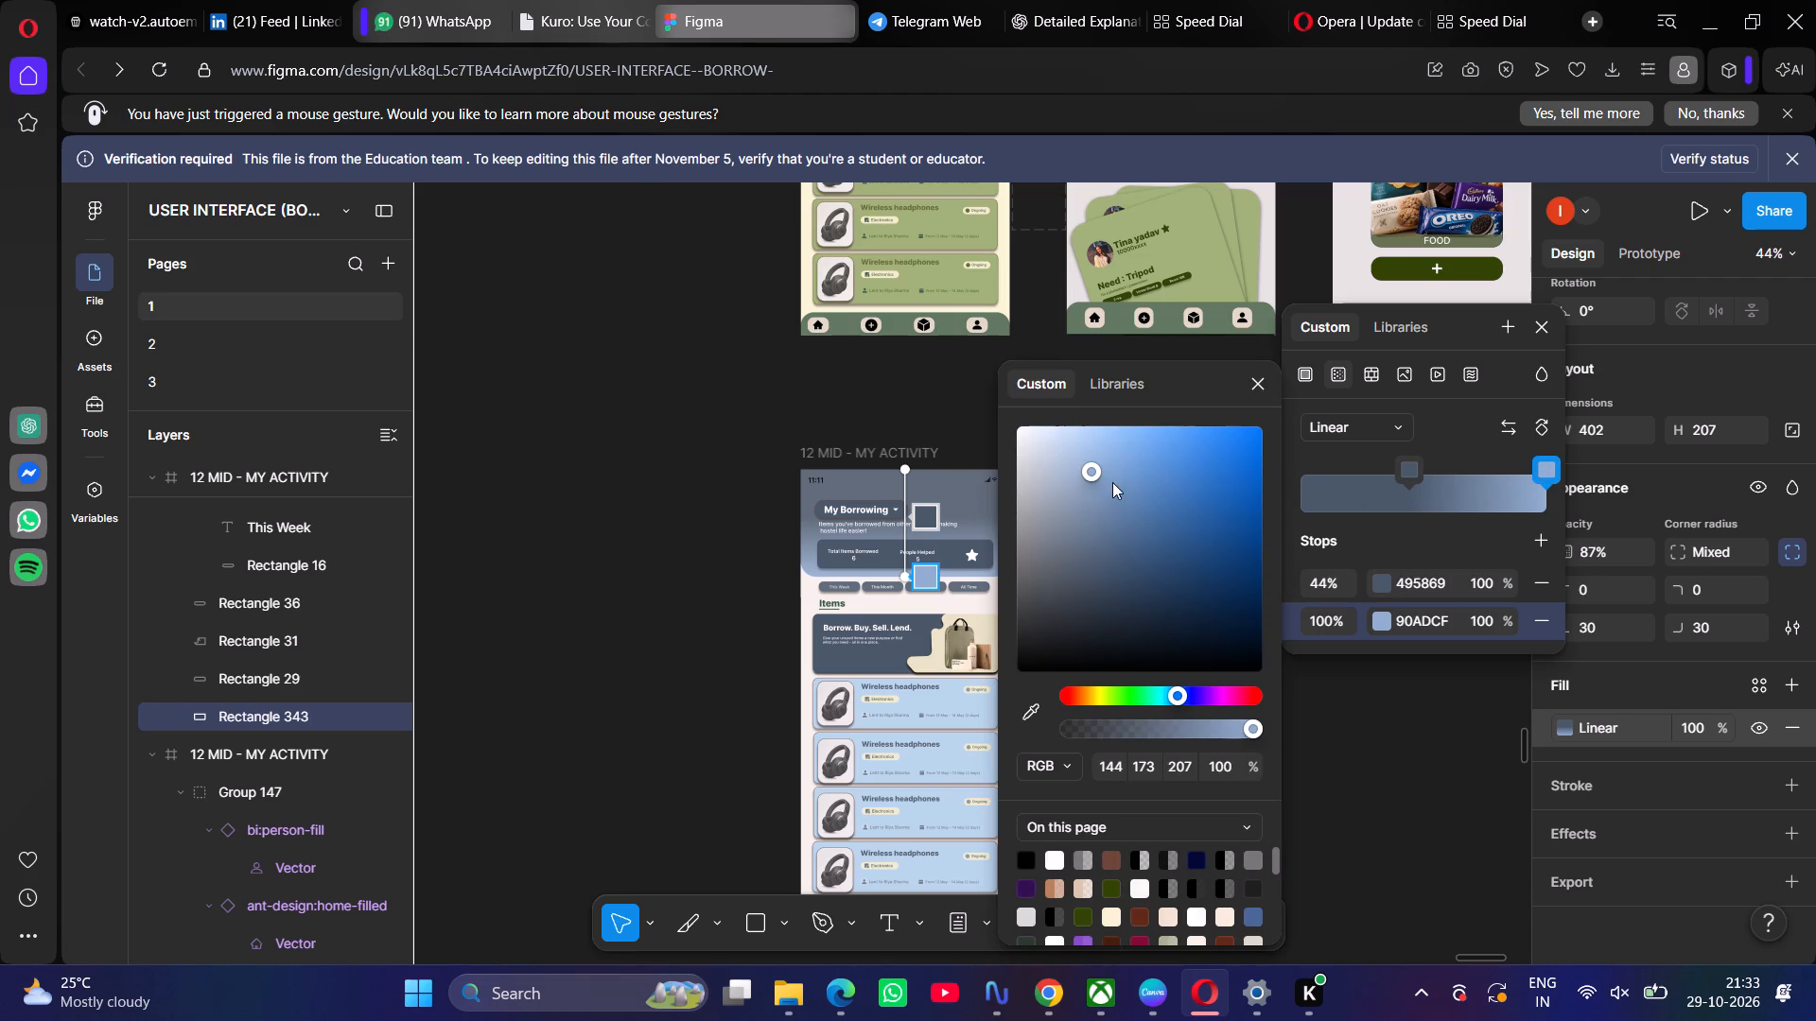
left_click_drag(1097, 463, 1121, 555)
left_click(1123, 549)
left_click_drag(1123, 548, 1129, 528)
left_click(1129, 528)
double_click(1399, 711)
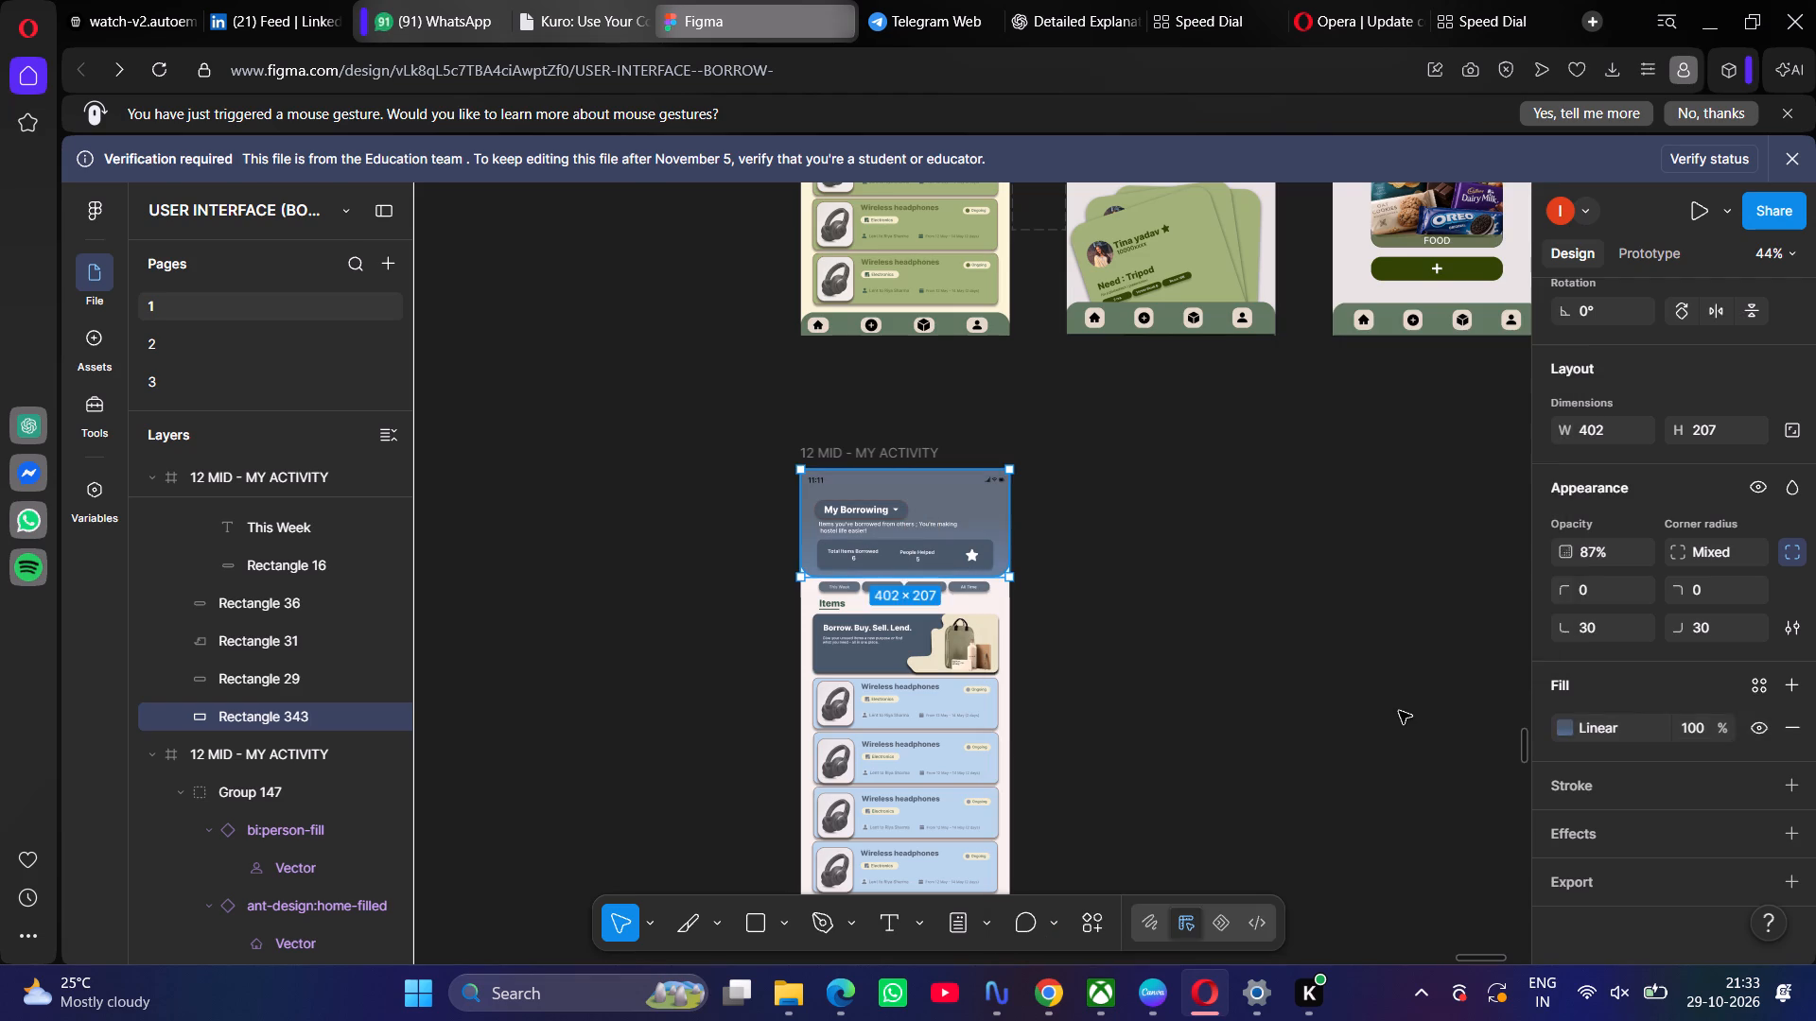
Examine the header gradient and stats card in the slate variant, then compare the screen with the green version.
scroll(1399, 711, "down", 1)
scroll(1399, 711, "up", 1)
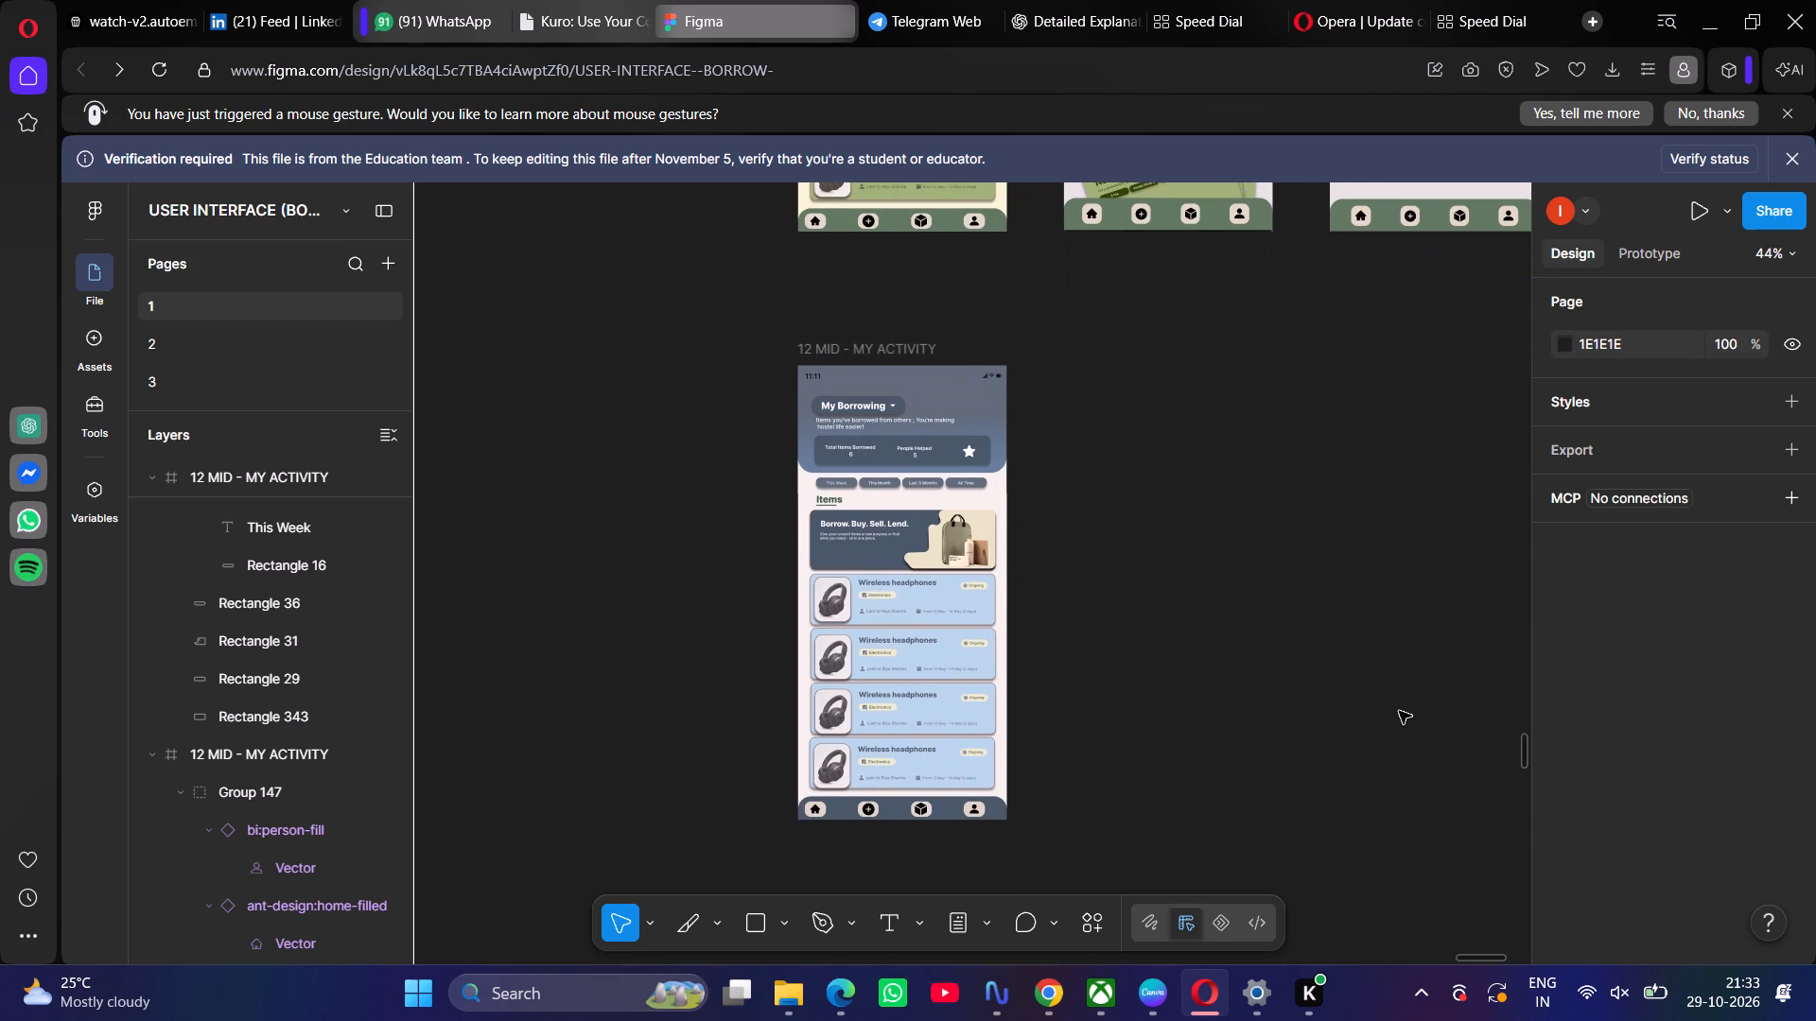
scroll(1399, 711, "right", 3)
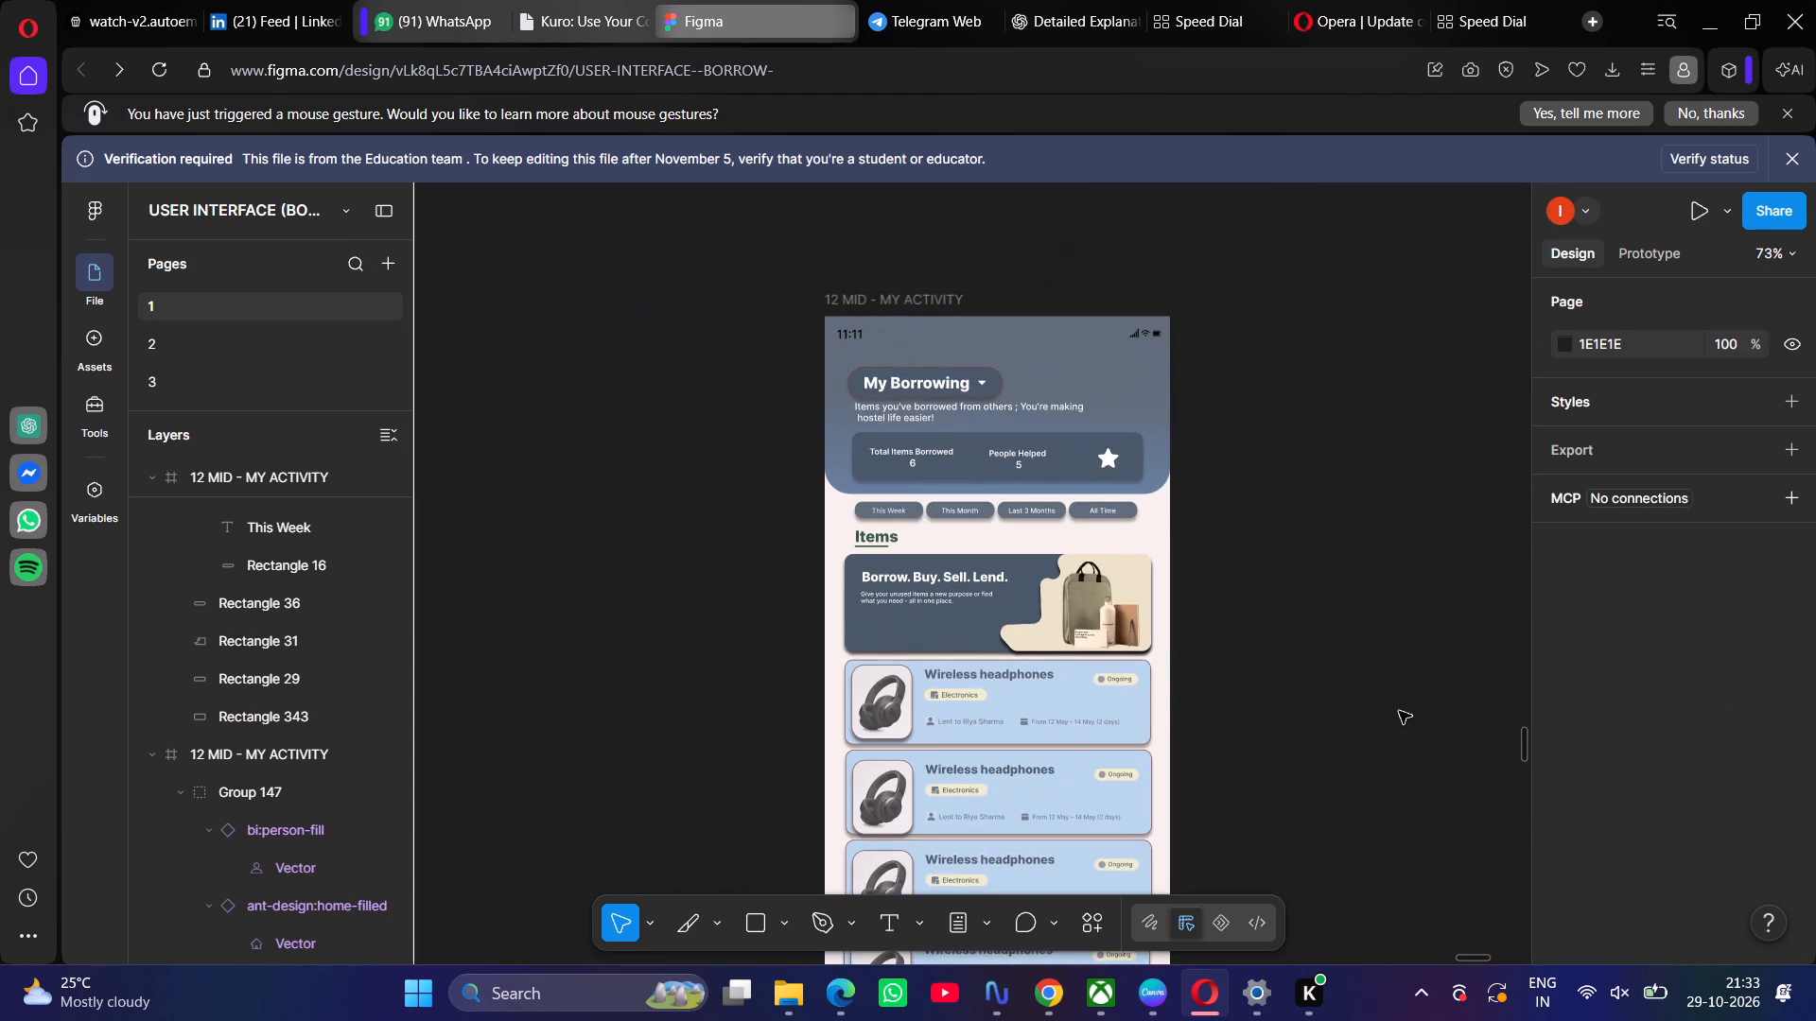
scroll(1399, 711, "up", 2)
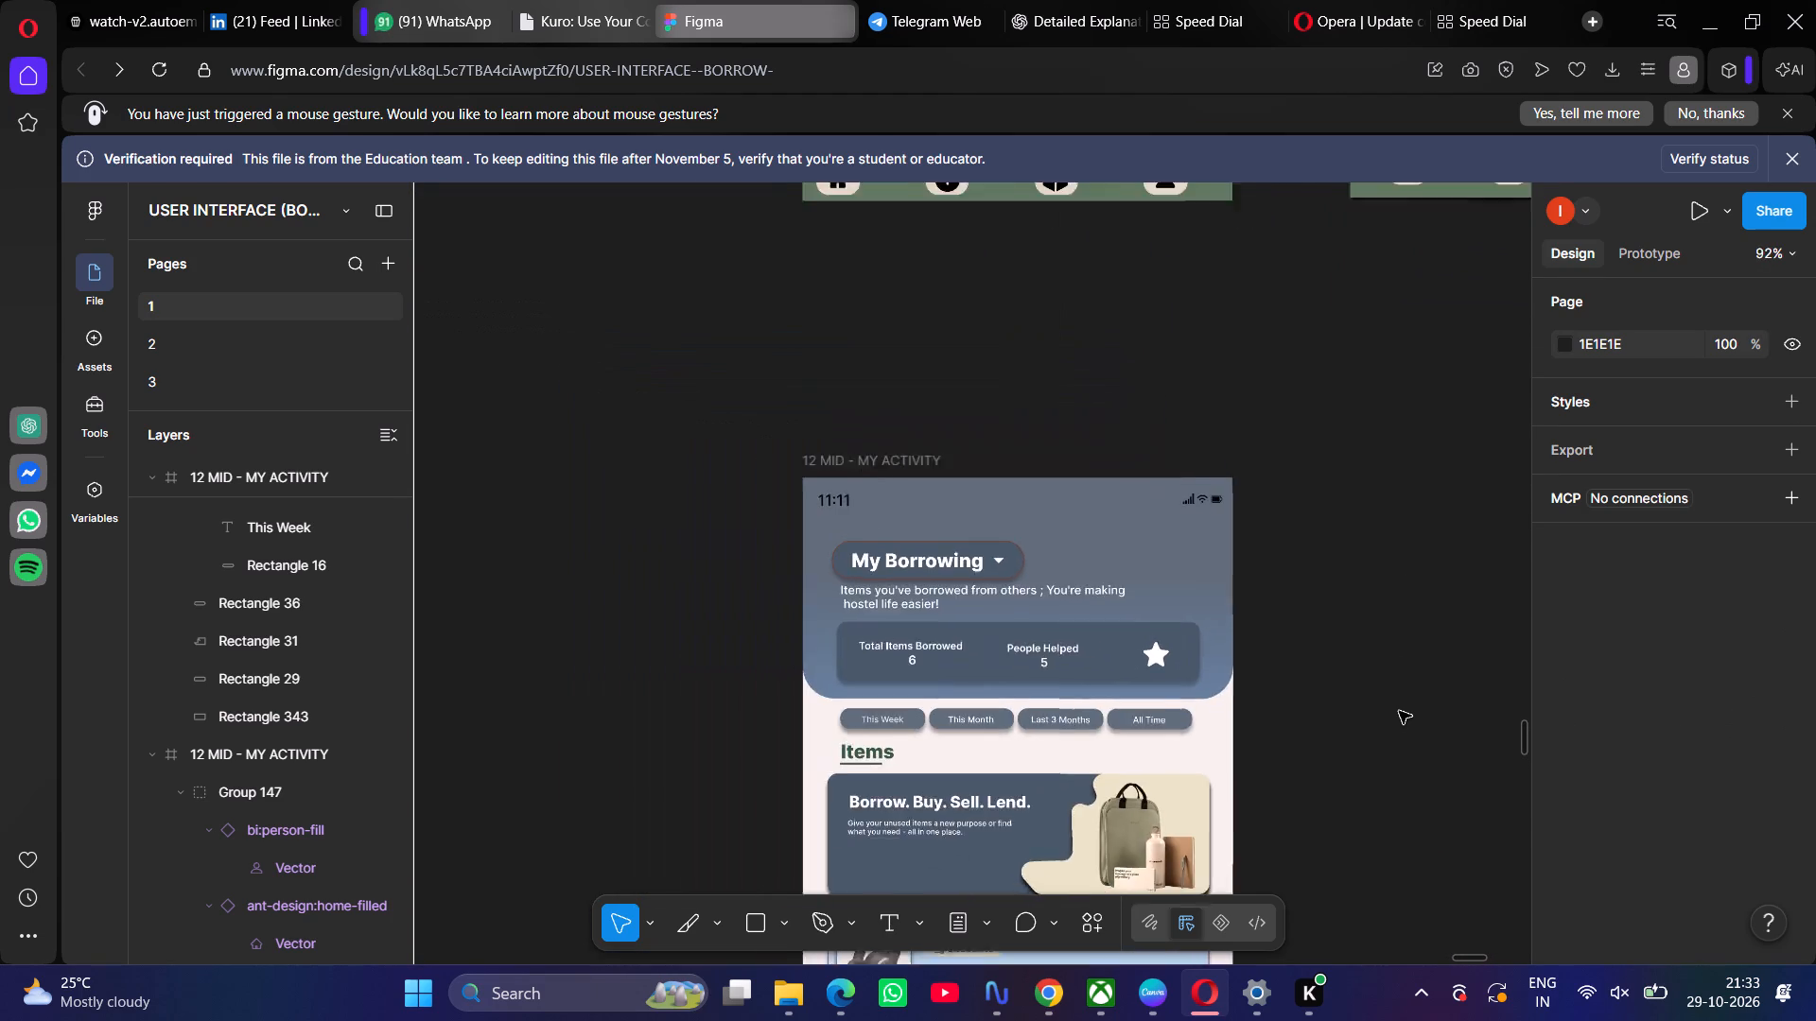
scroll(1399, 711, "down", 2)
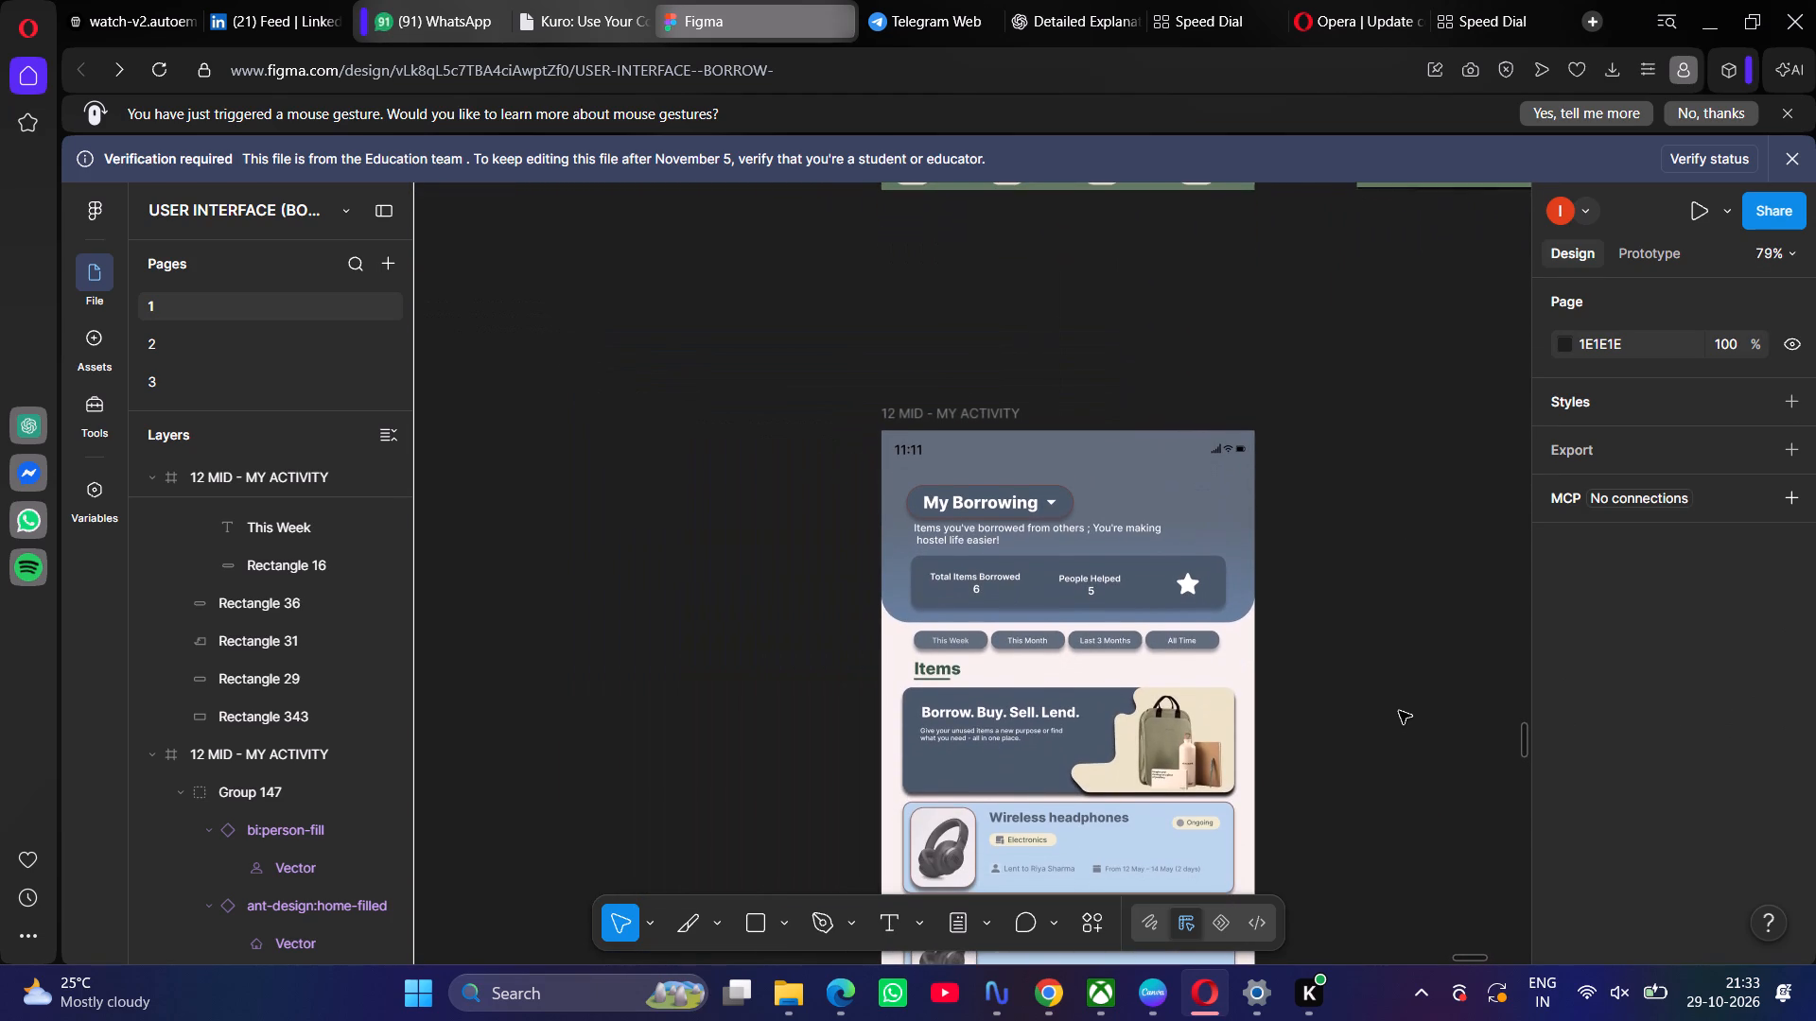
left_click(1166, 572)
double_click(1111, 567)
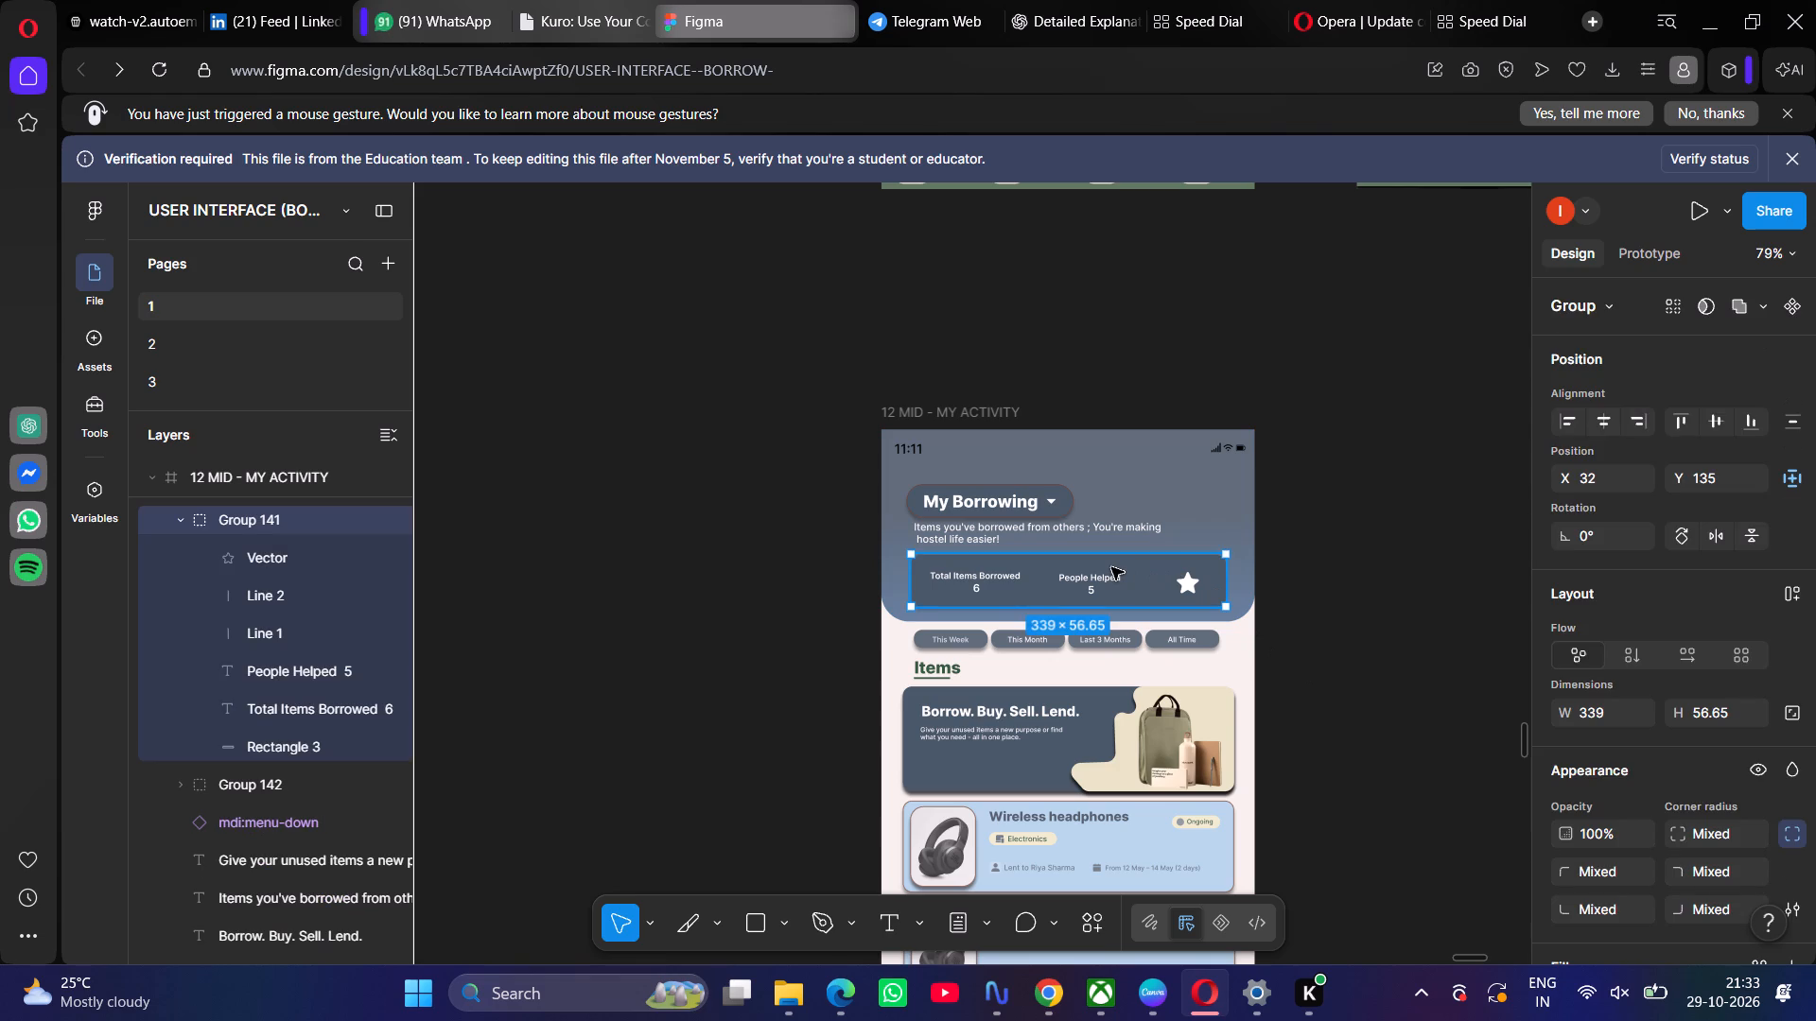
left_click(1298, 619)
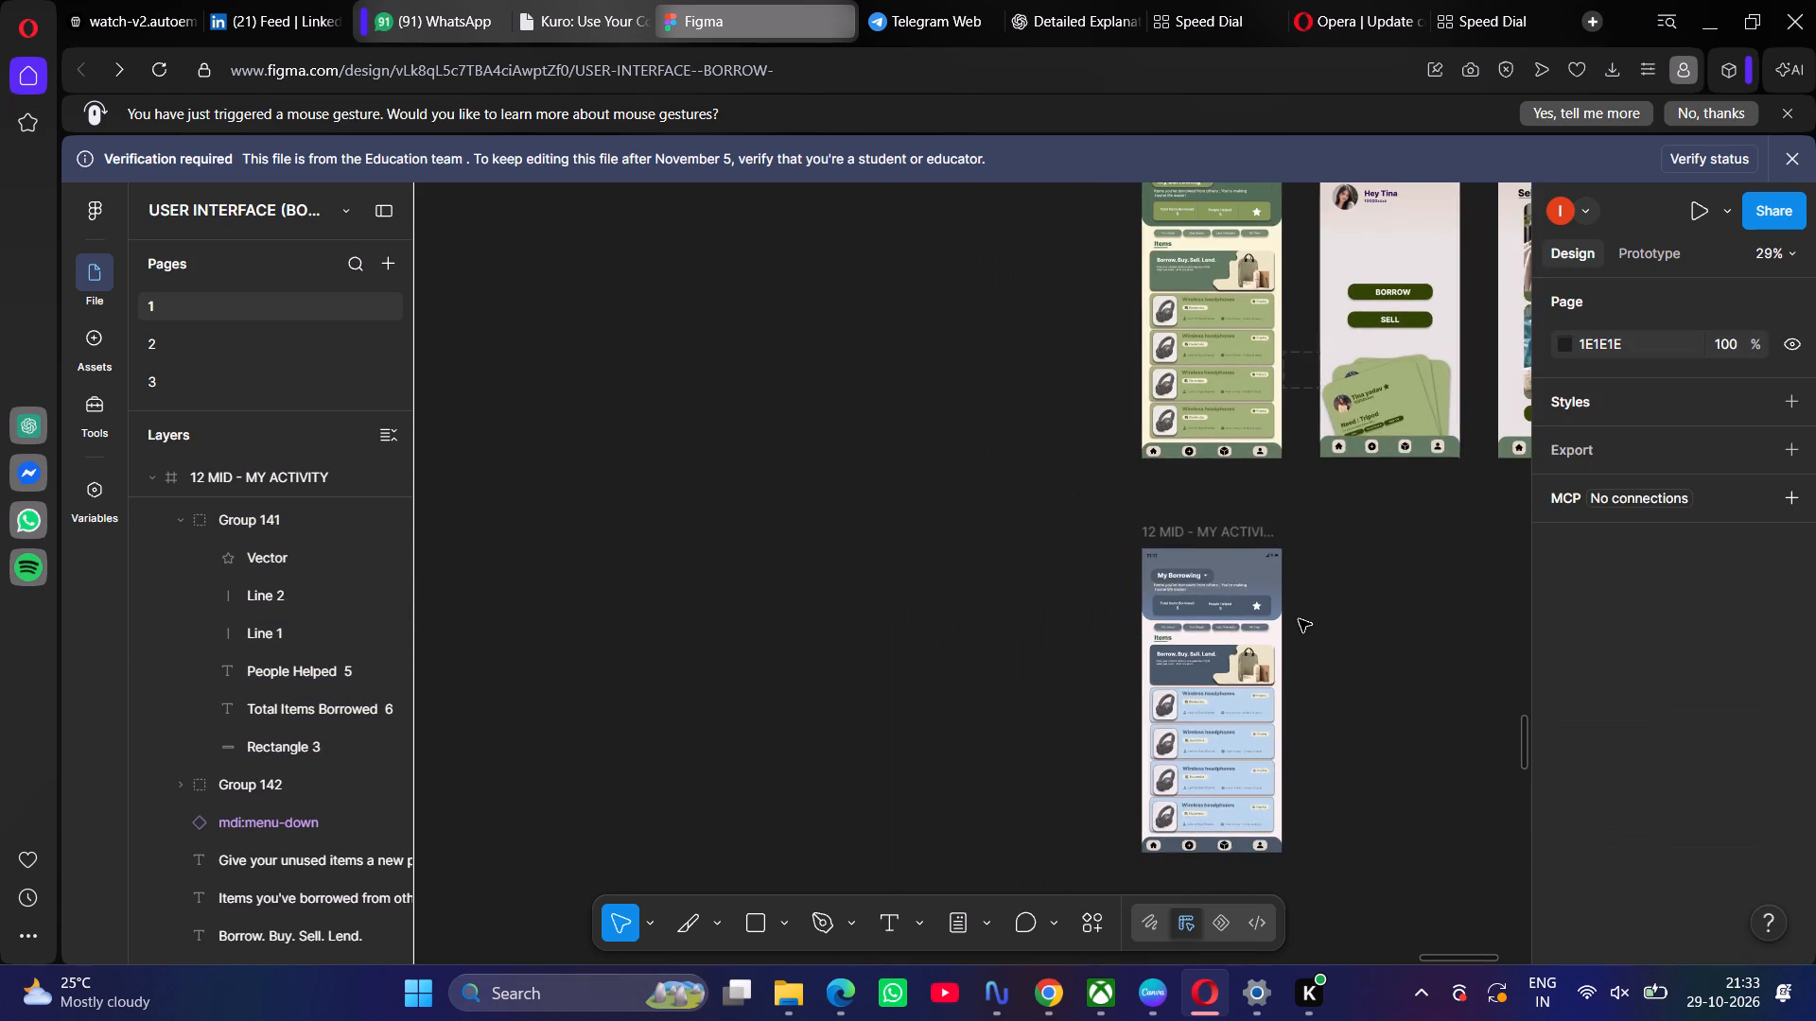
scroll(1299, 619, "up", 1)
scroll(1299, 619, "down", 1)
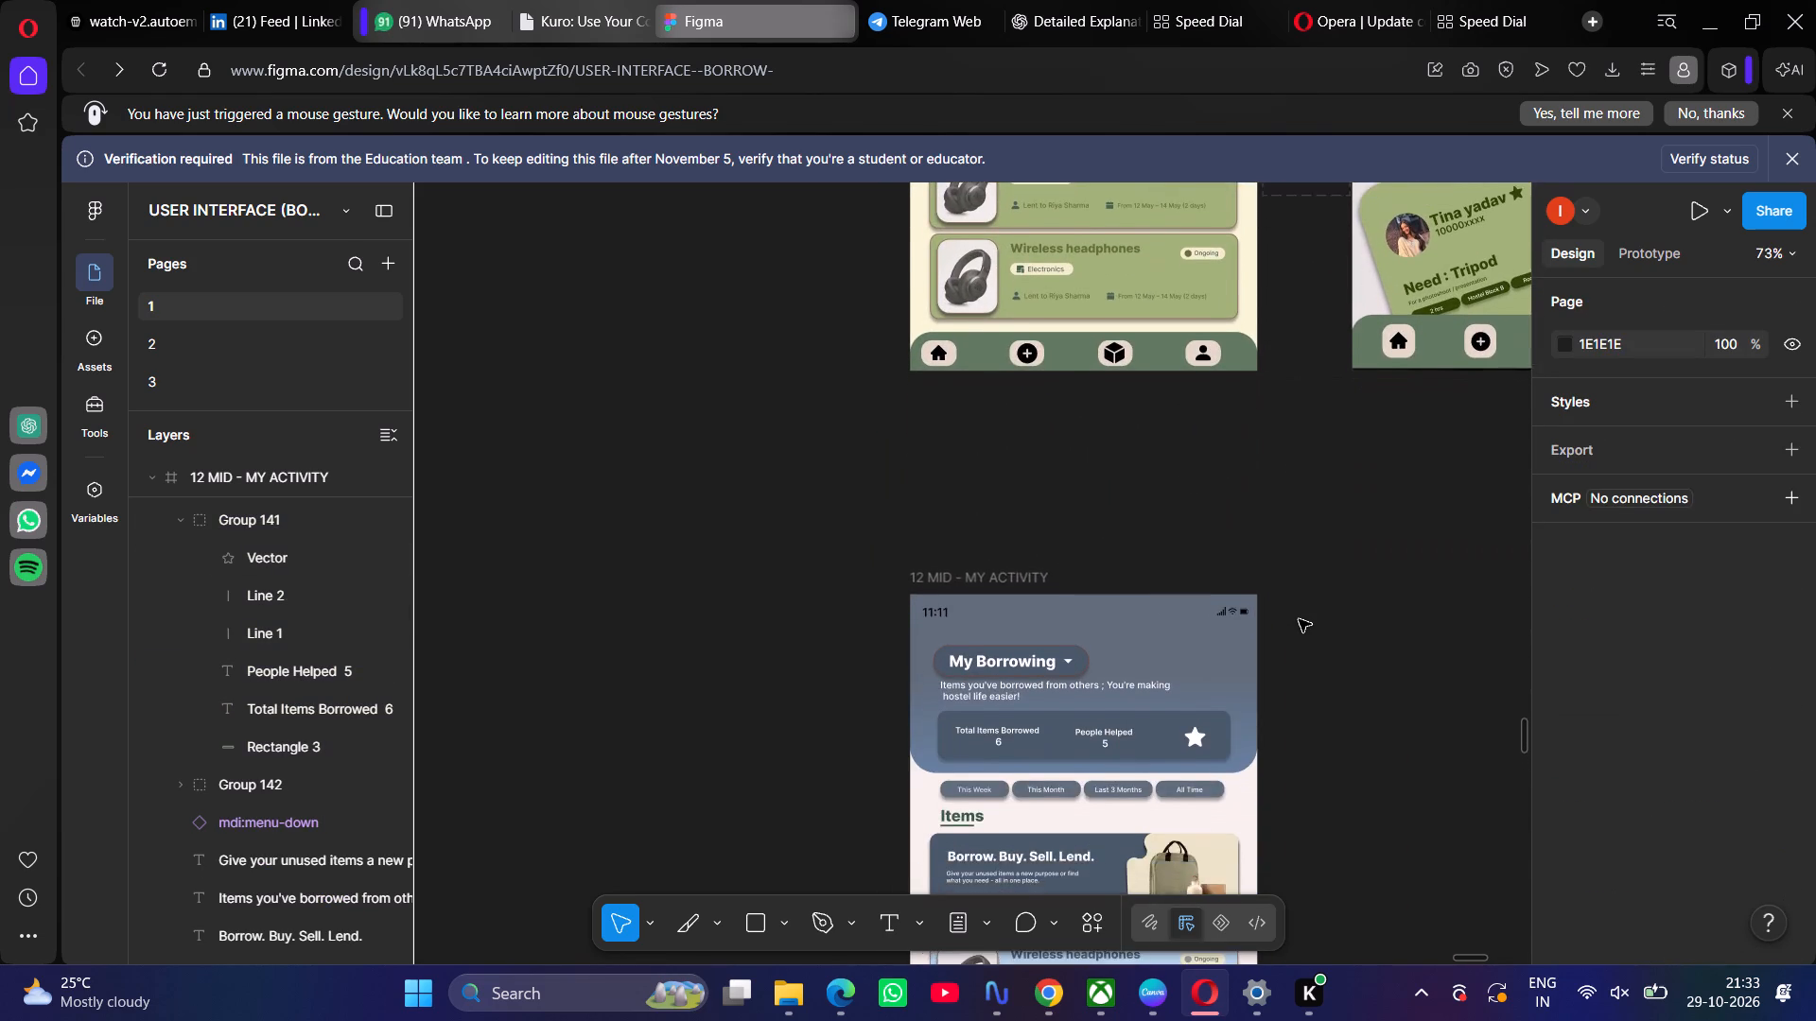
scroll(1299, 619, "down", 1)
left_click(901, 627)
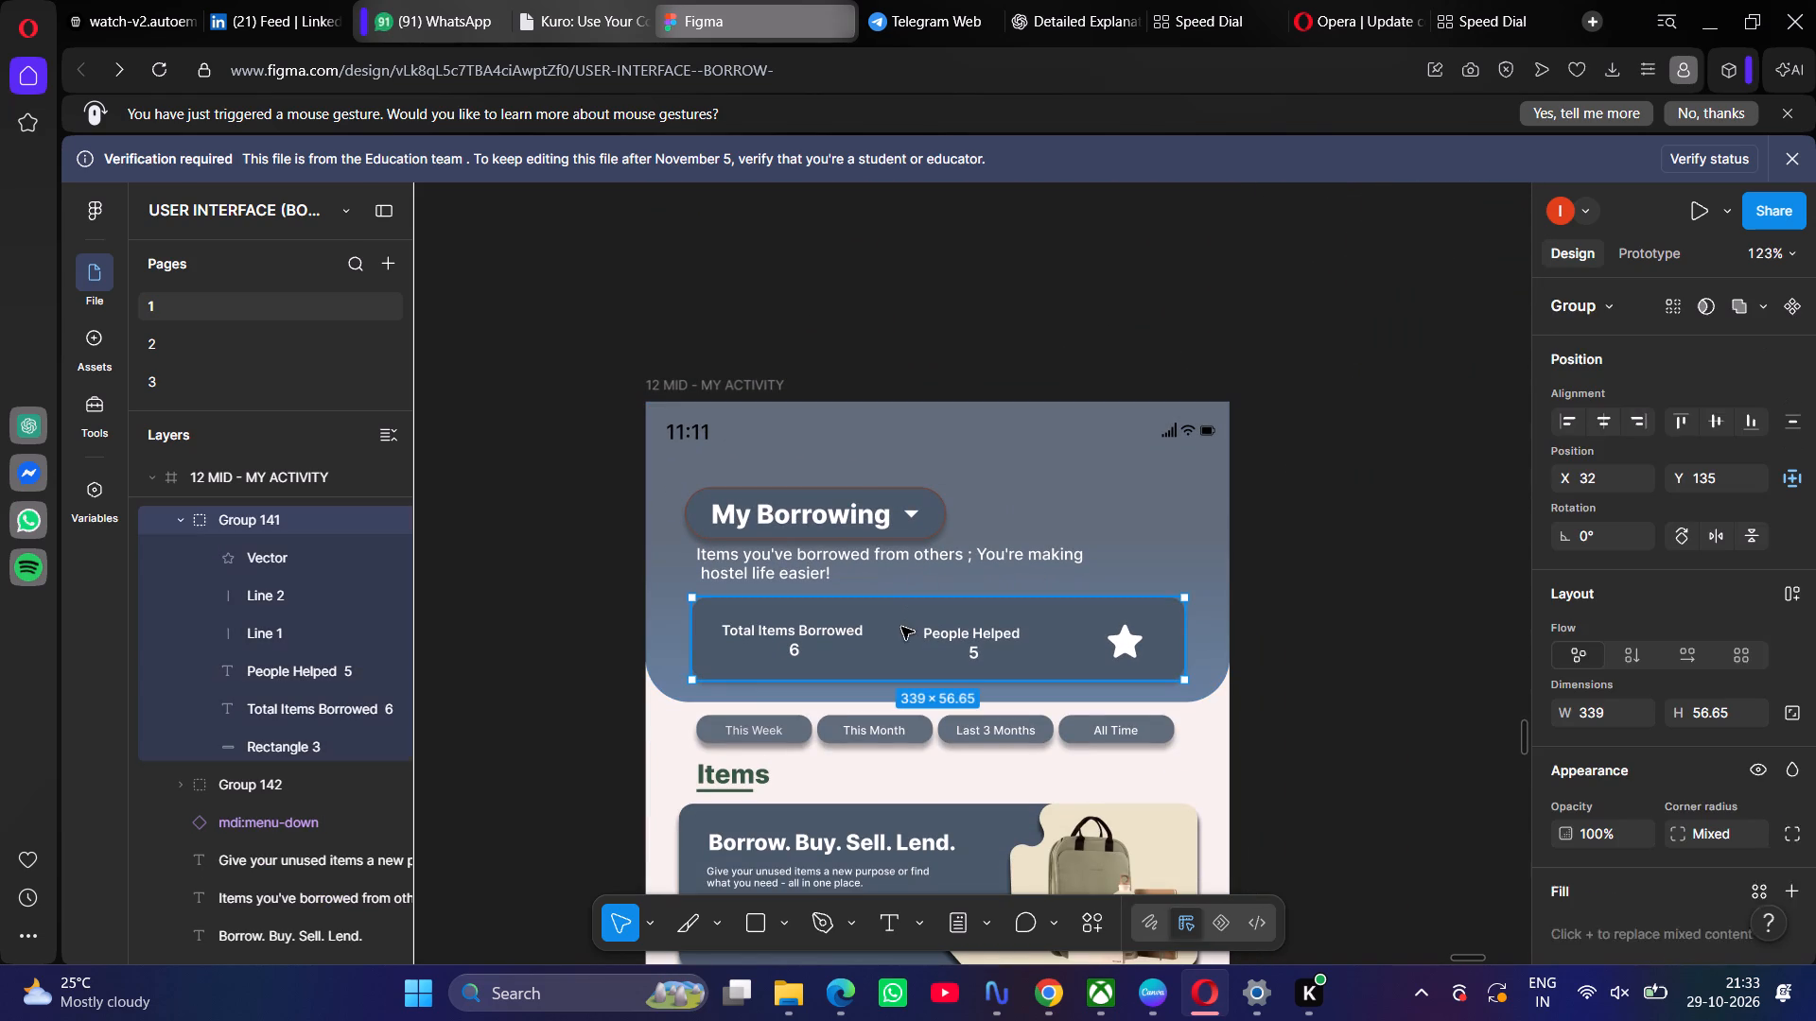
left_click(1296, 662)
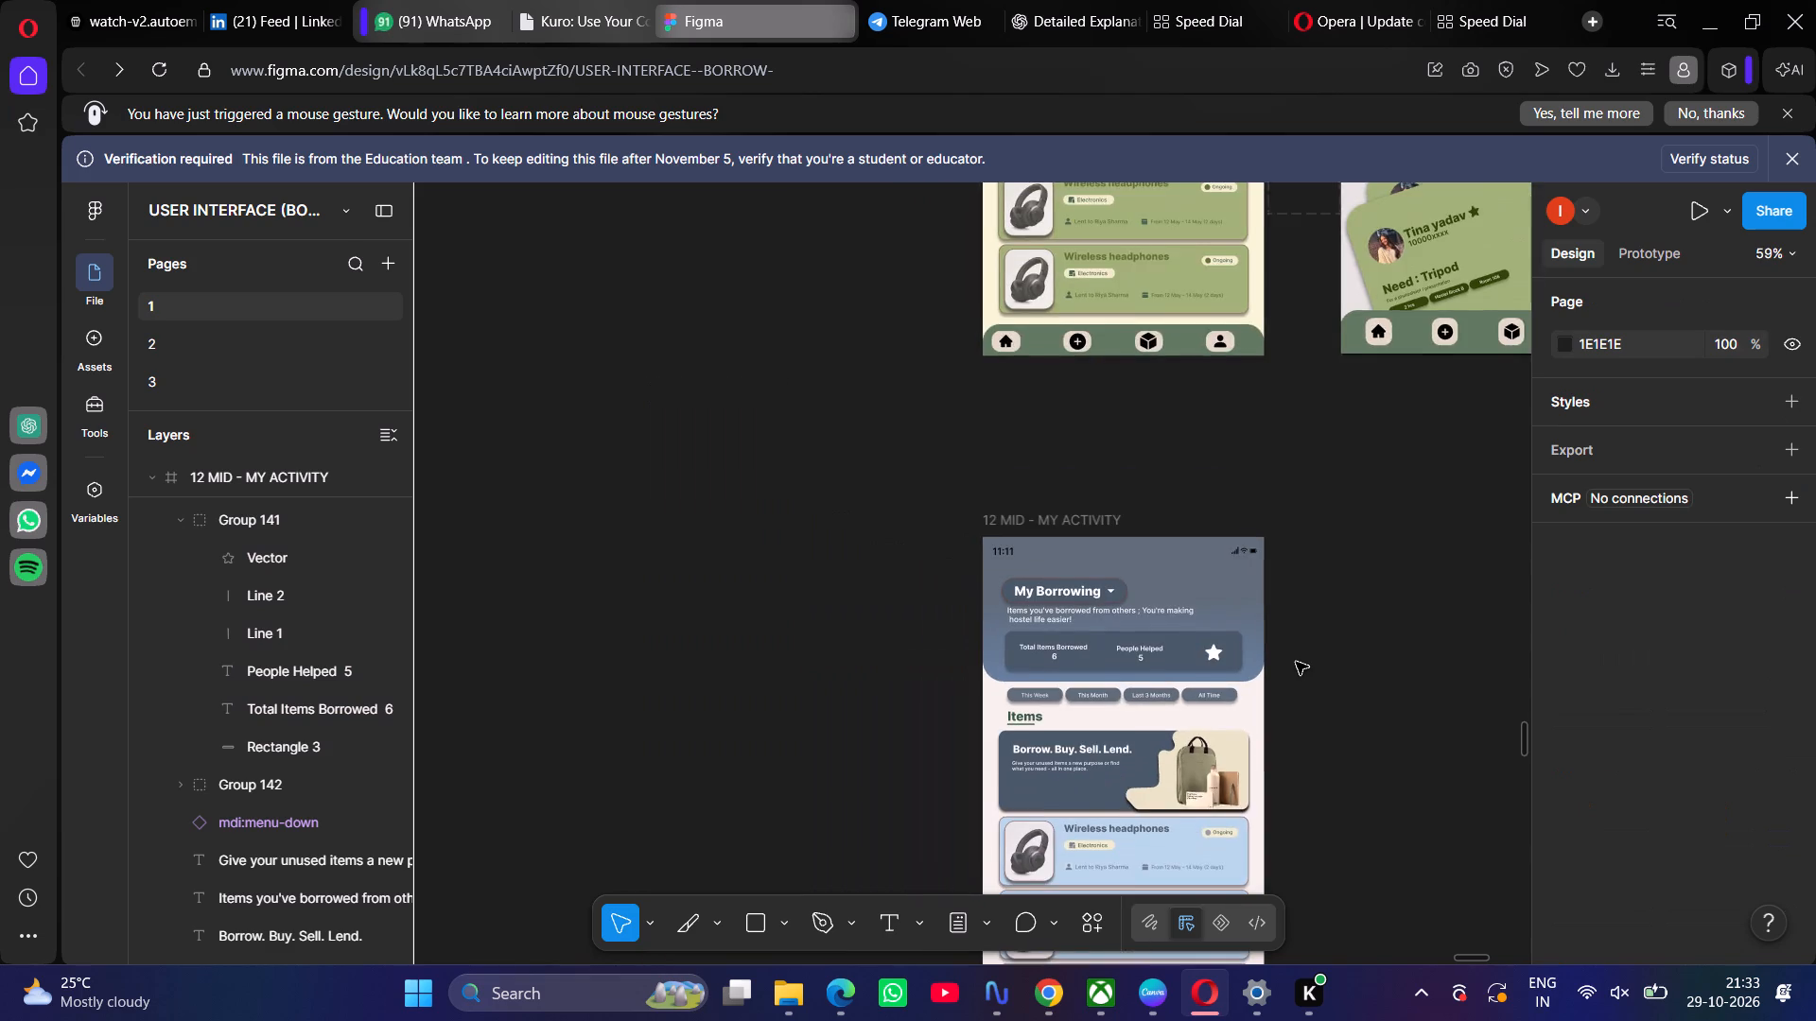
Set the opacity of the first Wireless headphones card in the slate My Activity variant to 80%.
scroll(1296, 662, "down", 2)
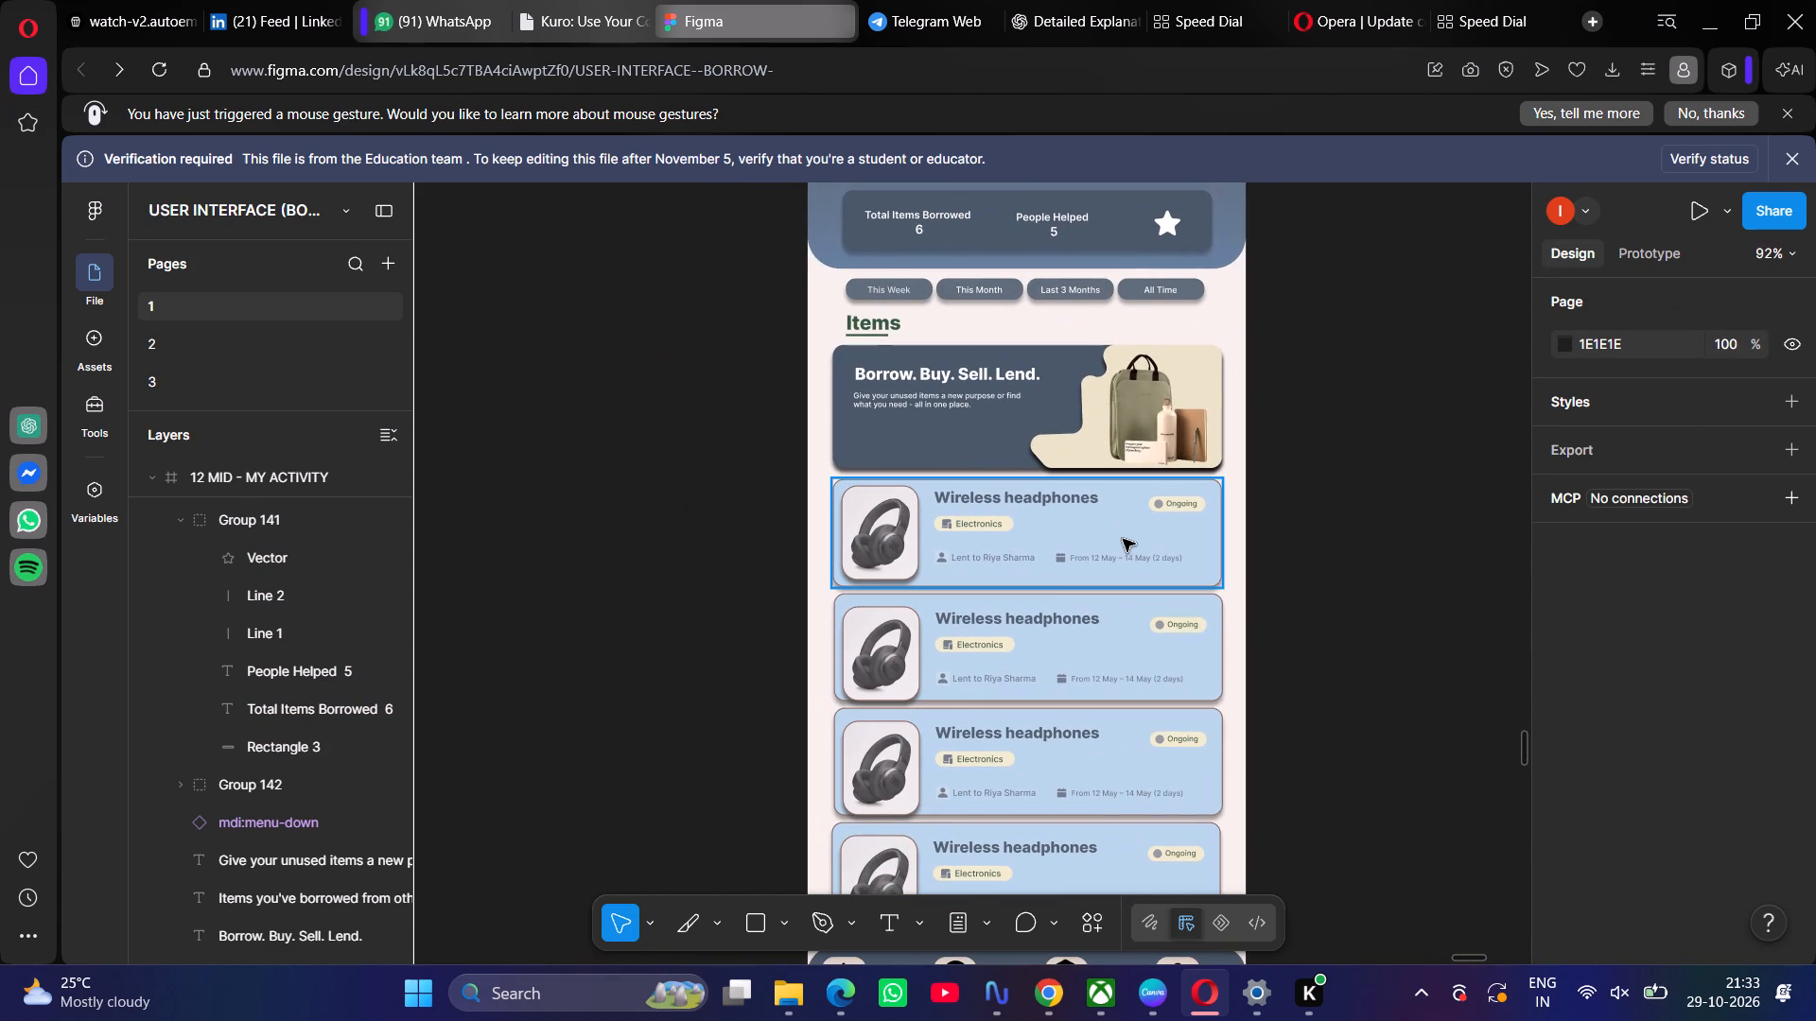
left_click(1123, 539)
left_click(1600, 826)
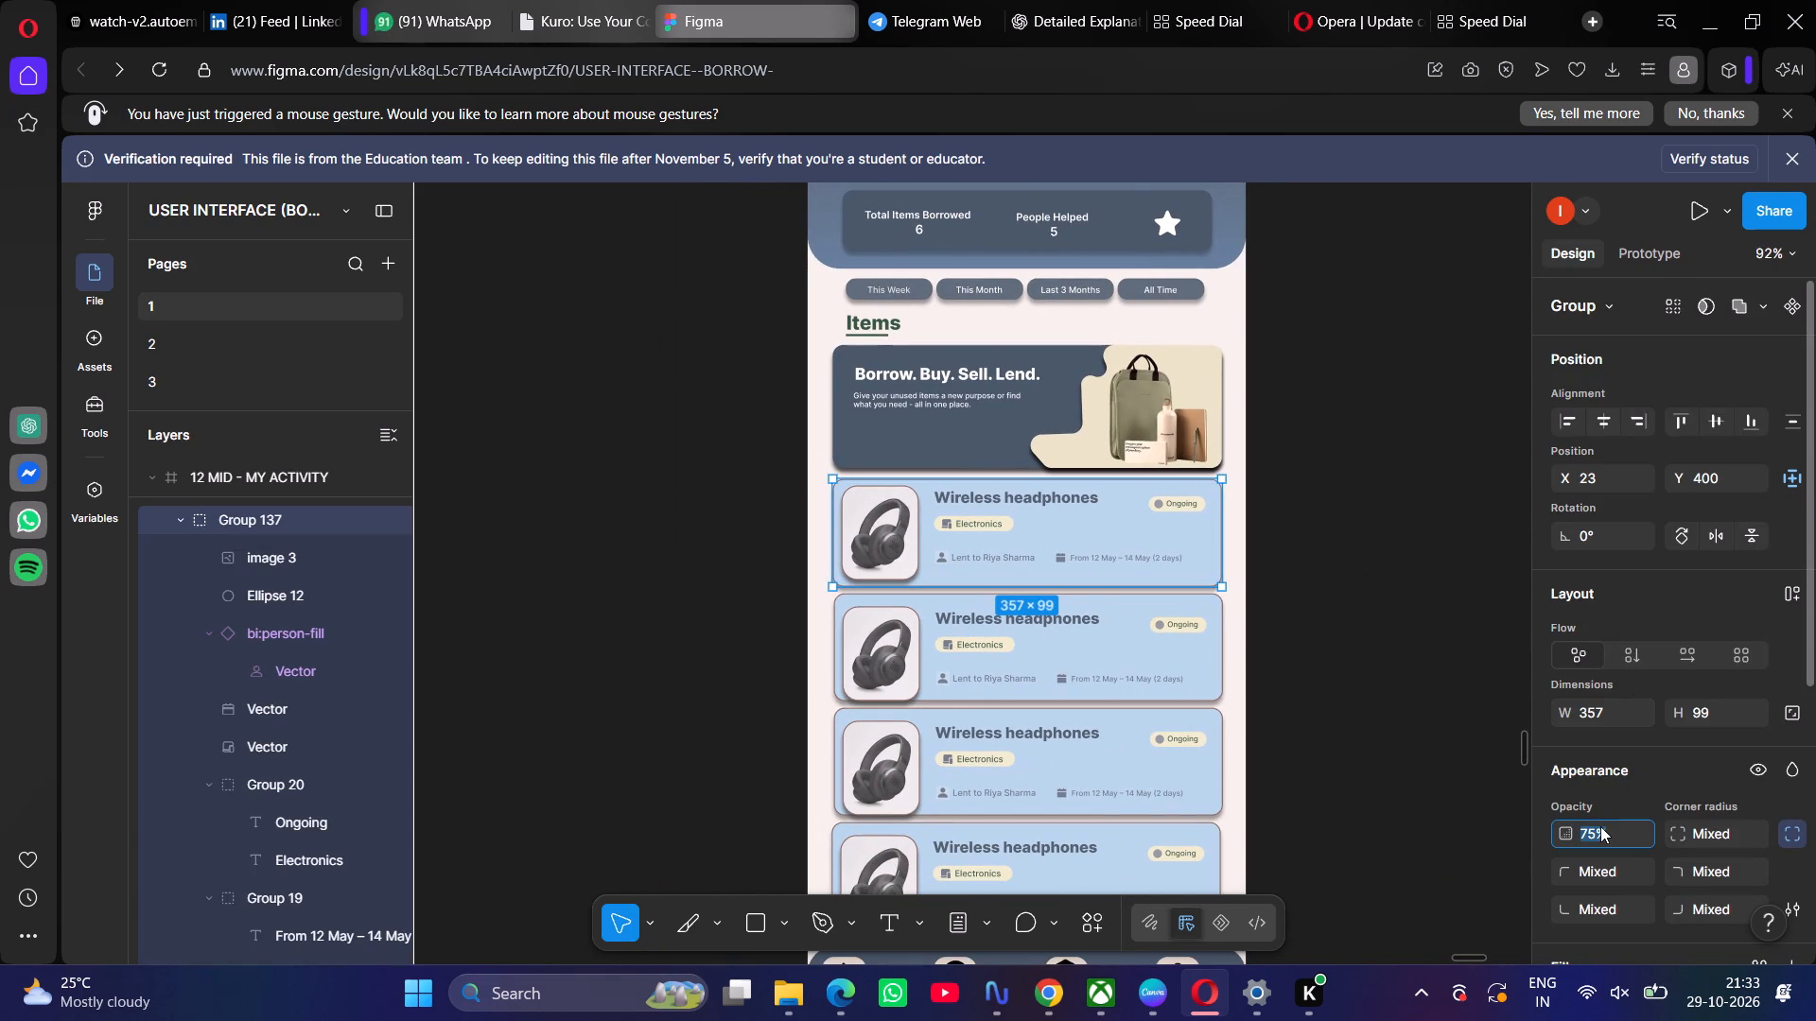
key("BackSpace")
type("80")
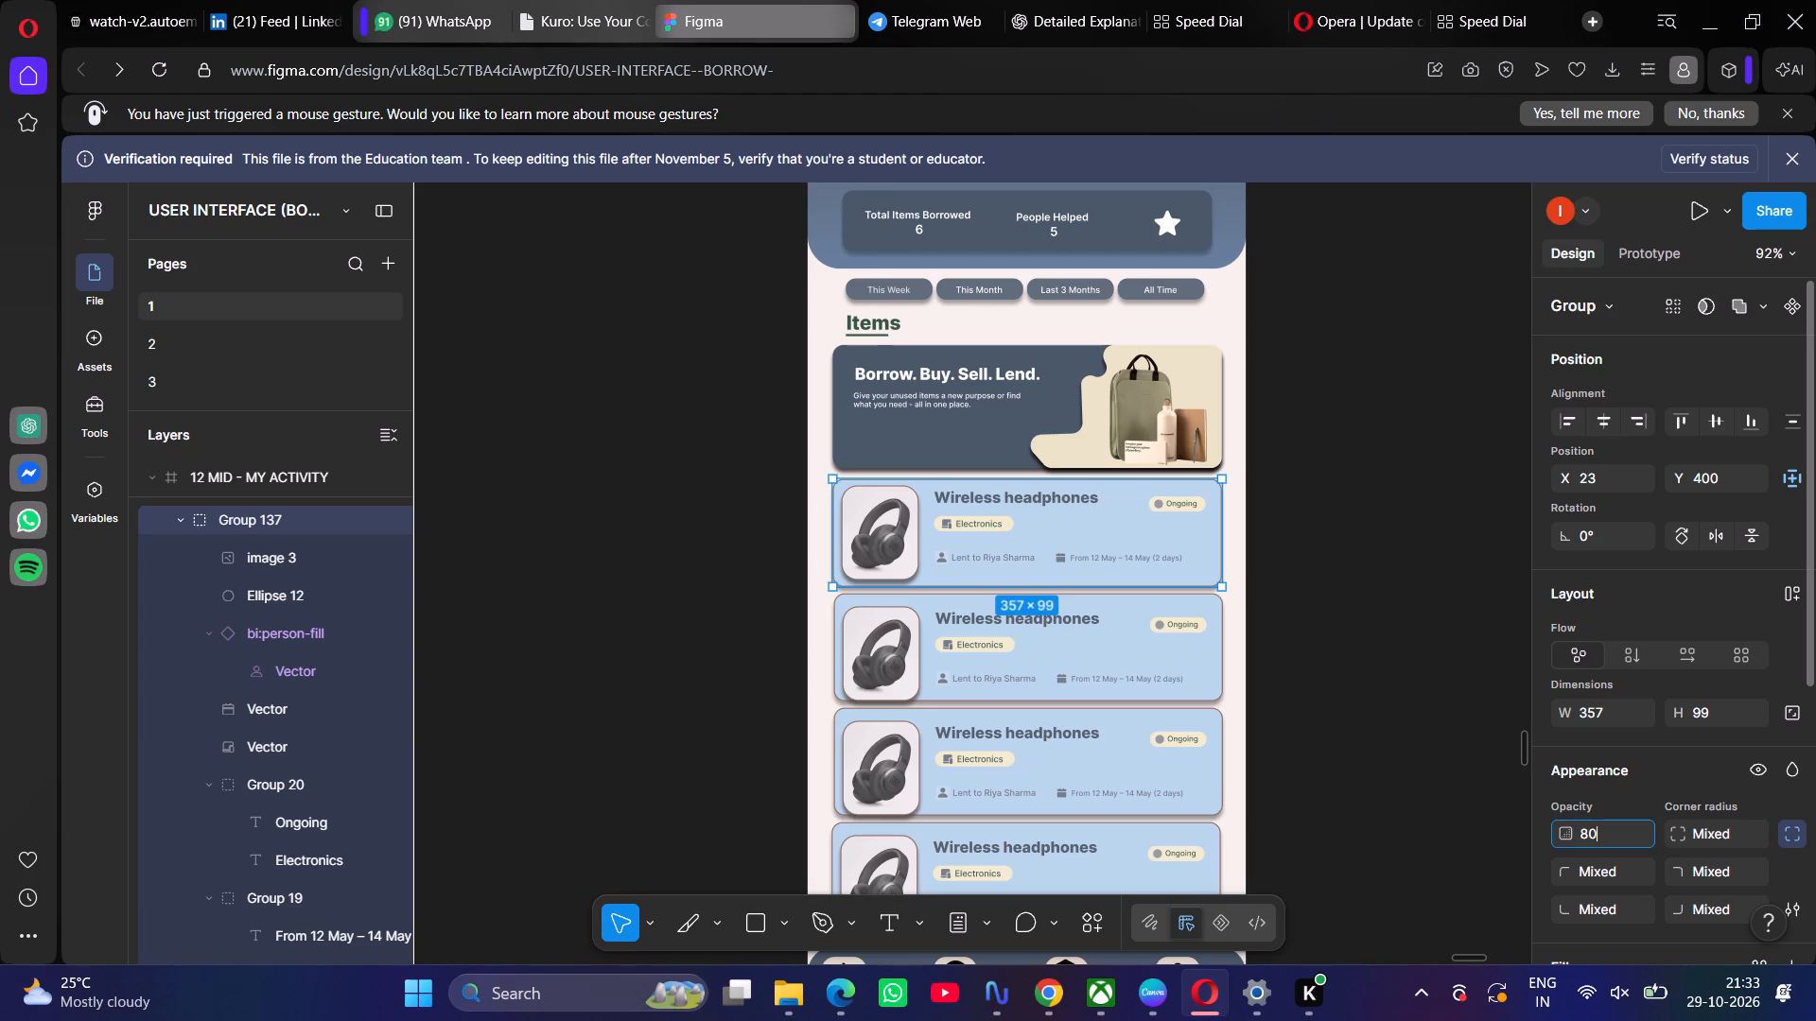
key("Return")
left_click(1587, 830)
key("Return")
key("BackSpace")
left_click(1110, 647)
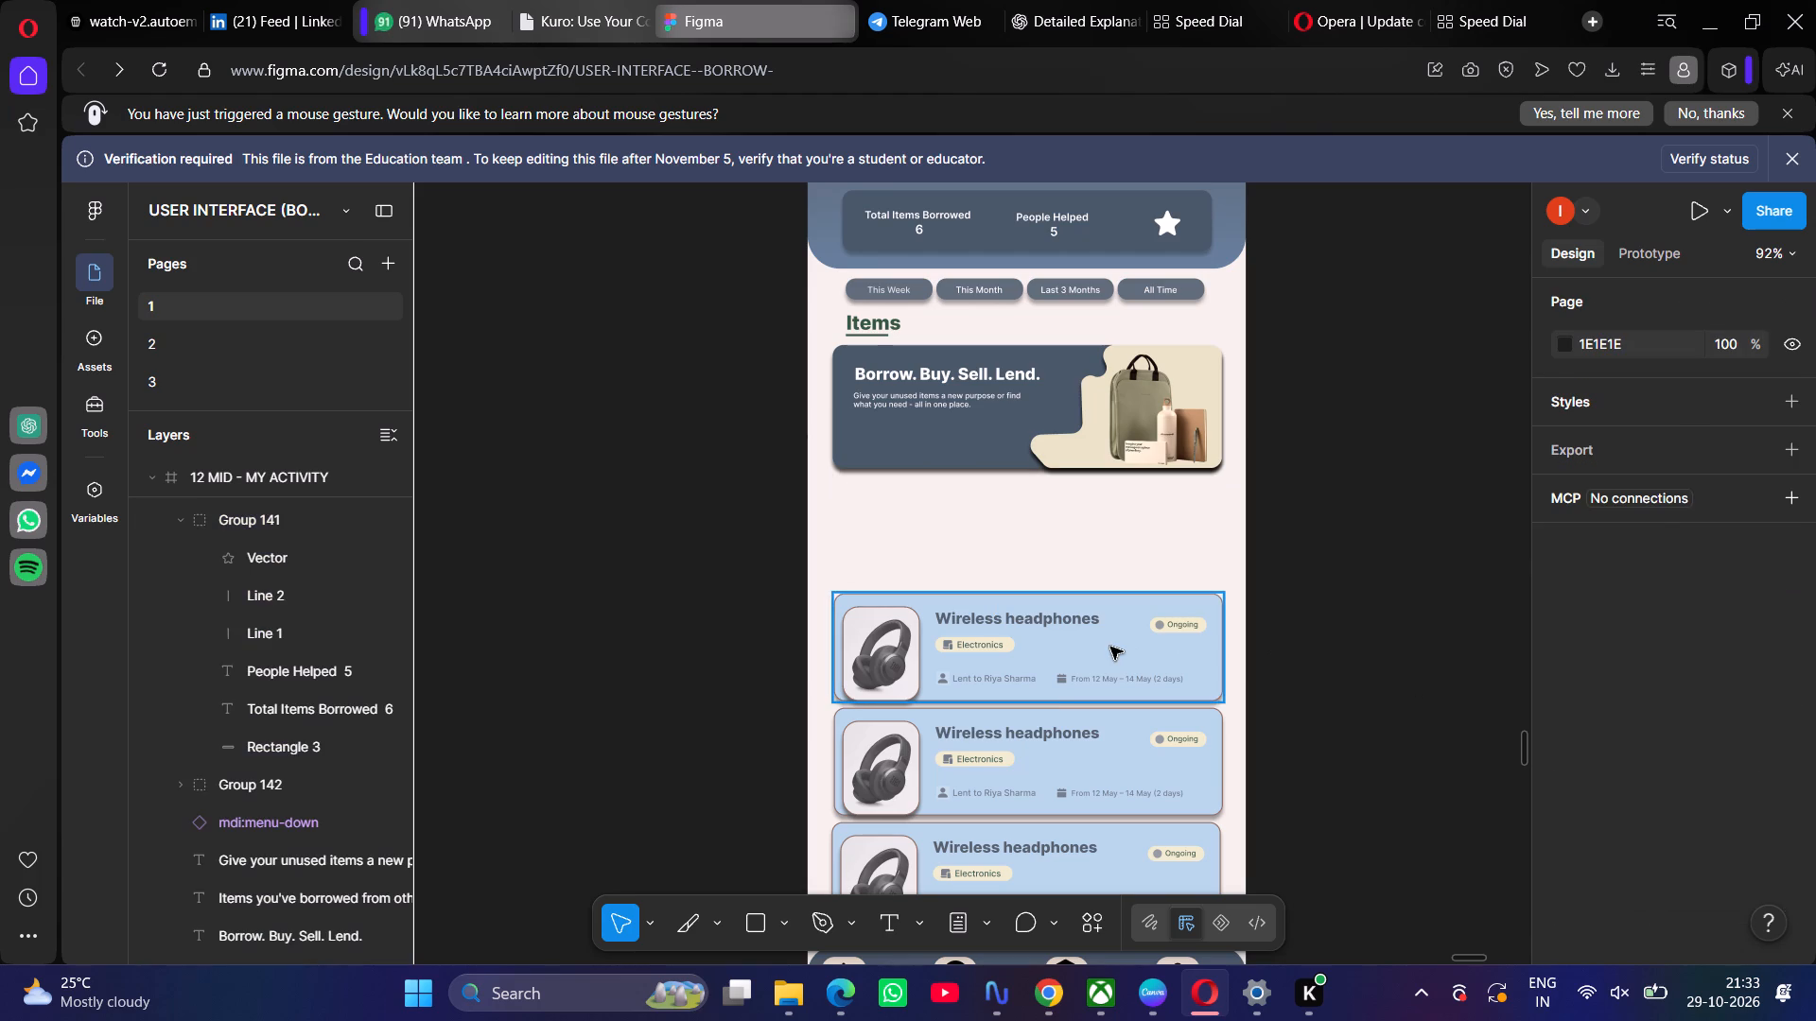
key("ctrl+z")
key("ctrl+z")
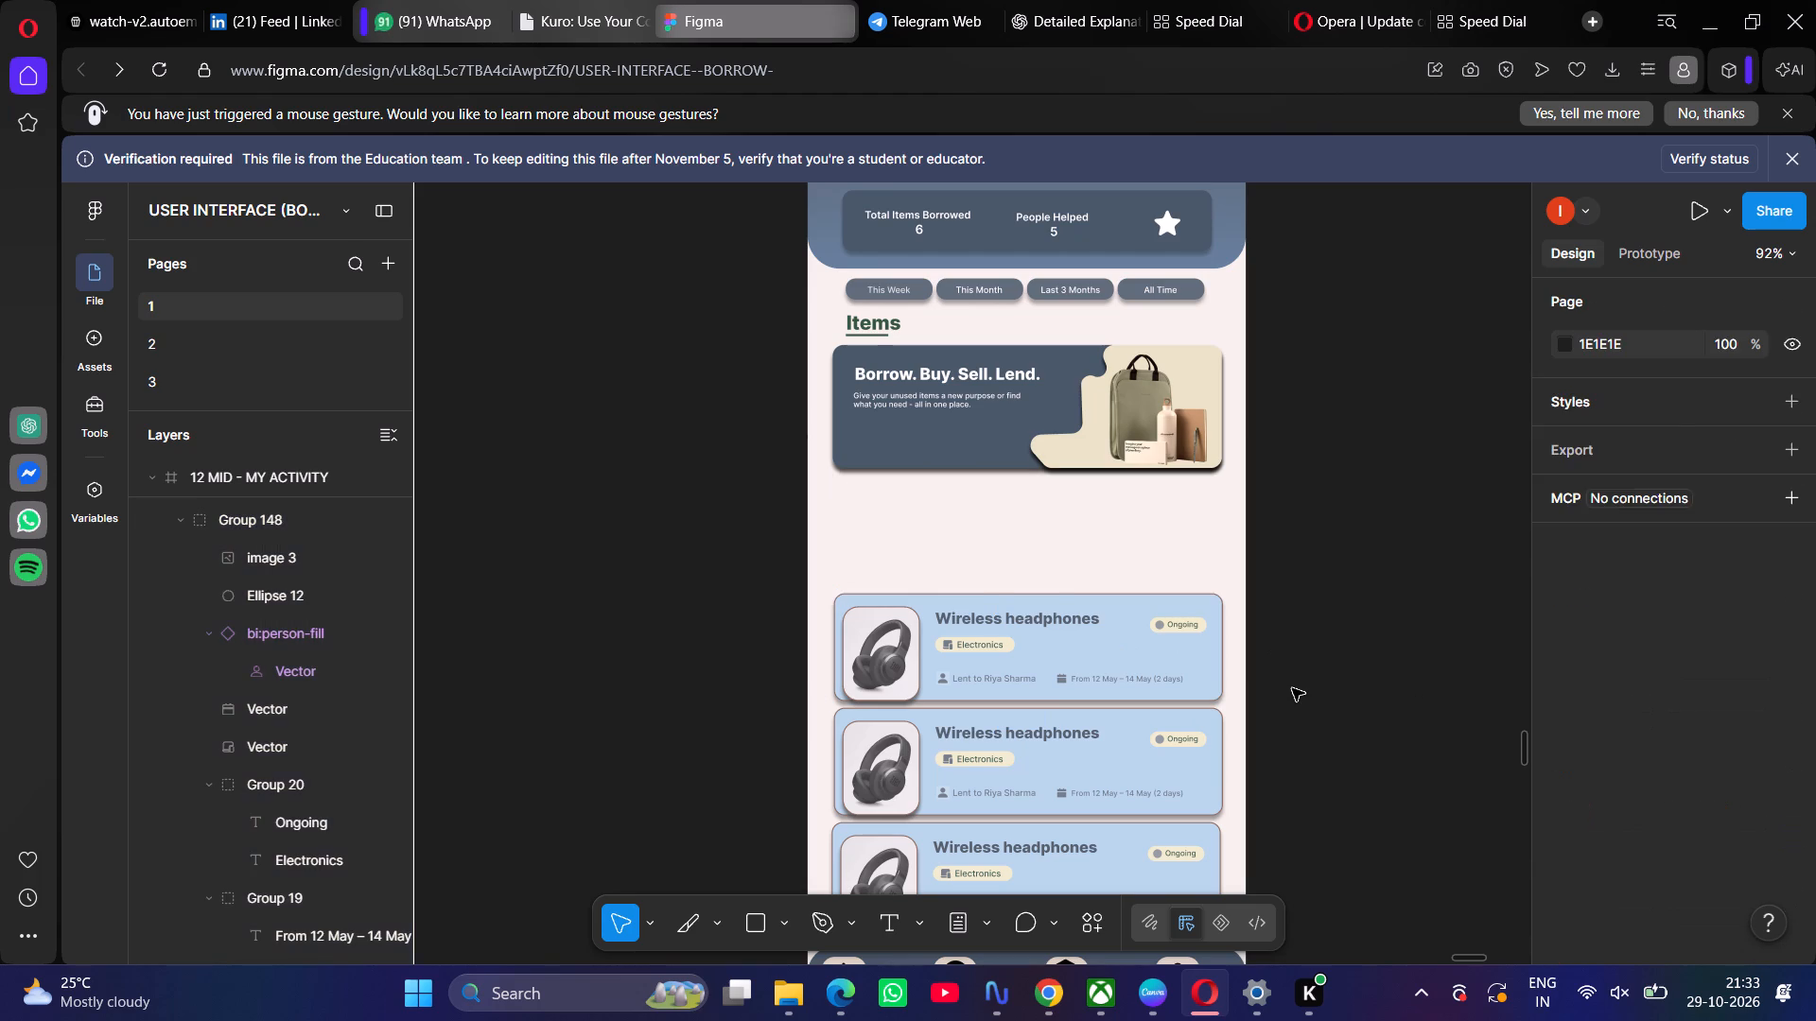
Set the opacity of the first Wireless headphones card in the slate My Activity variant to 87%.
double_click(1615, 827)
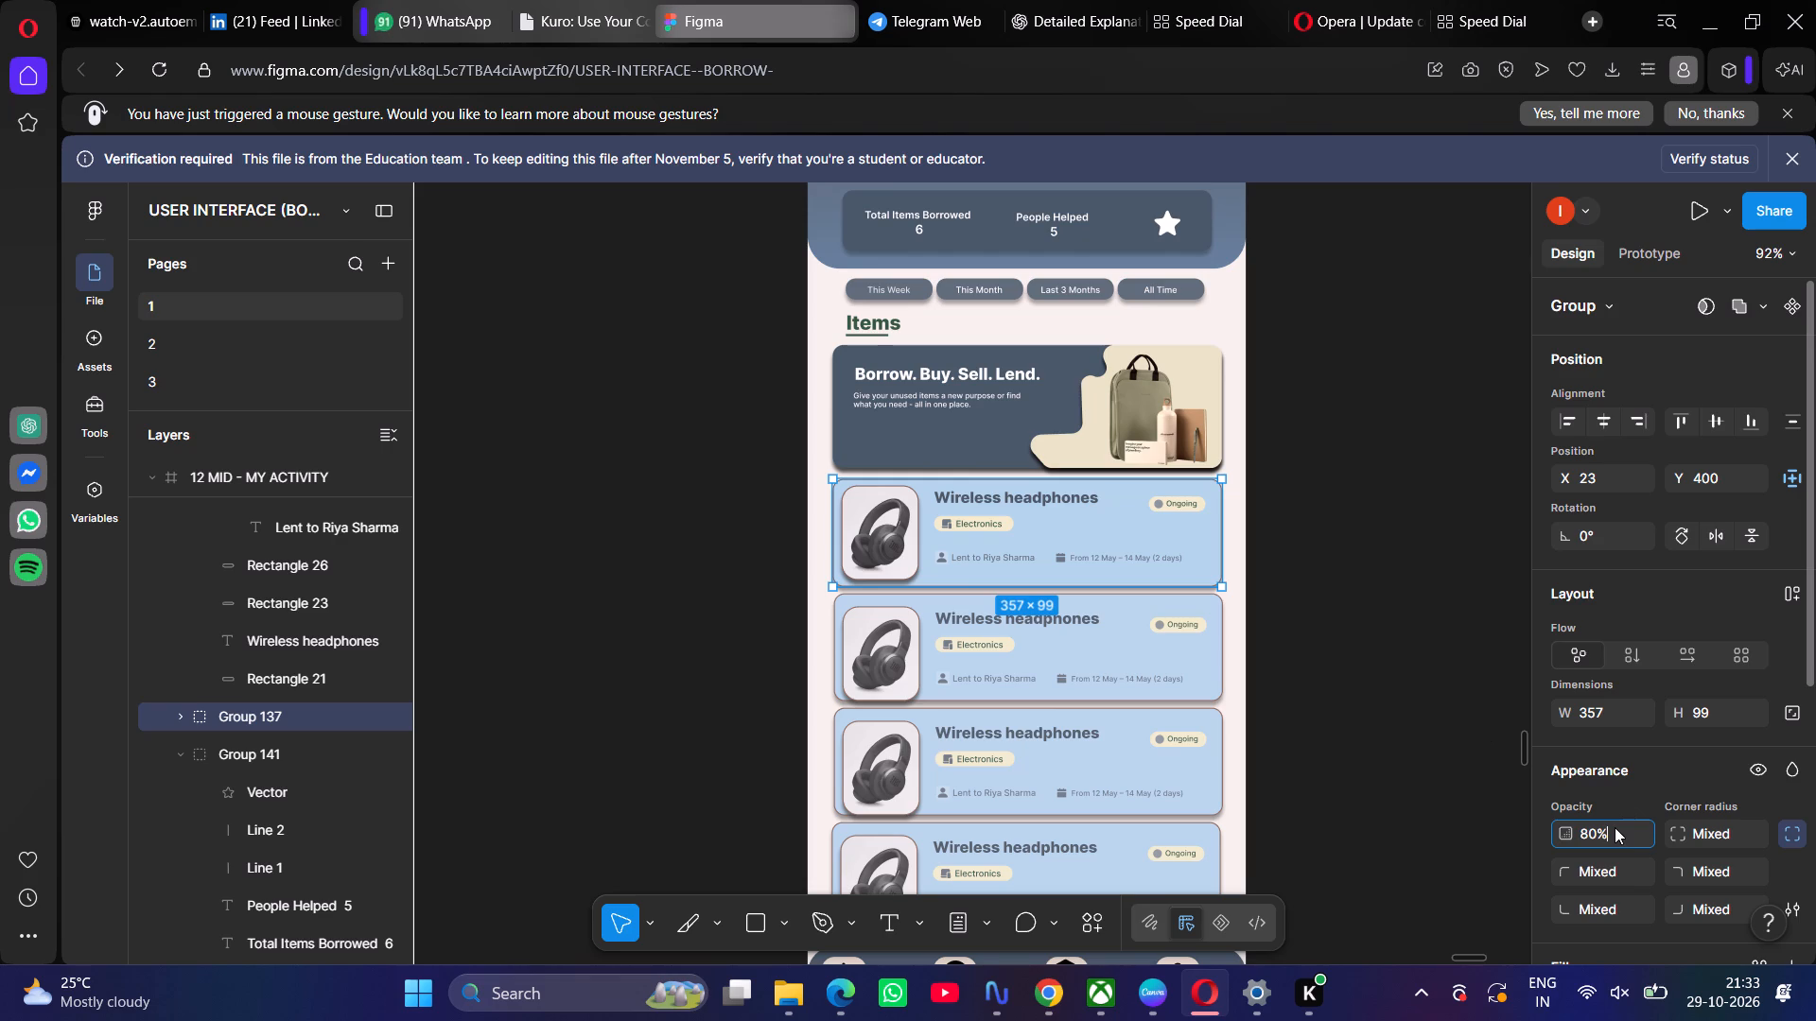
key("BackSpace")
type("87")
key("Return")
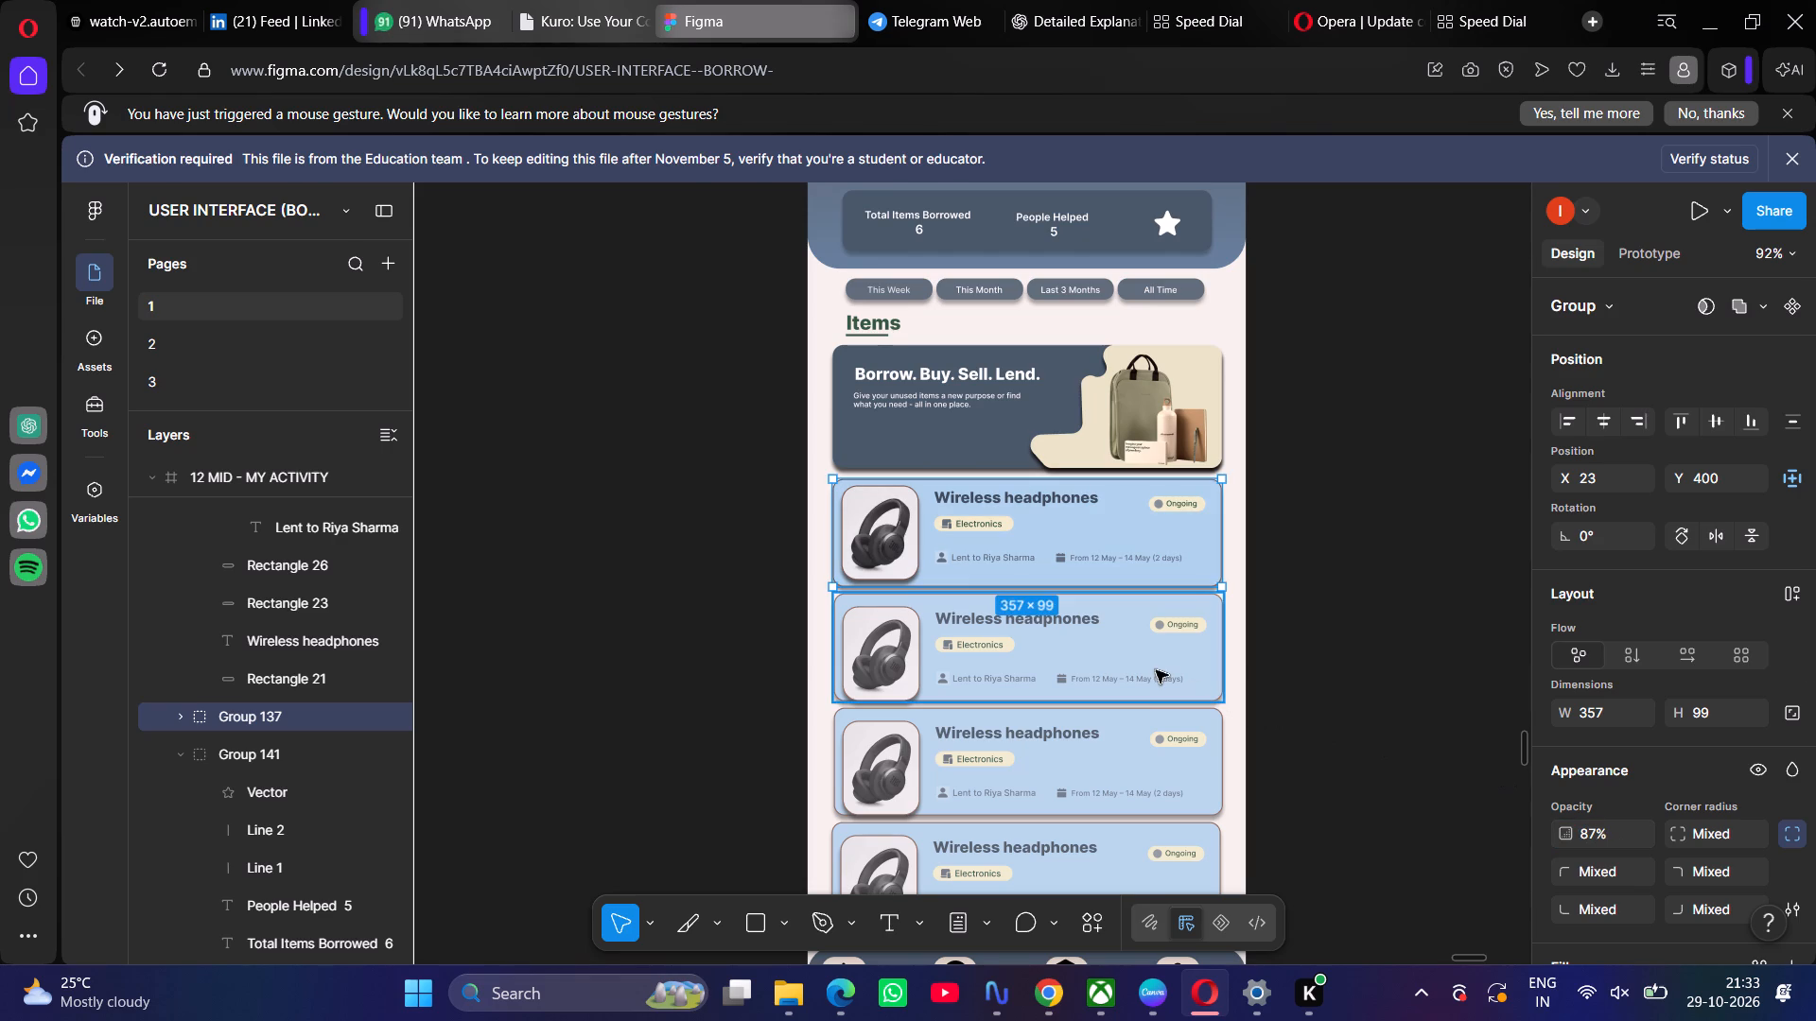
left_click(1339, 713)
Examine the whole slate My Activity variant and compare its colours with the green My Activity, home and selling screens.
scroll(1339, 713, "left", 1)
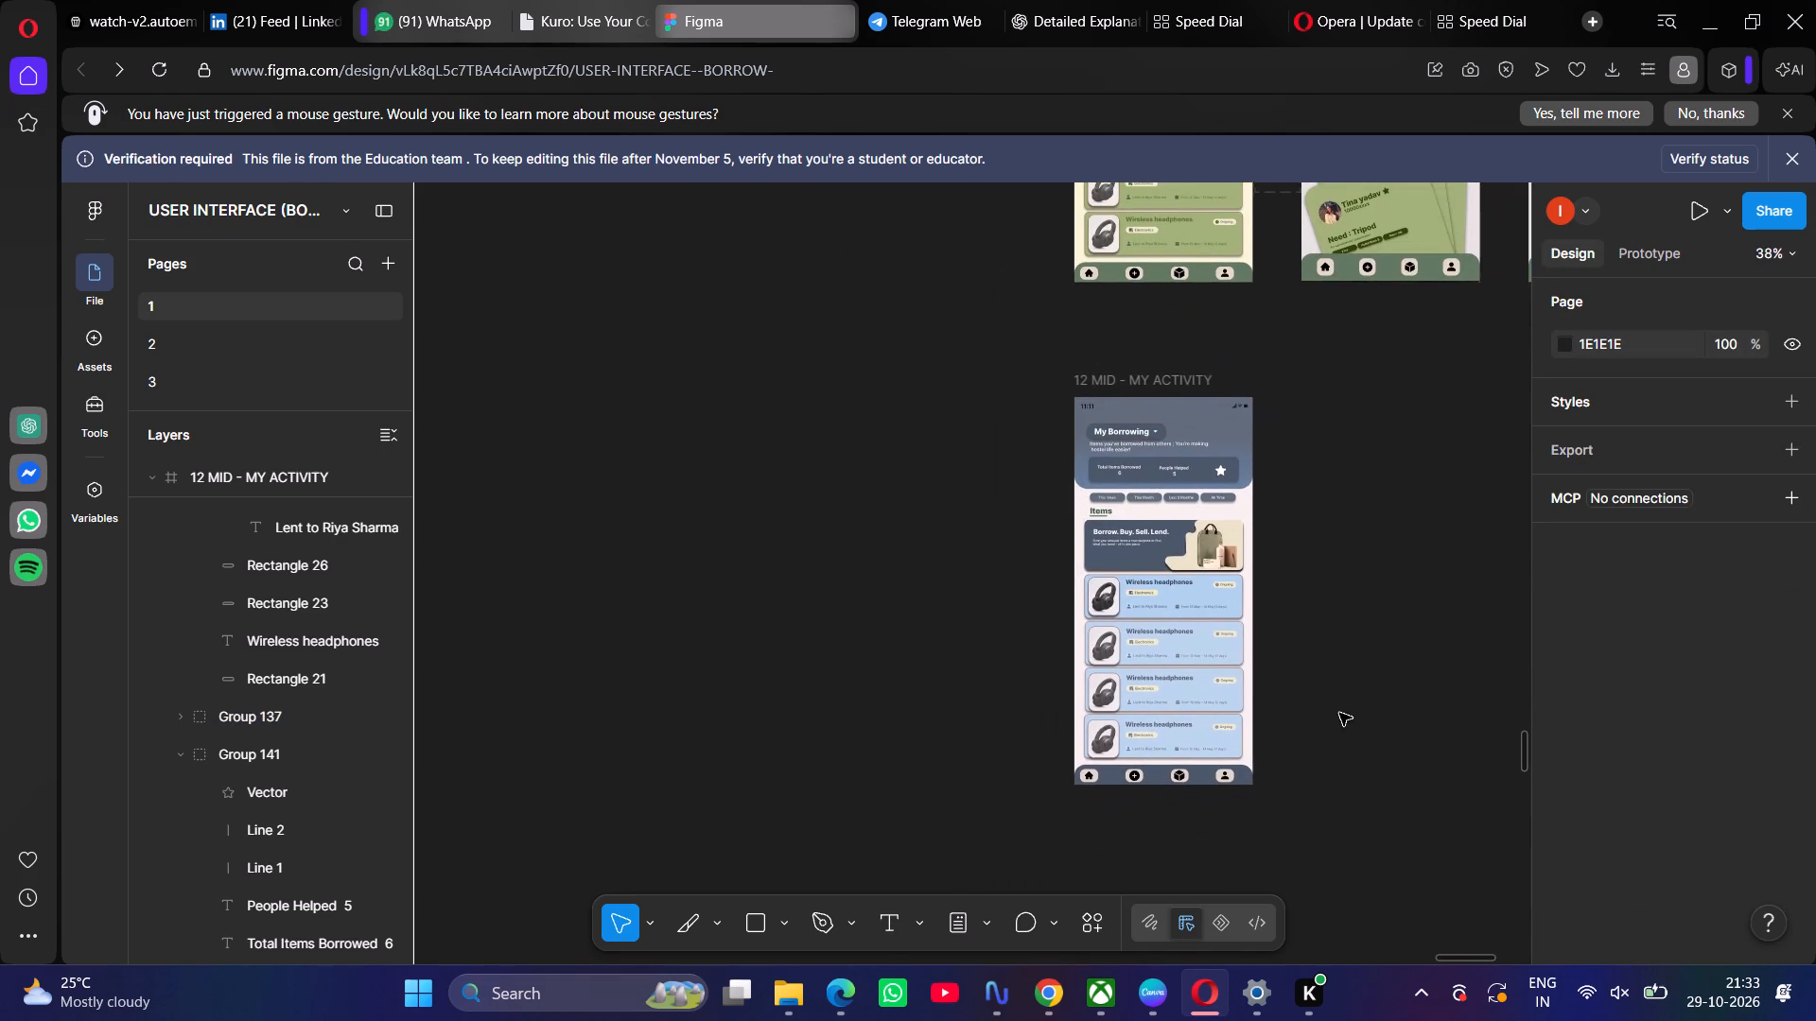
scroll(1339, 713, "left", 1)
scroll(1339, 713, "up", 2)
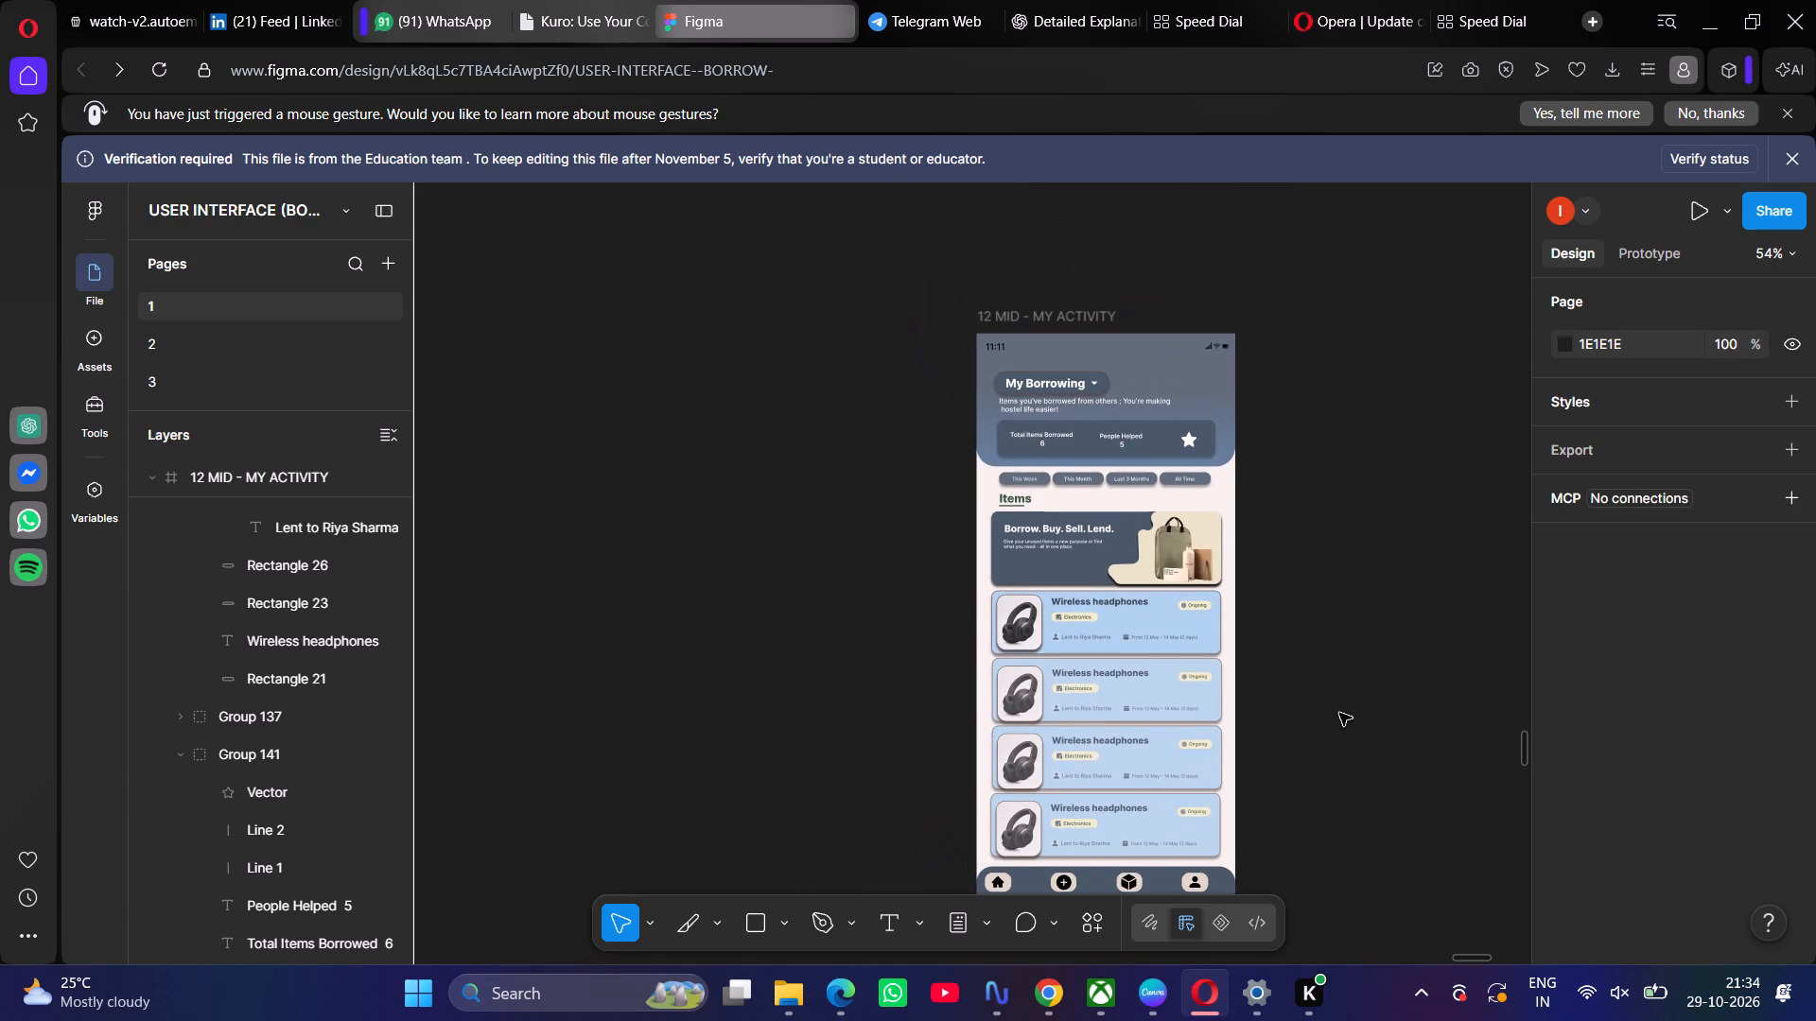
scroll(1339, 713, "up", 2)
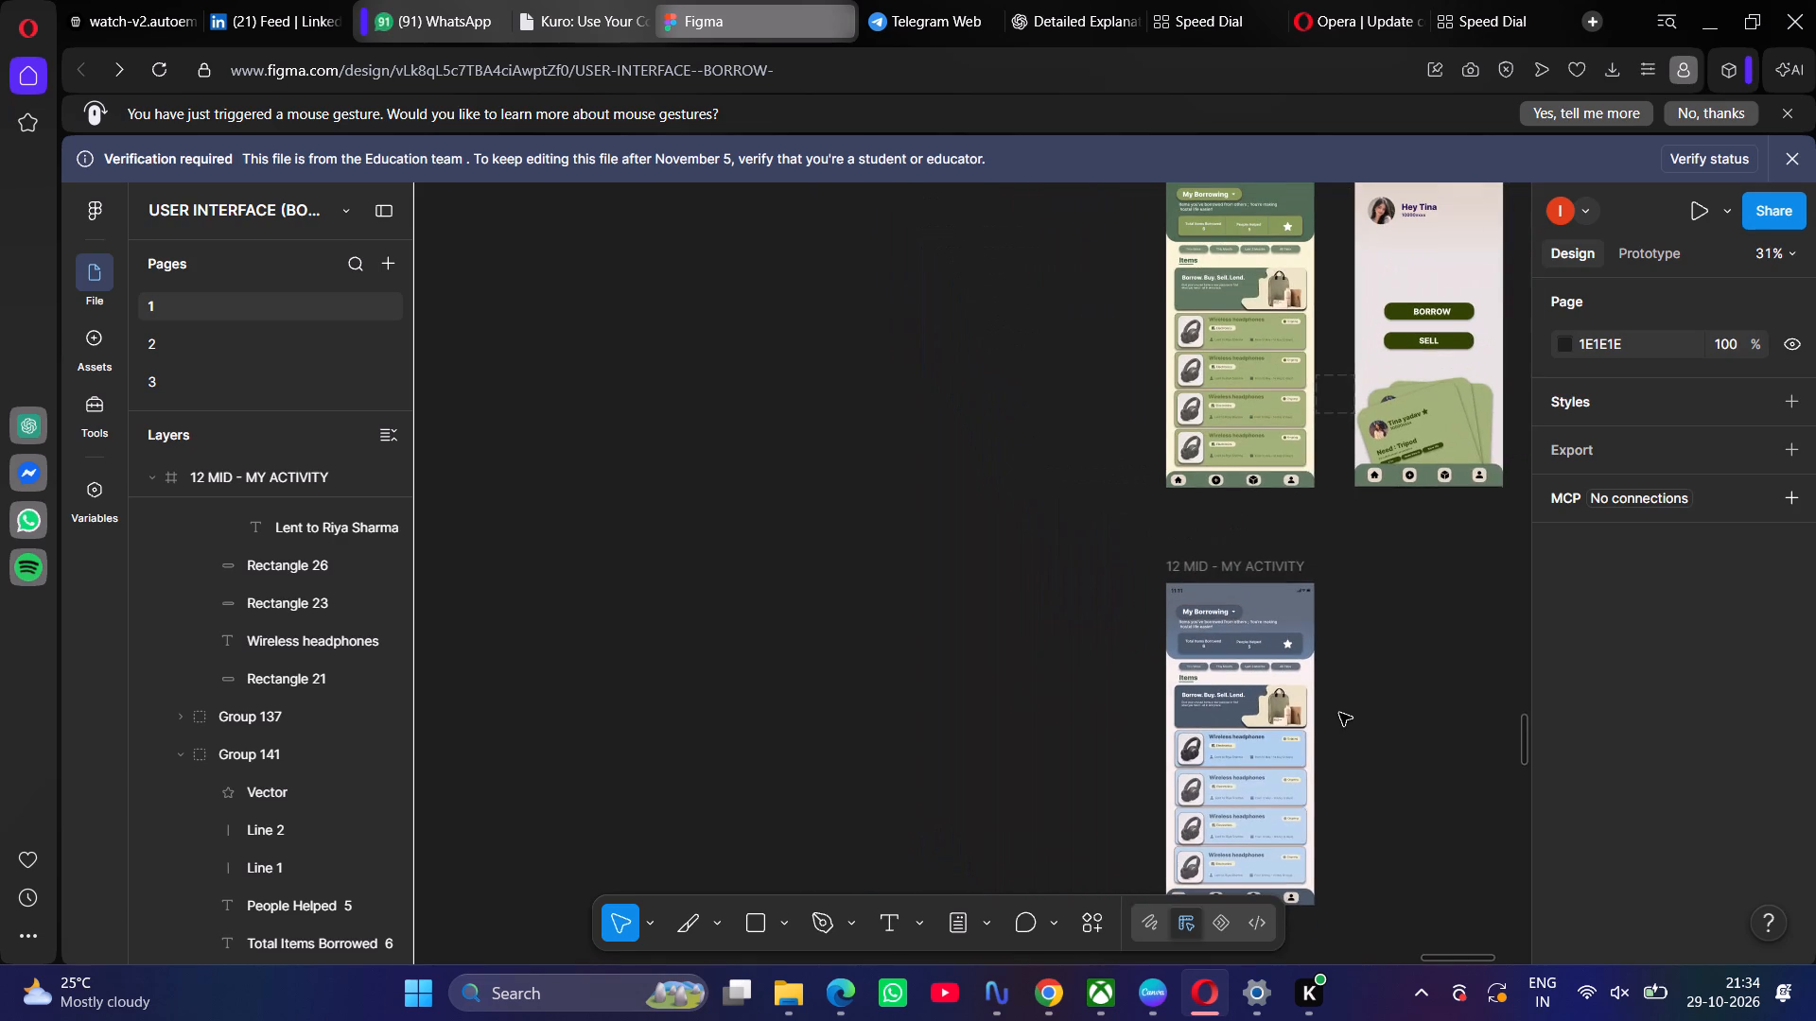
scroll(1339, 713, "left", 1)
scroll(1339, 713, "down", 1)
scroll(1339, 713, "up", 1)
scroll(1339, 713, "down", 1)
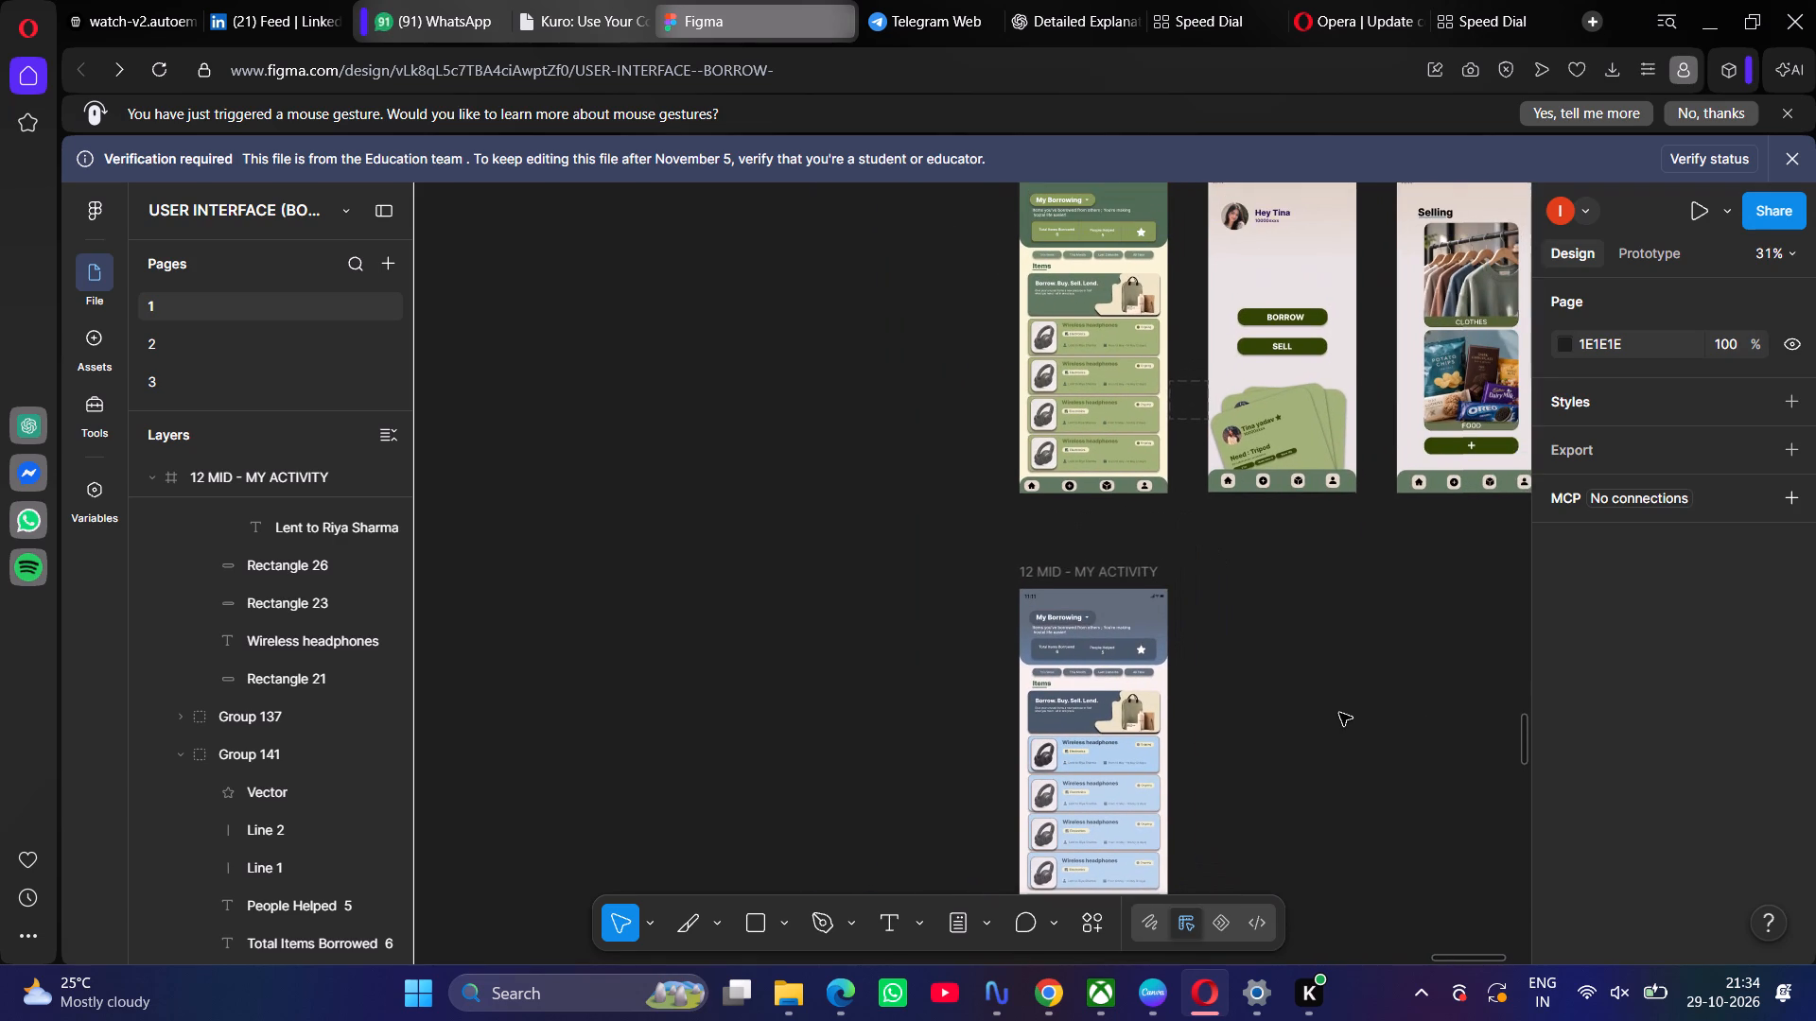
scroll(1339, 713, "down", 1)
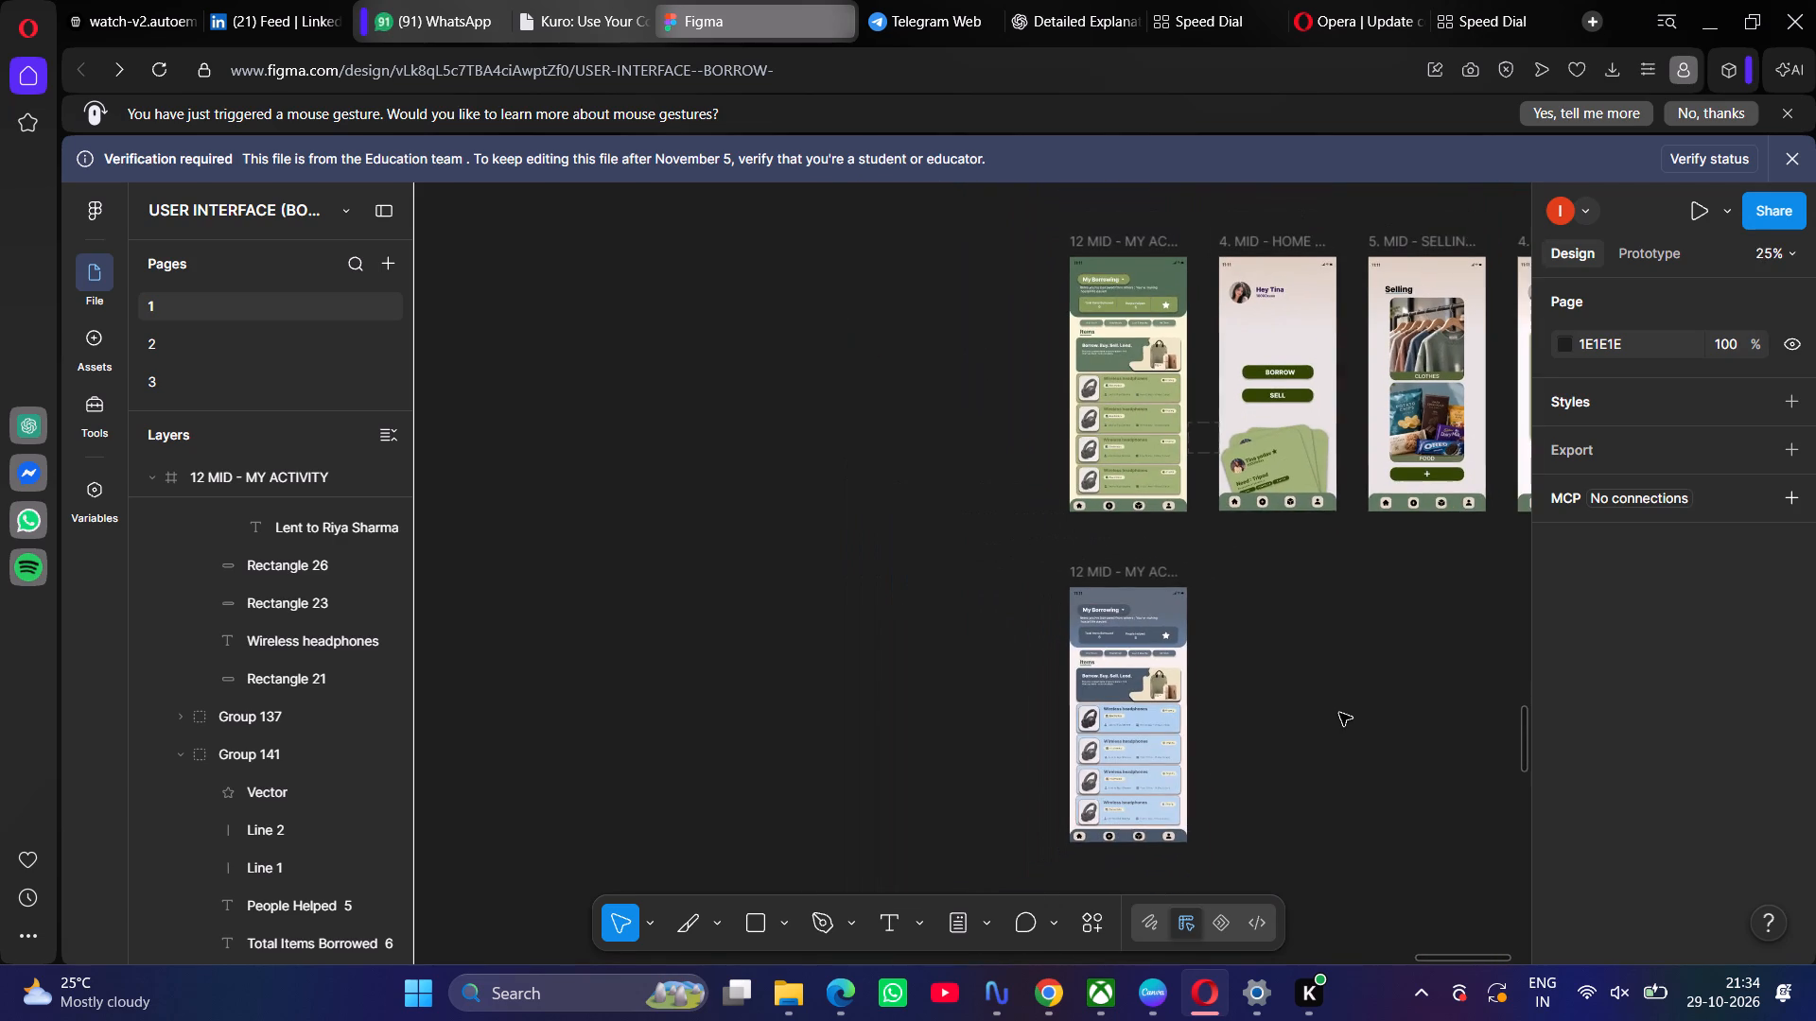
scroll(1339, 713, "left", 1)
scroll(1339, 713, "down", 1)
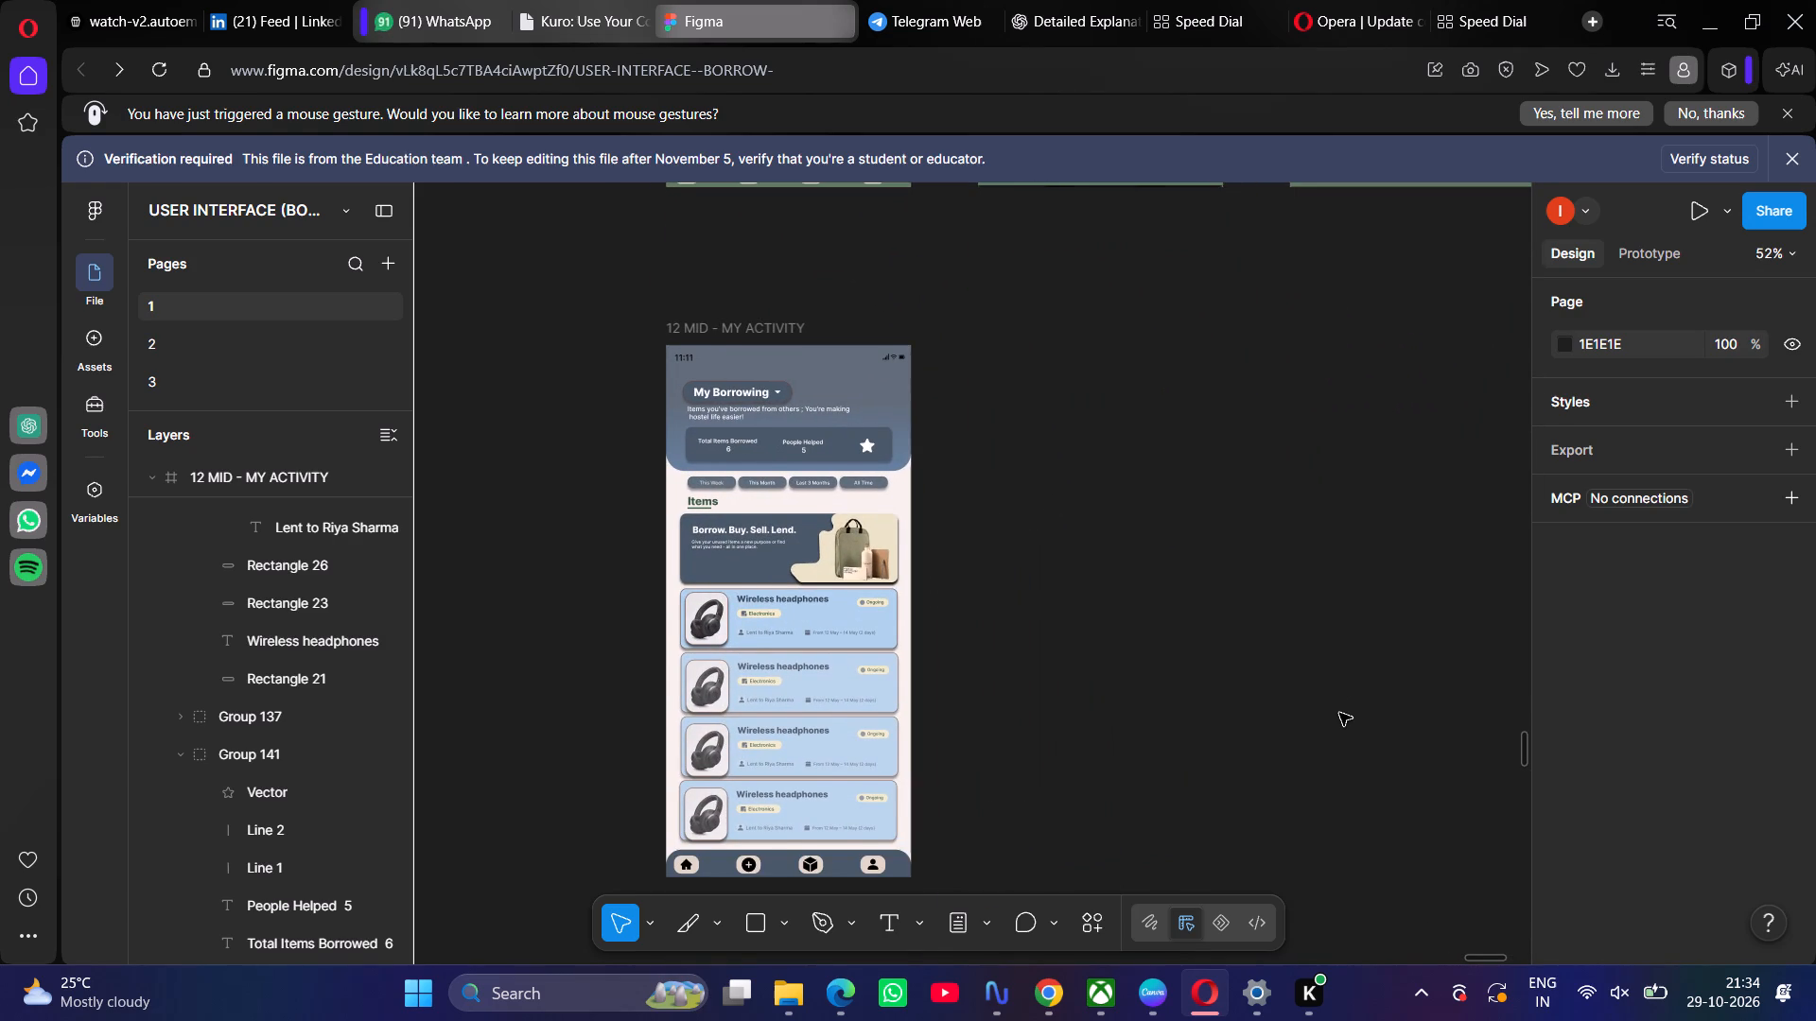
scroll(1339, 713, "down", 1)
scroll(1339, 713, "right", 2)
scroll(1339, 713, "down", 1)
scroll(1339, 713, "up", 1)
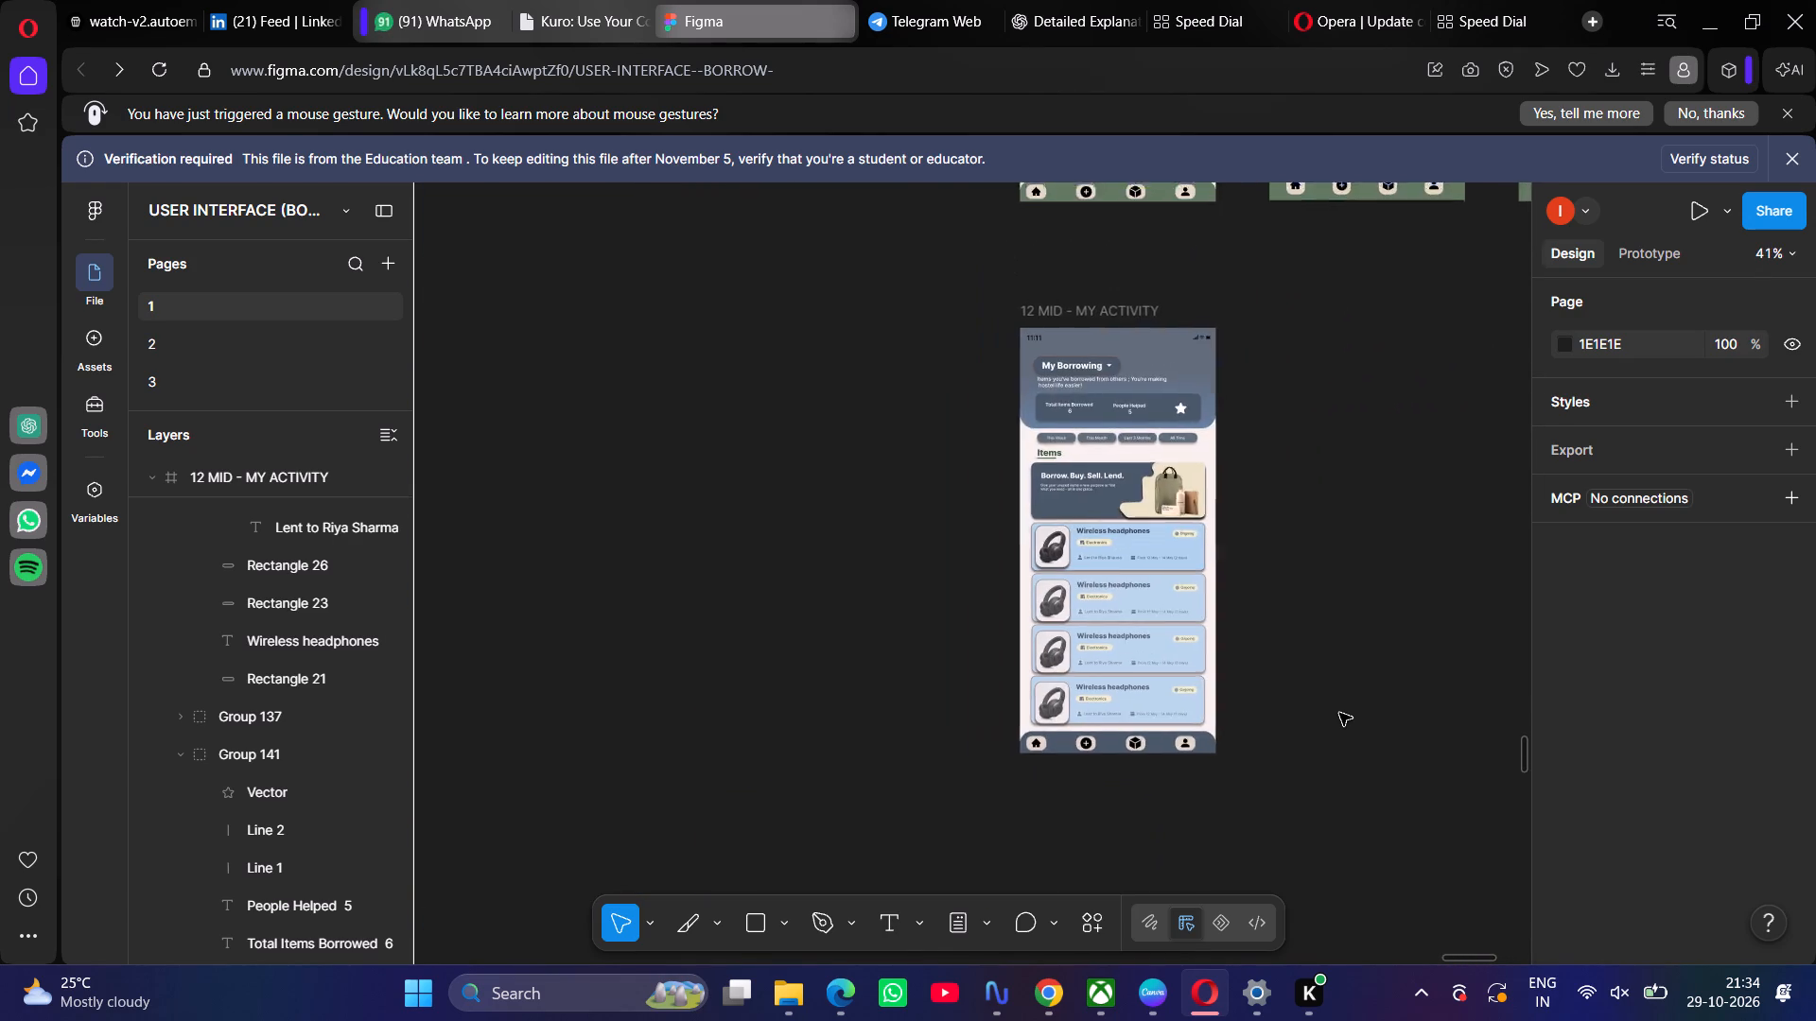
scroll(1339, 713, "up", 1)
scroll(1339, 713, "left", 2)
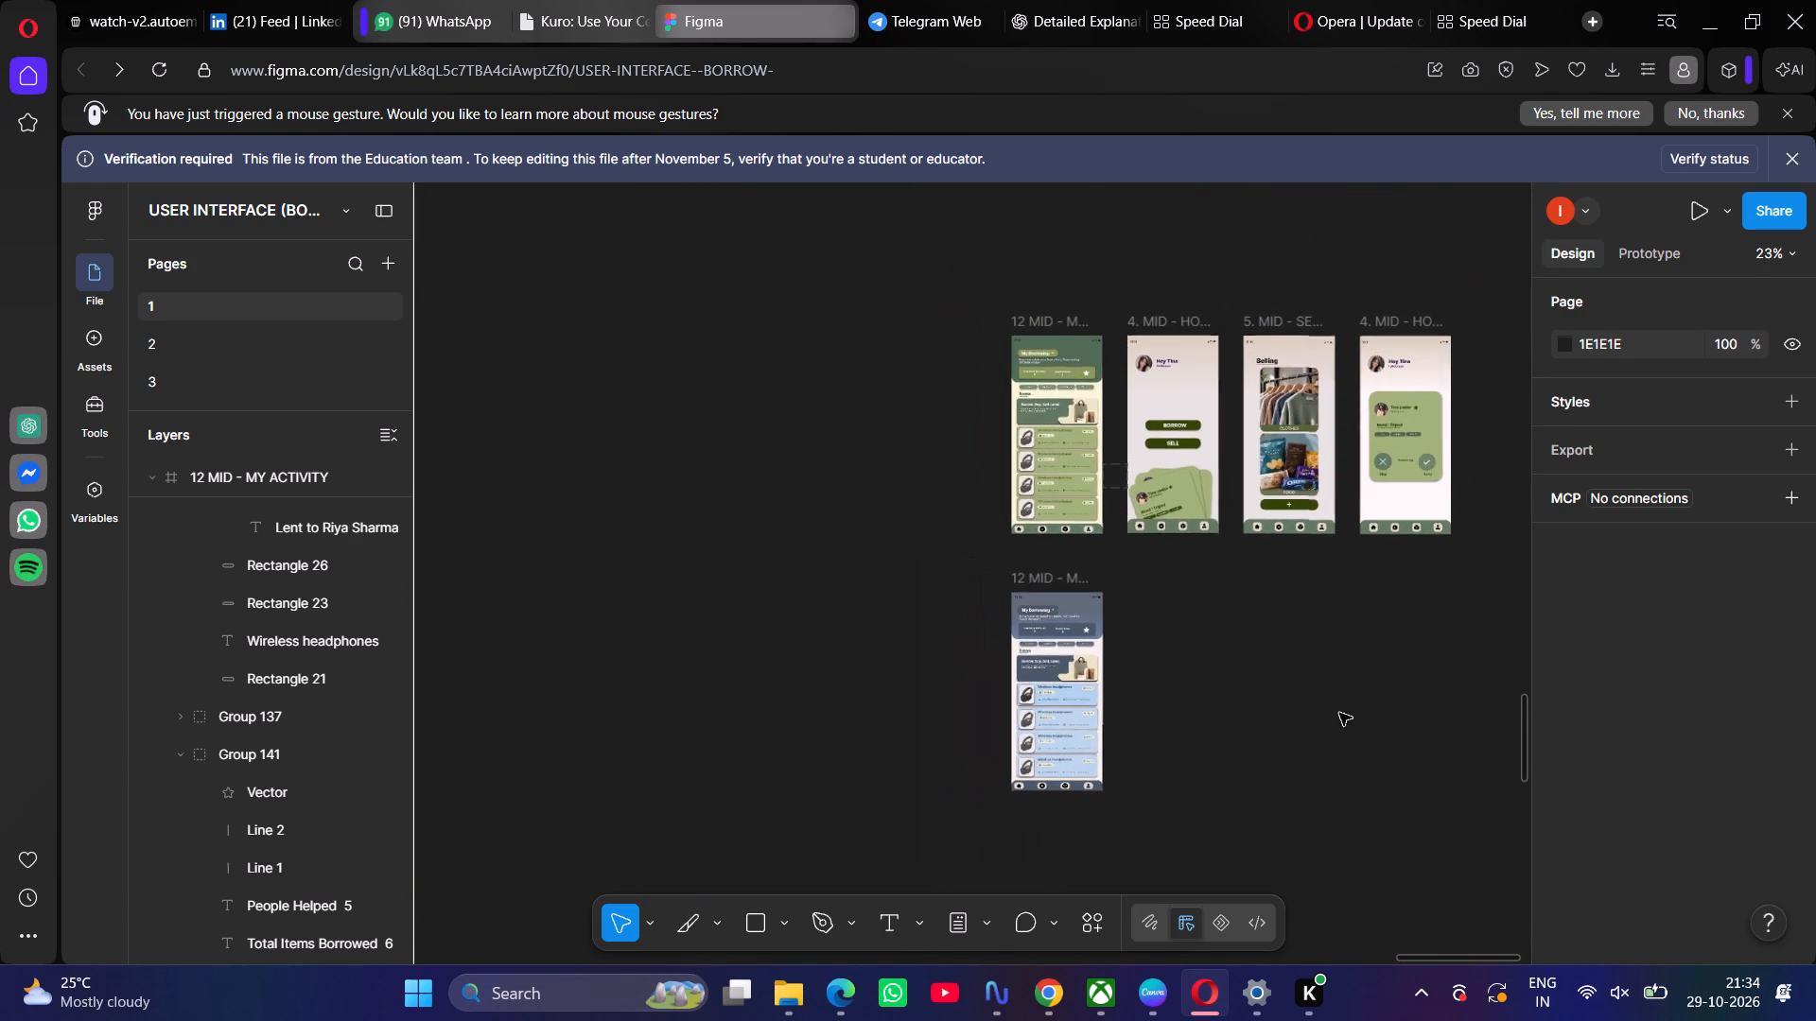
scroll(1339, 713, "left", 1)
scroll(1264, 591, "up", 1)
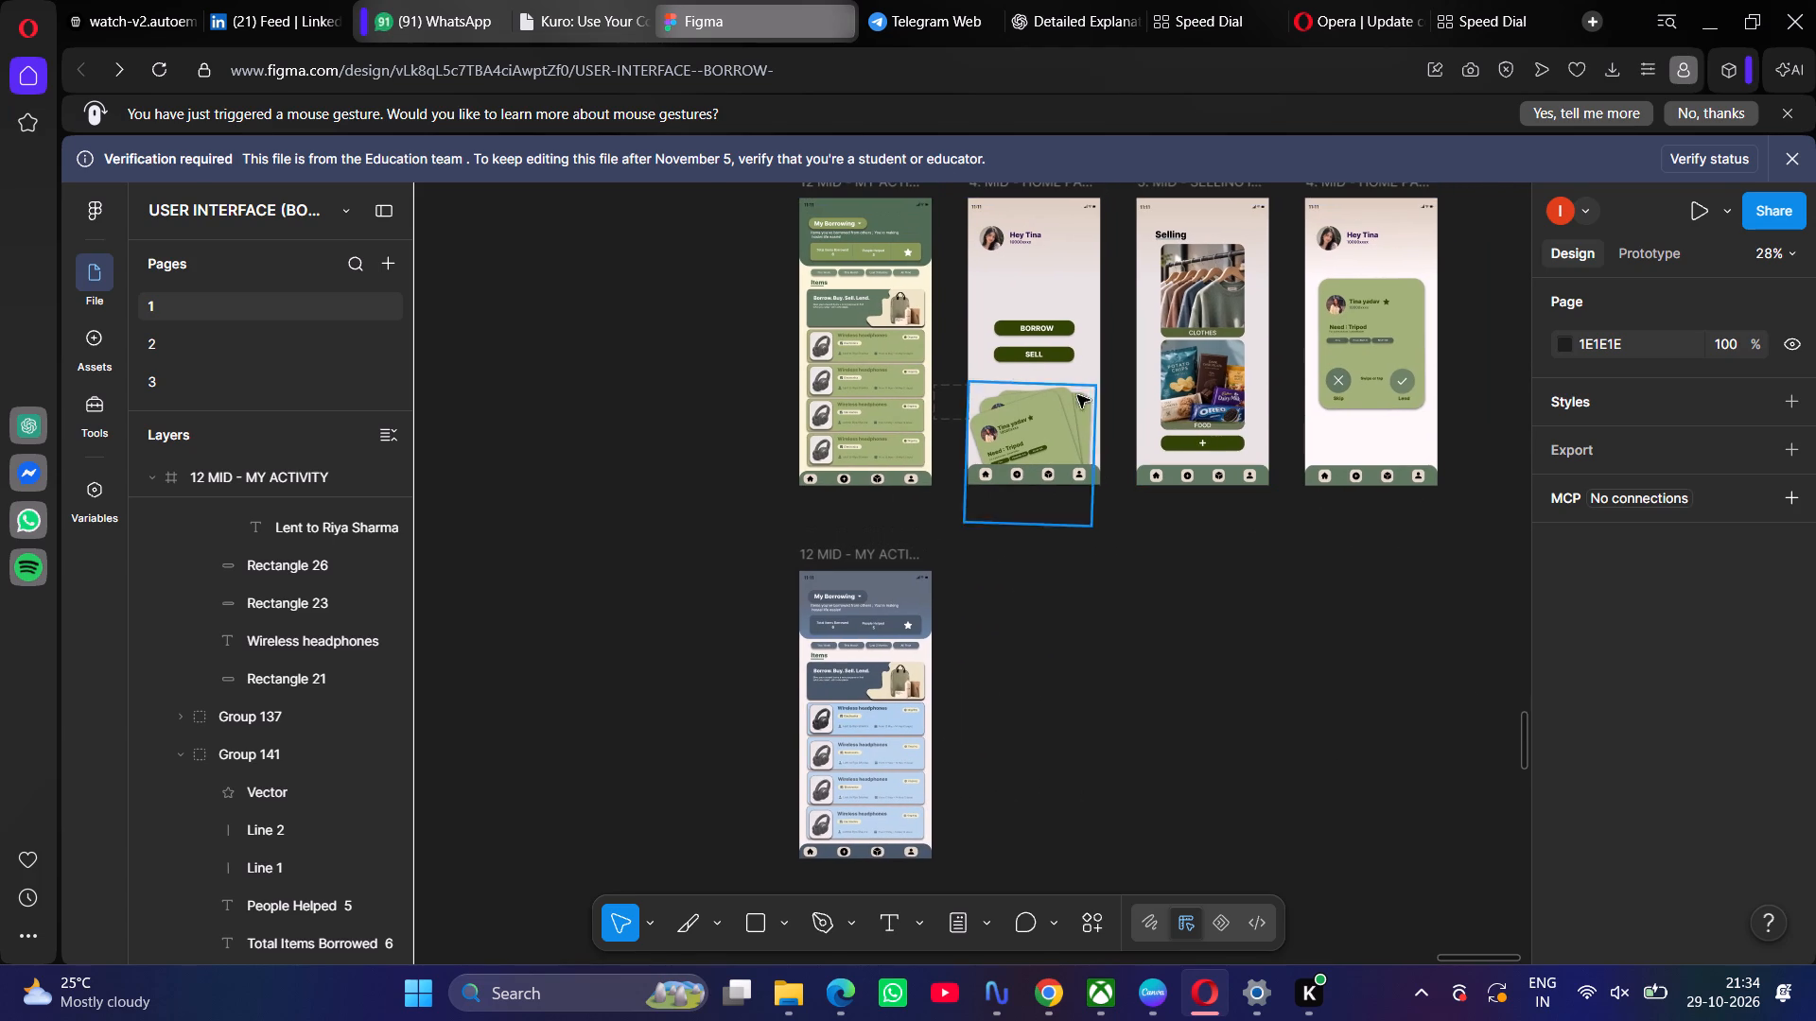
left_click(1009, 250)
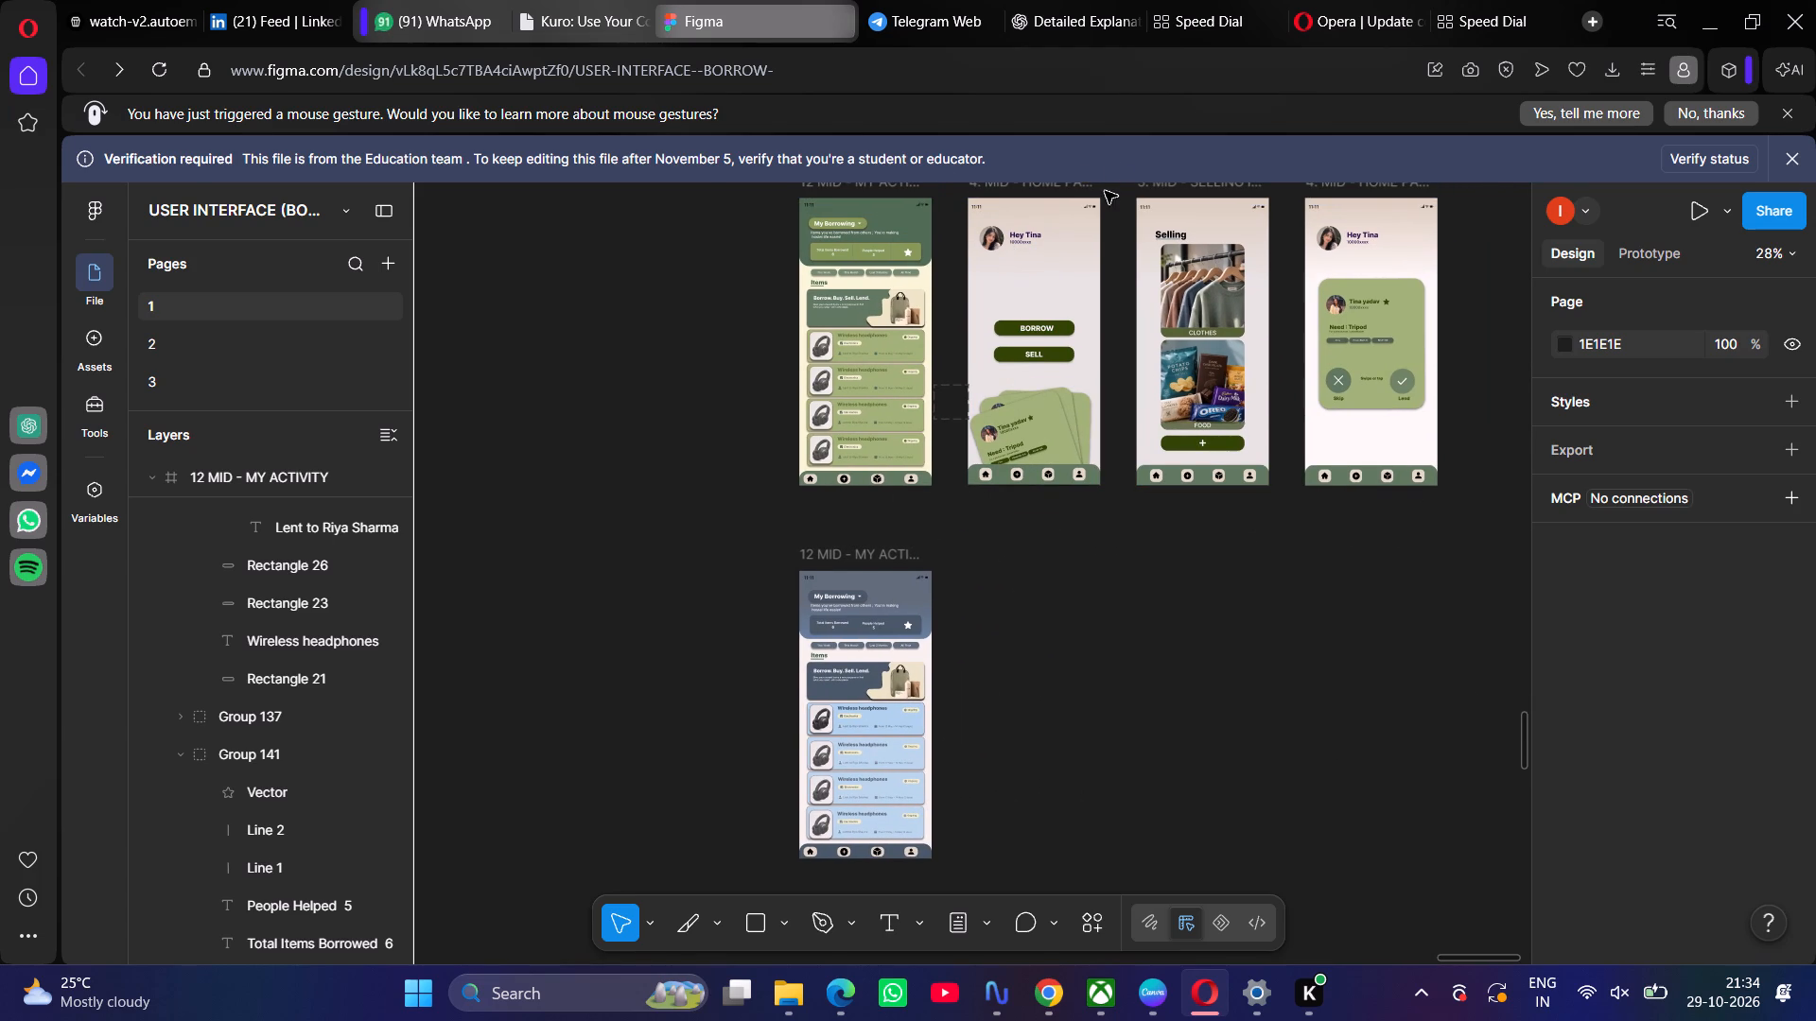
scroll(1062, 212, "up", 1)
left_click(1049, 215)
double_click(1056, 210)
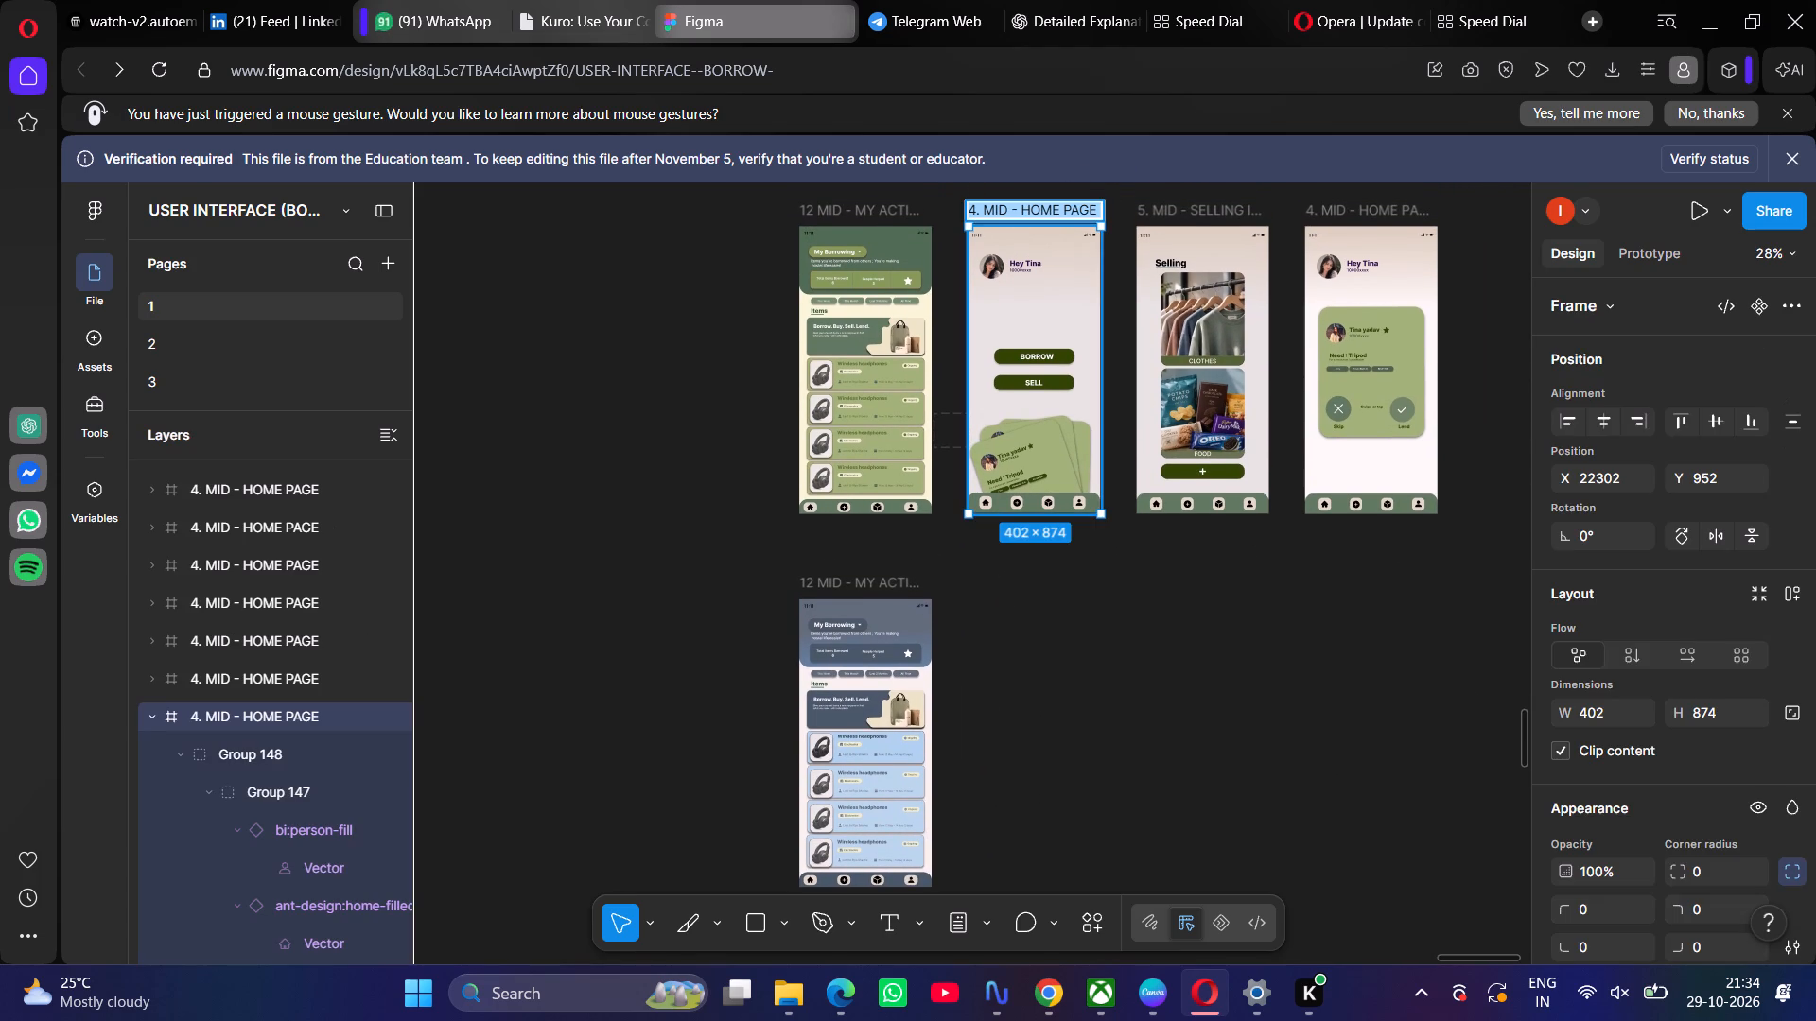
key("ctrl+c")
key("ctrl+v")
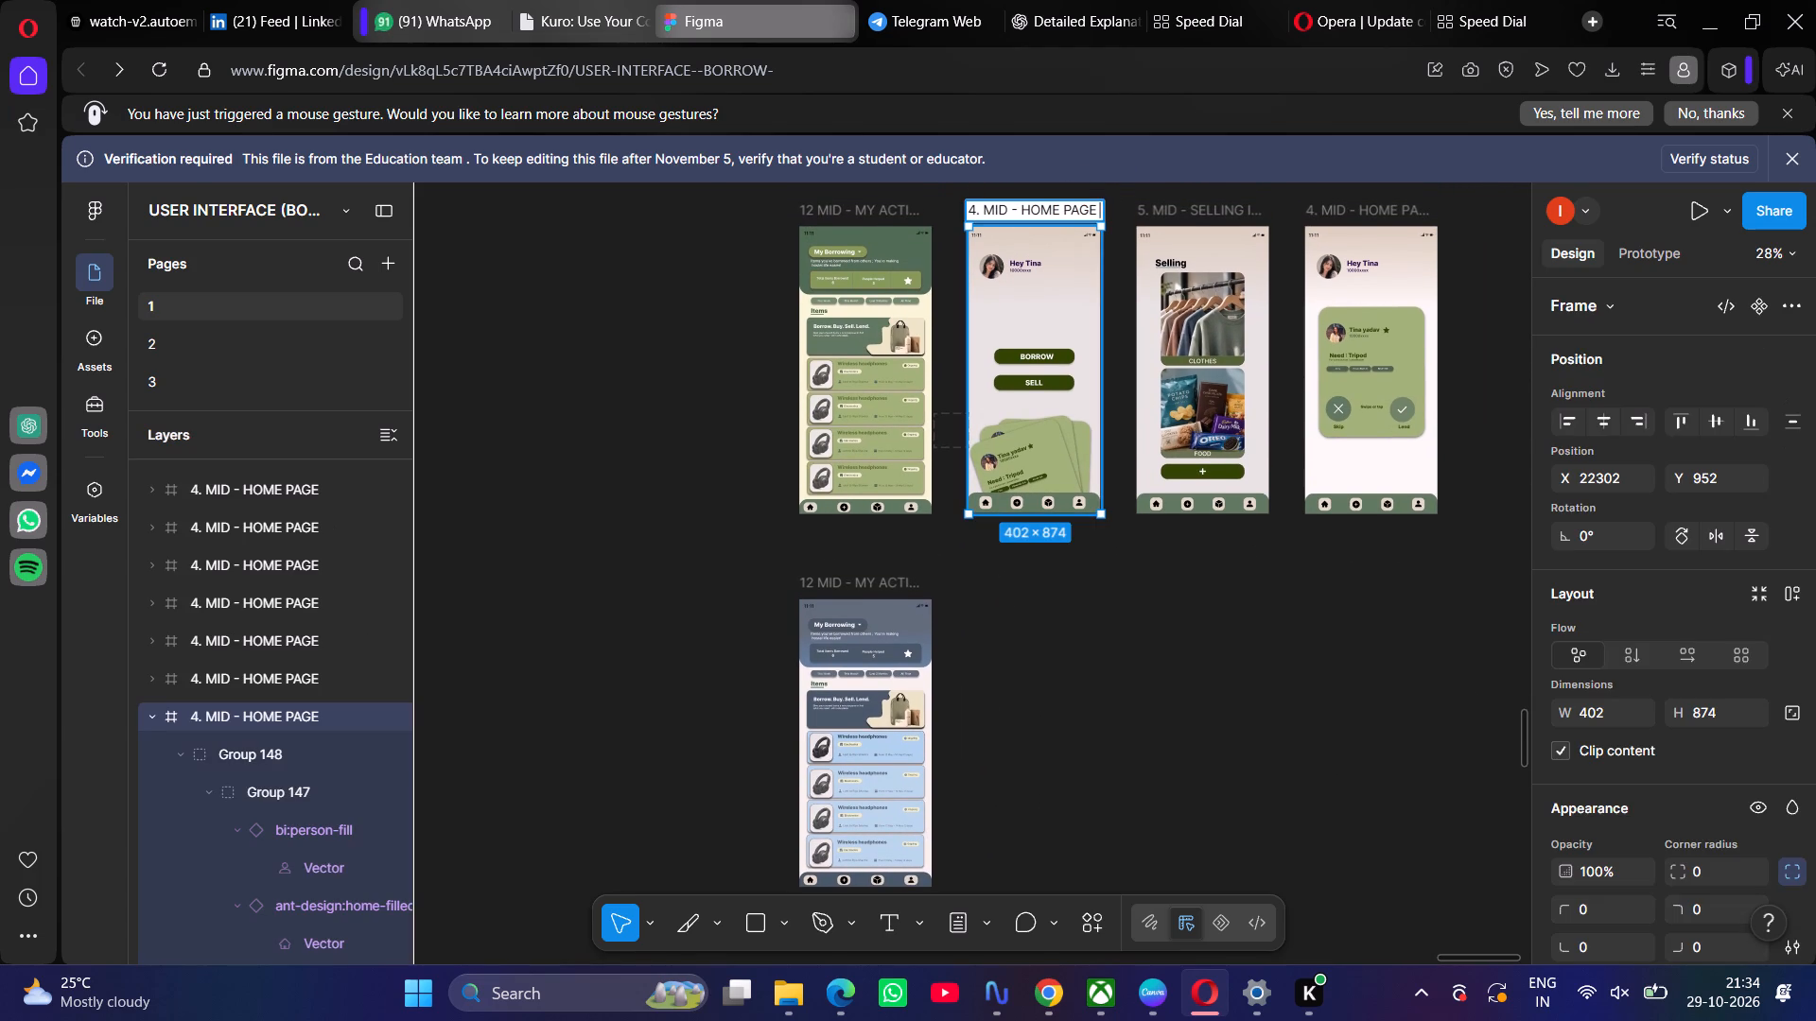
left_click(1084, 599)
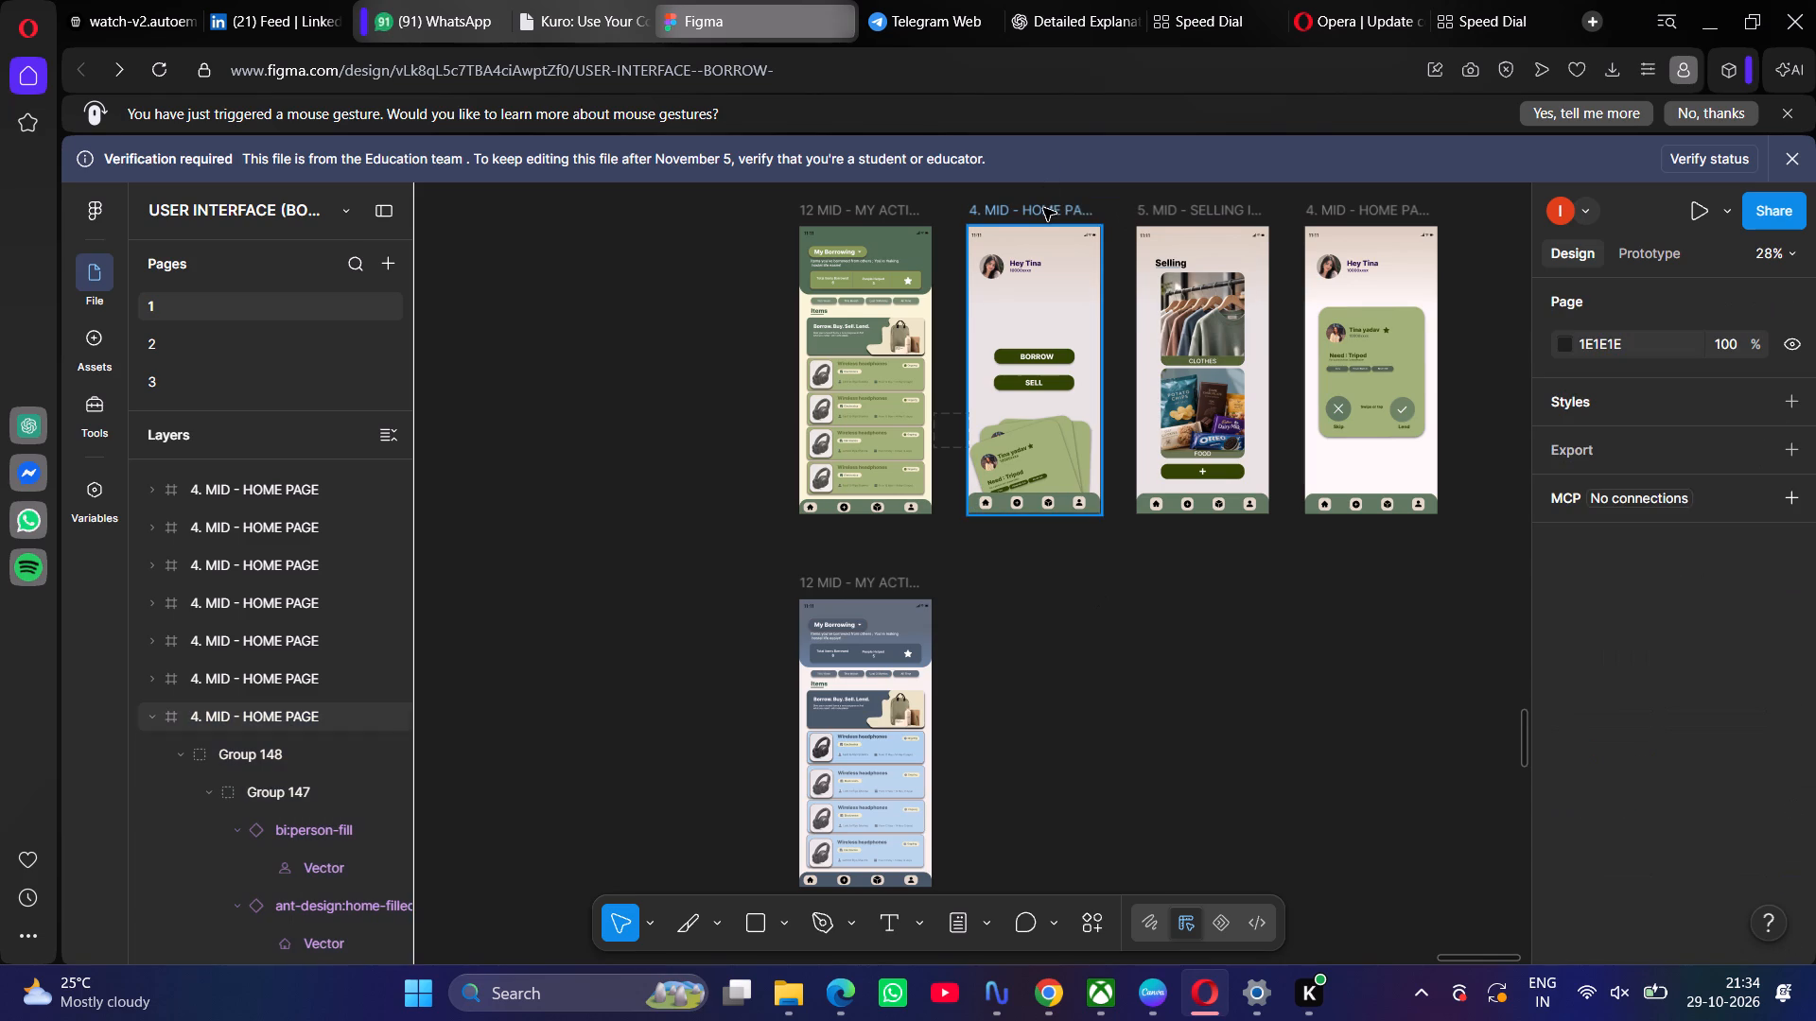
Duplicate the home page frame with the BORROW and SELL buttons and place the copy below the original, beside the slate My Activity variant.
left_click(1043, 208)
key("ctrl+c")
key("ctrl+v")
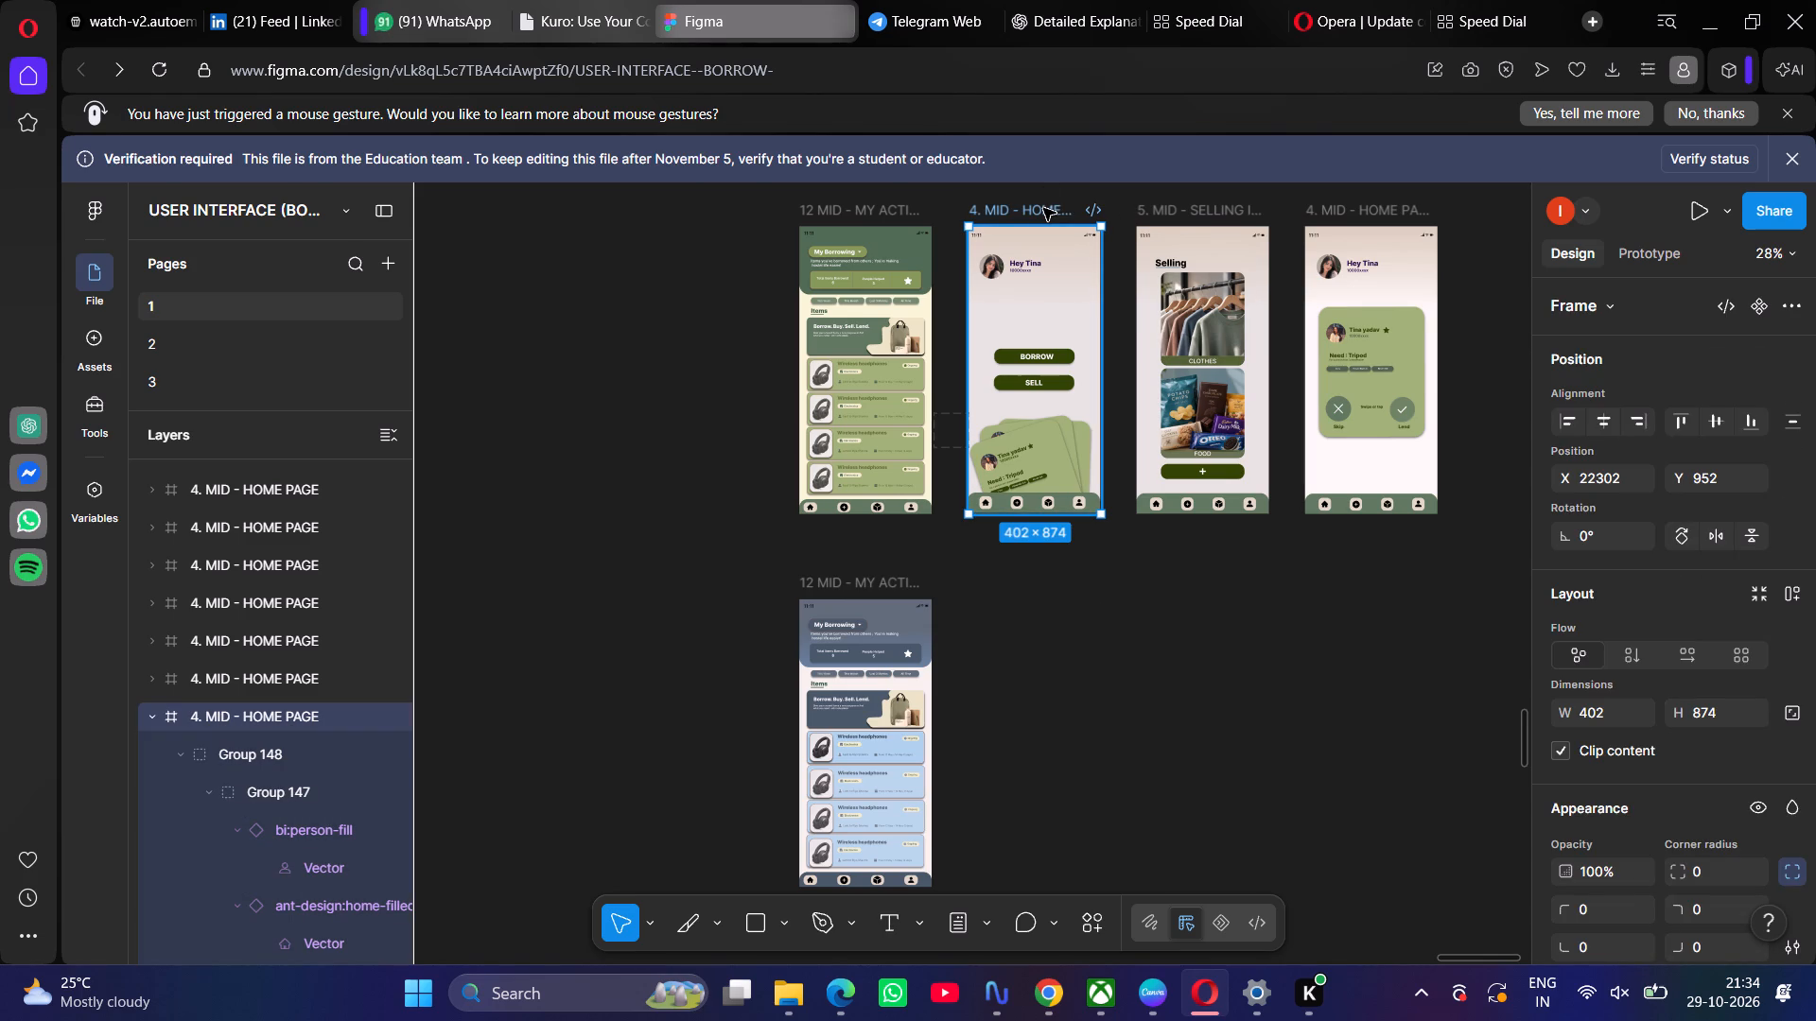
left_click(1505, 320)
left_click_drag(1505, 320, 1418, 443)
double_click(1418, 444)
left_click(1399, 531)
scroll(1532, 357, "left", 1)
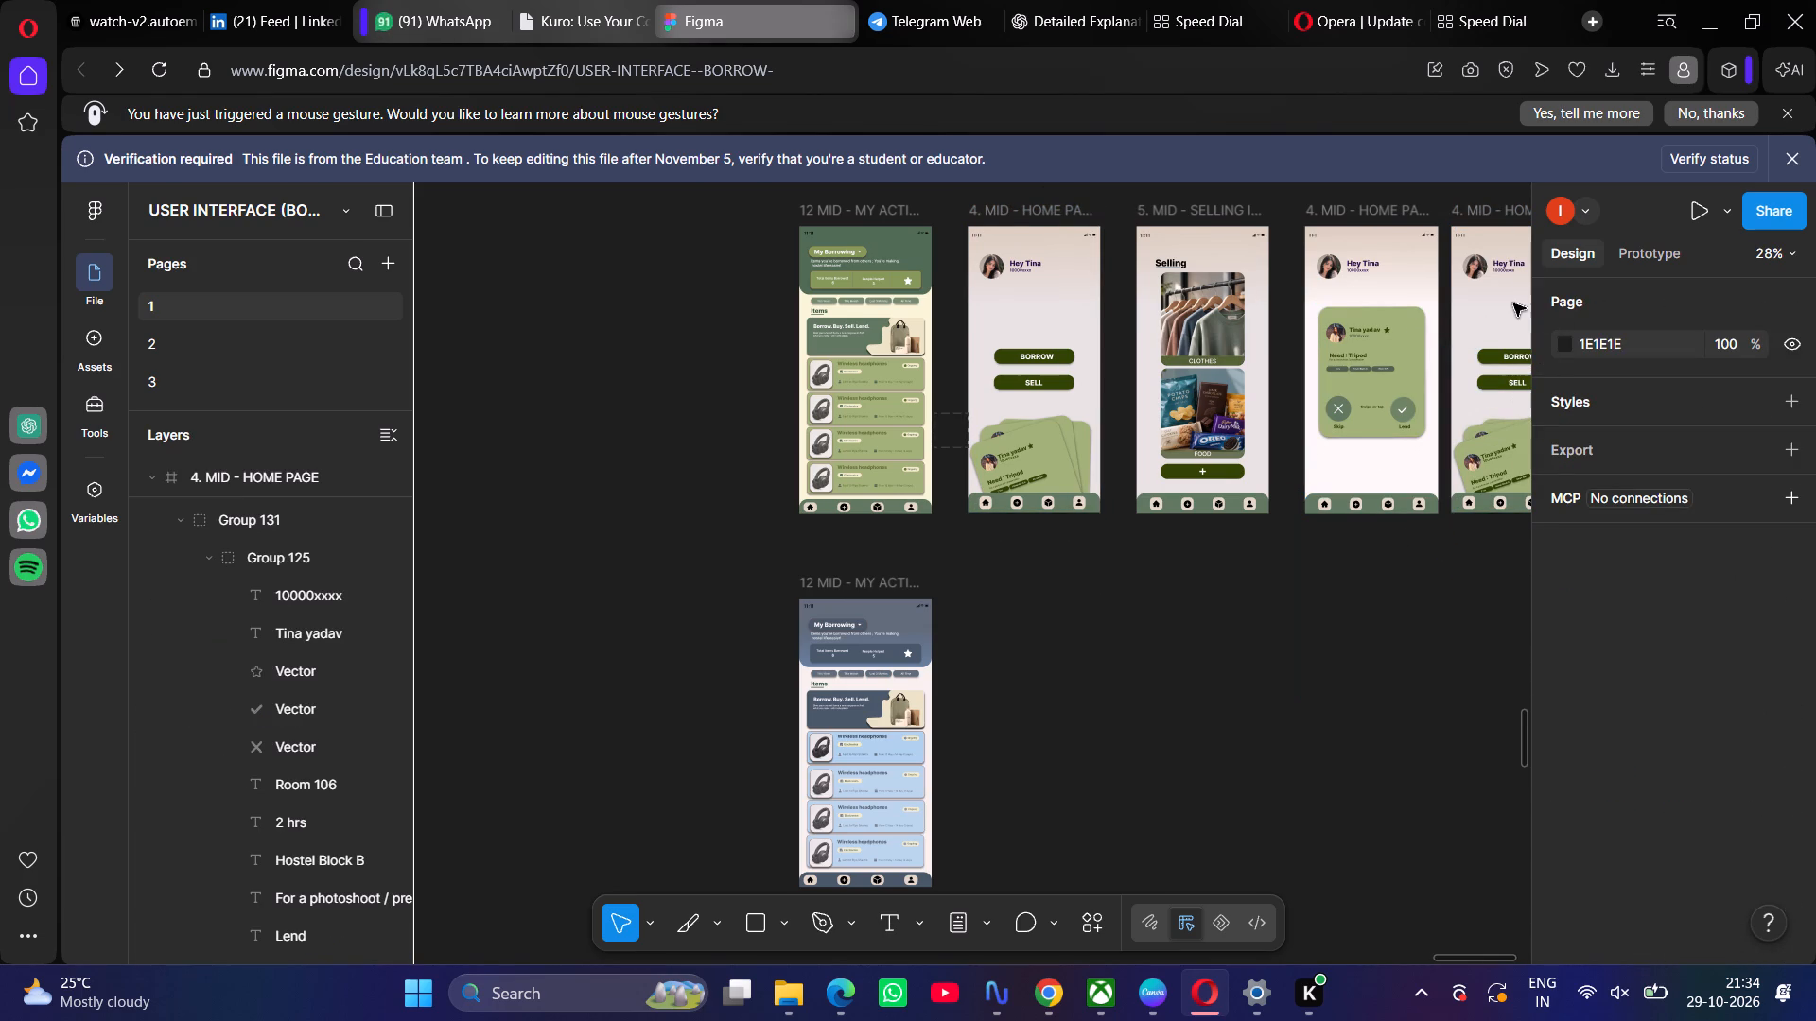
left_click_drag(1513, 303, 1495, 334)
left_click(1499, 216)
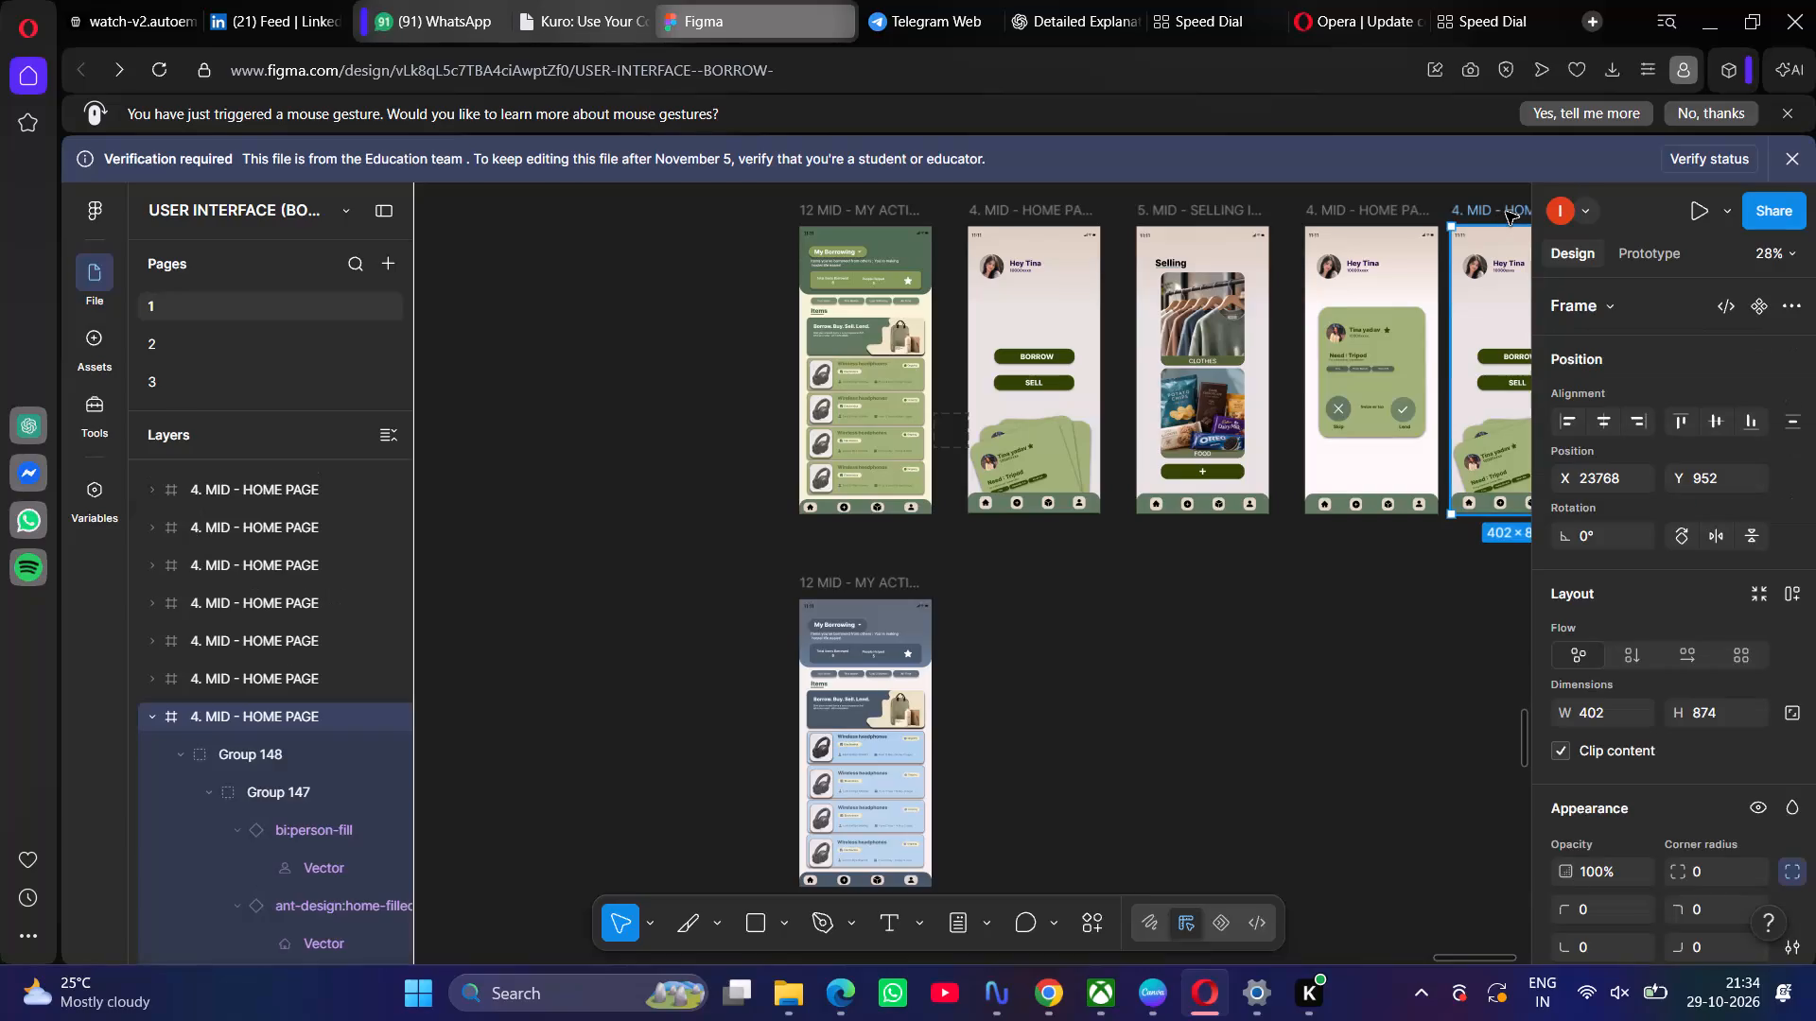
left_click_drag(1506, 212, 1015, 585)
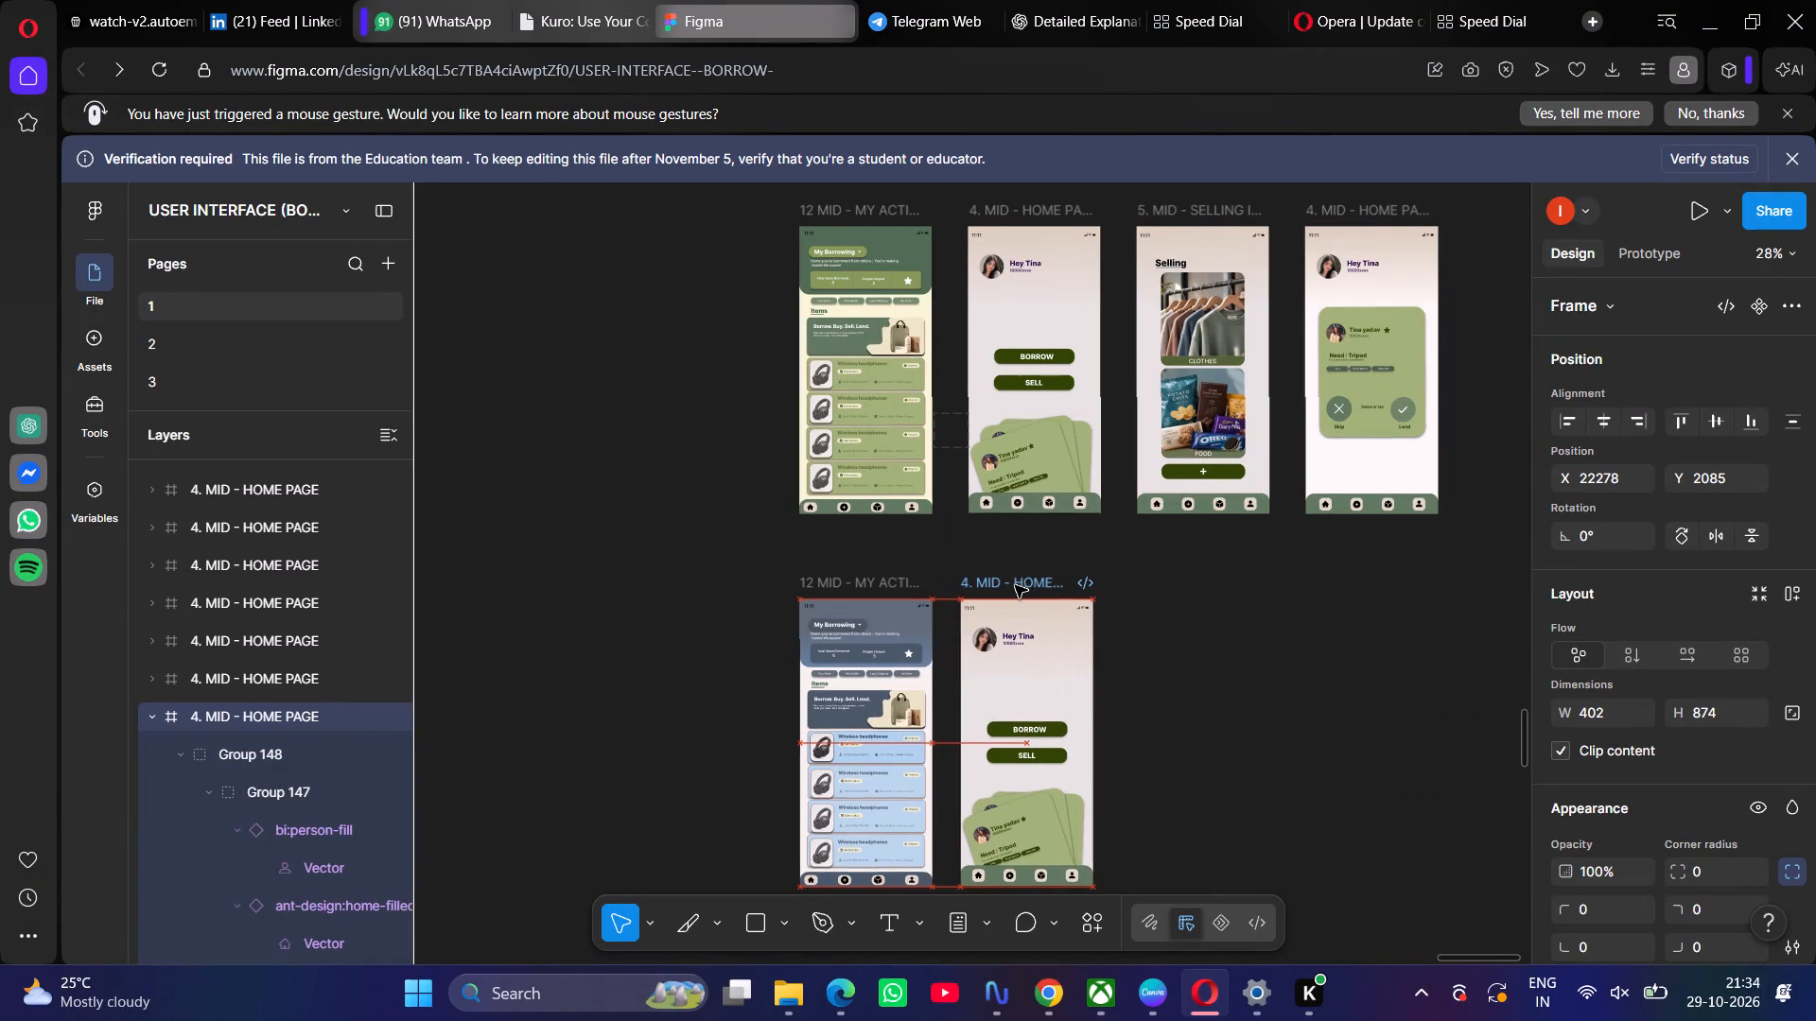
left_click_drag(1015, 585, 1021, 586)
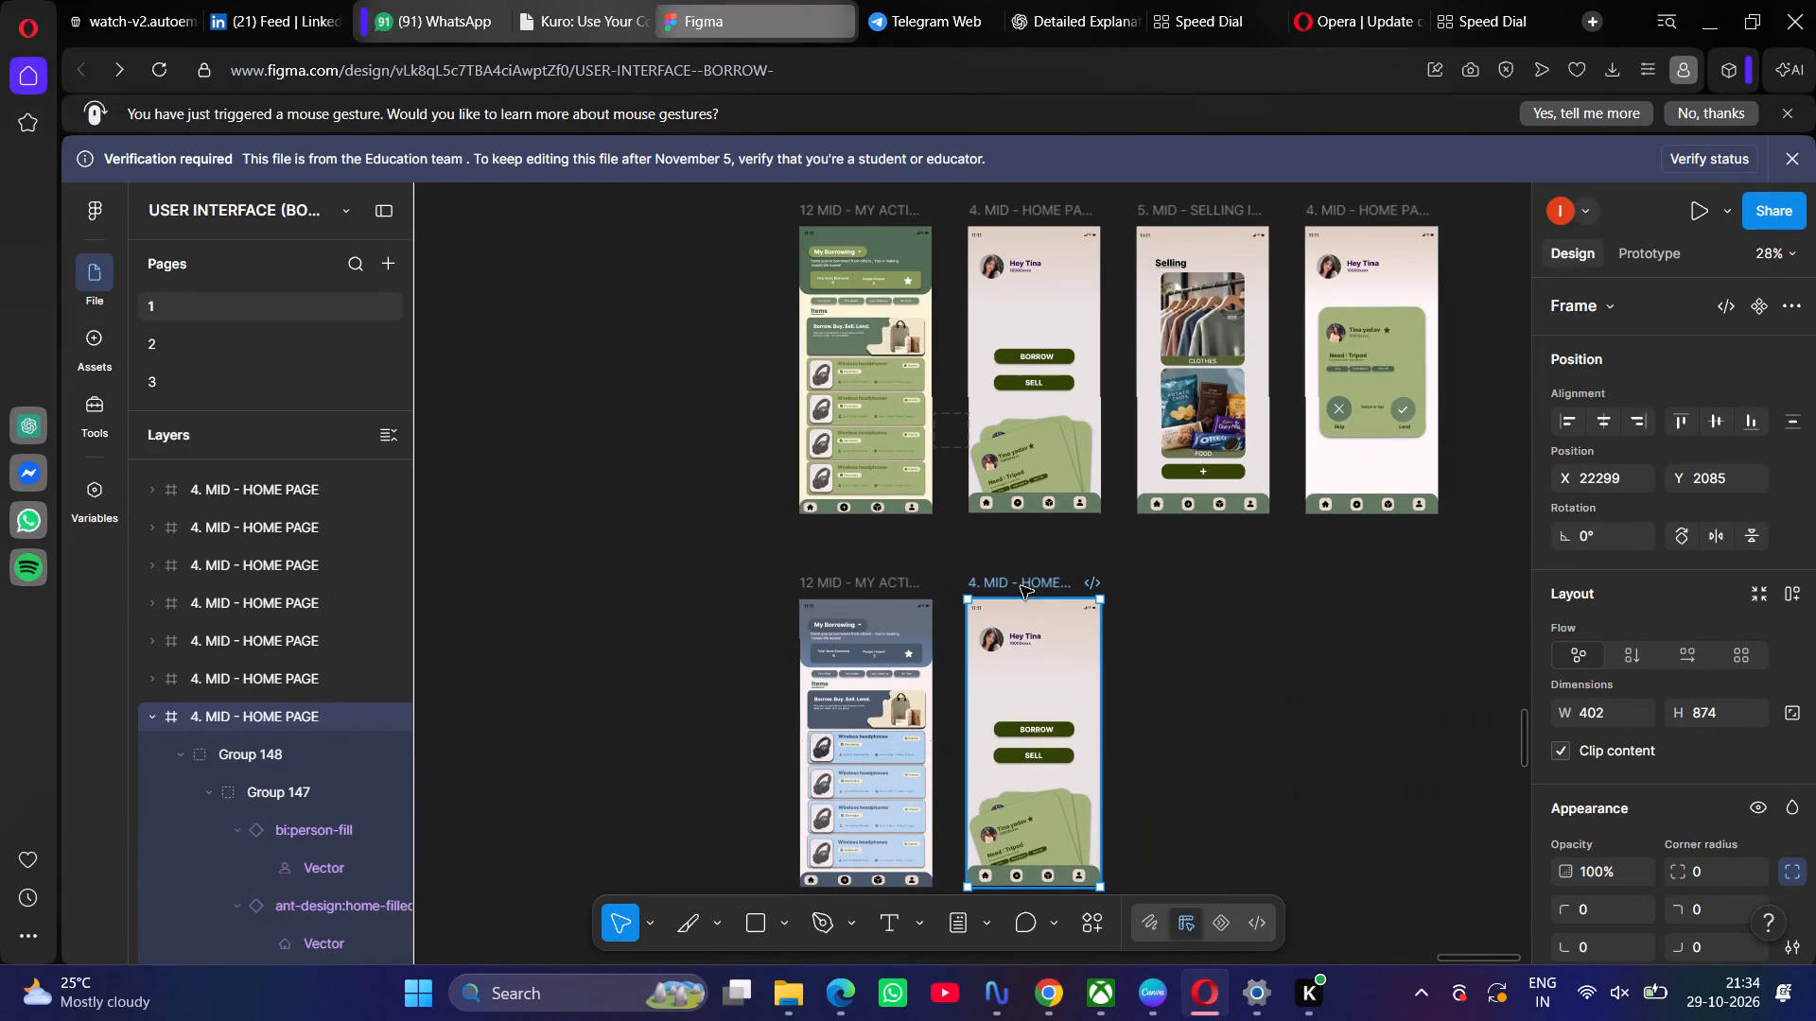
left_click(1119, 591)
Recolour the SELL button in the duplicated home page to 495869, sampled from the slate Borrow. Buy. Sell. Lend. banner.
scroll(1181, 590, "down", 2)
left_click(954, 483)
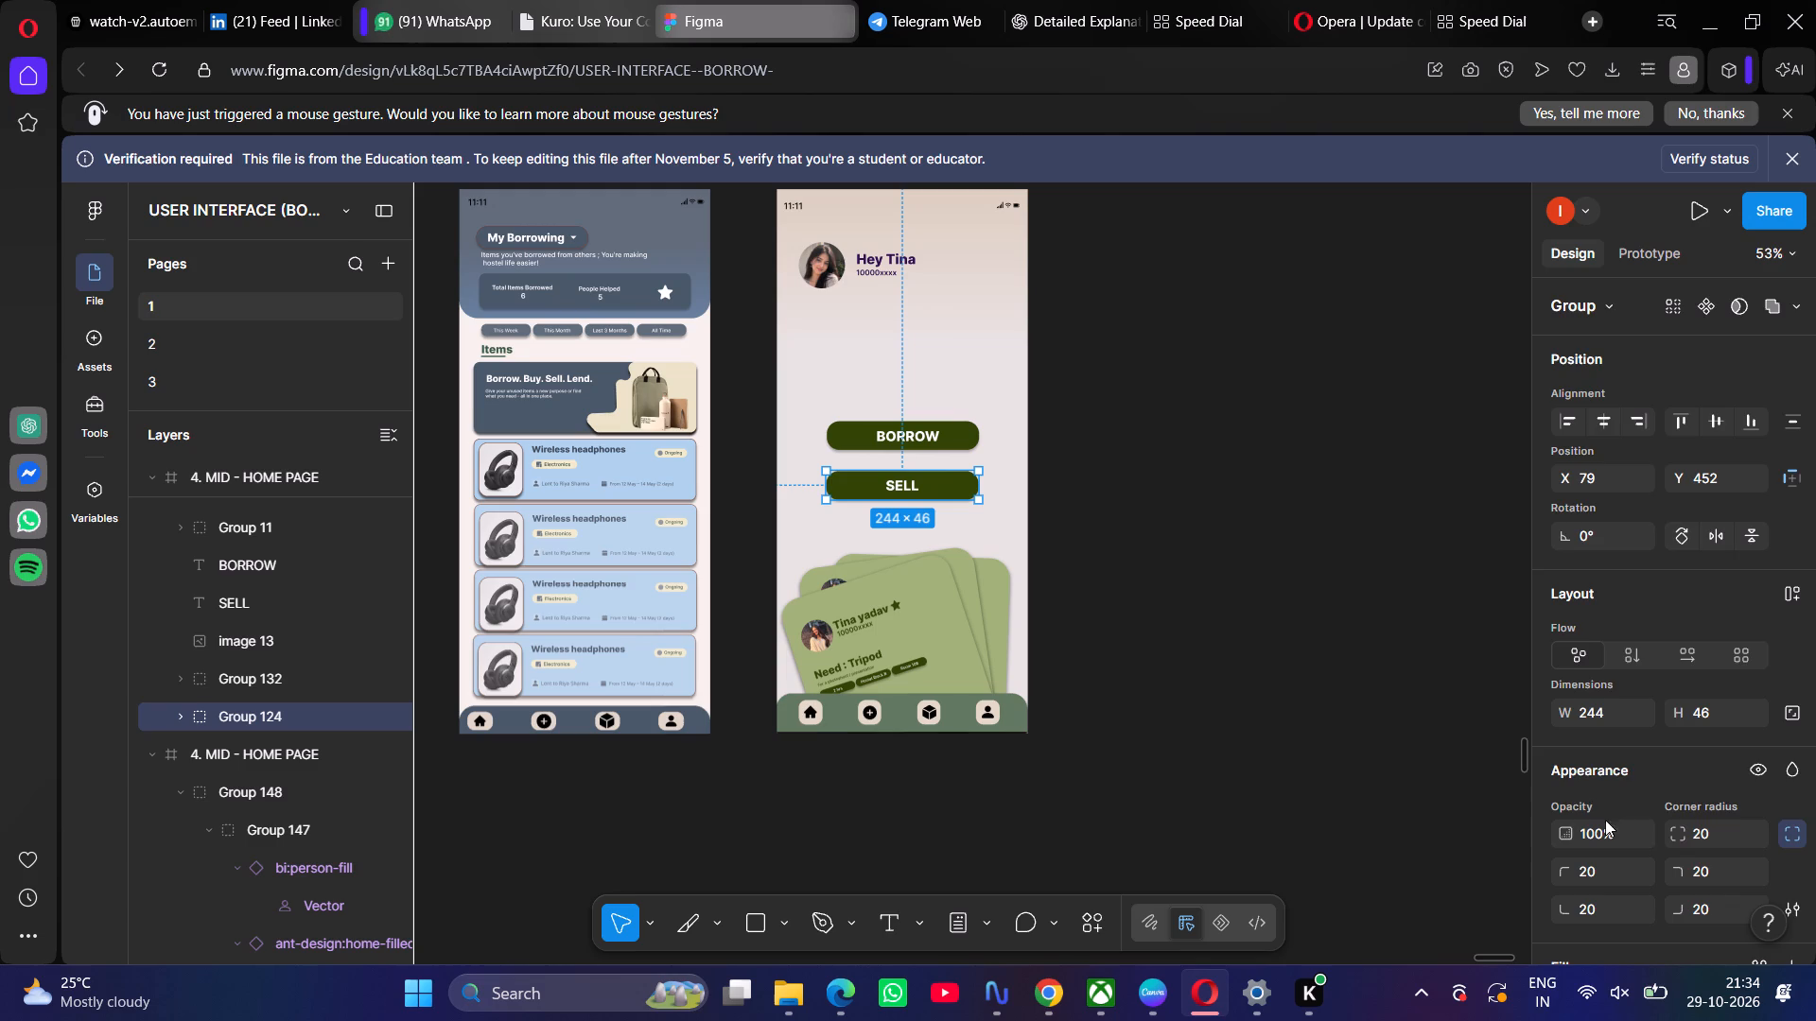
scroll(1614, 840, "down", 5)
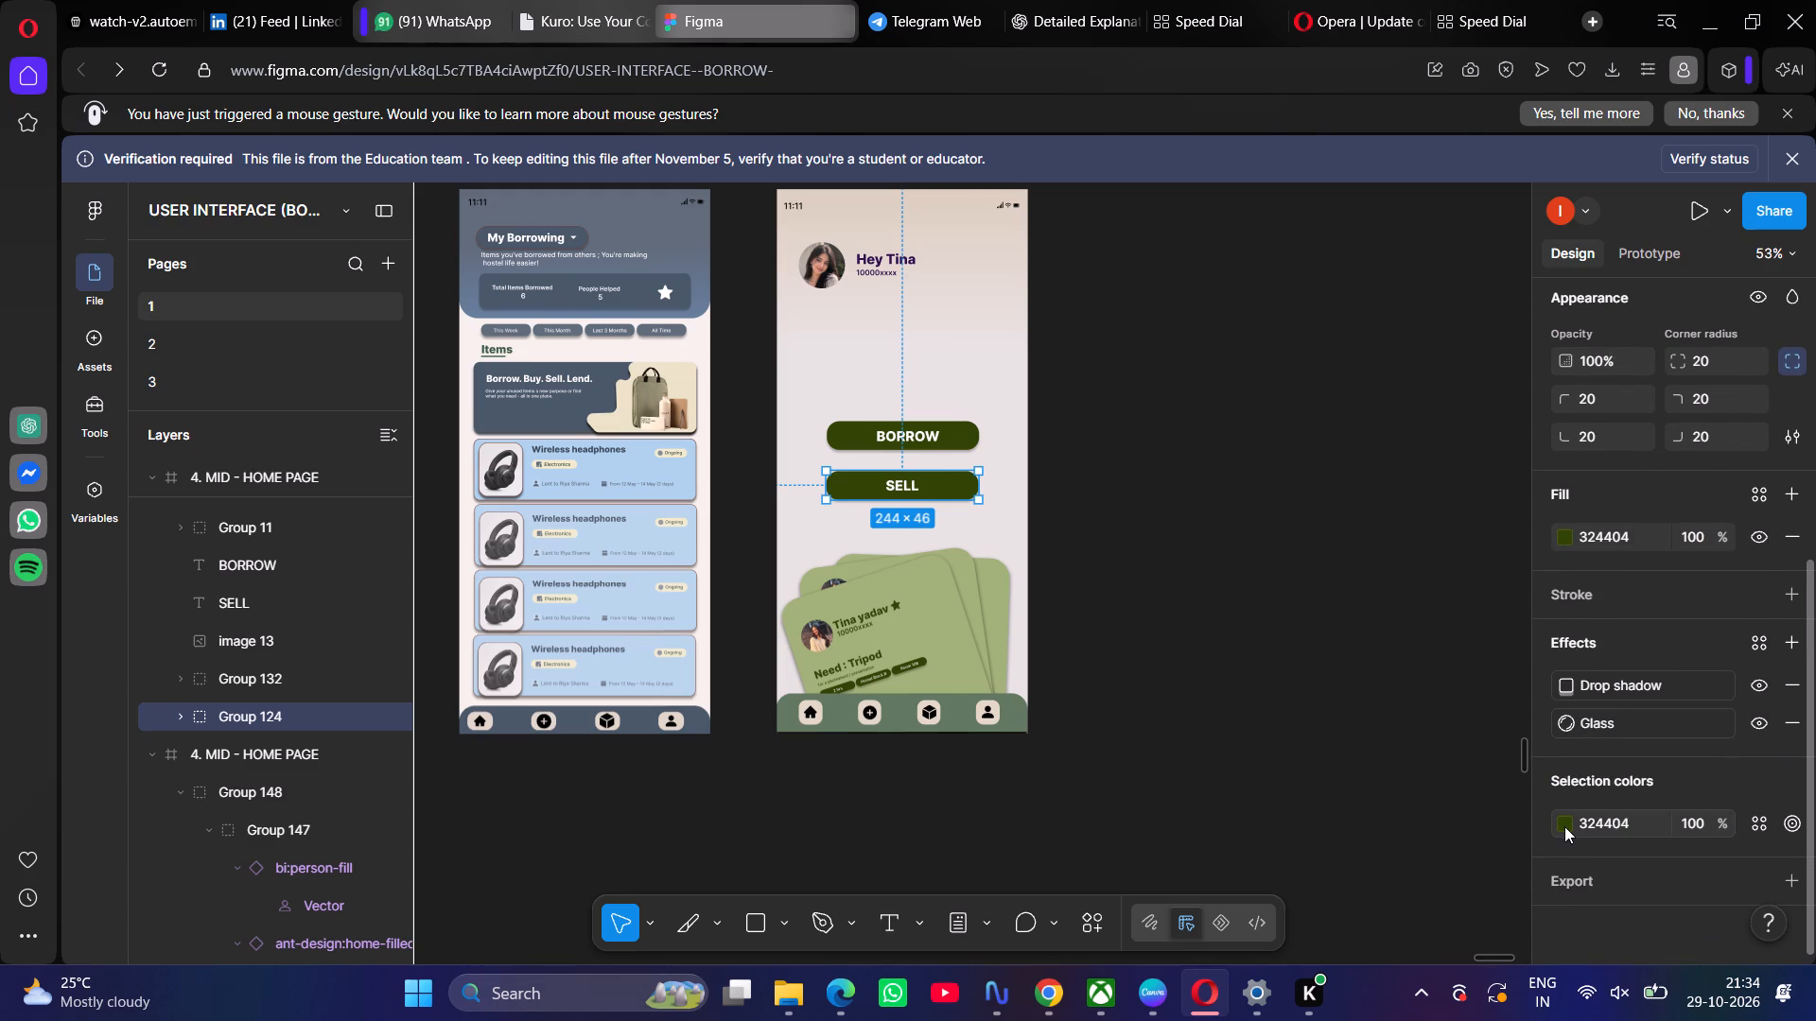
left_click(1564, 826)
left_click(1294, 704)
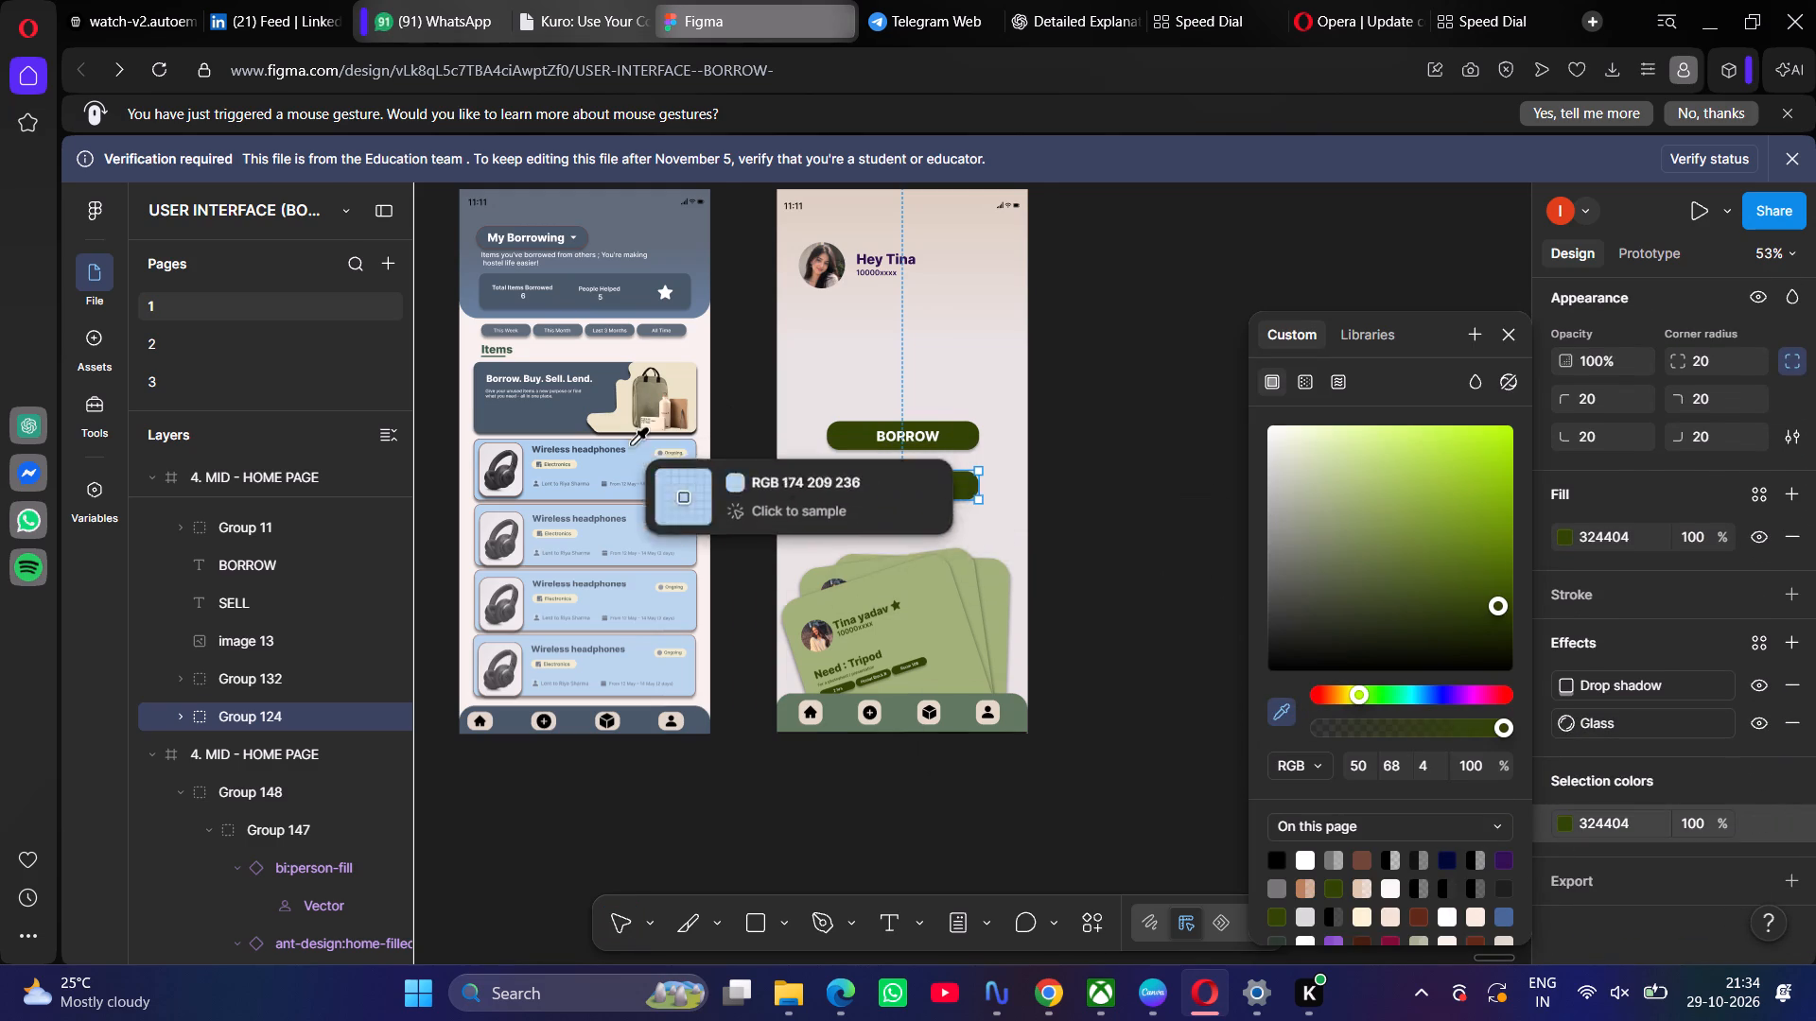
left_click(525, 416)
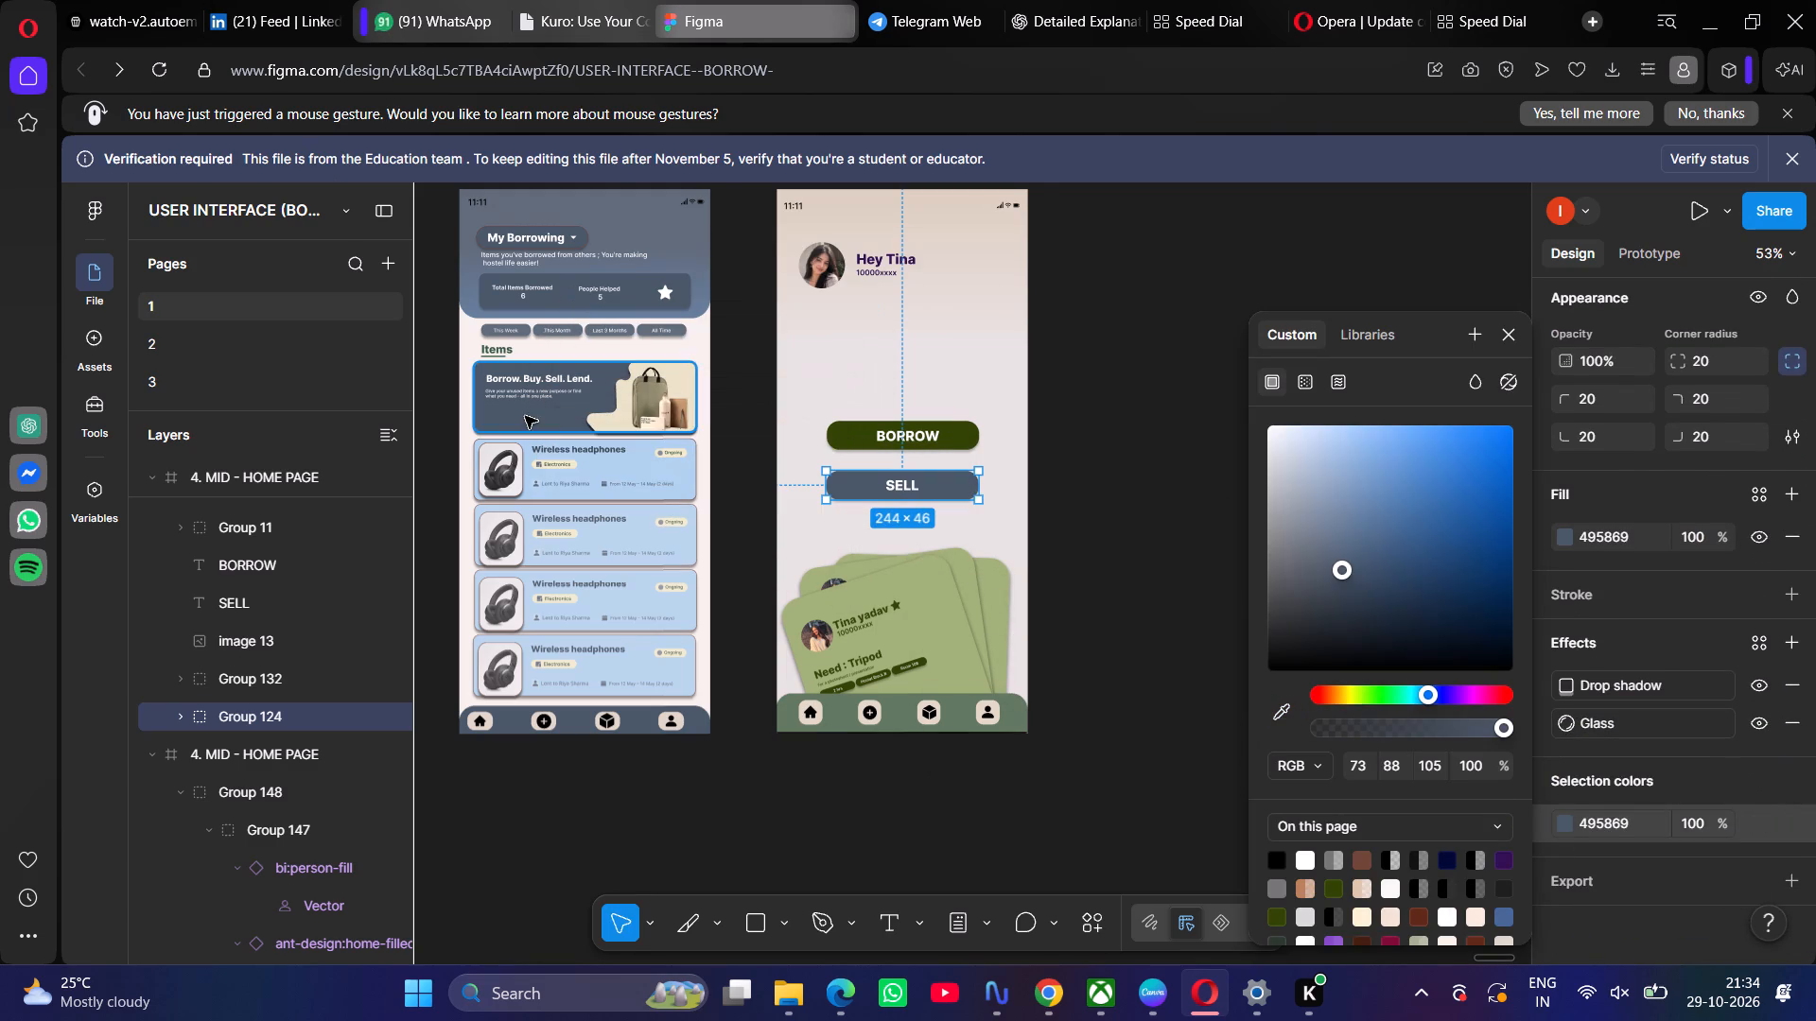
Recolour the BORROW button in the duplicated home page to 495869, sampled from the slate Borrow. Buy. Sell. Lend. banner.
left_click(852, 432)
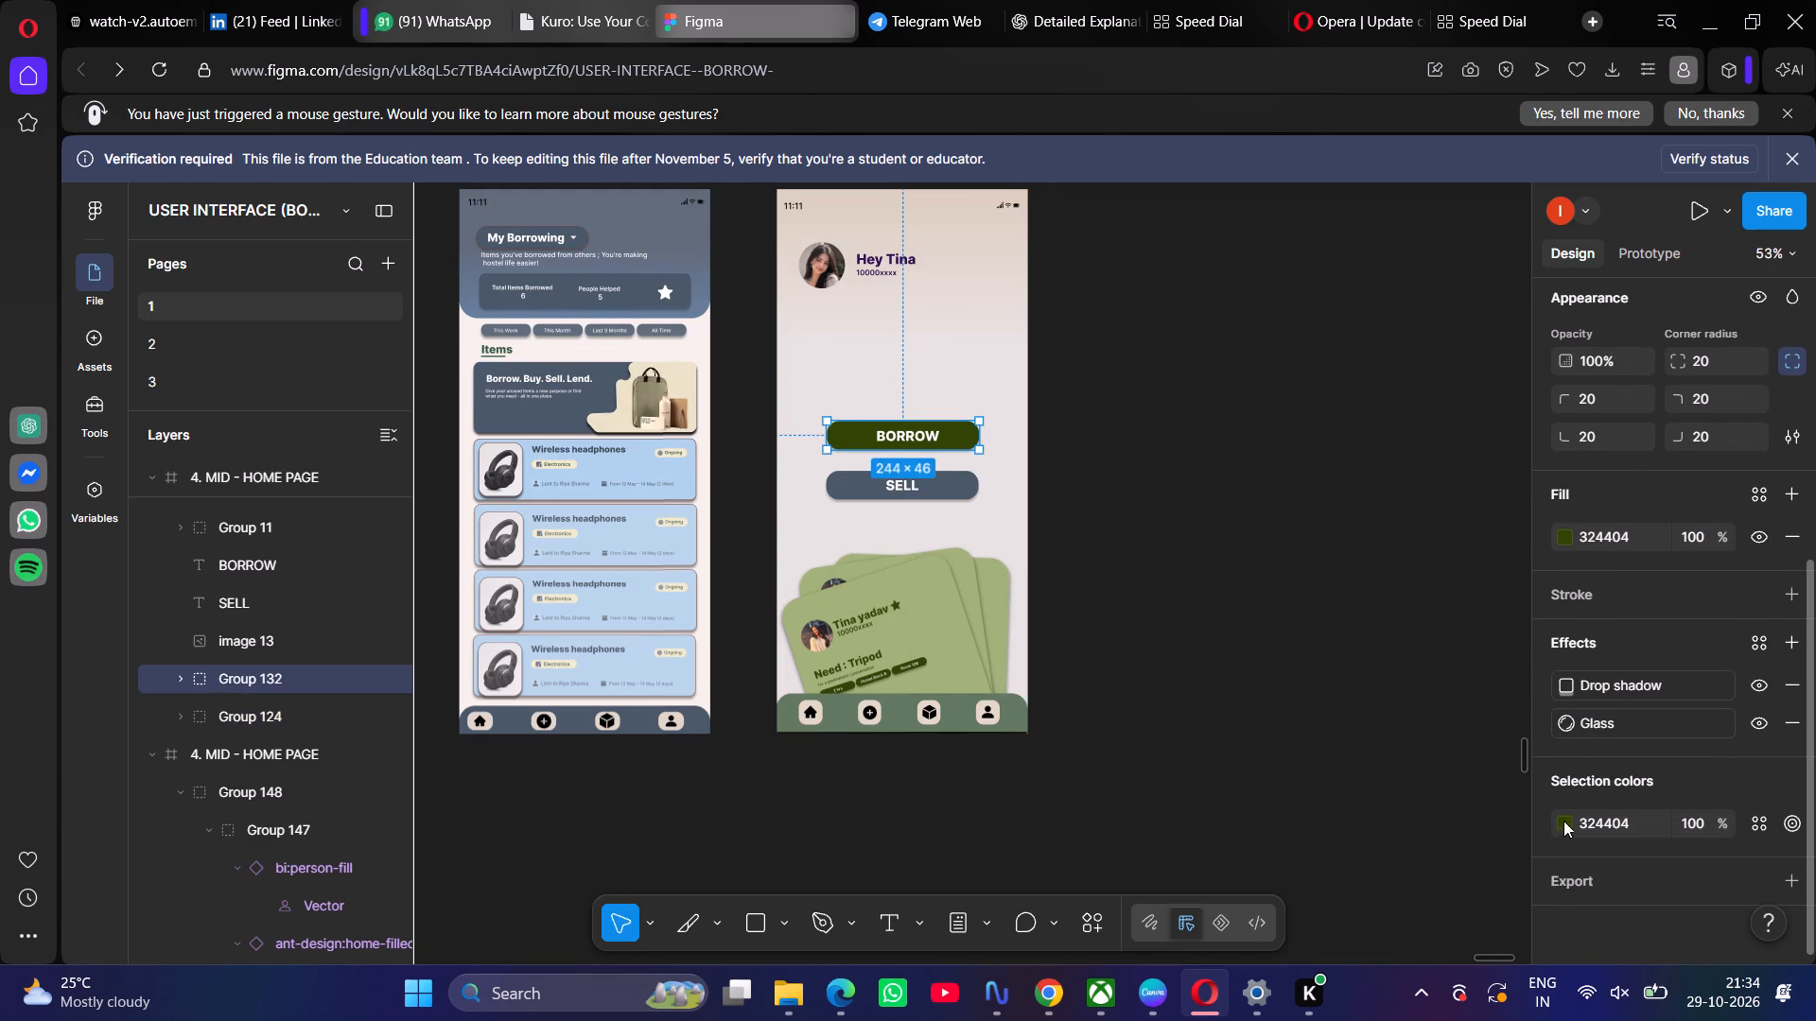
left_click(1563, 826)
left_click(1269, 717)
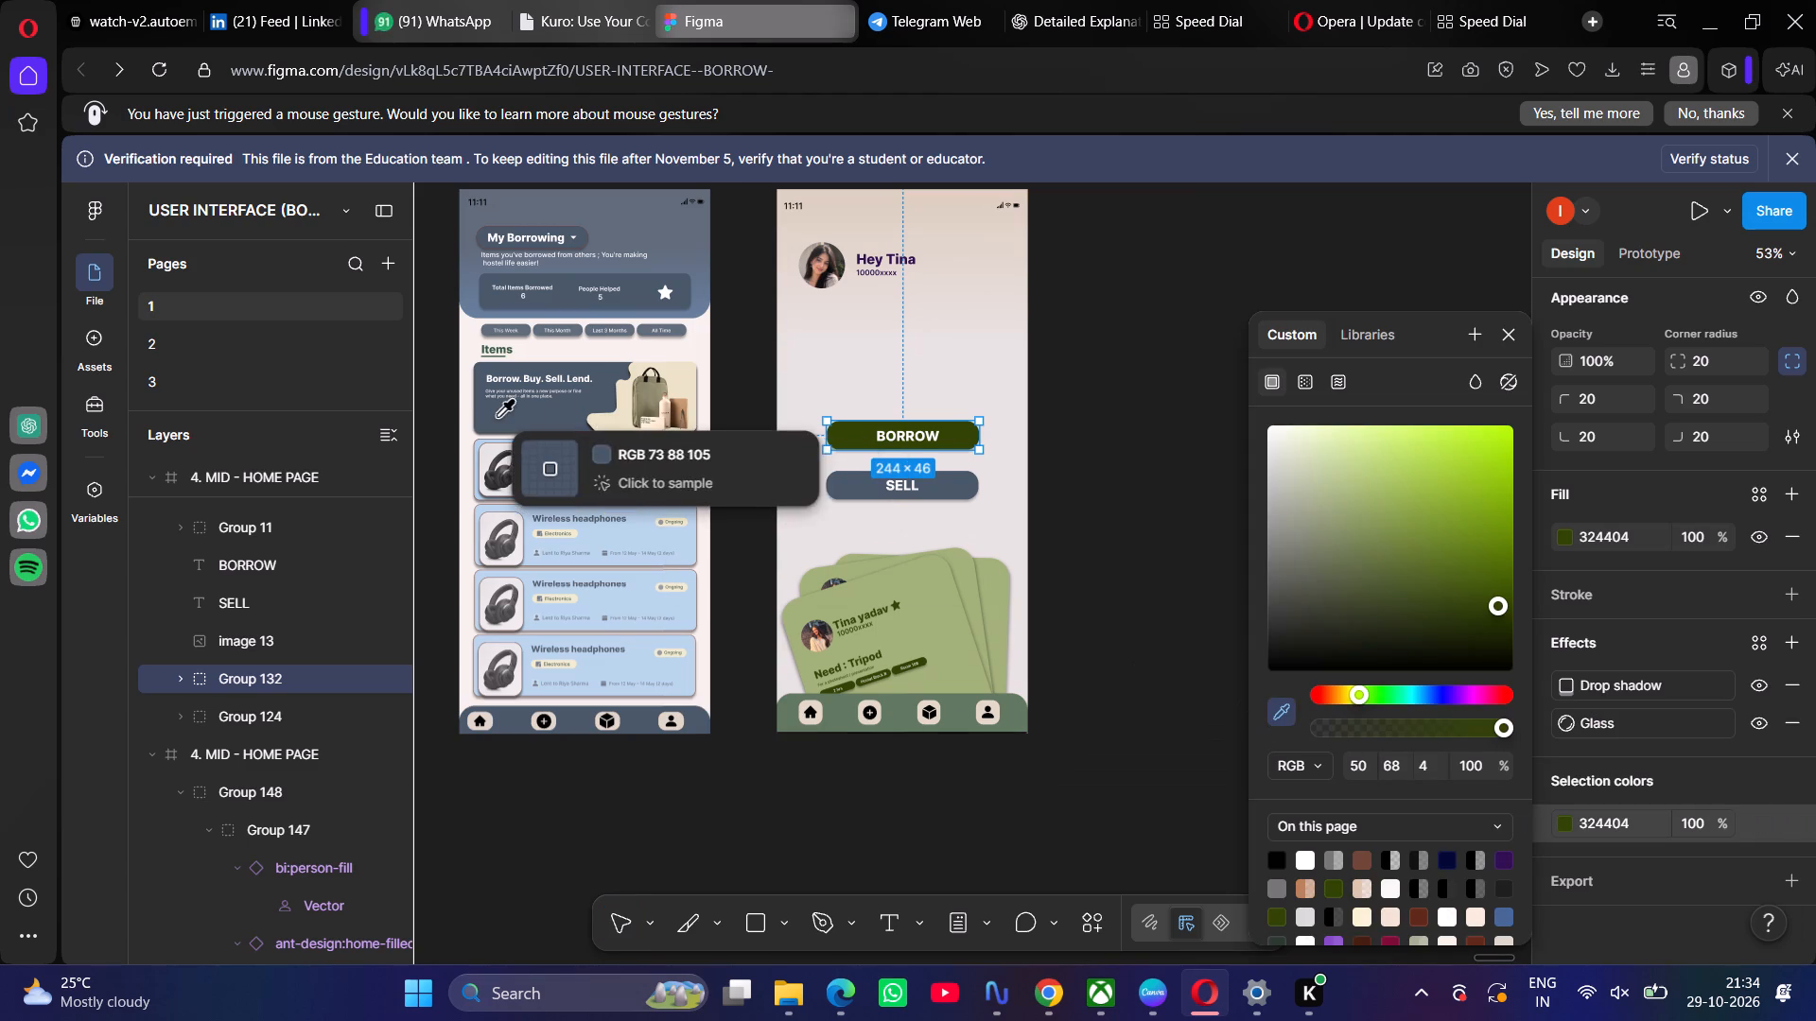
double_click(497, 416)
Replace the 48591B colour in the stacked request cards of the duplicated home page with 495869, sampled from the slate banner.
left_click(955, 588)
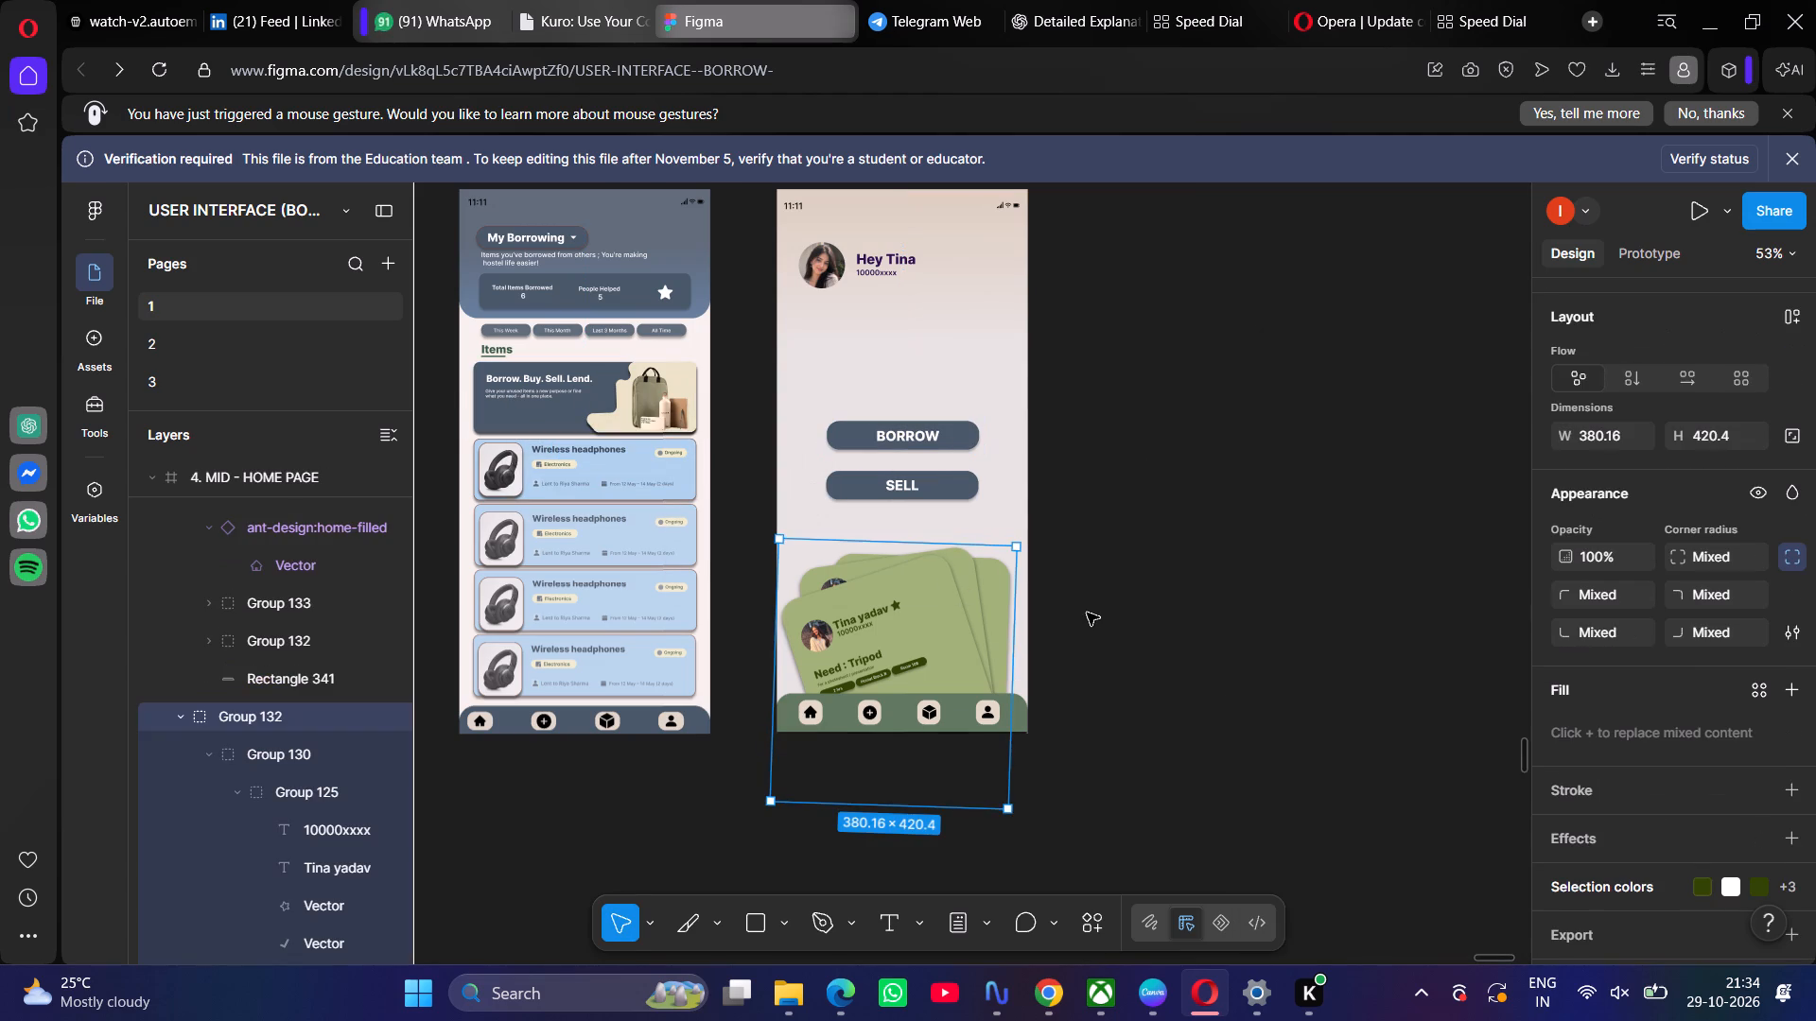
scroll(1680, 872, "down", 2)
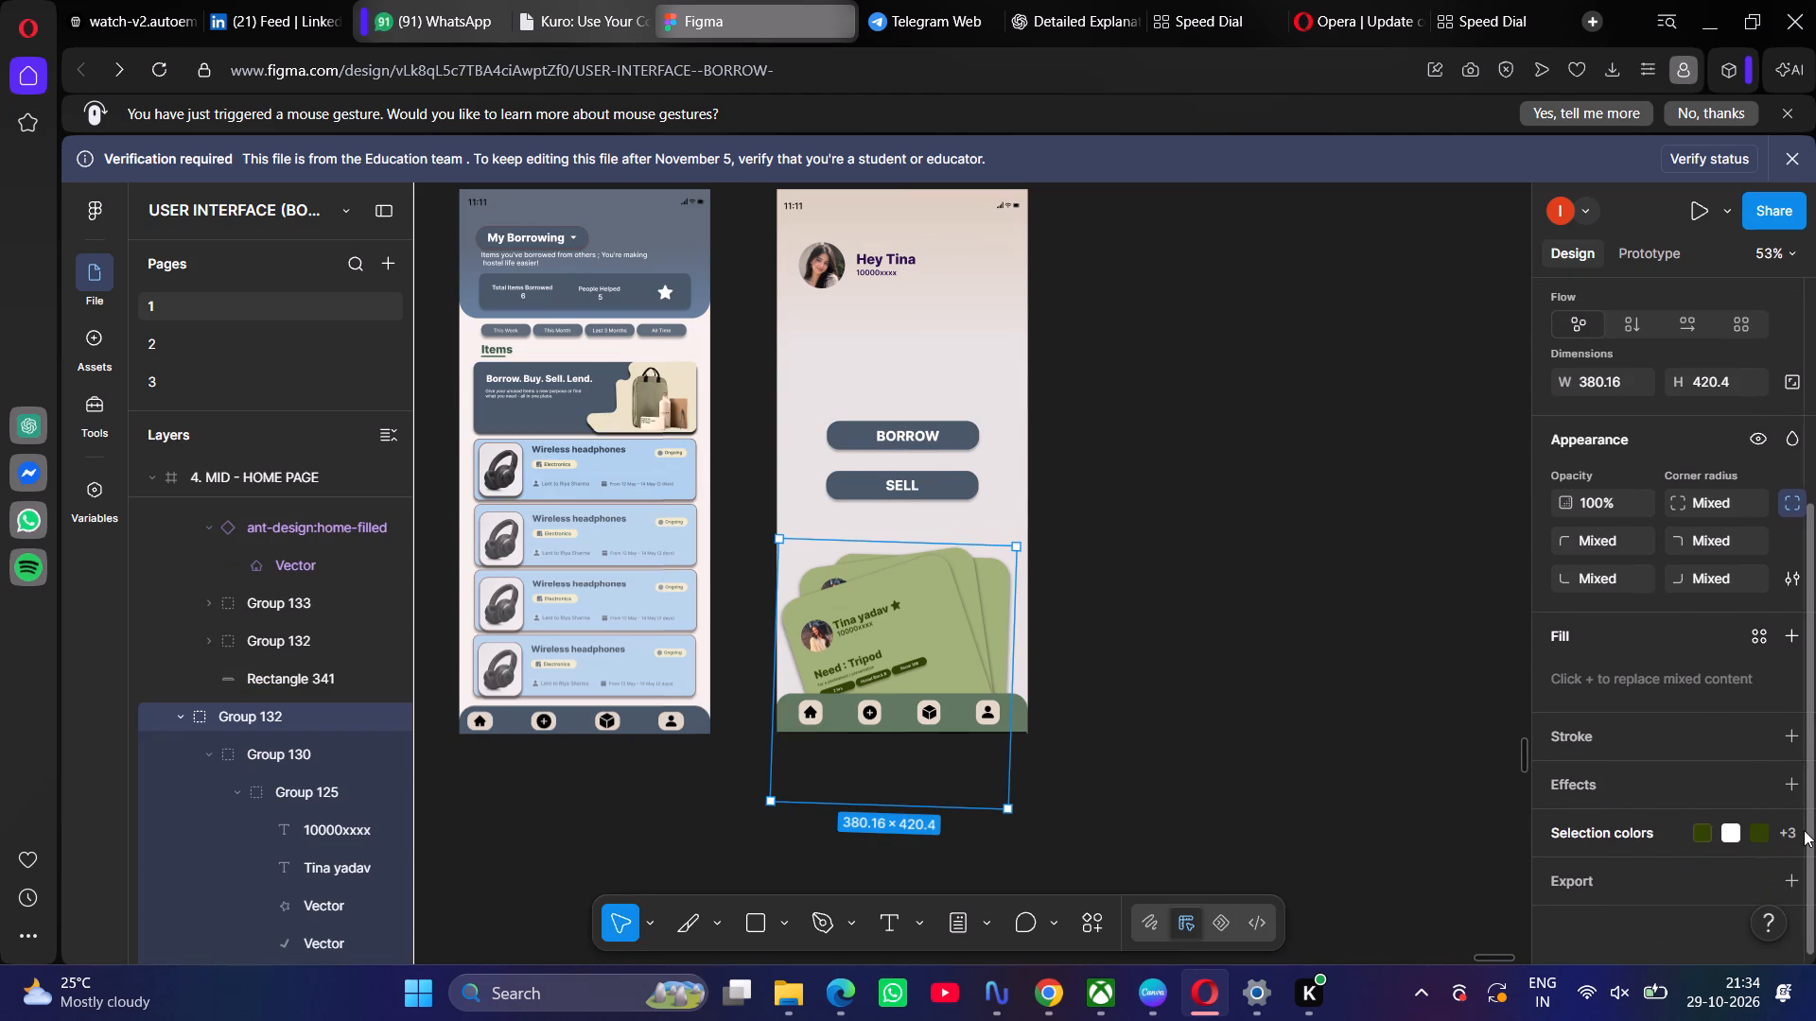
left_click(1793, 830)
scroll(1729, 816, "down", 2)
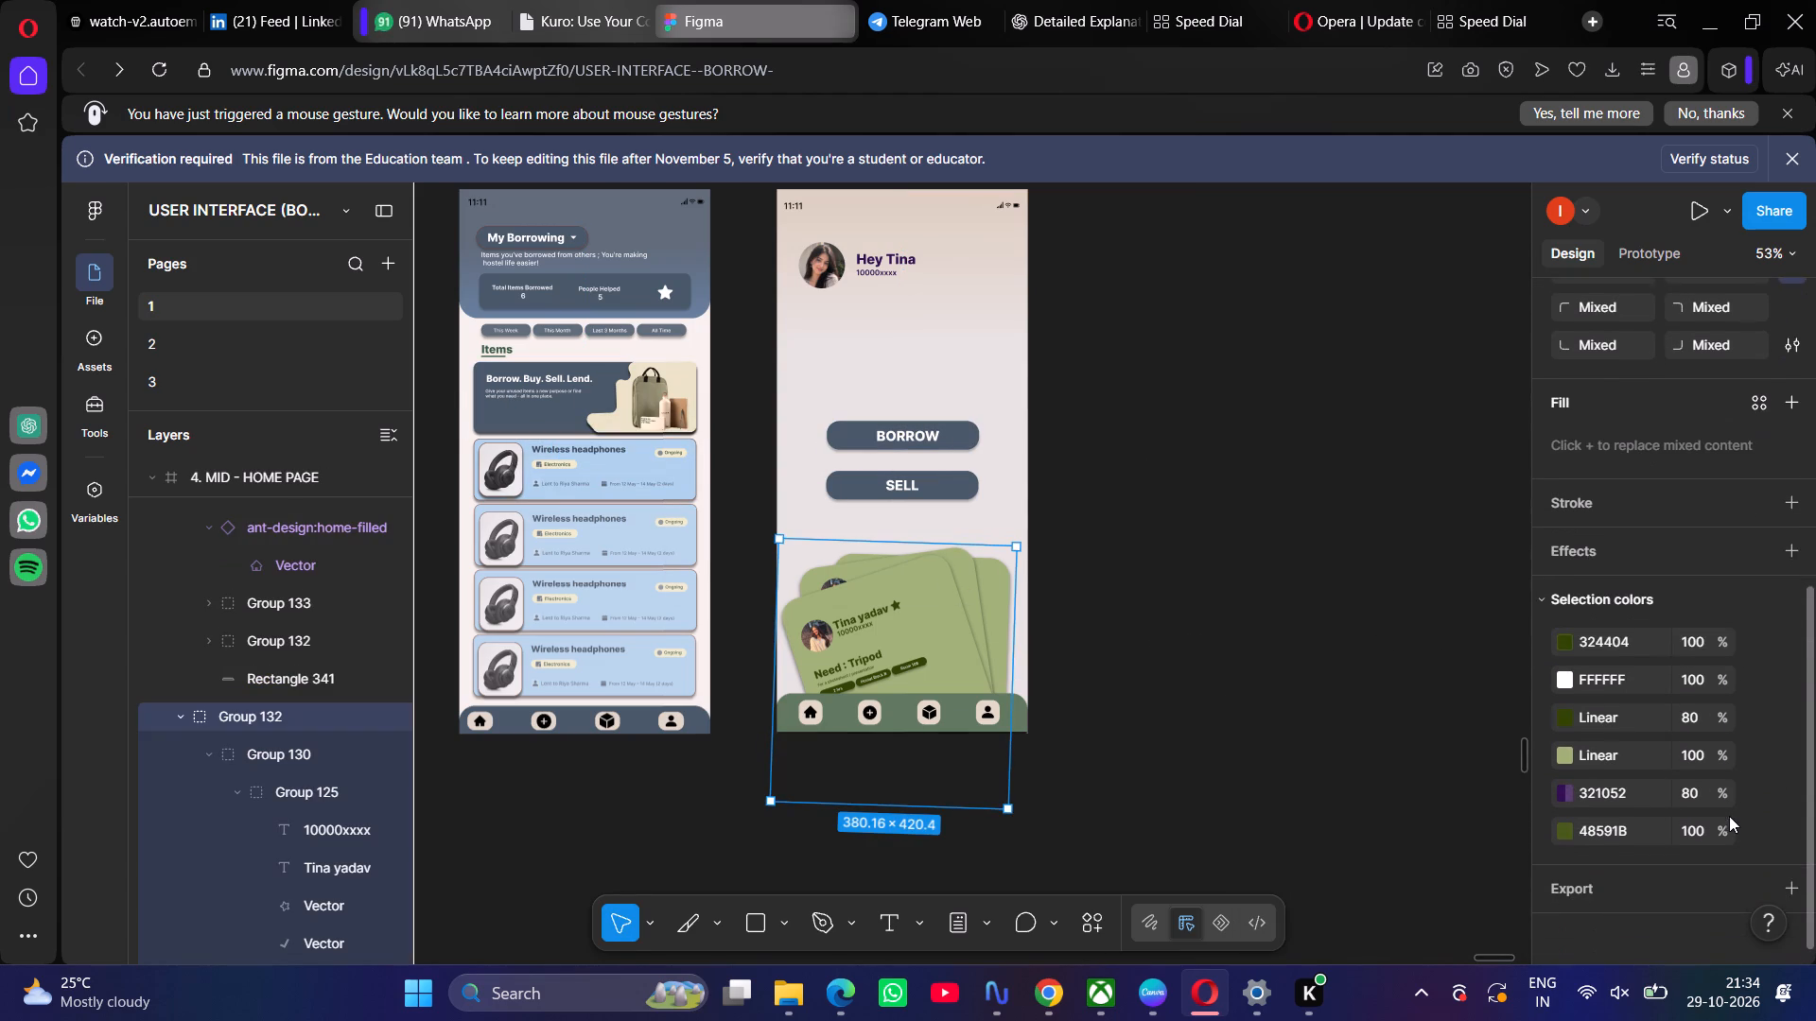
left_click(1563, 828)
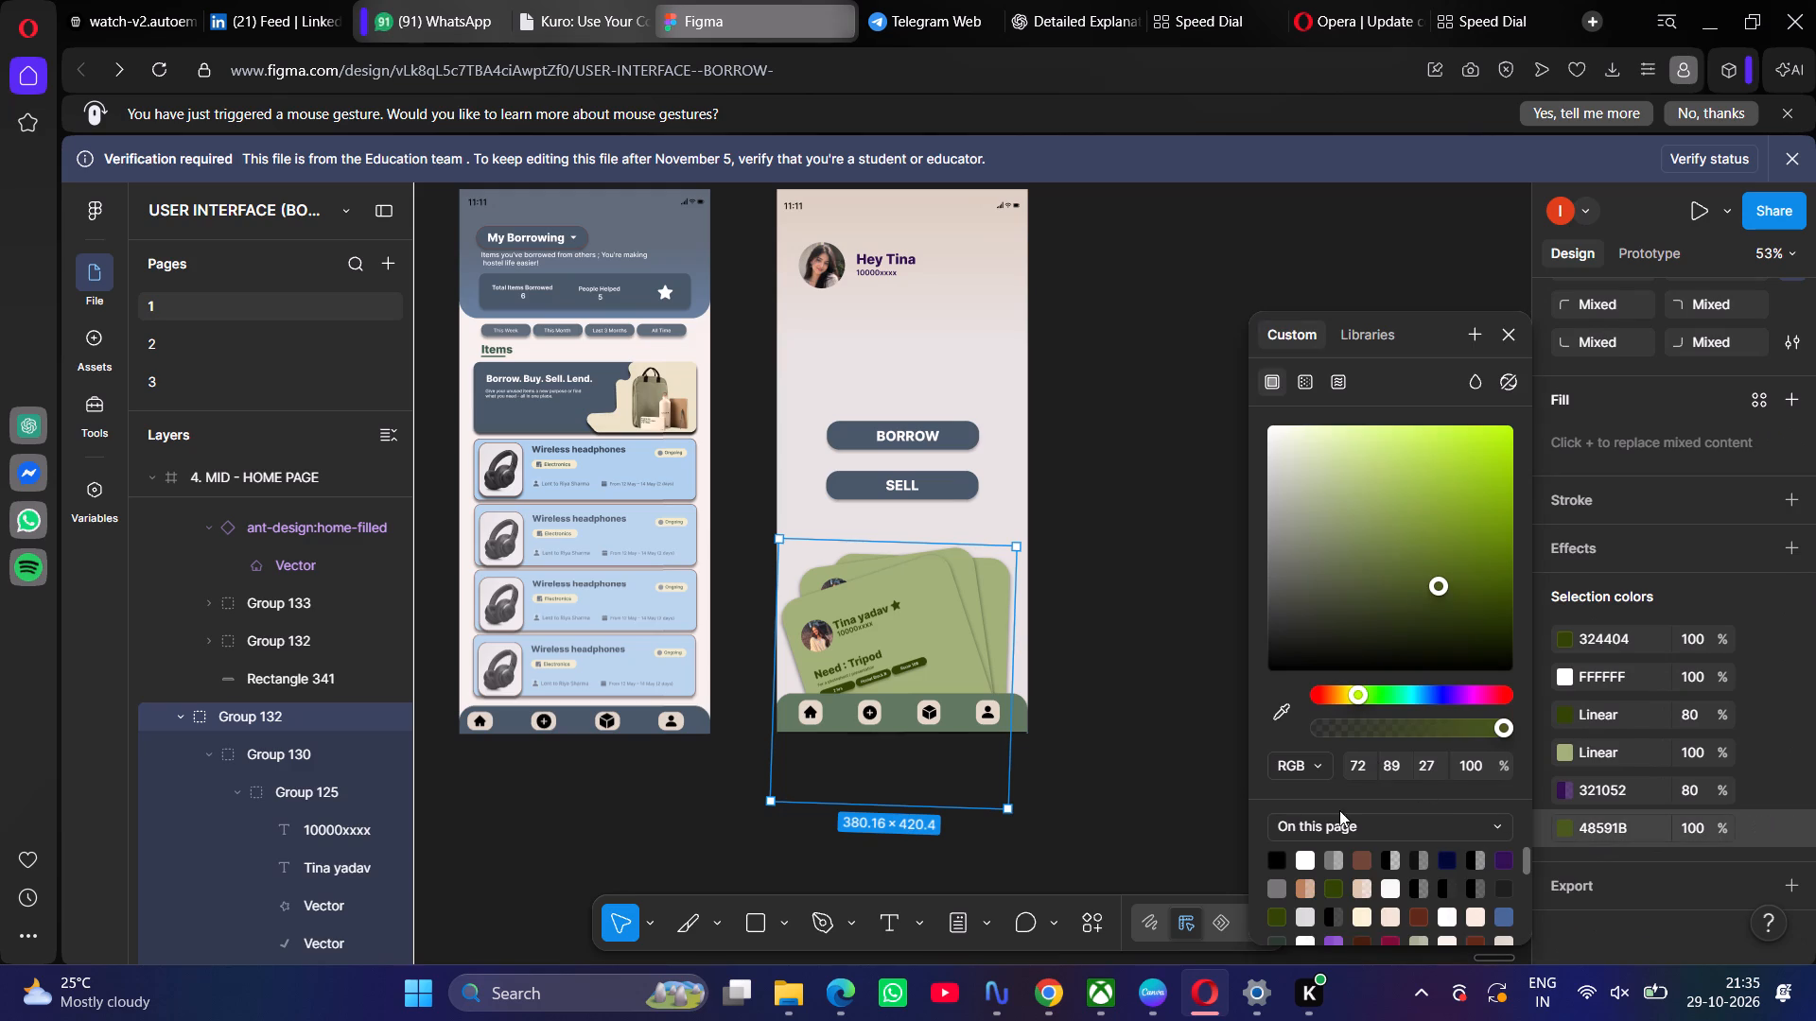
left_click(1294, 711)
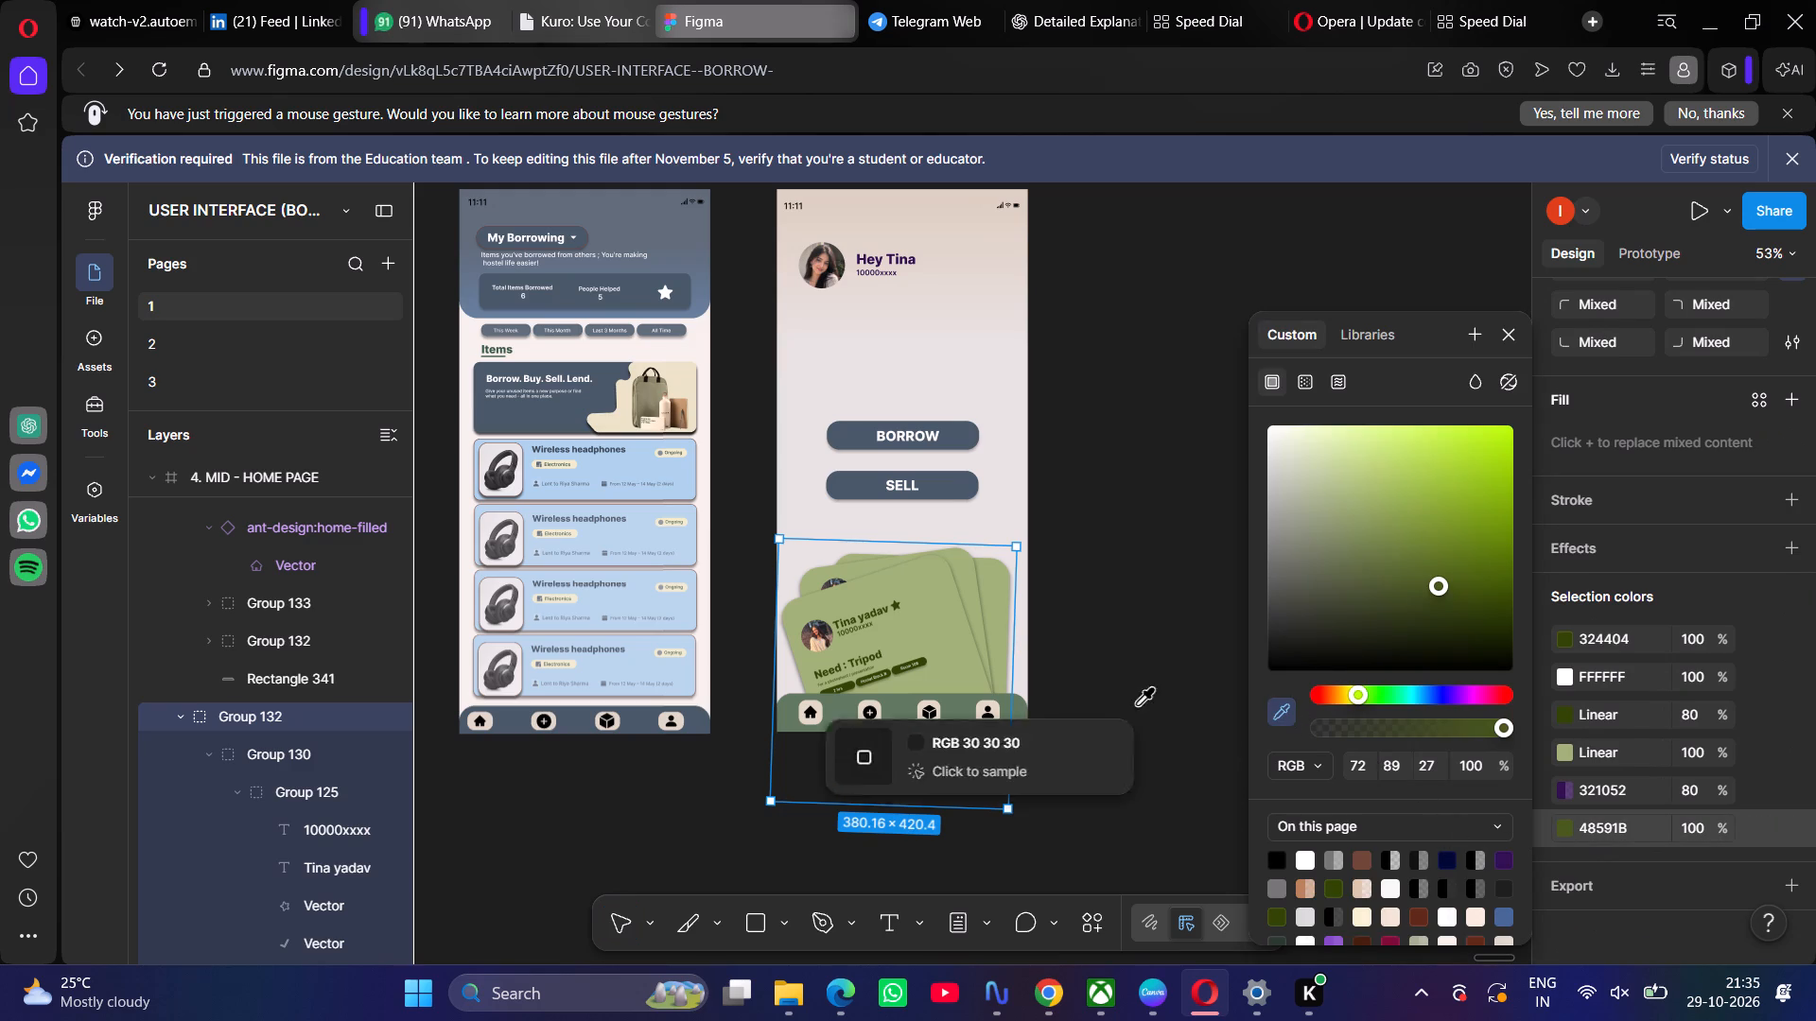
left_click(623, 531)
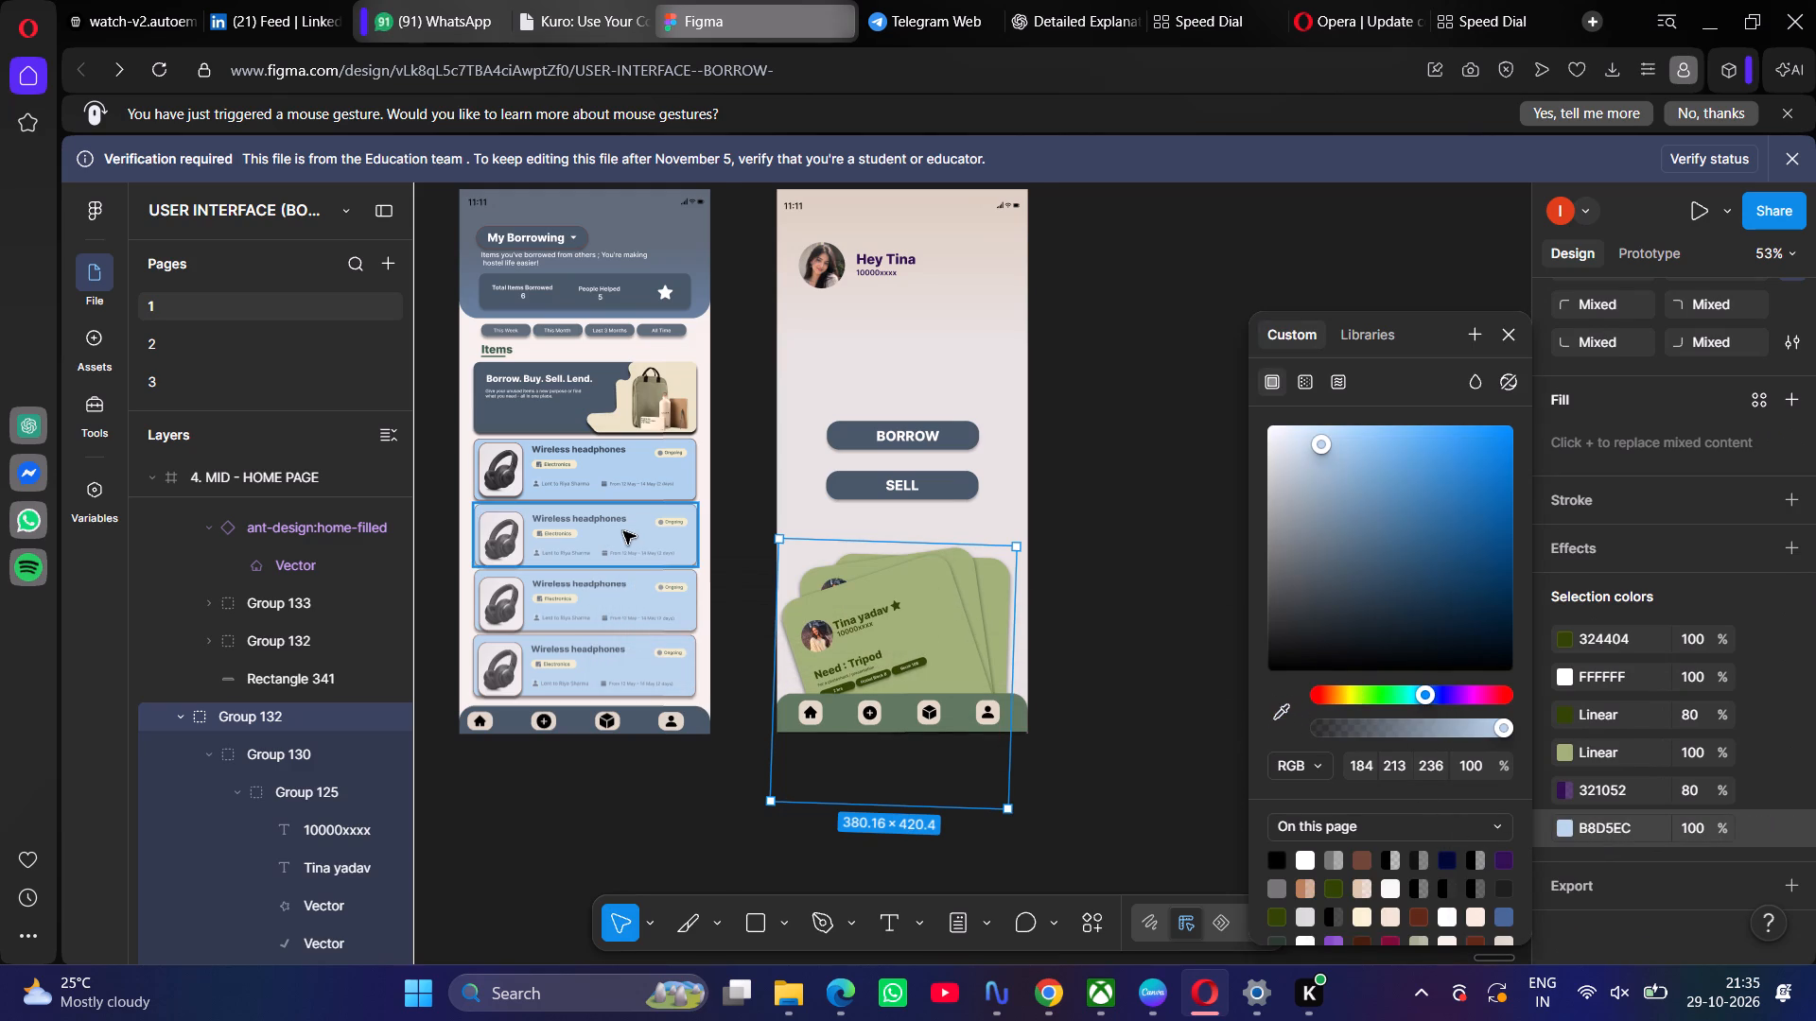
left_click(1283, 715)
left_click(550, 408)
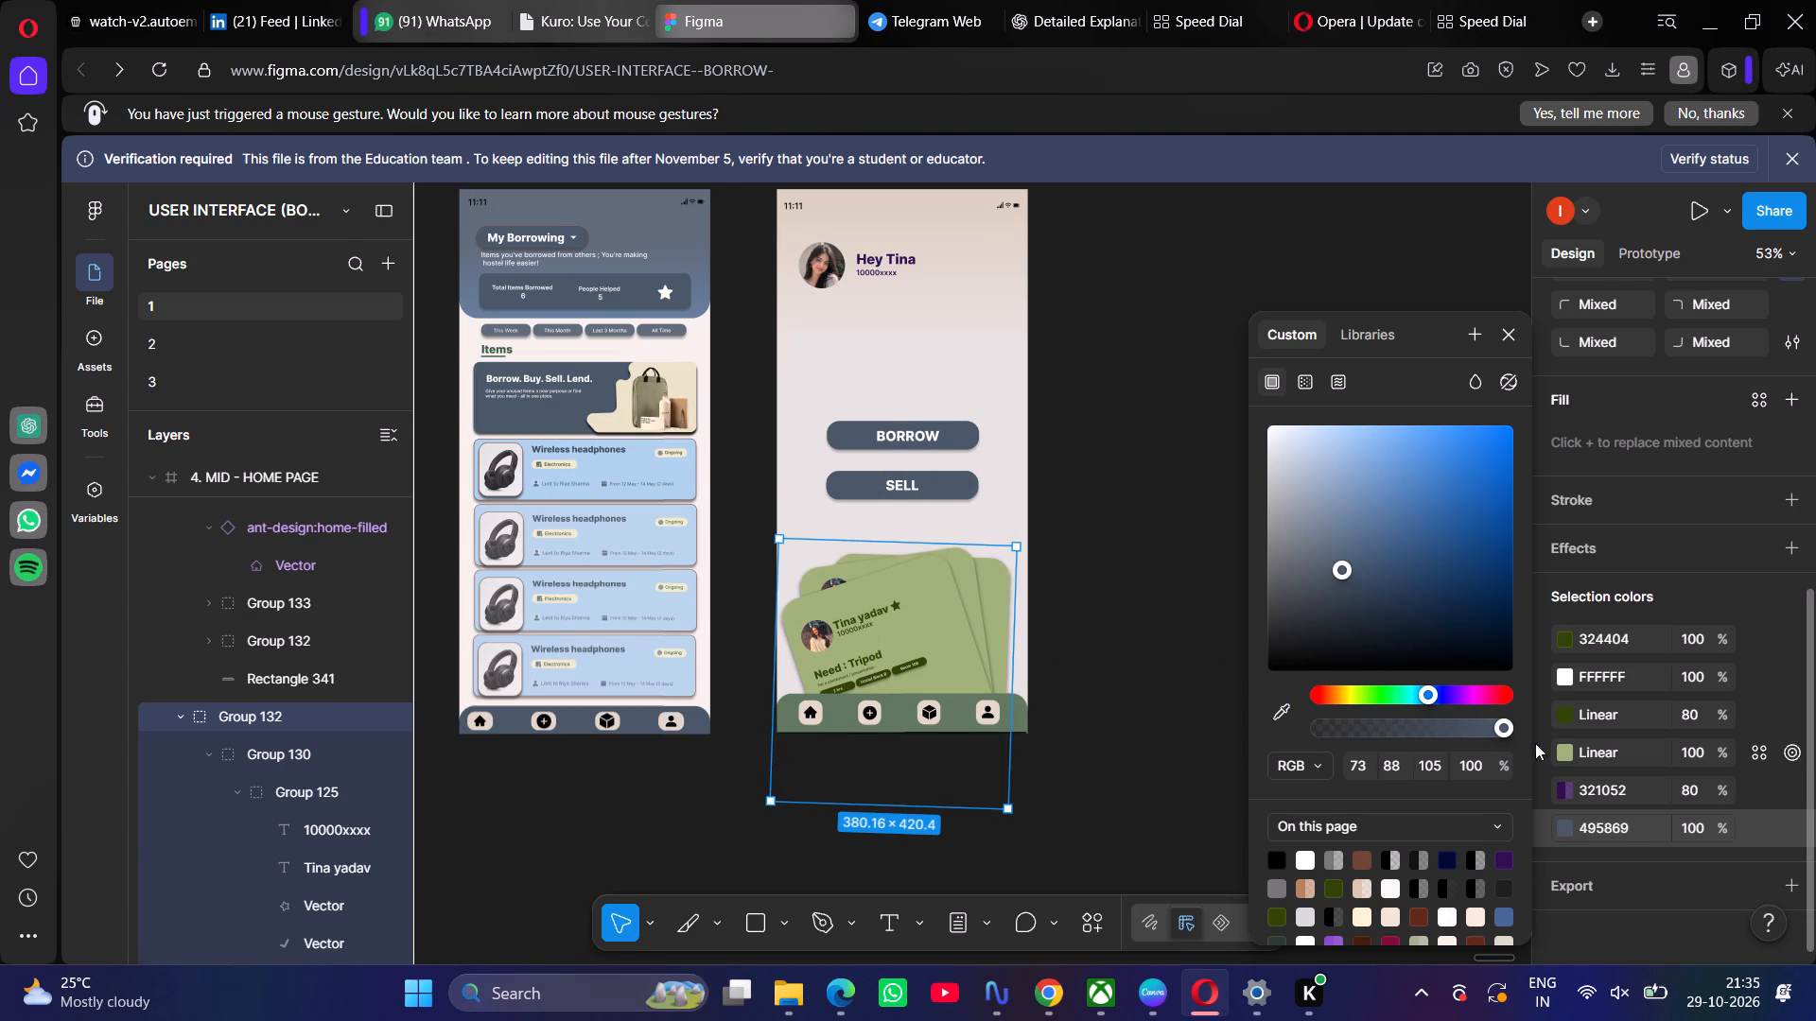
Recolour the light green gradient background of the stacked request cards to B8D5EC, sampled from a light blue Wireless headphones card.
double_click(1568, 786)
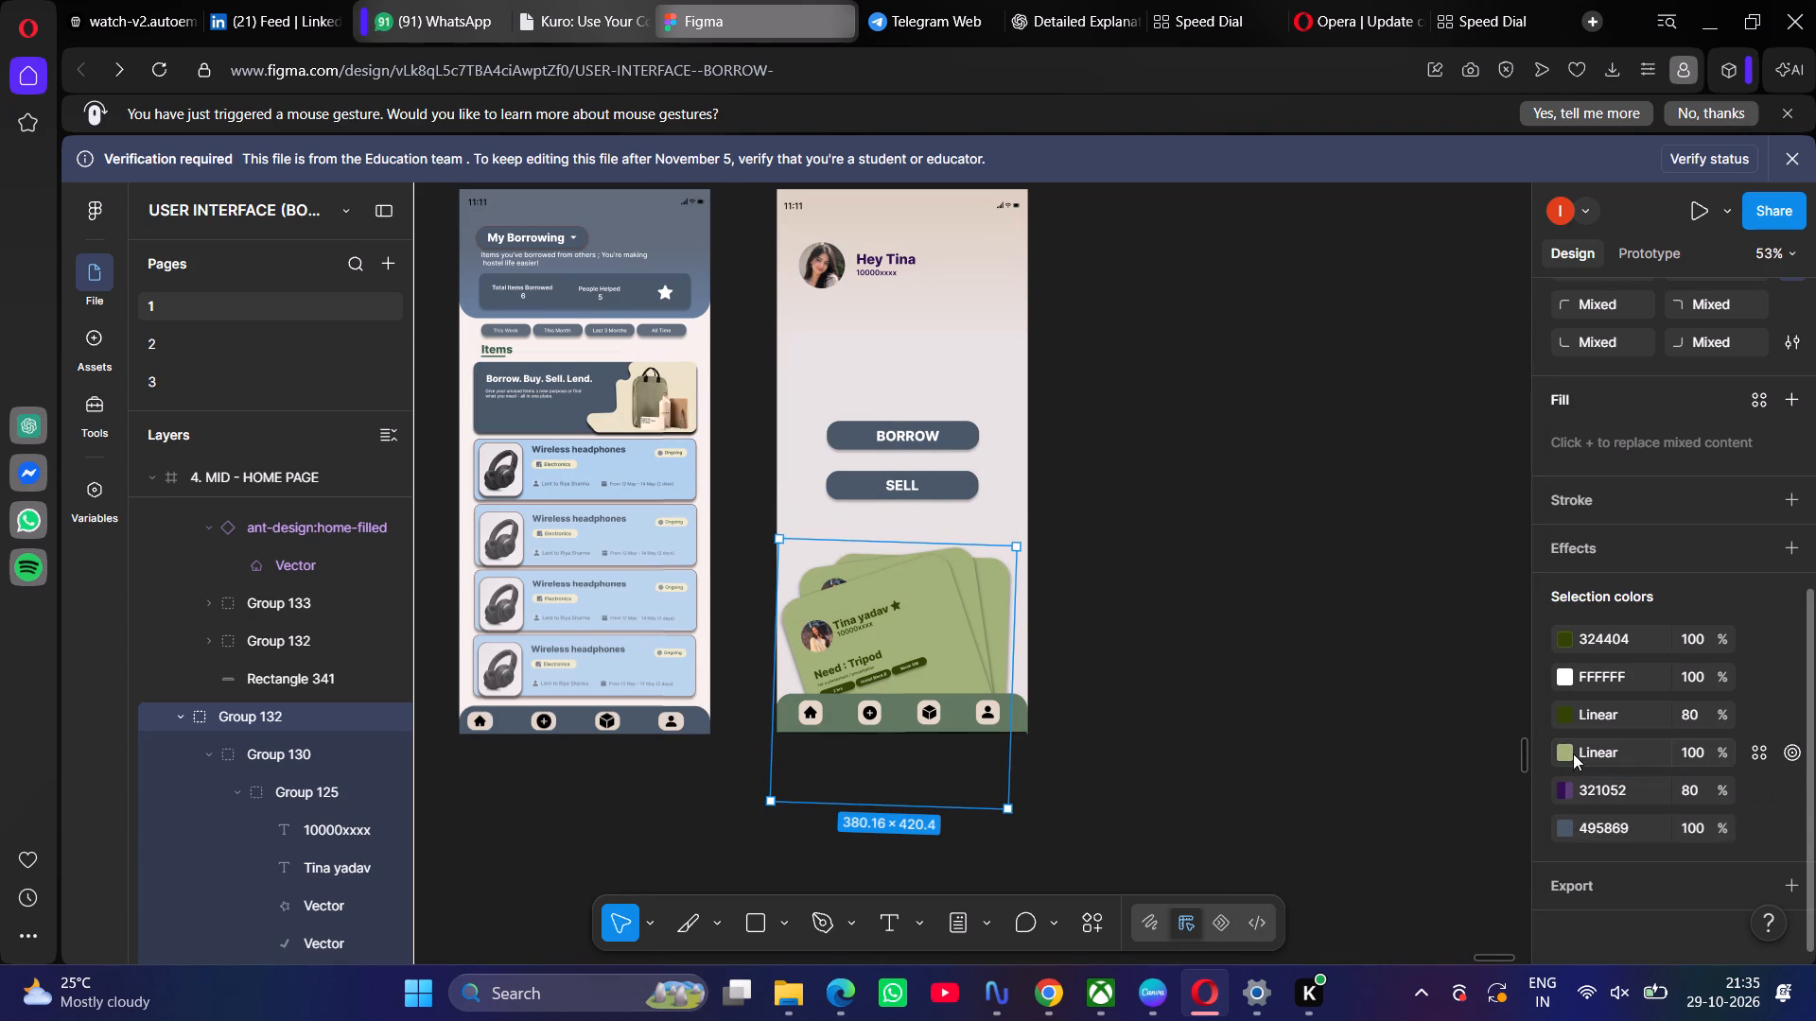
left_click(1569, 749)
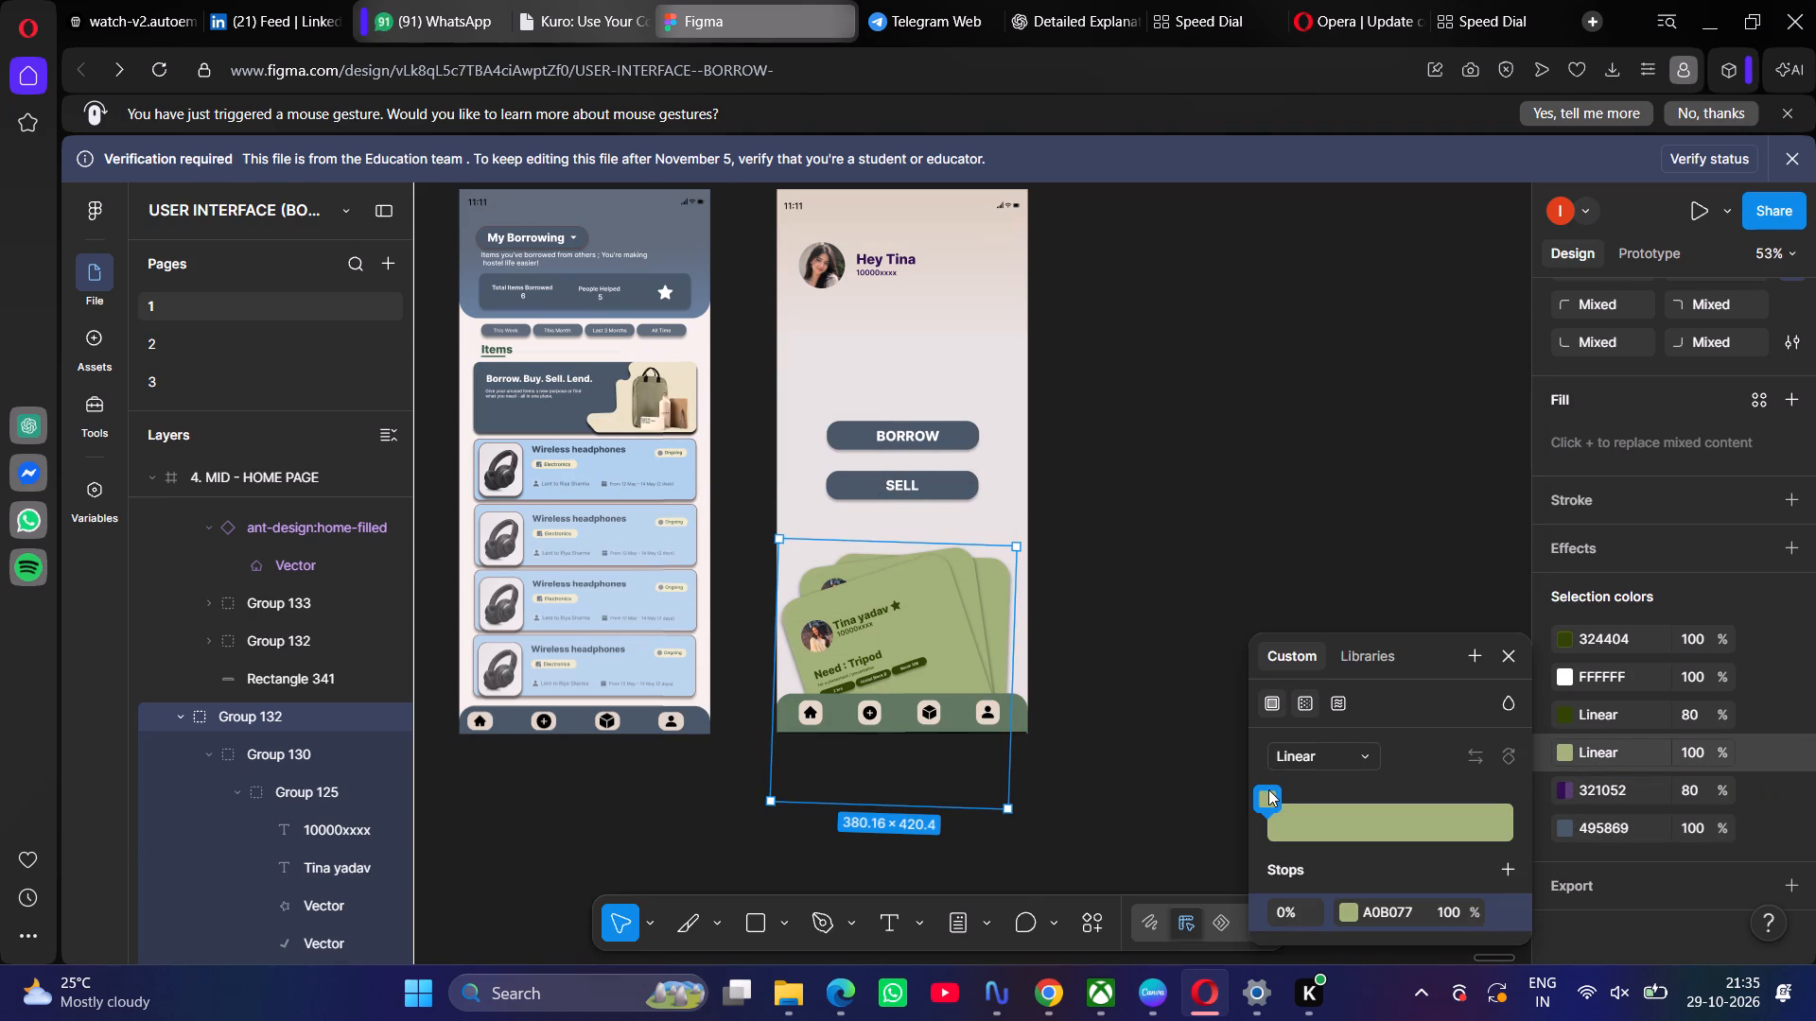
left_click(1268, 790)
left_click(1004, 728)
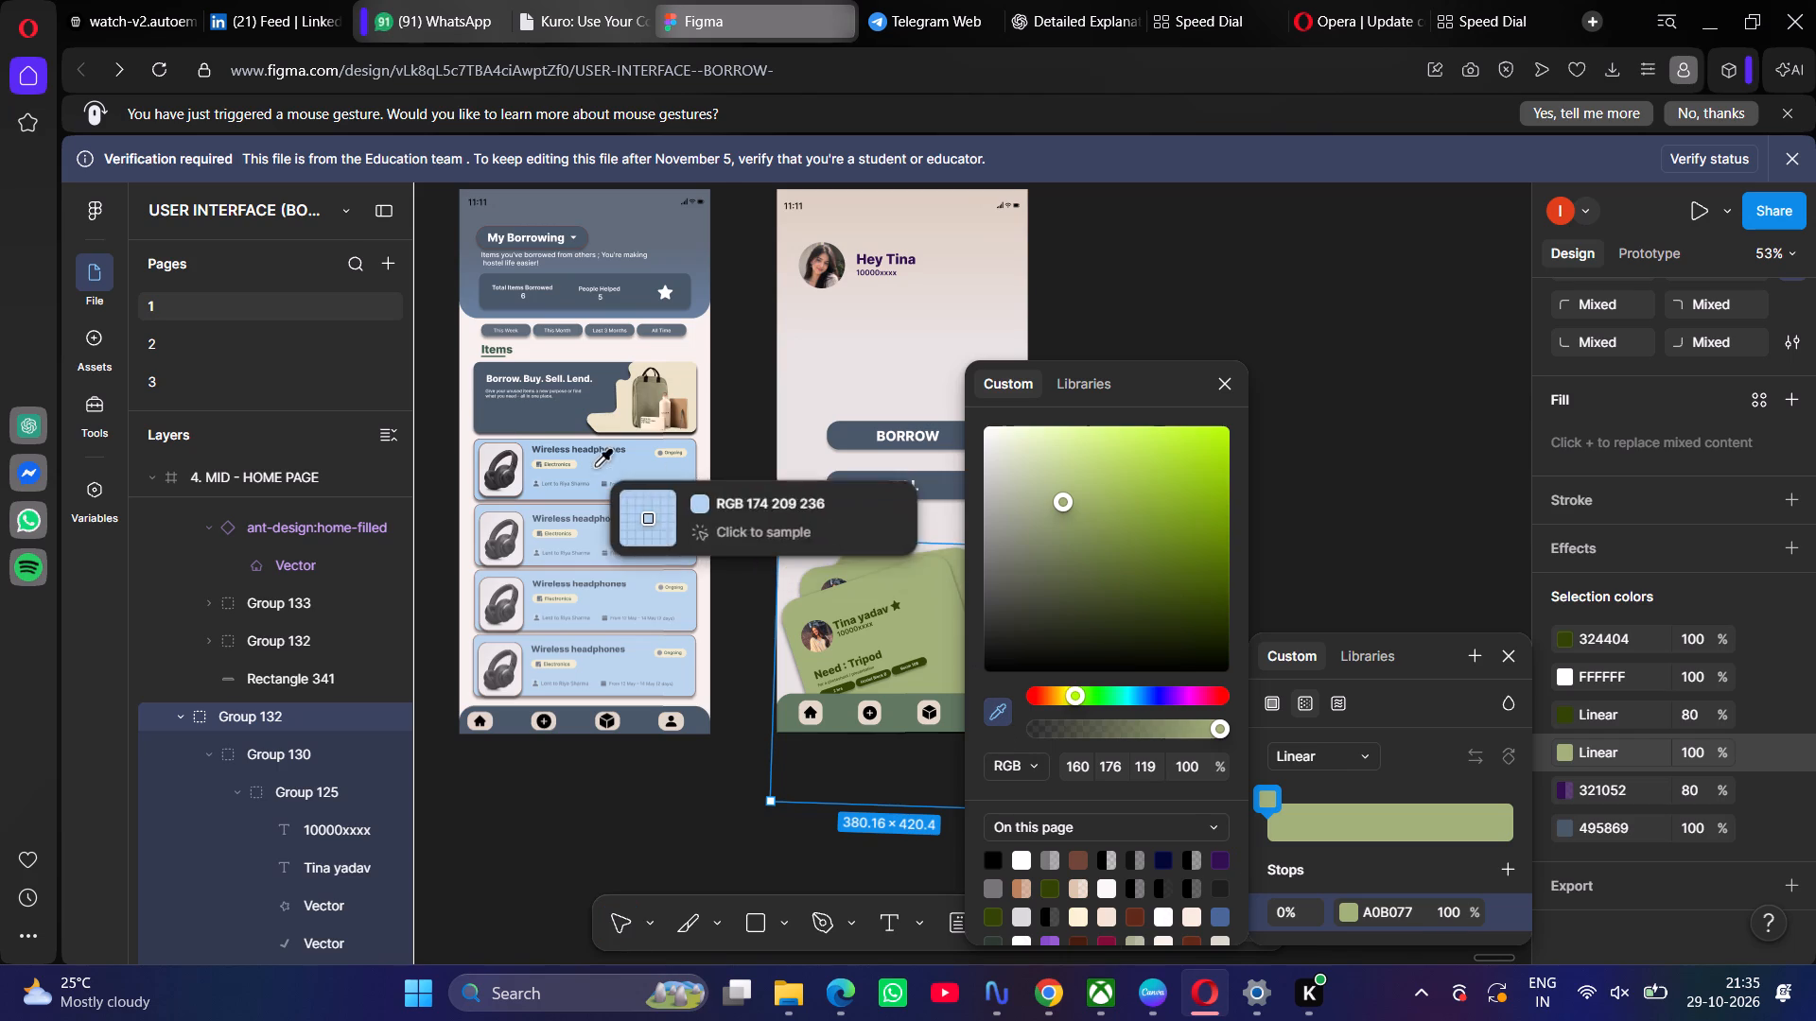
left_click(517, 417)
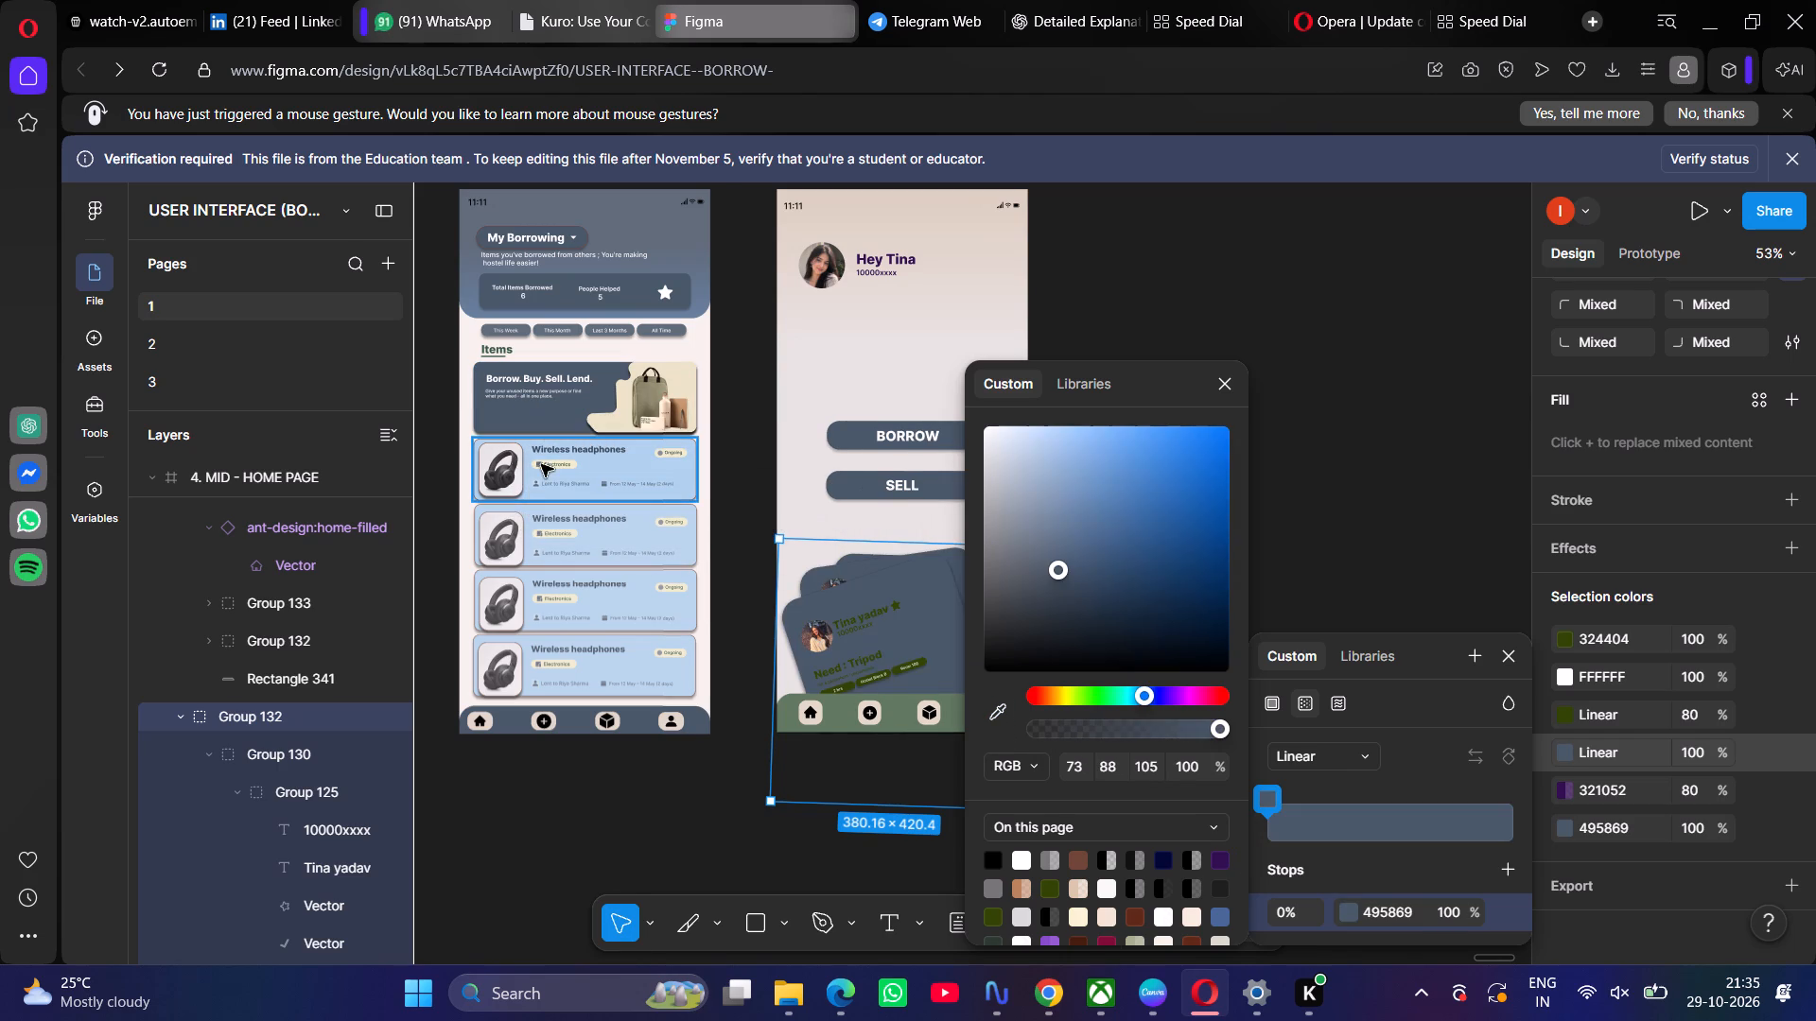
left_click(1007, 718)
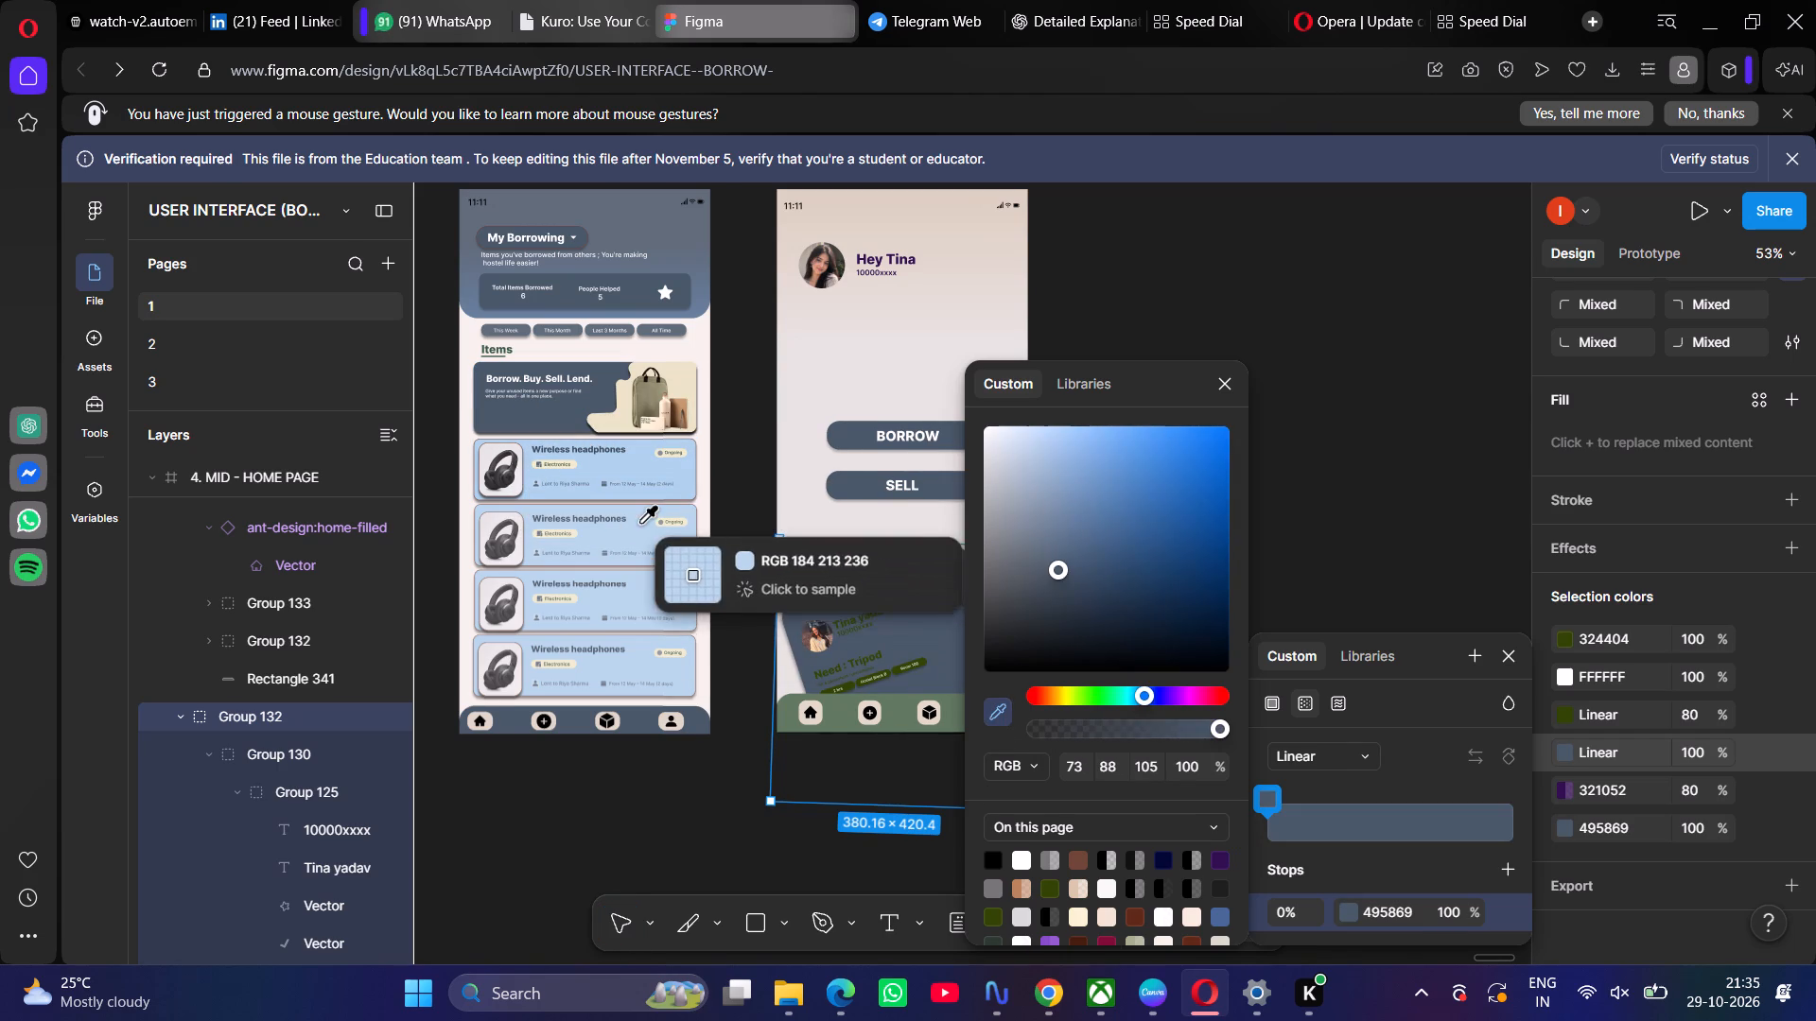
left_click(638, 534)
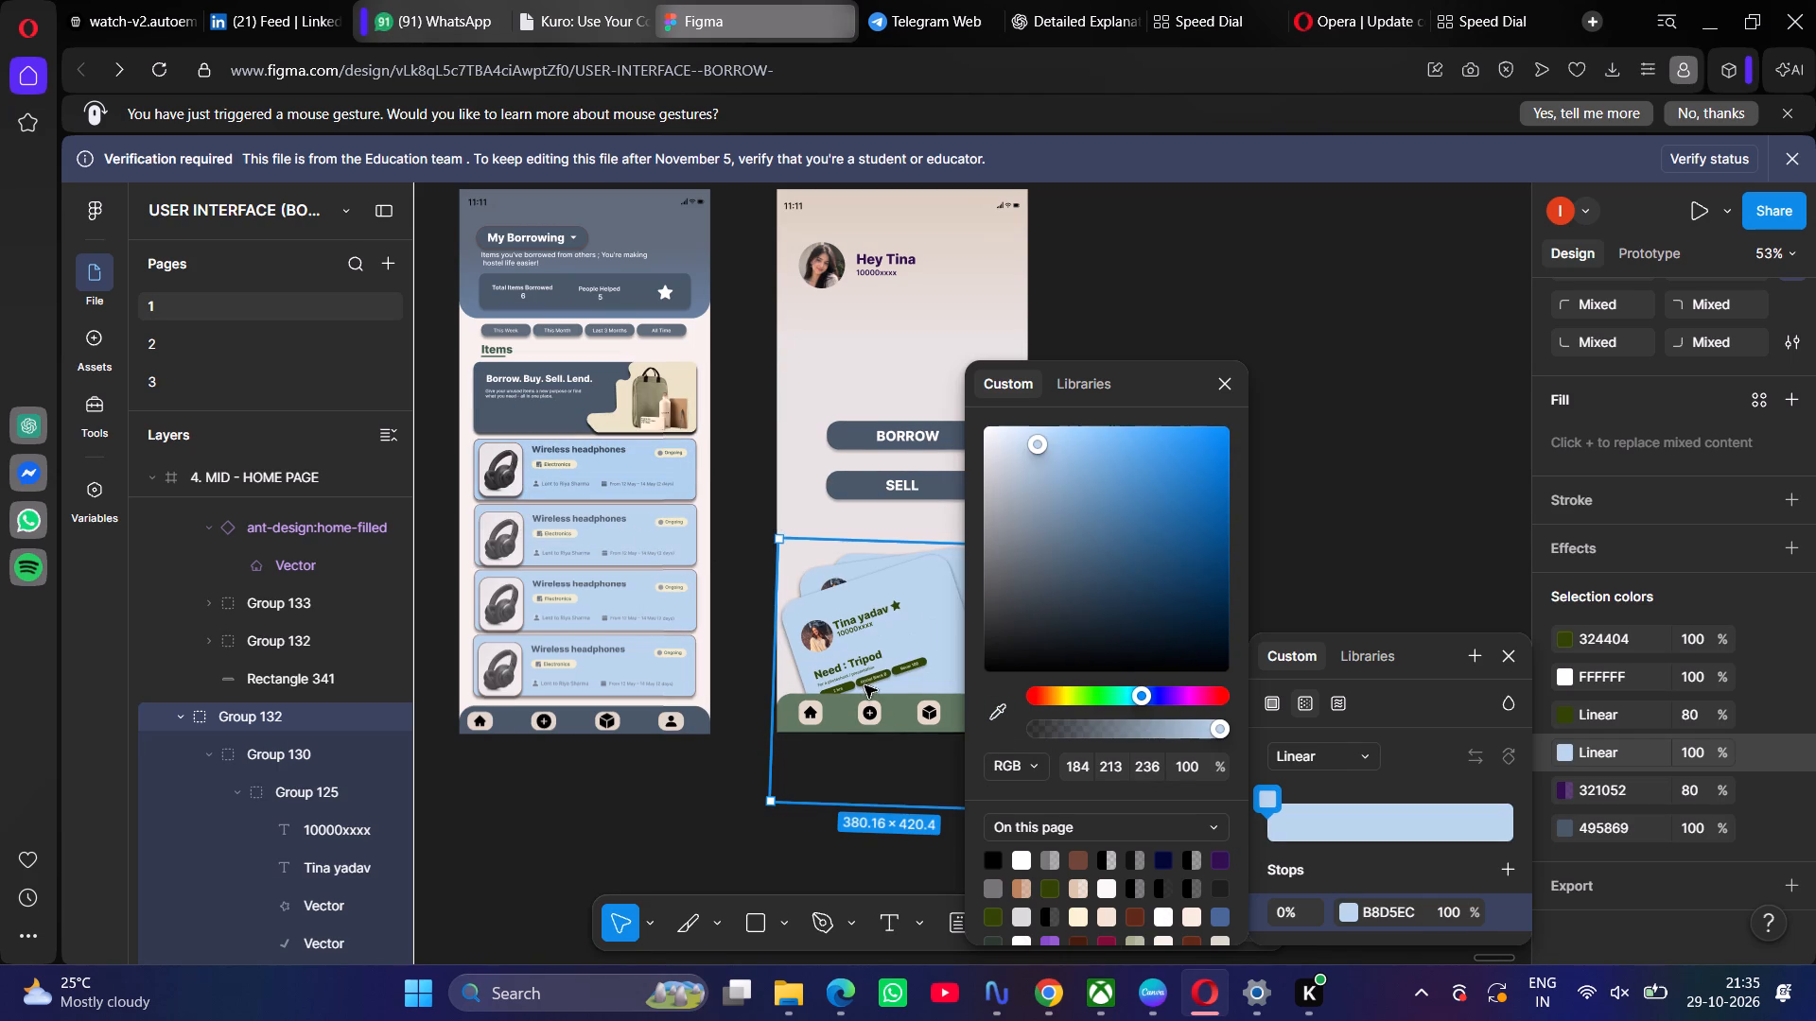
Recolour the dark green 80% linear gradient in the stacked request cards with the slate sampled from the Borrow. Buy. Sell. Lend. banner.
left_click(1600, 708)
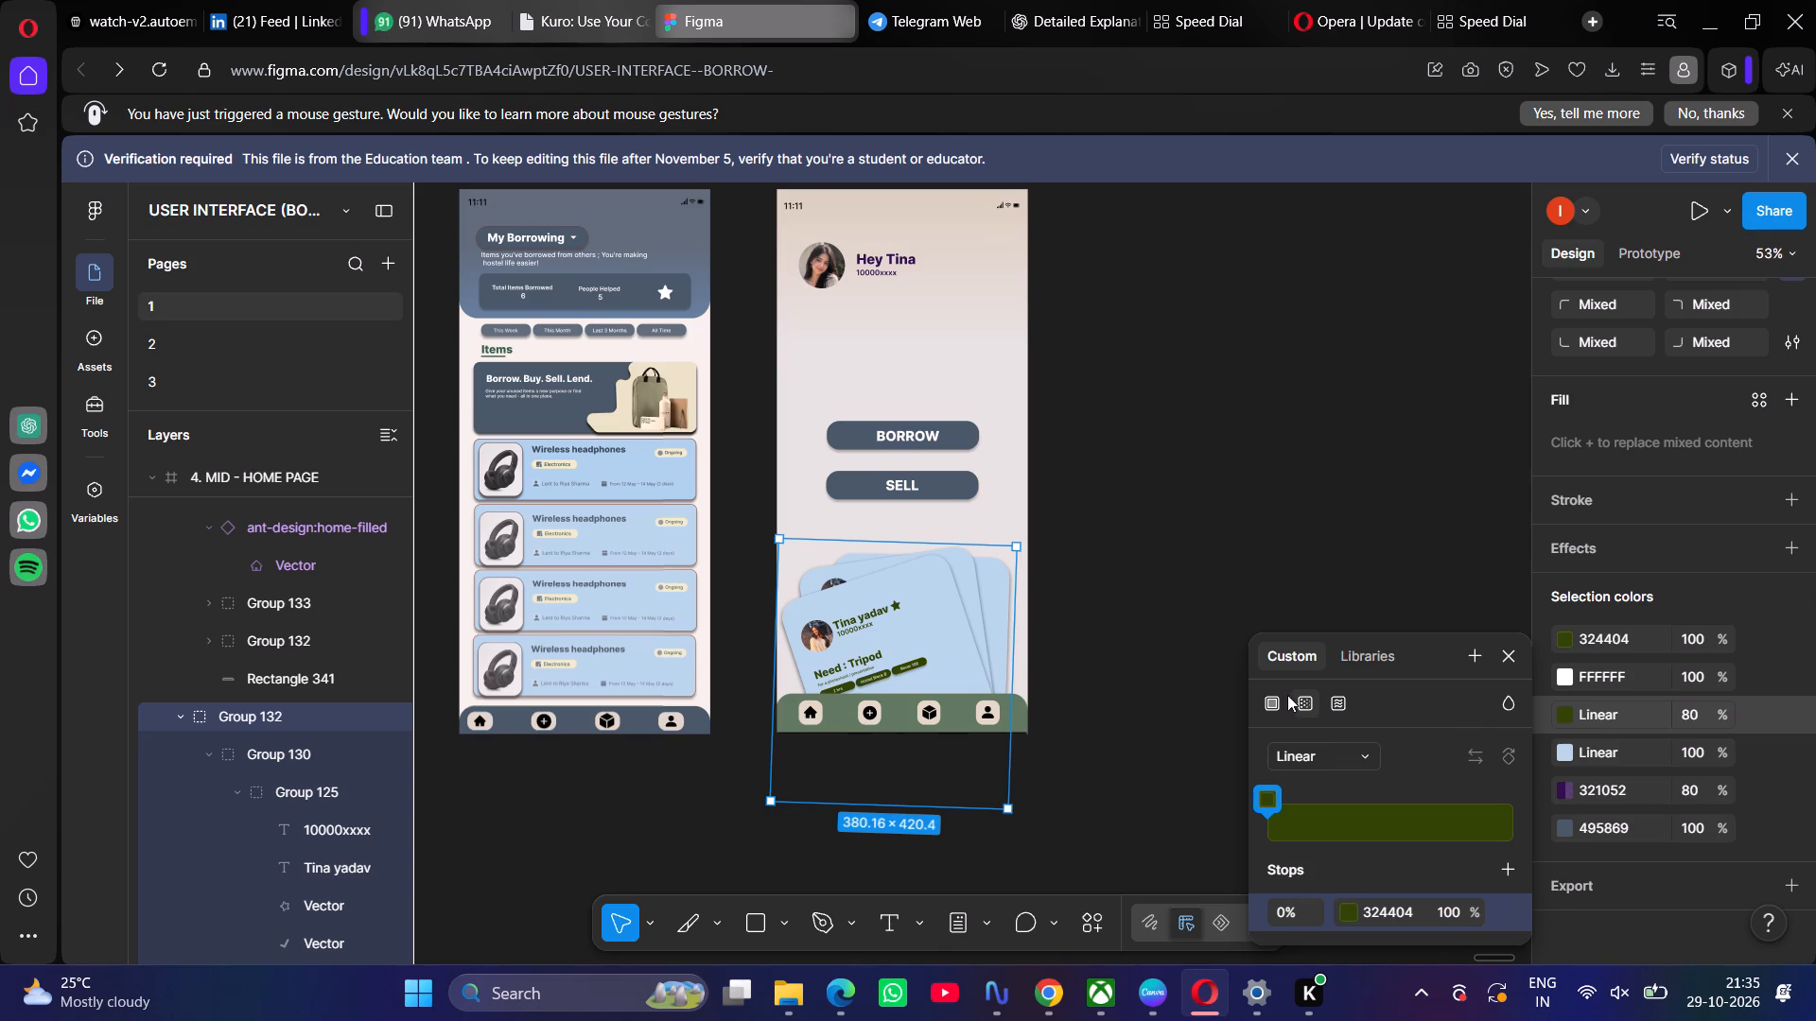
left_click(1269, 804)
left_click(1002, 696)
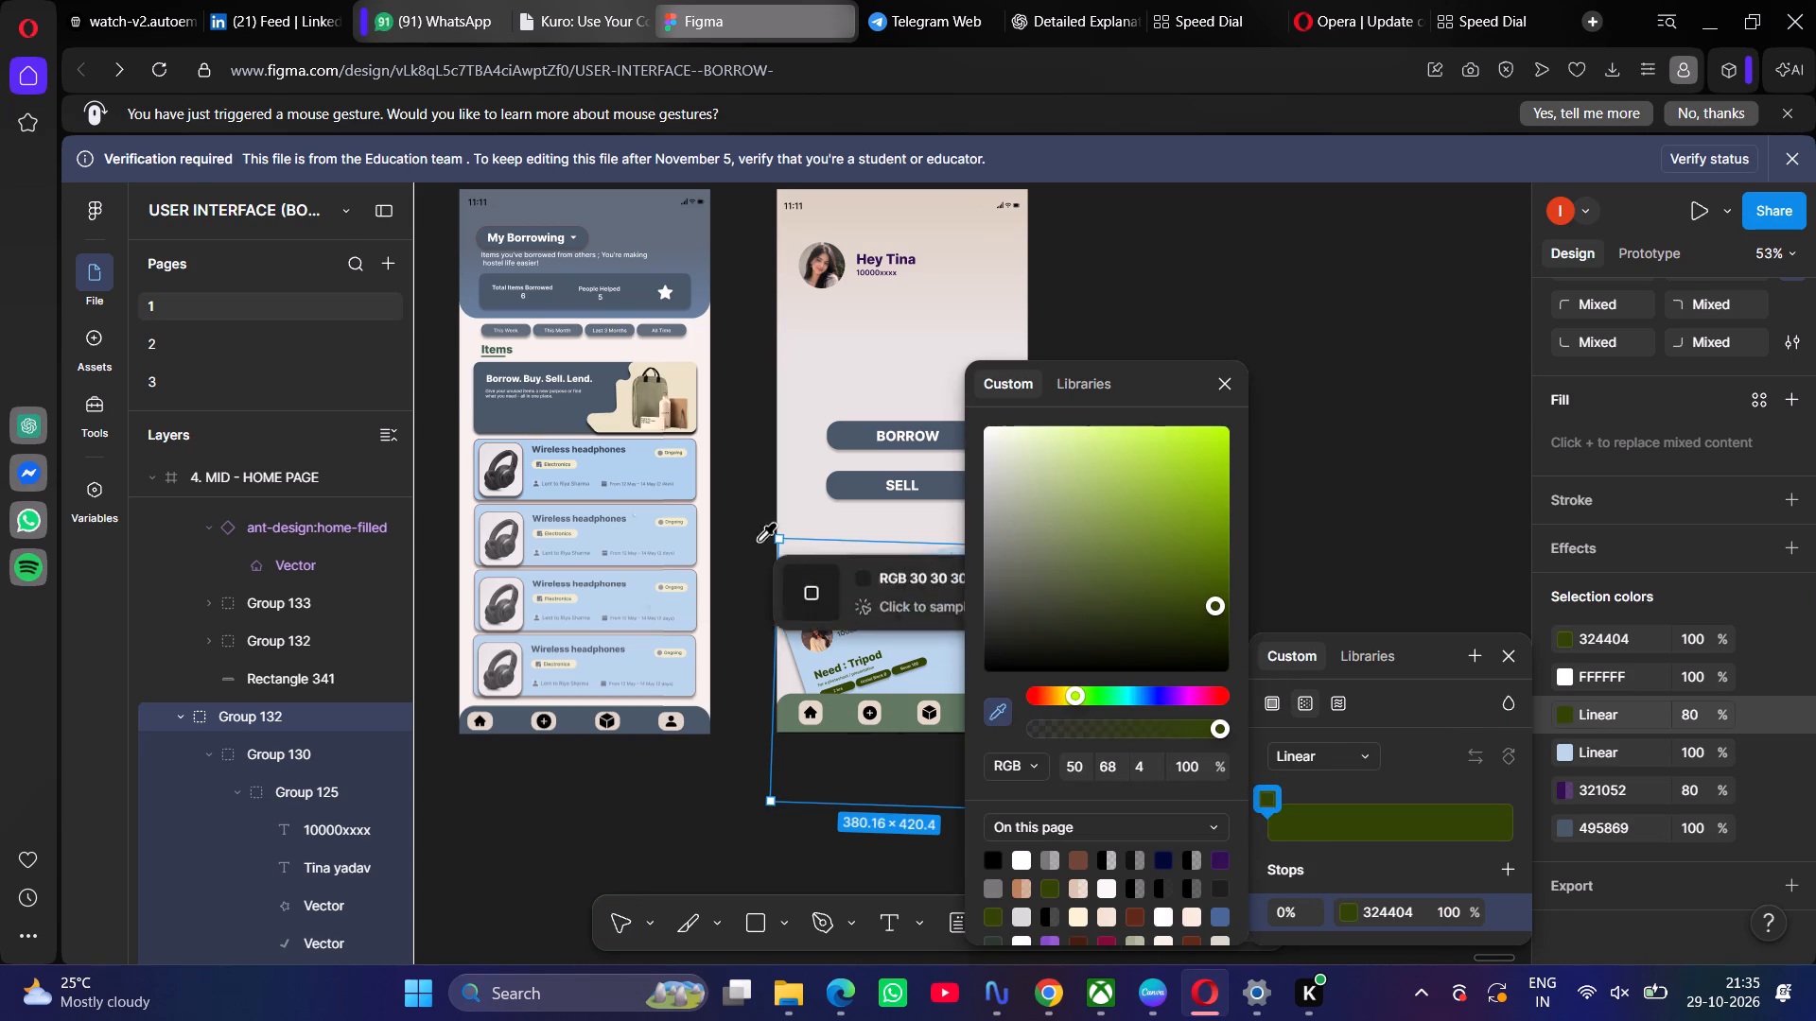
double_click(510, 418)
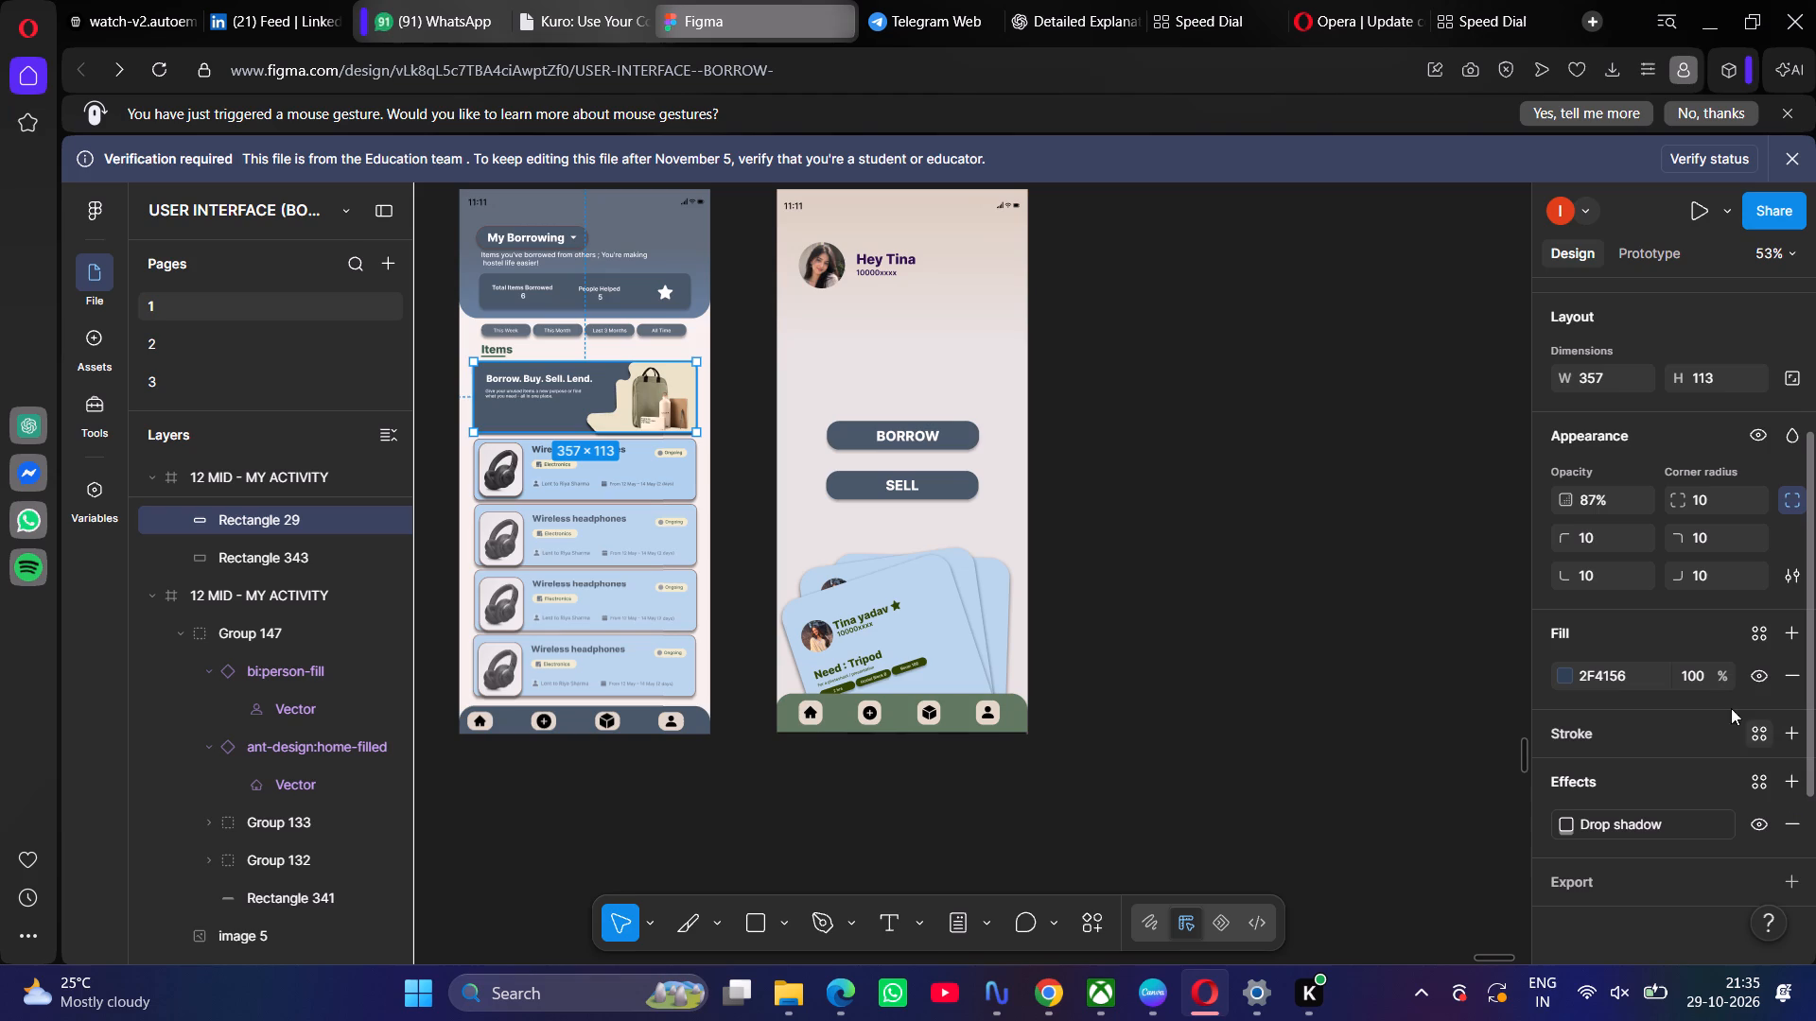
Replace the solid 324404 dark green of the request cards' text and tags with the slate sampled from the banner.
left_click(953, 610)
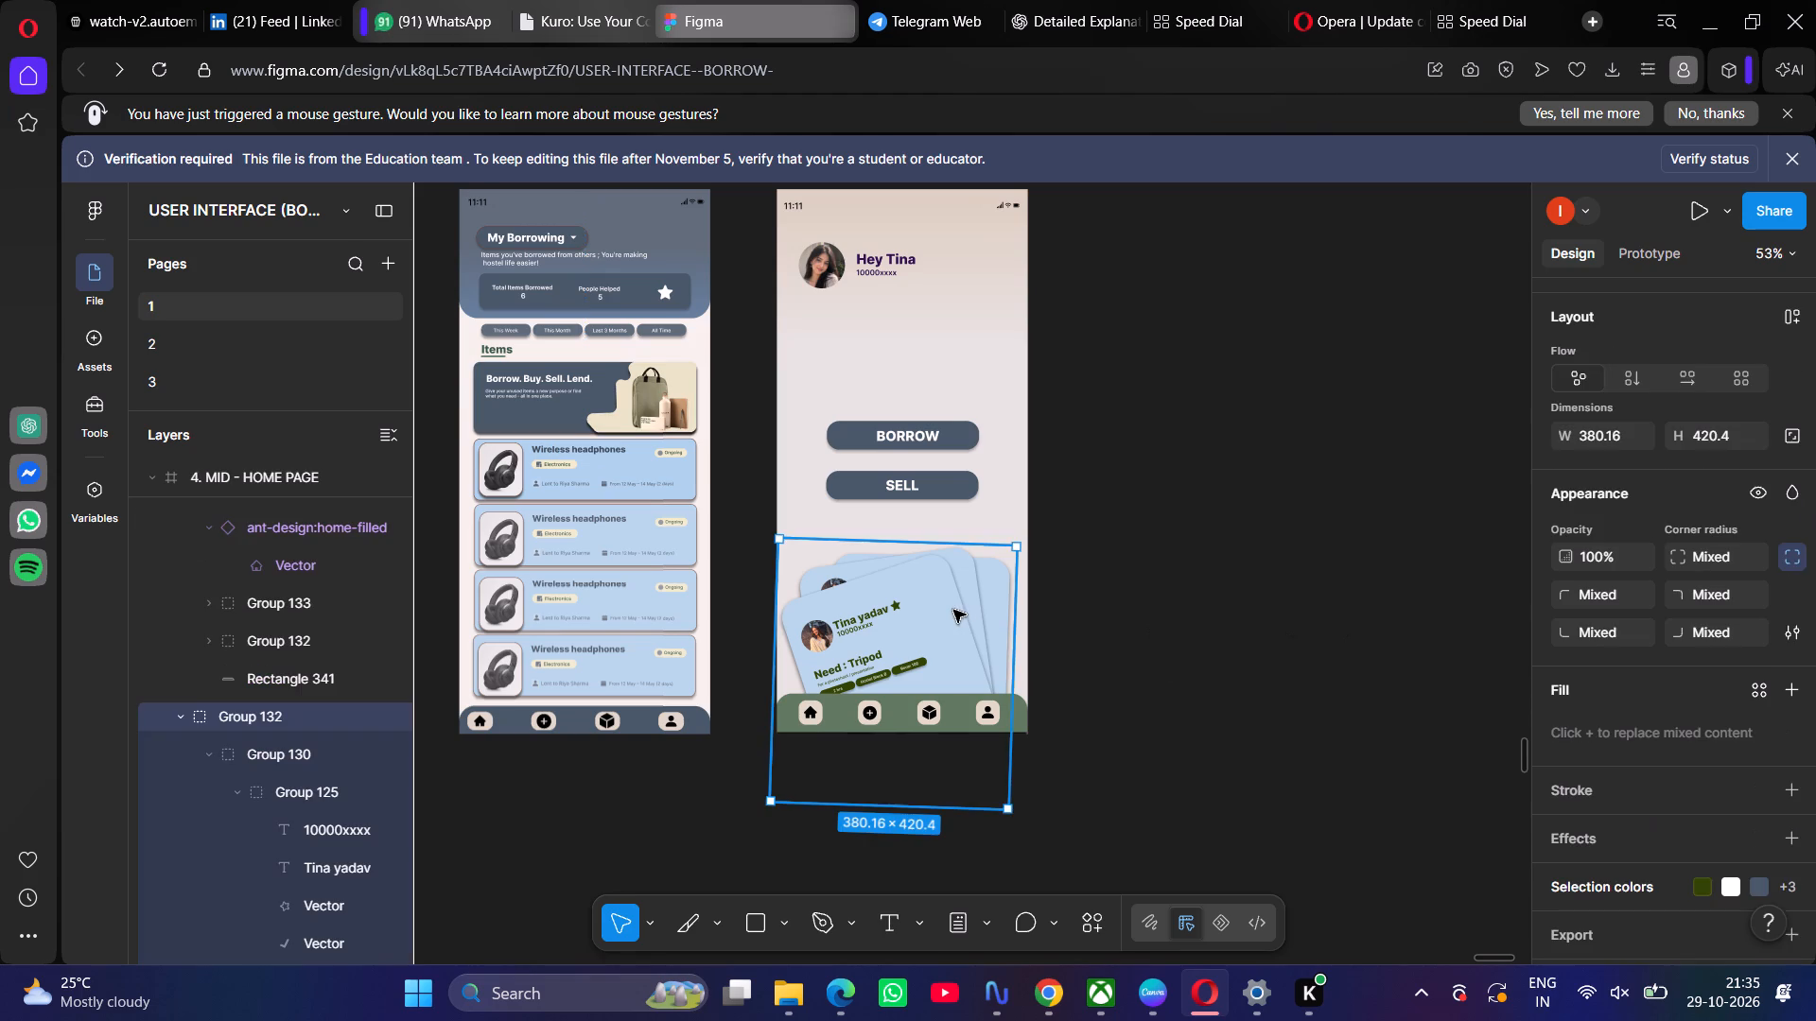
scroll(1734, 838, "down", 1)
left_click(1787, 836)
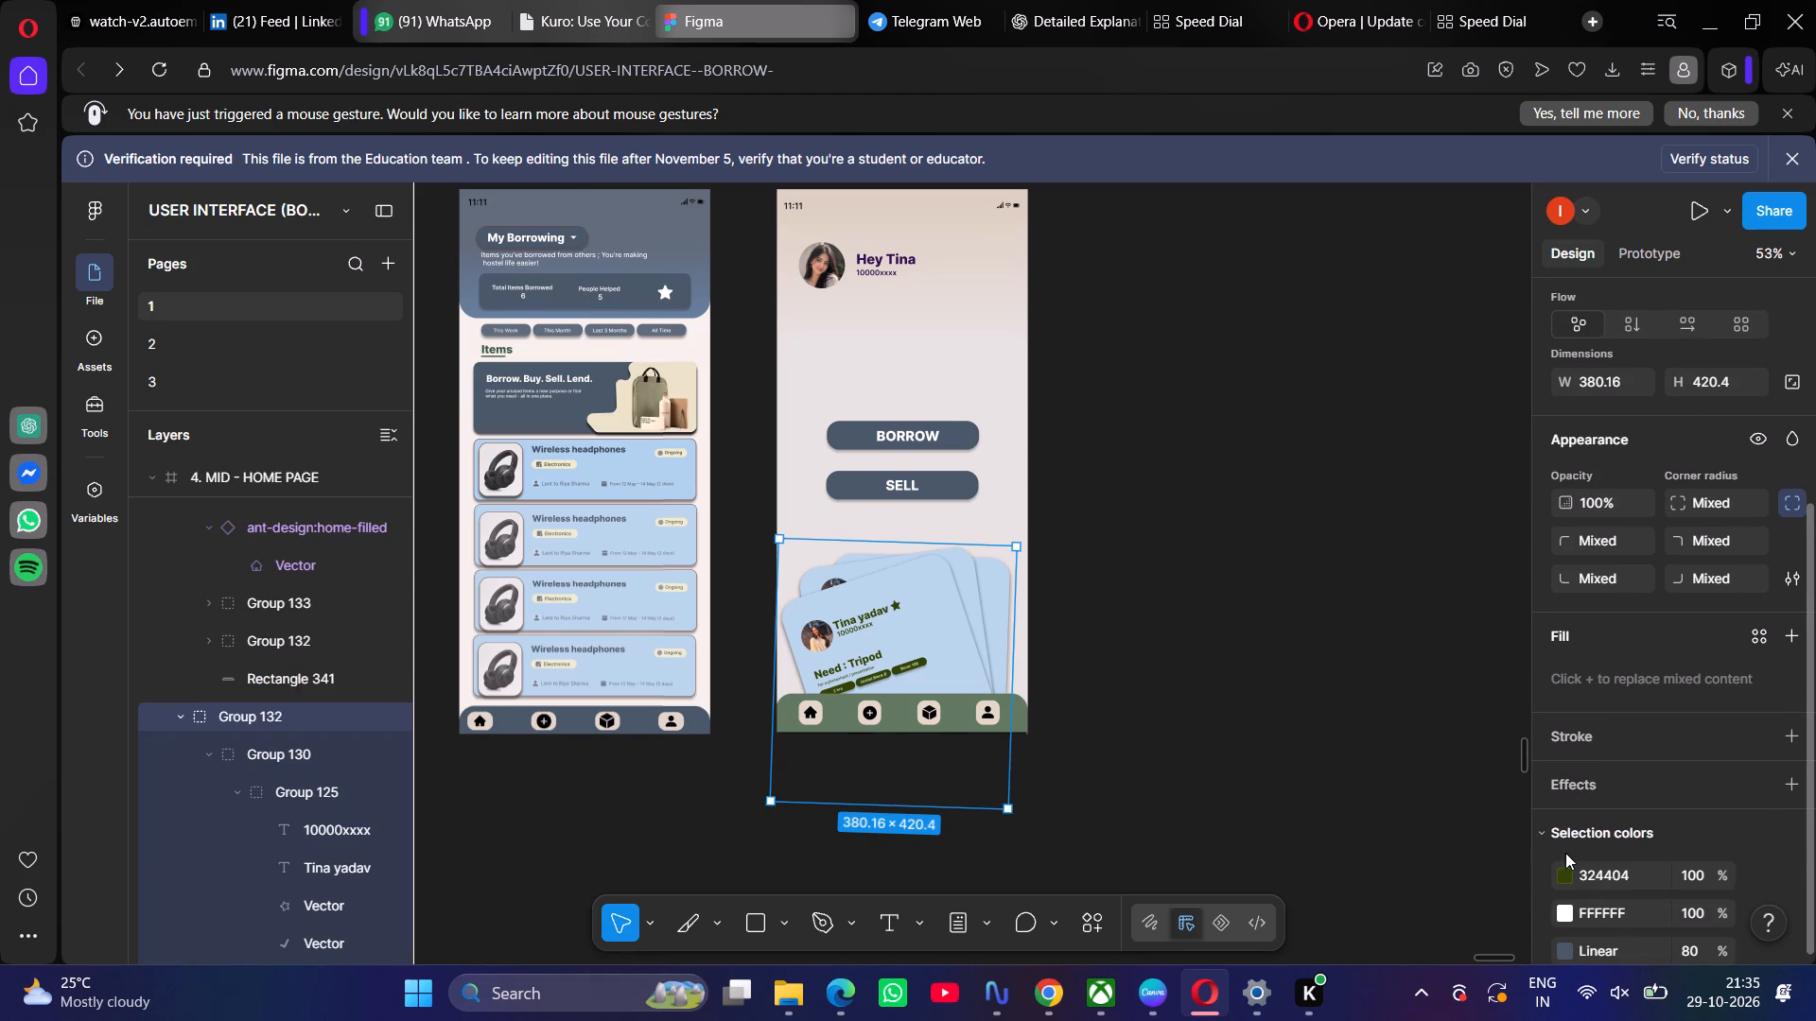
left_click(1572, 871)
left_click(1289, 704)
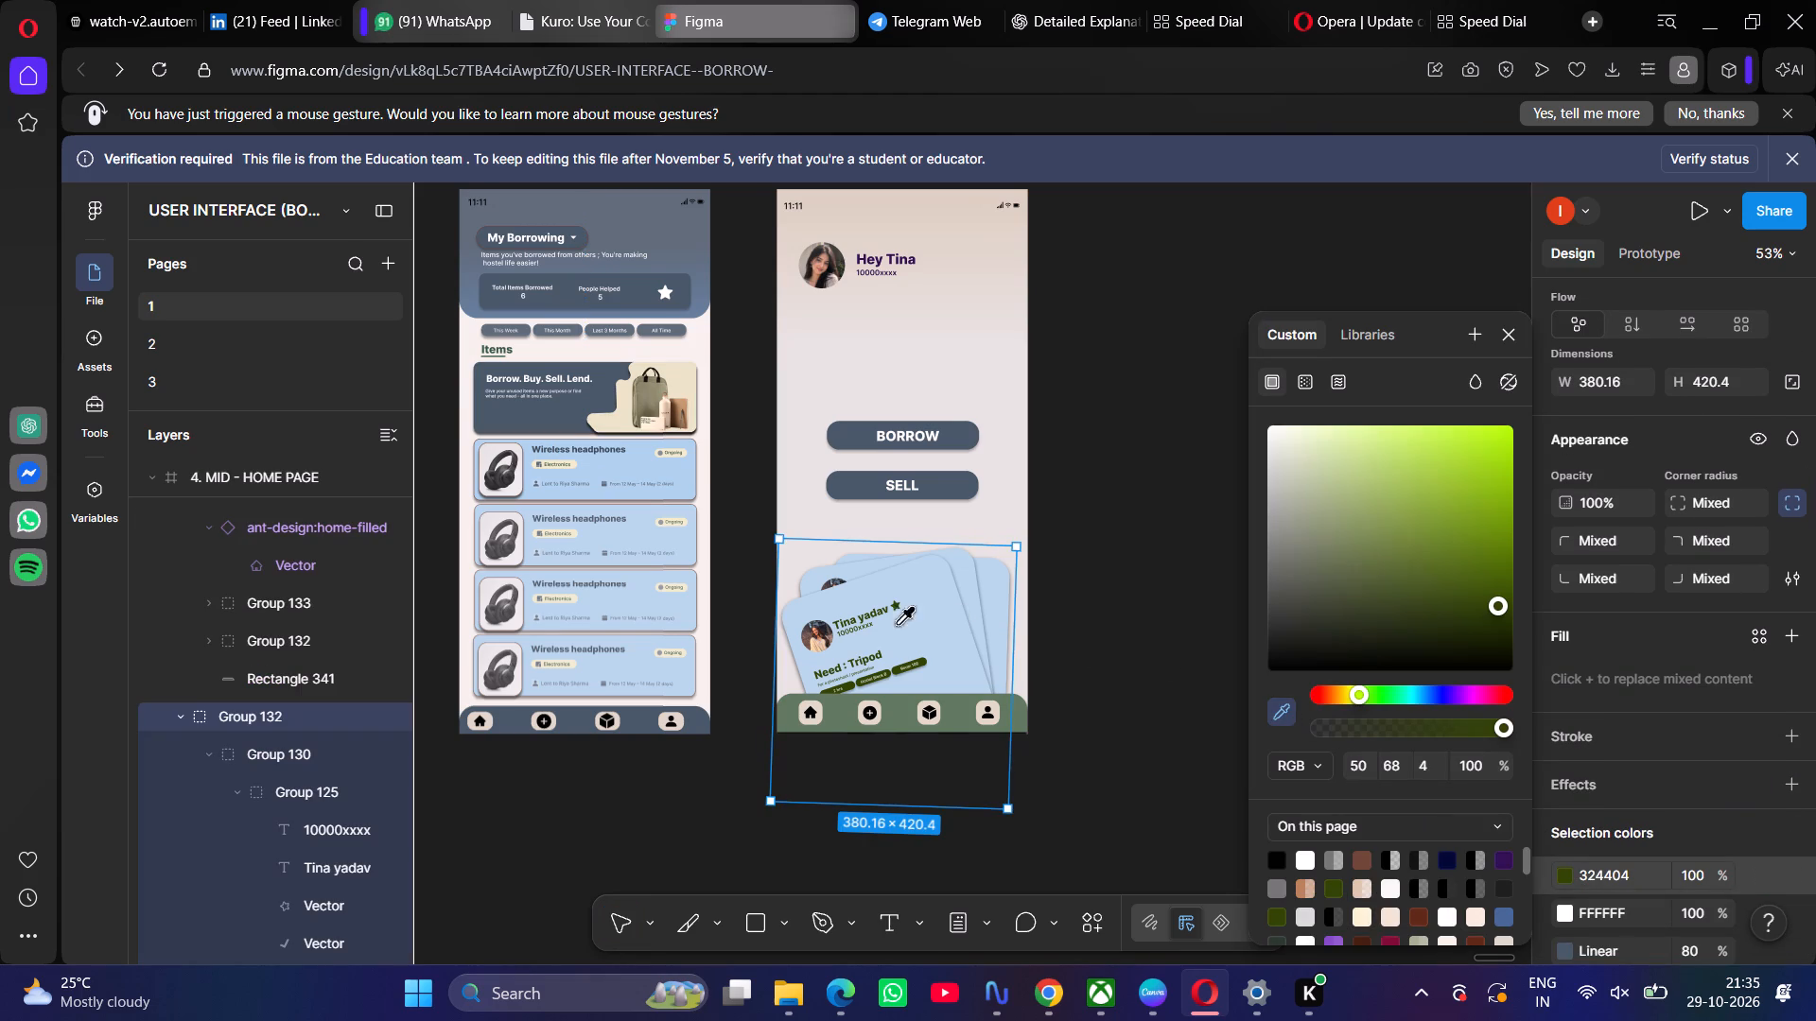
double_click(546, 401)
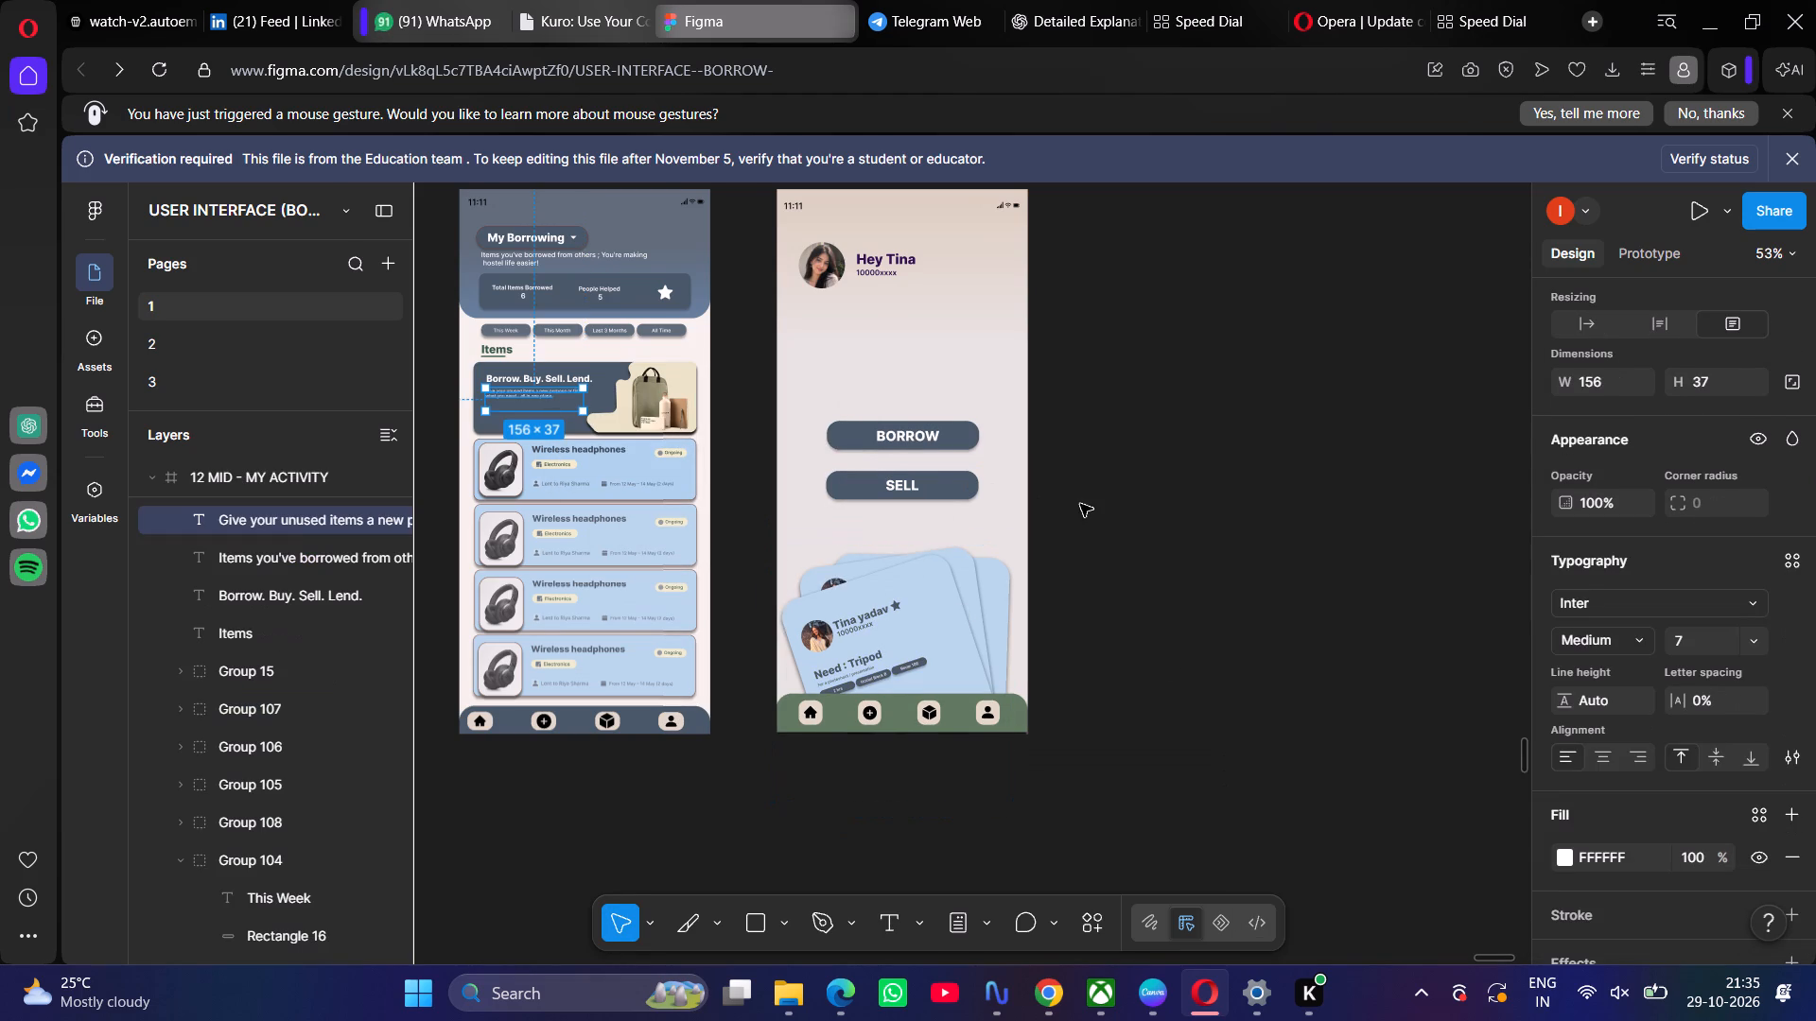
Recolour the bottom navigation bar of the duplicated home page to RGB 73 88 105, sampled from the slate My Activity navigation bar.
left_click(900, 713)
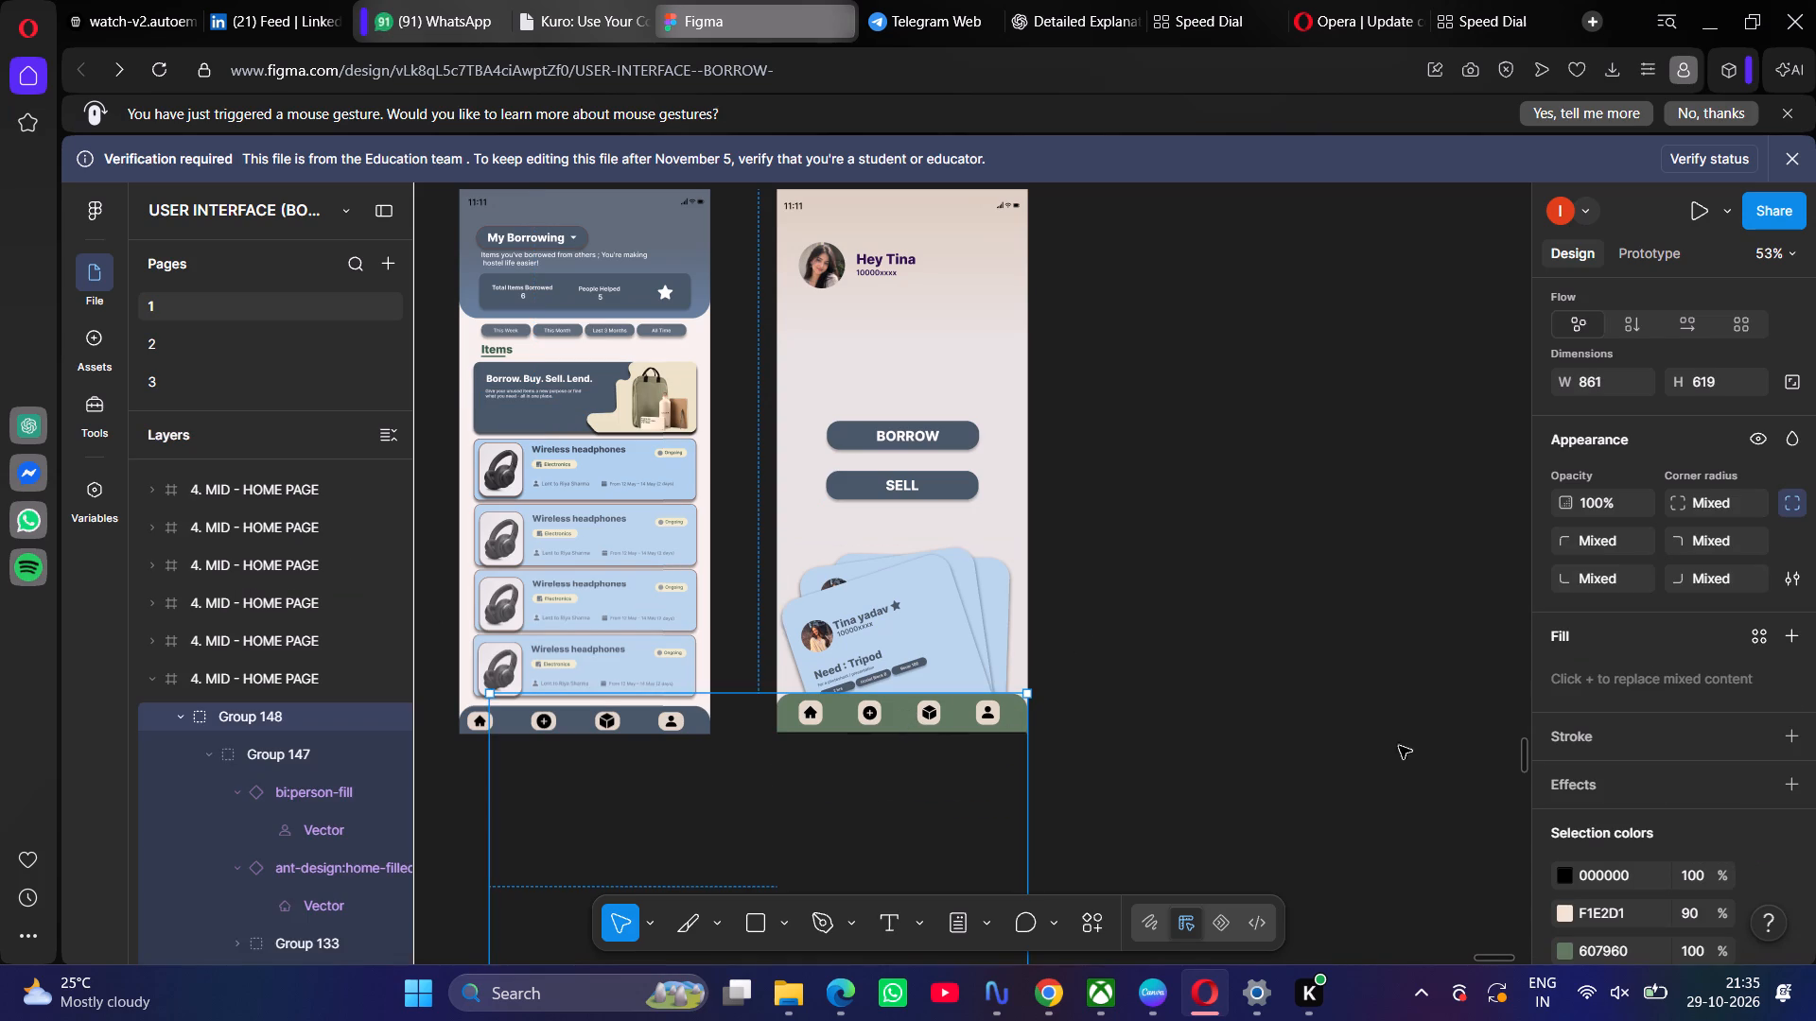
left_click(1502, 772)
double_click(956, 711)
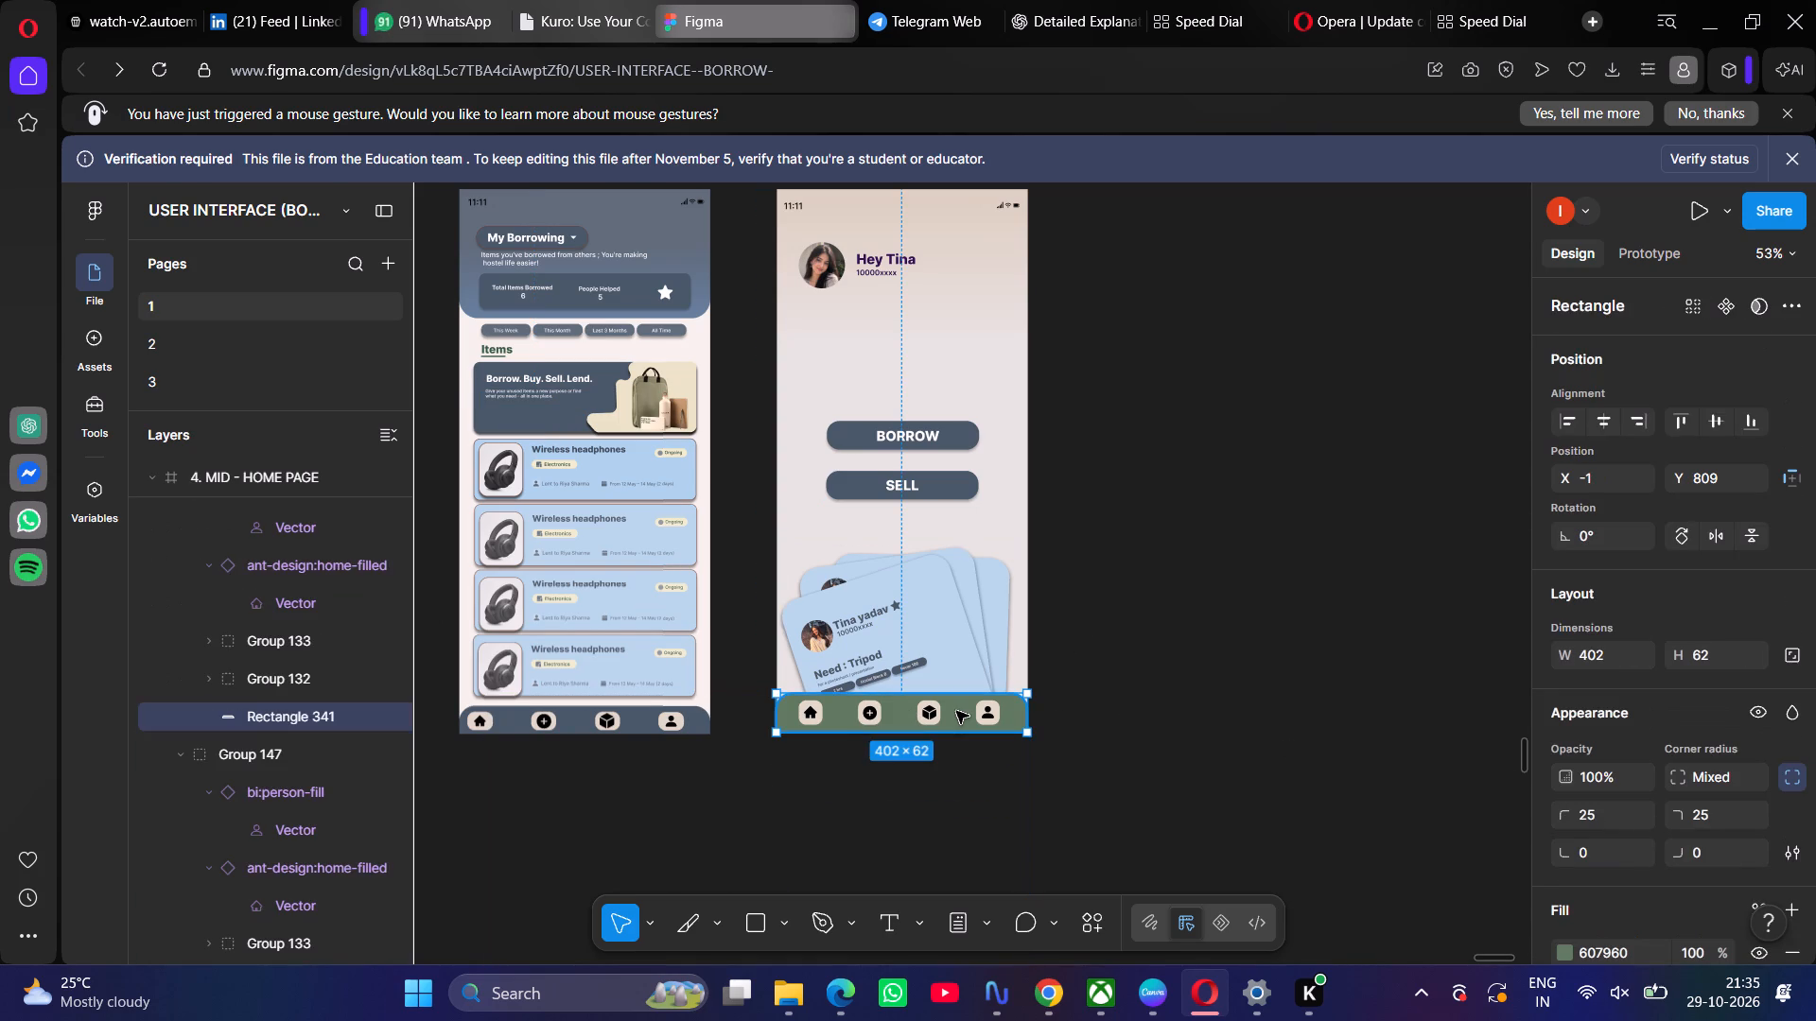
scroll(1550, 856, "down", 1)
left_click(1568, 831)
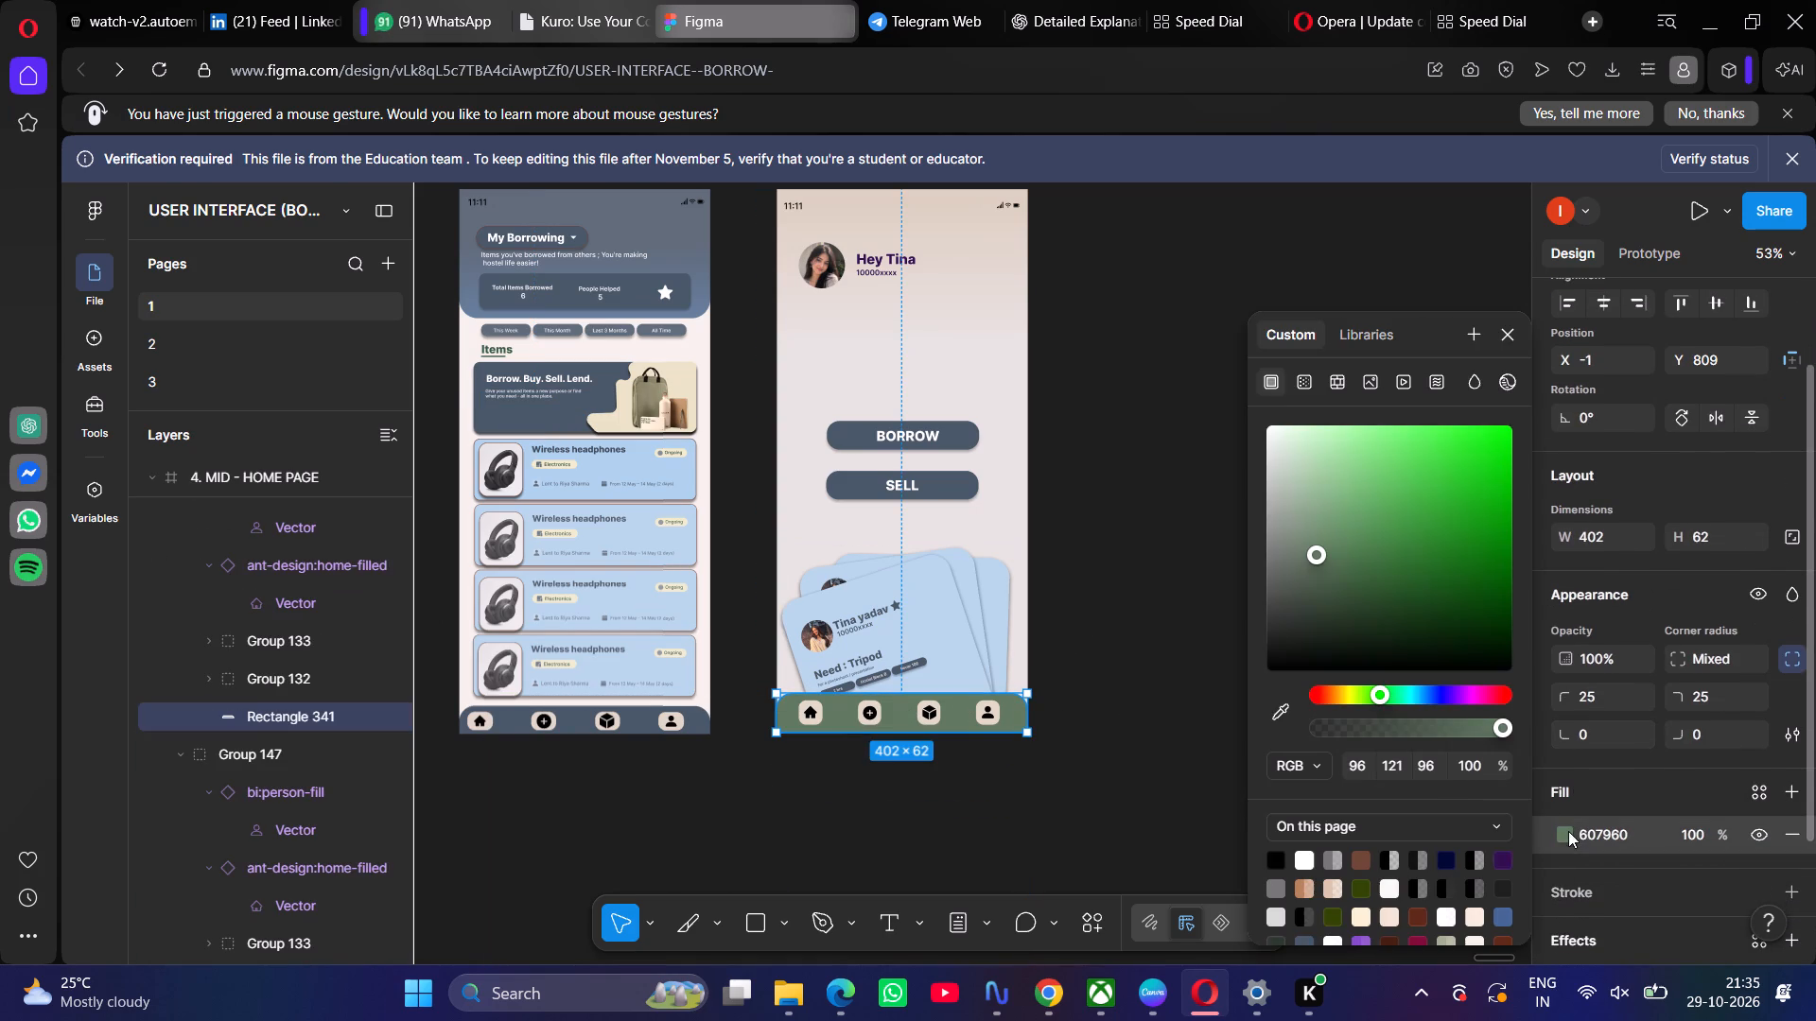
double_click(1268, 711)
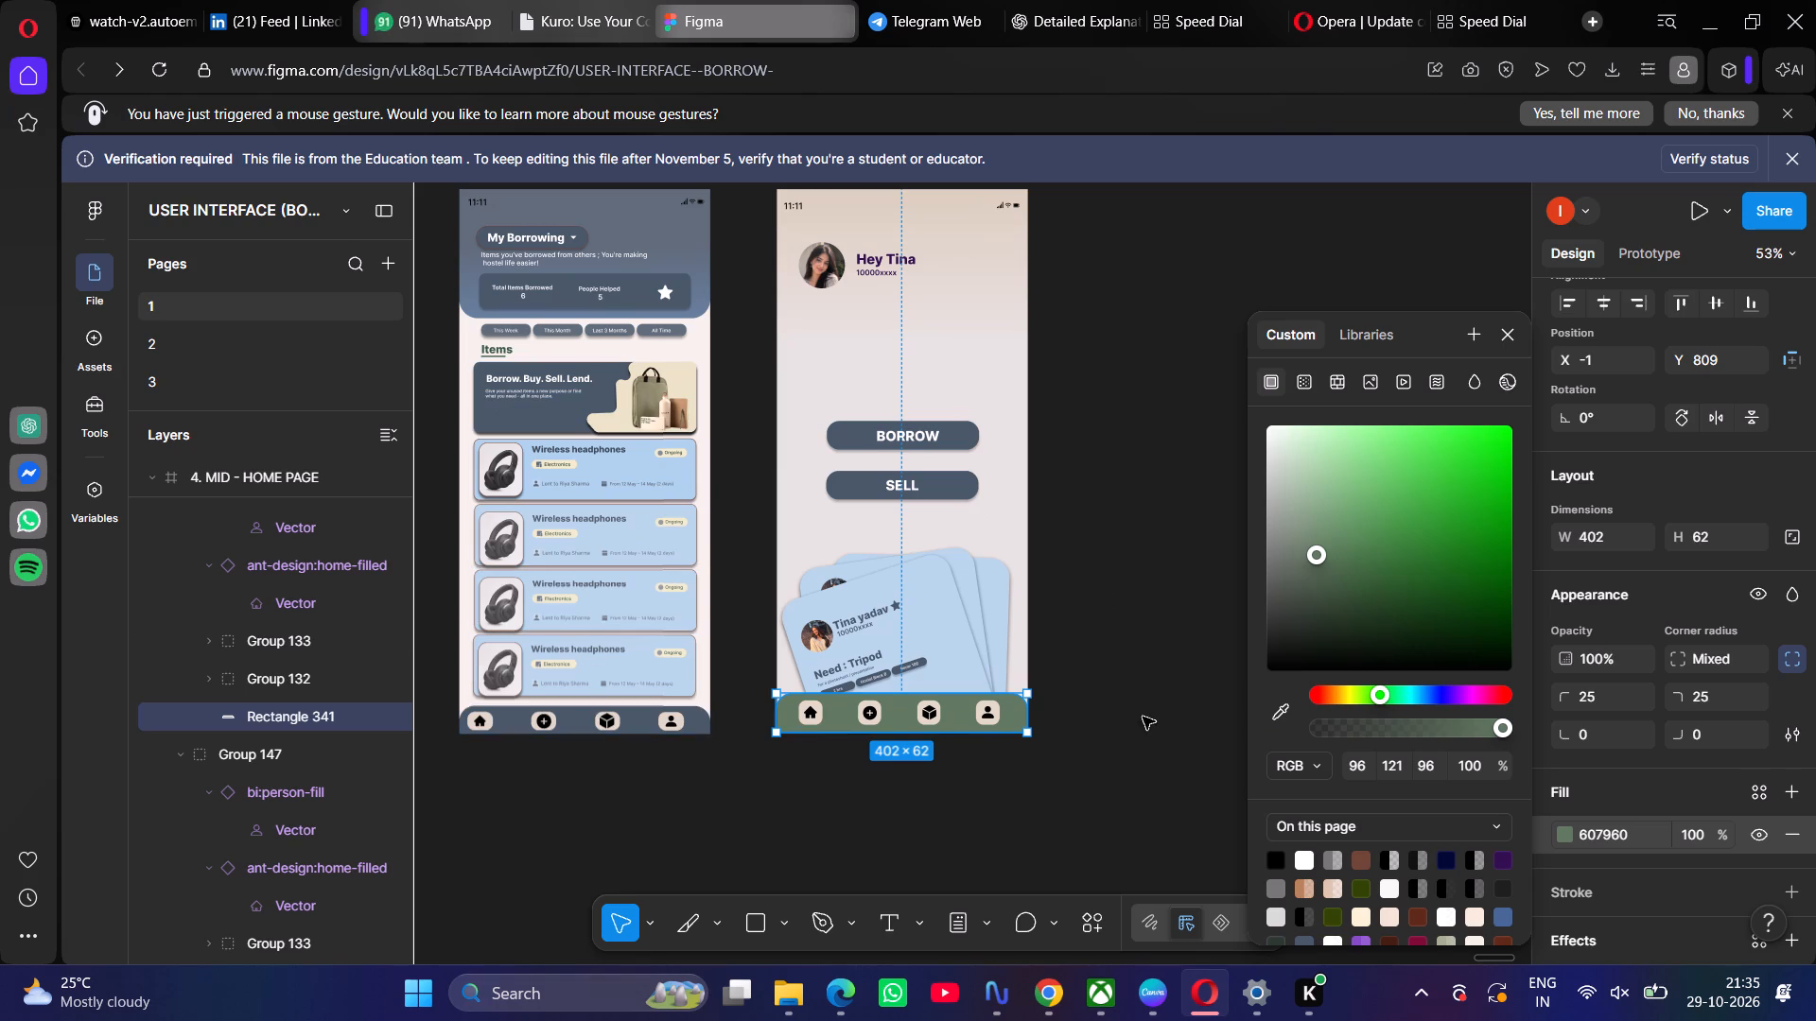
left_click(1260, 713)
left_click(1267, 714)
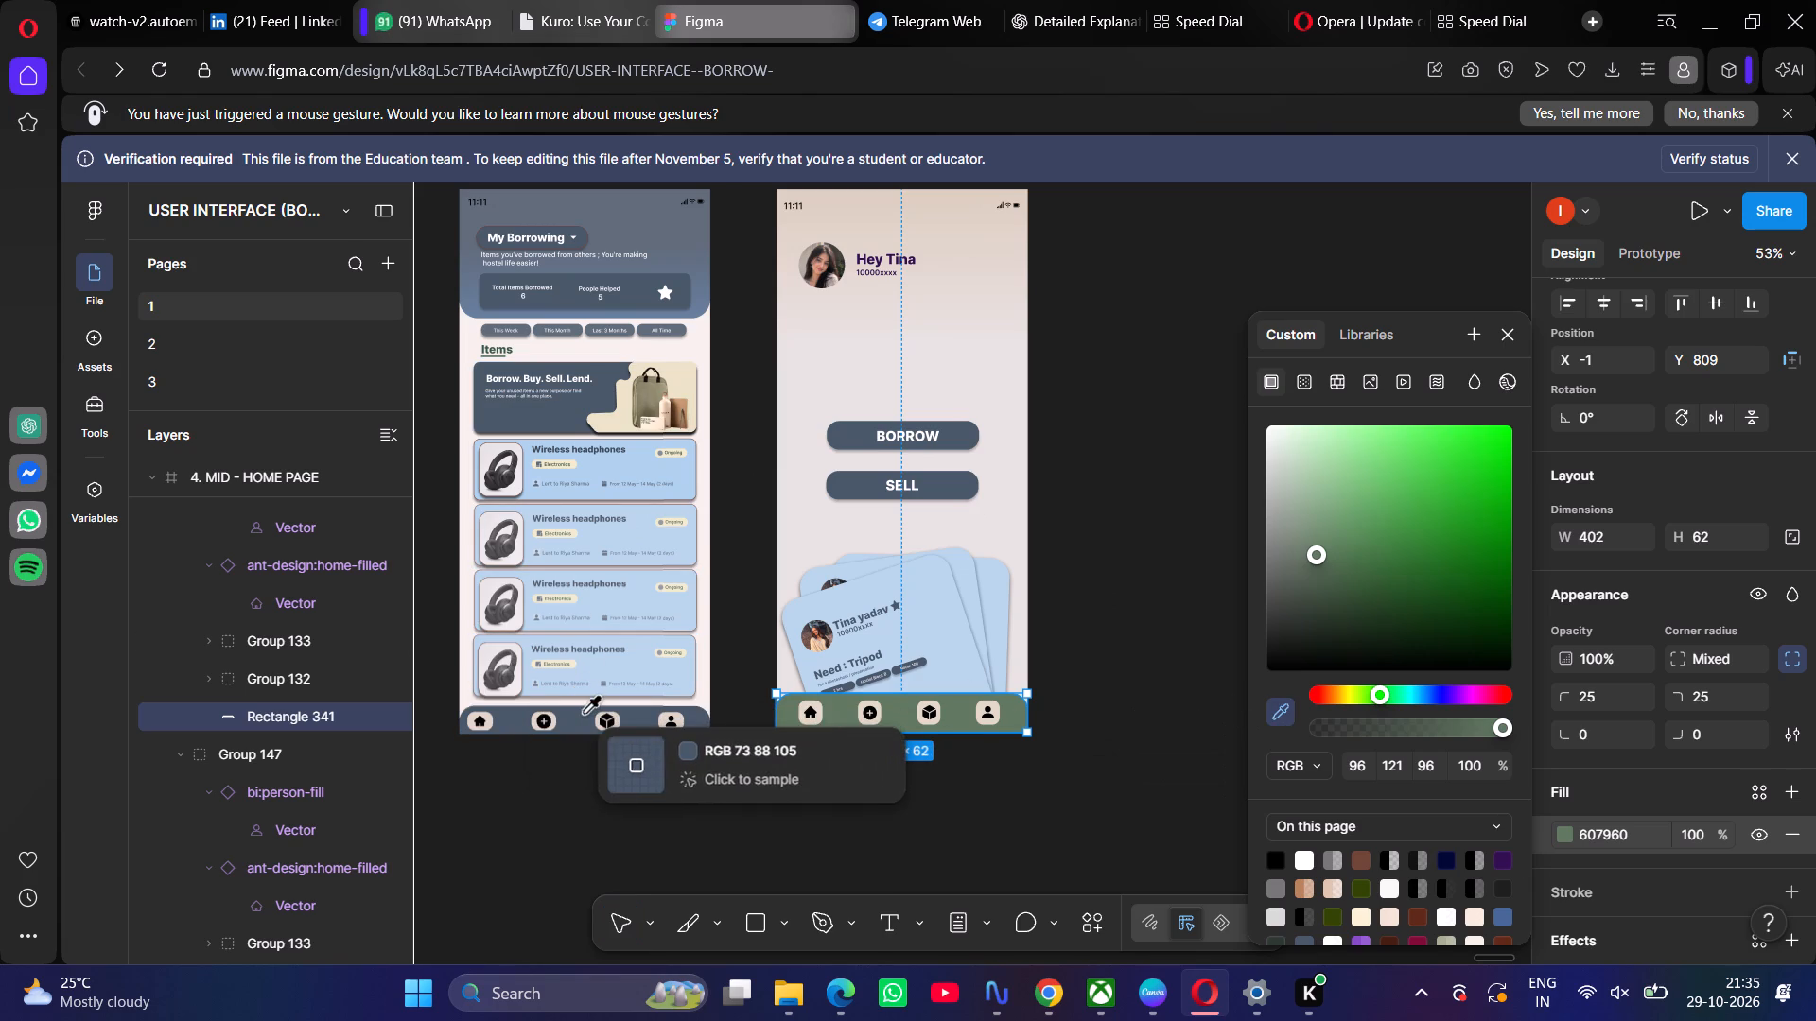
left_click(585, 713)
left_click(1094, 698)
Duplicate the green 5. MID - SELLING ITEM PAGE frame.
scroll(1094, 698, "up", 1)
scroll(1094, 698, "left", 1)
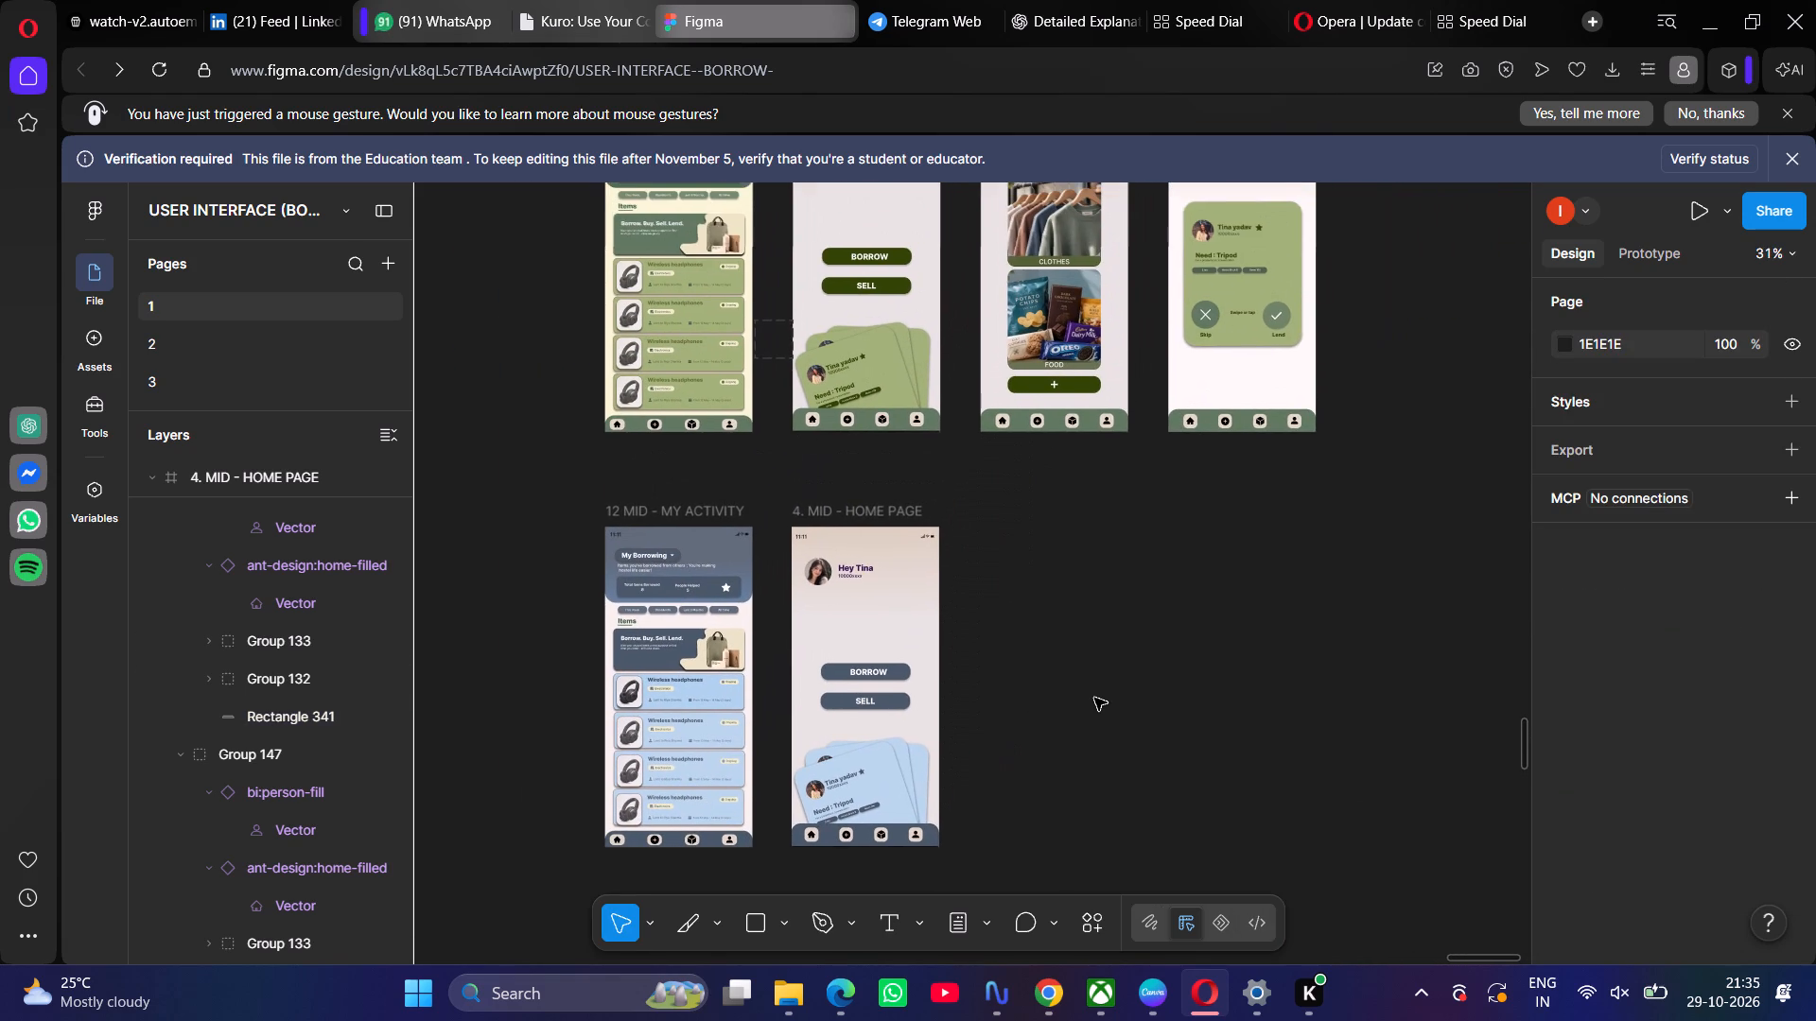
scroll(1094, 698, "up", 1)
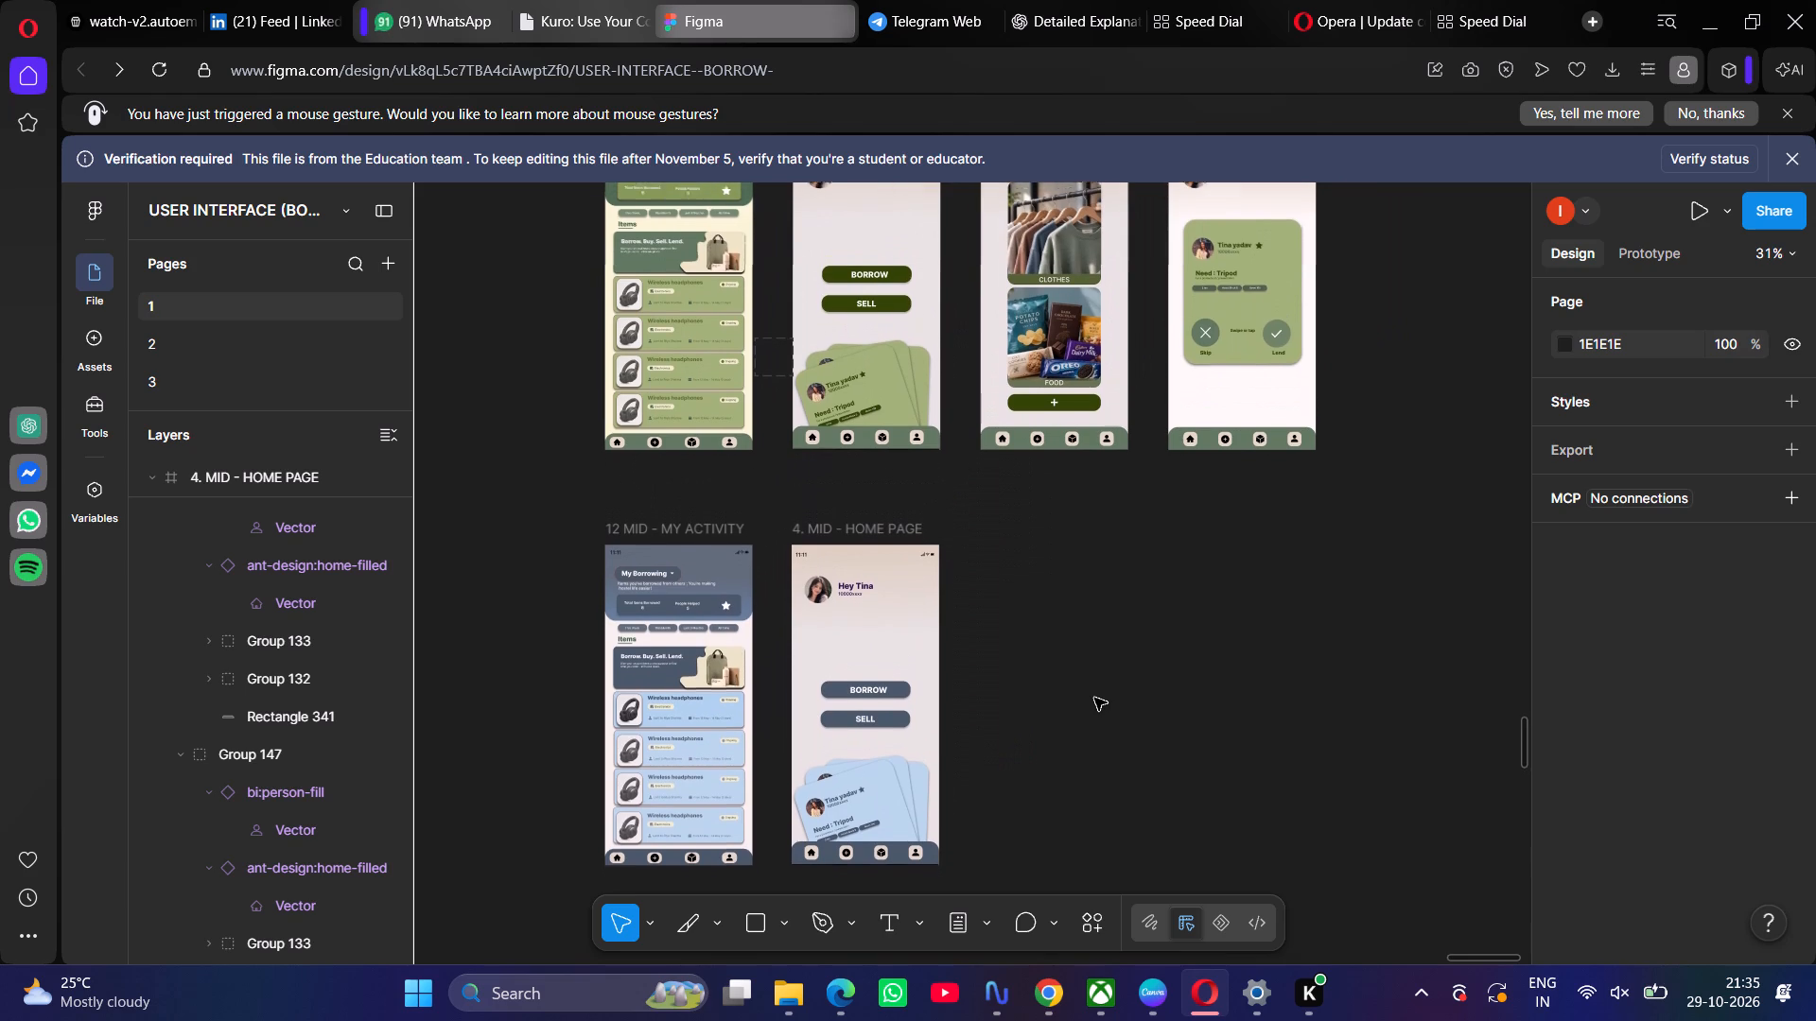
scroll(1094, 698, "up", 2)
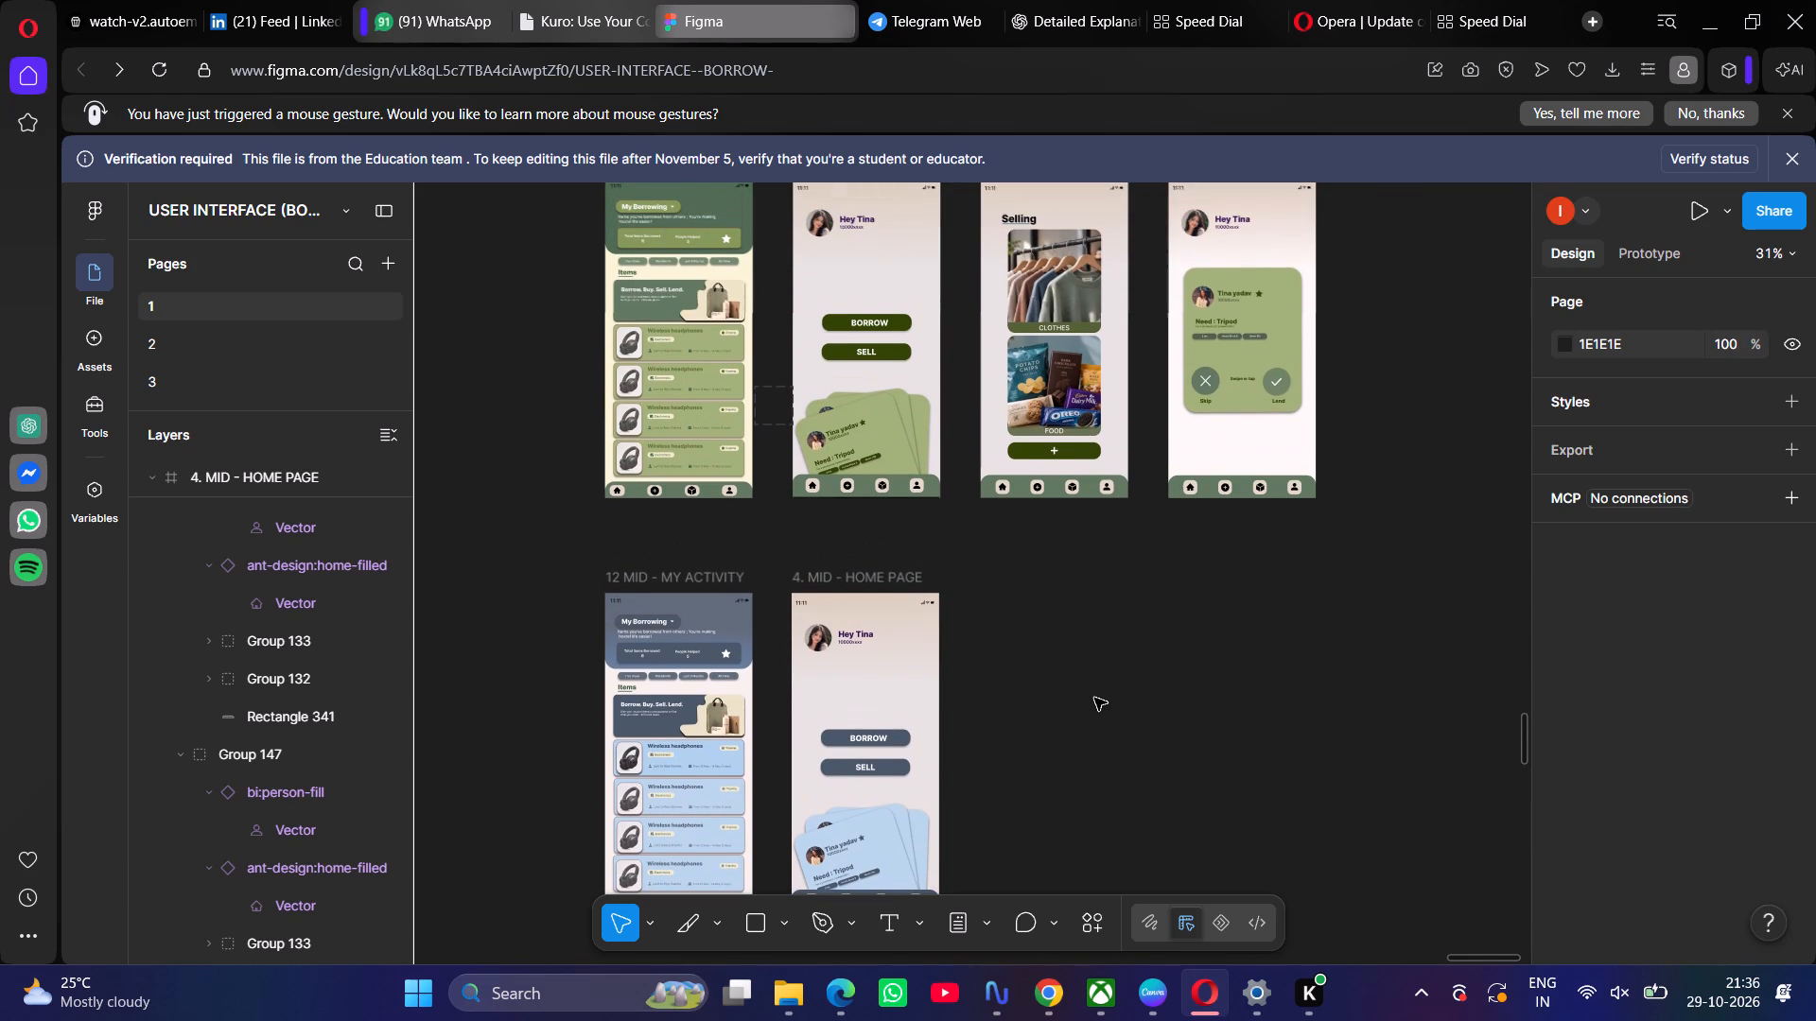
scroll(1094, 698, "up", 1)
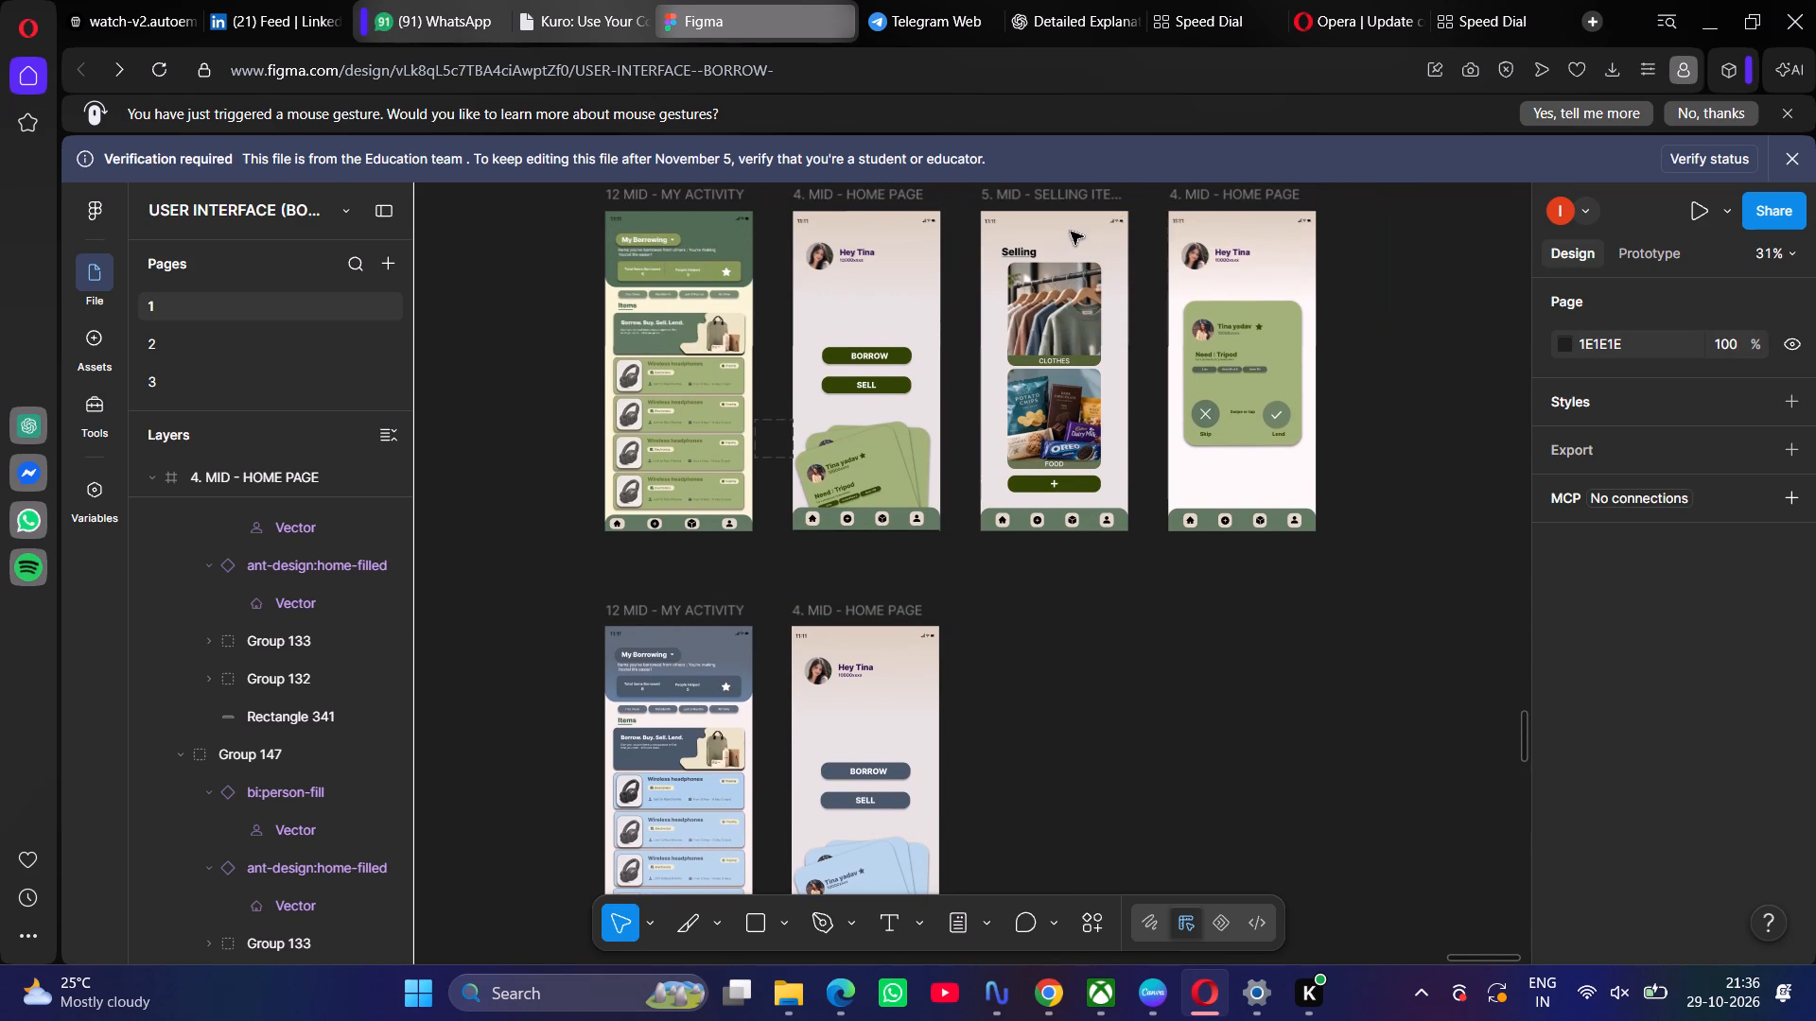
left_click(1071, 232)
left_click(1062, 201)
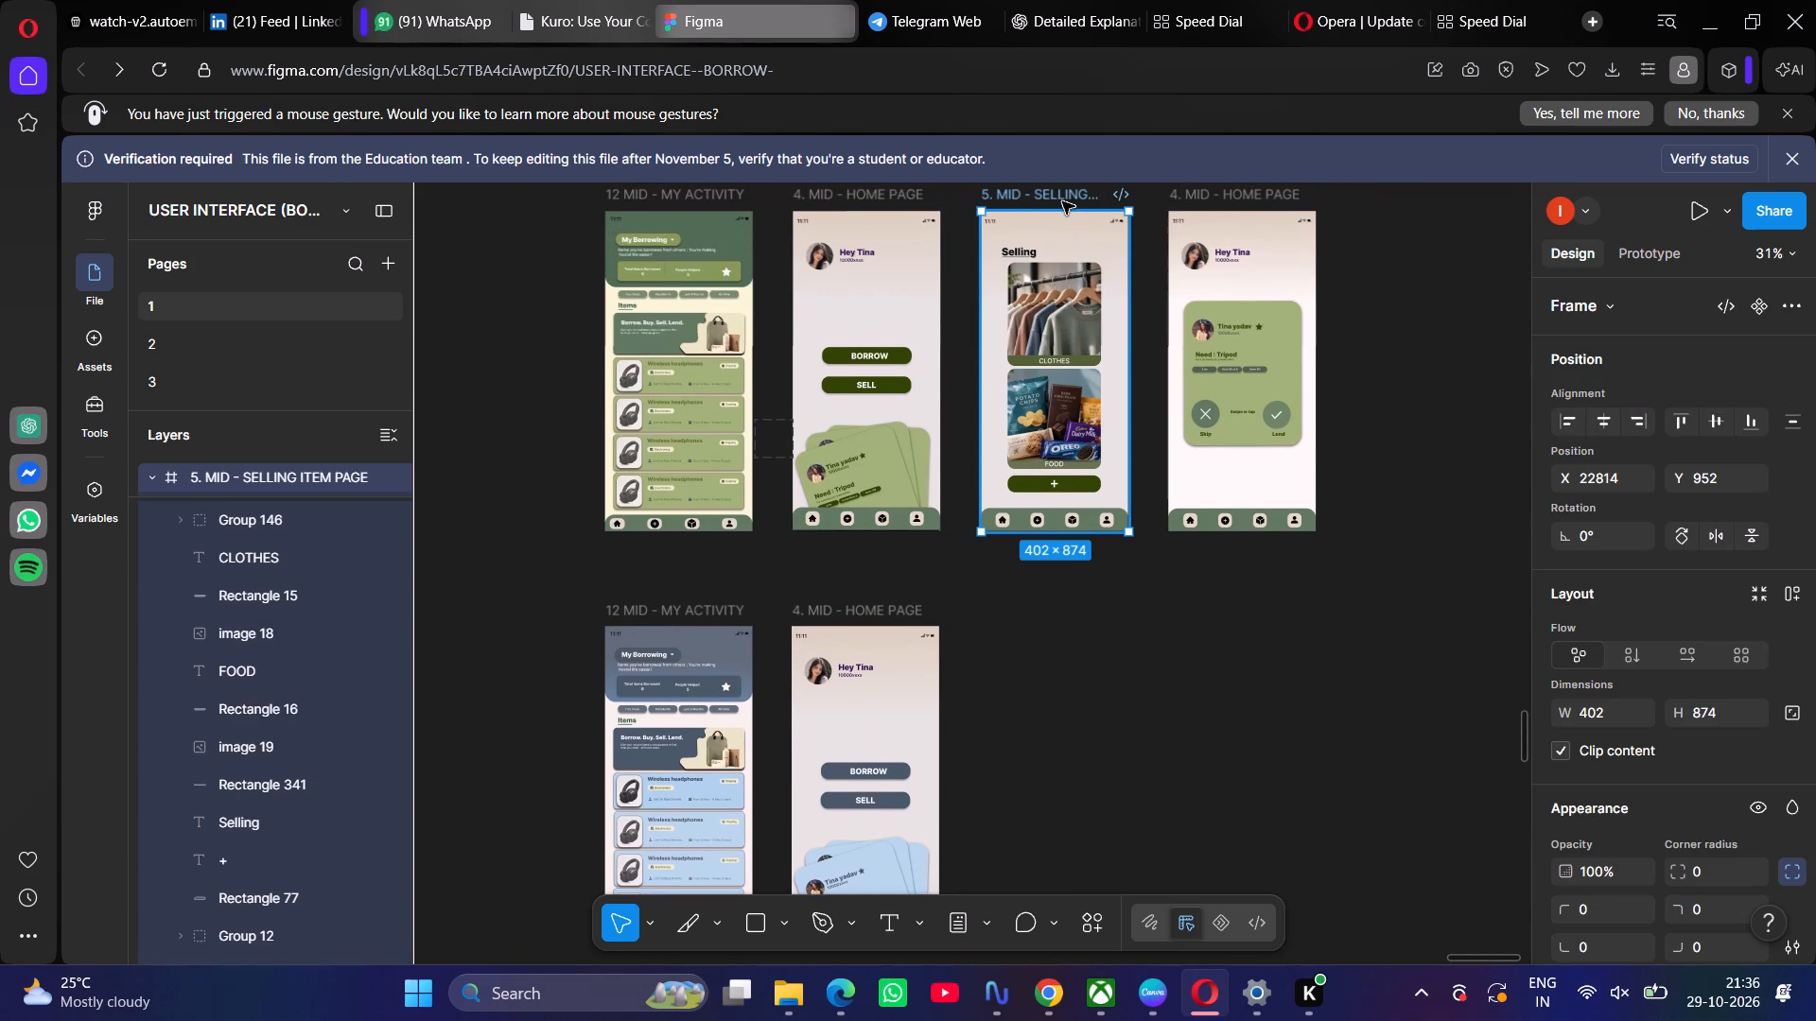
key("ctrl+c")
key("ctrl+v")
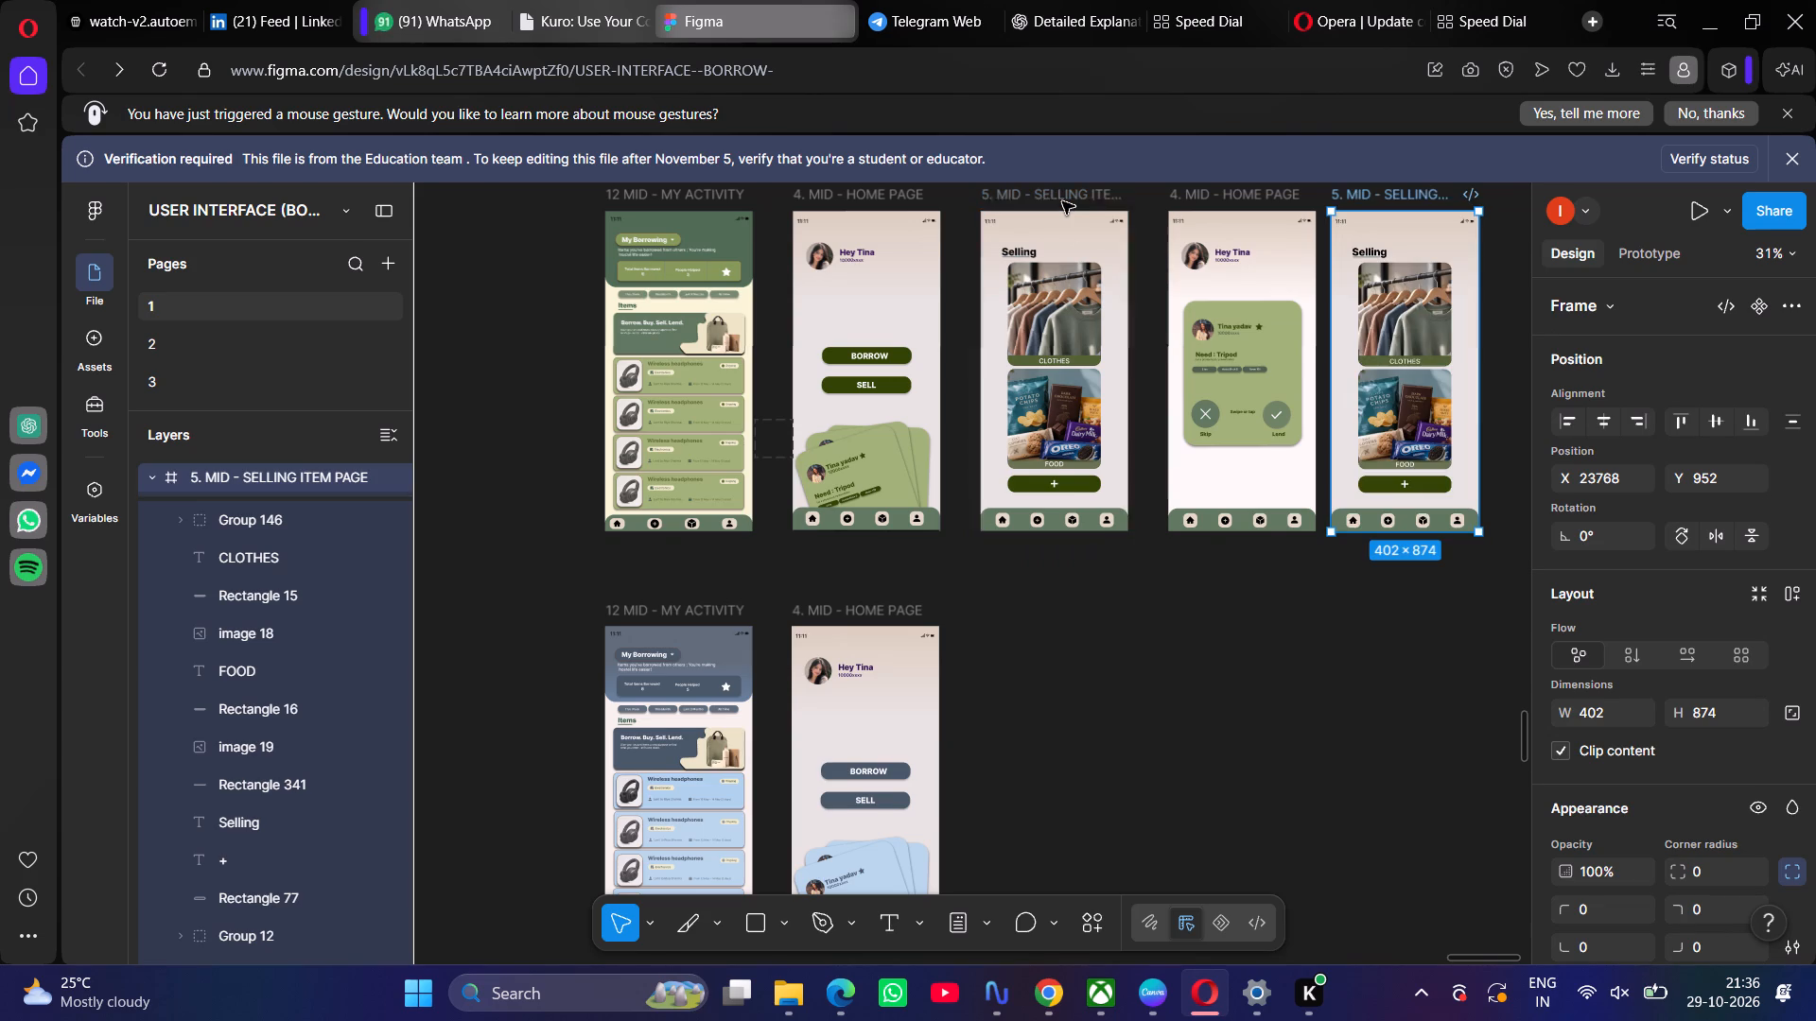
Move the duplicated selling item page into the slate row beside the duplicated home page, at X 22814, Y 2085.
scroll(1062, 201, "down", 1)
scroll(1531, 238, "up", 1)
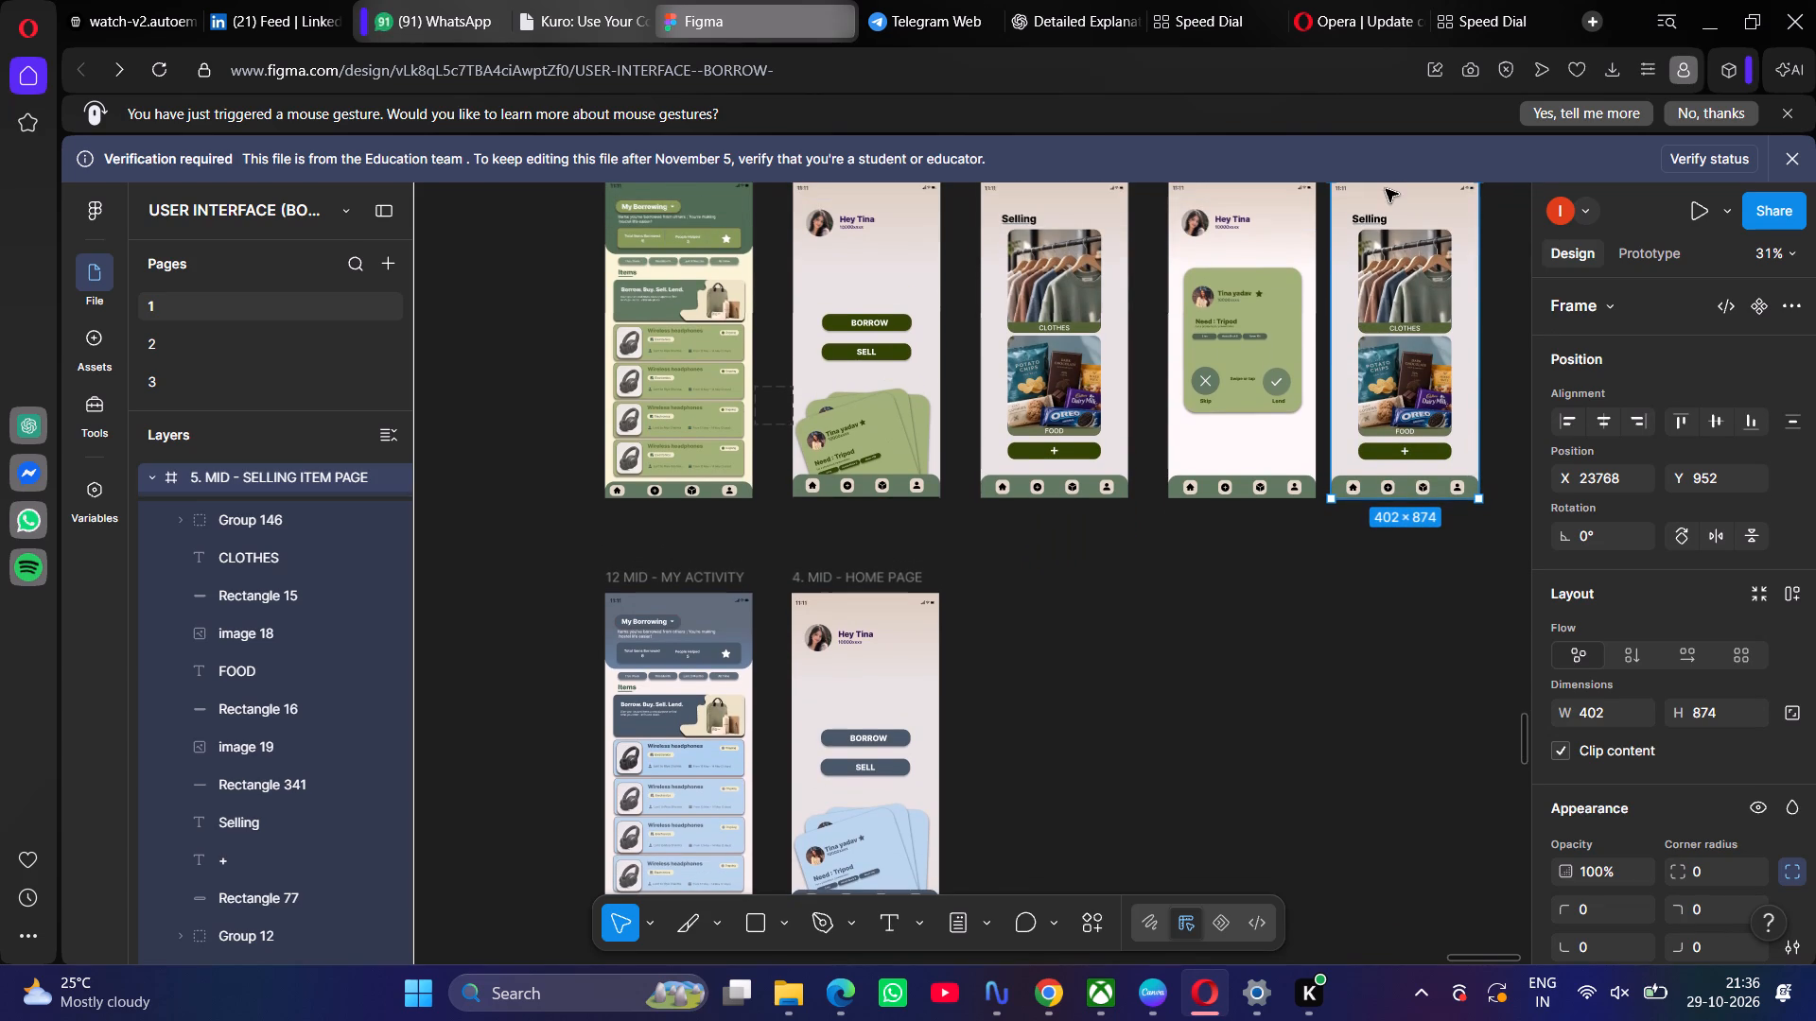
scroll(1388, 205, "up", 1)
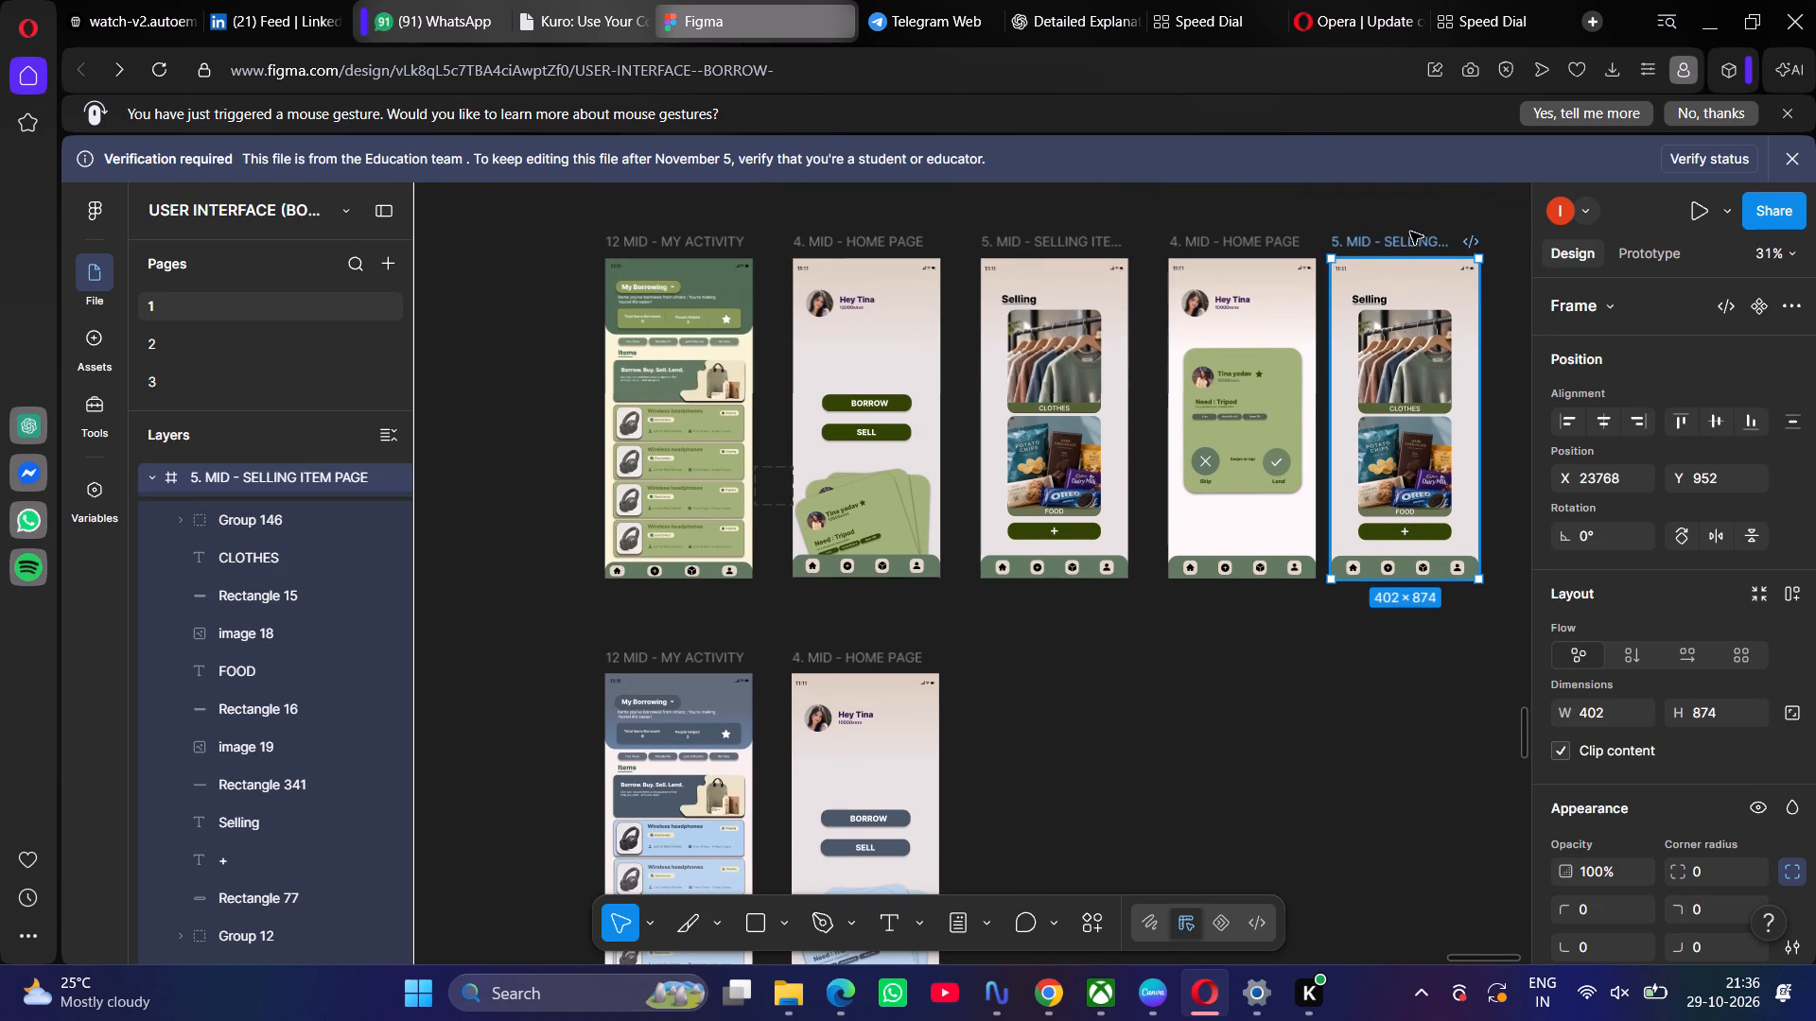
left_click_drag(1418, 245, 1044, 598)
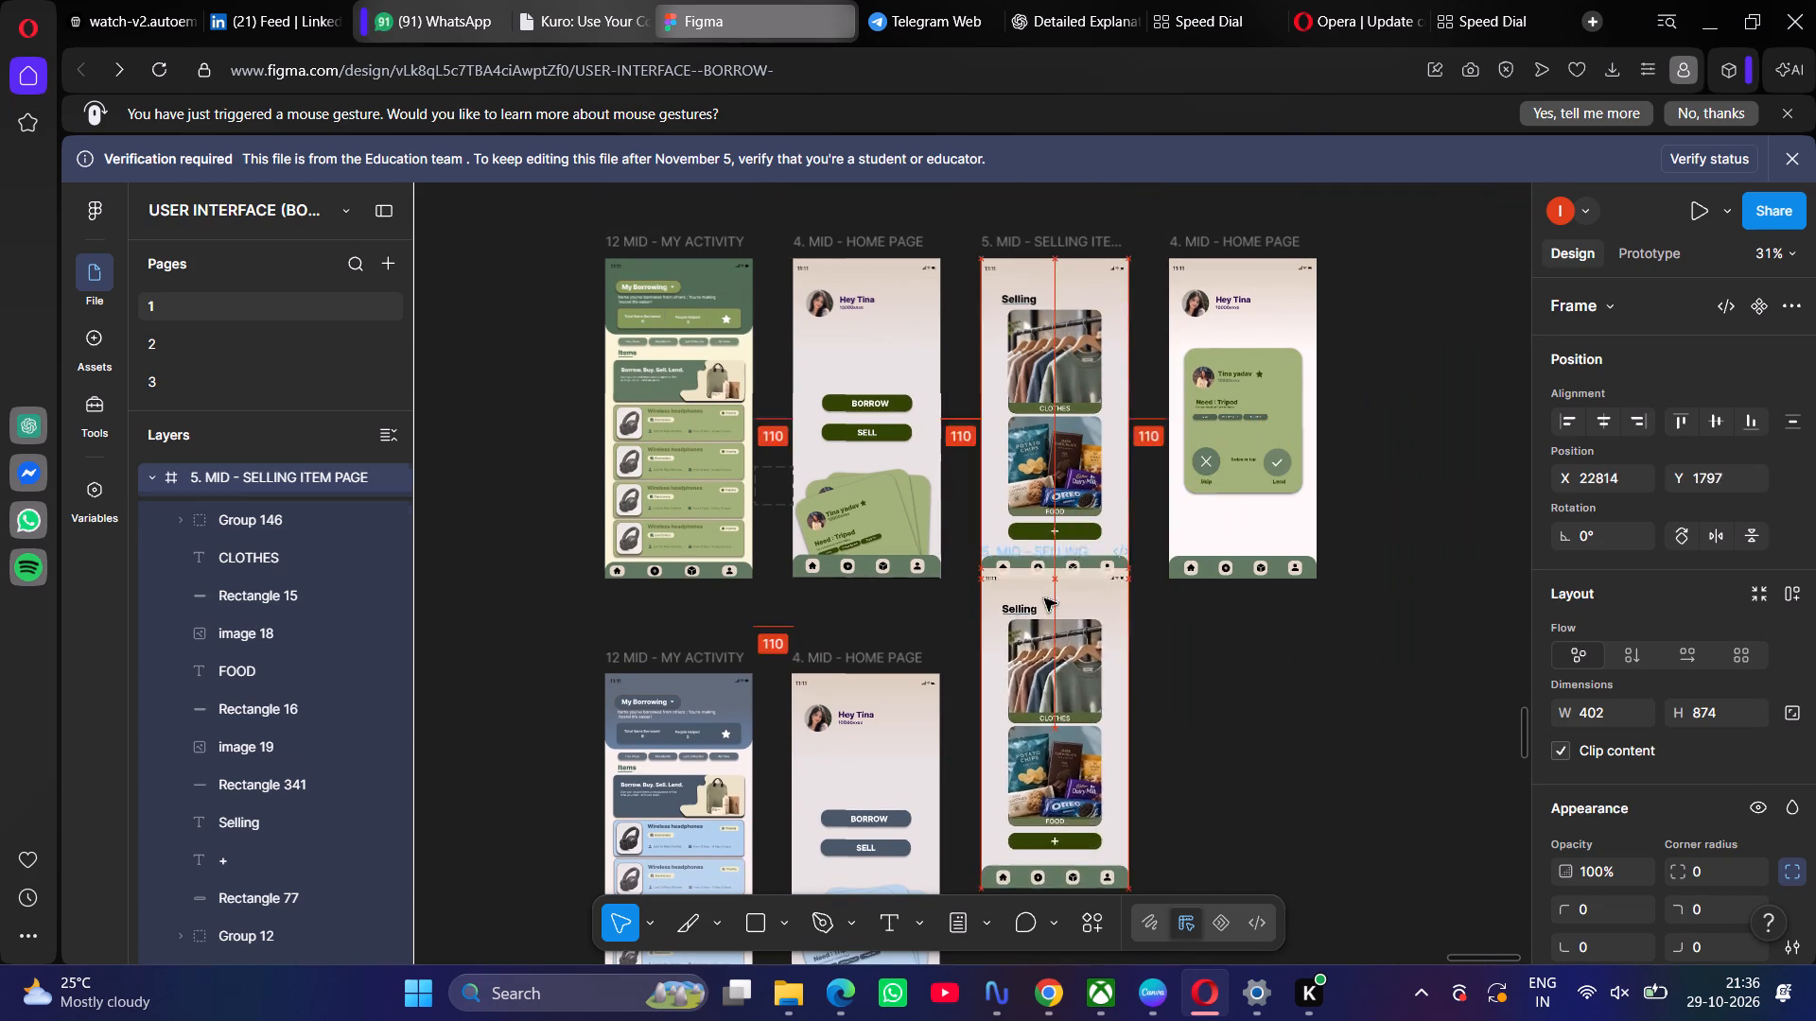
left_click_drag(1044, 598, 1035, 626)
left_click_drag(1030, 644, 1027, 686)
left_click(1027, 686)
left_click_drag(1027, 686, 1049, 673)
triple_click(1056, 672)
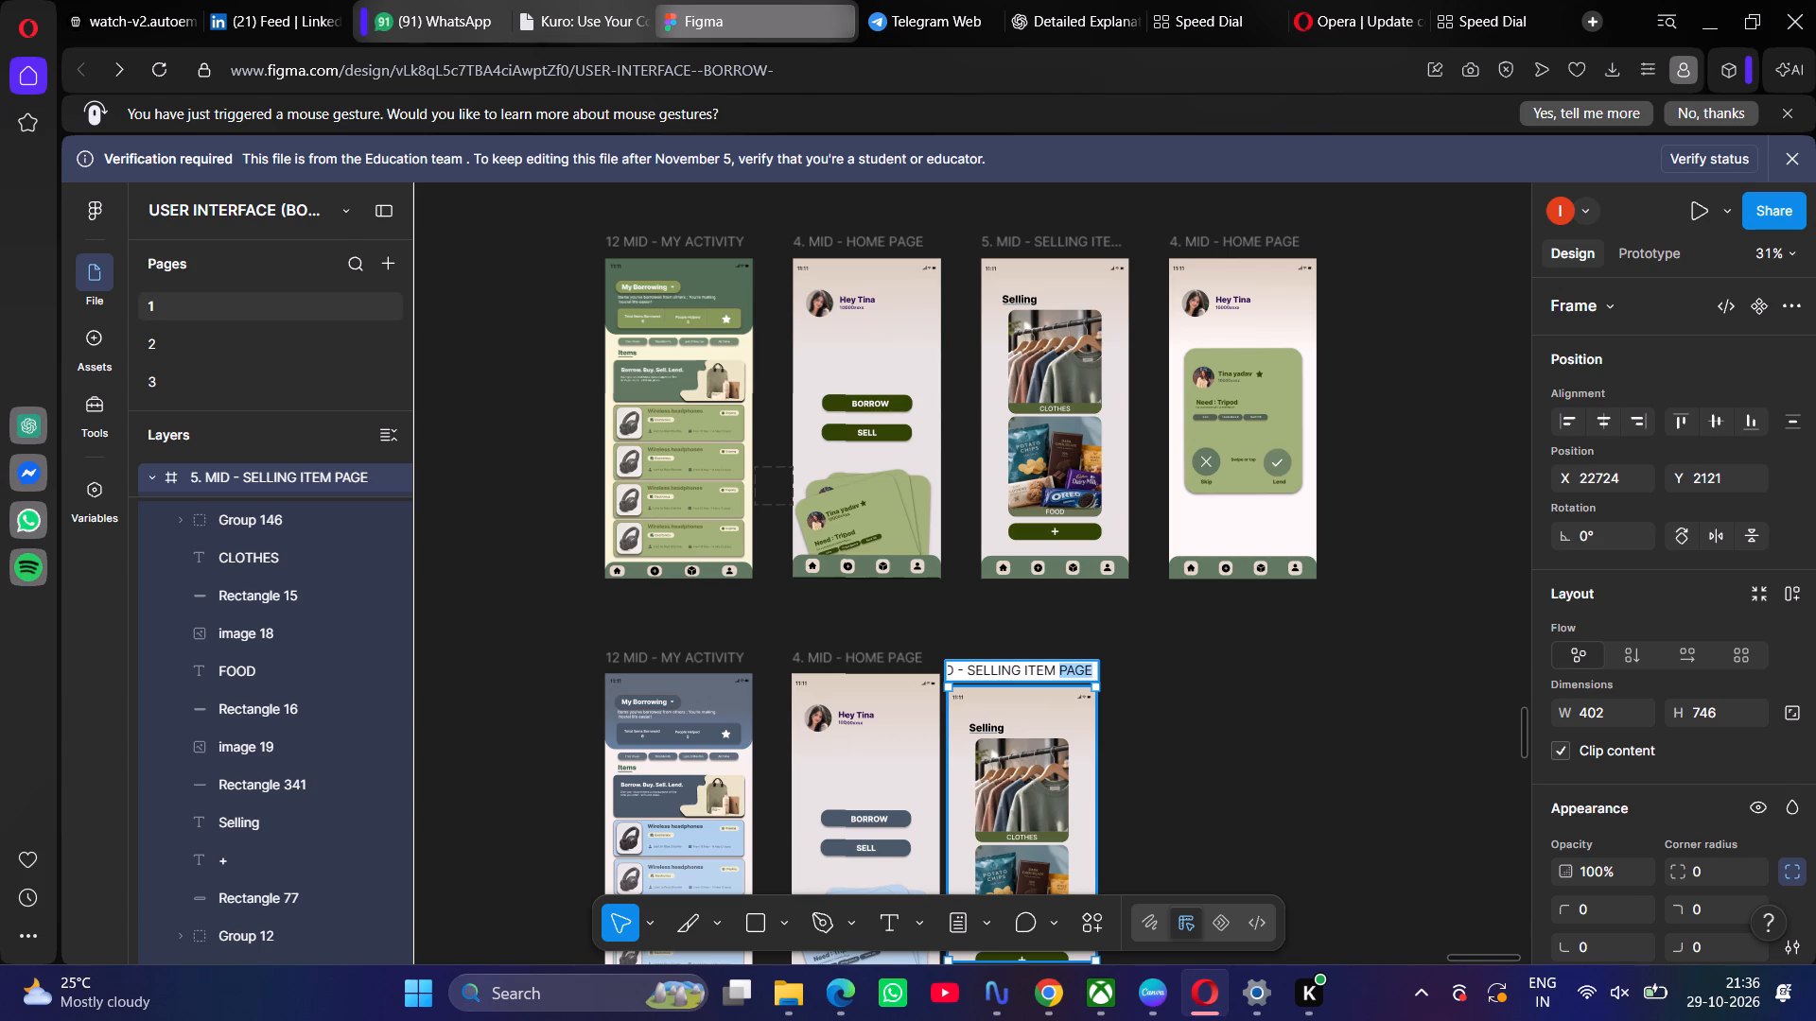
left_click(1277, 733)
double_click(1048, 673)
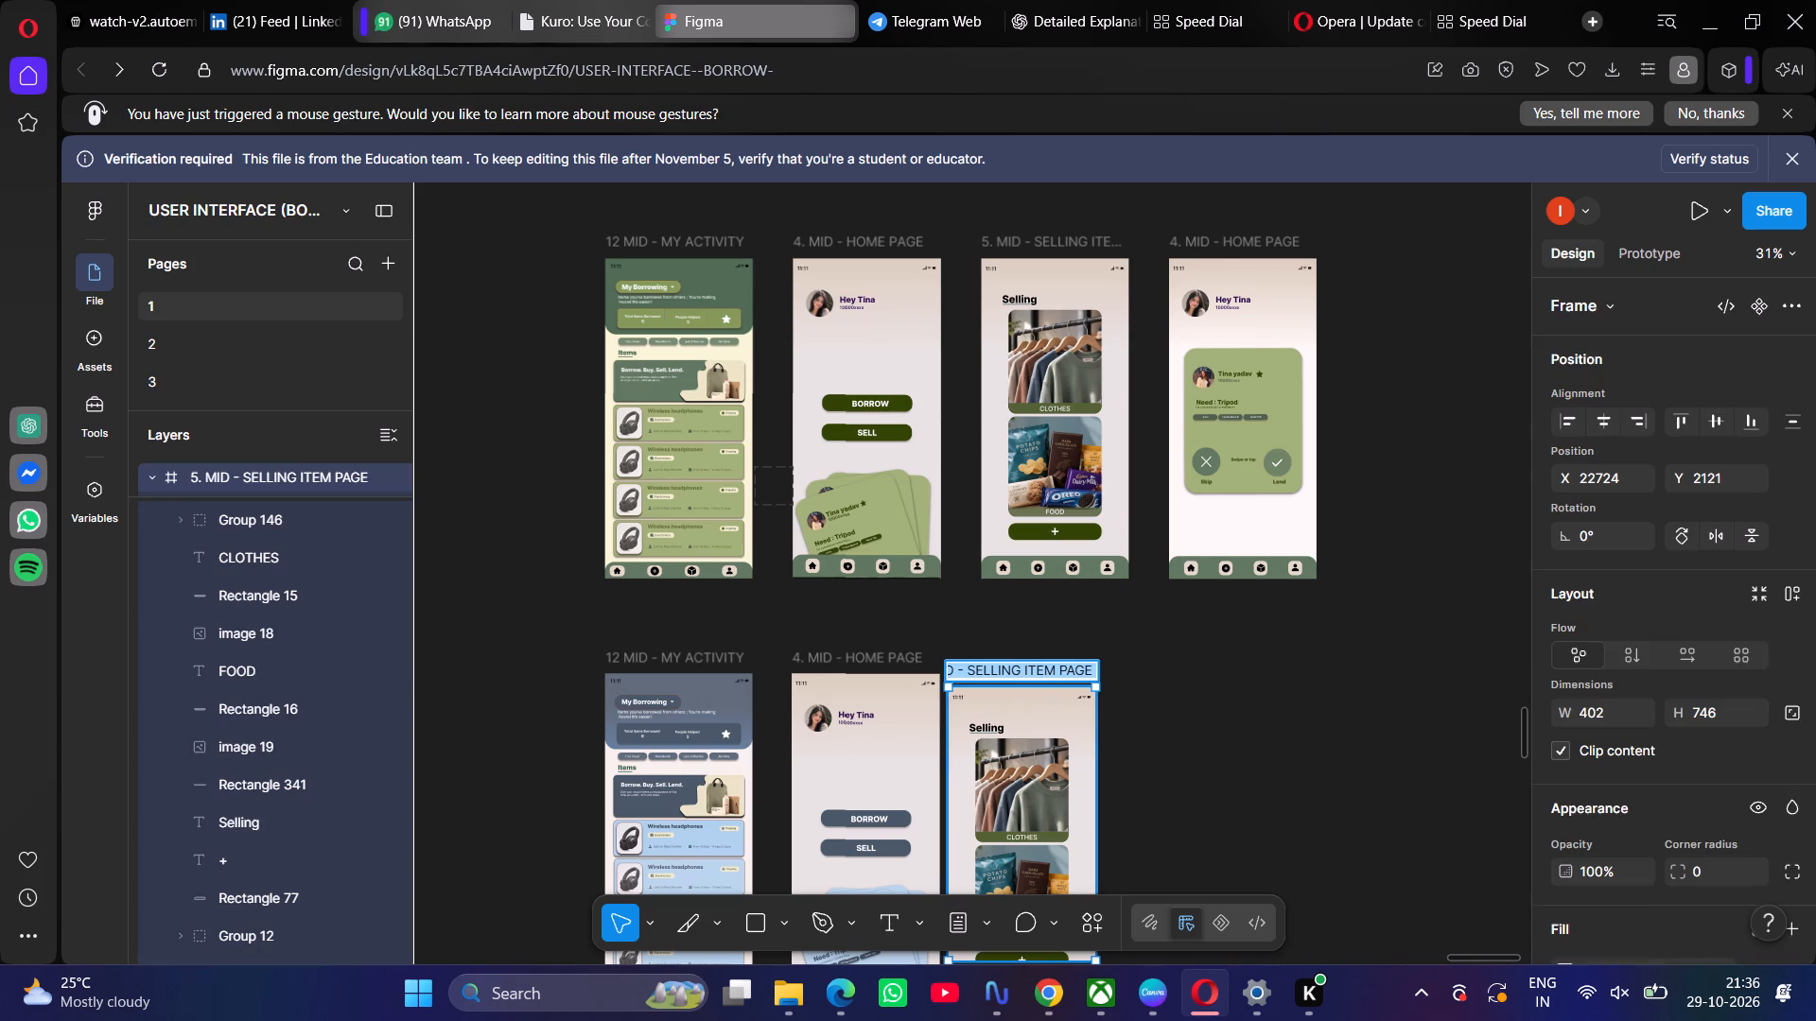
left_click(1269, 734)
left_click_drag(1048, 716, 1091, 724)
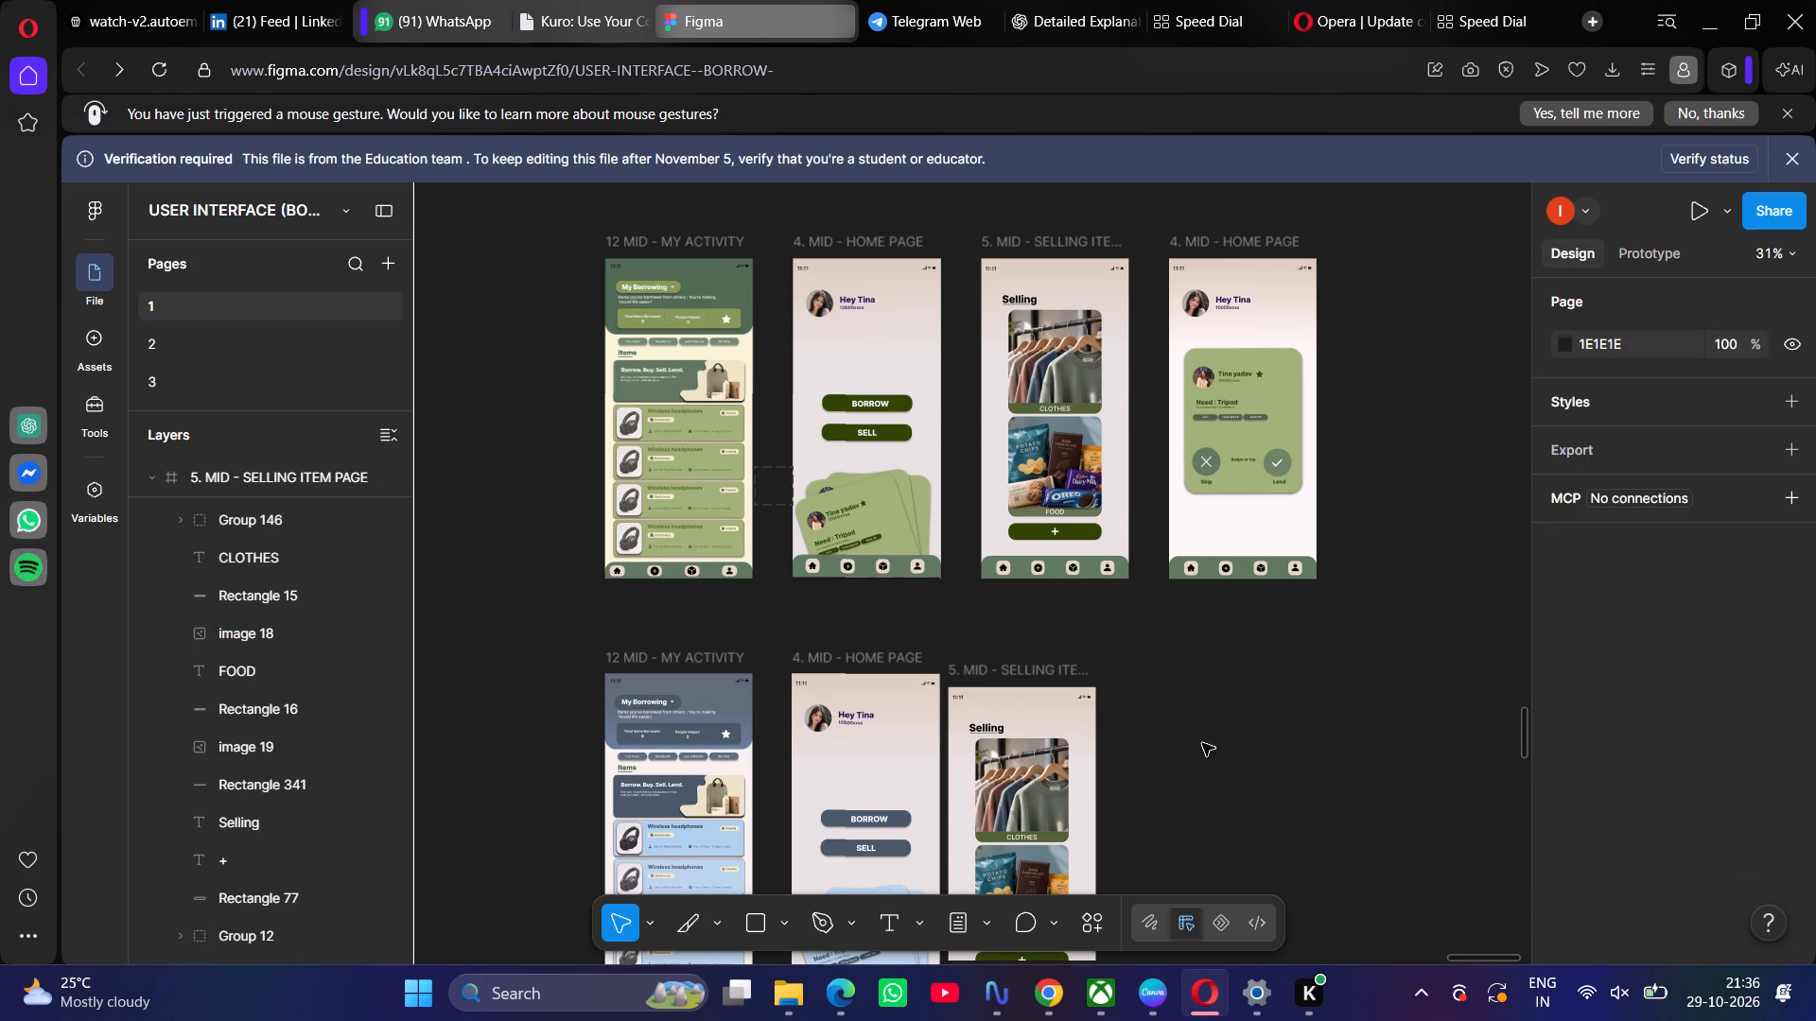
left_click(1202, 743)
left_click_drag(1011, 675, 1032, 661)
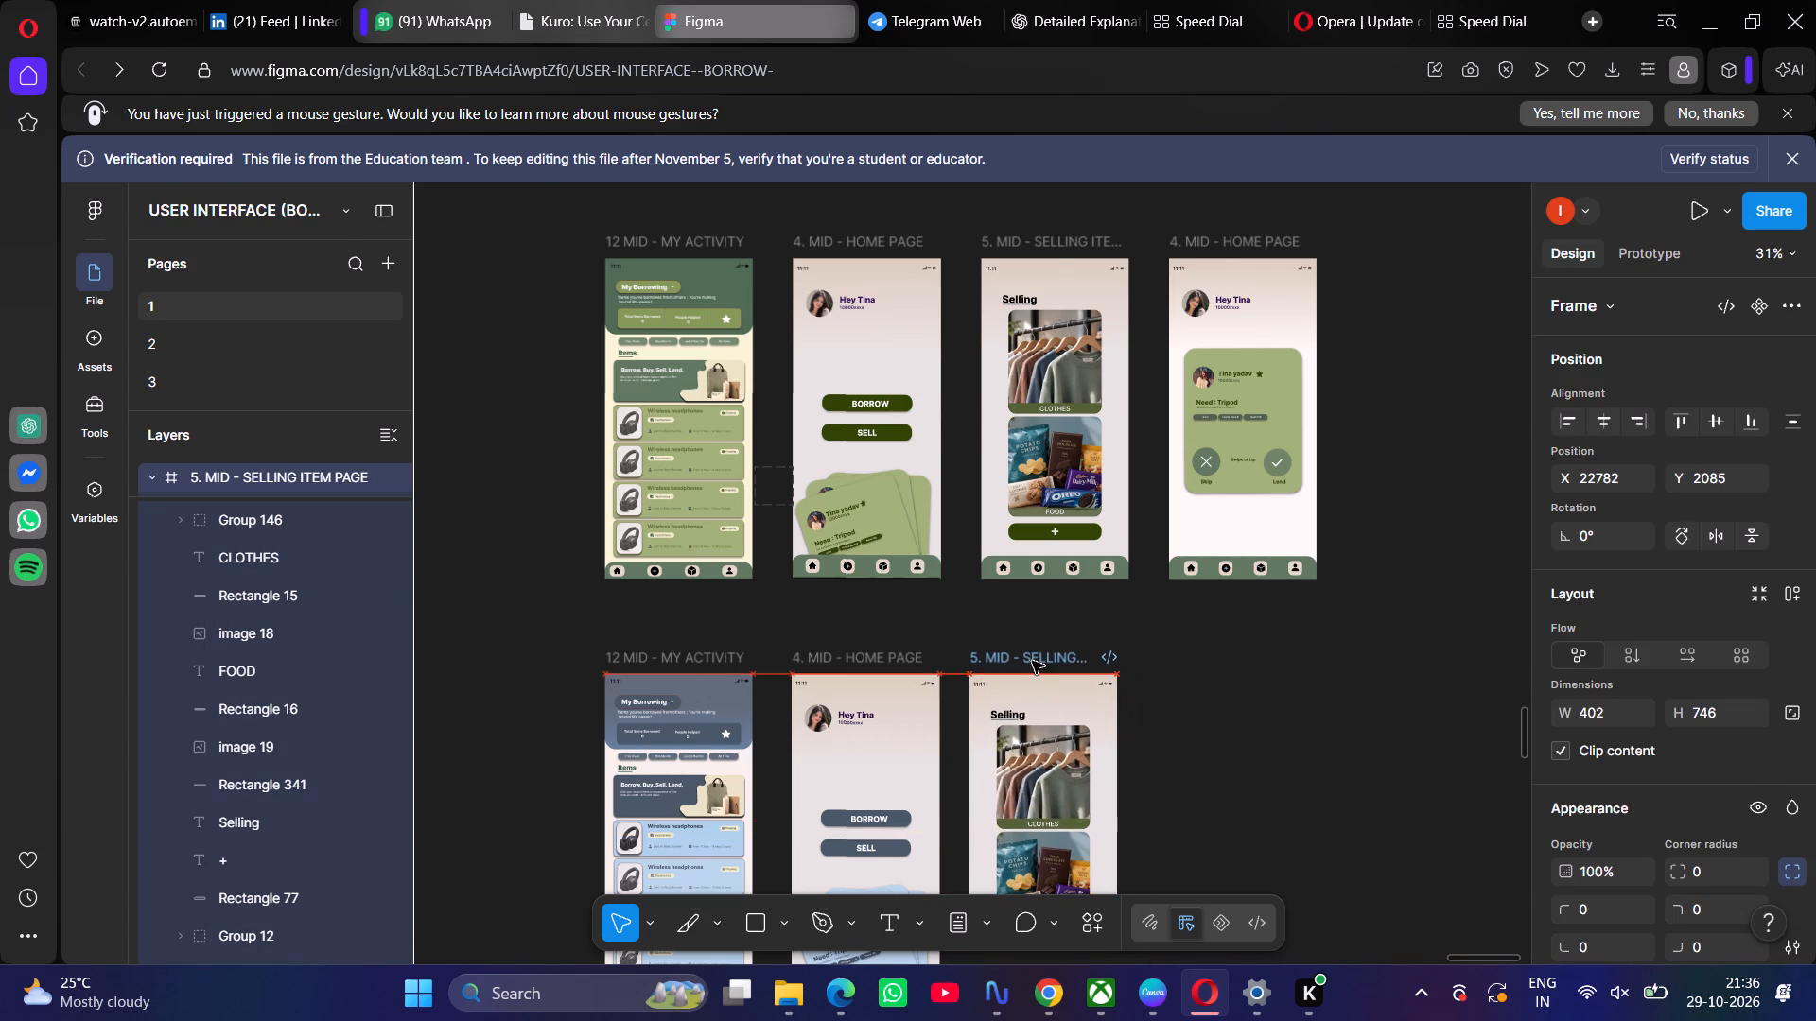
left_click_drag(1032, 661, 1044, 661)
left_click(1291, 684)
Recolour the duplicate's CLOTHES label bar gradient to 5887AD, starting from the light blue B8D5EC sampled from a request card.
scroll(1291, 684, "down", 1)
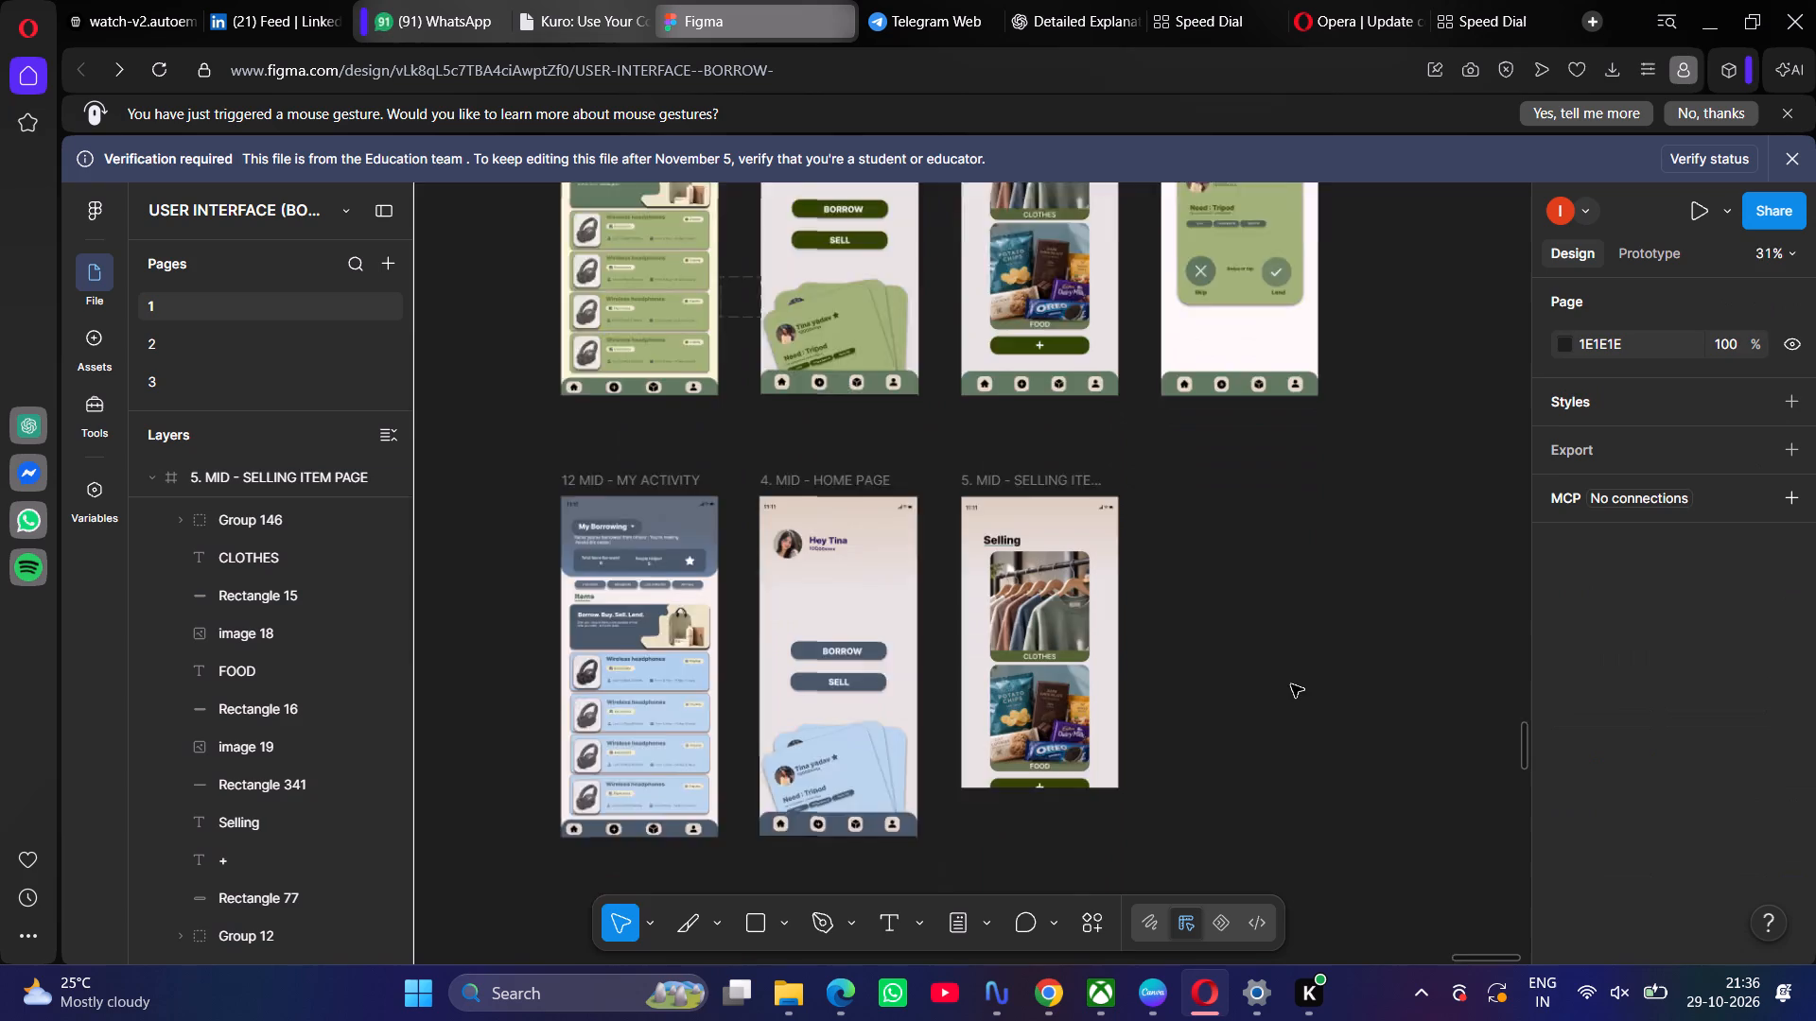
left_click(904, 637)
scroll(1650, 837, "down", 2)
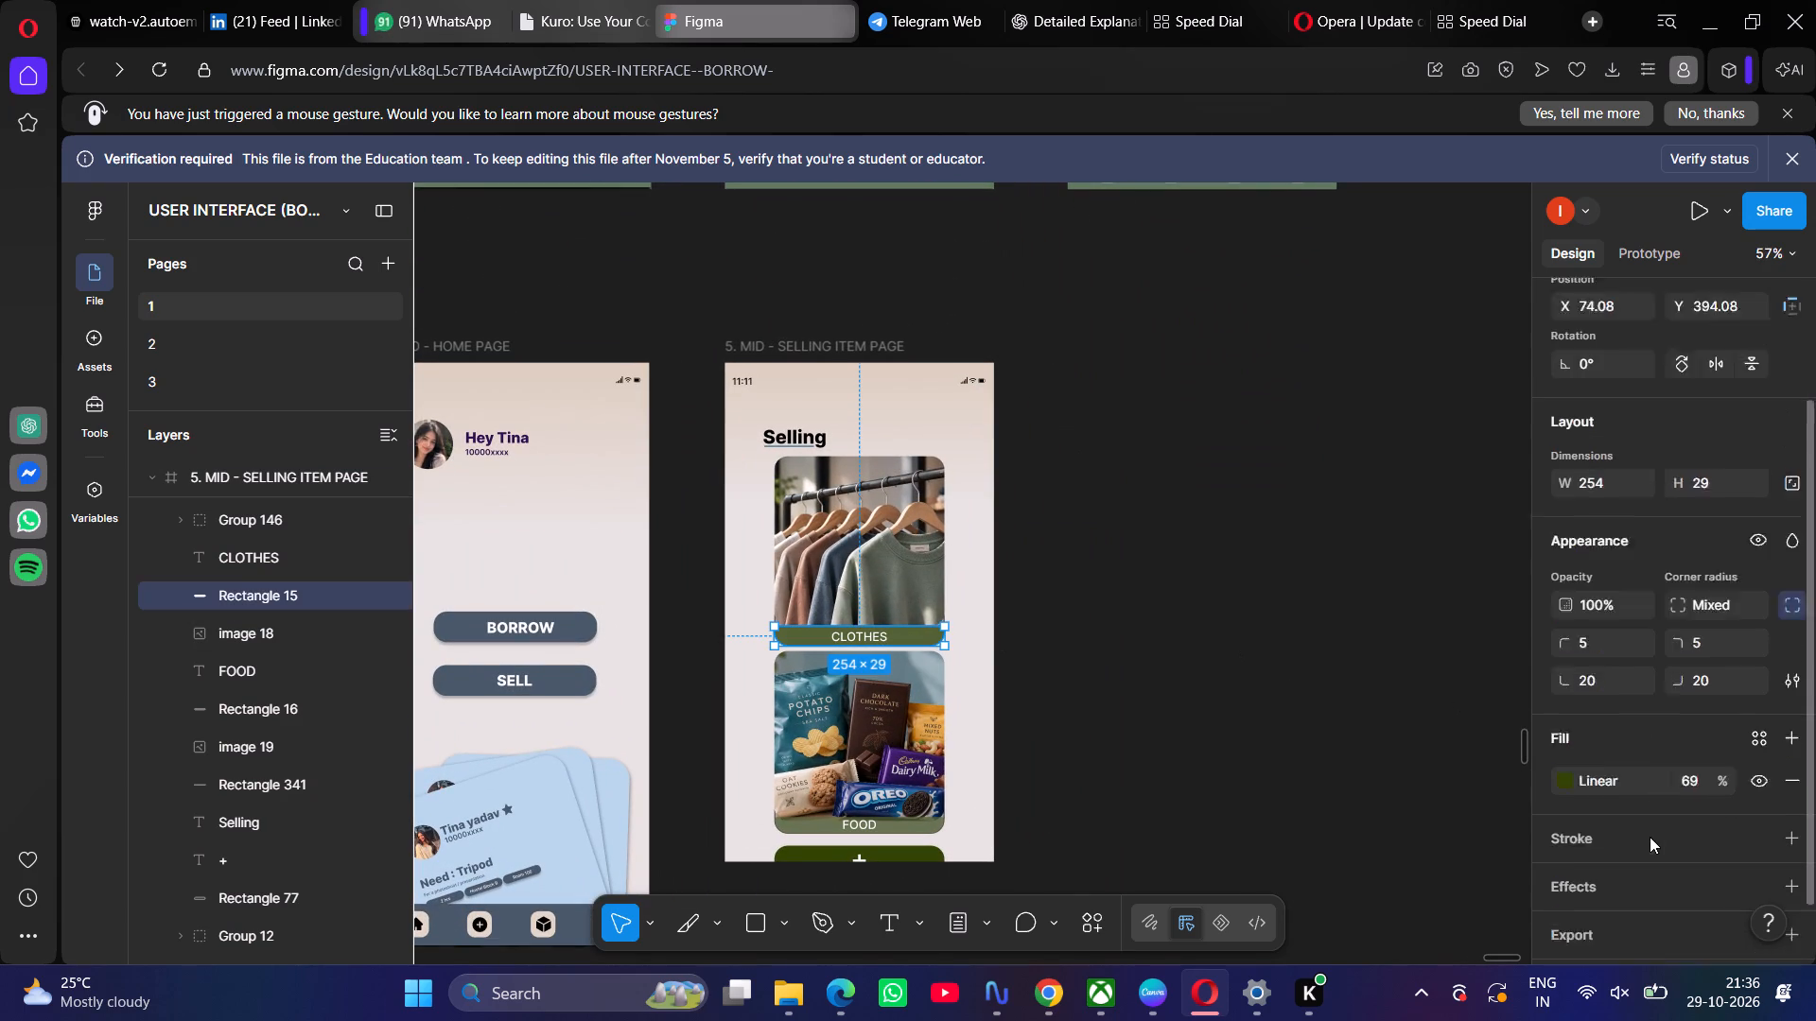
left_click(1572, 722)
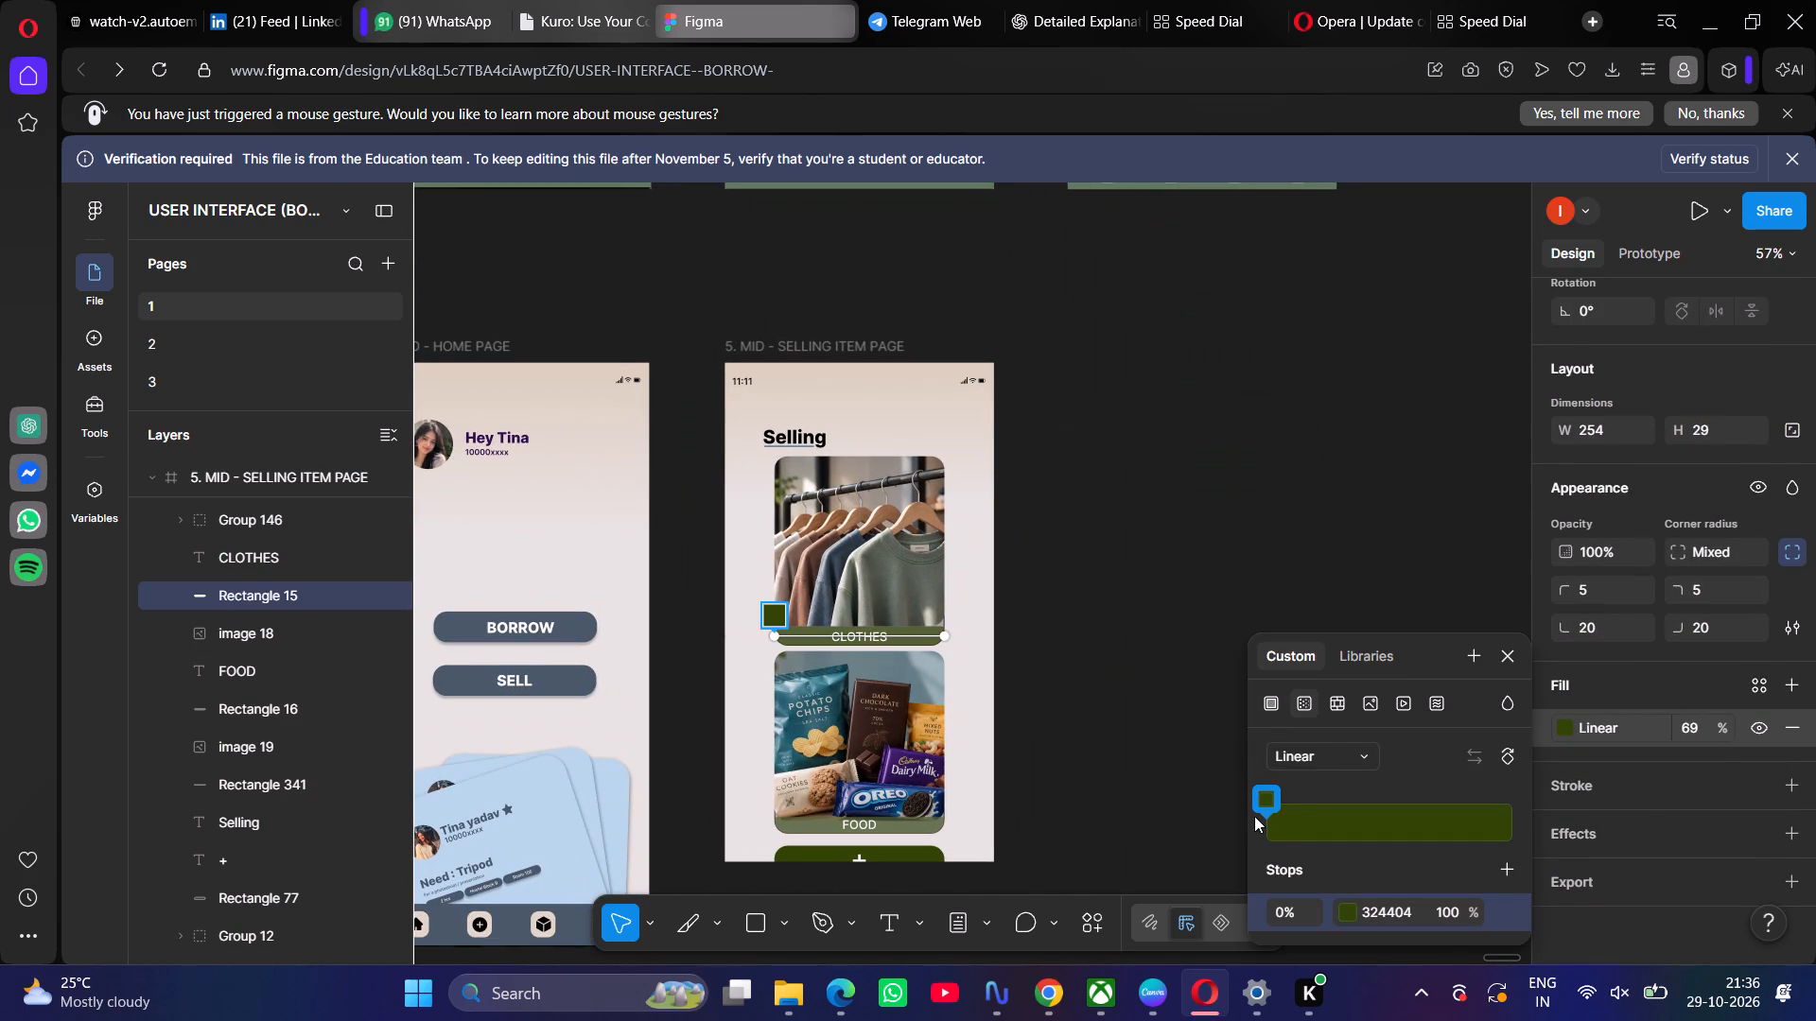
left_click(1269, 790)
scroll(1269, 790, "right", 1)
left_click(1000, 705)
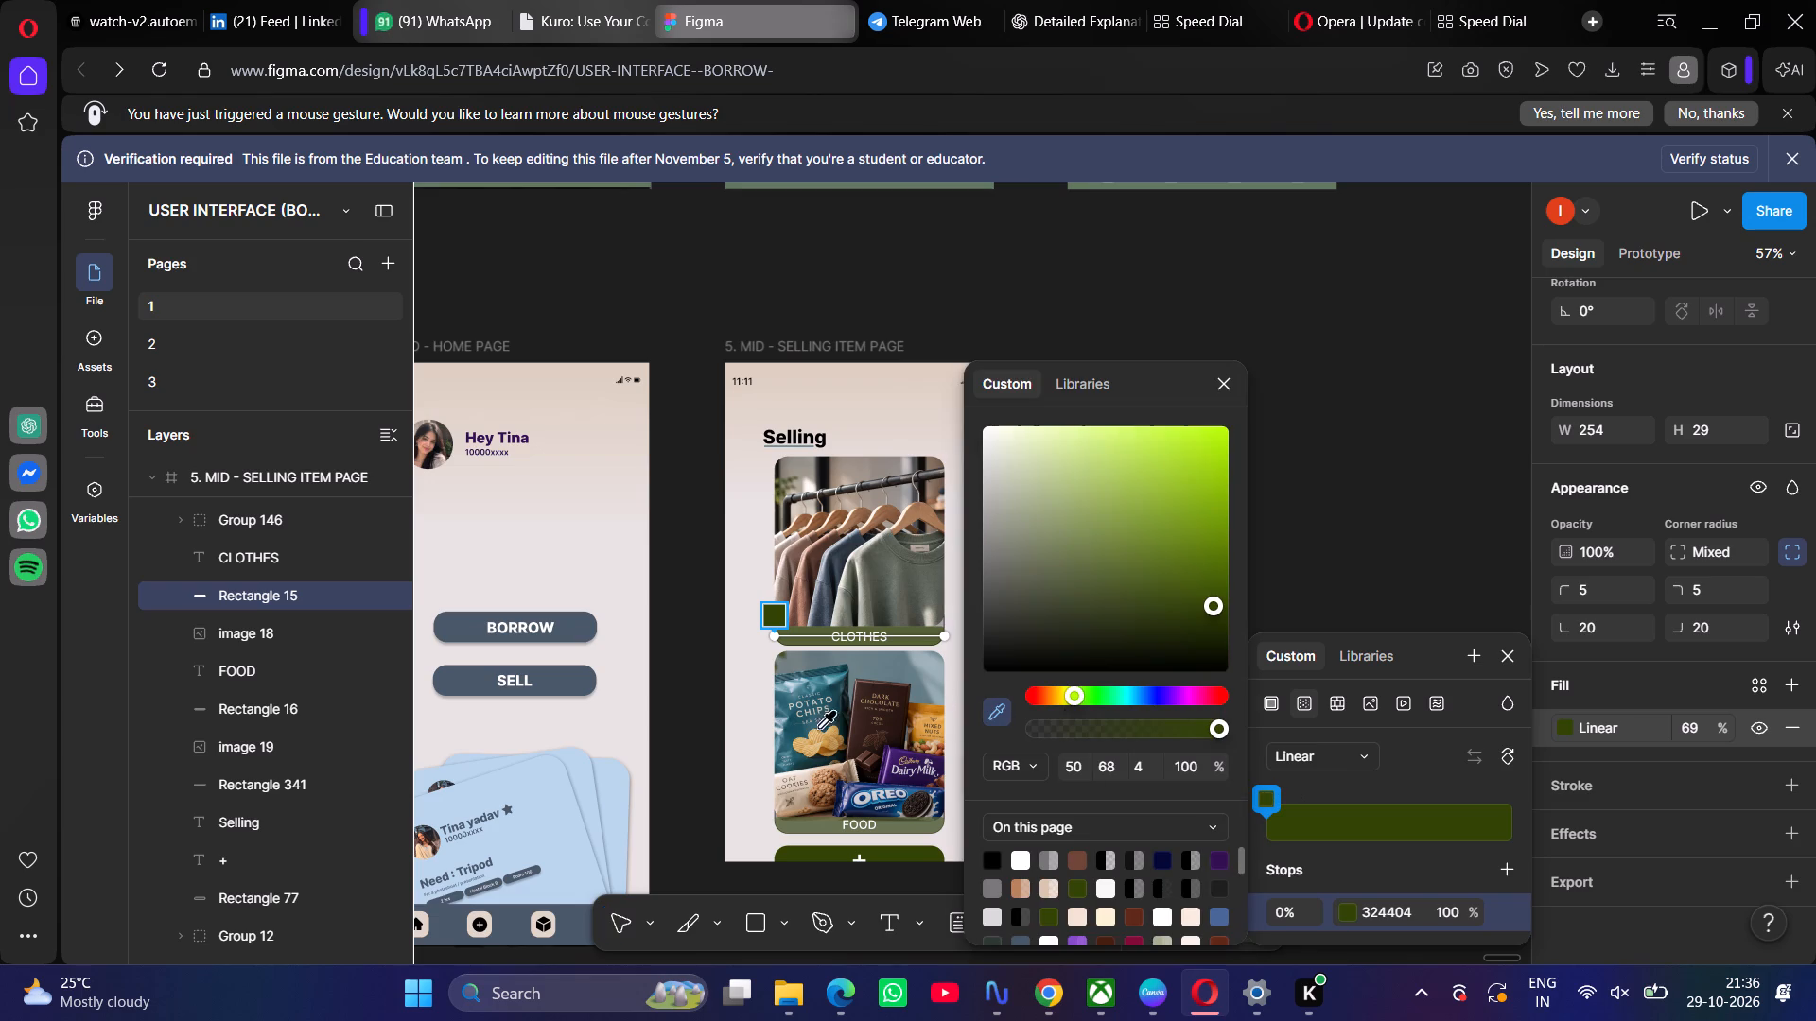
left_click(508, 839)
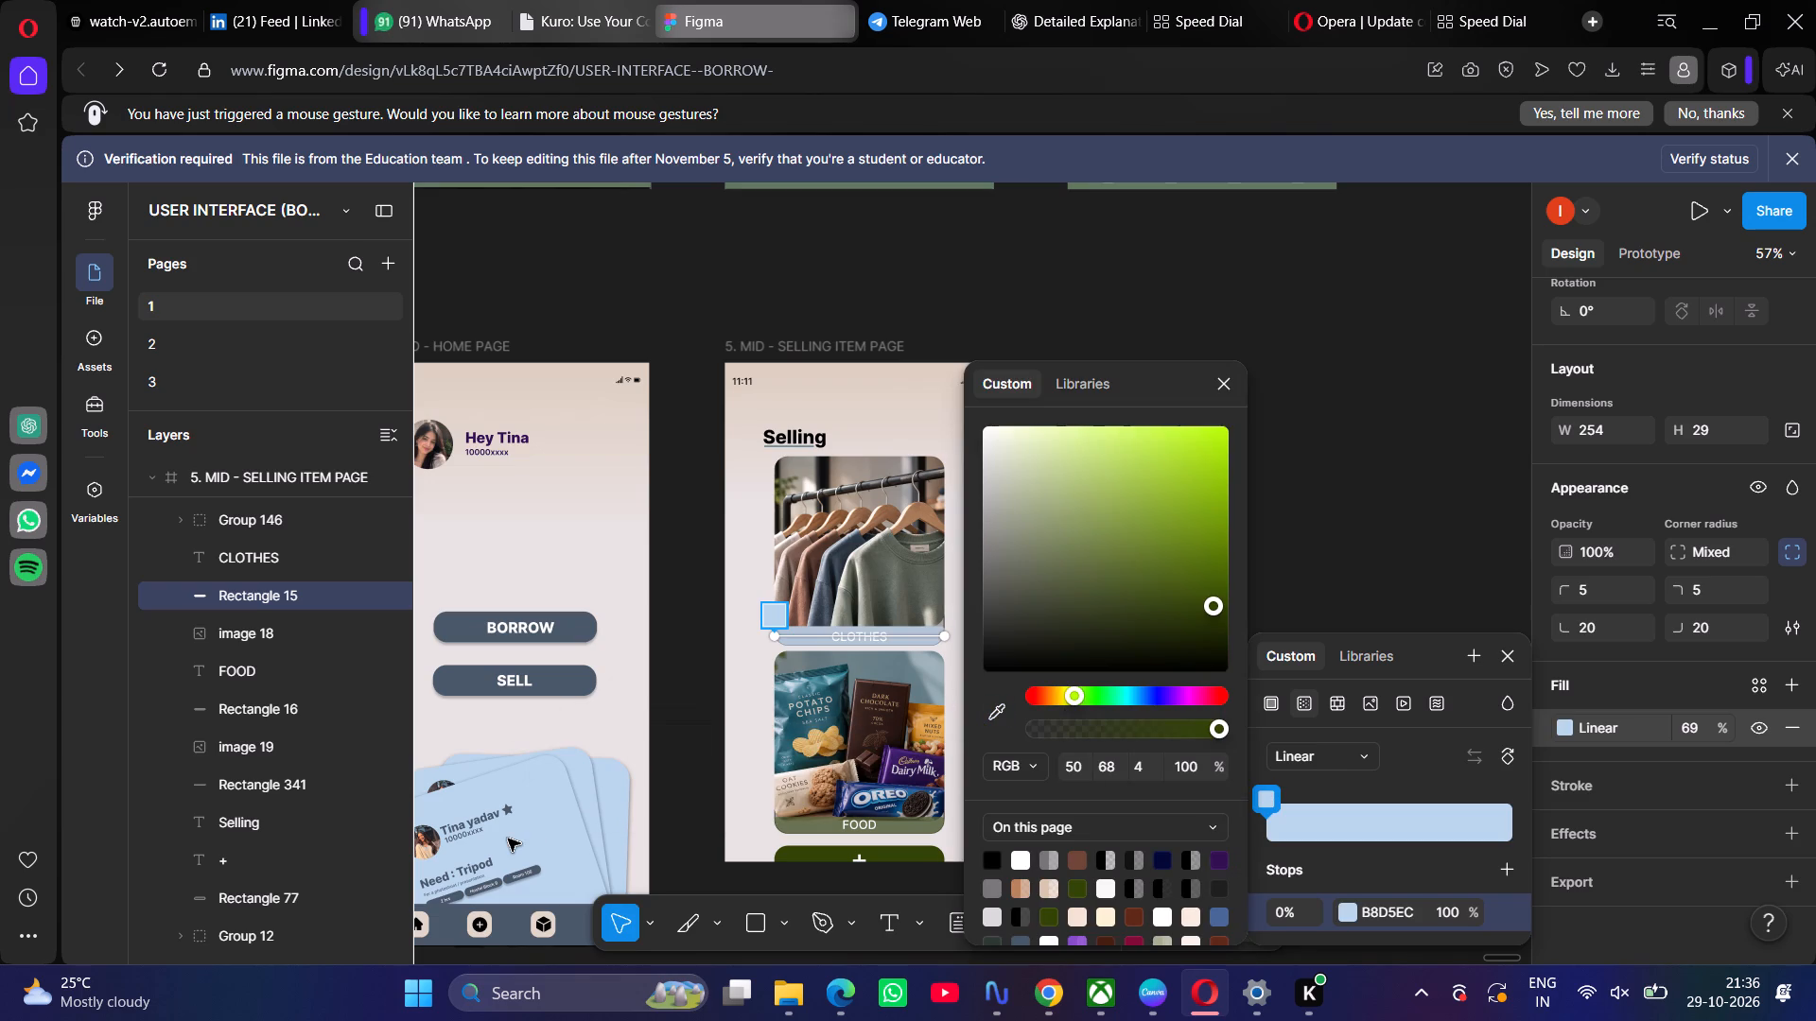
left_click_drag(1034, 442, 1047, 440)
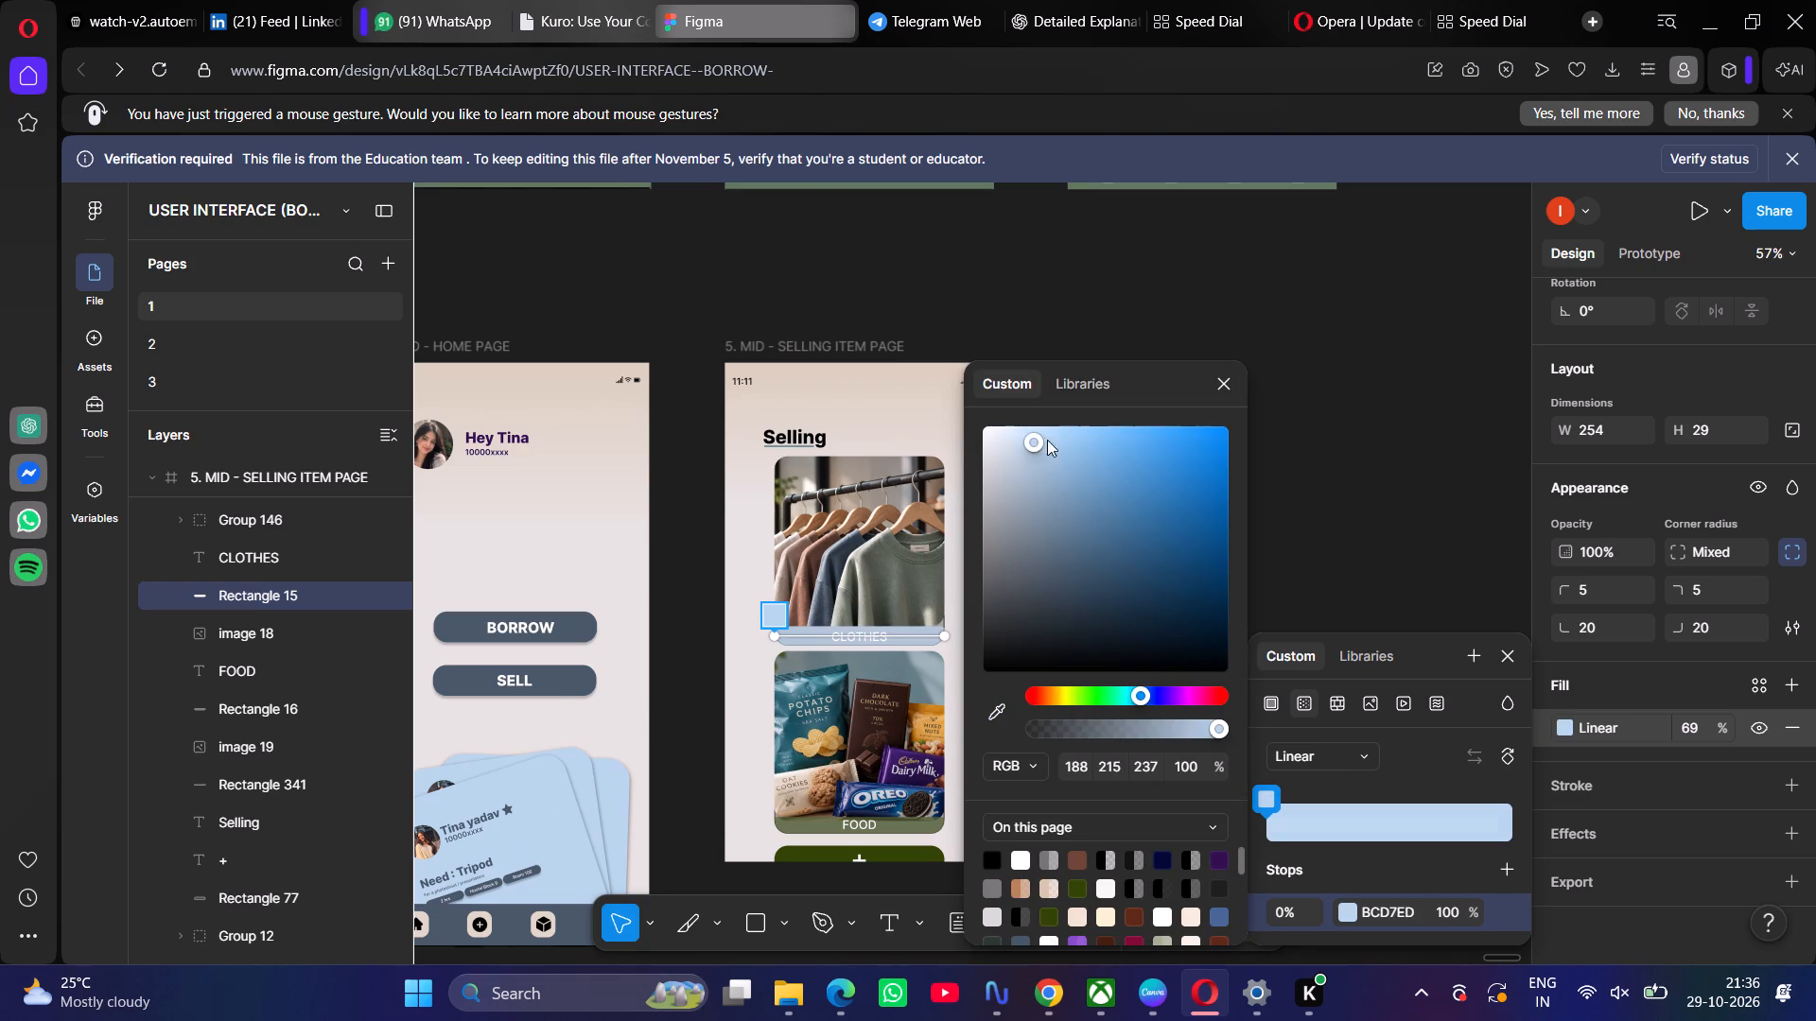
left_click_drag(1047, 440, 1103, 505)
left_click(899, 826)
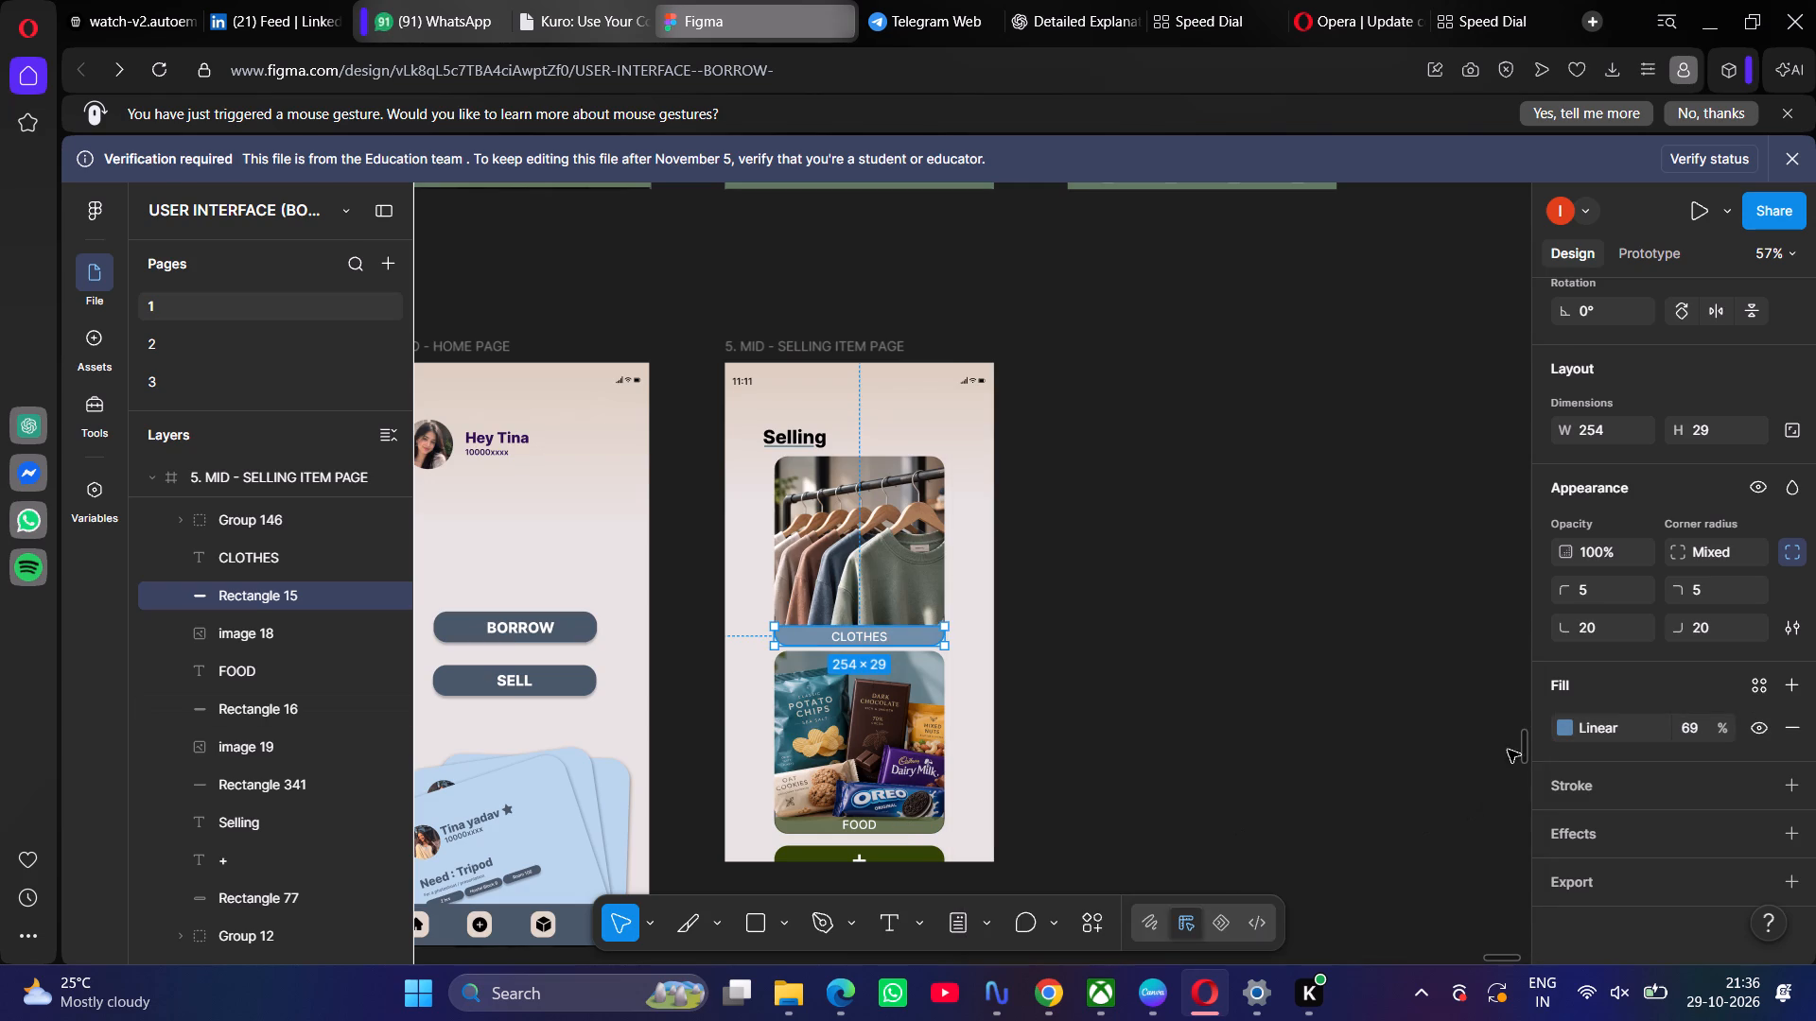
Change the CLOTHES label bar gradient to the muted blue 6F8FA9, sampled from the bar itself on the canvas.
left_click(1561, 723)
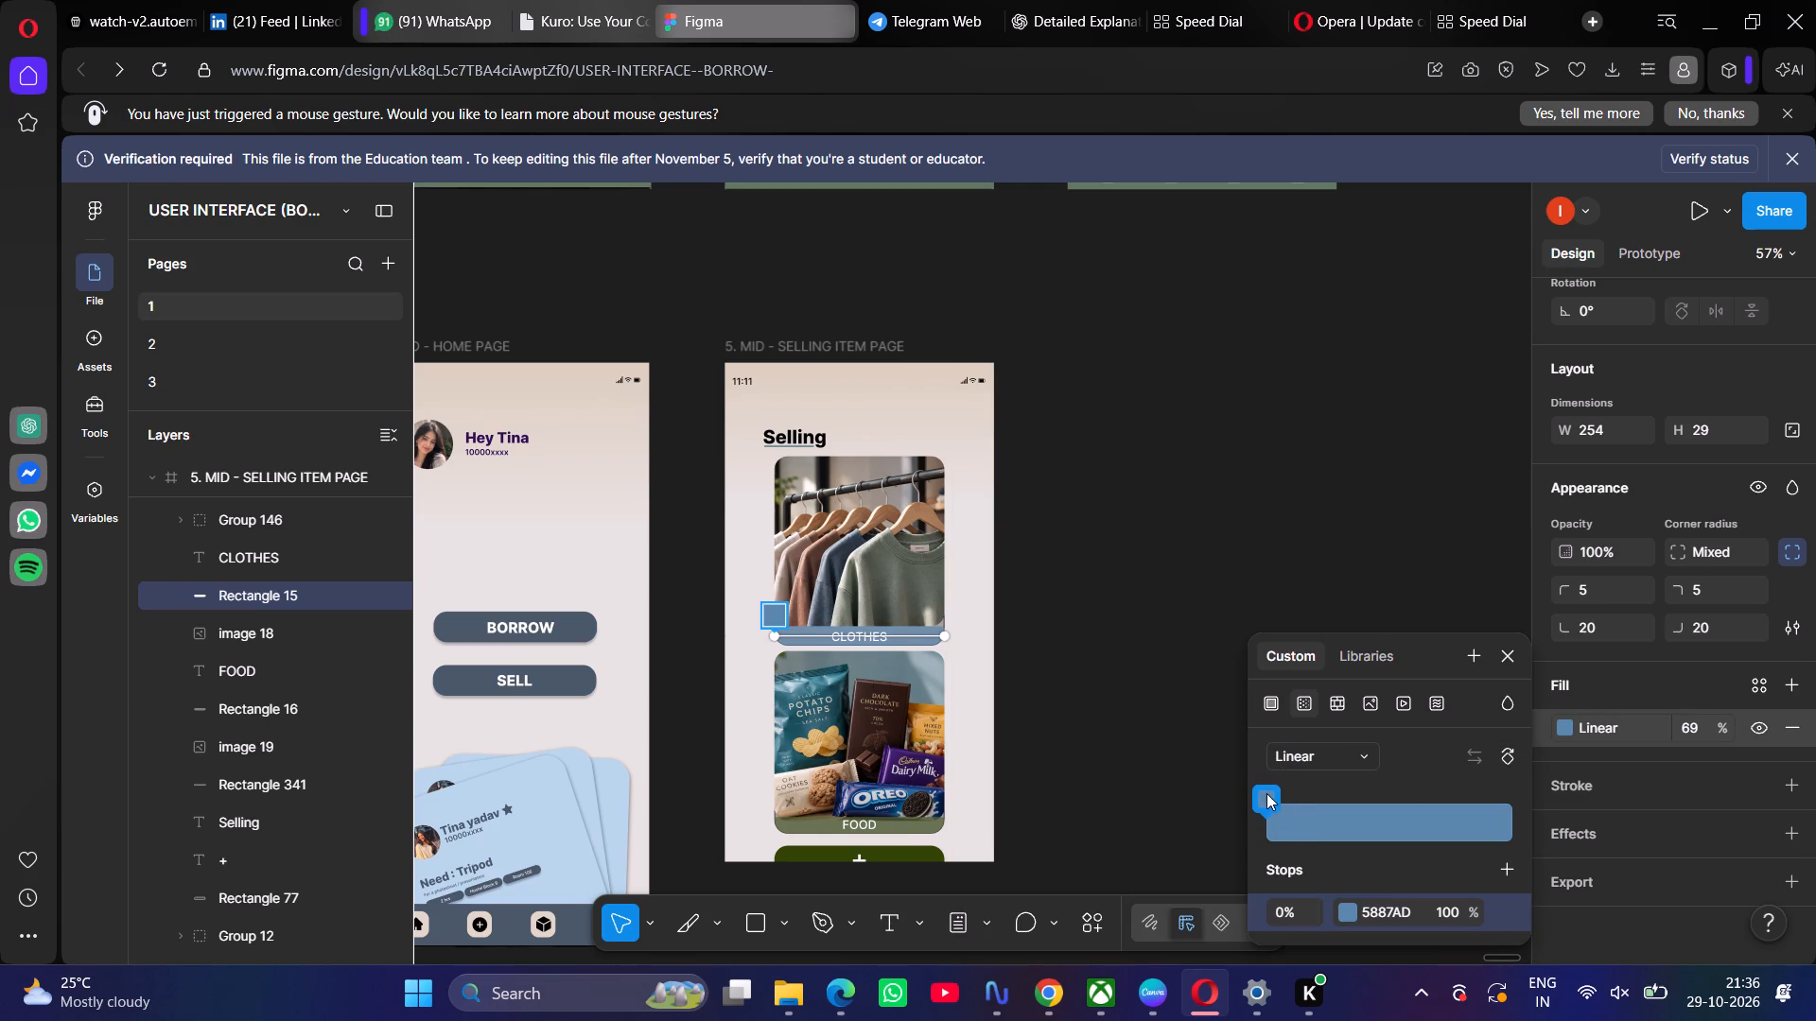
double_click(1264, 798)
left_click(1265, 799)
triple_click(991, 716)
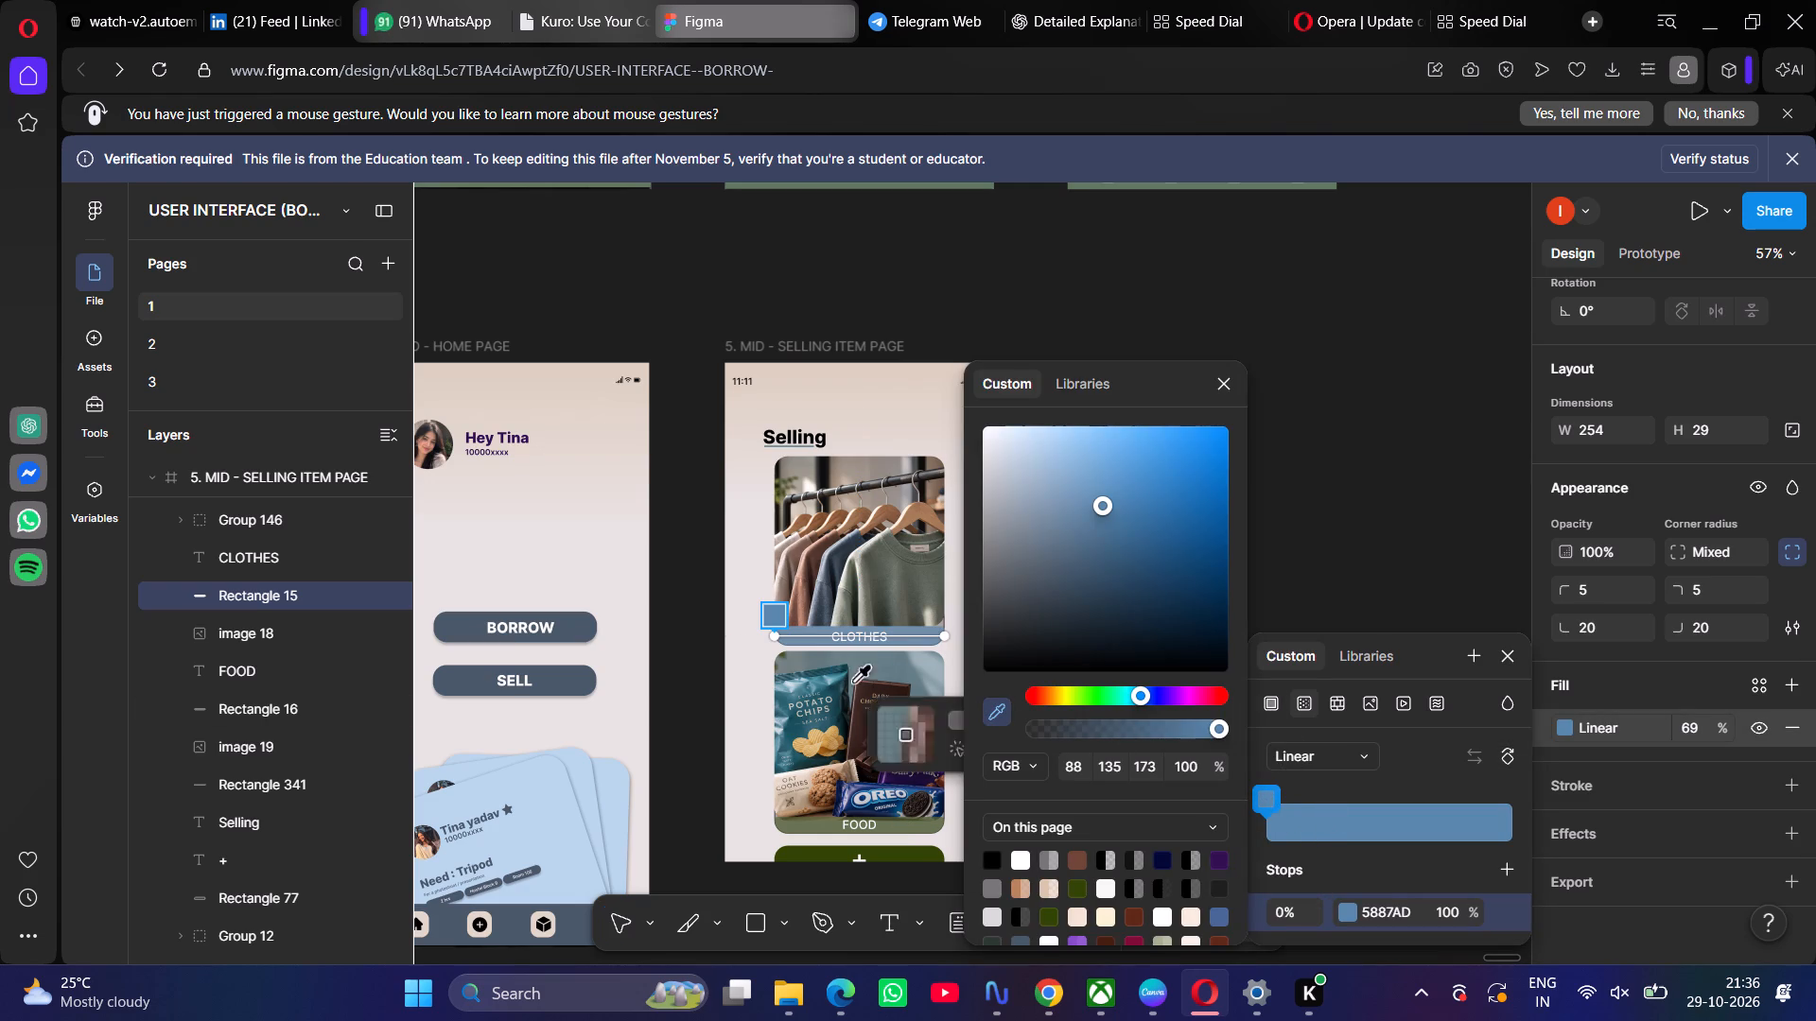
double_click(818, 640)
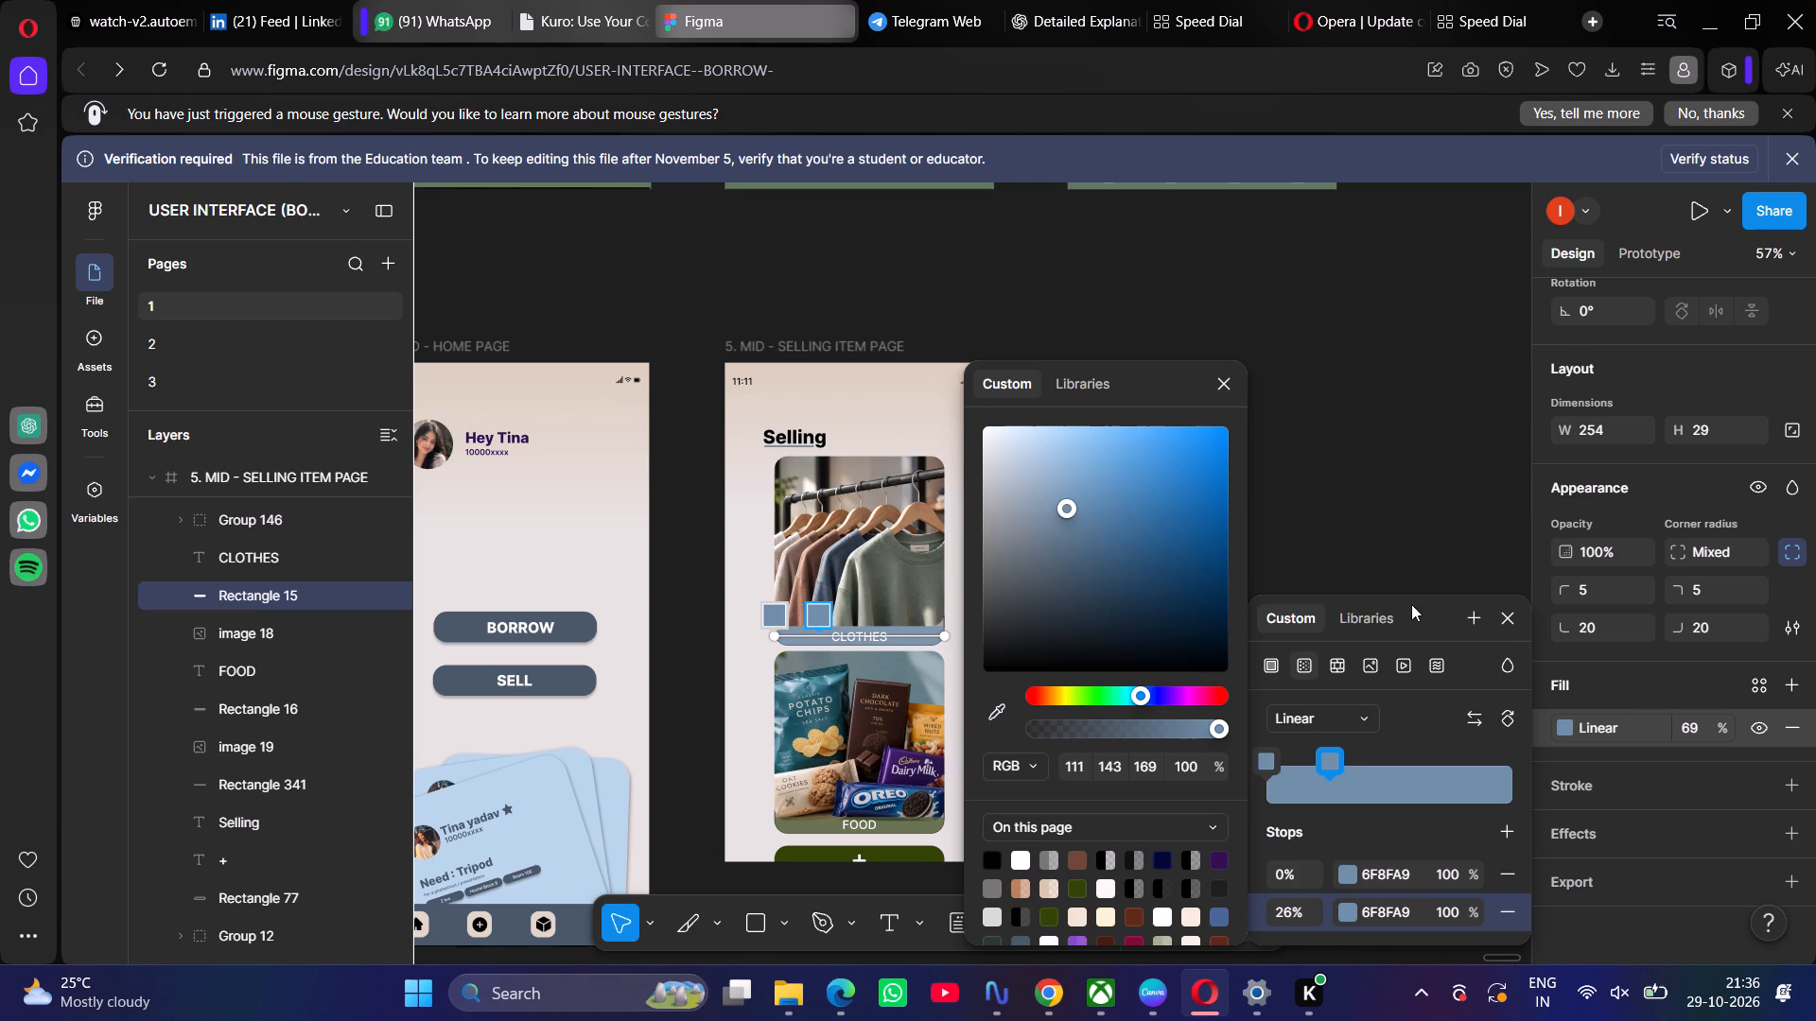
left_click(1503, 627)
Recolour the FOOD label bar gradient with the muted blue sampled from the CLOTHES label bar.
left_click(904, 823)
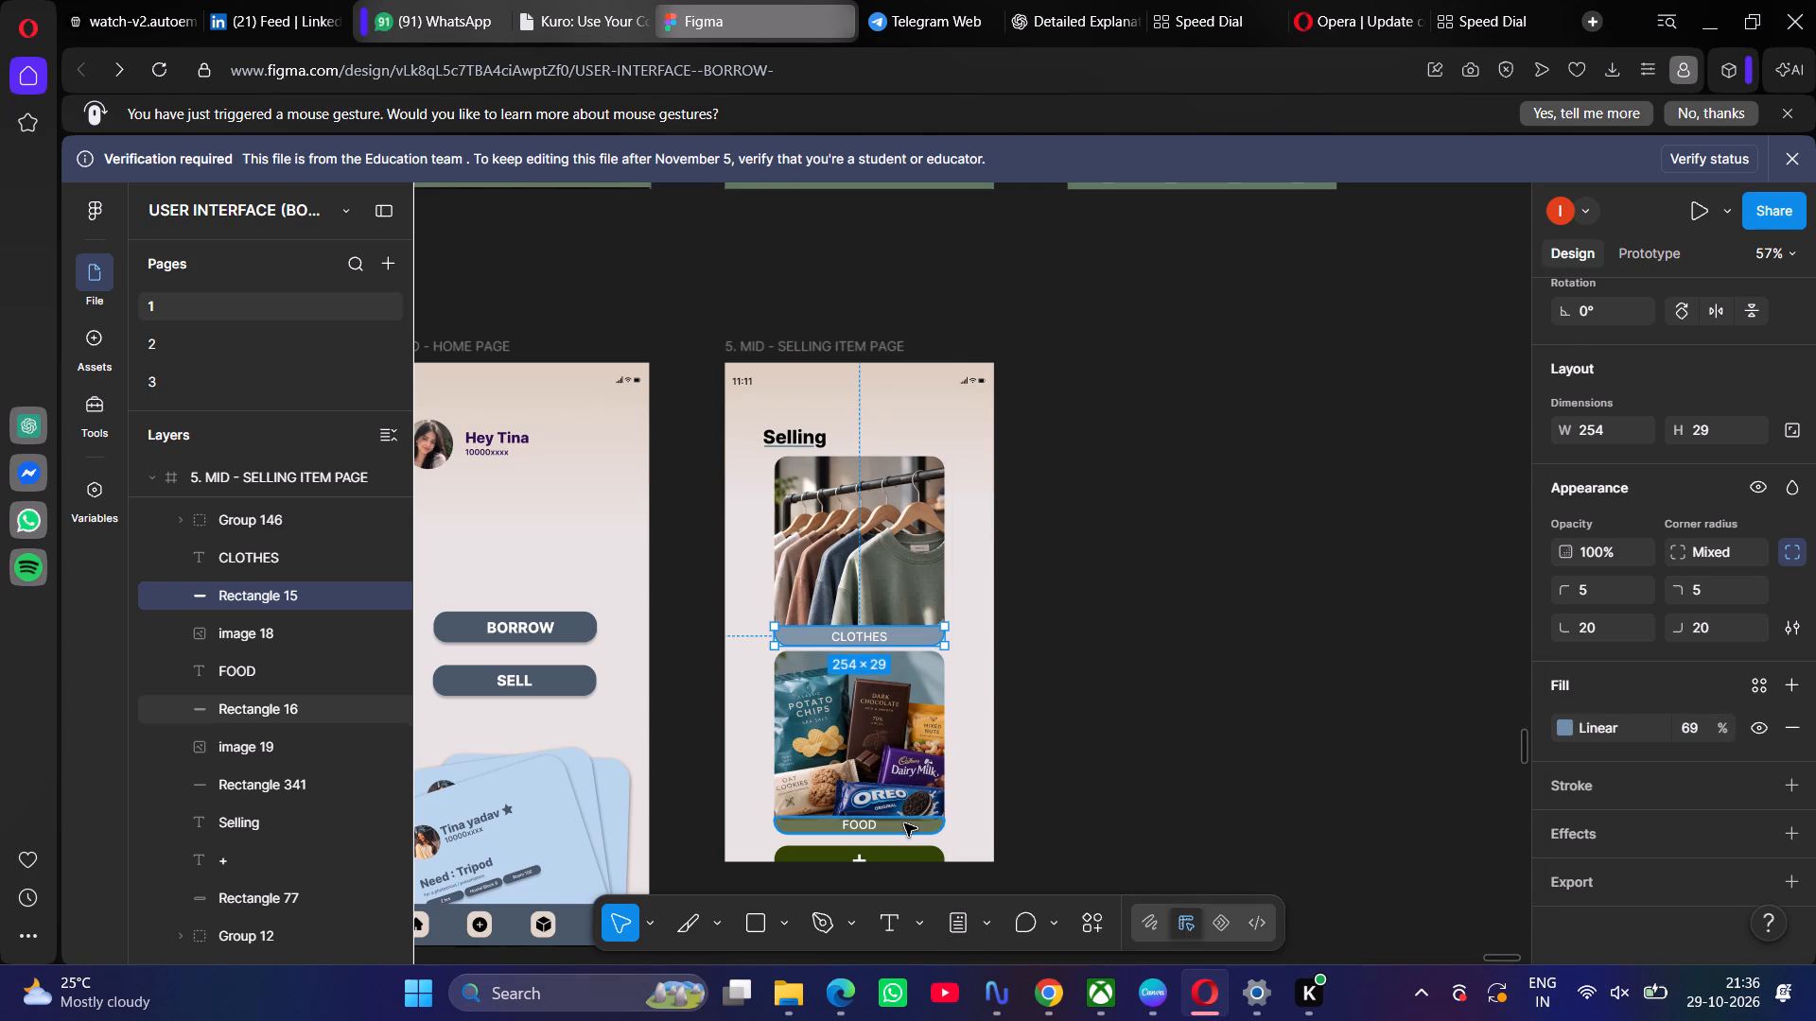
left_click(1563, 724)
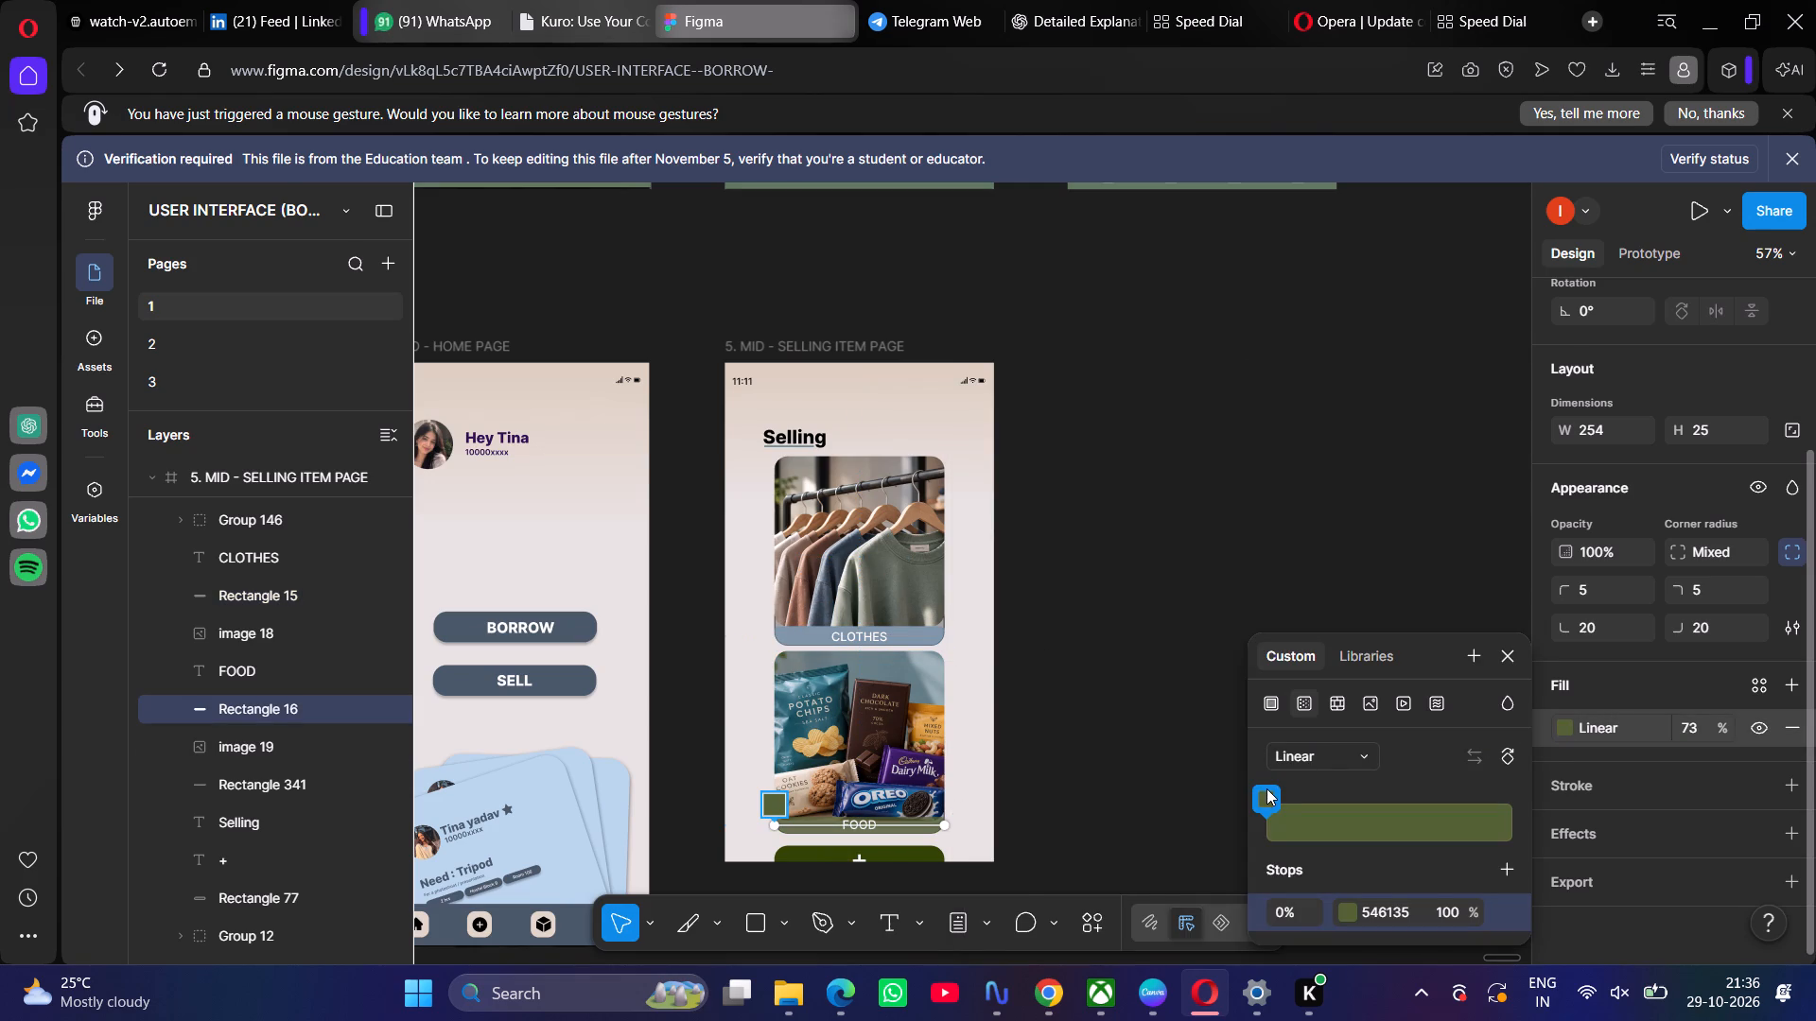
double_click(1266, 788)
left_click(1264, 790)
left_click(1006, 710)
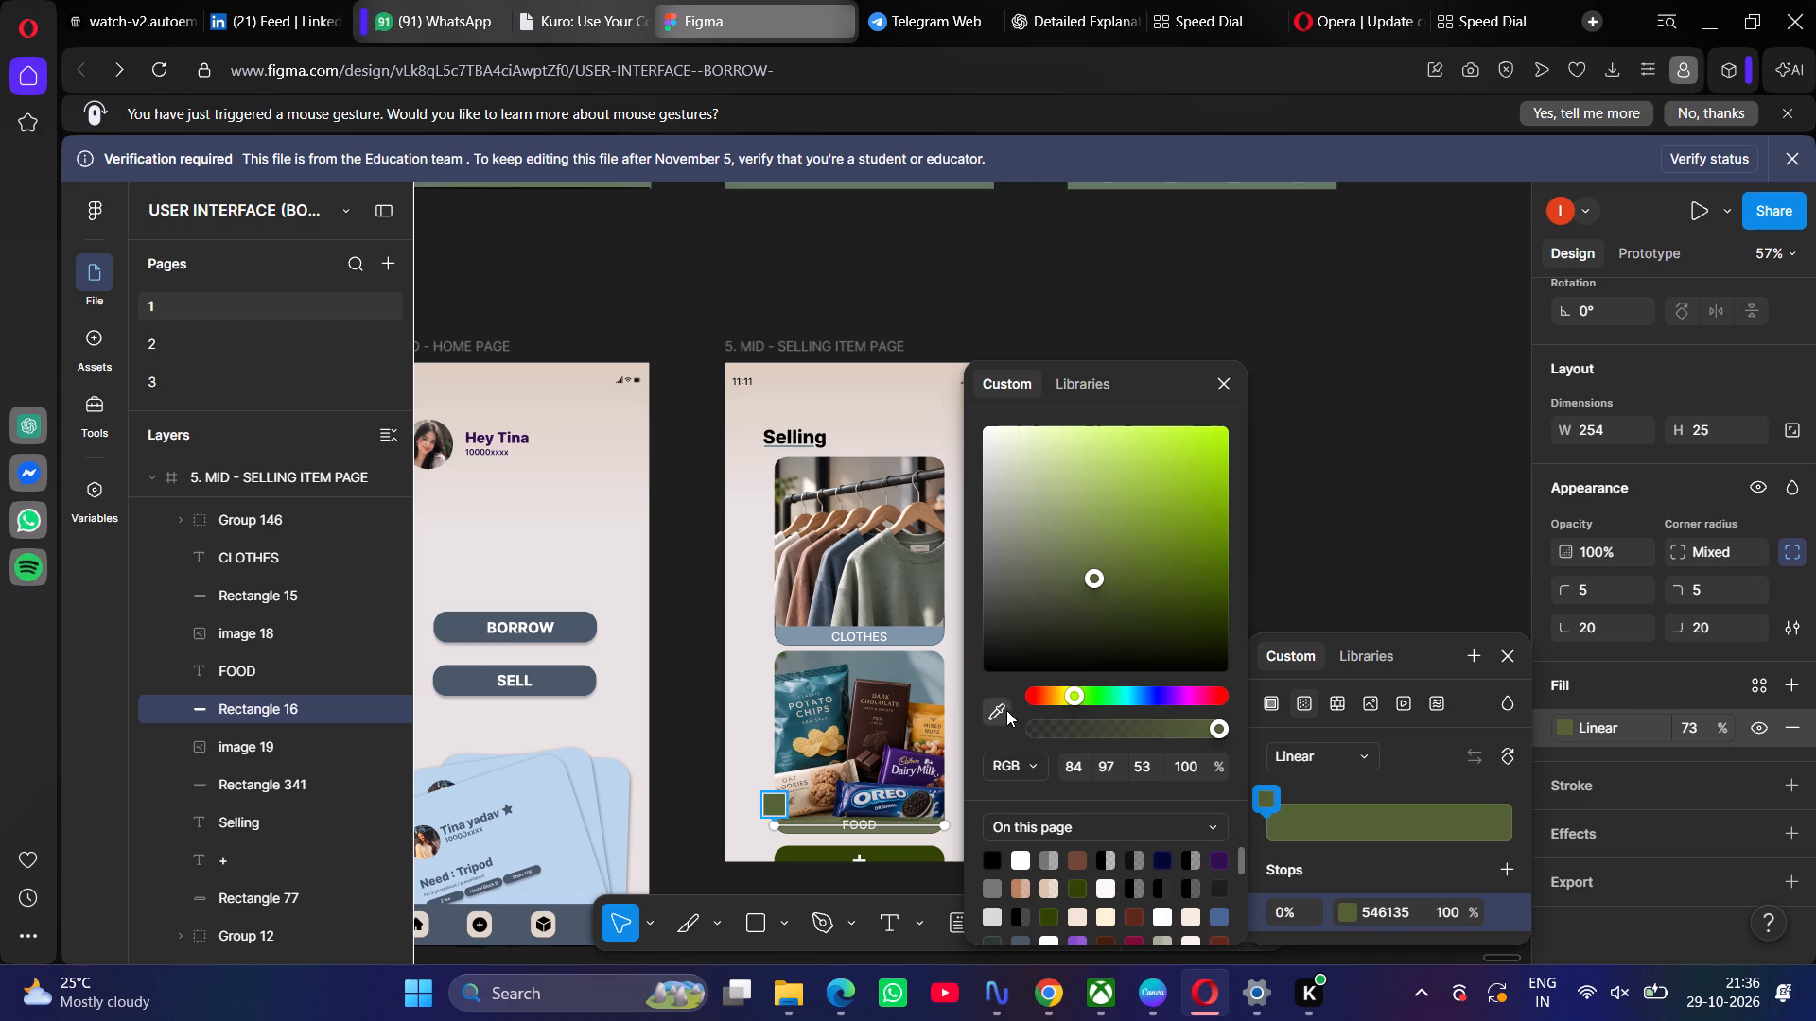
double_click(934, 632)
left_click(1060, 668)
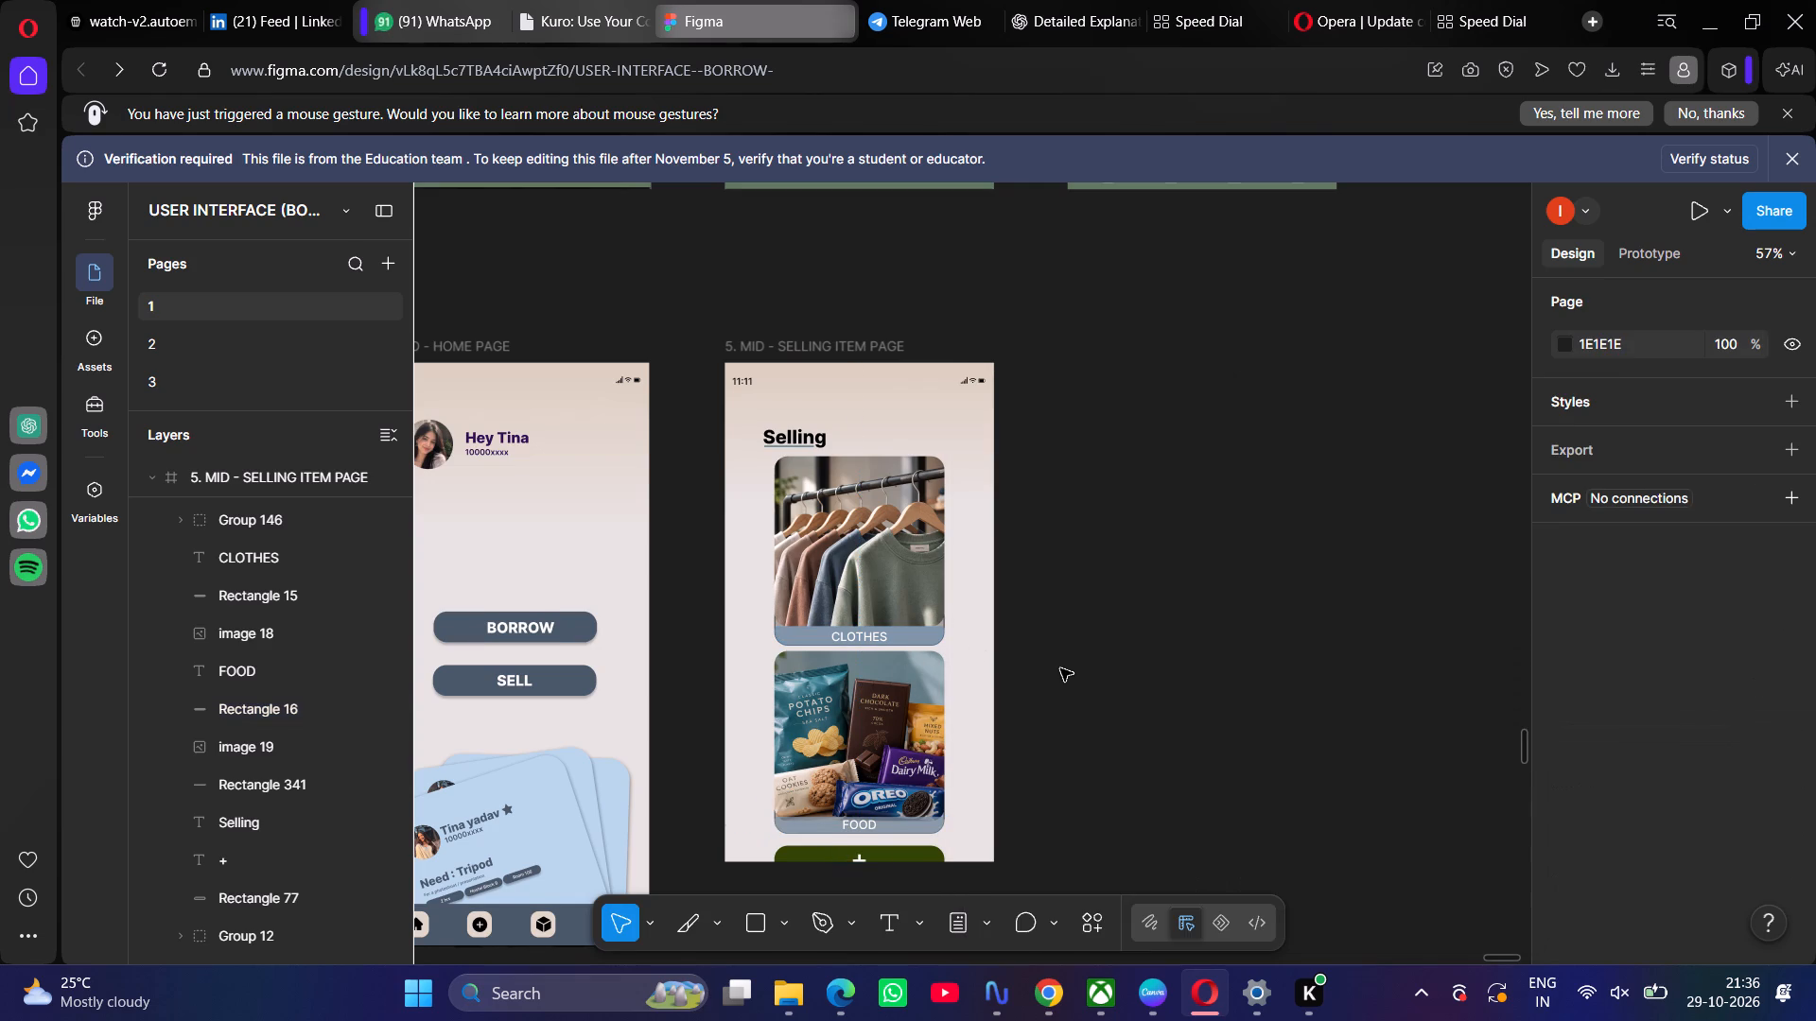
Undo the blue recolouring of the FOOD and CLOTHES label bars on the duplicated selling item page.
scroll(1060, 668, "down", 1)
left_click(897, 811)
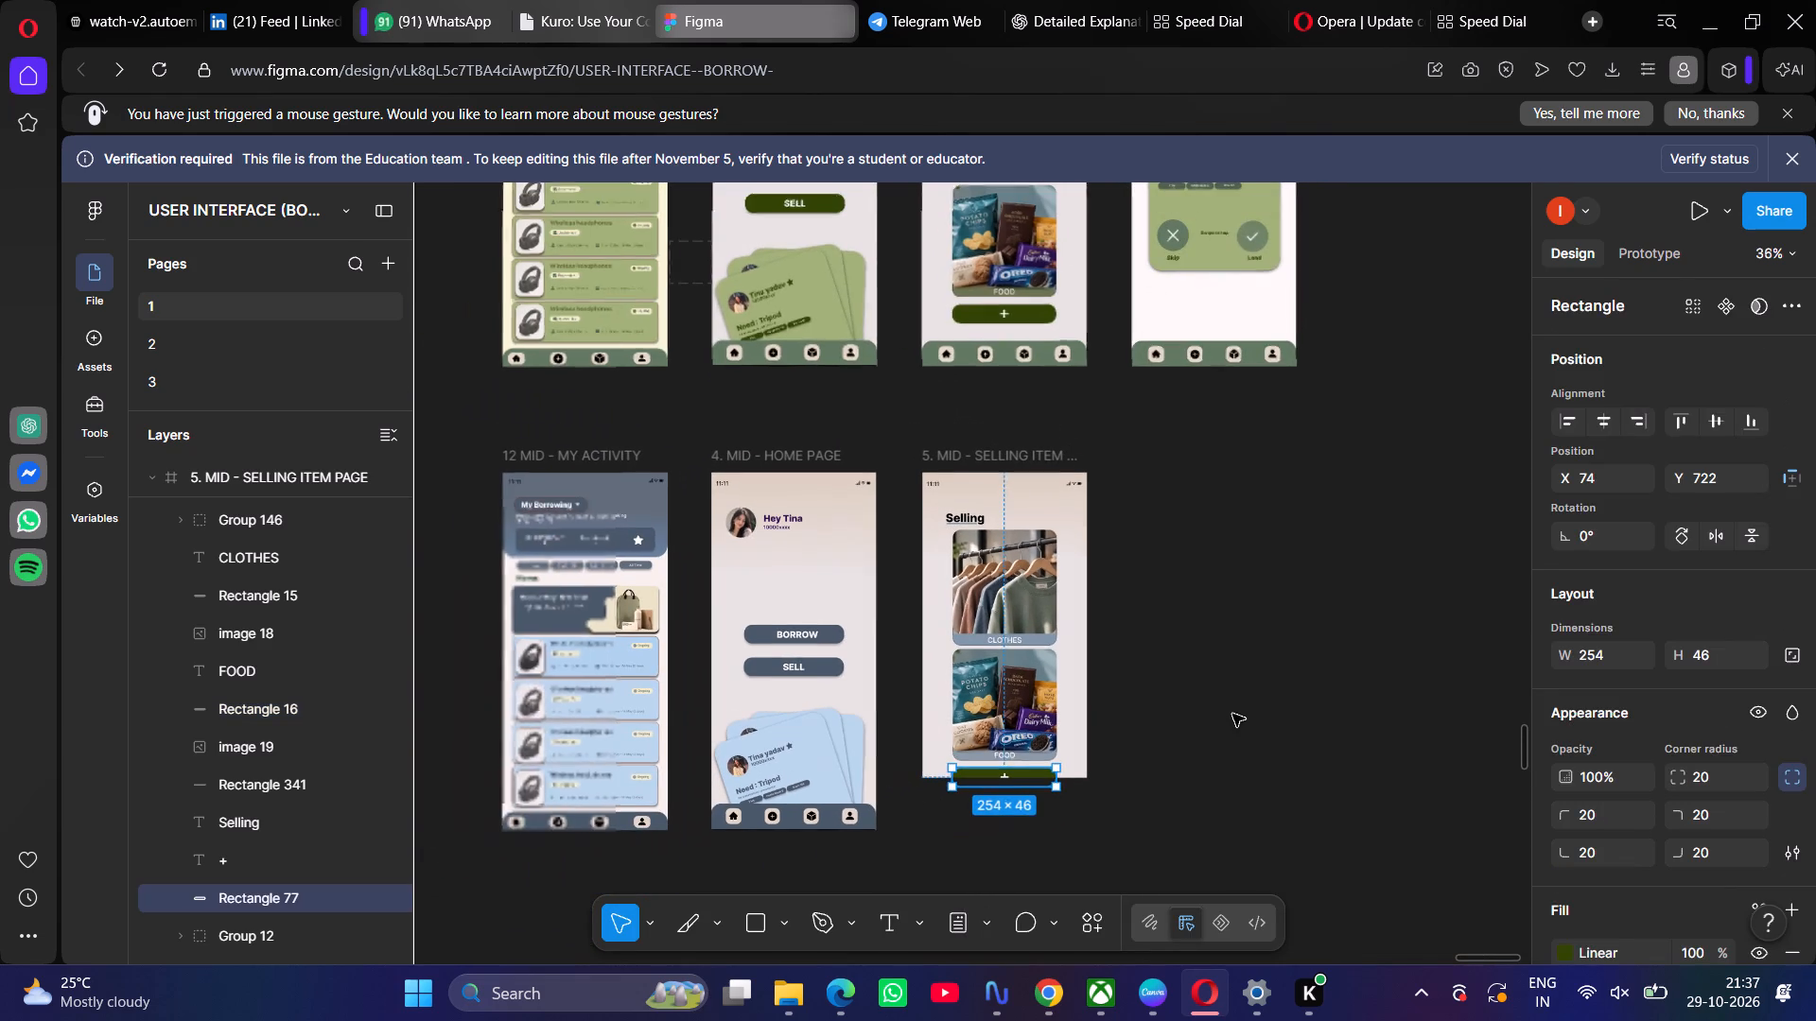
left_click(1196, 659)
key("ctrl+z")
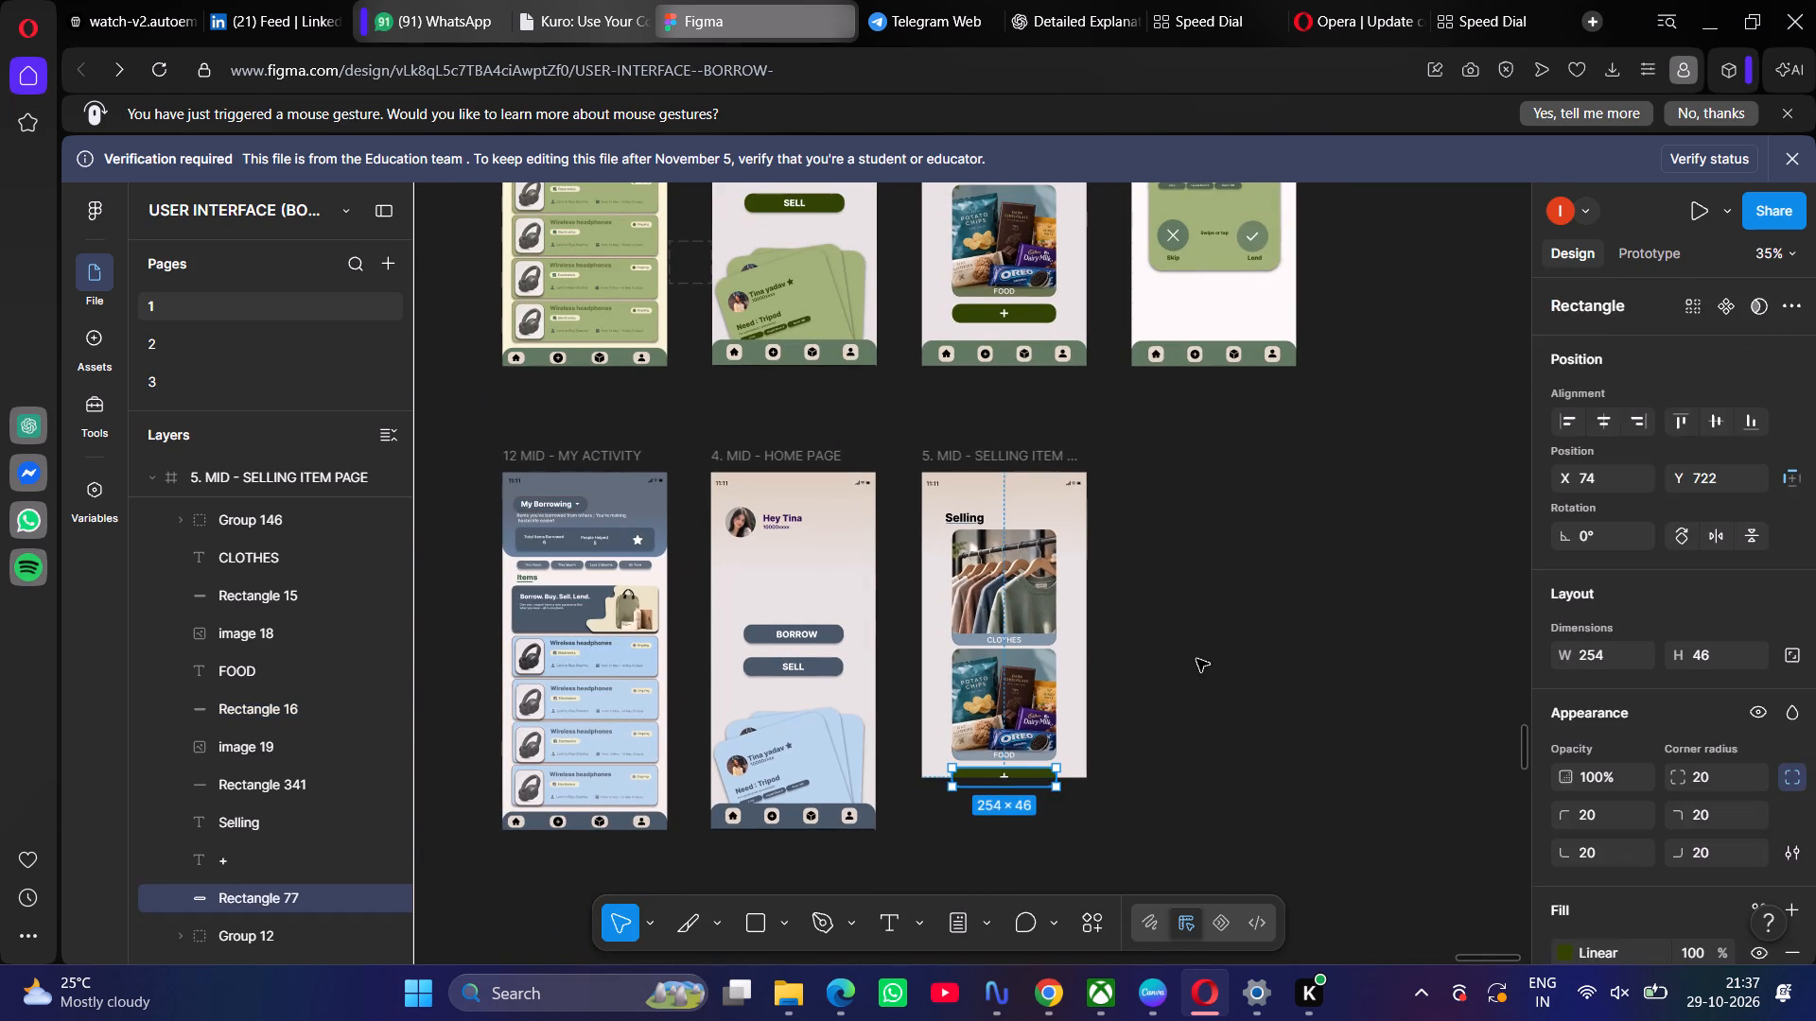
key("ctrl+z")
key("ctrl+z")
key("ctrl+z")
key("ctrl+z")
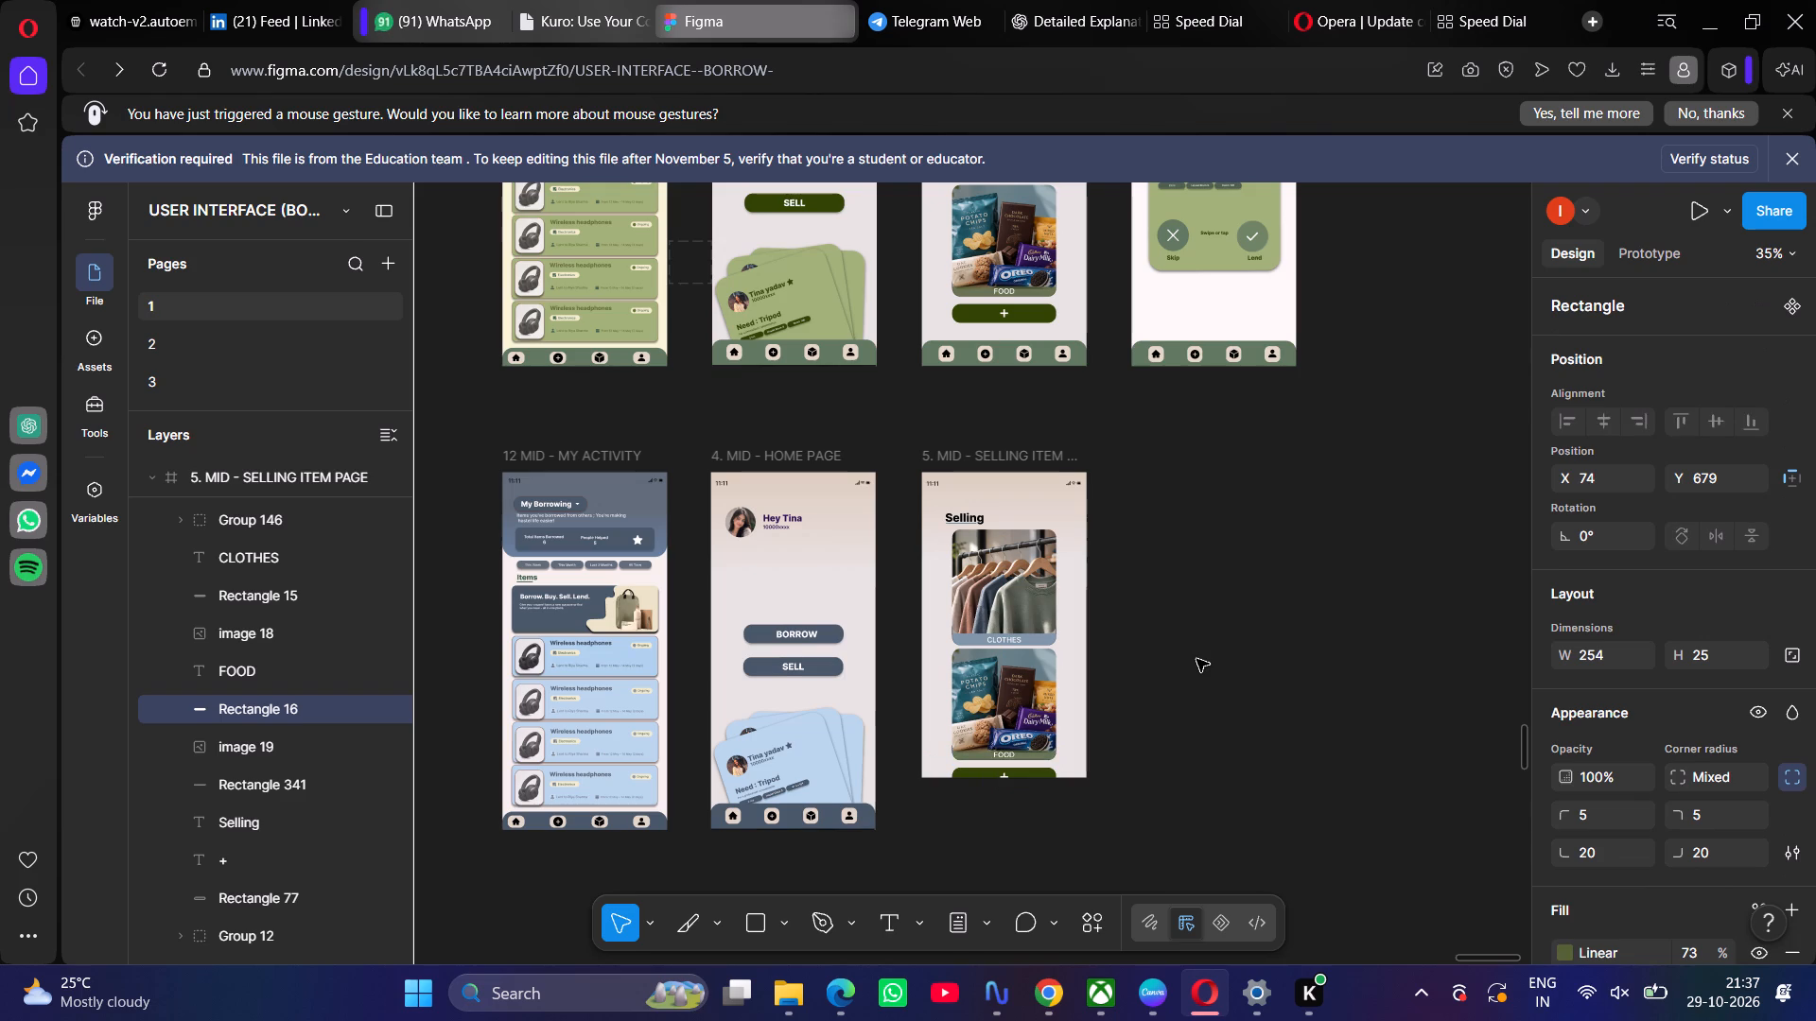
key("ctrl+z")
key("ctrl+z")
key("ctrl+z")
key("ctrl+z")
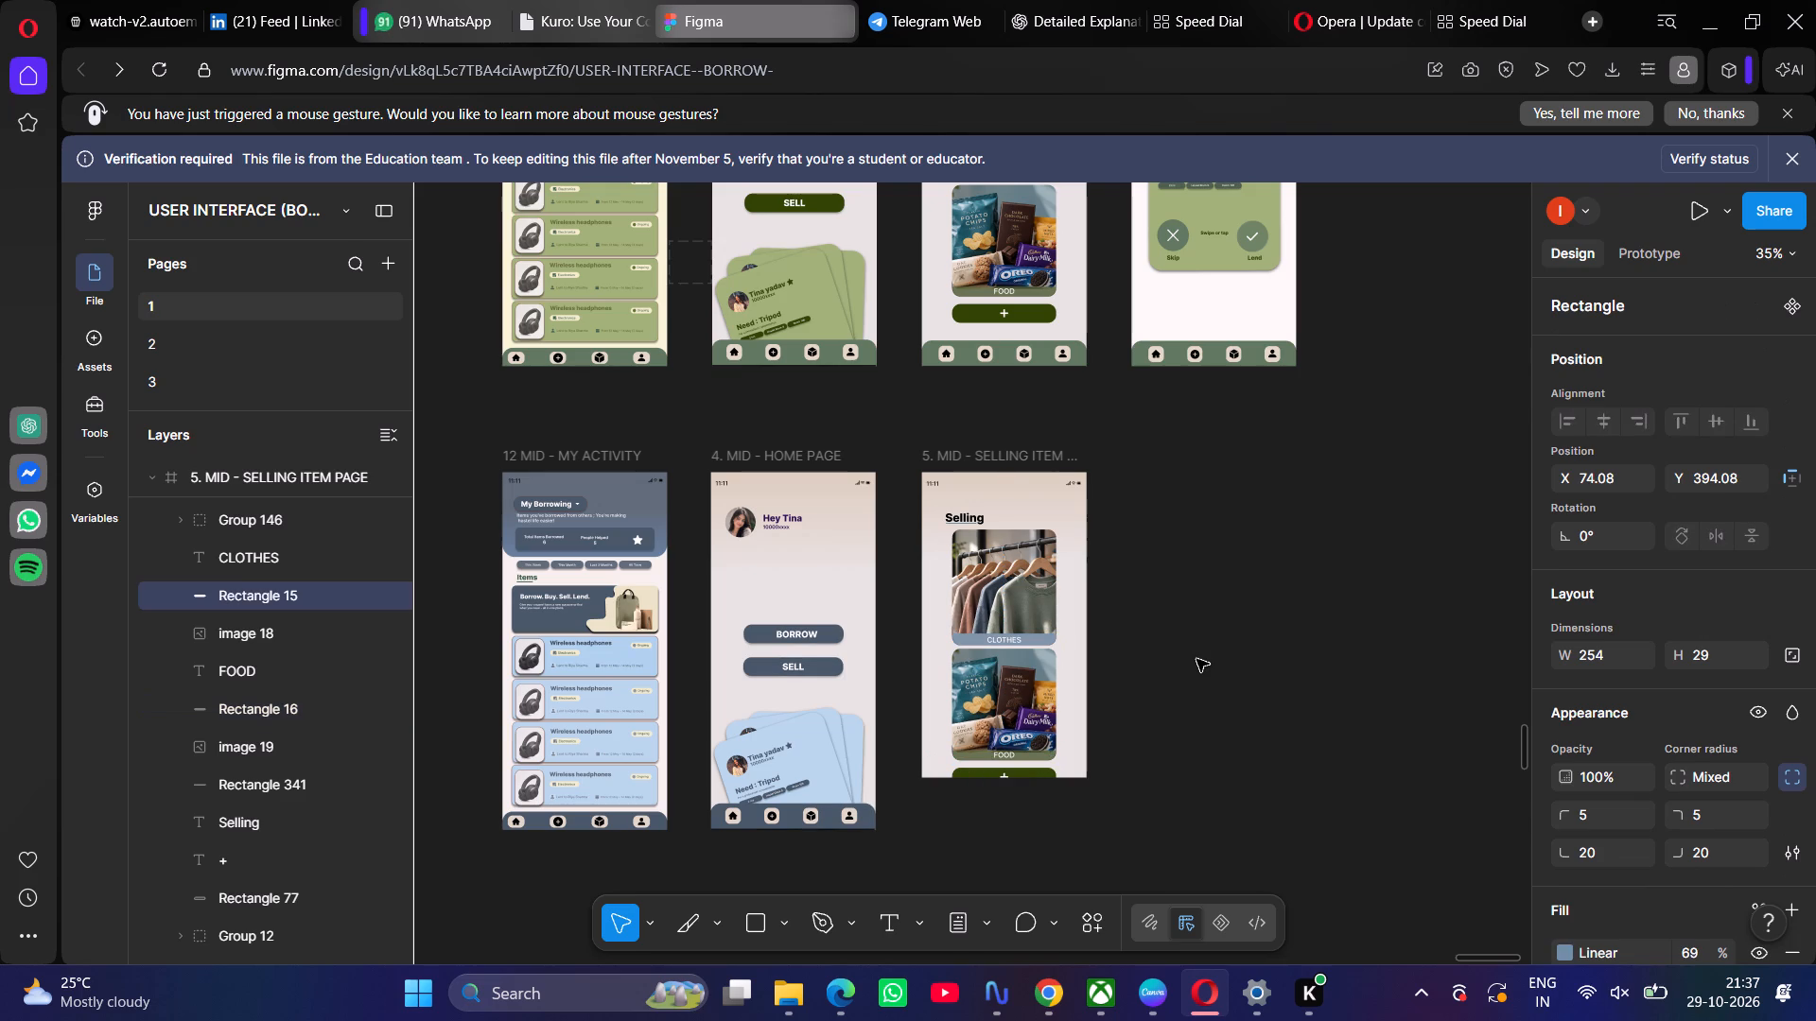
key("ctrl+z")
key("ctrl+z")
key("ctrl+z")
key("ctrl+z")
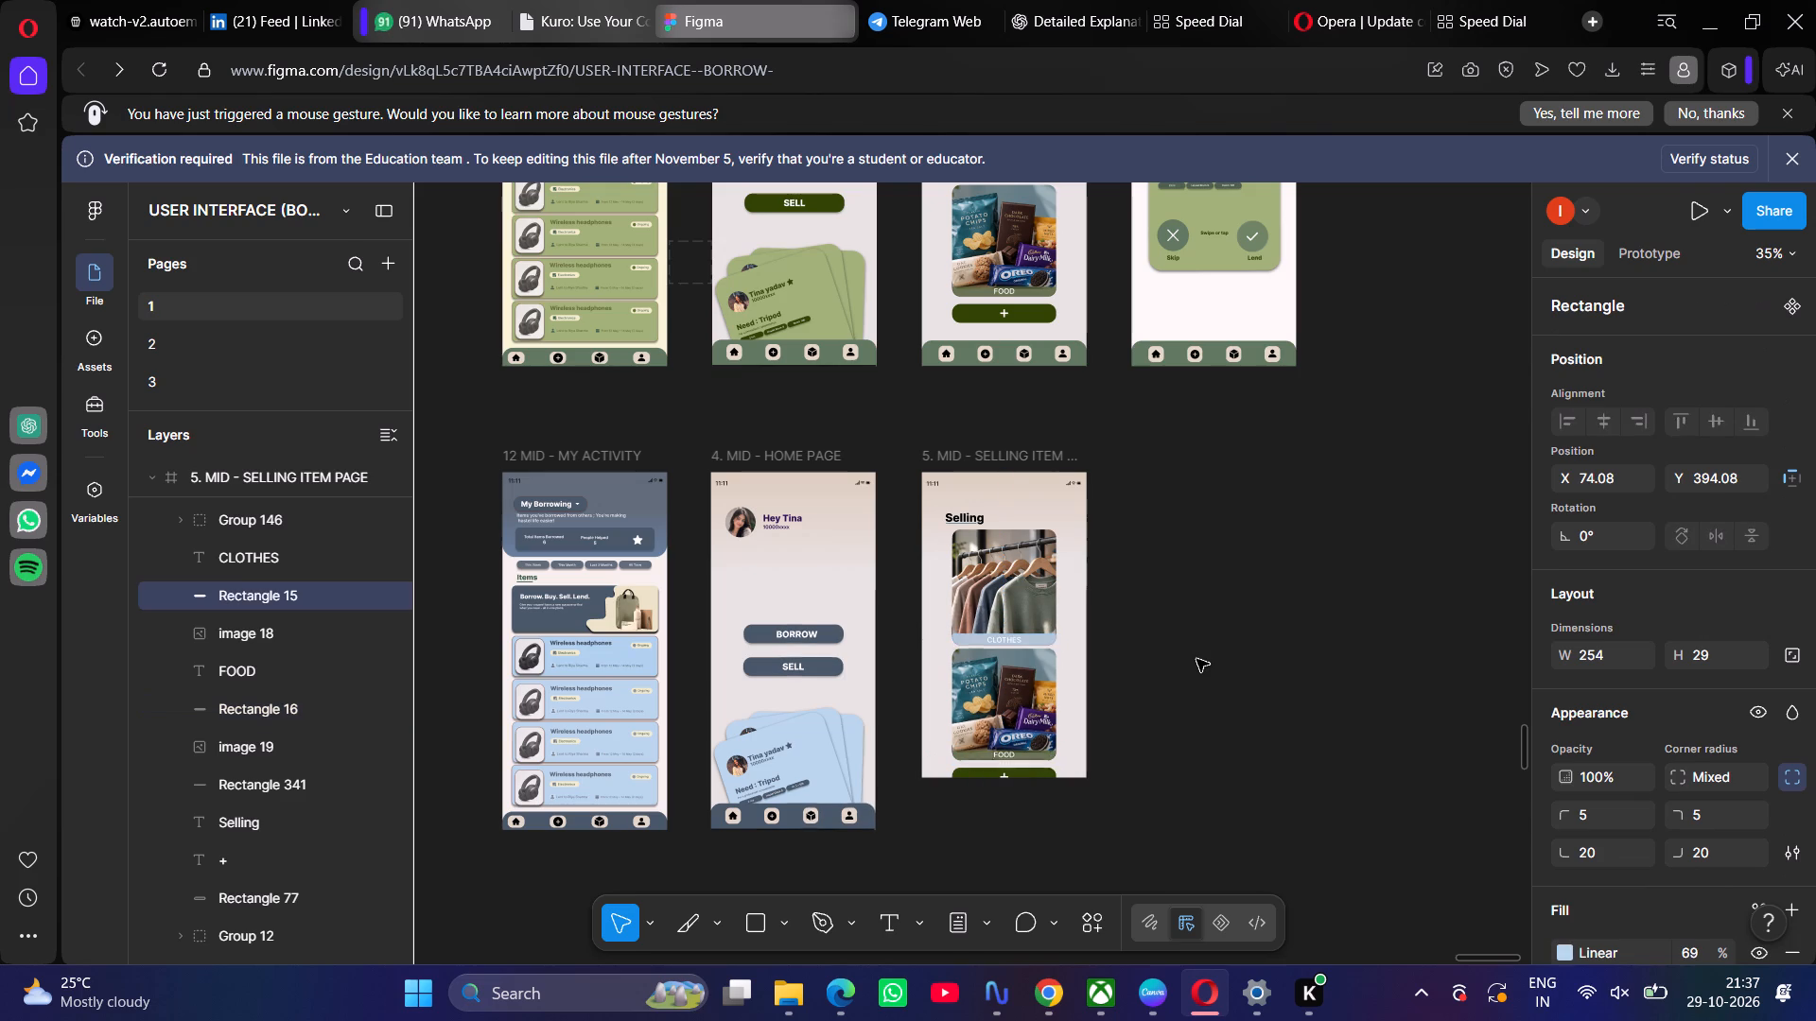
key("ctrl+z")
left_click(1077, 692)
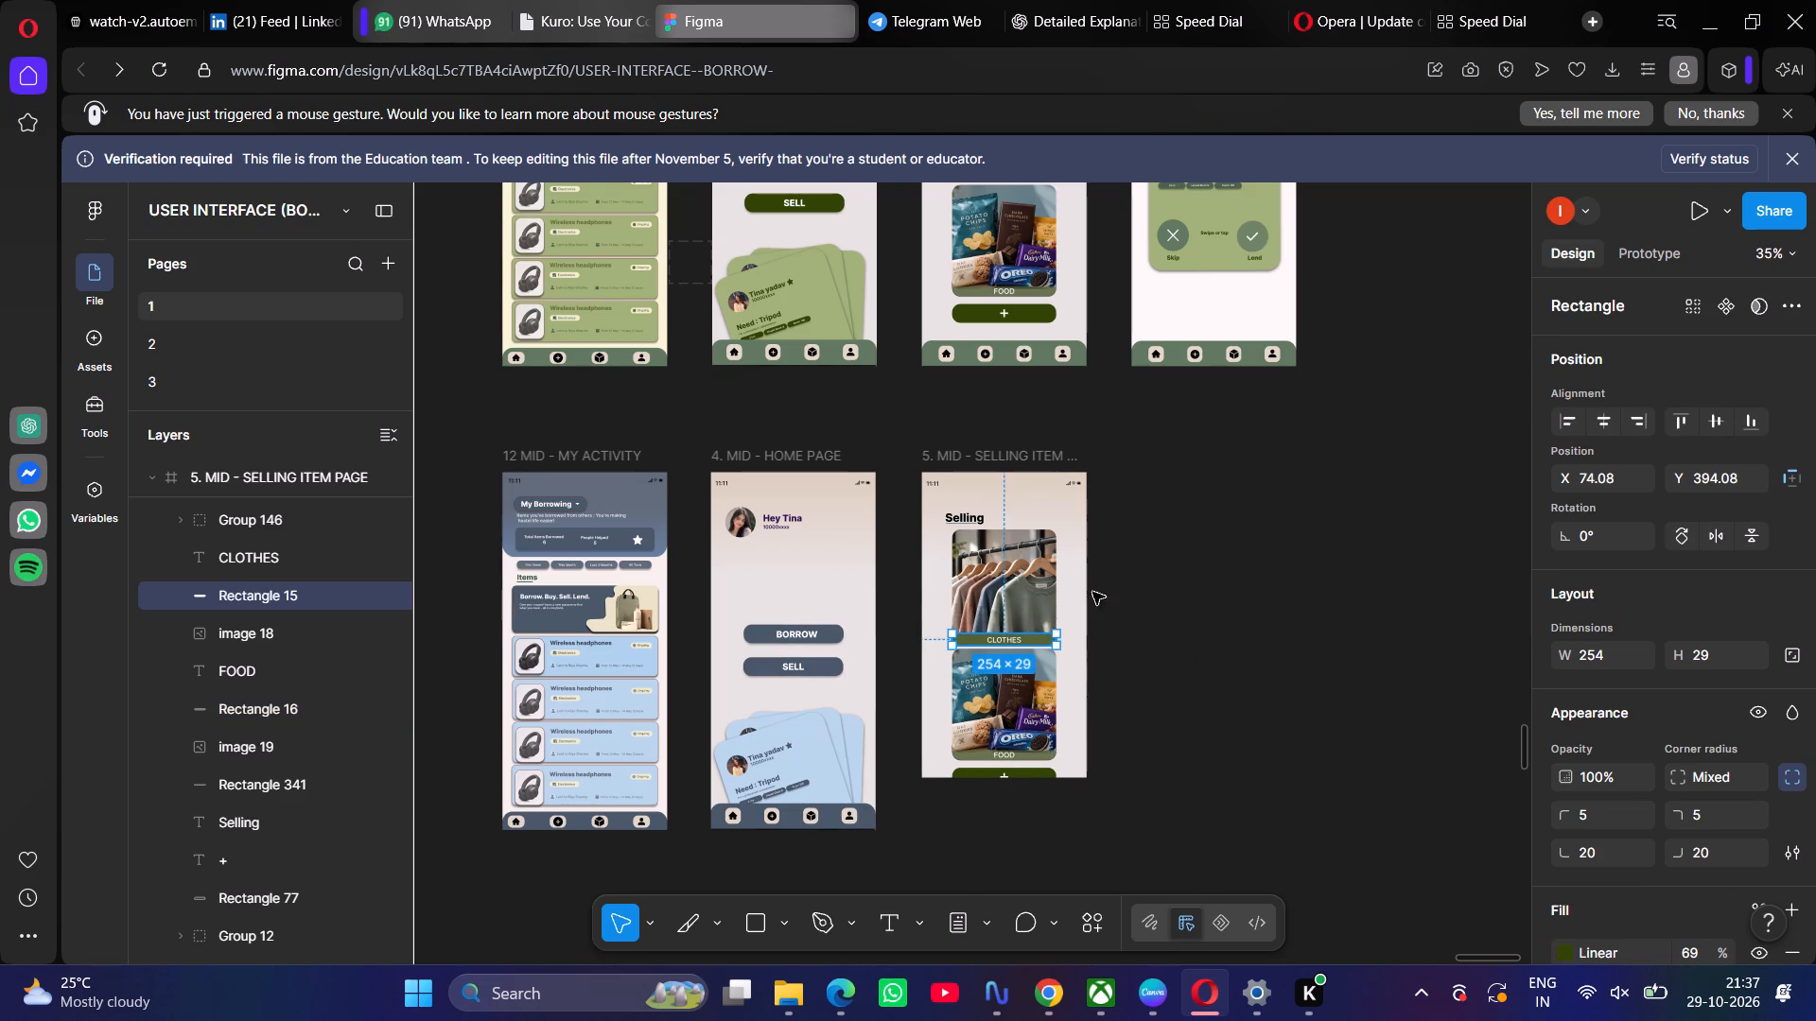
Extend the duplicated selling item page frame downward until it includes the plus button and the whole navigation bar.
left_click(1016, 459)
left_click_drag(1057, 778, 1055, 819)
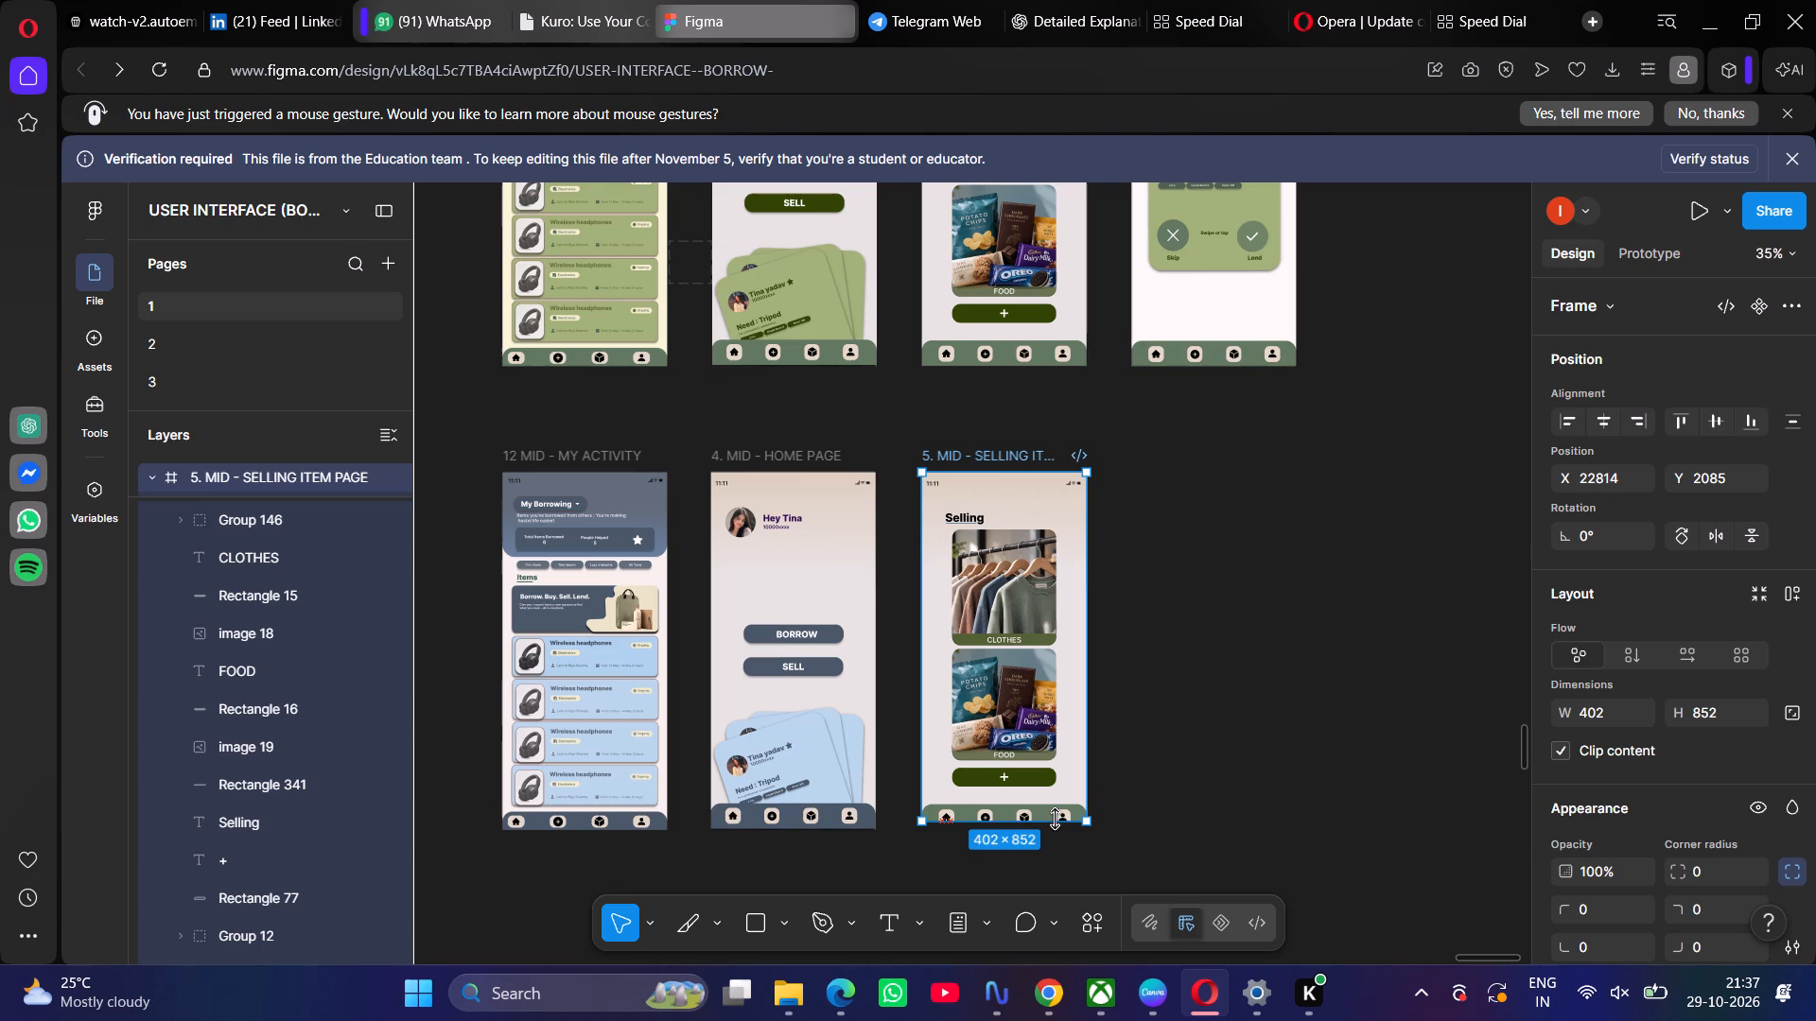
left_click_drag(1055, 819, 1055, 825)
triple_click(1055, 825)
triple_click(1054, 820)
double_click(1054, 820)
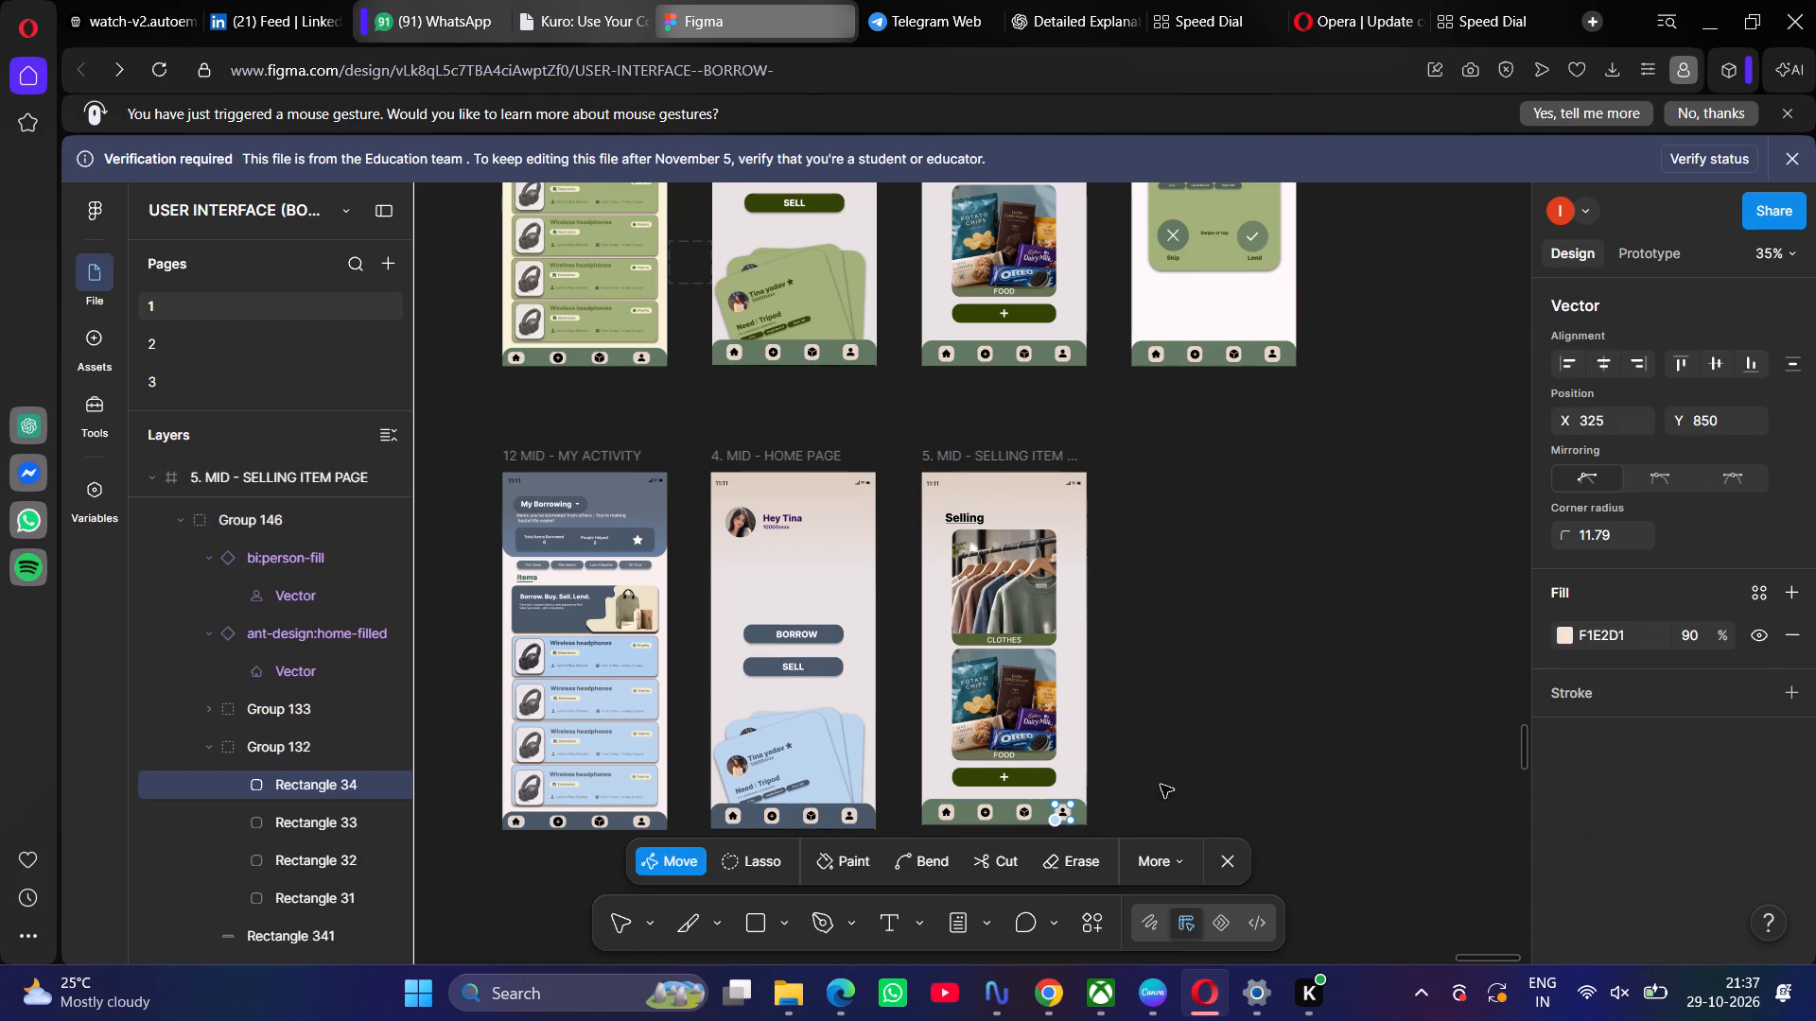
left_click(1189, 778)
left_click(1189, 778)
left_click(1141, 836)
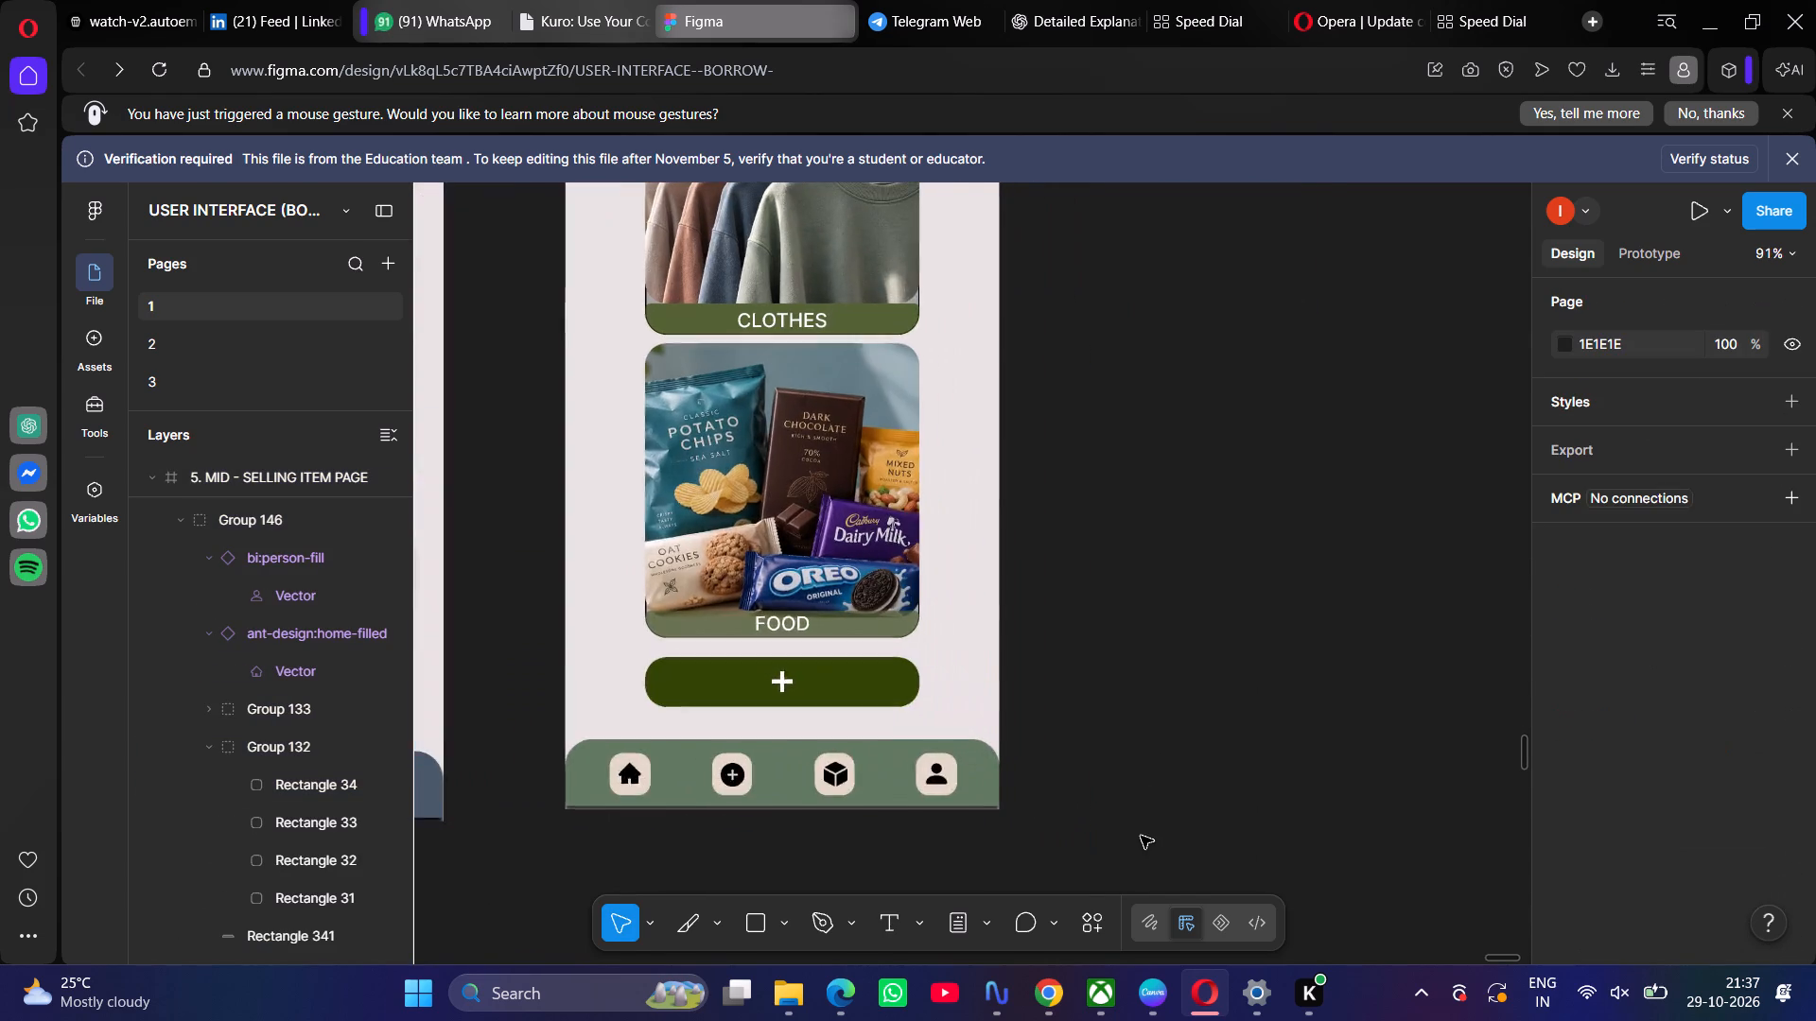
Recolour the CLOTHES label bar gradient to 628099, starting from the light blue sampled from the home page request card.
scroll(1141, 836, "up", 1)
double_click(973, 511)
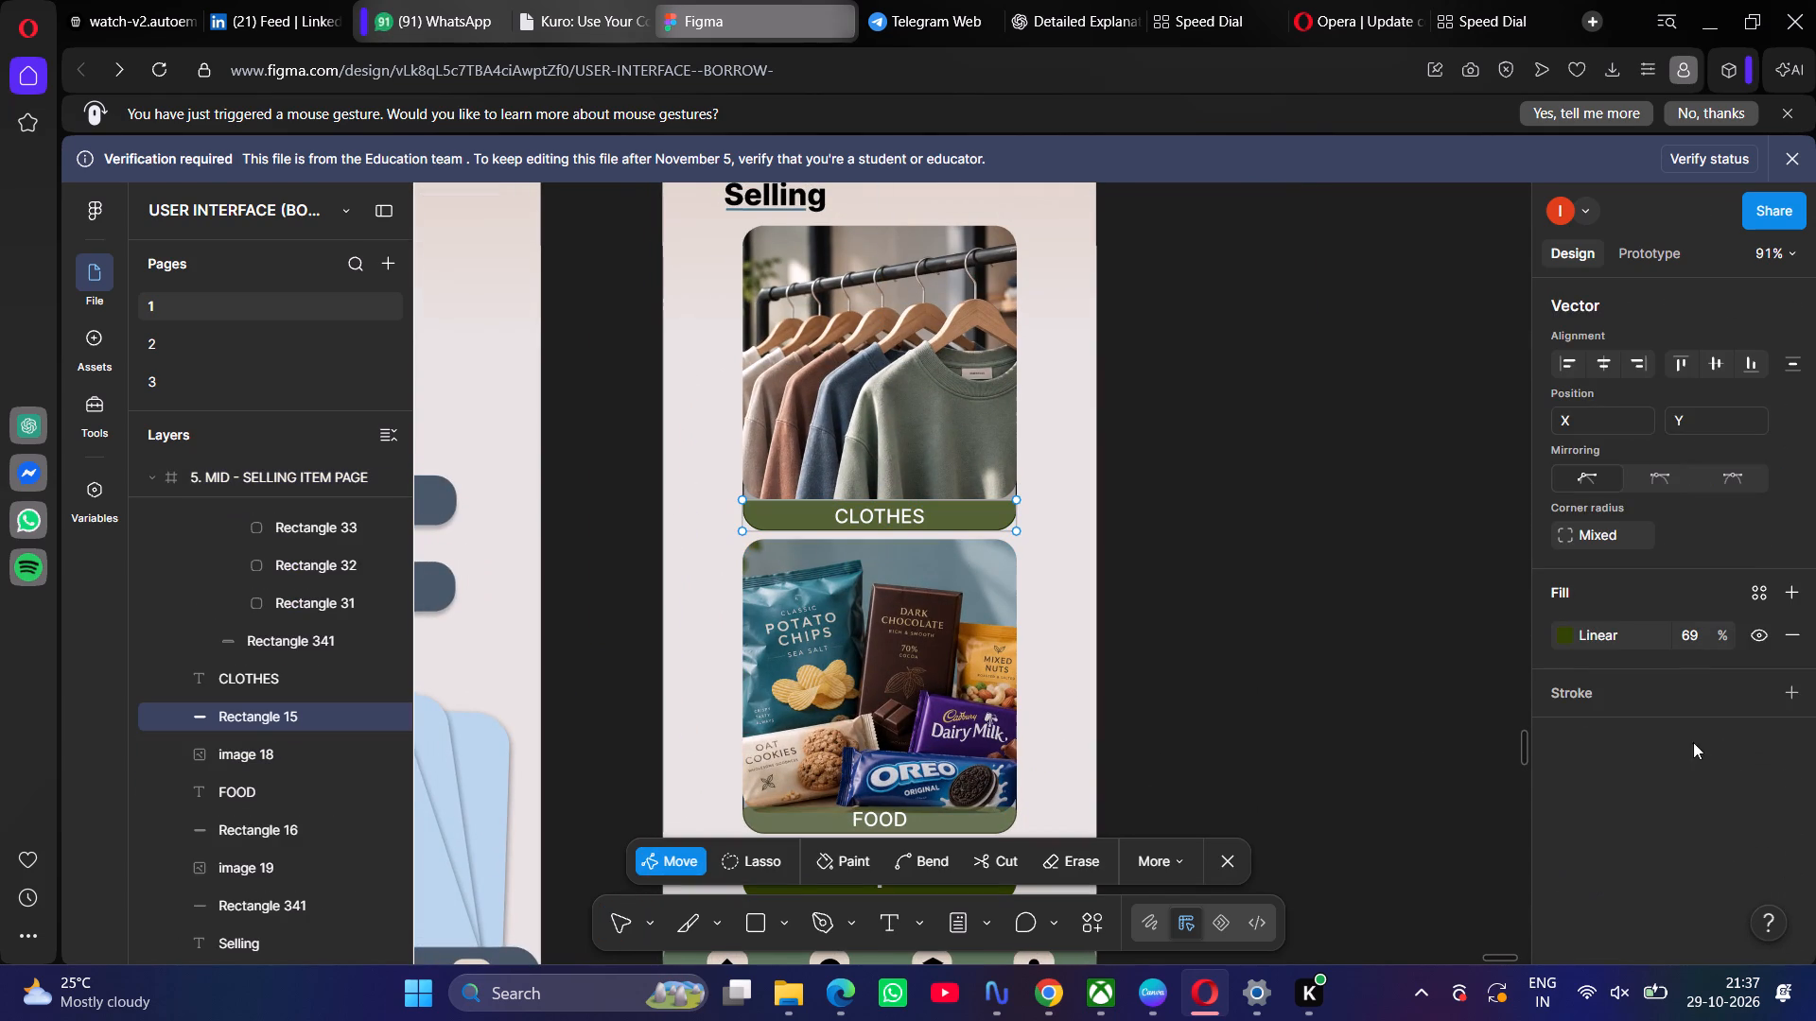
left_click(1252, 860)
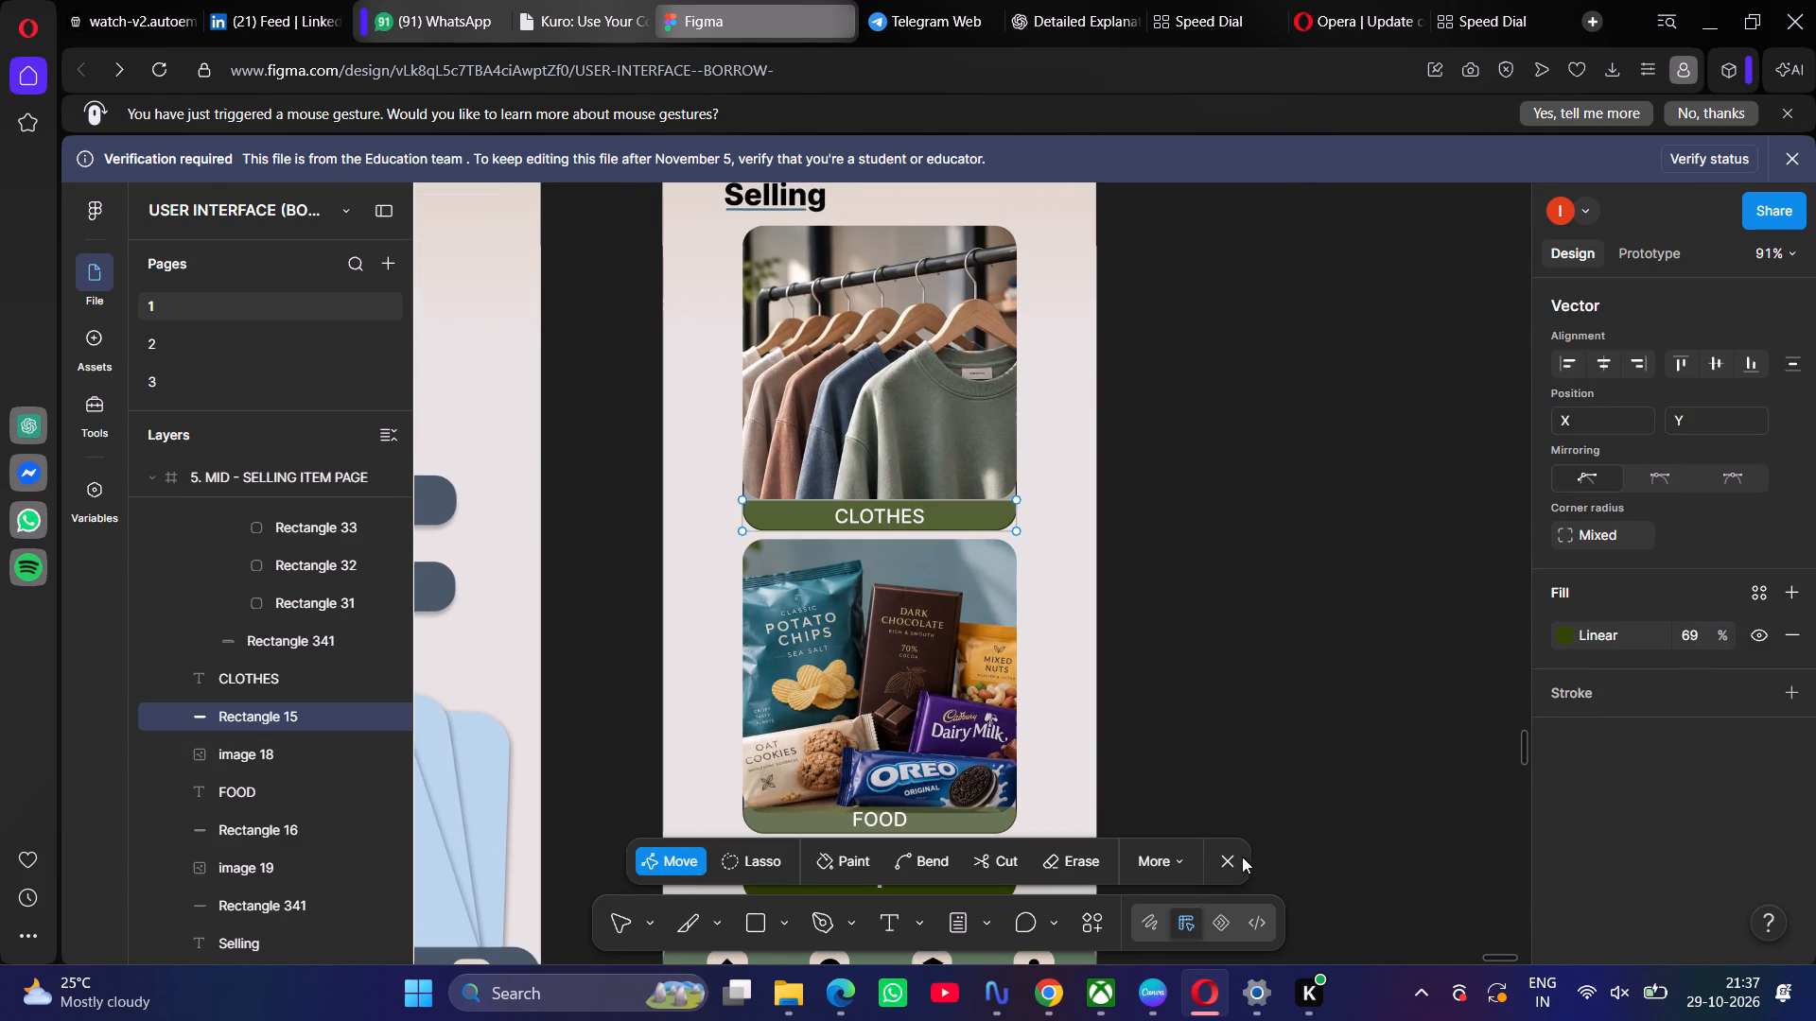
left_click(1236, 857)
left_click(1560, 952)
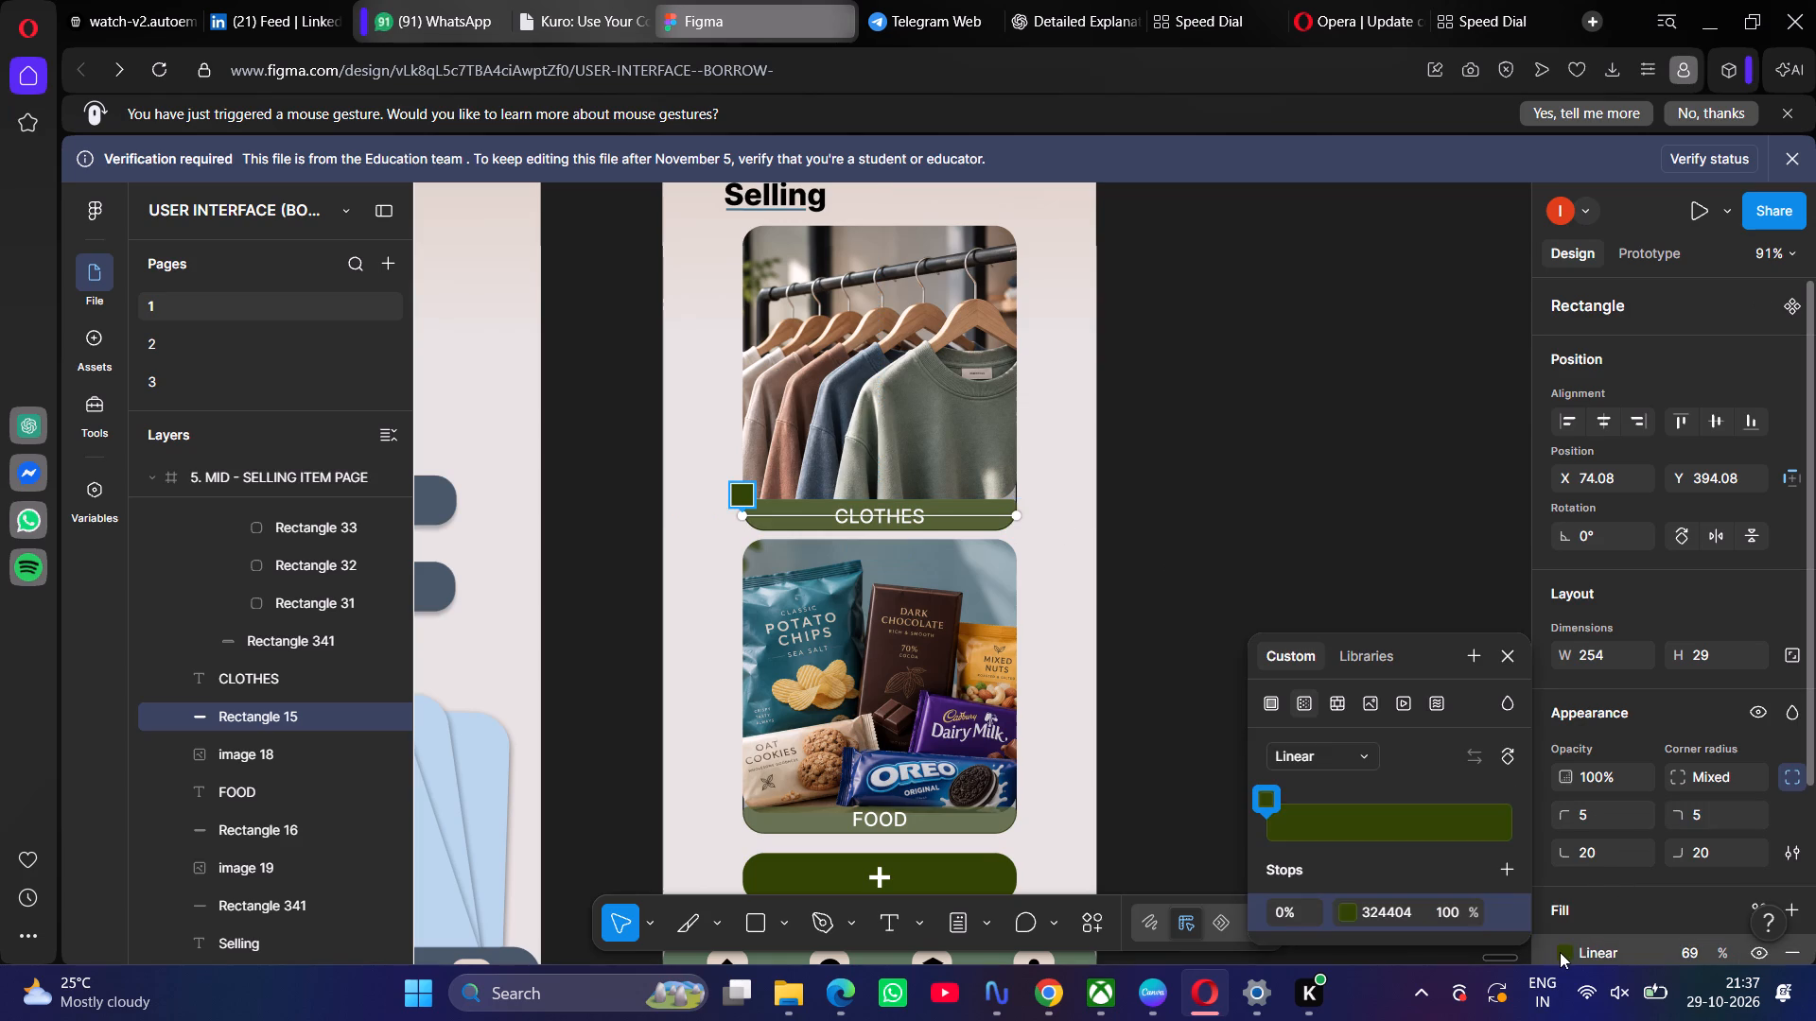
left_click(1348, 905)
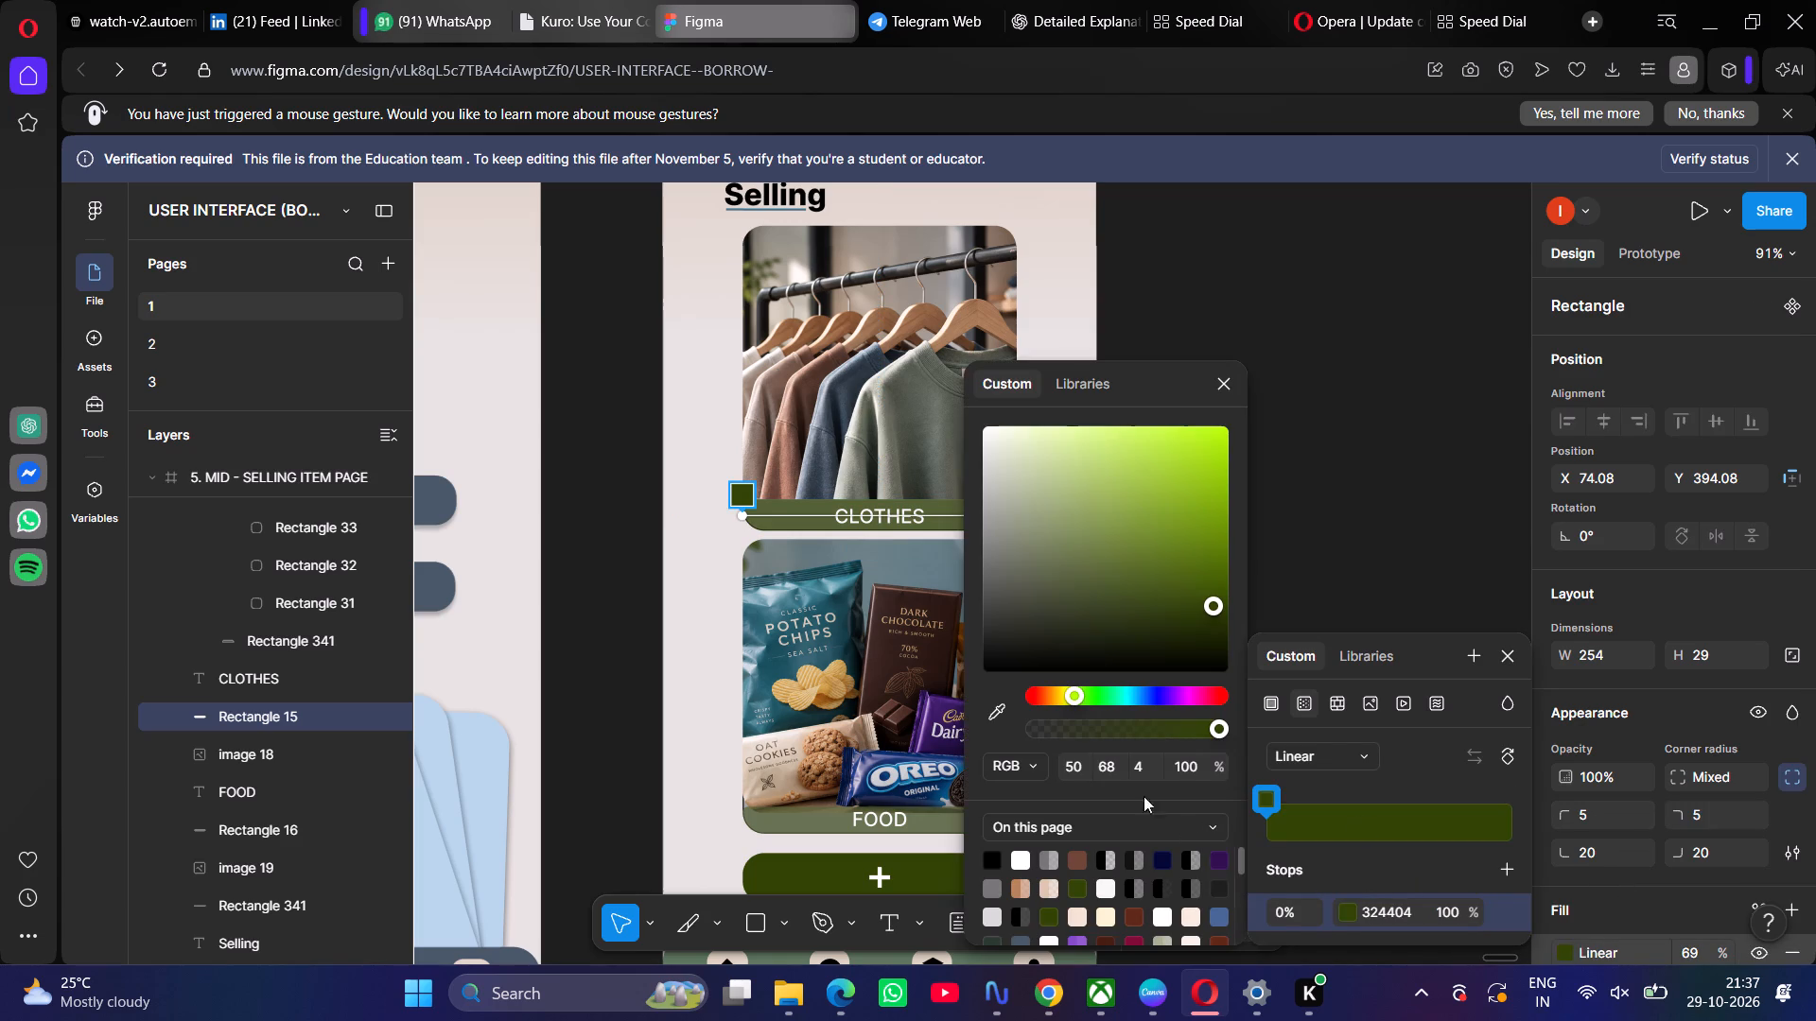
left_click(988, 708)
left_click(481, 771)
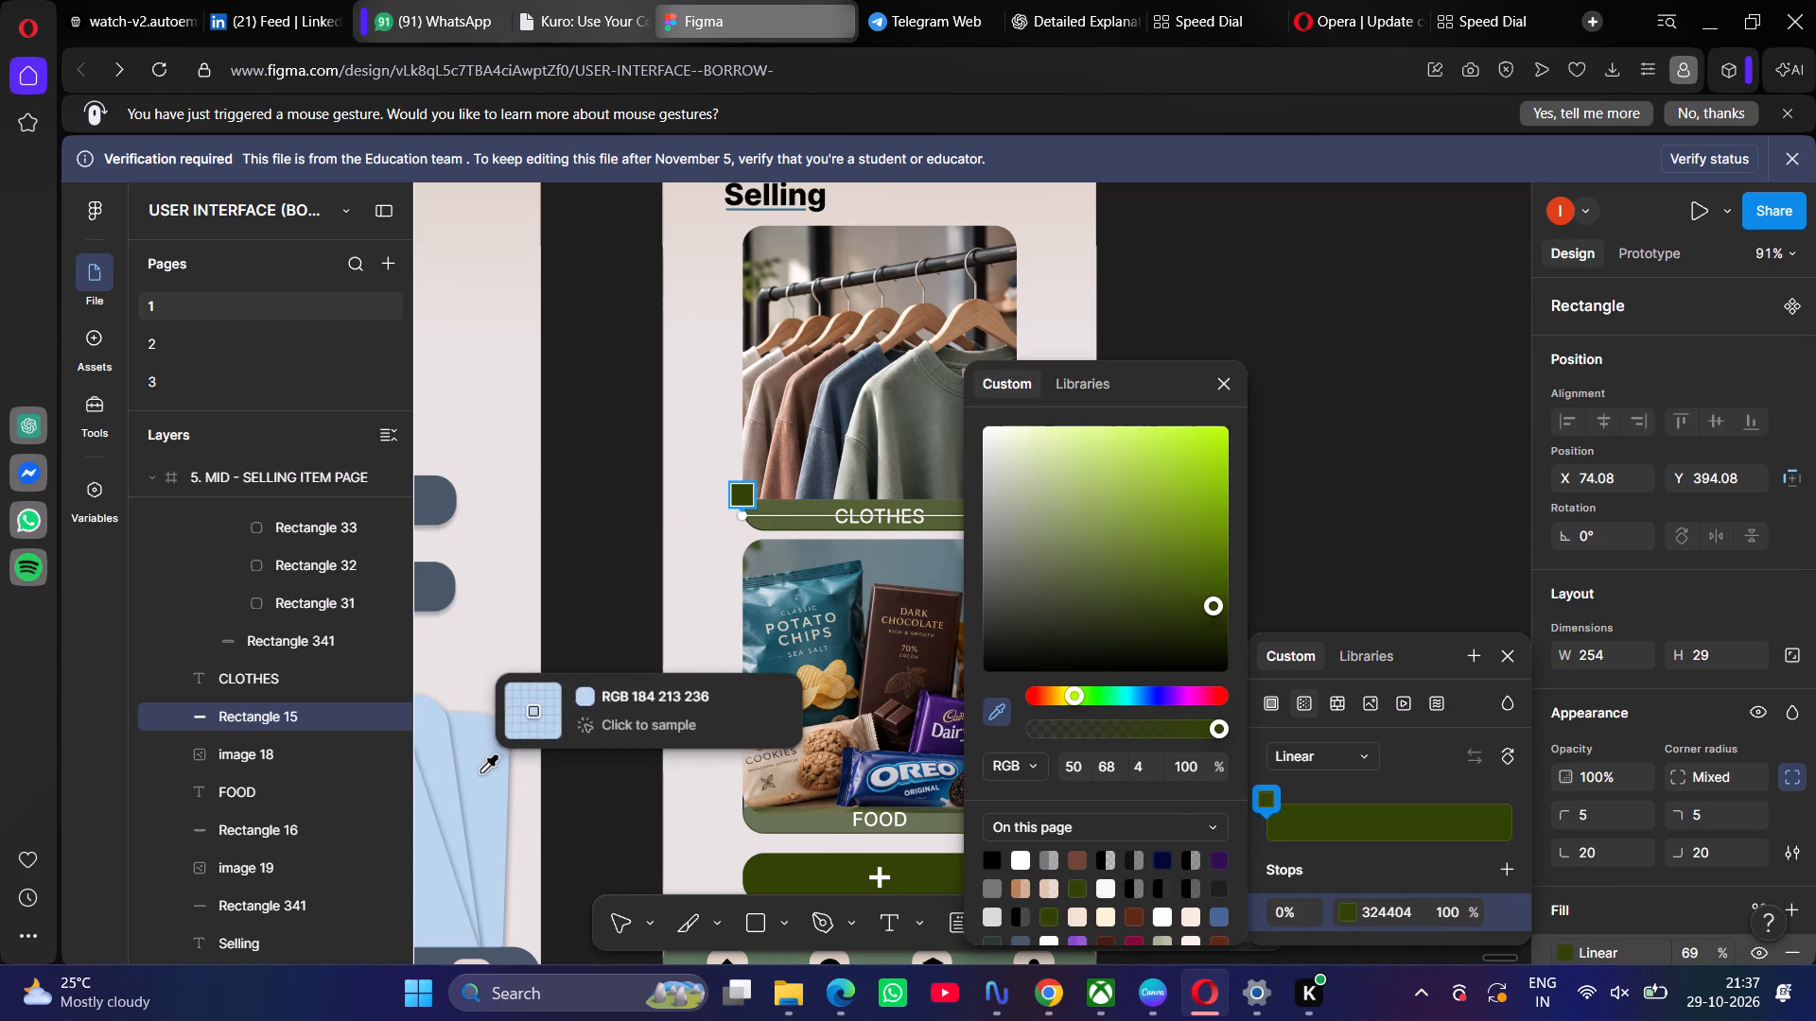
left_click_drag(1031, 437, 1116, 461)
triple_click(1116, 461)
left_click(1116, 461)
triple_click(1121, 469)
left_click_drag(1116, 475, 1098, 487)
left_click_drag(1093, 491, 1078, 510)
left_click(1074, 517)
triple_click(1072, 524)
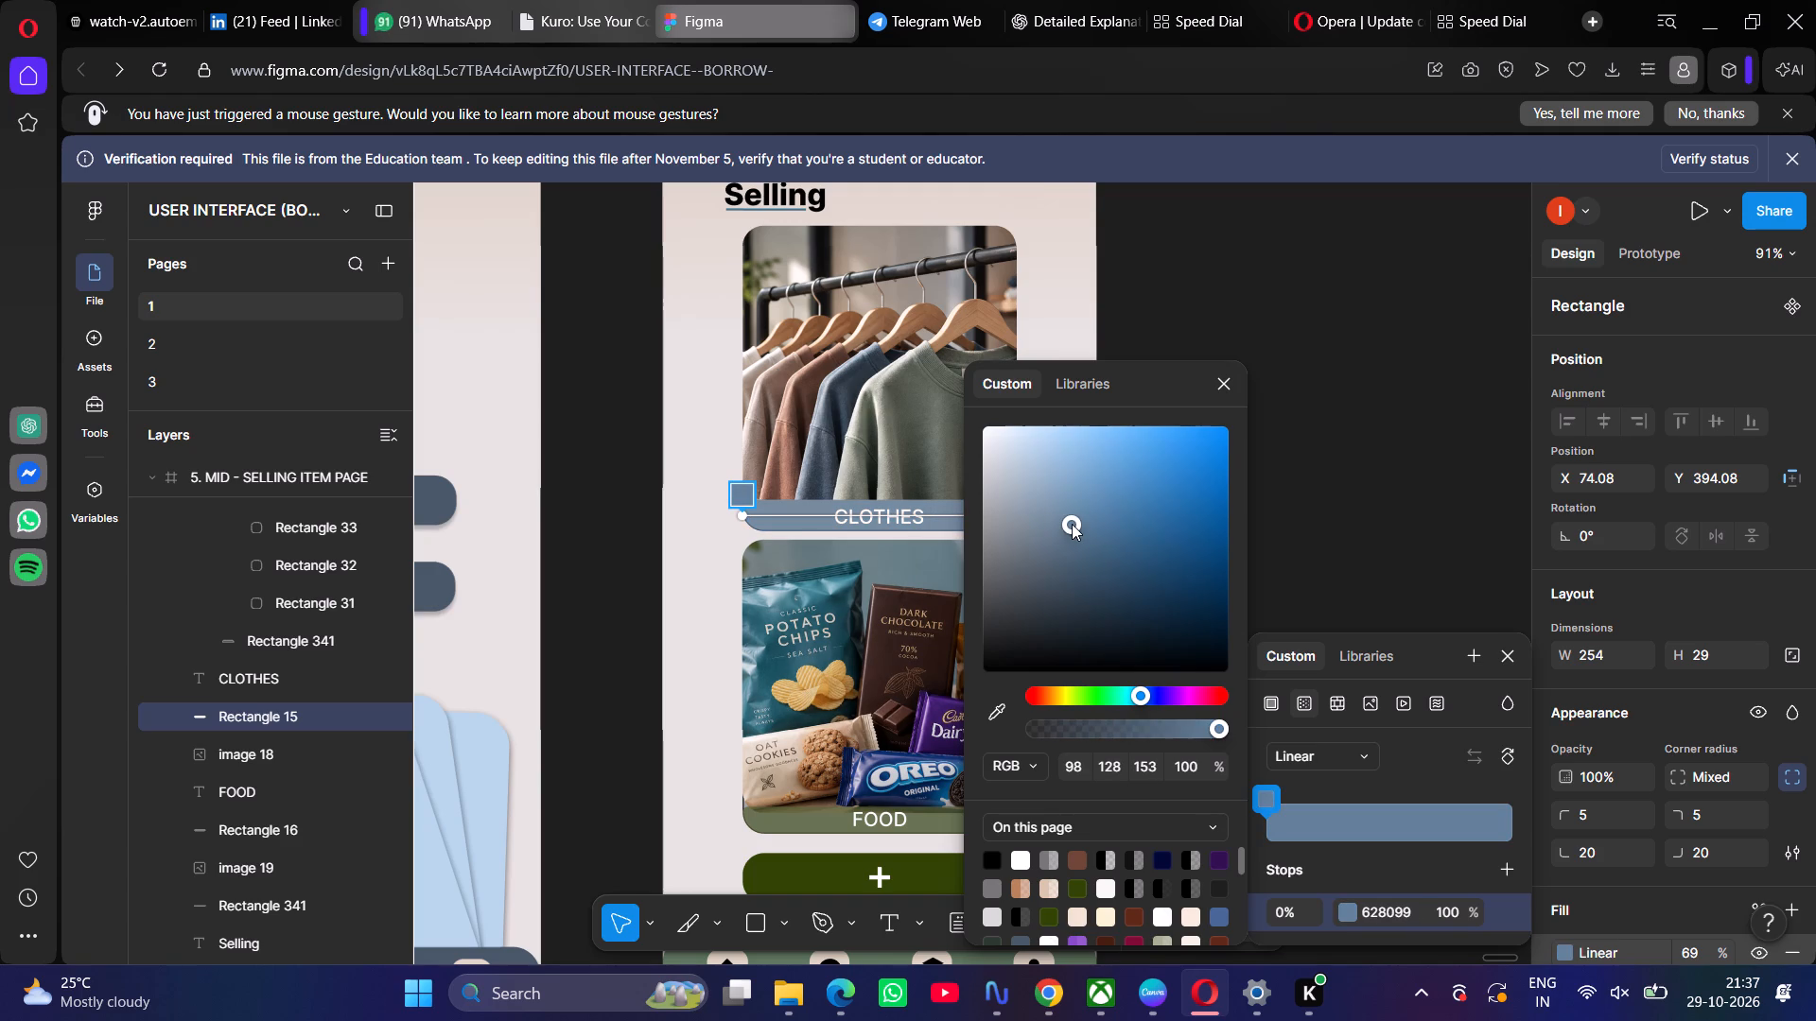
left_click(1409, 494)
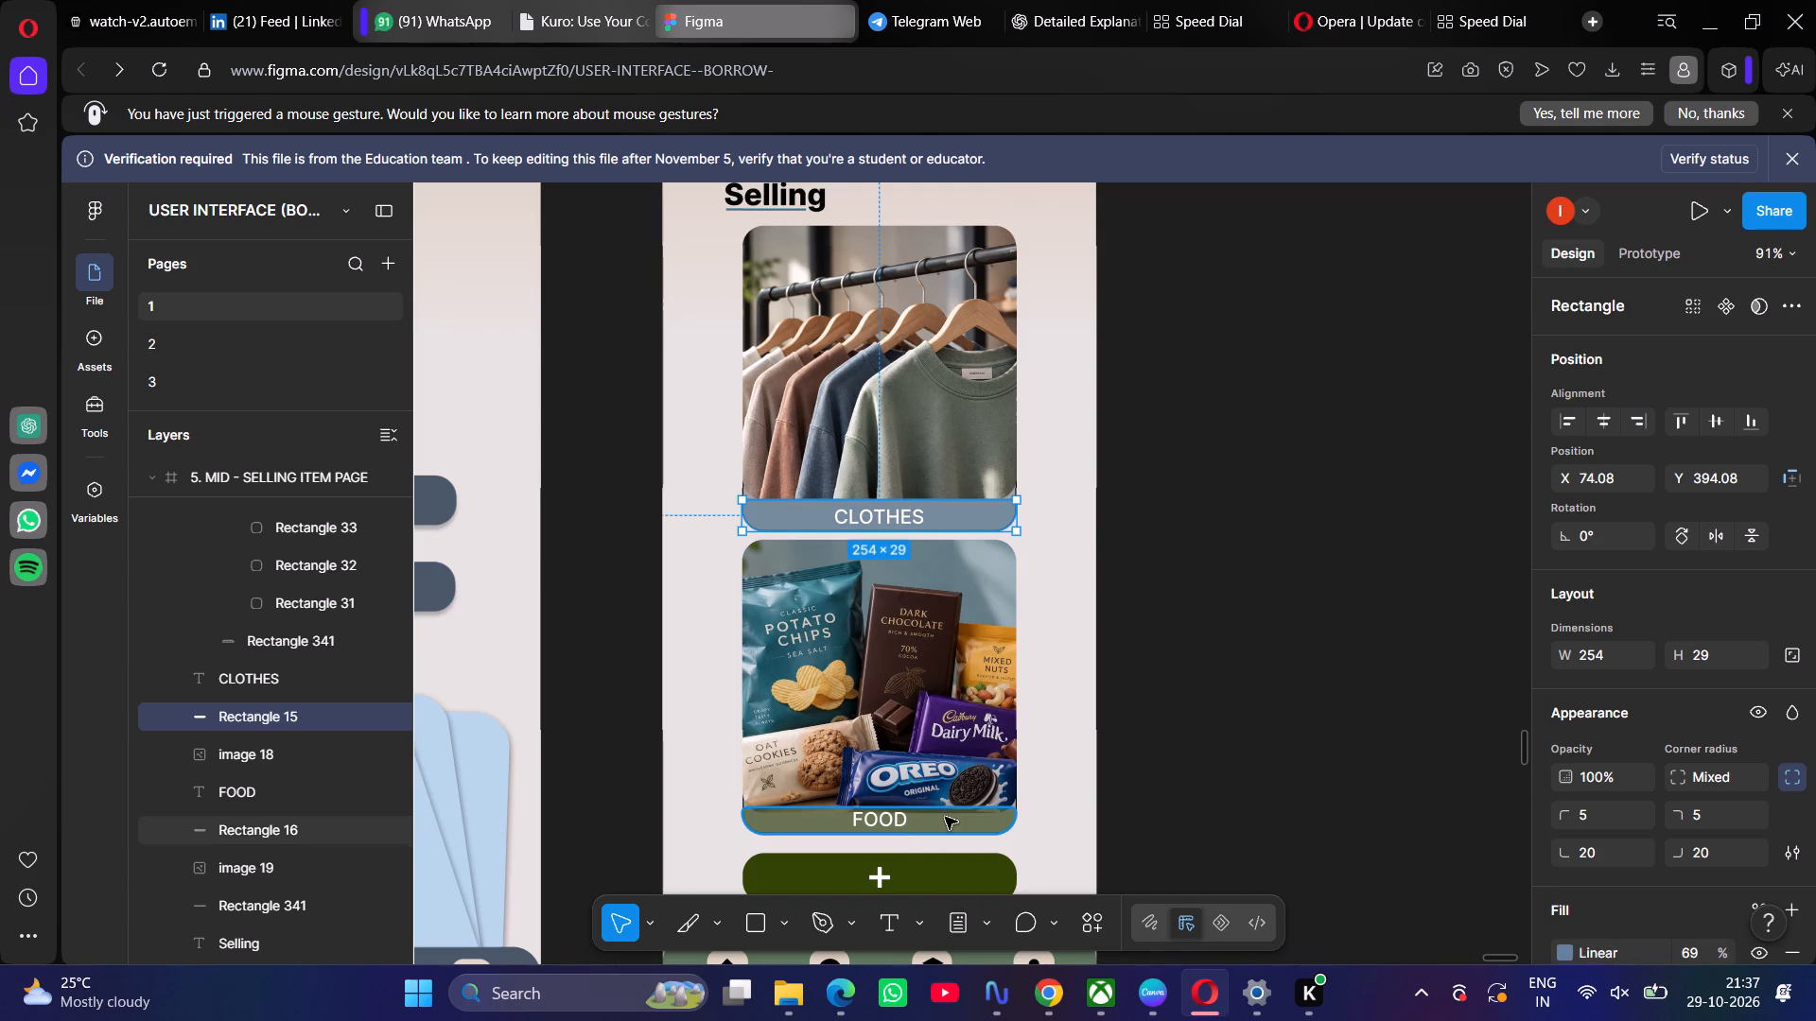
Recolour the FOOD label bar gradient with the muted blue sampled from the CLOTHES label bar.
left_click(945, 817)
left_click(1570, 959)
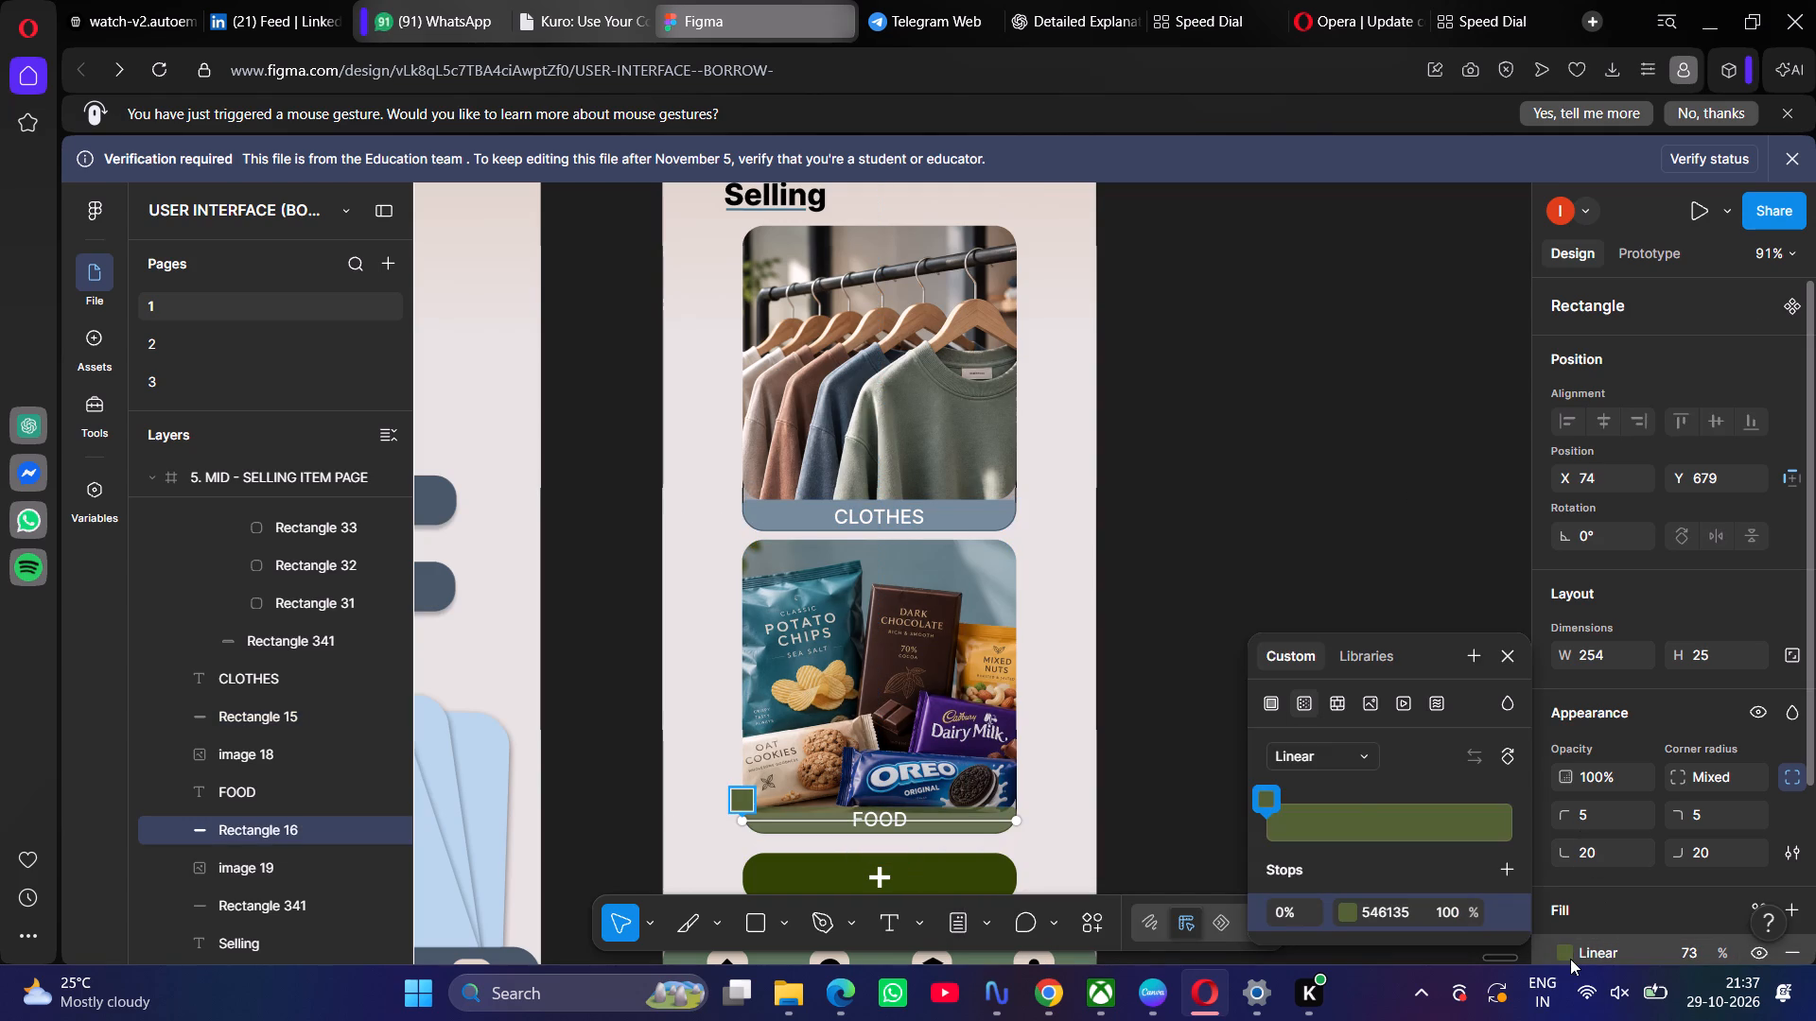
left_click(1264, 807)
left_click(1004, 705)
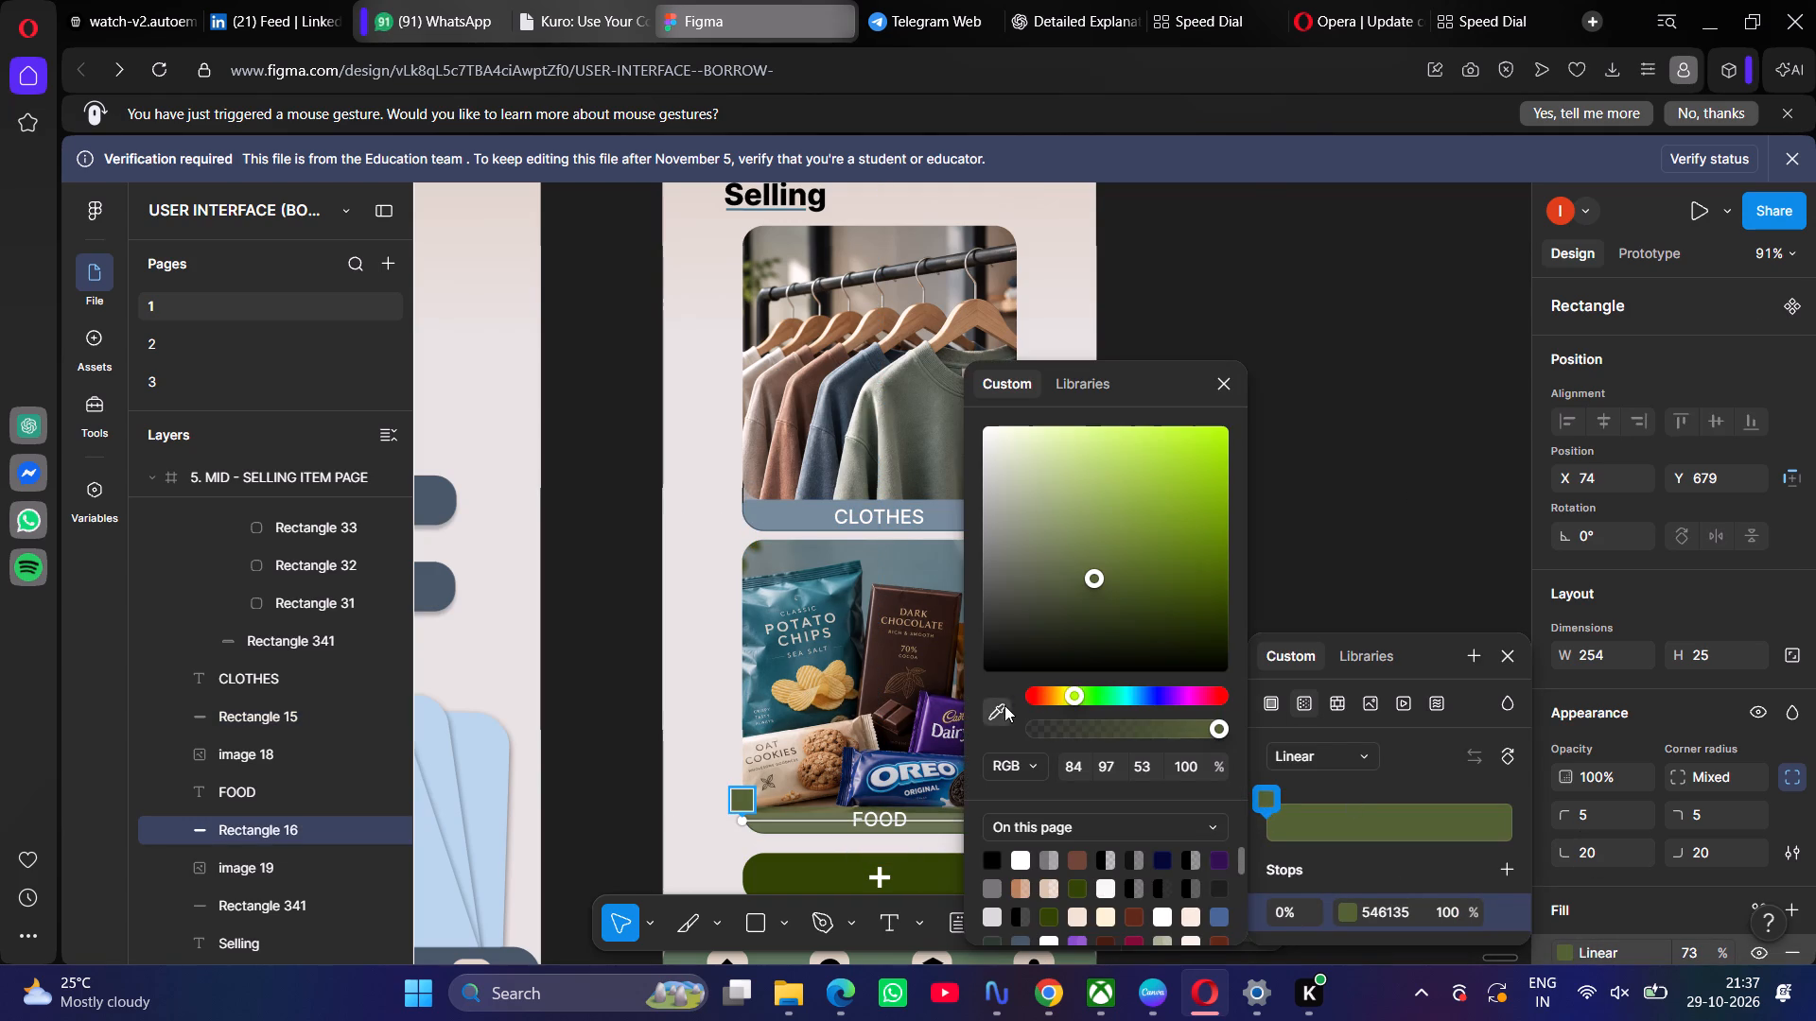
left_click(814, 519)
scroll(1244, 543, "down", 1)
double_click(1256, 536)
Recolour the plus button's gradient to slate 495869, sampled from the SELL button on the neighbouring home page.
scroll(1253, 561, "down", 1)
left_click(960, 764)
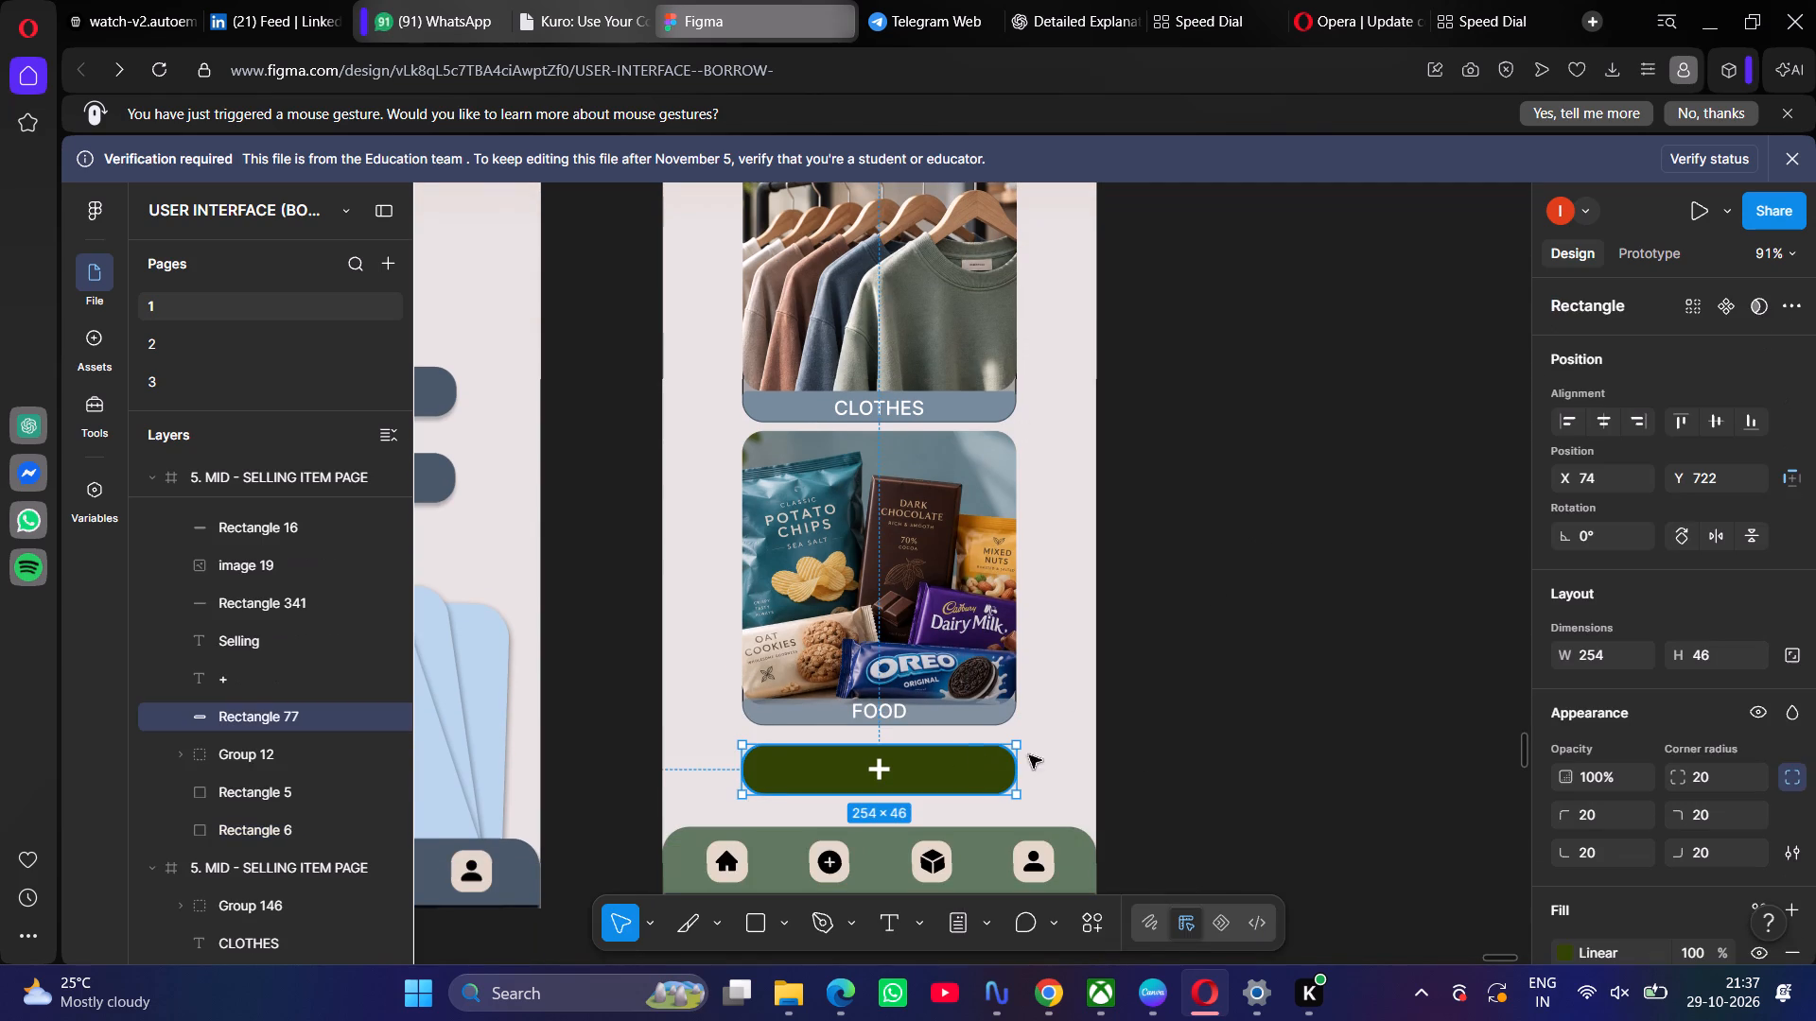
left_click(1552, 949)
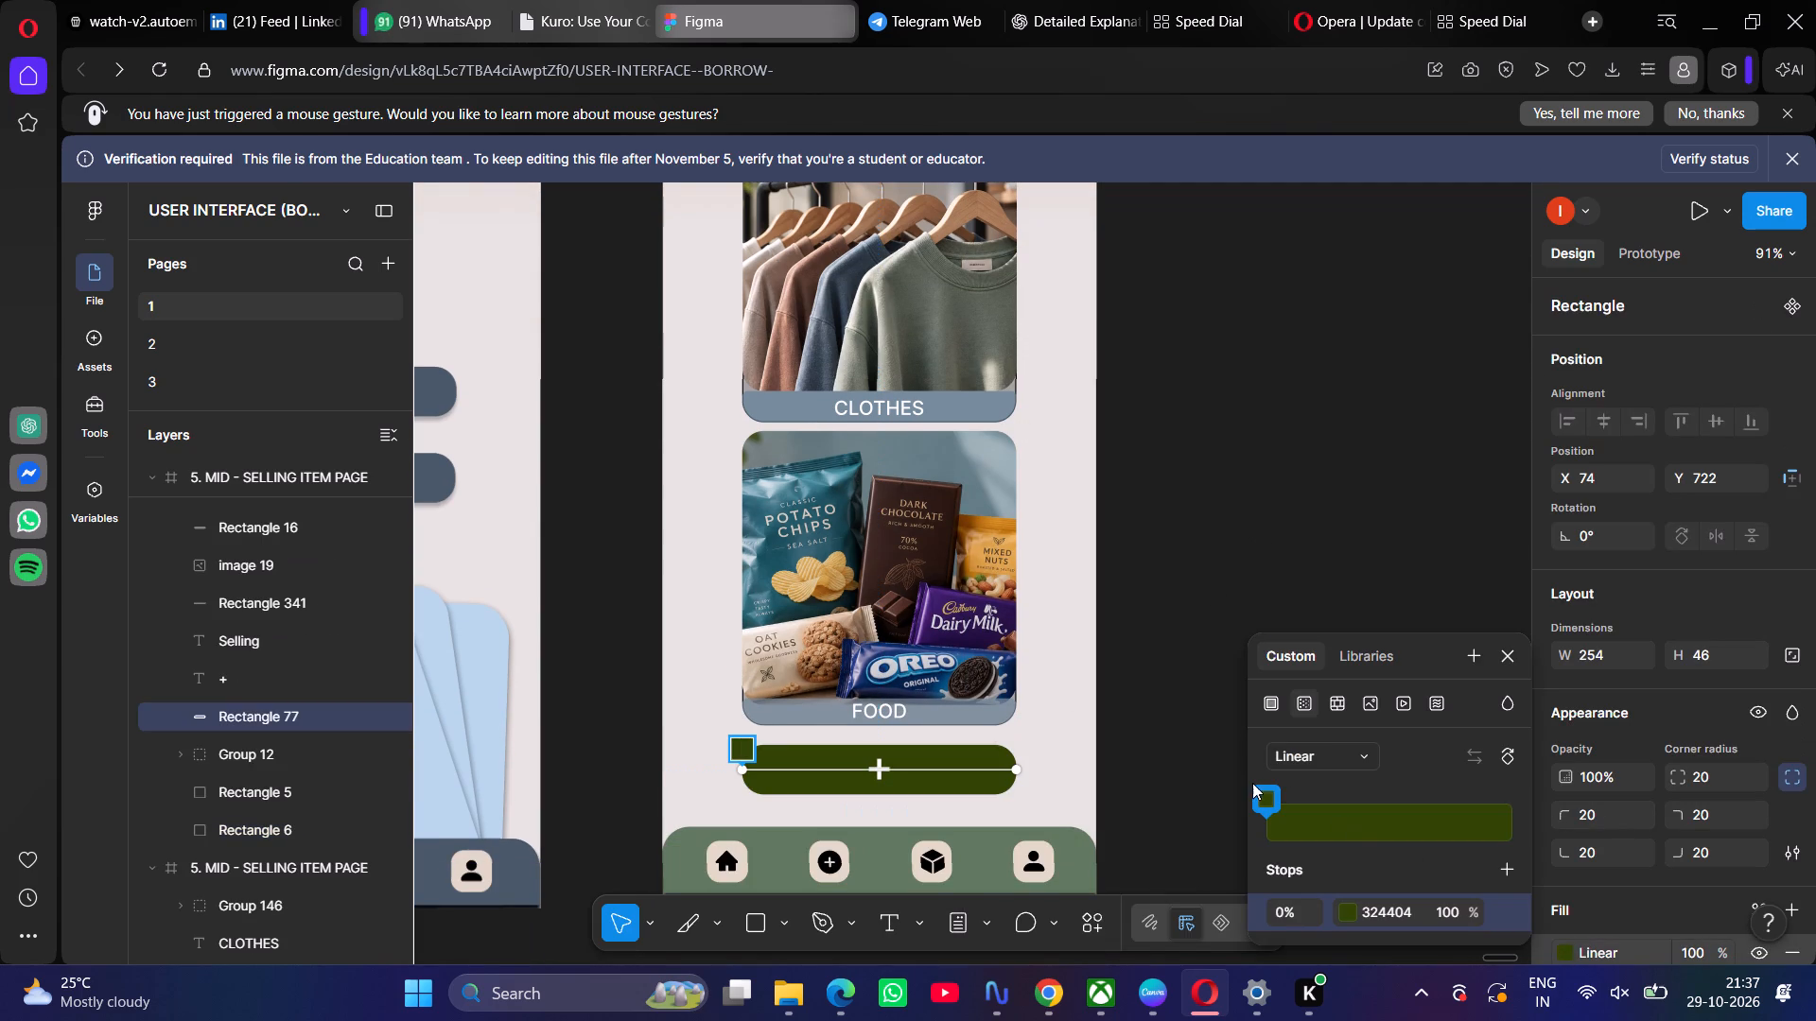
left_click(1266, 794)
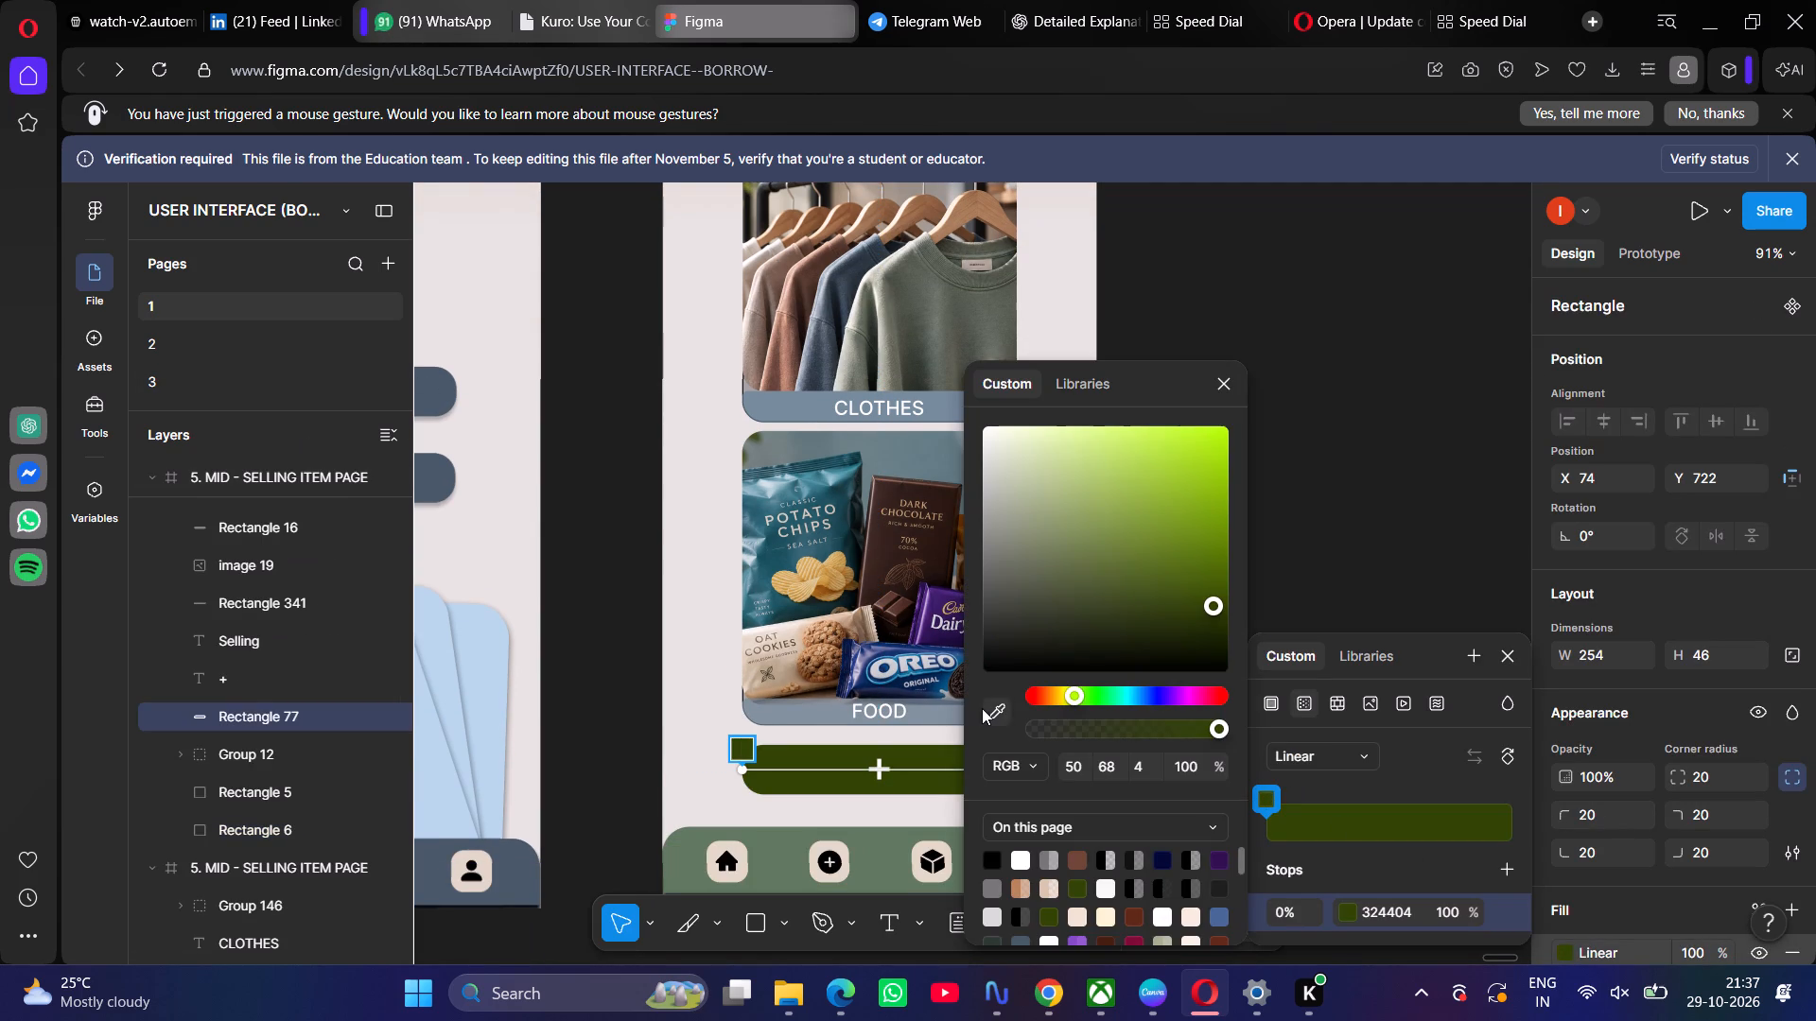
left_click(982, 708)
left_click(434, 470)
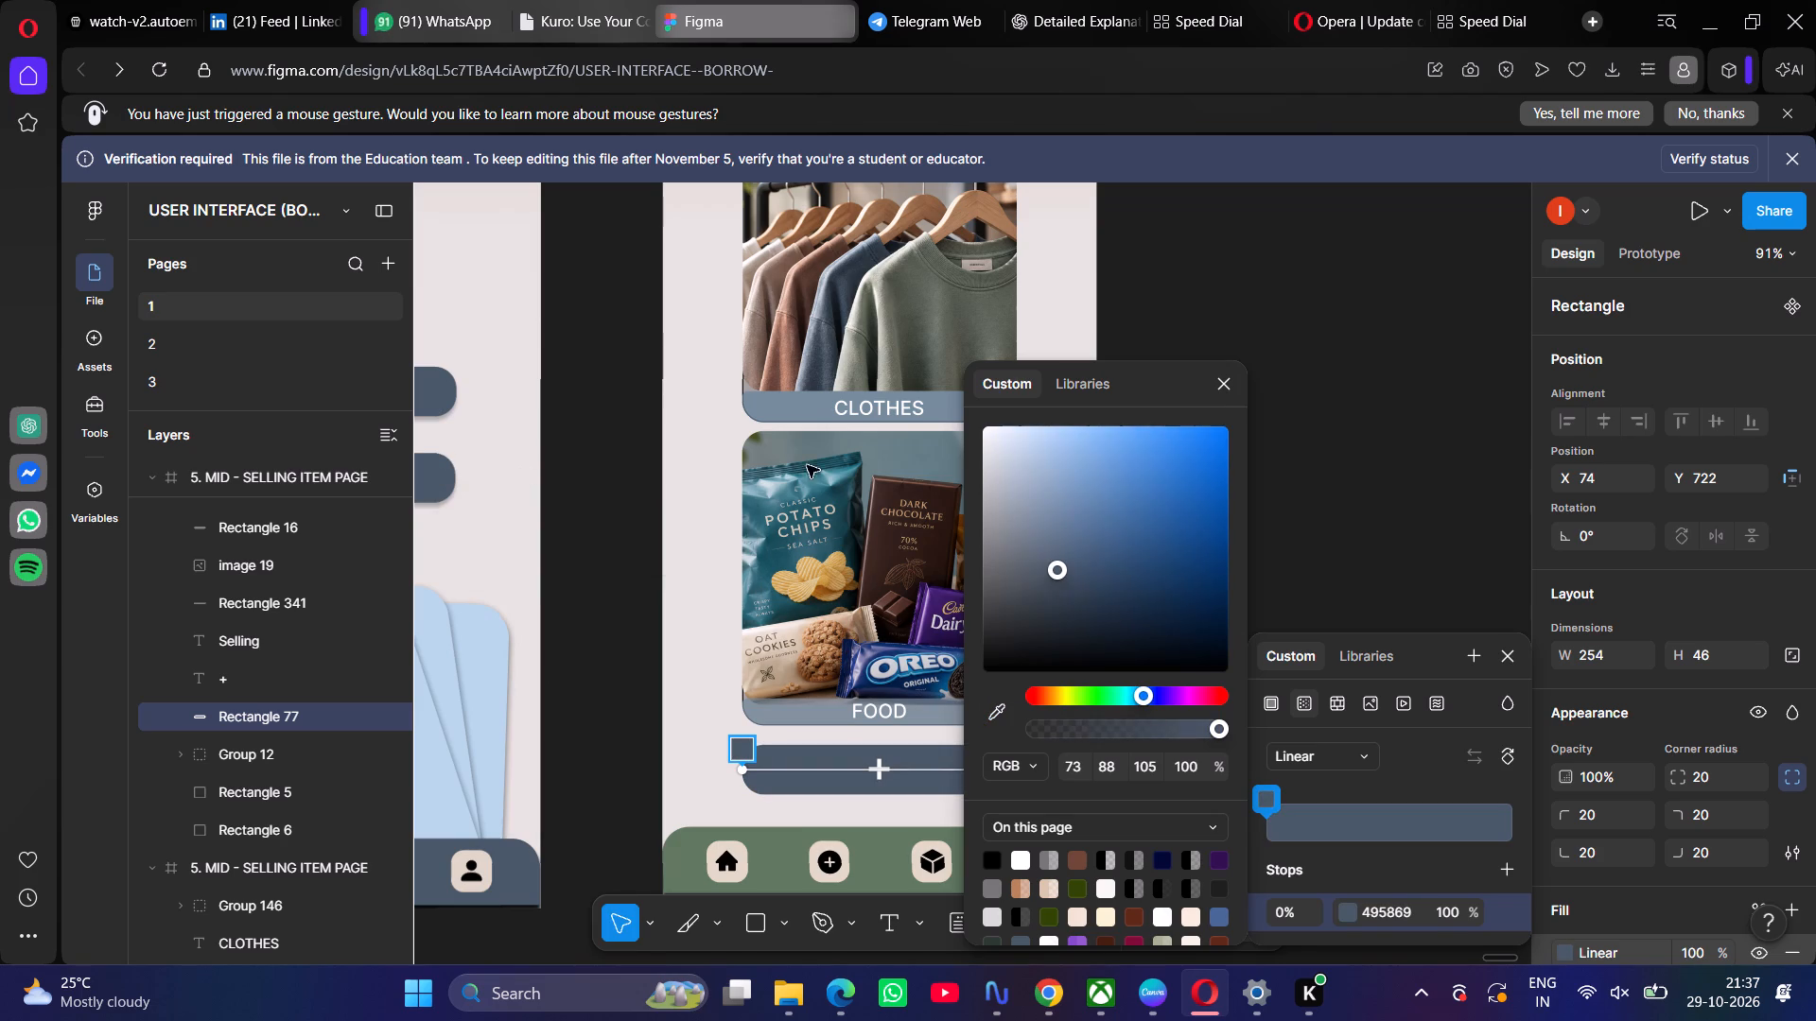
left_click(1321, 520)
left_click(1321, 520)
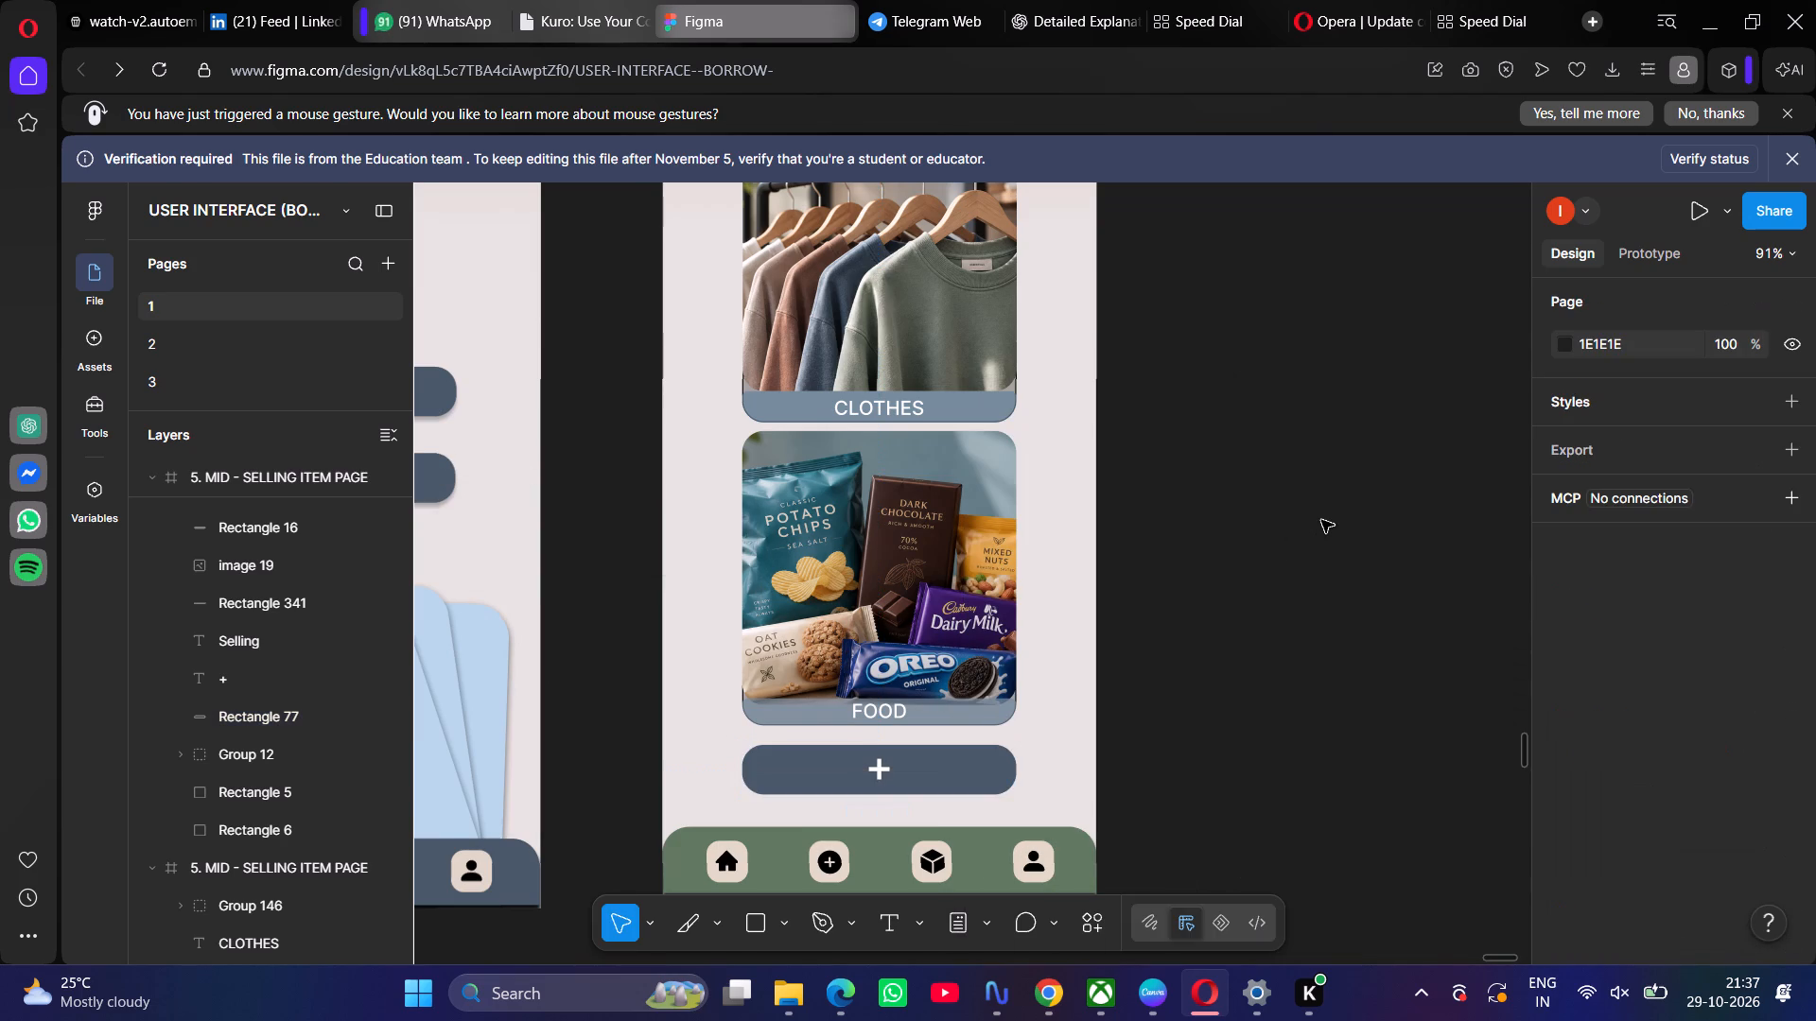
Delete the thin blue underline beneath the Selling heading on the duplicated page.
scroll(1321, 520, "up", 1)
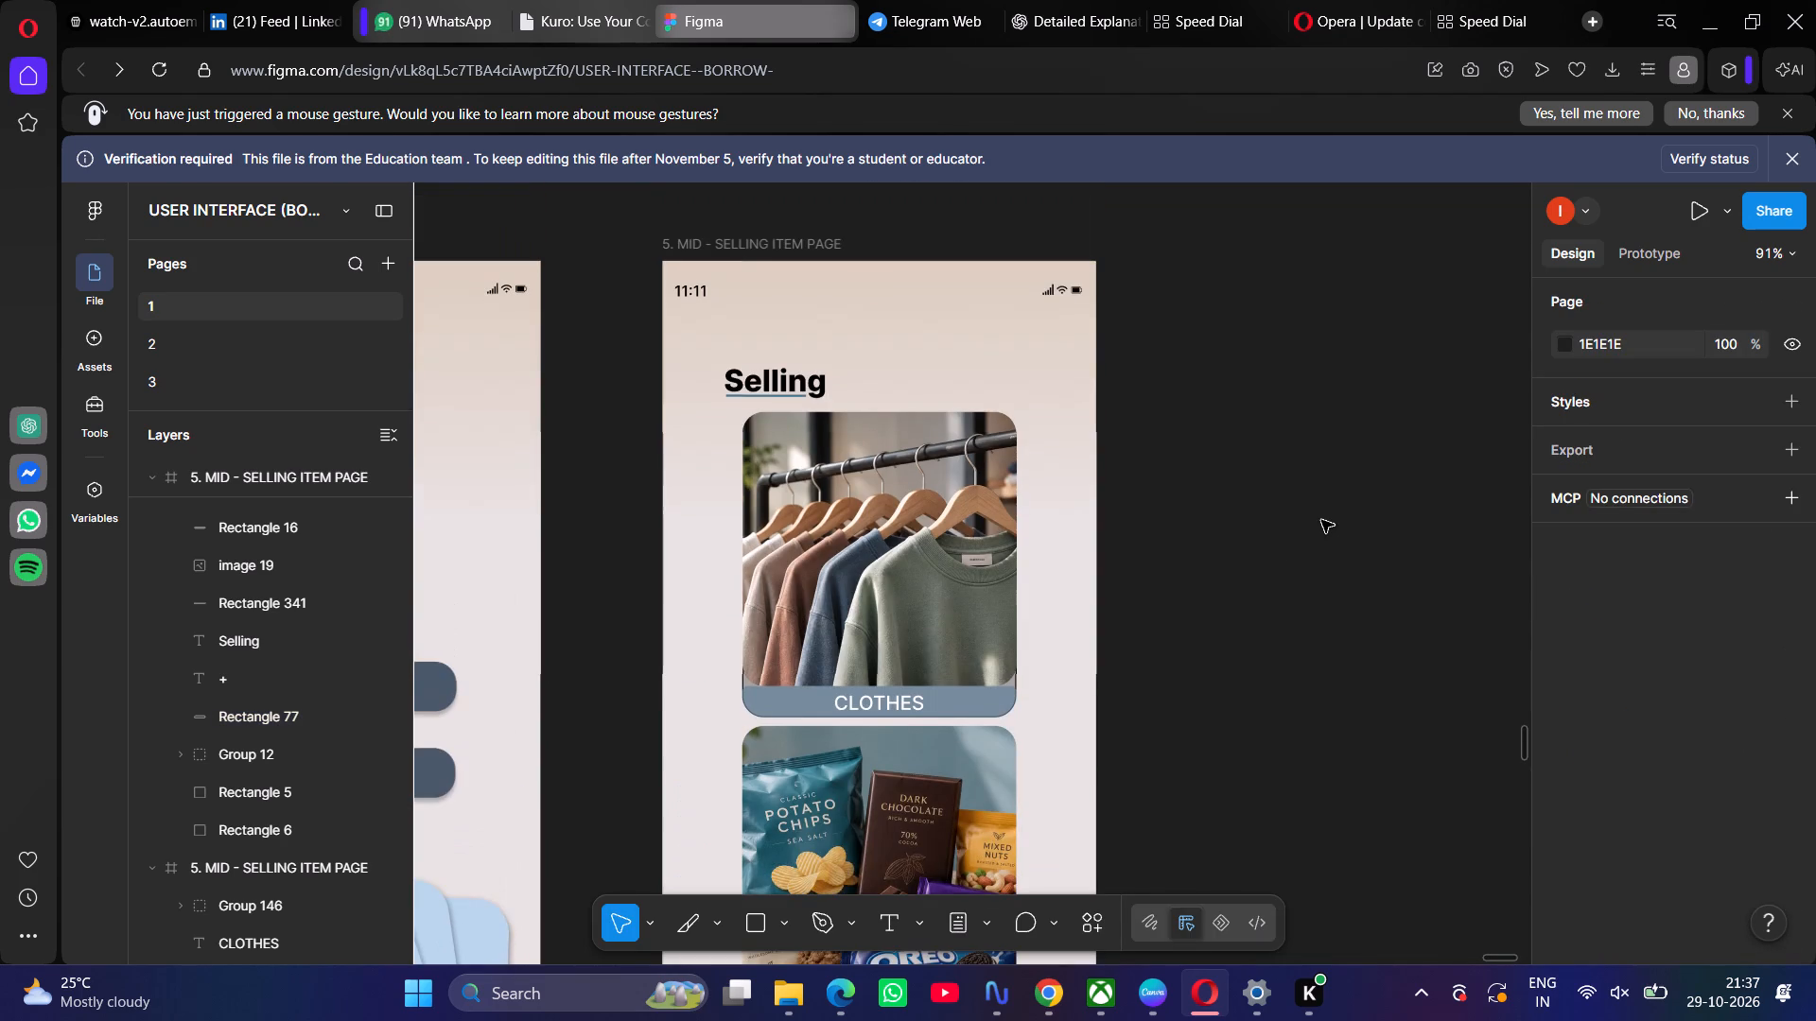
scroll(789, 386, "up", 1)
double_click(788, 386)
key("BackSpace")
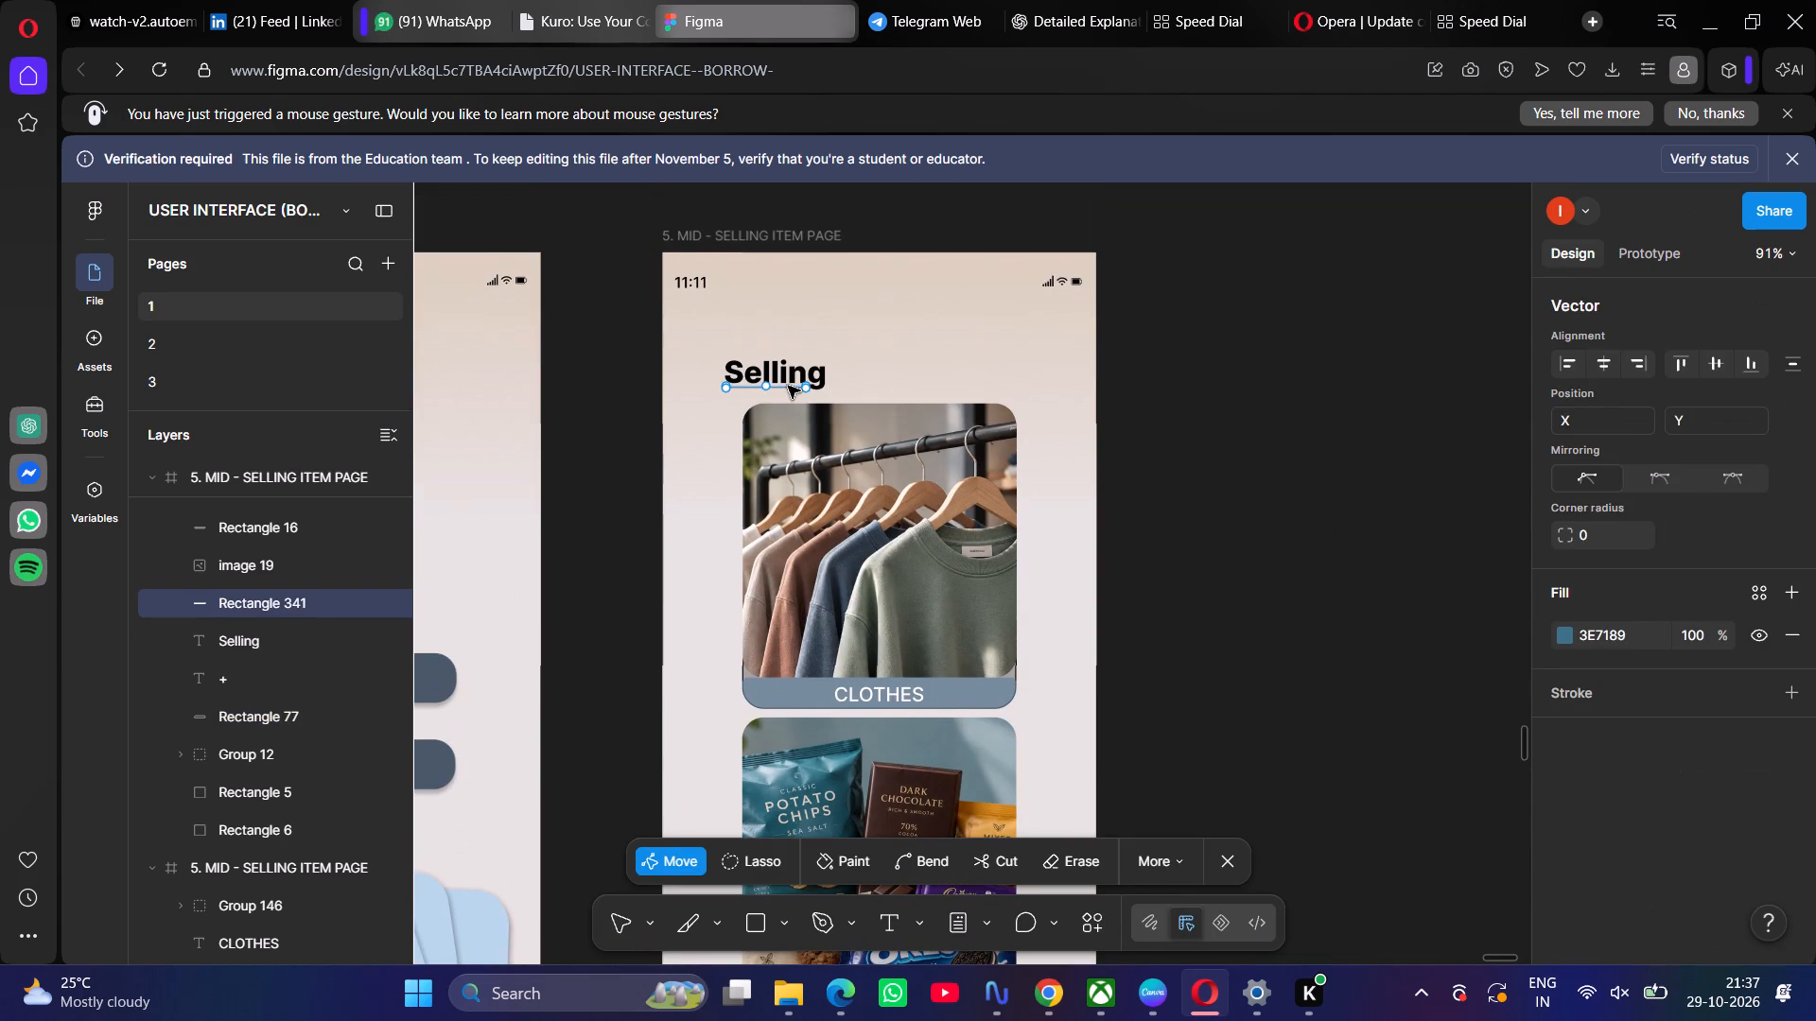
double_click(1227, 850)
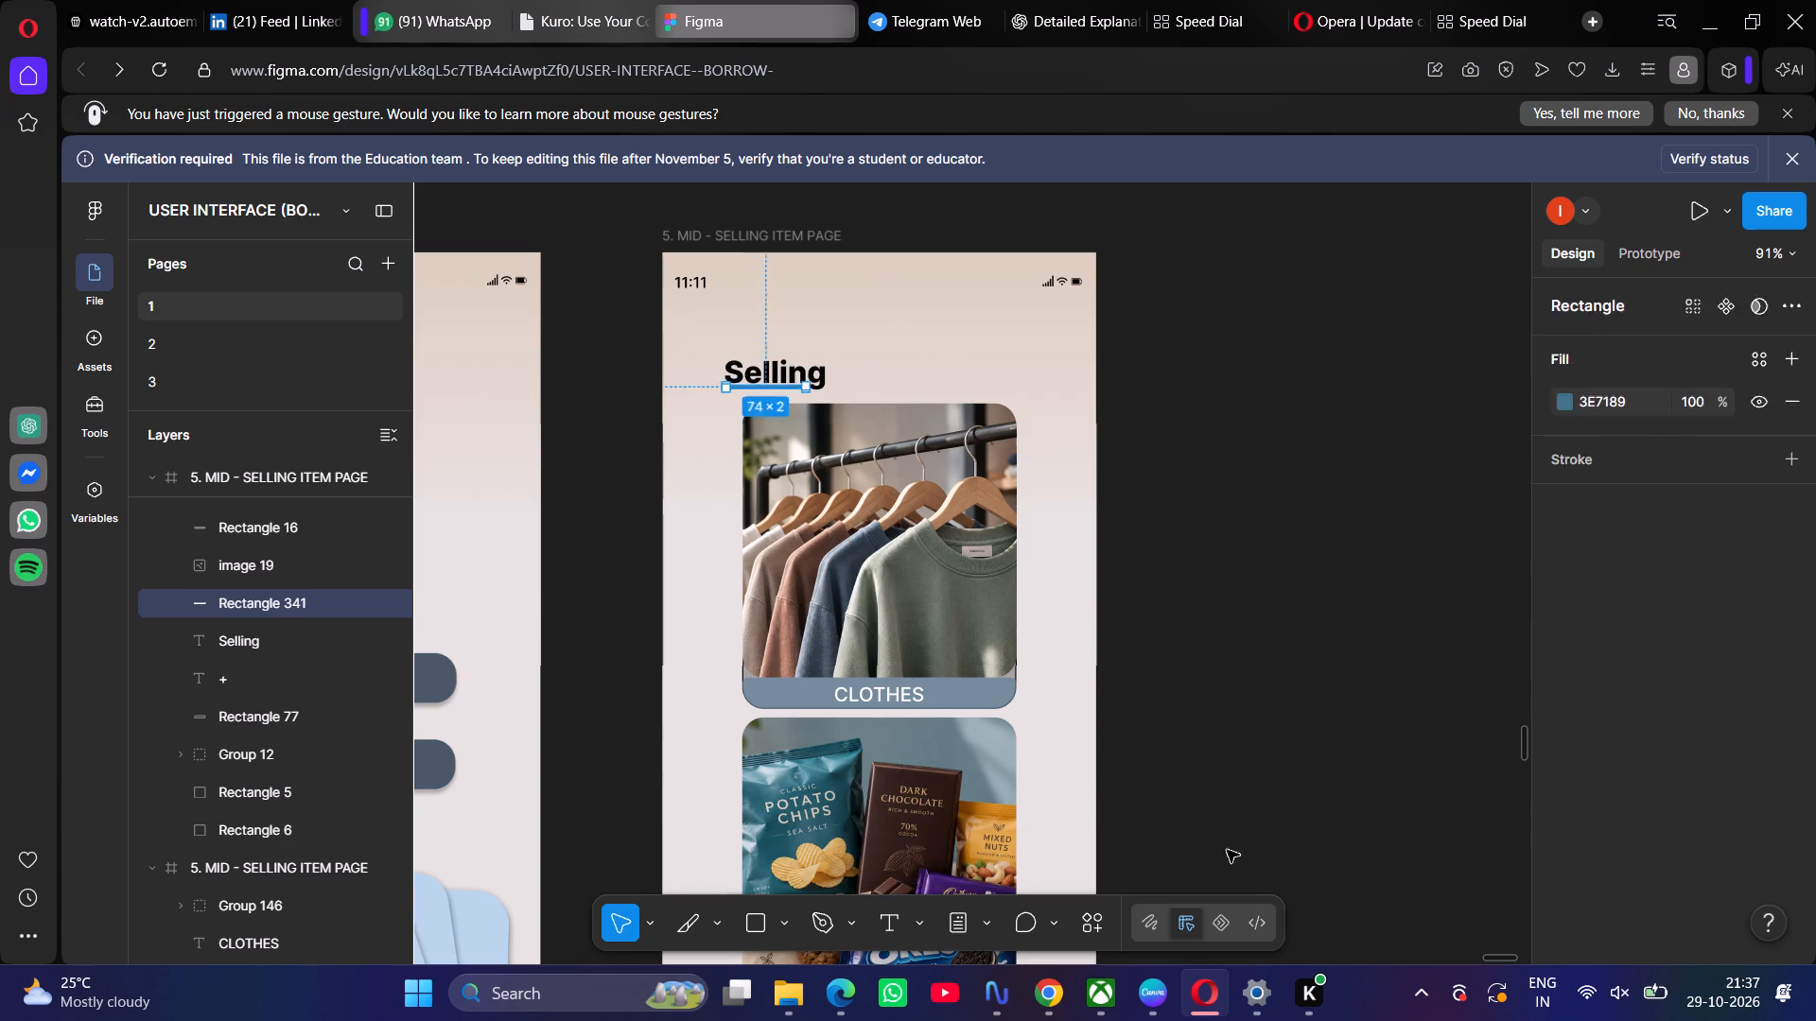
left_click(789, 389)
key("BackSpace")
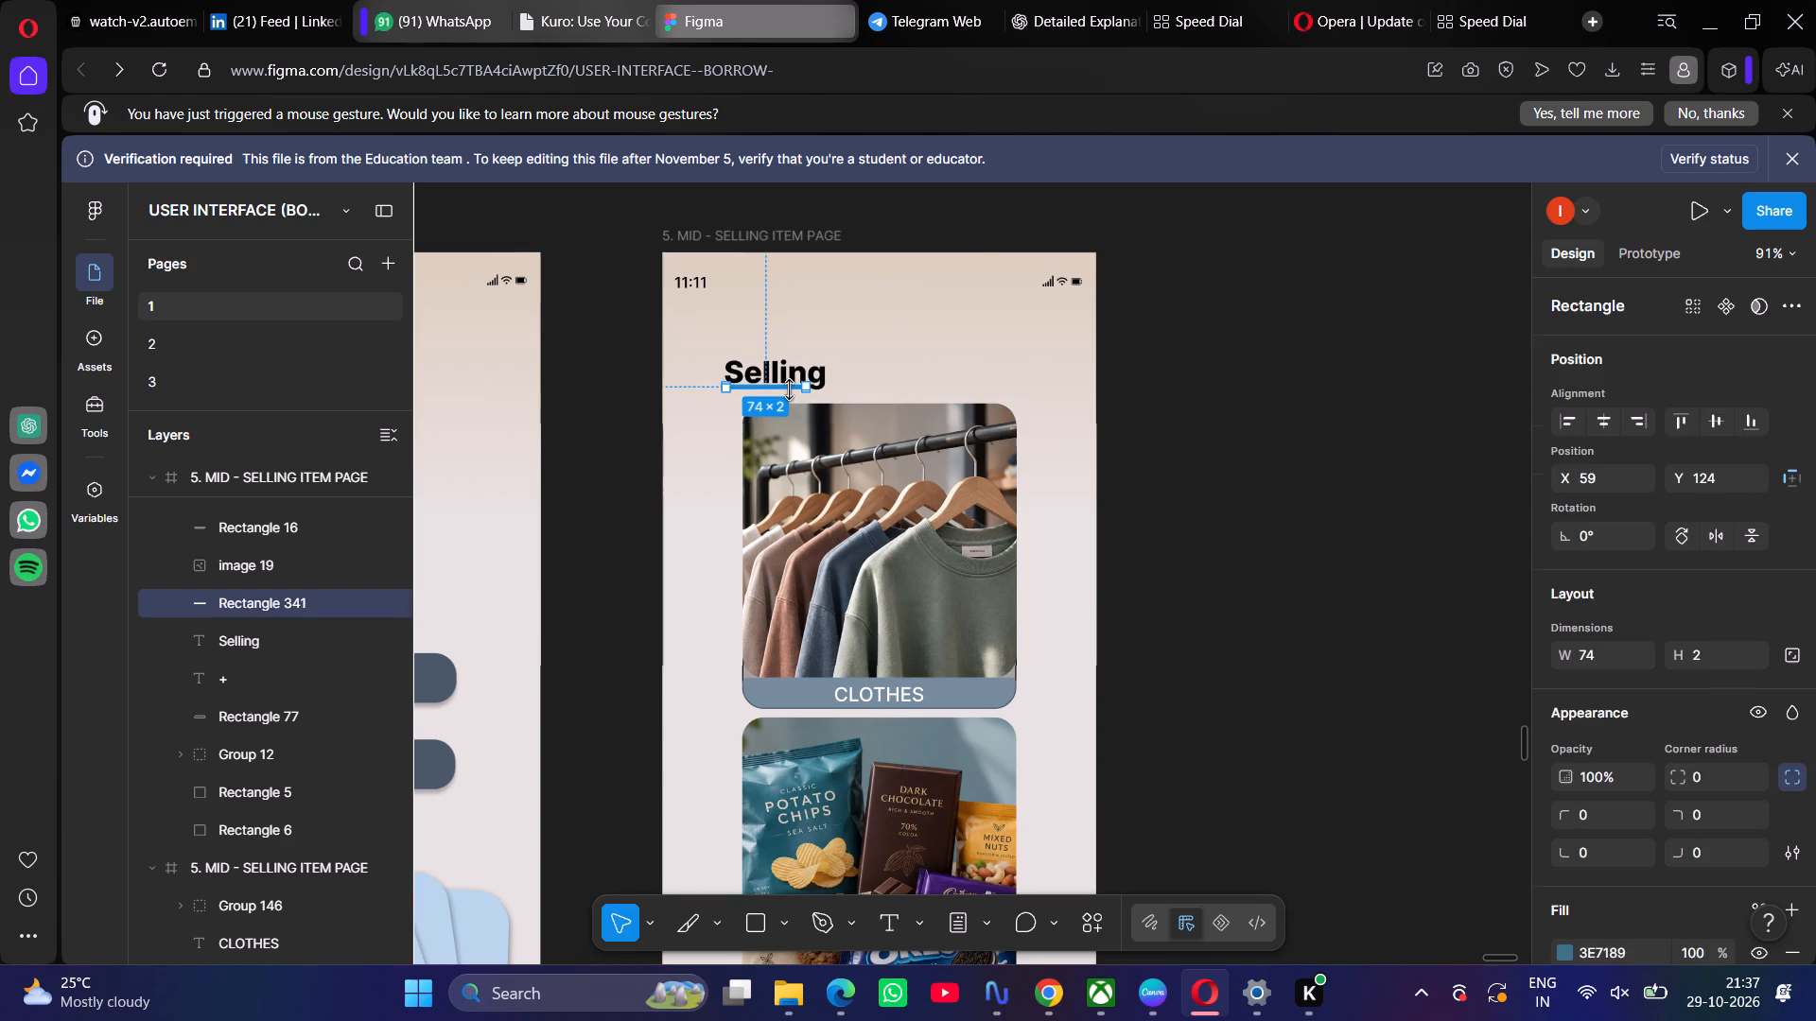
left_click(1076, 462)
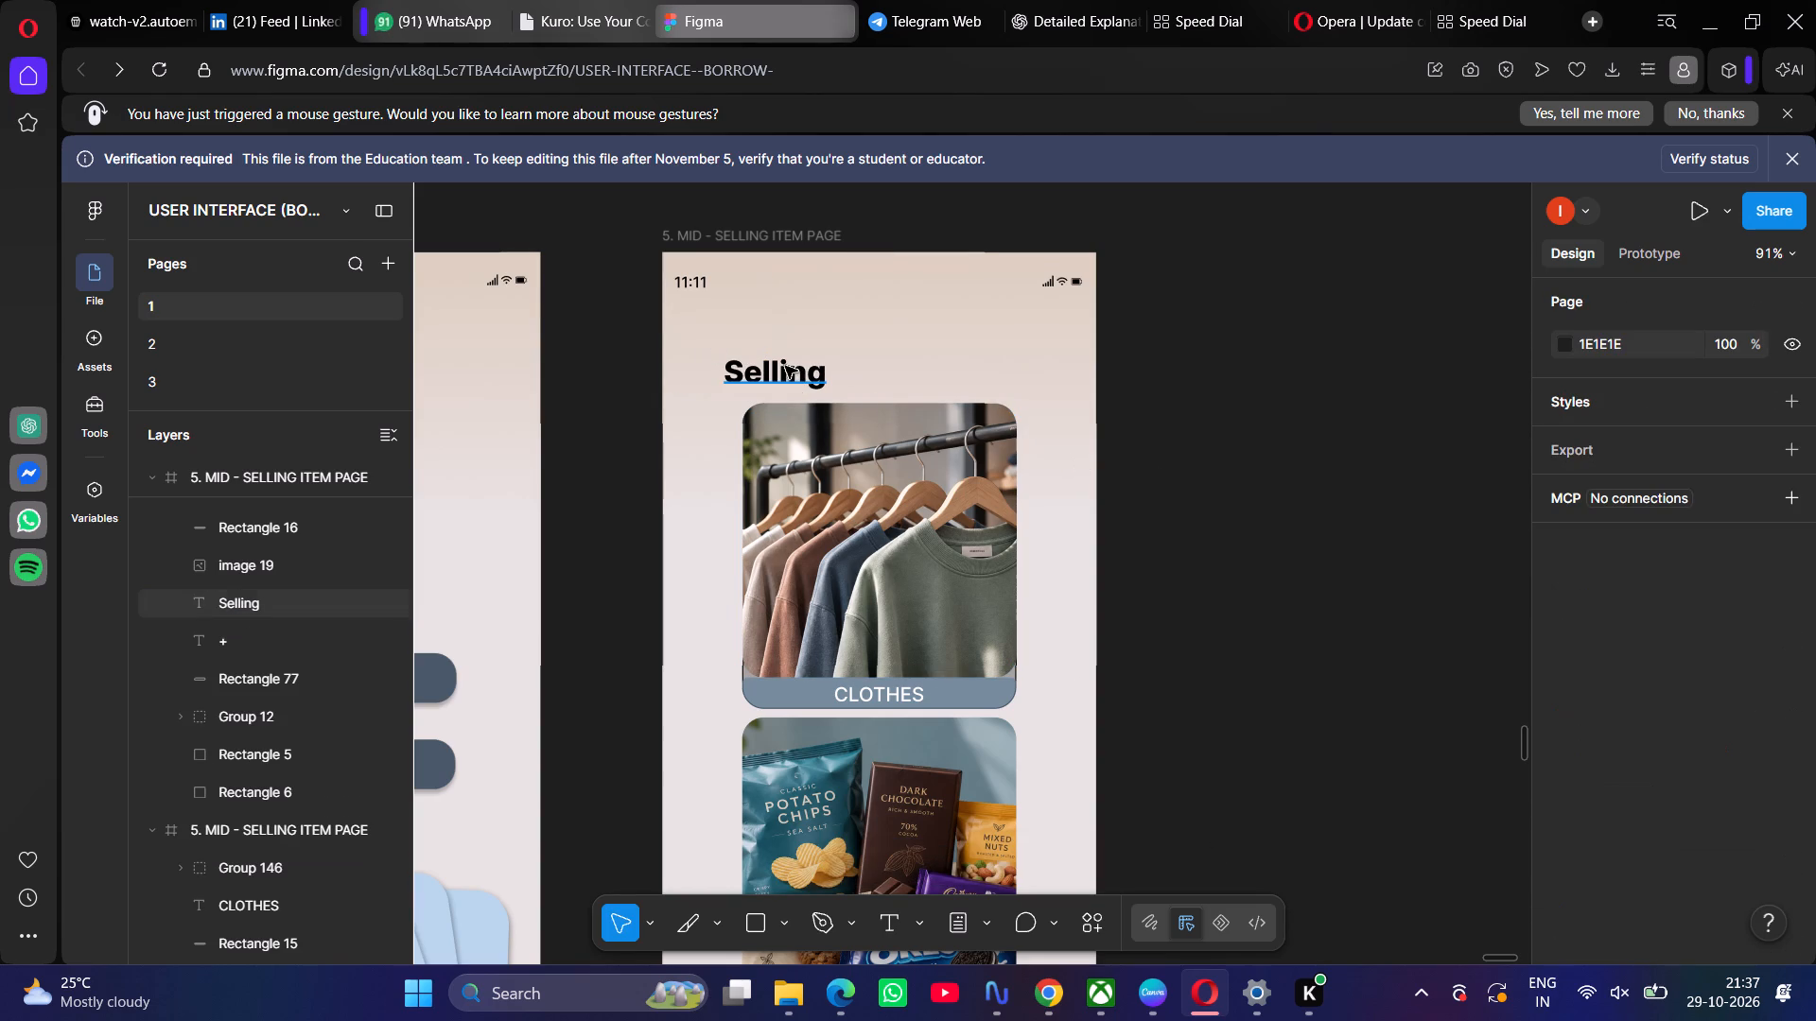
double_click(1161, 480)
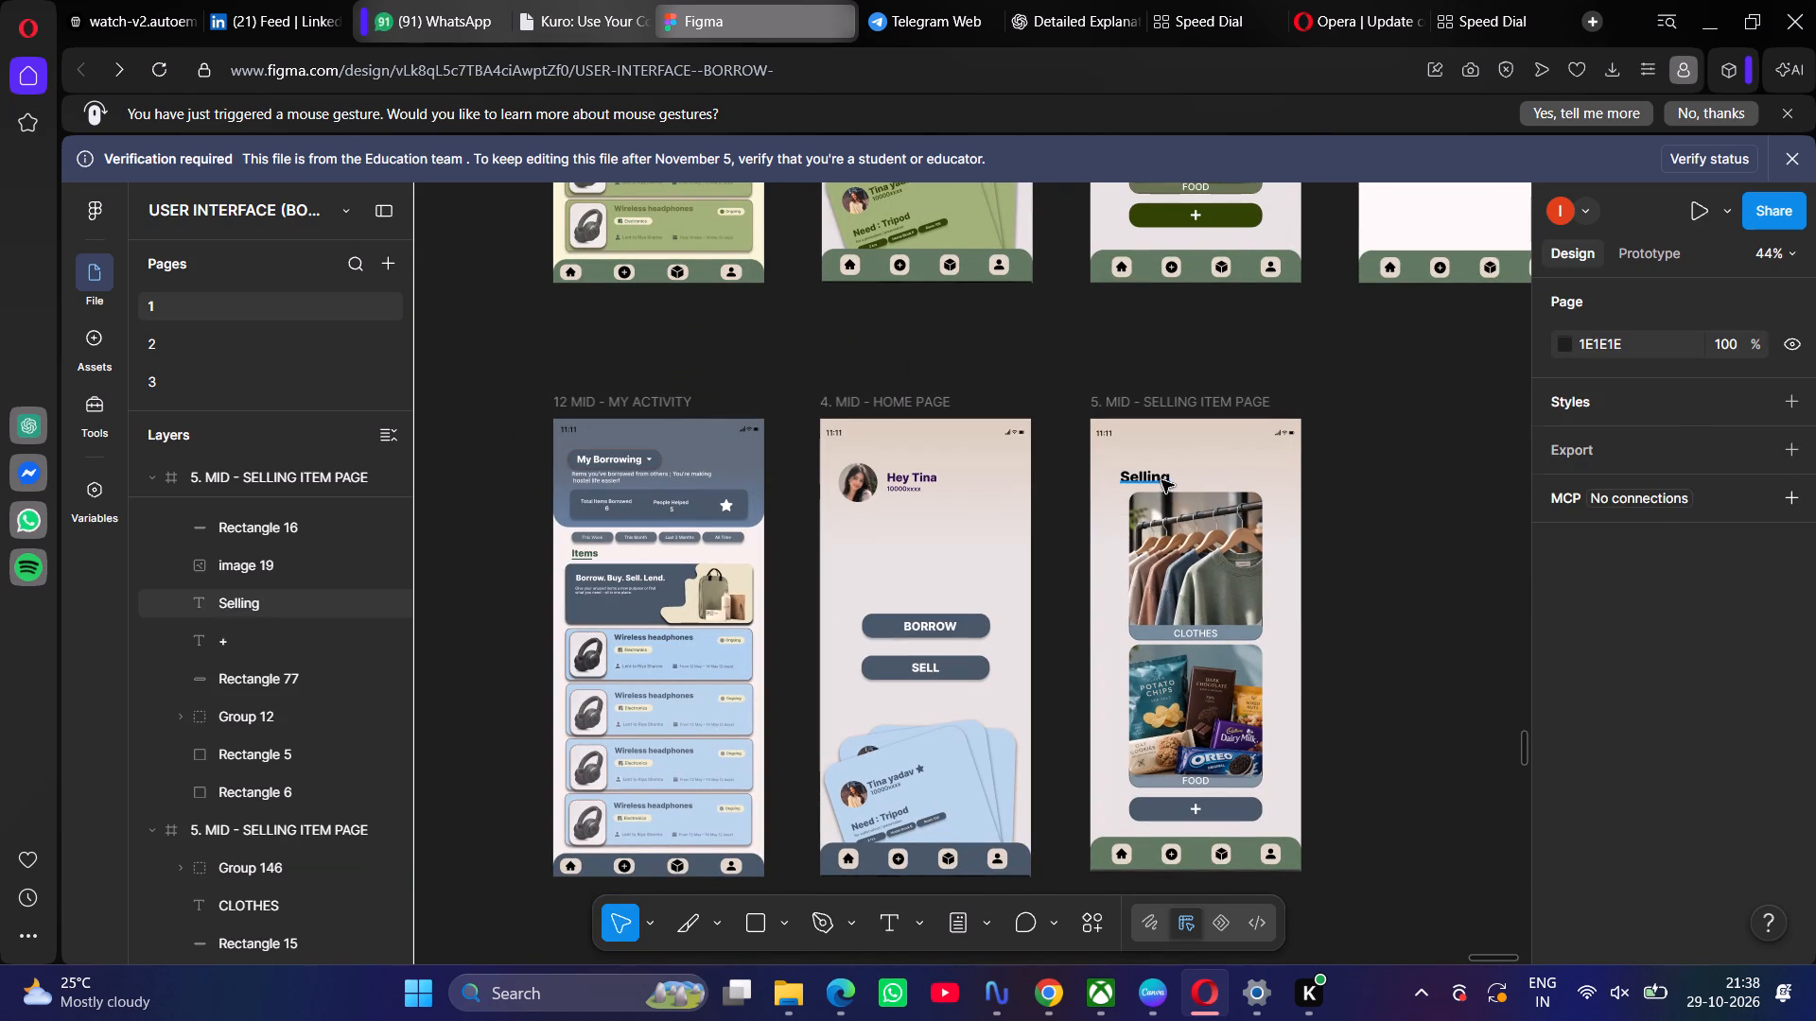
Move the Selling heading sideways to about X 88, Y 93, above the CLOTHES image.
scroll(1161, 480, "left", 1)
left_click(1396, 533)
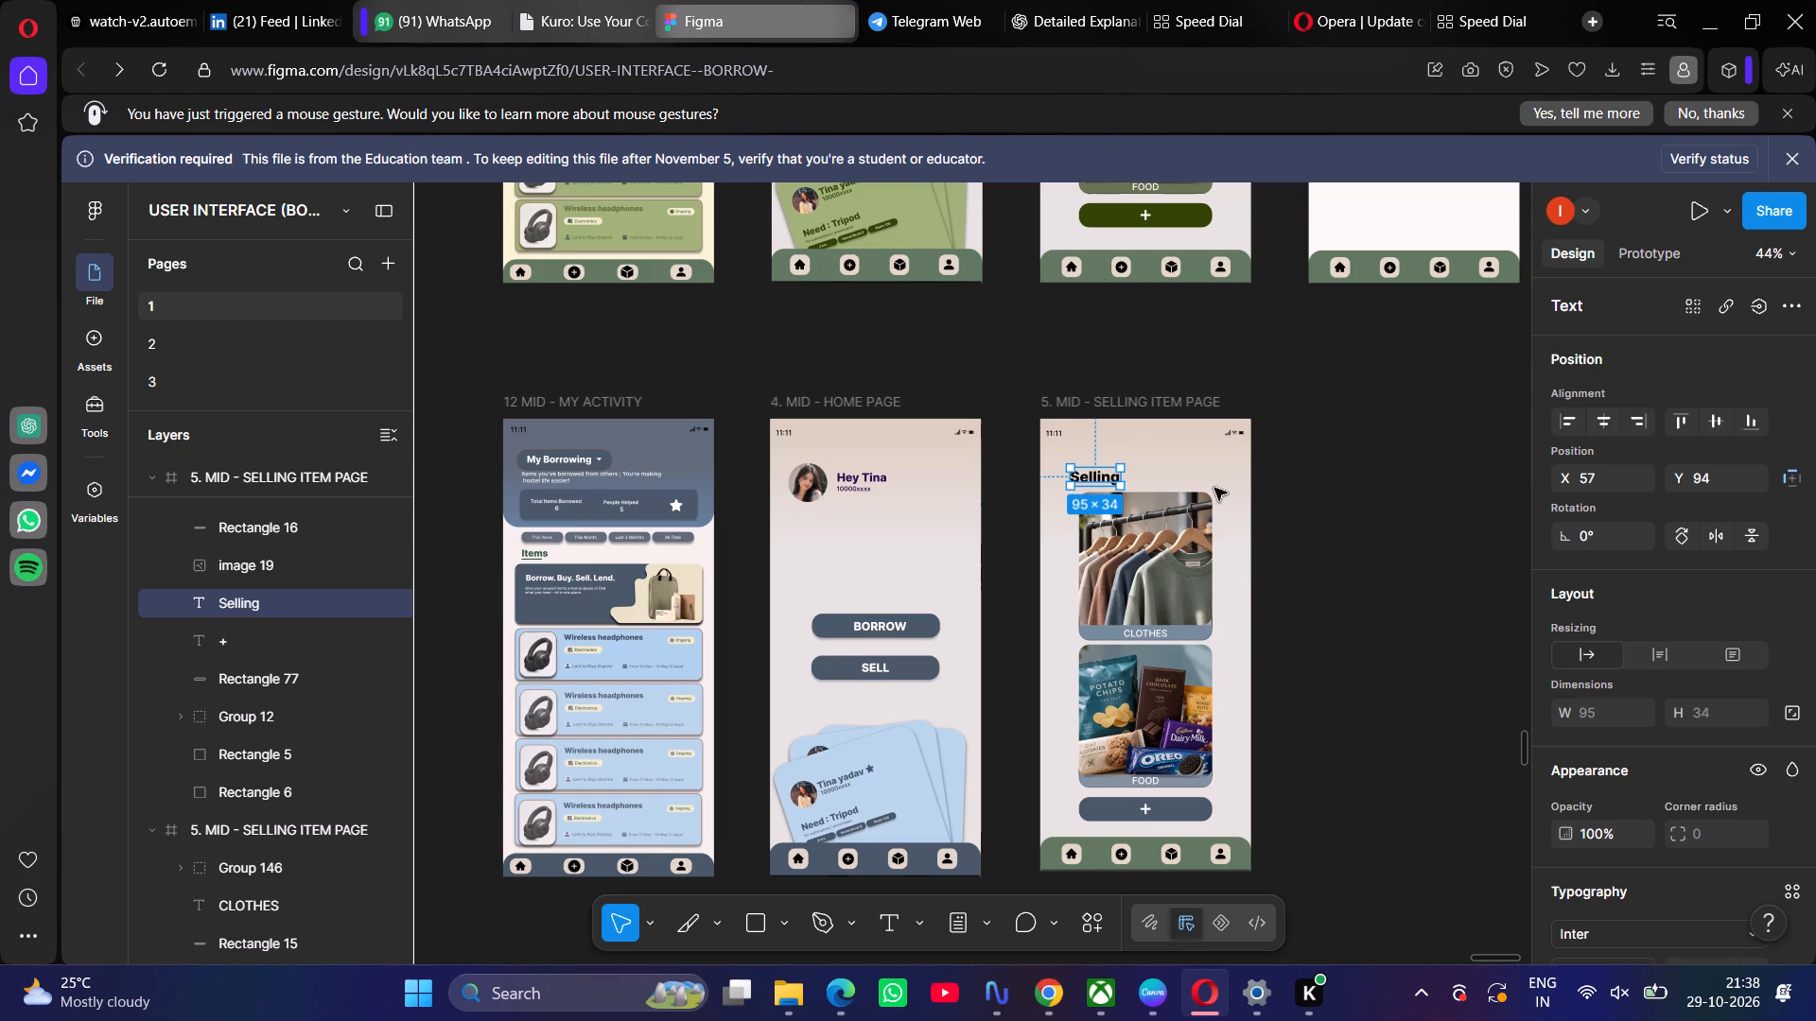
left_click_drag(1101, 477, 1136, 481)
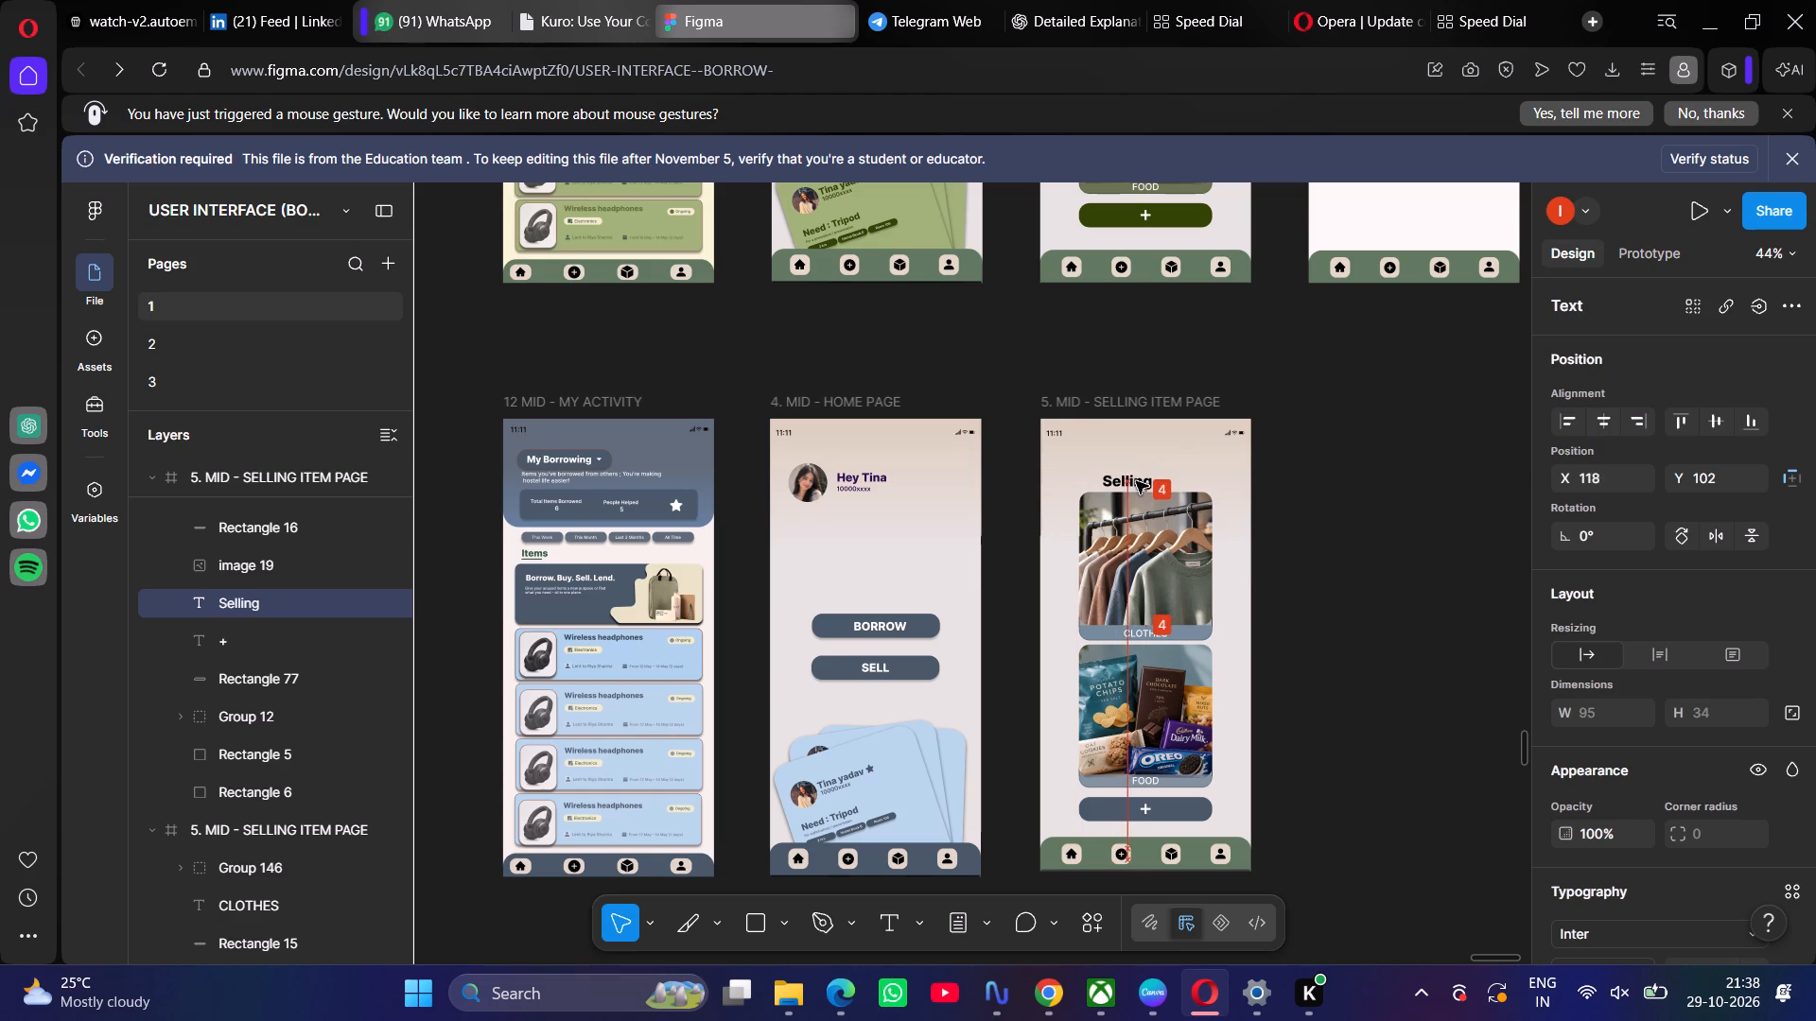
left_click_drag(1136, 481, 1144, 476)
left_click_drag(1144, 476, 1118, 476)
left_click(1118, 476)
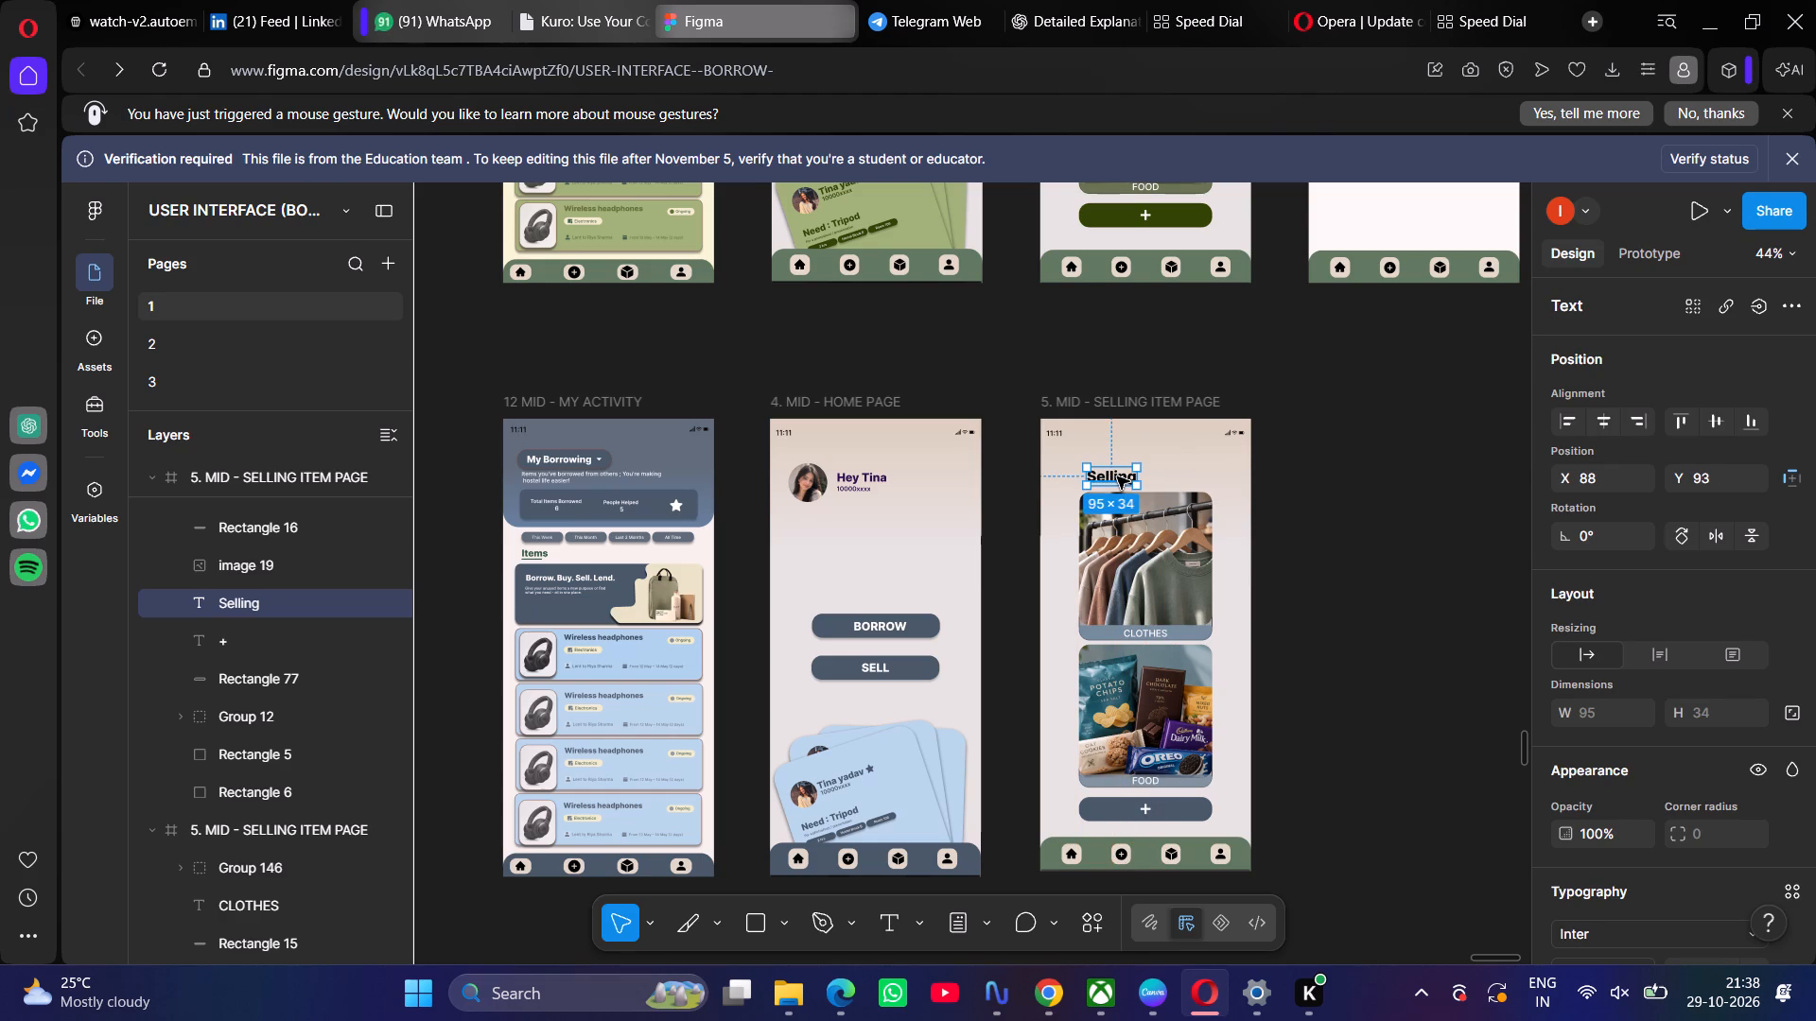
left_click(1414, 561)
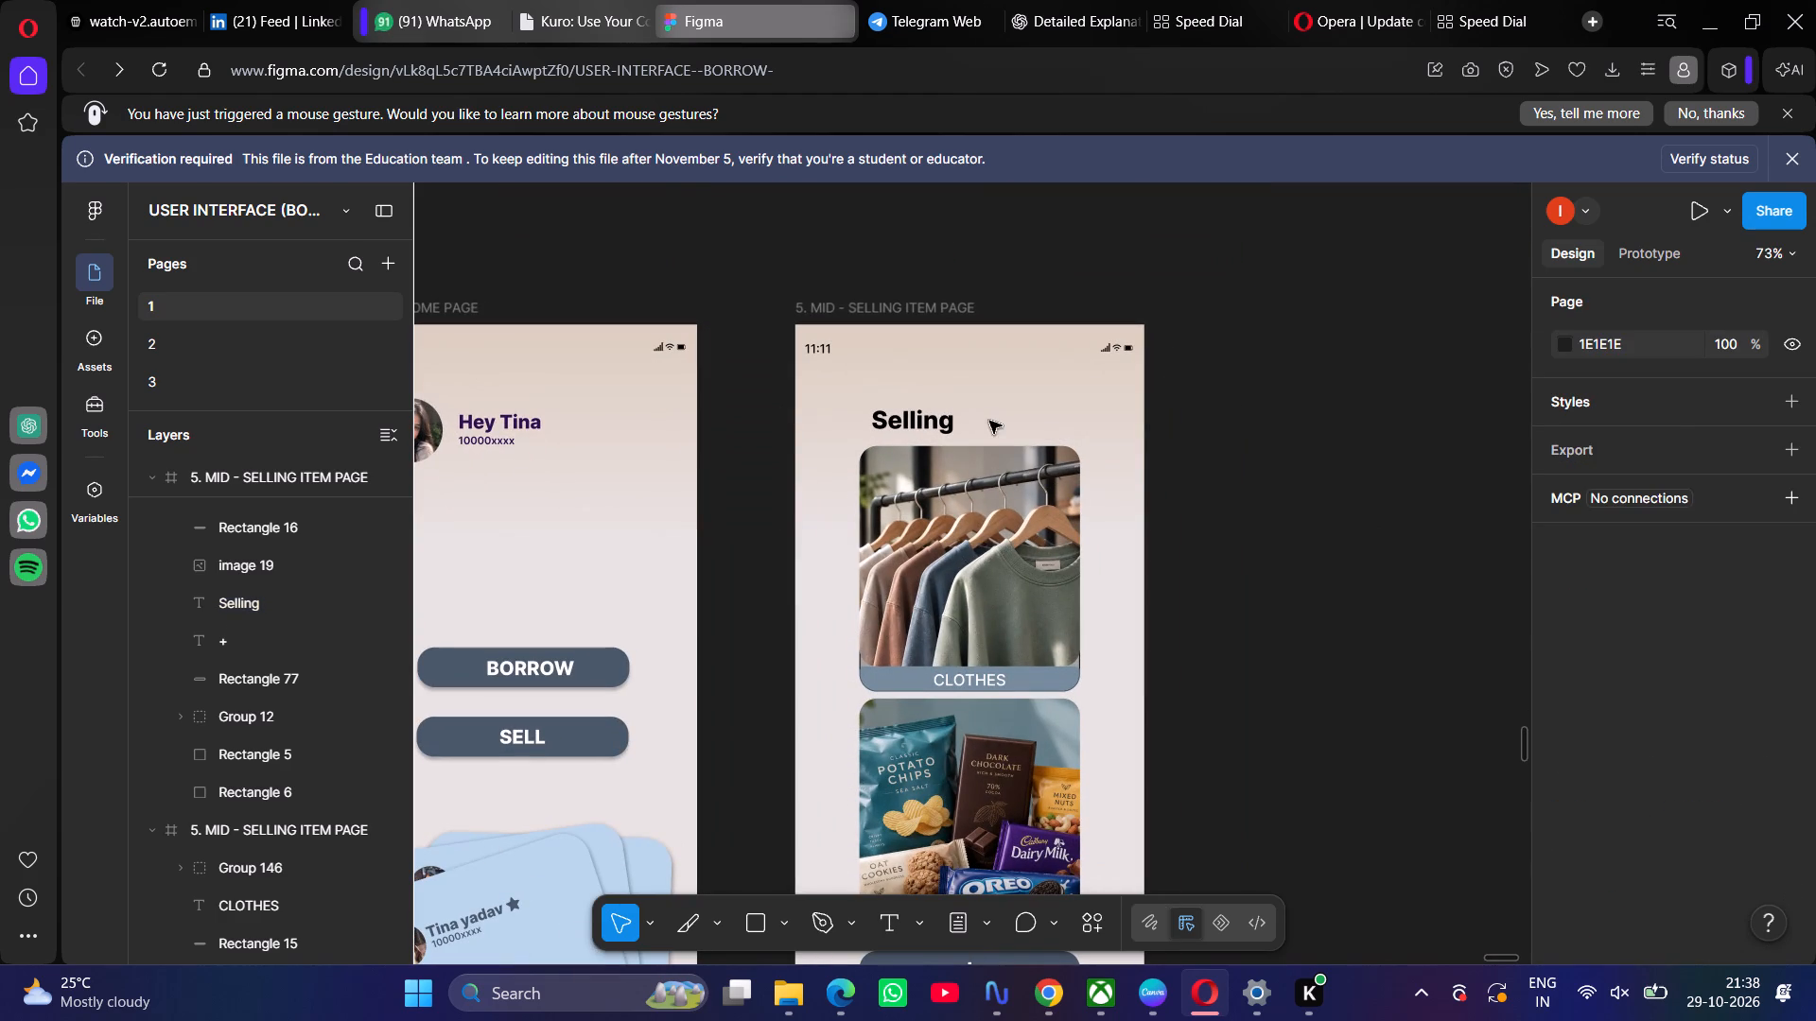
Reposition the Selling heading so its left edge lines up with the CLOTHES image at X 74.
left_click(929, 421)
left_click_drag(1544, 403, 1555, 407)
left_click(1561, 407)
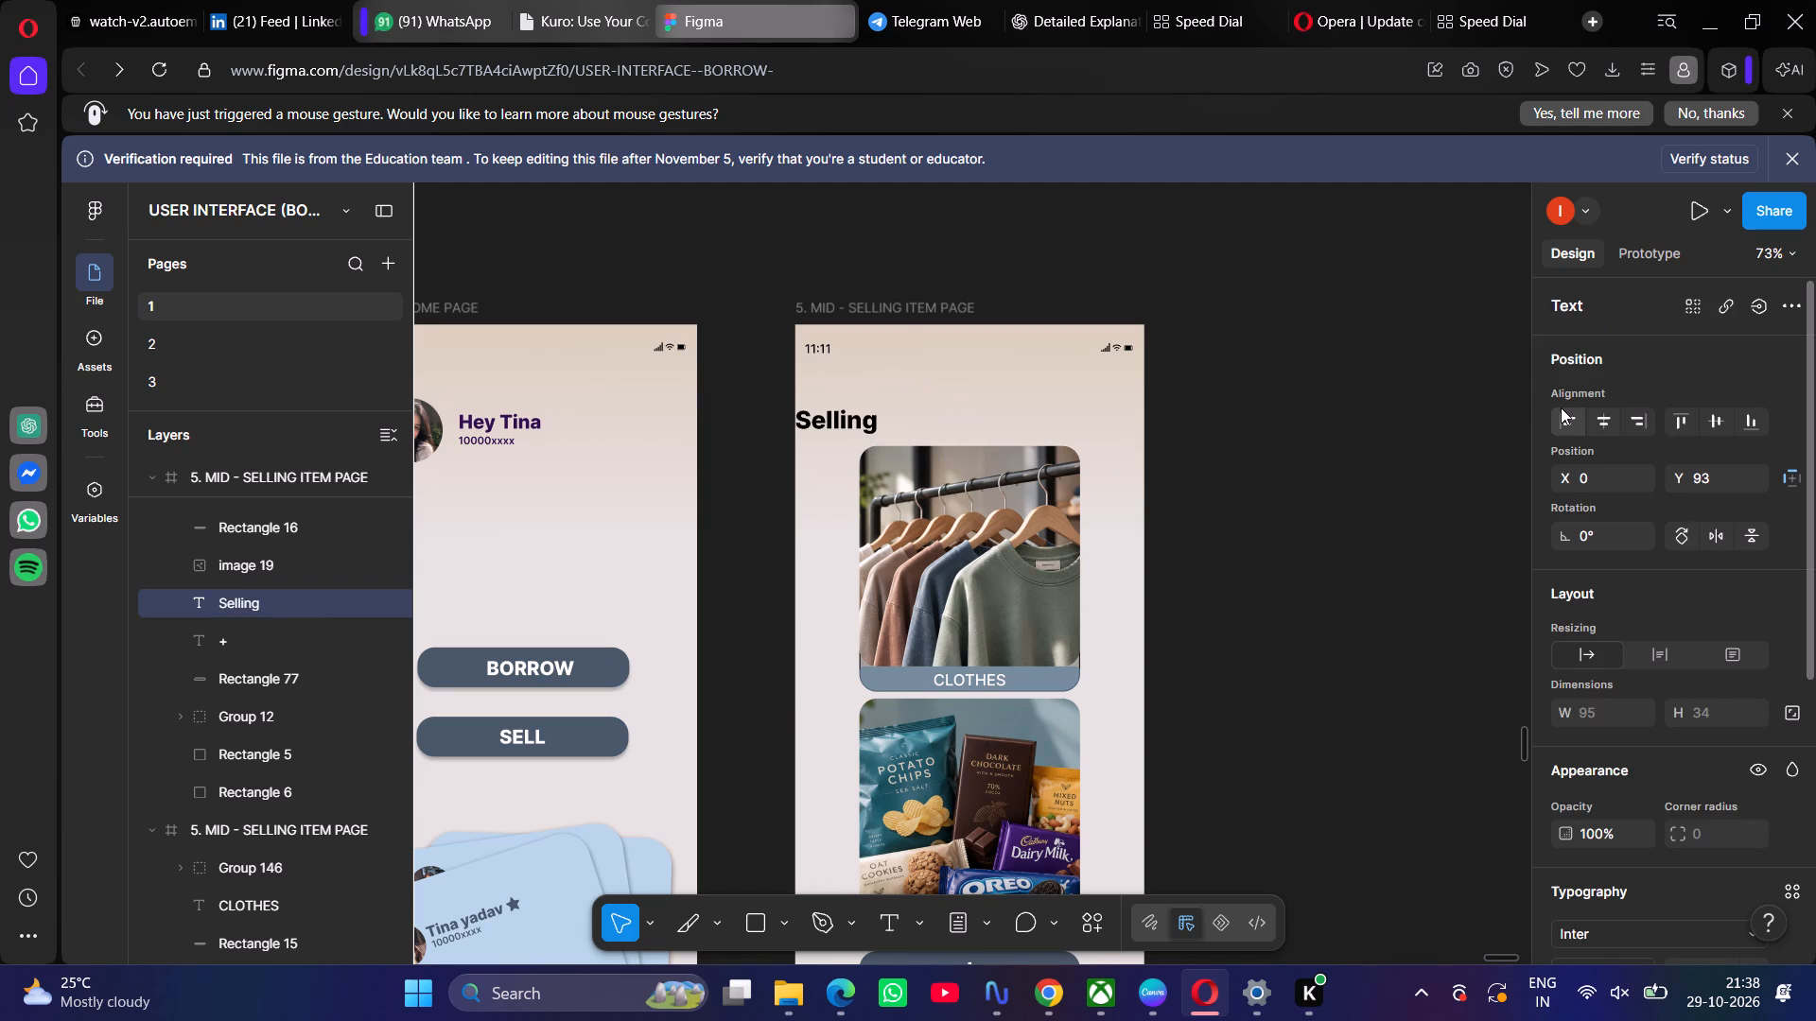
left_click_drag(839, 417, 915, 424)
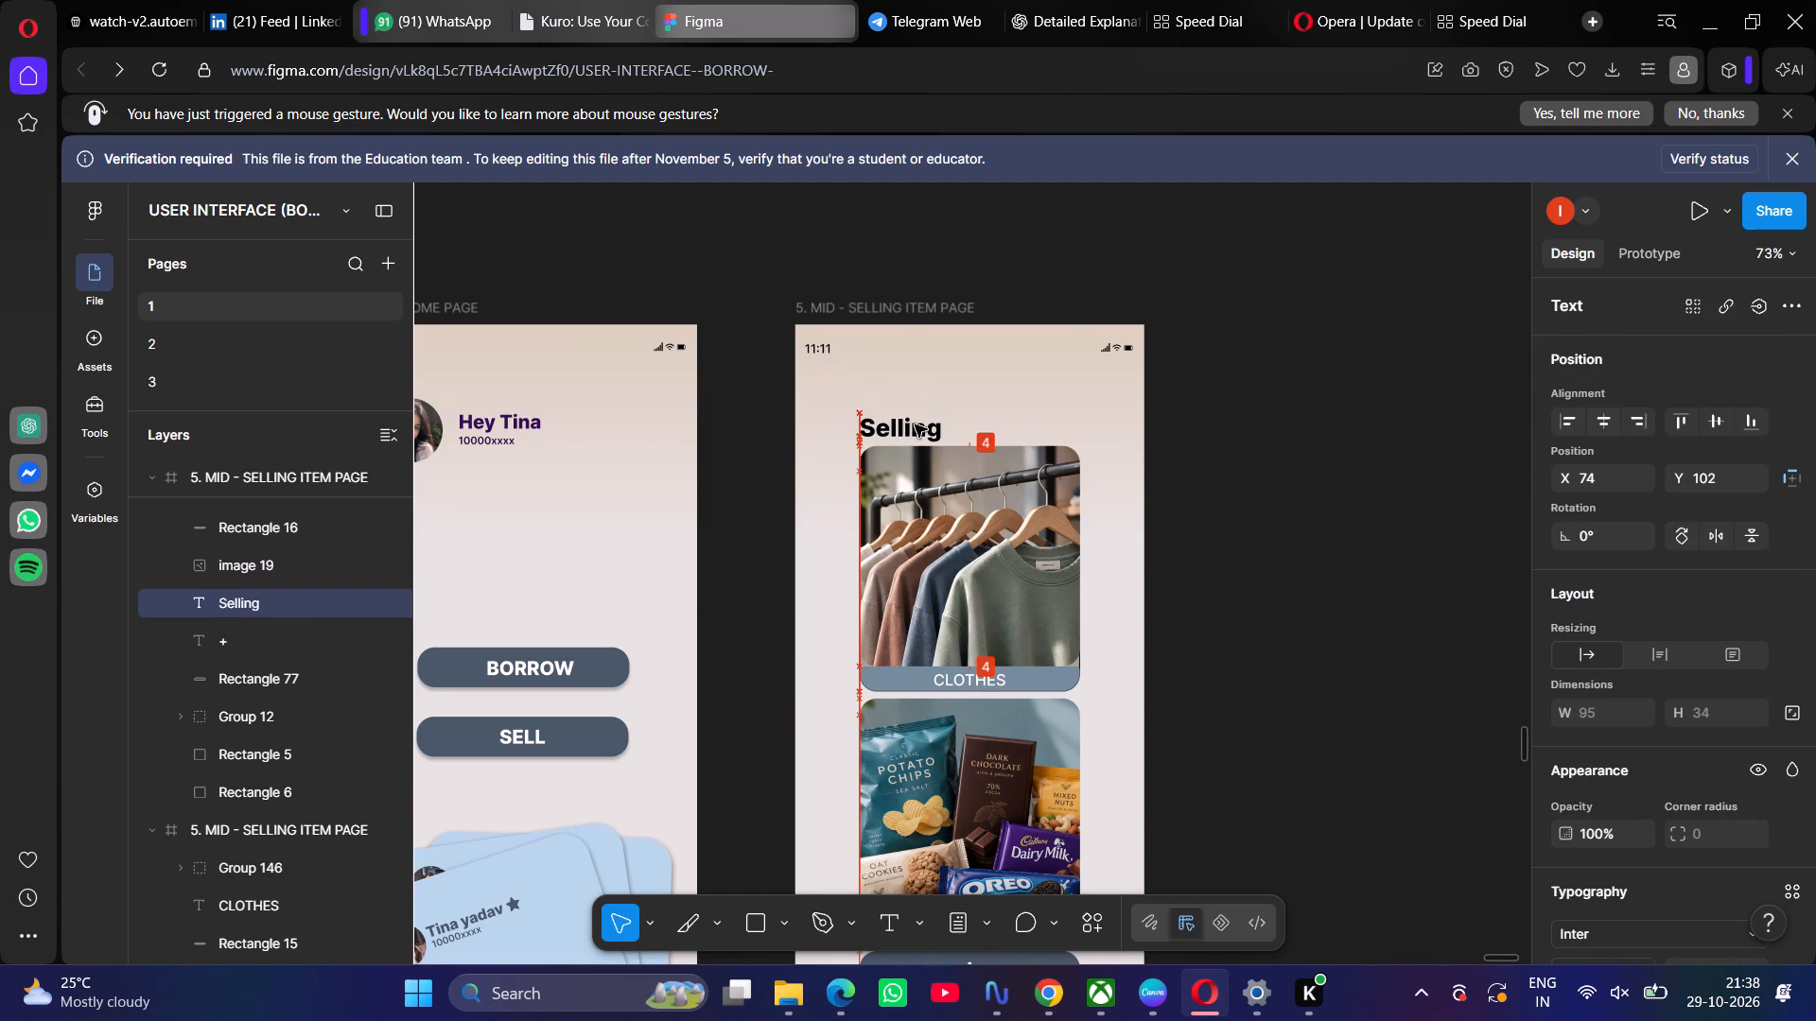
left_click_drag(915, 424, 906, 414)
left_click(1492, 562)
Recolour the bottom navigation bar of the duplicated selling item page to slate 495869, sampled from the plus button above it.
scroll(1492, 562, "down", 1)
scroll(1492, 562, "up", 1)
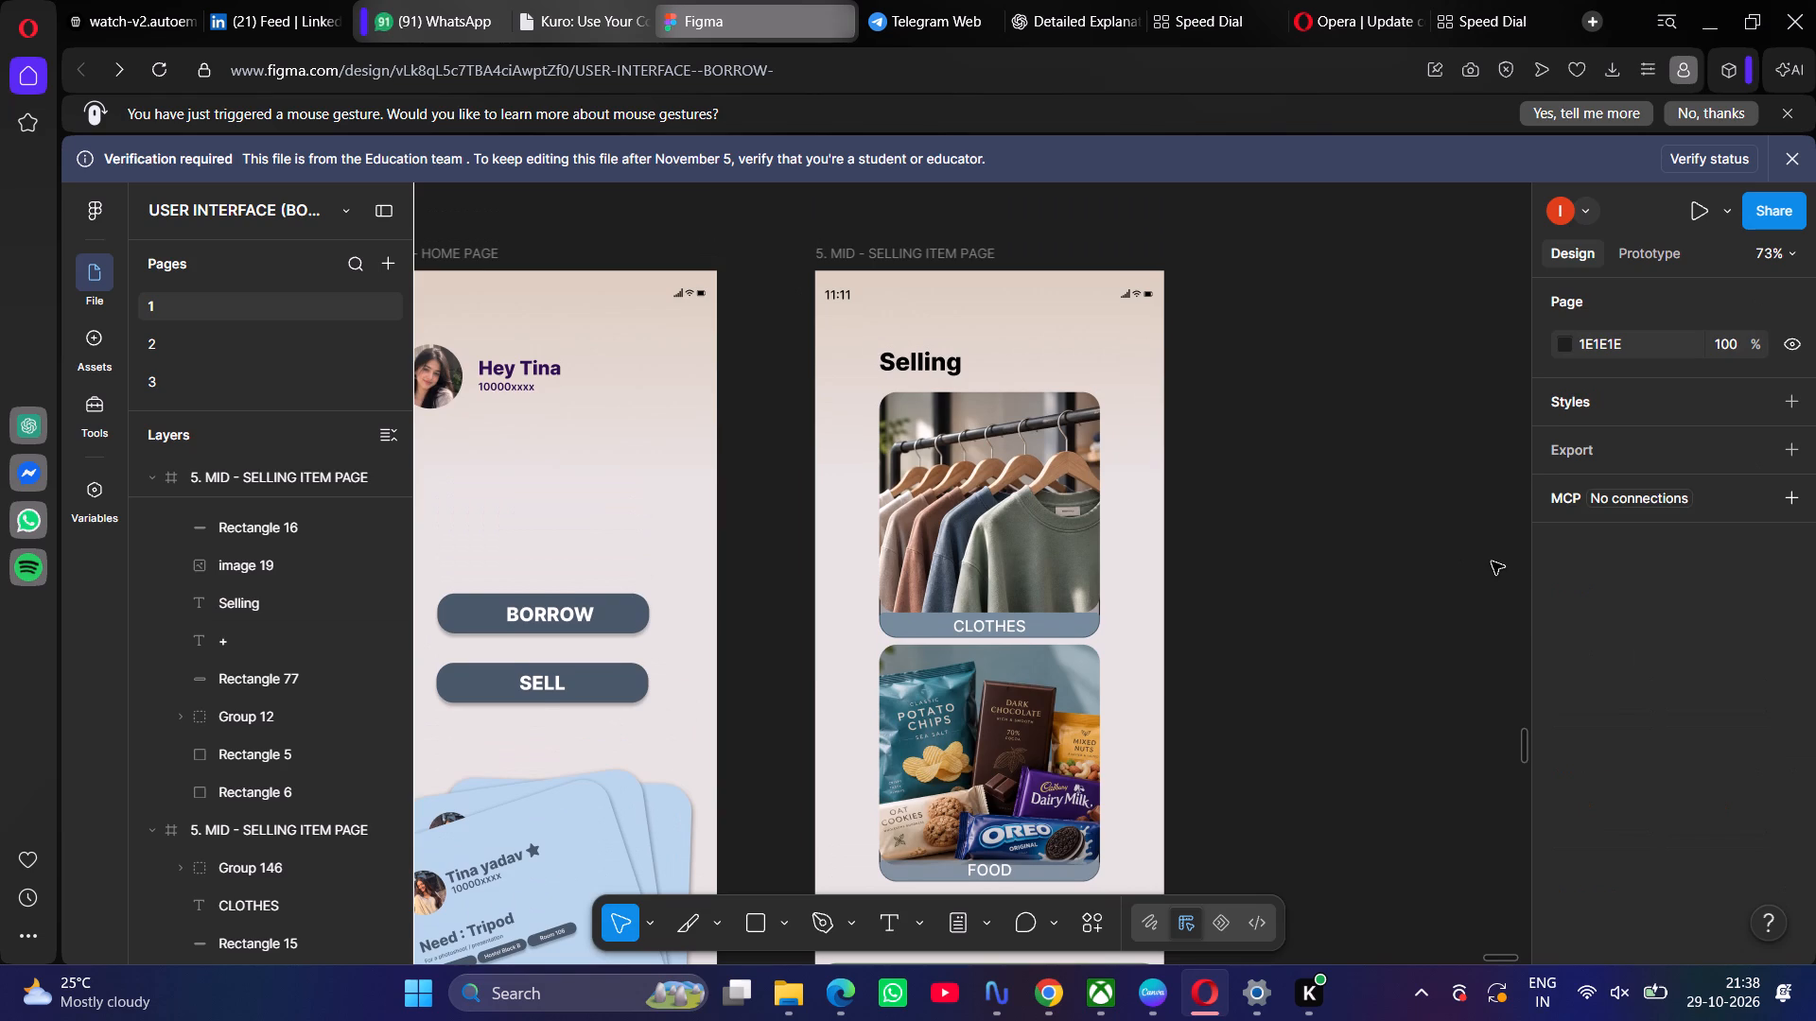
scroll(1492, 562, "down", 2)
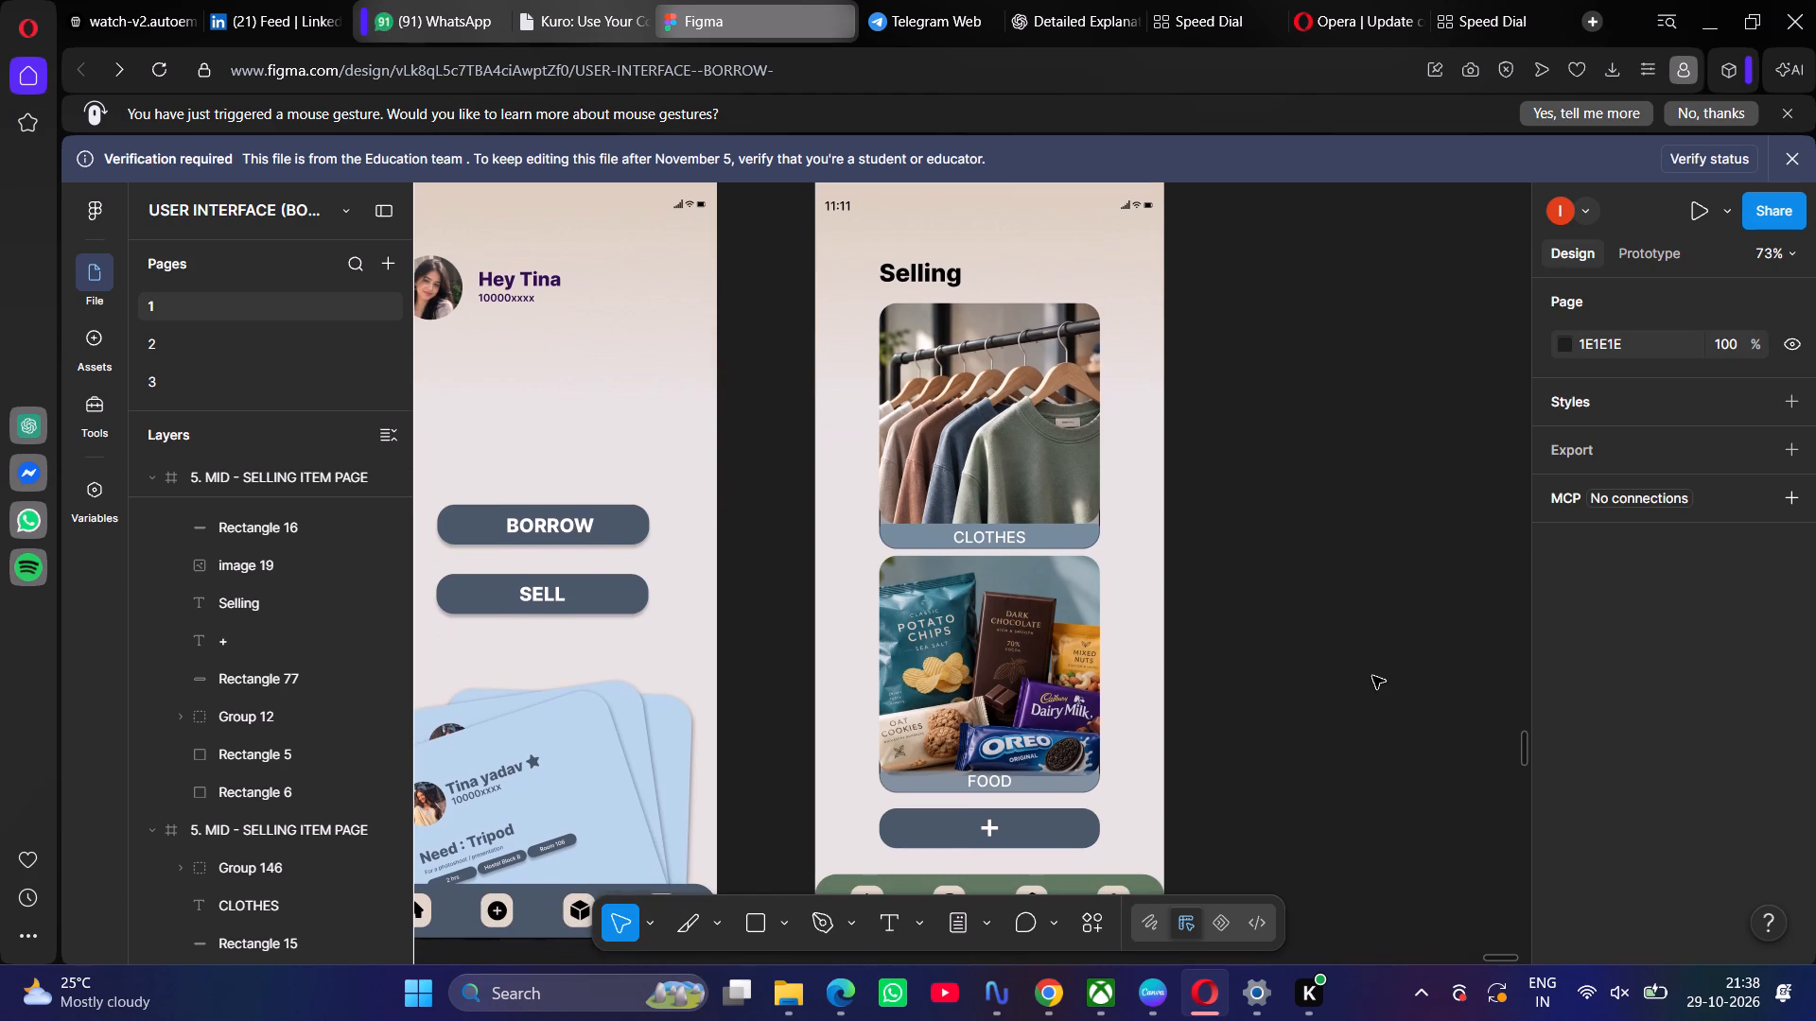
scroll(1372, 676, "down", 1)
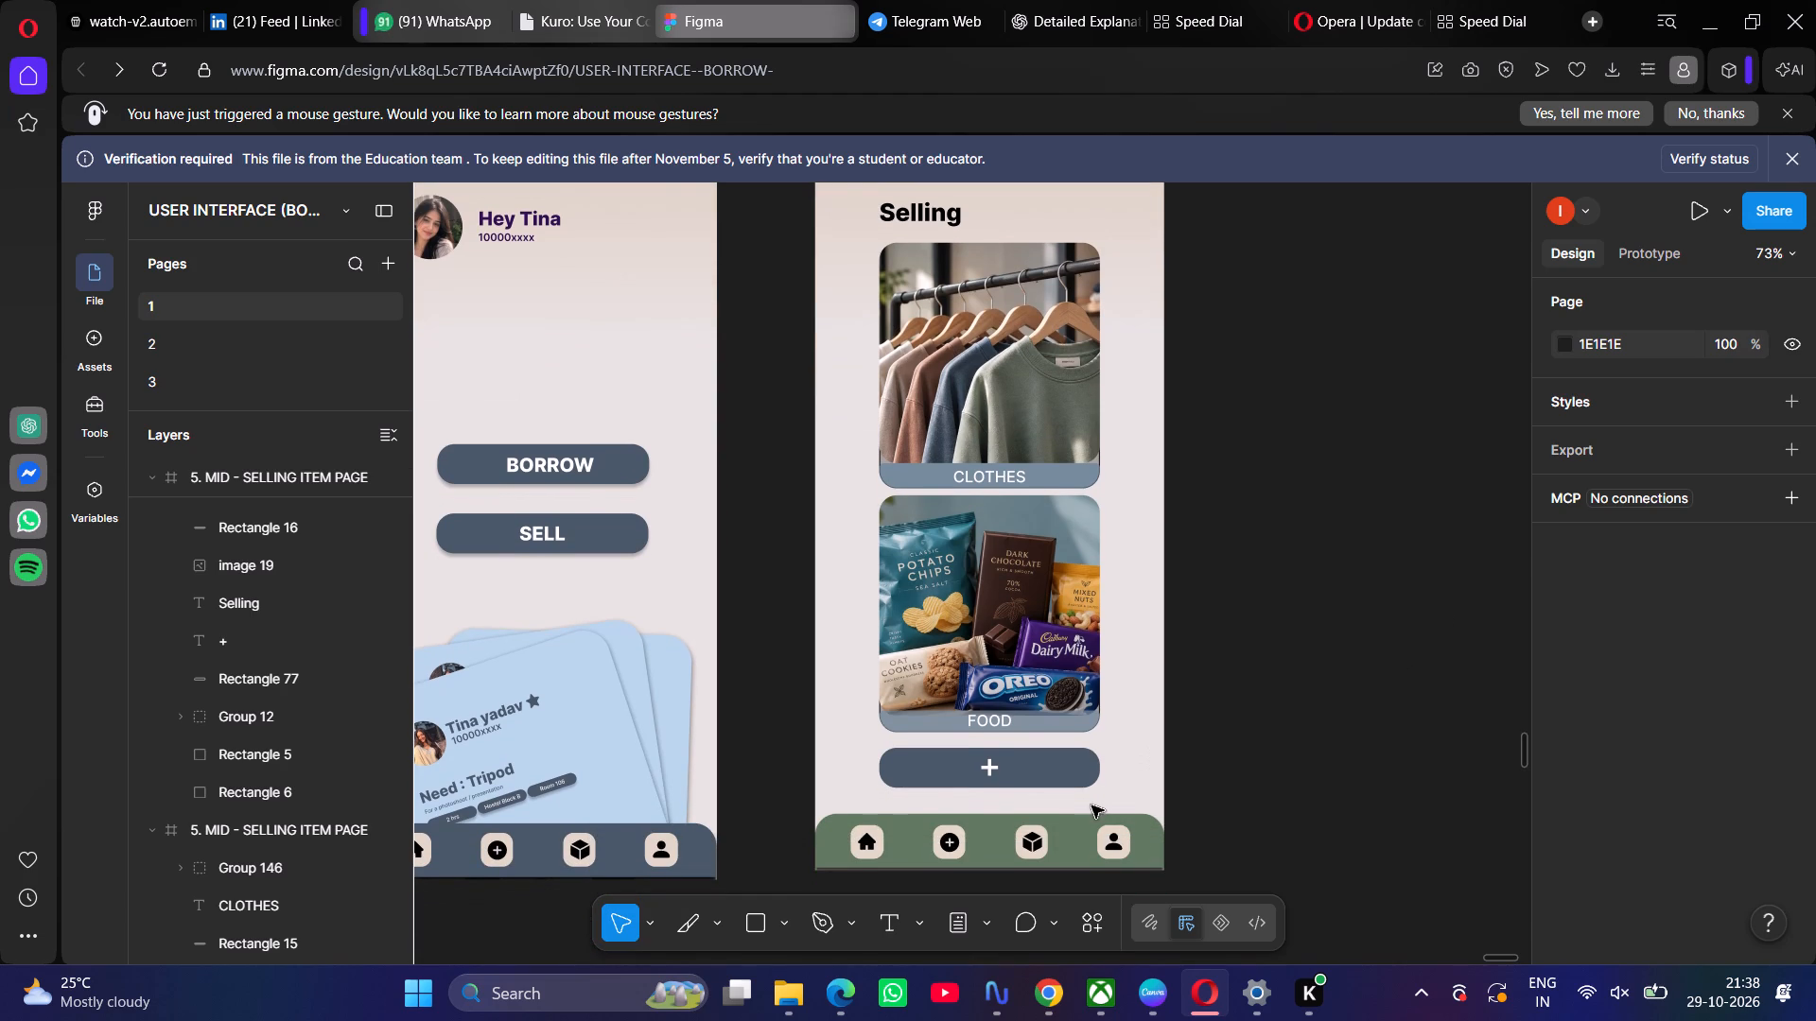
double_click(1089, 822)
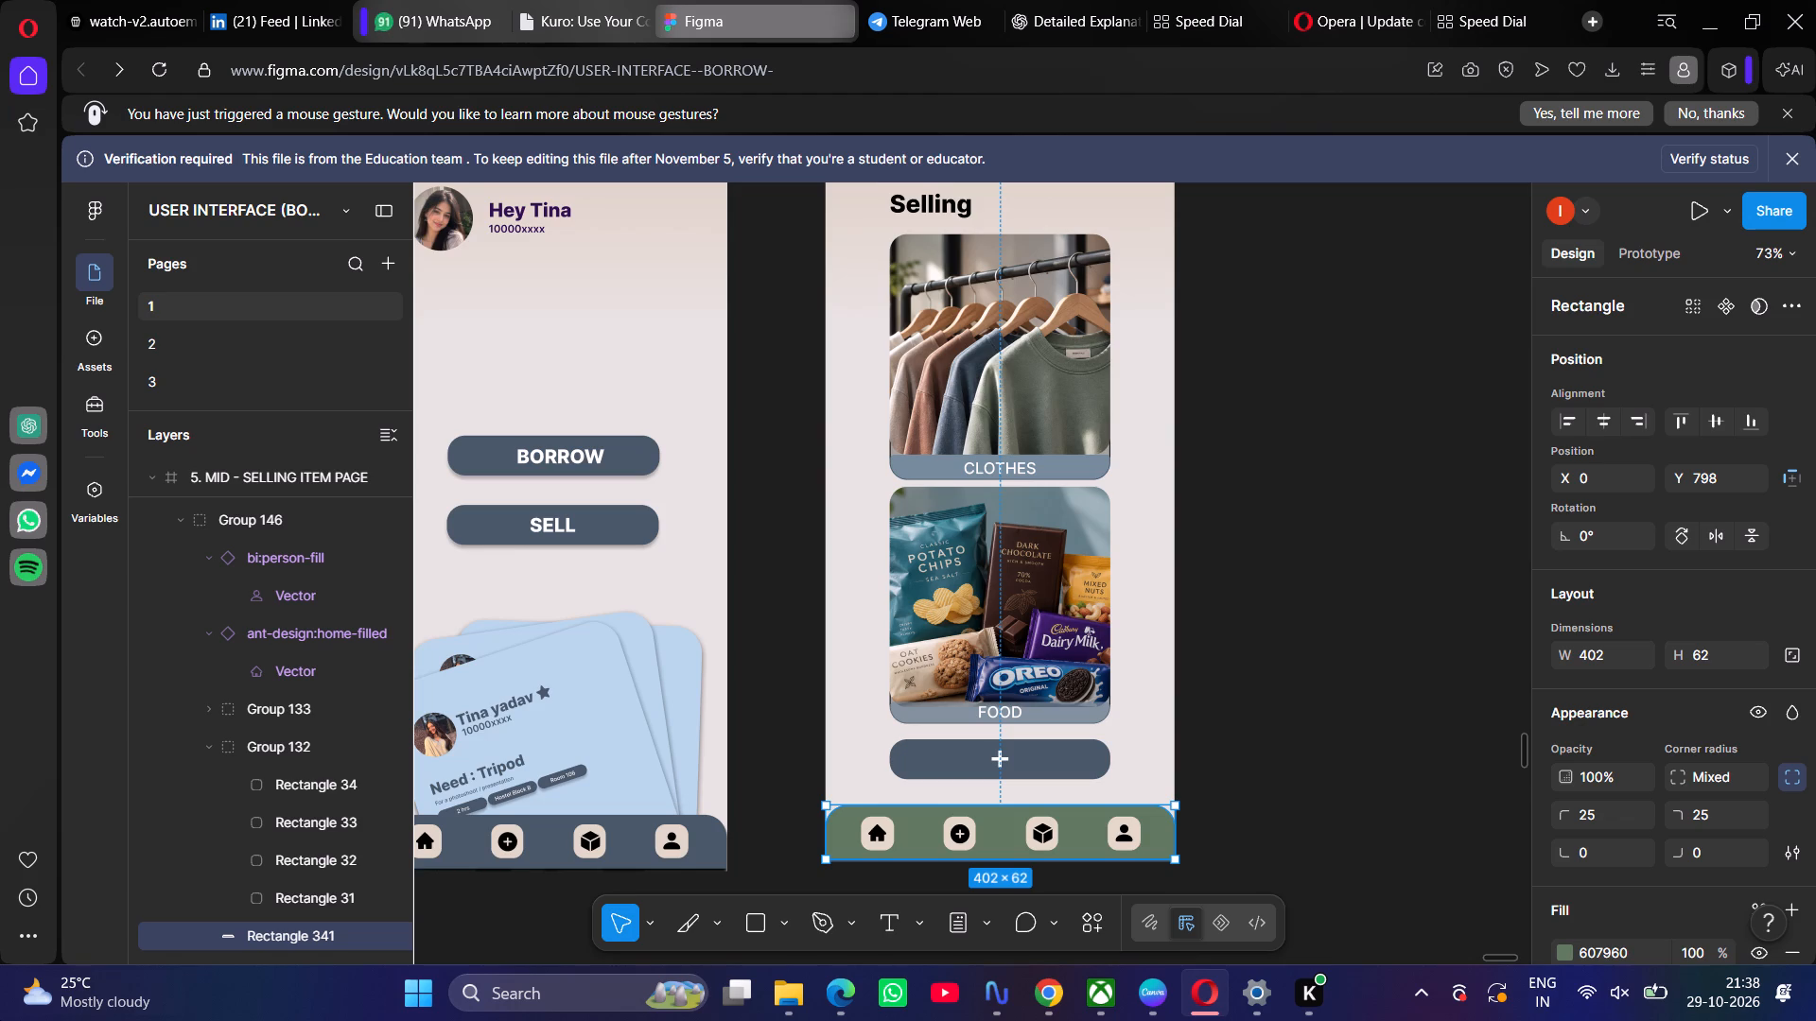
scroll(1689, 812, "down", 2)
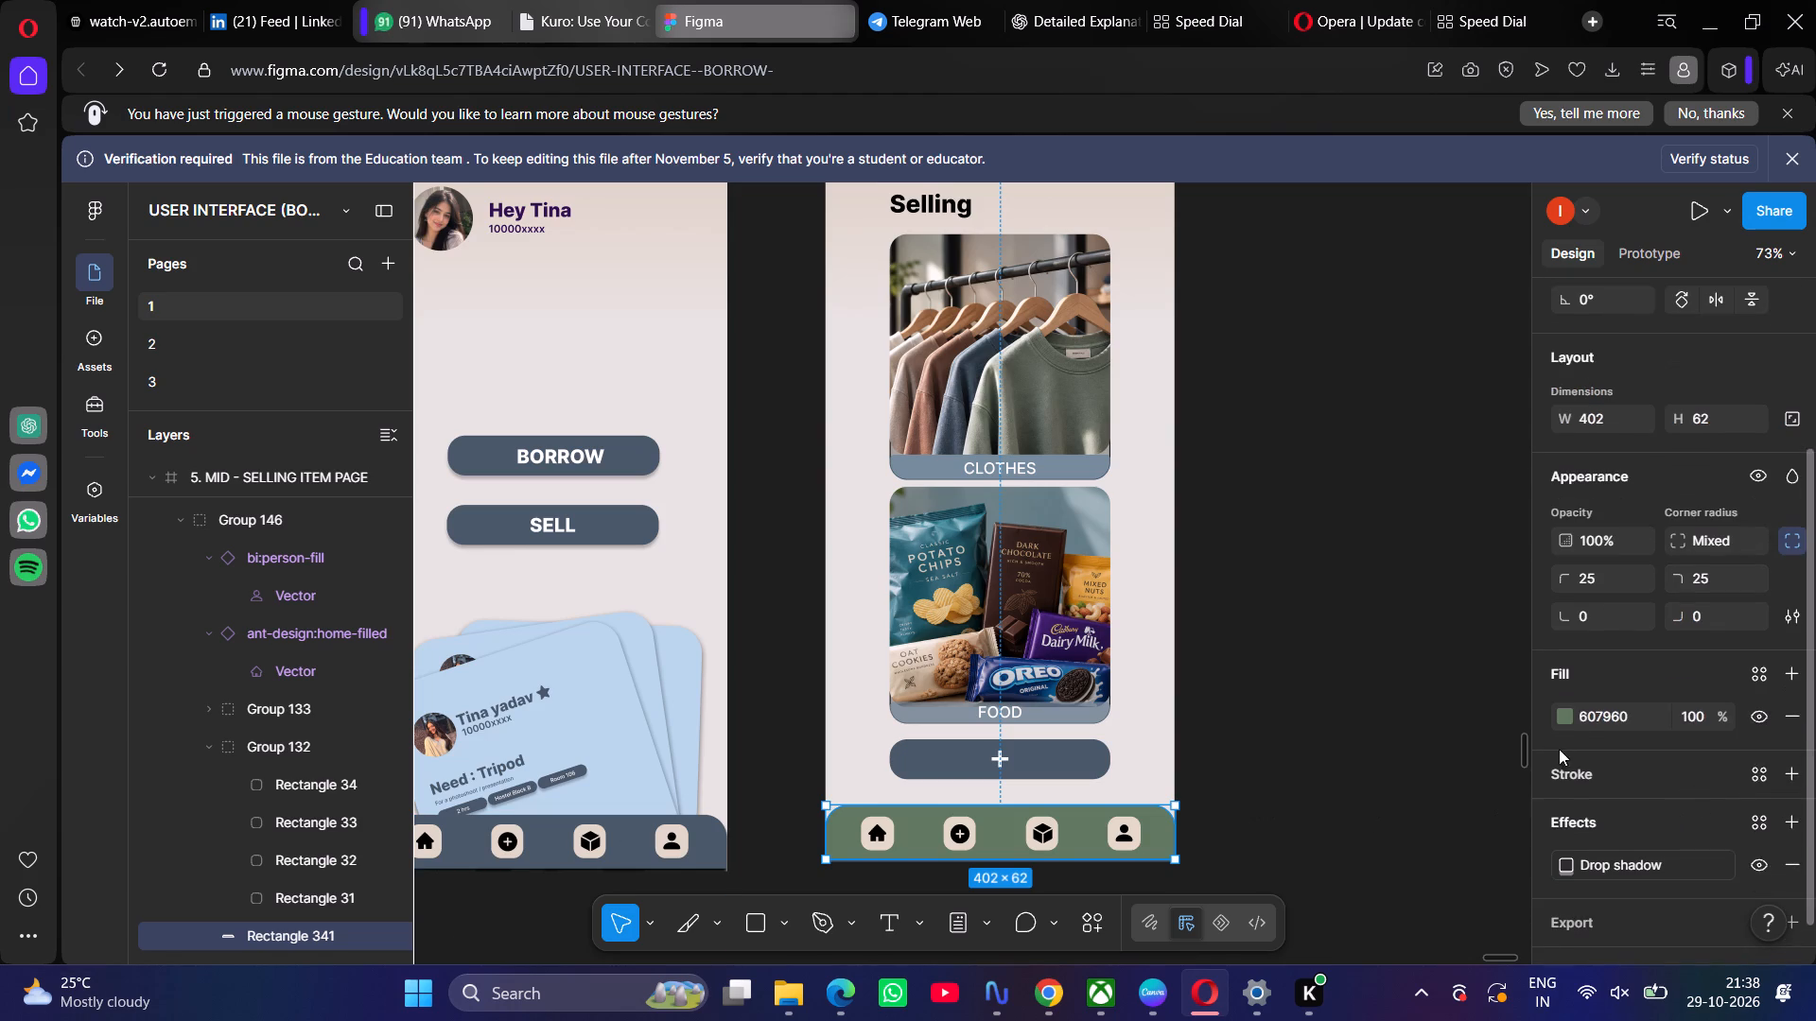
left_click(1568, 716)
left_click(1283, 712)
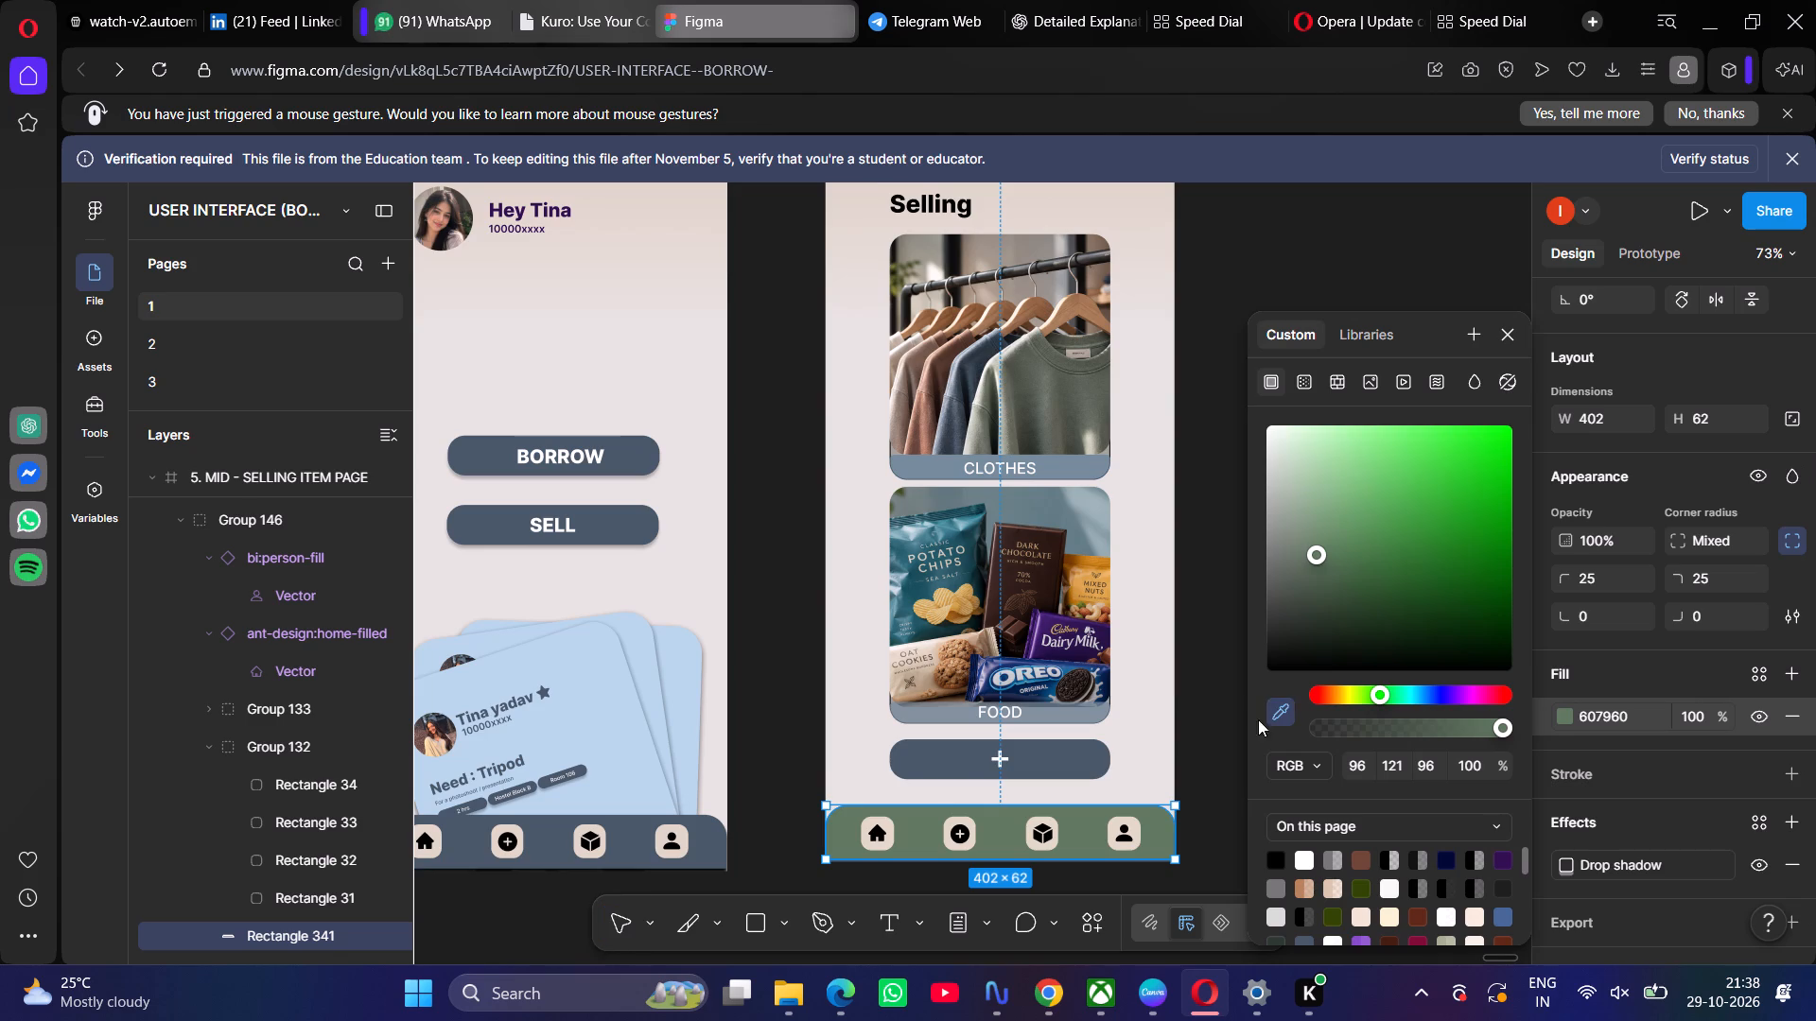
left_click(1077, 774)
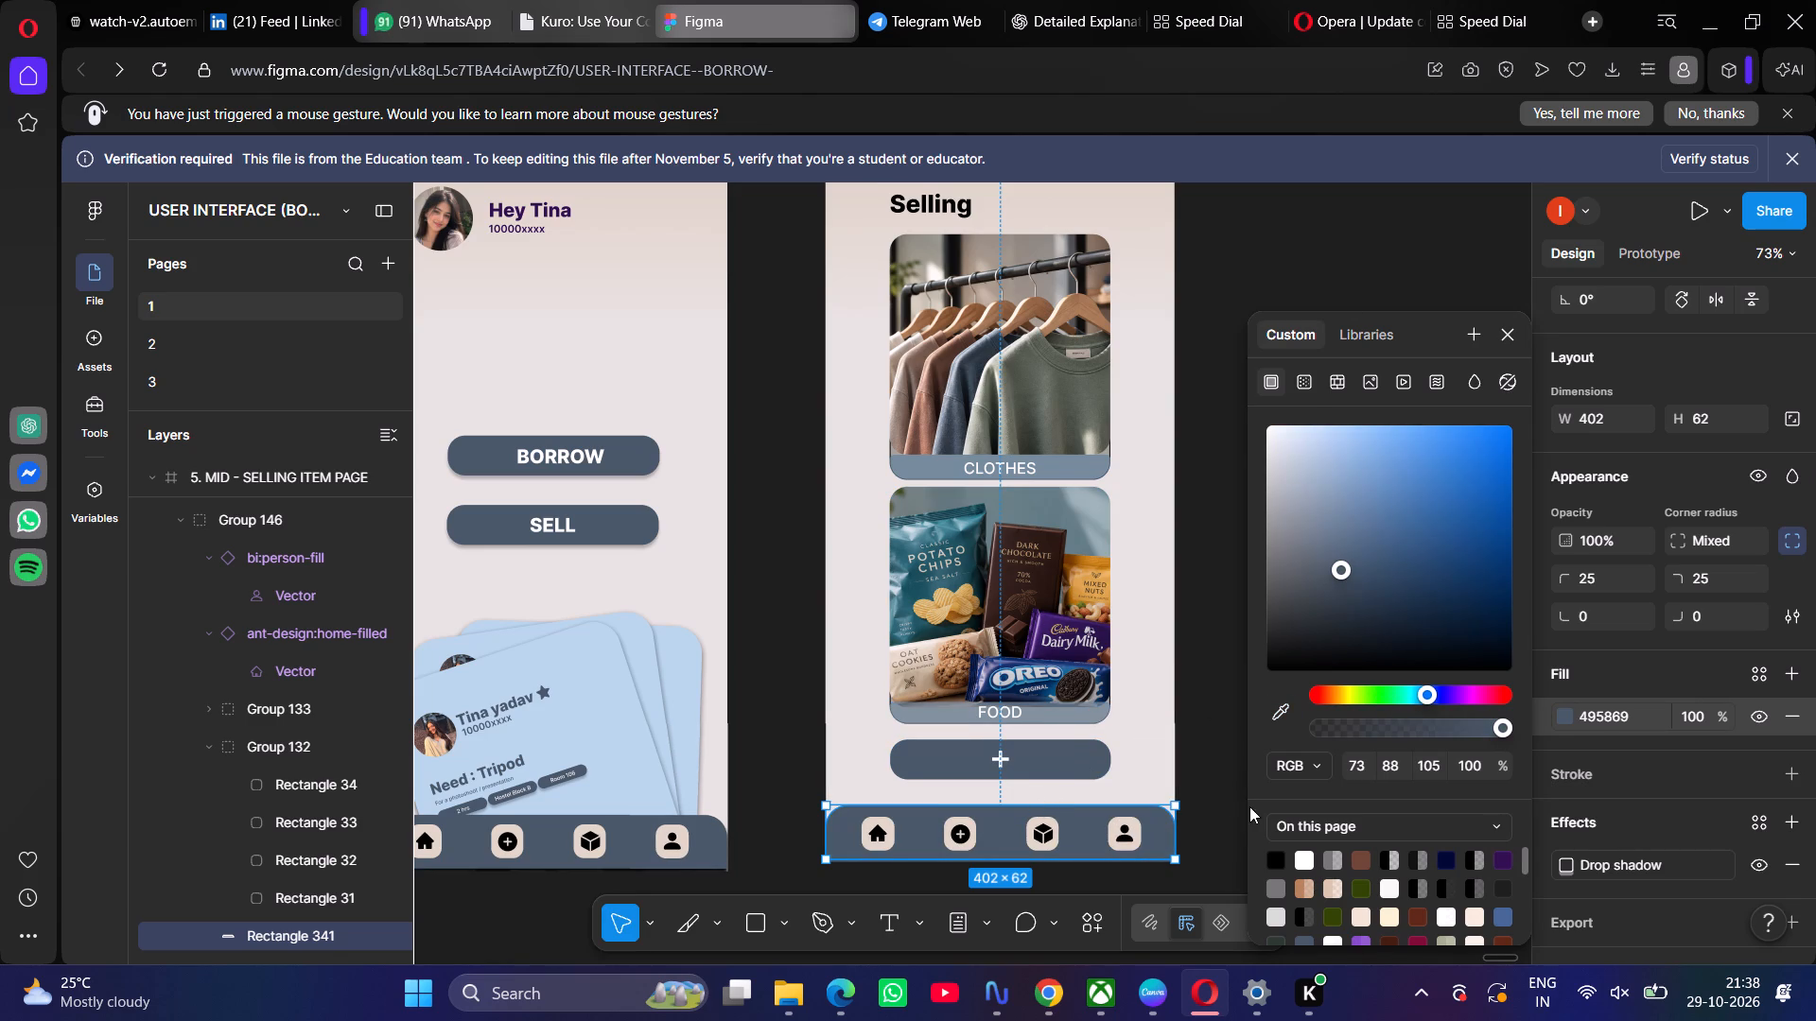
left_click(1289, 708)
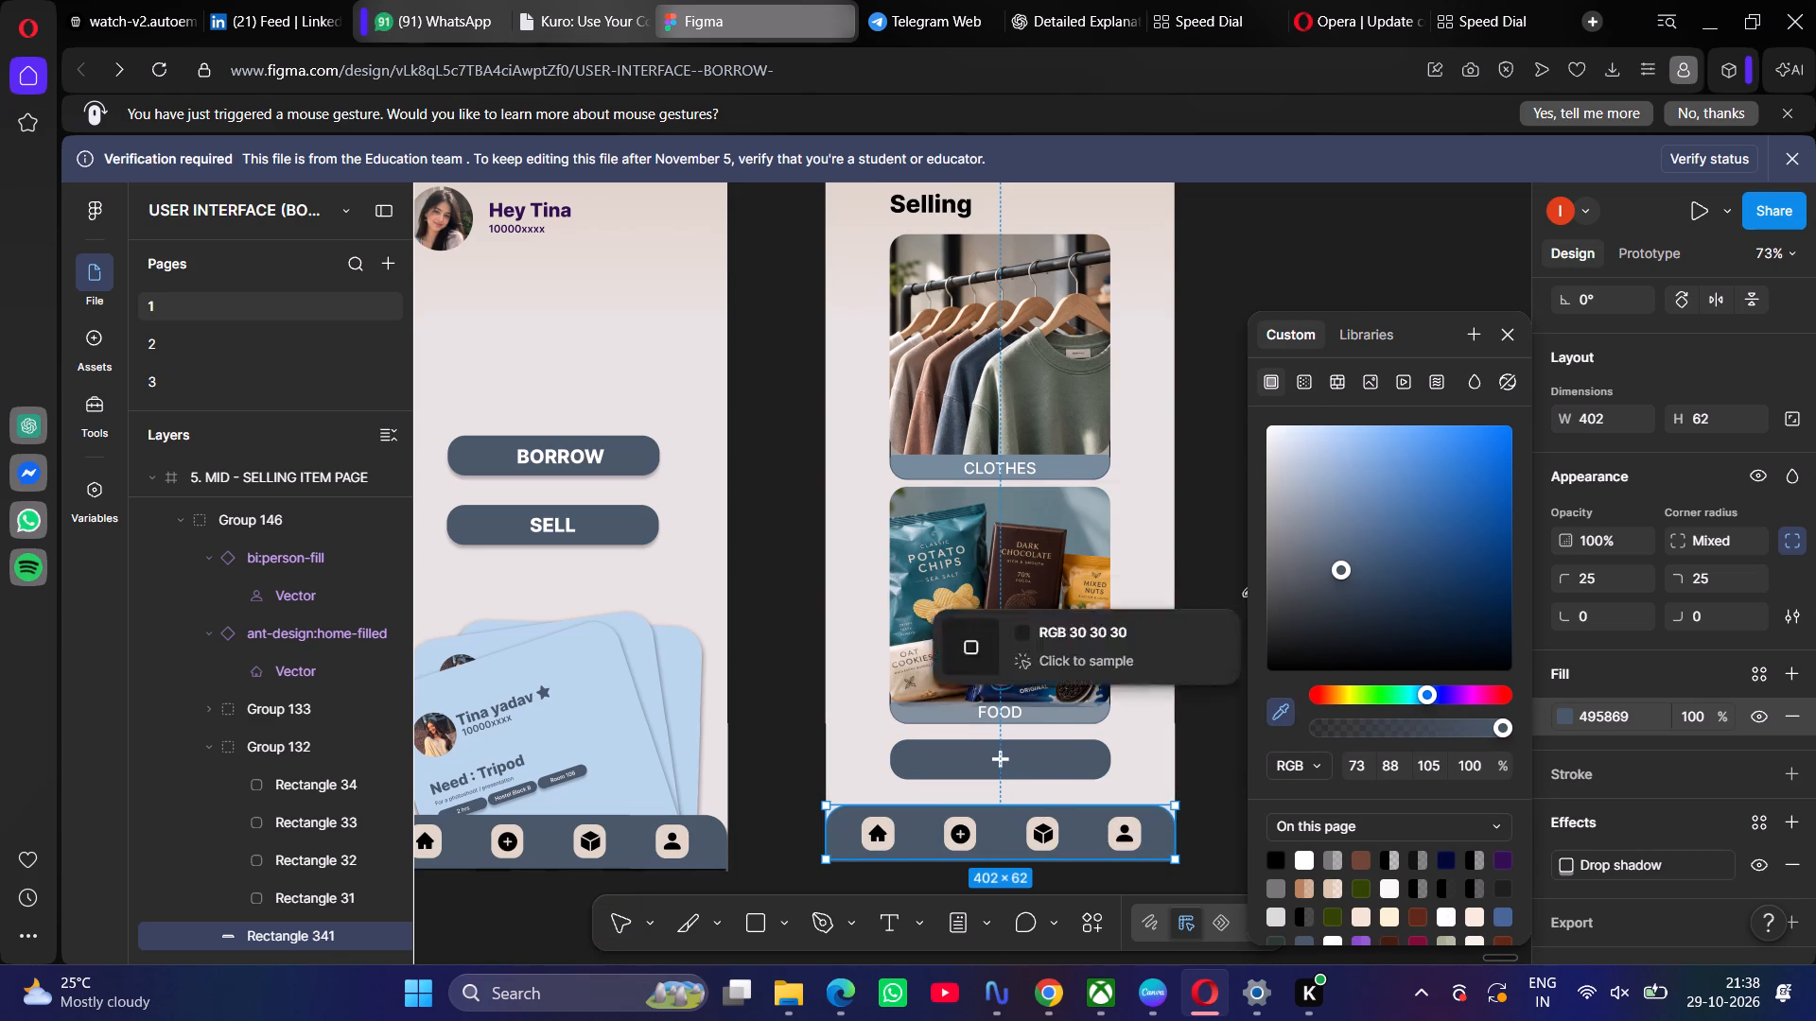
scroll(1515, 333, "right", 1)
left_click(1515, 333)
Set the 2% stop of the slate-blue home page's background gradient to F5EFEB, sampled from the neighbouring My Activity background.
scroll(1515, 333, "right", 3)
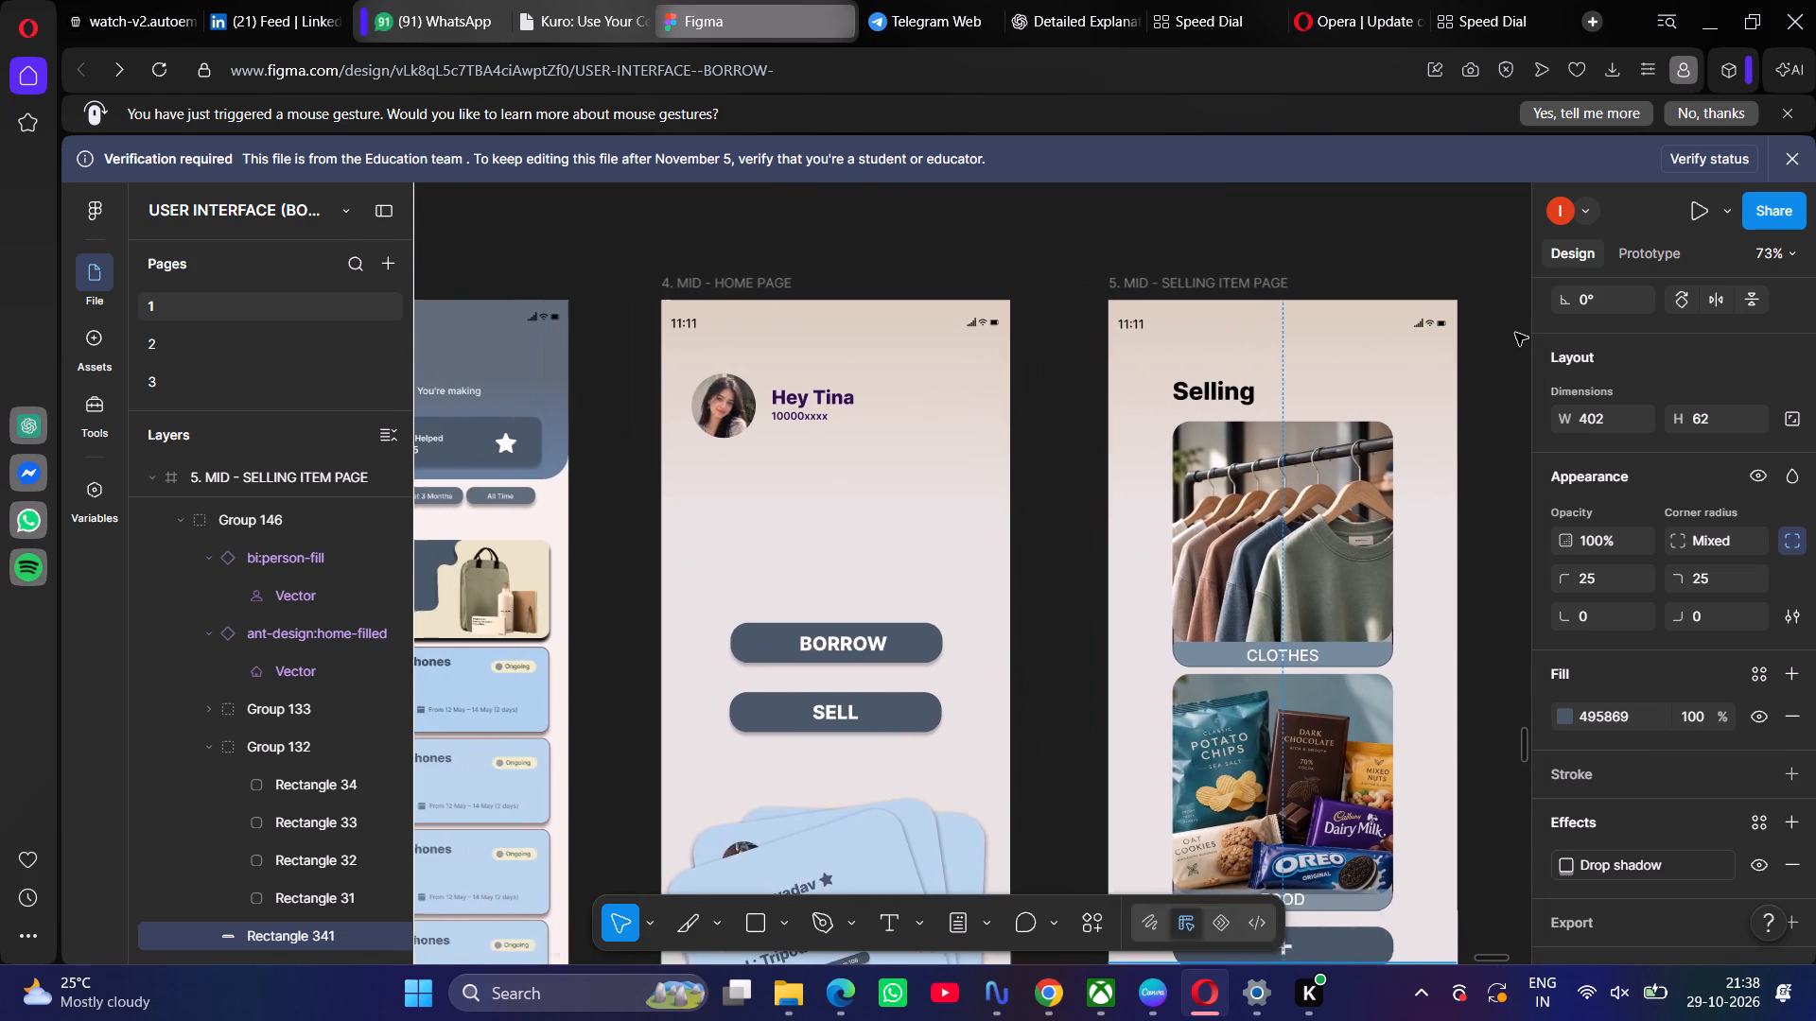
scroll(1515, 333, "right", 1)
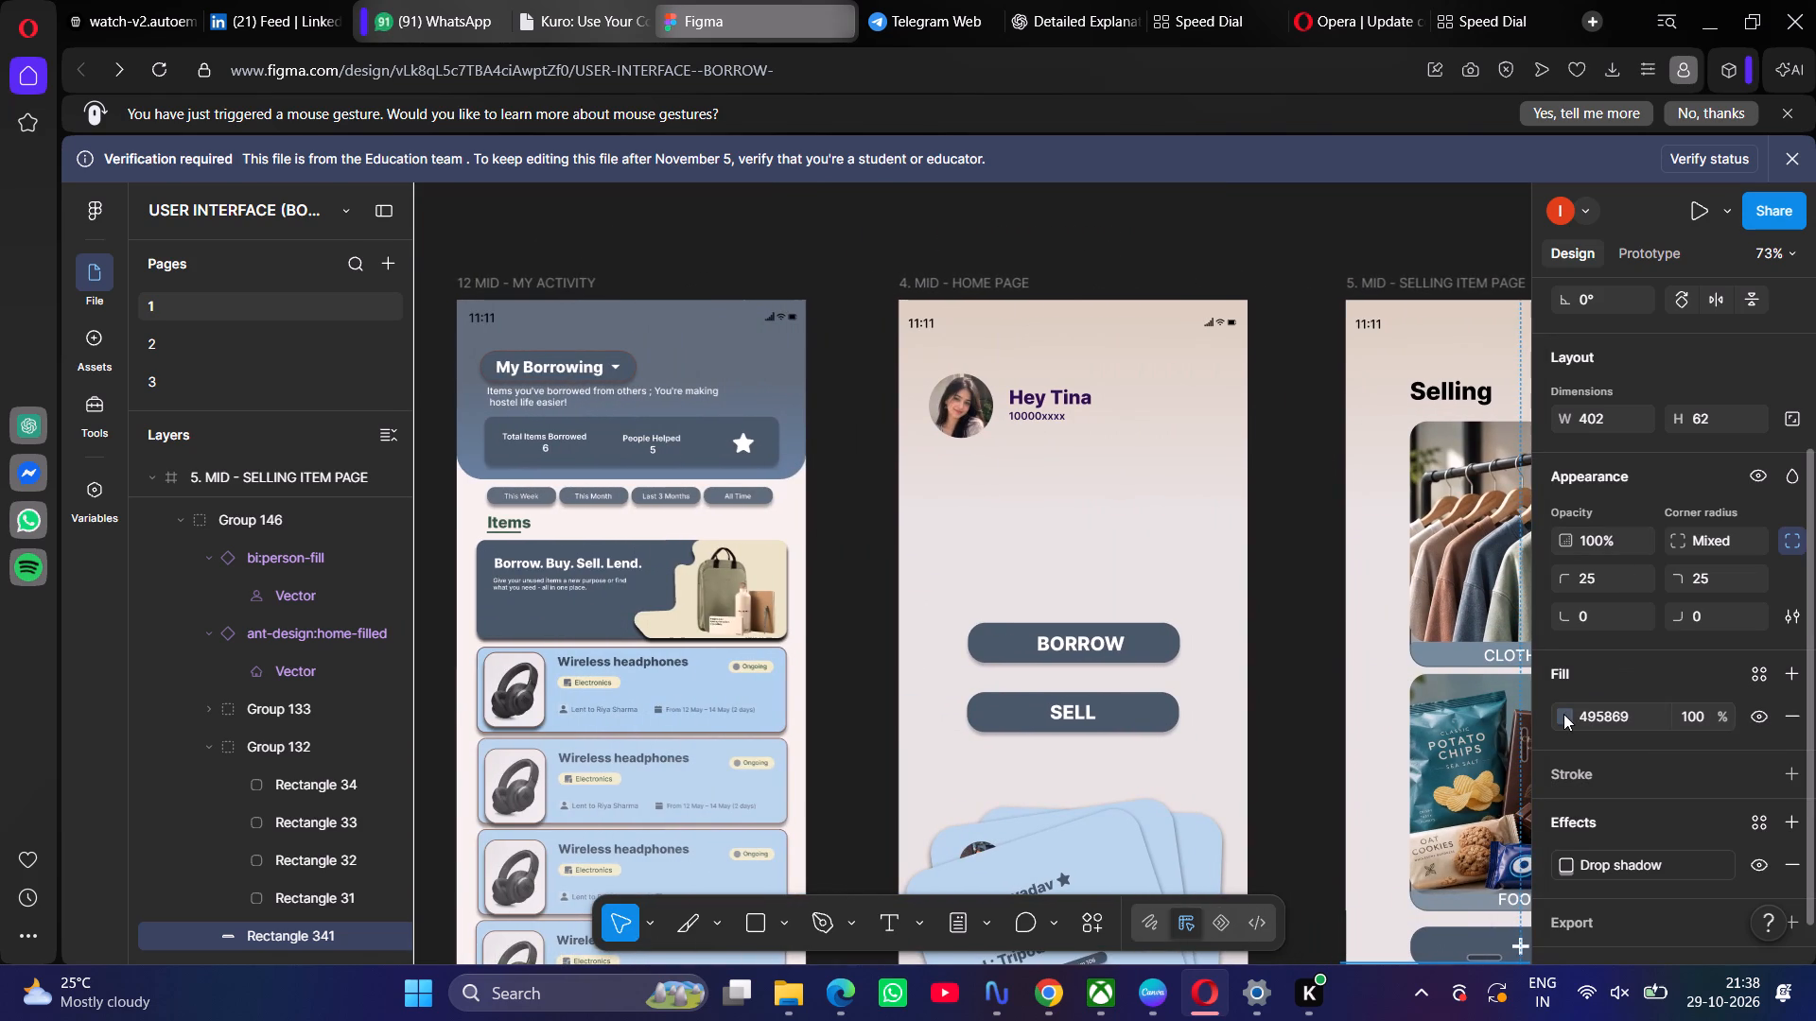
left_click(1563, 715)
left_click(1497, 332)
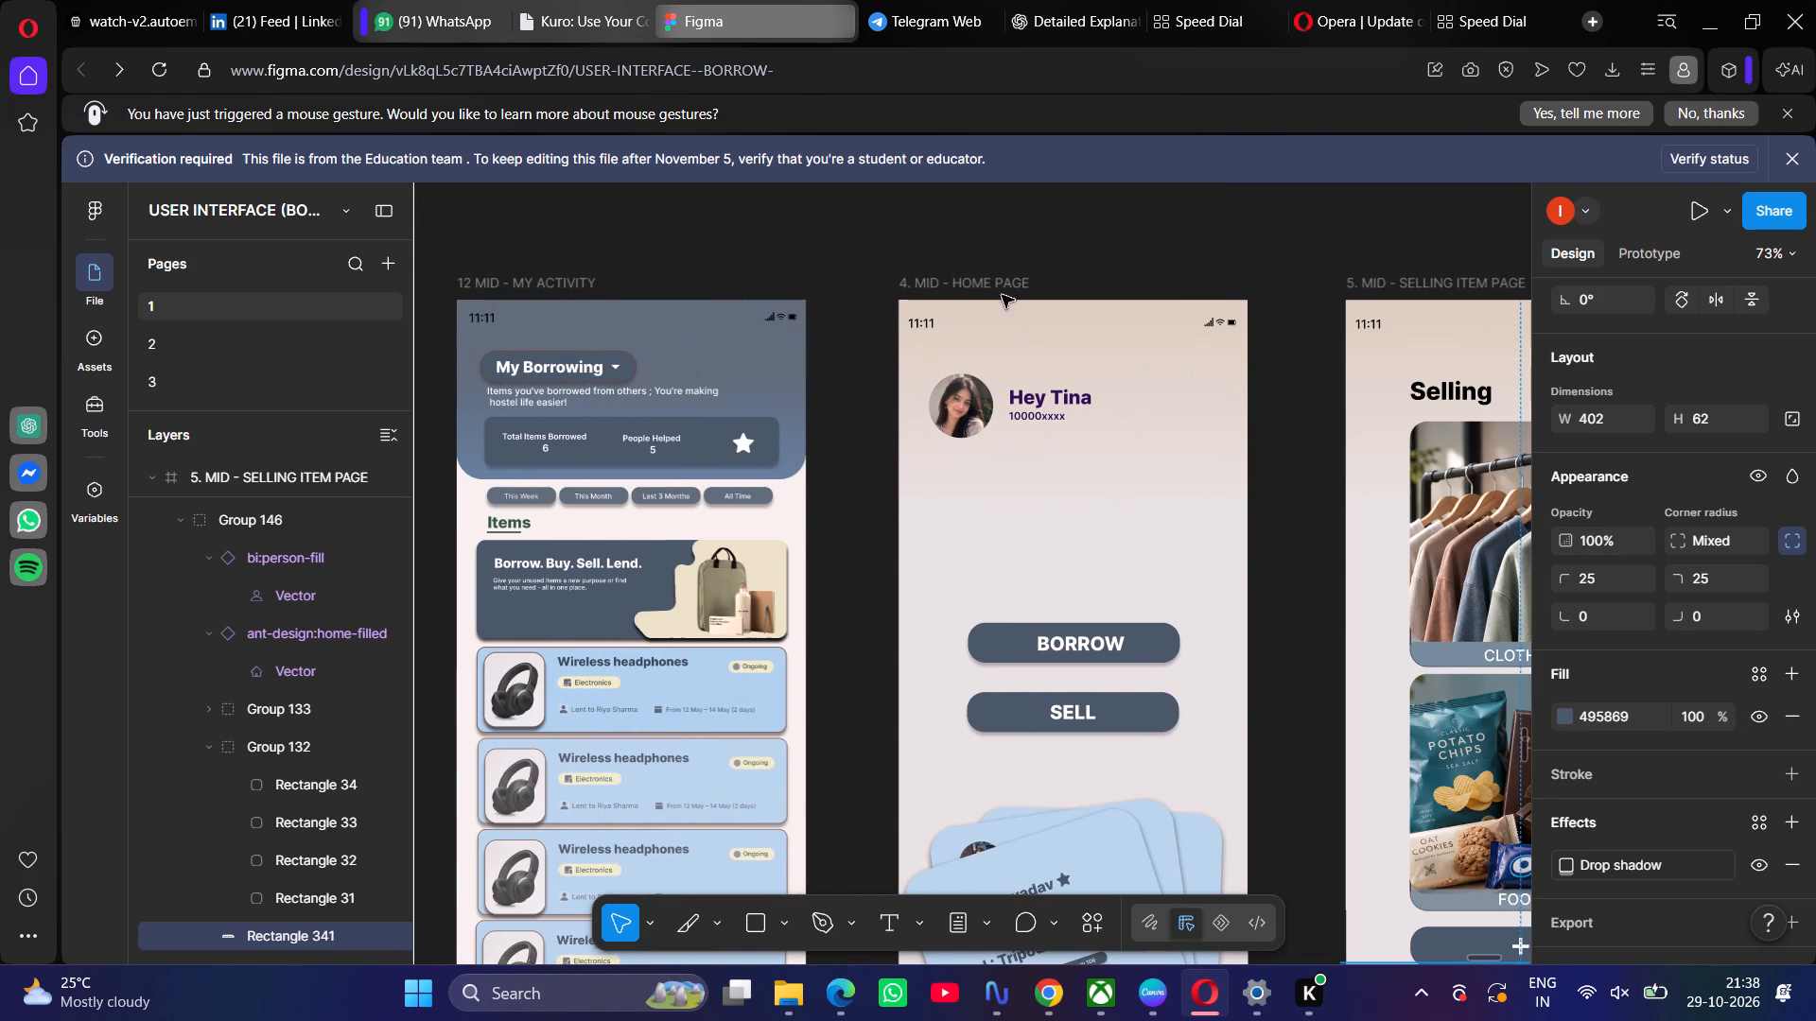
left_click(961, 287)
left_click(1565, 800)
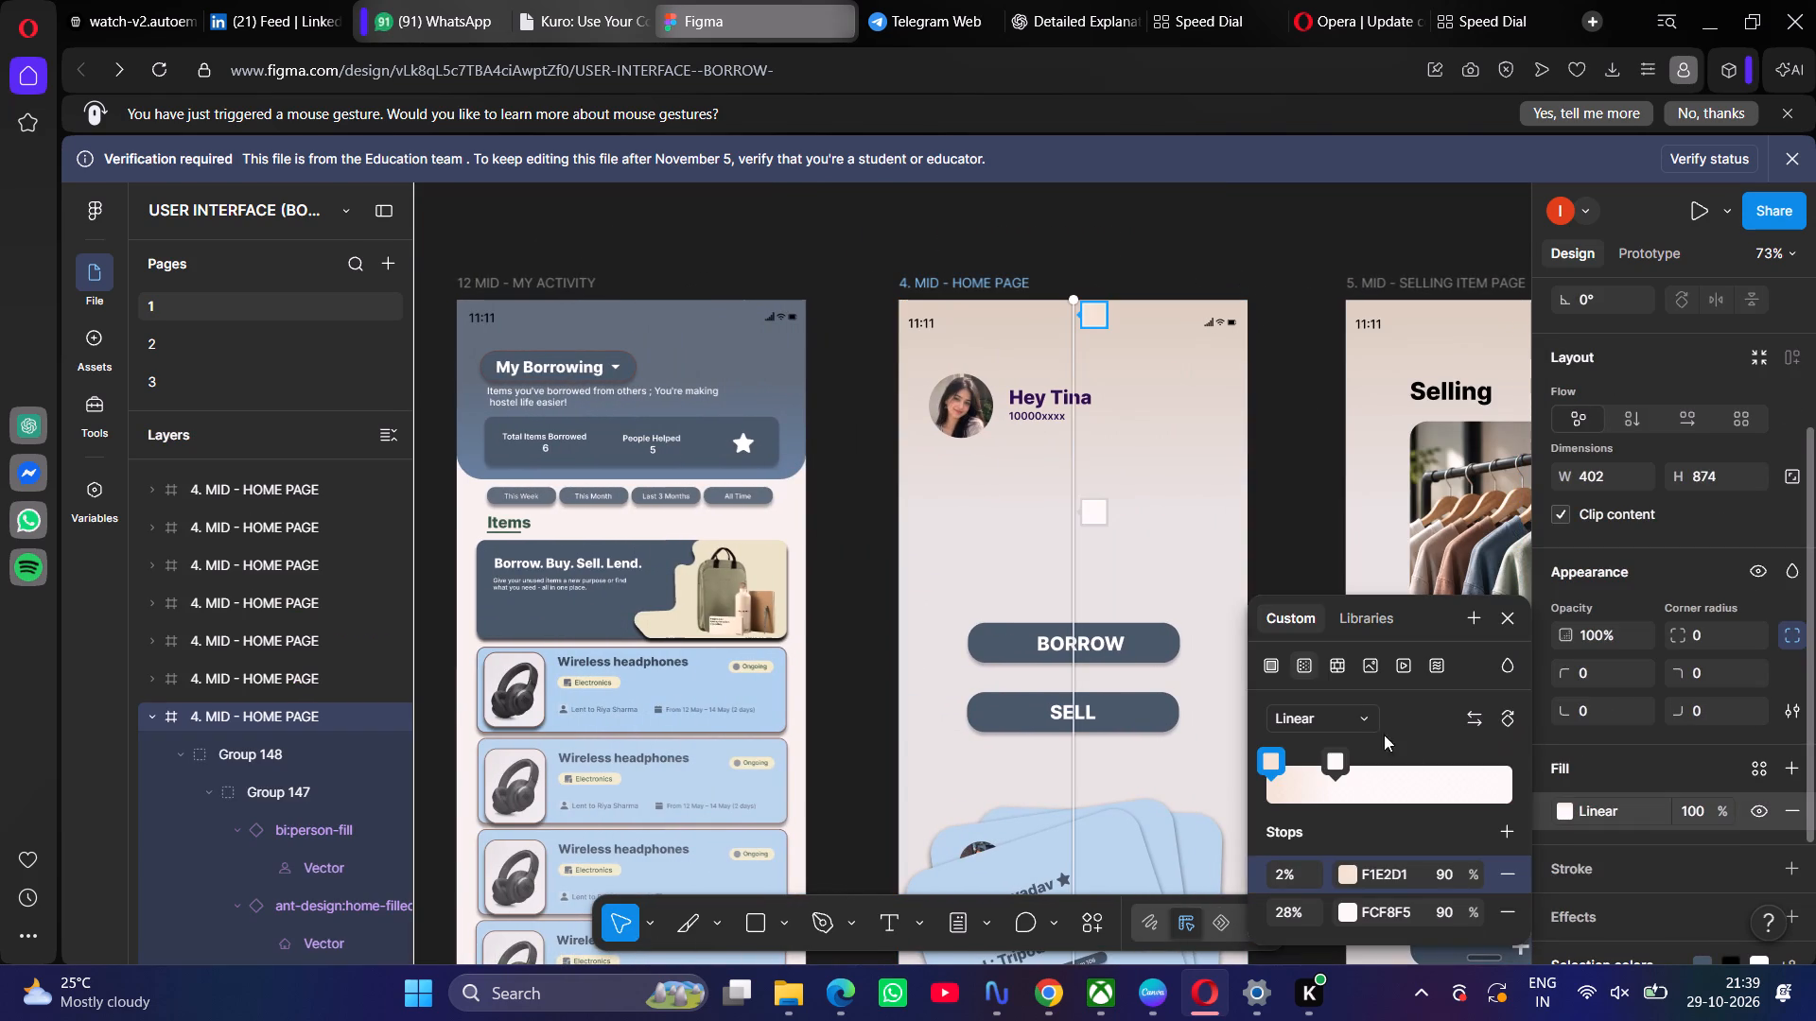
left_click(1270, 749)
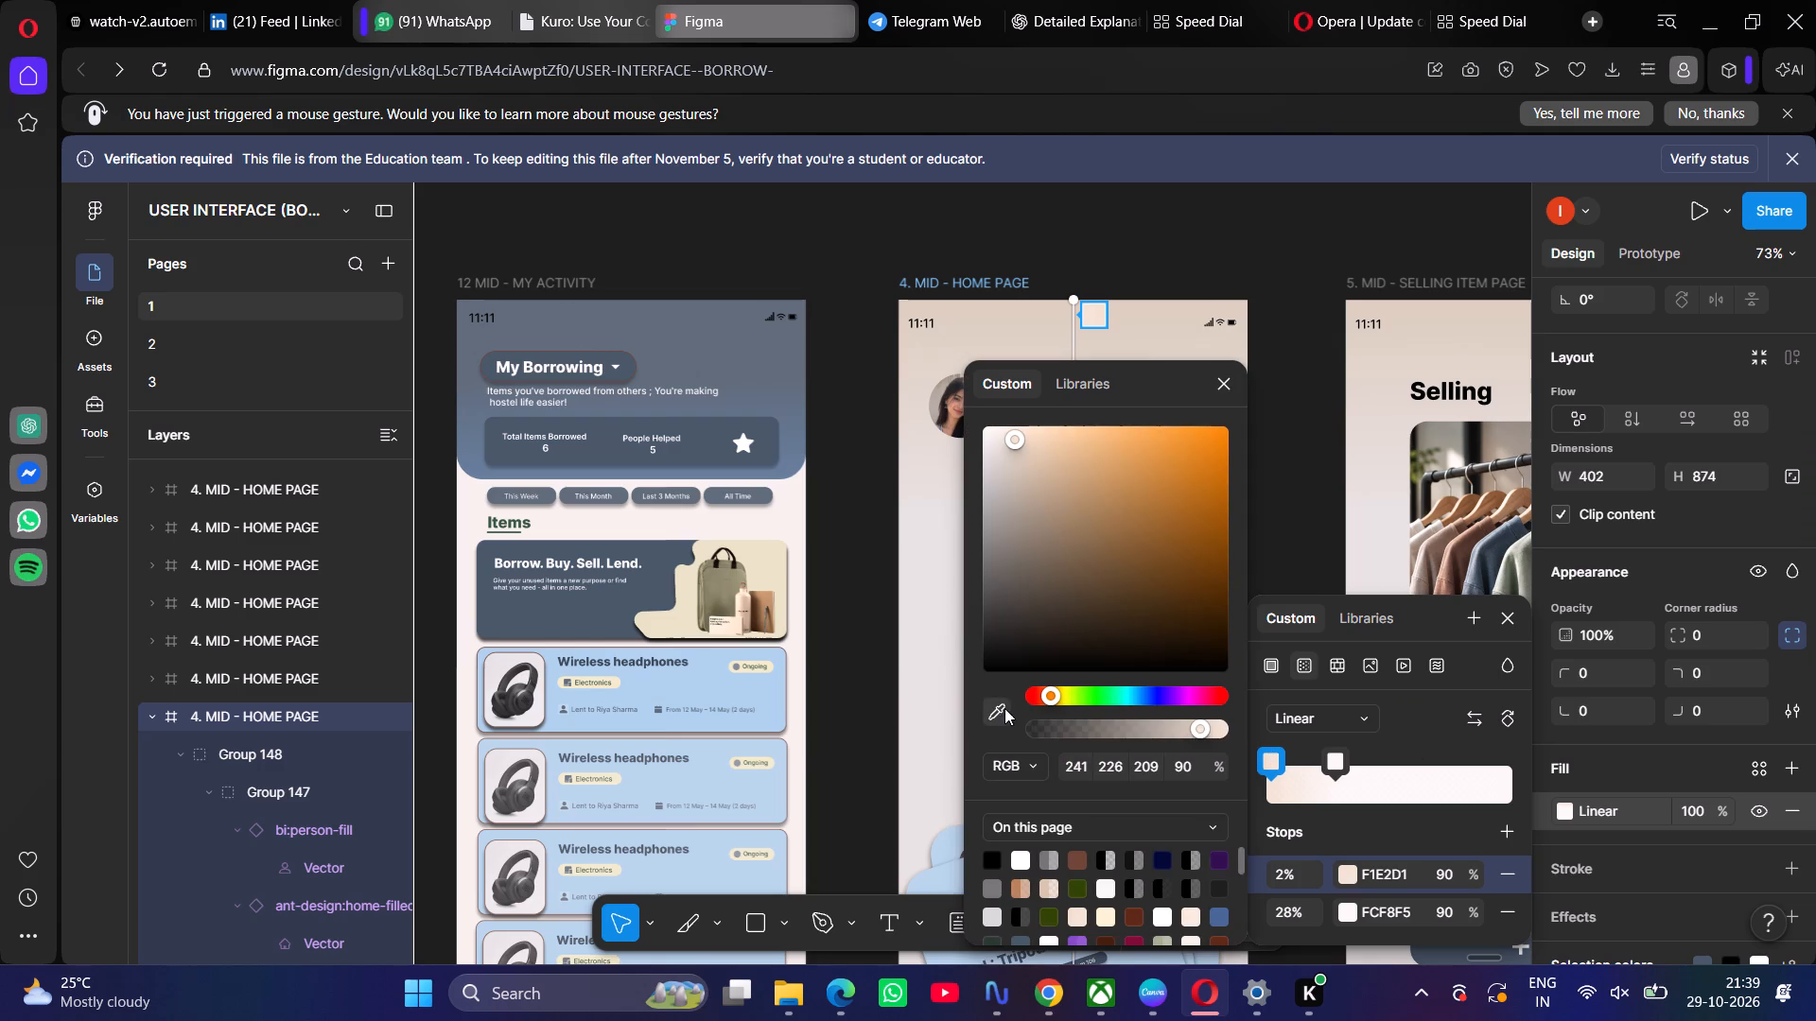
left_click(1004, 708)
left_click(795, 679)
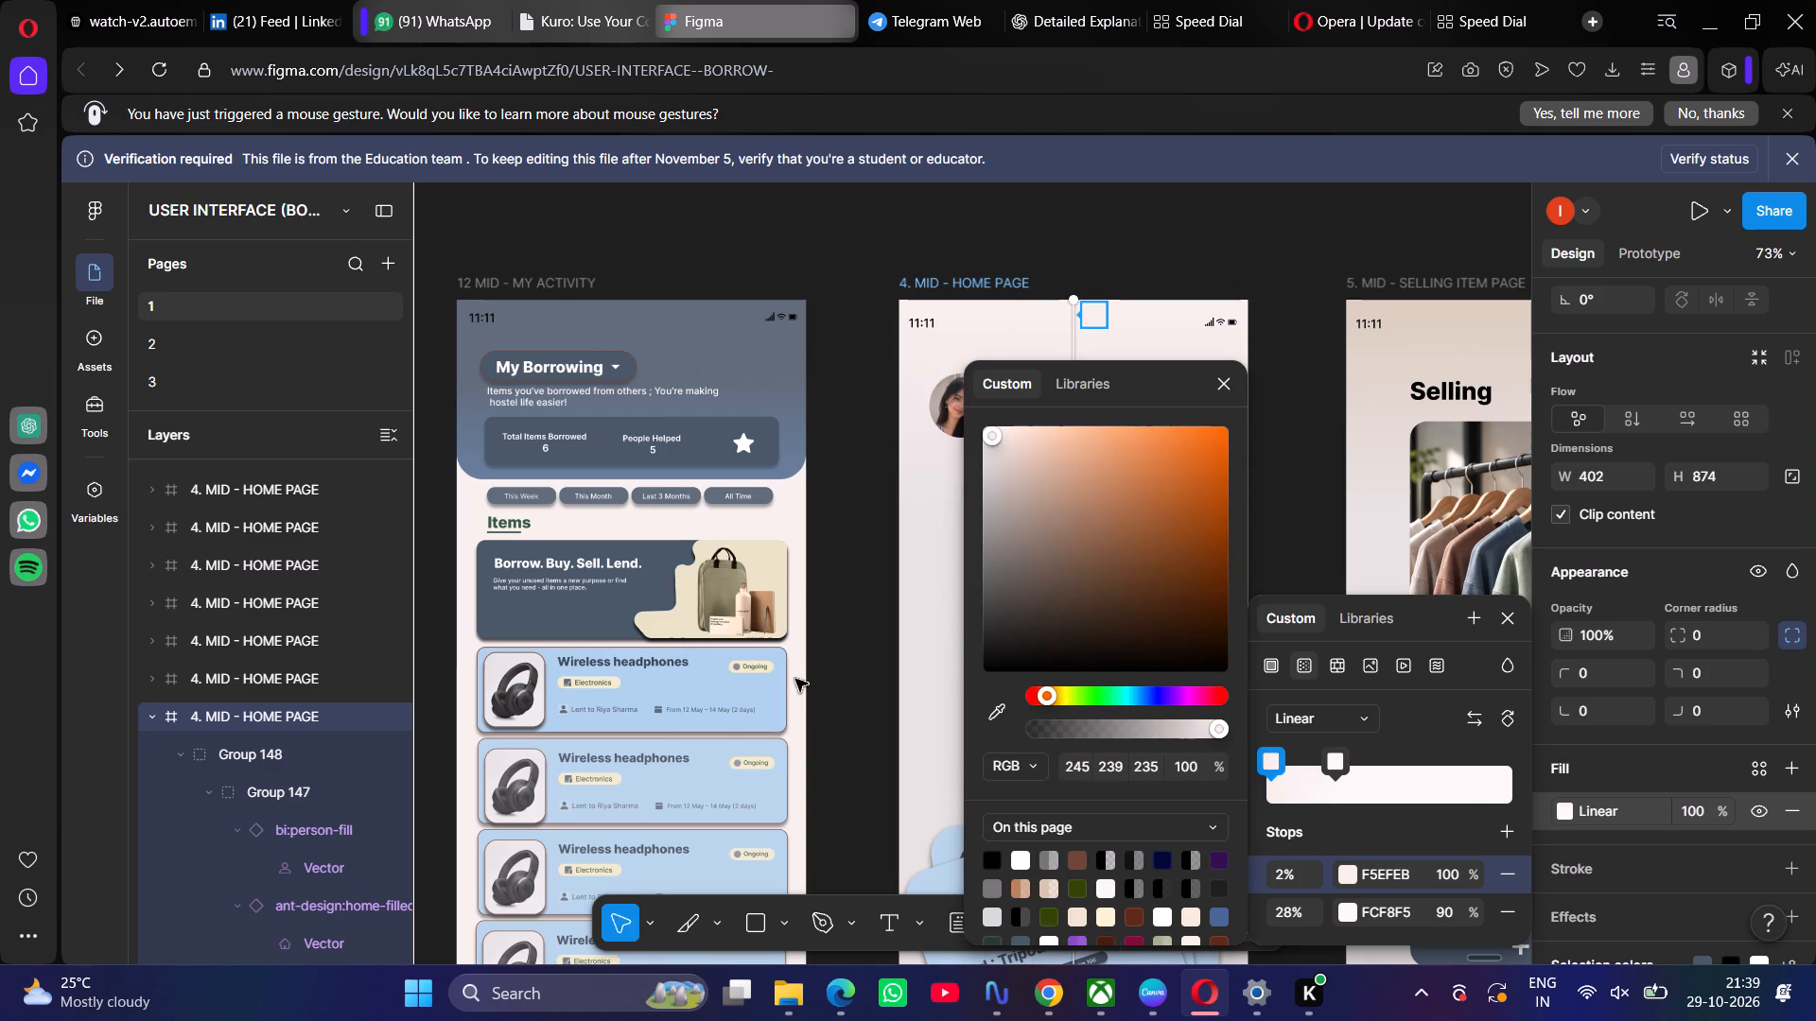
left_click(1414, 368)
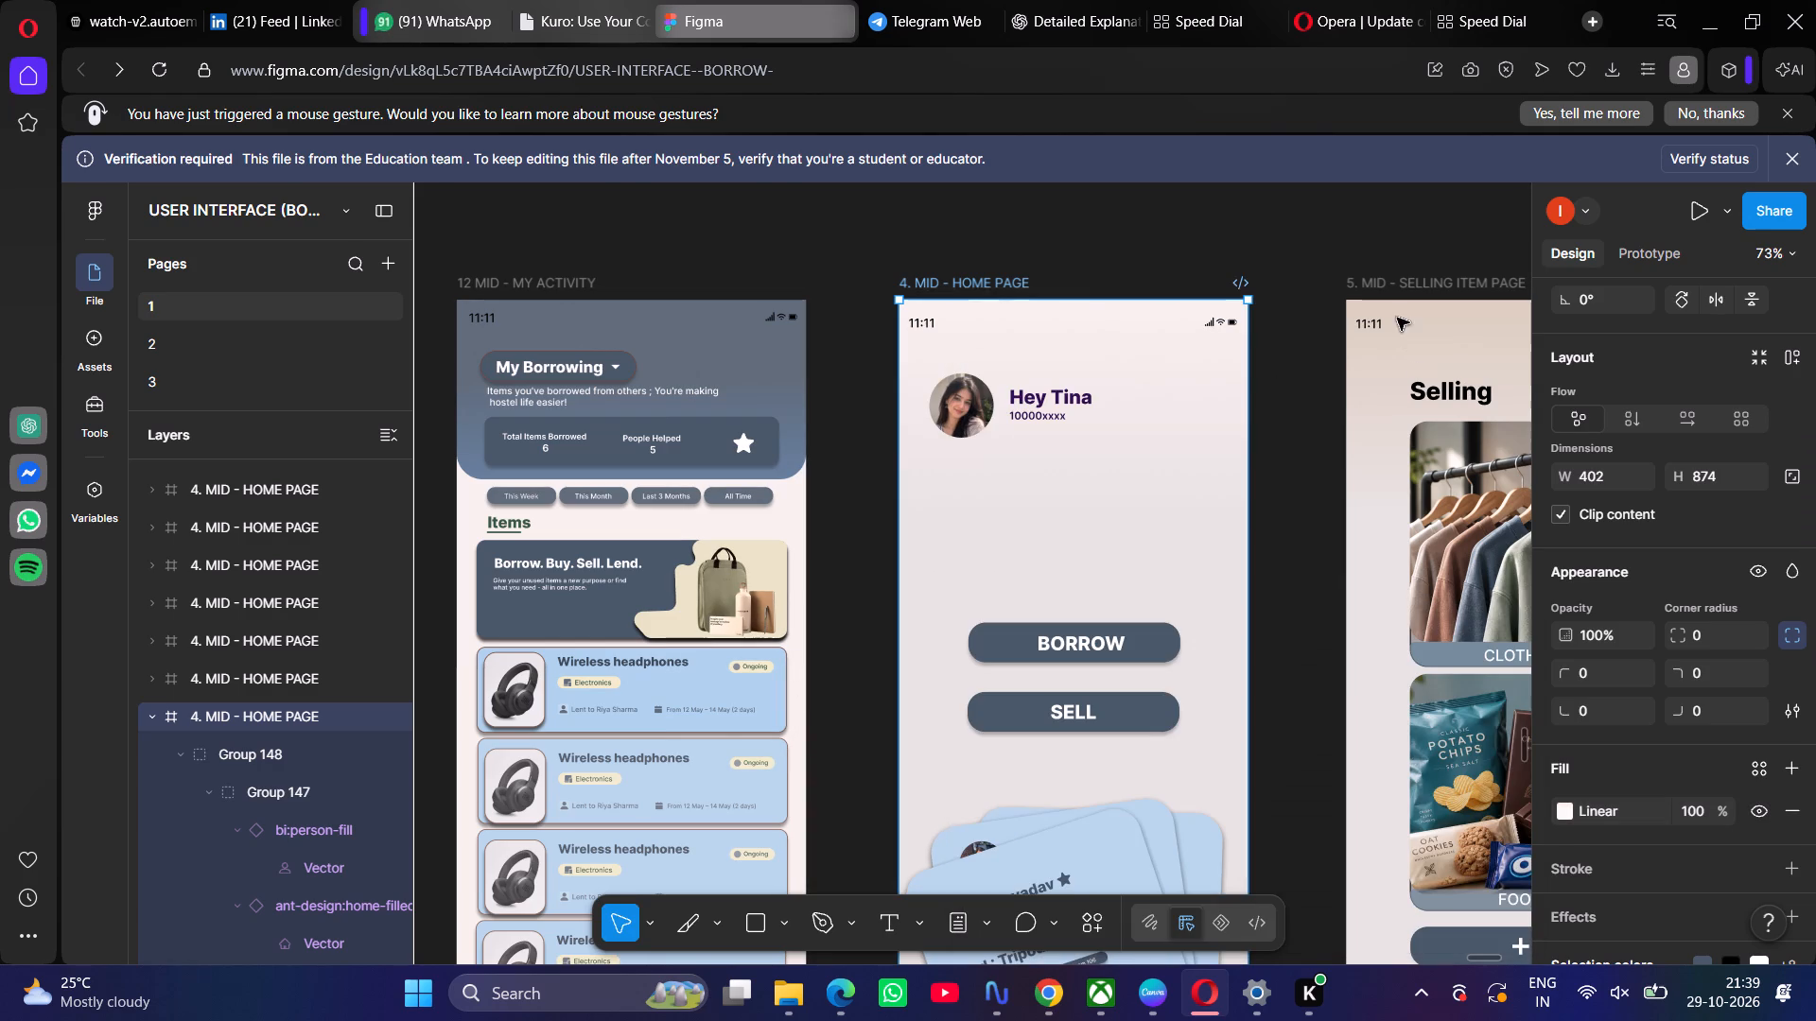
Set the 2% stop of the duplicated selling item page's background gradient to F5EFEB, sampled from the My Activity background.
left_click(1398, 273)
left_click(1563, 805)
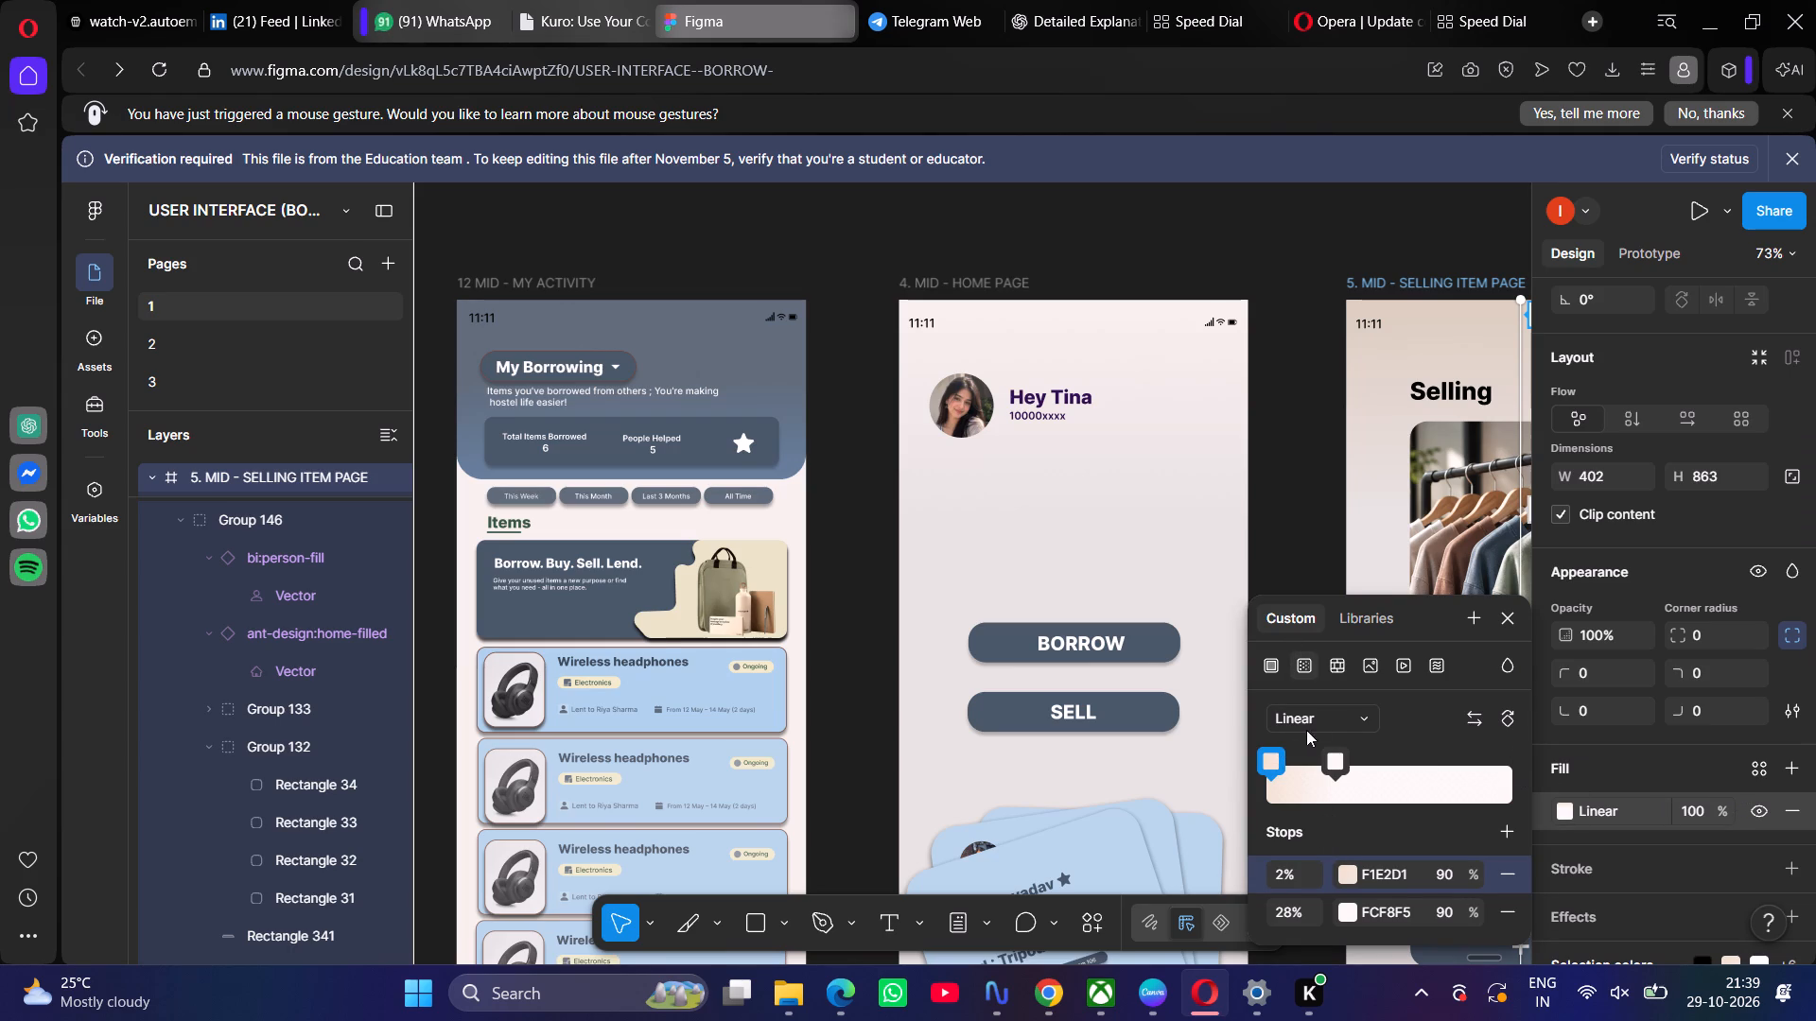
left_click(1273, 758)
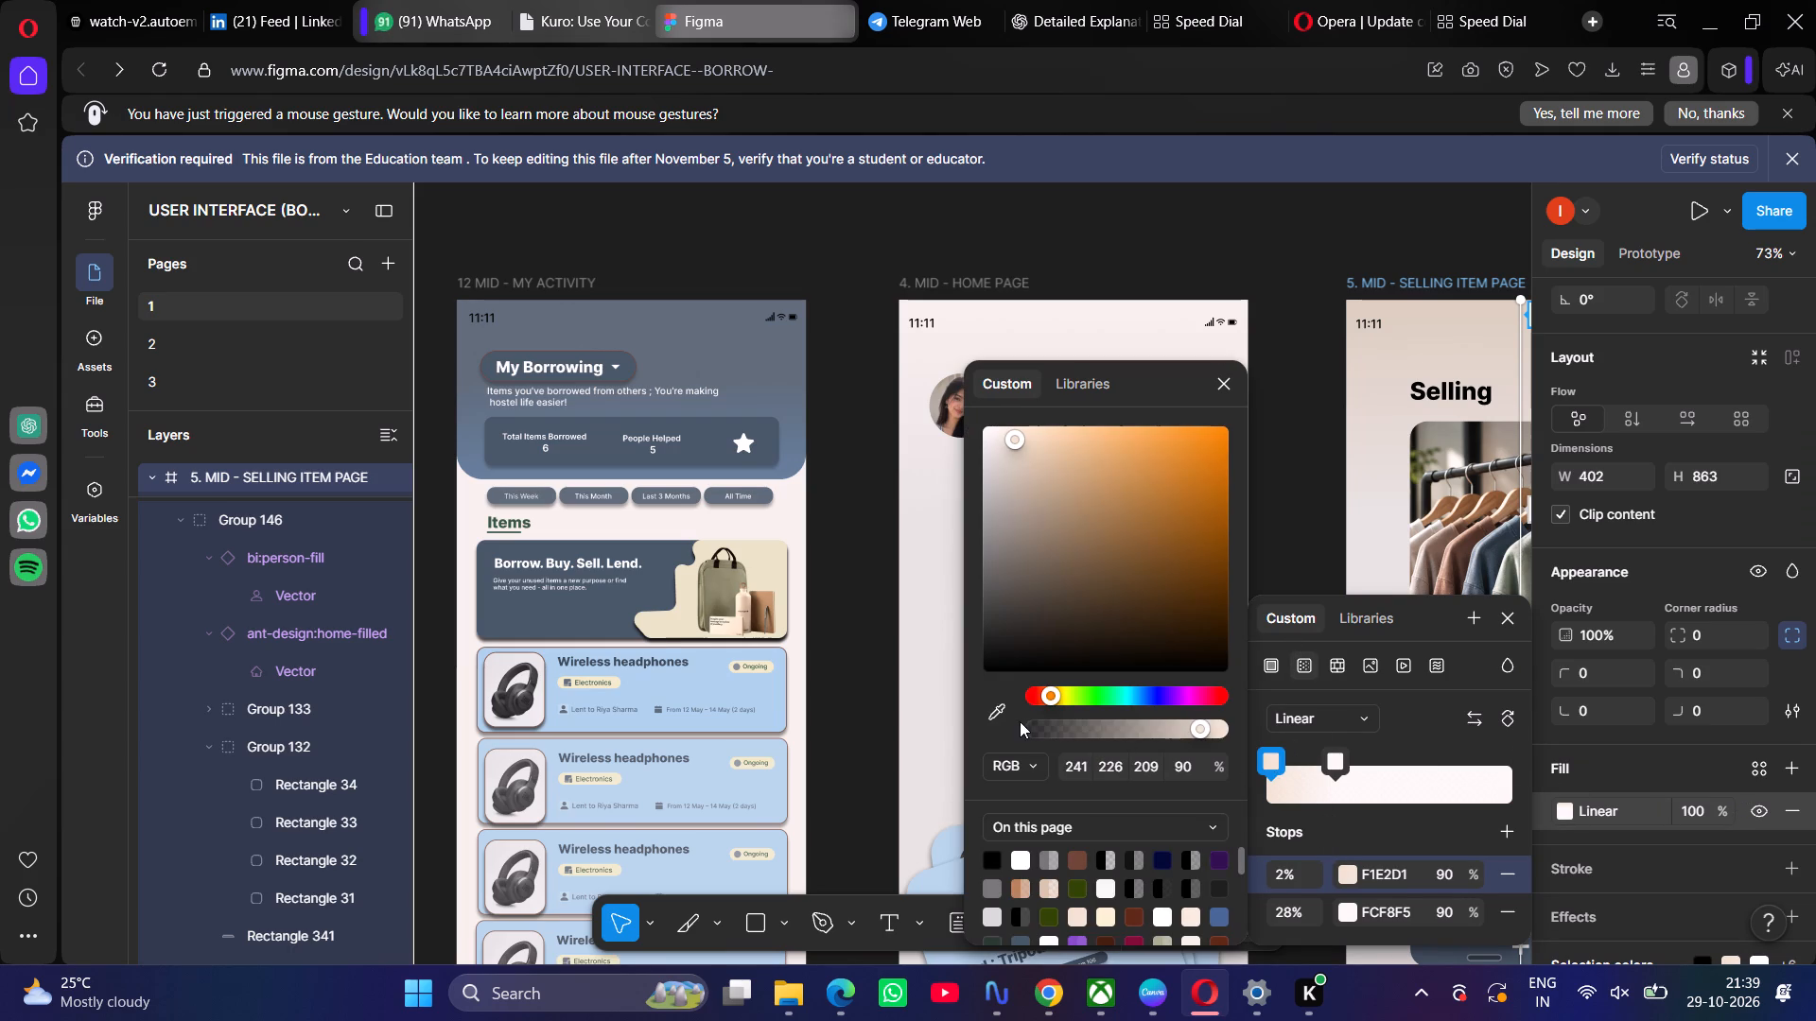
left_click(1008, 710)
left_click(788, 540)
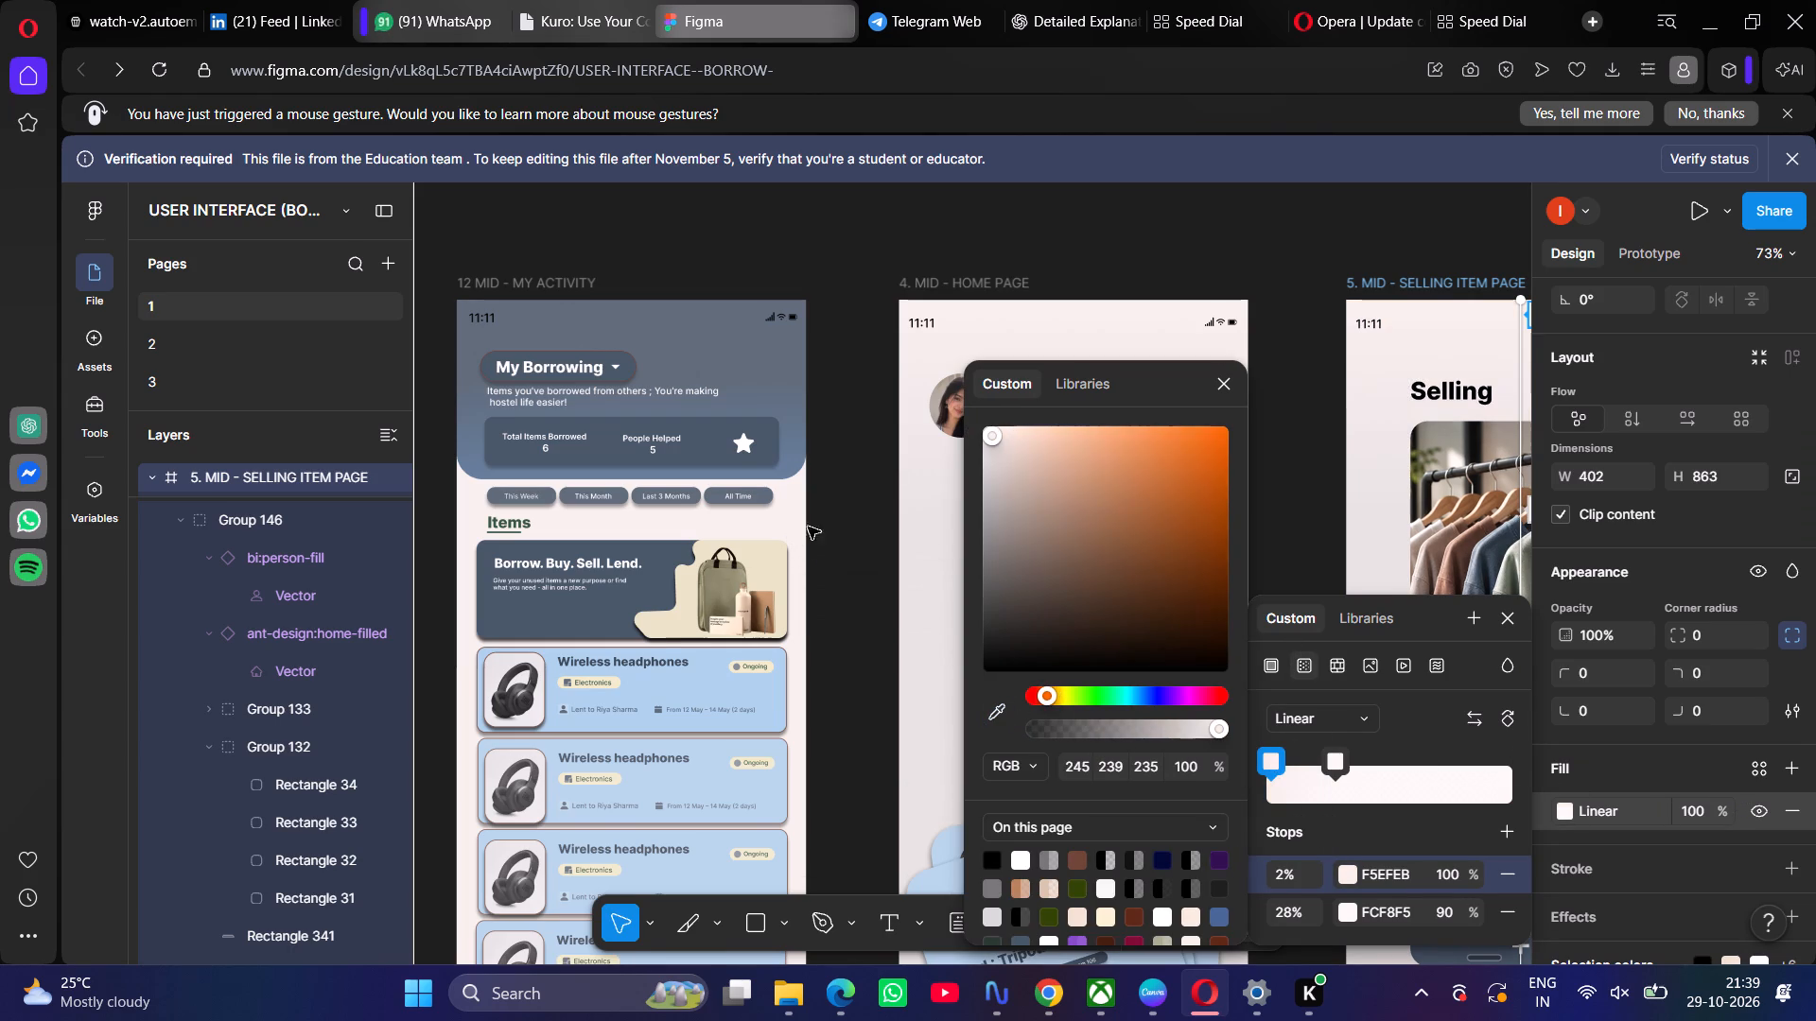
left_click(1140, 267)
left_click(1140, 267)
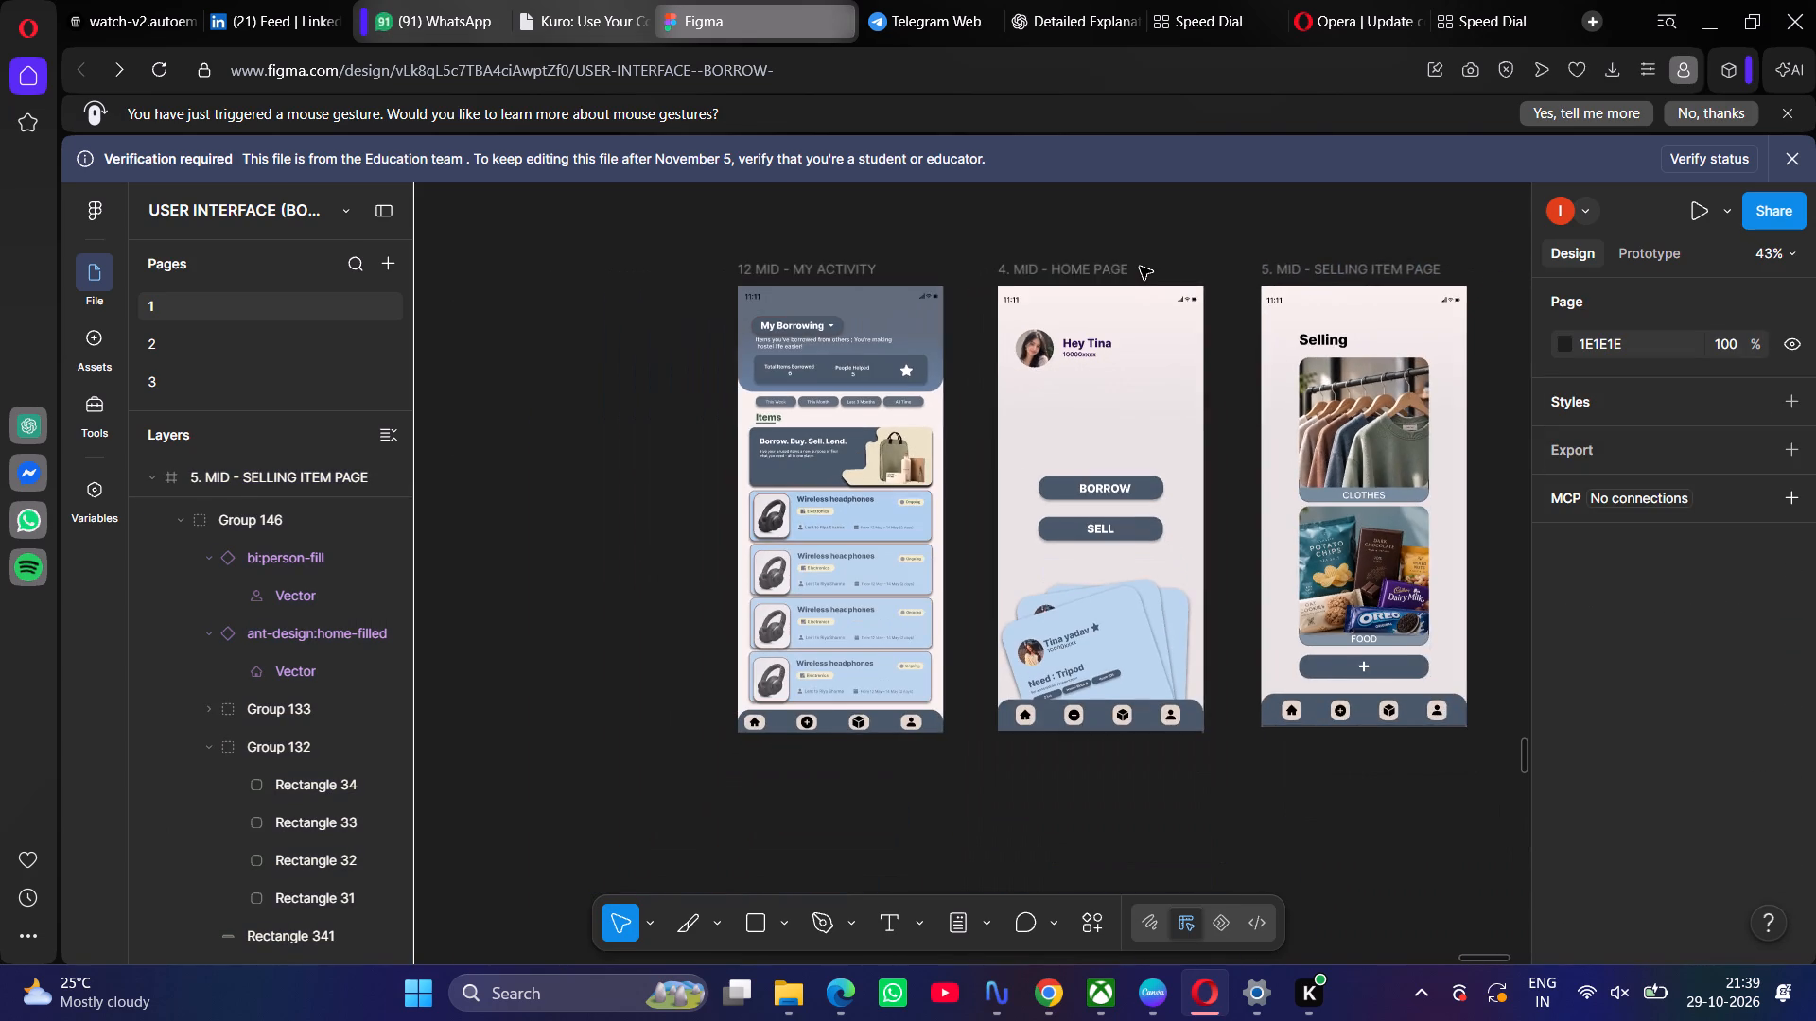
Compare the green row of screens with the slate-blue row below it, checking colours and which screens each row contains.
scroll(1140, 267, "left", 1)
scroll(1140, 267, "up", 2)
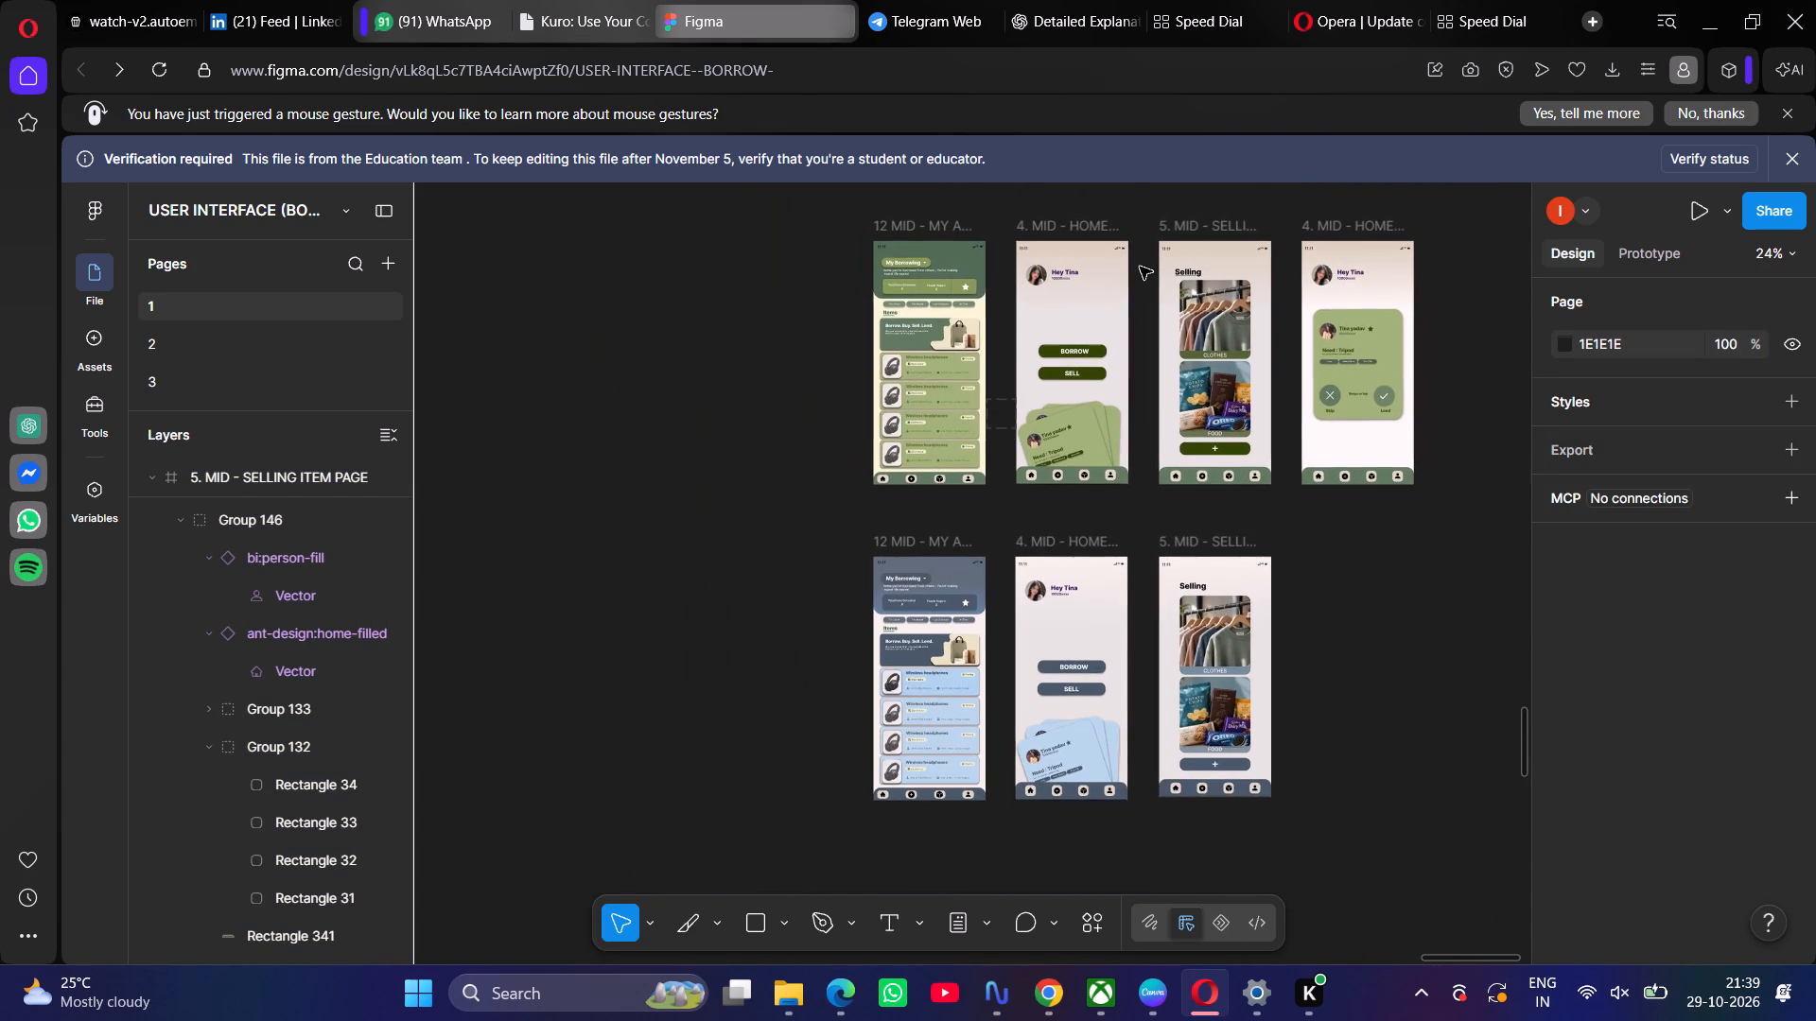
scroll(1140, 267, "down", 1)
scroll(1140, 267, "up", 1)
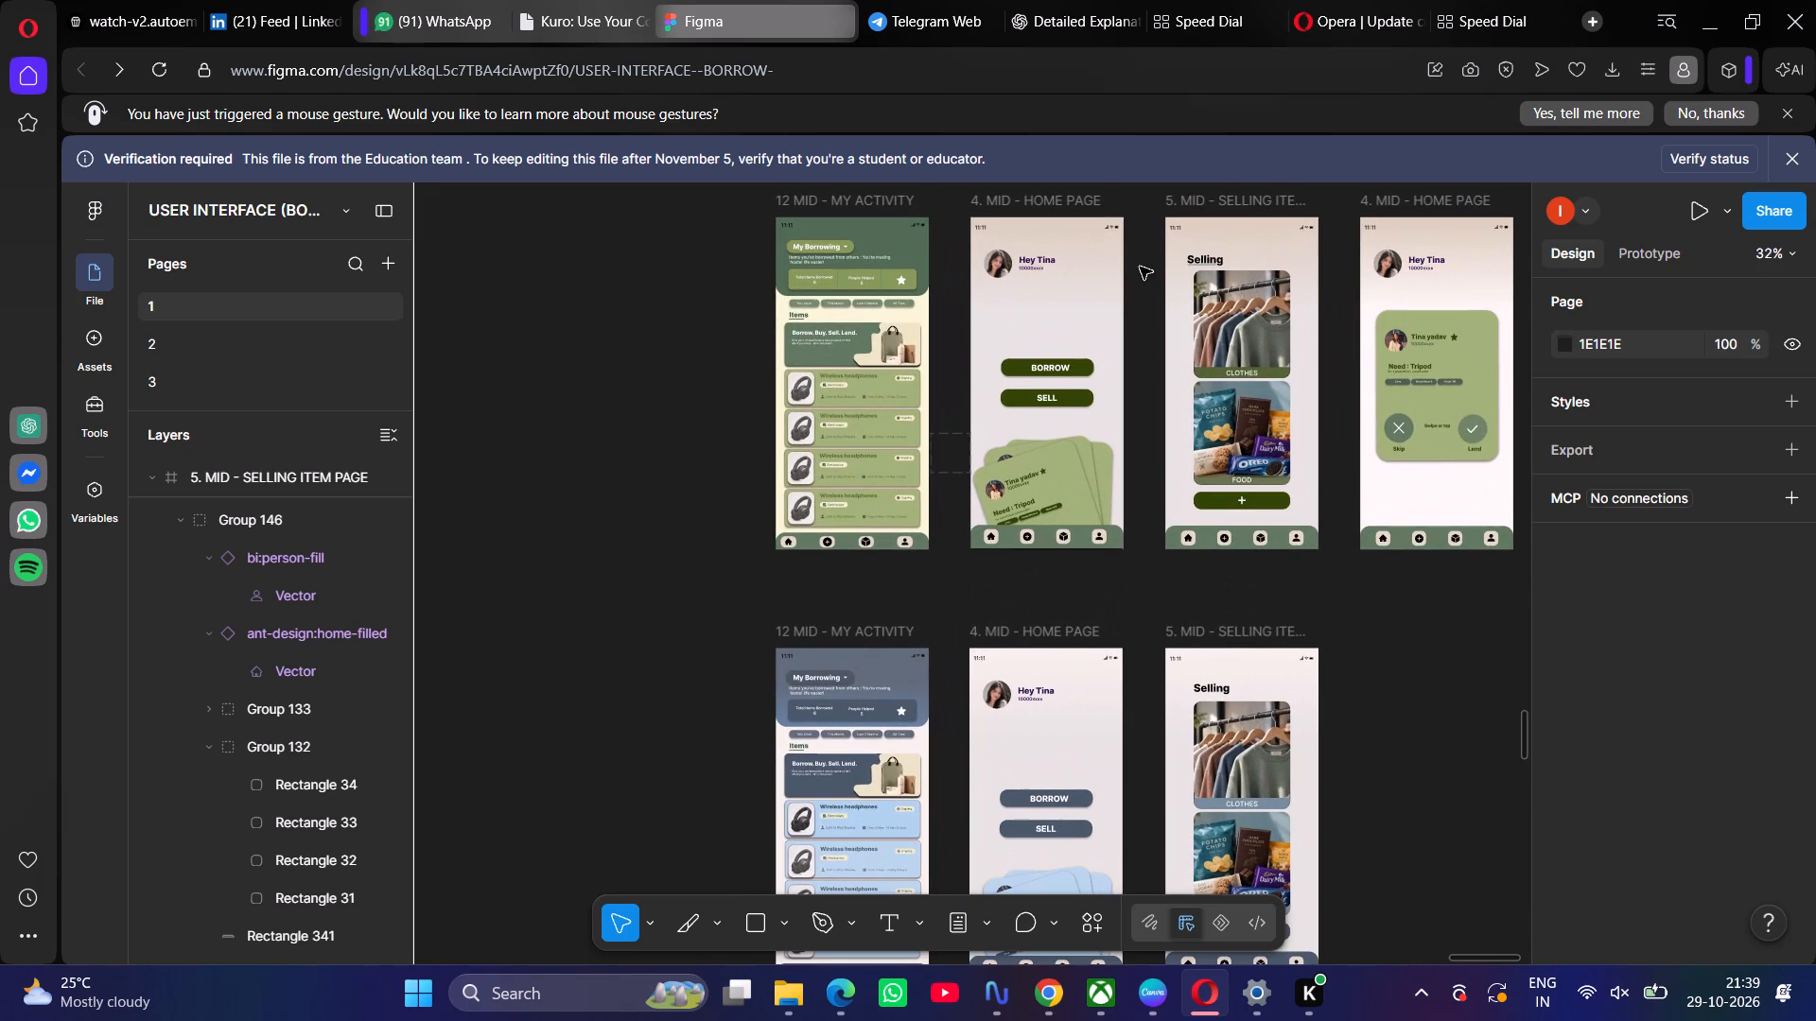
scroll(1140, 267, "down", 1)
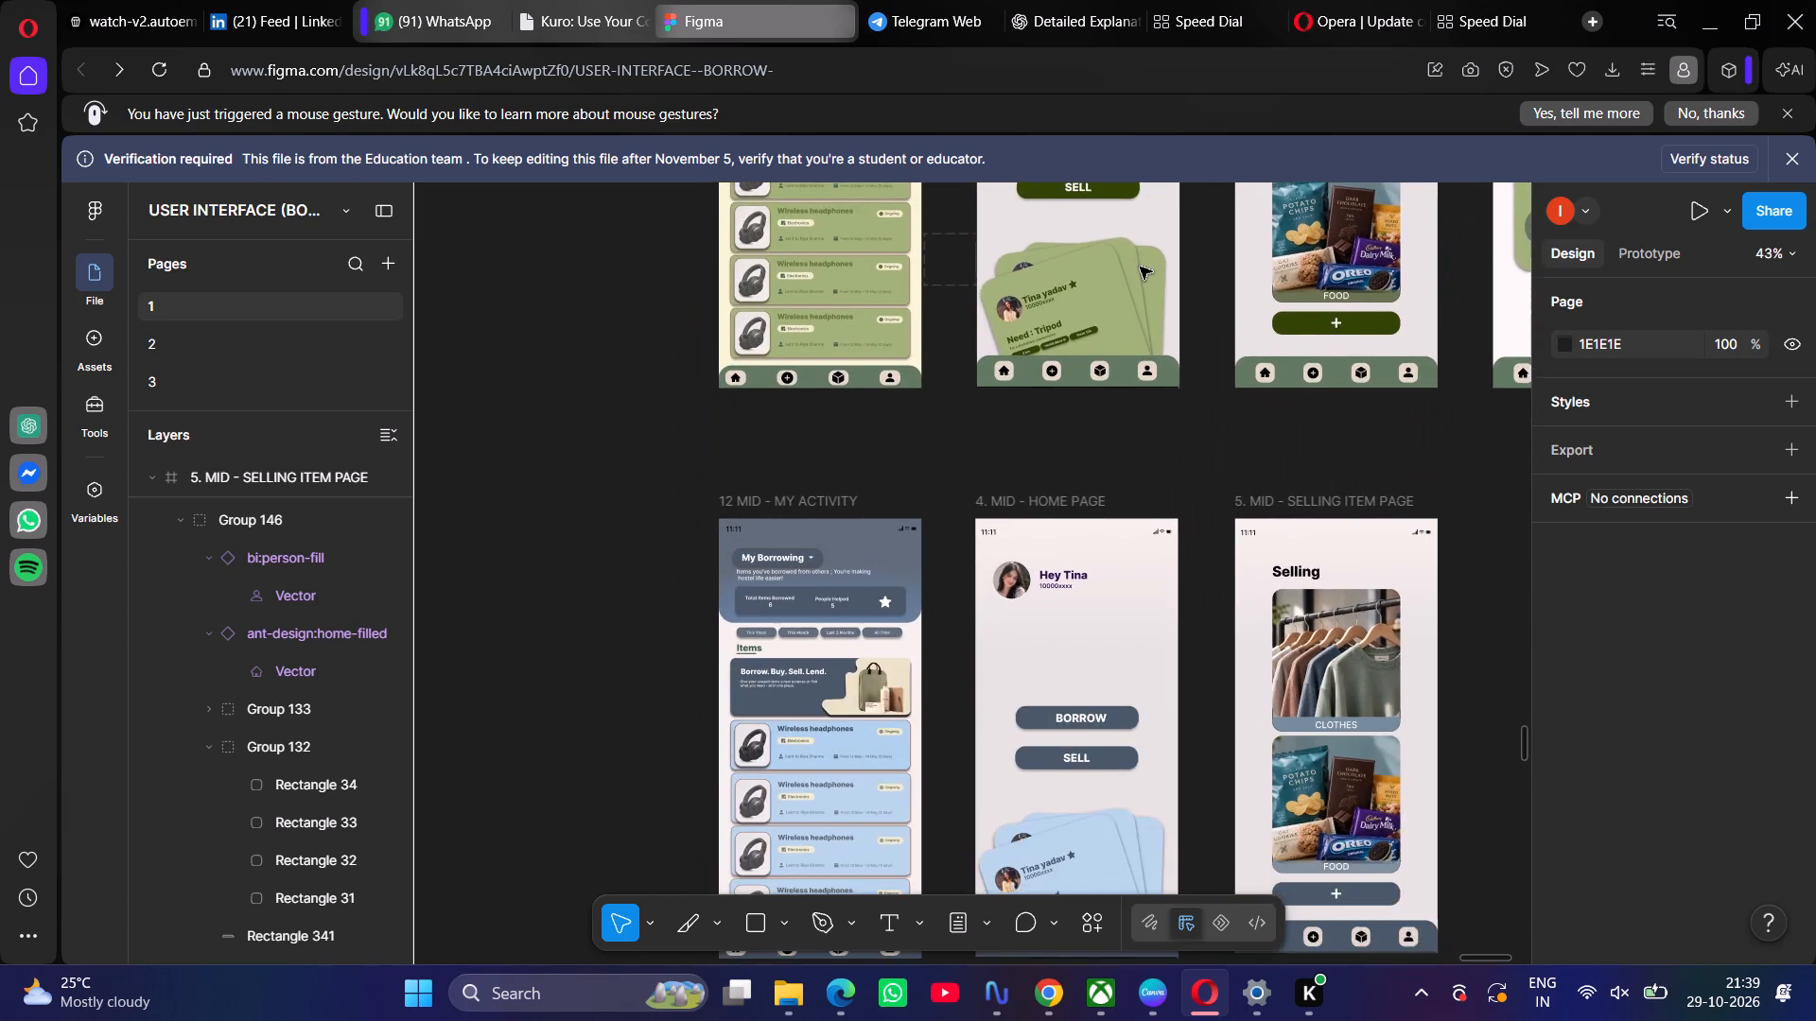
scroll(1140, 267, "down", 2)
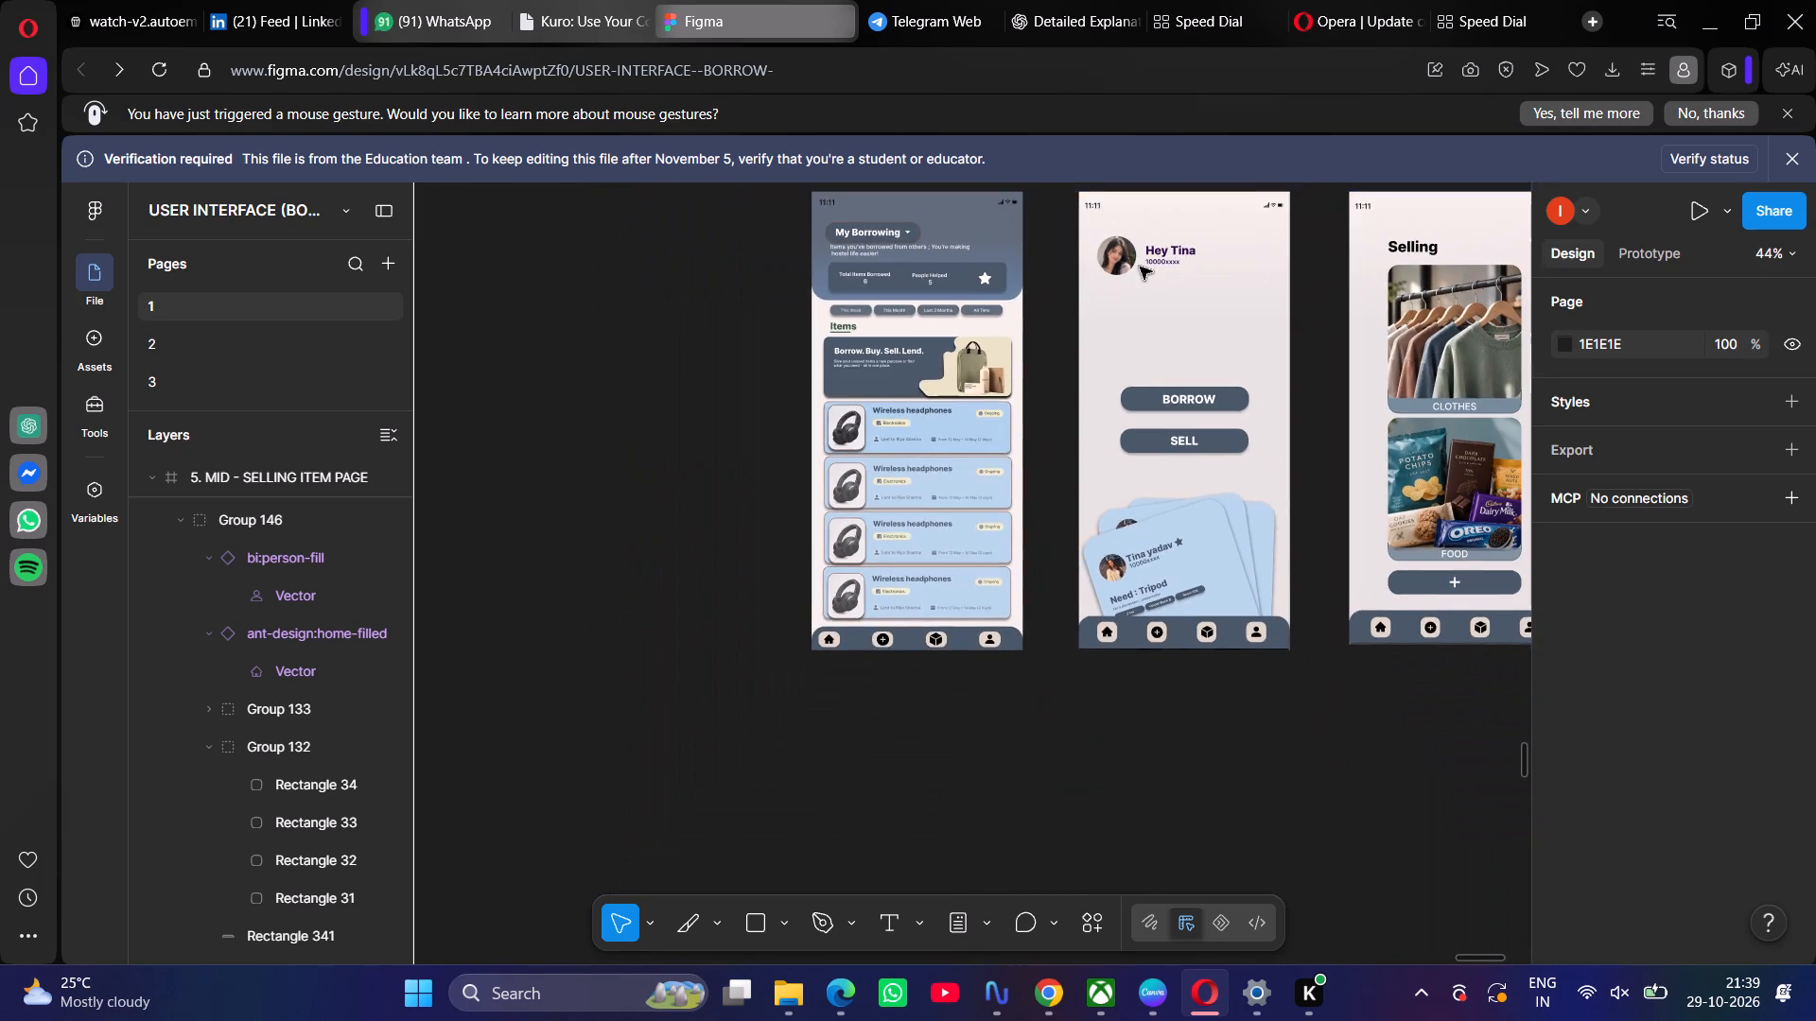
scroll(1140, 267, "left", 1)
scroll(1140, 267, "up", 2)
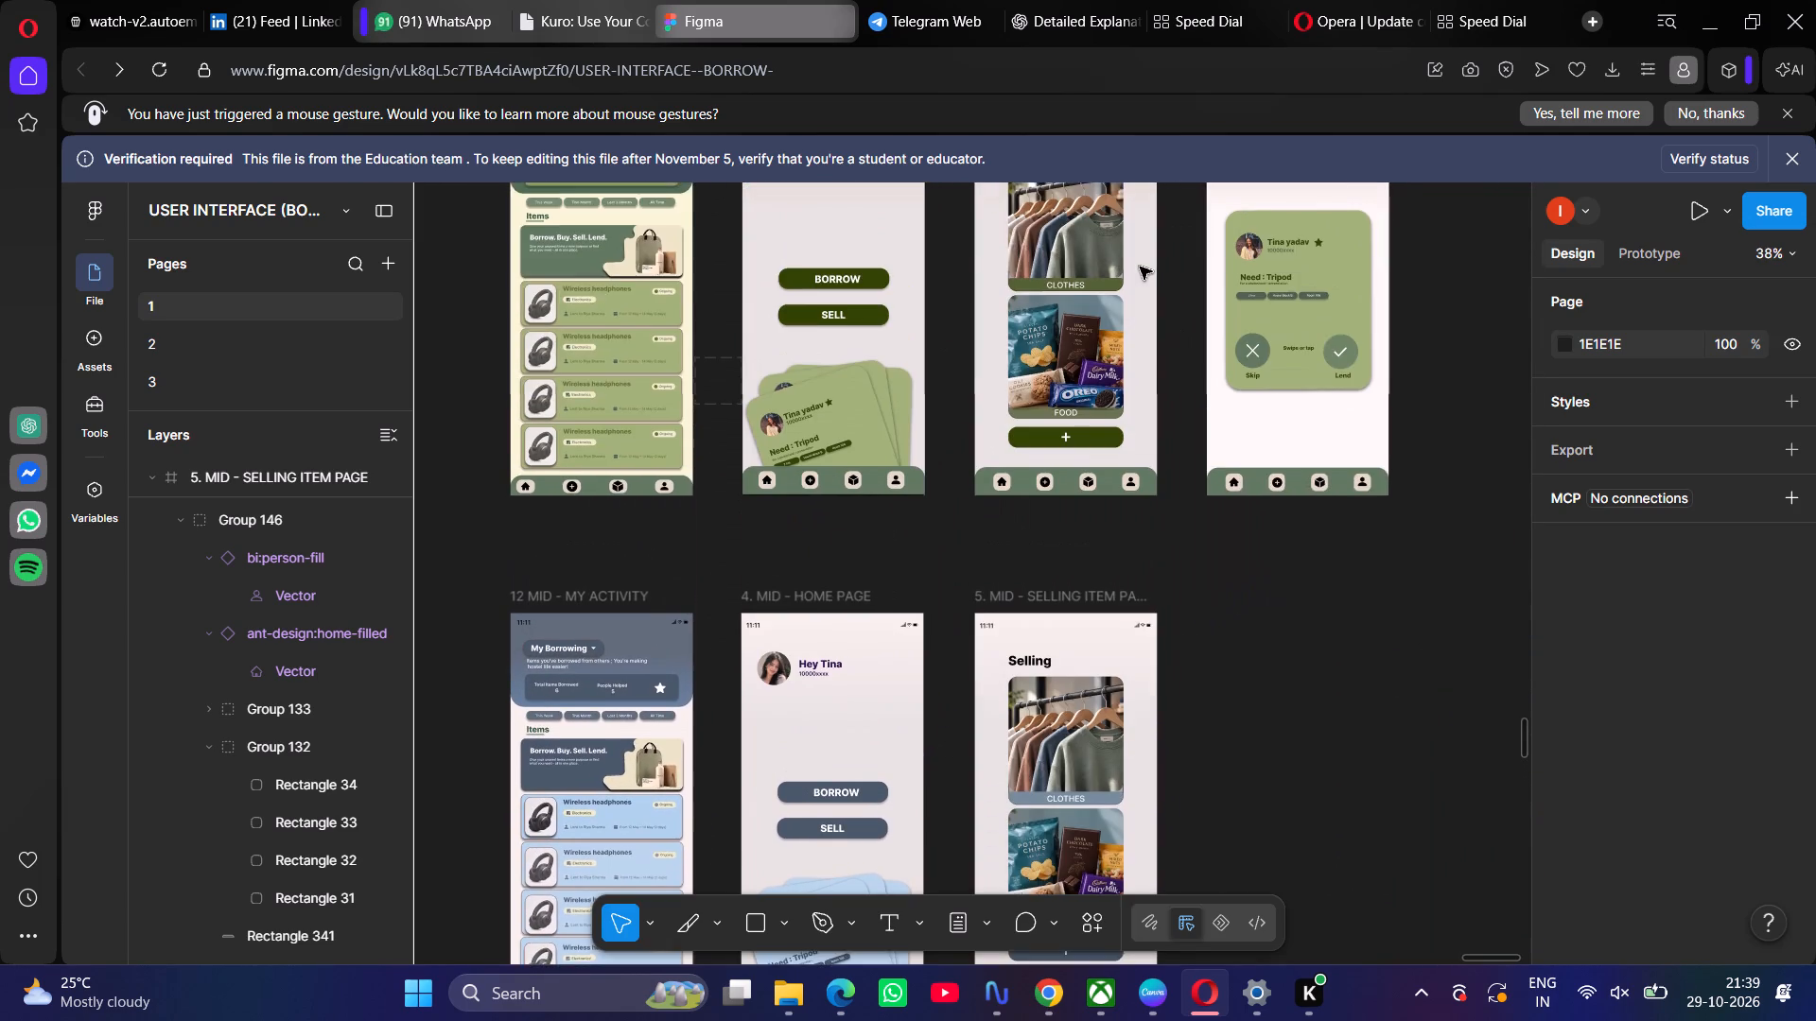
scroll(1140, 267, "down", 1)
scroll(1140, 267, "up", 1)
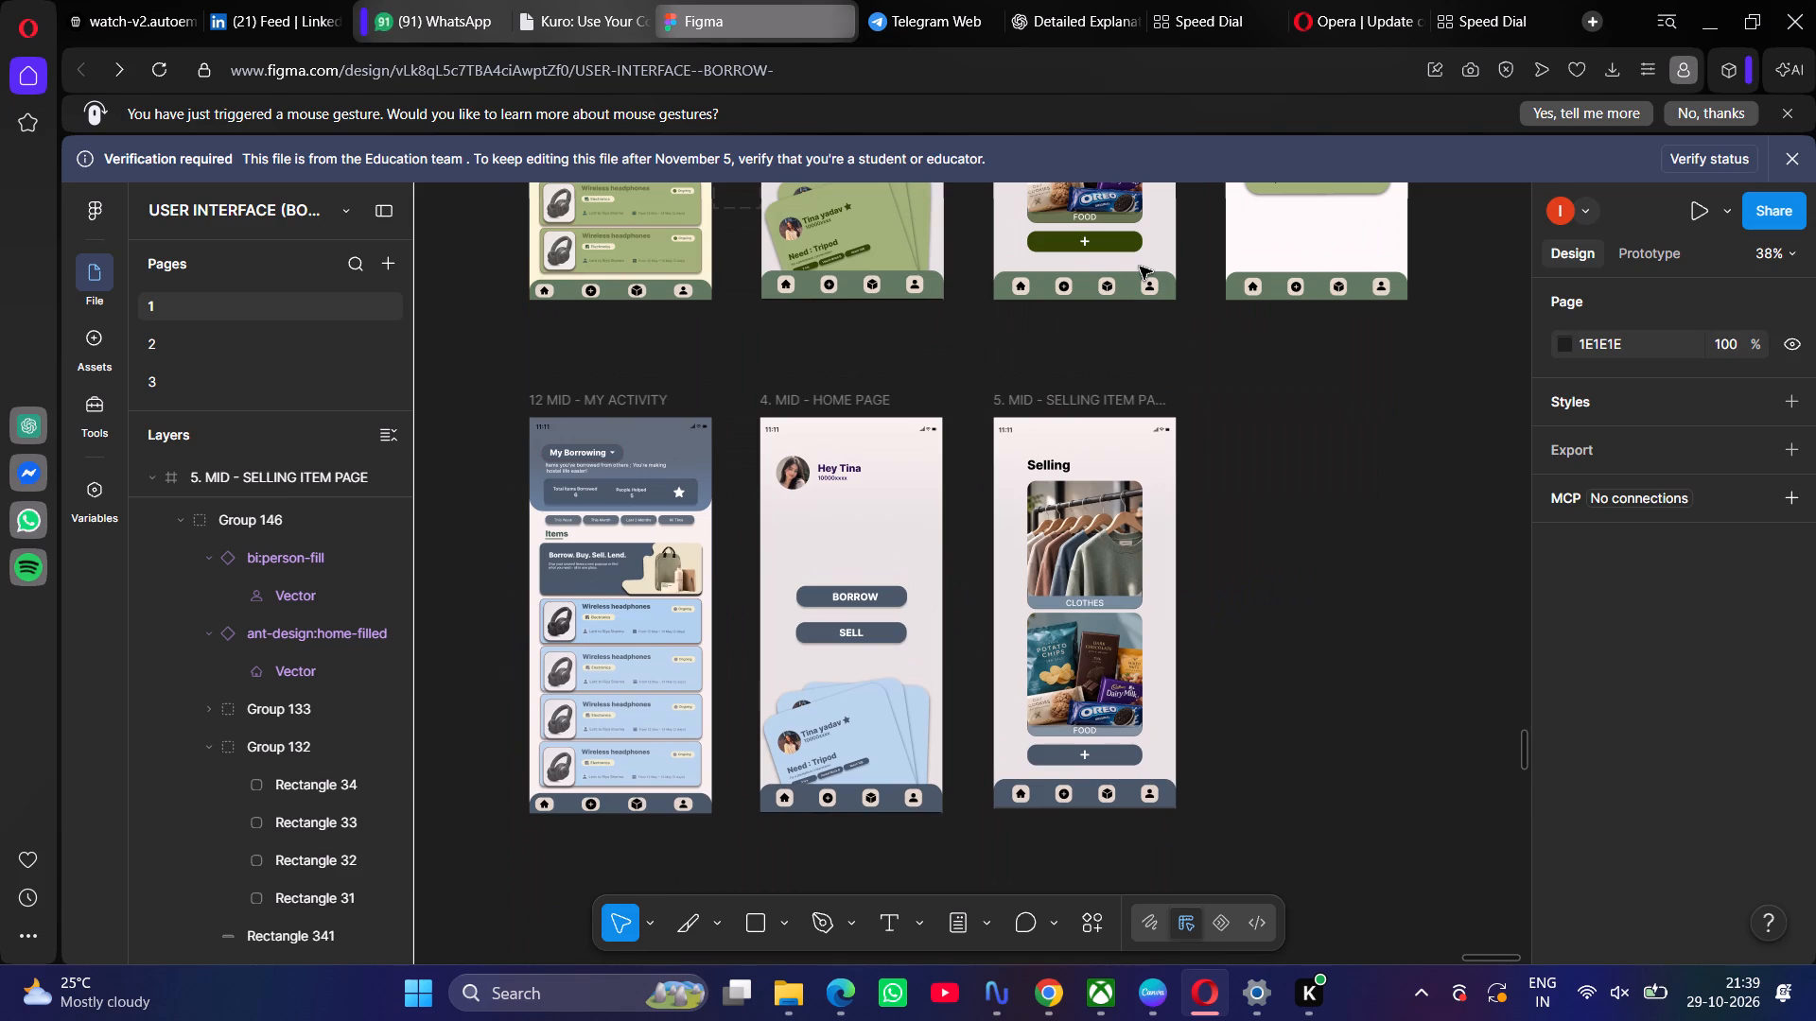
scroll(1140, 267, "up", 1)
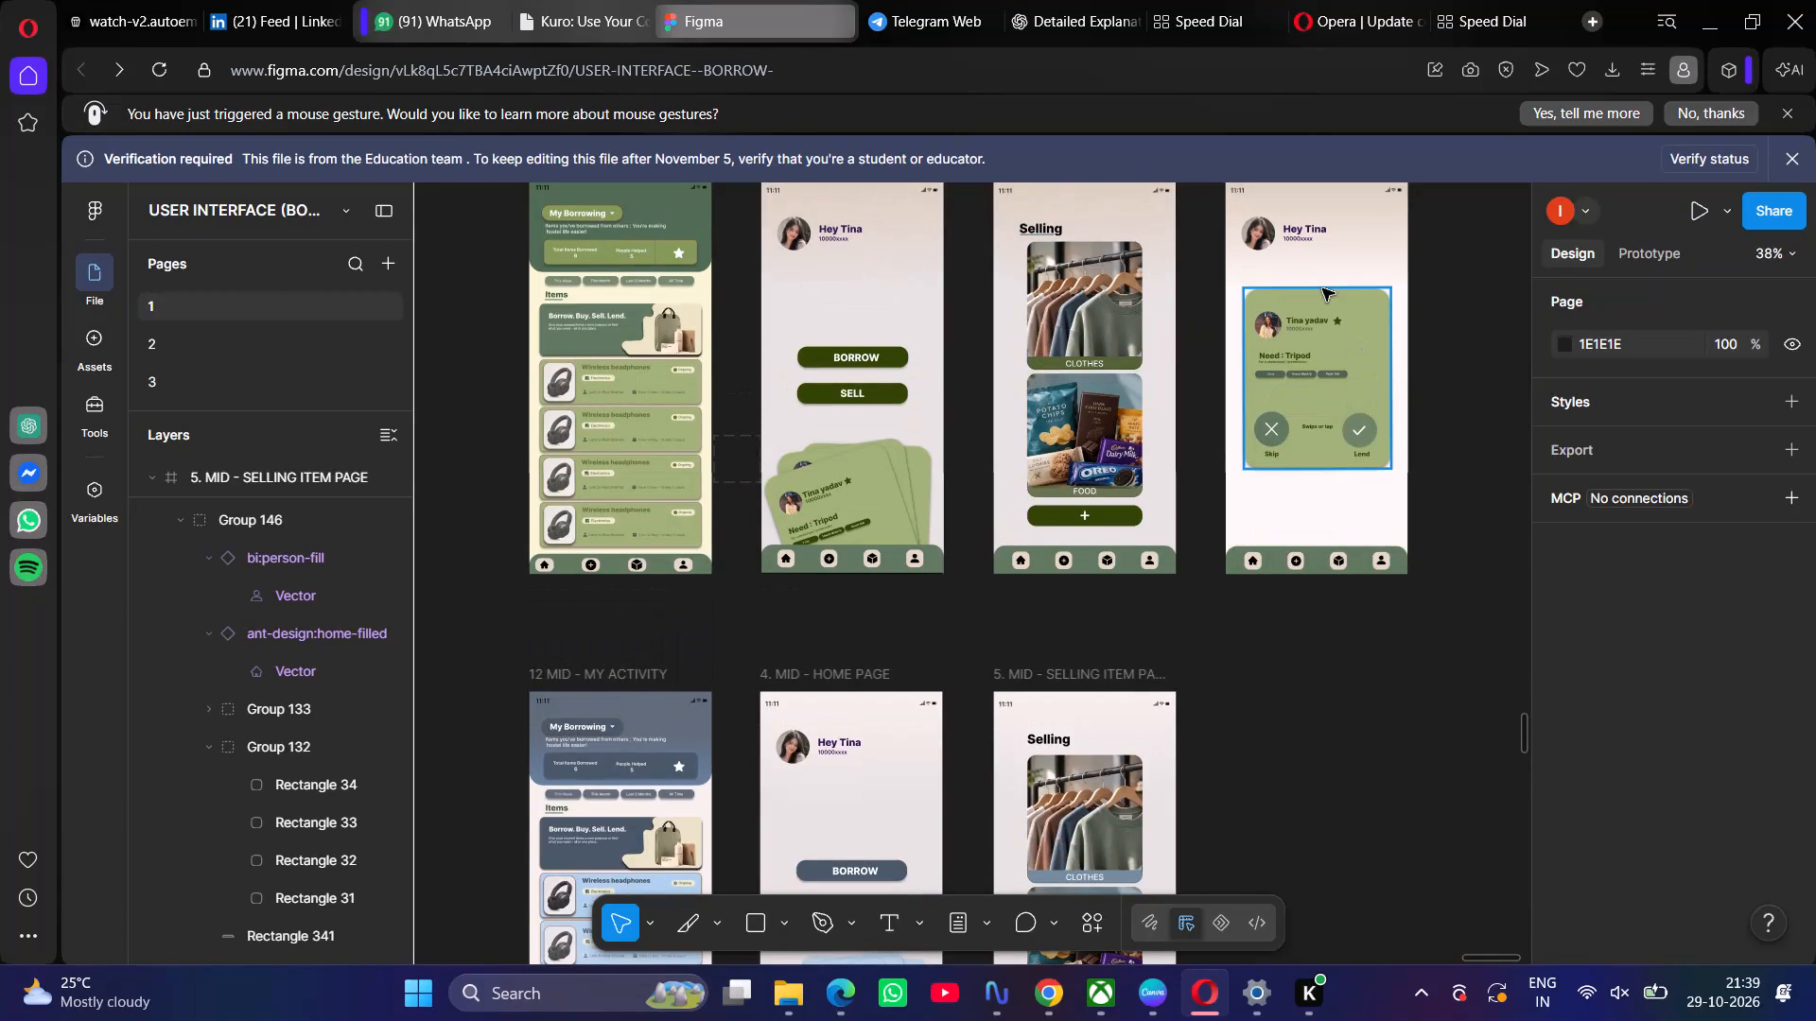
scroll(1307, 684, "down", 1)
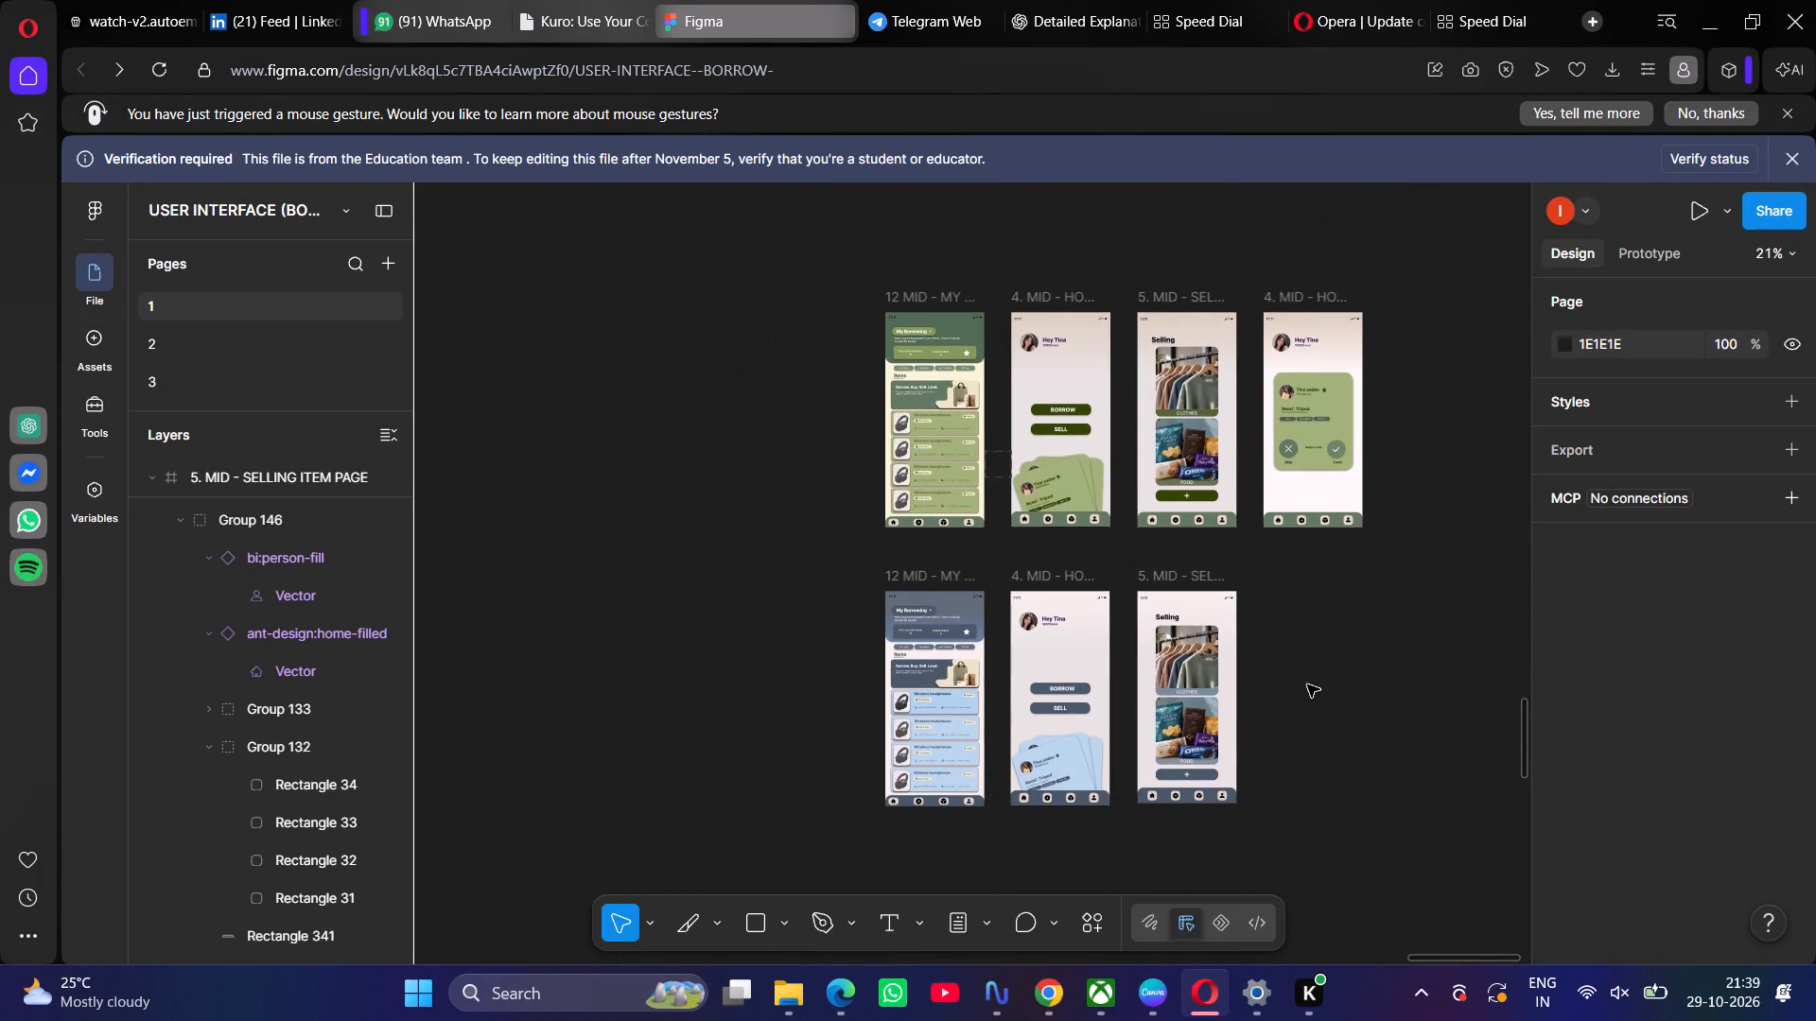
scroll(1307, 684, "down", 2)
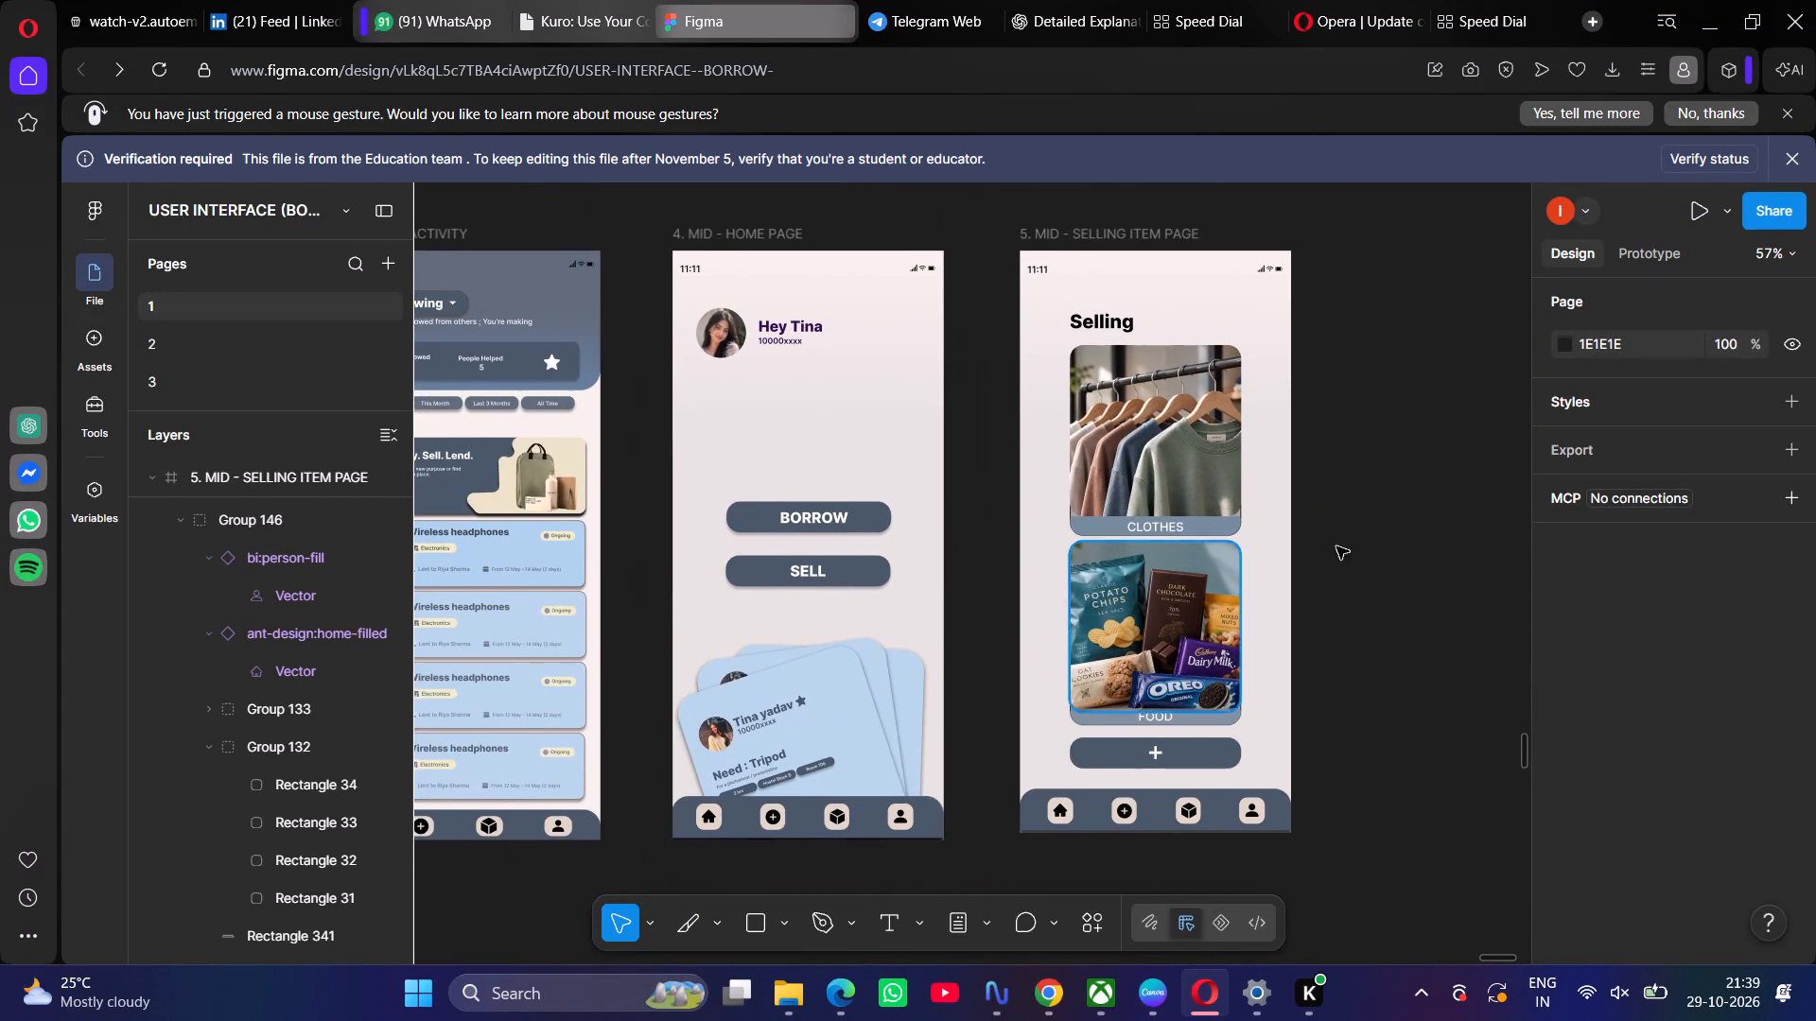
scroll(1402, 535, "up", 2)
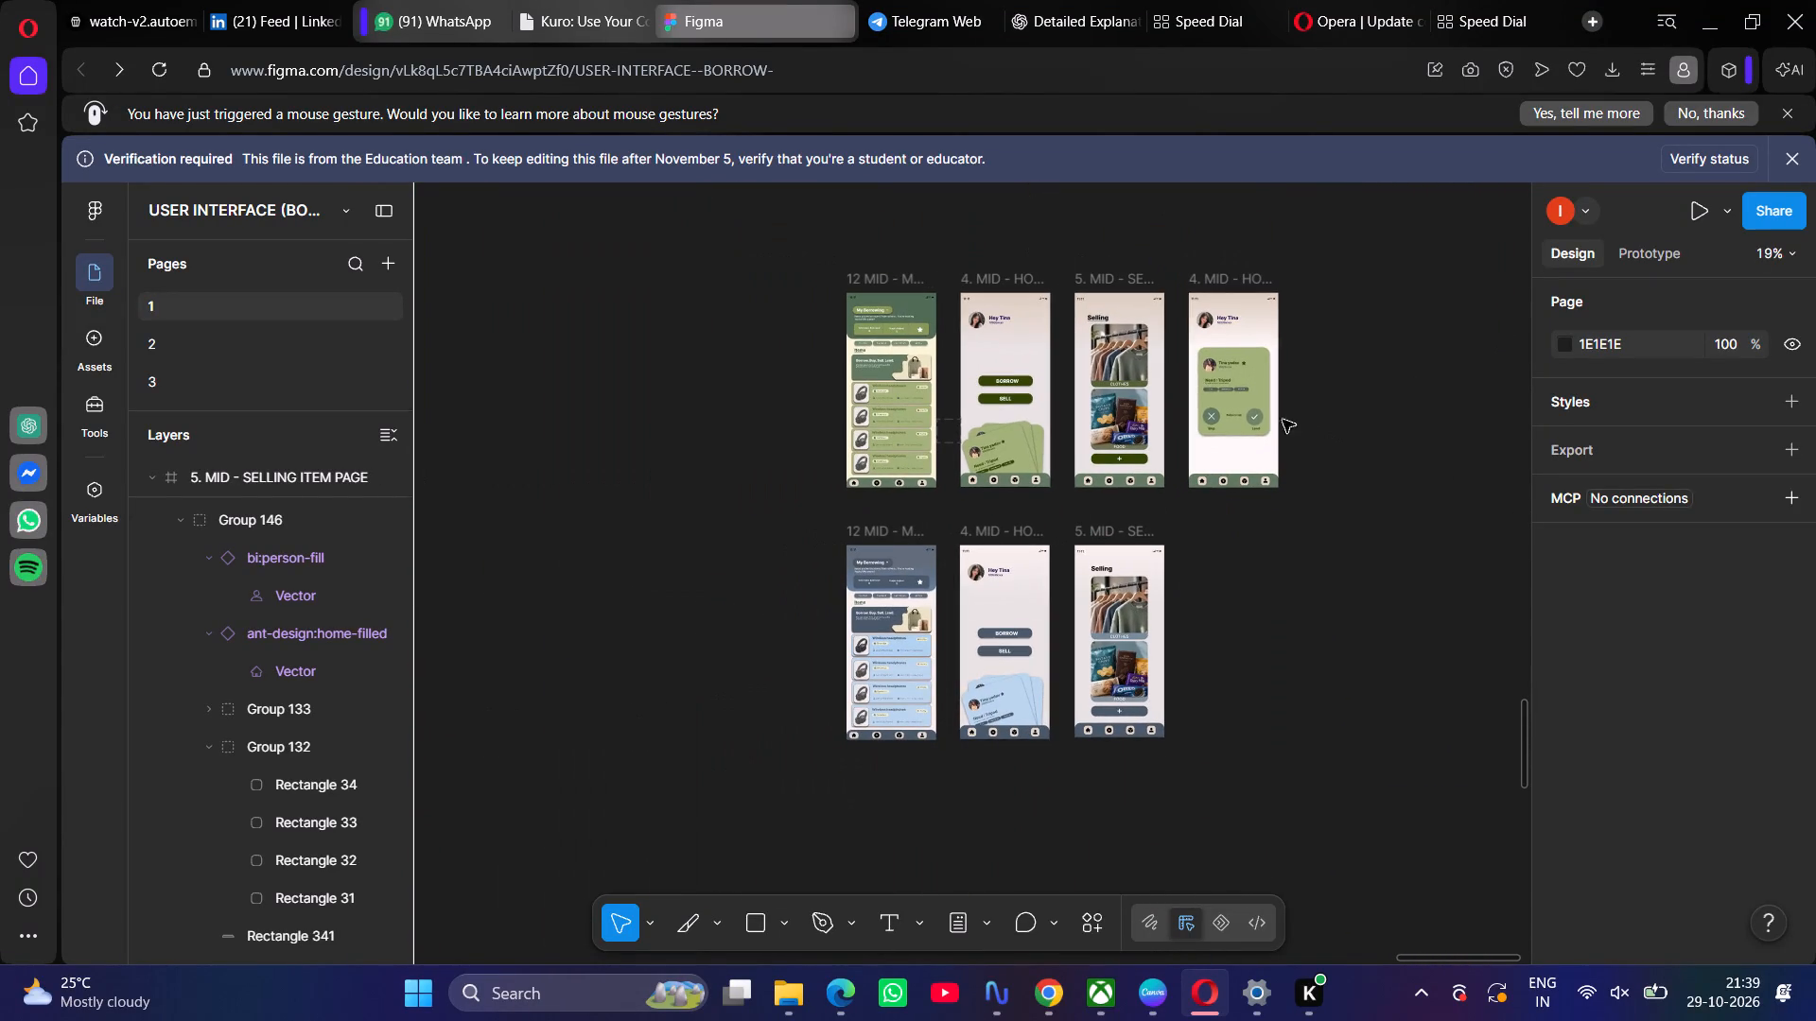
Duplicate the green home page with the Skip/Lend request card and place the copy beside the slate-blue selling page, about X 23323, Y 2085.
left_click(1243, 439)
left_click(1219, 282)
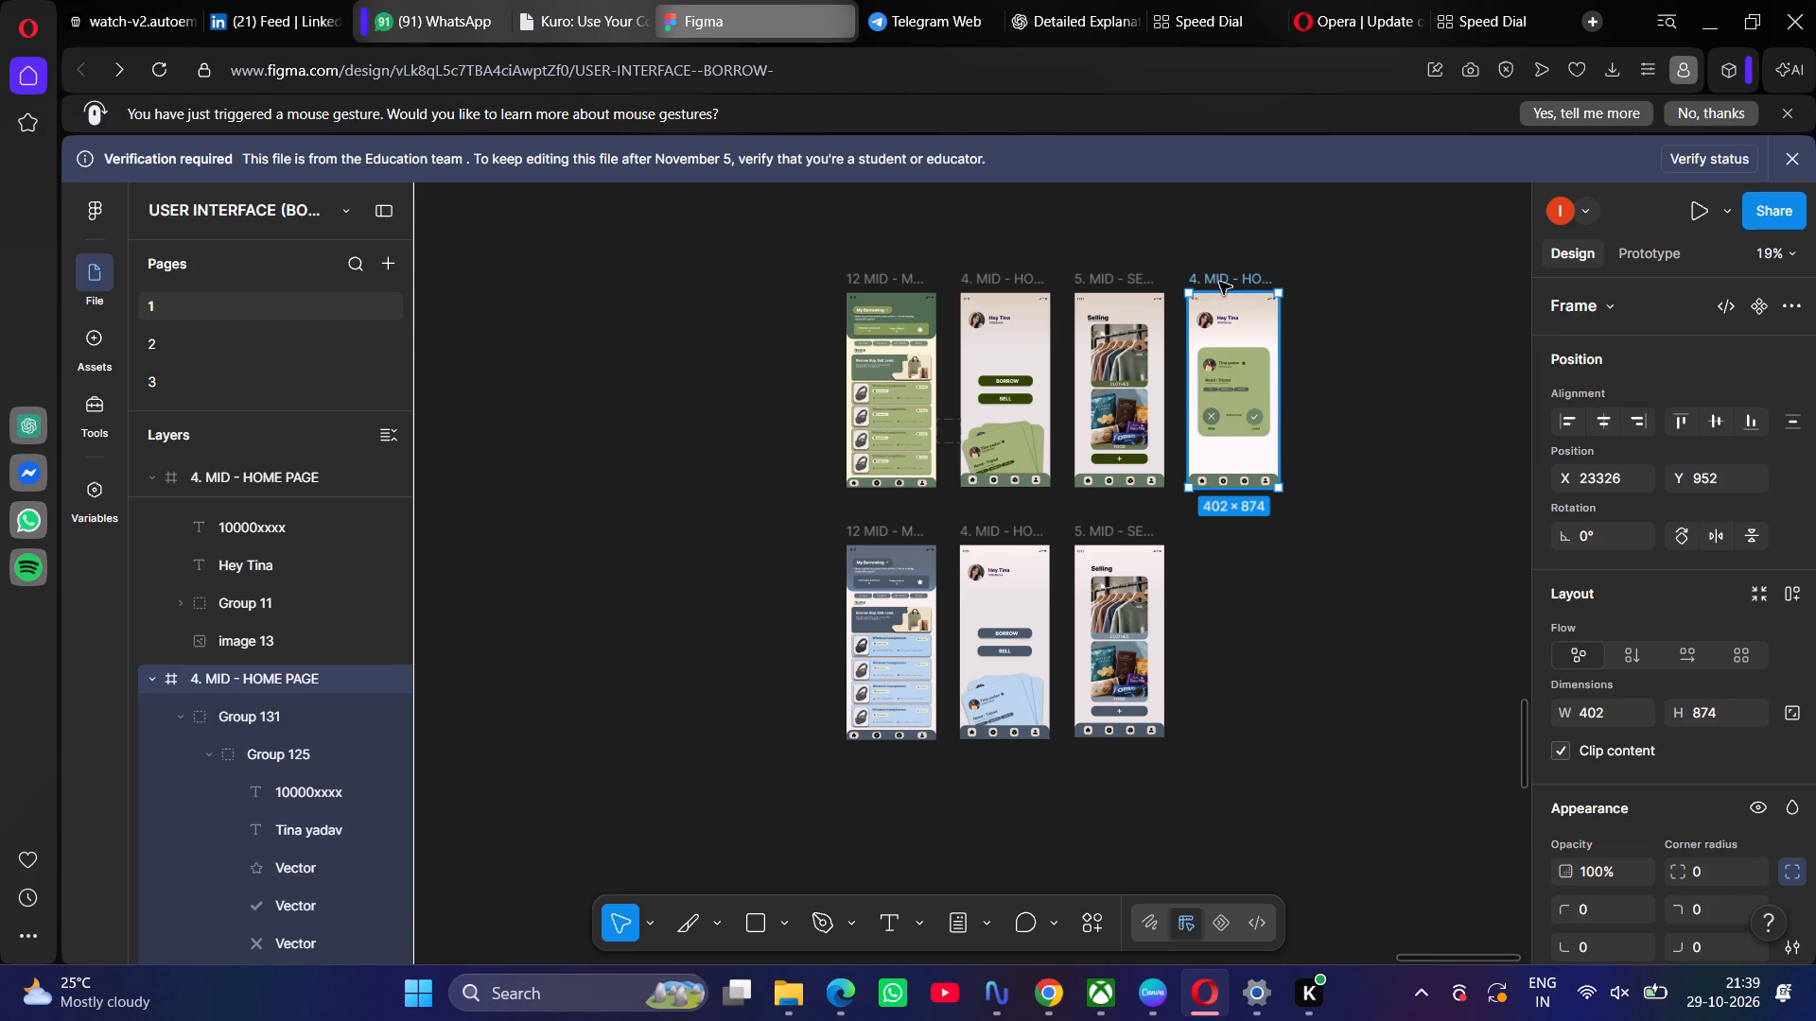
key("ctrl+c")
key("ctrl+v")
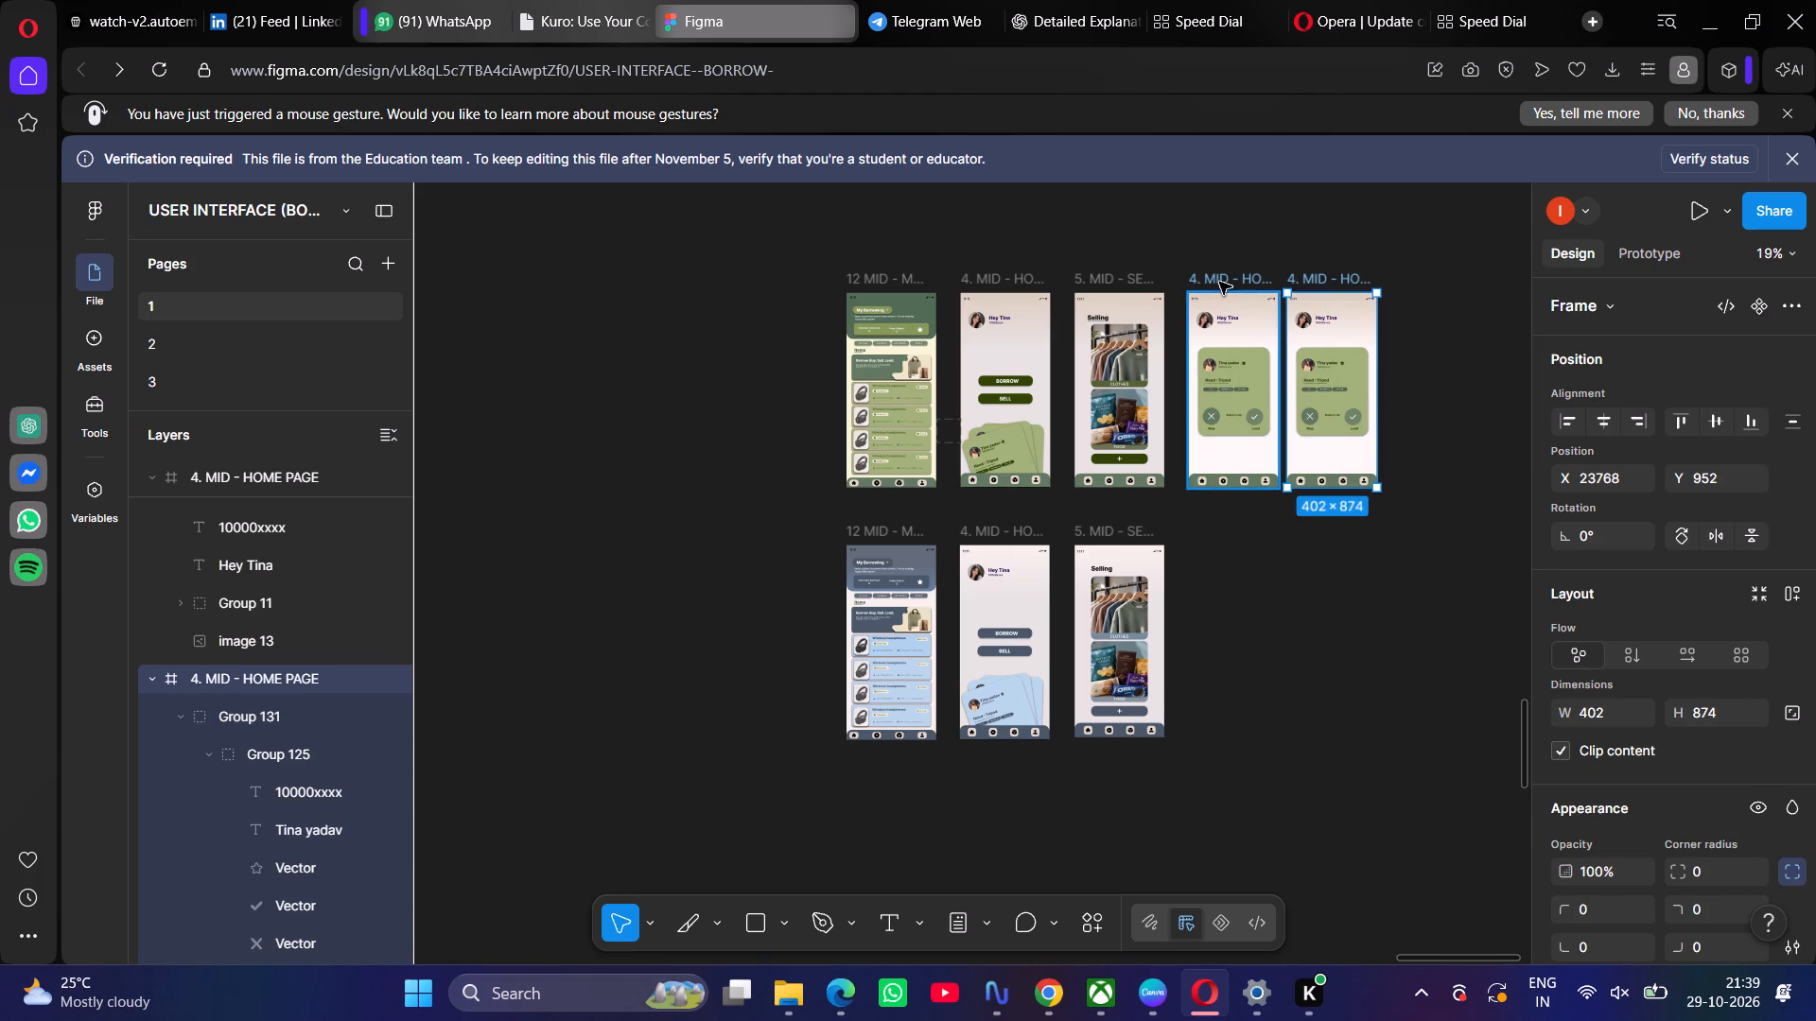
left_click(1351, 315)
left_click_drag(1318, 429, 1305, 473)
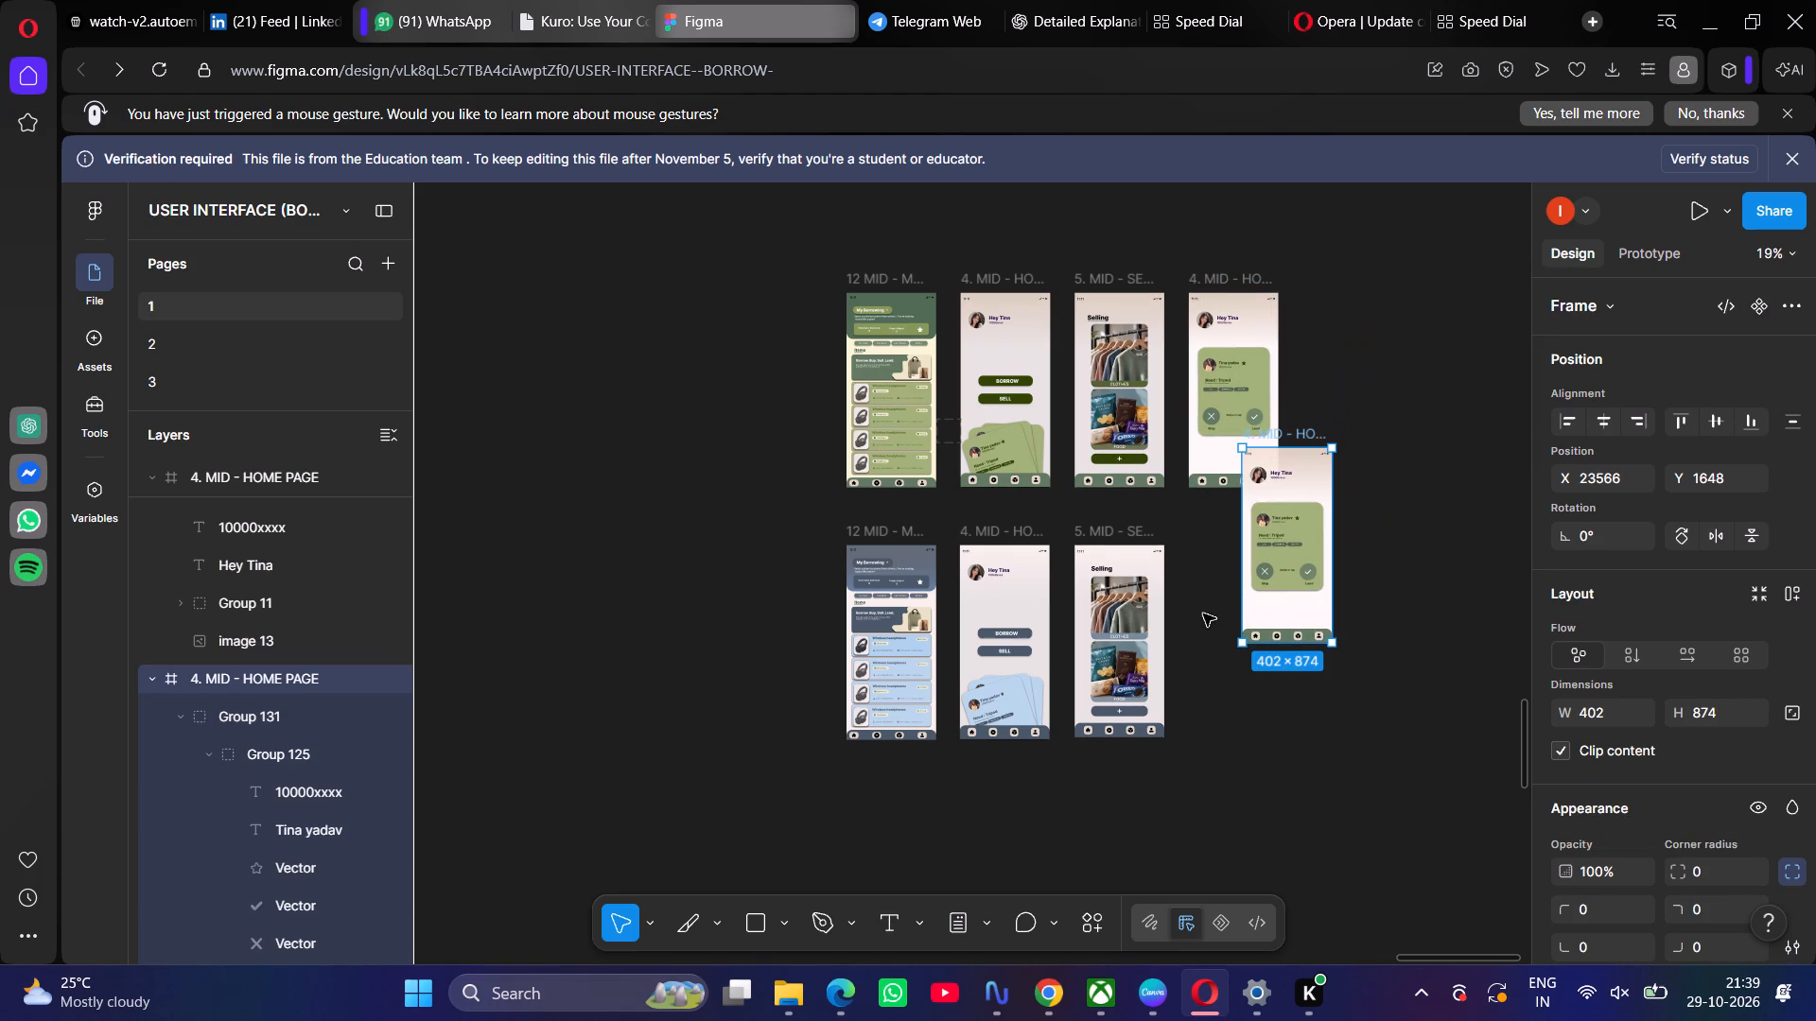
left_click(1416, 424)
left_click(1319, 475)
left_click(1307, 487)
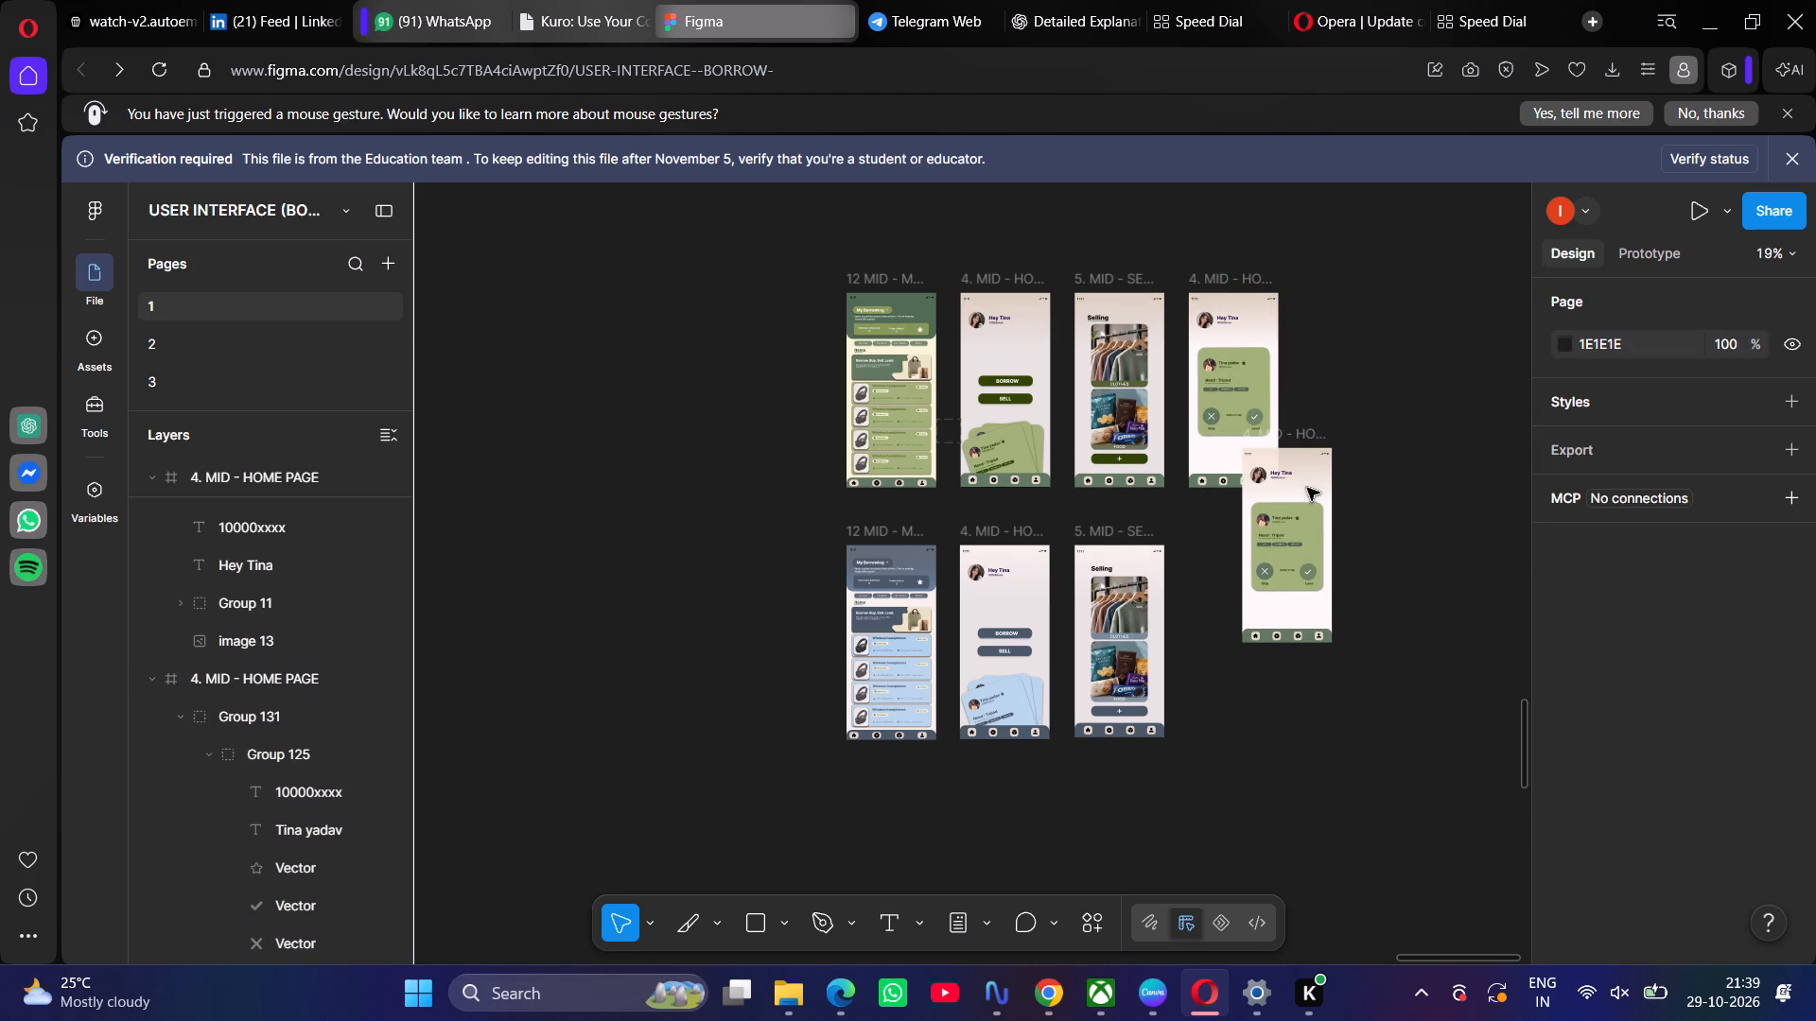
left_click(1281, 439)
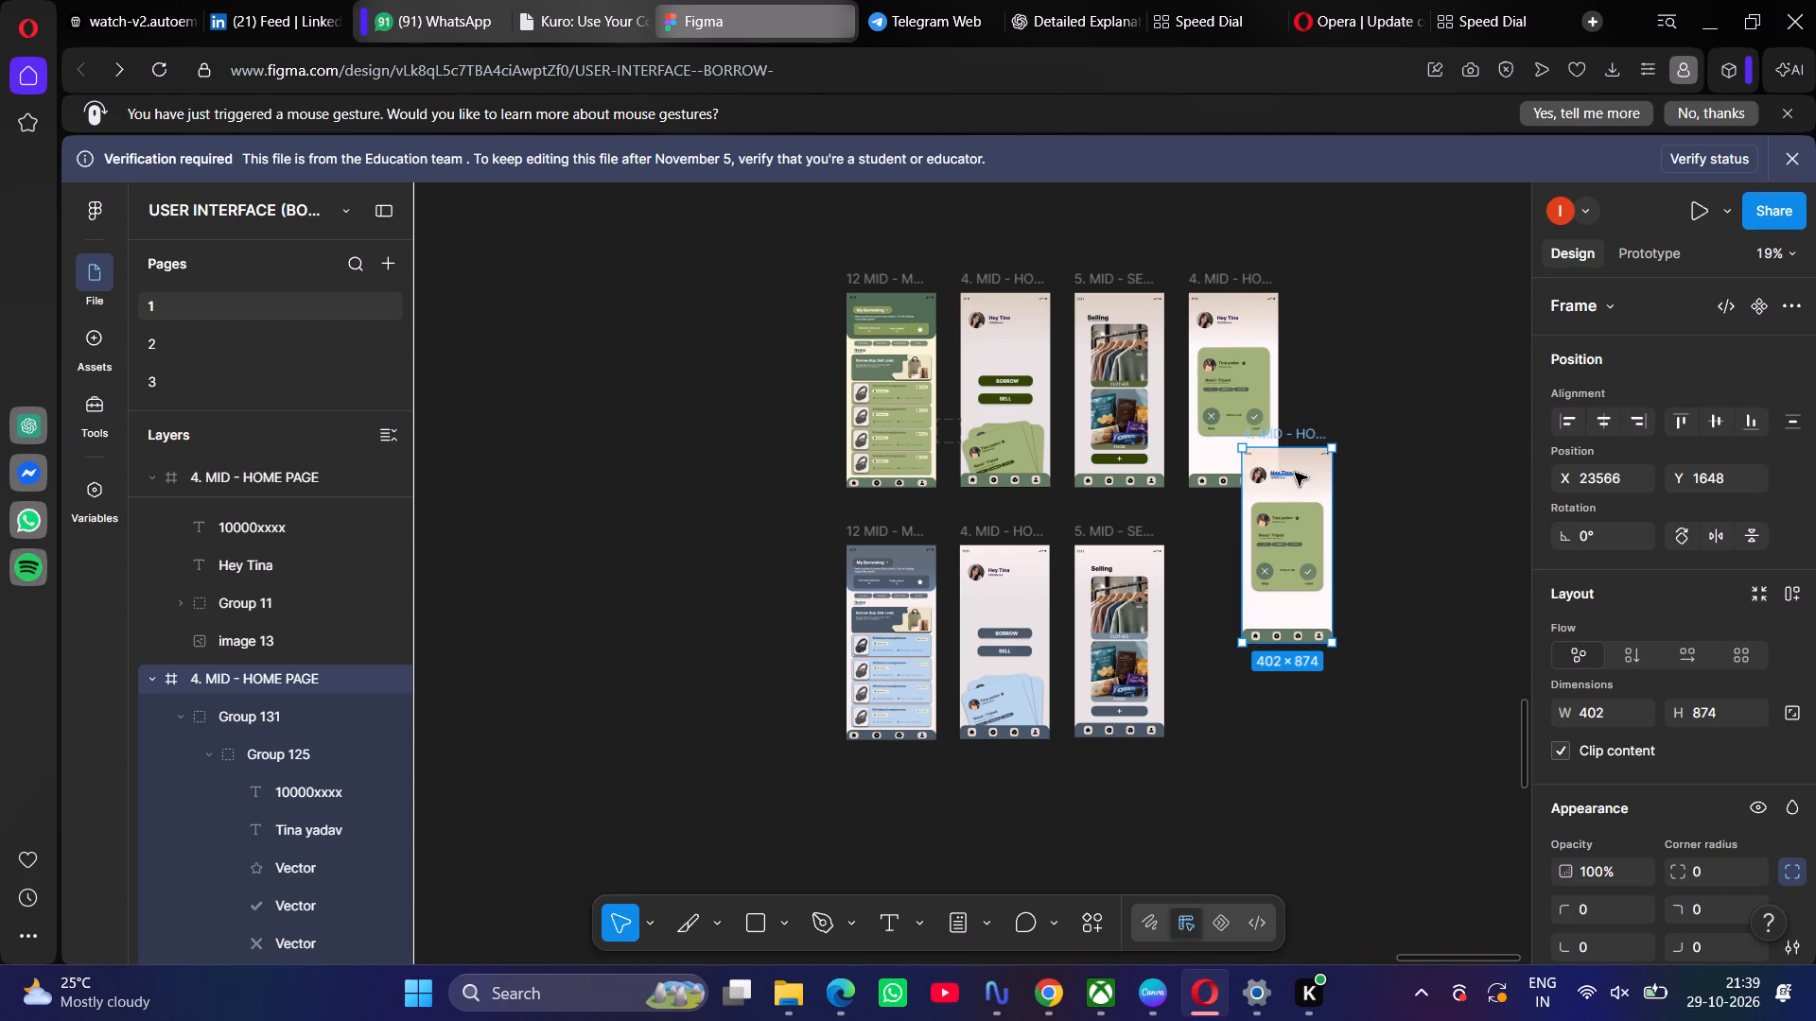
left_click_drag(1308, 481, 1252, 584)
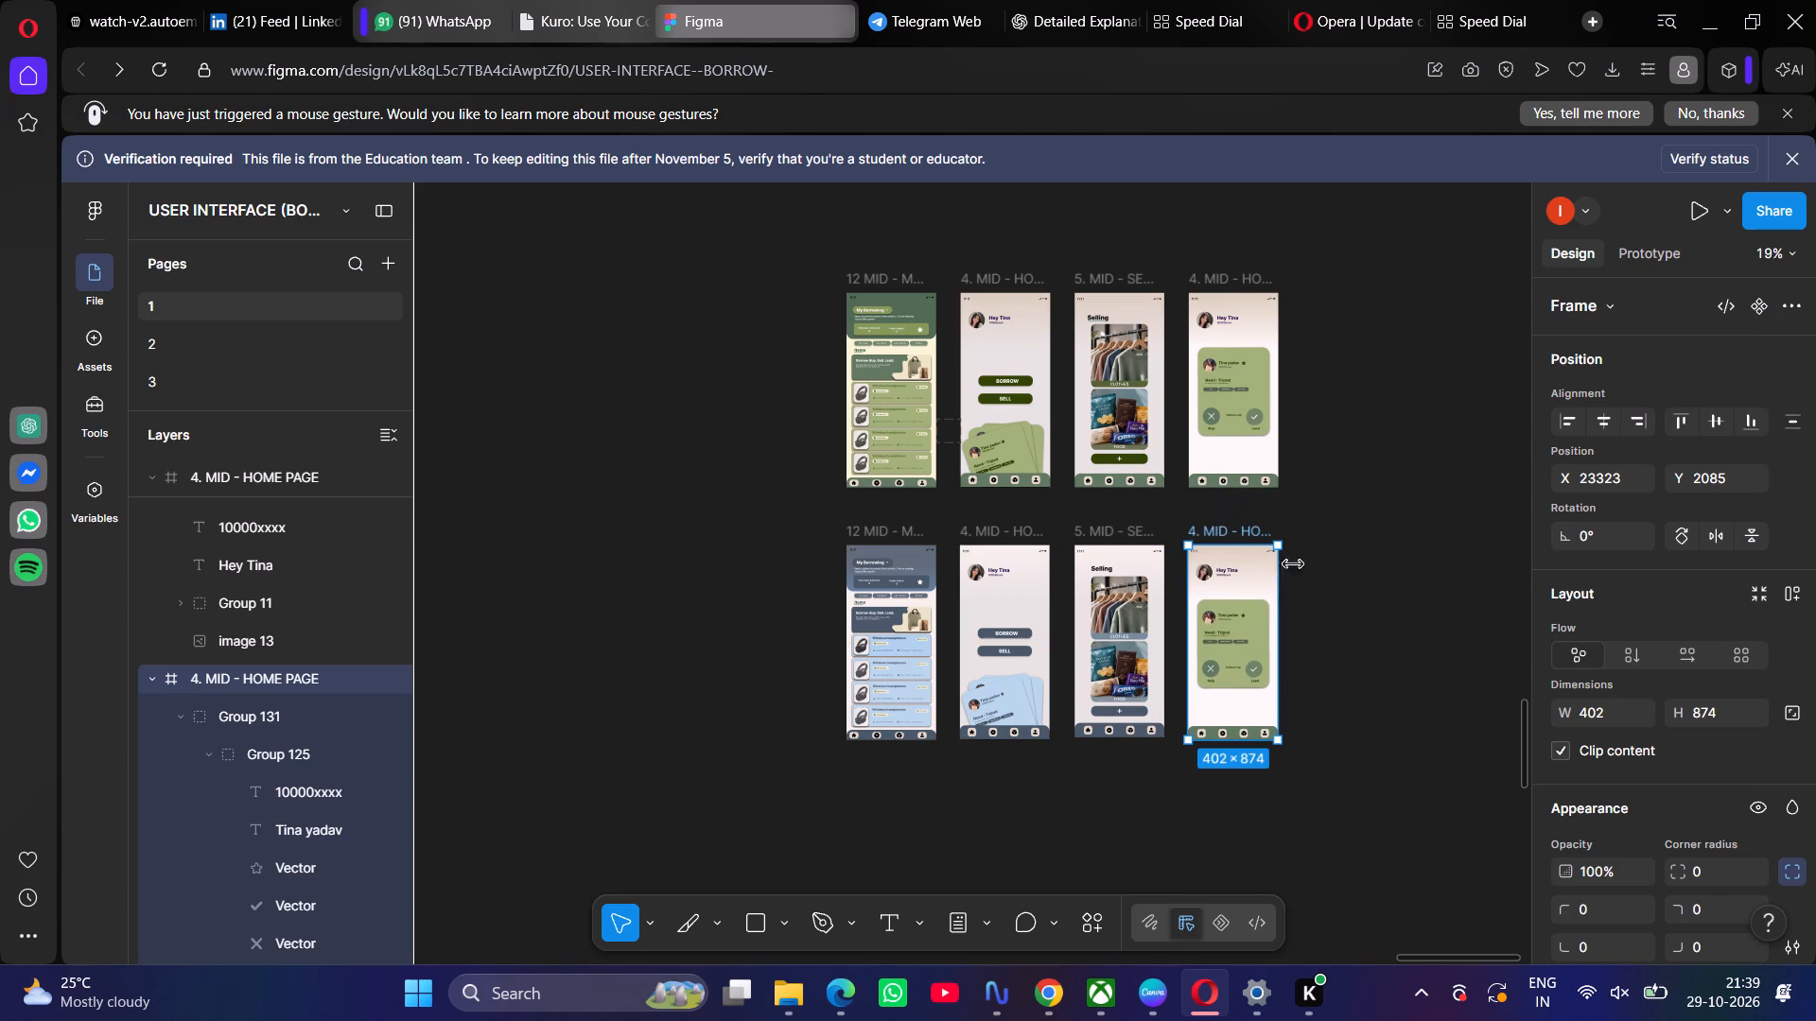
Delete the green Skip/Lend request card from the duplicated home page in the slate-blue row.
scroll(1353, 550, "down", 1)
left_click(1230, 605)
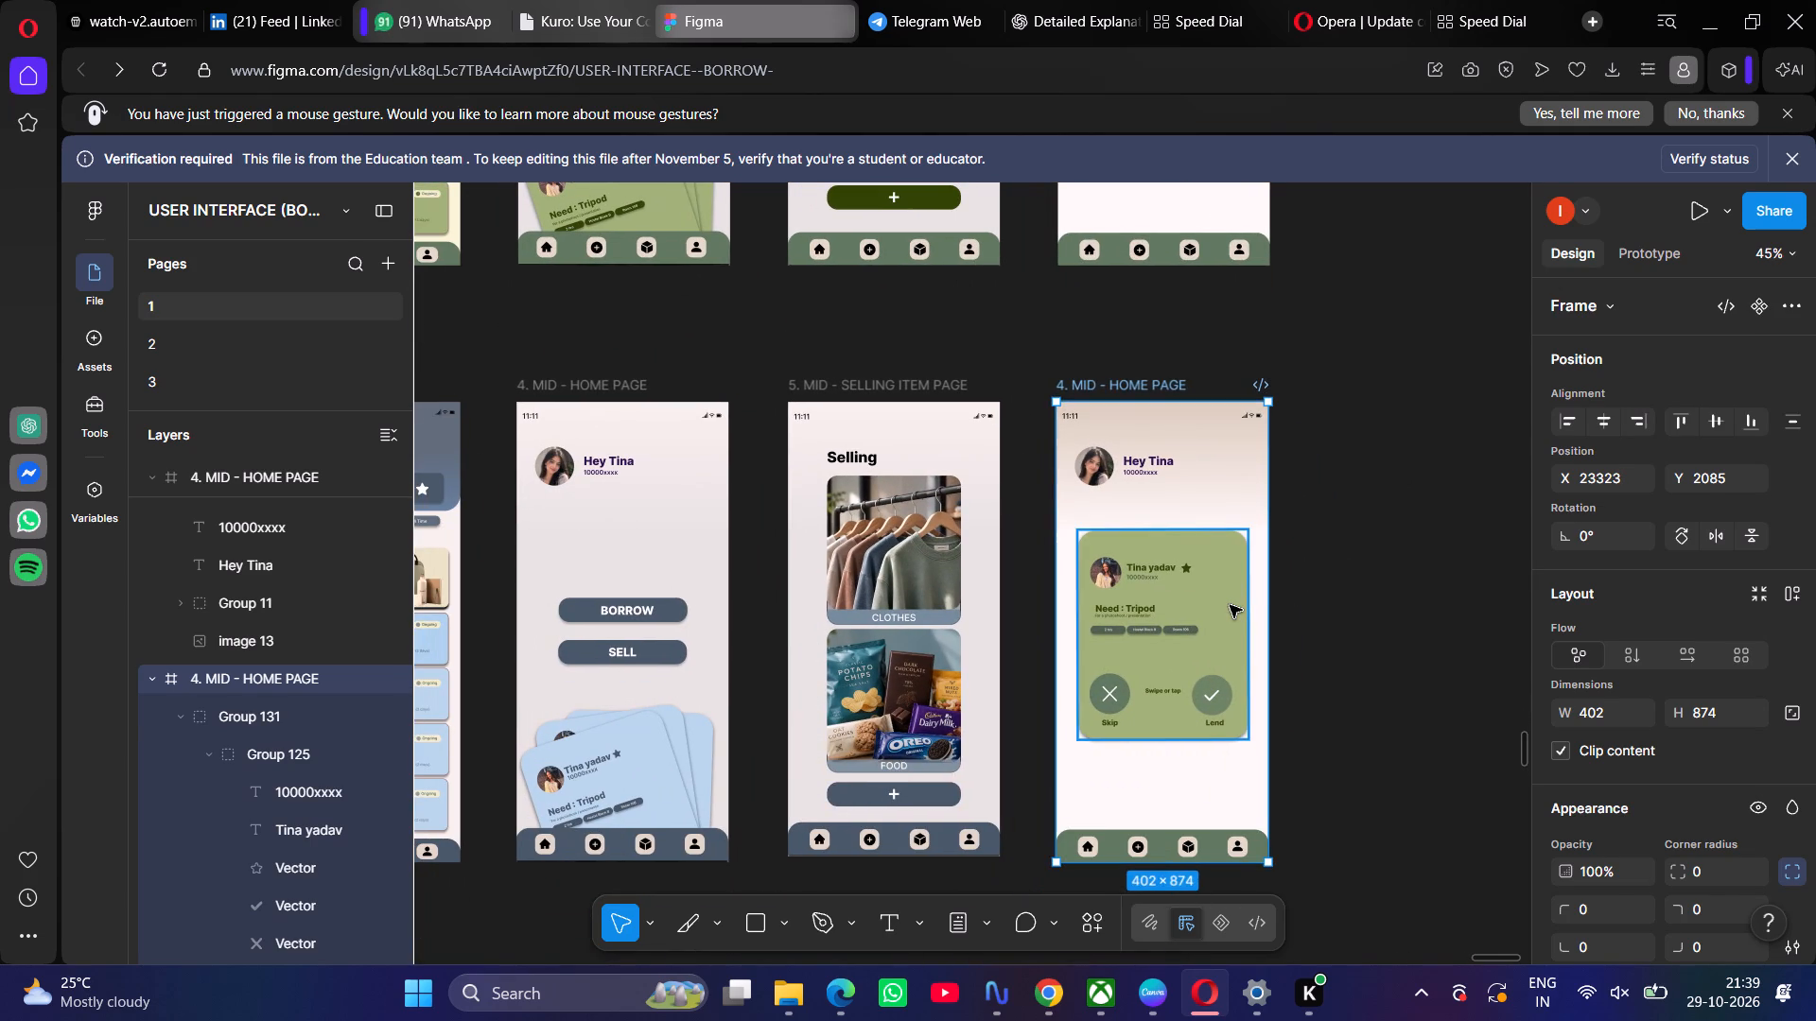
key("BackSpace")
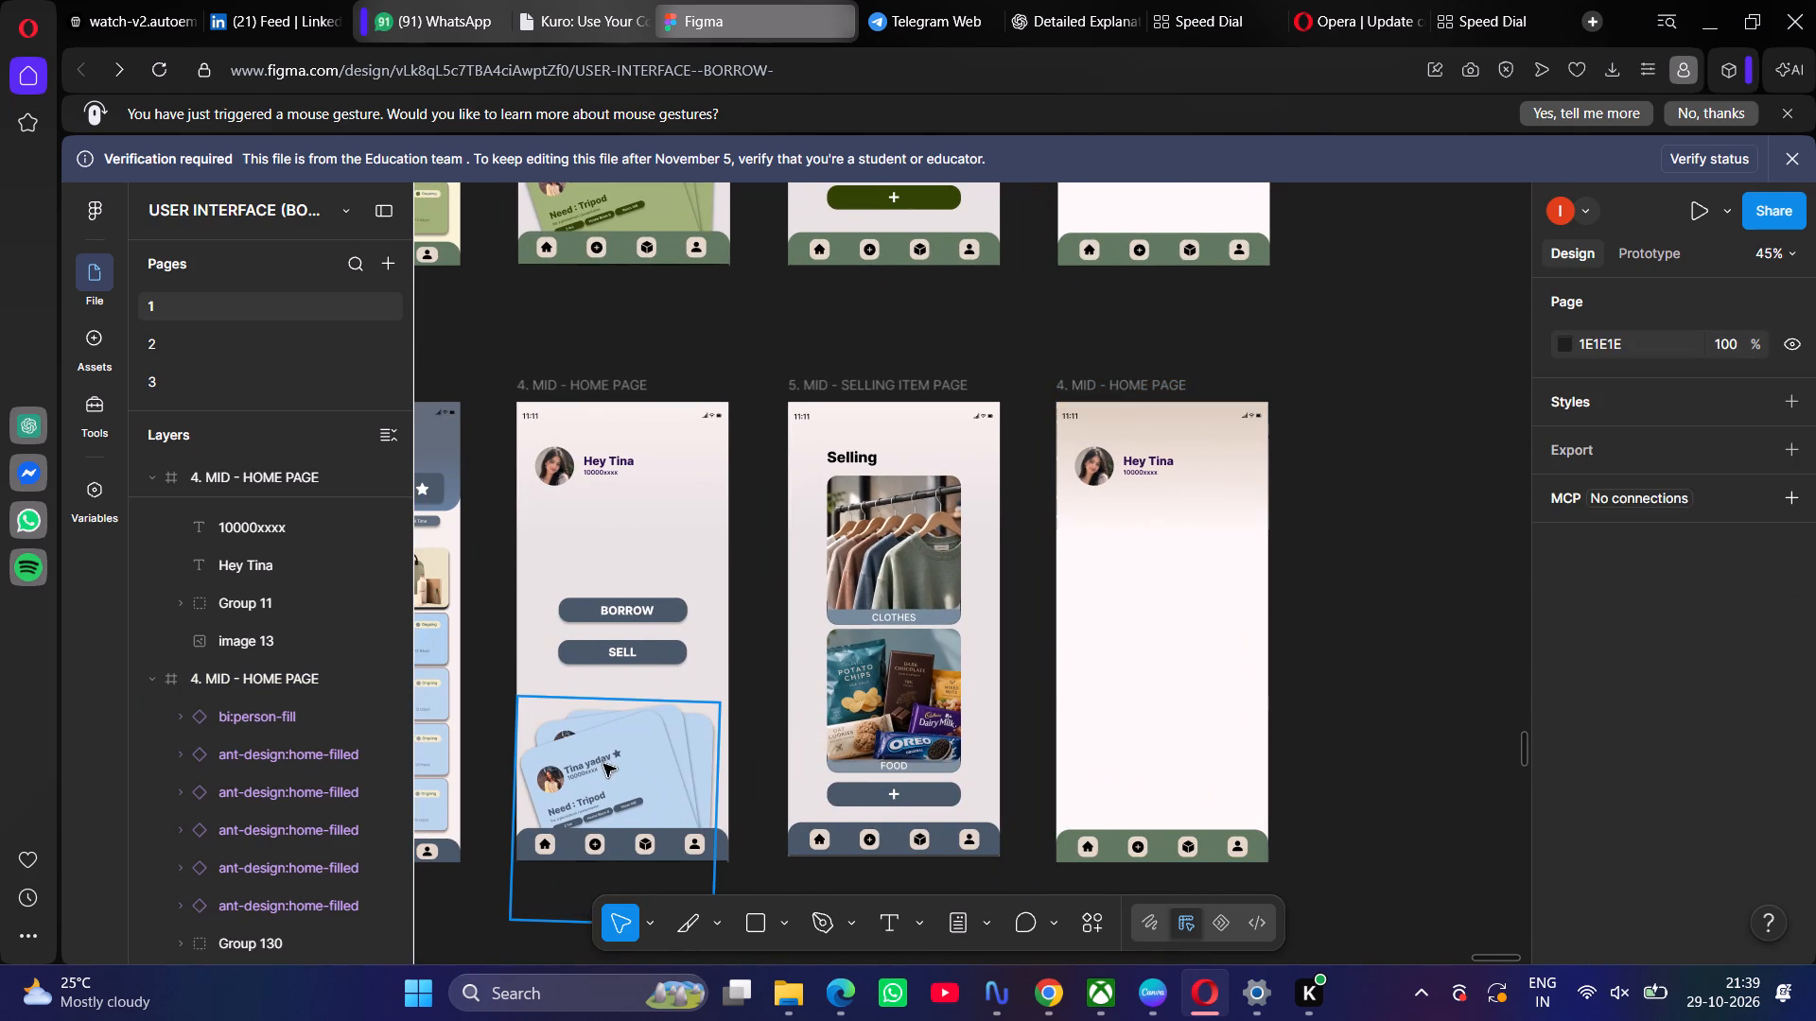
Copy the tilted light blue request card from the slate-blue home page onto the duplicated page and straighten it to about 0.24° rotation.
left_click(620, 773)
double_click(625, 776)
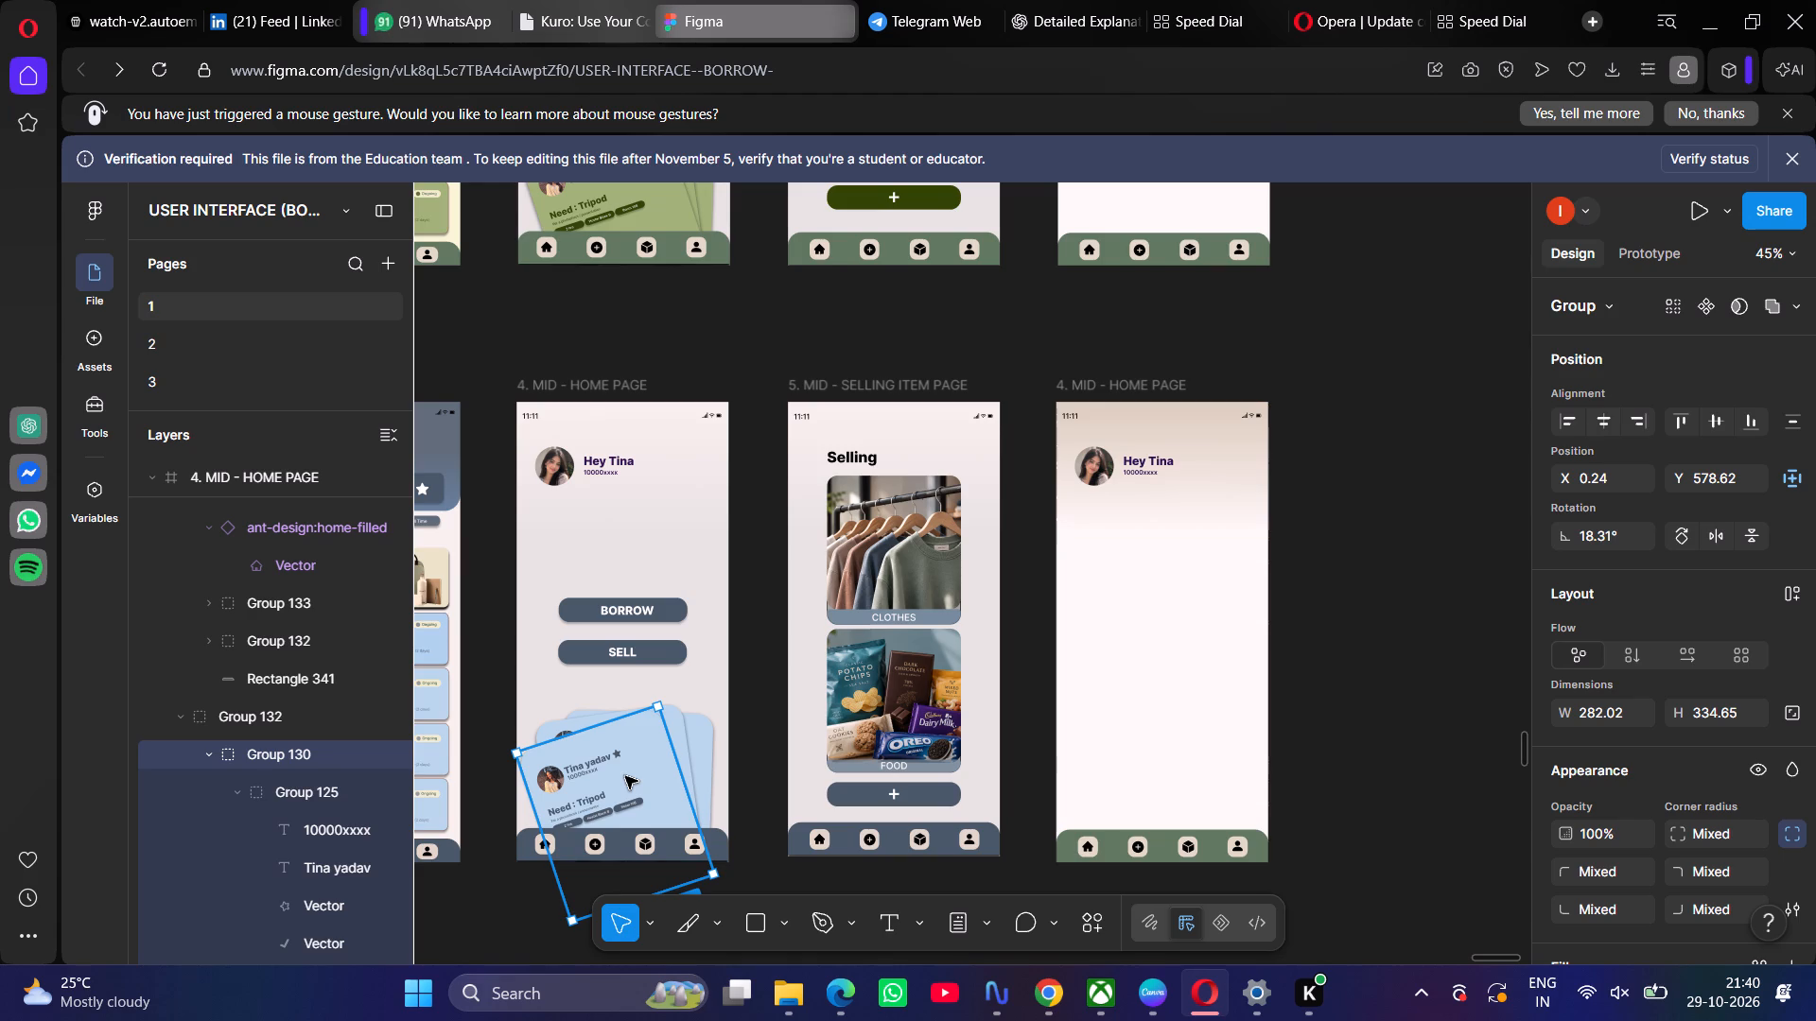
key("ctrl+c")
key("ctrl+v")
left_click_drag(637, 766, 1183, 600)
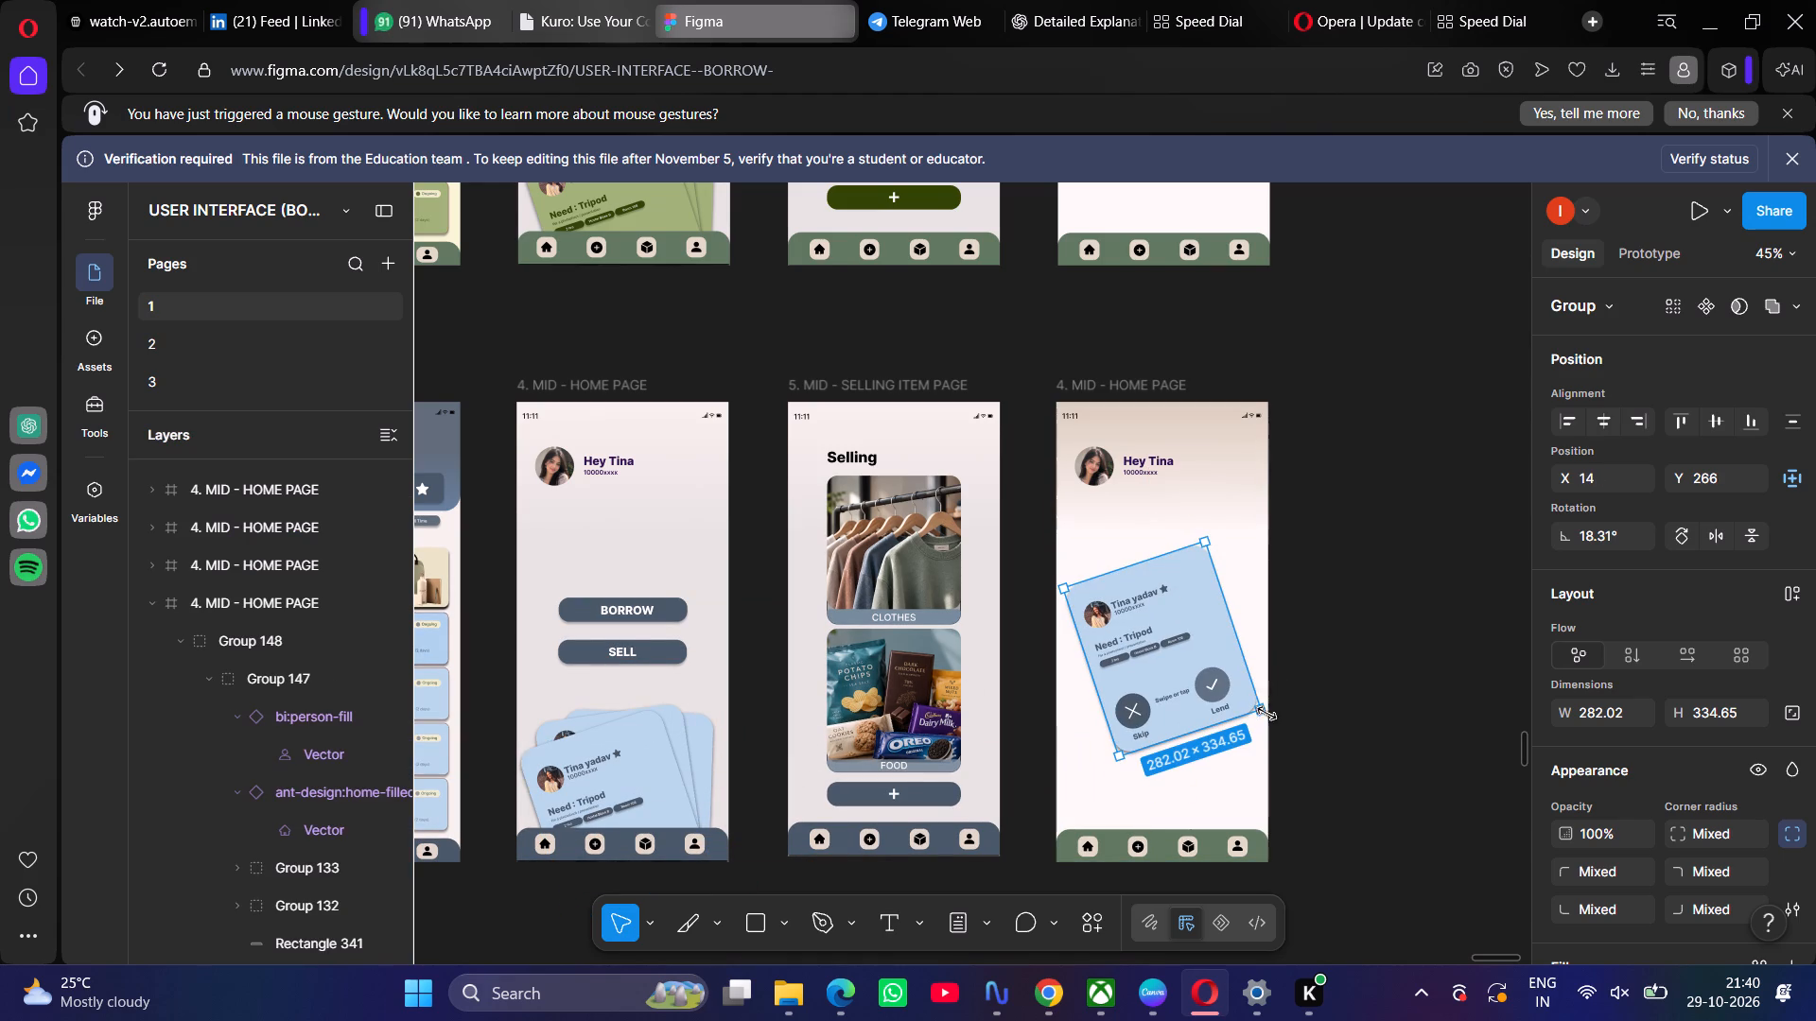
left_click_drag(1274, 705, 1256, 739)
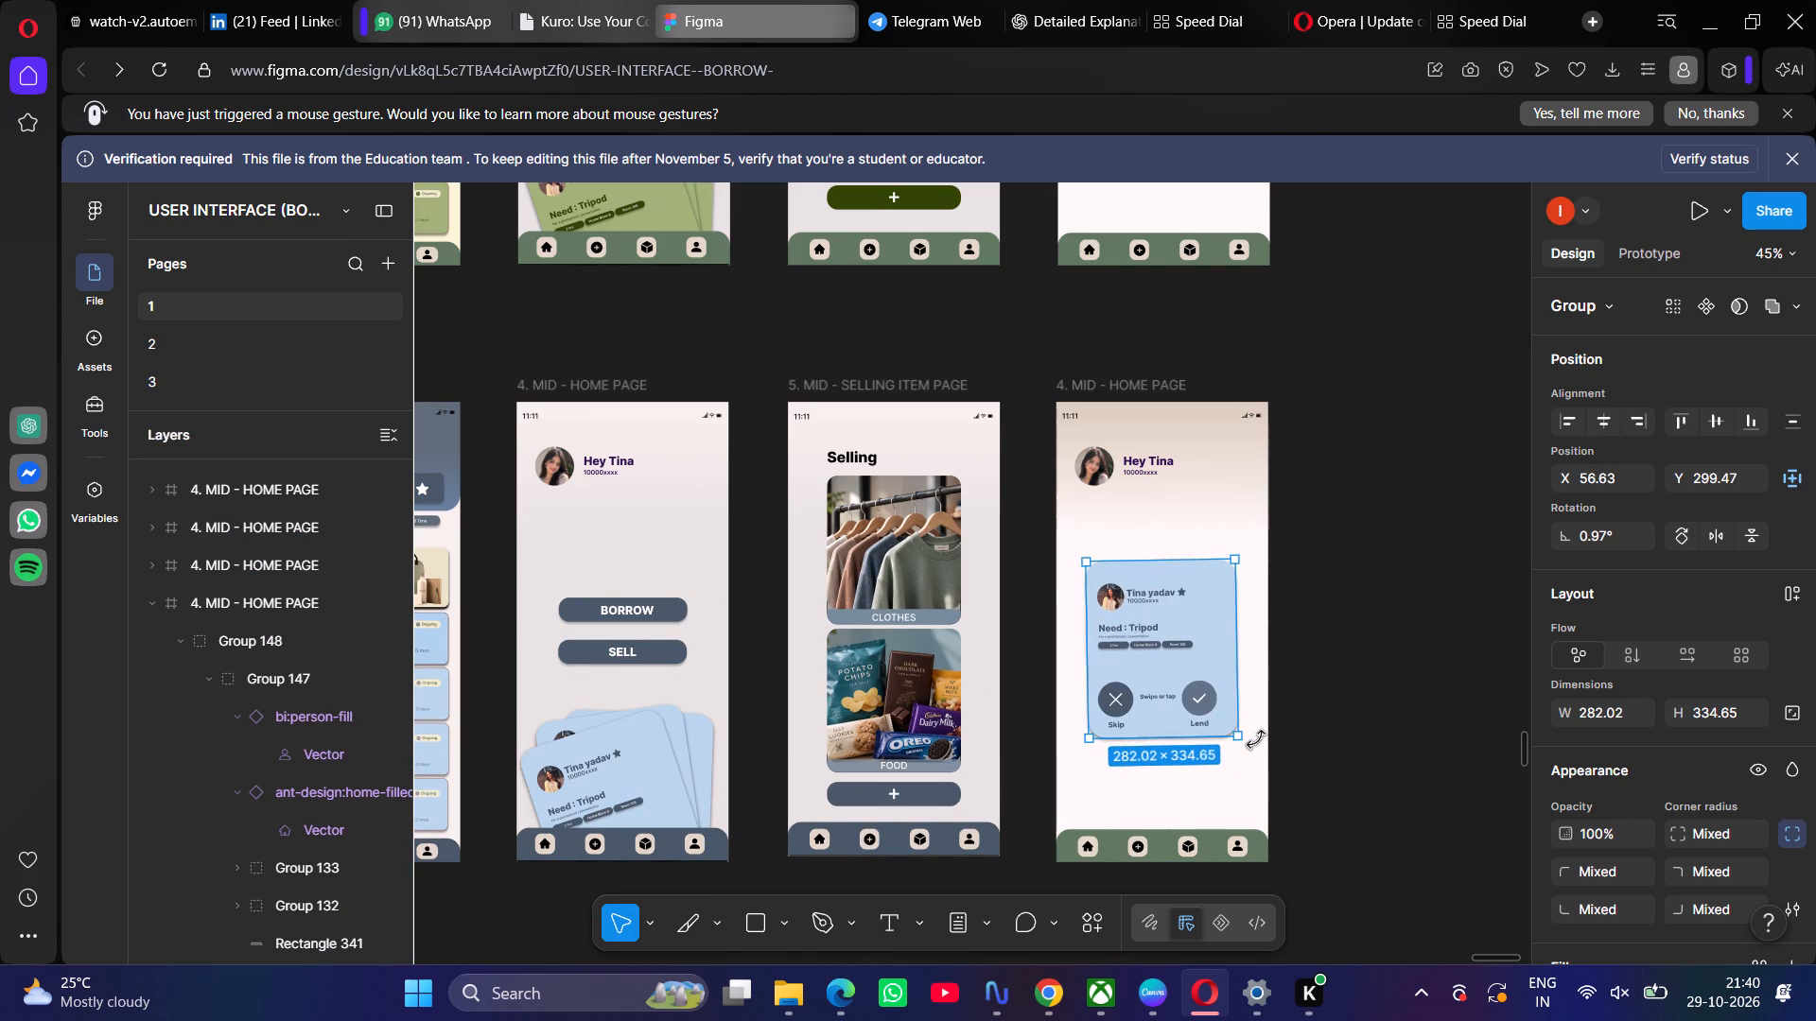
left_click_drag(1256, 739, 1256, 742)
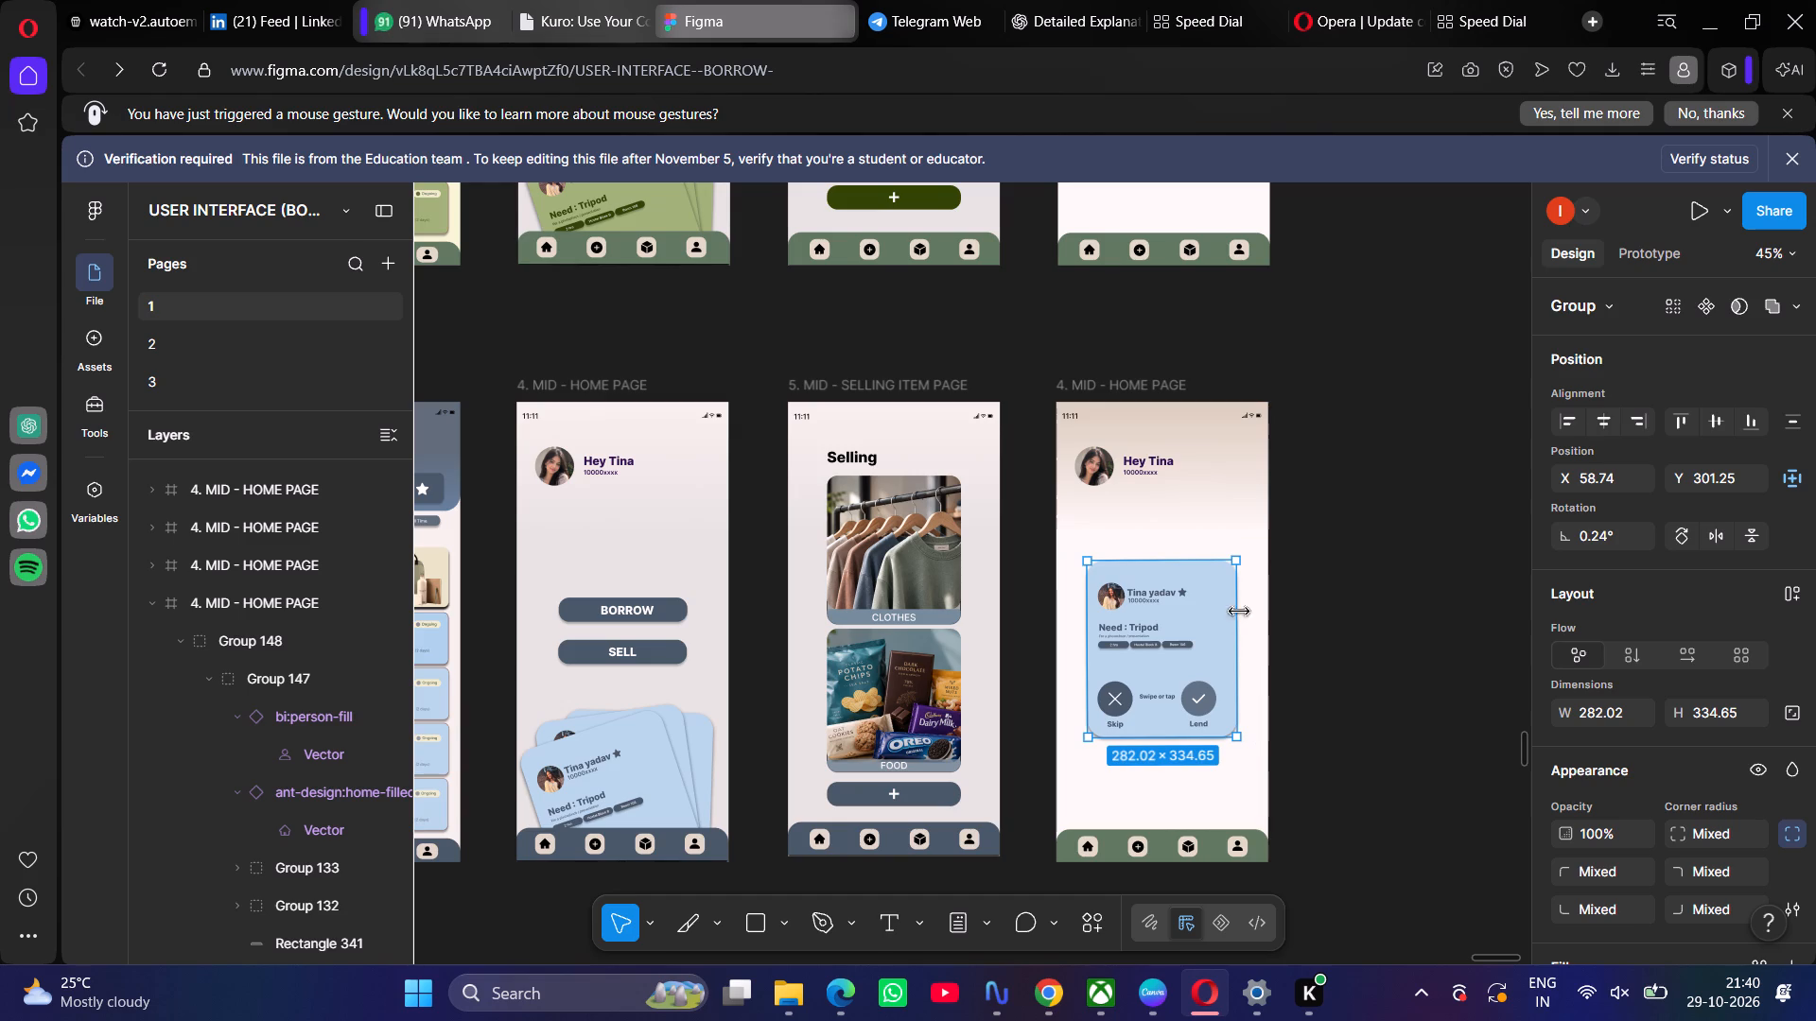
Stretch the copied blue card to about 327 × 422 and centre it horizontally on the page at about Y 222.
left_click_drag(1237, 557, 1241, 515)
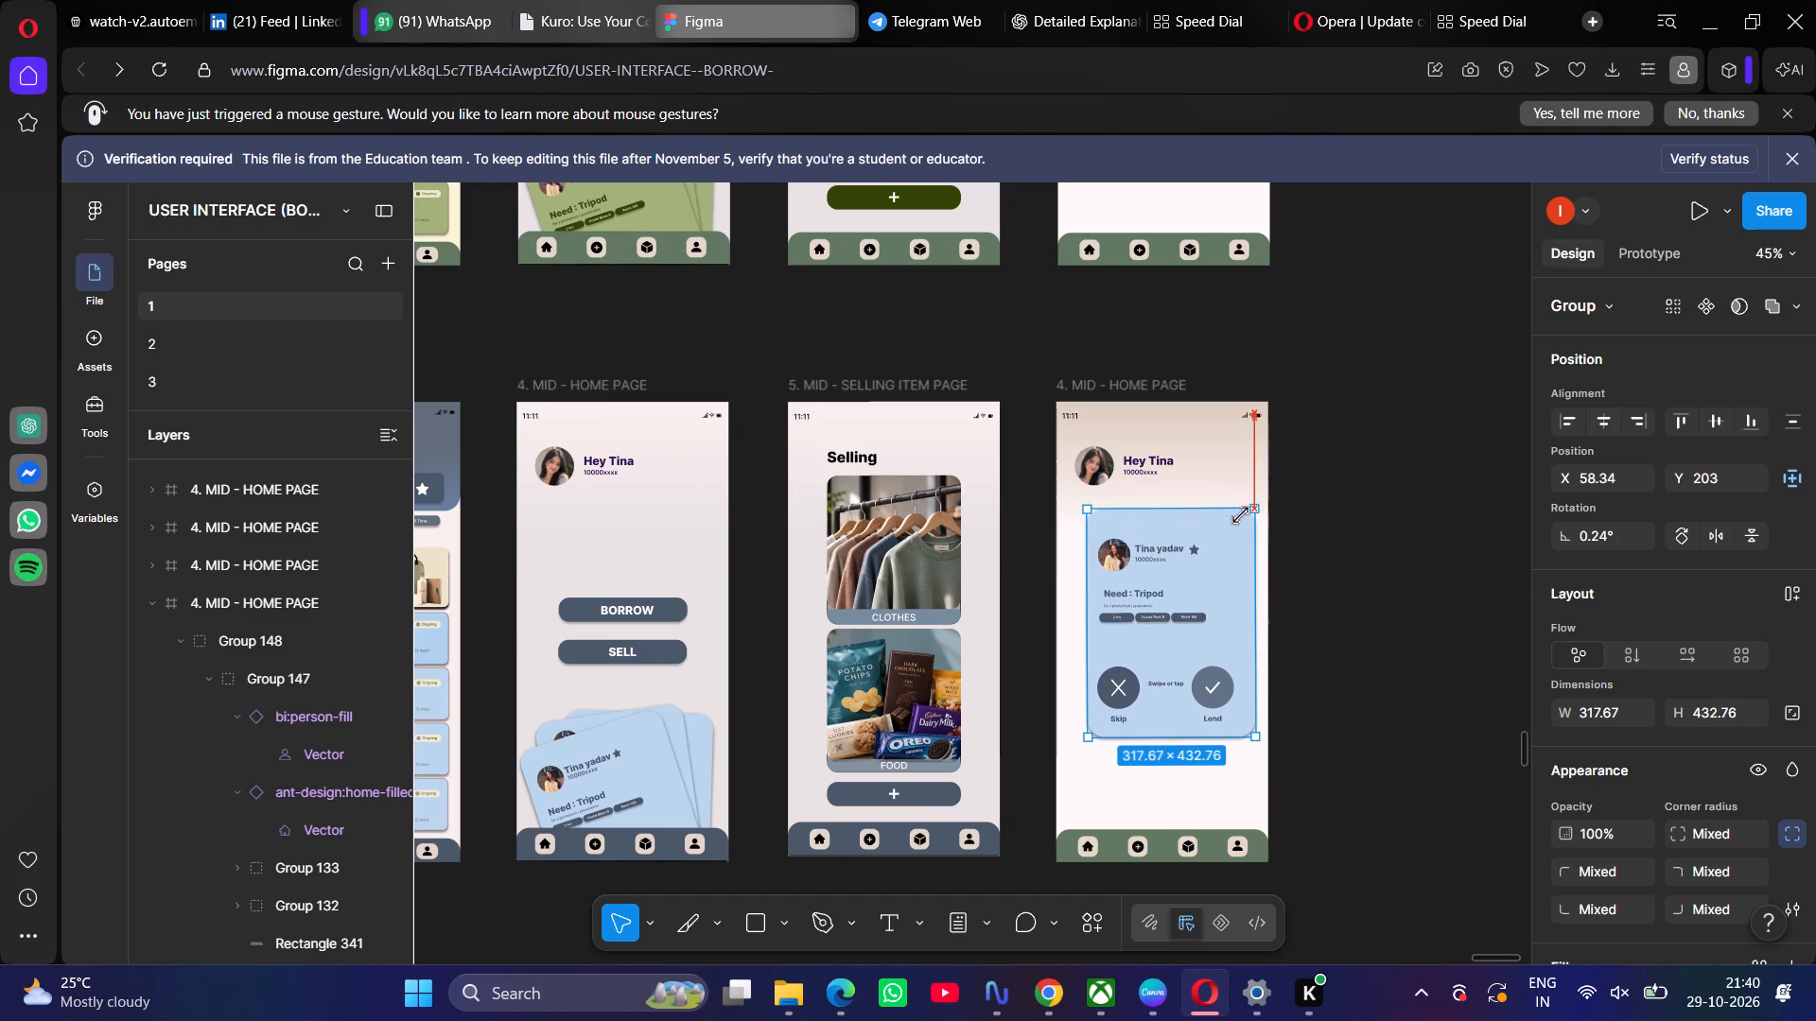
left_click_drag(1241, 515, 1239, 514)
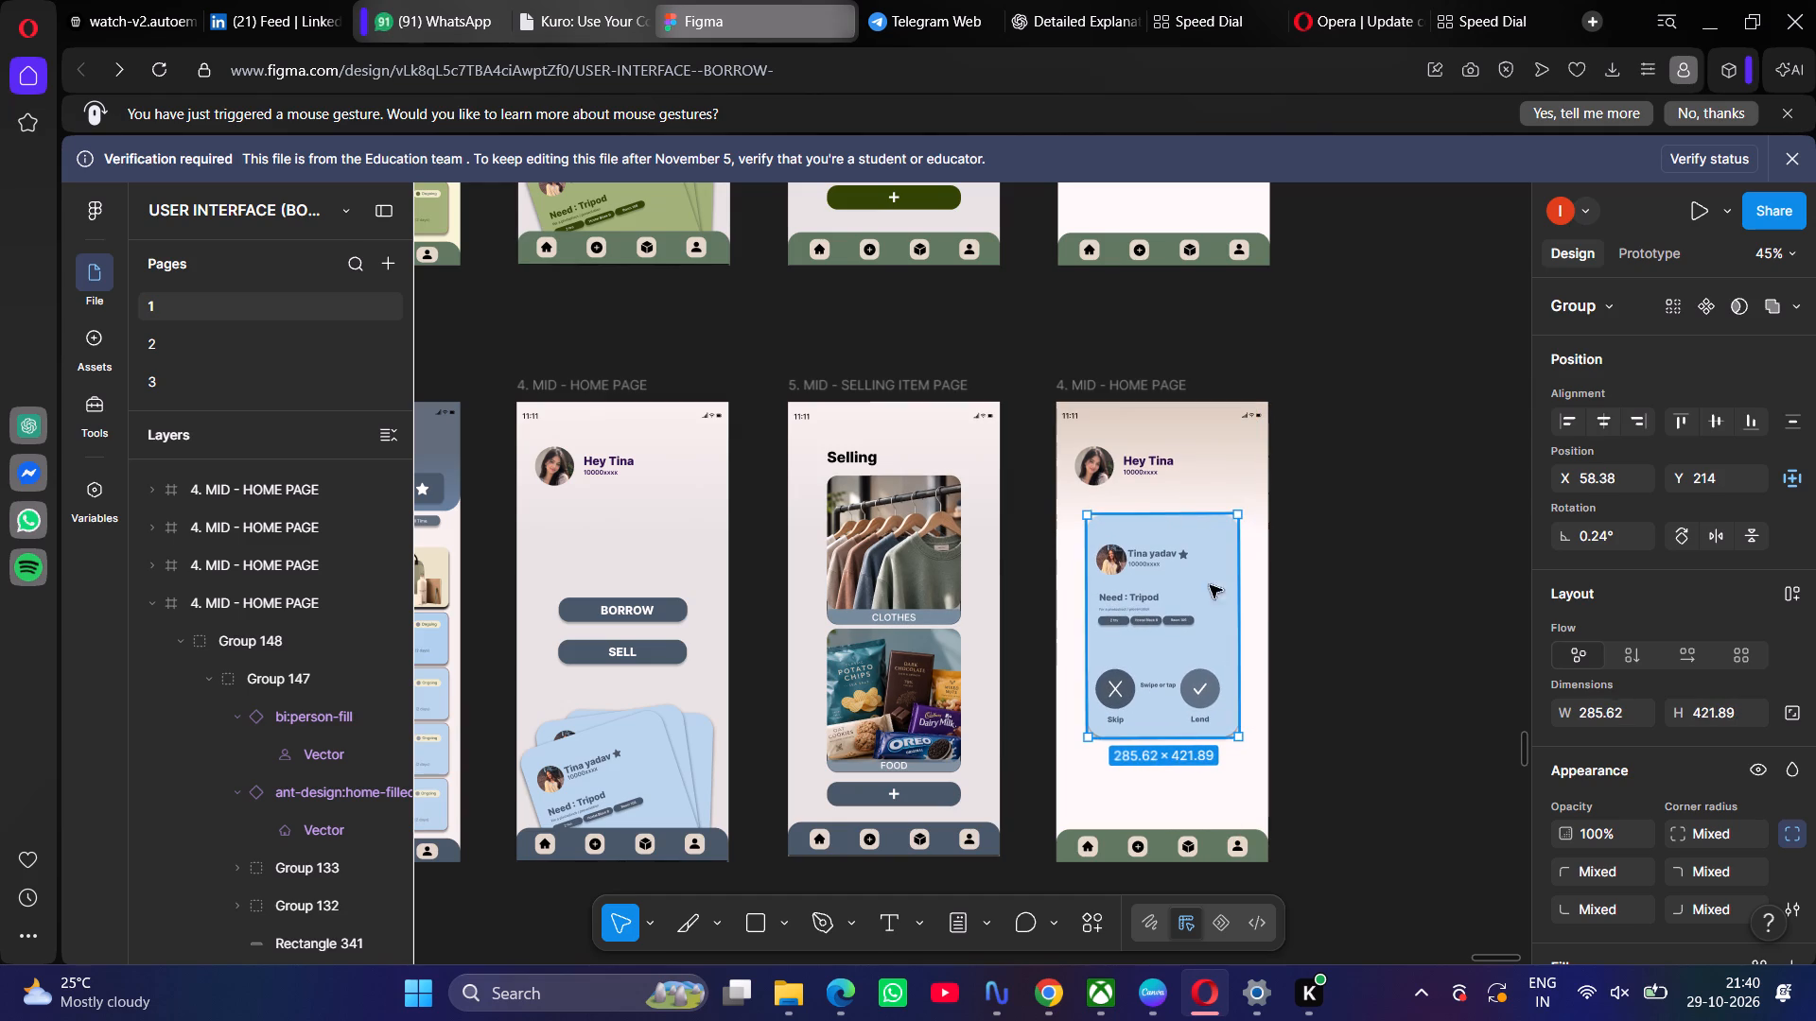
left_click_drag(1245, 600, 1259, 600)
left_click(1376, 631)
left_click_drag(1227, 607, 1196, 611)
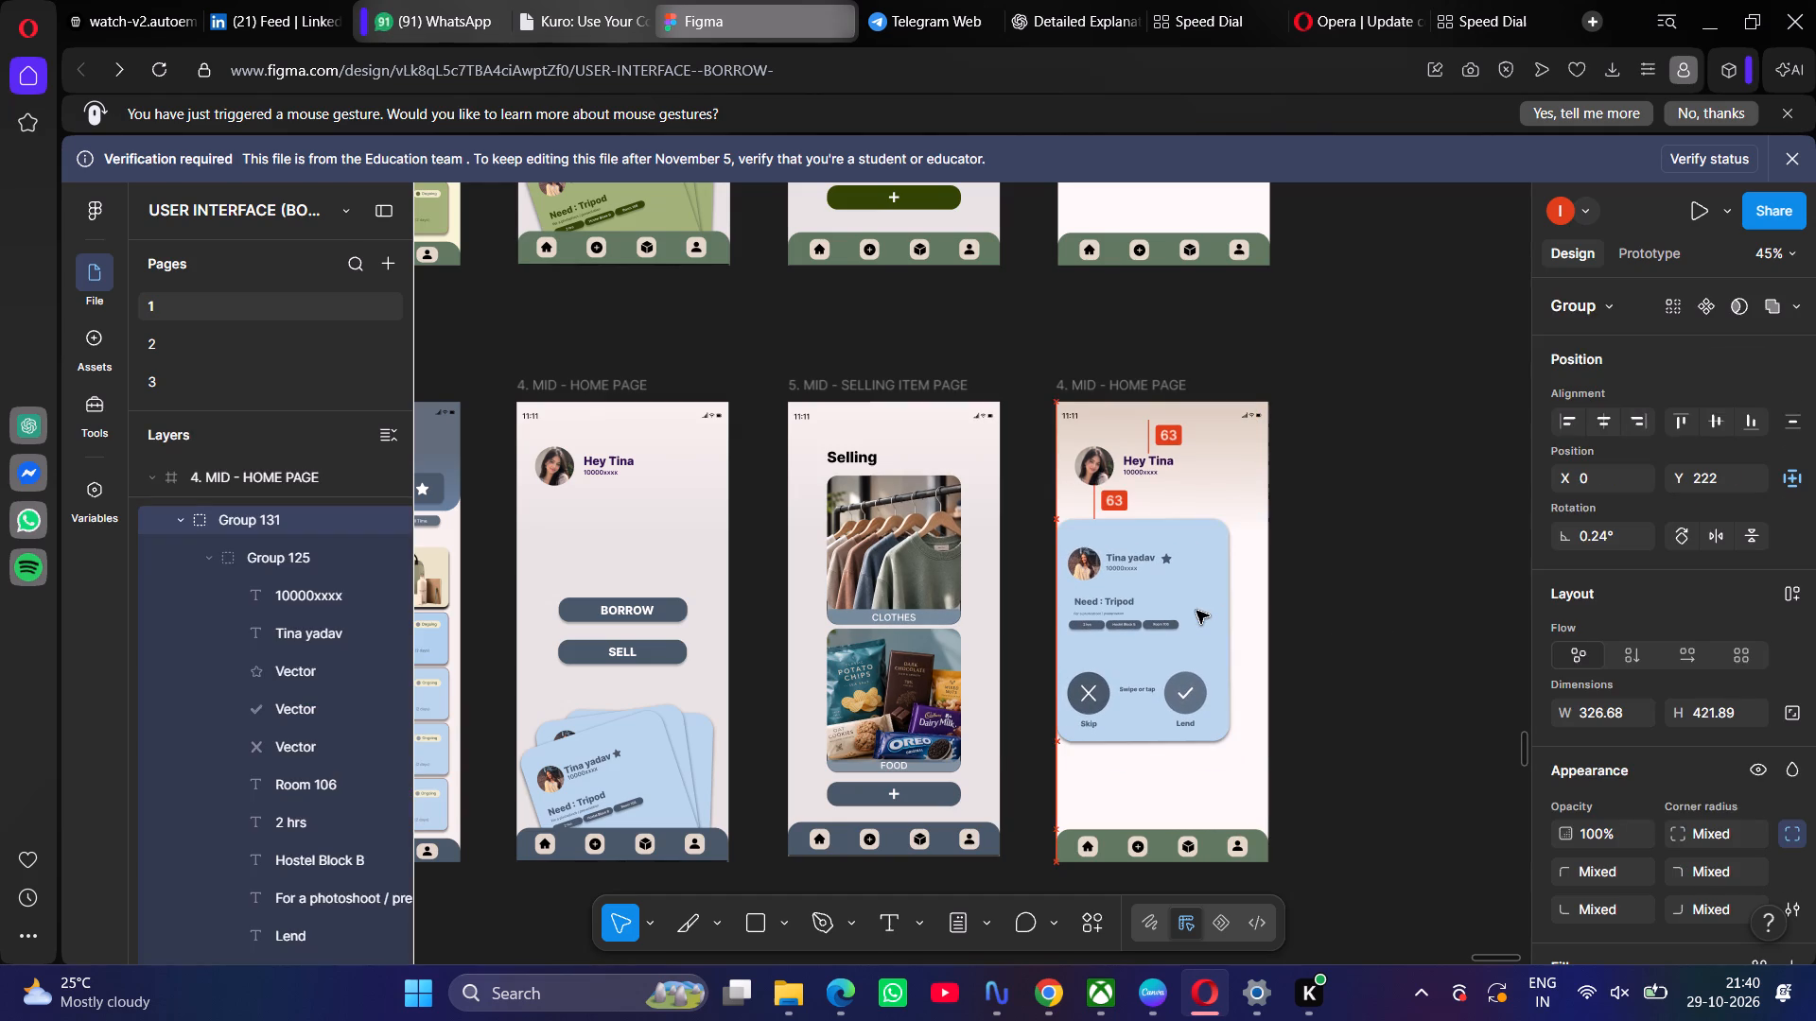
left_click_drag(1196, 611, 1208, 611)
left_click(1594, 415)
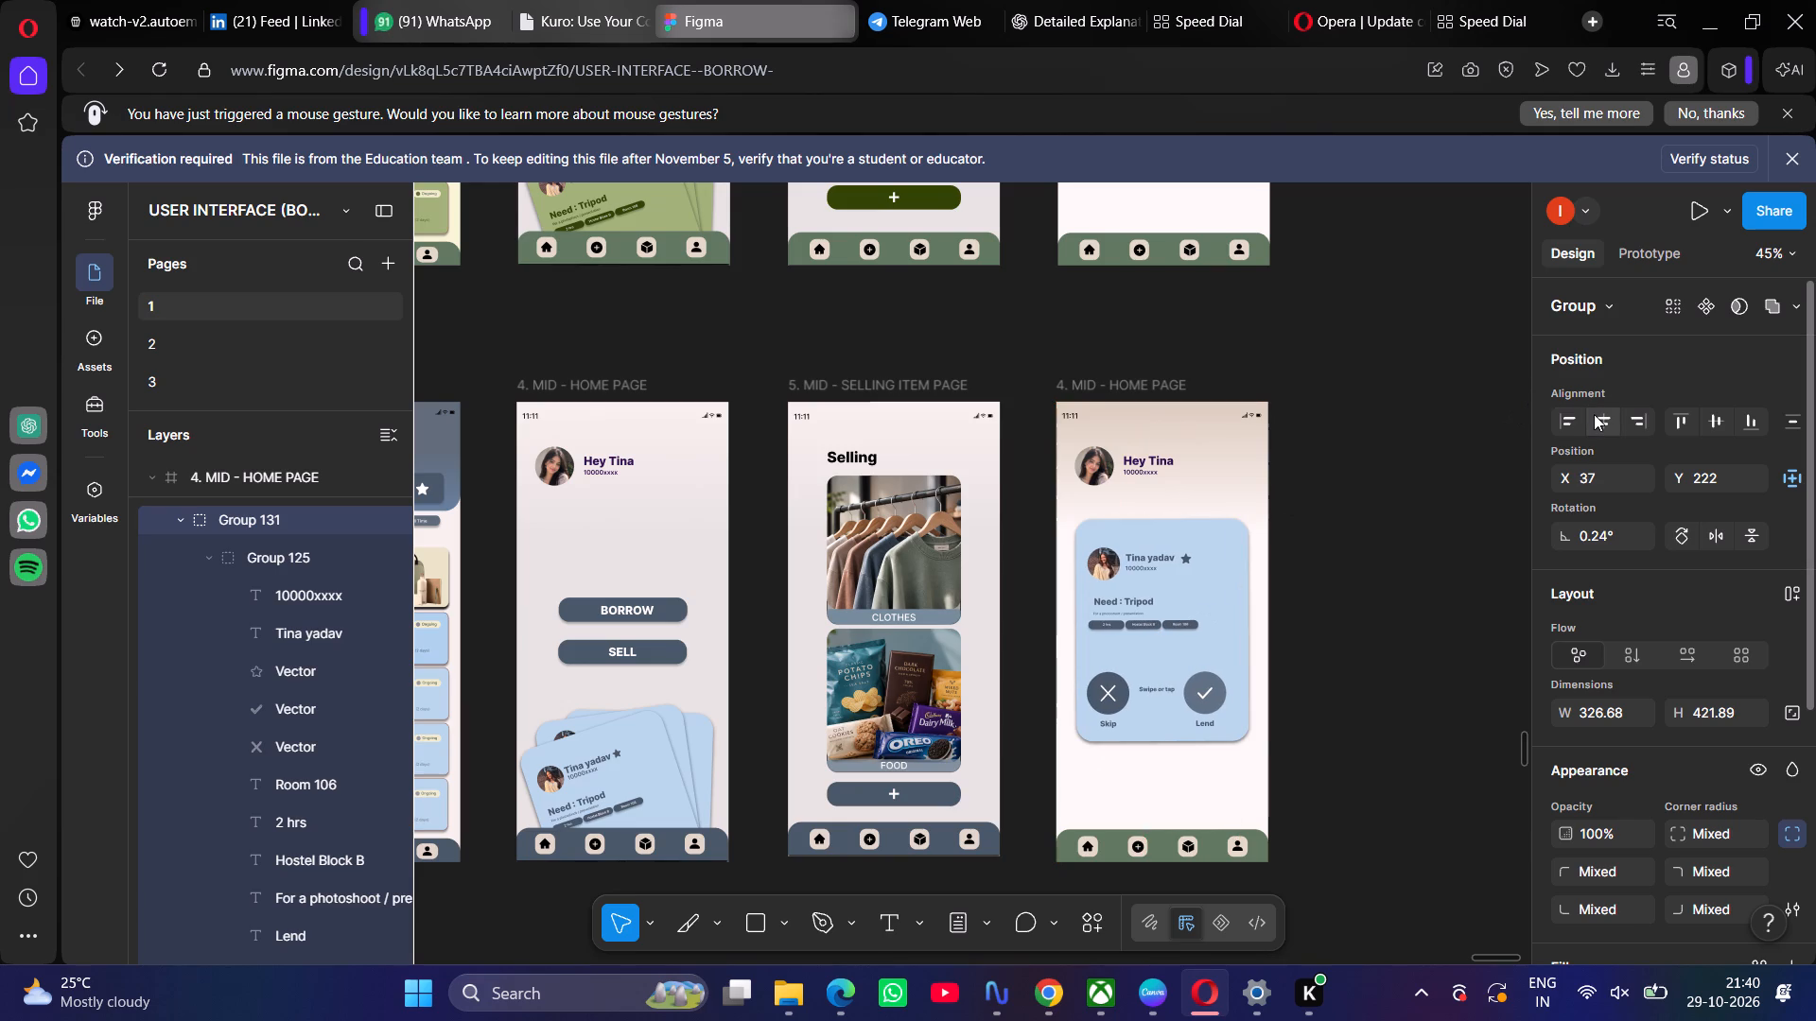
Recolour the duplicated page's bottom navigation bar to 495869, sampled from the neighbouring slate-blue home page's bar.
left_click(1203, 845)
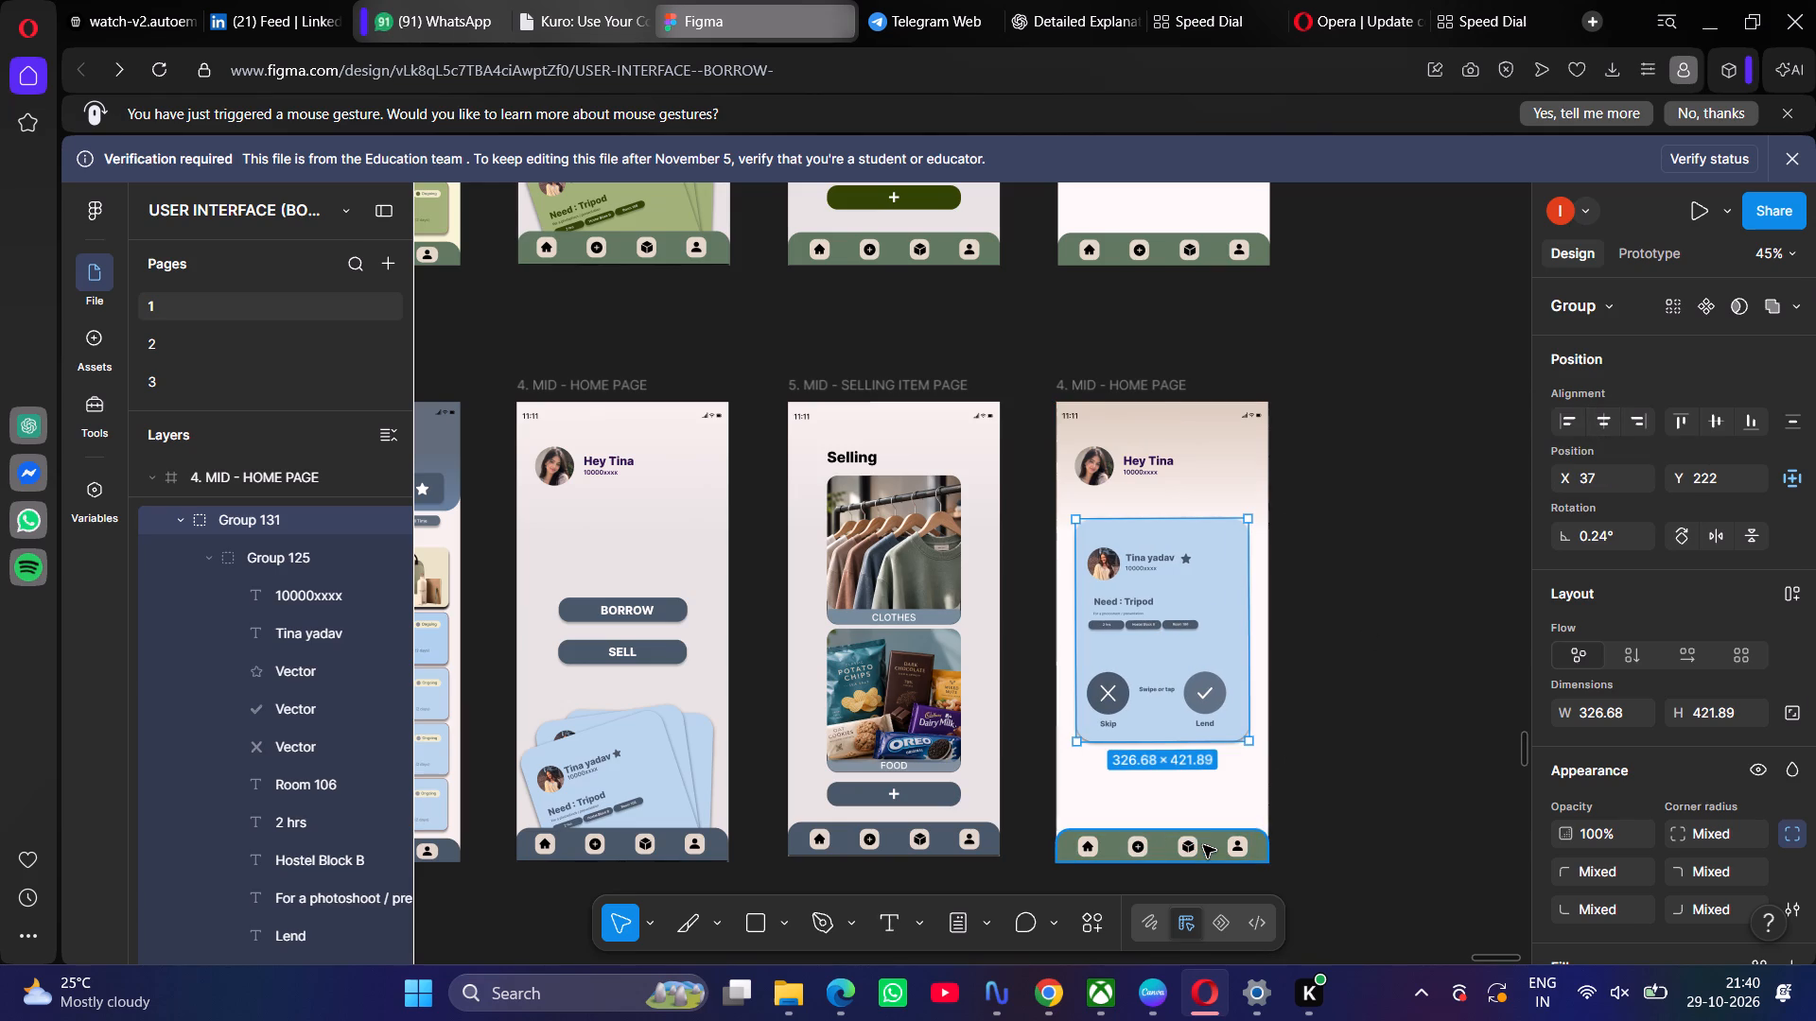
left_click(1563, 950)
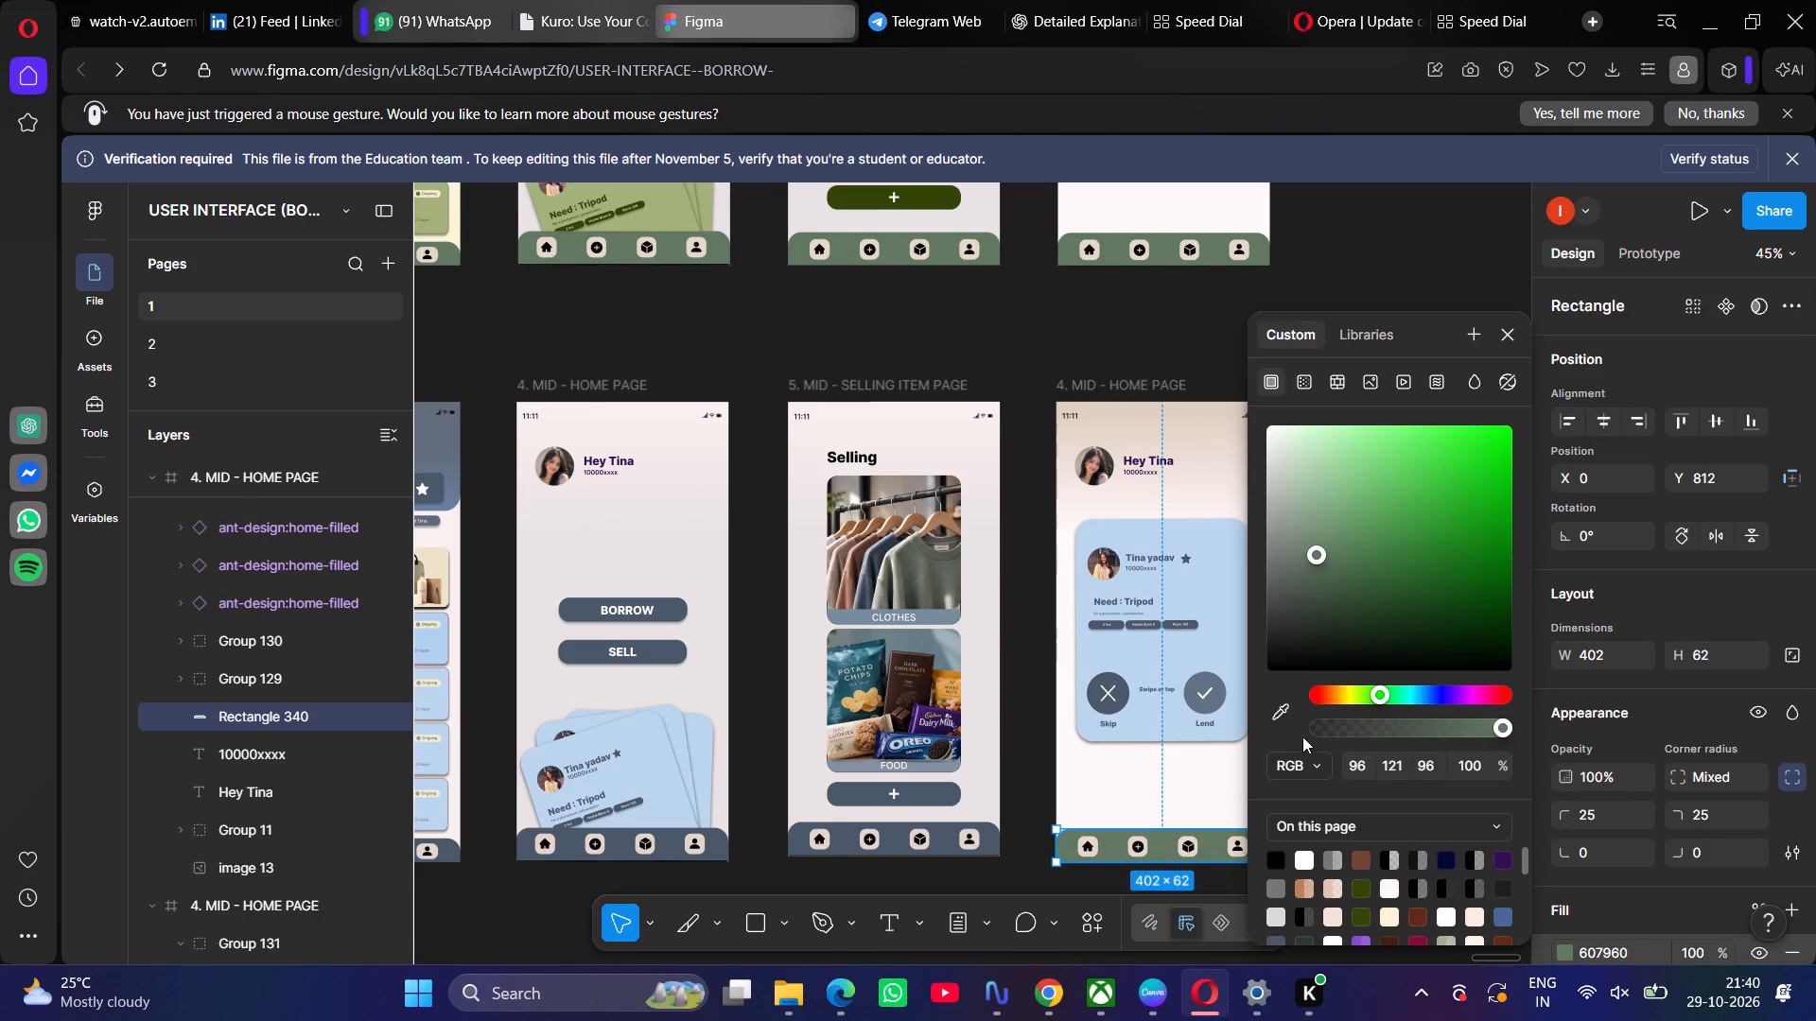
left_click(1286, 714)
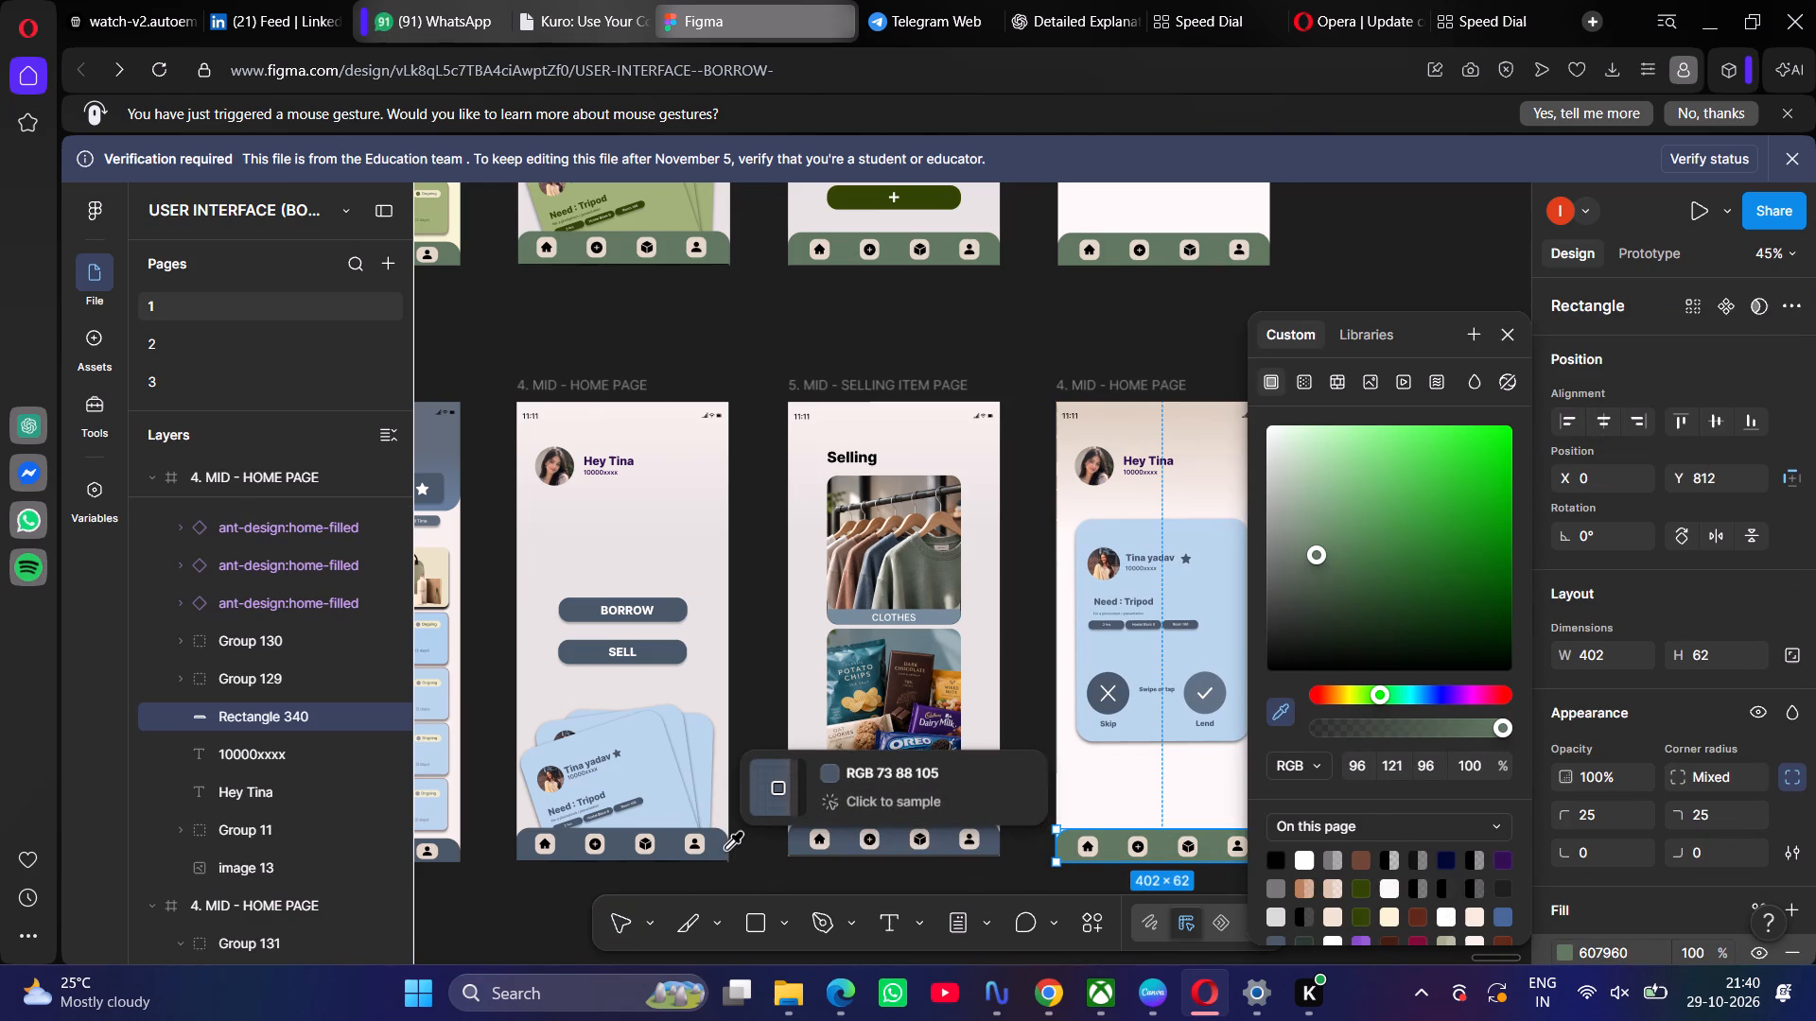
left_click(725, 848)
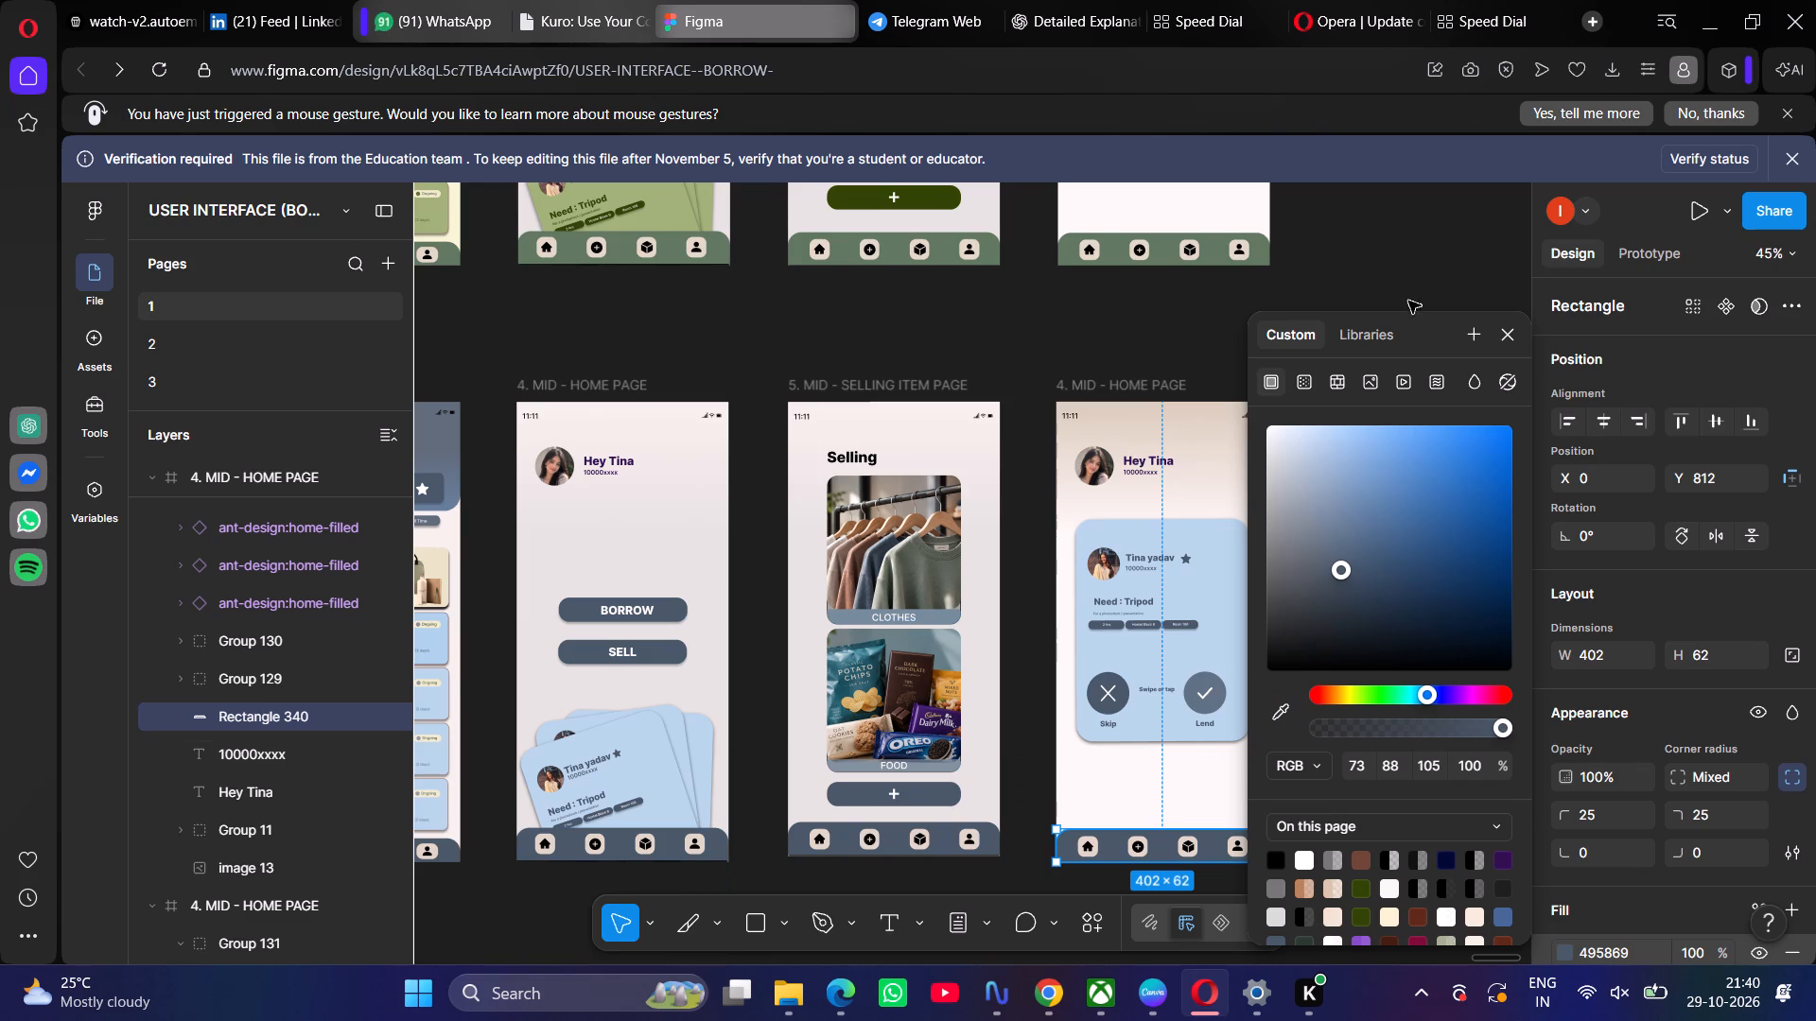
left_click(1431, 279)
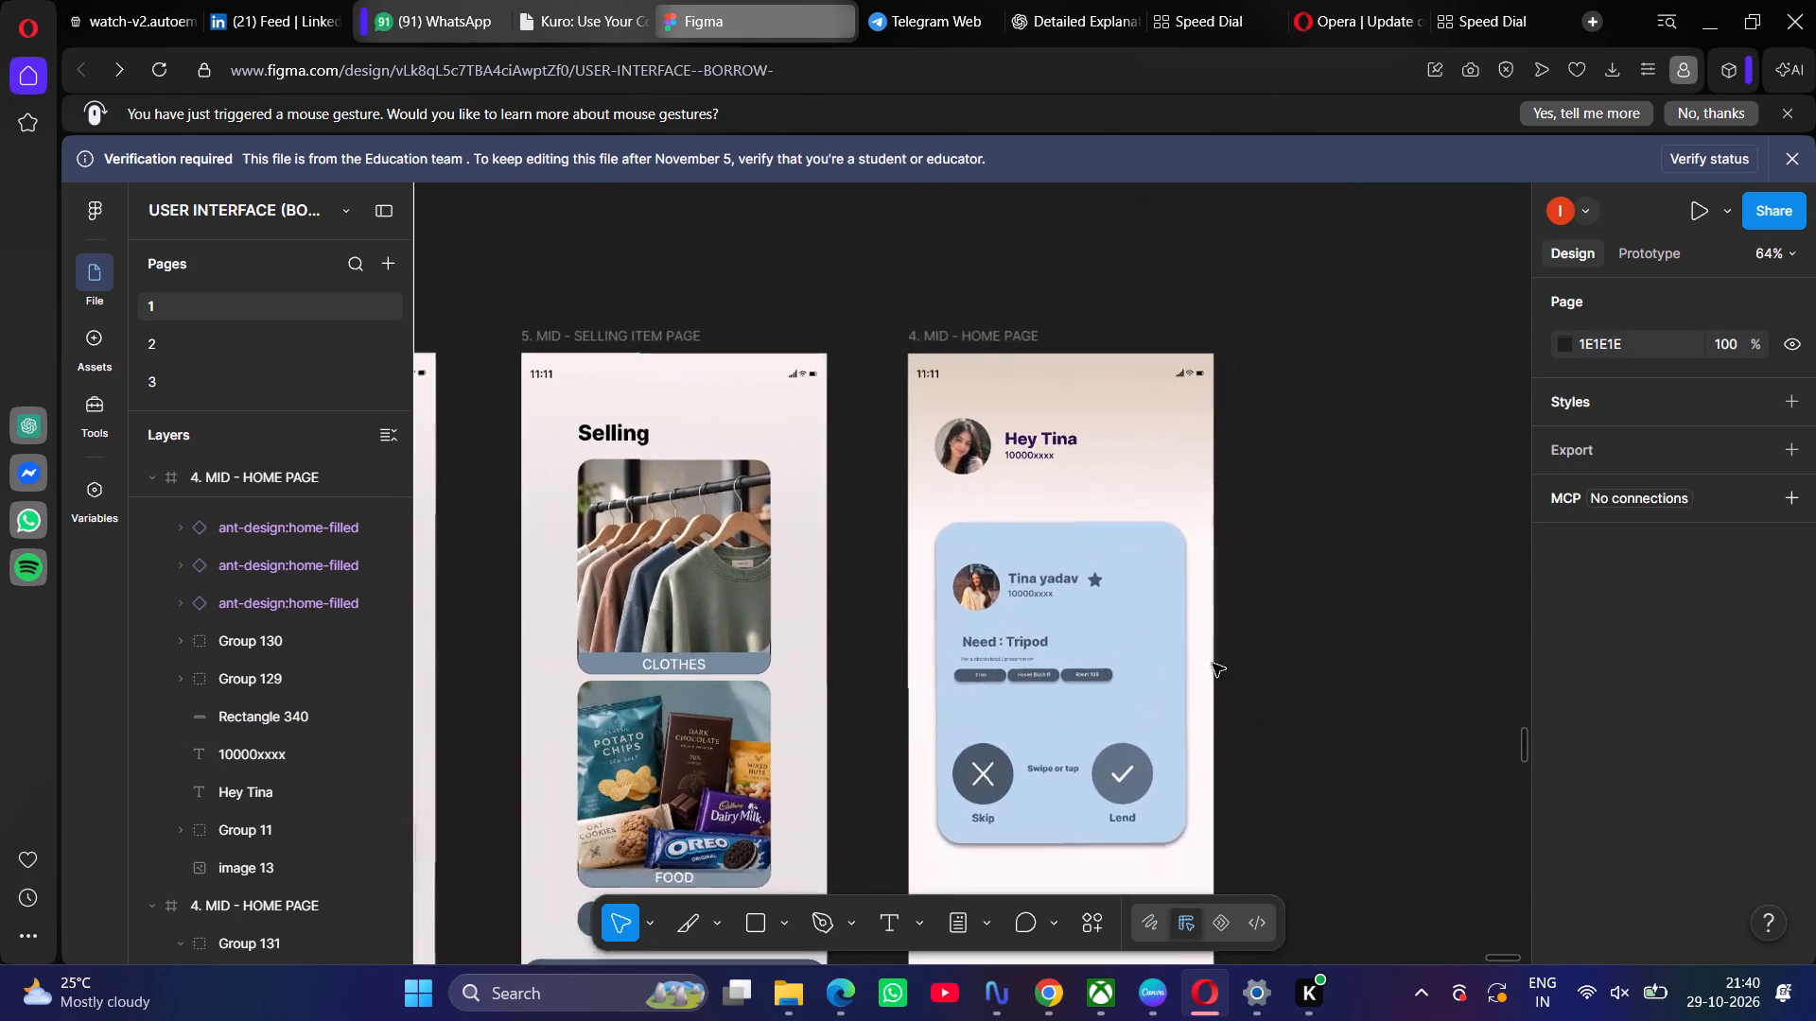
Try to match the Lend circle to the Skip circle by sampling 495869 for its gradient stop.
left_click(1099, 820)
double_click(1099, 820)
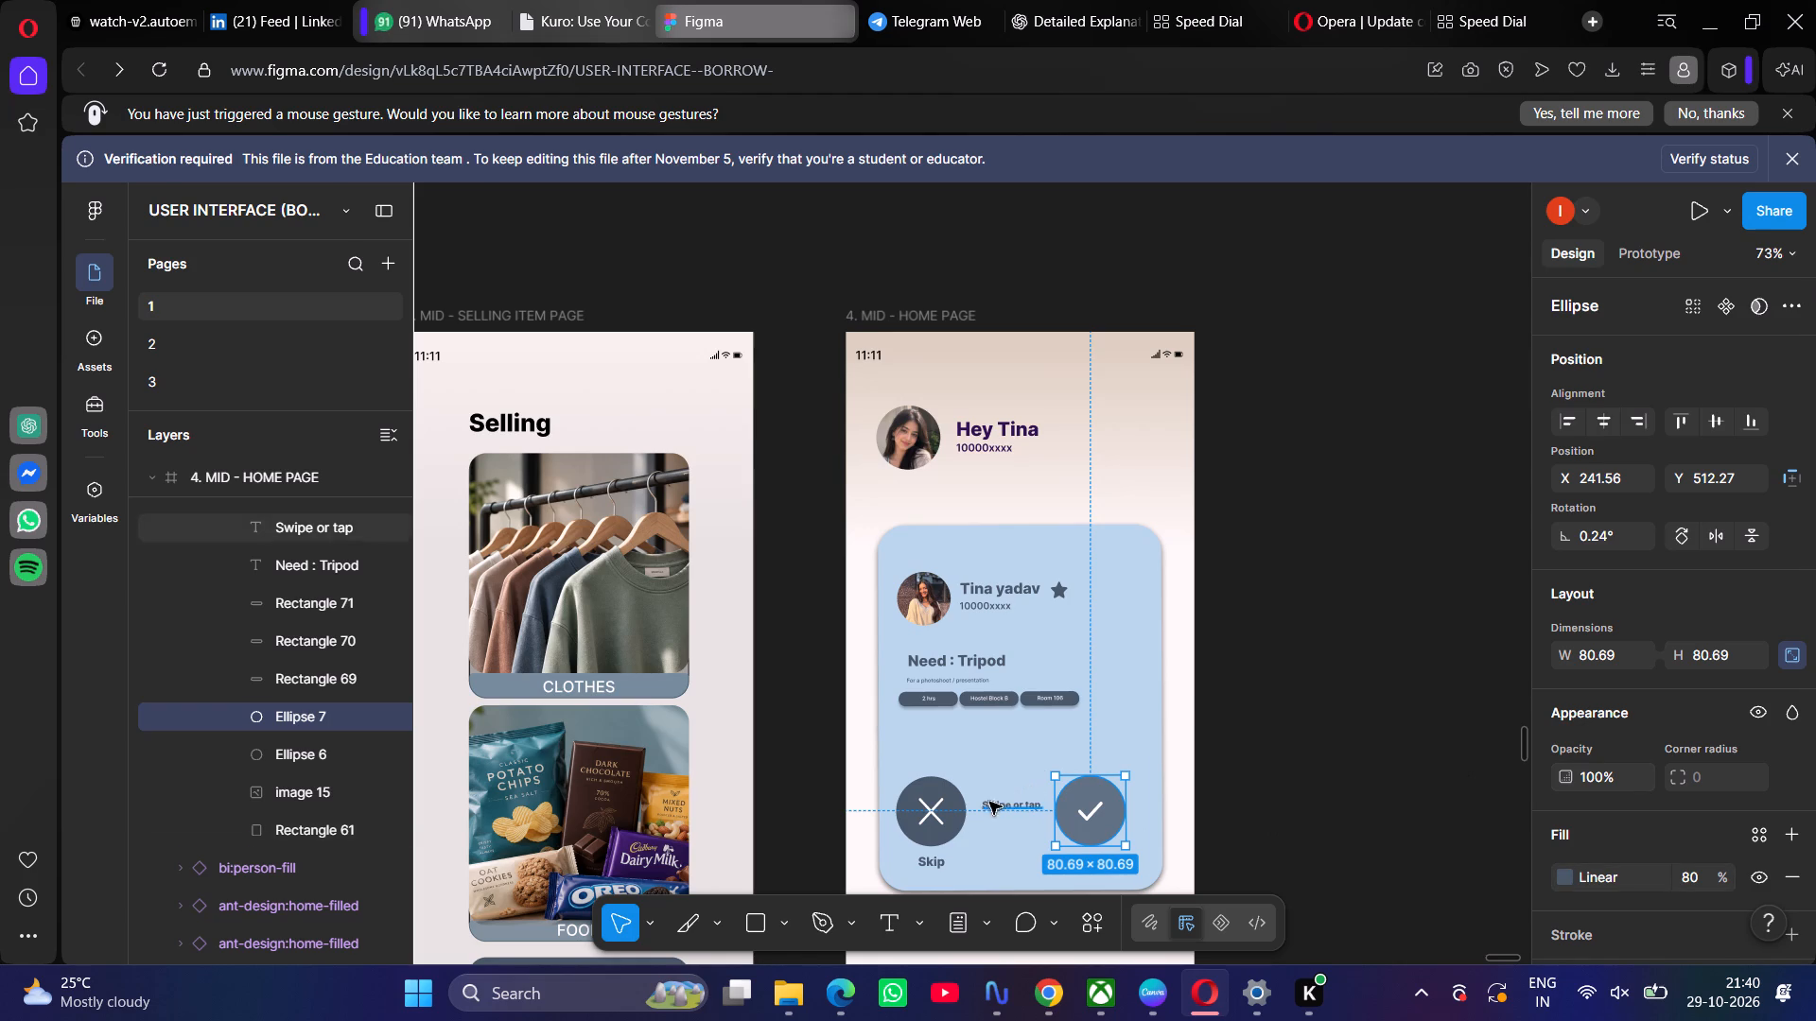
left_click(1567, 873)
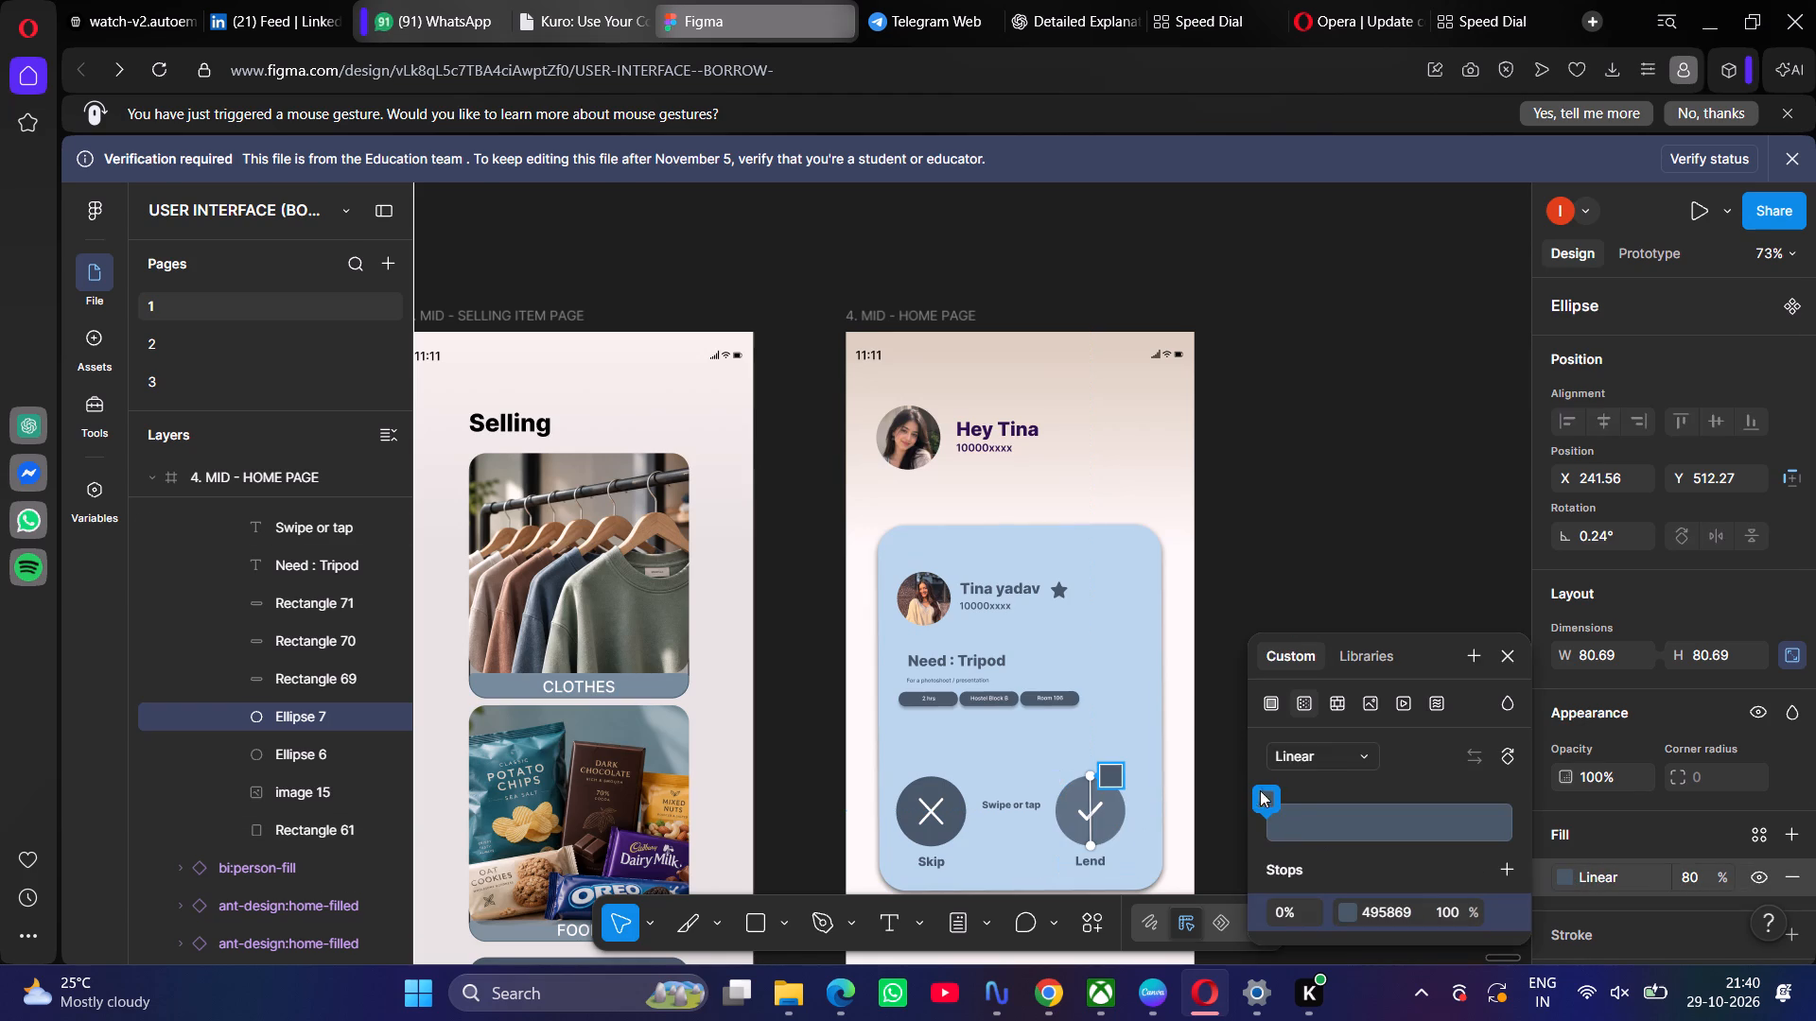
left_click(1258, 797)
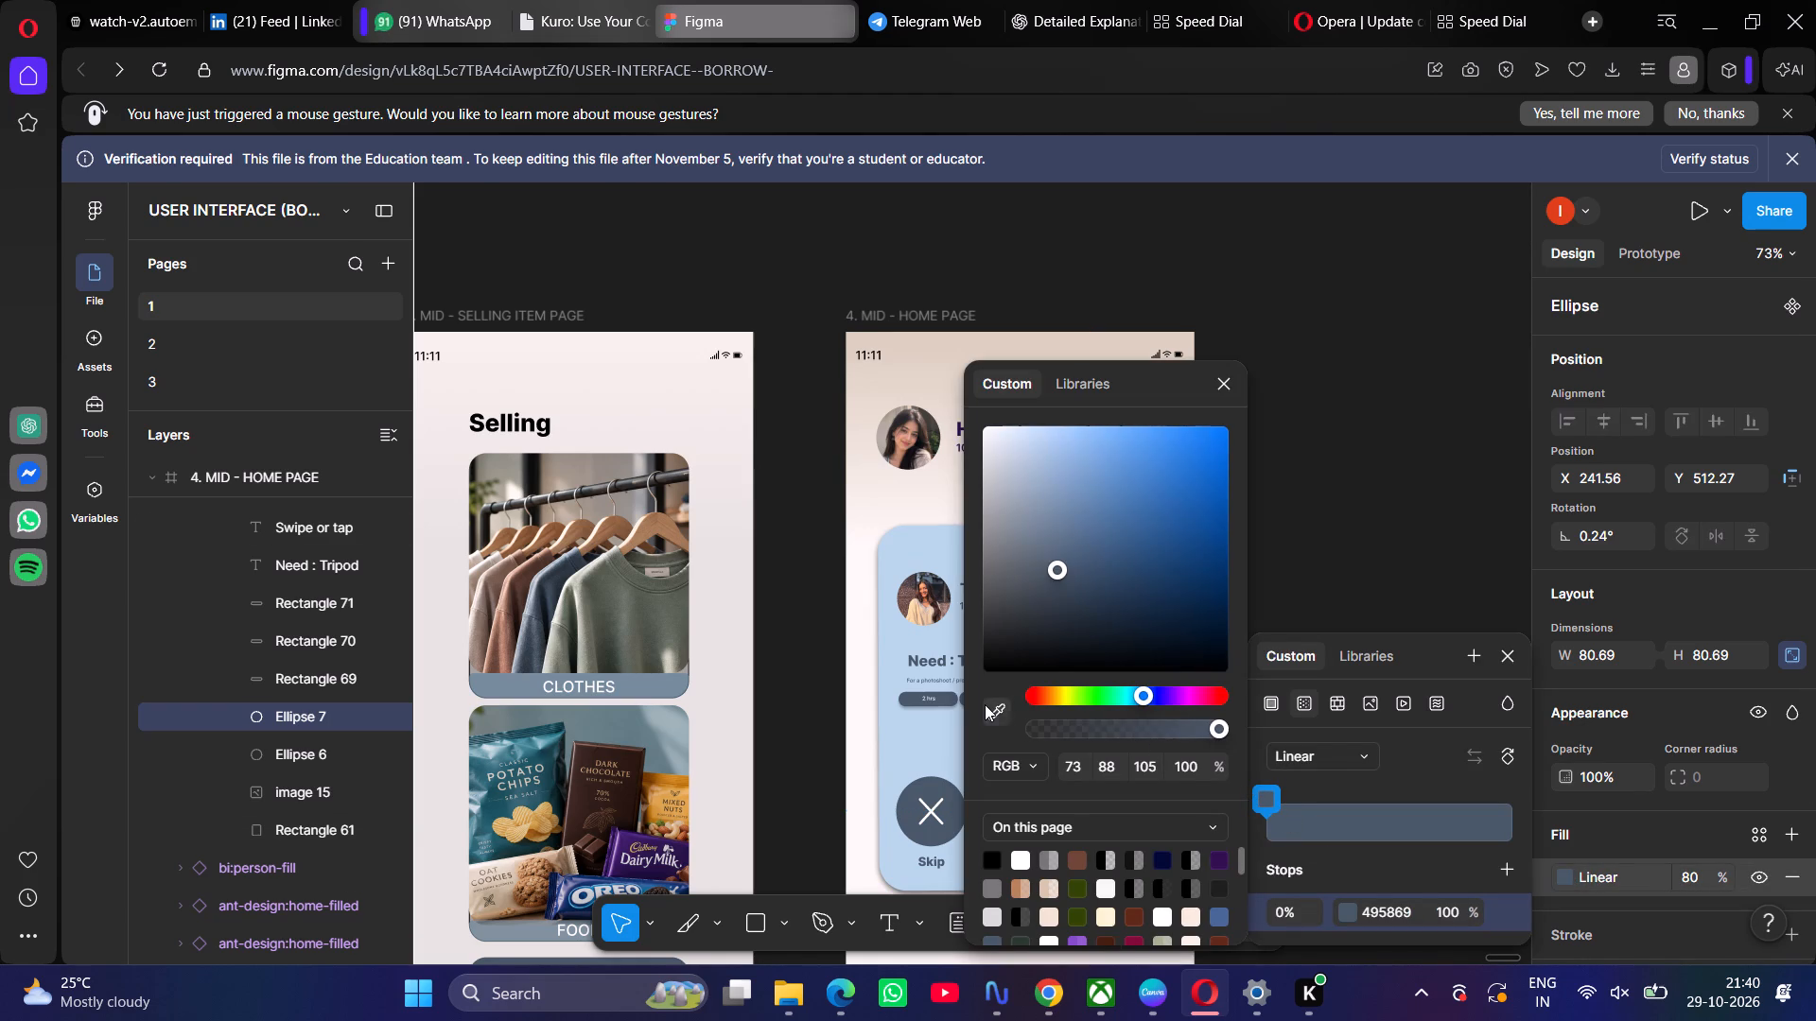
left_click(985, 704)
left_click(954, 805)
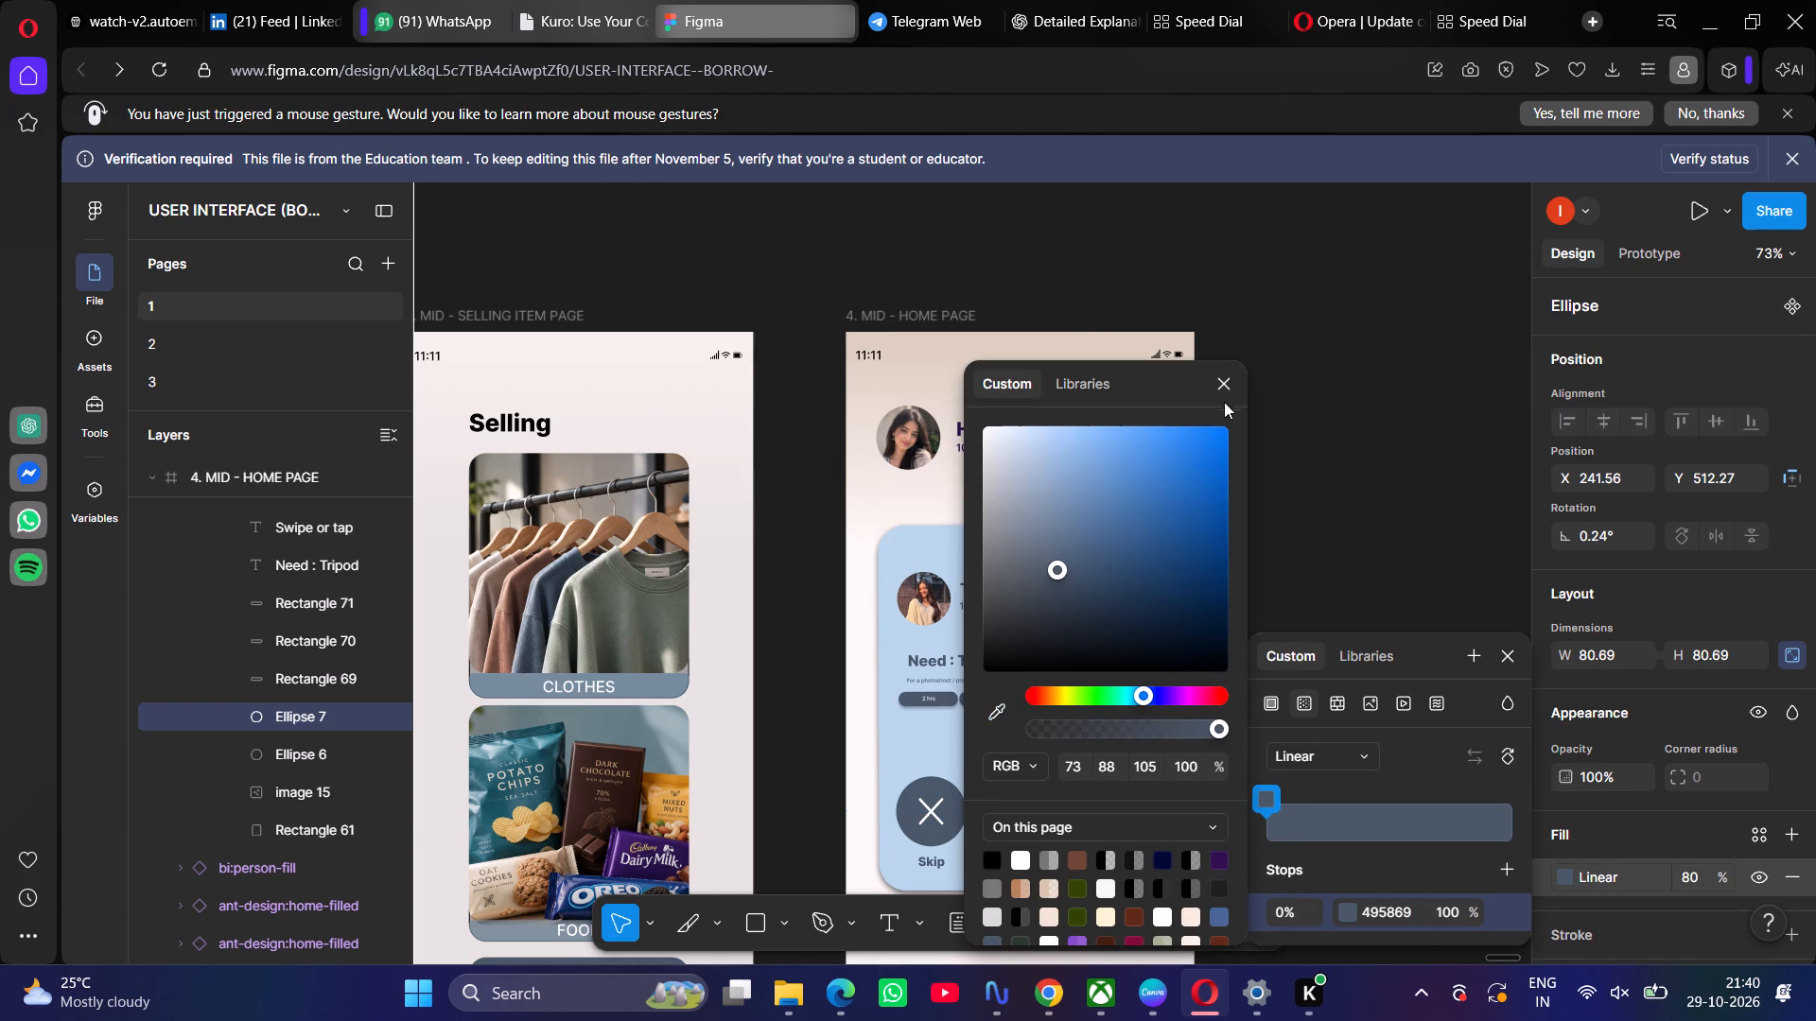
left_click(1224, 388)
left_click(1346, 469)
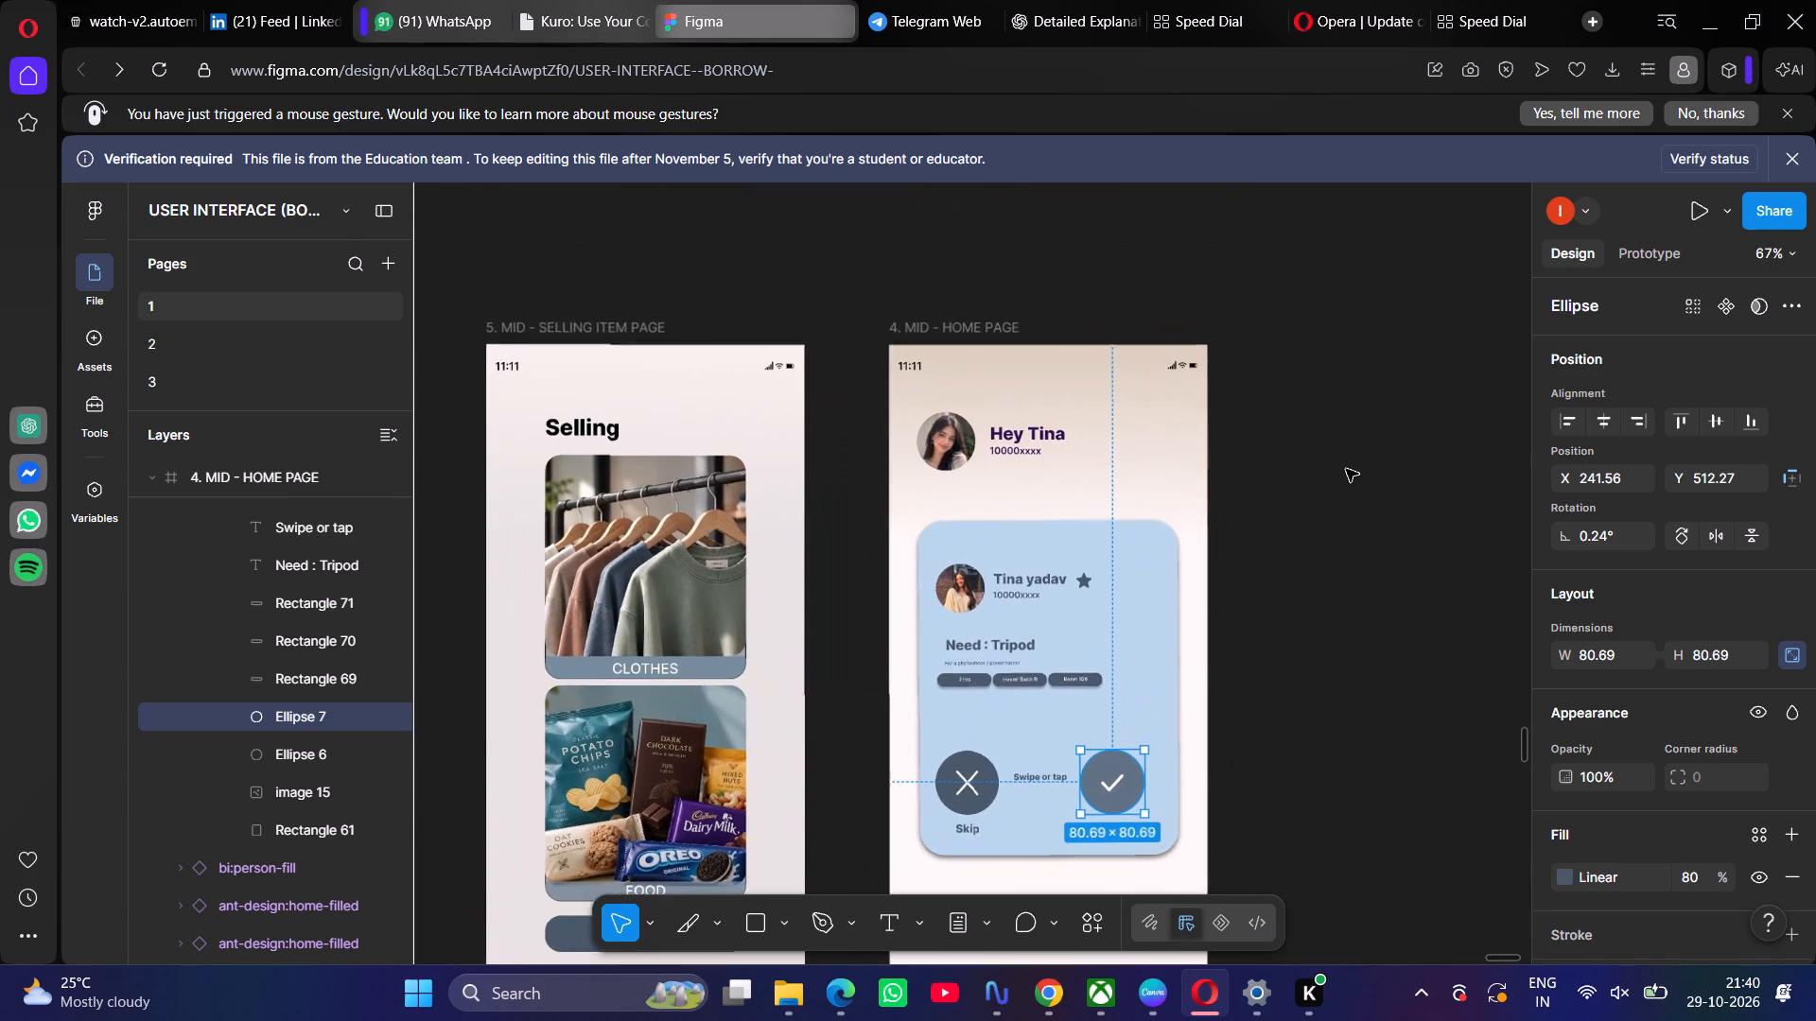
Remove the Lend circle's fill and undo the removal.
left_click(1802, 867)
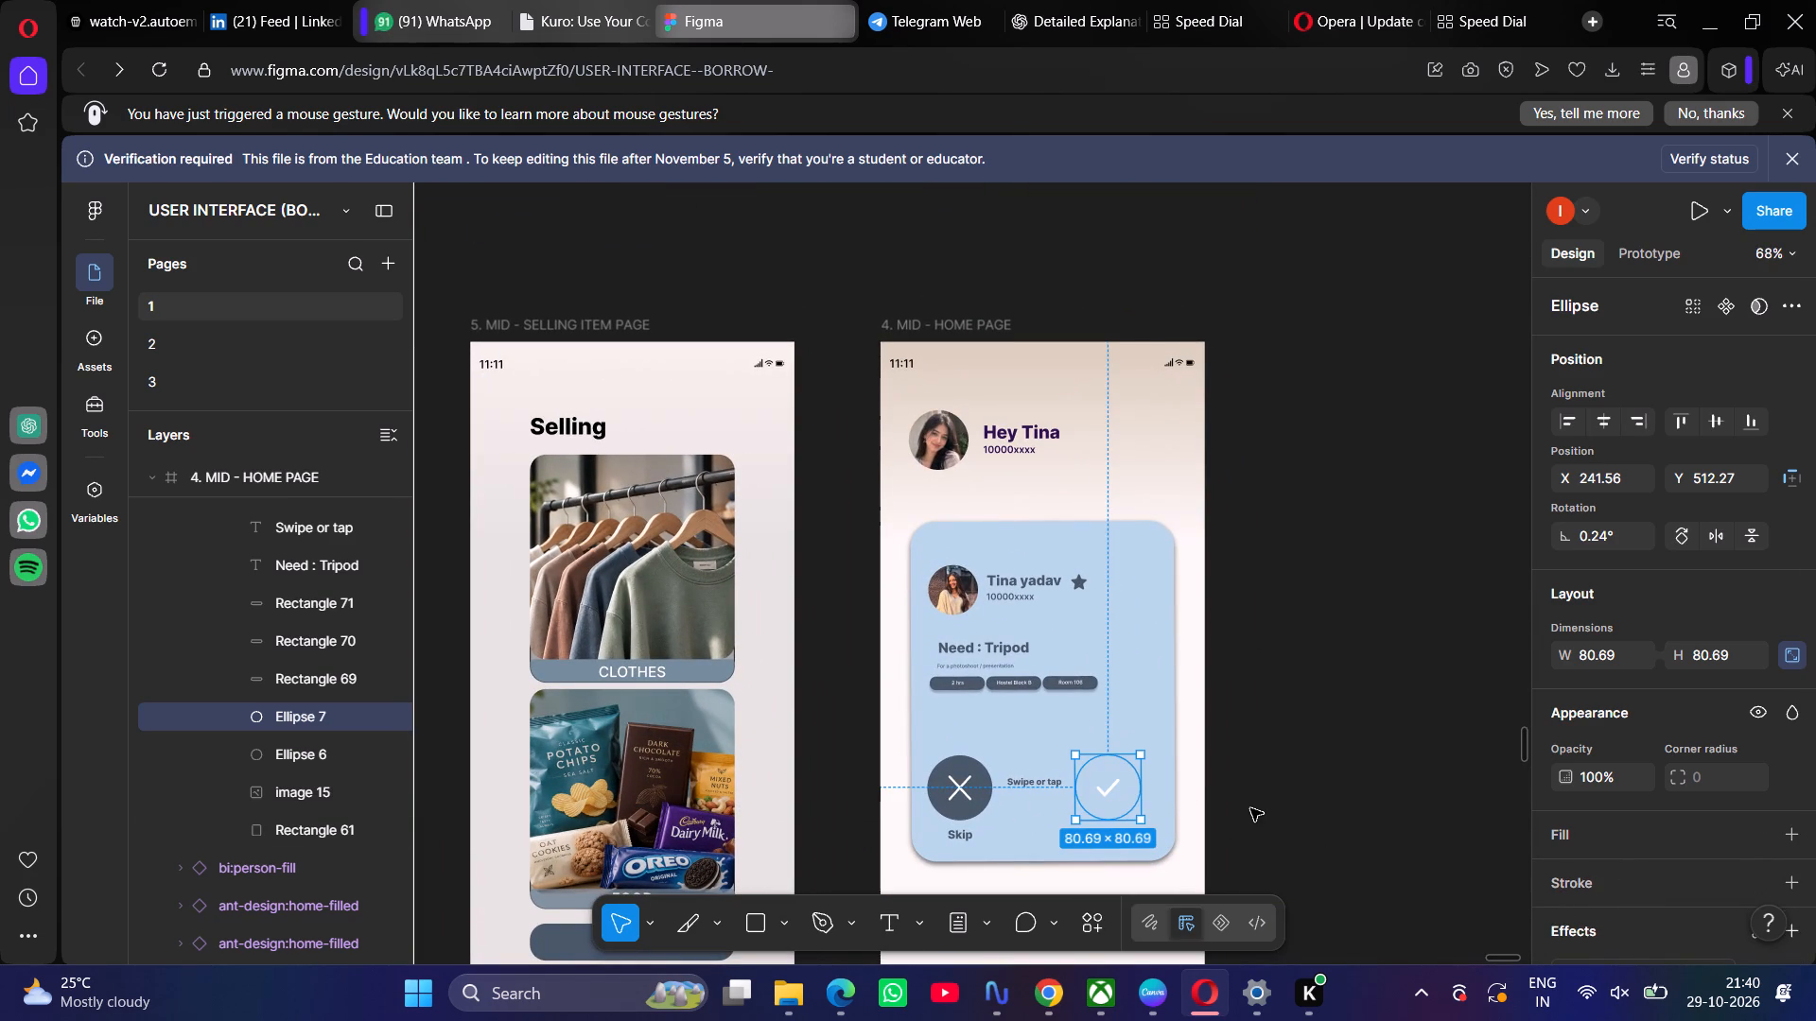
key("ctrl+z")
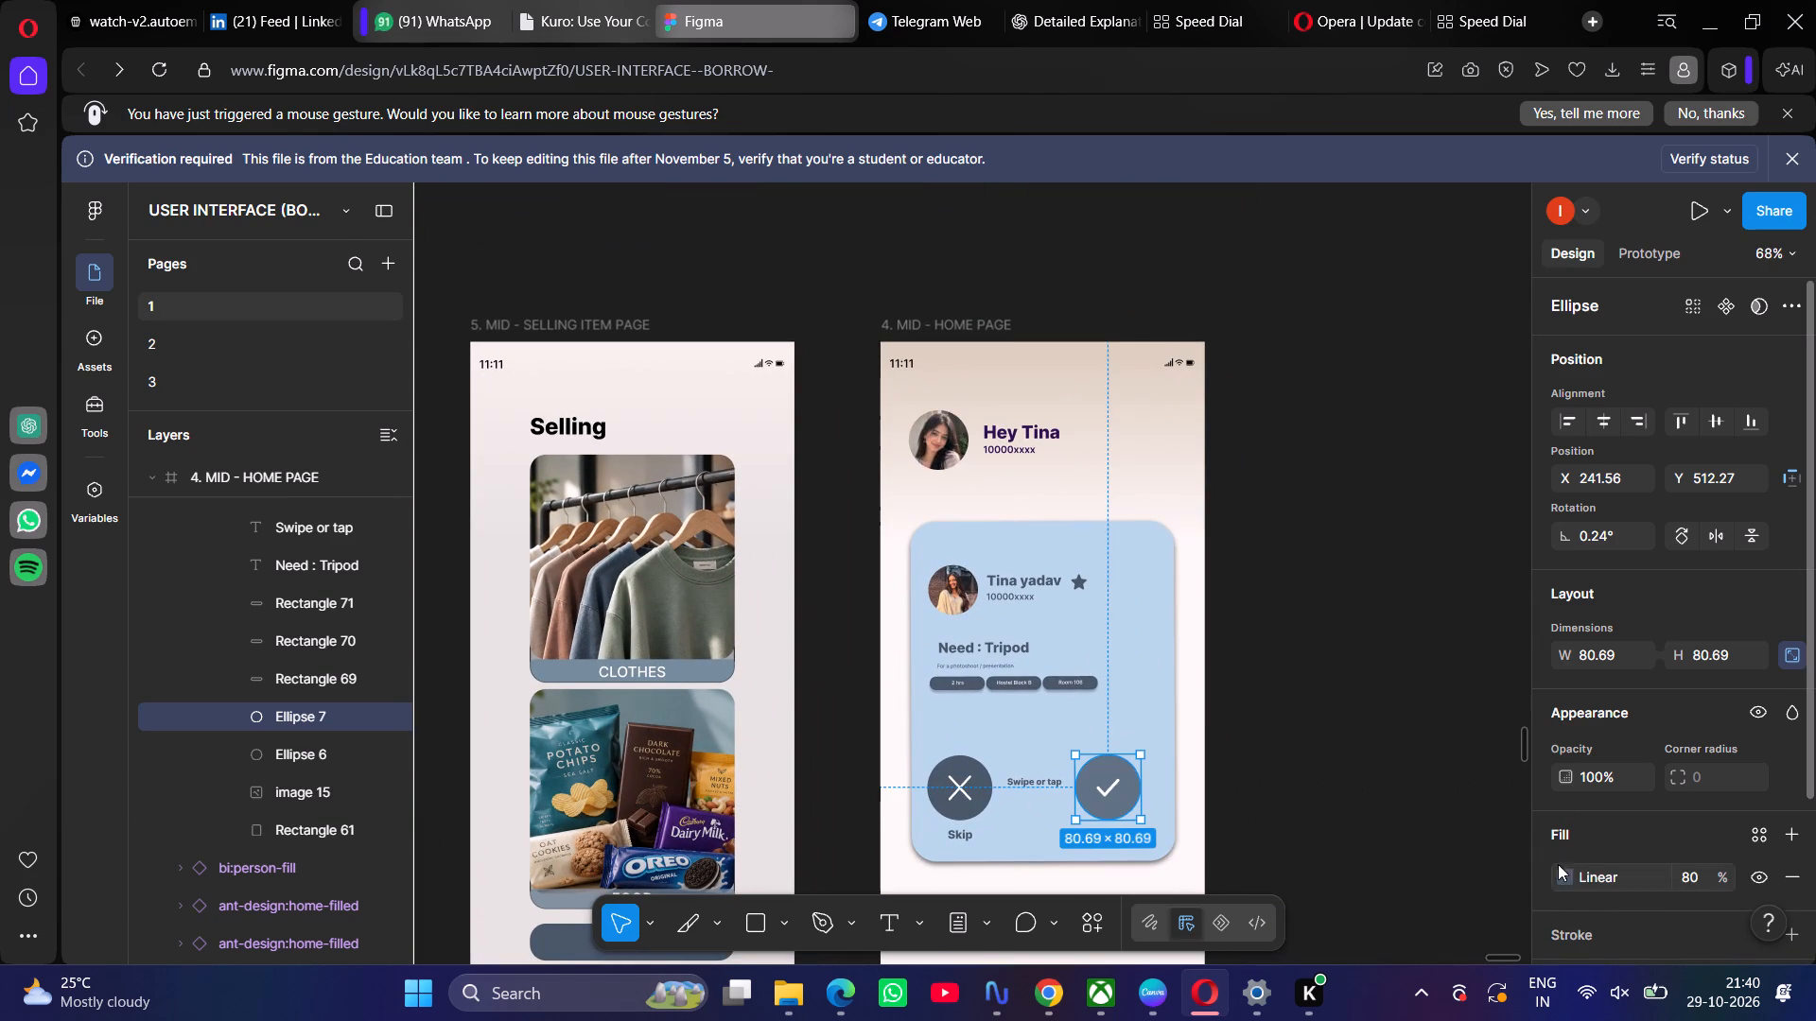
Change the Lend circle's gradient to a solid 495869 fill at 100% opacity, sampled from the Skip circle.
left_click(1562, 880)
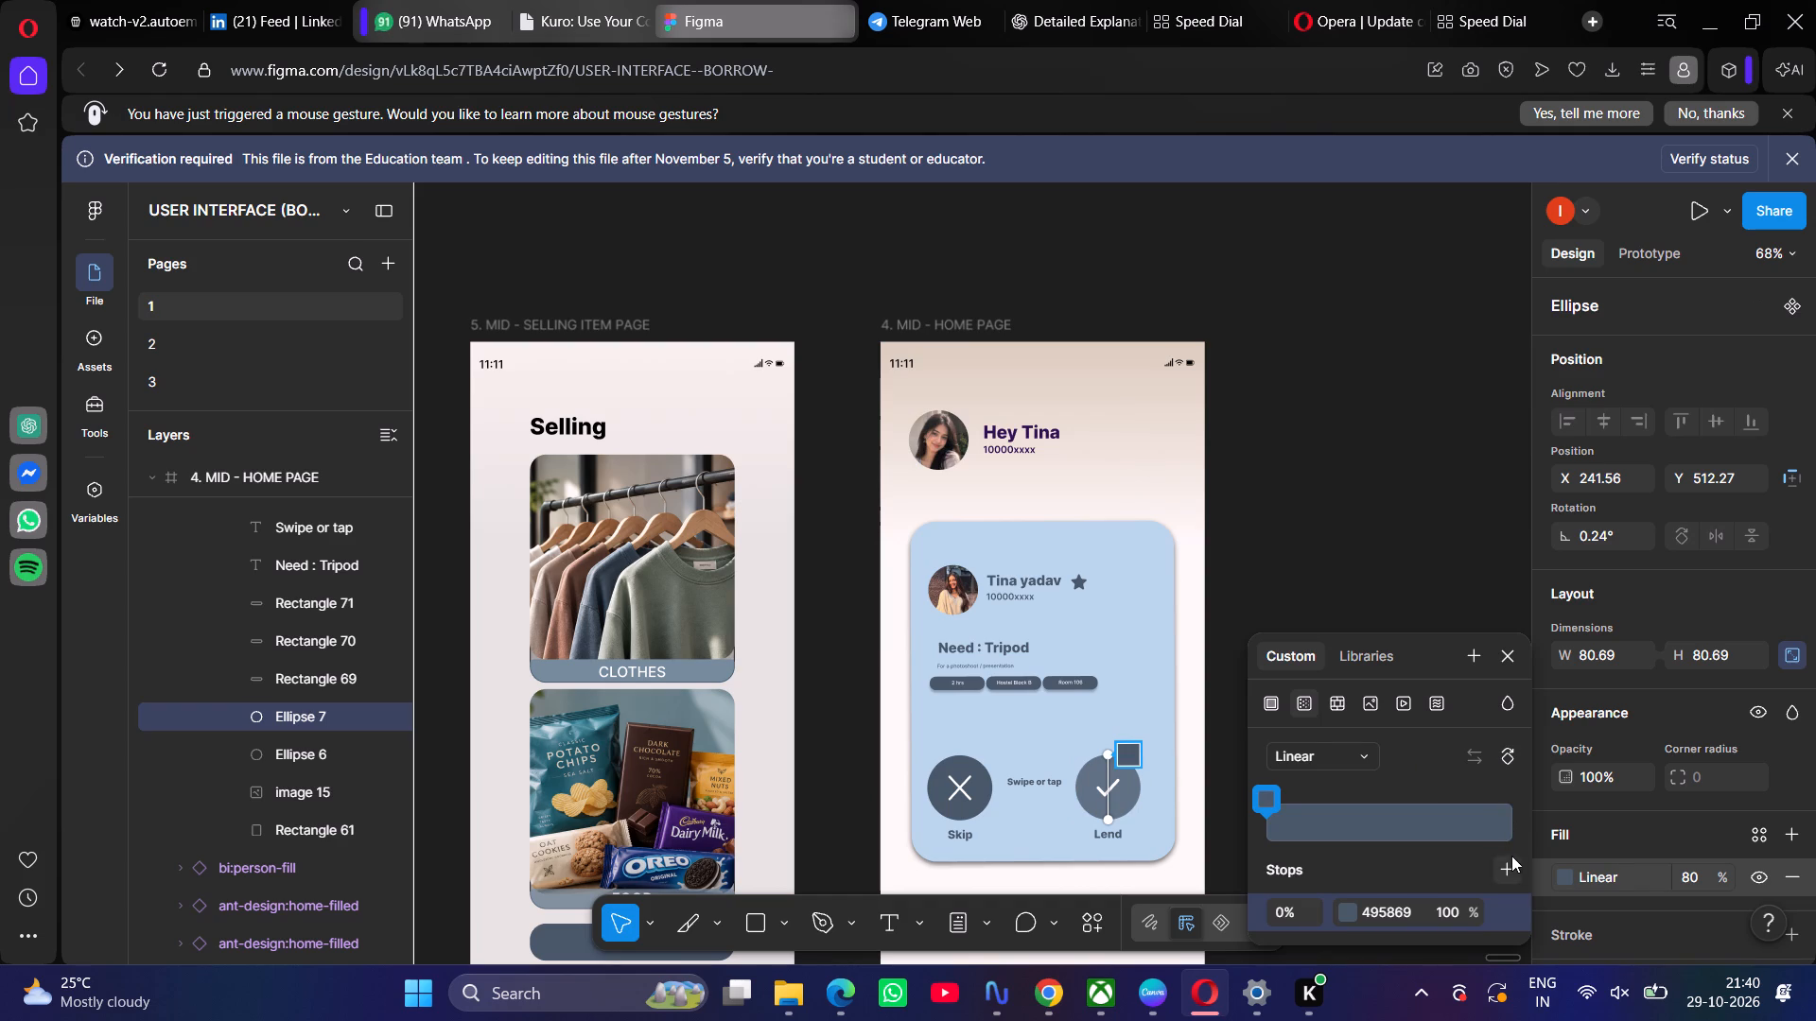
left_click(1261, 699)
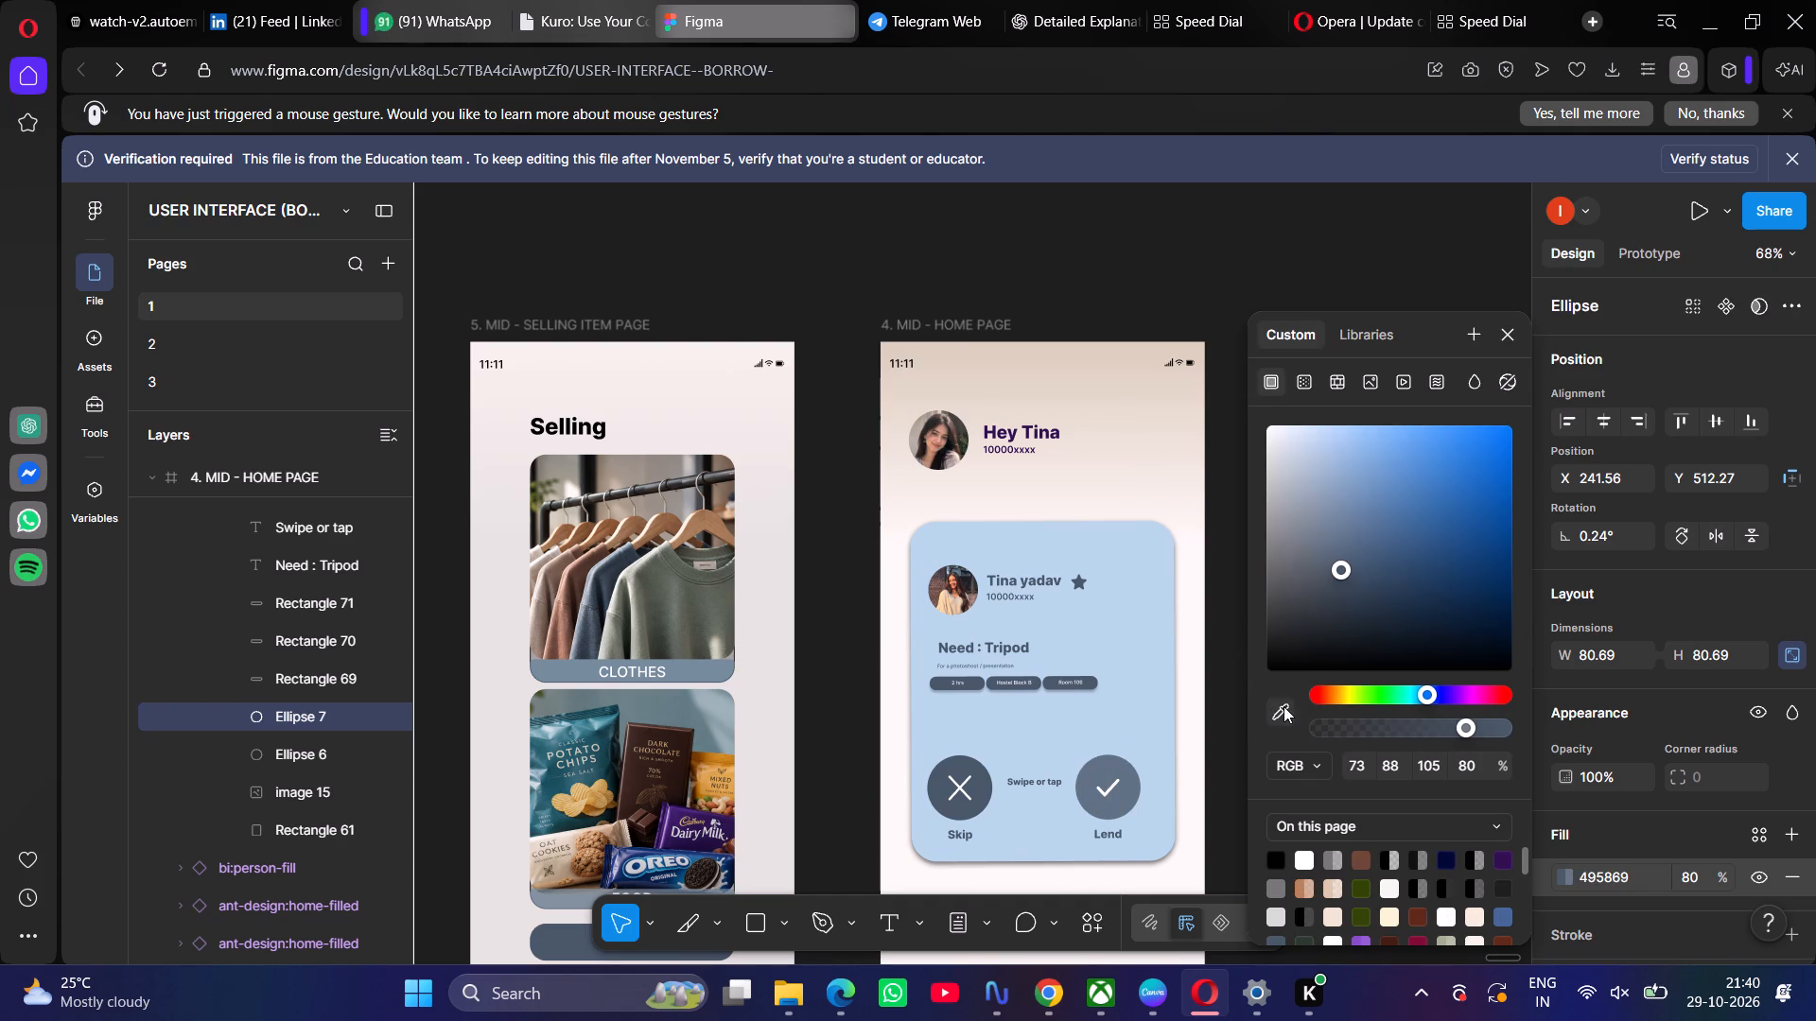
left_click(1283, 706)
left_click(981, 805)
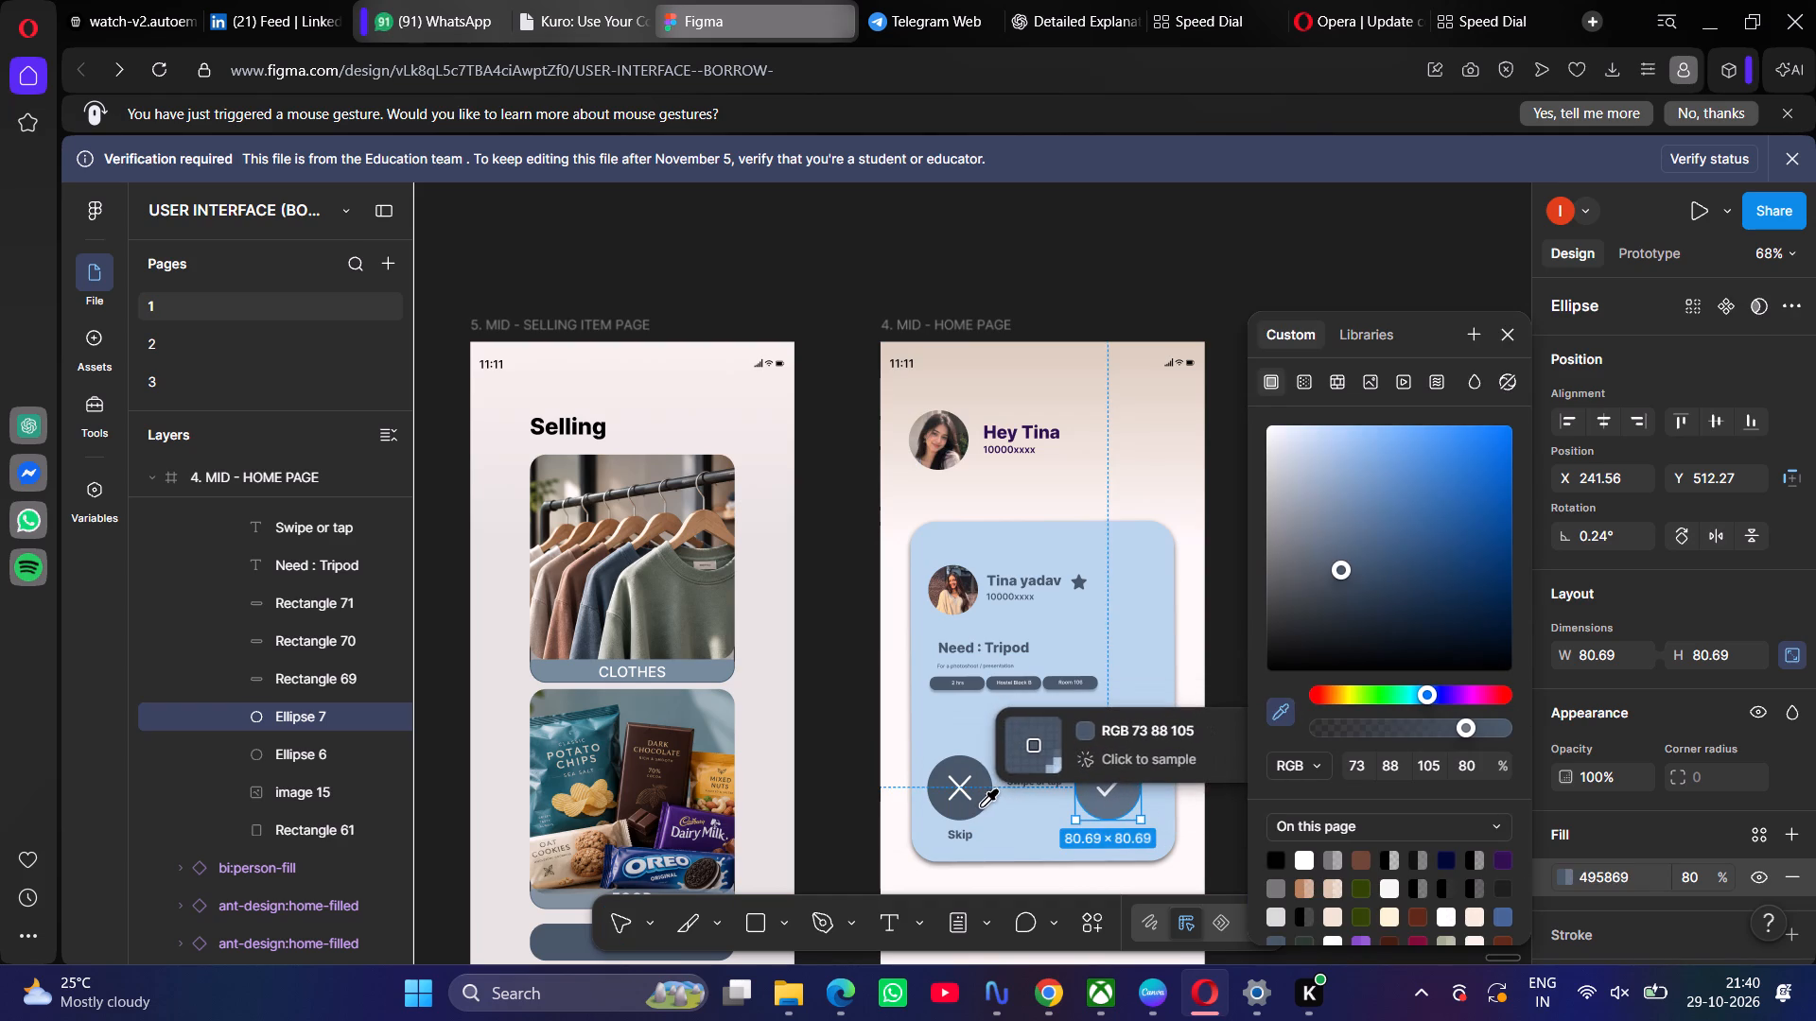
left_click(1516, 334)
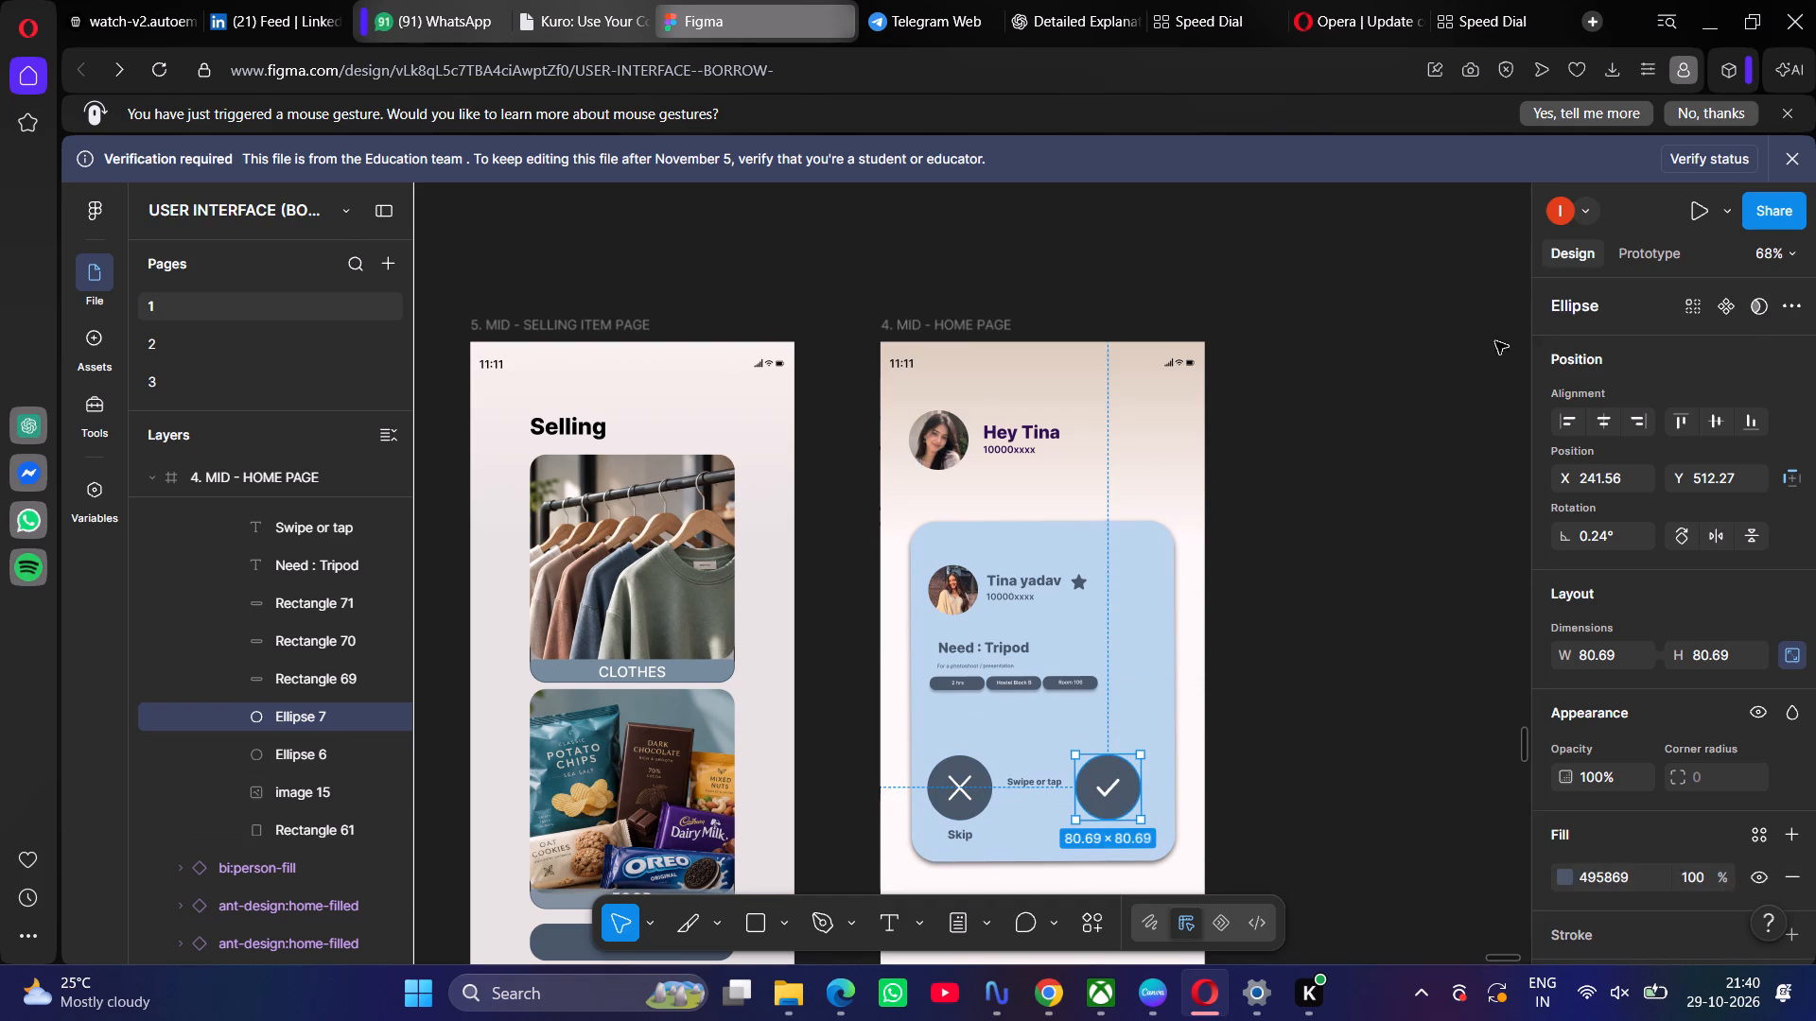
left_click(1438, 391)
Move the "For a photoshoot / presentation" text up closer beneath "Need : Tripod" on the blue card, to about X 65, Y 390.
scroll(1438, 393, "down", 1)
scroll(1438, 393, "up", 1)
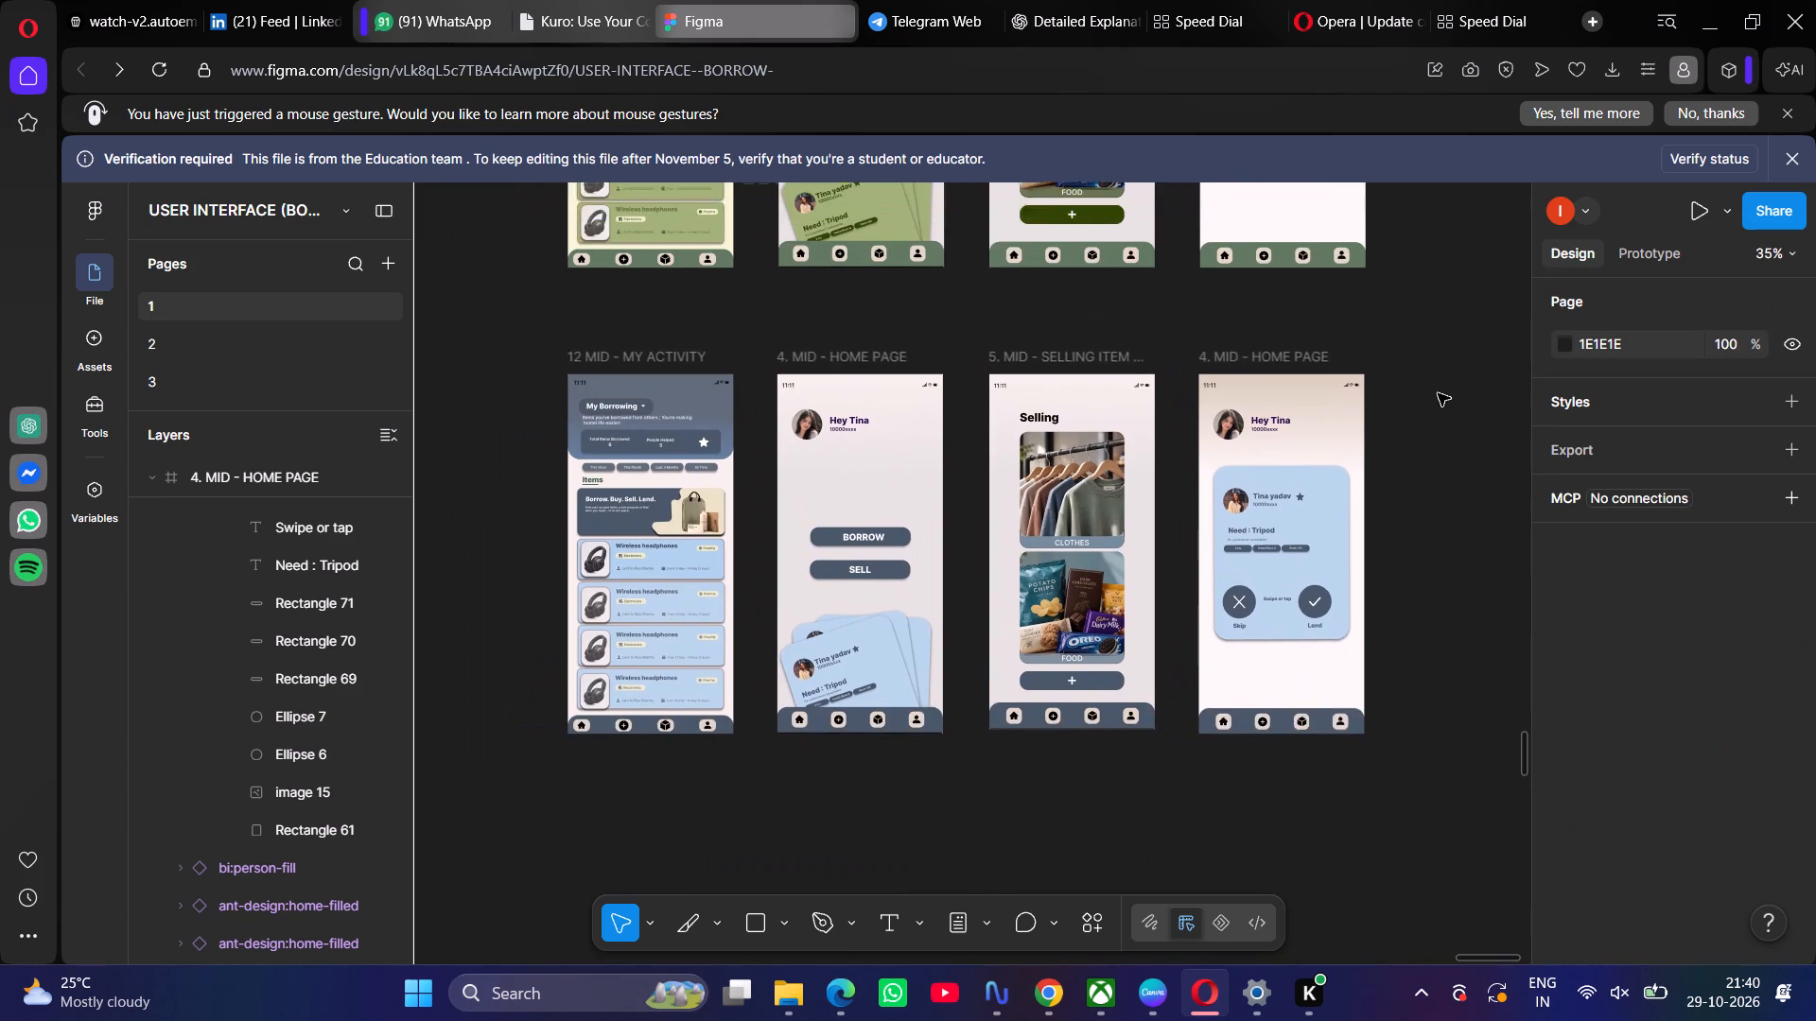
scroll(1438, 393, "up", 1)
scroll(1438, 393, "right", 1)
scroll(1438, 393, "up", 1)
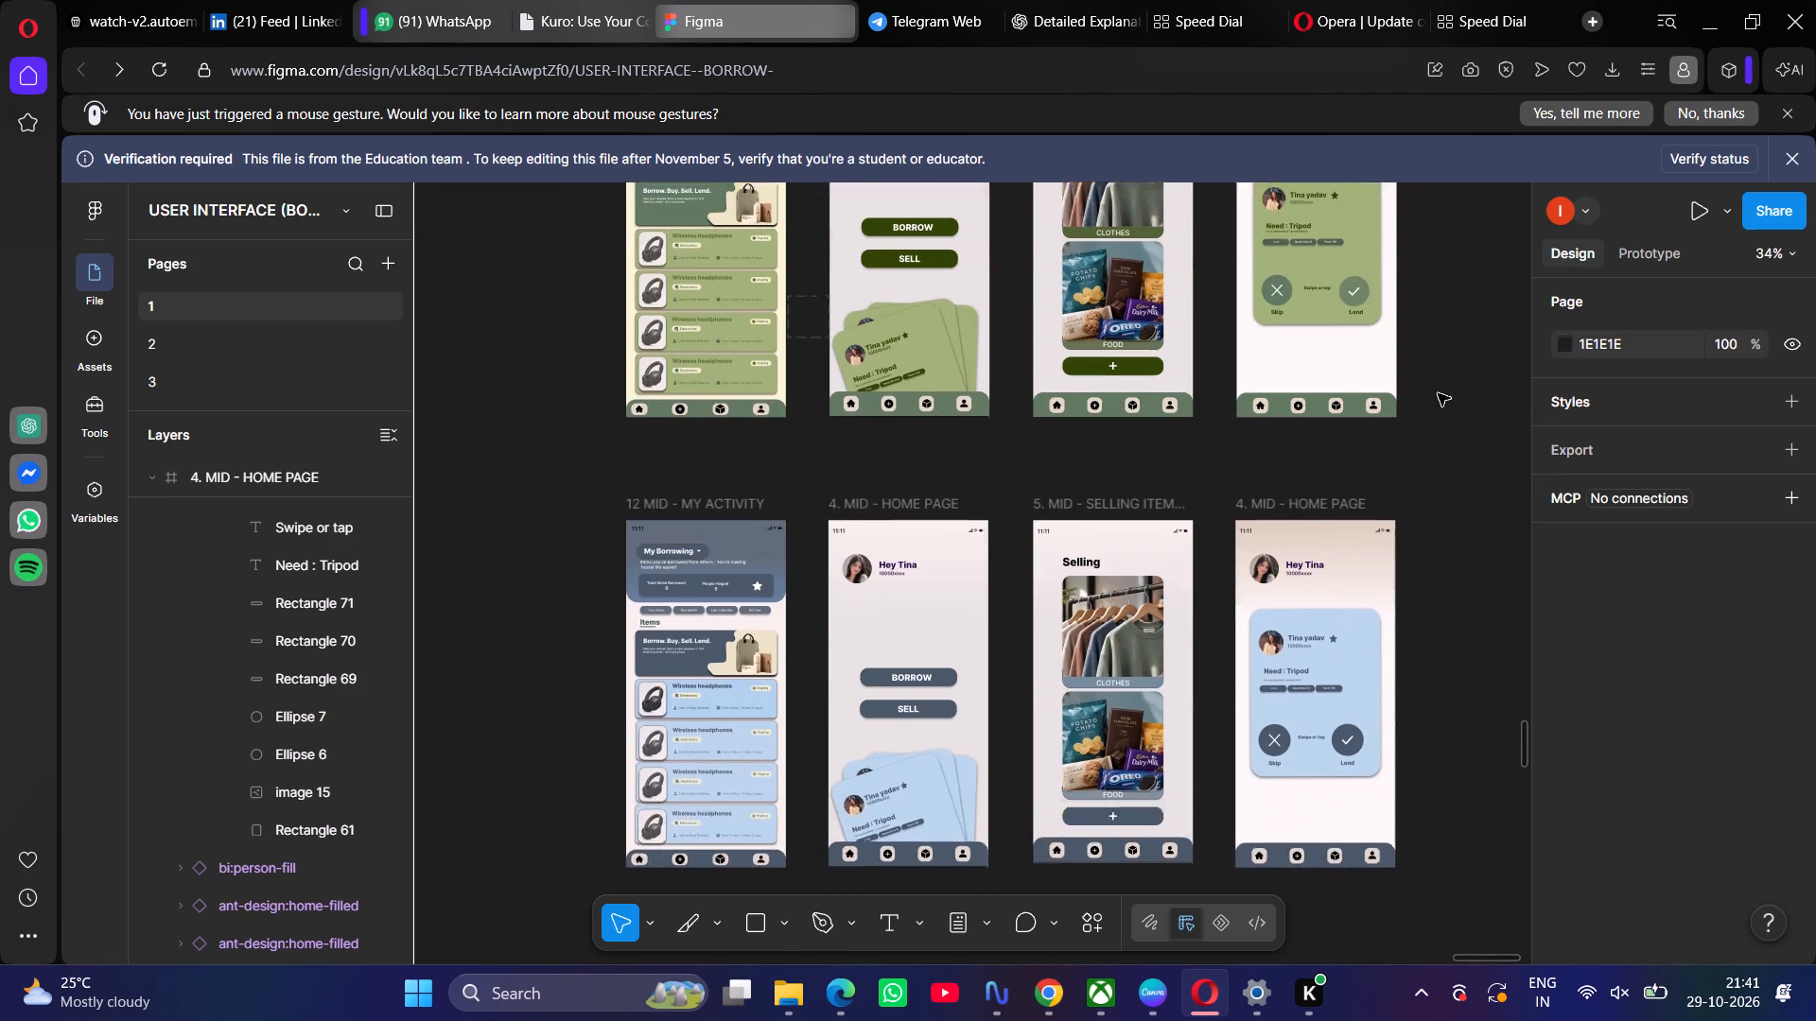
scroll(1438, 393, "up", 2)
scroll(1438, 393, "down", 2)
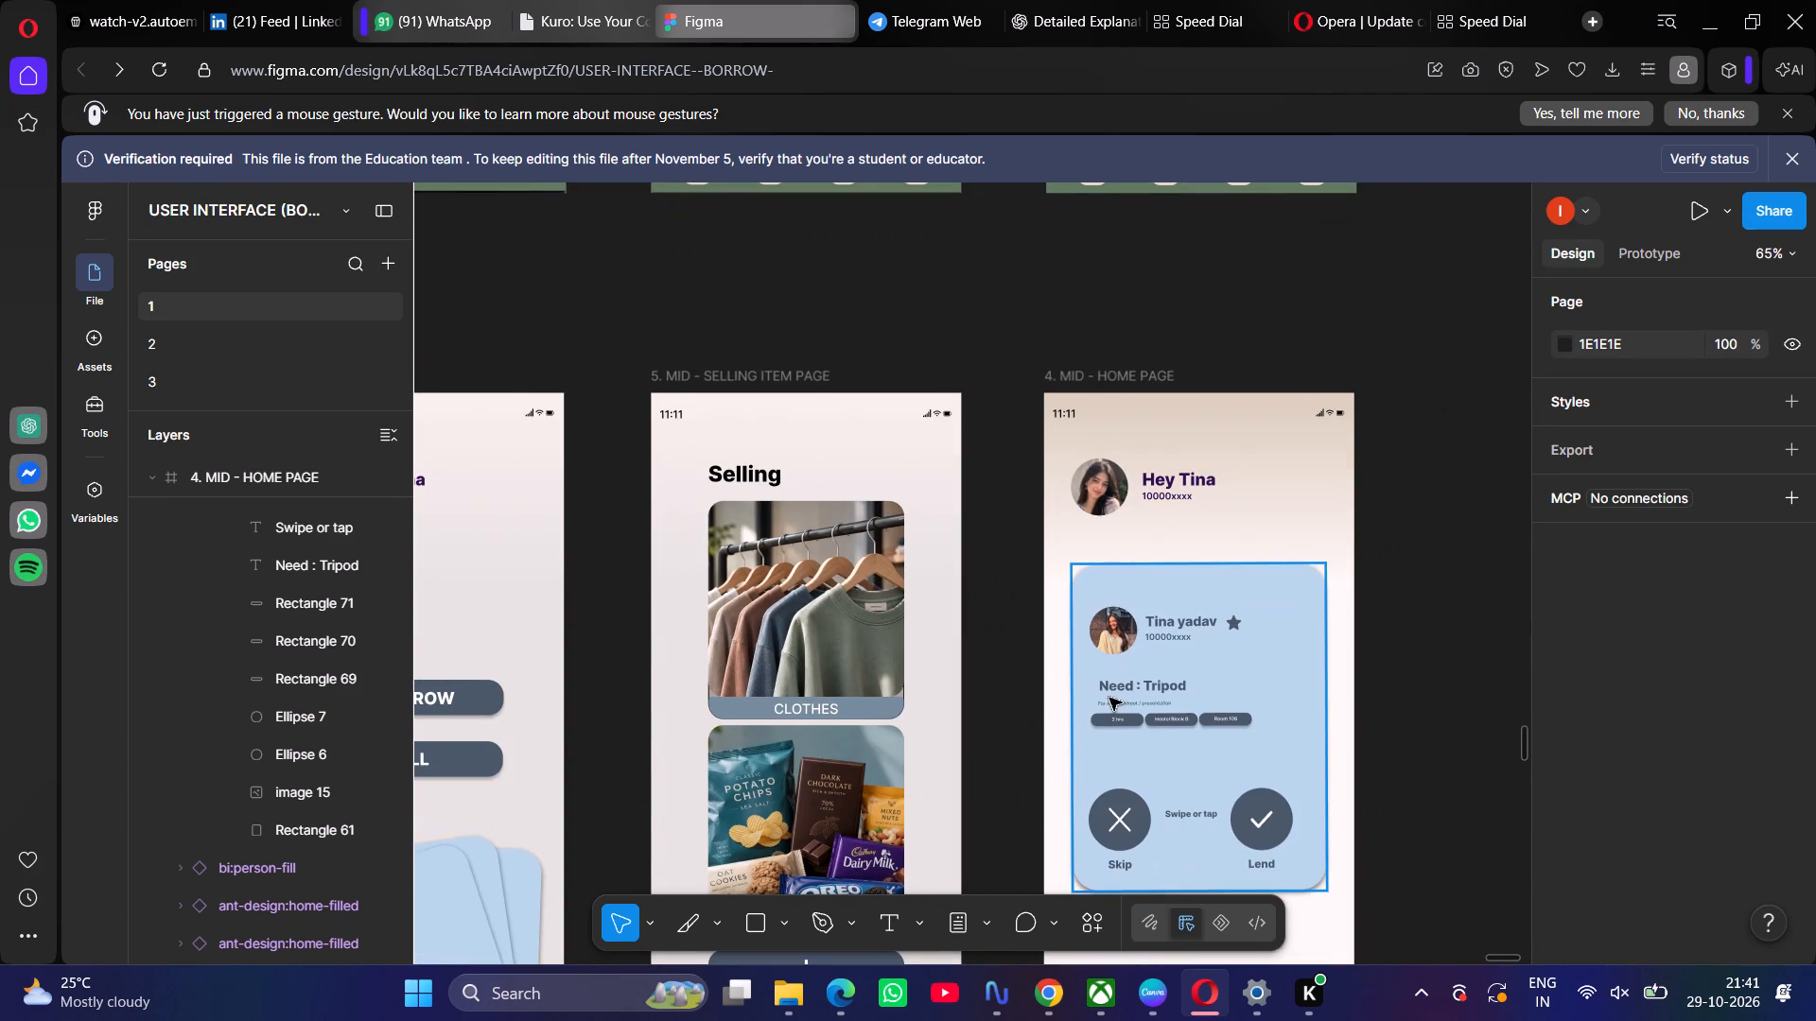
double_click(1131, 702)
double_click(1131, 702)
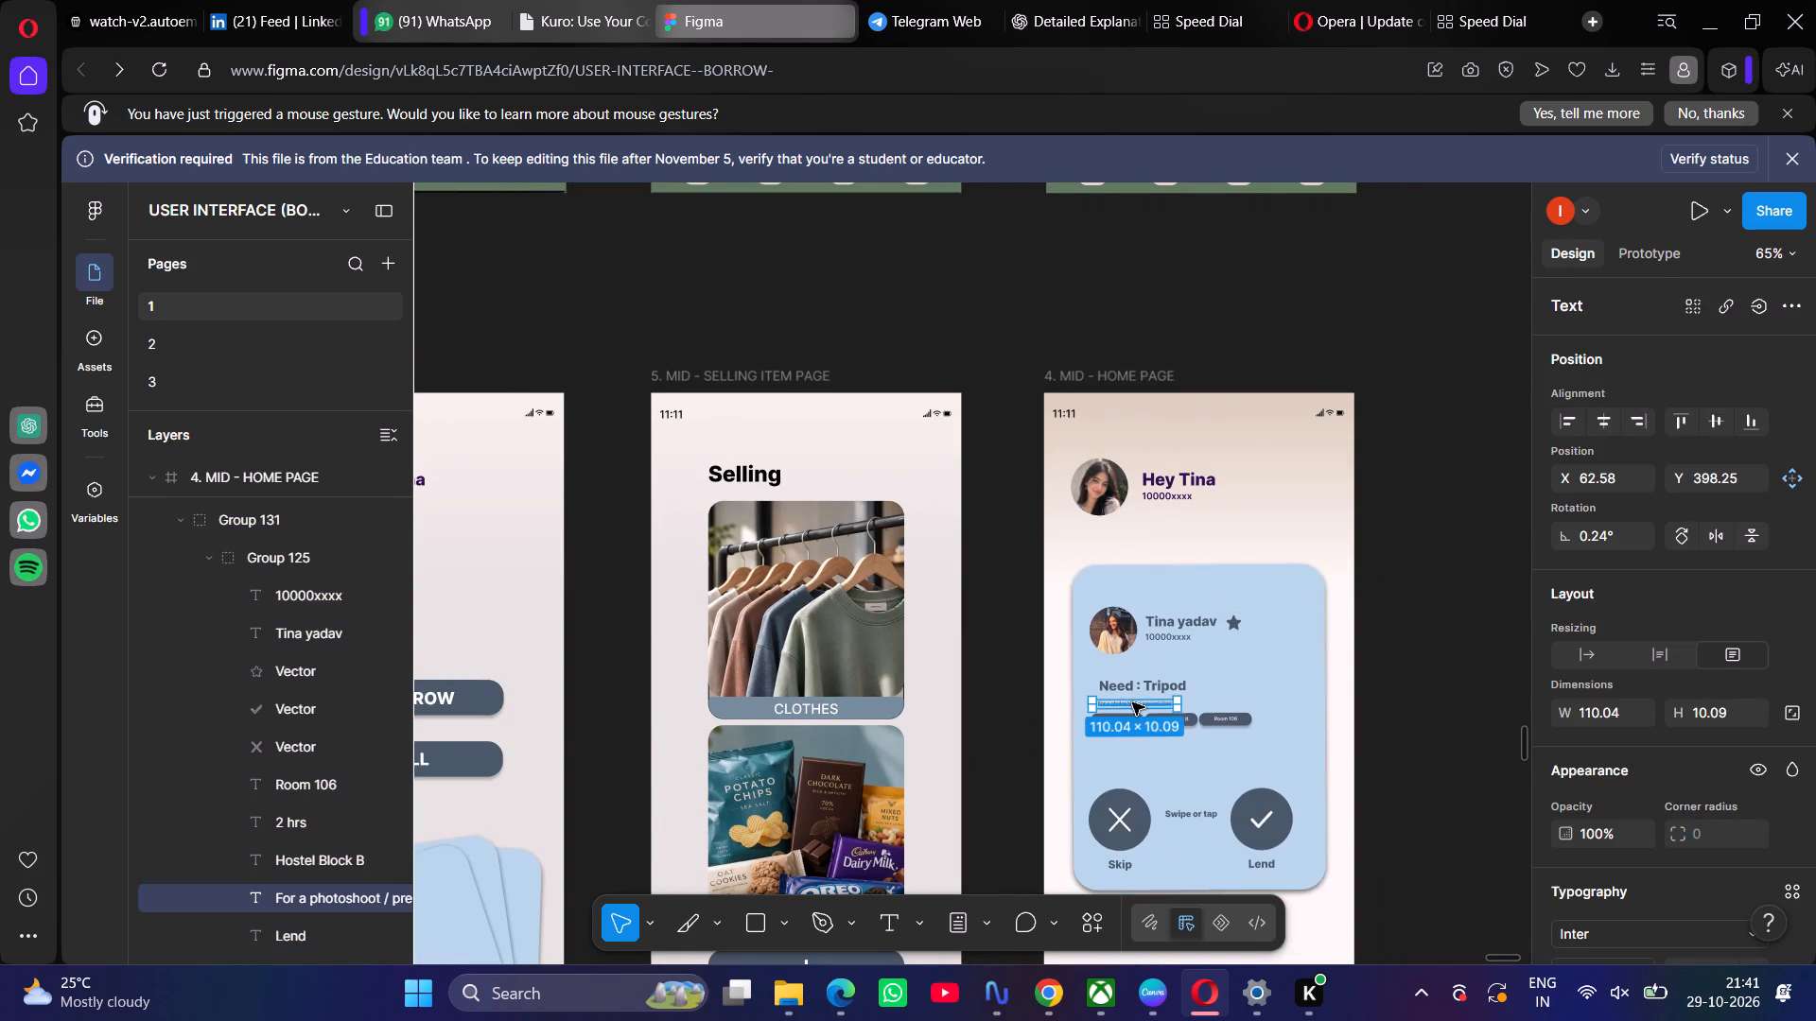
left_click(1129, 706)
left_click_drag(1129, 706, 1143, 678)
left_click_drag(1143, 678, 1136, 687)
left_click(1136, 687)
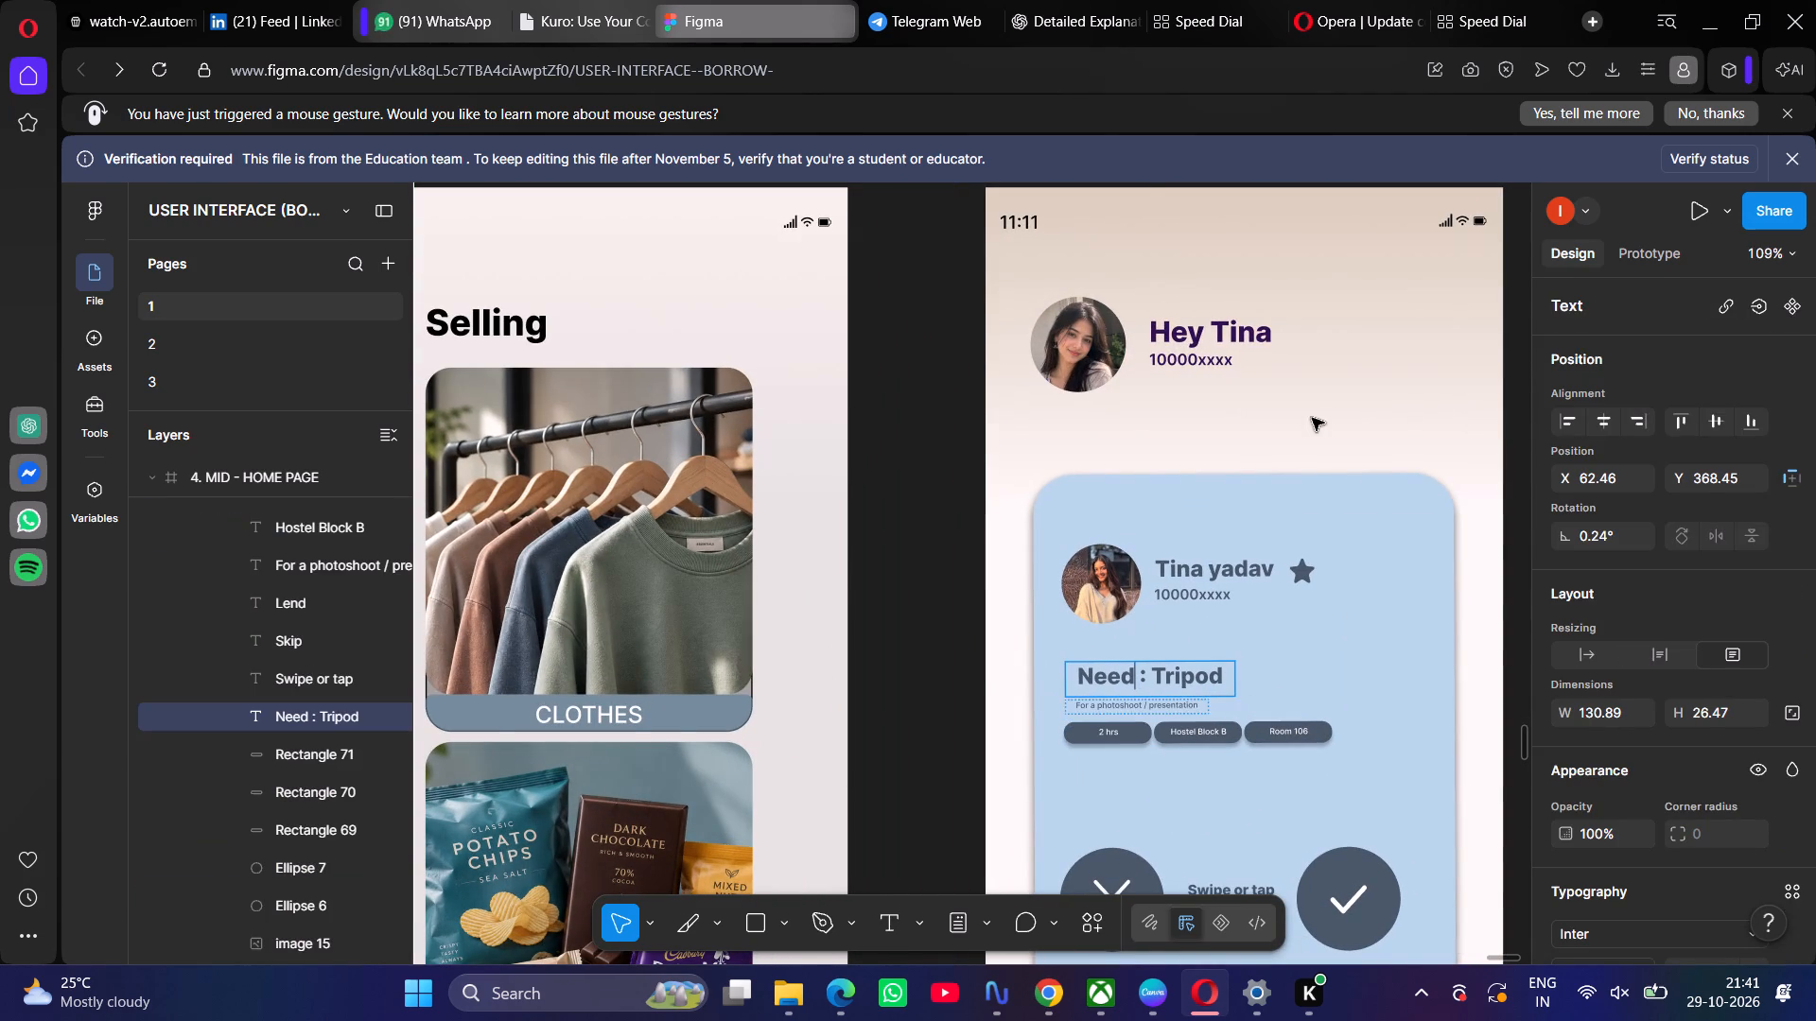
left_click(1316, 412)
left_click(1271, 720)
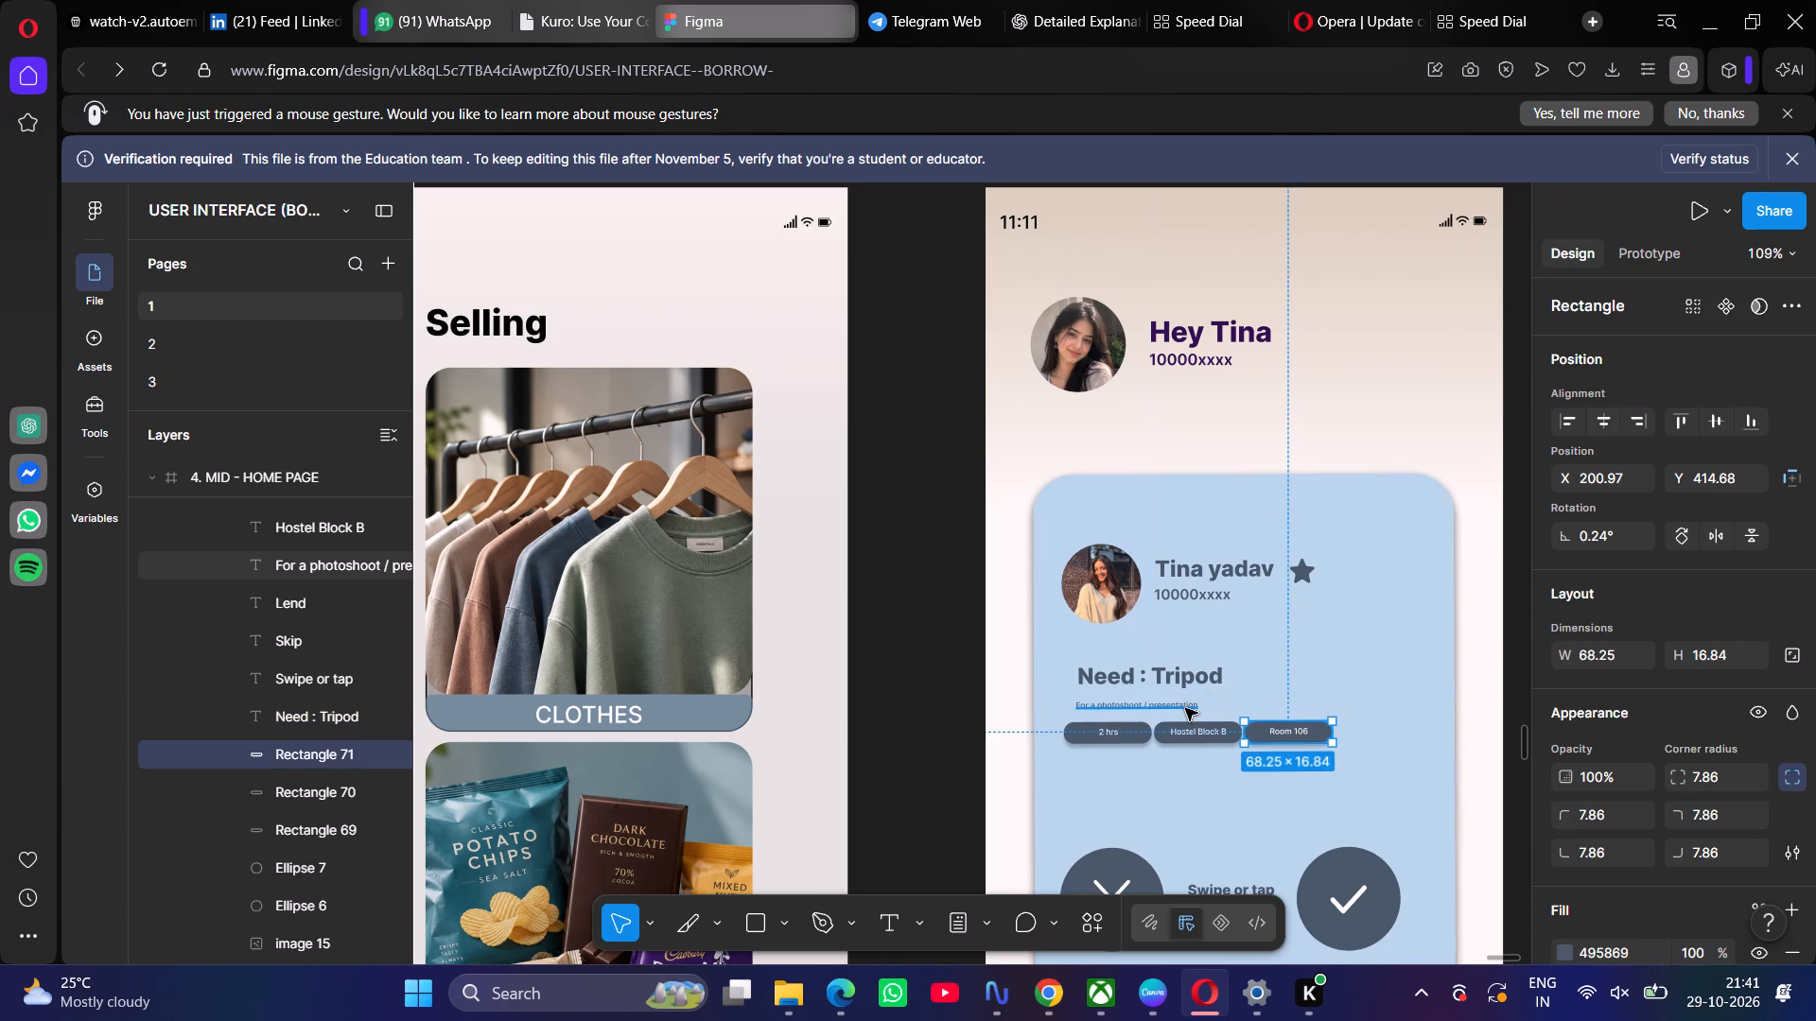
left_click(1185, 708)
left_click_drag(1156, 707, 1159, 696)
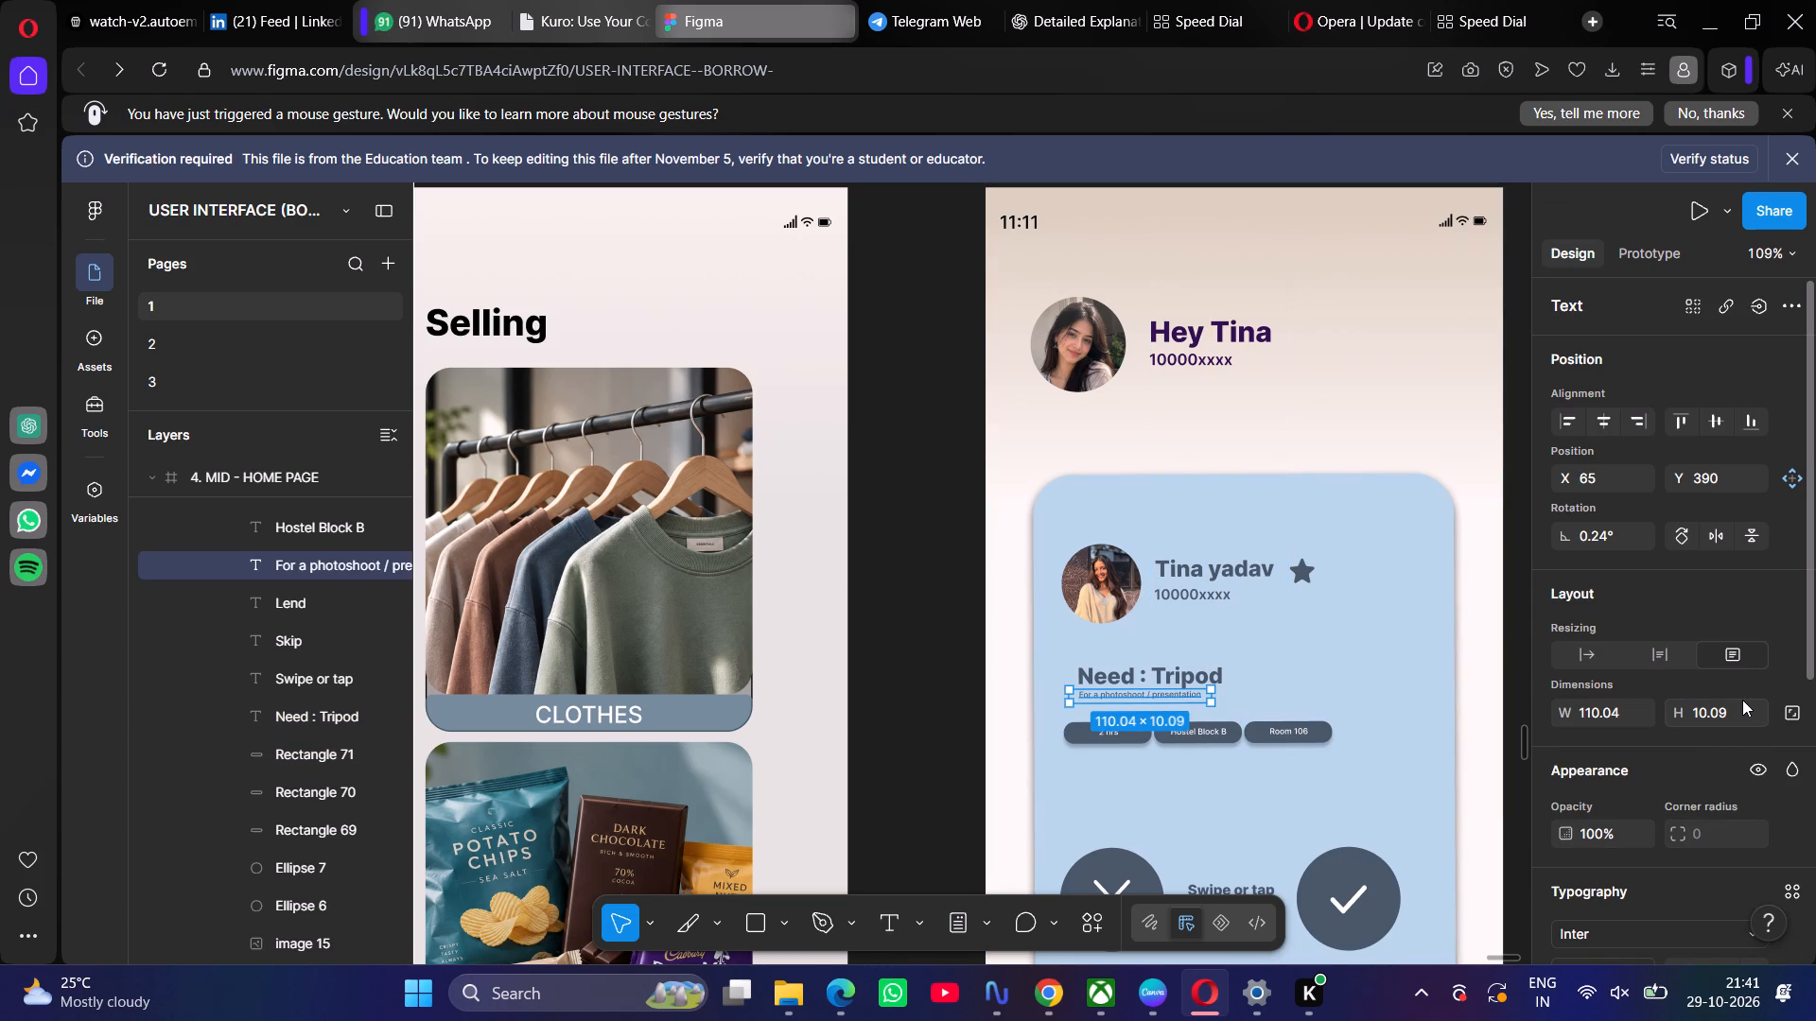
left_click(1734, 705)
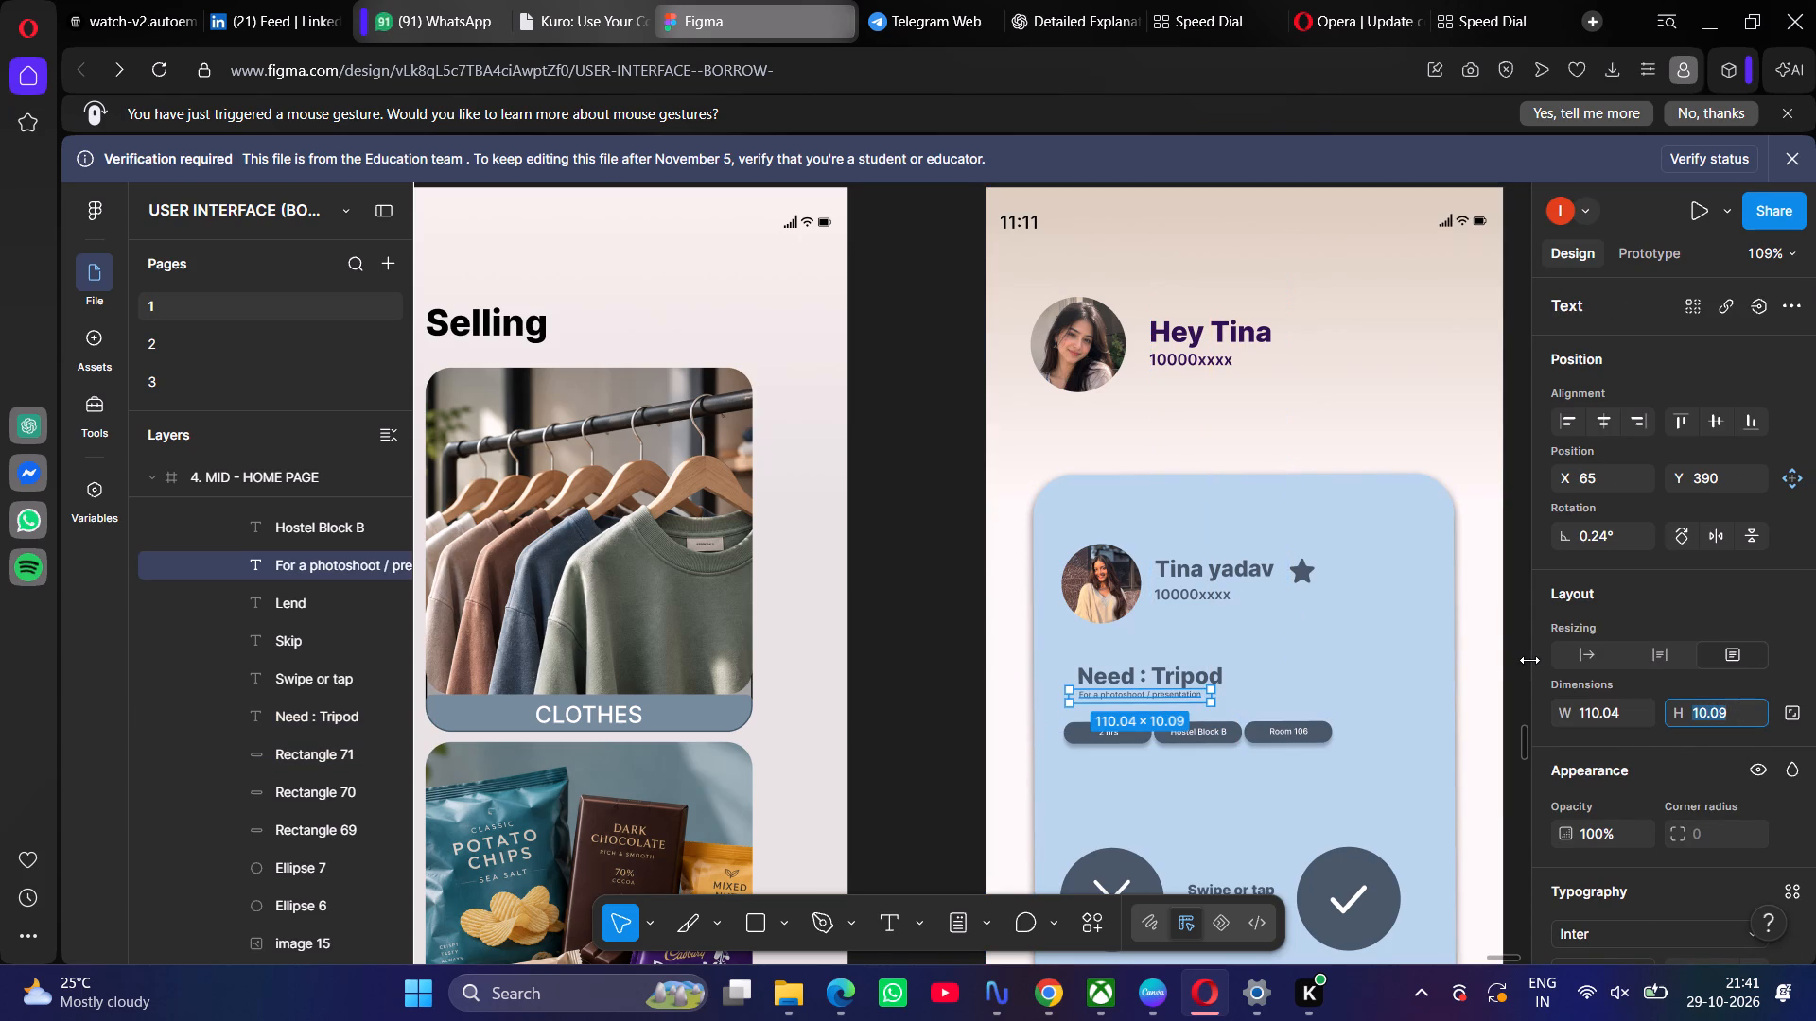
left_click(1434, 348)
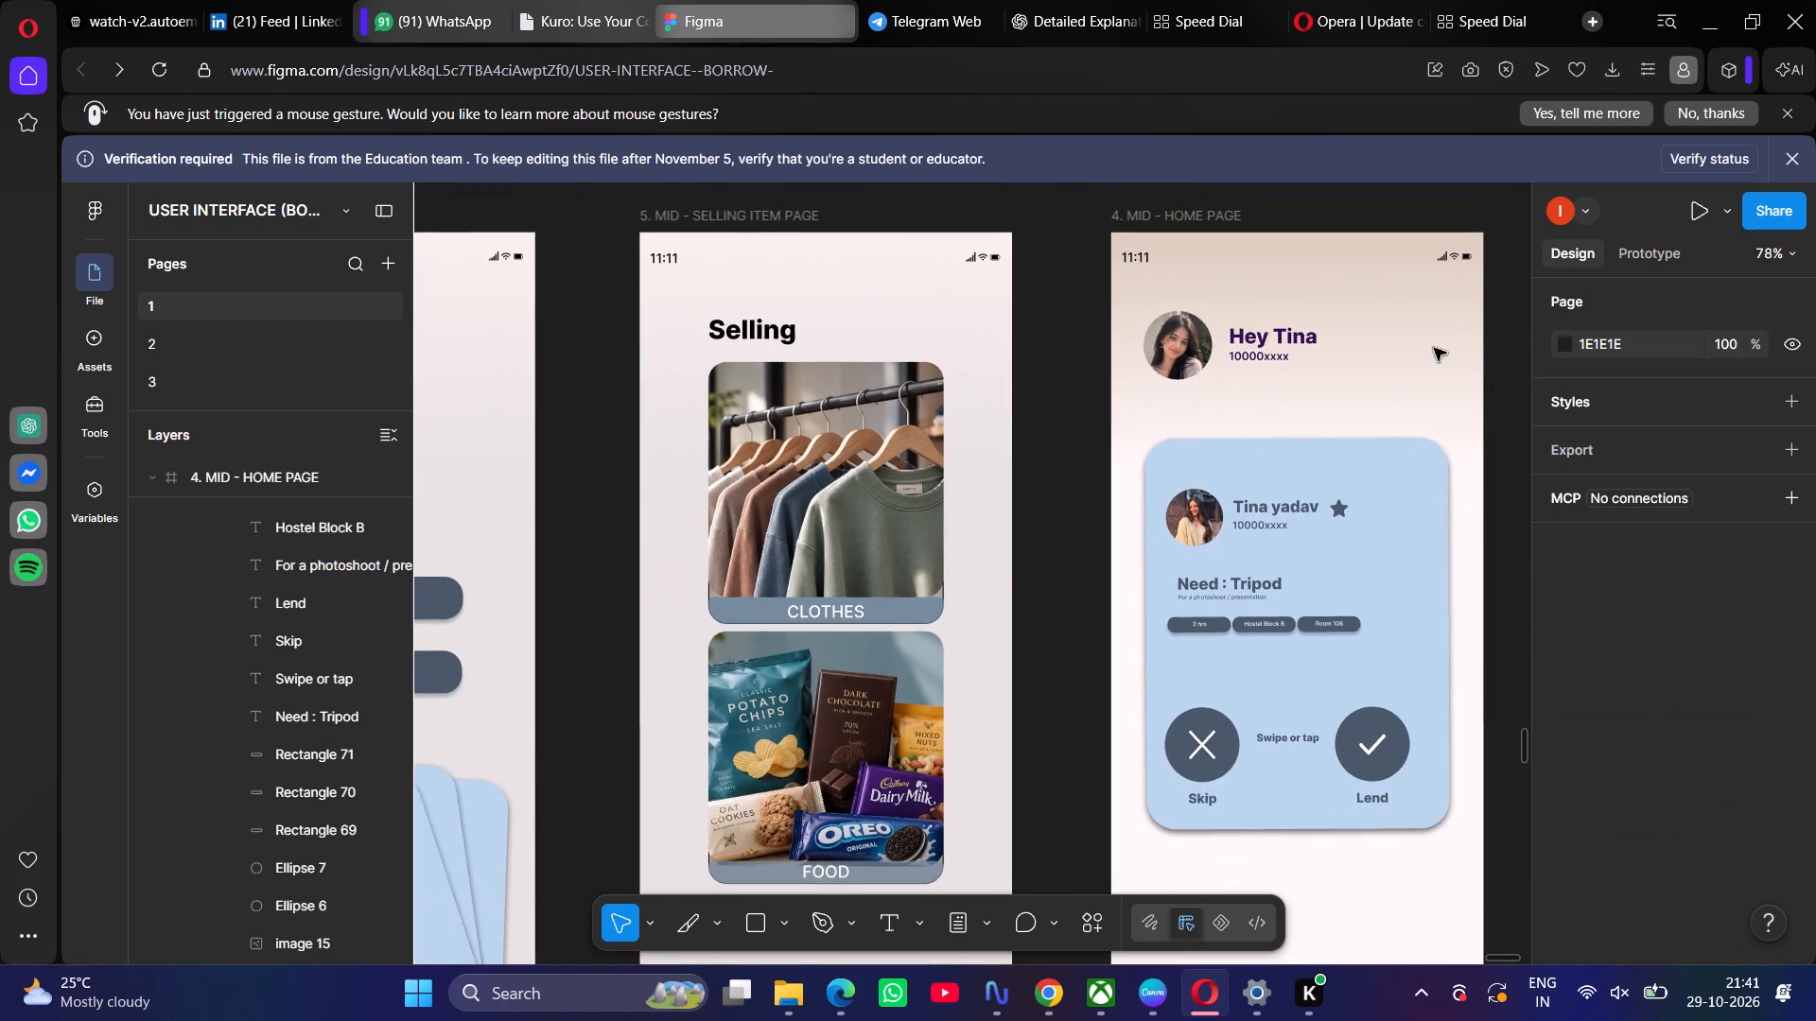
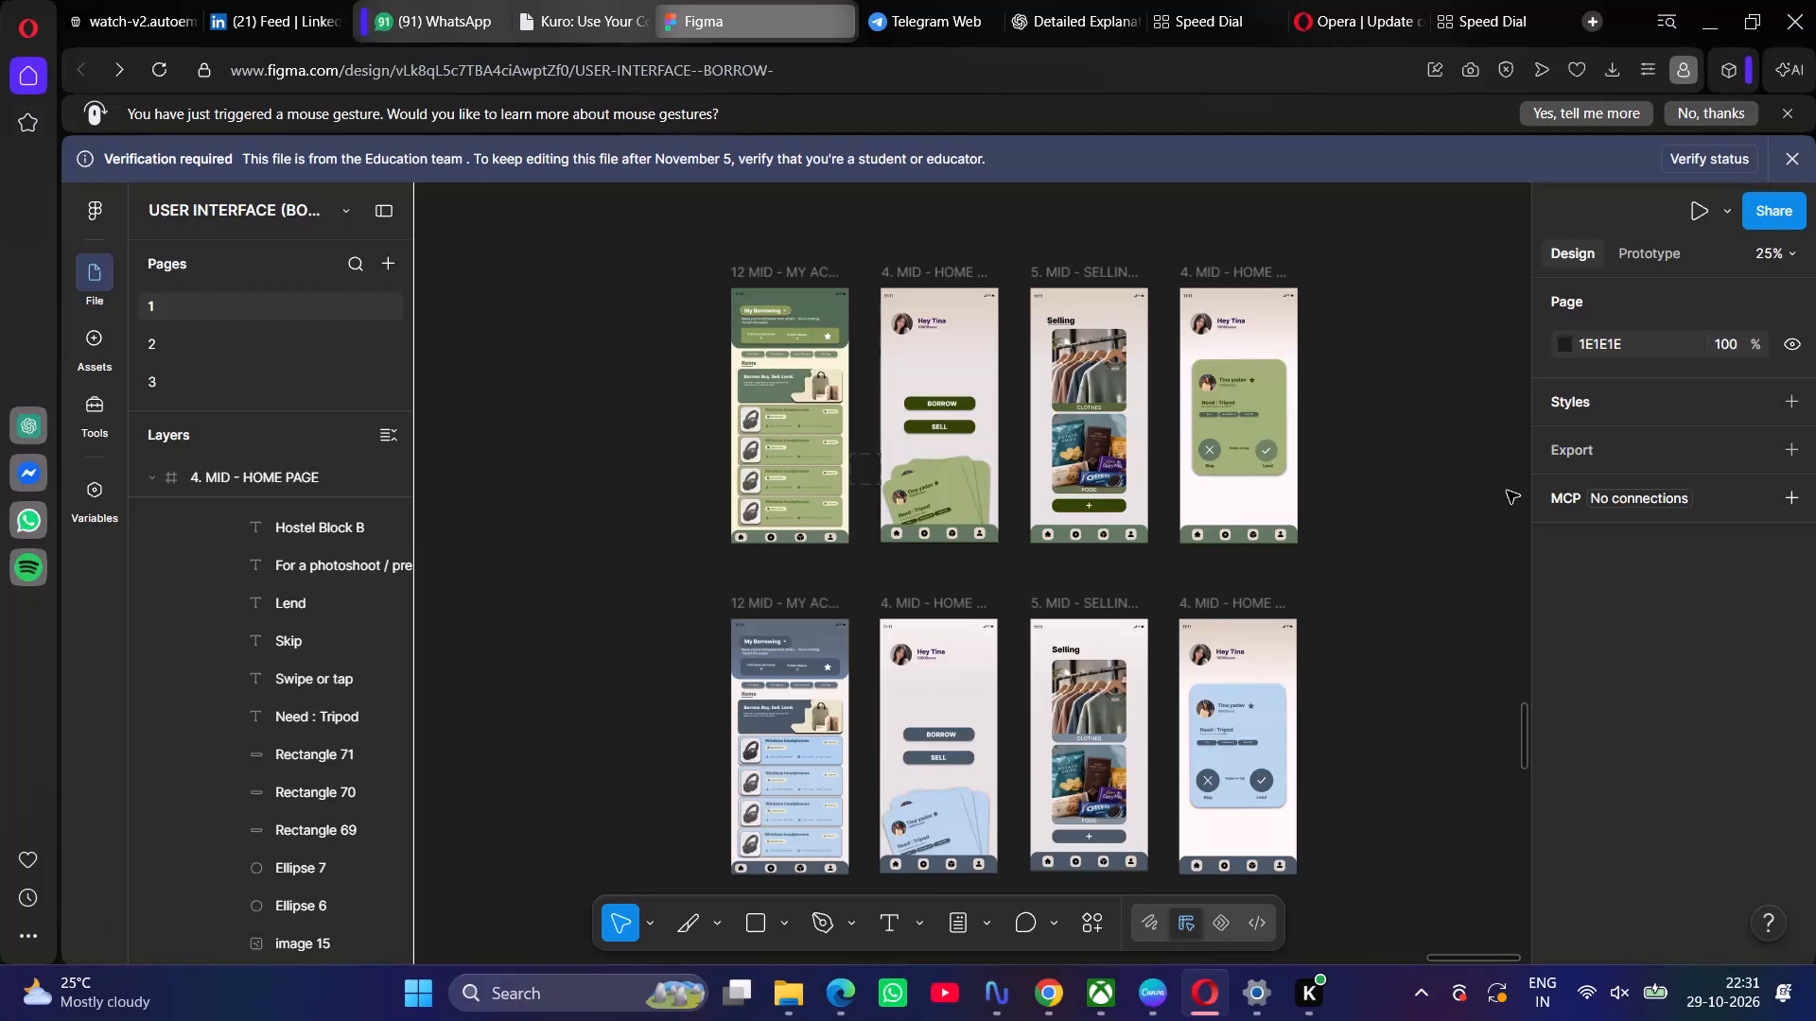
Review the colour variants of the My Activity, Home Page and Selling mobile screens across page 1 of the borrow app design.
scroll(1507, 491, "down", 1)
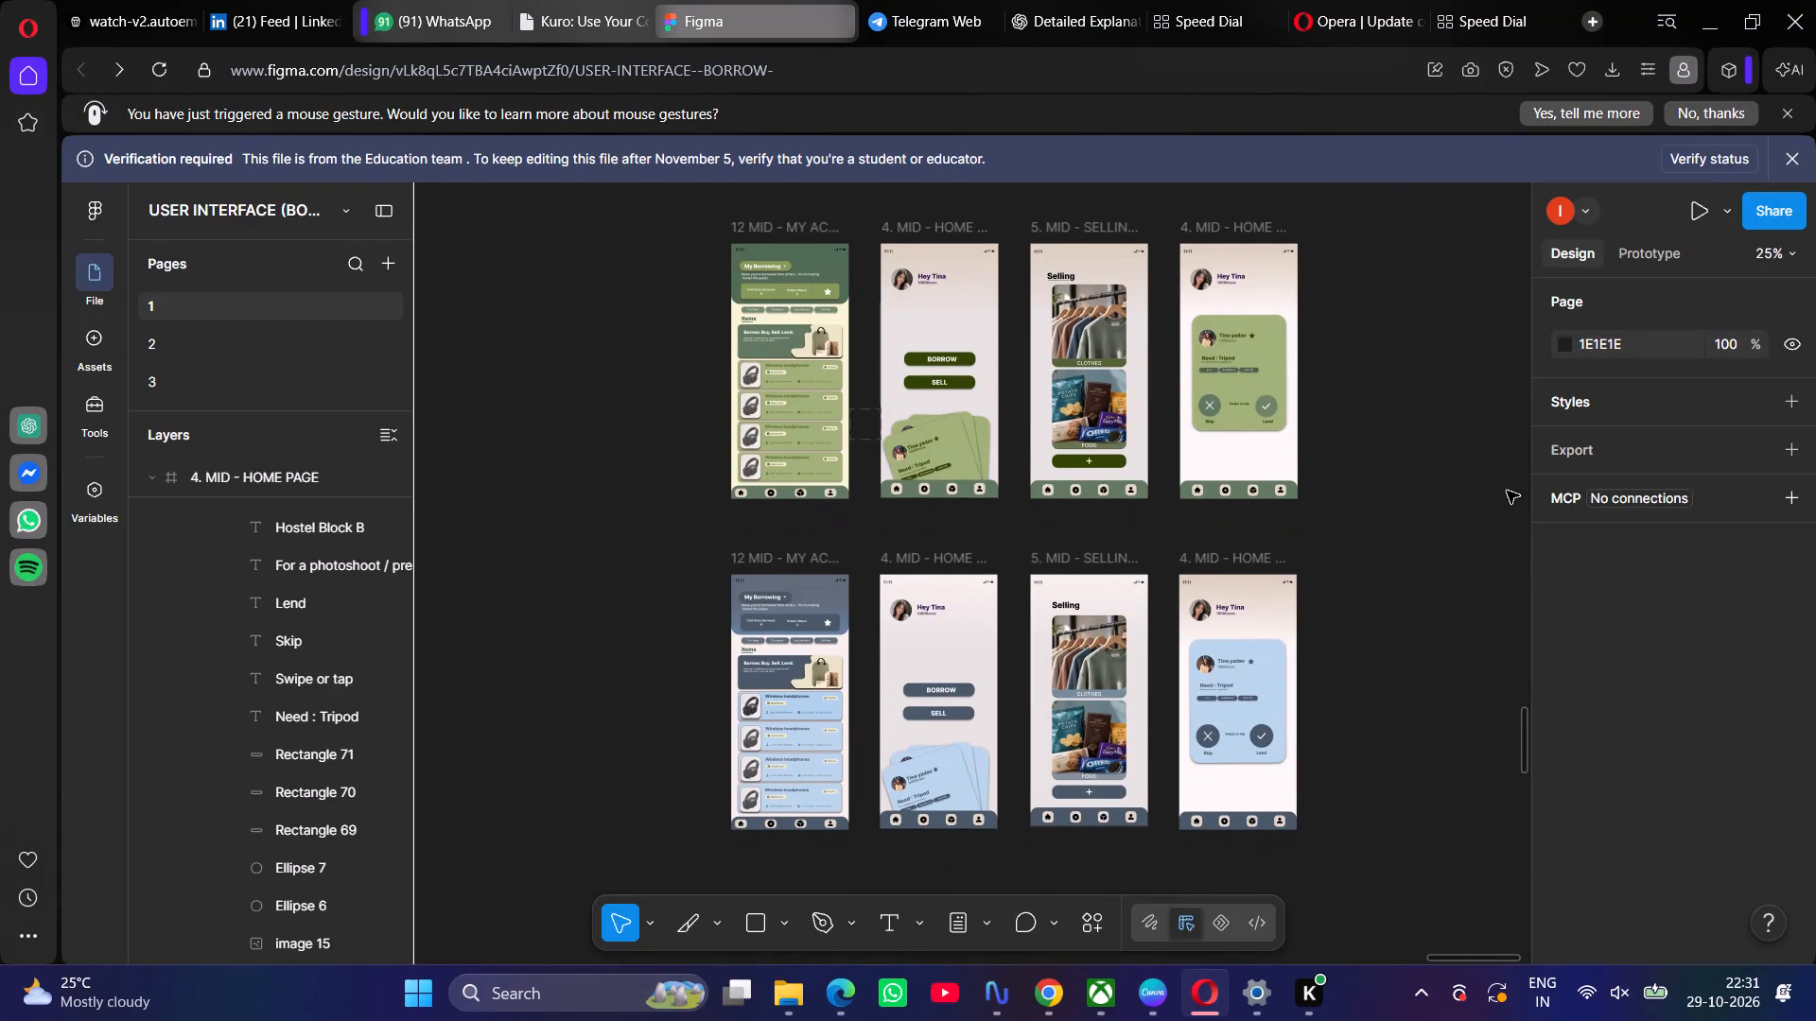
scroll(1507, 491, "right", 1)
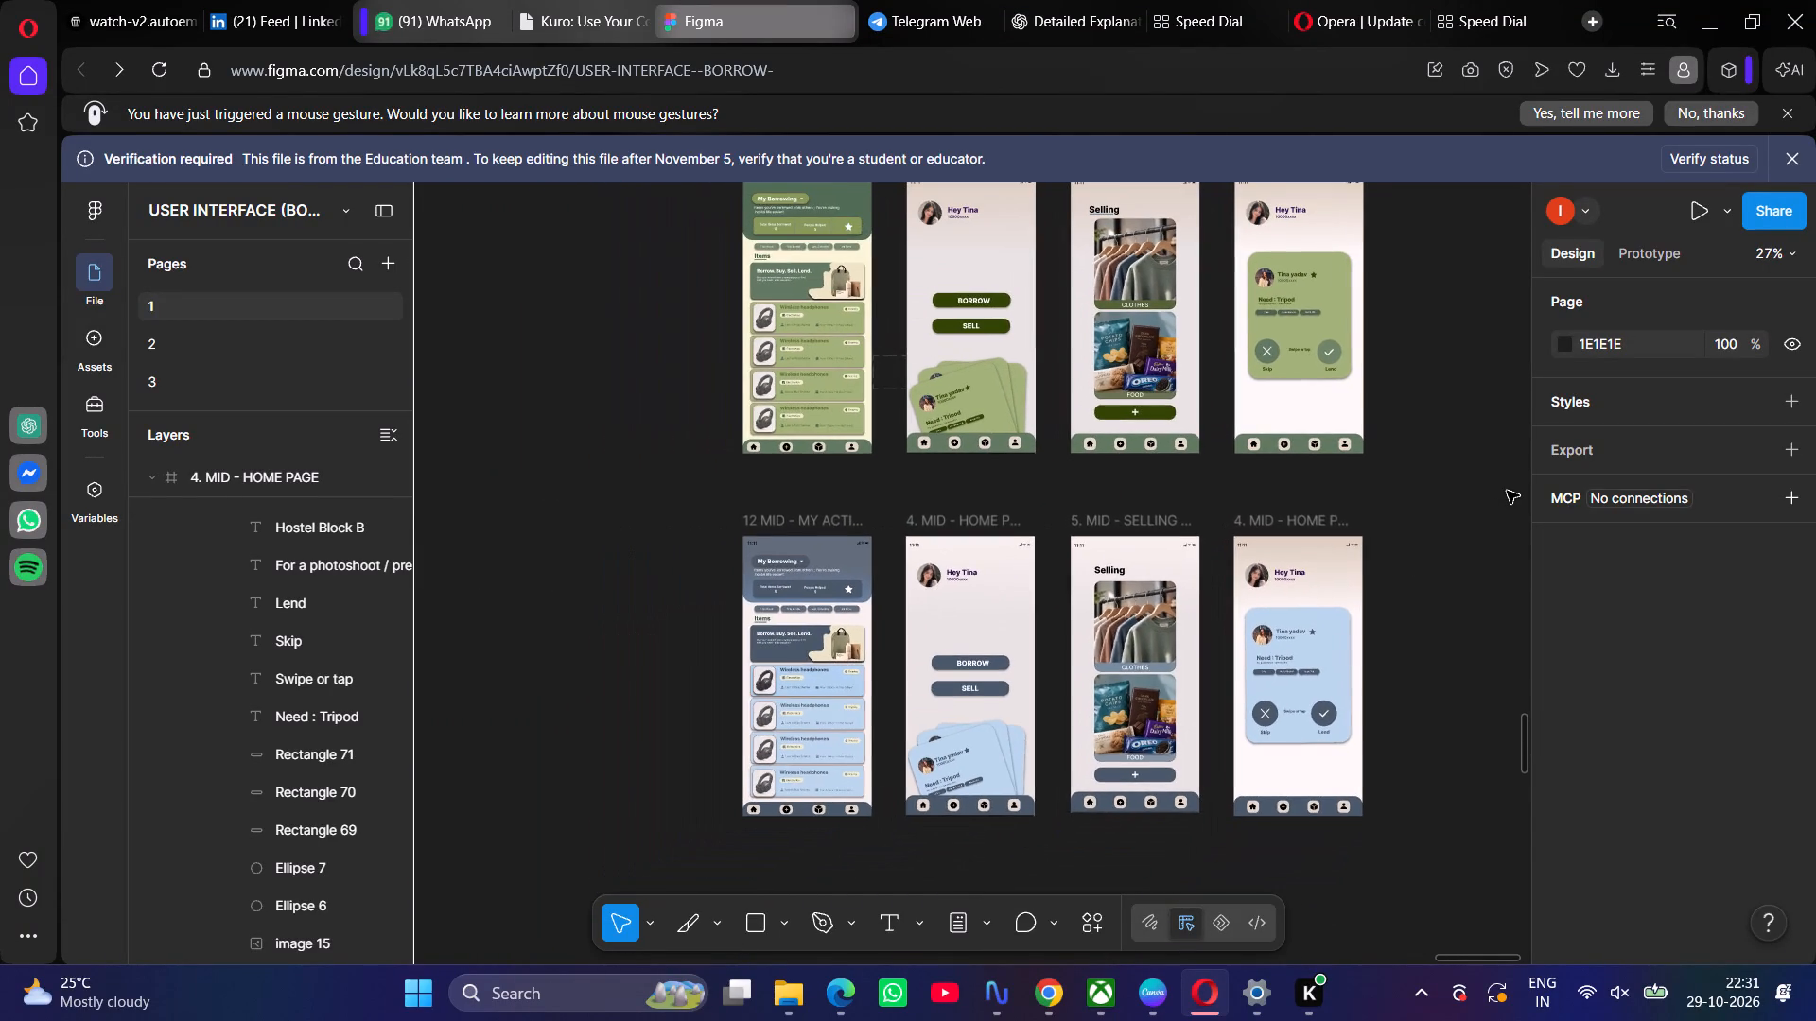
scroll(1507, 491, "up", 1)
scroll(1507, 491, "down", 1)
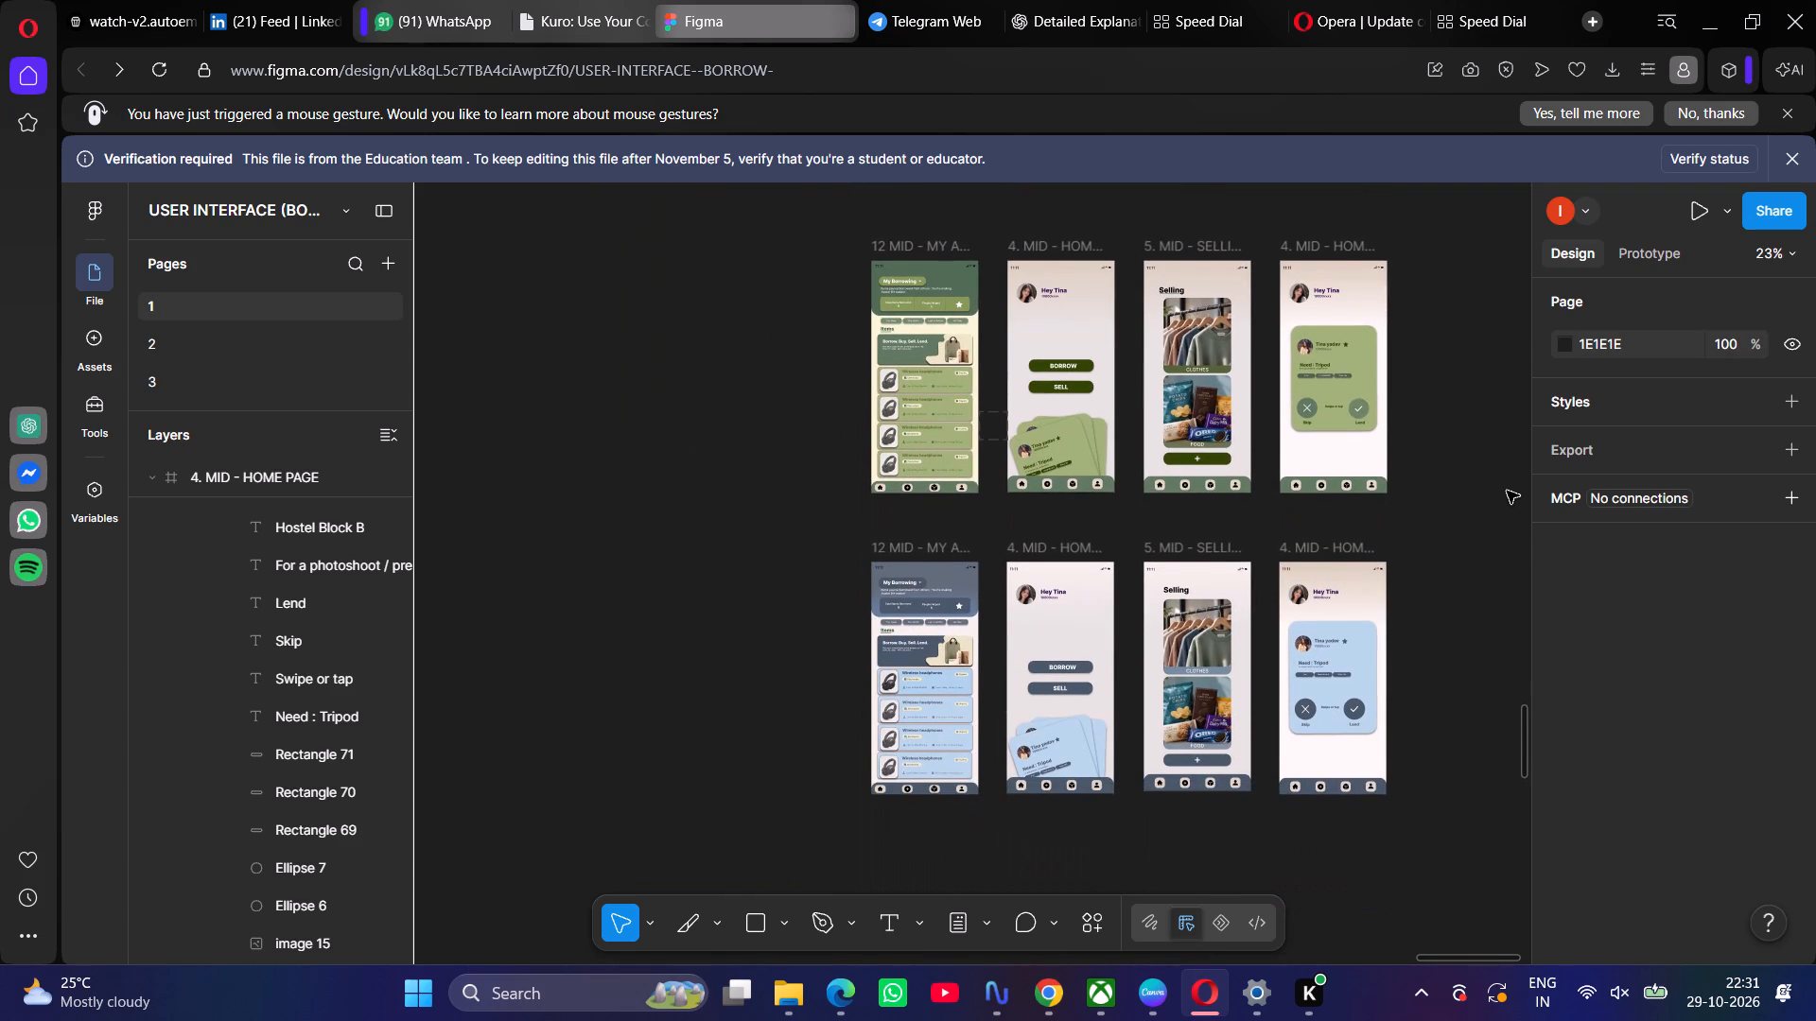
scroll(1507, 491, "left", 1)
scroll(1507, 491, "up", 1)
scroll(1507, 491, "down", 1)
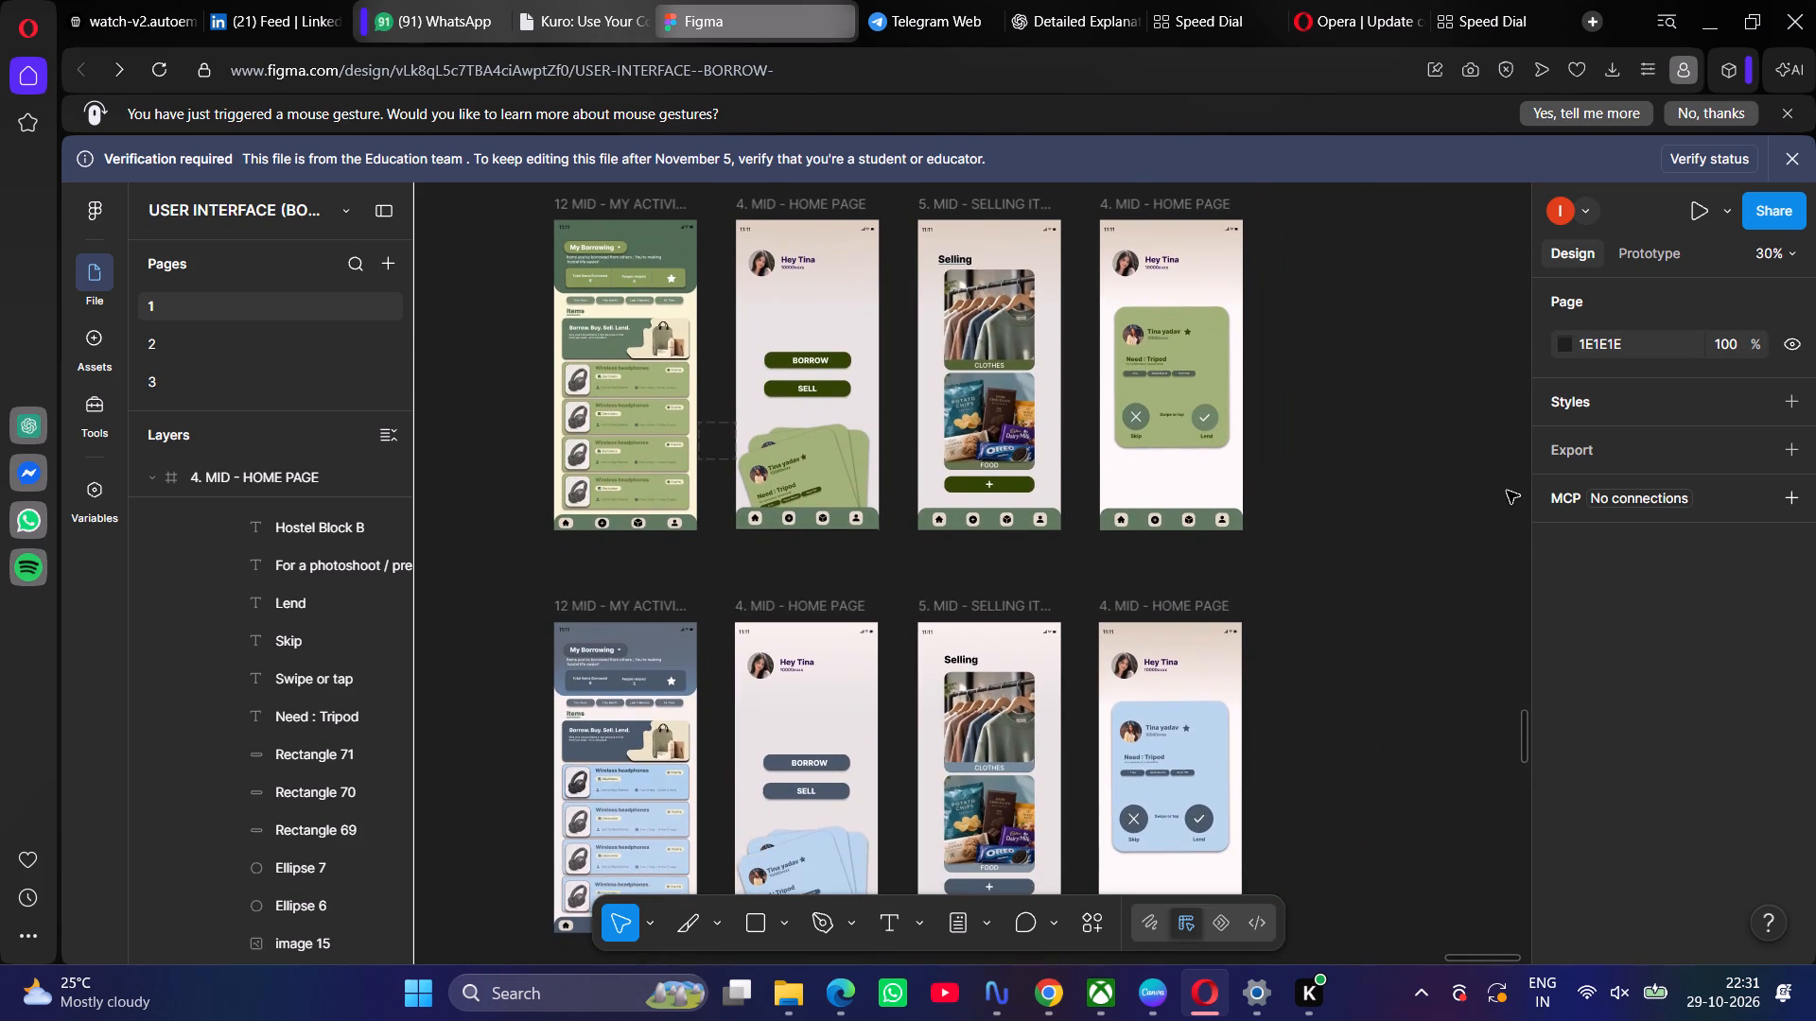
scroll(1507, 491, "down", 1)
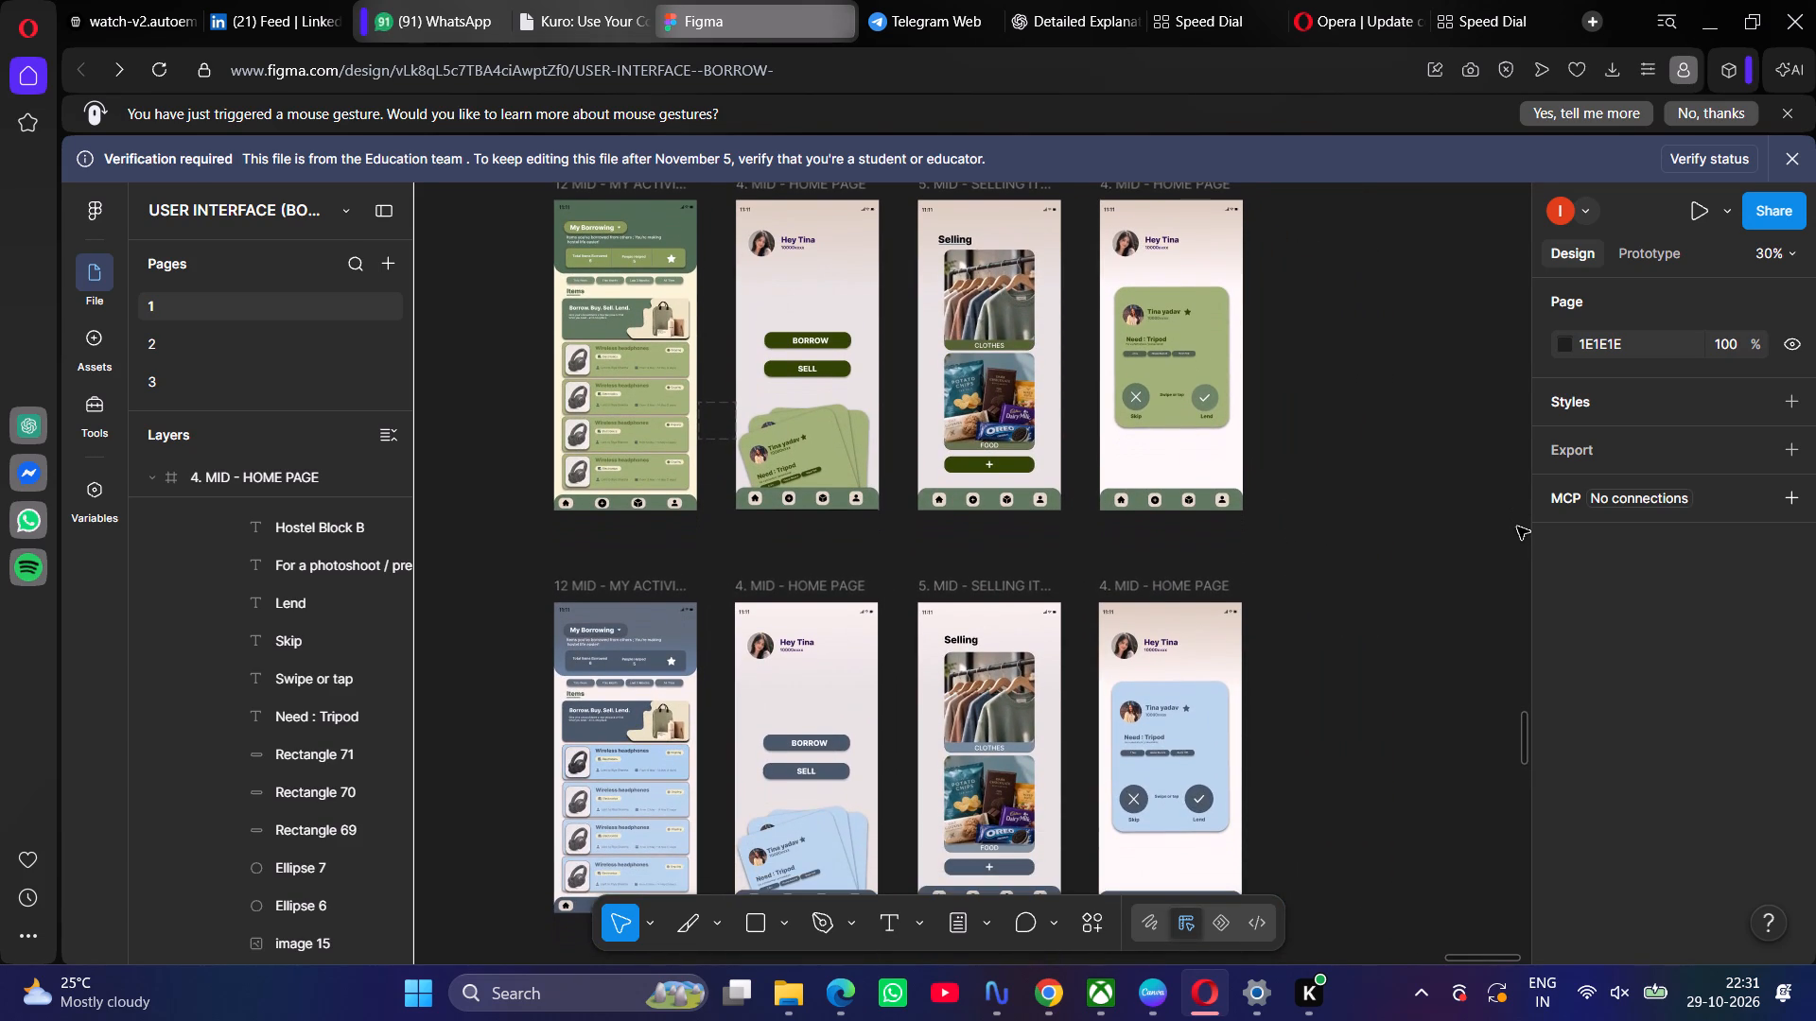
scroll(1518, 529, "down", 1)
scroll(1518, 529, "up", 1)
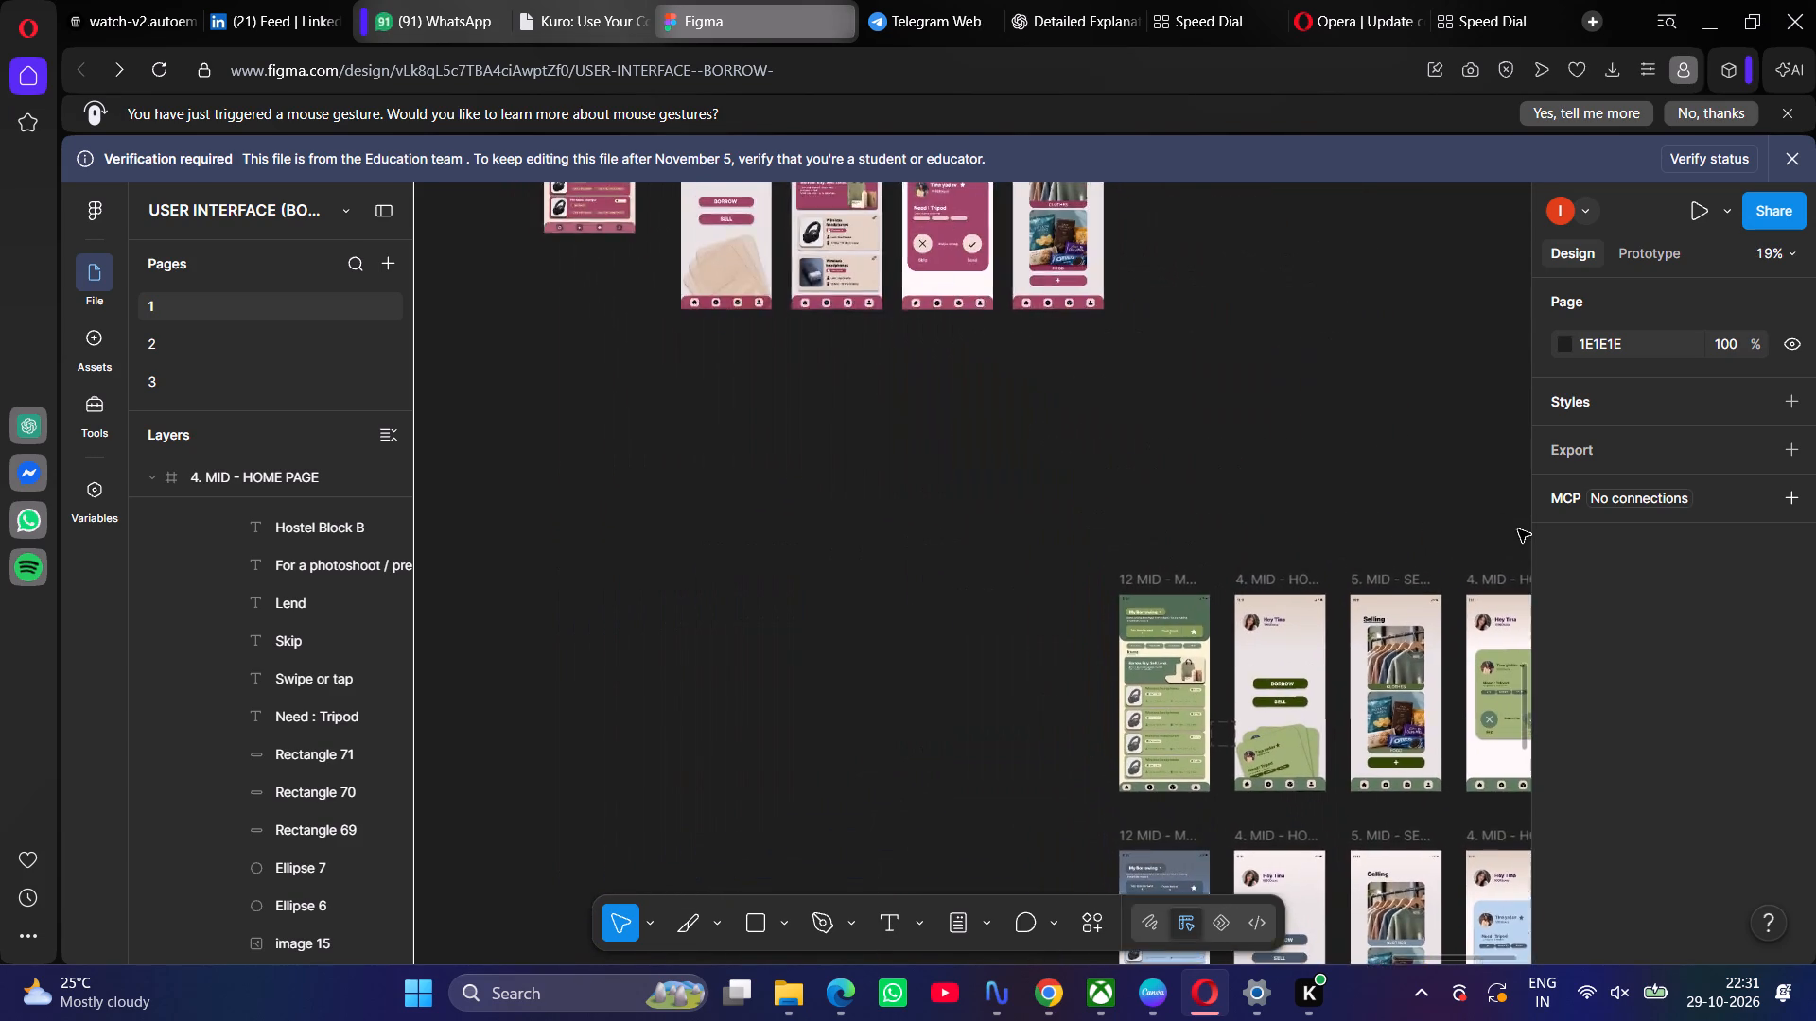
scroll(1518, 529, "up", 2)
scroll(1518, 529, "right", 1)
scroll(1518, 529, "down", 1)
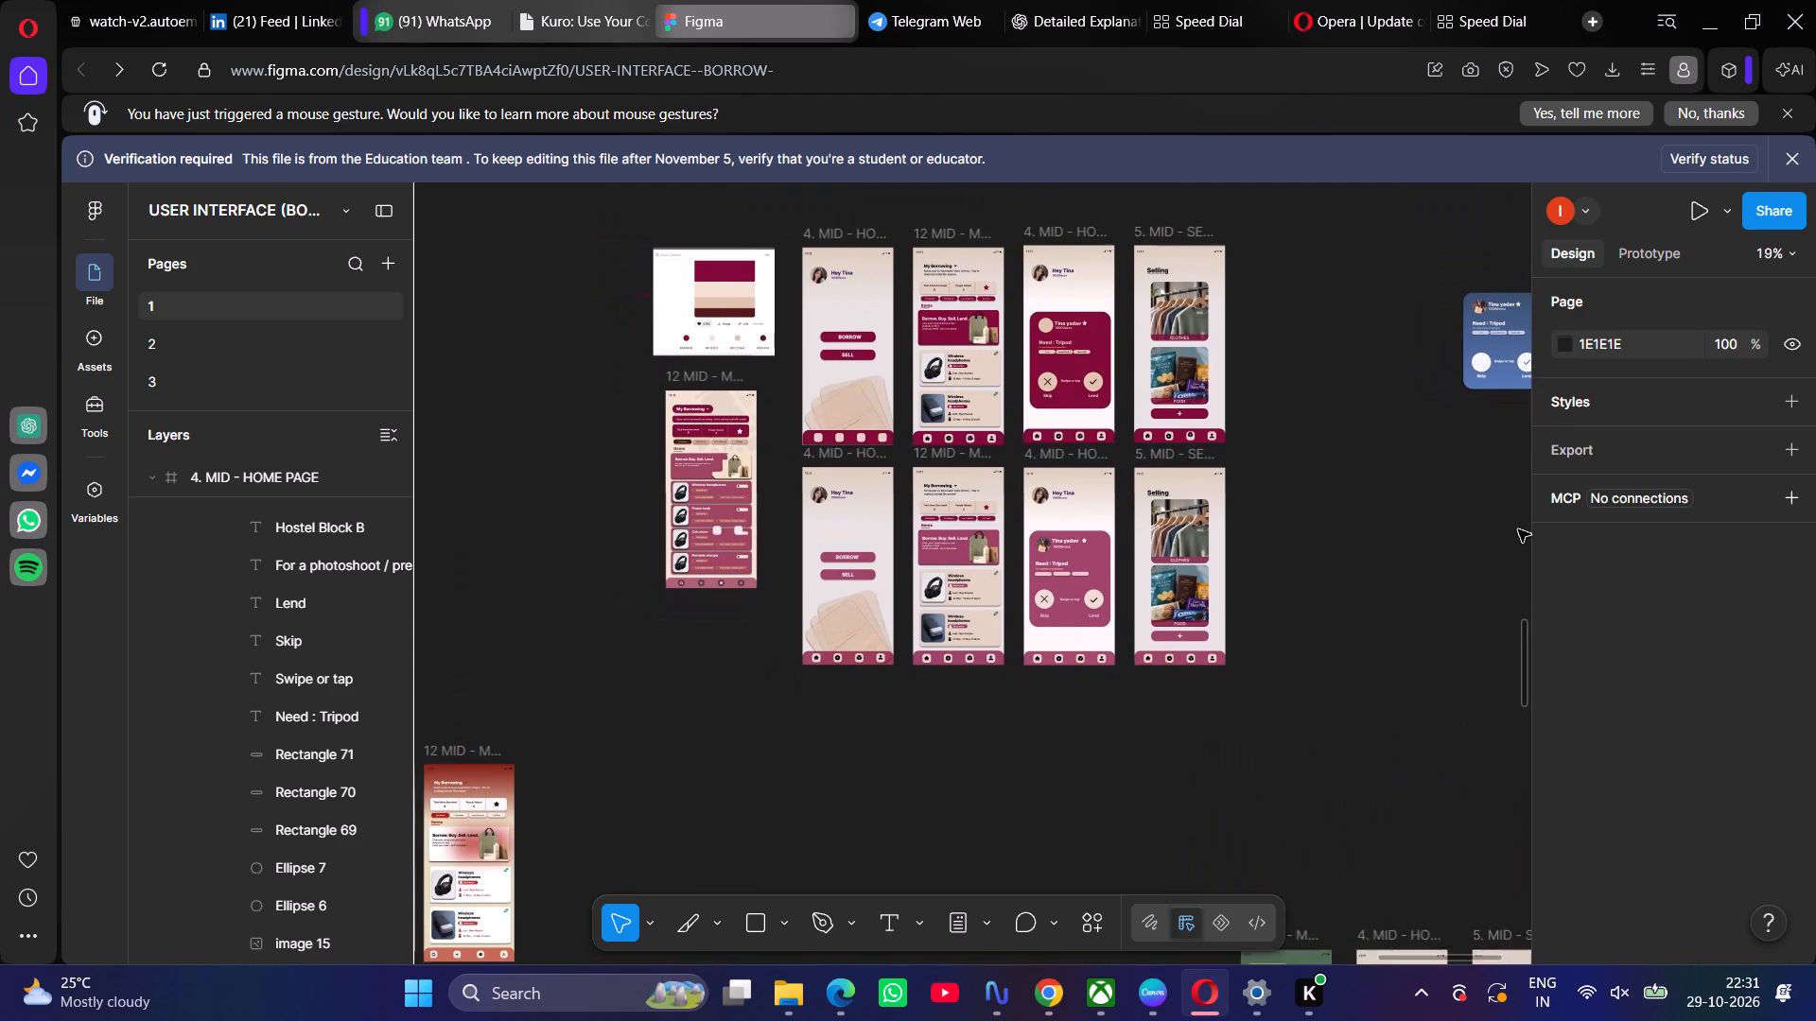
scroll(1518, 529, "down", 2)
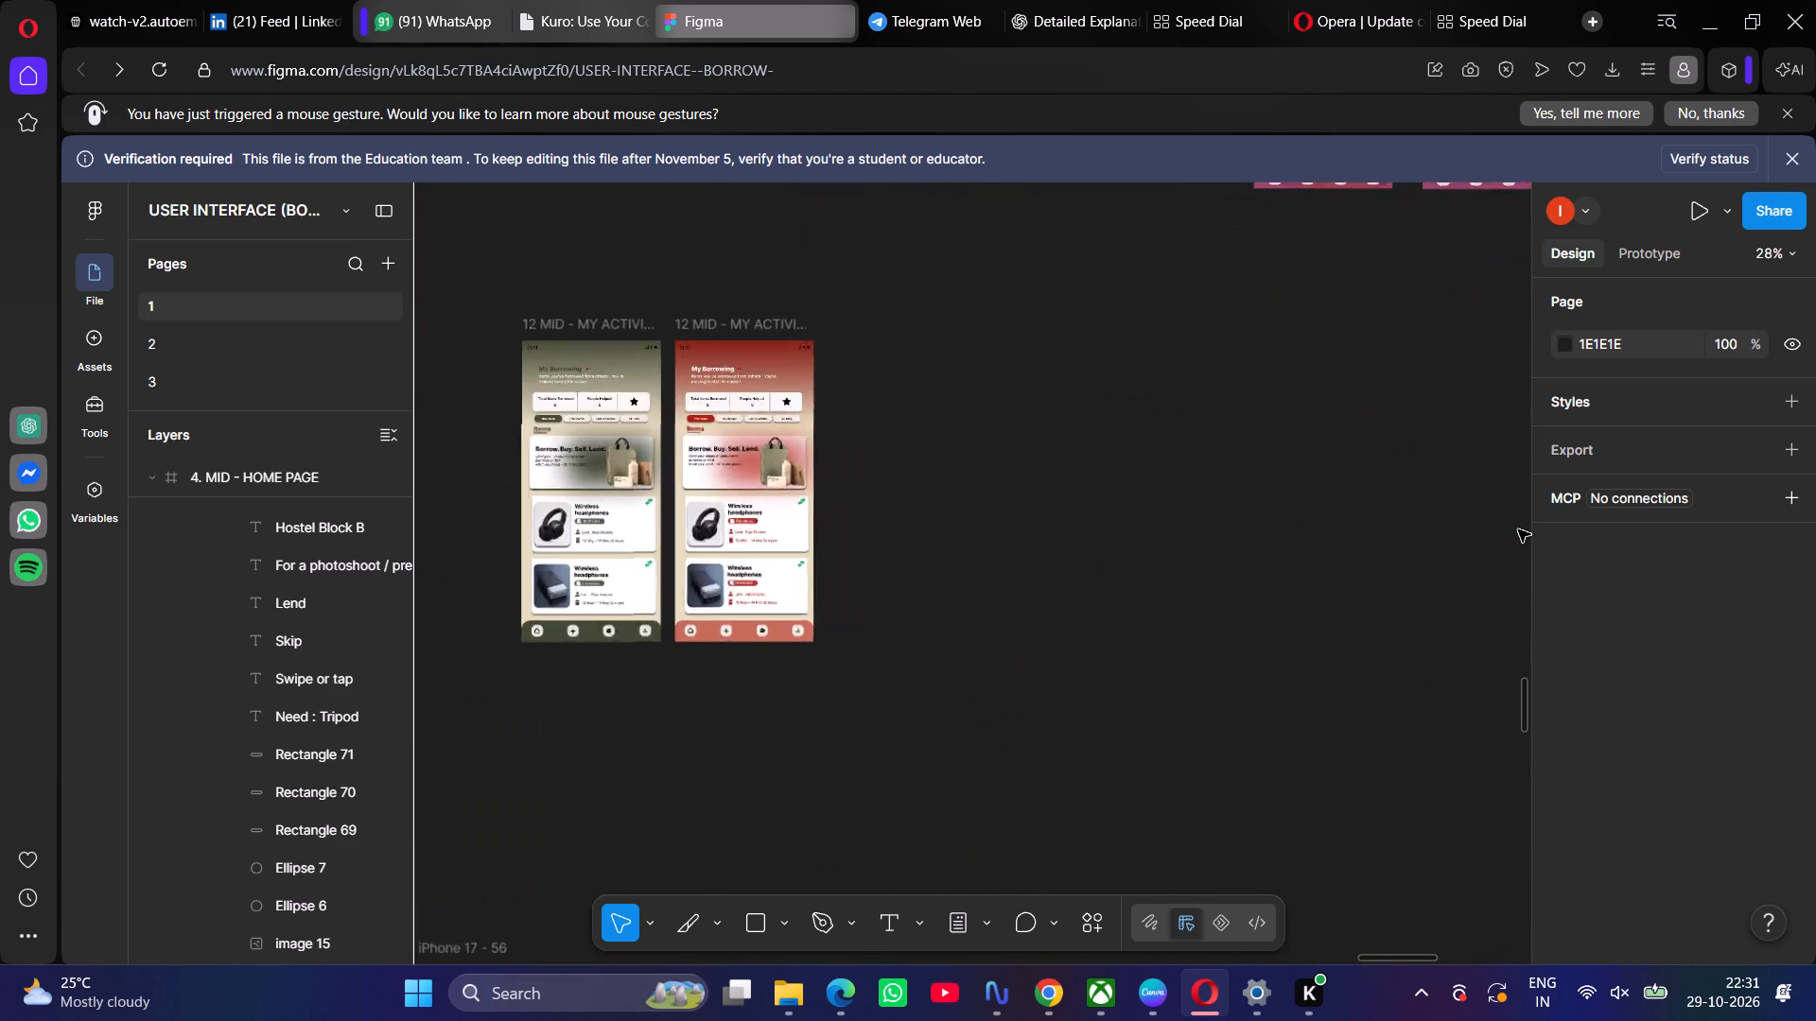
scroll(1518, 529, "right", 4)
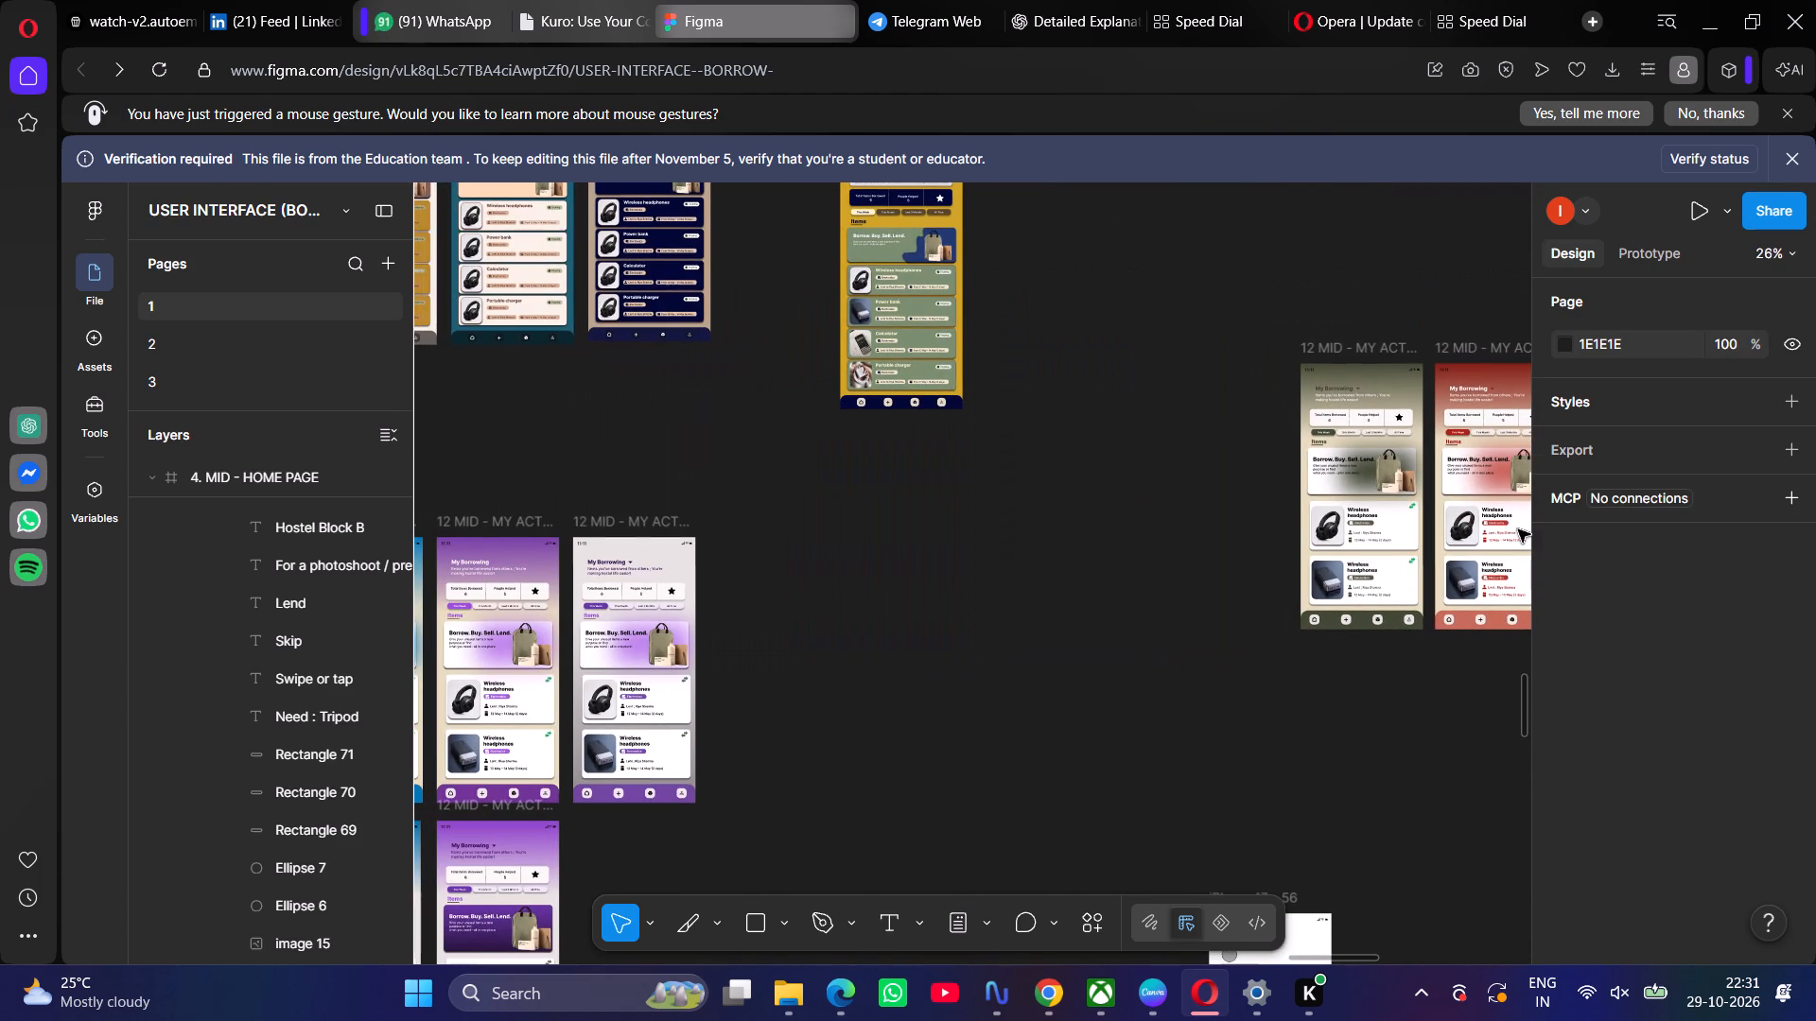